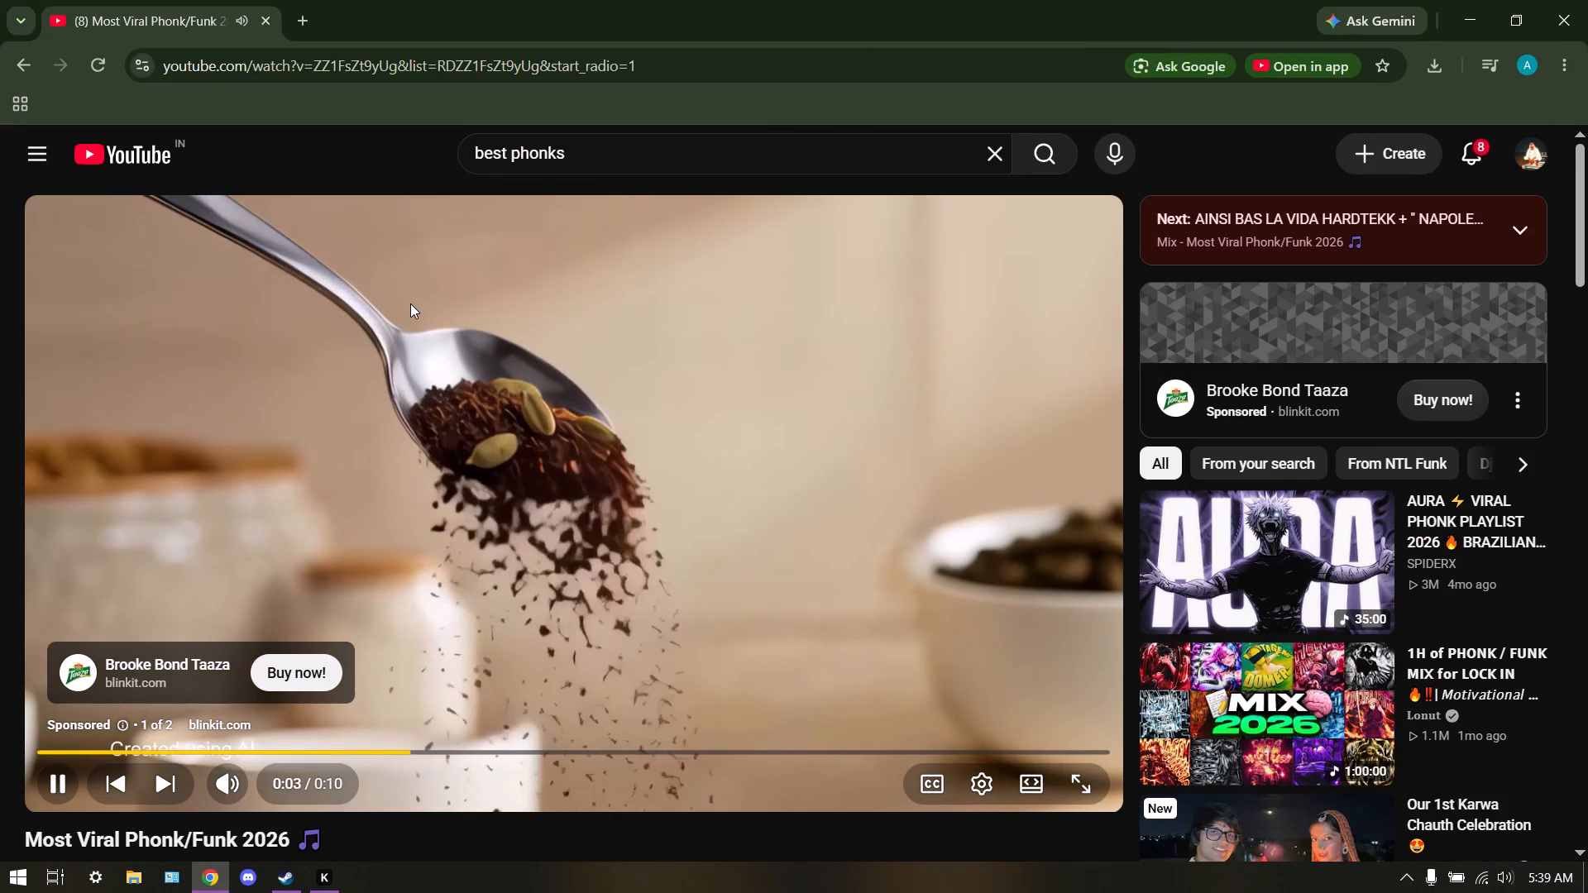
# Switch to Steam, pause the College Kings 2 - Episode 1 download, and return to the browser.
pyautogui.scroll(-1, 450, 354)
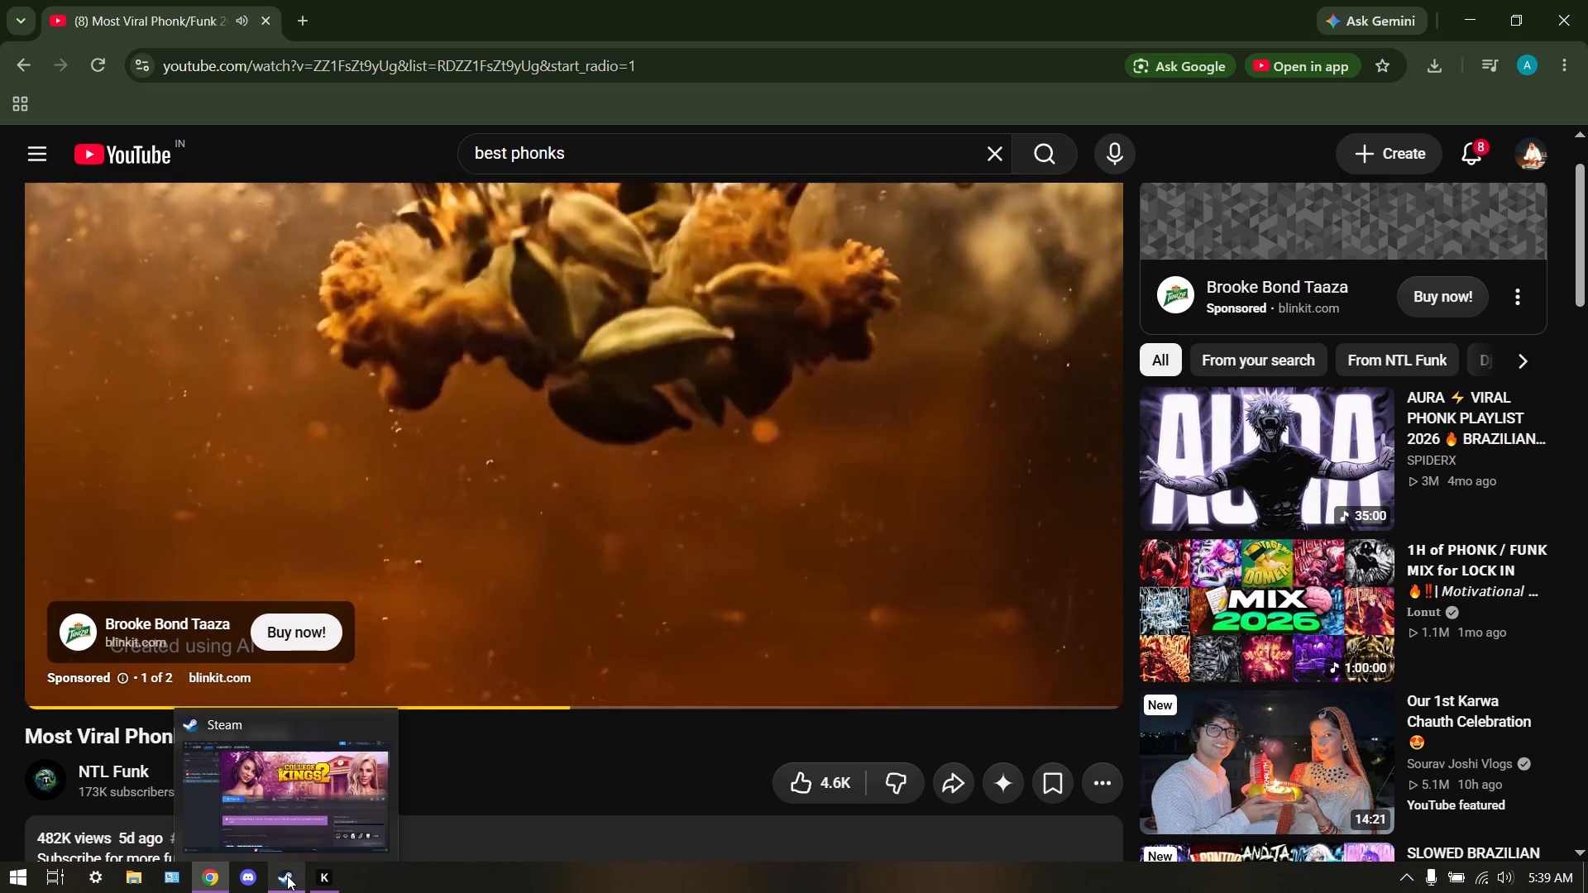
pyautogui.click(287, 874)
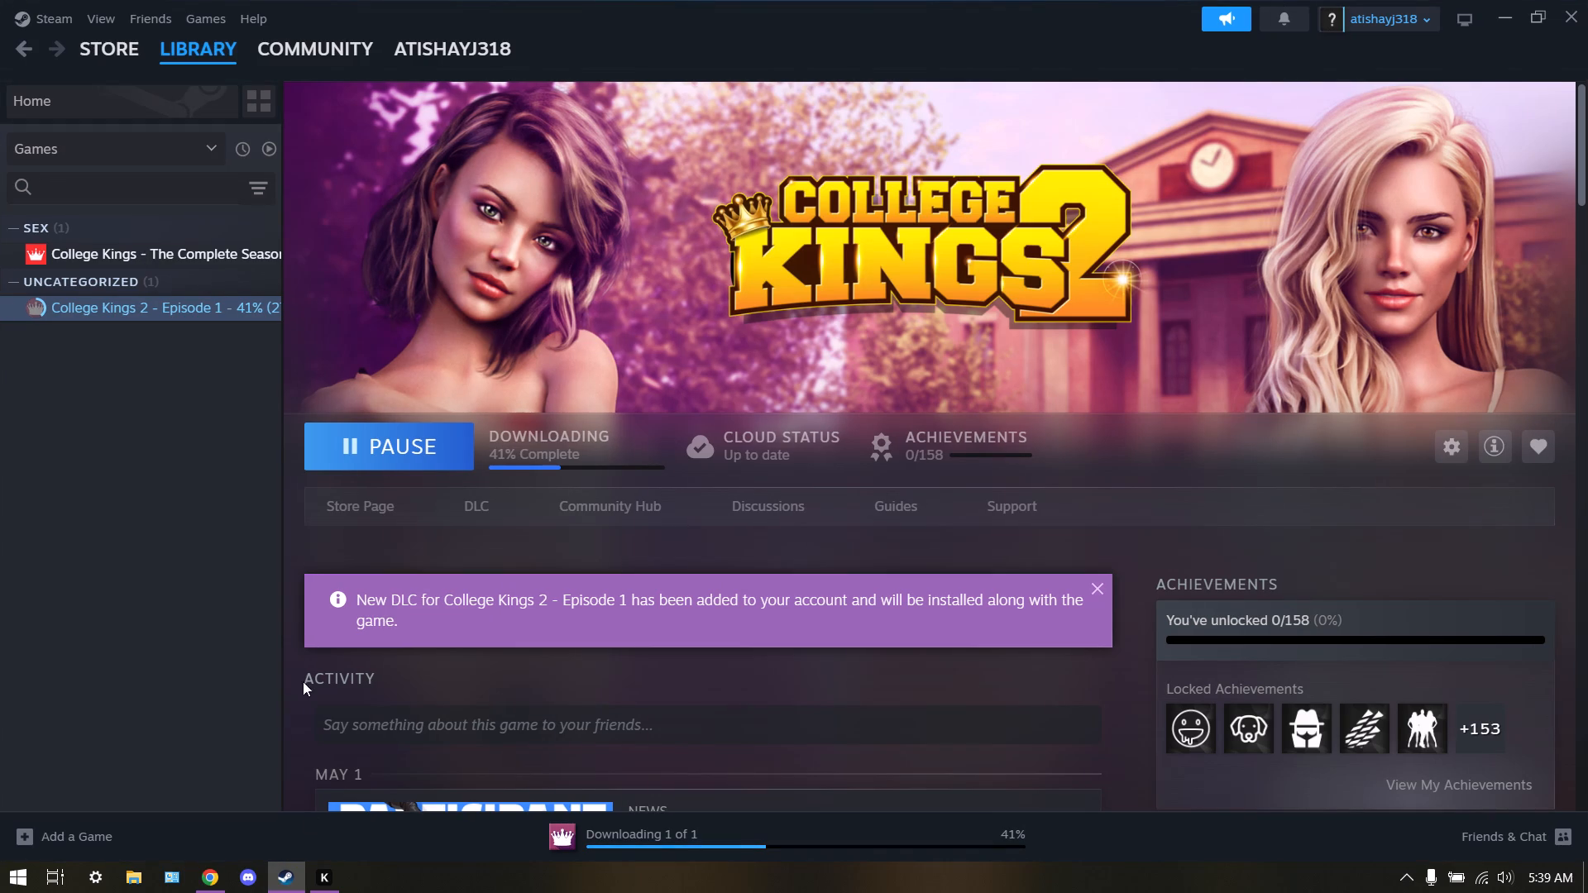
pyautogui.click(363, 426)
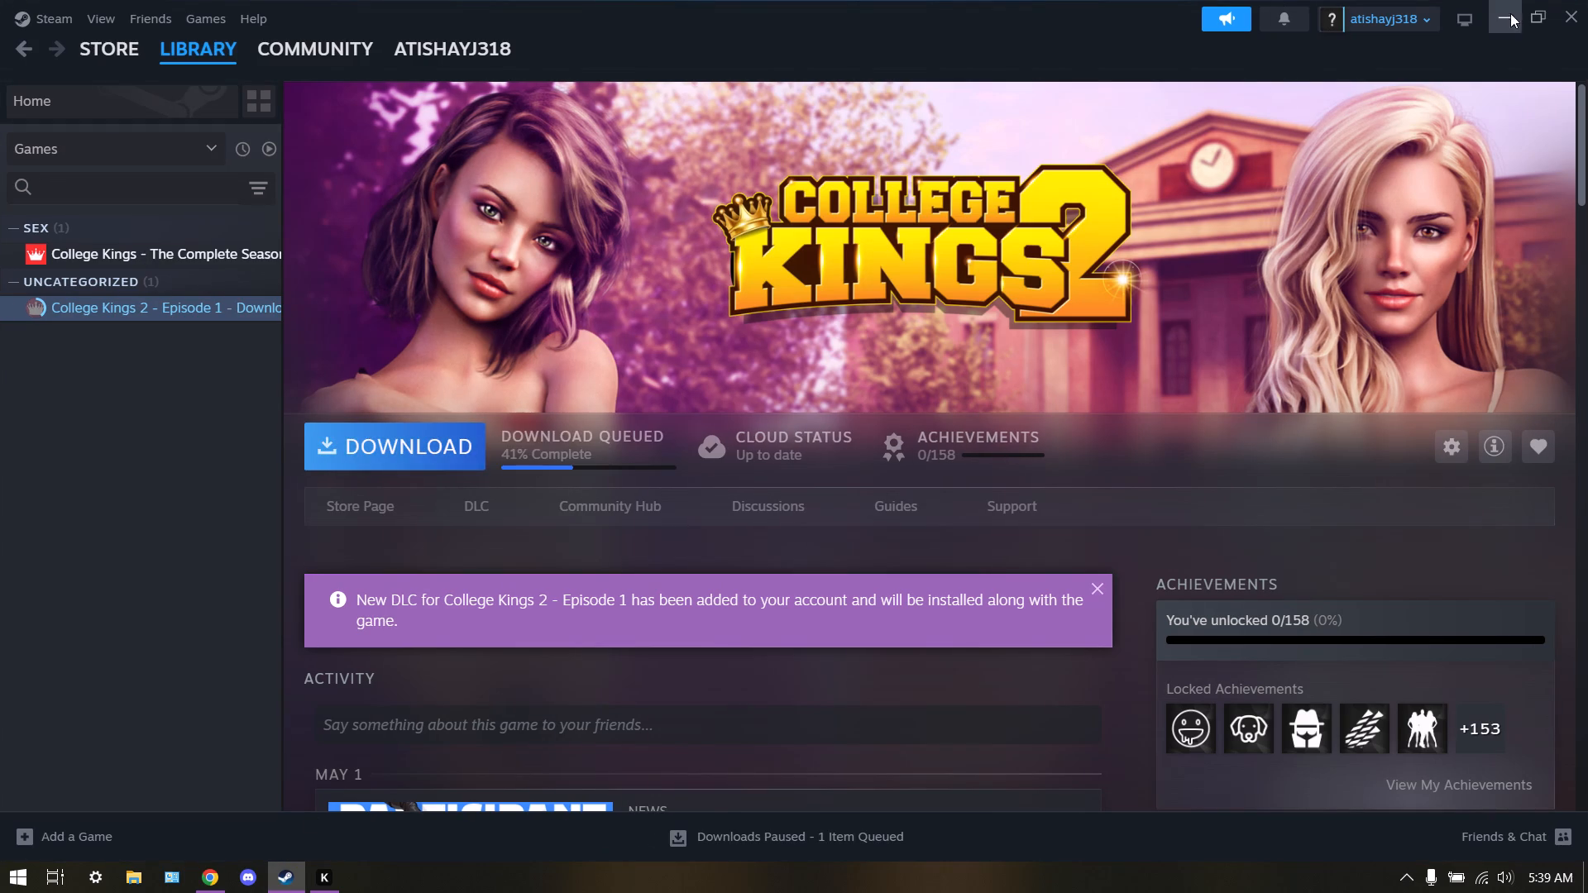
pyautogui.click(1509, 14)
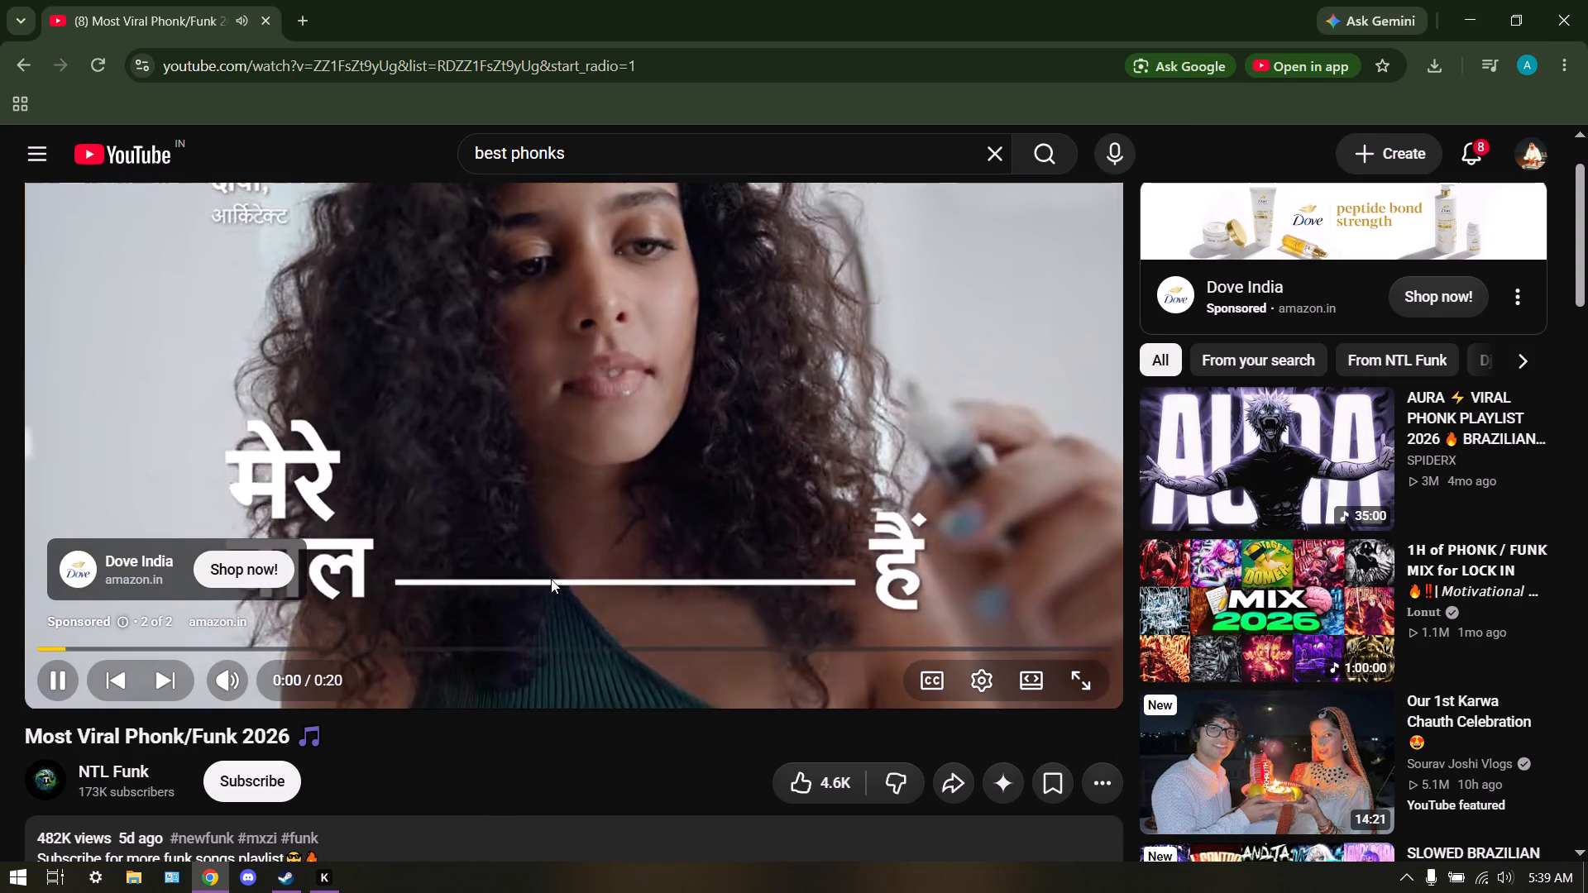
# Mute the player during the advert, then restore the sound and pause the Most Viral Phonk/Funk 2026 video.
pyautogui.click(230, 685)
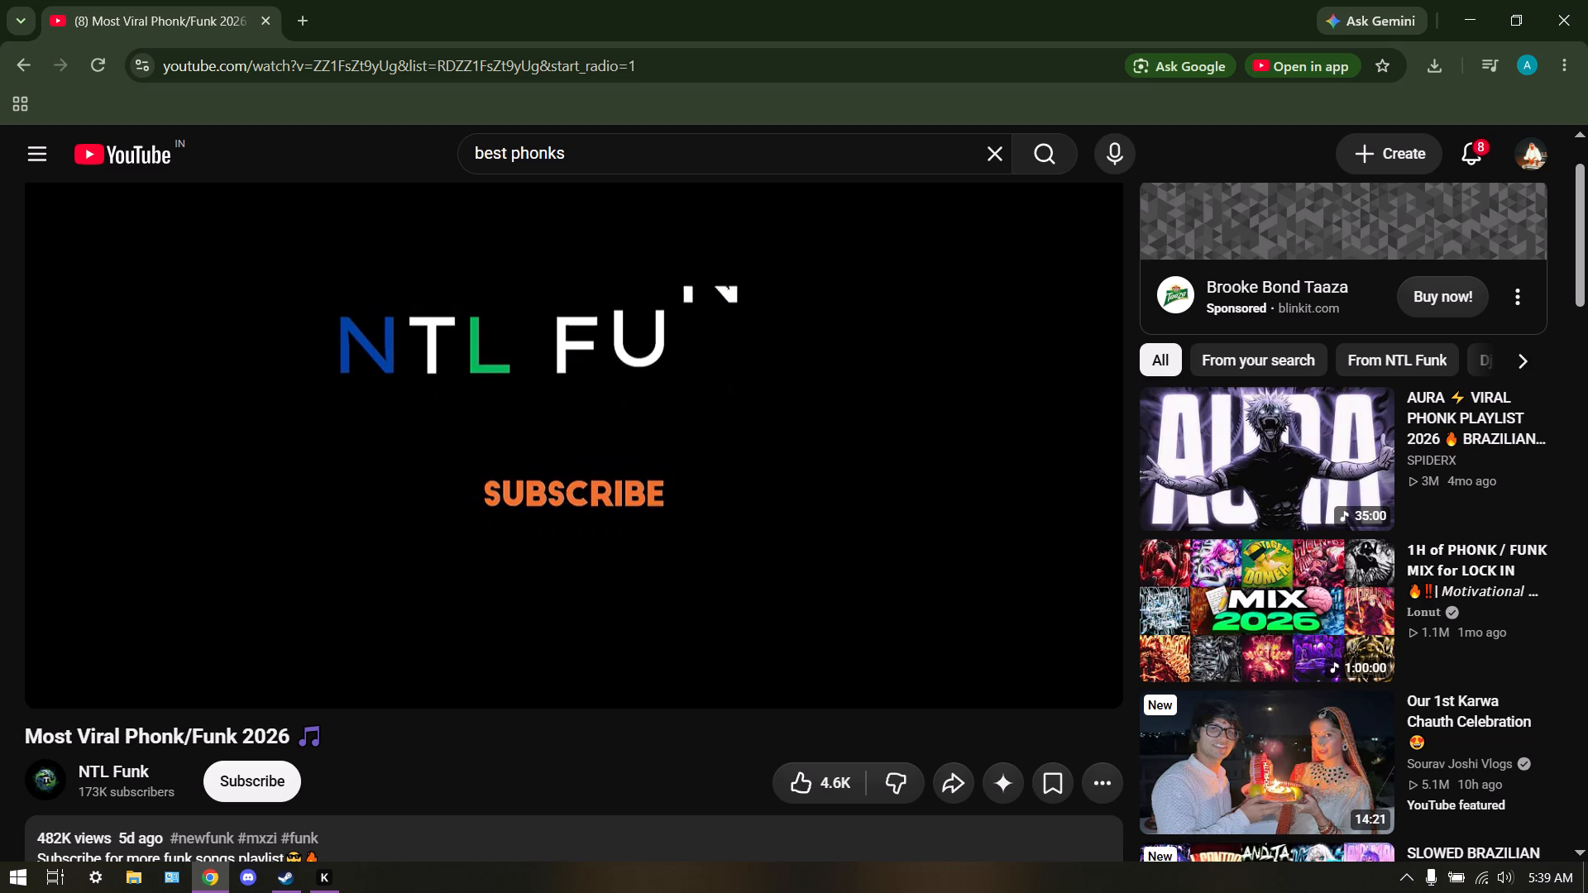
pyautogui.press('m')
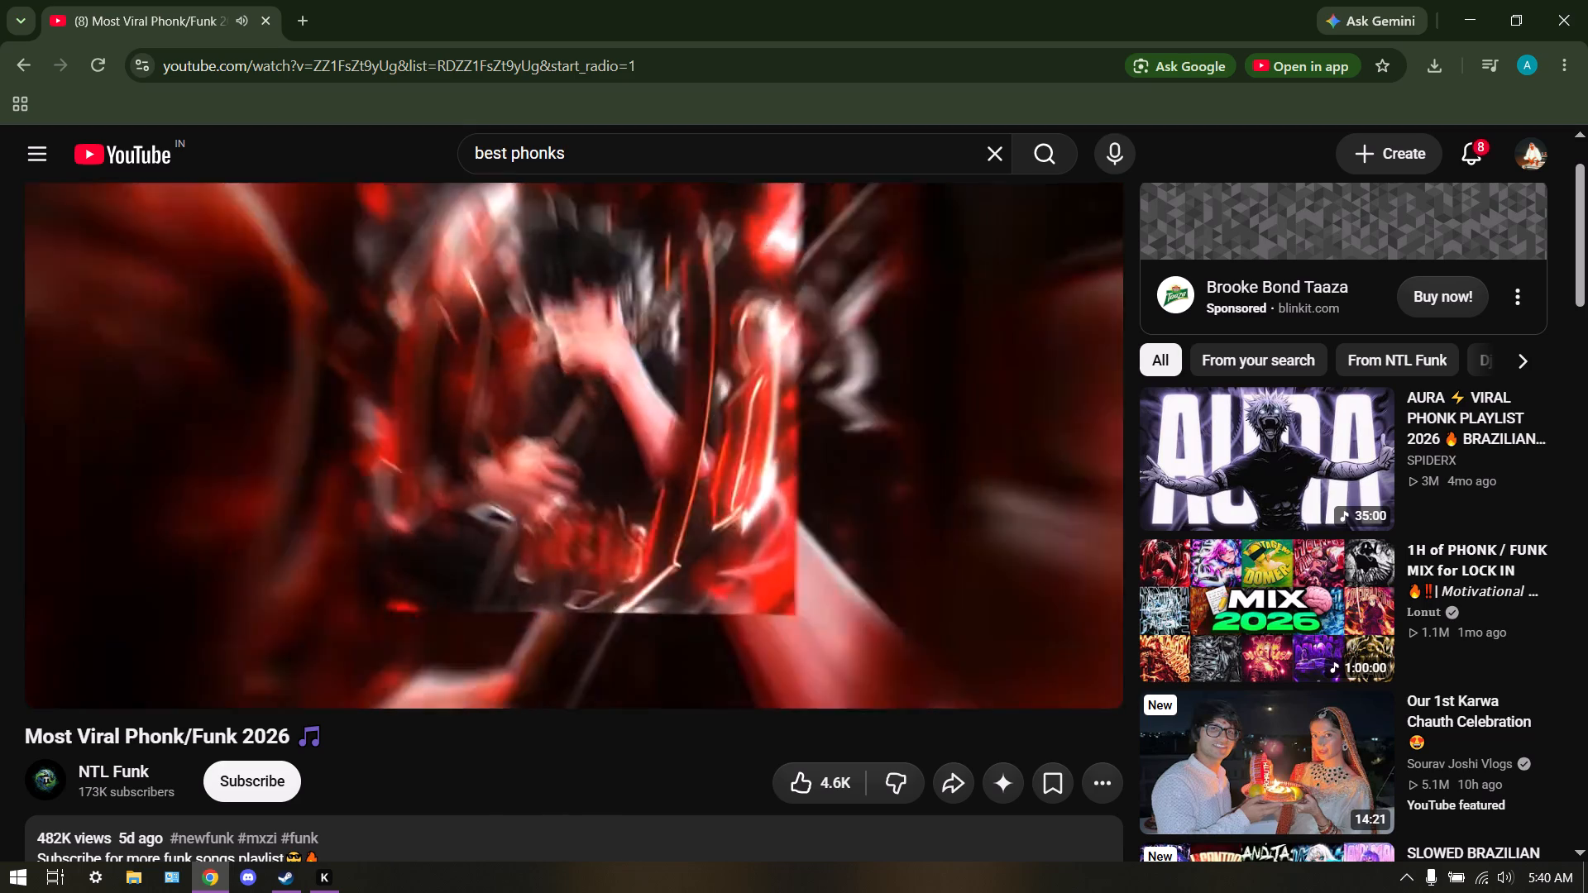
pyautogui.click(395, 502)
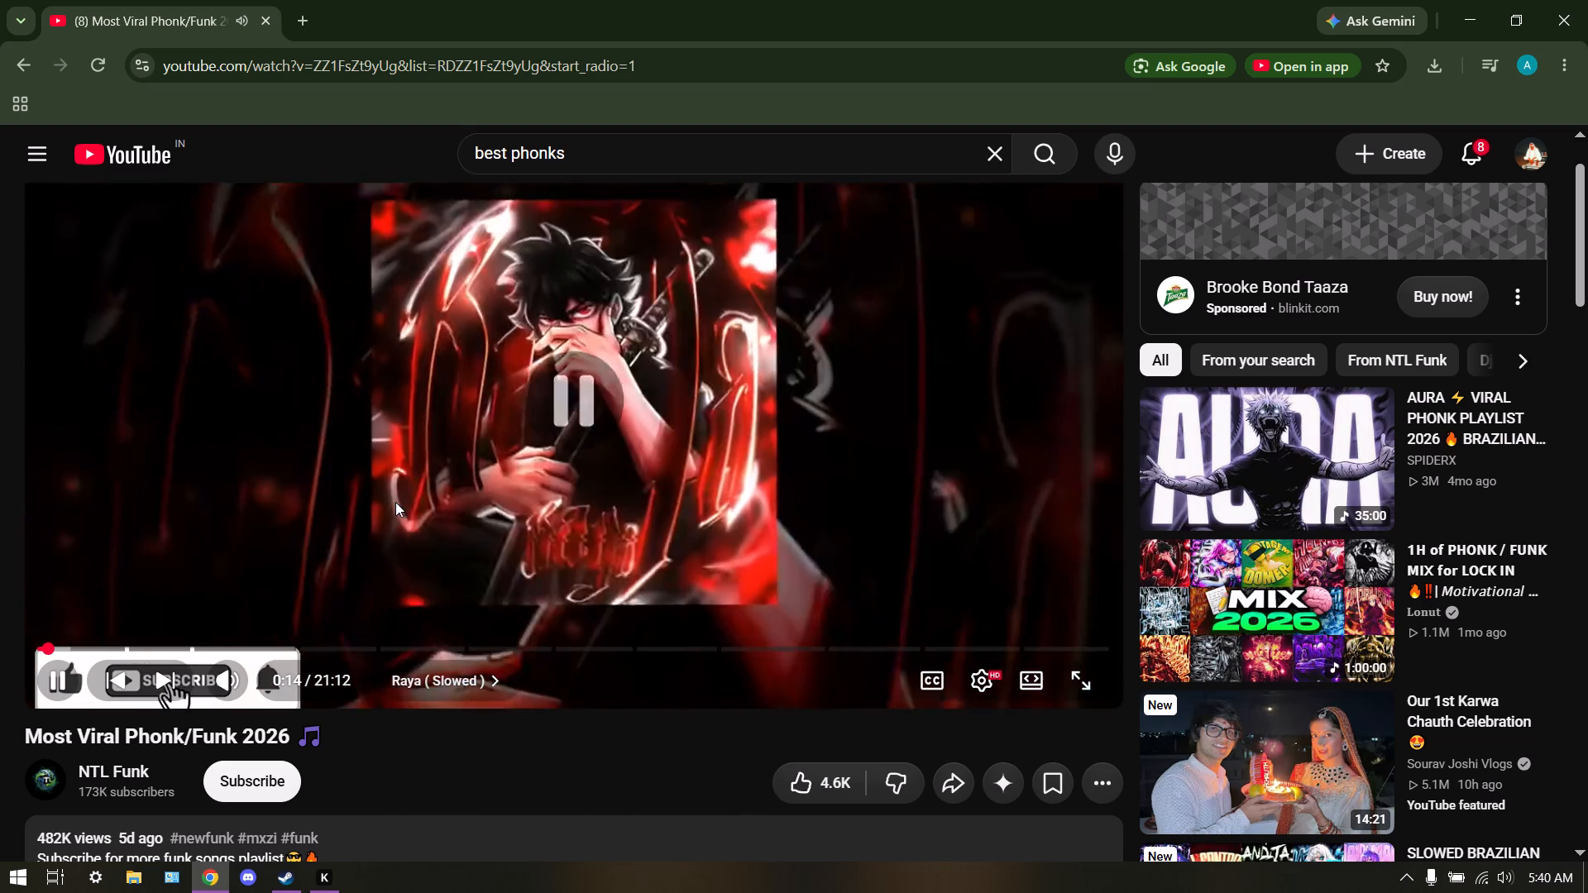
# Go back to the YouTube results, search for "best phonk" instead, and close the miniplayer.
pyautogui.click(31, 69)
pyautogui.scroll(-5, 413, 390)
pyautogui.scroll(-2, 562, 279)
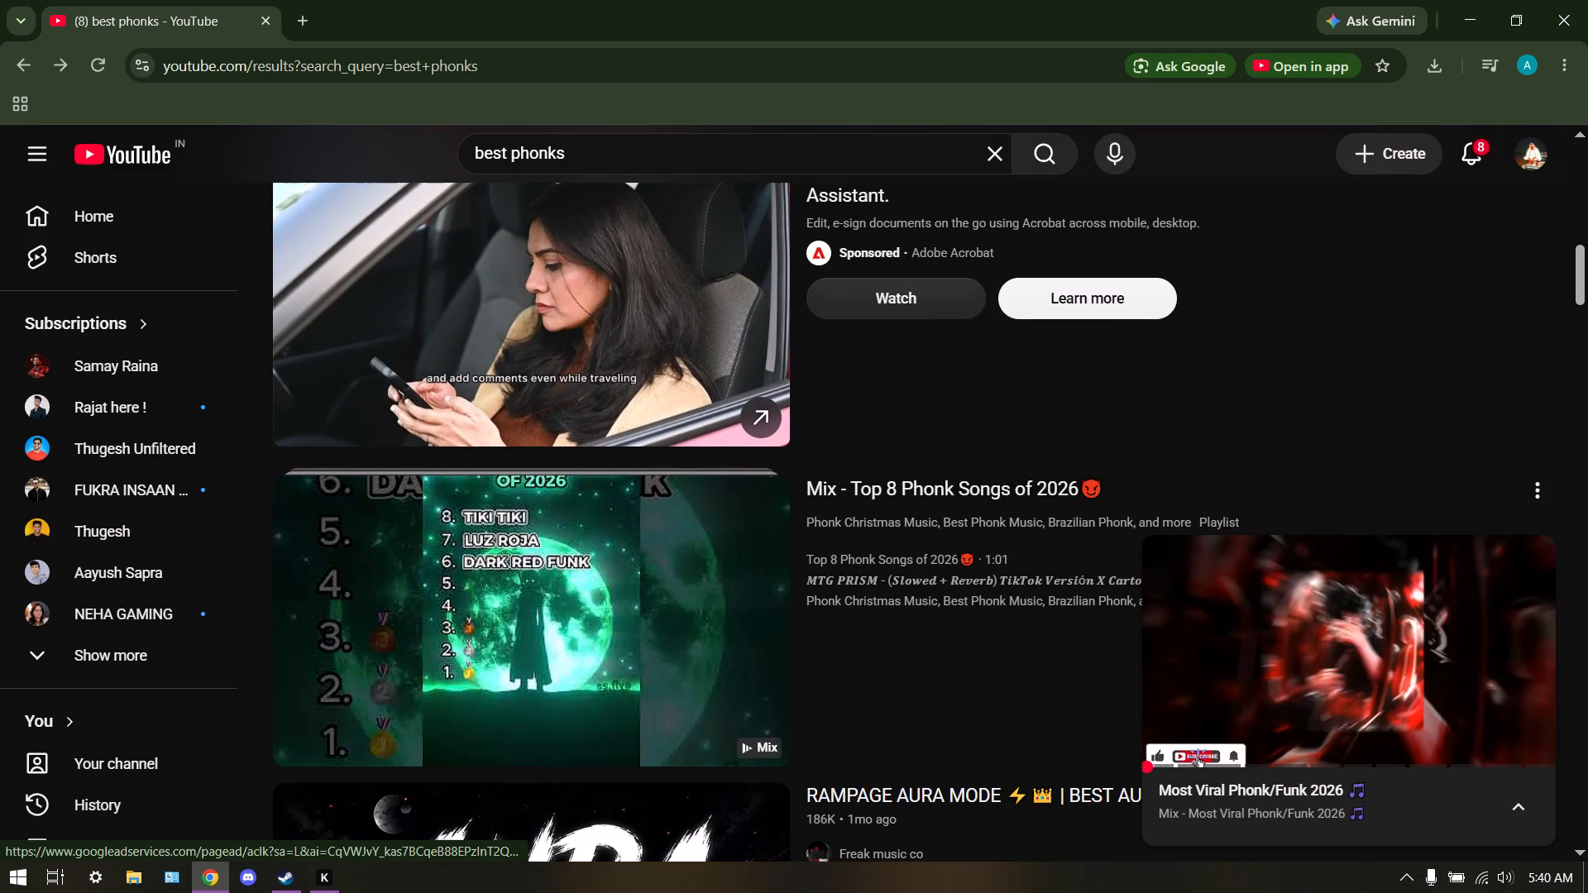
pyautogui.click(620, 164)
pyautogui.press('BackSpace')
pyautogui.press('Return')
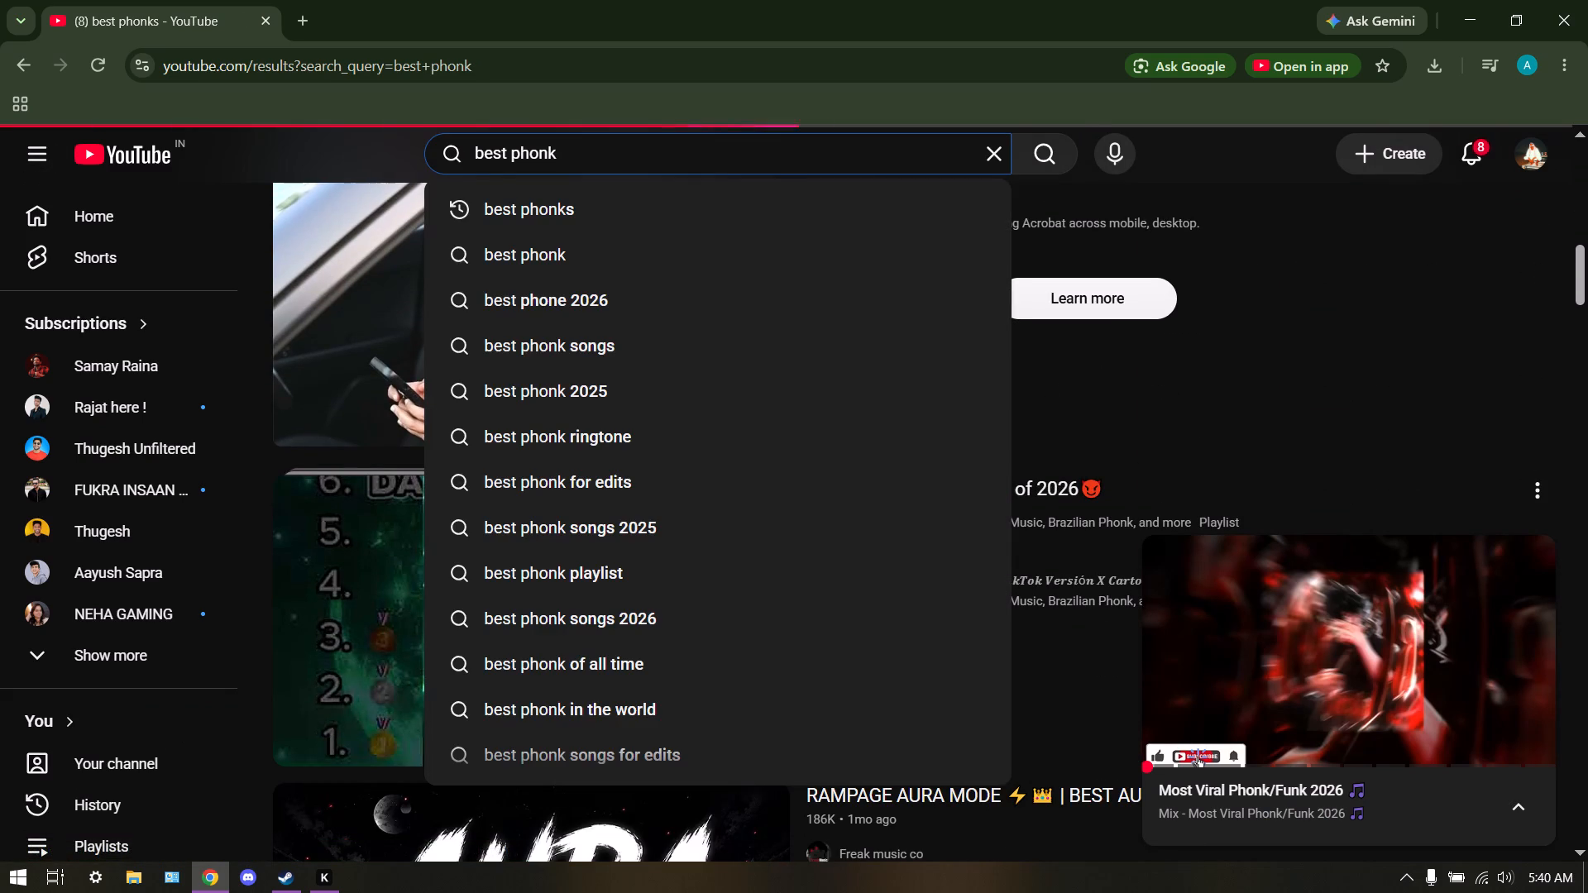
pyautogui.scroll(-4, 567, 428)
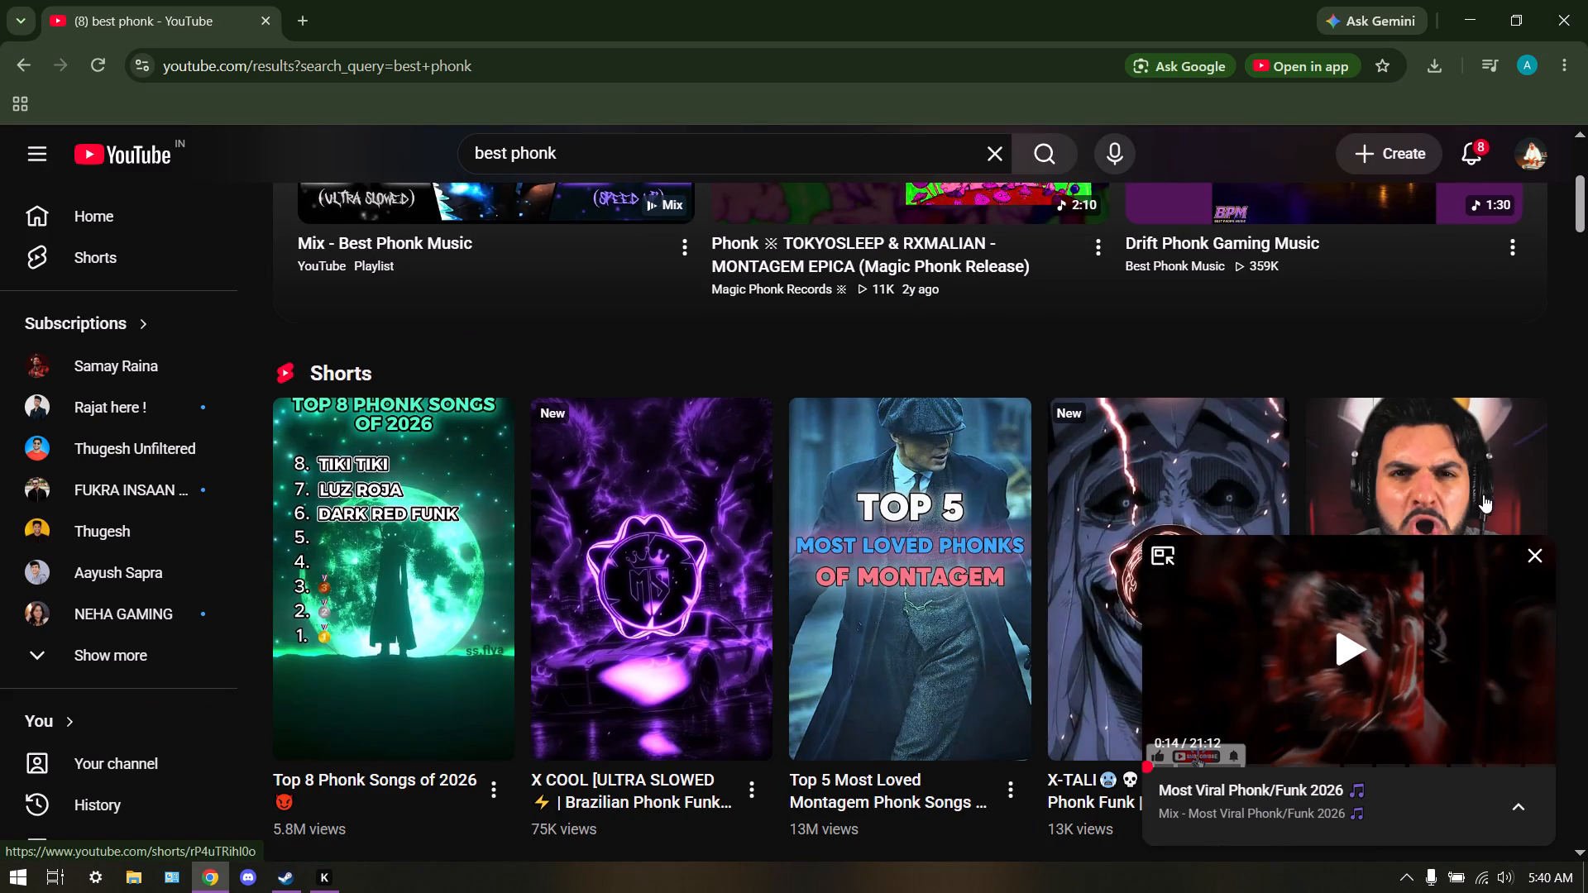
pyautogui.click(1538, 551)
# Look through the "best phonk" results for a suitable phonk track.
pyautogui.scroll(-4, 670, 577)
pyautogui.scroll(-5, 578, 585)
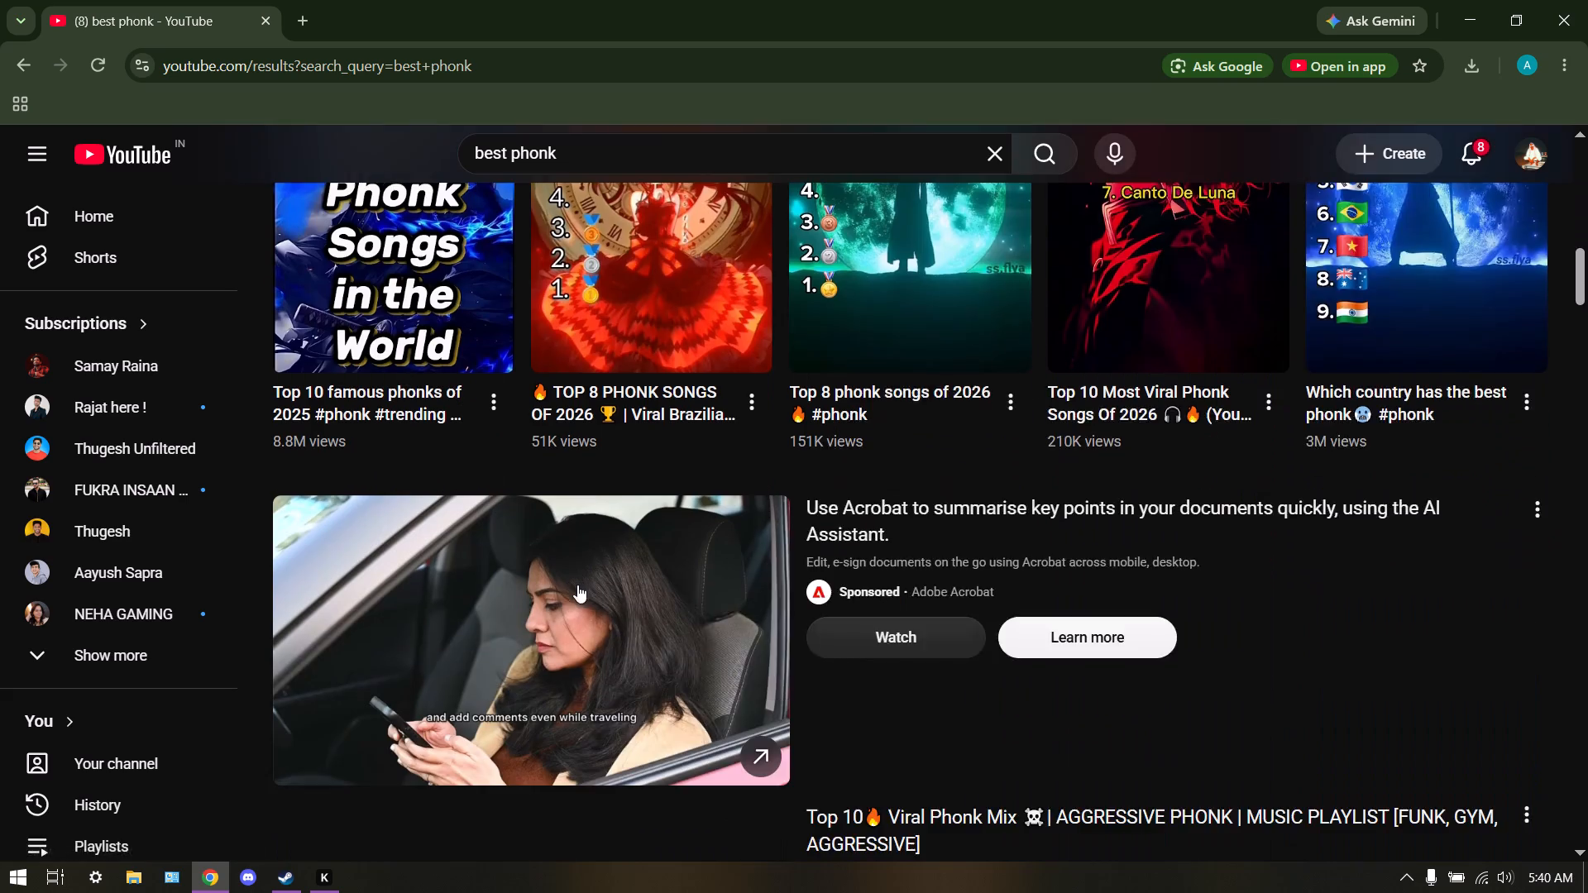
pyautogui.scroll(-8, 572, 566)
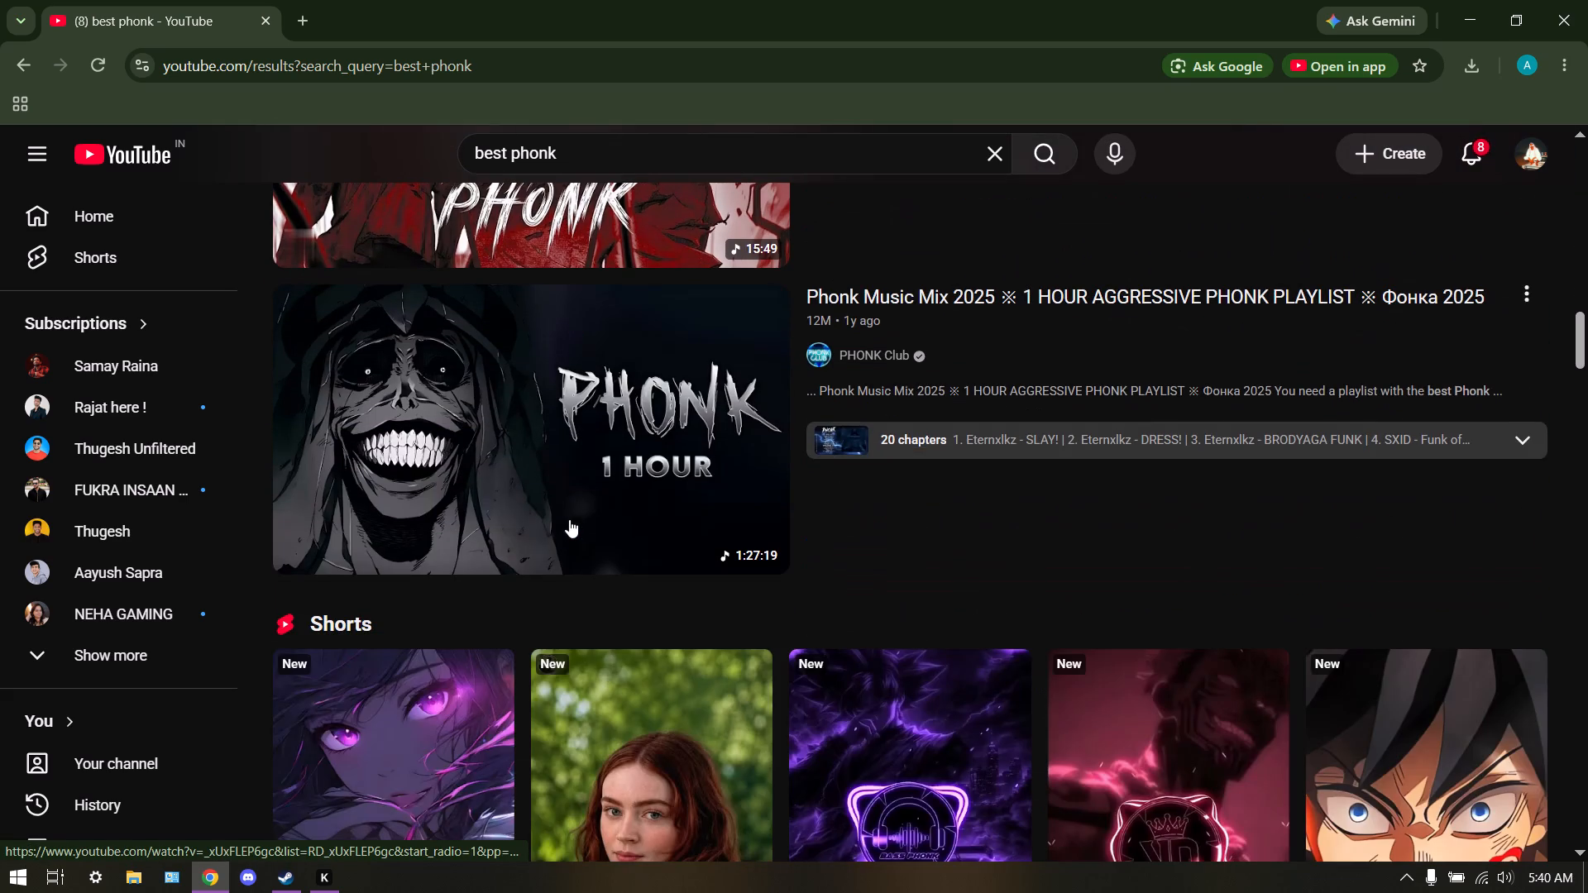
pyautogui.scroll(2, 573, 486)
pyautogui.scroll(-3, 573, 486)
pyautogui.scroll(9, 573, 486)
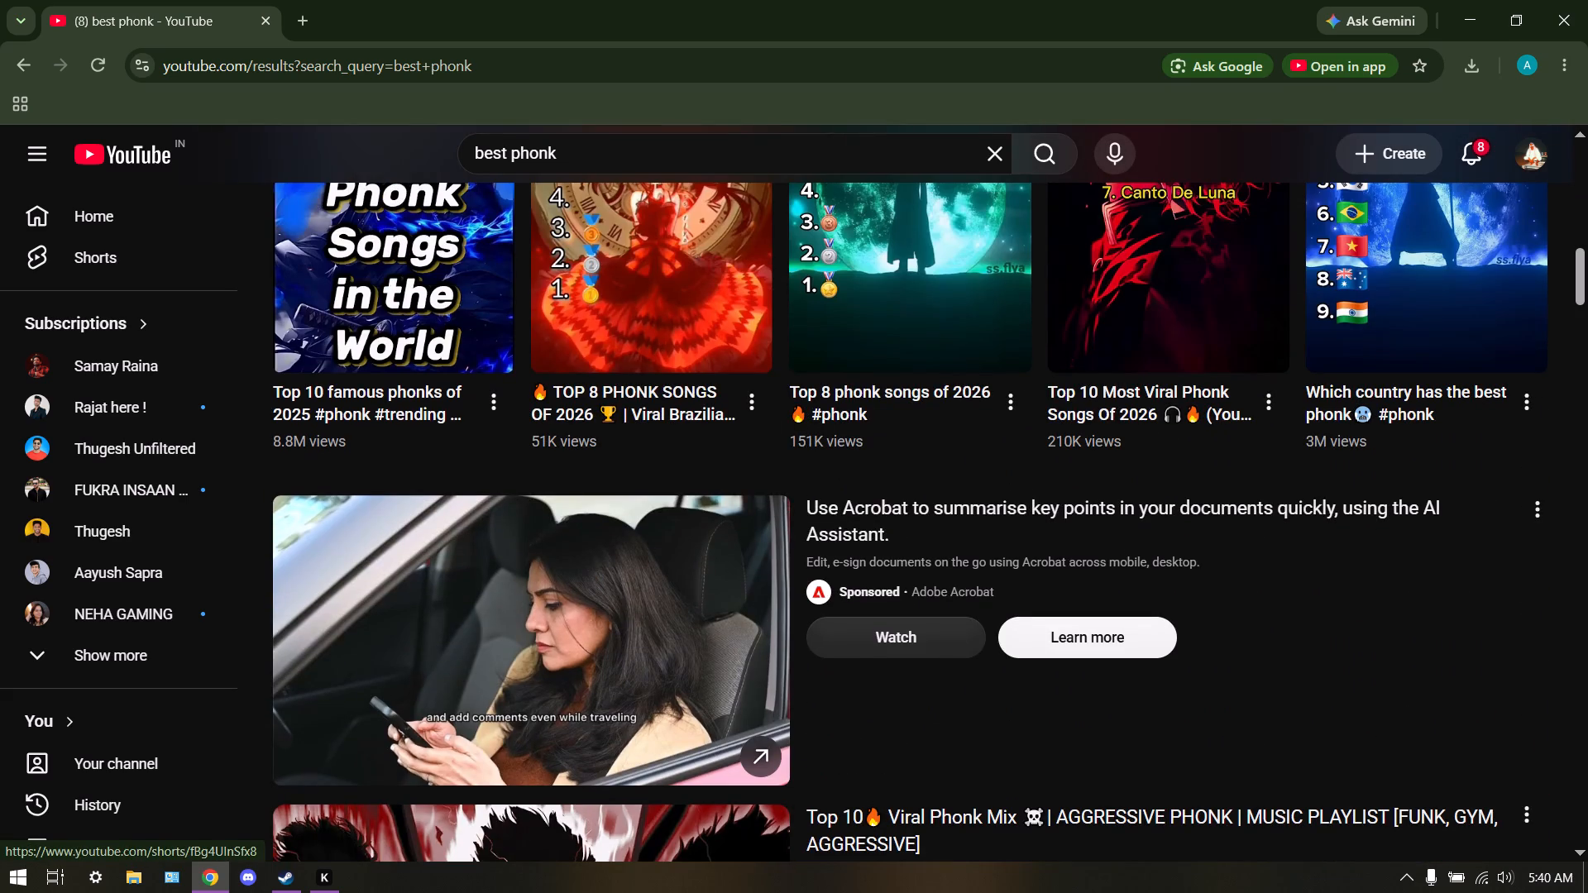
# Shorten the YouTube query to "phonk" and run the search.
pyautogui.click(505, 157)
pyautogui.press('BackSpace')
pyautogui.press('BackSpace')
pyautogui.press('BackSpace')
pyautogui.press('BackSpace')
pyautogui.press('BackSpace')
pyautogui.press('BackSpace')
pyautogui.press('BackSpace')
pyautogui.press('BackSpace')
pyautogui.press('BackSpace')
pyautogui.press('BackSpace')
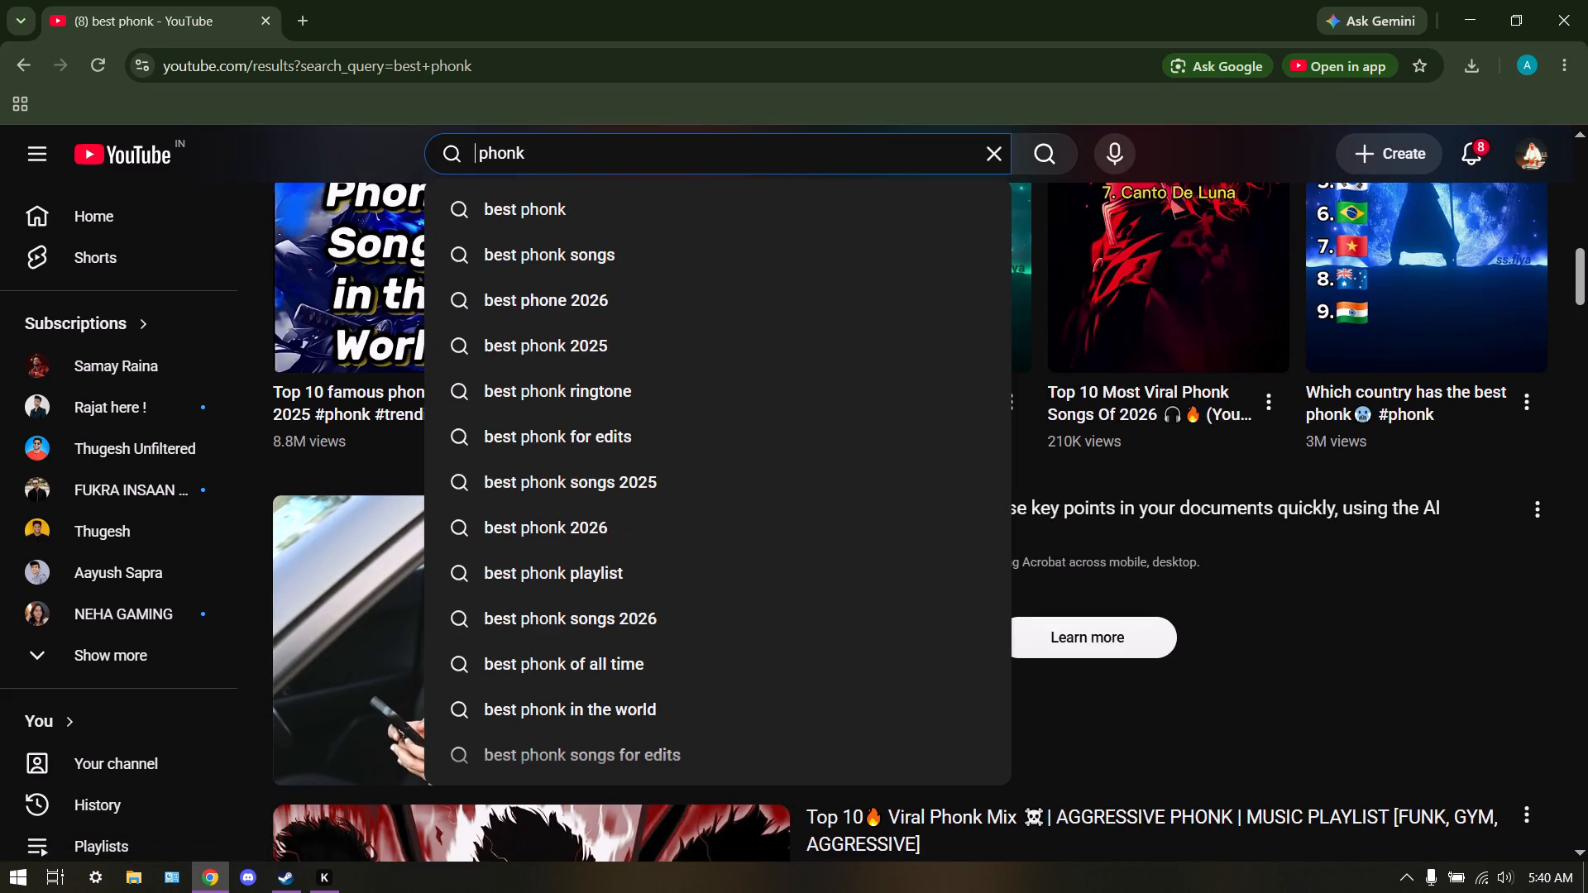
pyautogui.press('Return')
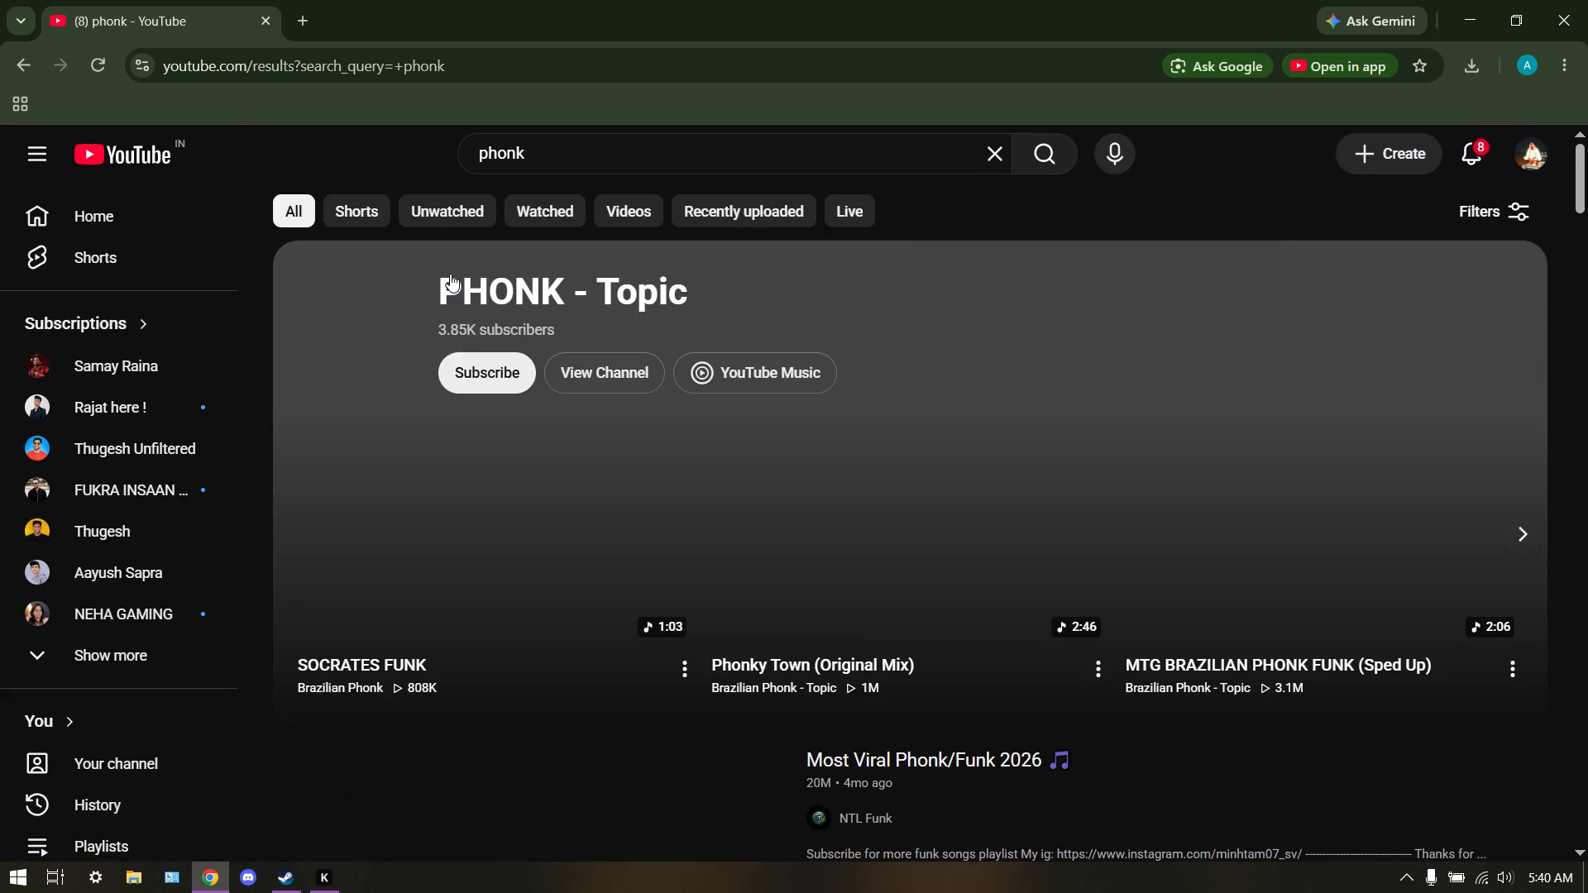
# Find and open the video "sma$her & MC DA$ILVA - BAILA LENTO" in the phonk results.
pyautogui.scroll(-11, 469, 369)
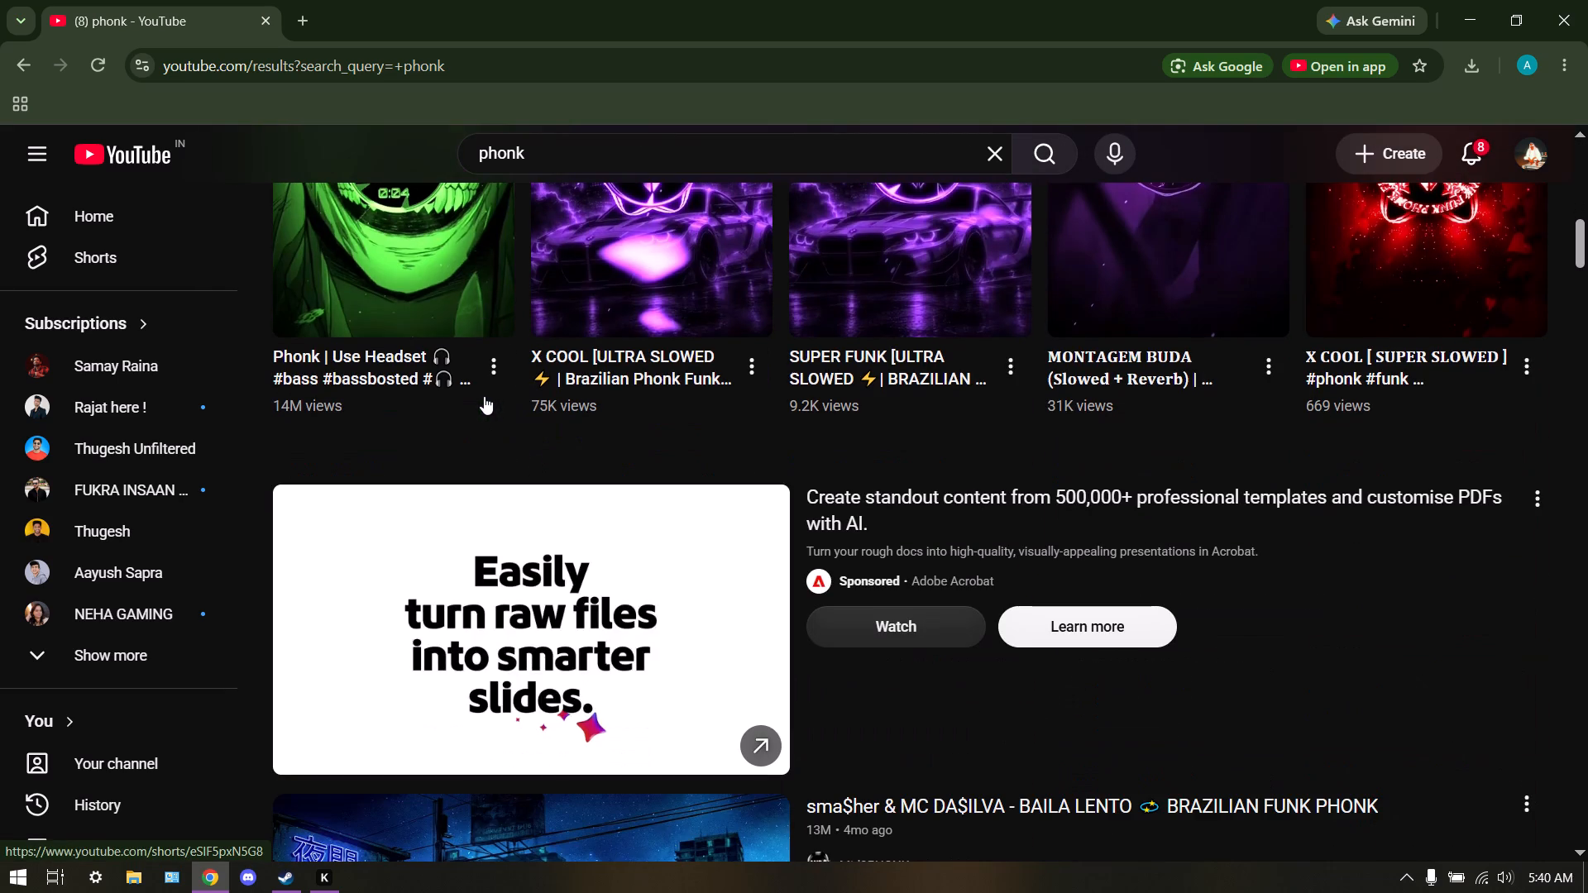
pyautogui.scroll(1, 476, 379)
pyautogui.scroll(-5, 476, 379)
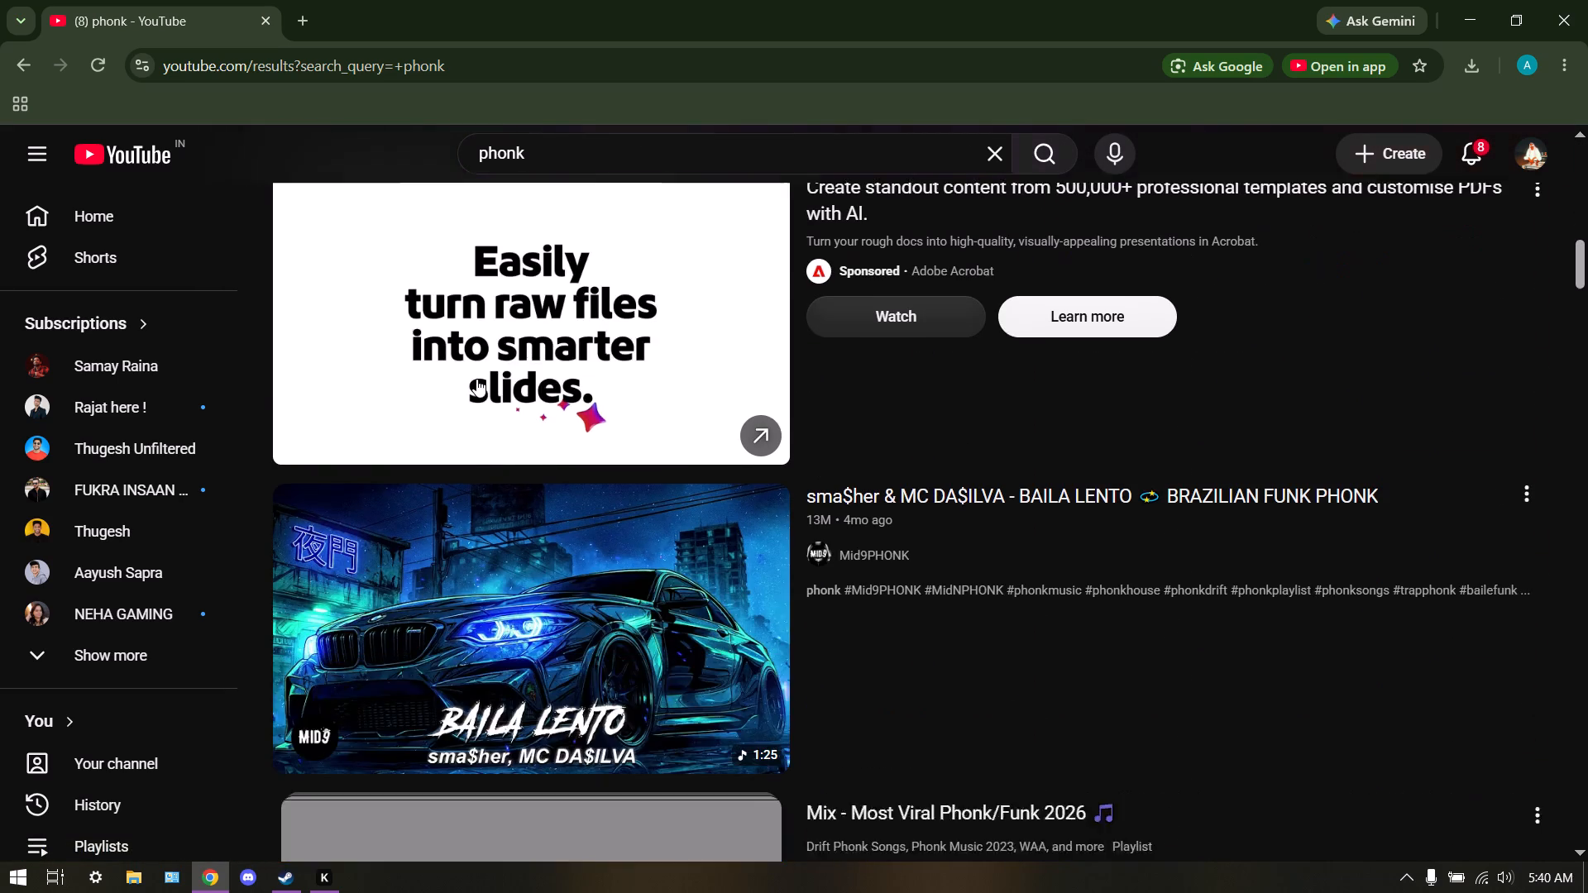
pyautogui.scroll(-1, 476, 379)
pyautogui.click(470, 387)
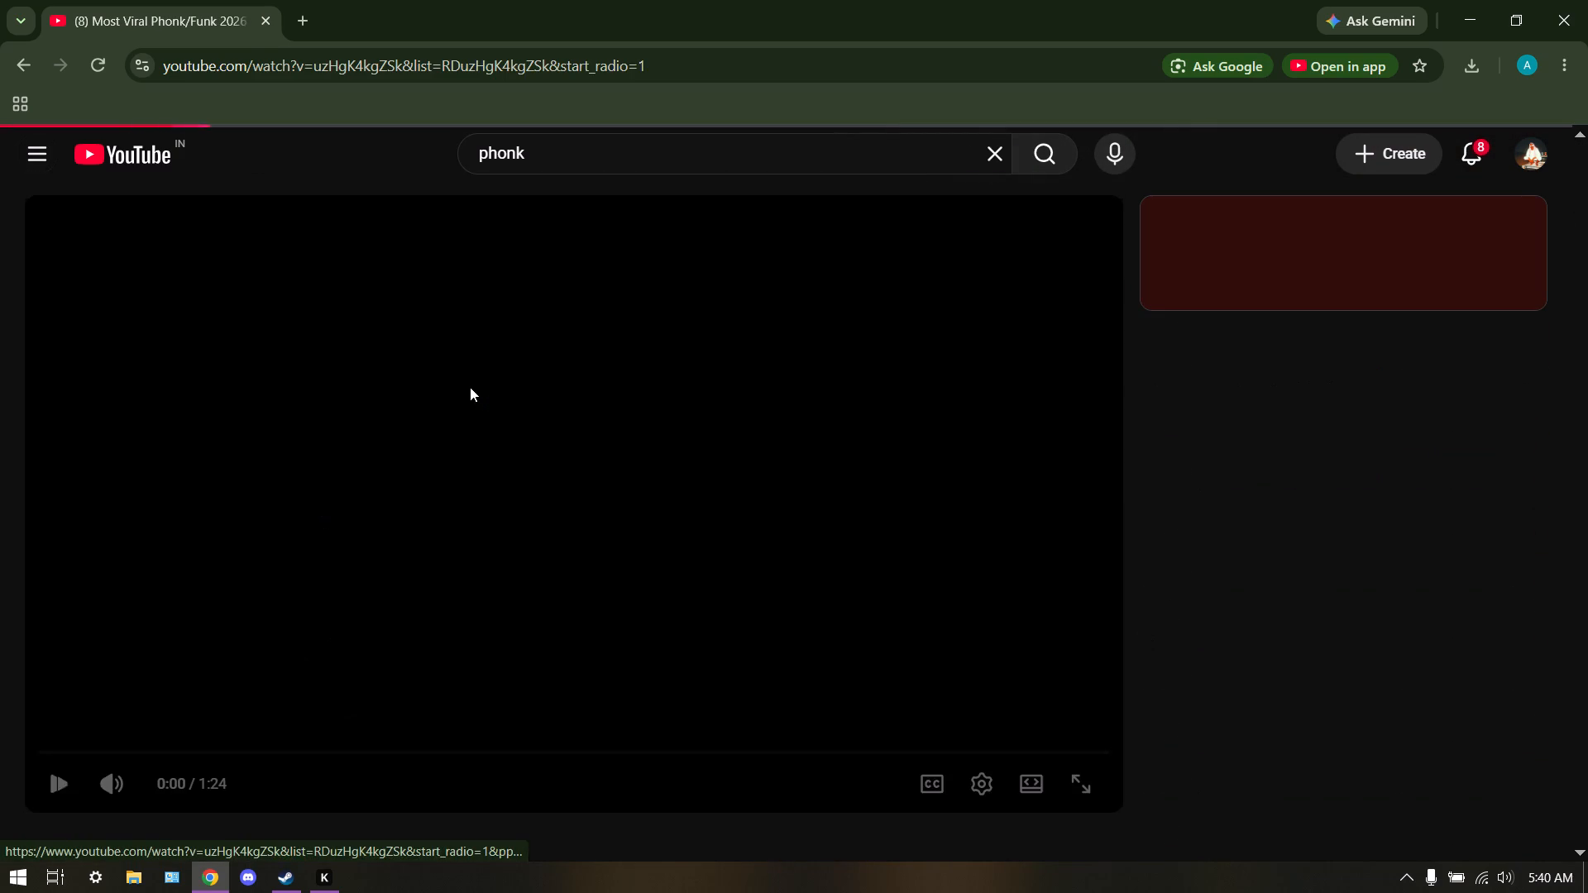
# Copy the share link of the BAILA LENTO video, close the share dialog, and pause playback.
pyautogui.scroll(-3, 275, 677)
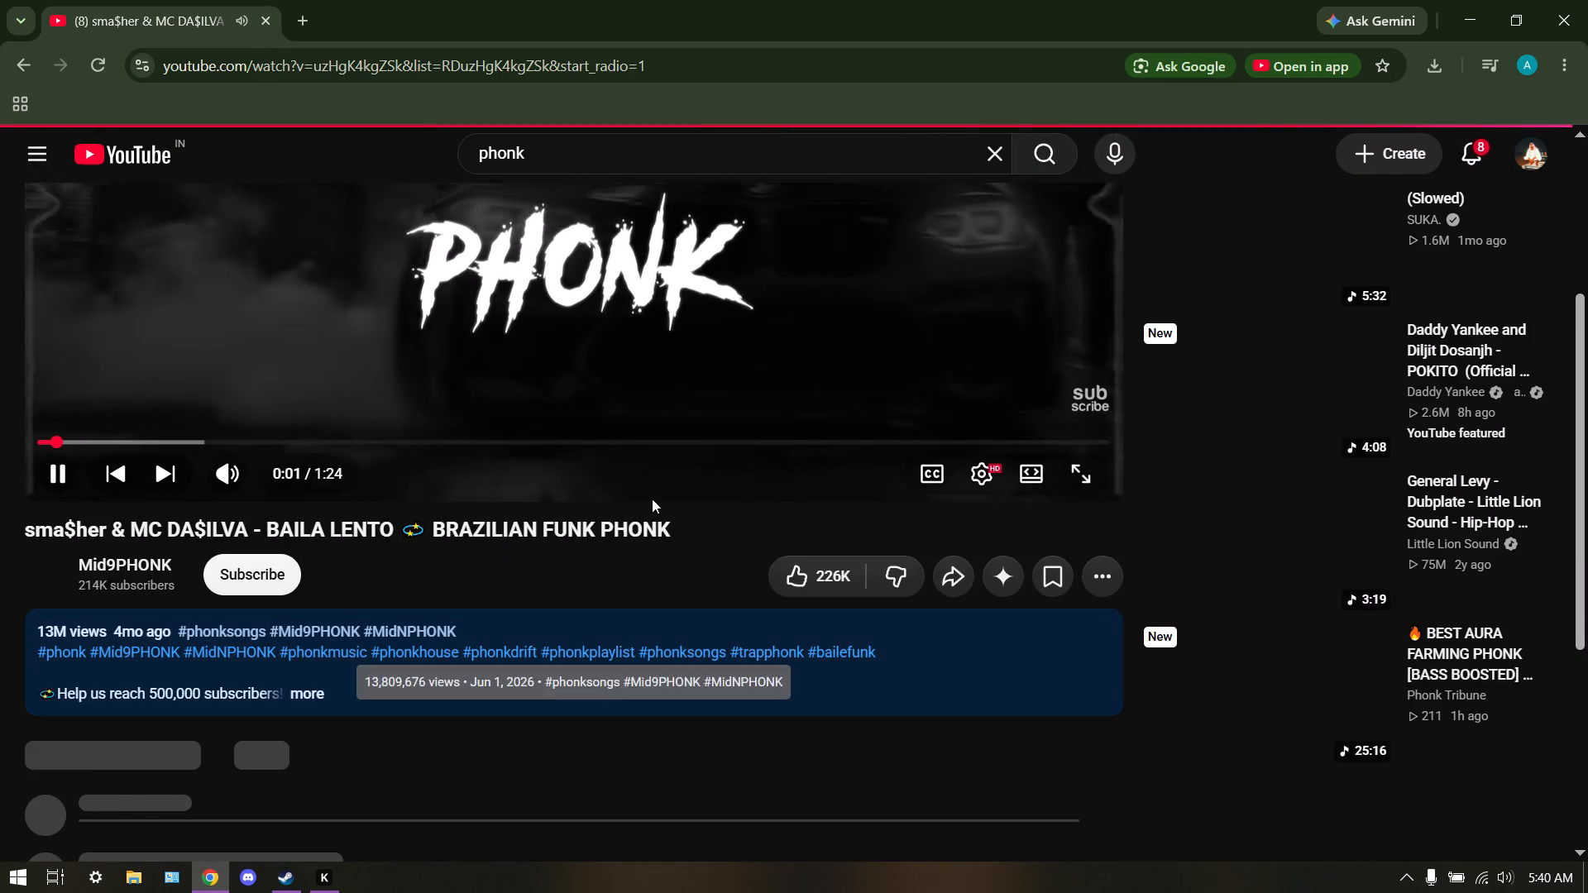
pyautogui.click(963, 581)
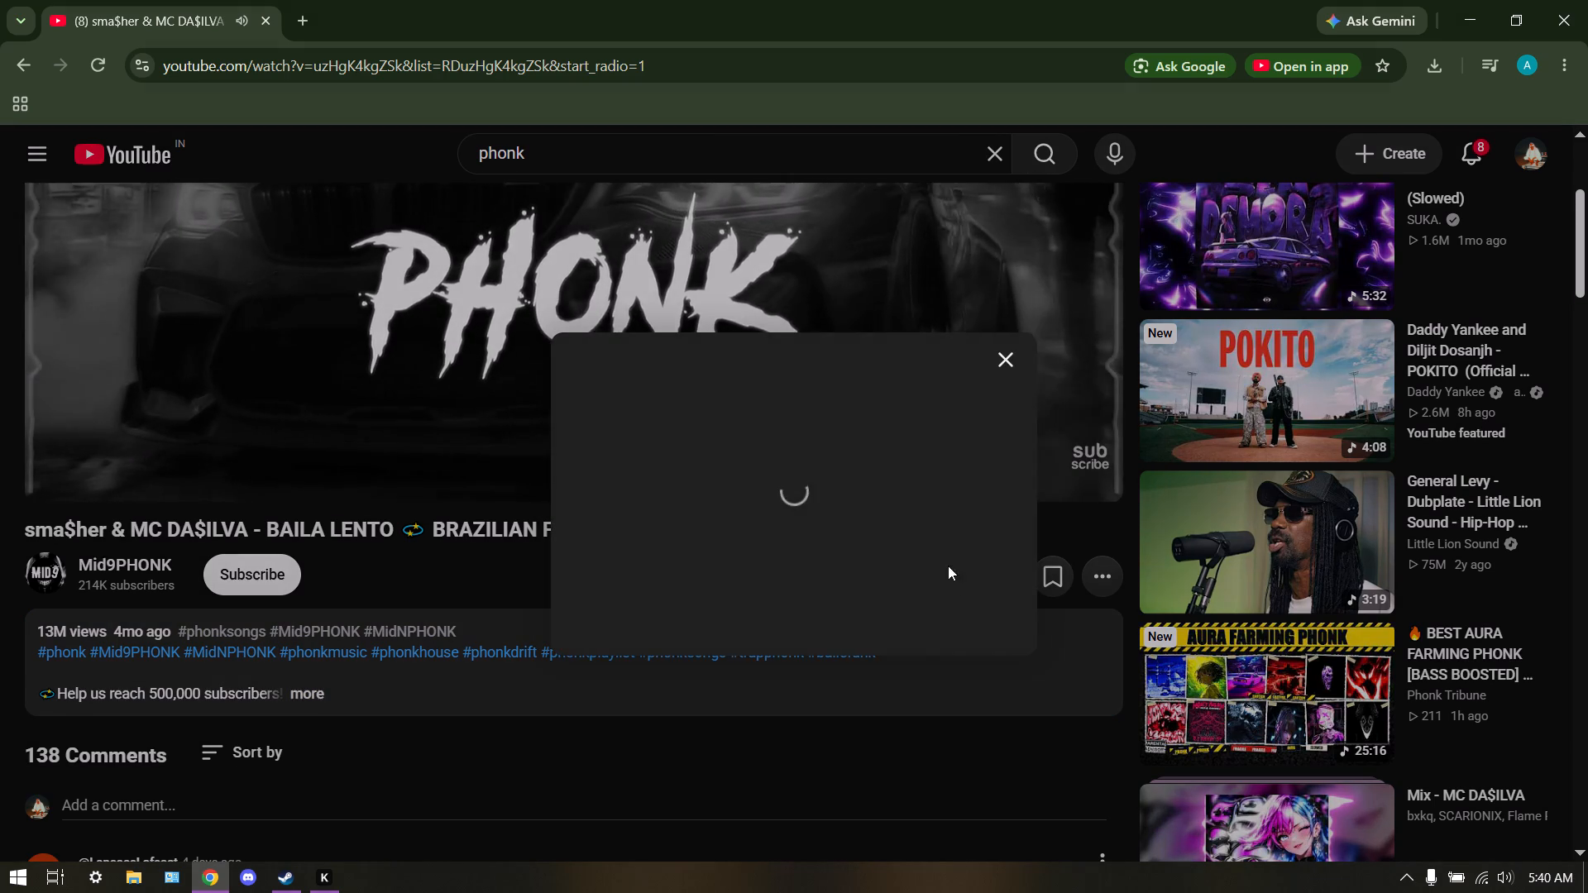
pyautogui.click(958, 595)
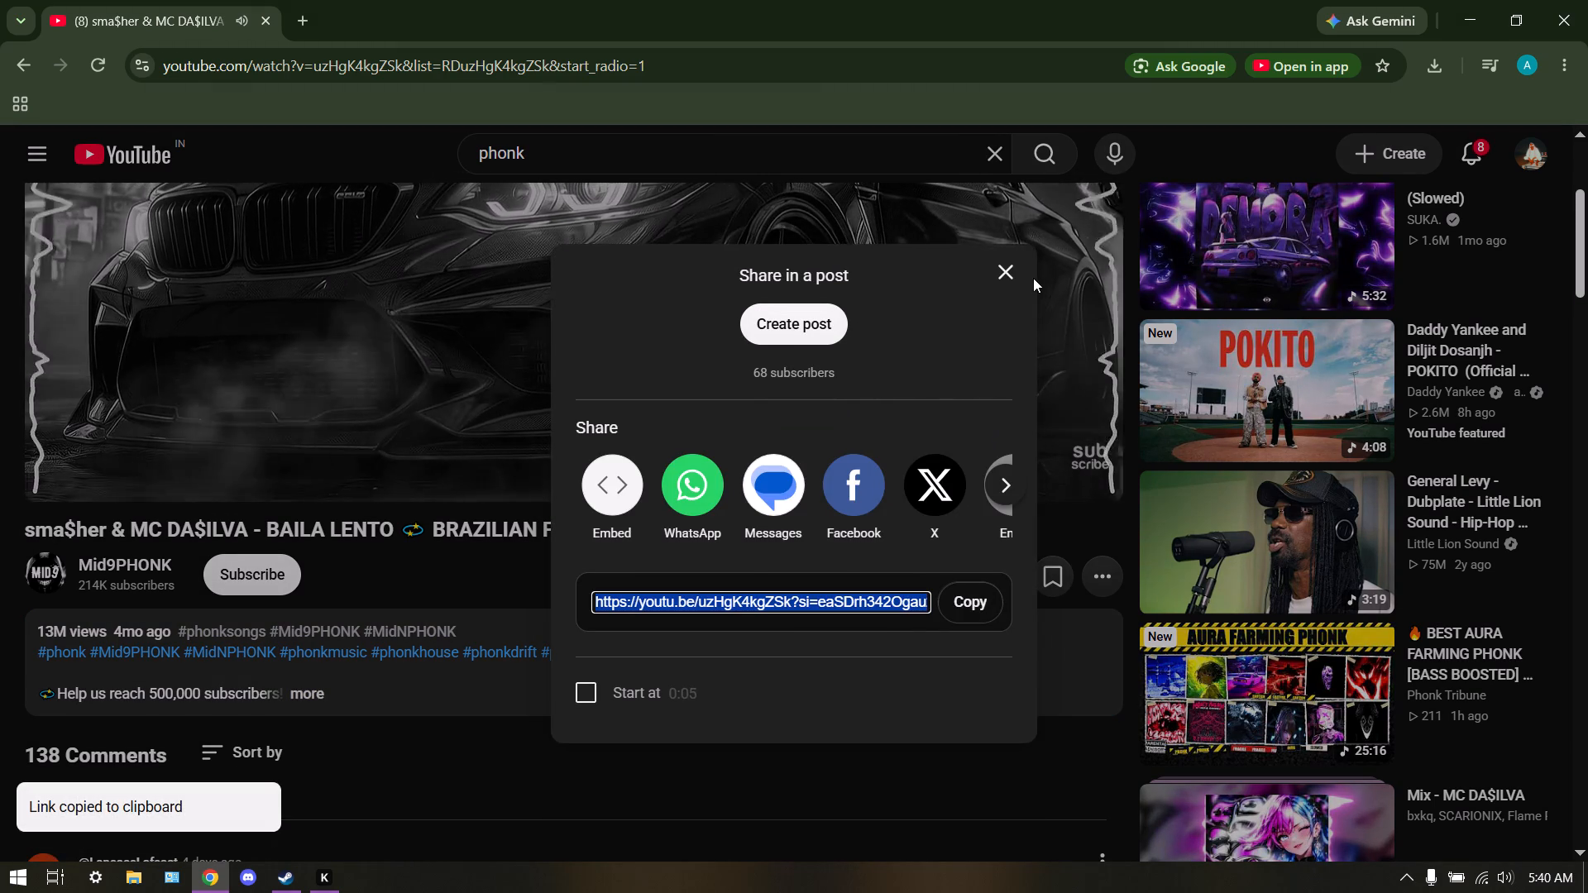
pyautogui.click(1001, 276)
pyautogui.click(436, 349)
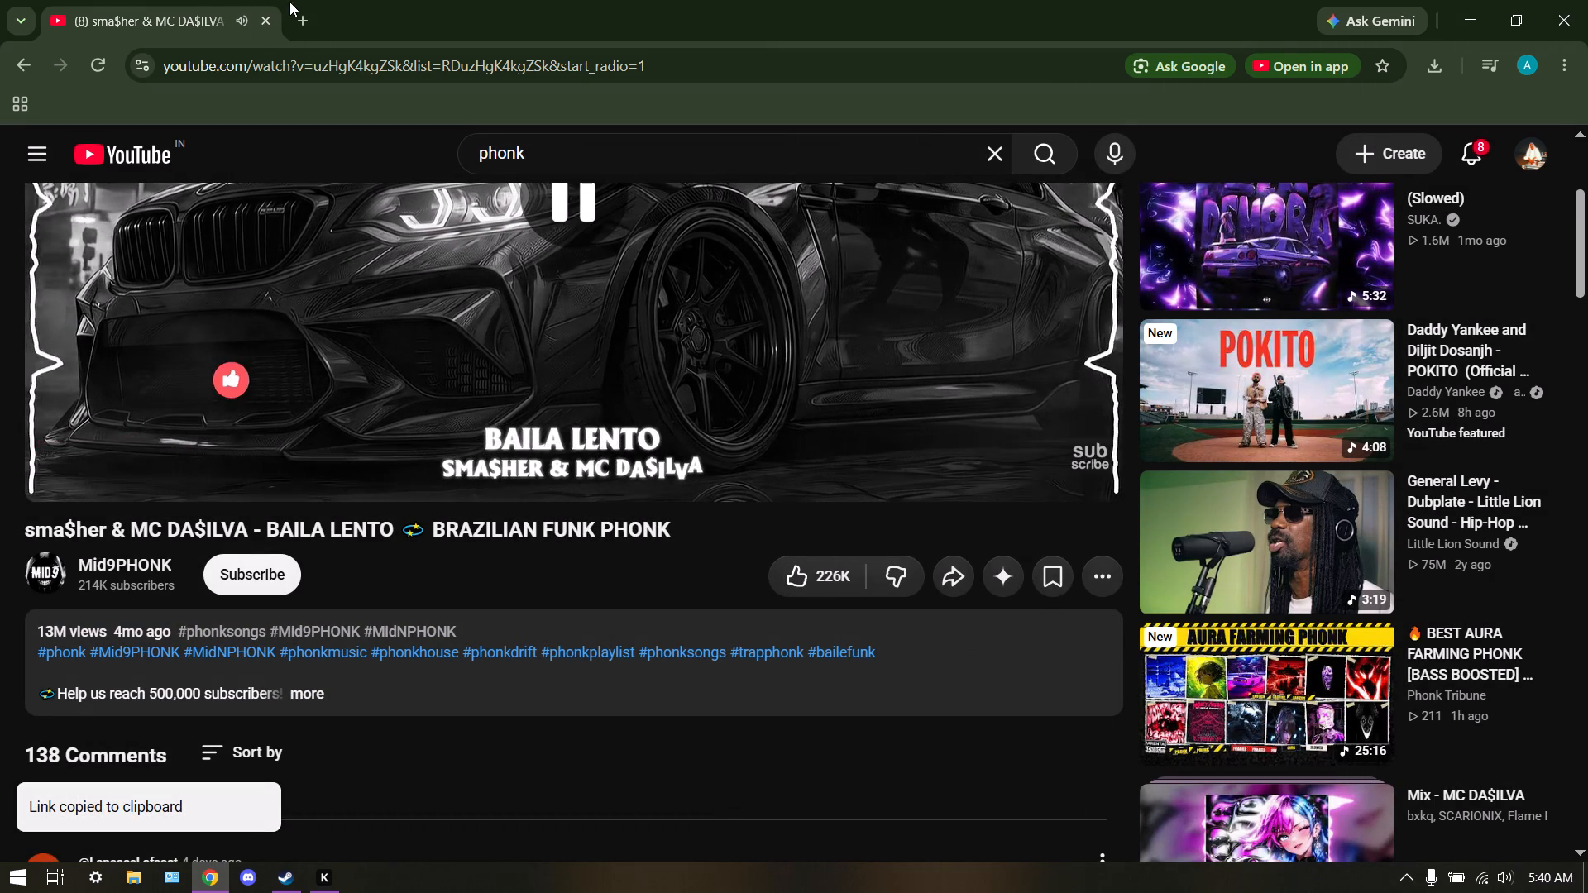
# Search Google for "mp3 downloader" in a new browser tab.
pyautogui.click(289, 16)
pyautogui.click(600, 437)
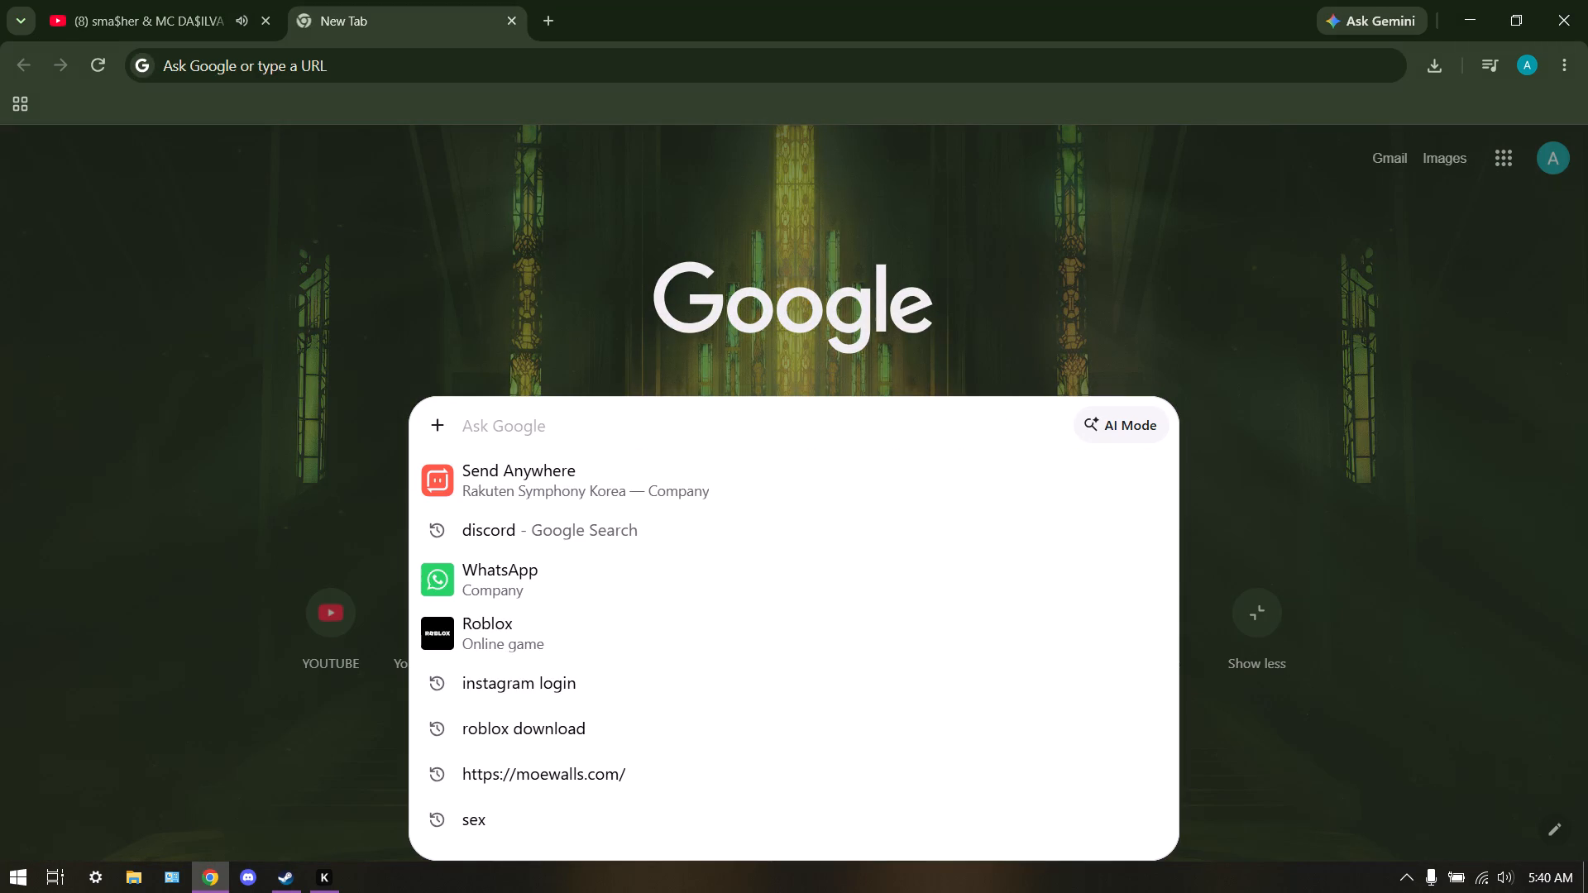
pyautogui.write('mp')
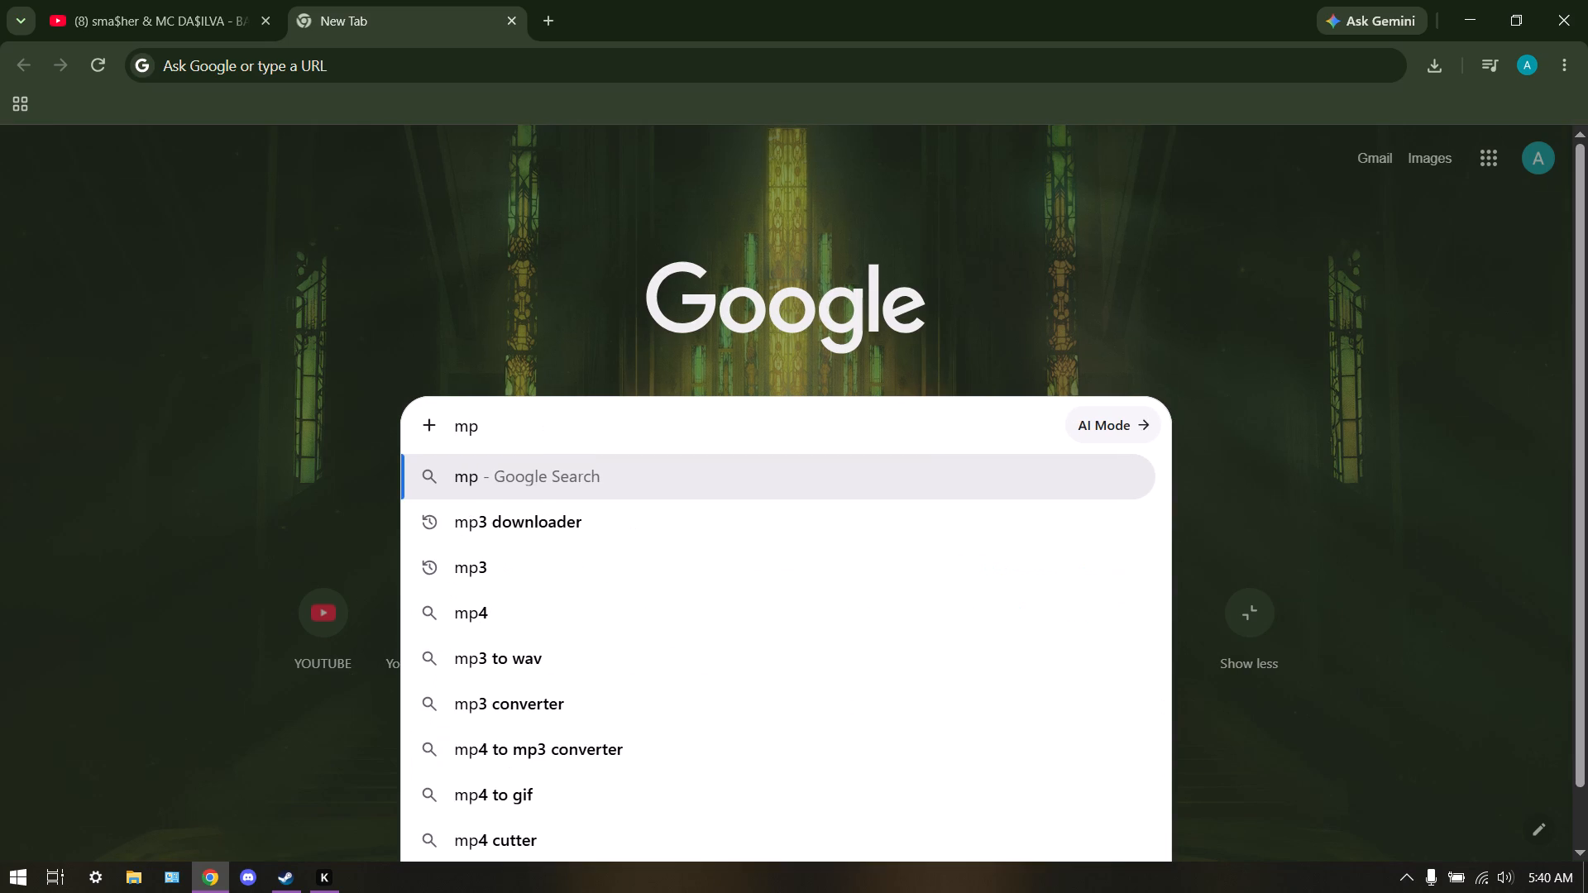
pyautogui.click(609, 518)
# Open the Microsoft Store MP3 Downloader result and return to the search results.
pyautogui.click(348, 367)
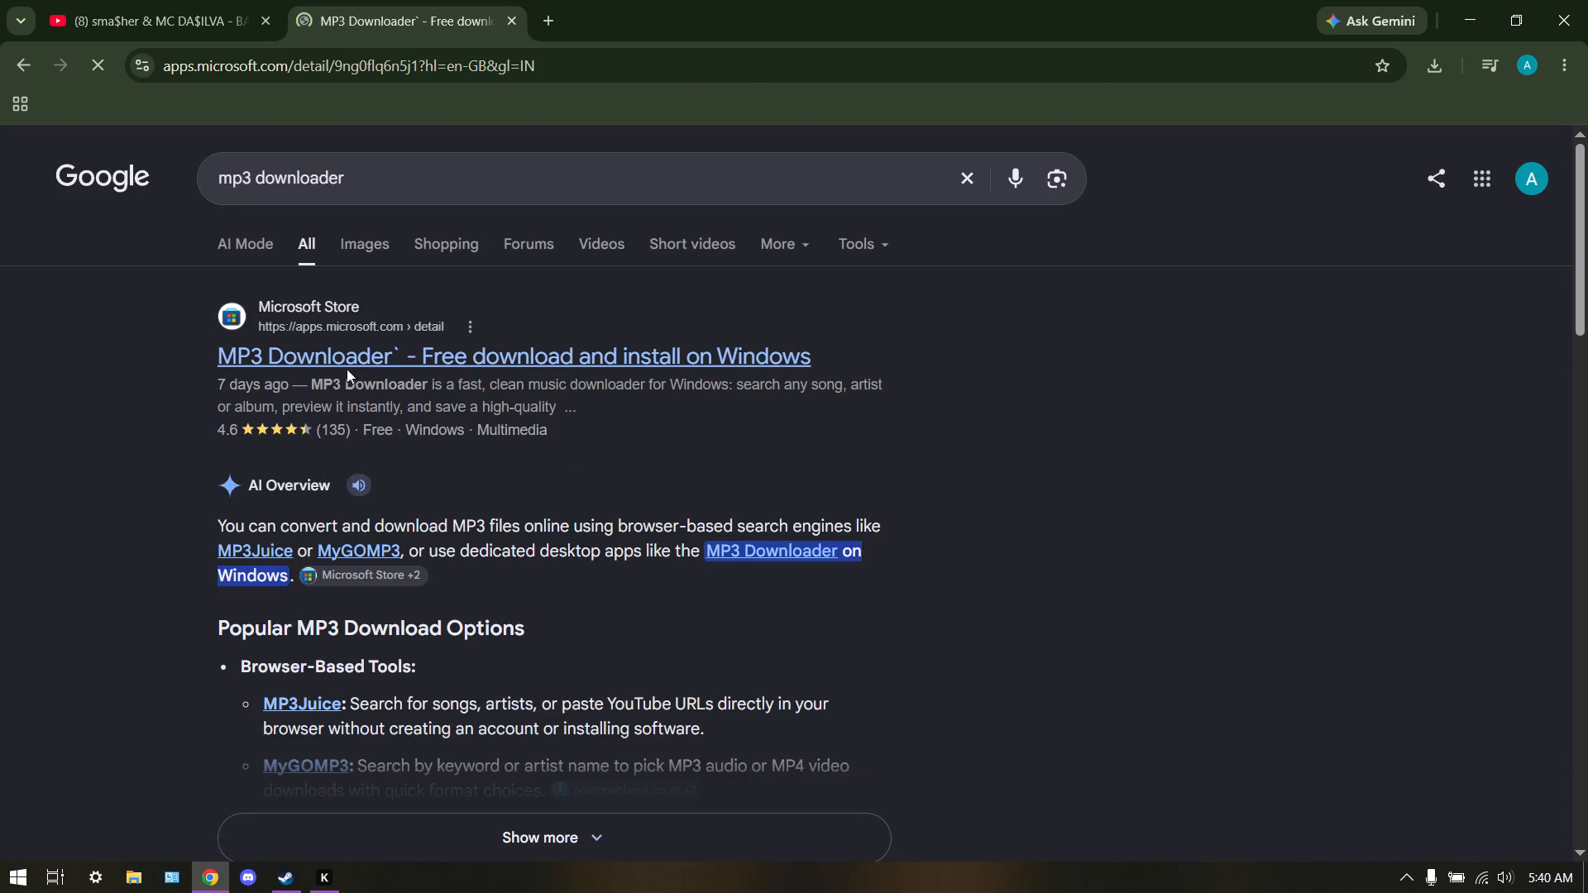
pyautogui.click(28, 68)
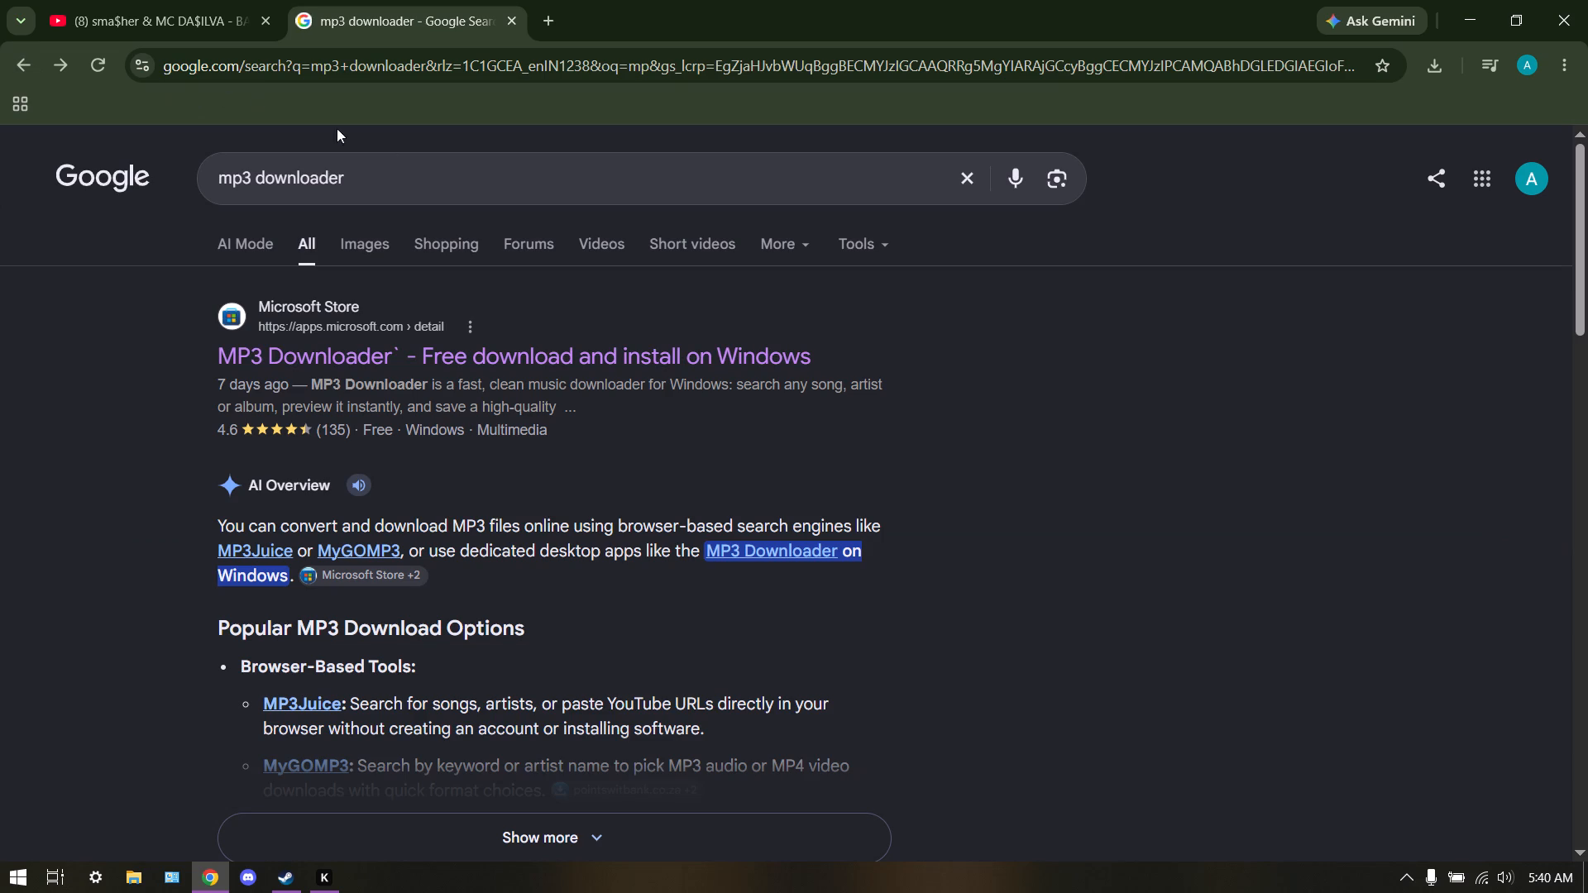
# Change the Google query to "mp4 downloader" and run the search.
pyautogui.click(447, 177)
pyautogui.click(251, 183)
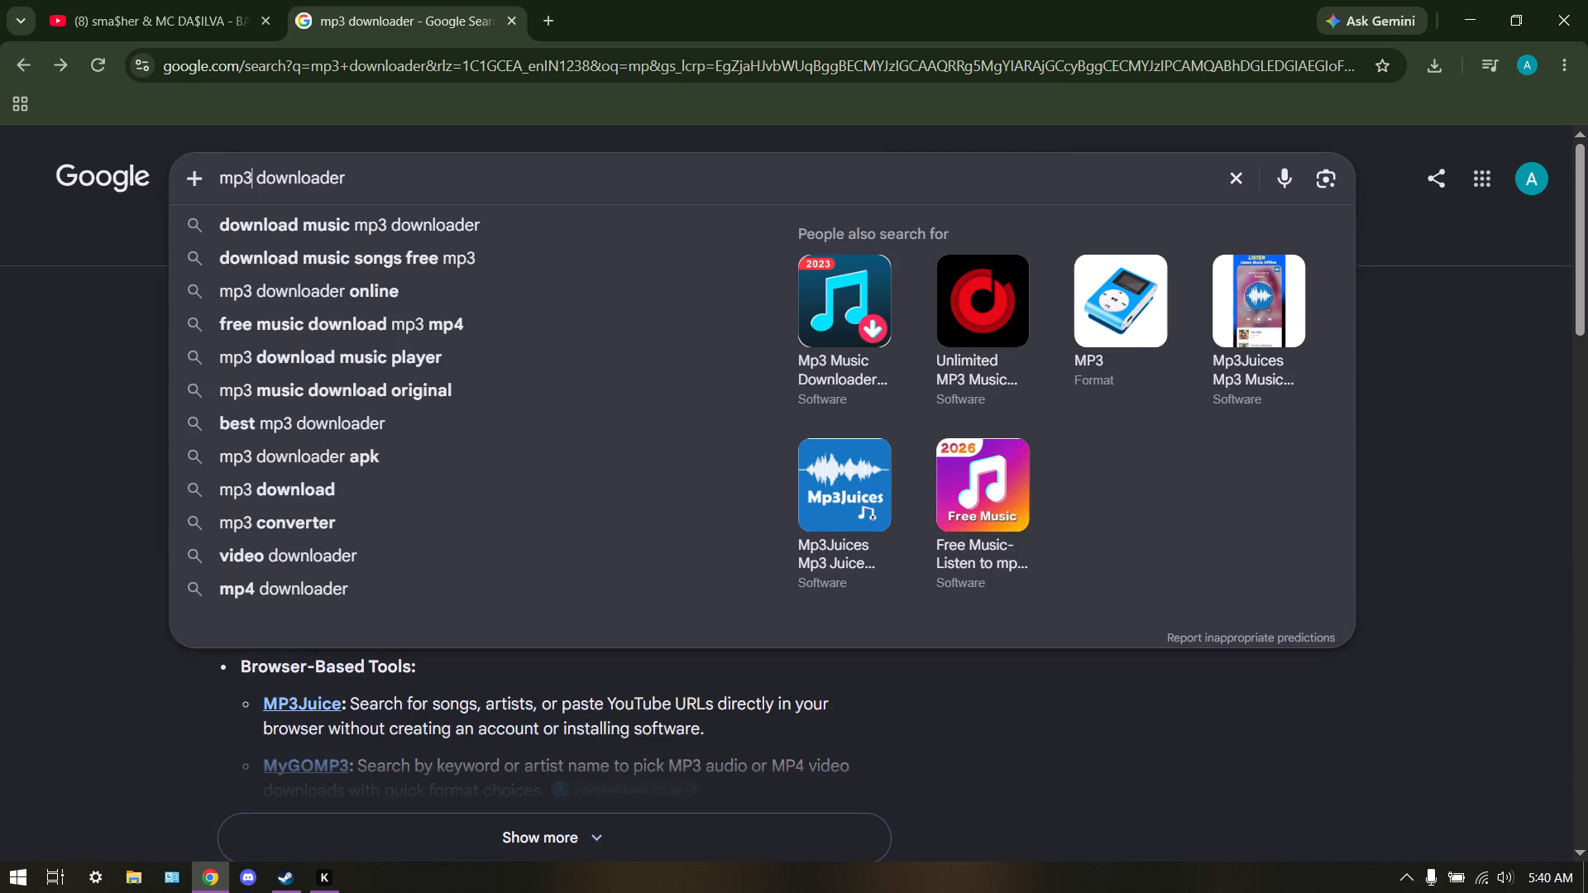
pyautogui.press('BackSpace')
pyautogui.press('4')
pyautogui.press('Return')
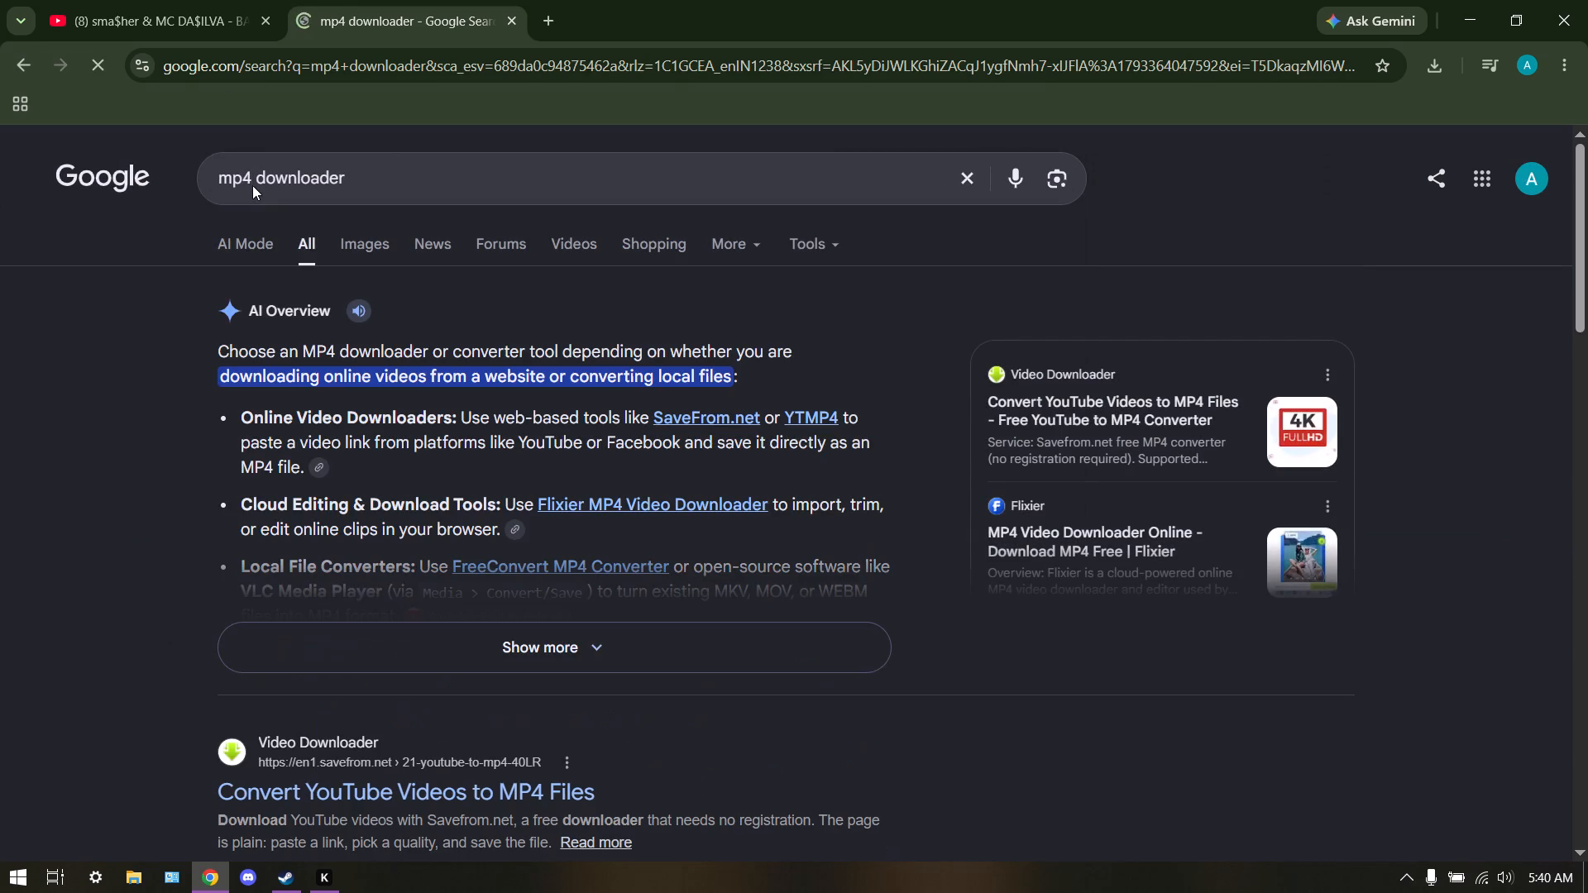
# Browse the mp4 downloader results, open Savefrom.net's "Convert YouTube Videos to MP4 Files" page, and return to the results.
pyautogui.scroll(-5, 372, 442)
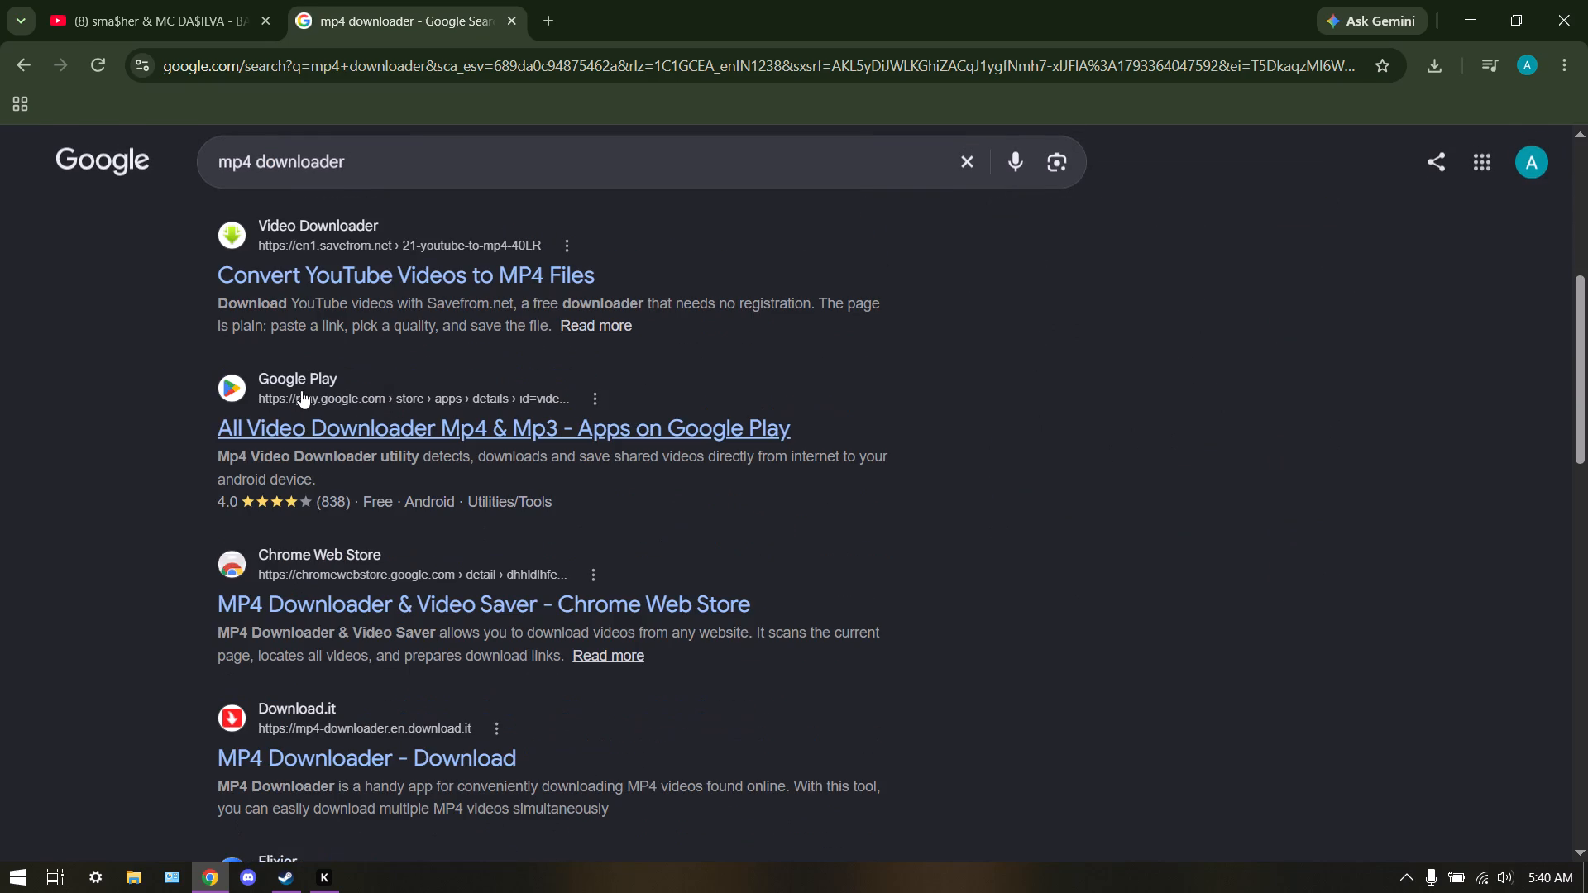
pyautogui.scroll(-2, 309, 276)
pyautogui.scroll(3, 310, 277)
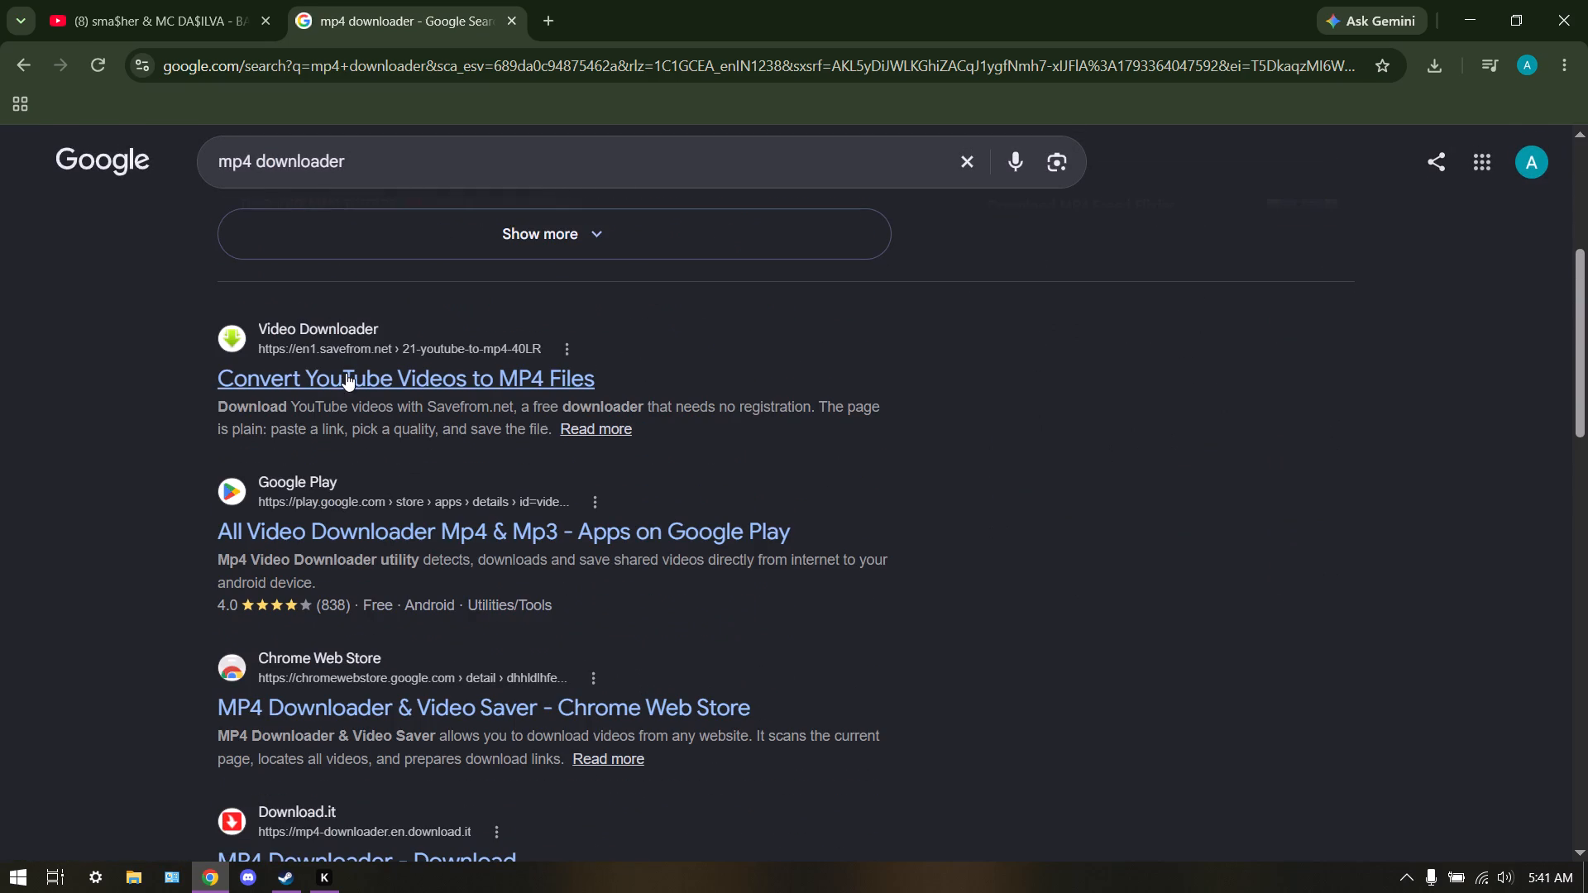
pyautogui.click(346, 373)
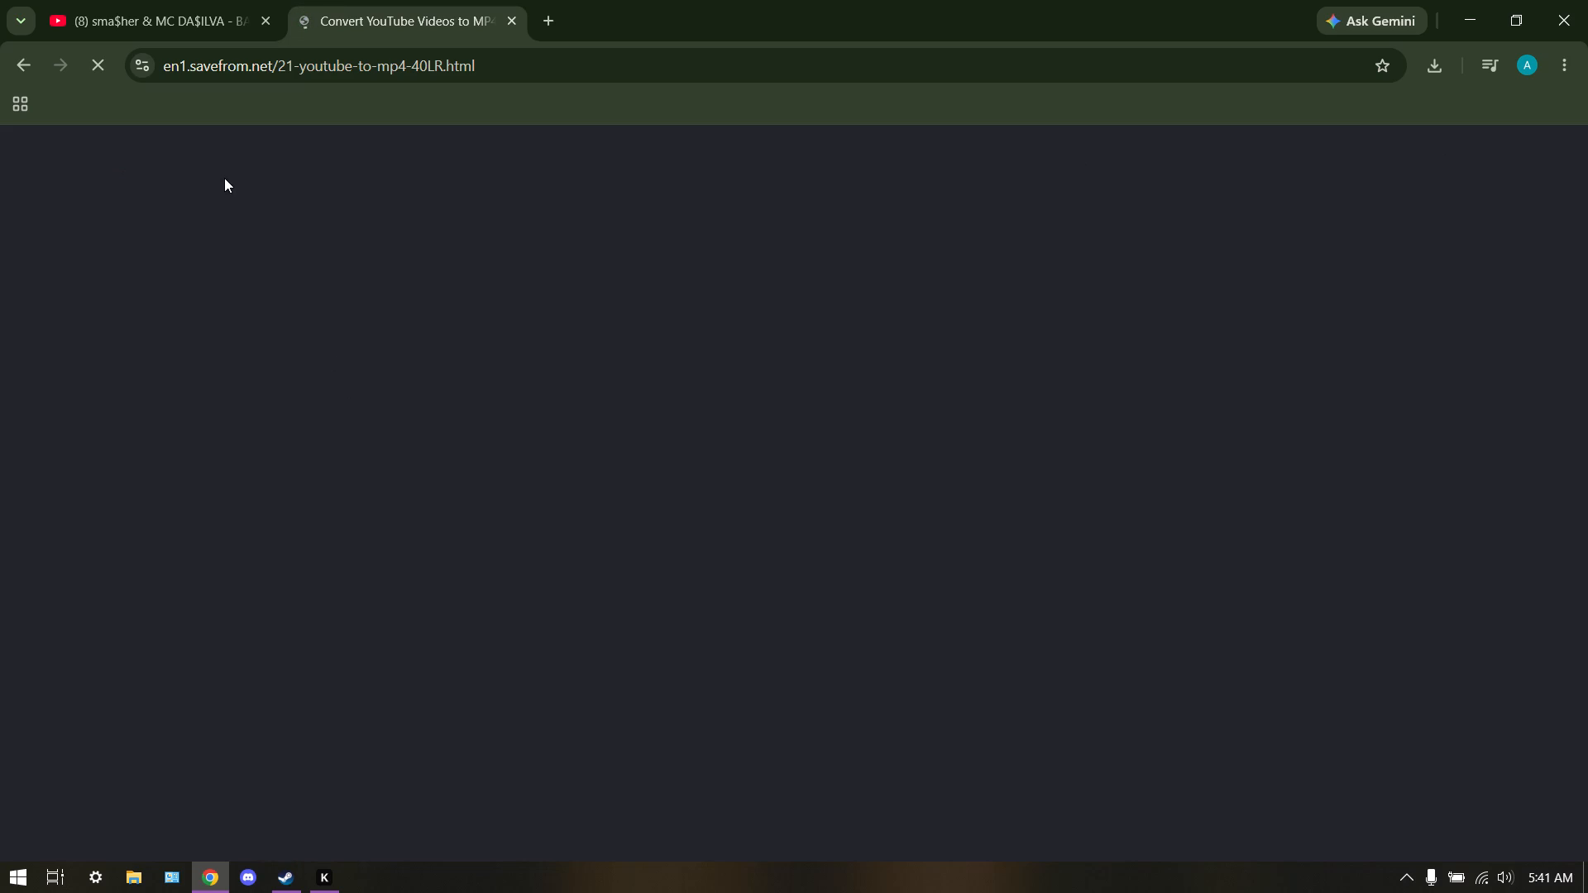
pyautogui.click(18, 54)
# Open the Download.it MP4 Downloader page, read through its description, and return to the search results.
pyautogui.scroll(-2, 245, 354)
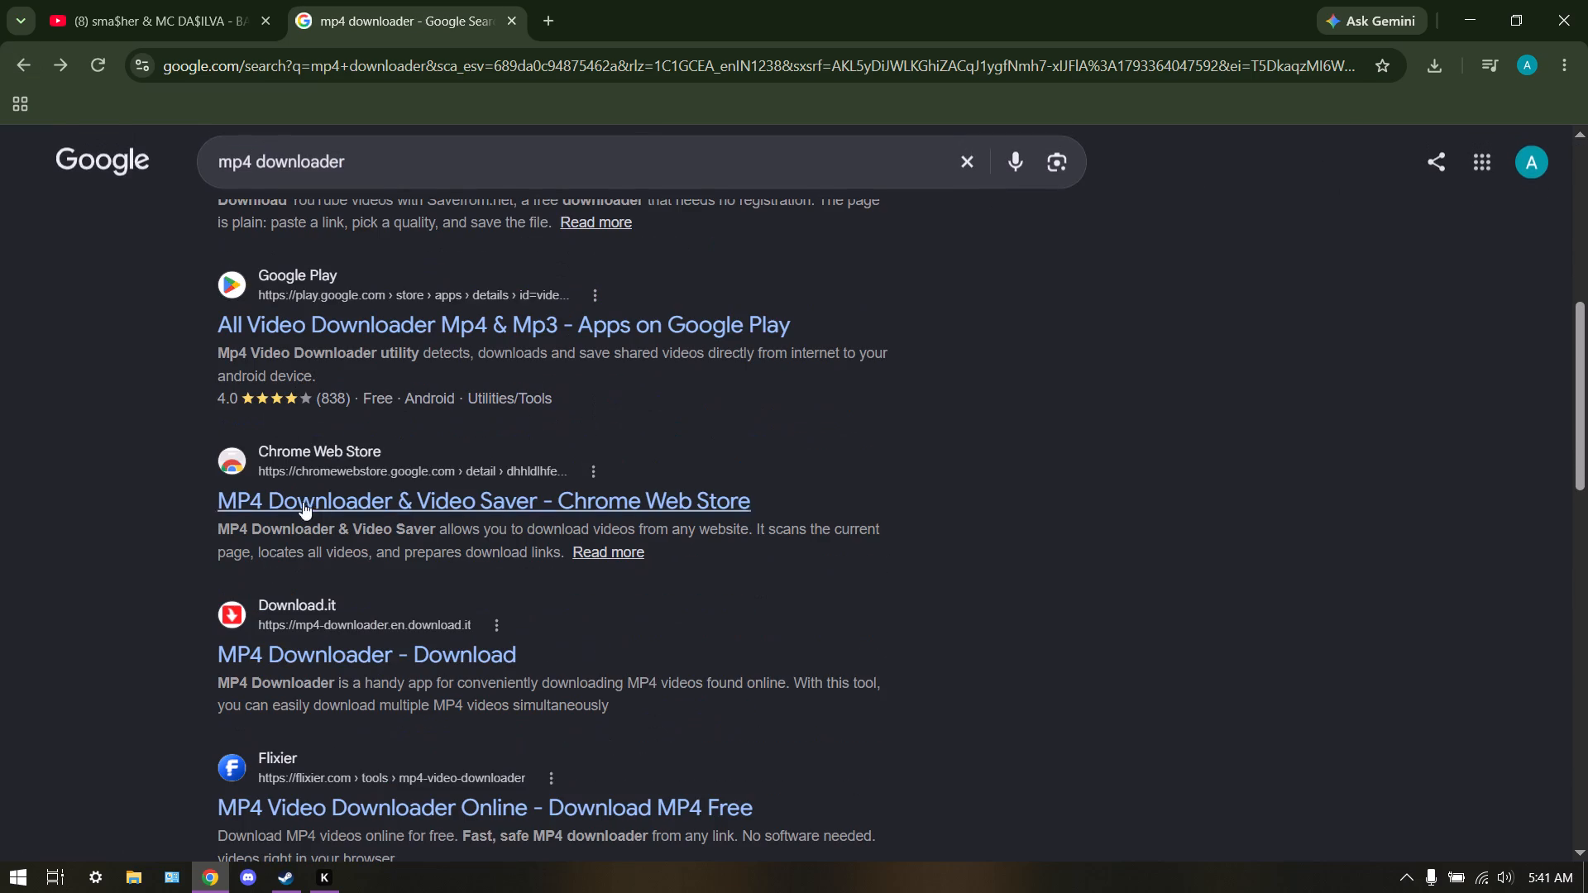
pyautogui.click(349, 664)
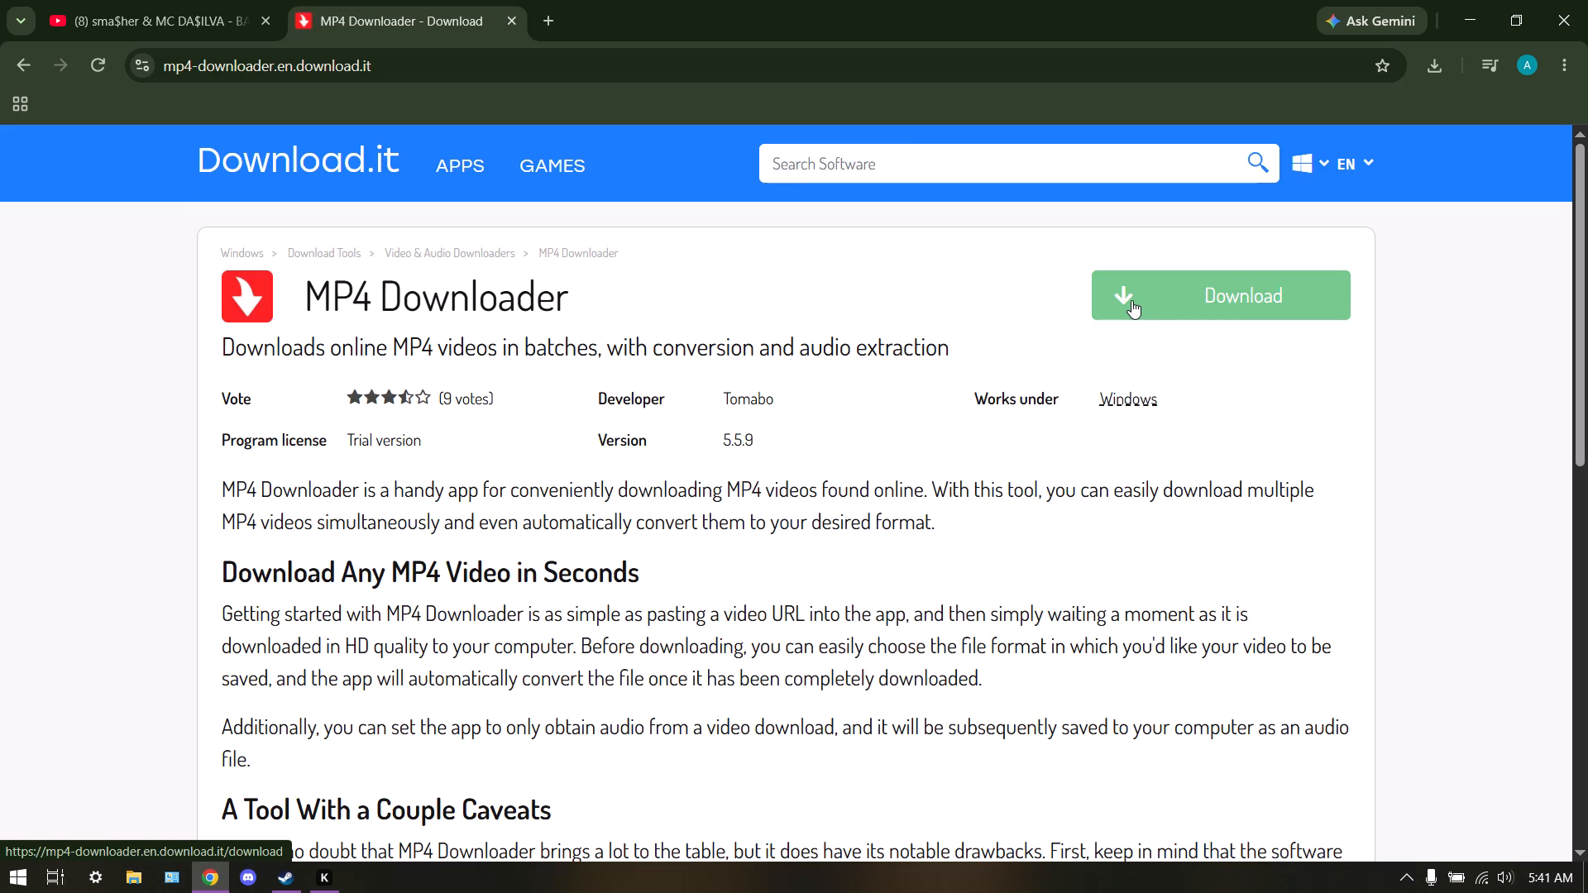
pyautogui.scroll(-3, 1131, 300)
pyautogui.scroll(-3, 565, 395)
pyautogui.scroll(4, 490, 420)
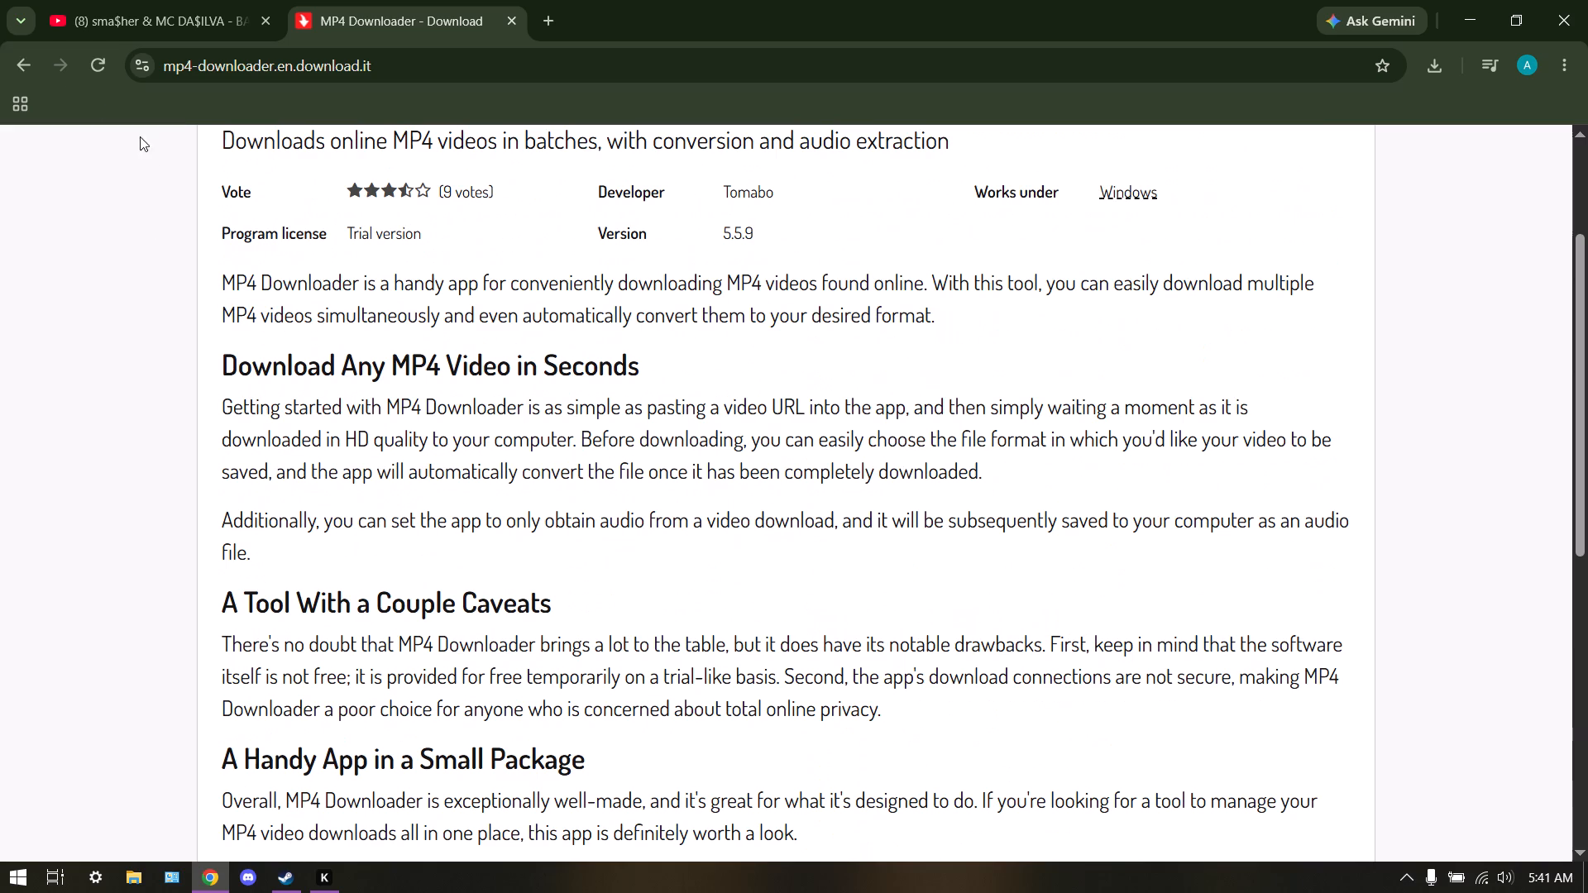
pyautogui.click(14, 54)
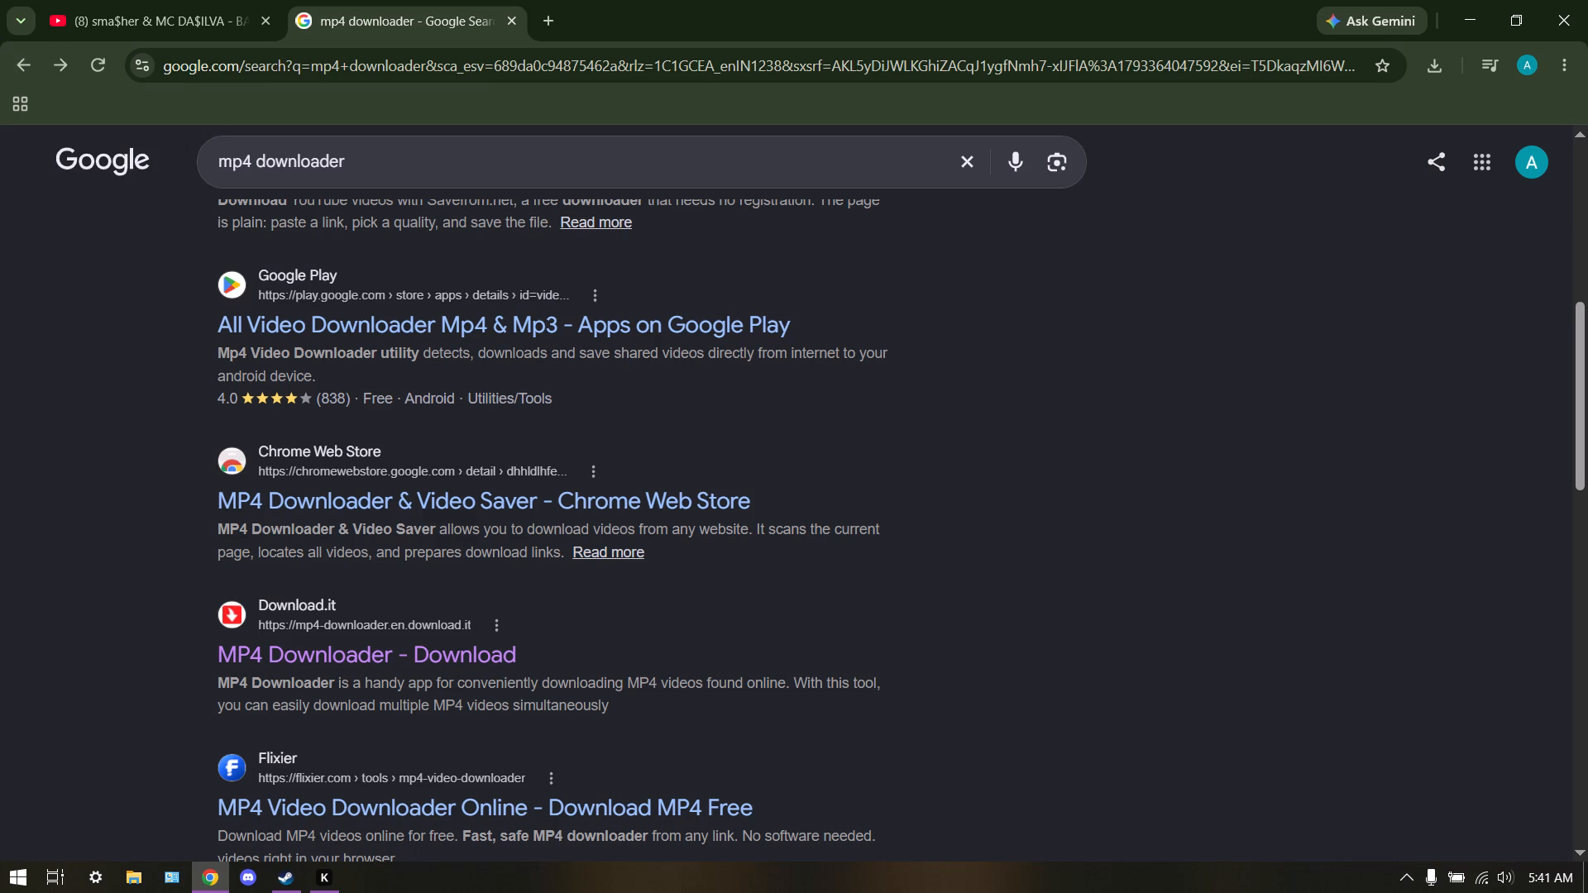
# Clear the Google query and search for "mp4 downloader" again.
pyautogui.click(960, 167)
pyautogui.click(789, 156)
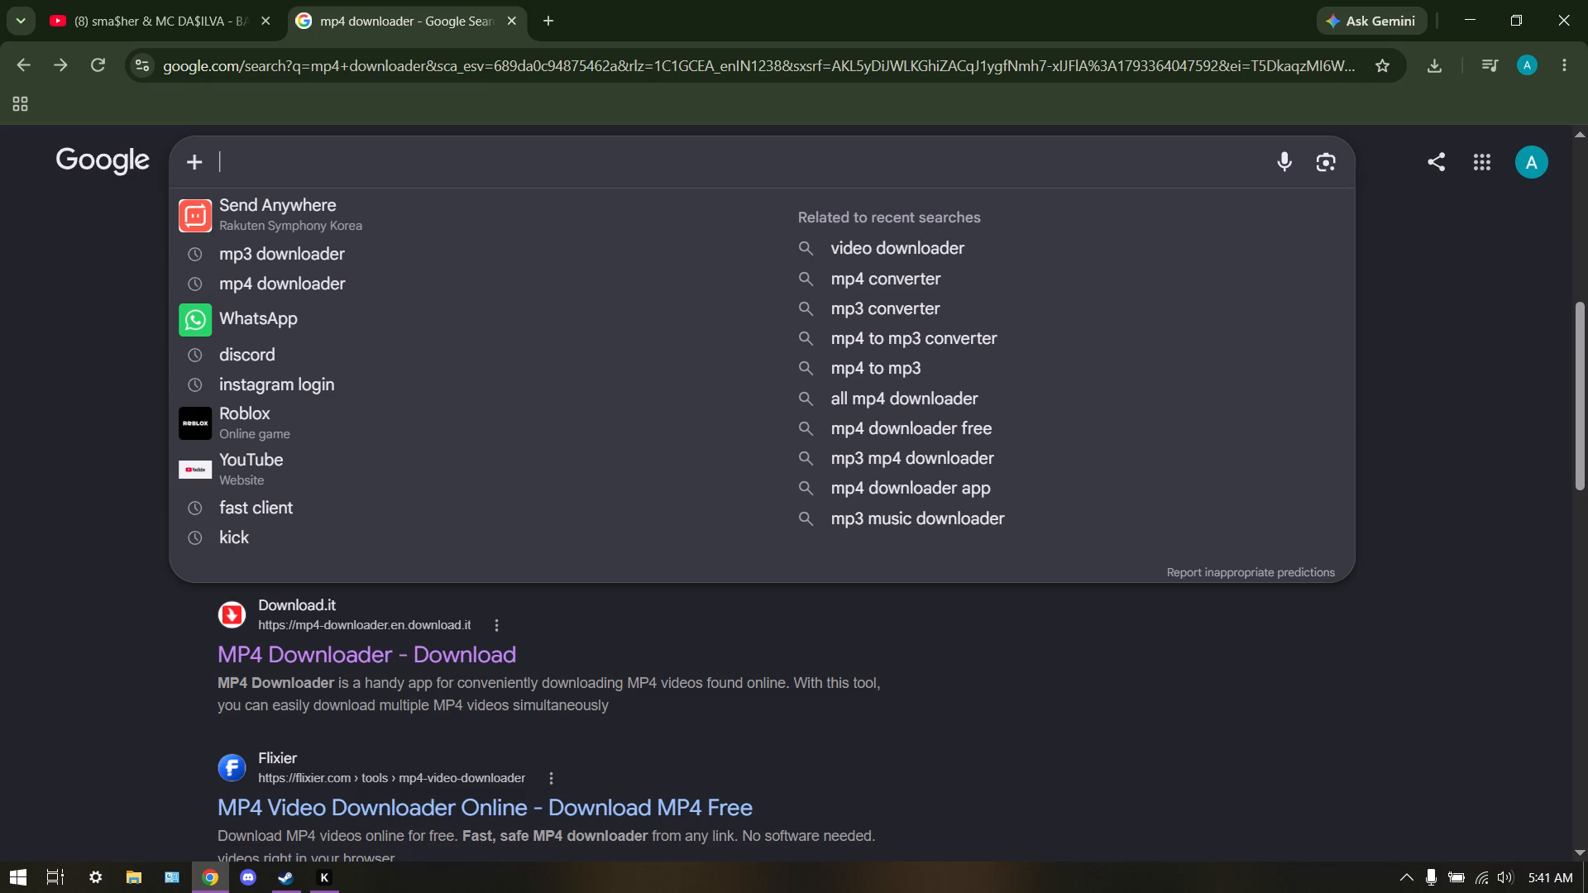
pyautogui.write('mp')
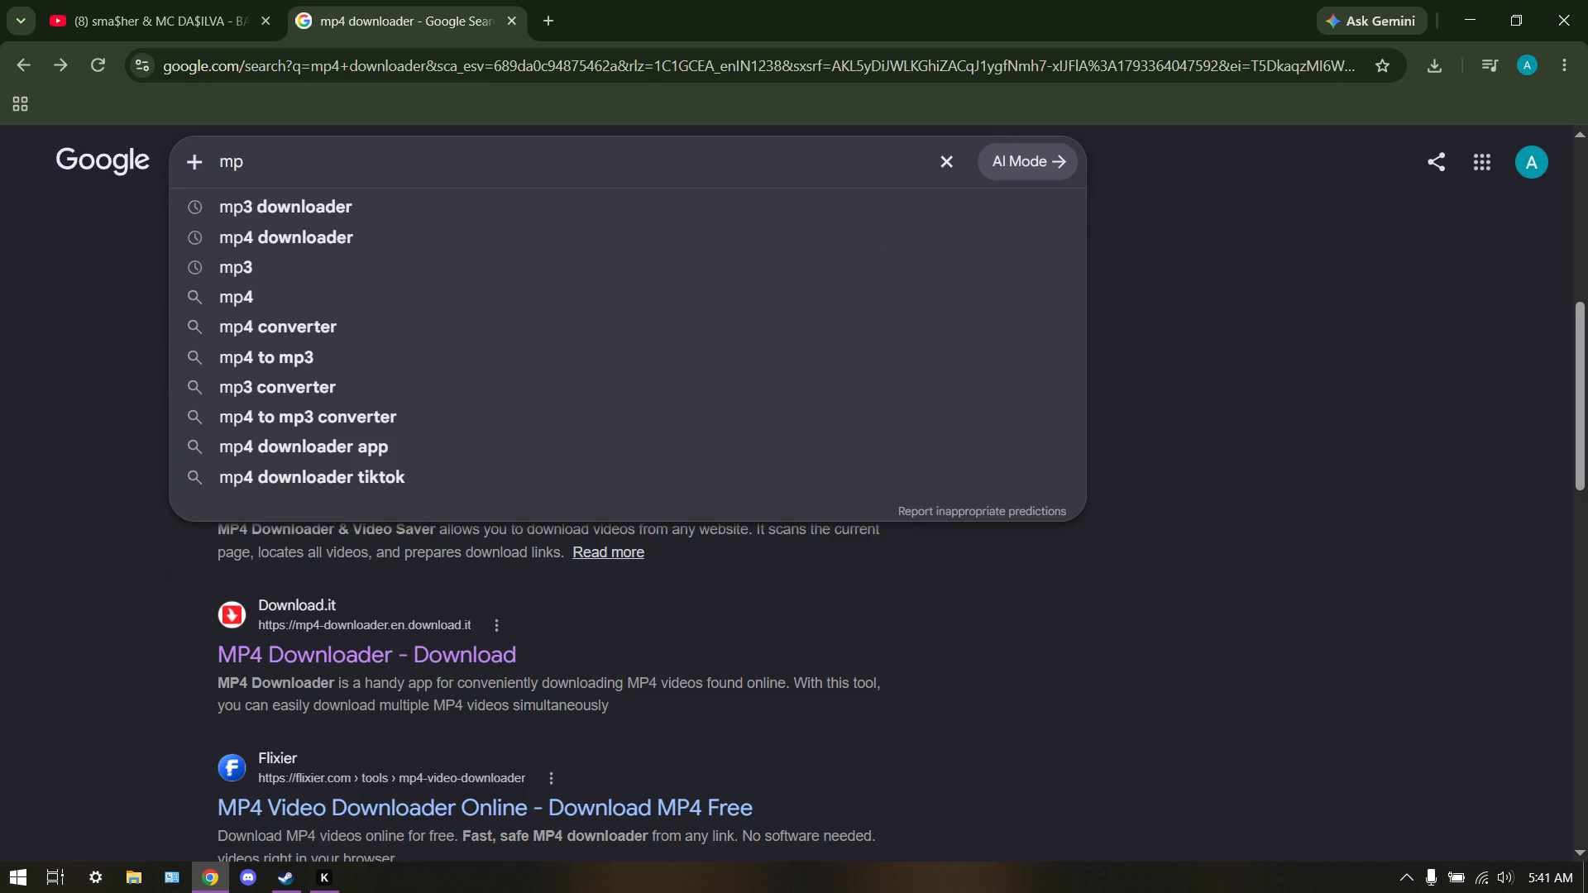
pyautogui.click(567, 245)
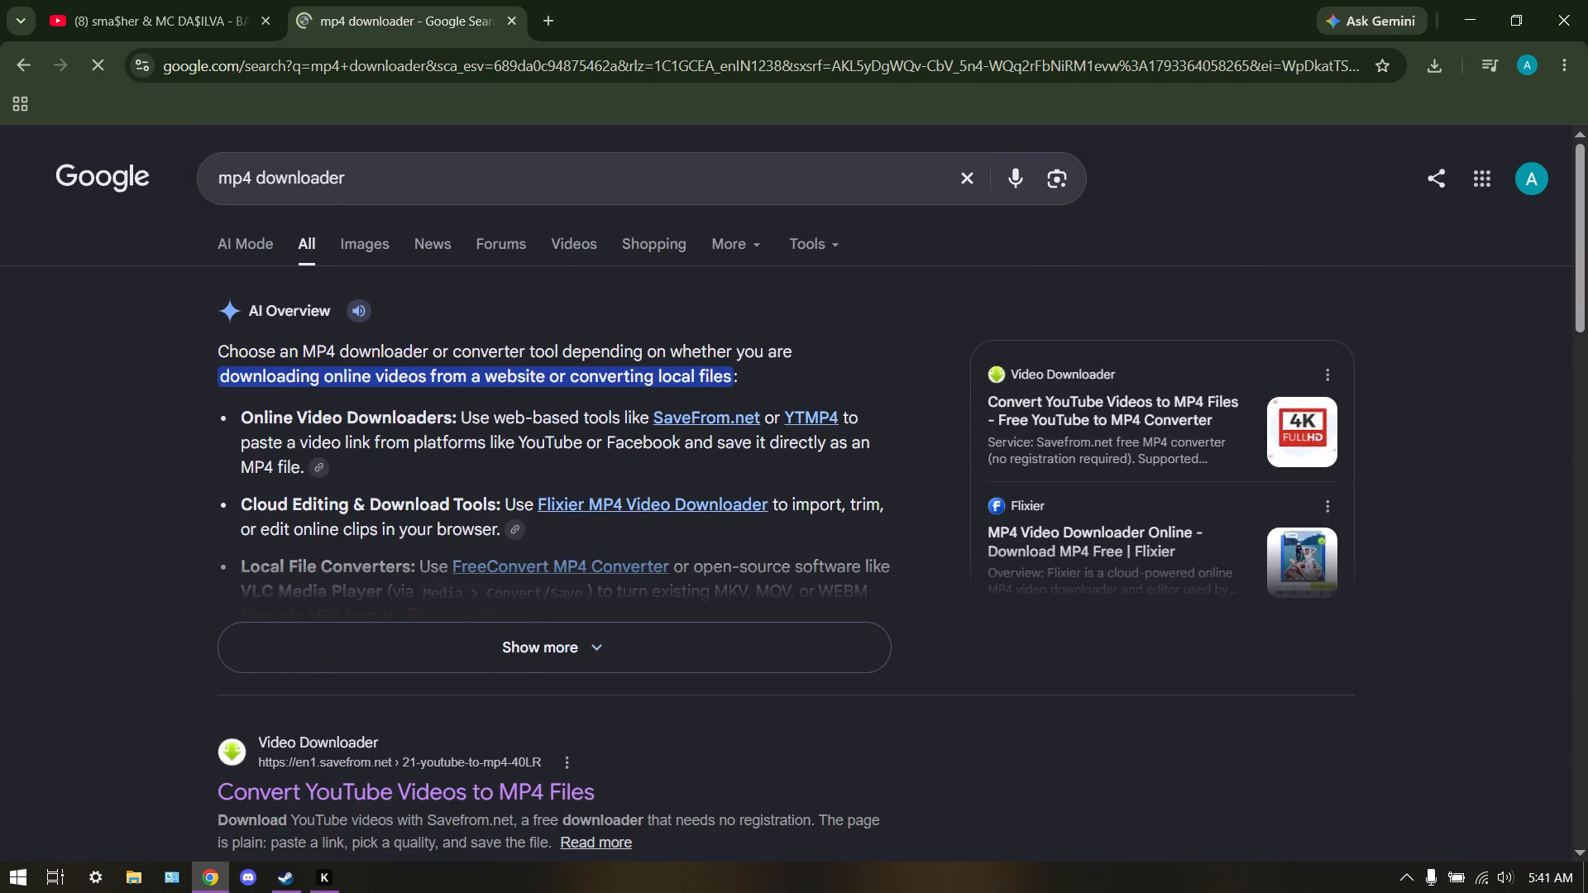
# Browse the mp4 downloader results and open the YTMP4 YouTube to MP4 converter page from yt-mp4.com.co.
pyautogui.scroll(-5, 376, 422)
pyautogui.scroll(1, 341, 498)
pyautogui.scroll(-4, 342, 497)
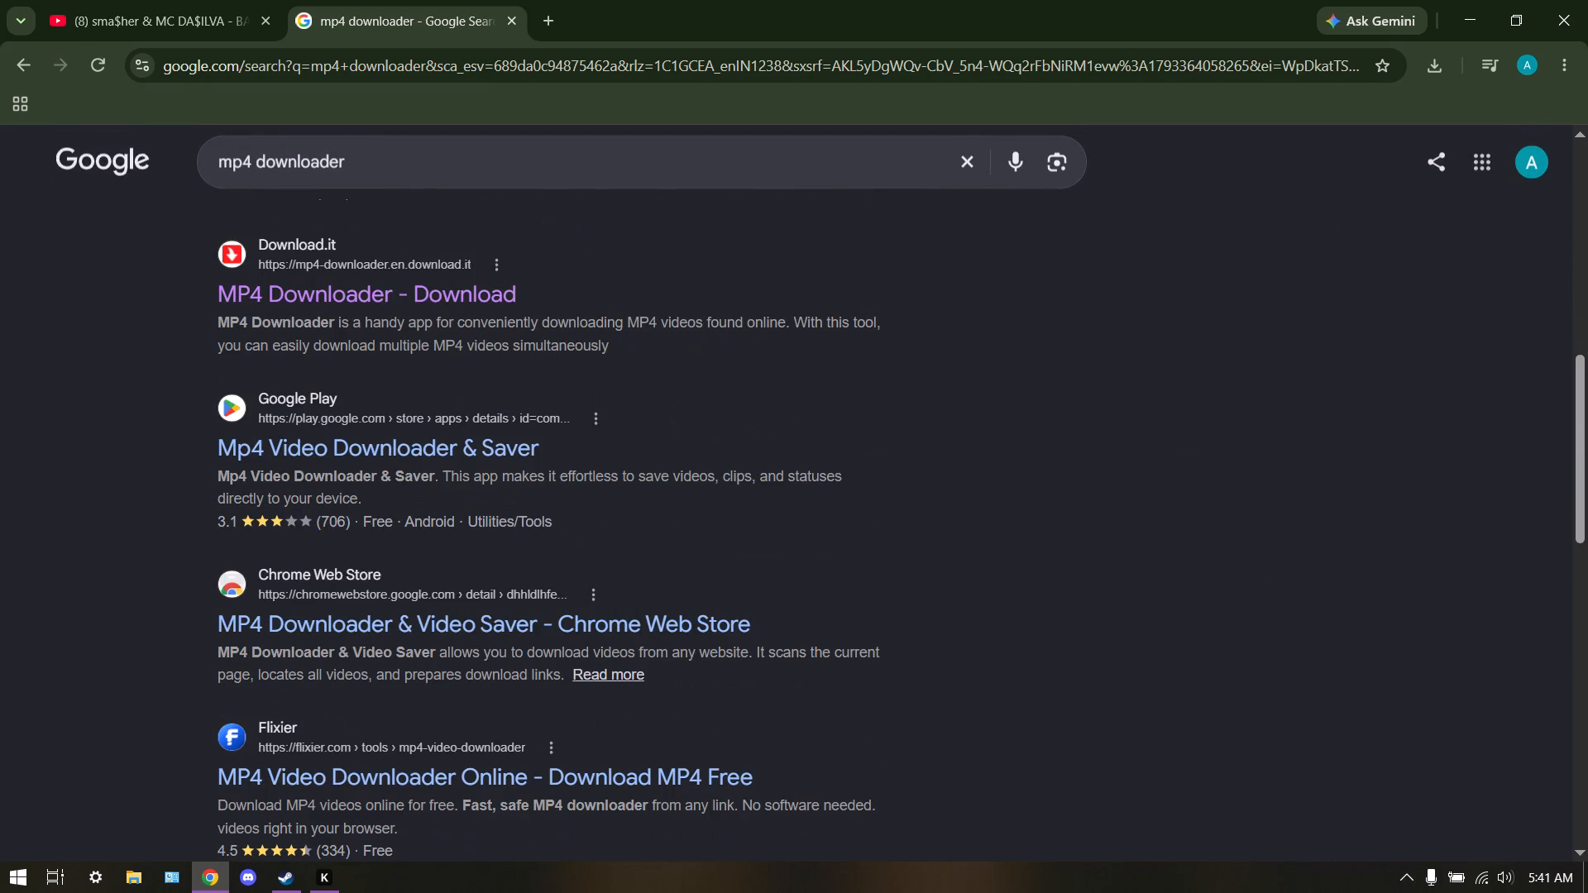
pyautogui.scroll(-4, 332, 534)
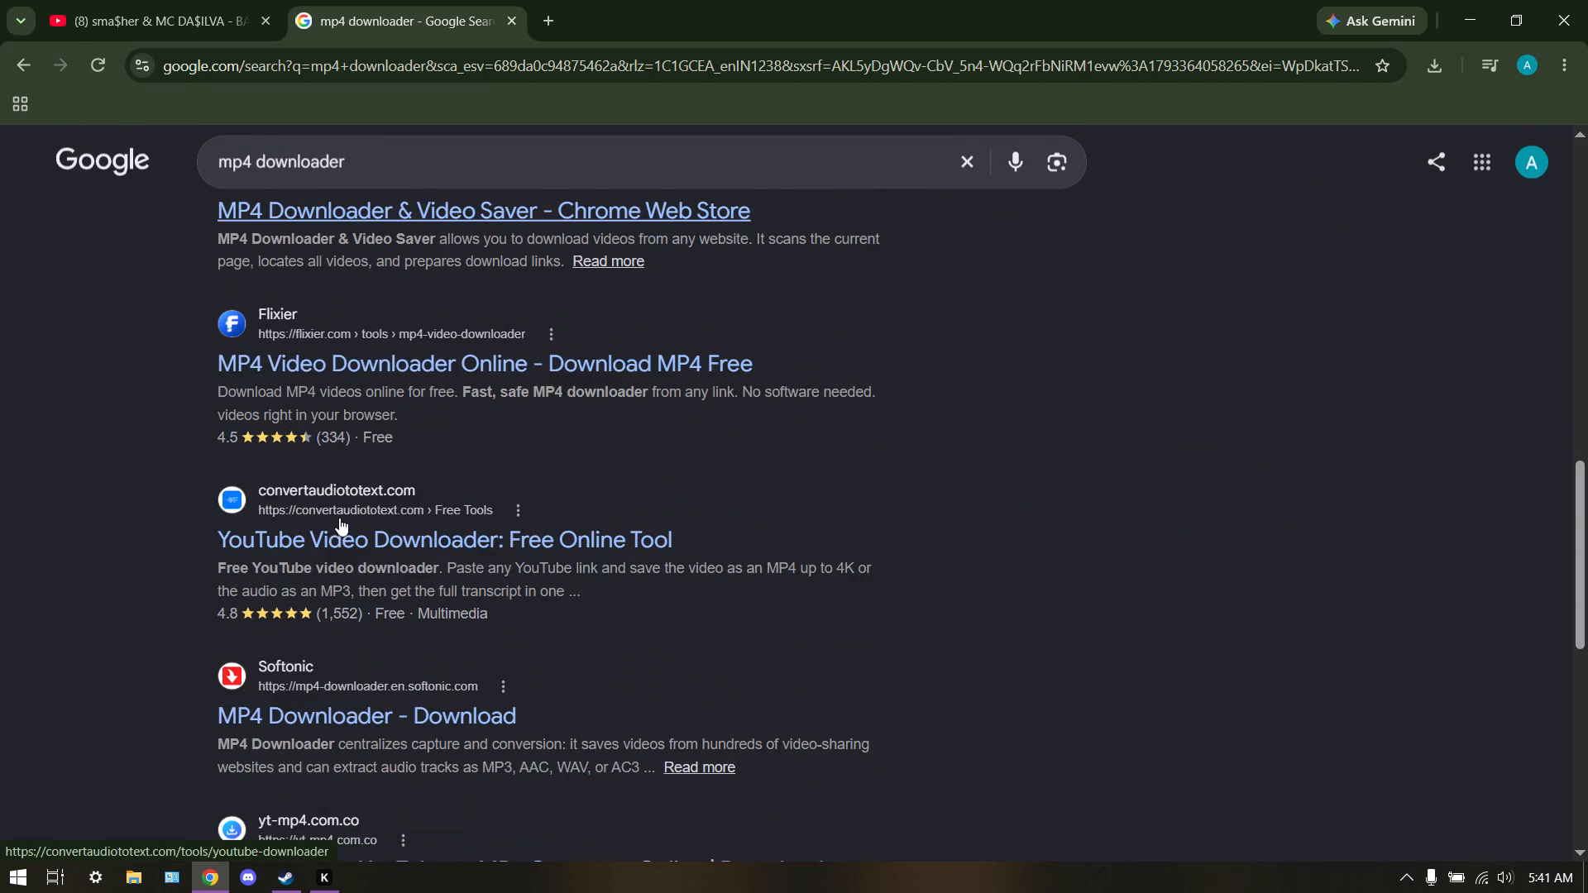
pyautogui.scroll(-2, 338, 518)
pyautogui.click(408, 677)
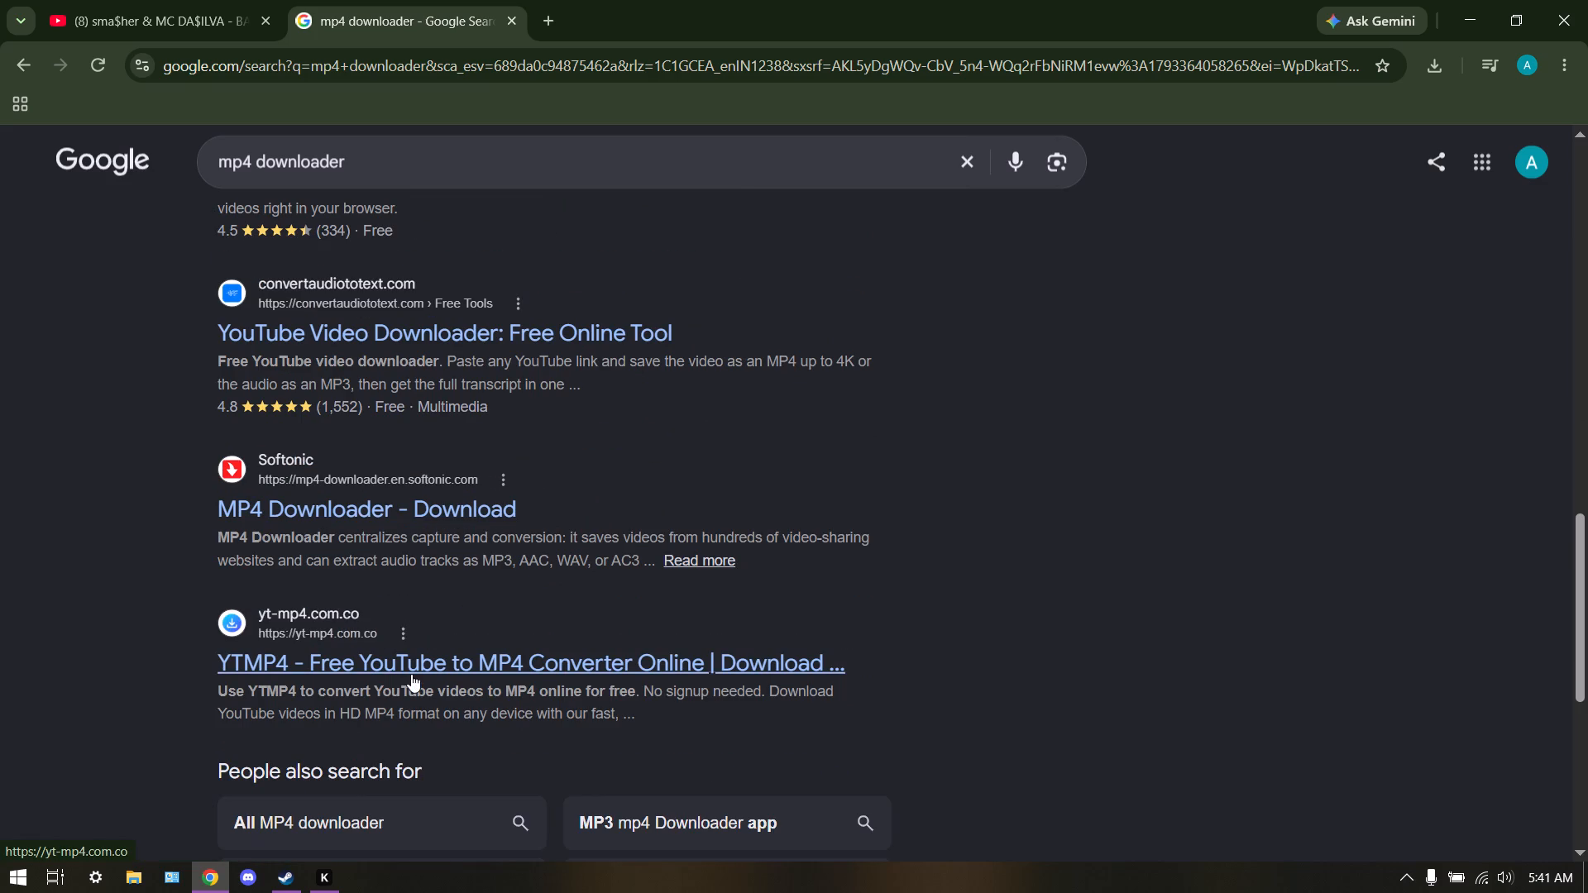
pyautogui.click(433, 664)
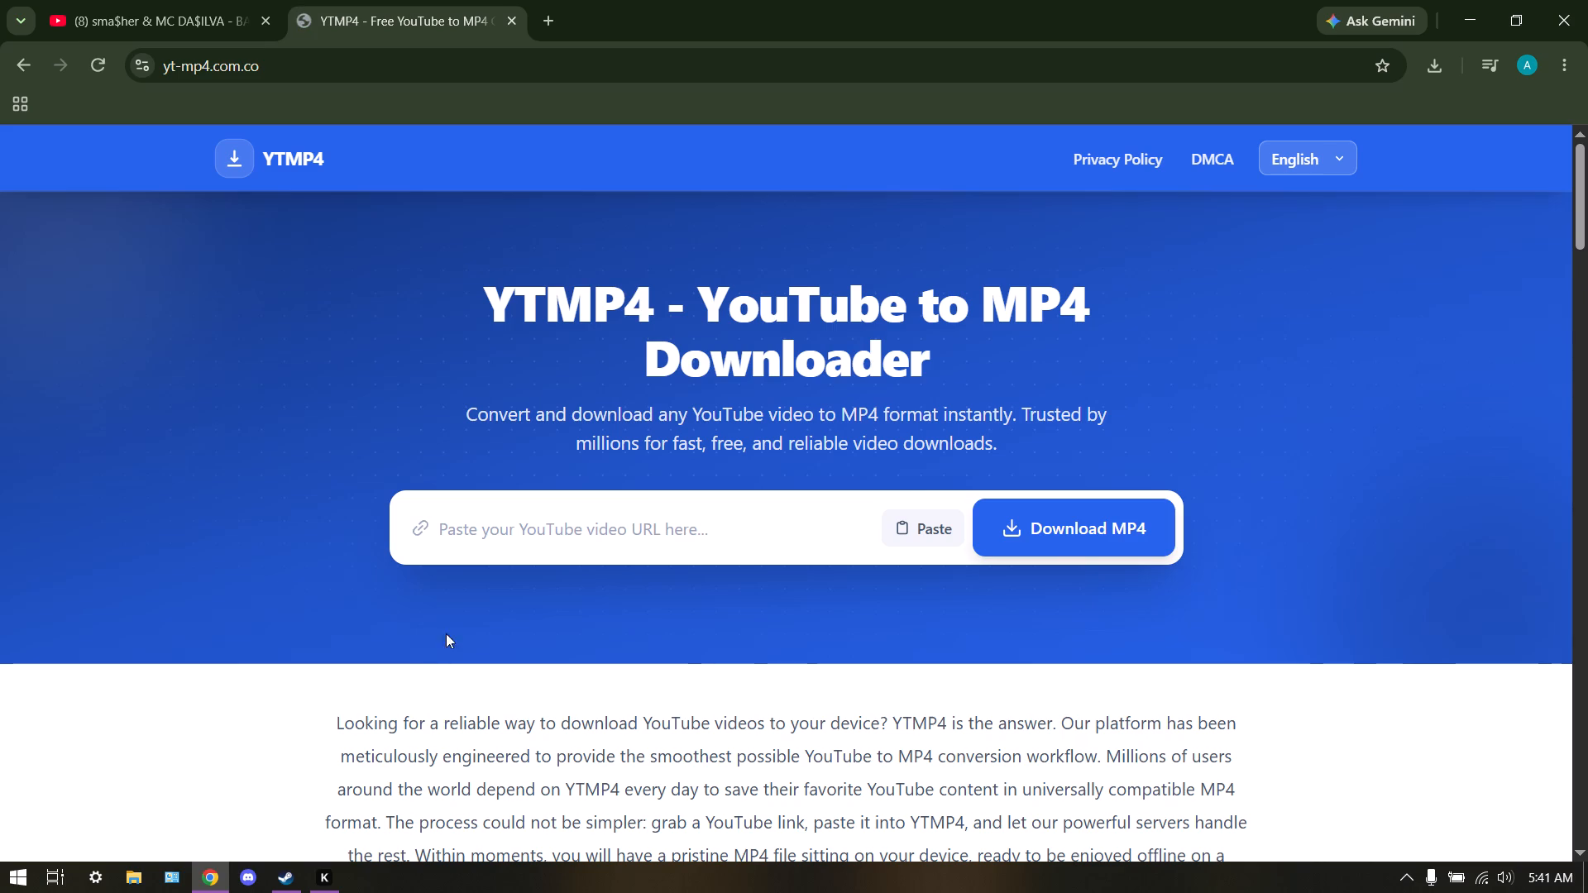
# Paste the copied YouTube link of the phonk track into YTMP4 and submit it for MP4 download.
pyautogui.click(571, 523)
pyautogui.hotkey('ctrl', 'v')
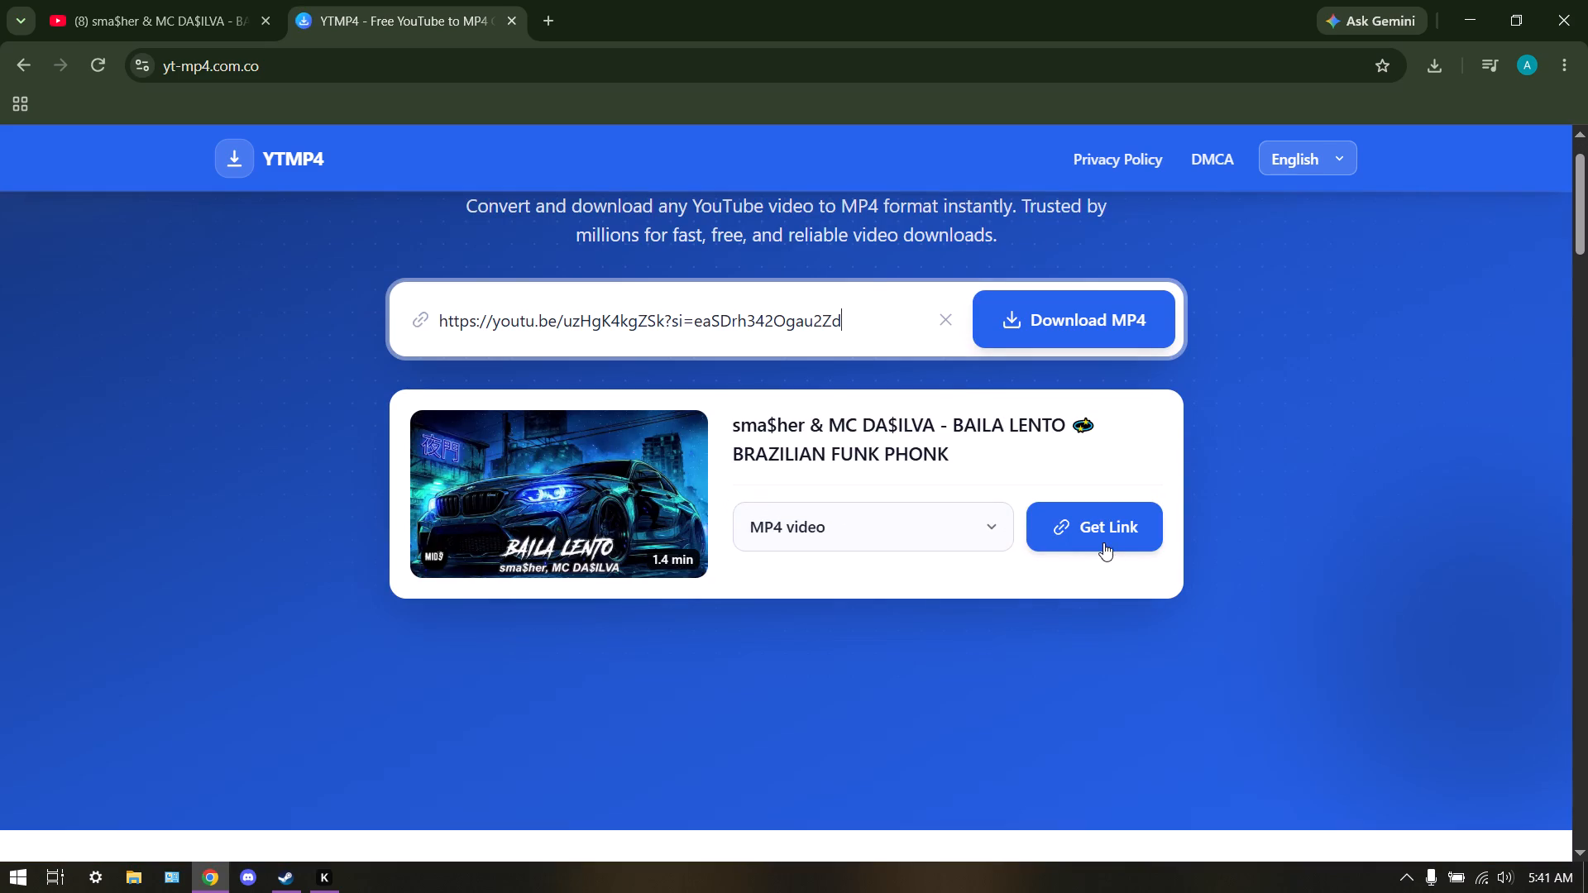
pyautogui.click(1047, 332)
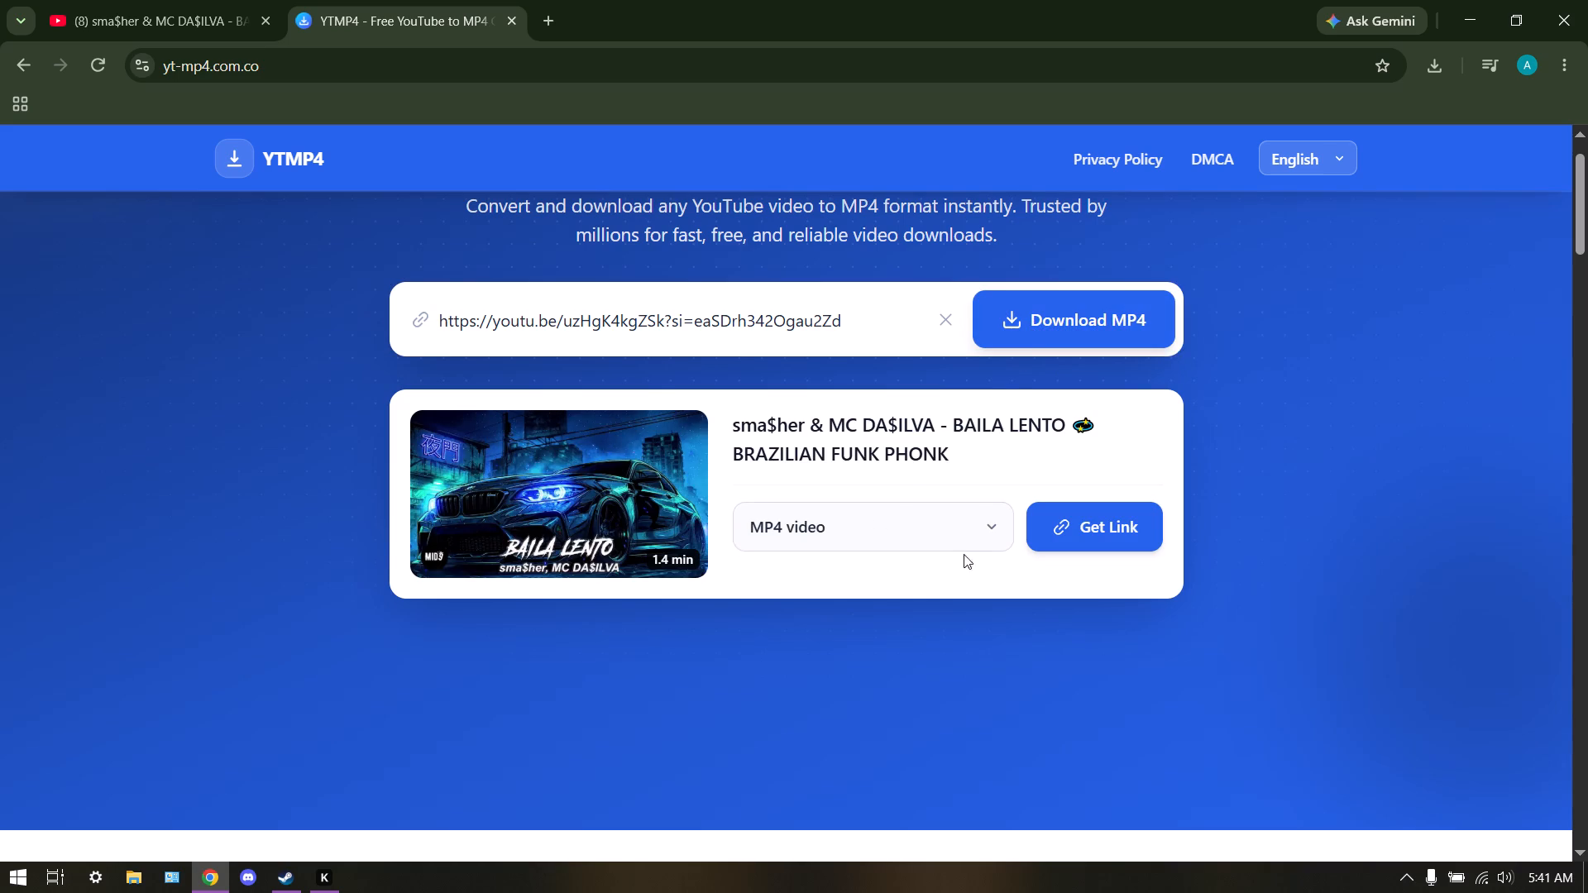
# Request the track's download link with MP4 video as the format.
pyautogui.click(977, 529)
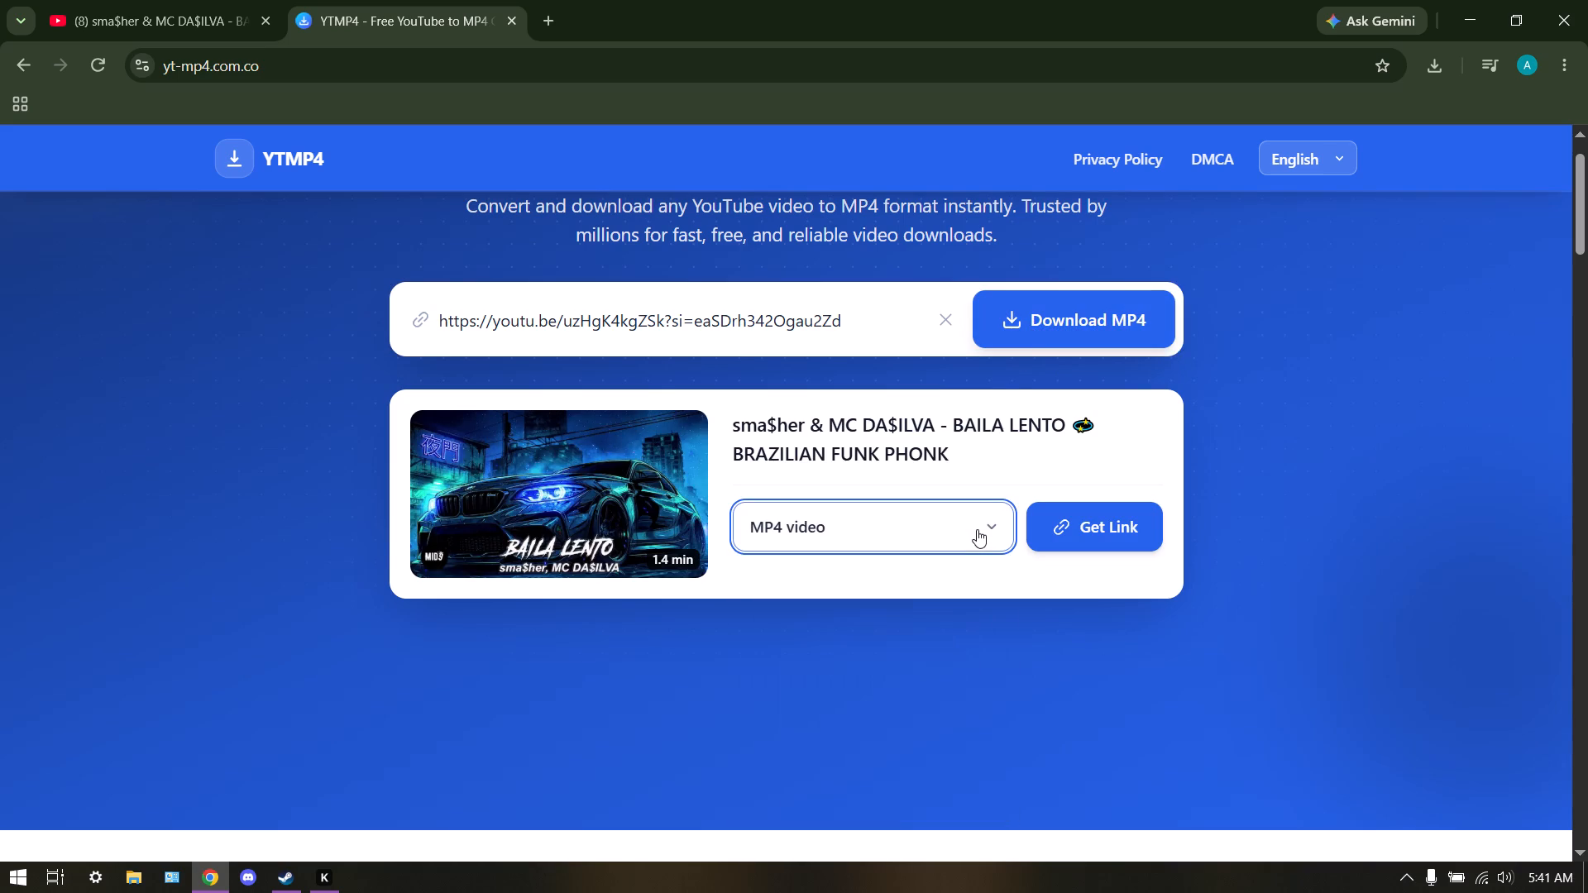
pyautogui.click(977, 529)
pyautogui.click(1054, 531)
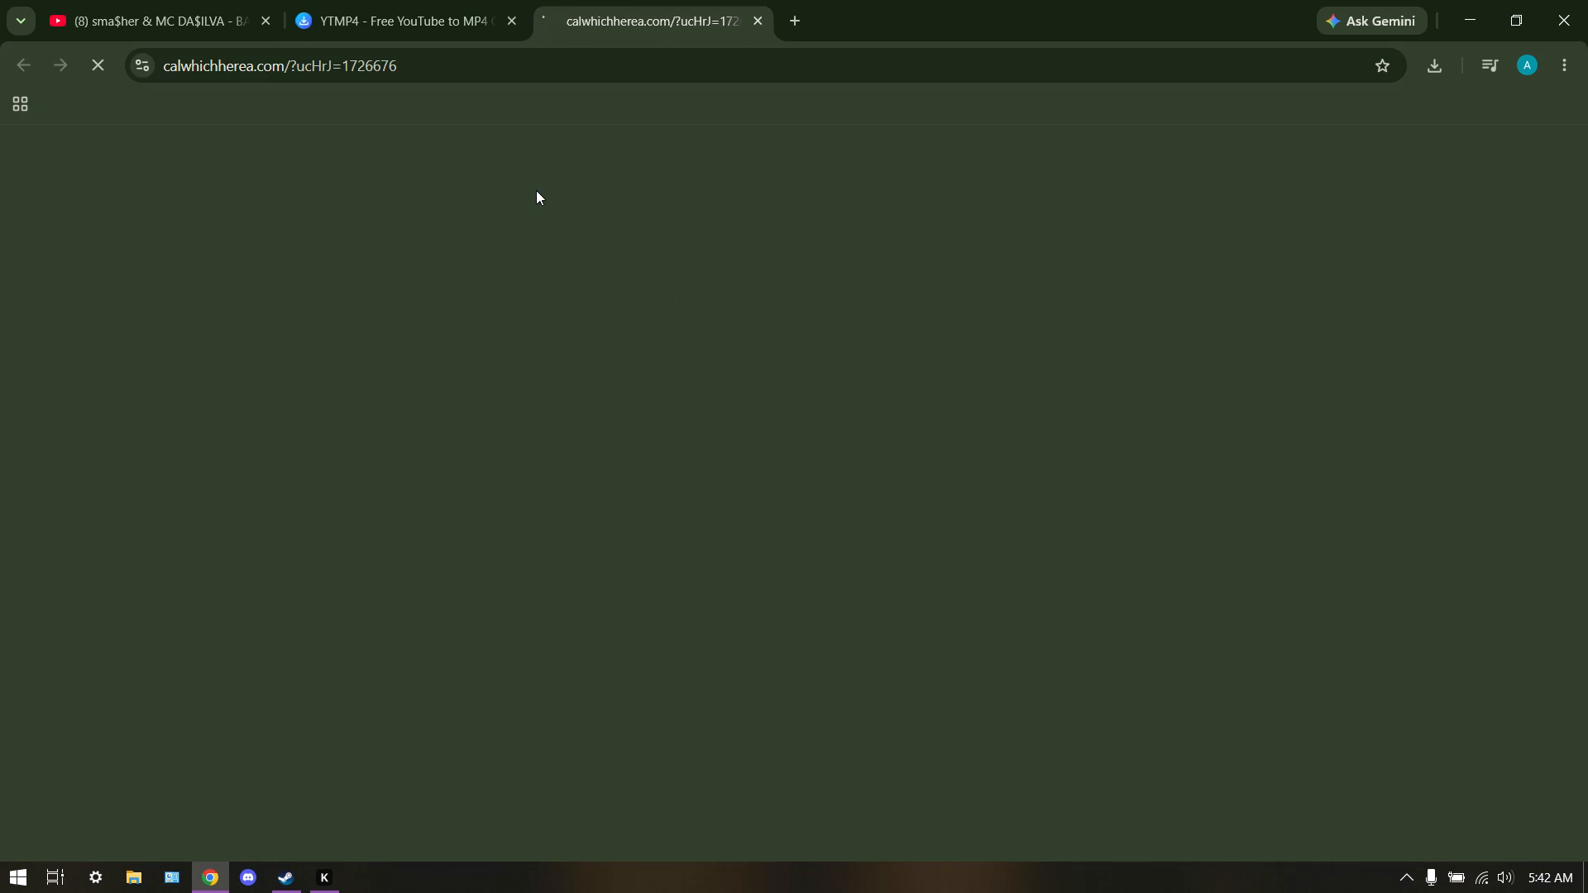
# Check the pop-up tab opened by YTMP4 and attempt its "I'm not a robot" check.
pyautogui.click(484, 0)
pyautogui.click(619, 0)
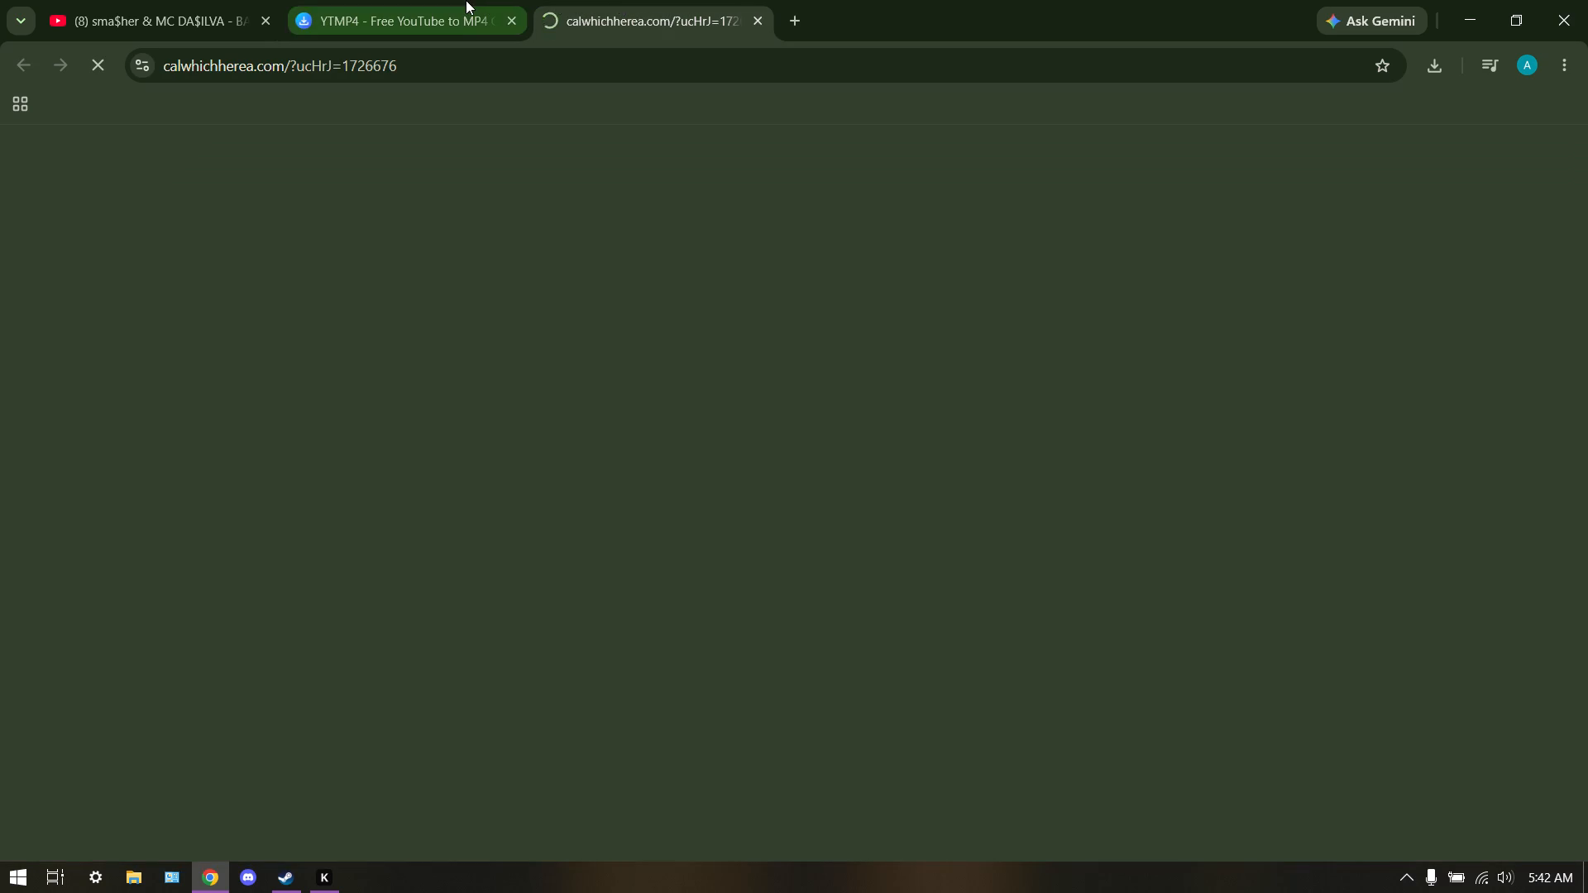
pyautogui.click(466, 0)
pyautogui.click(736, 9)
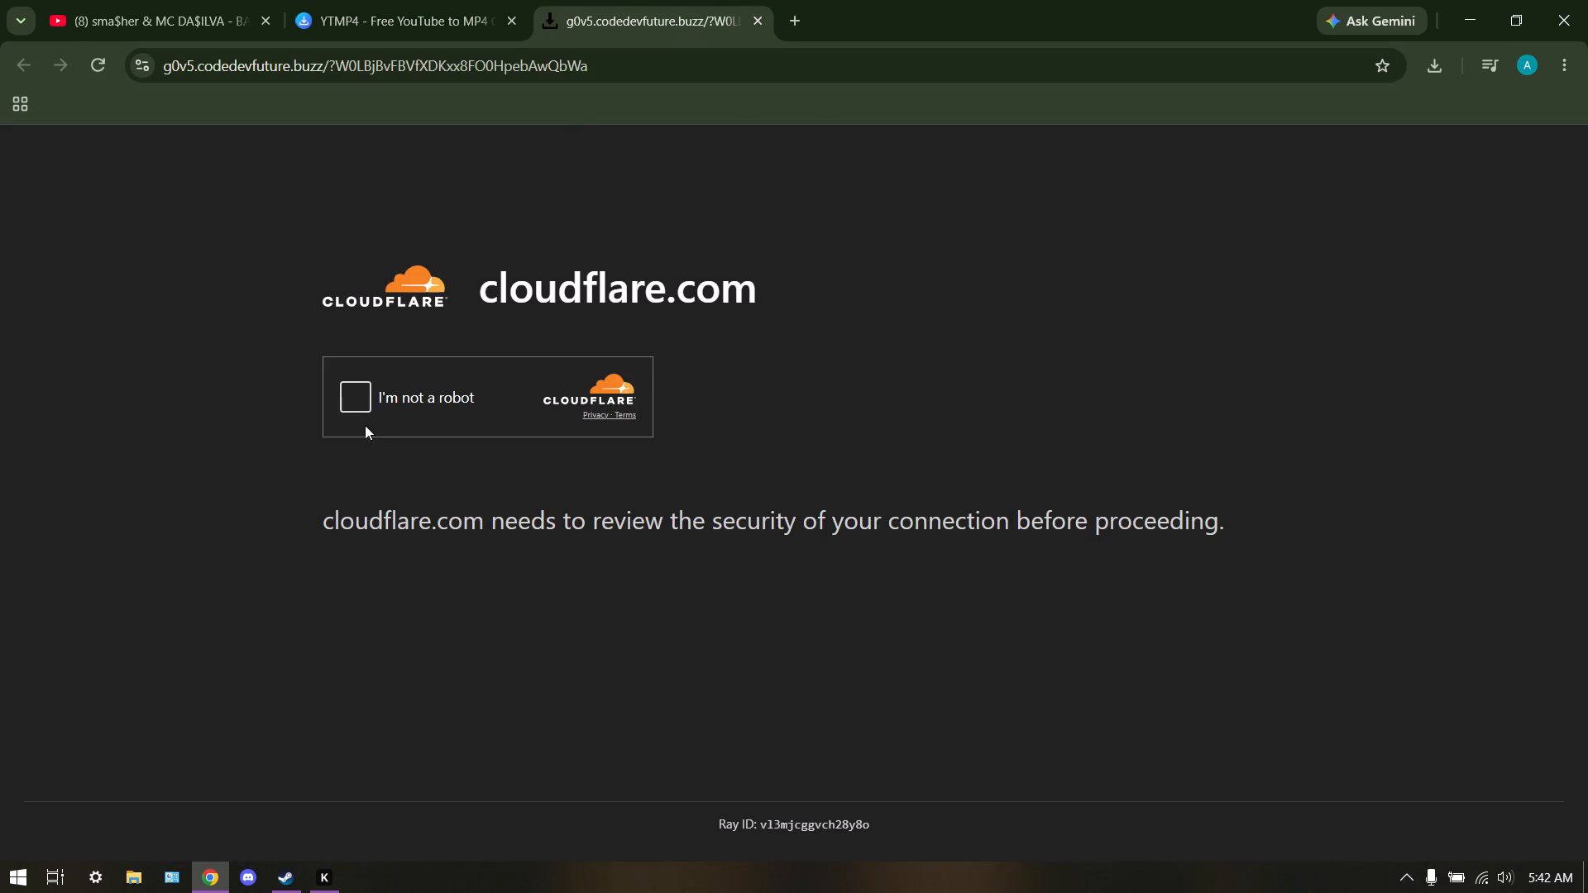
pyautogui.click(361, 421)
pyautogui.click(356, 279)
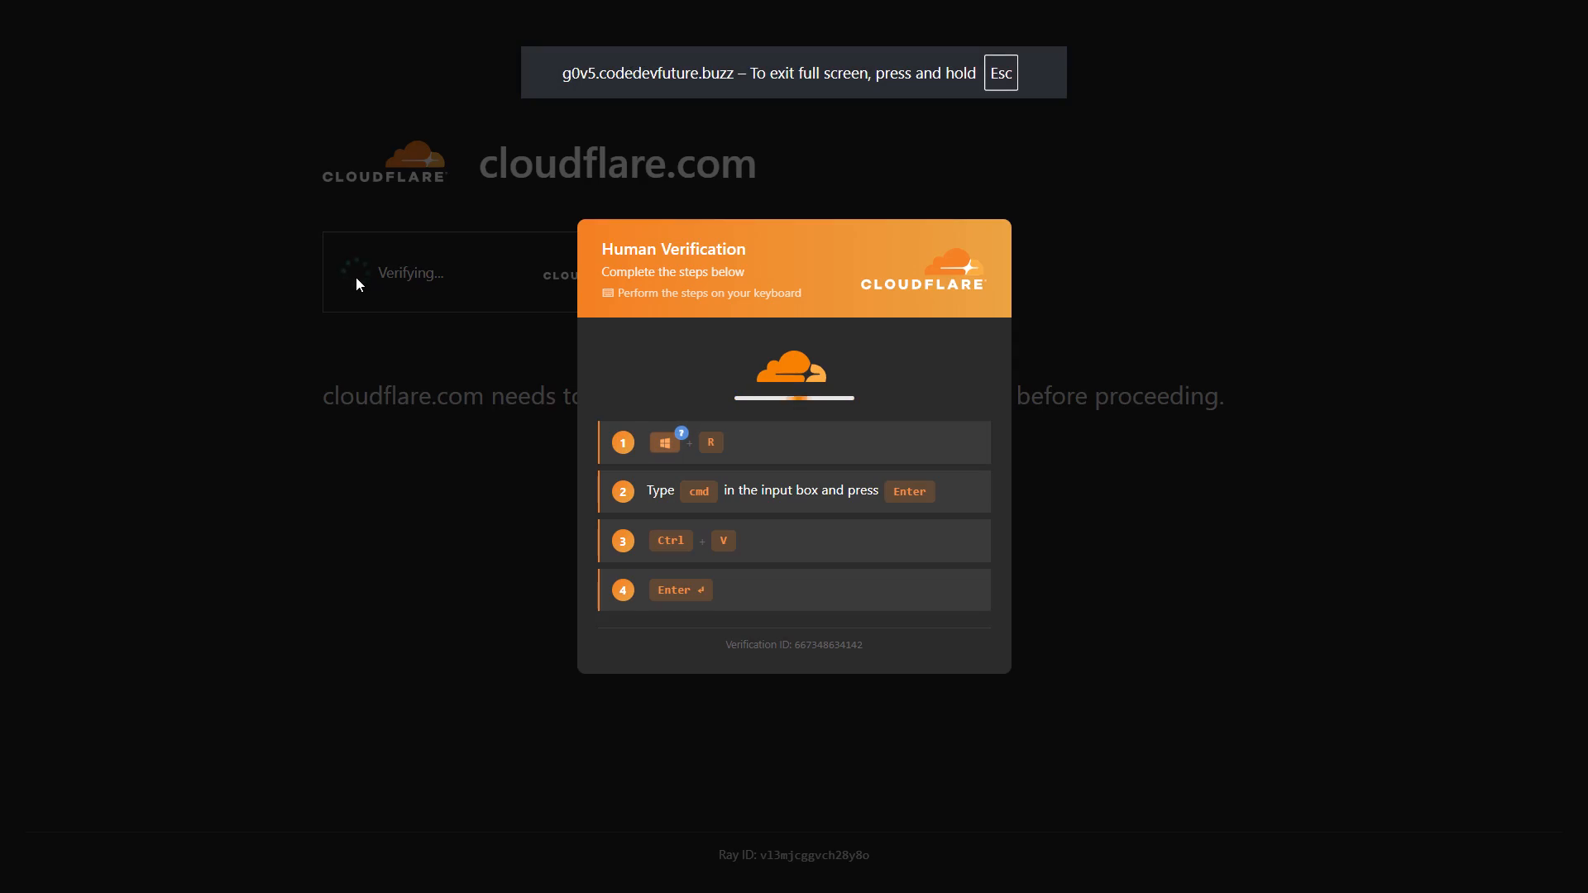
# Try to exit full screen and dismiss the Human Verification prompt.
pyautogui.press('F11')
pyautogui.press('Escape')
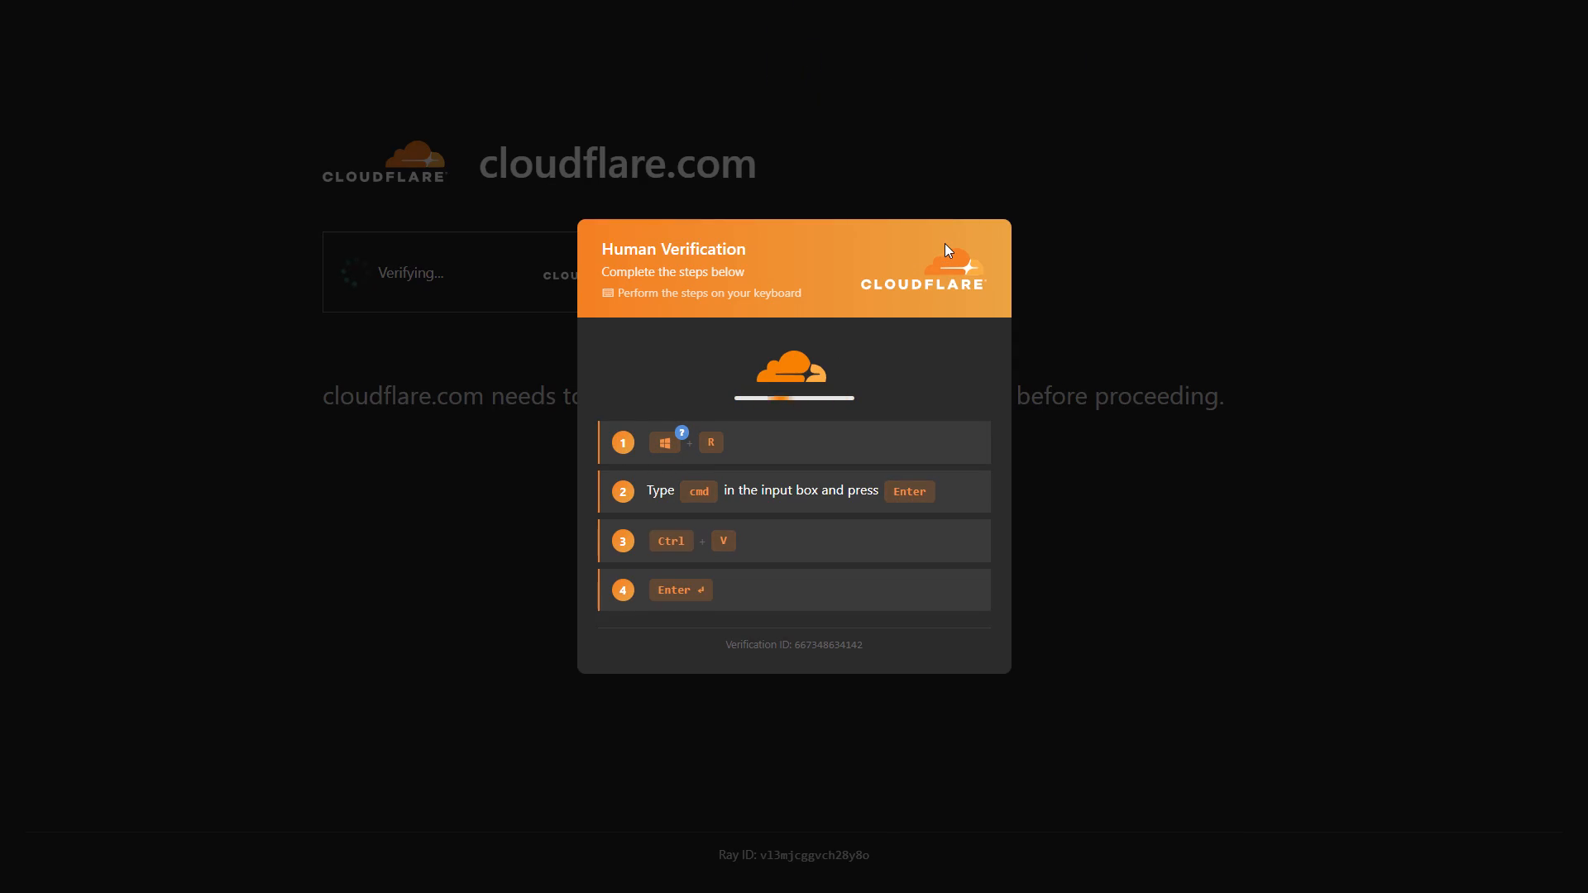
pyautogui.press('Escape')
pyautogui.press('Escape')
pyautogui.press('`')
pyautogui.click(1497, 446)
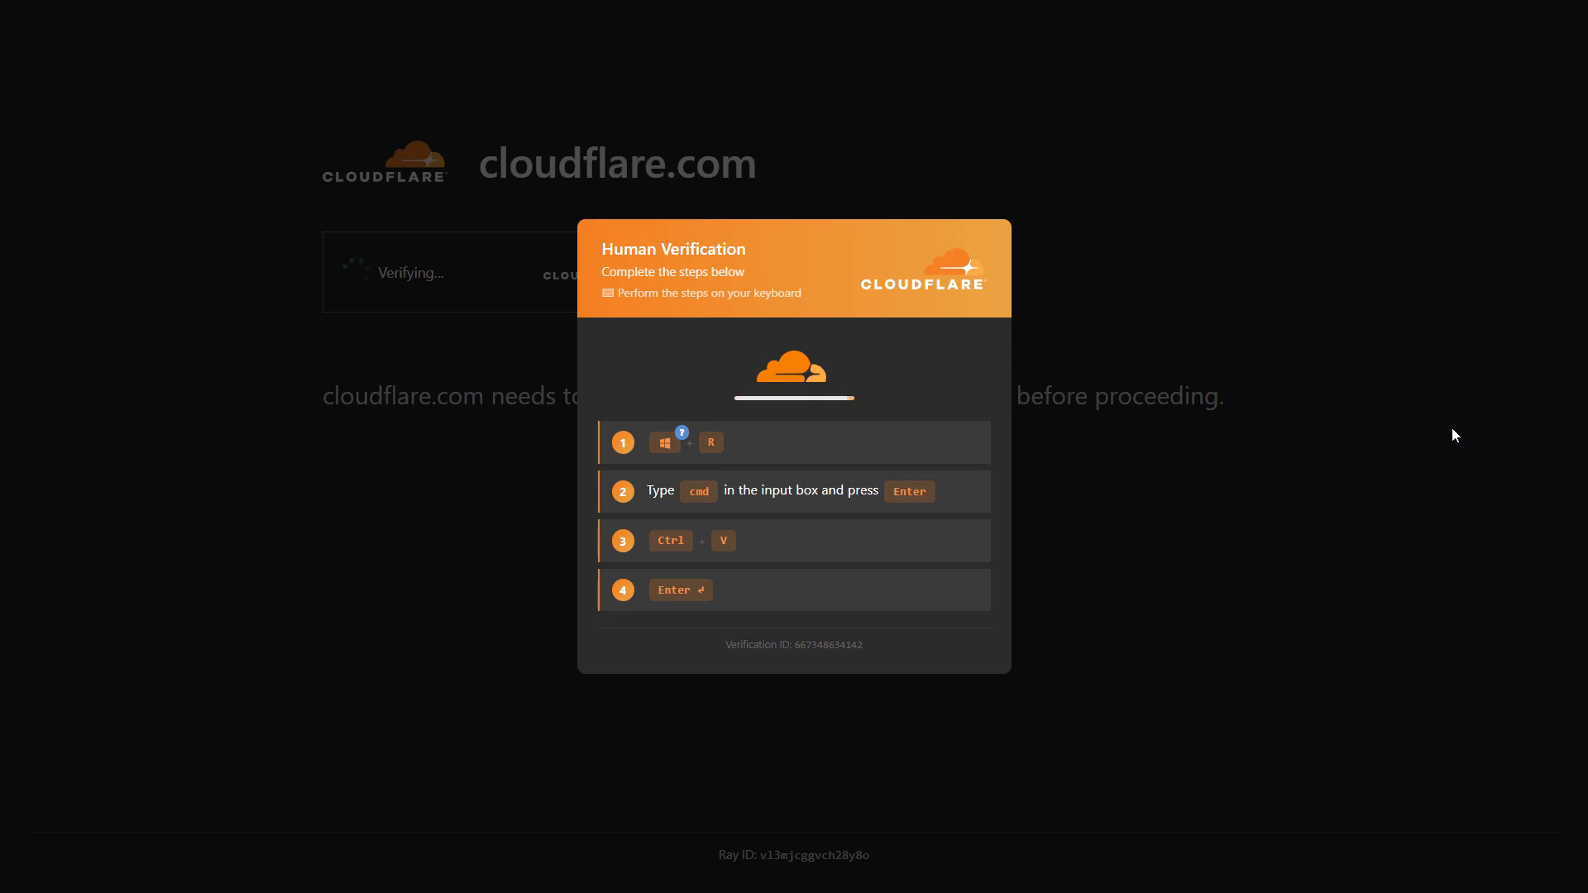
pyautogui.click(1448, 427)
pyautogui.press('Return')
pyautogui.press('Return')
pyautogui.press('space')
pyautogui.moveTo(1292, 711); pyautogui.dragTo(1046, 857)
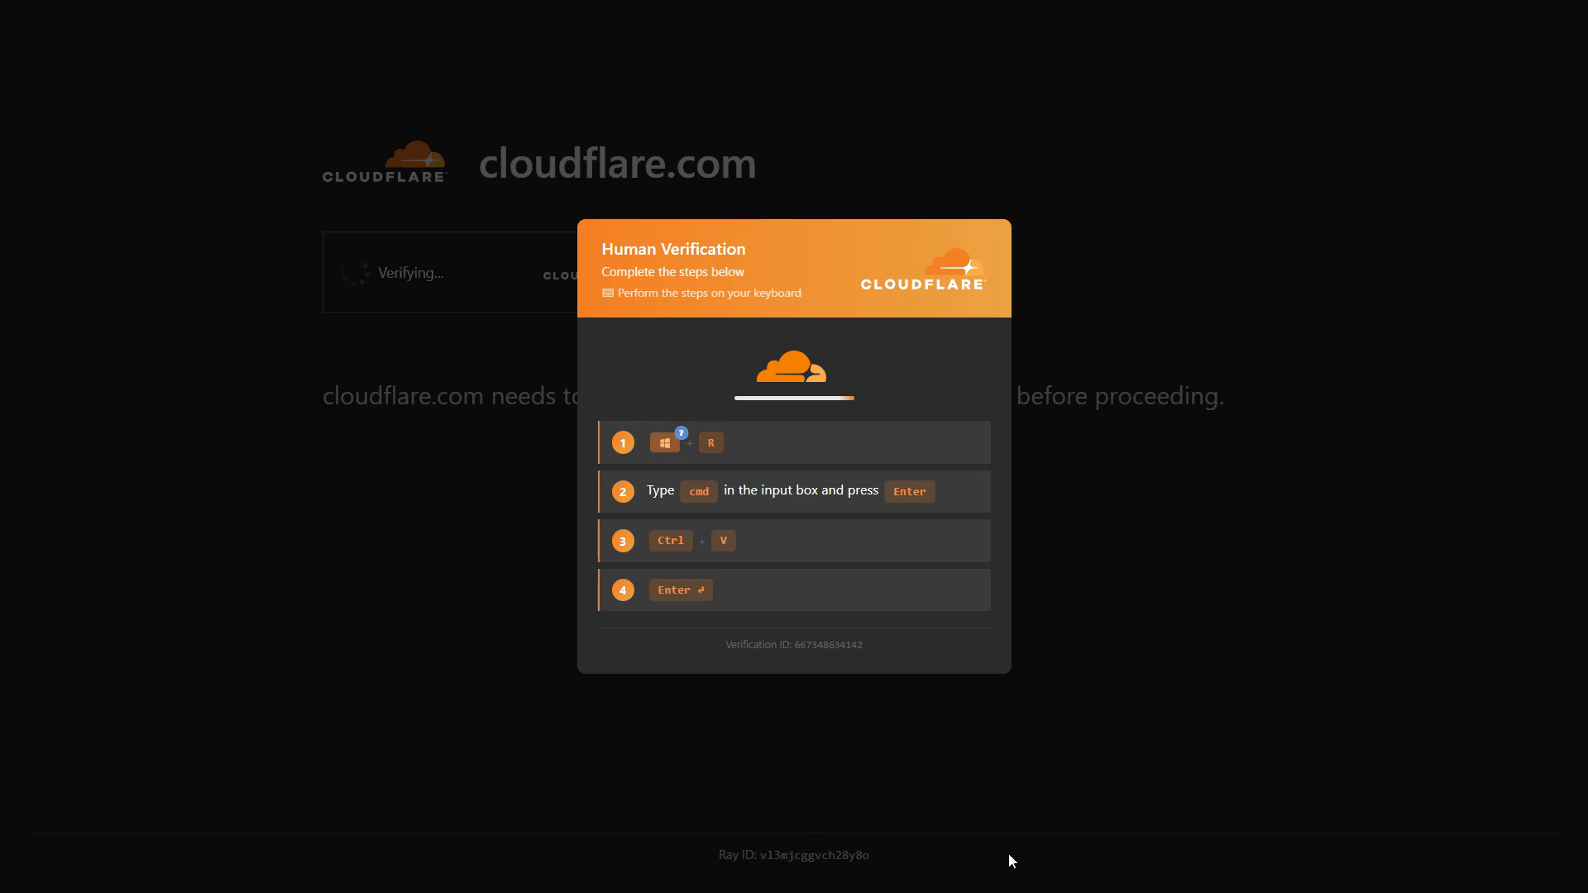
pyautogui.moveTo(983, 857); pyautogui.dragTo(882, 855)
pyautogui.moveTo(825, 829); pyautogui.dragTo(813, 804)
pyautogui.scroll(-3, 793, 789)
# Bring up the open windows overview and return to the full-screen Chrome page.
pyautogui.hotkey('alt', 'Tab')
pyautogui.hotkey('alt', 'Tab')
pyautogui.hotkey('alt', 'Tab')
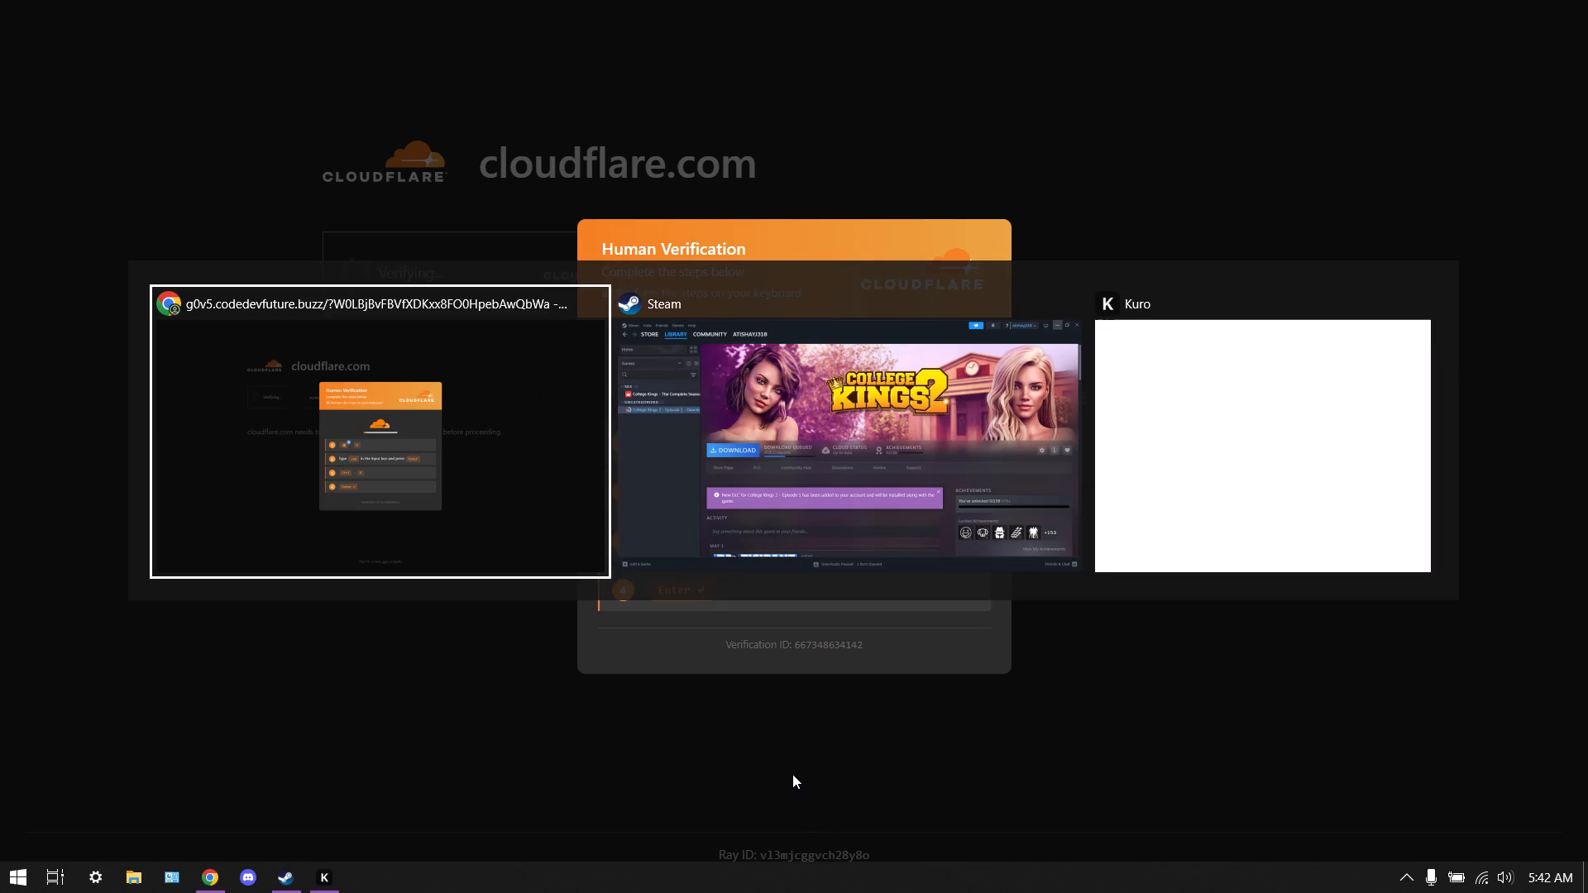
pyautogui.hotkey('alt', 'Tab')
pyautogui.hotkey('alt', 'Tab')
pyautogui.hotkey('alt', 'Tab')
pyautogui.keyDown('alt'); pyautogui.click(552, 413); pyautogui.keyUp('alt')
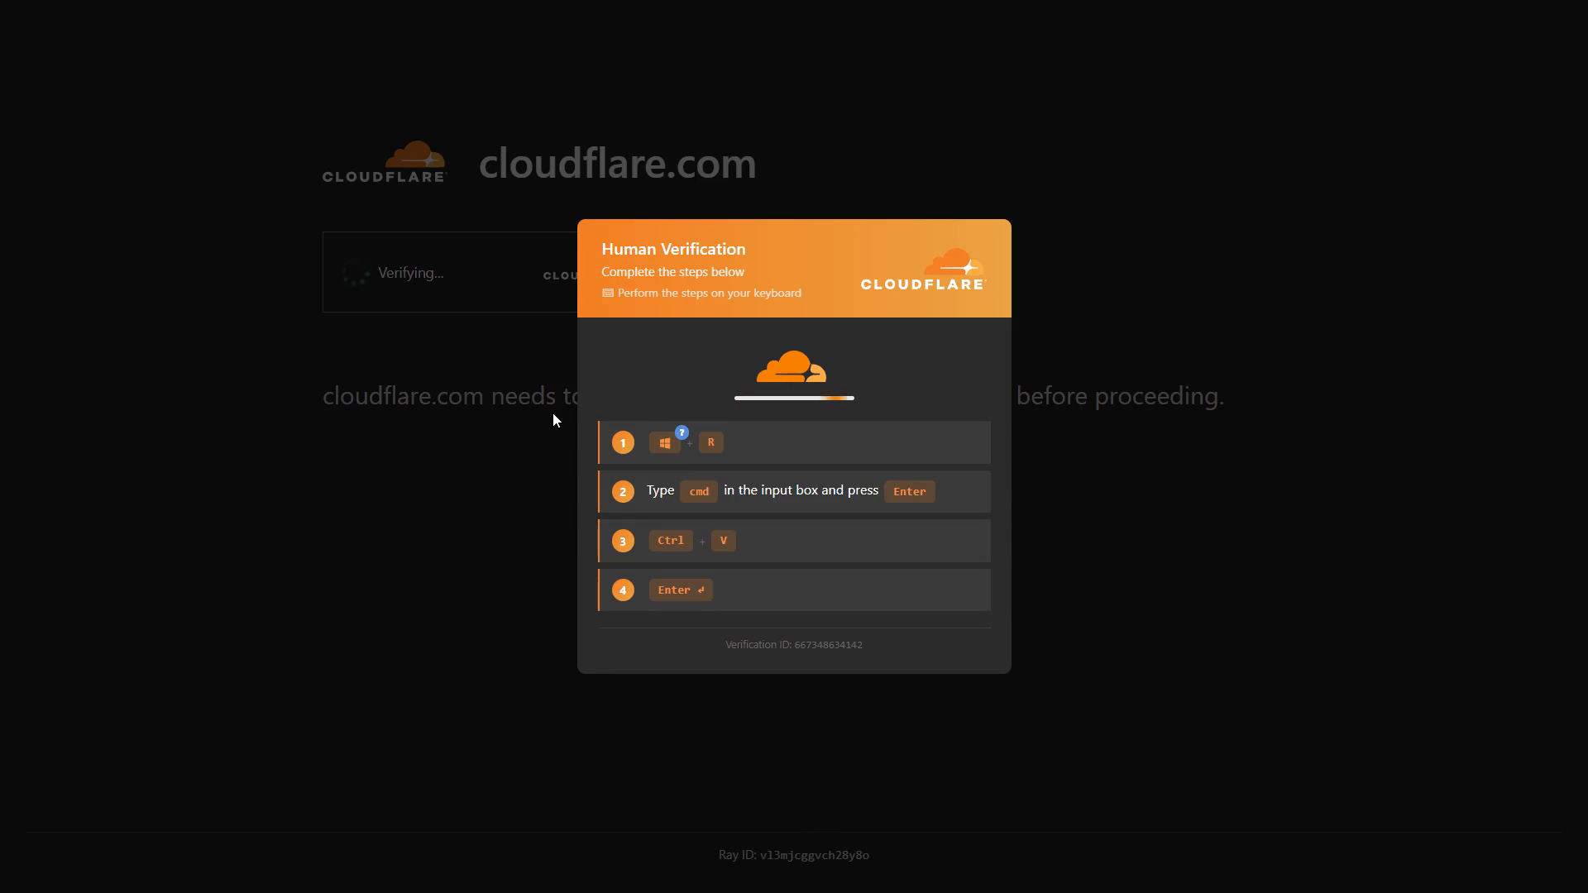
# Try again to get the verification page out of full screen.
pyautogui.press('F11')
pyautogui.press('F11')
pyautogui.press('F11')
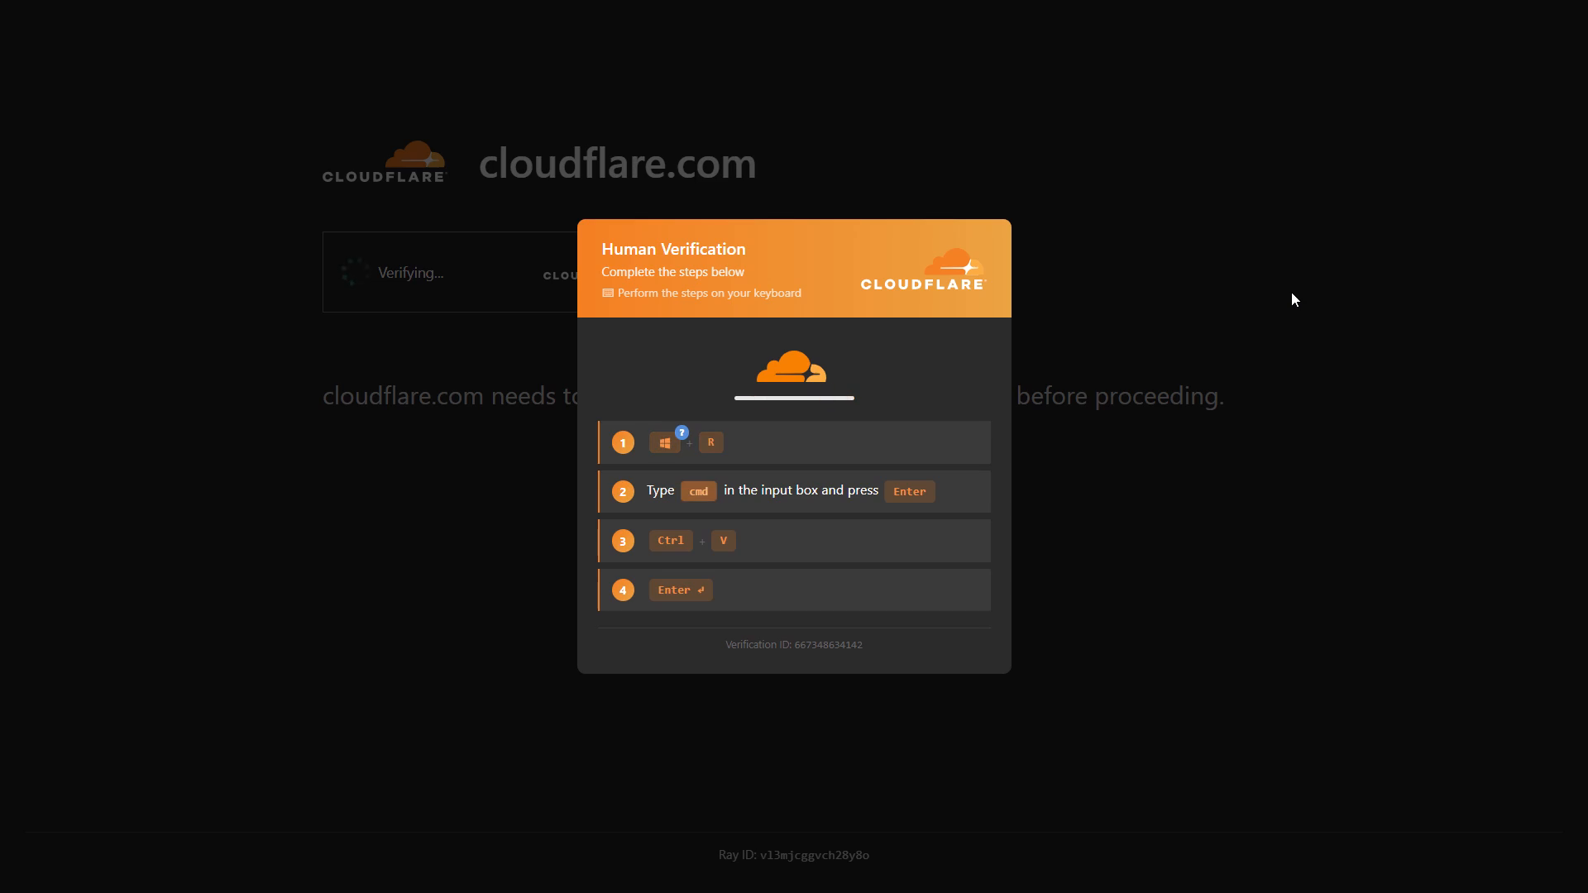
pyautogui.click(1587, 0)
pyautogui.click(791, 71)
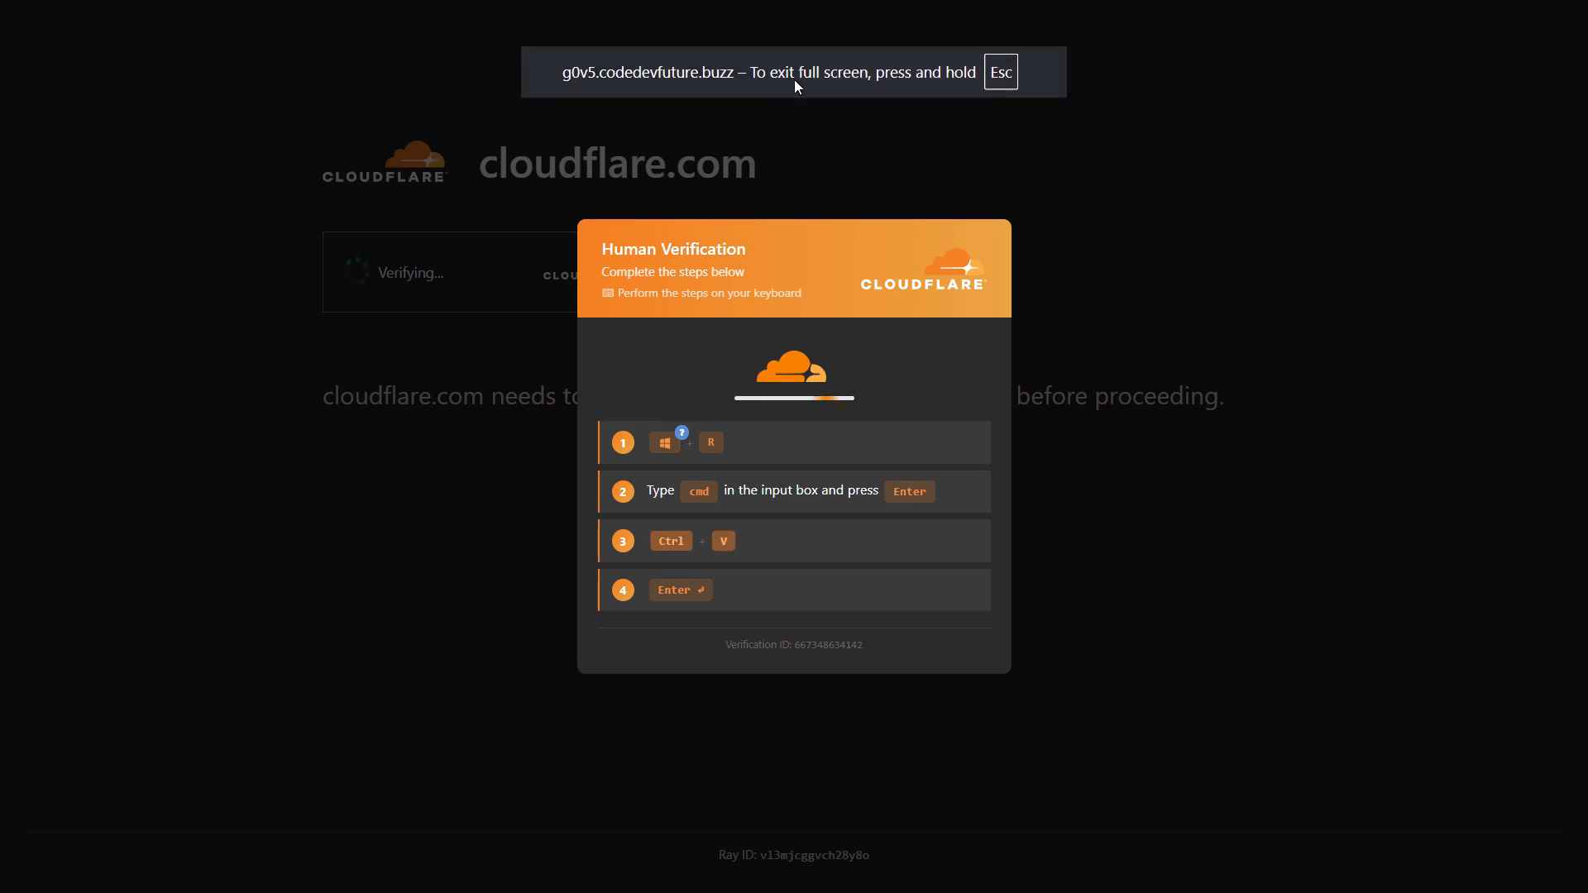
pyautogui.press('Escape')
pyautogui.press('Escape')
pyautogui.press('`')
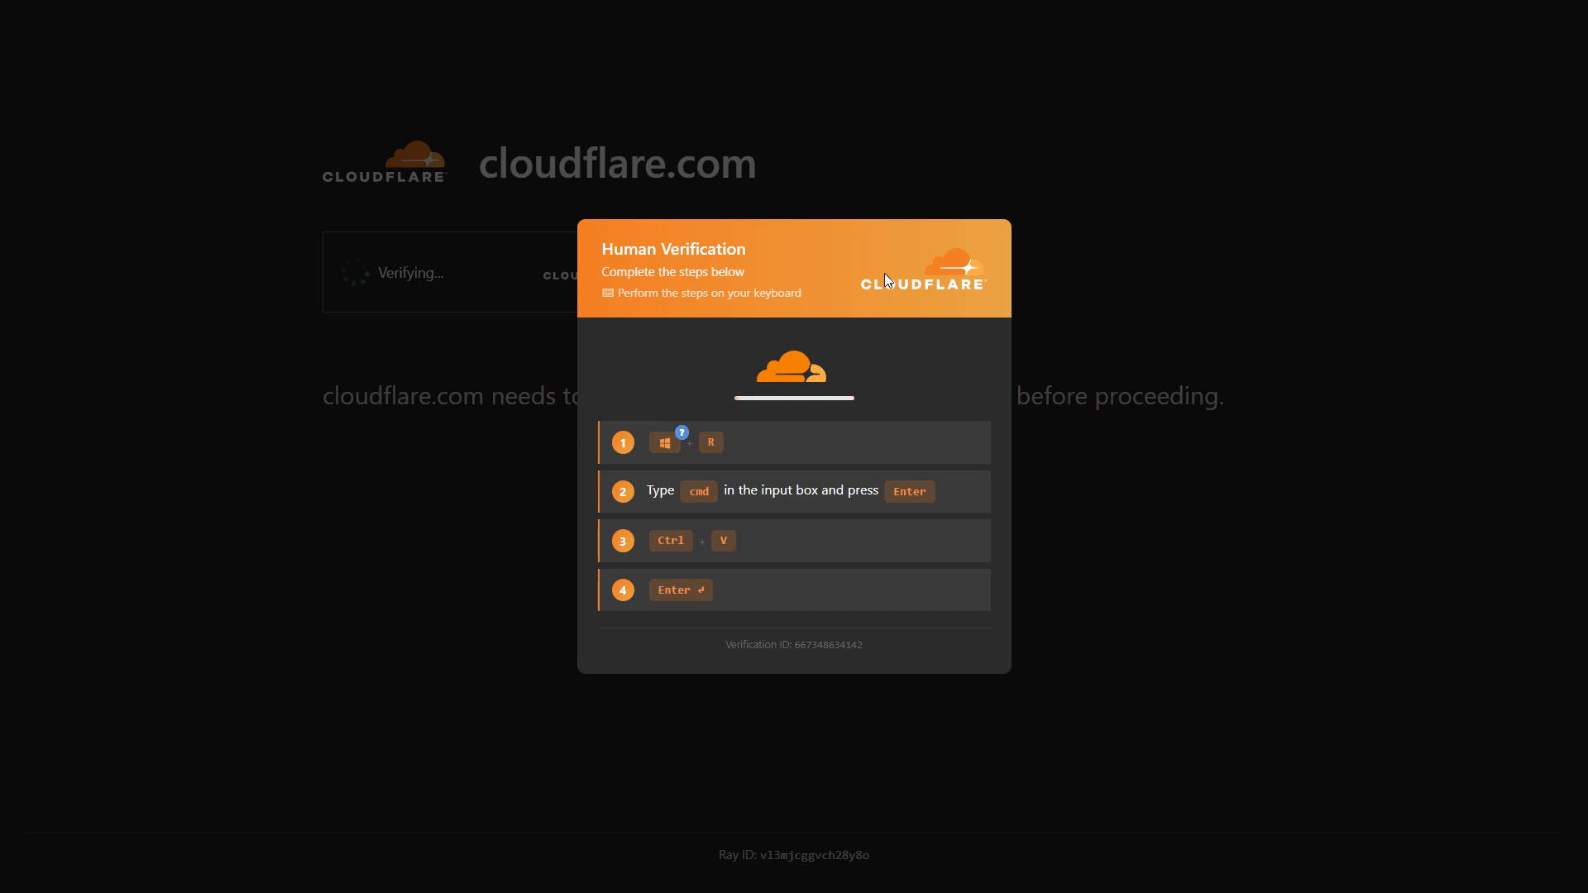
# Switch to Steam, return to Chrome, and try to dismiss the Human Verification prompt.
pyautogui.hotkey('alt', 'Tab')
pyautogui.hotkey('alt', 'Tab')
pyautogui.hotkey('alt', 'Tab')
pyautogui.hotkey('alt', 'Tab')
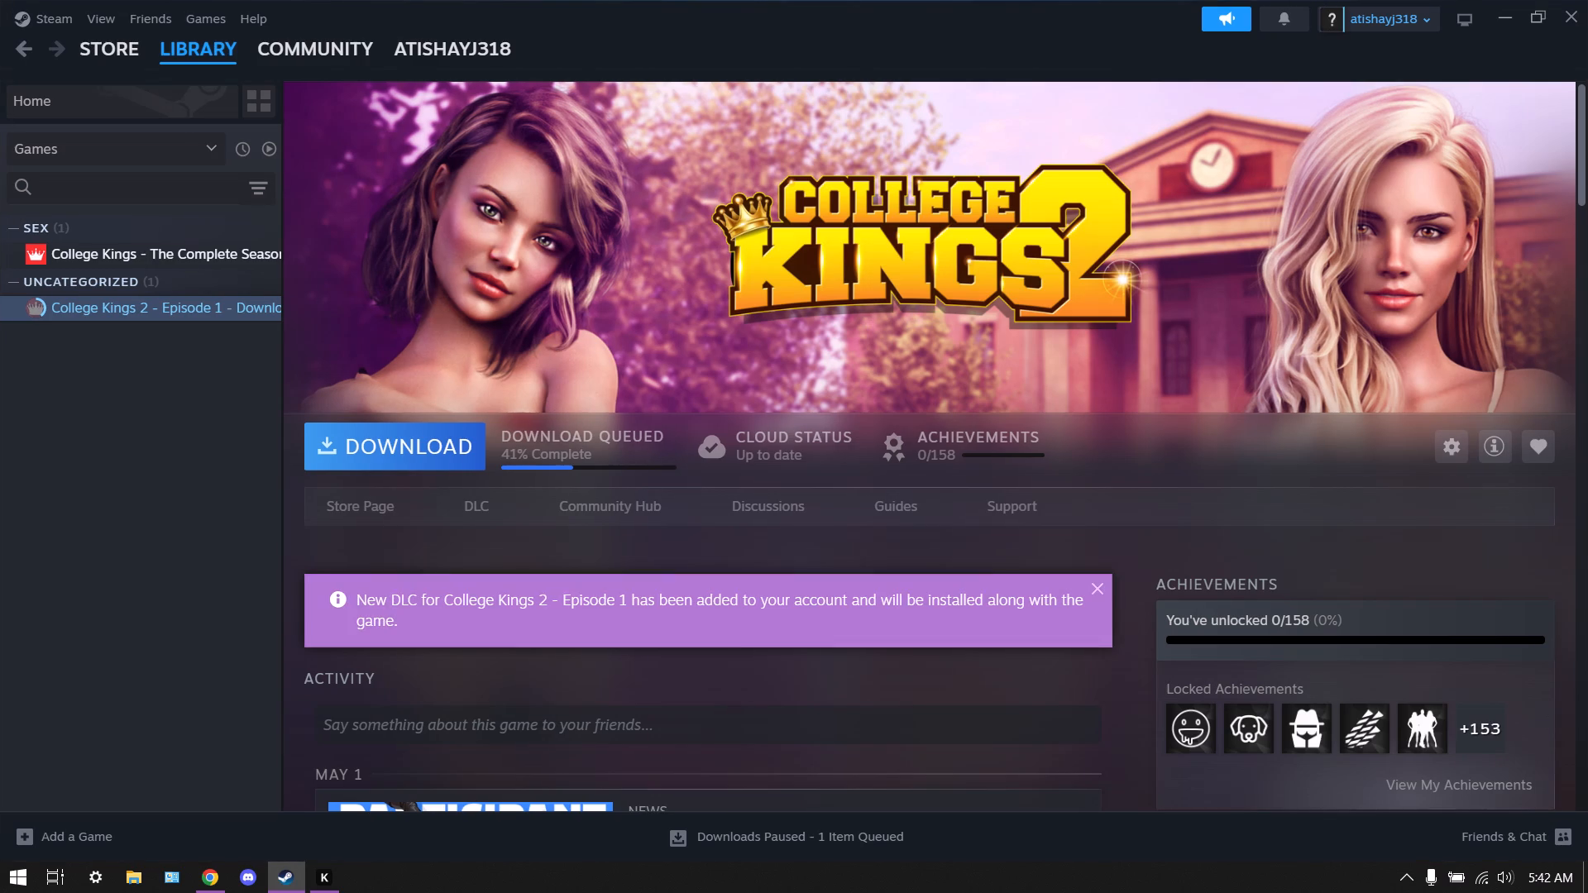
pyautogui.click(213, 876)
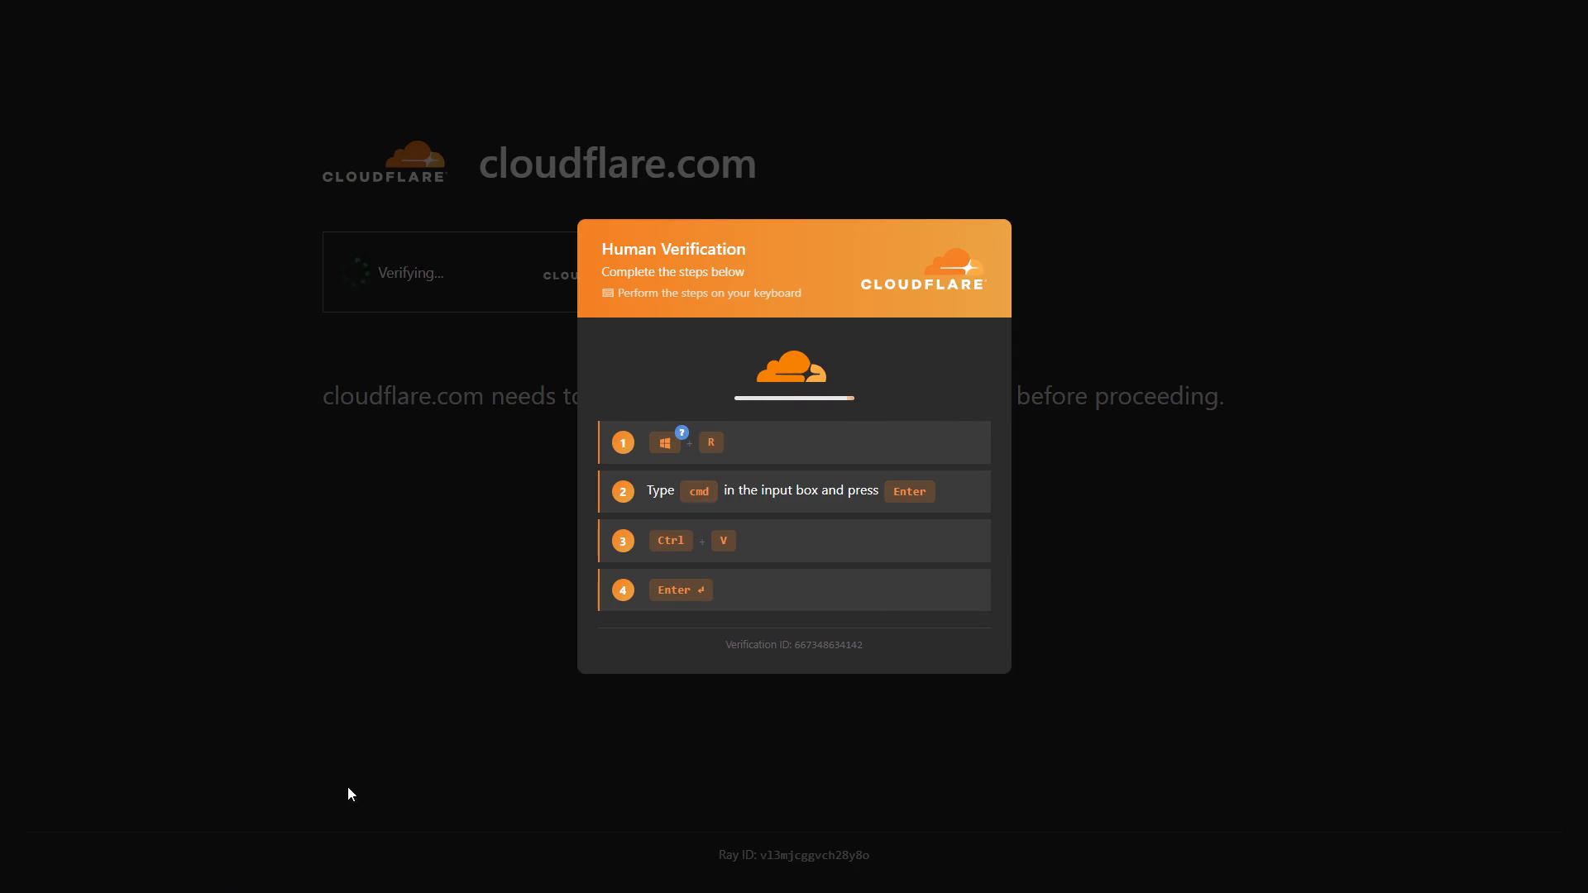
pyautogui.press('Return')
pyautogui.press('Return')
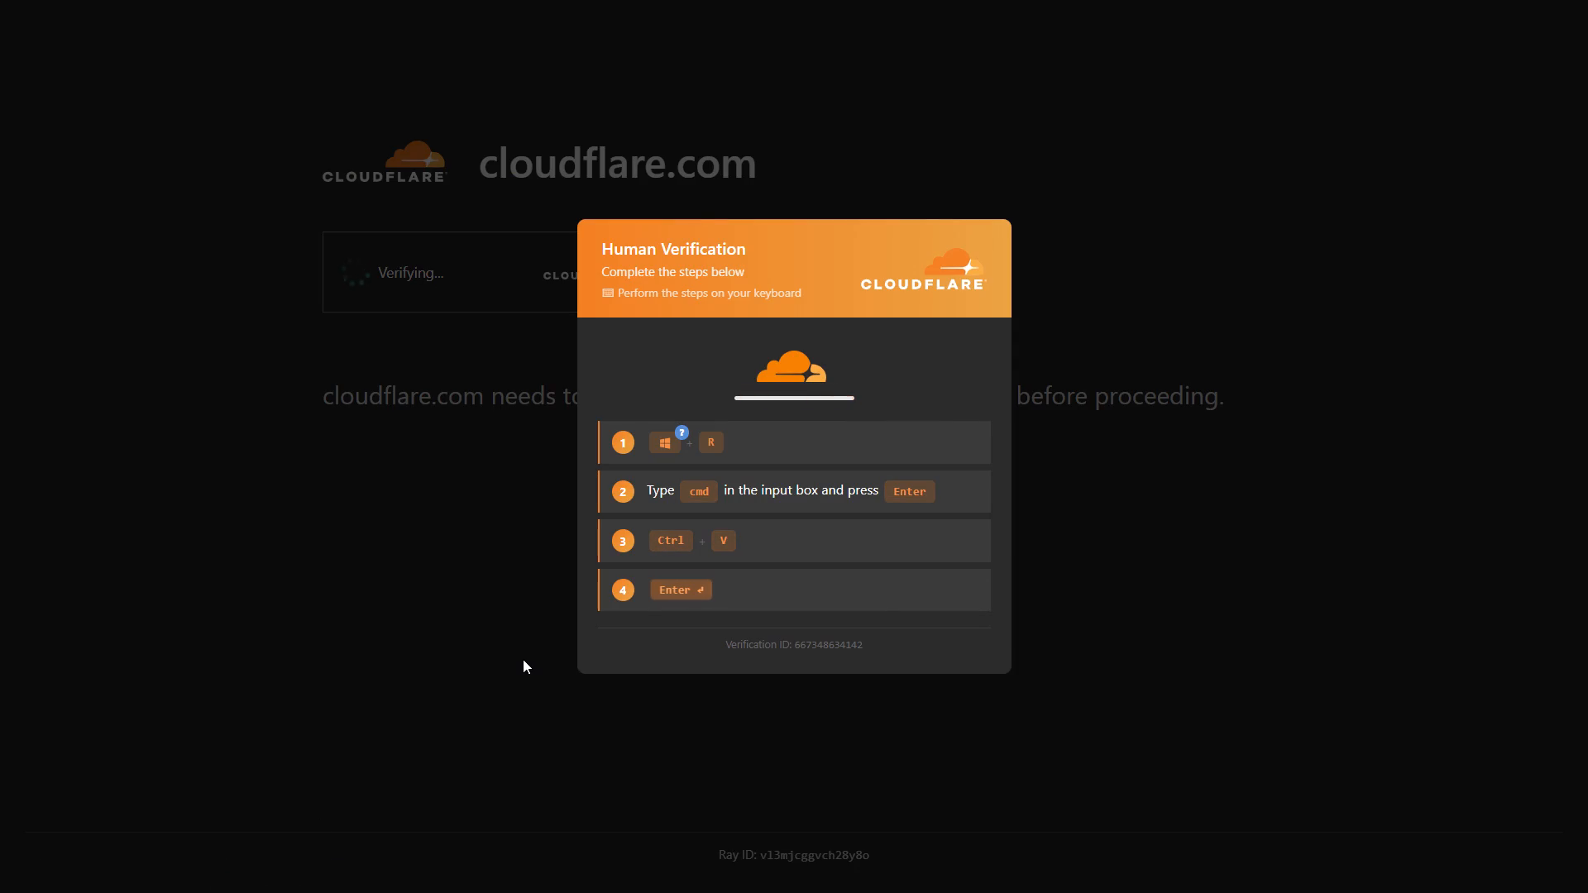
# Switch to Steam and close the full-screen Chrome window from outside it.
pyautogui.hotkey('alt', 'Tab')
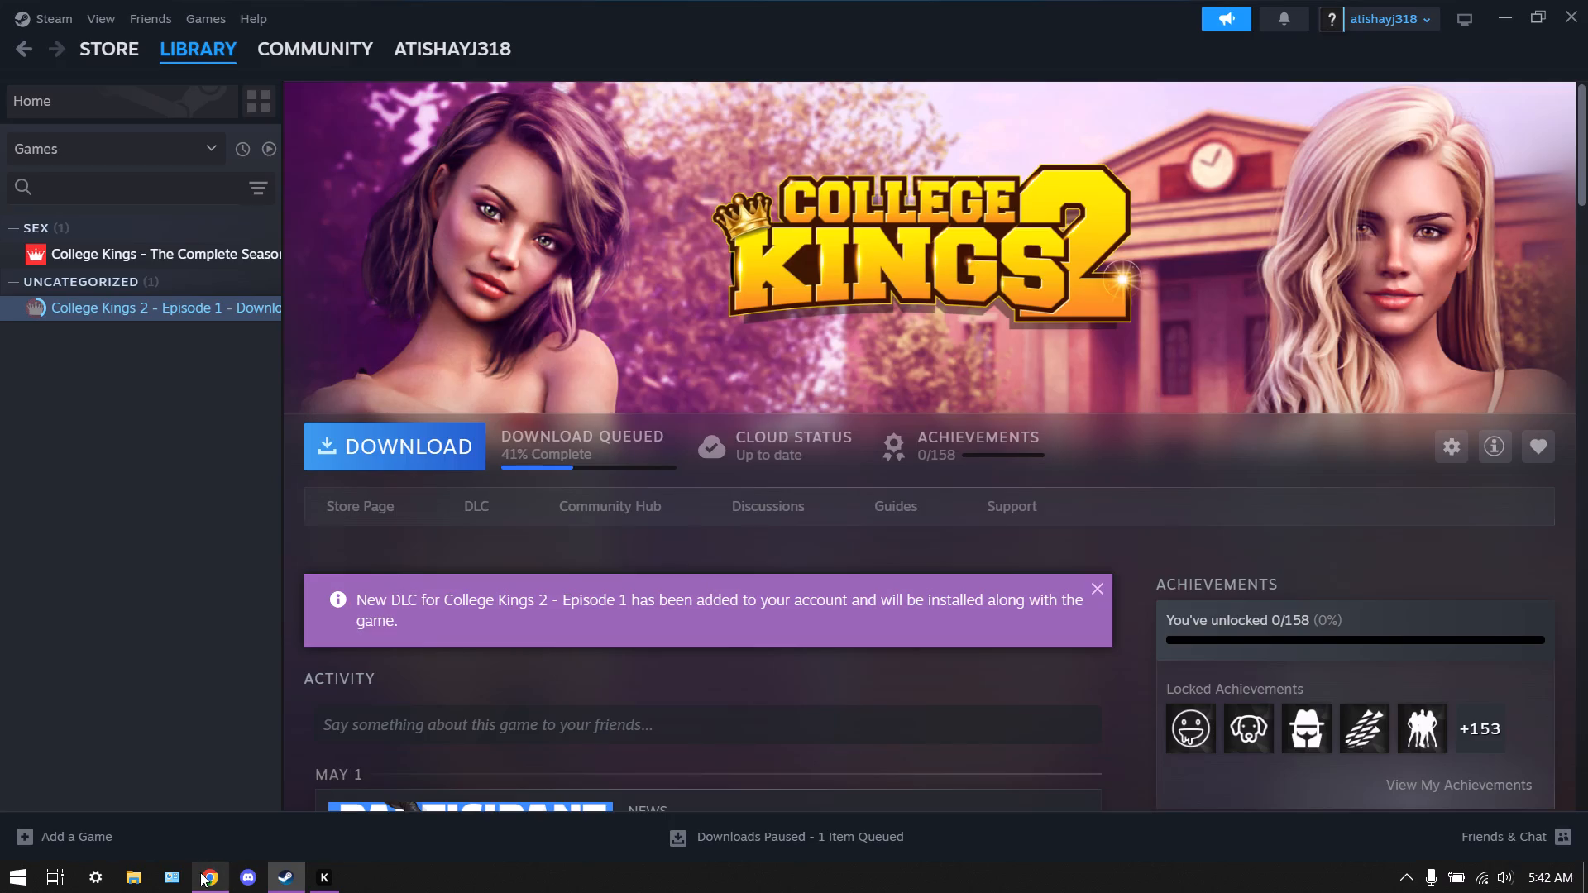
pyautogui.click(306, 728)
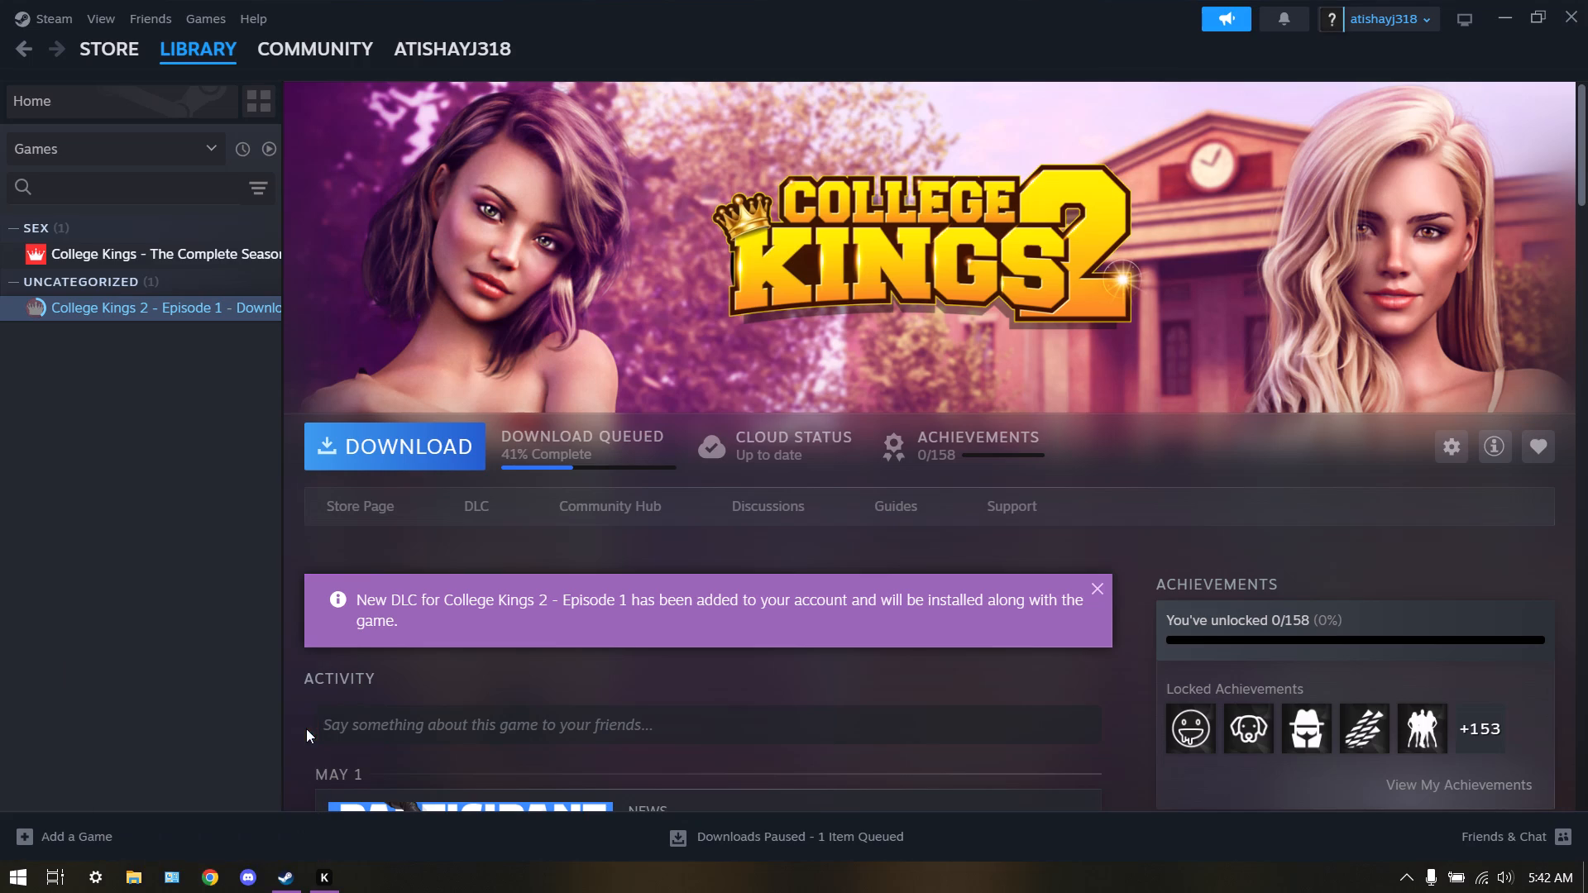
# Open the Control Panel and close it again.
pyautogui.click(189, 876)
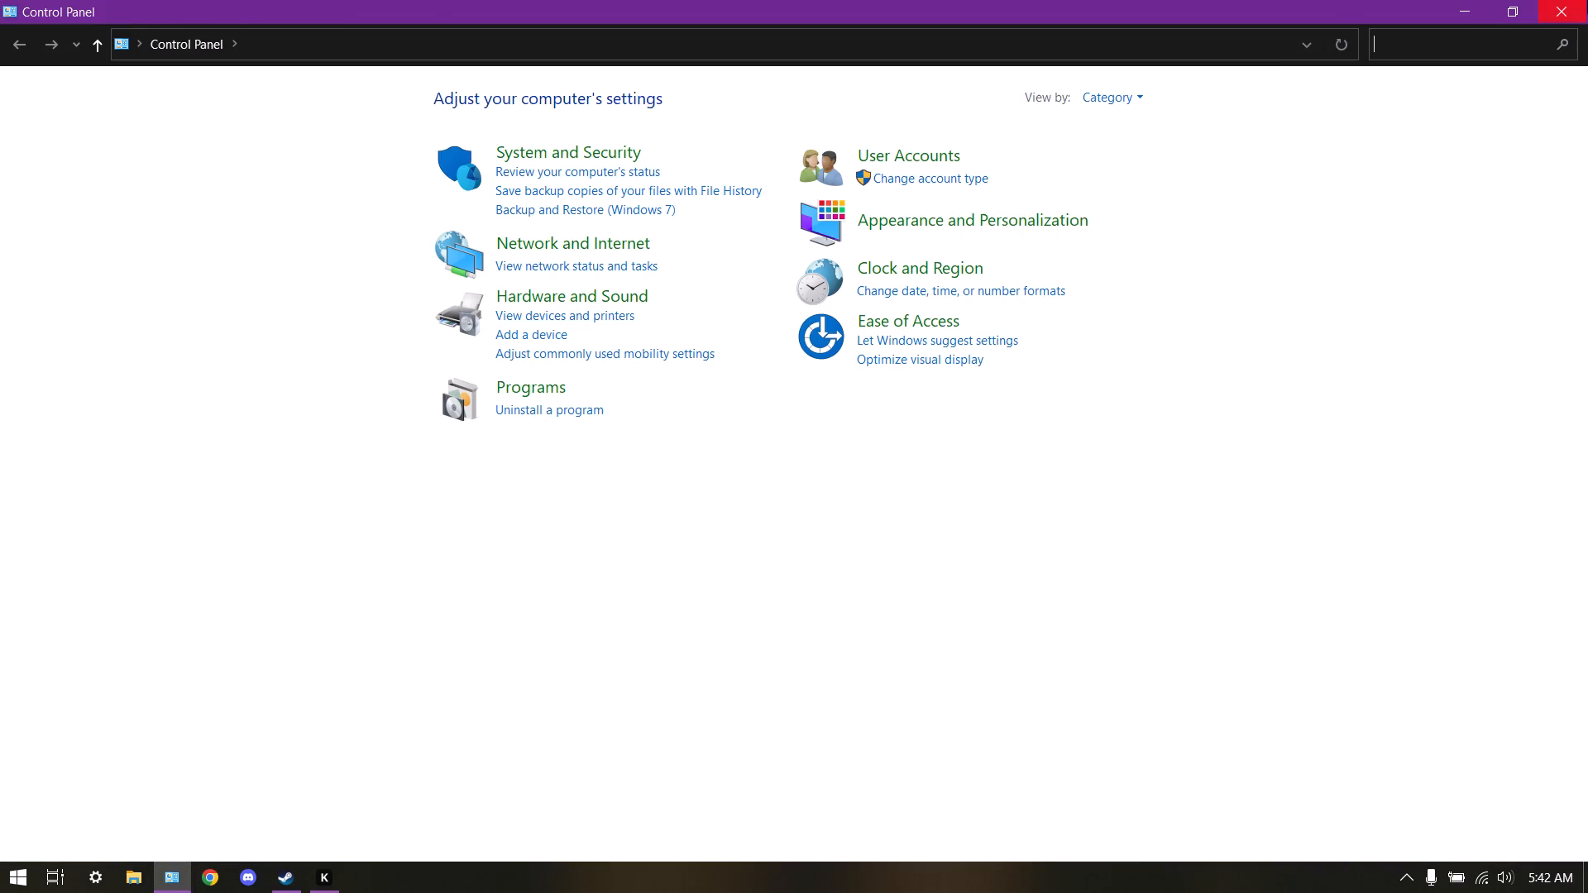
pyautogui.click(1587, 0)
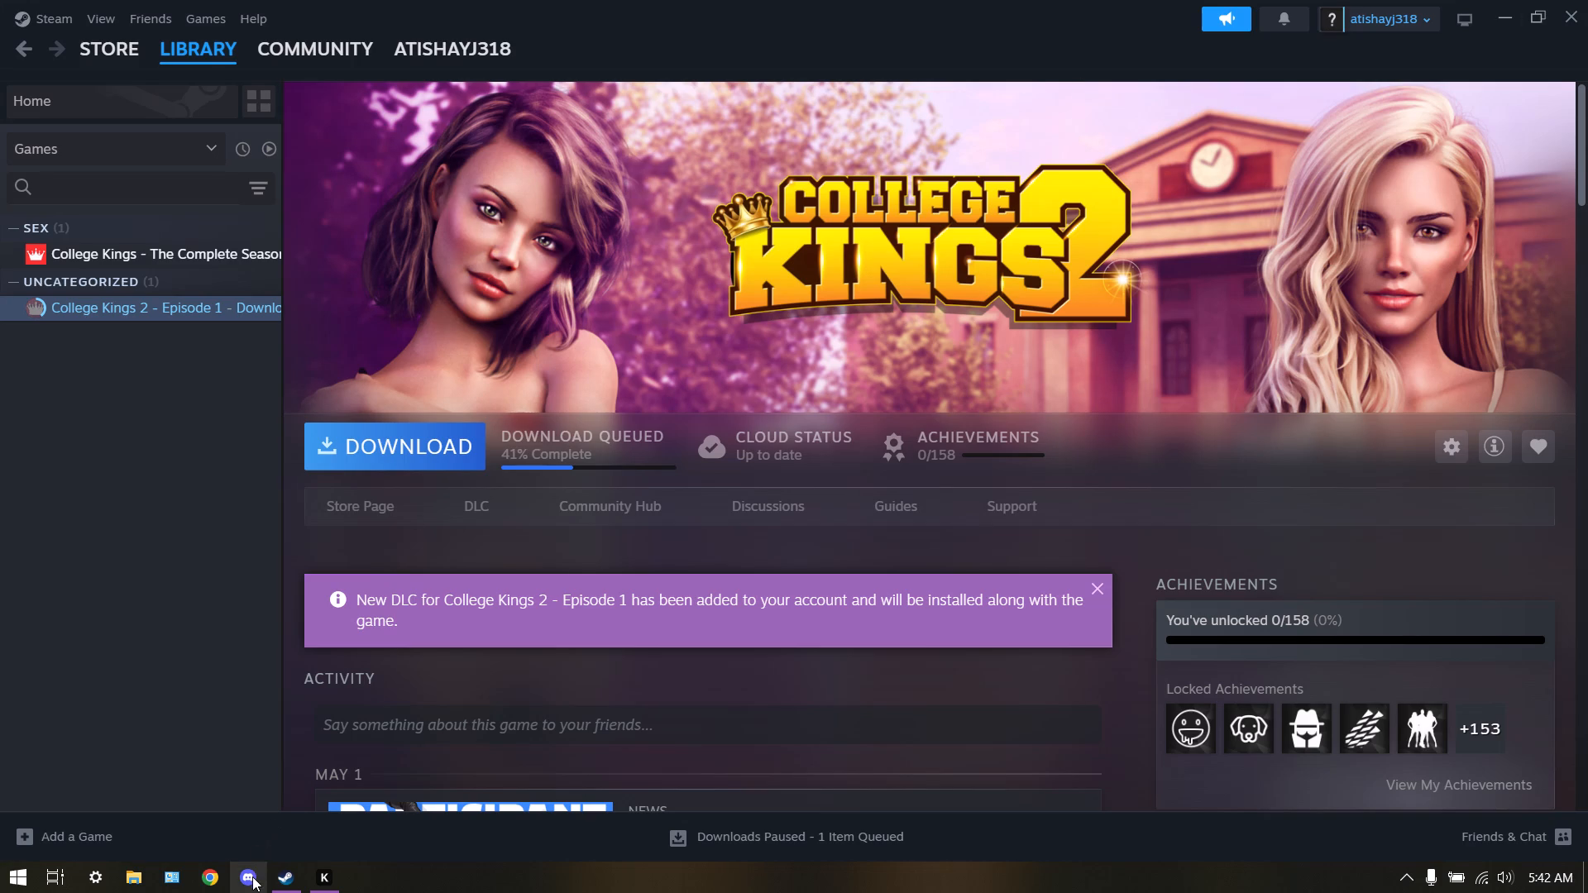
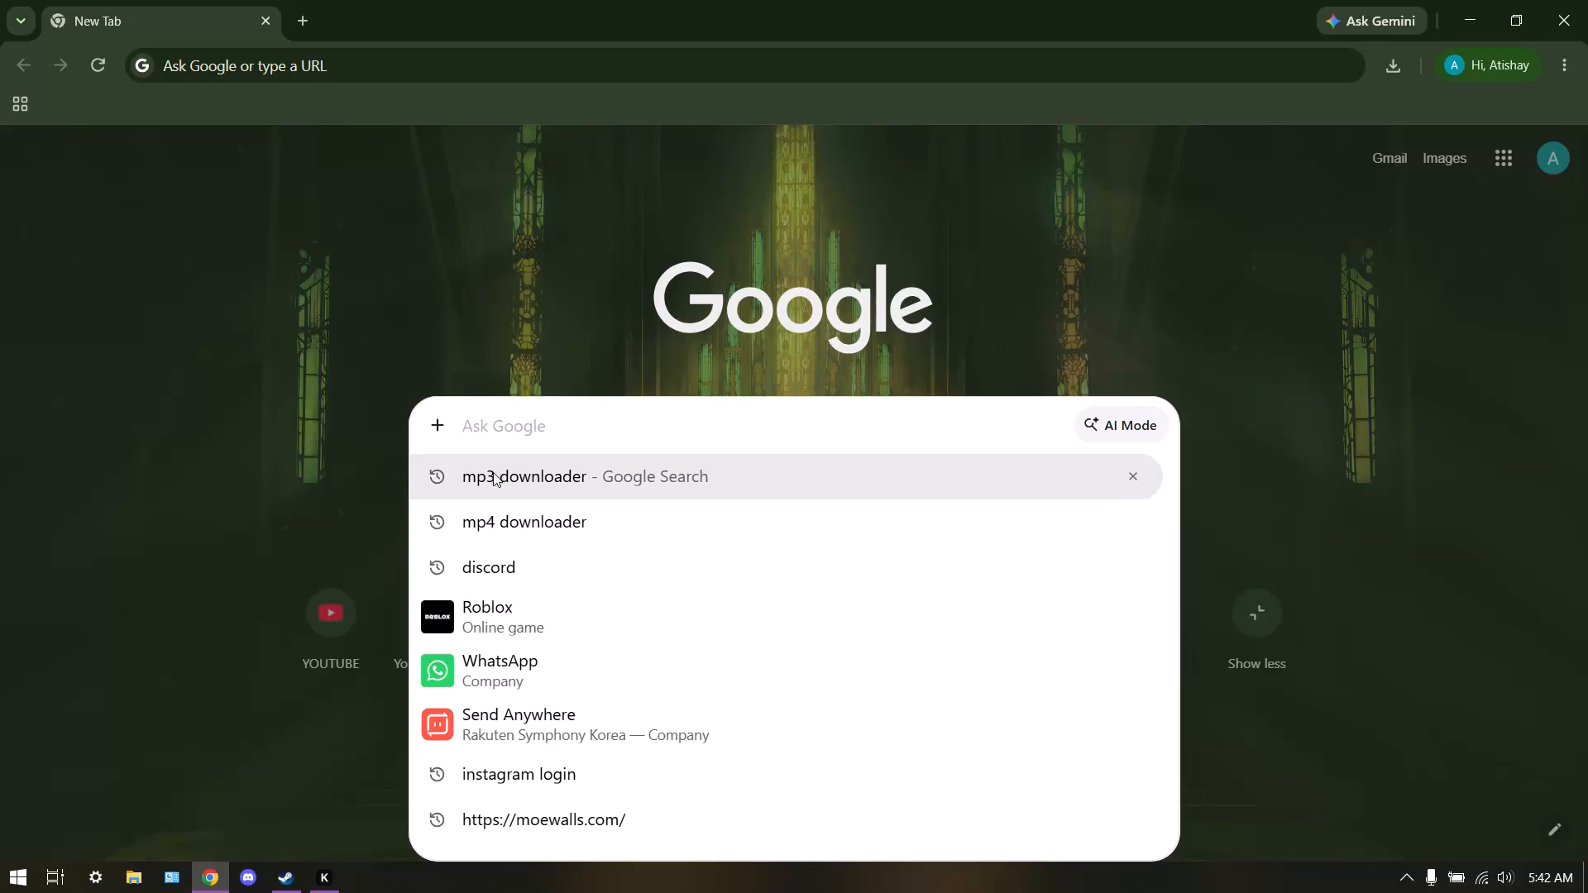
# Search Google for mp4 downloader, check the Softonic result, and open the convertaudiototext.com YouTube Video Downloader instead.
pyautogui.click(481, 512)
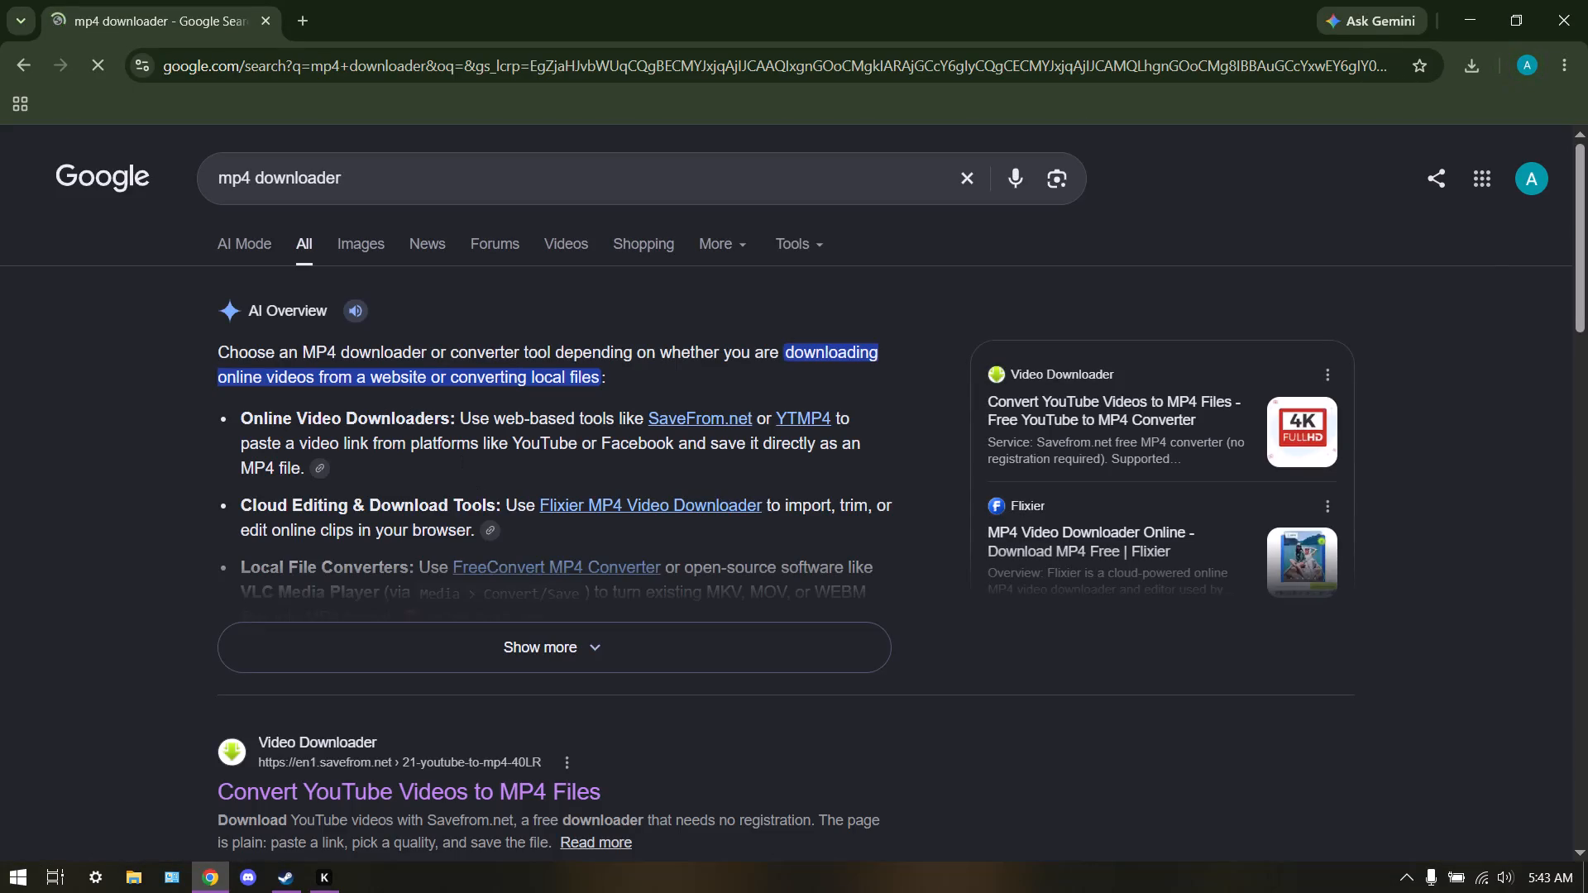
pyautogui.scroll(-7, 331, 518)
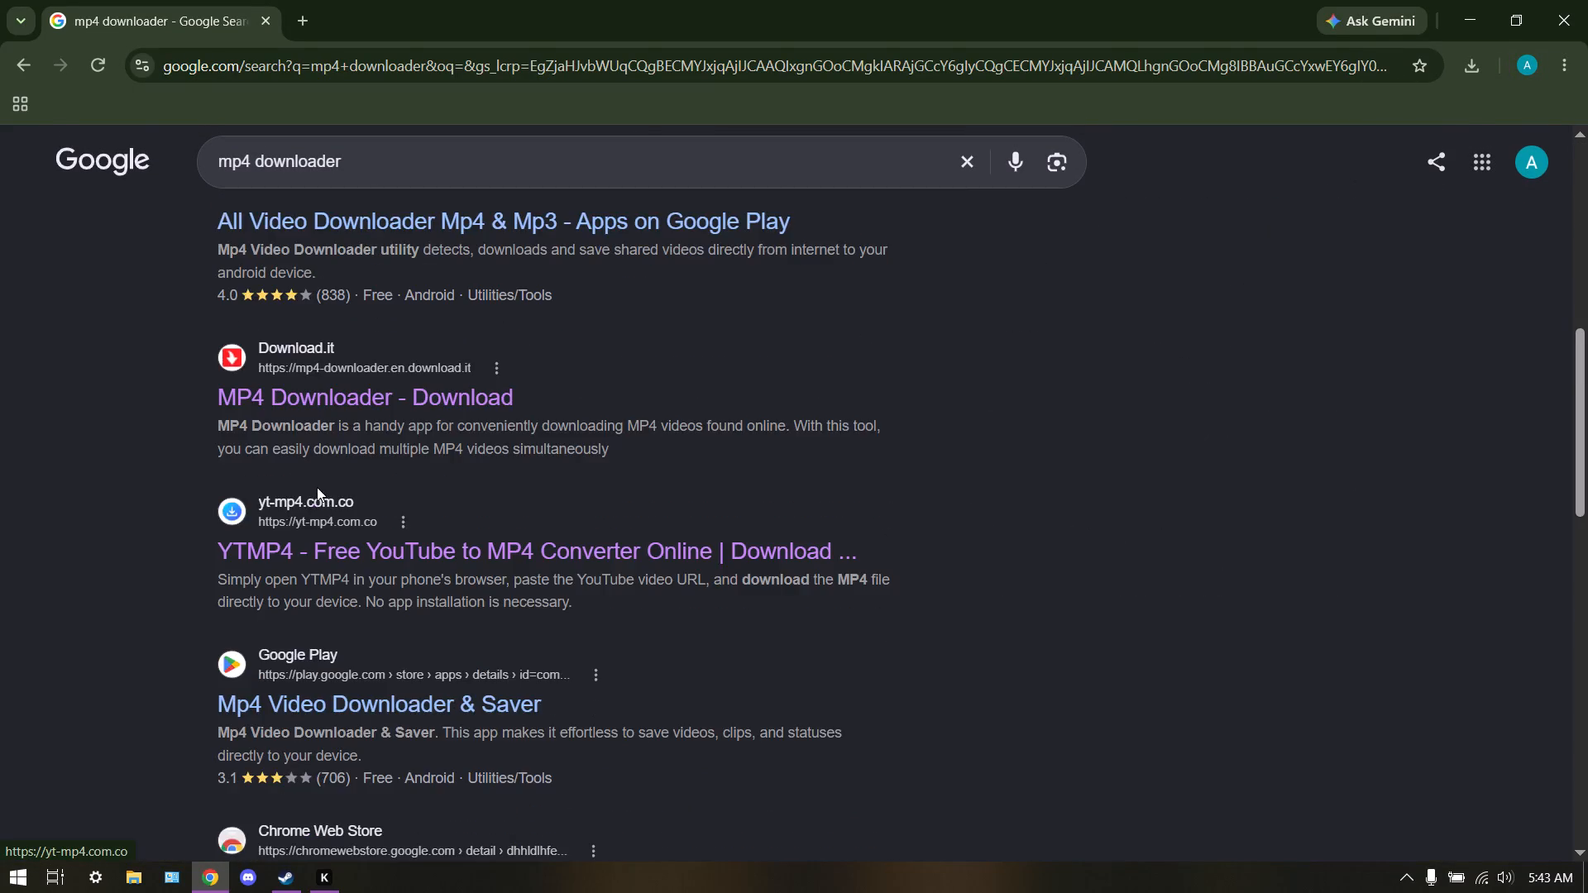
pyautogui.scroll(-6, 318, 487)
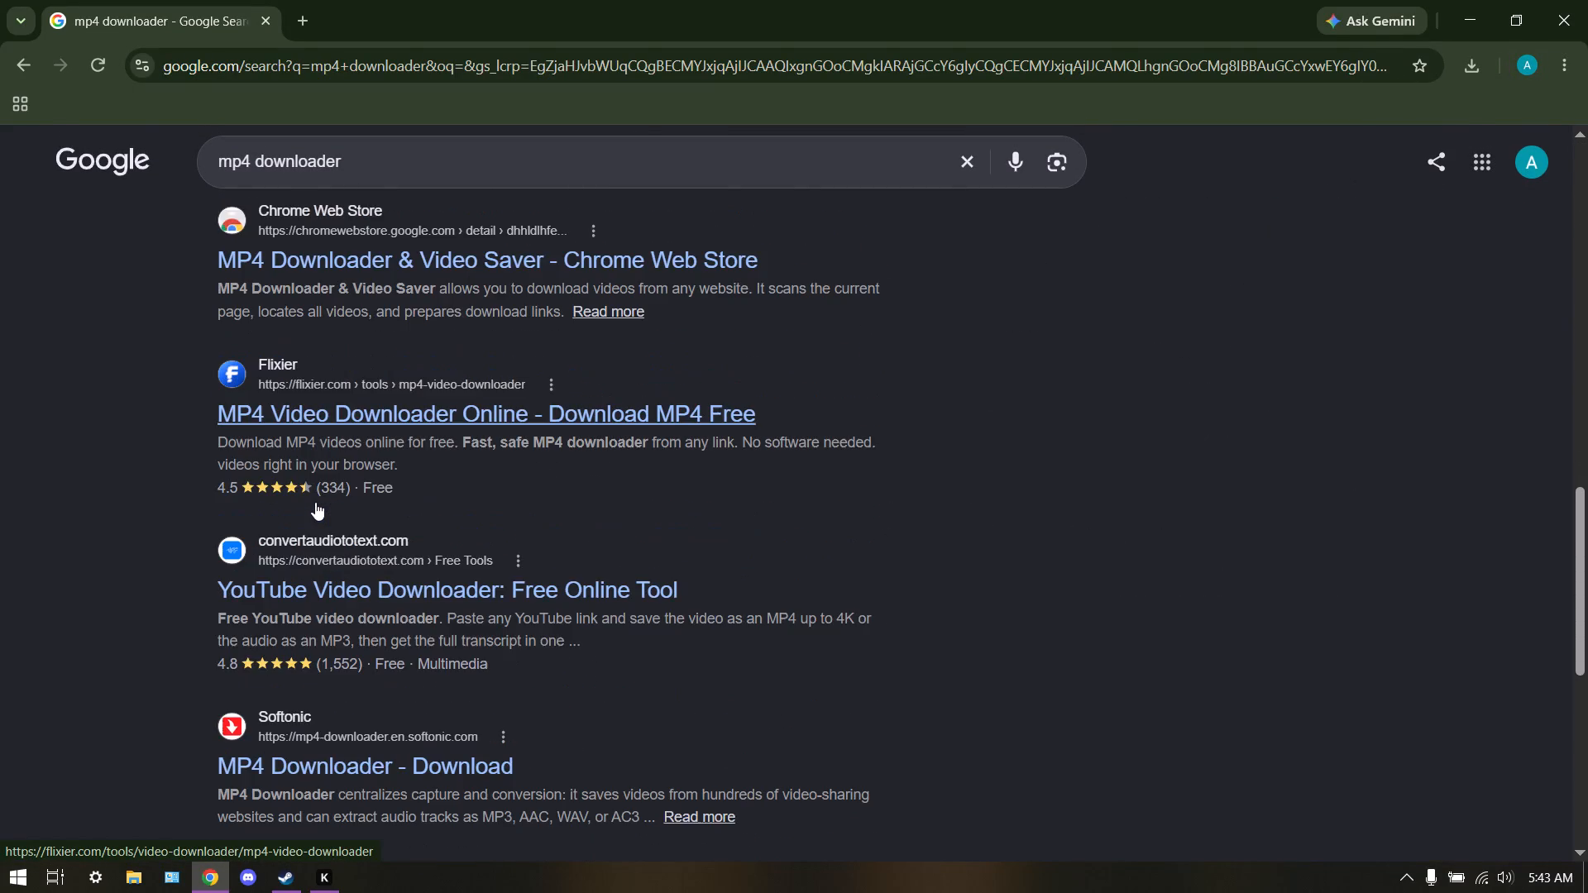
pyautogui.scroll(-2, 314, 504)
pyautogui.click(319, 561)
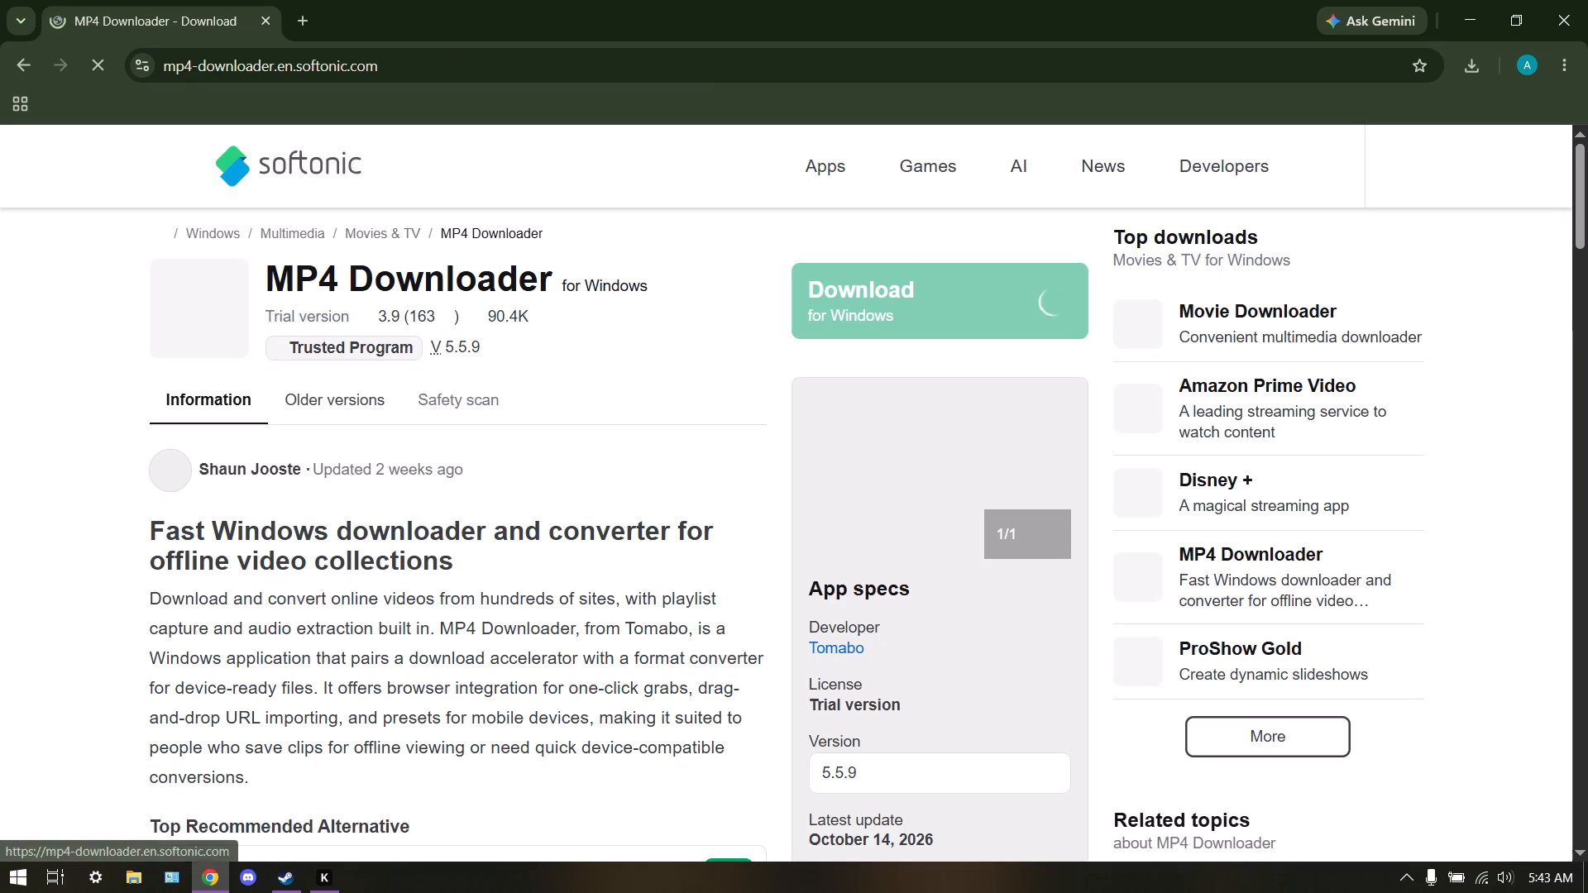
pyautogui.click(20, 70)
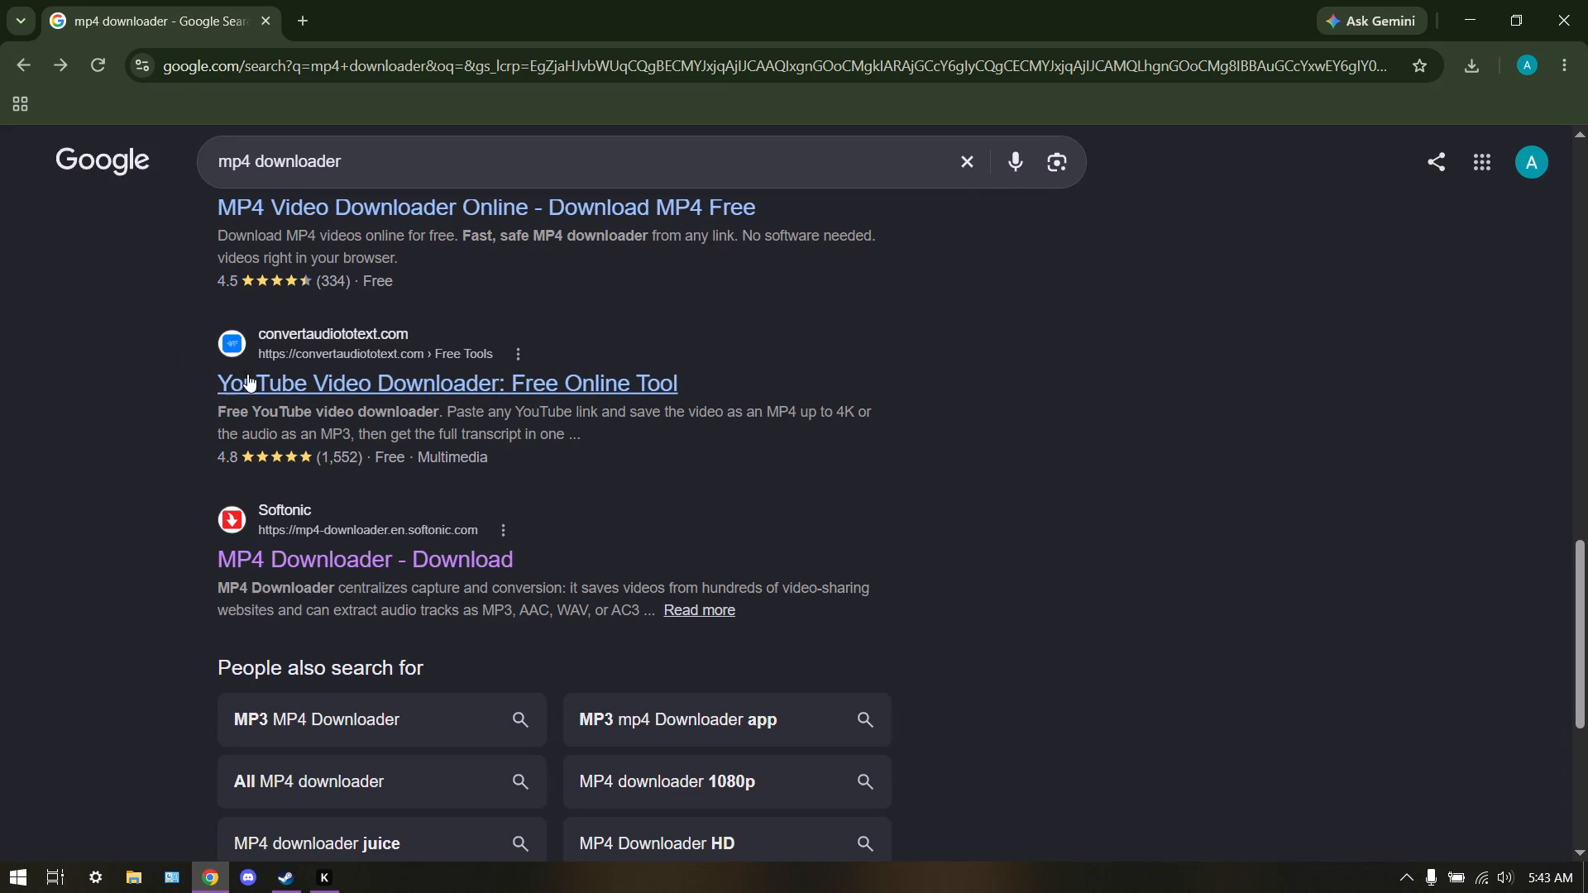
pyautogui.click(268, 364)
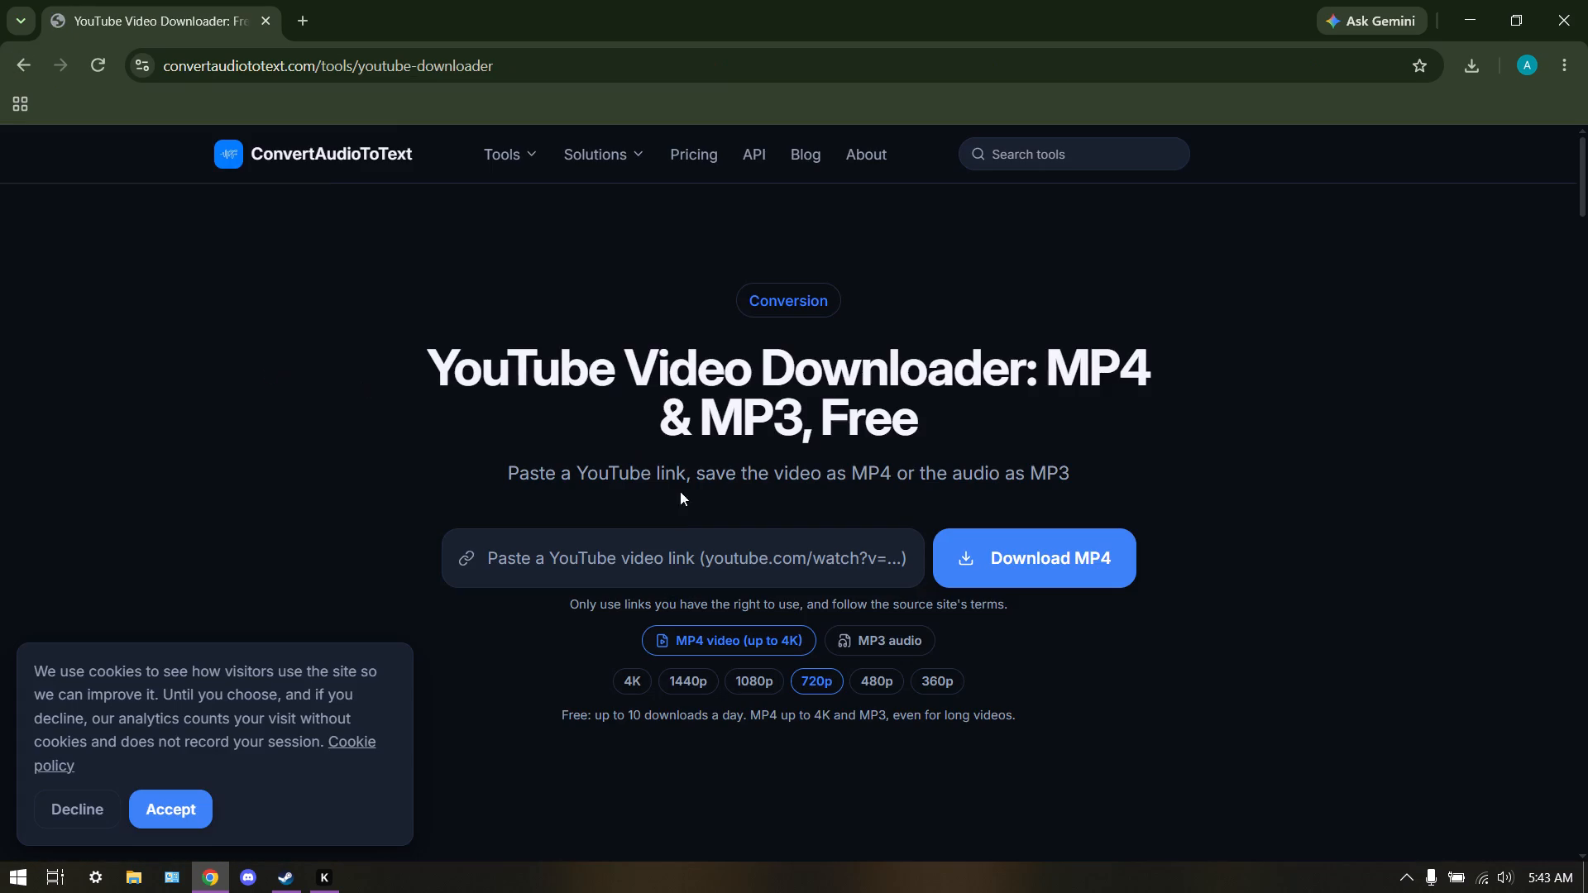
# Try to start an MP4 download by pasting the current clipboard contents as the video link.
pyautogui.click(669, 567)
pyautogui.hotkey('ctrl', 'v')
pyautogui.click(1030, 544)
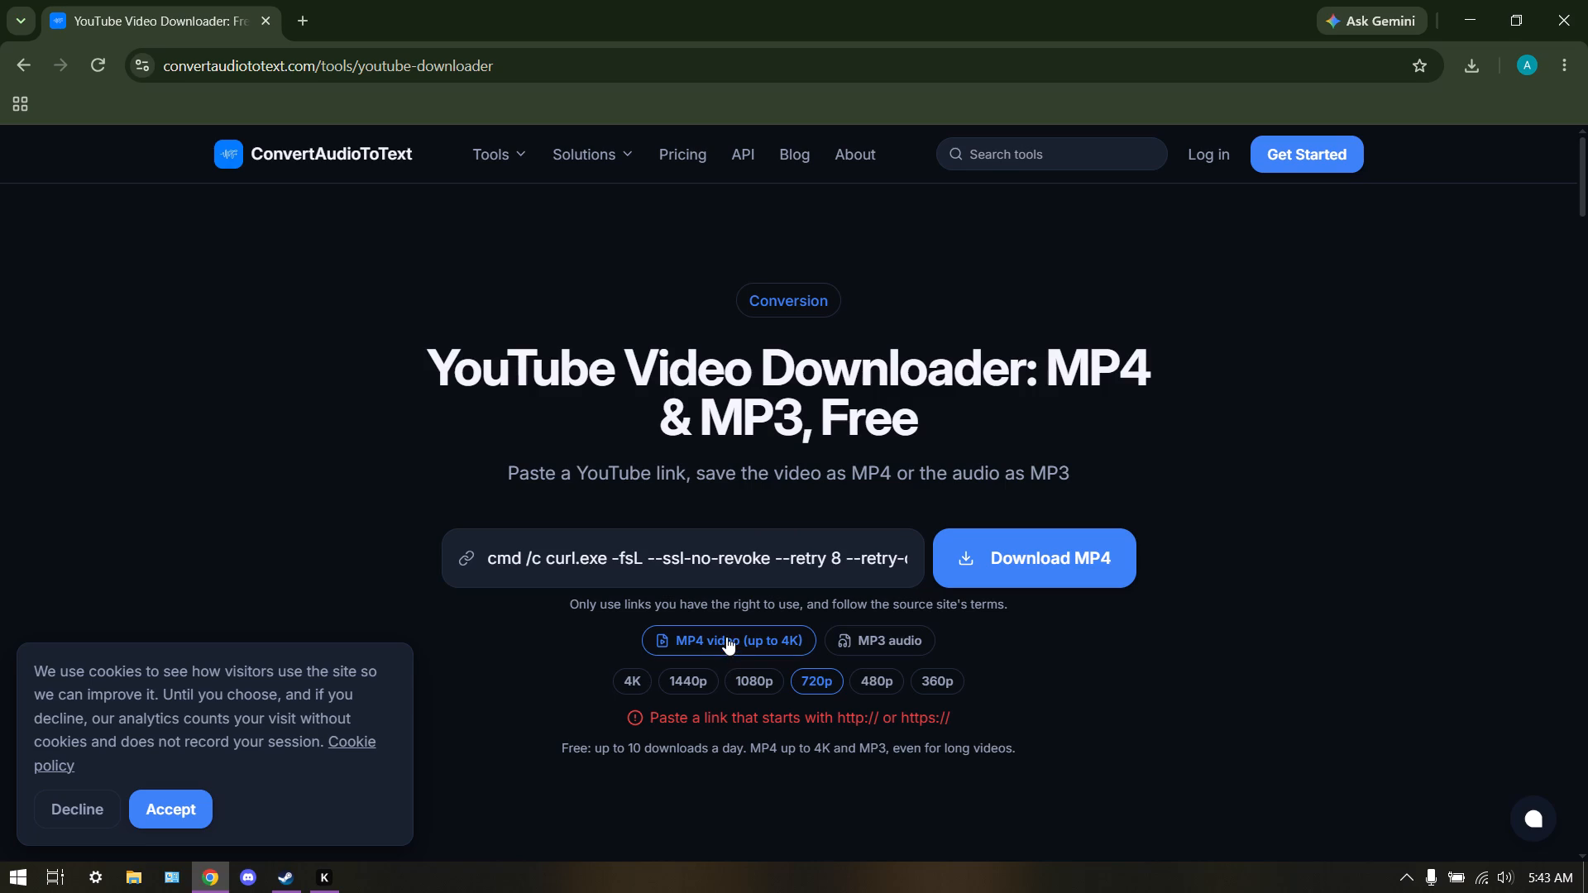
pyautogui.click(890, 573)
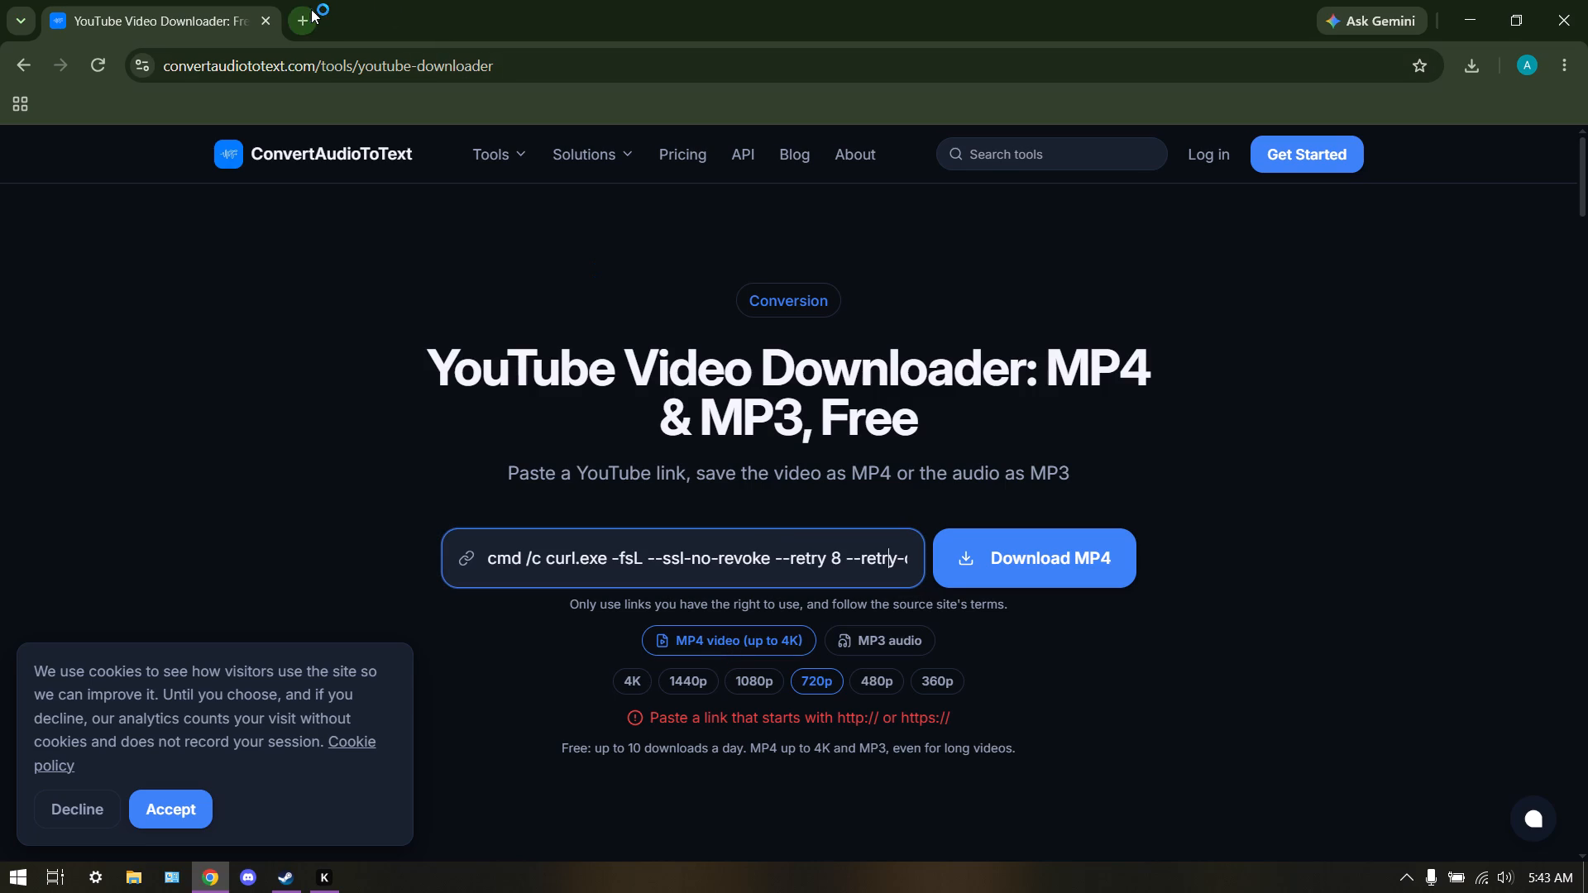
# Open YouTube in a new tab and take the downloader tab back to the mp4 downloader search results.
pyautogui.click(309, 9)
pyautogui.click(323, 611)
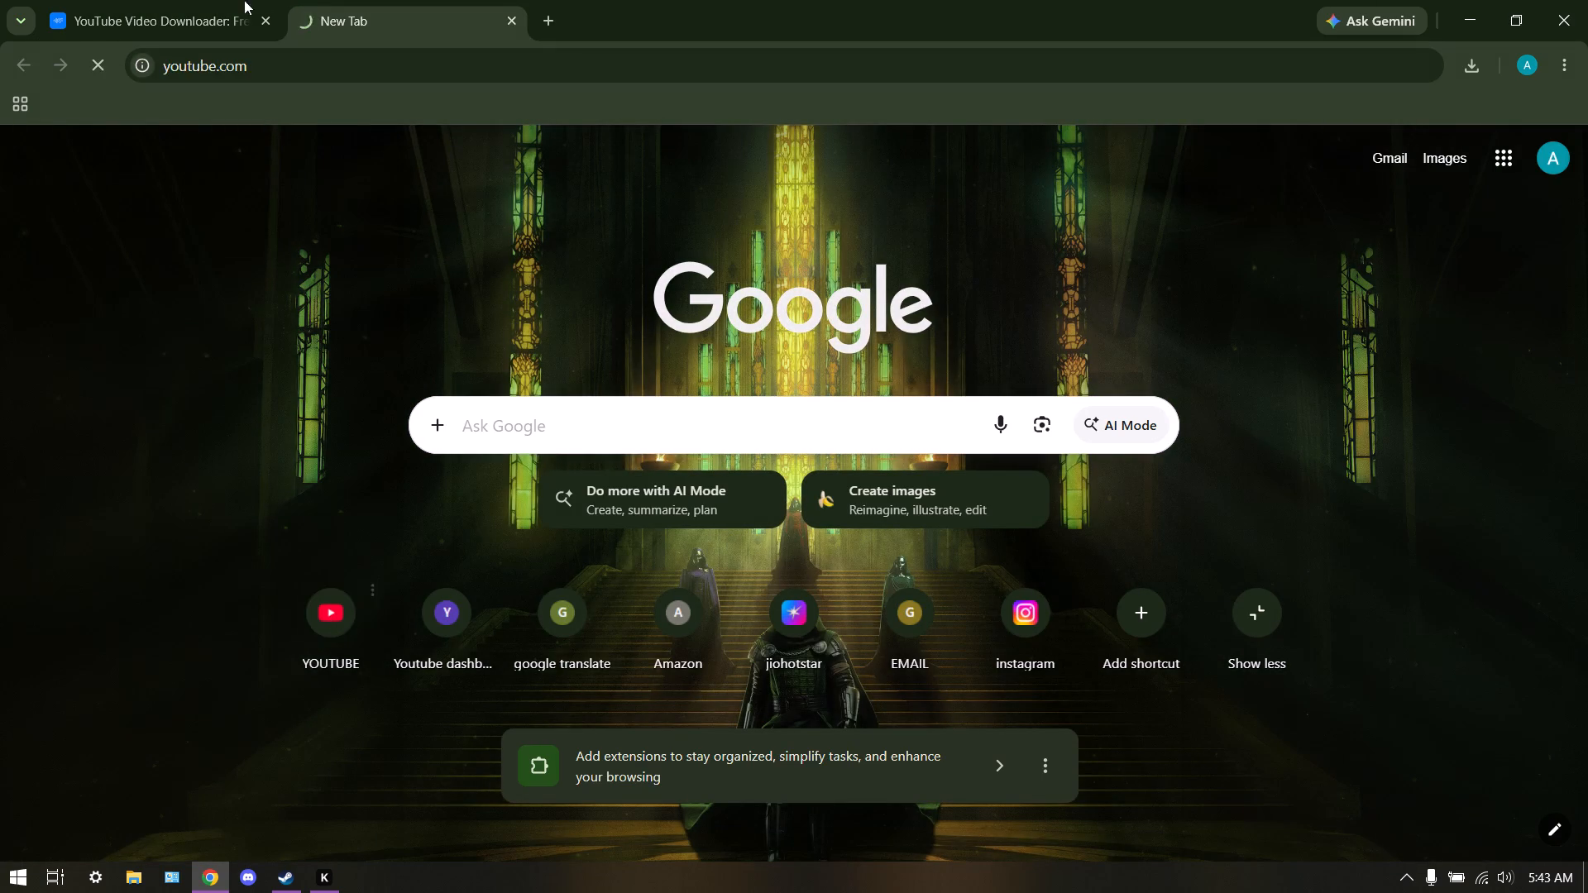
pyautogui.click(226, 0)
pyautogui.click(22, 66)
# From the YouTube watch history, copy the share link of "sma$her & MC DA$ILVA - BAILA LENTO".
pyautogui.click(335, 14)
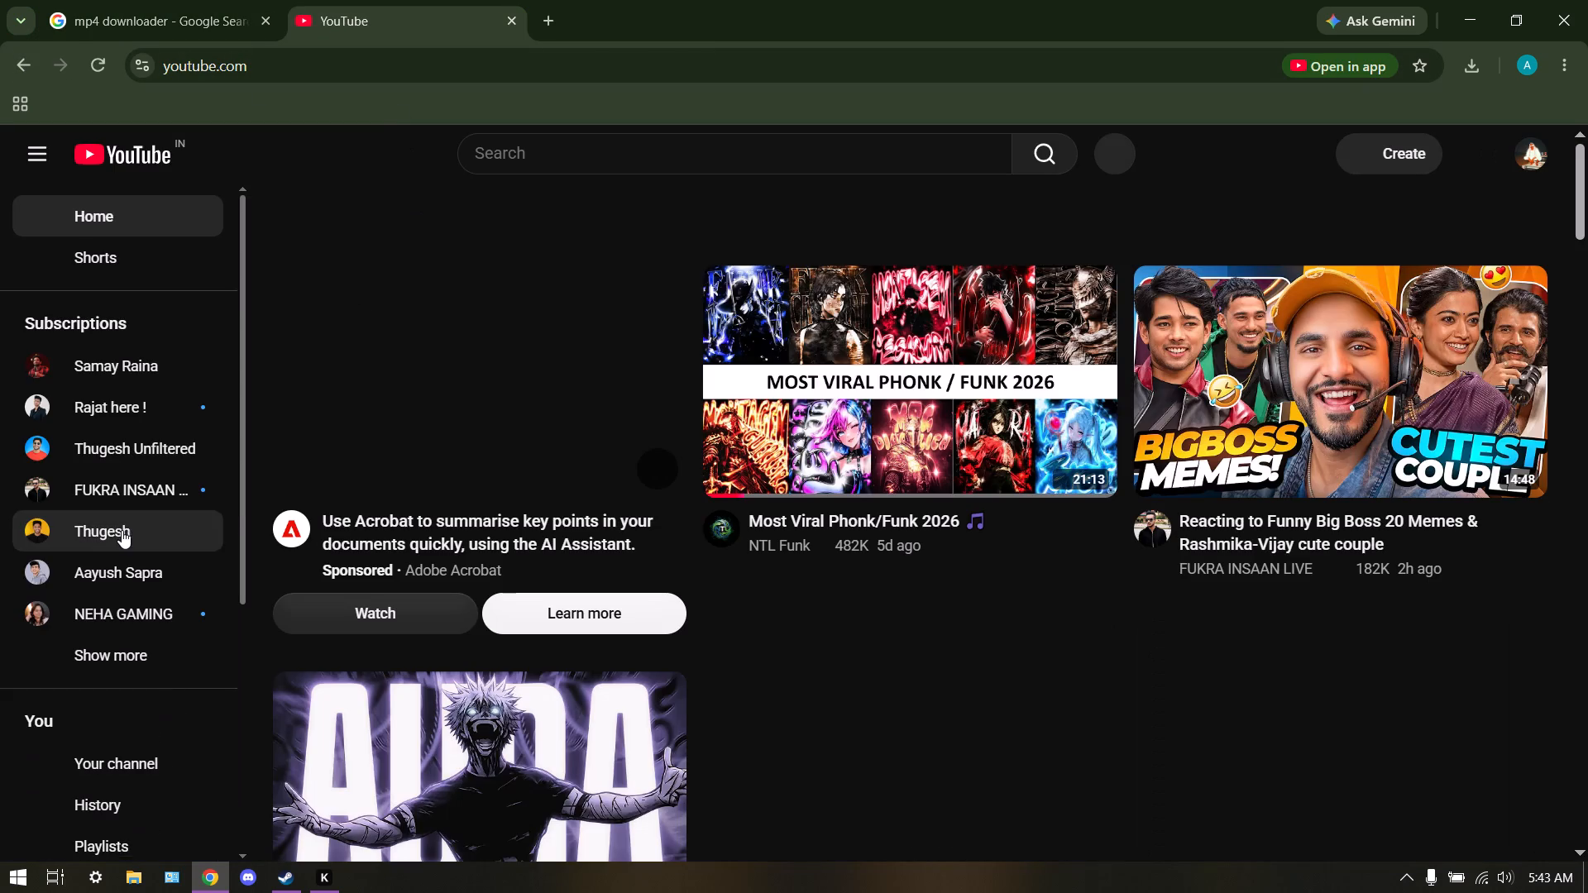
pyautogui.click(131, 786)
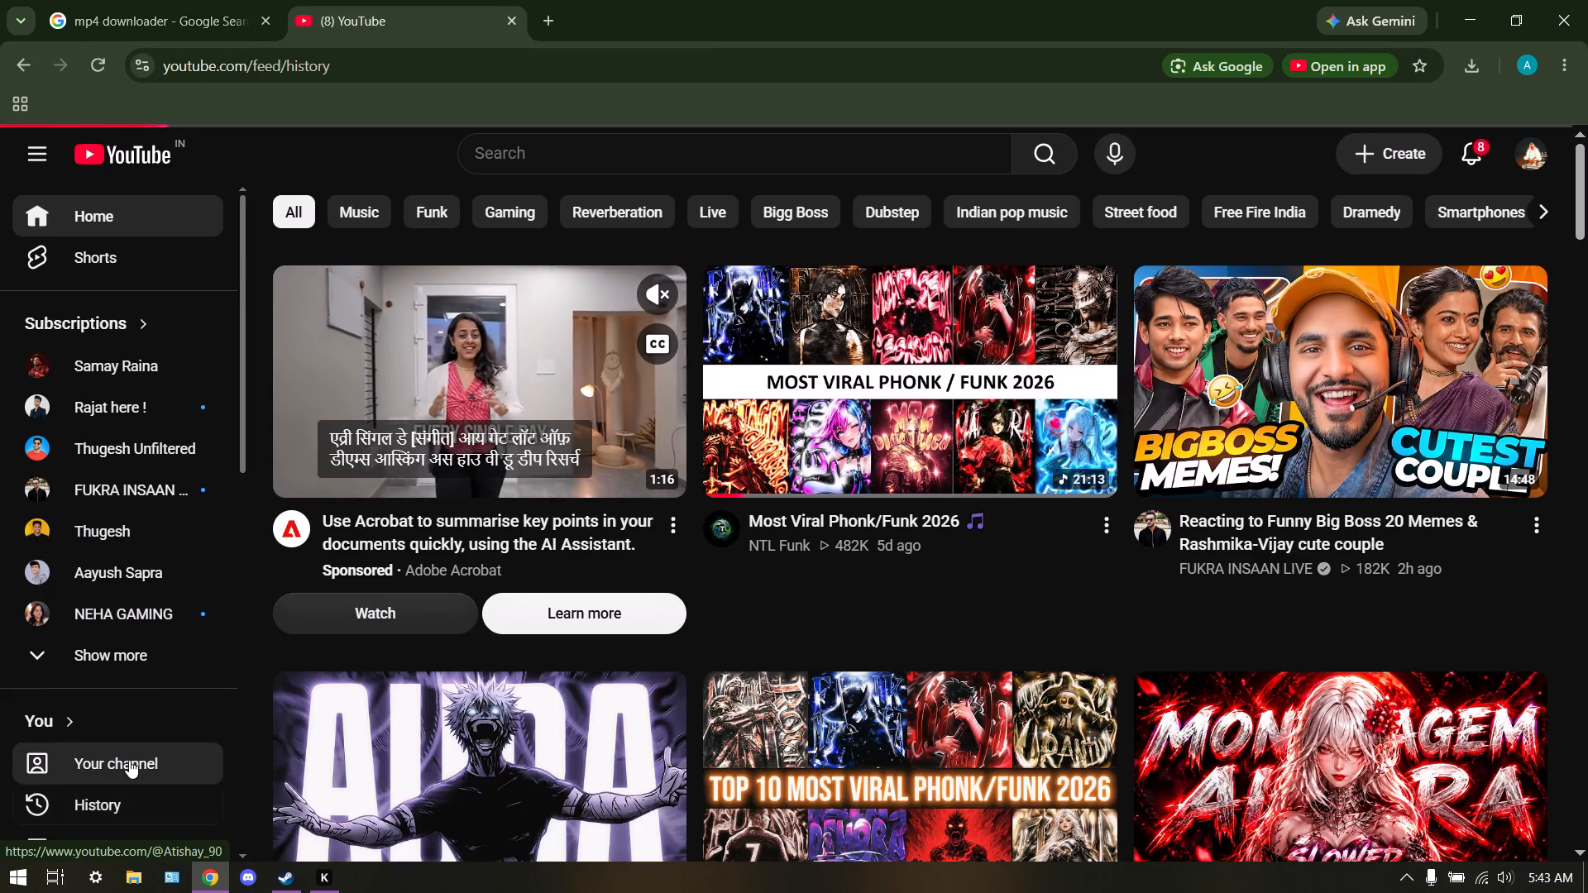
pyautogui.scroll(-3, 572, 484)
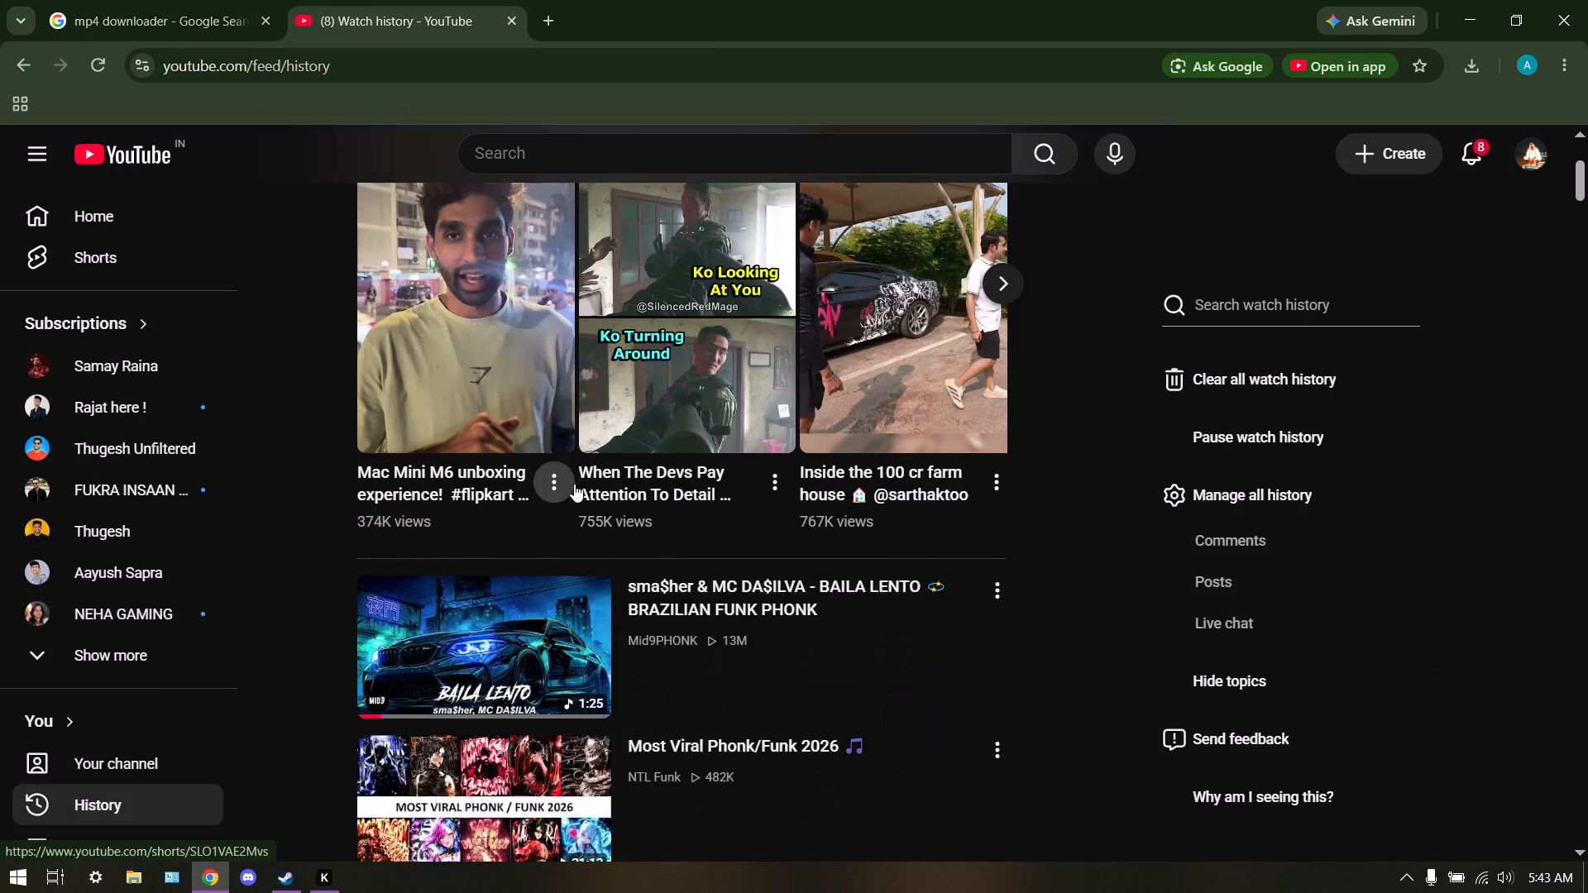
pyautogui.scroll(-2, 574, 484)
pyautogui.click(986, 384)
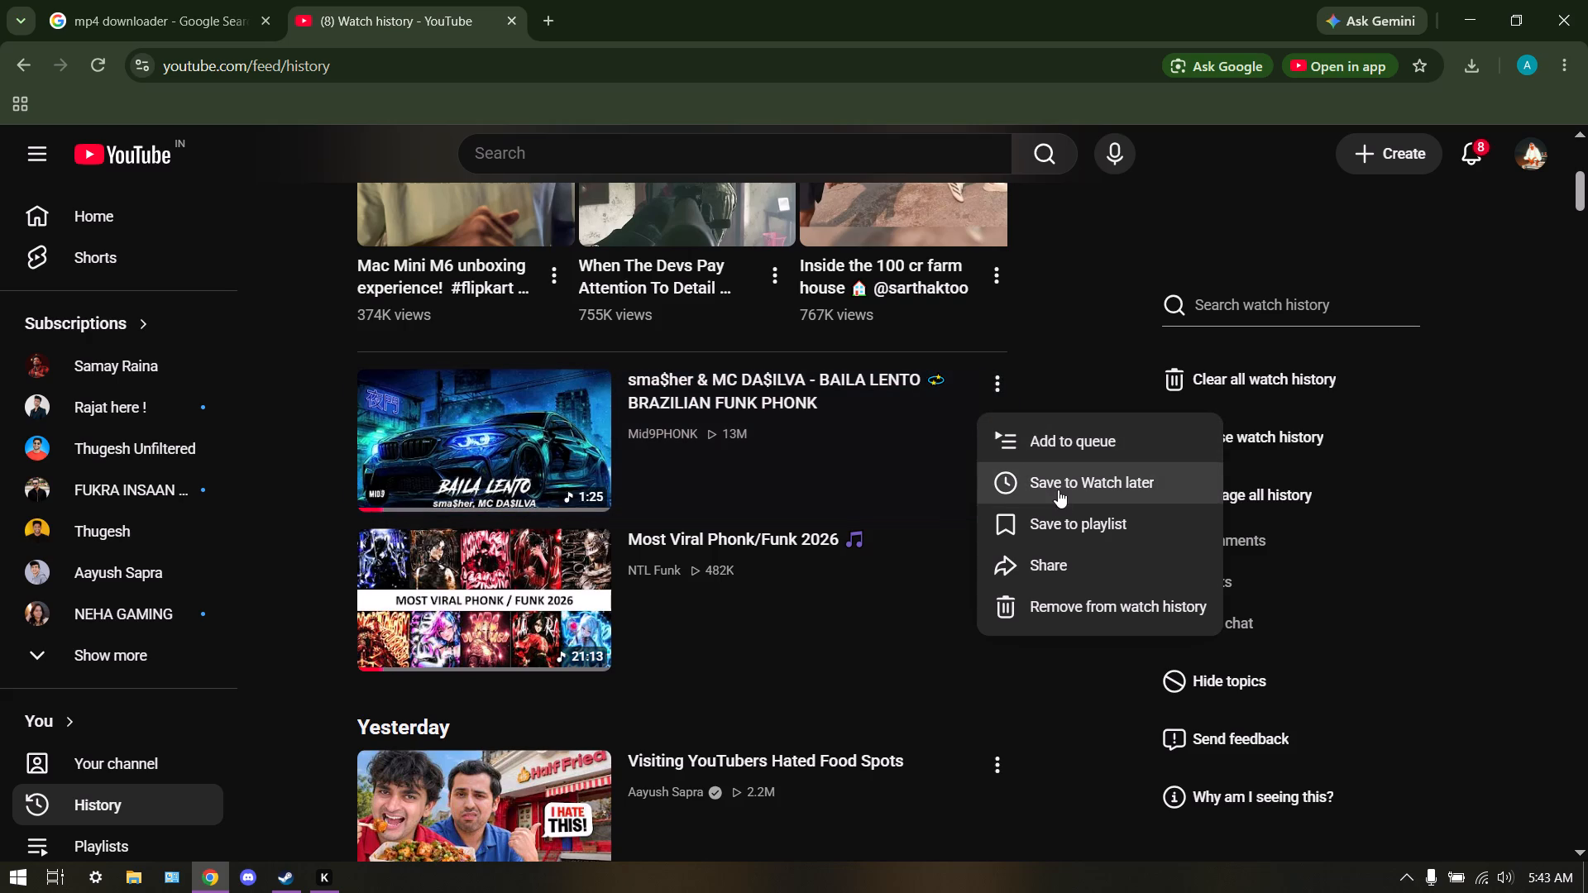
pyautogui.click(1061, 570)
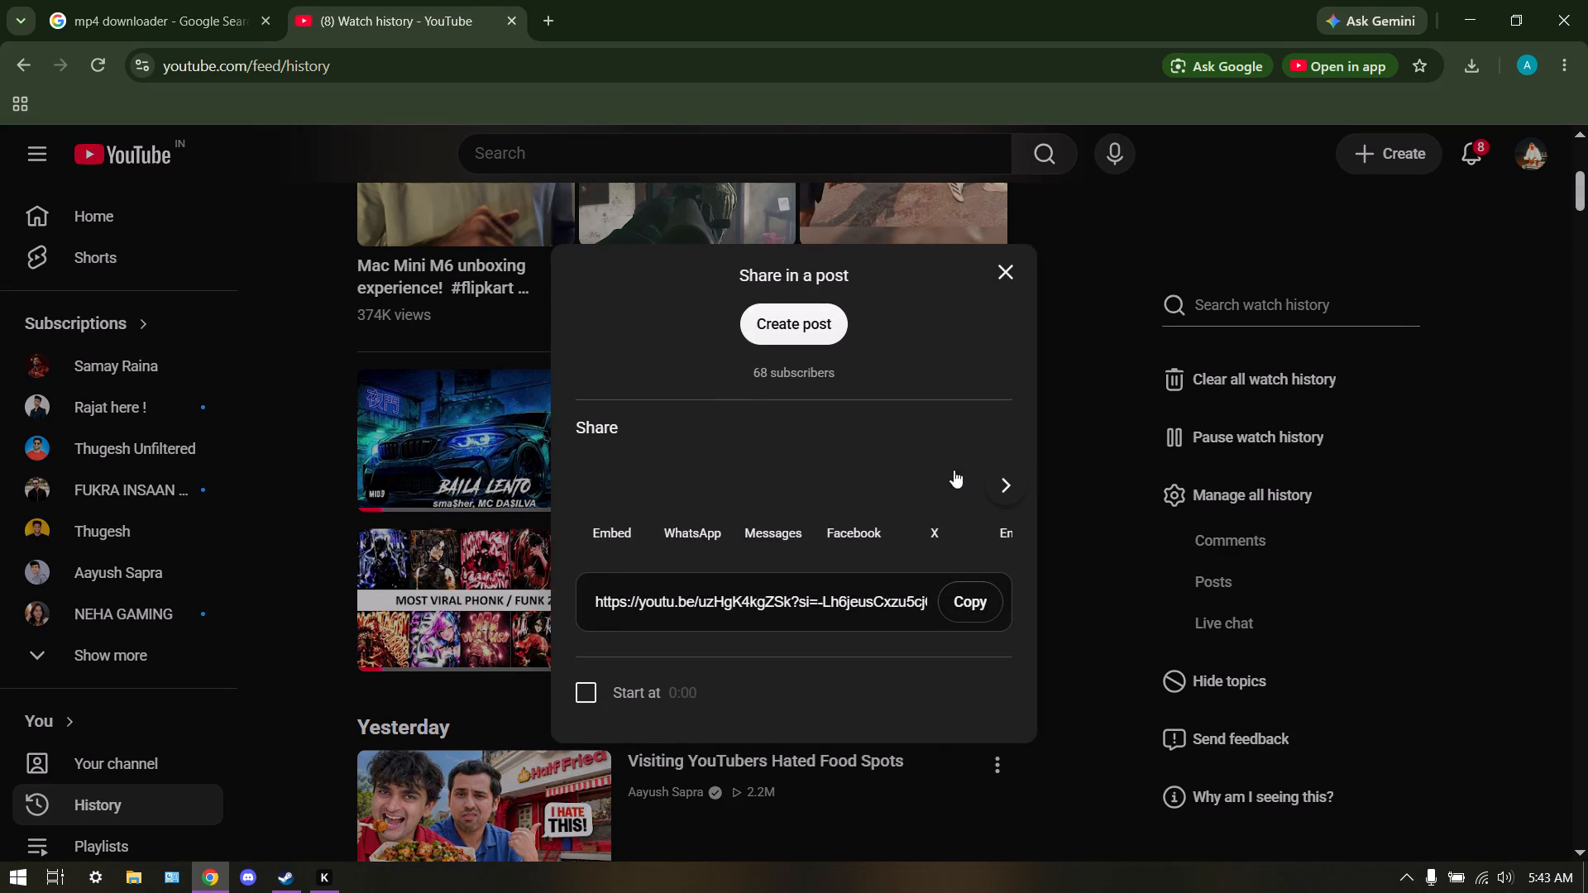
pyautogui.click(973, 606)
pyautogui.click(1002, 275)
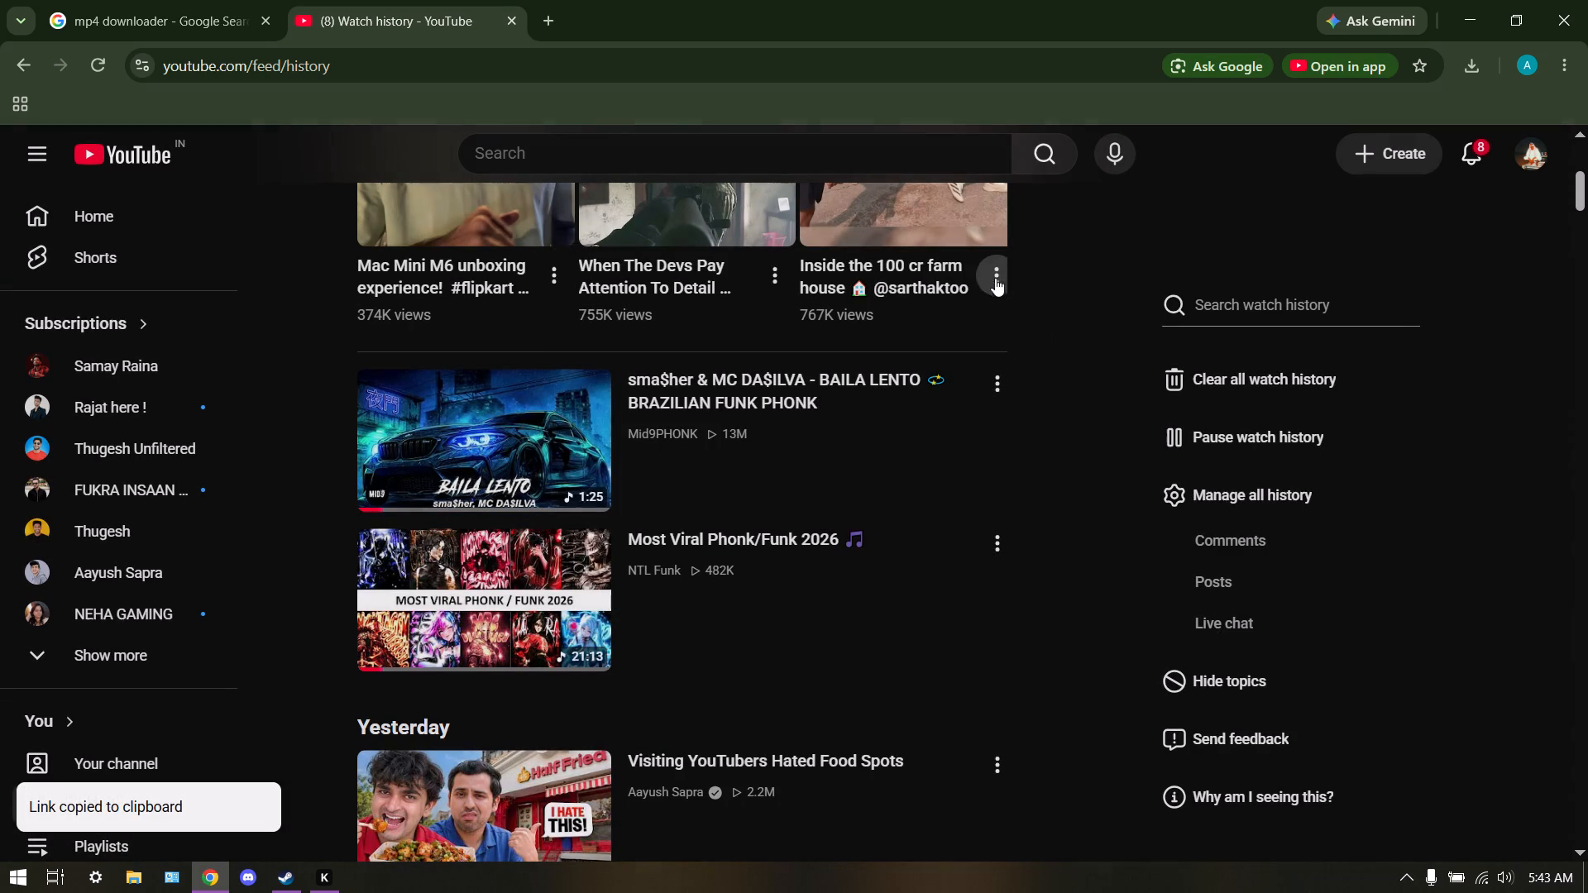
# Reopen the convertaudiototext.com YouTube Video Downloader, paste the copied track link, and start the MP4 download.
pyautogui.click(232, 0)
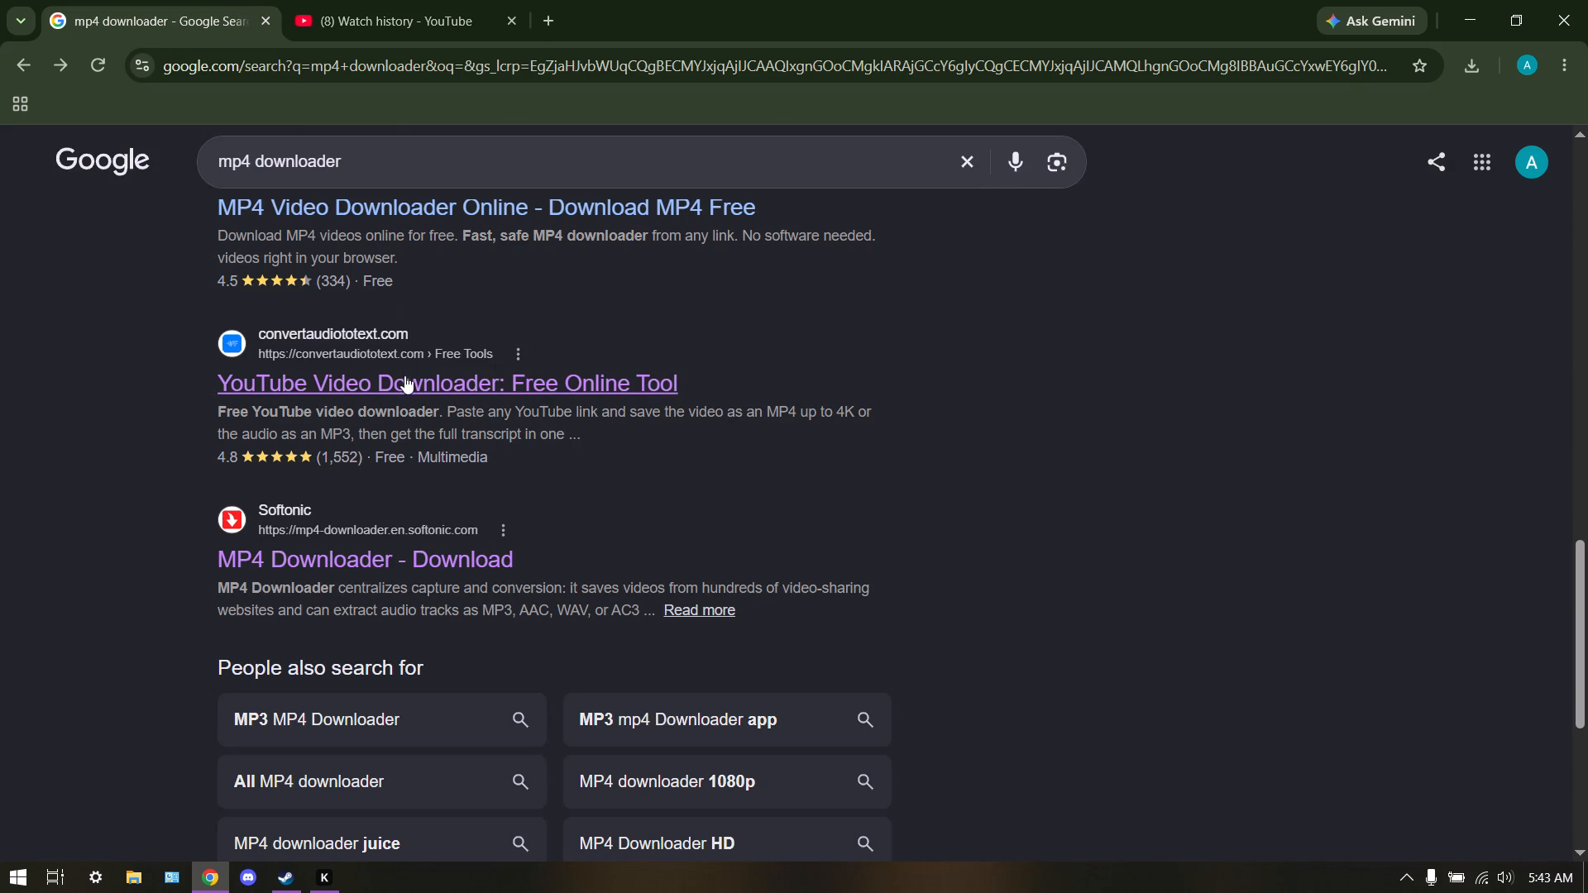
pyautogui.click(404, 375)
pyautogui.click(786, 561)
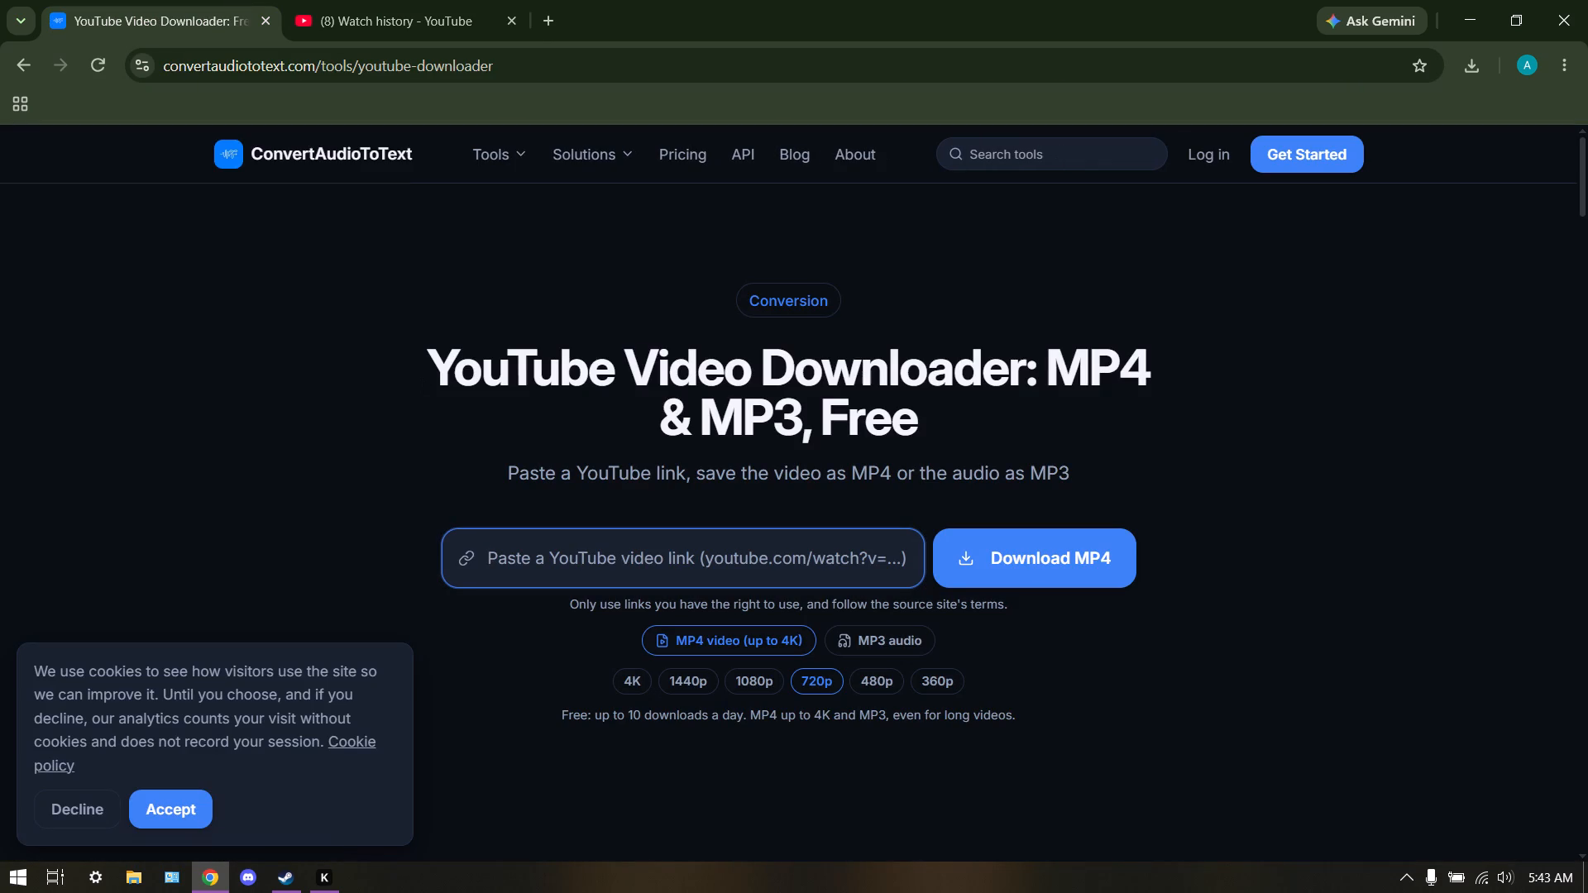
pyautogui.hotkey('ctrl', 'v')
pyautogui.click(996, 564)
# Decline the cookies on the downloader page while the file is being fetched.
pyautogui.scroll(-1, 943, 566)
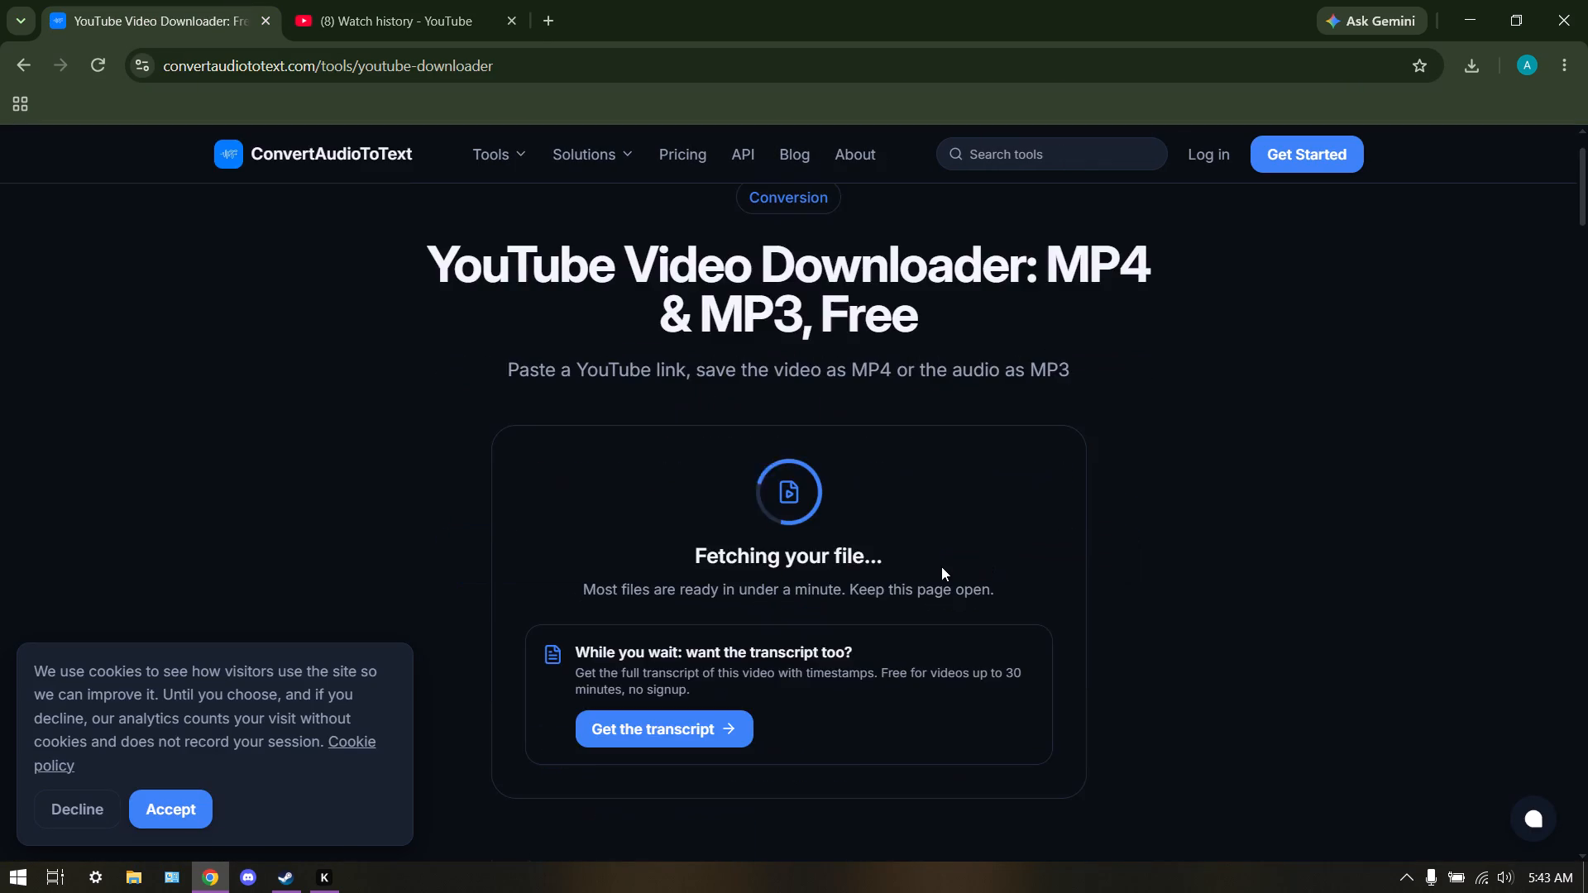
pyautogui.scroll(-2, 934, 553)
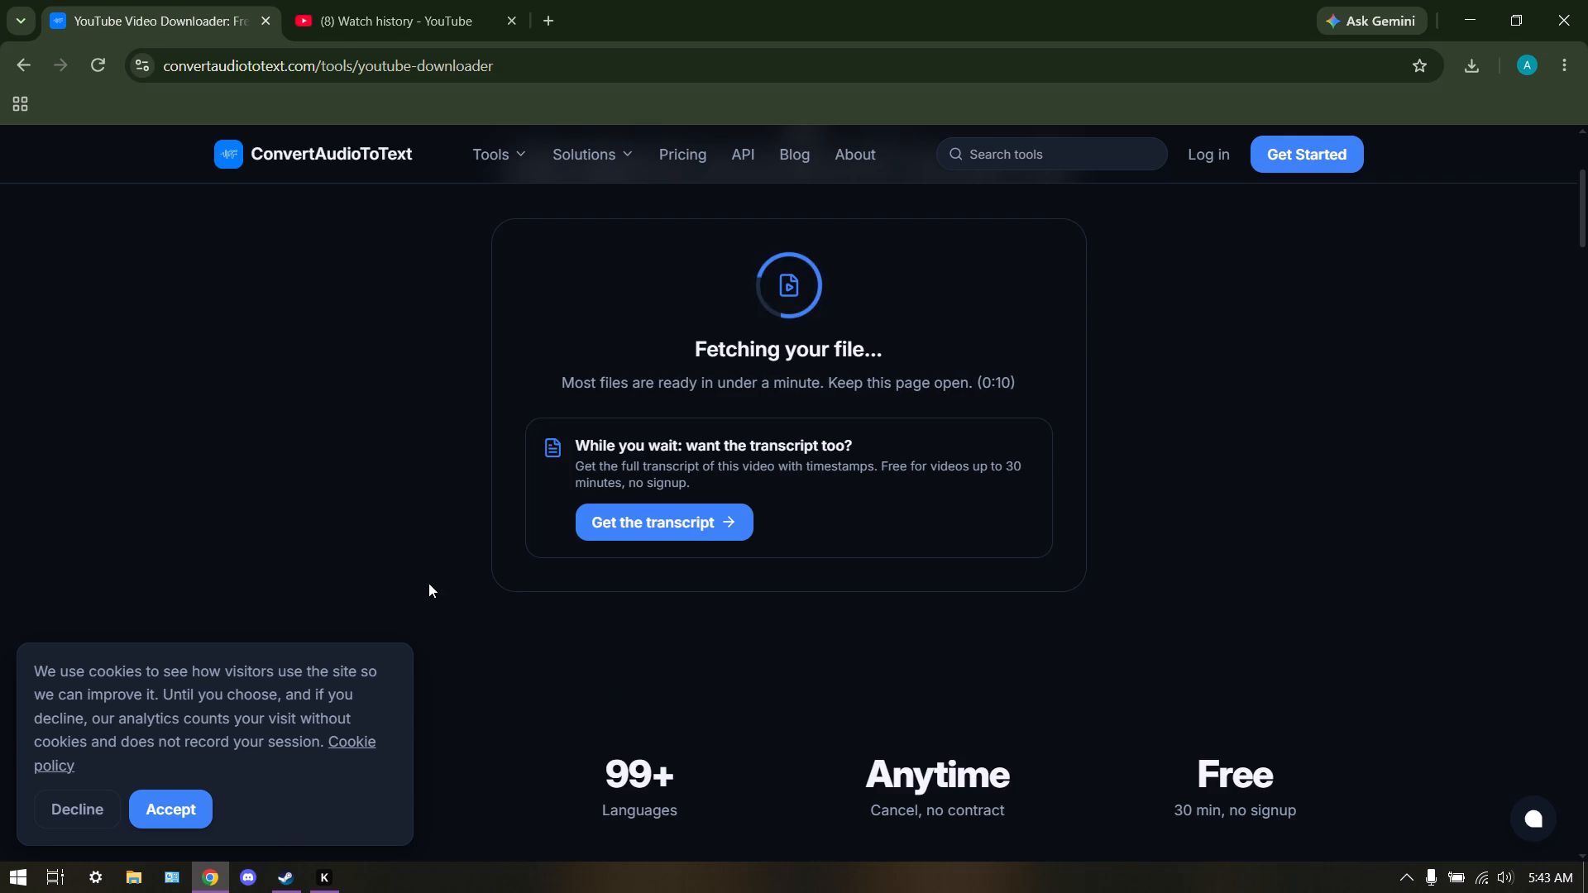
pyautogui.click(92, 809)
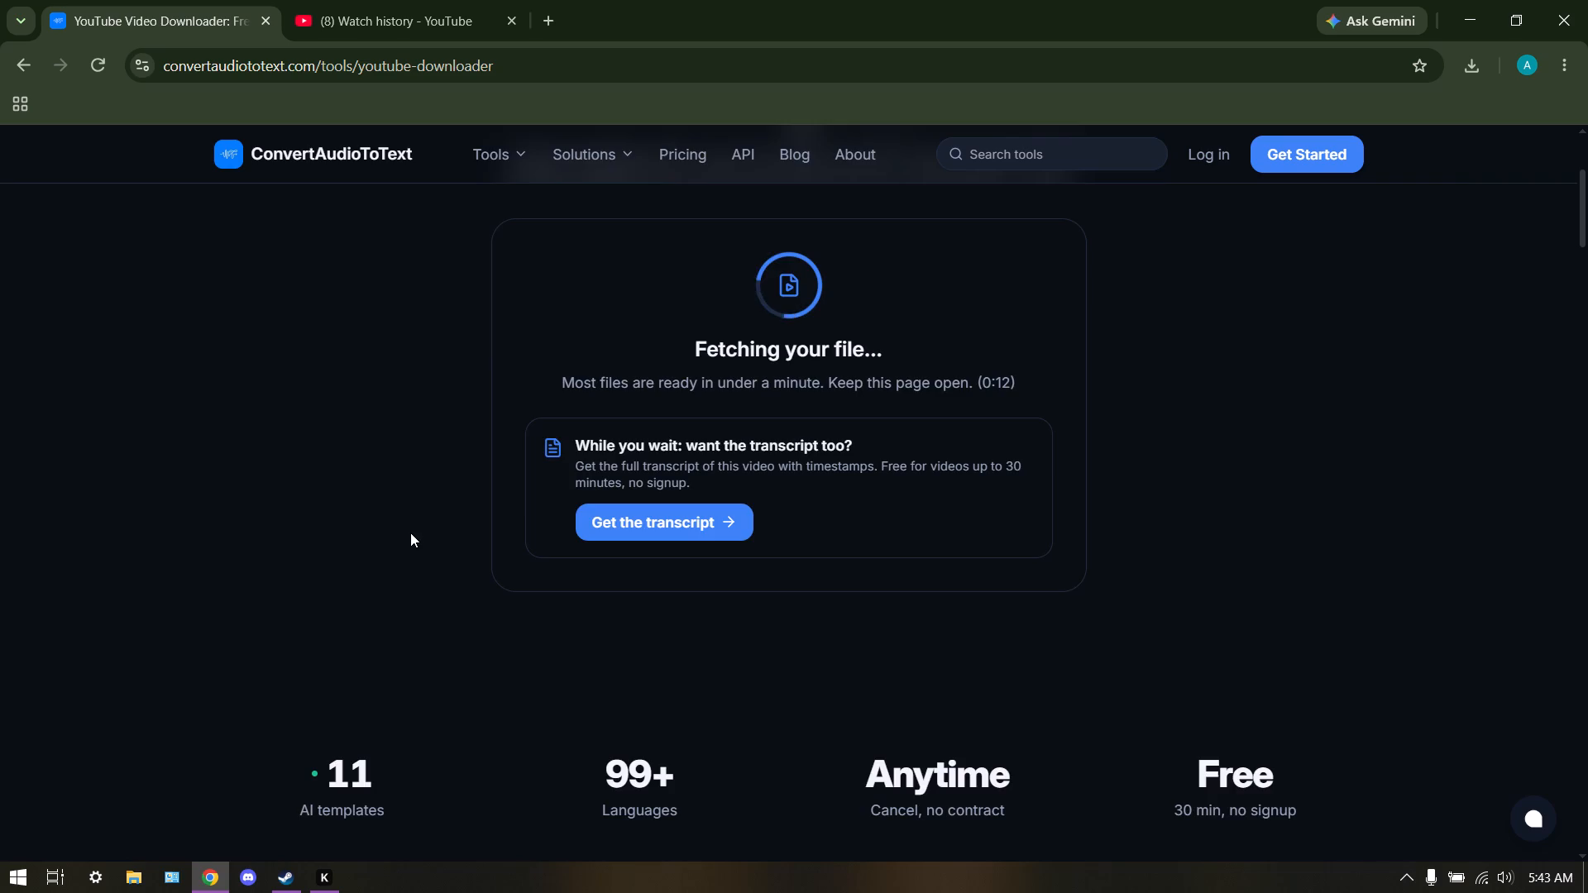
pyautogui.scroll(2, 412, 532)
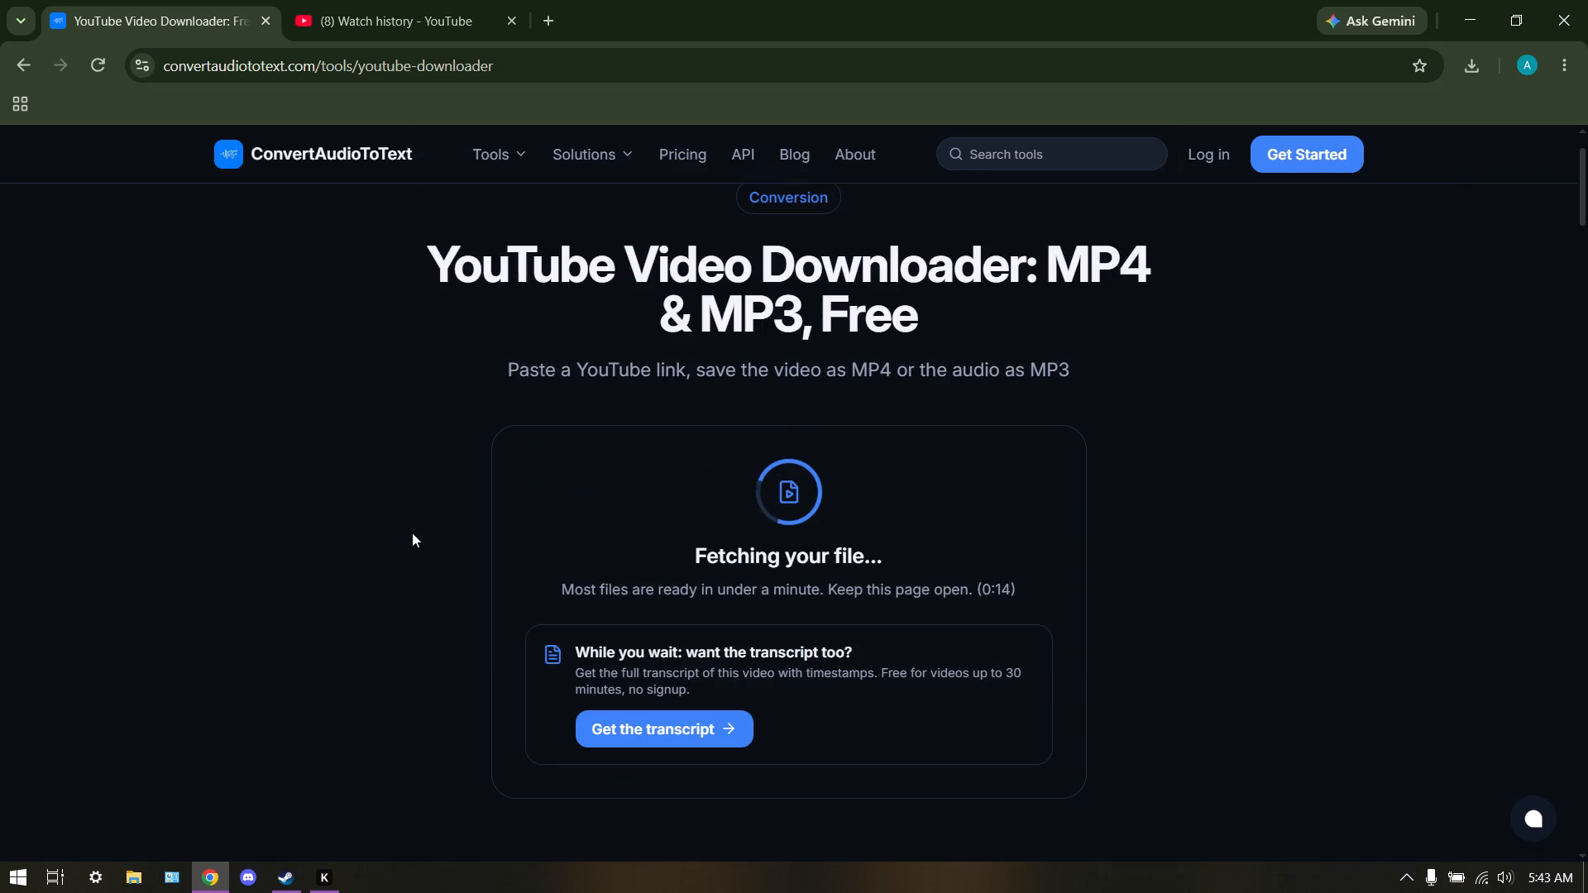
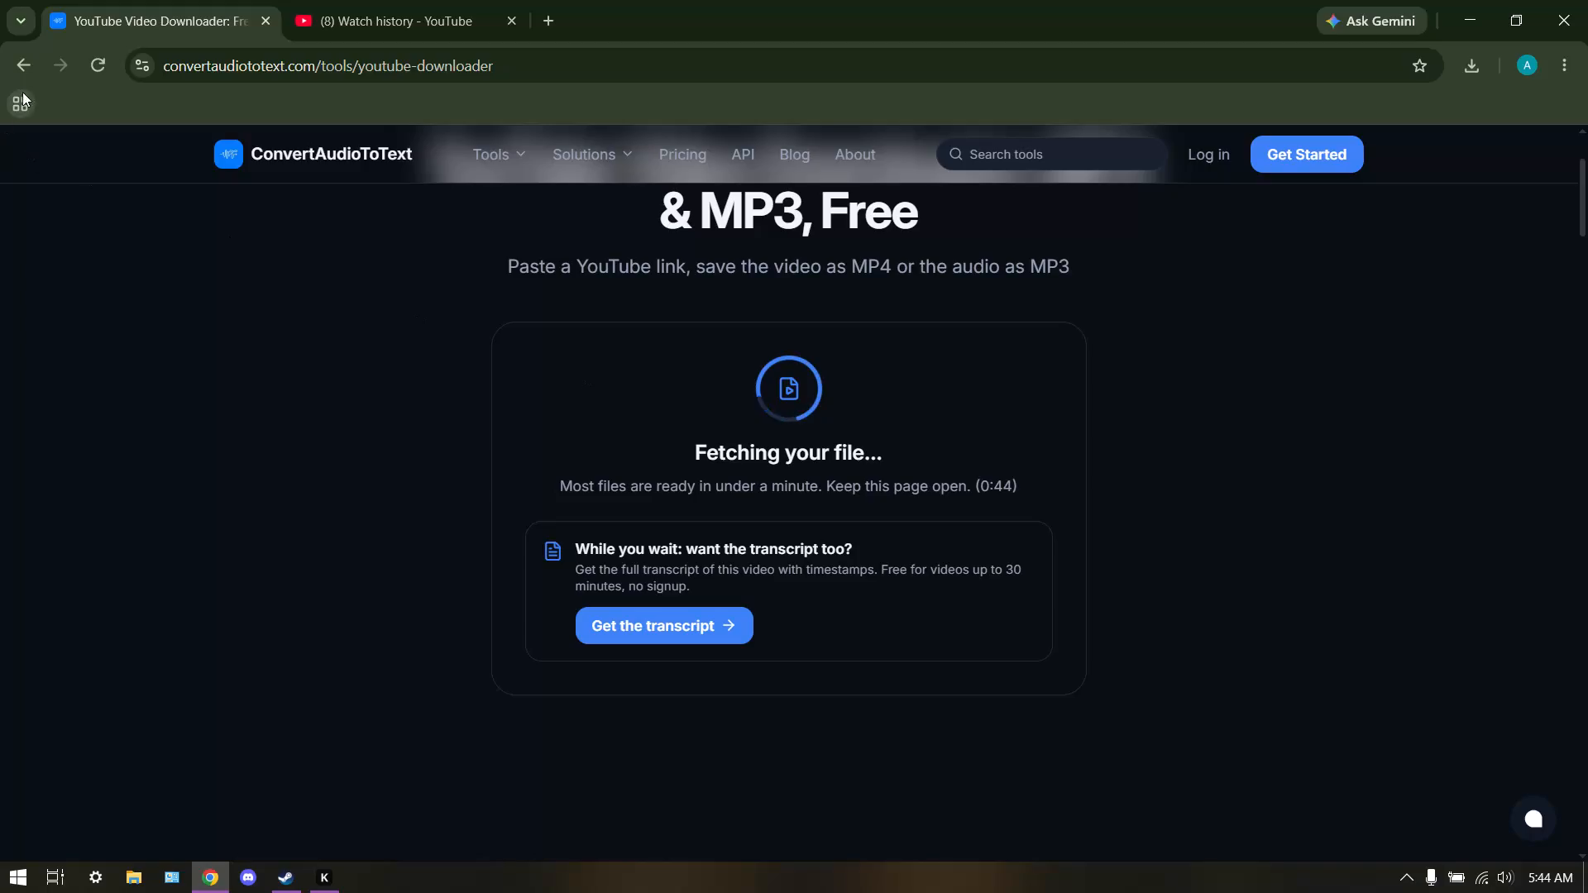
# Abandon the stalled fetch, return to the mp4 downloader search results, and open the vidssave.com YouTube to MP4 converter from results page 2.
pyautogui.click(18, 65)
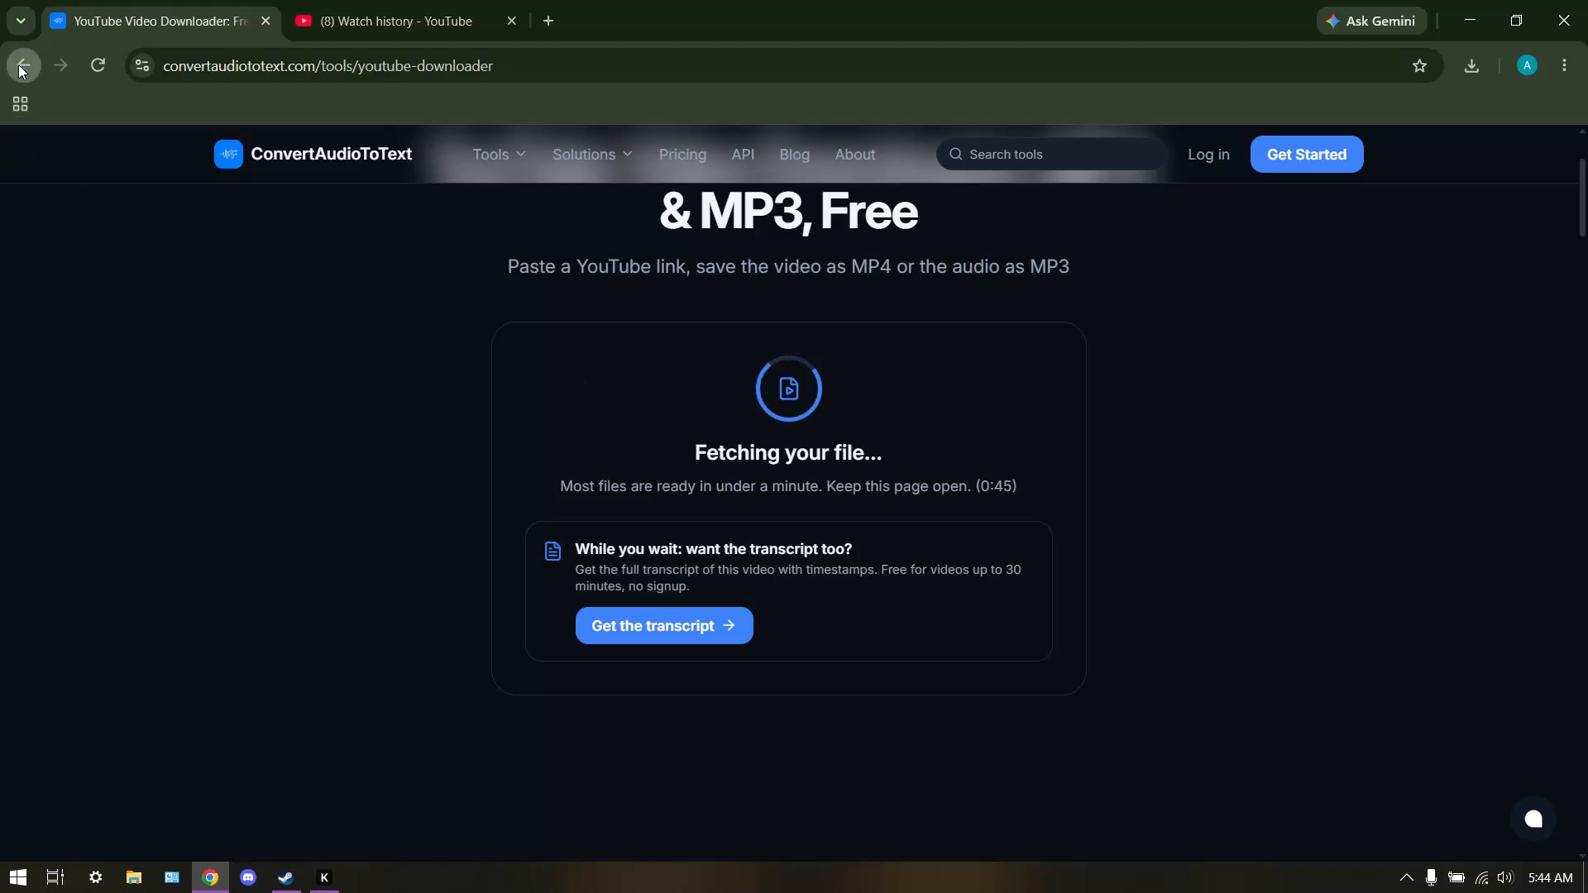
pyautogui.scroll(-5, 242, 461)
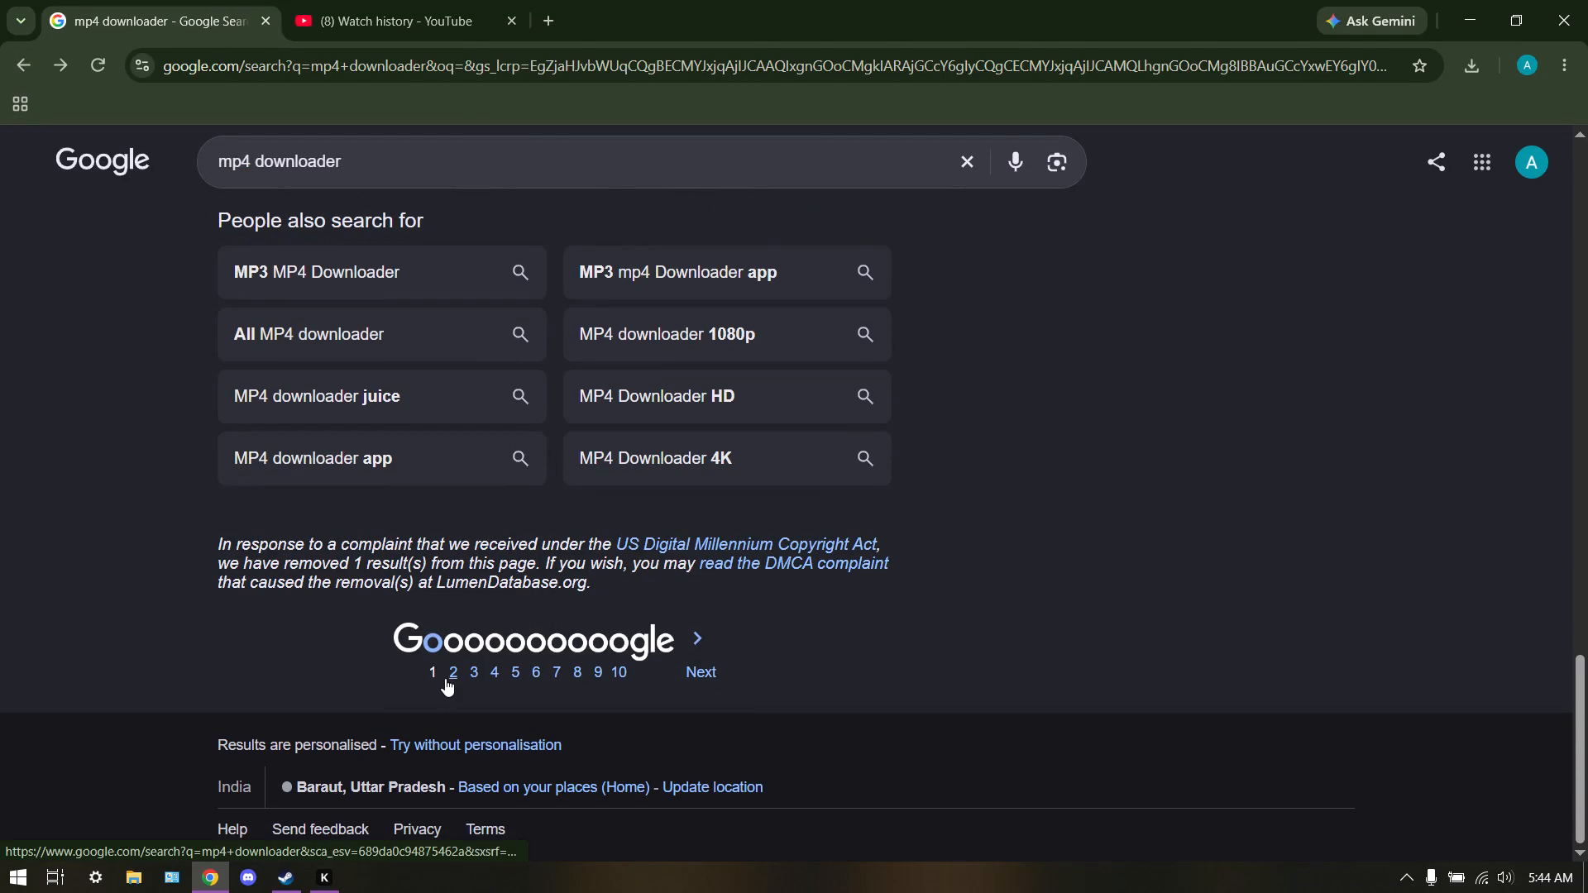
pyautogui.click(445, 678)
pyautogui.click(415, 365)
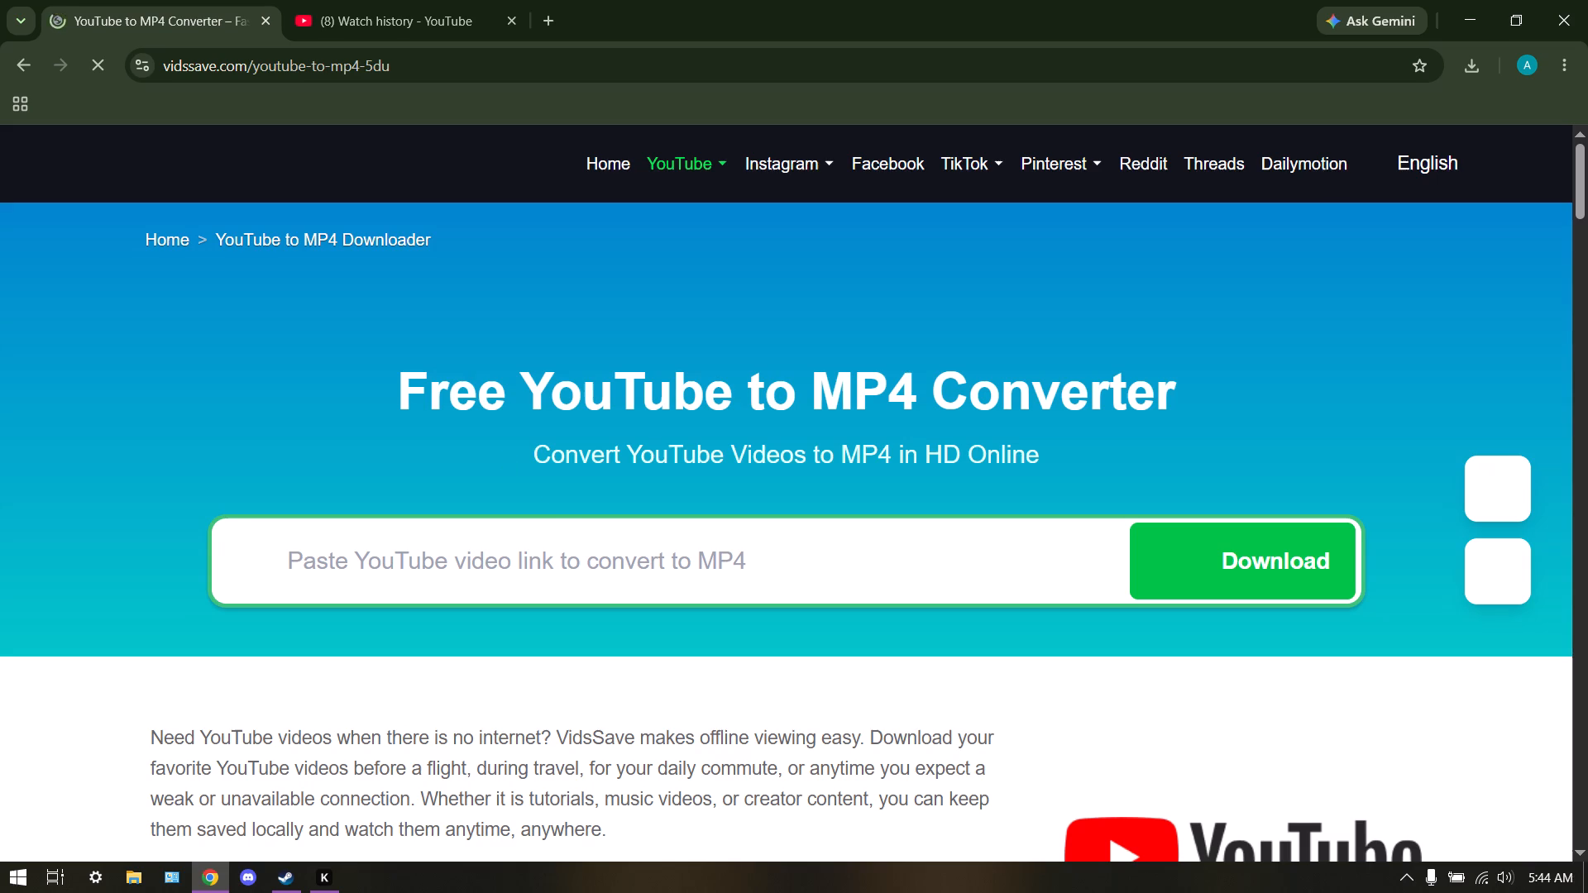
# Paste the copied BAILA LENTO link into the vidssave.com converter and download the 144P MP4 version.
pyautogui.click(562, 578)
pyautogui.hotkey('ctrl', 'v')
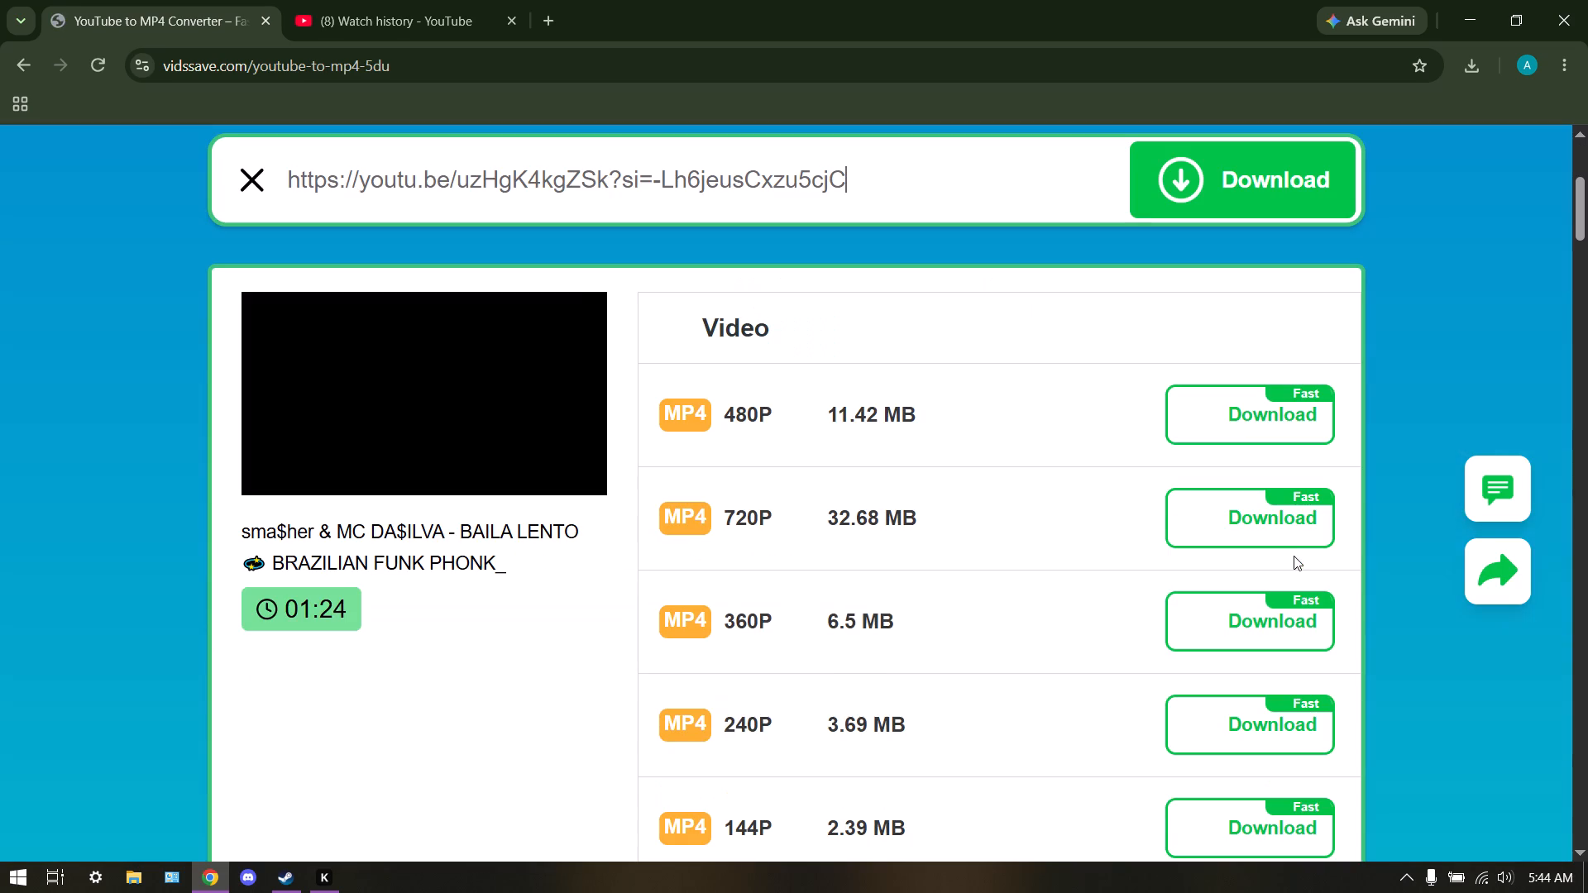
pyautogui.scroll(-3, 1012, 414)
pyautogui.scroll(1, 949, 444)
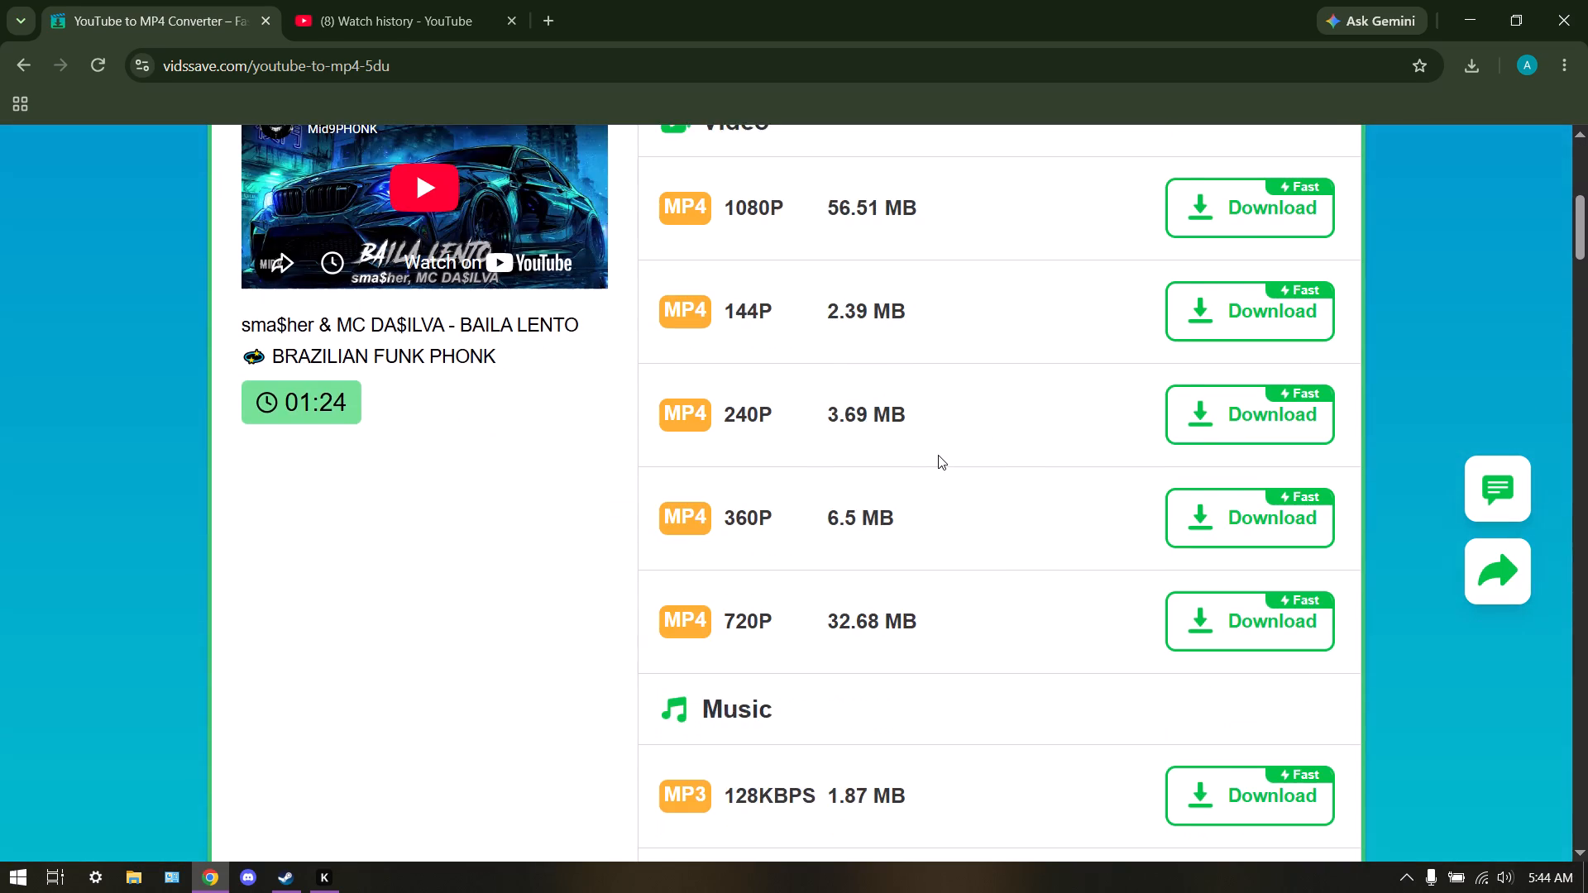
pyautogui.scroll(1, 938, 455)
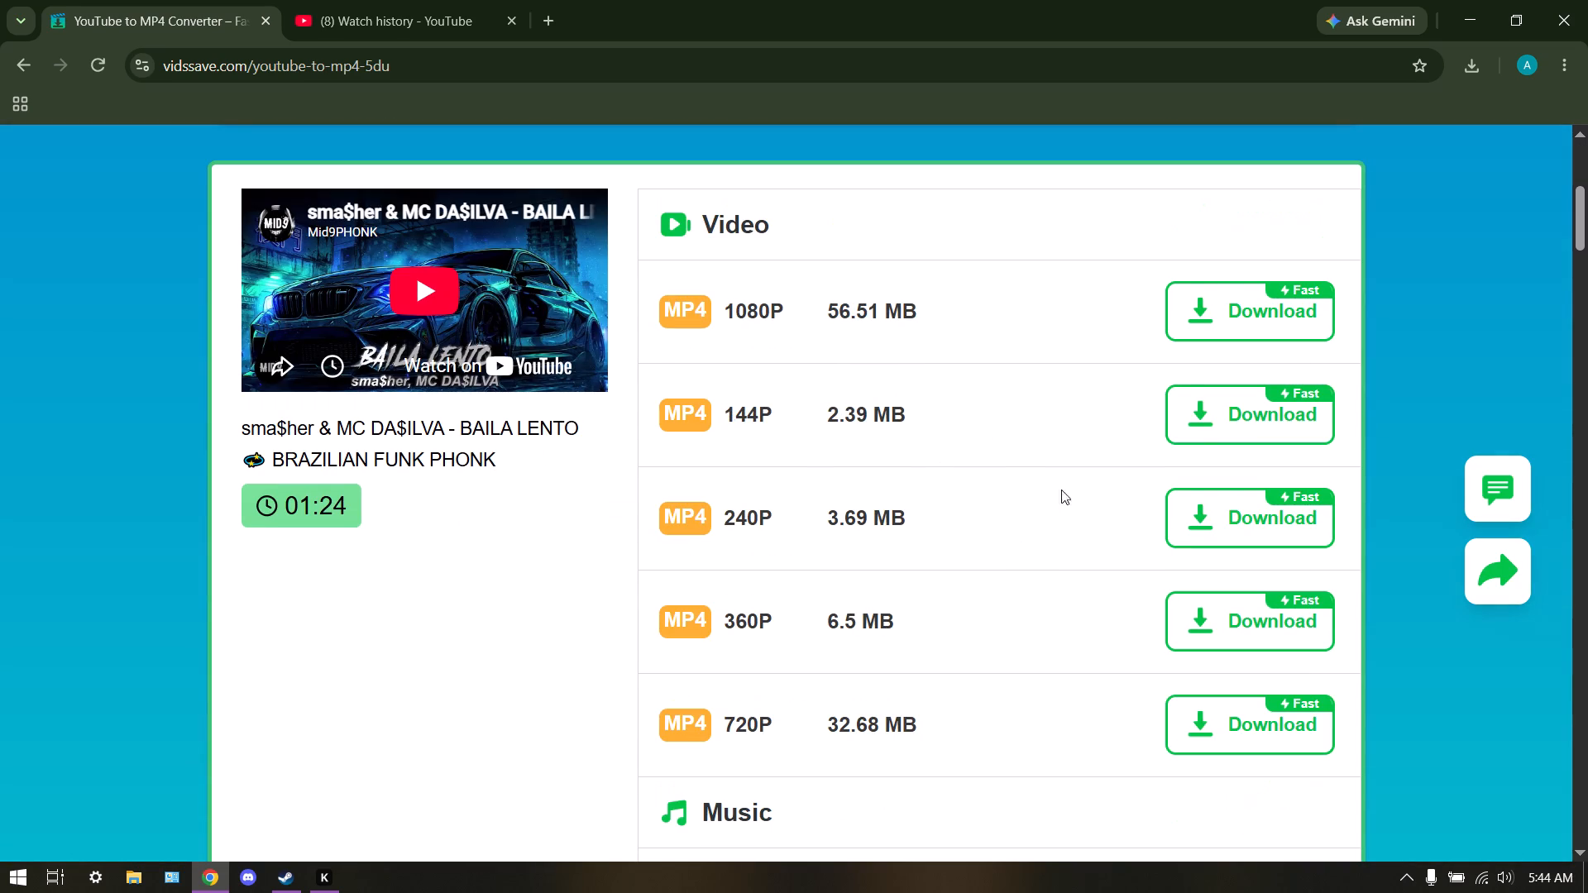
pyautogui.click(1208, 412)
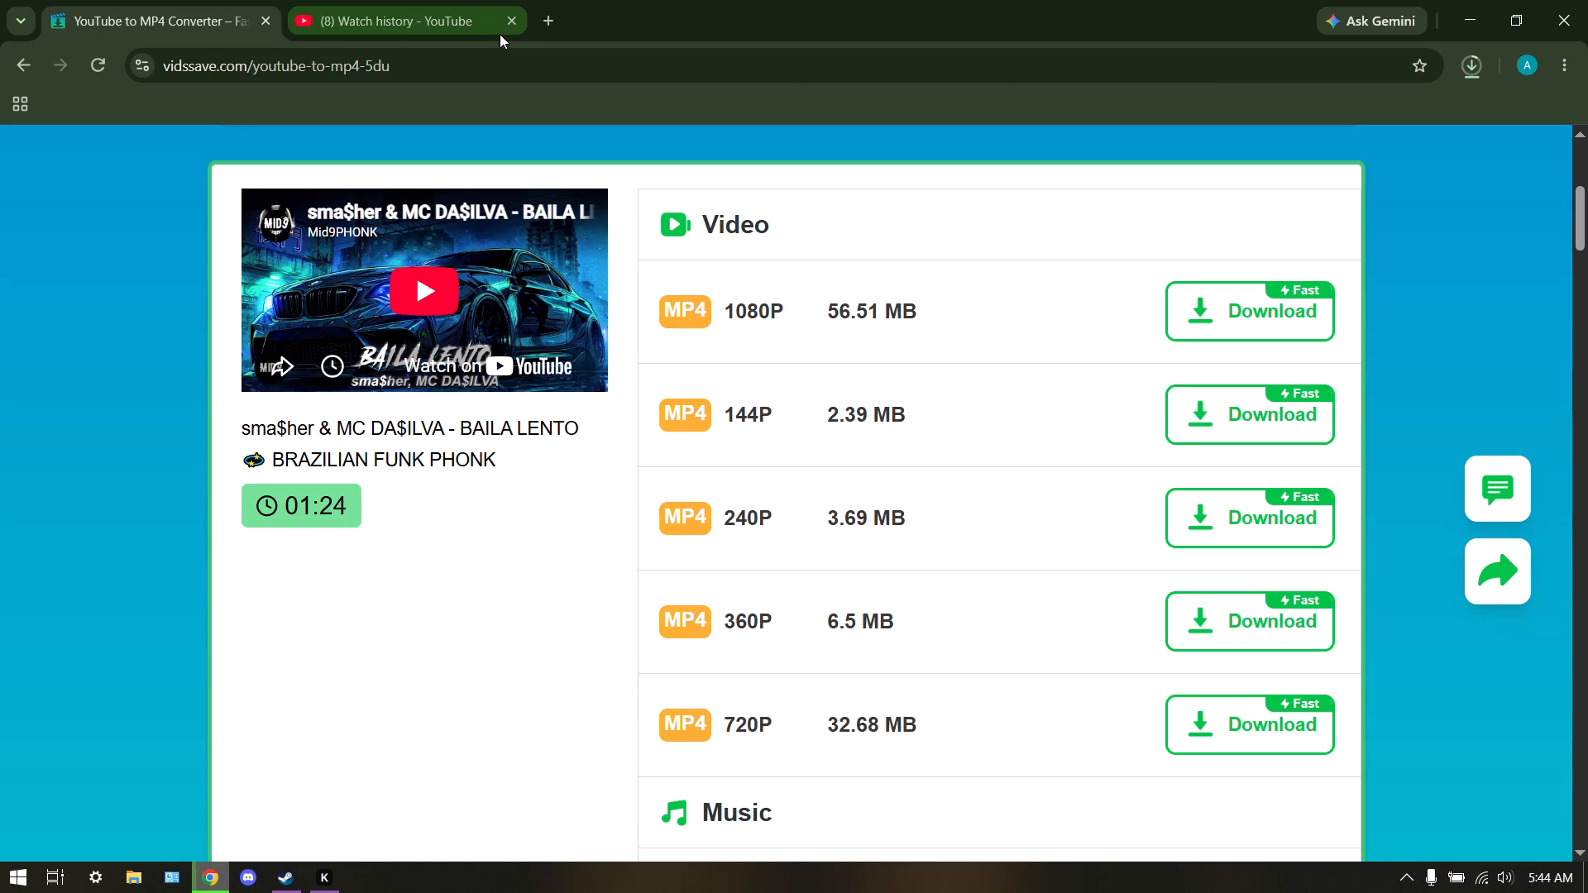
# Open the browser's download history and close the YouTube watch history tab.
pyautogui.hotkey('ctrl', 'j')
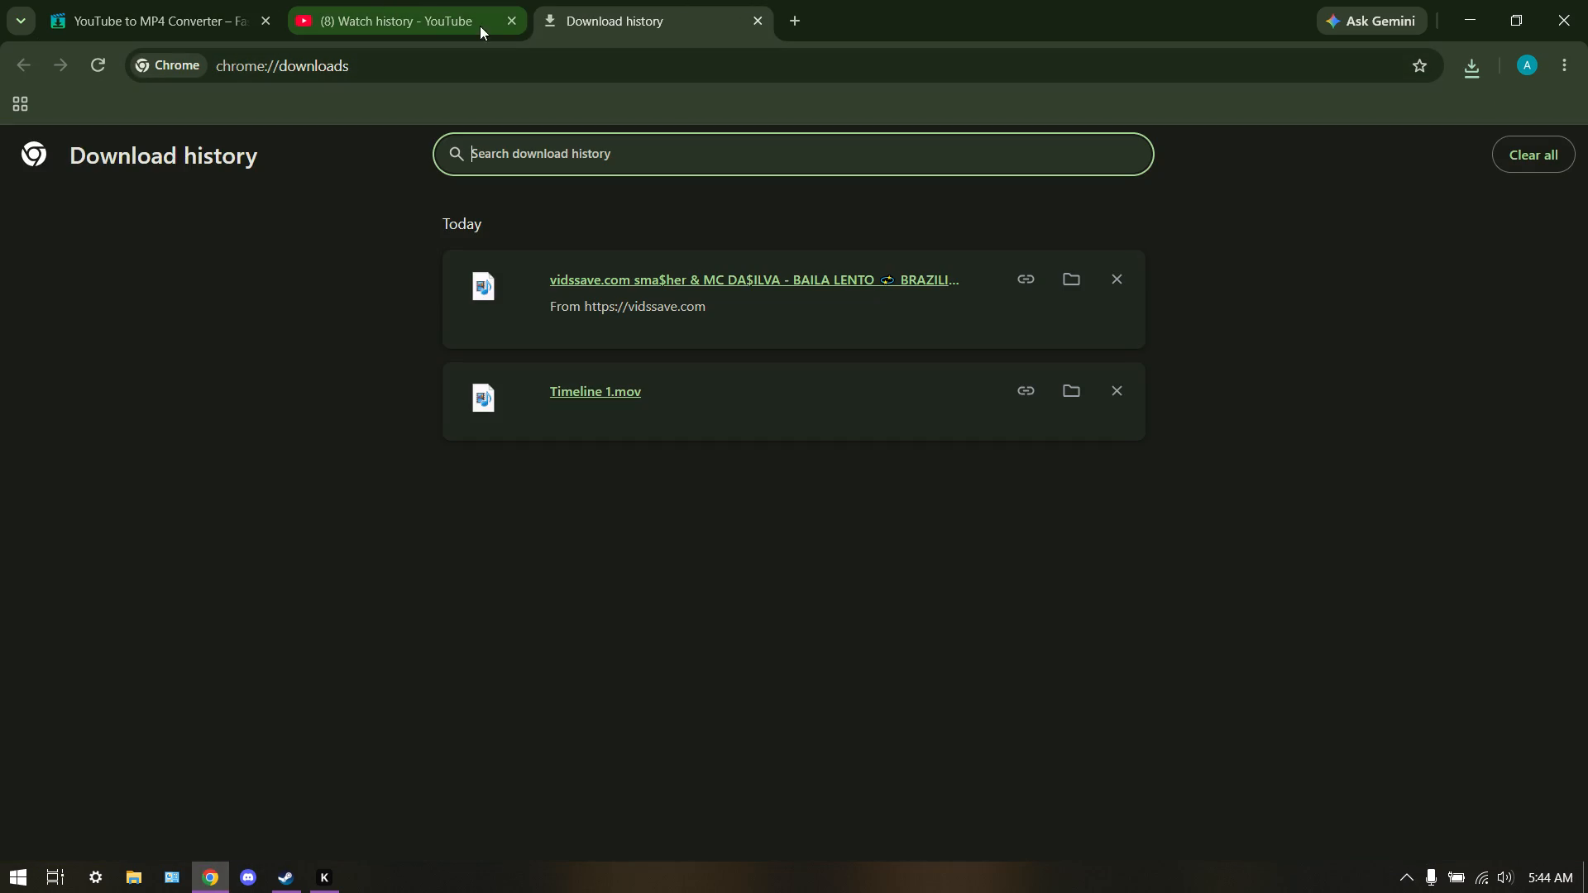
pyautogui.click(509, 23)
# Play the downloaded vidssave.com BAILA LENTO file to check it, and close the media player.
pyautogui.click(710, 277)
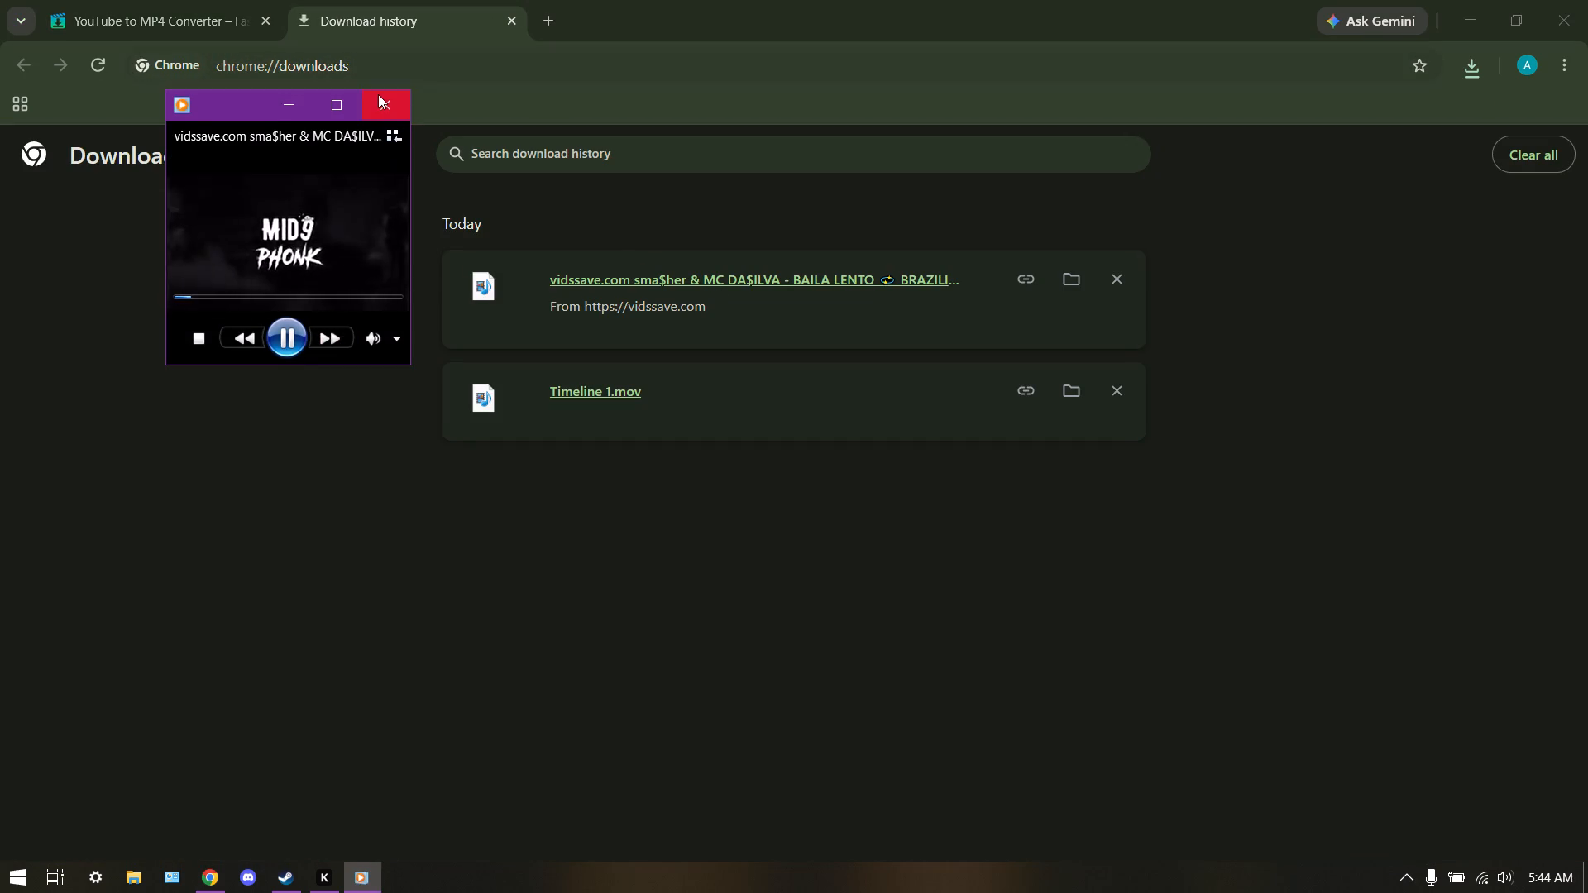
pyautogui.click(378, 94)
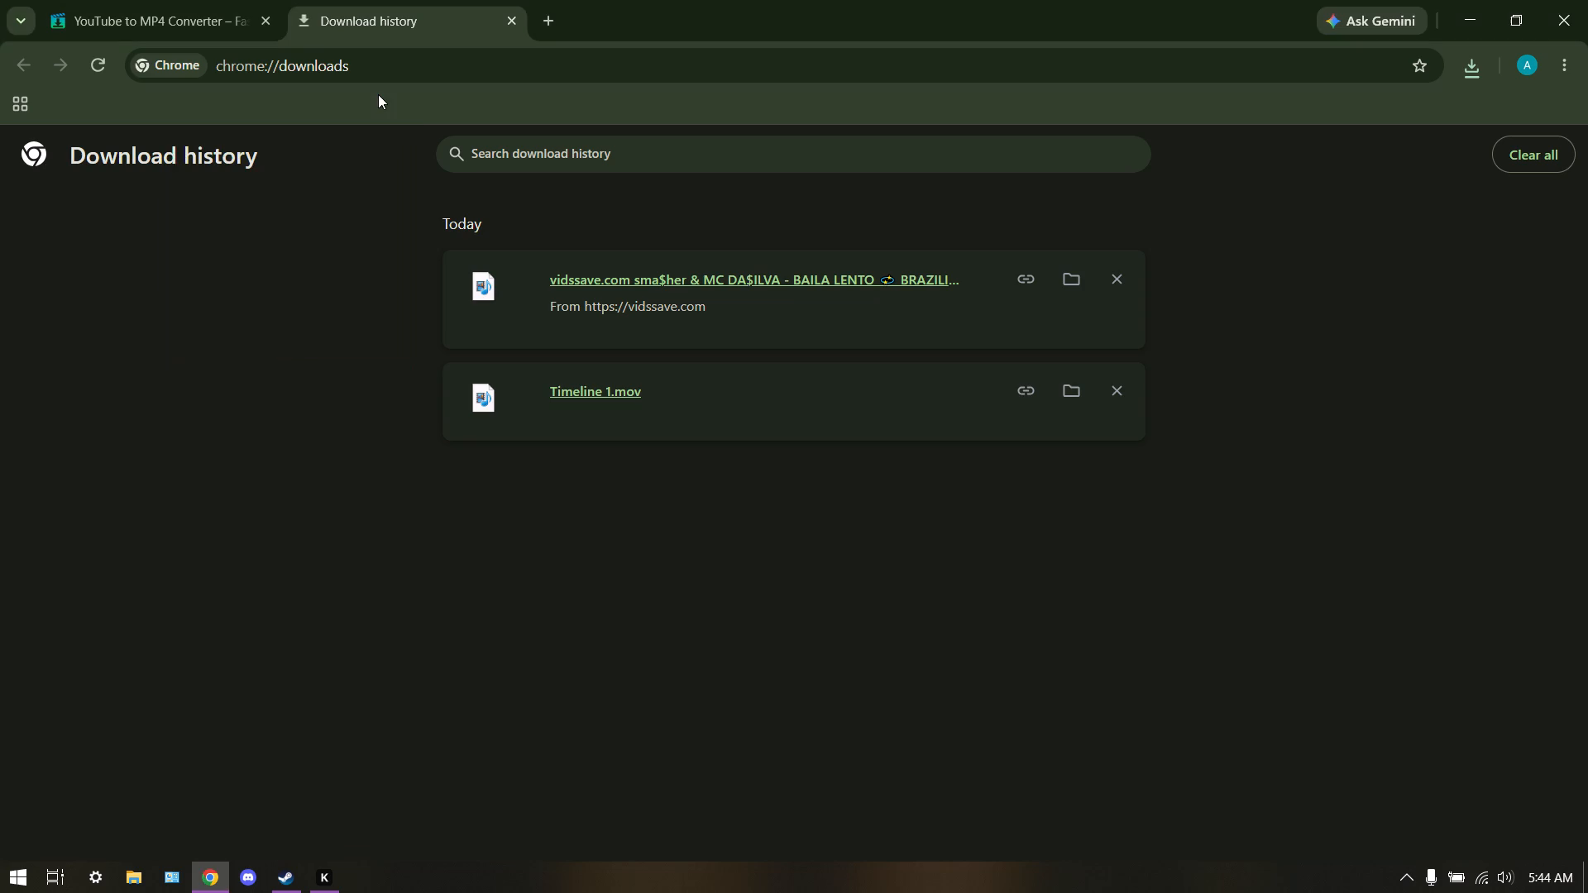
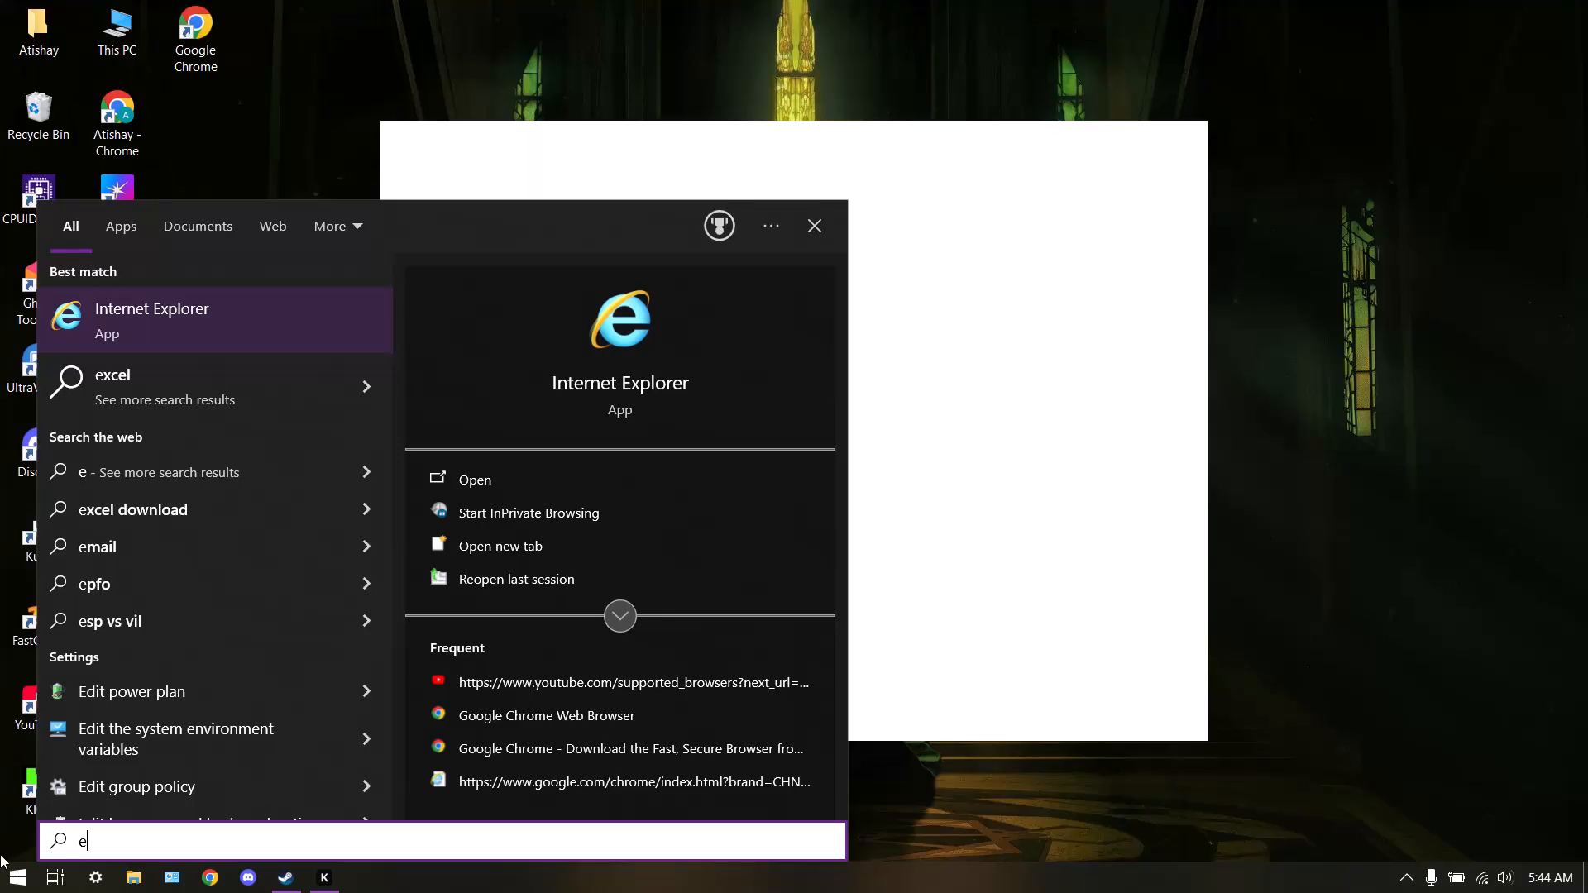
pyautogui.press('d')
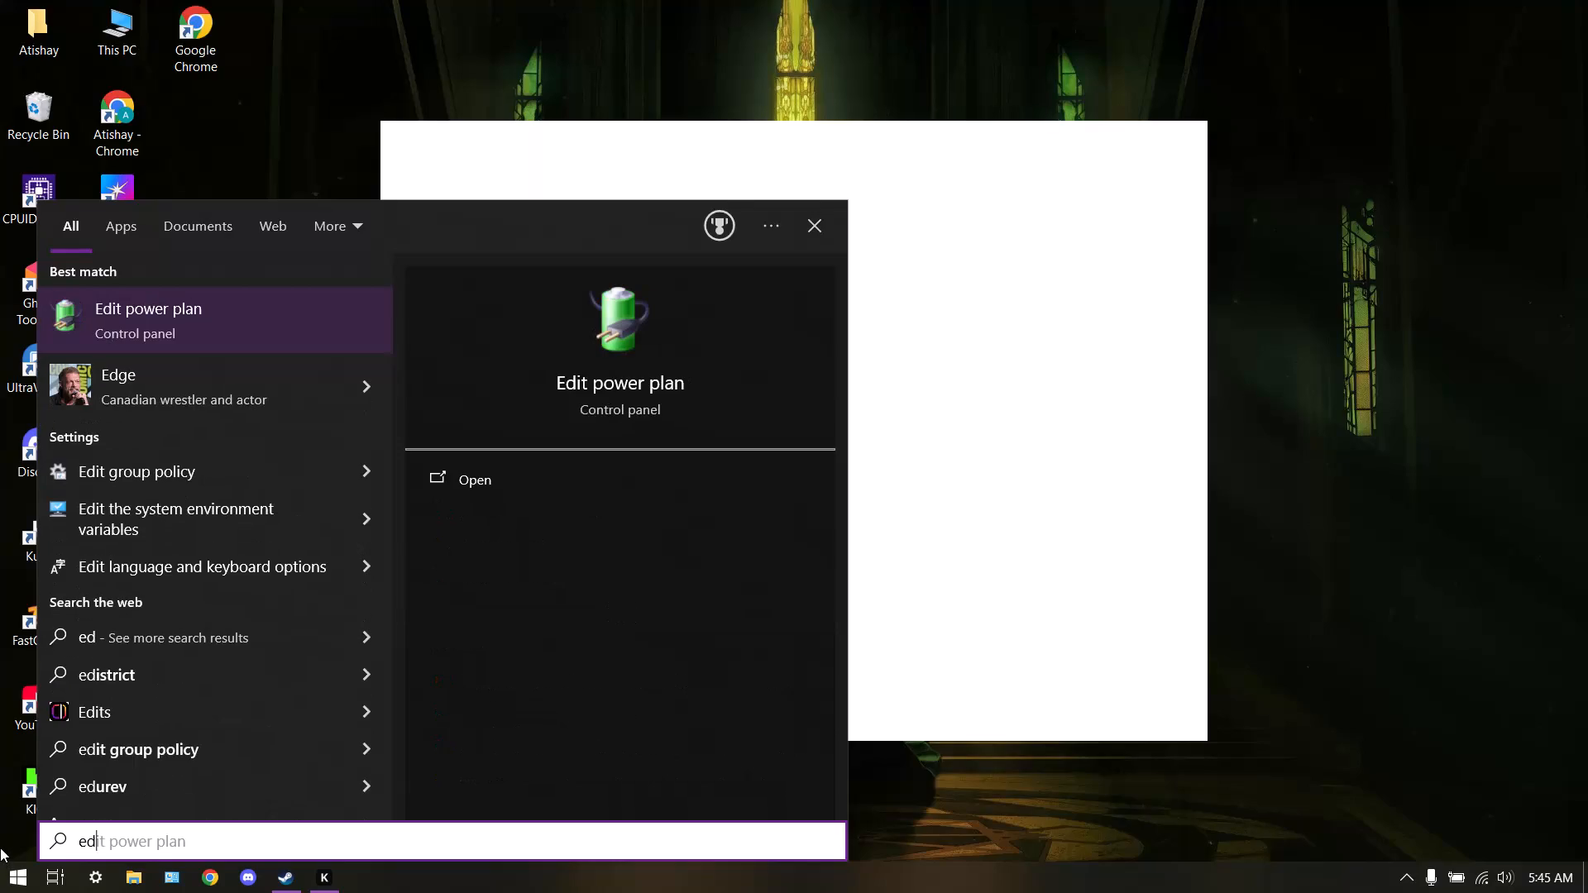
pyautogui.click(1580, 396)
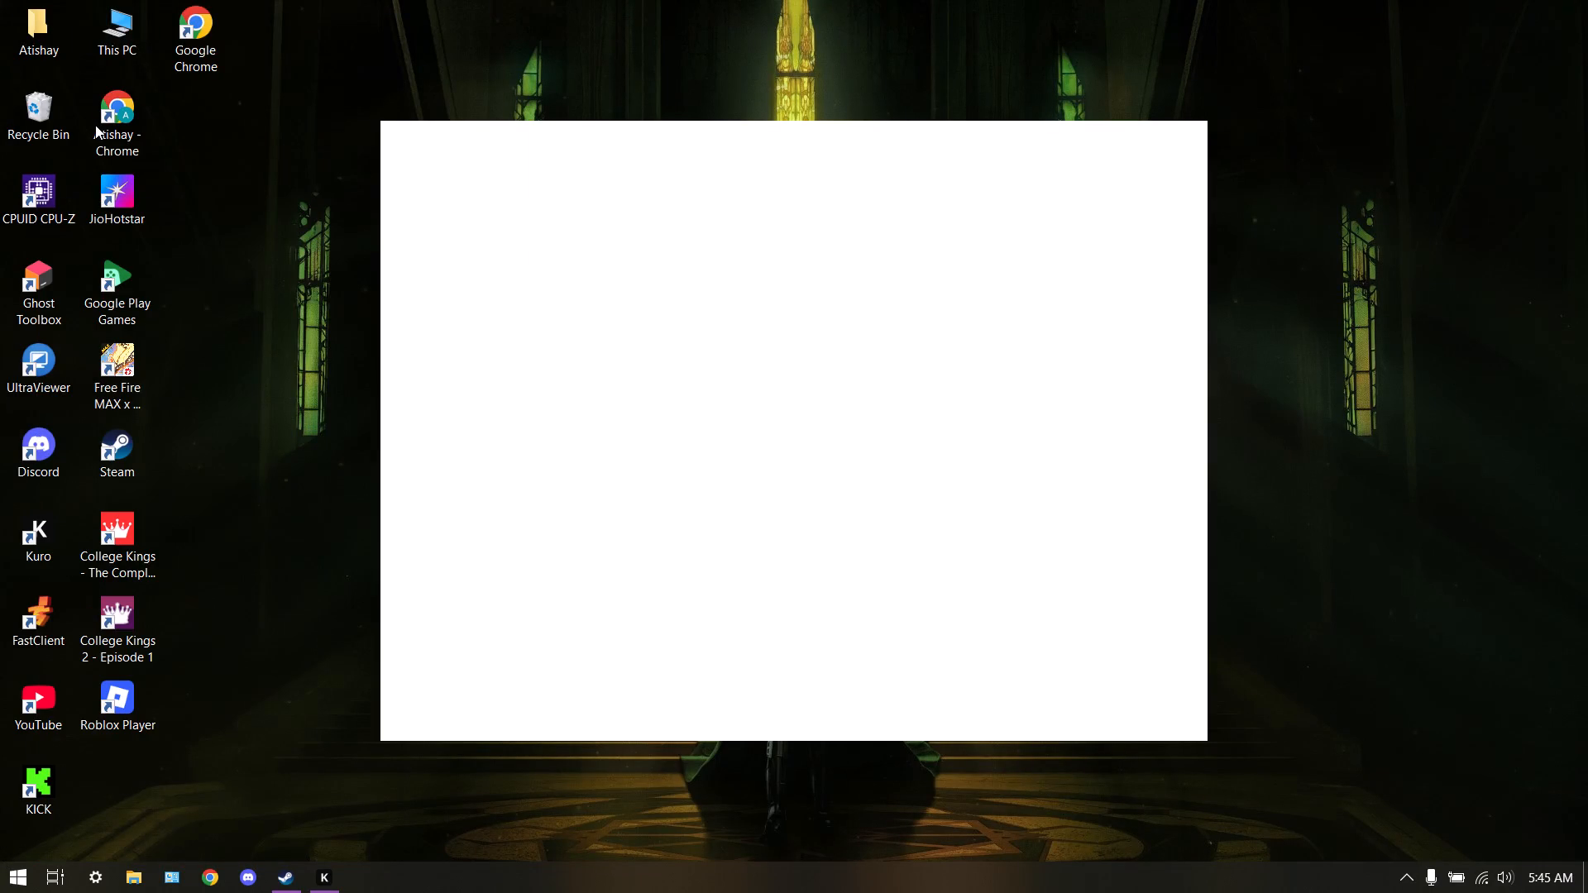
# Open Chrome from the desktop and search Google for "the vinci editer".
pyautogui.doubleClick(95, 125)
pyautogui.click(555, 399)
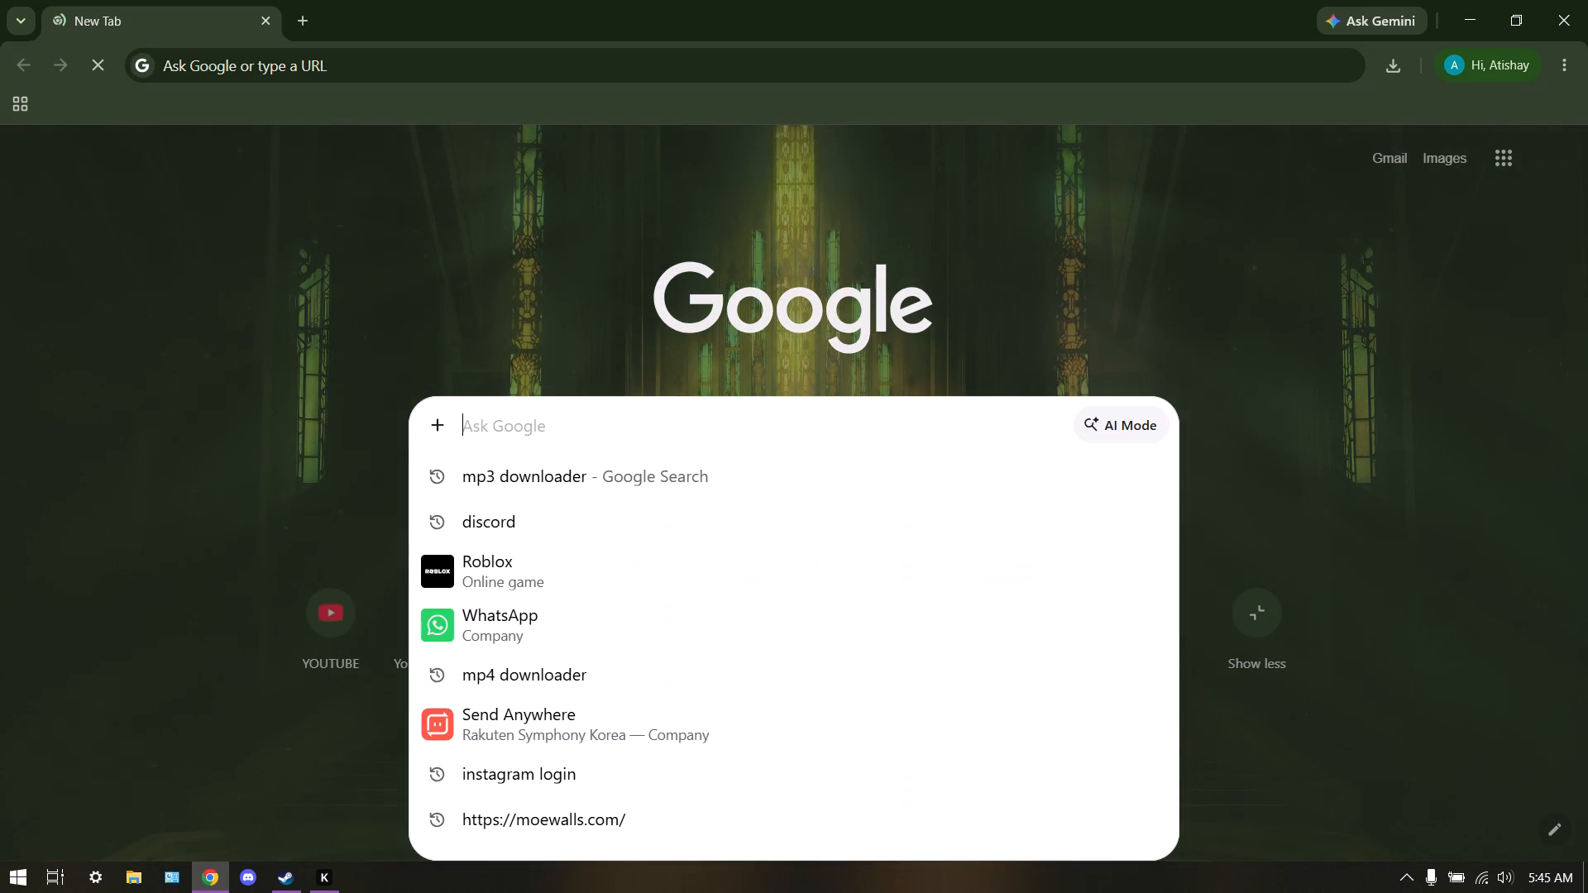
pyautogui.write('the')
pyautogui.press('space')
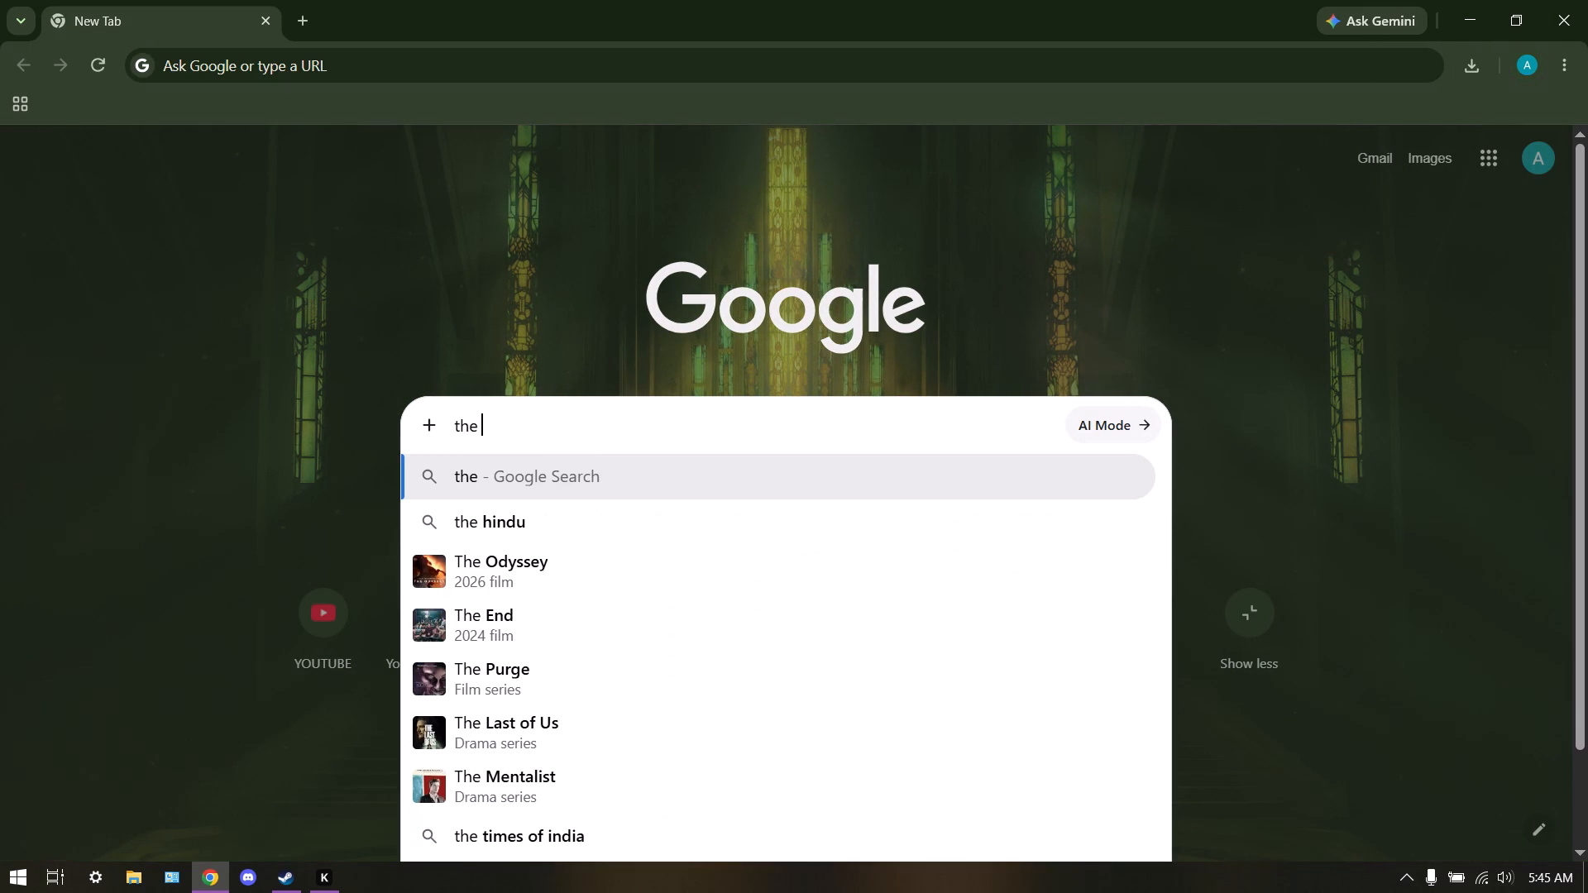
pyautogui.click(1417, 873)
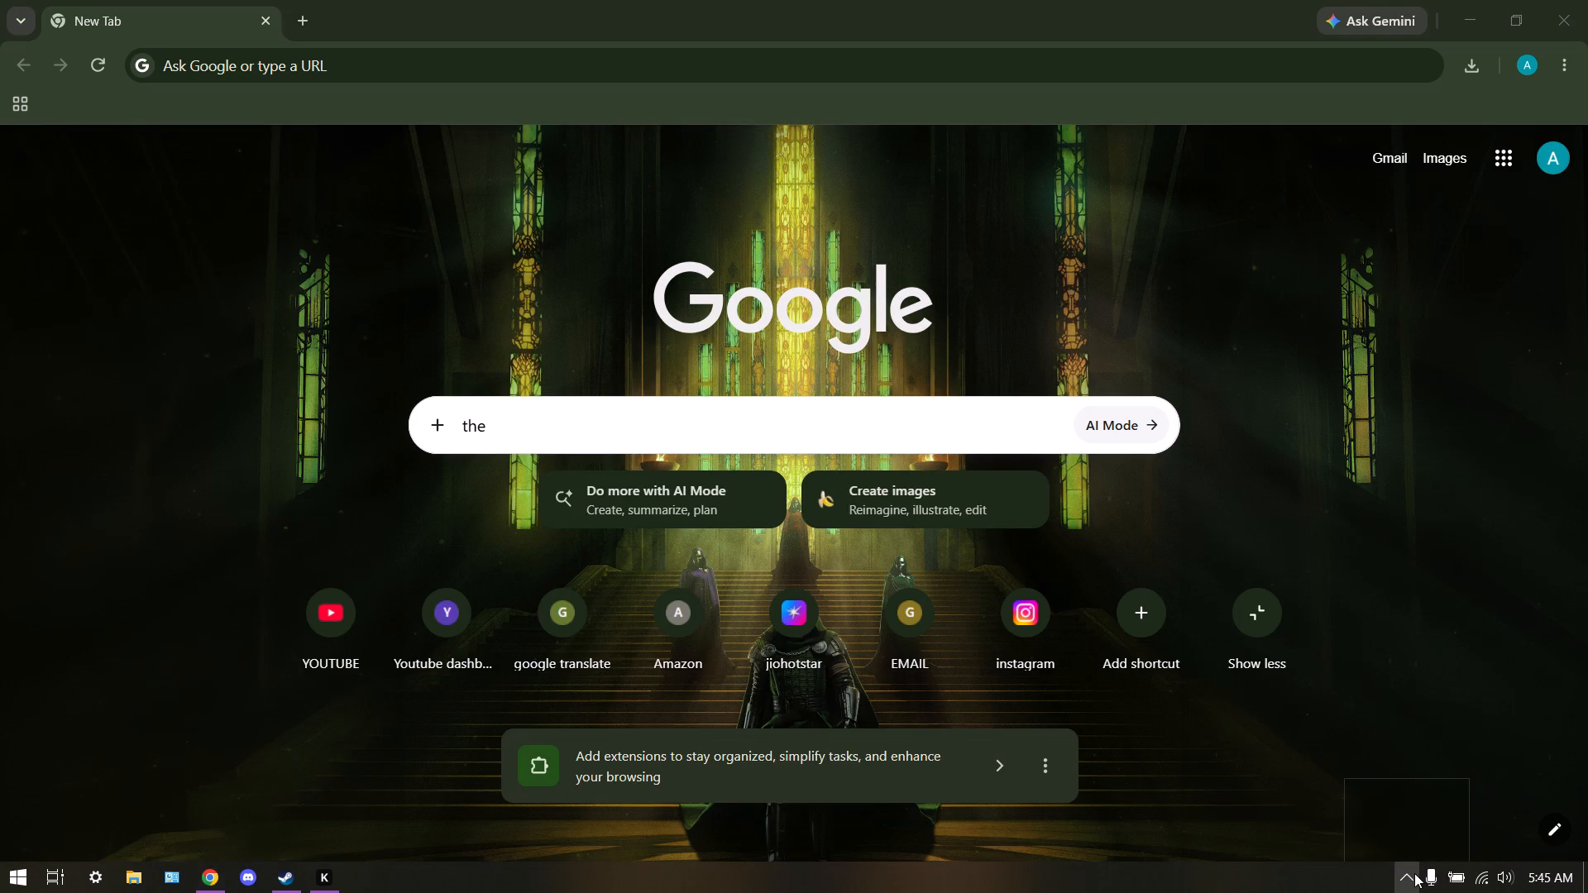
pyautogui.click(1414, 873)
pyautogui.click(648, 427)
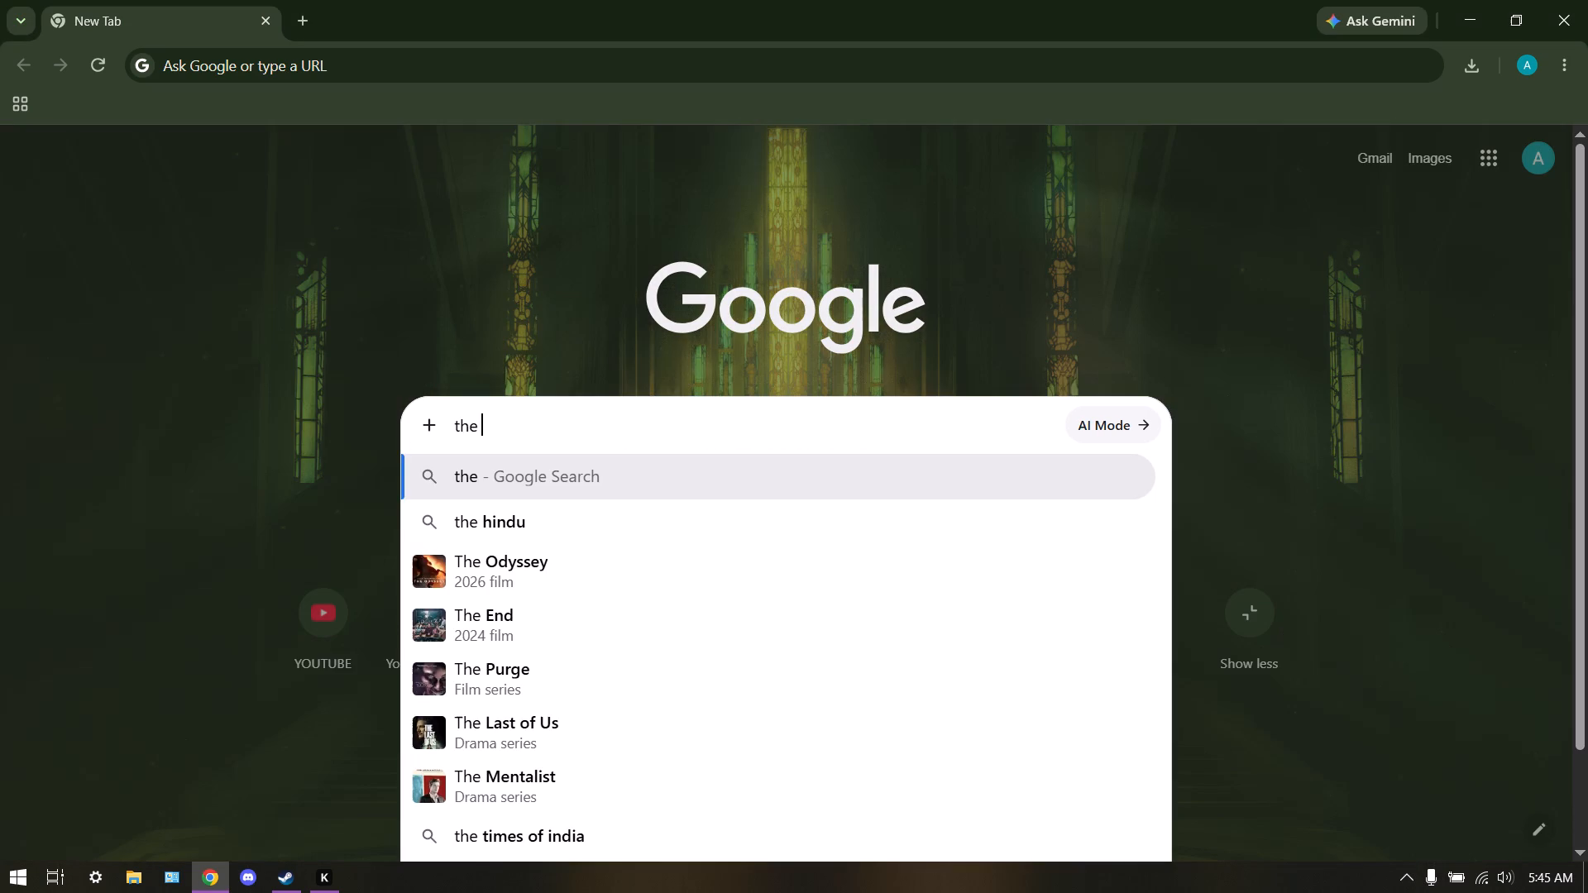
pyautogui.press('v')
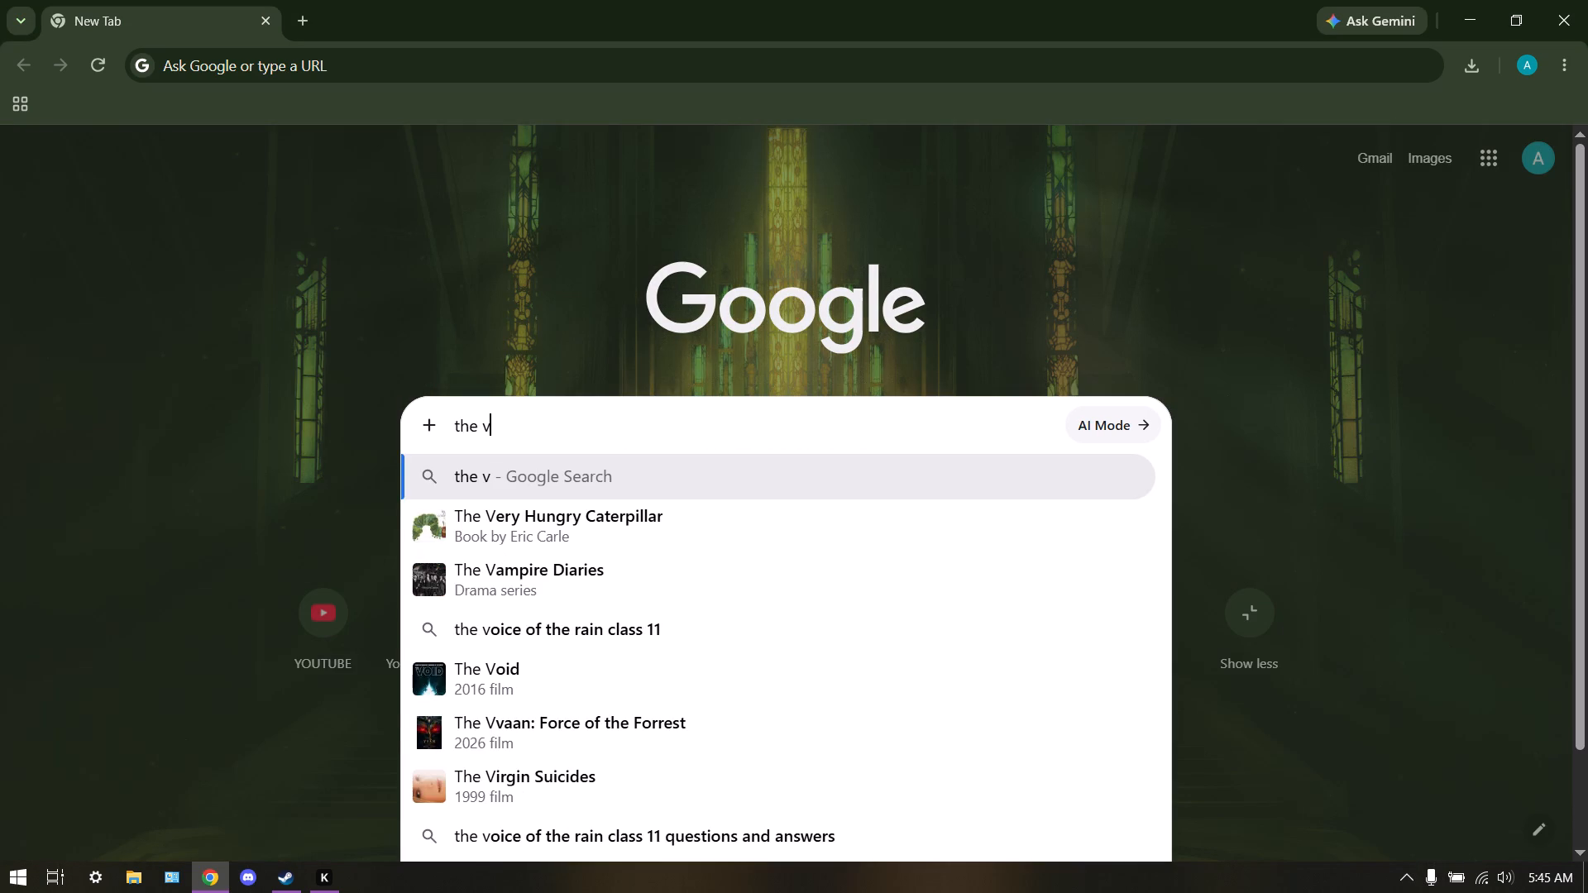
pyautogui.write('in')
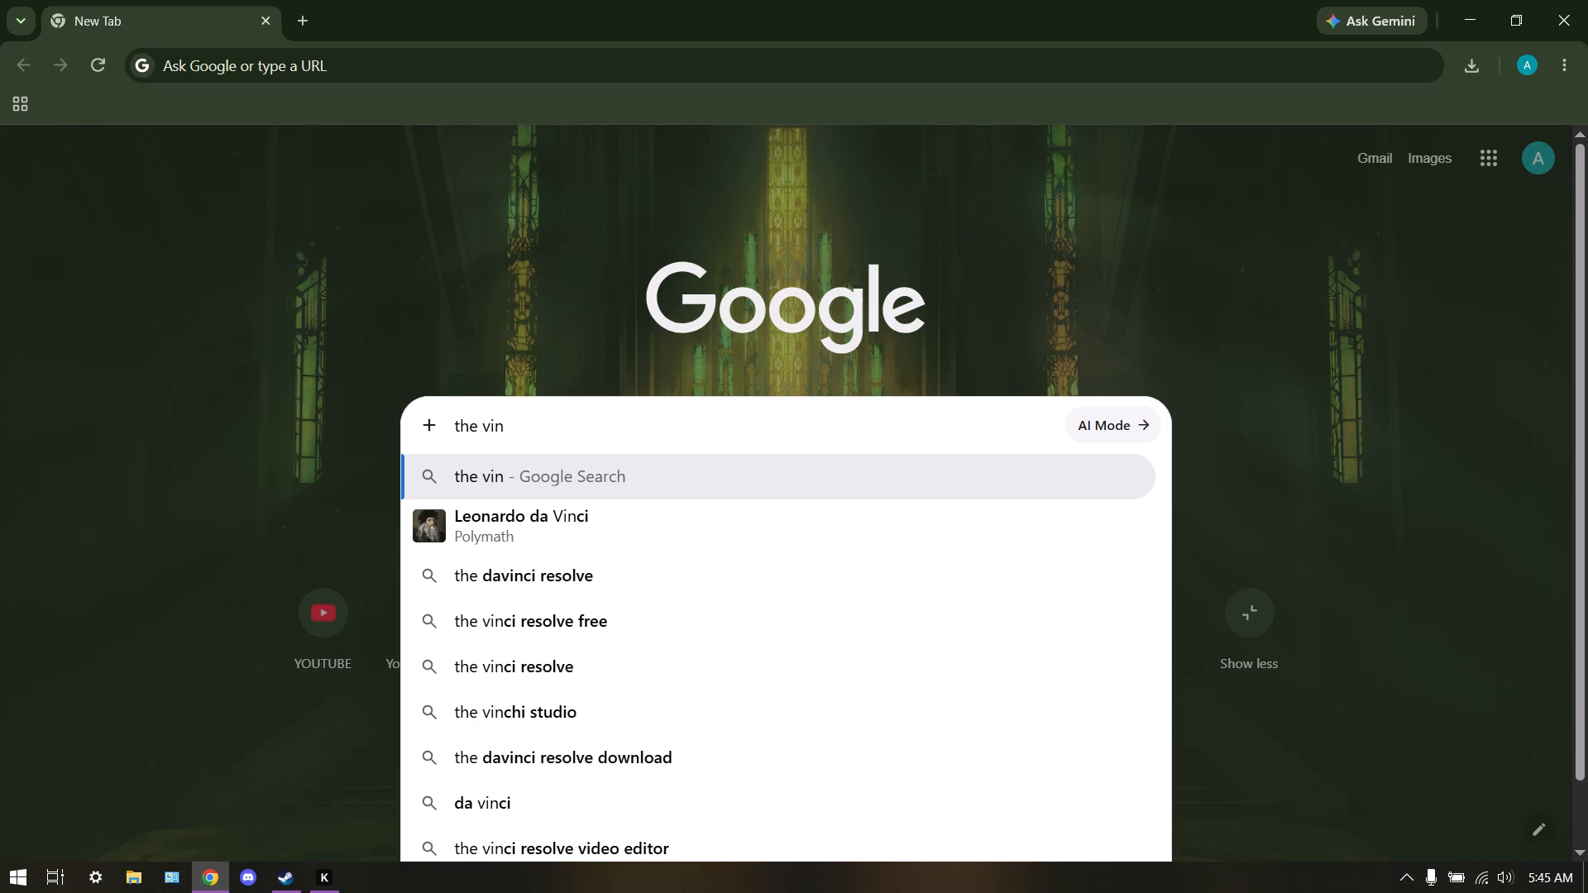
pyautogui.write('ci')
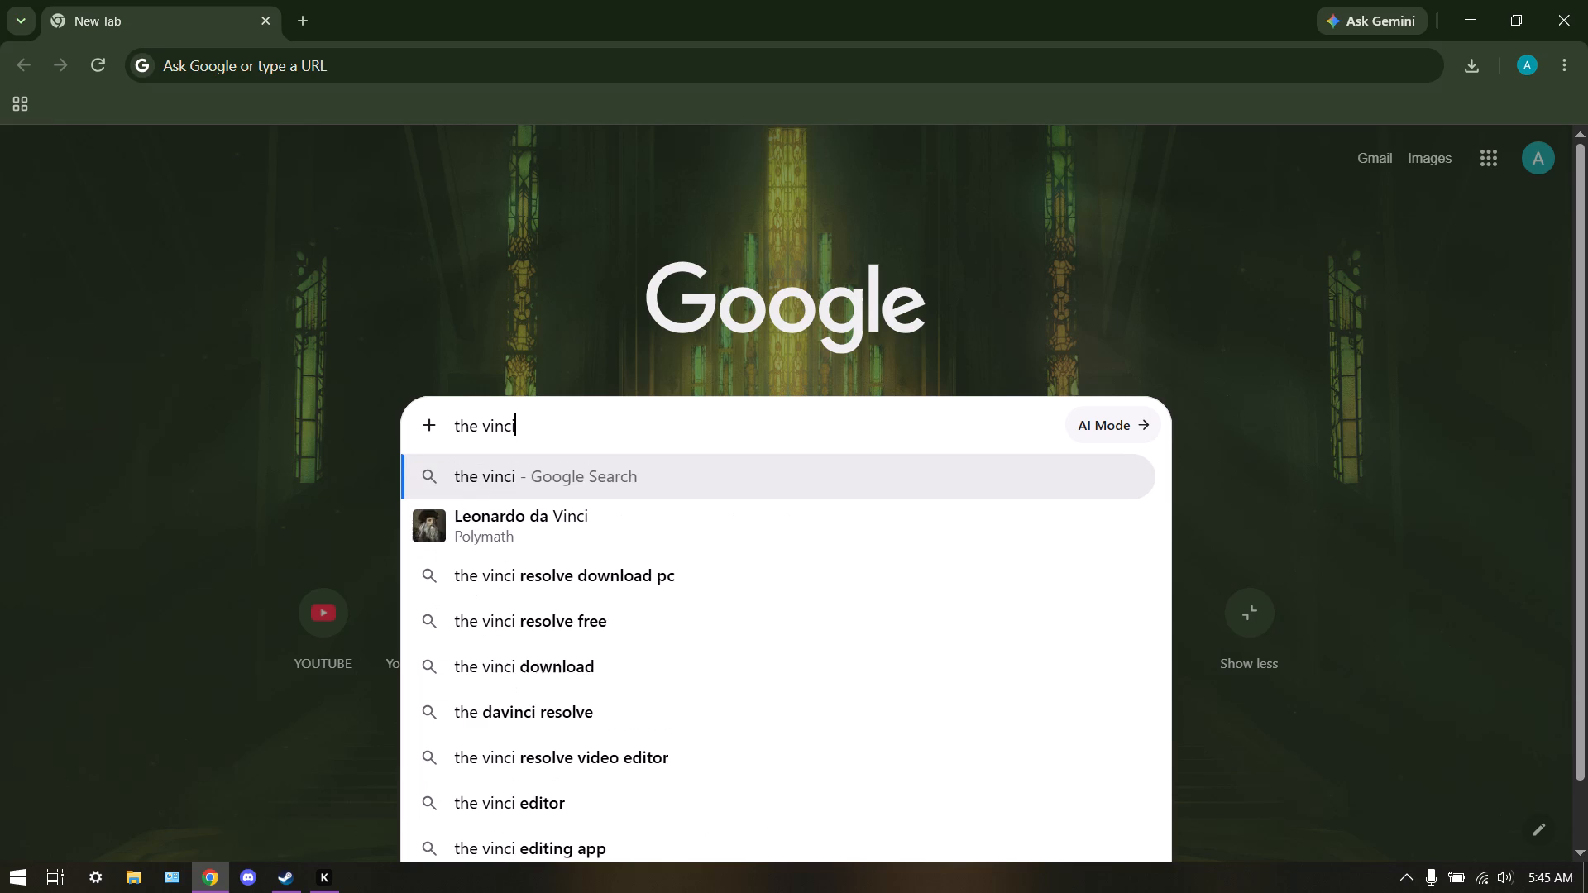
pyautogui.press('space')
pyautogui.write('er')
pyautogui.press('BackSpace')
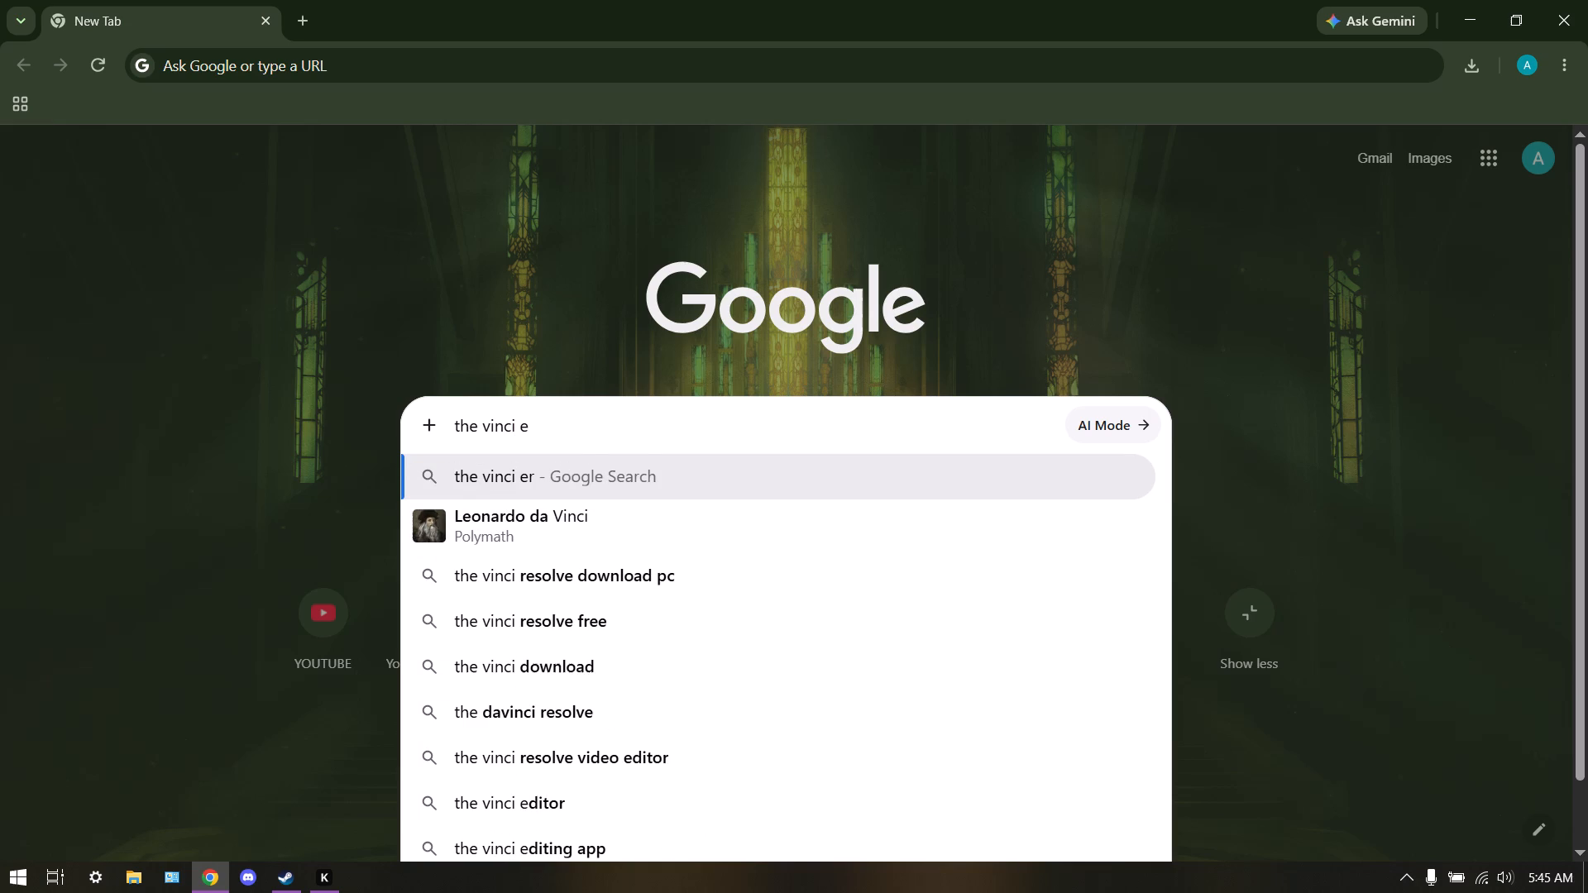
pyautogui.write('di')
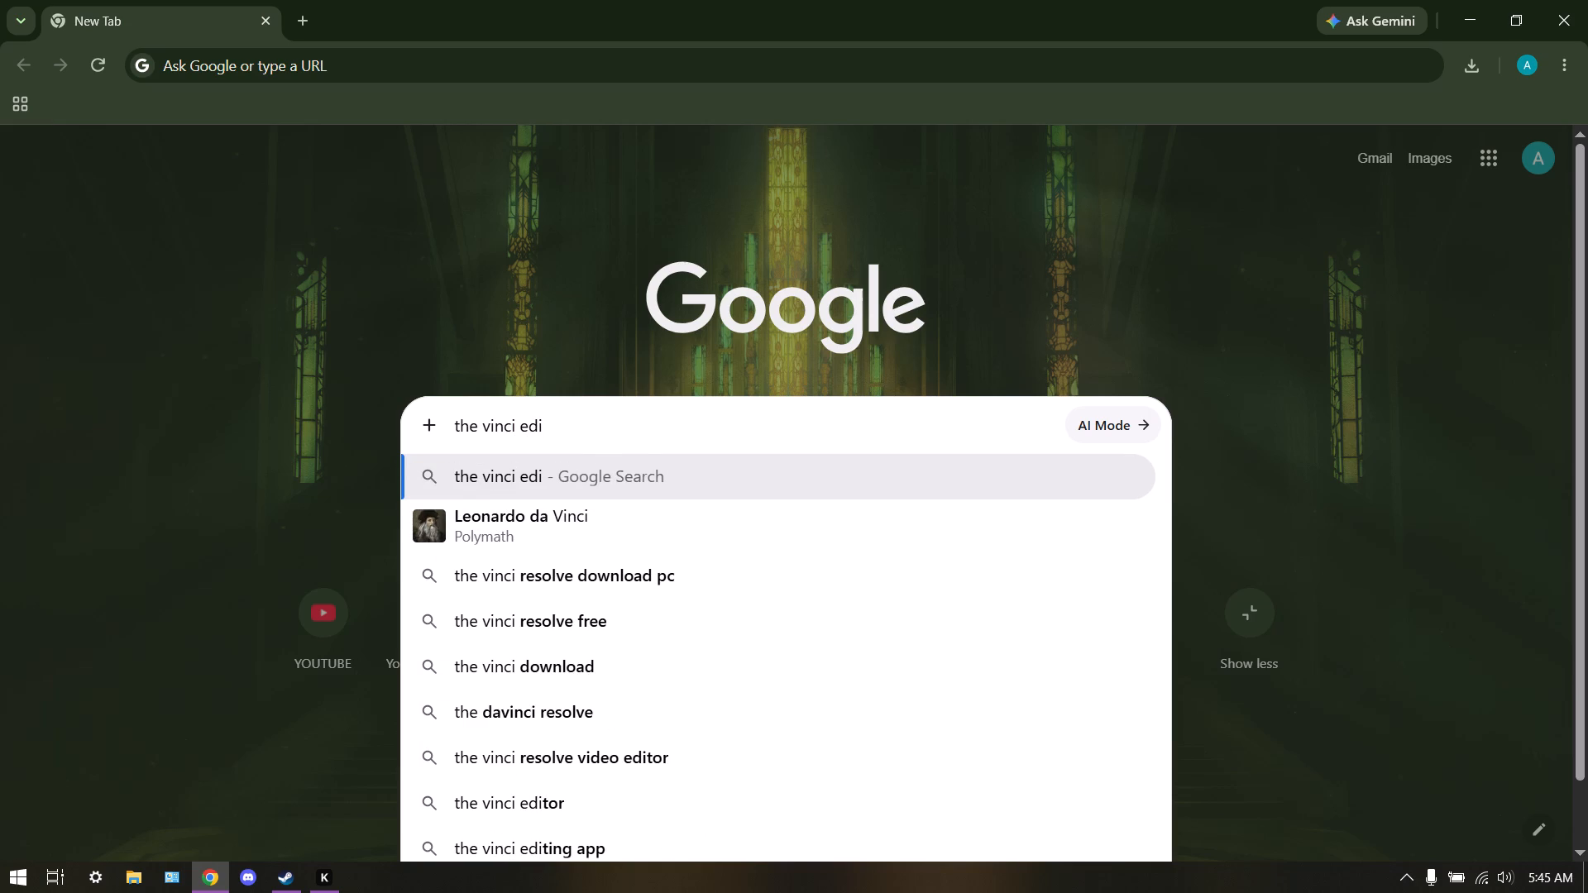
pyautogui.write('ter')
pyautogui.press('Return')
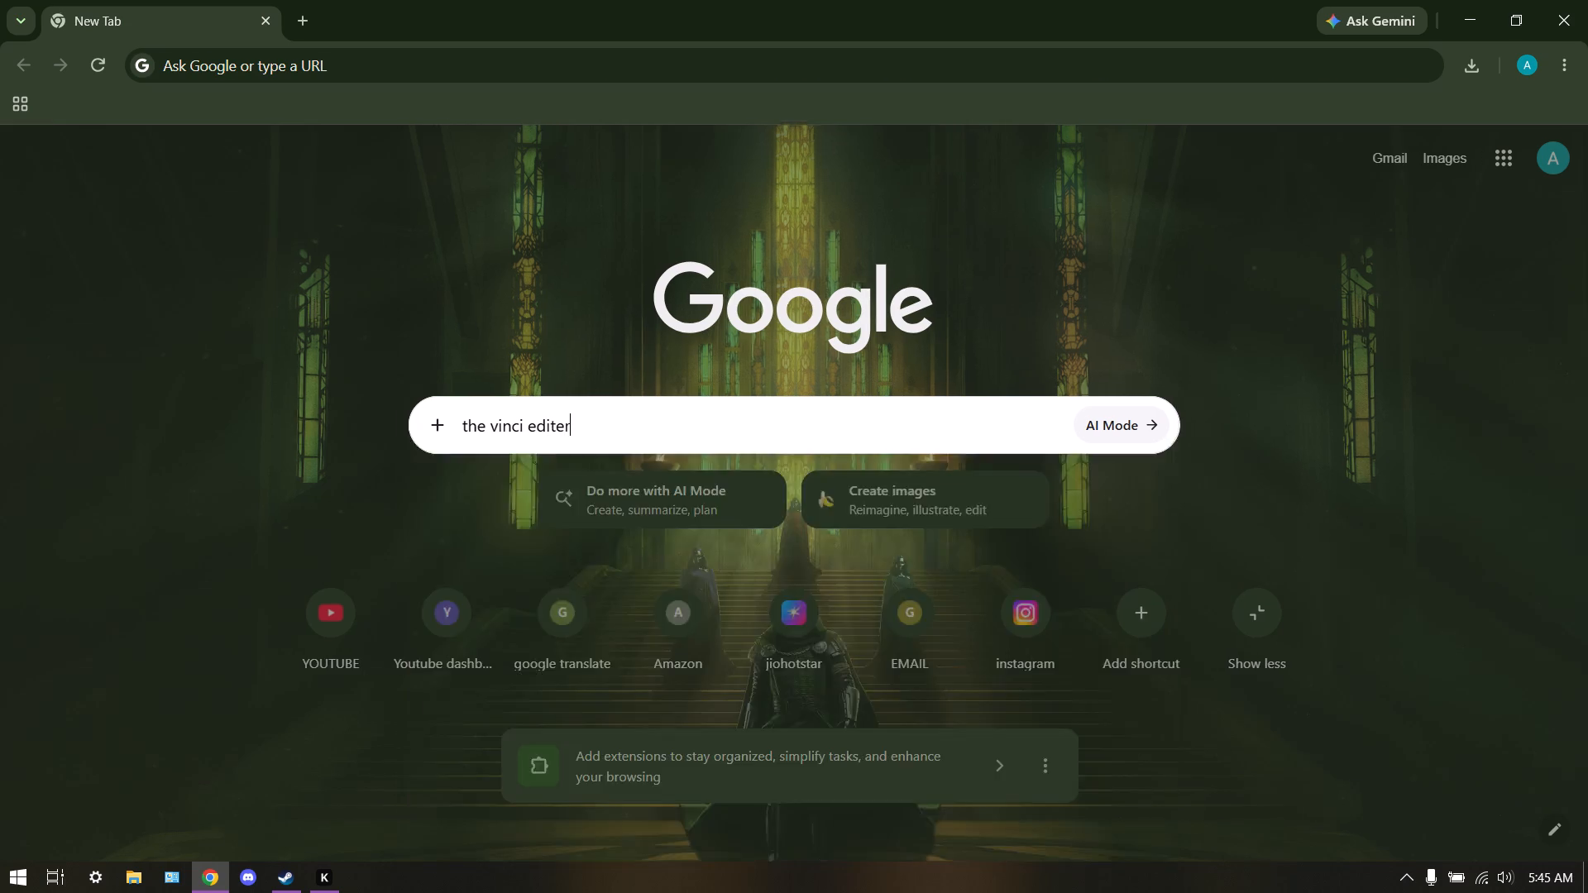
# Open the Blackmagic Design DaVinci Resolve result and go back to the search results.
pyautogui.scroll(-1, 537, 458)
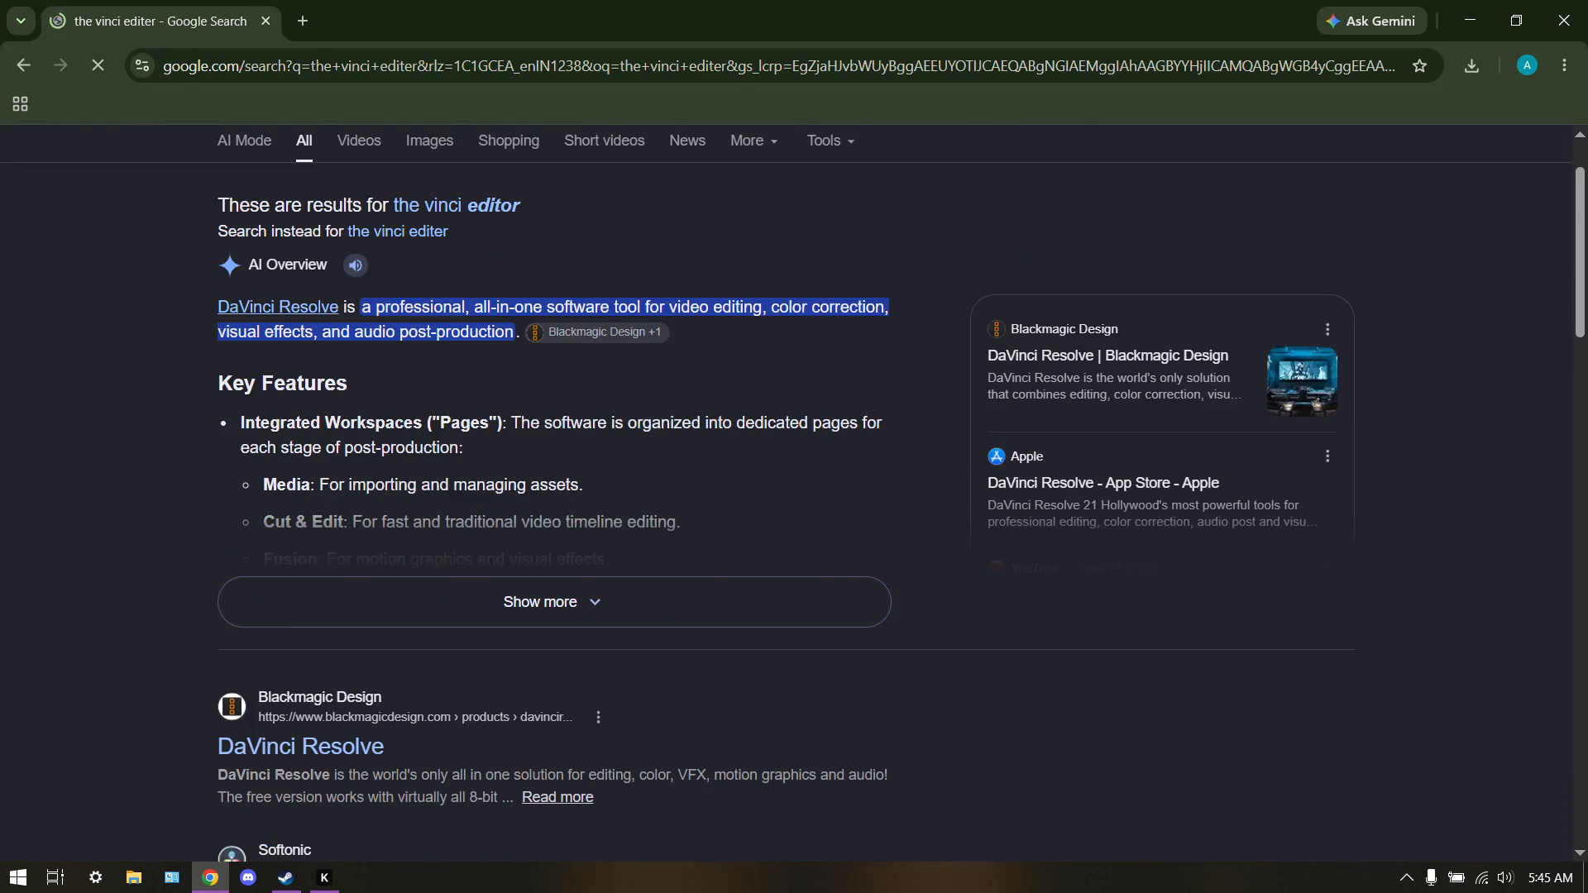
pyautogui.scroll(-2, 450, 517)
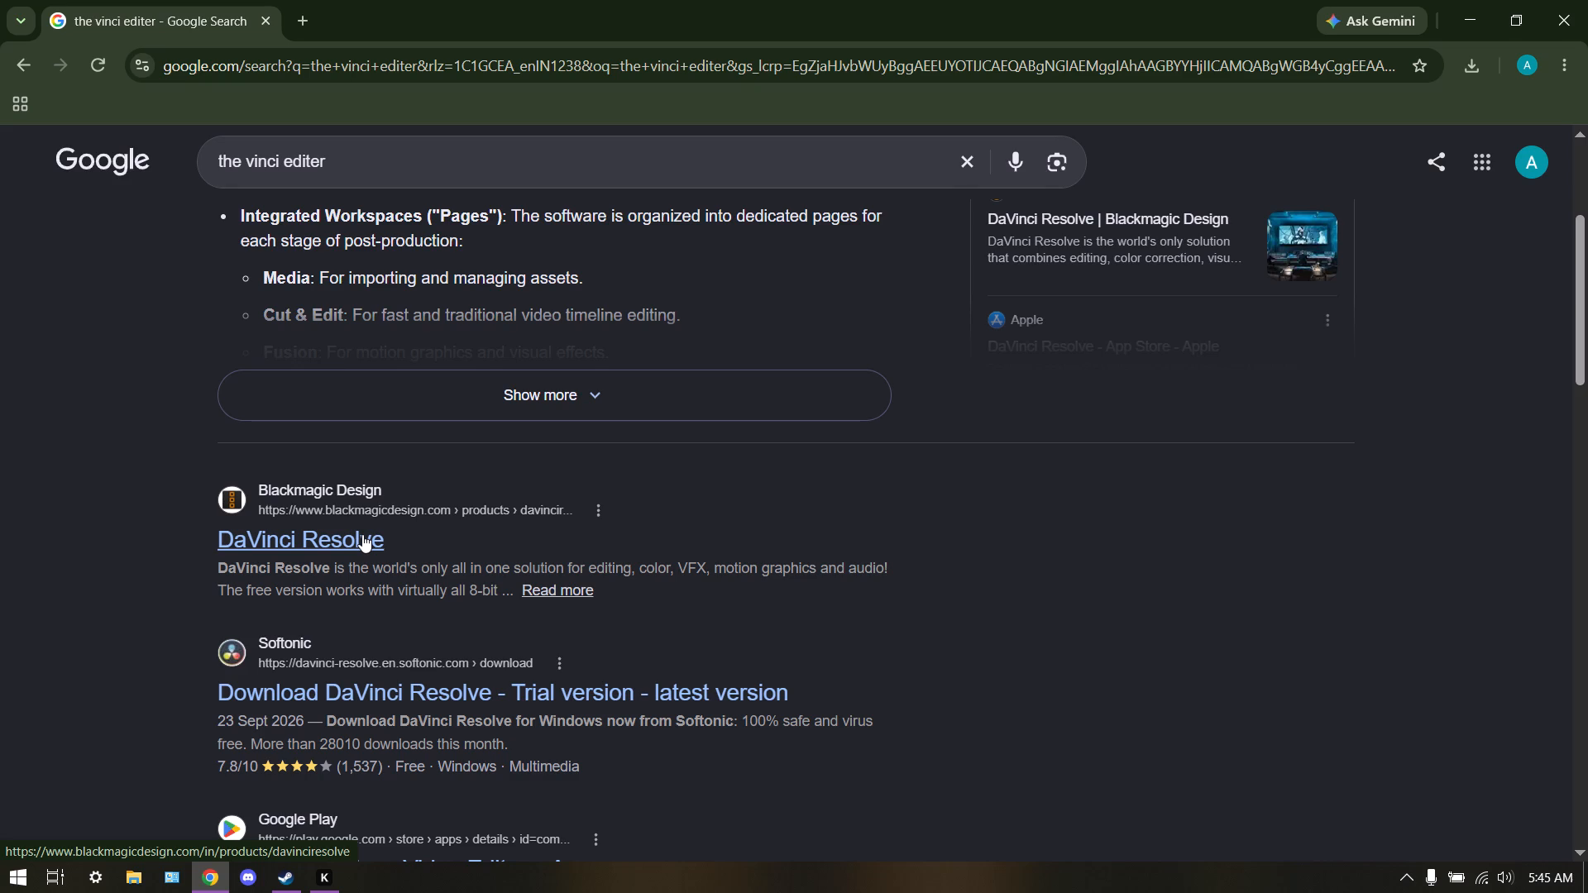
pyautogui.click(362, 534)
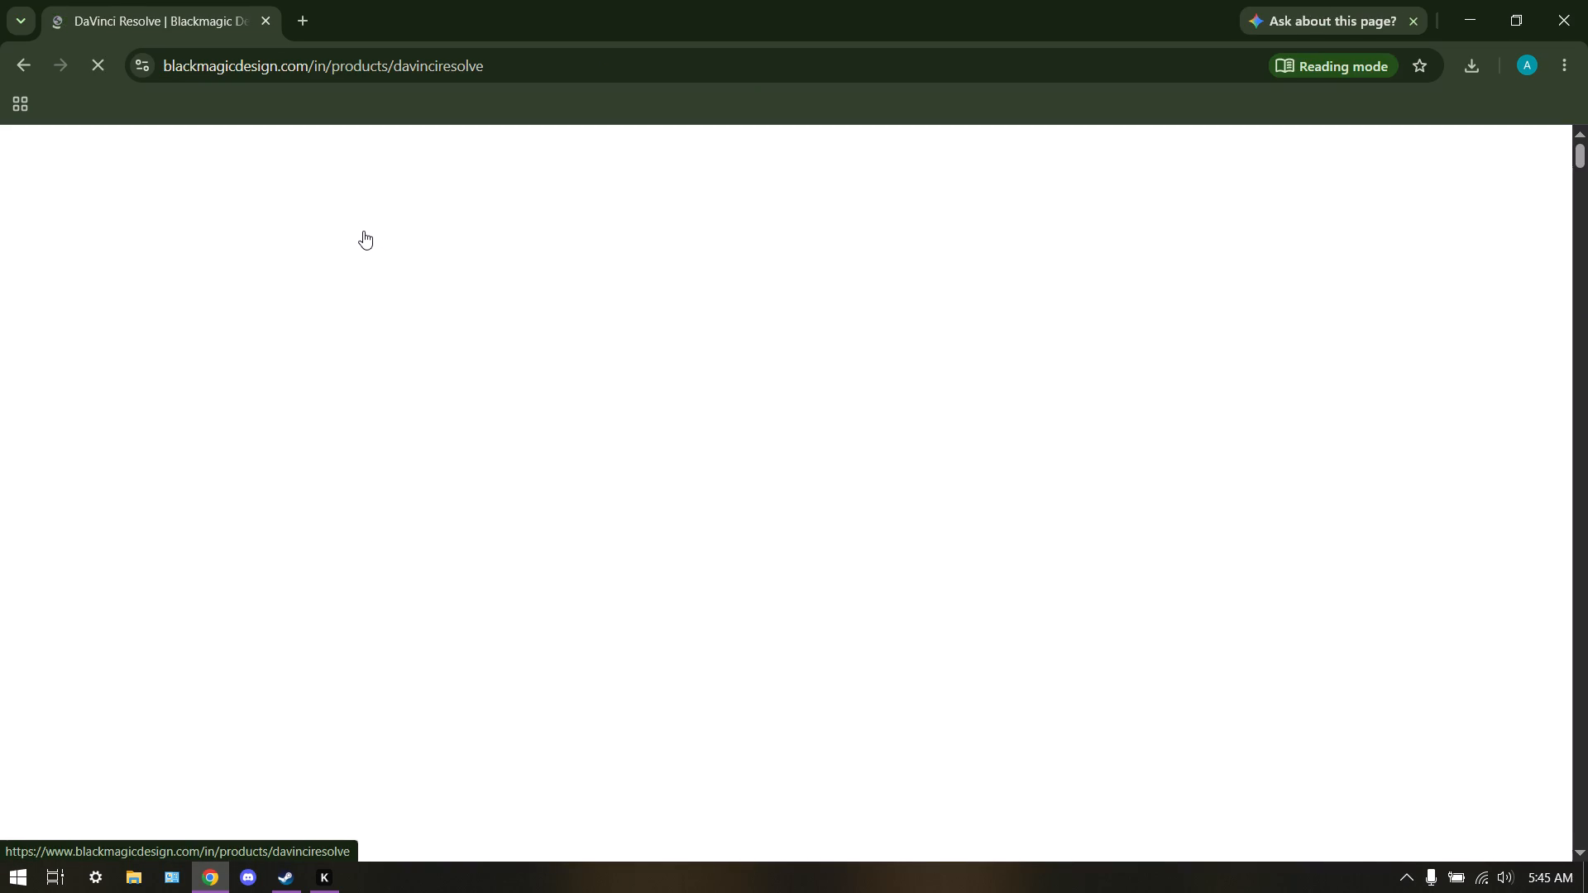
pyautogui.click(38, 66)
# Open Softonic's DaVinci Resolve trial version page from the search results and download the installer for PC.
pyautogui.scroll(-2, 323, 382)
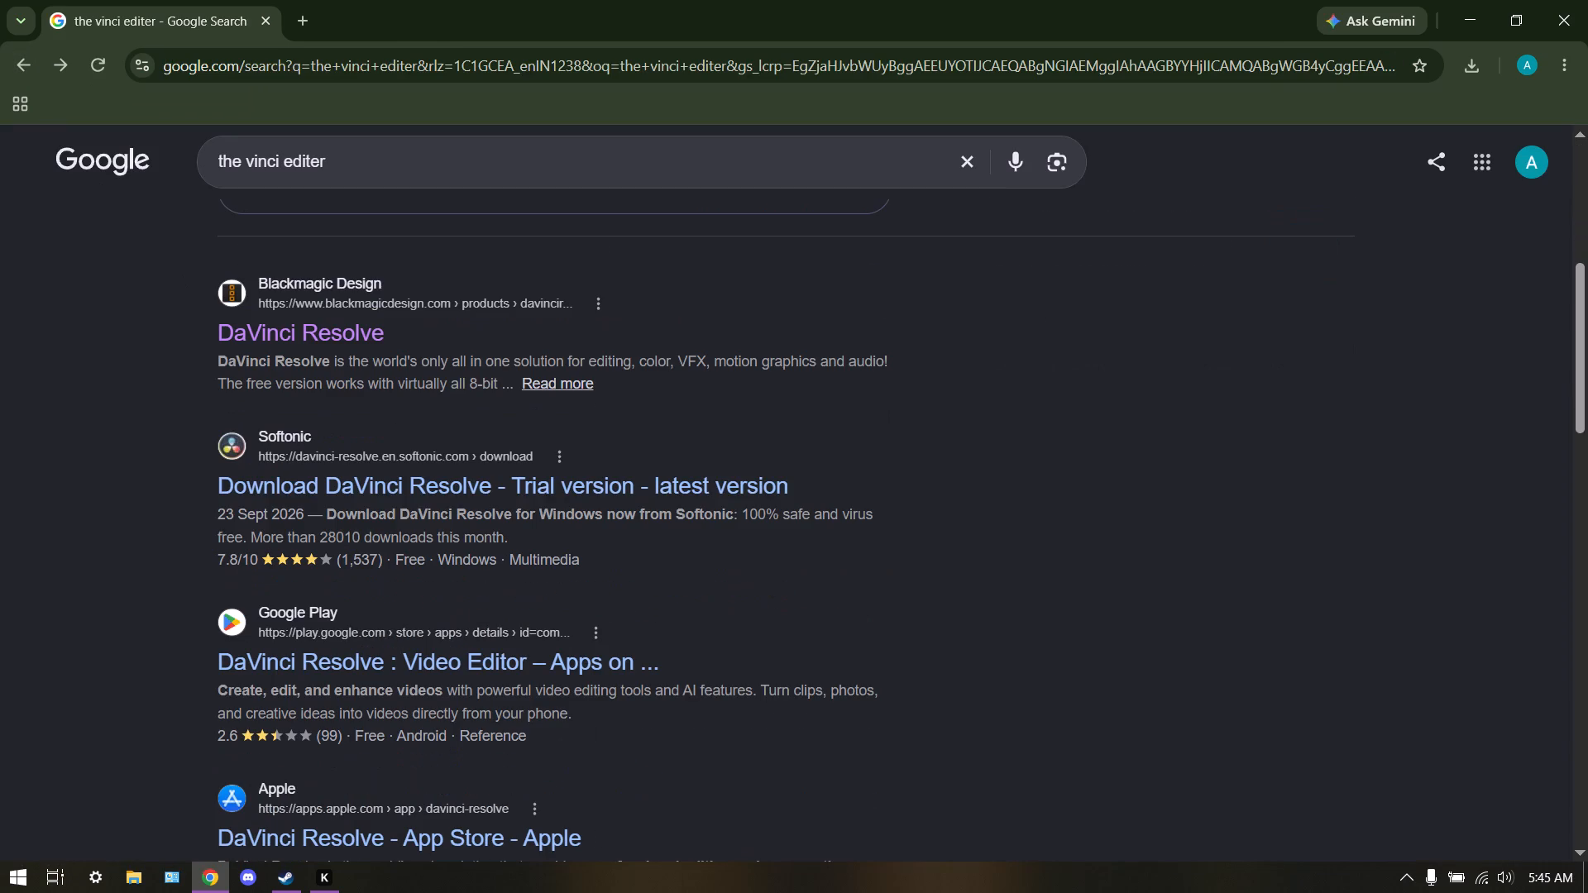
pyautogui.click(350, 489)
pyautogui.scroll(-2, 350, 476)
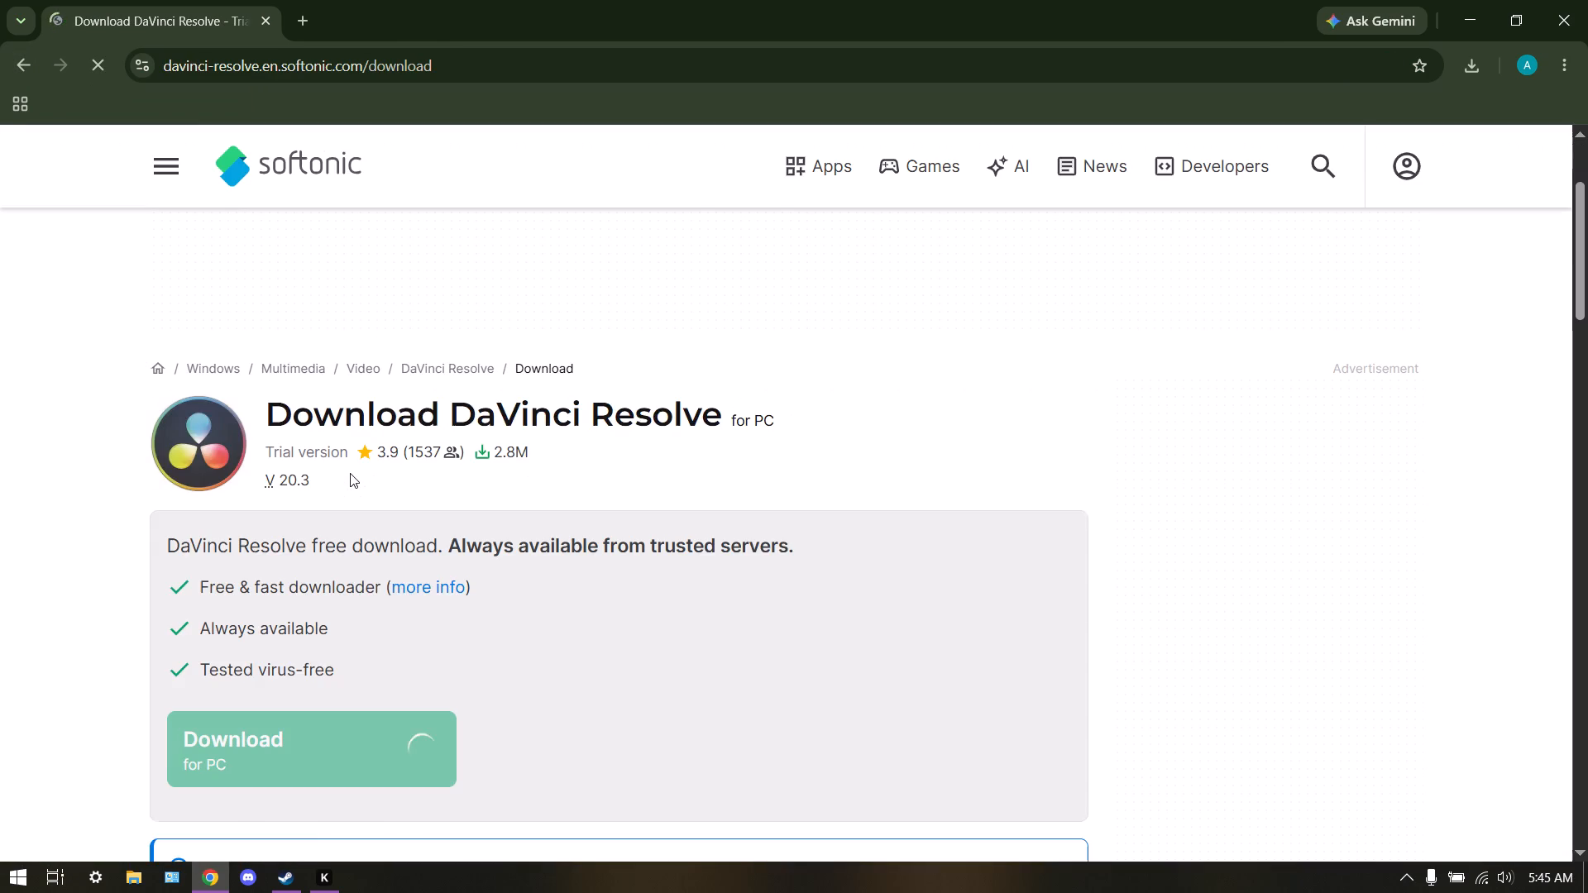
pyautogui.scroll(-2, 350, 473)
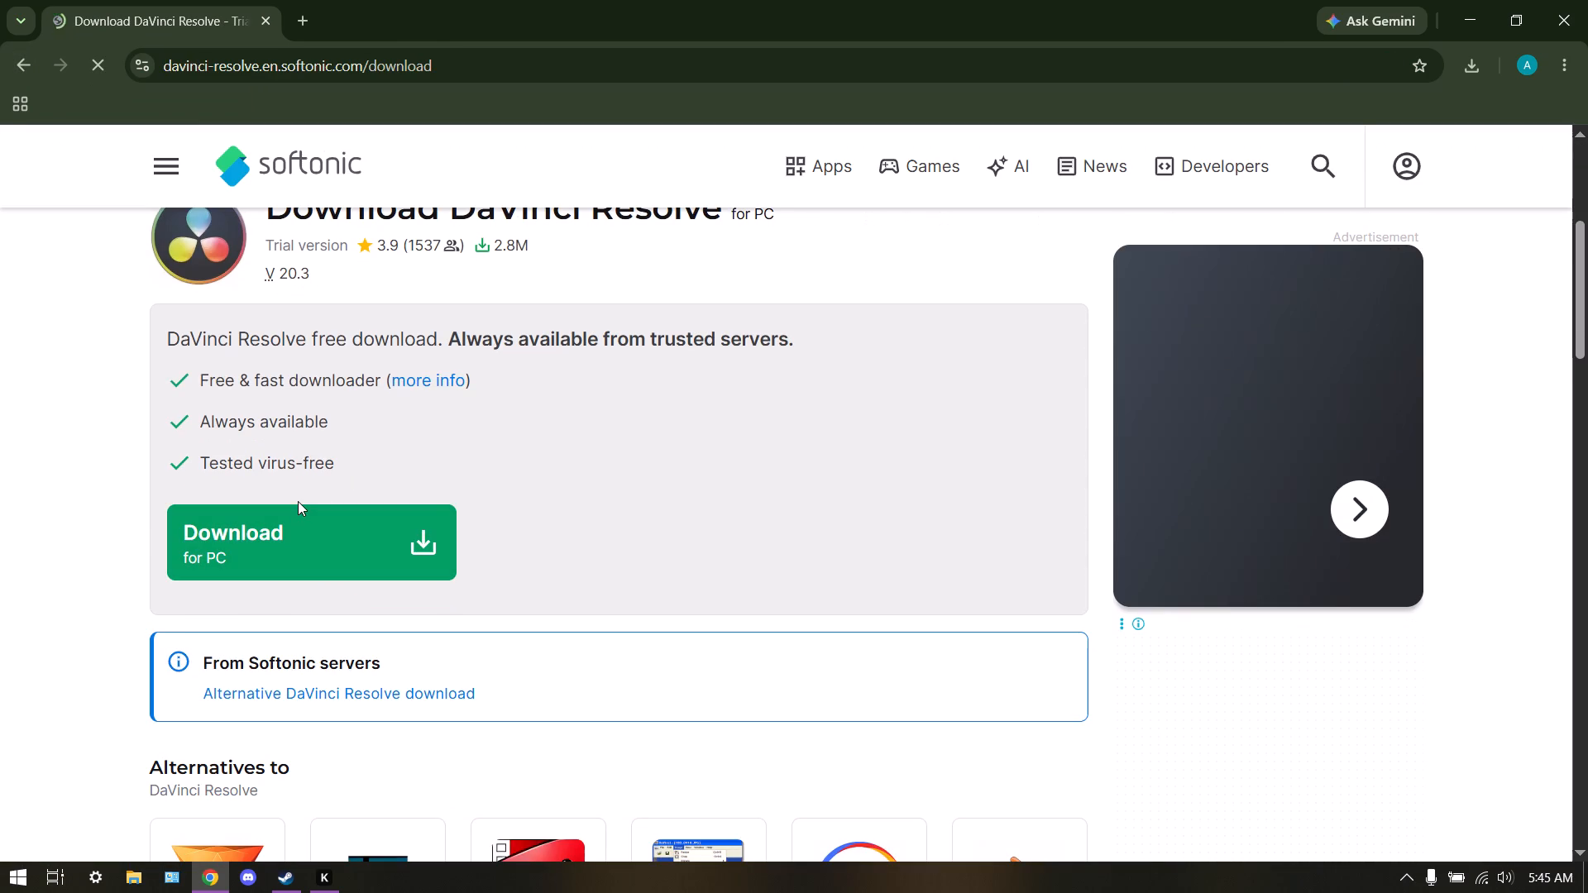
pyautogui.click(288, 531)
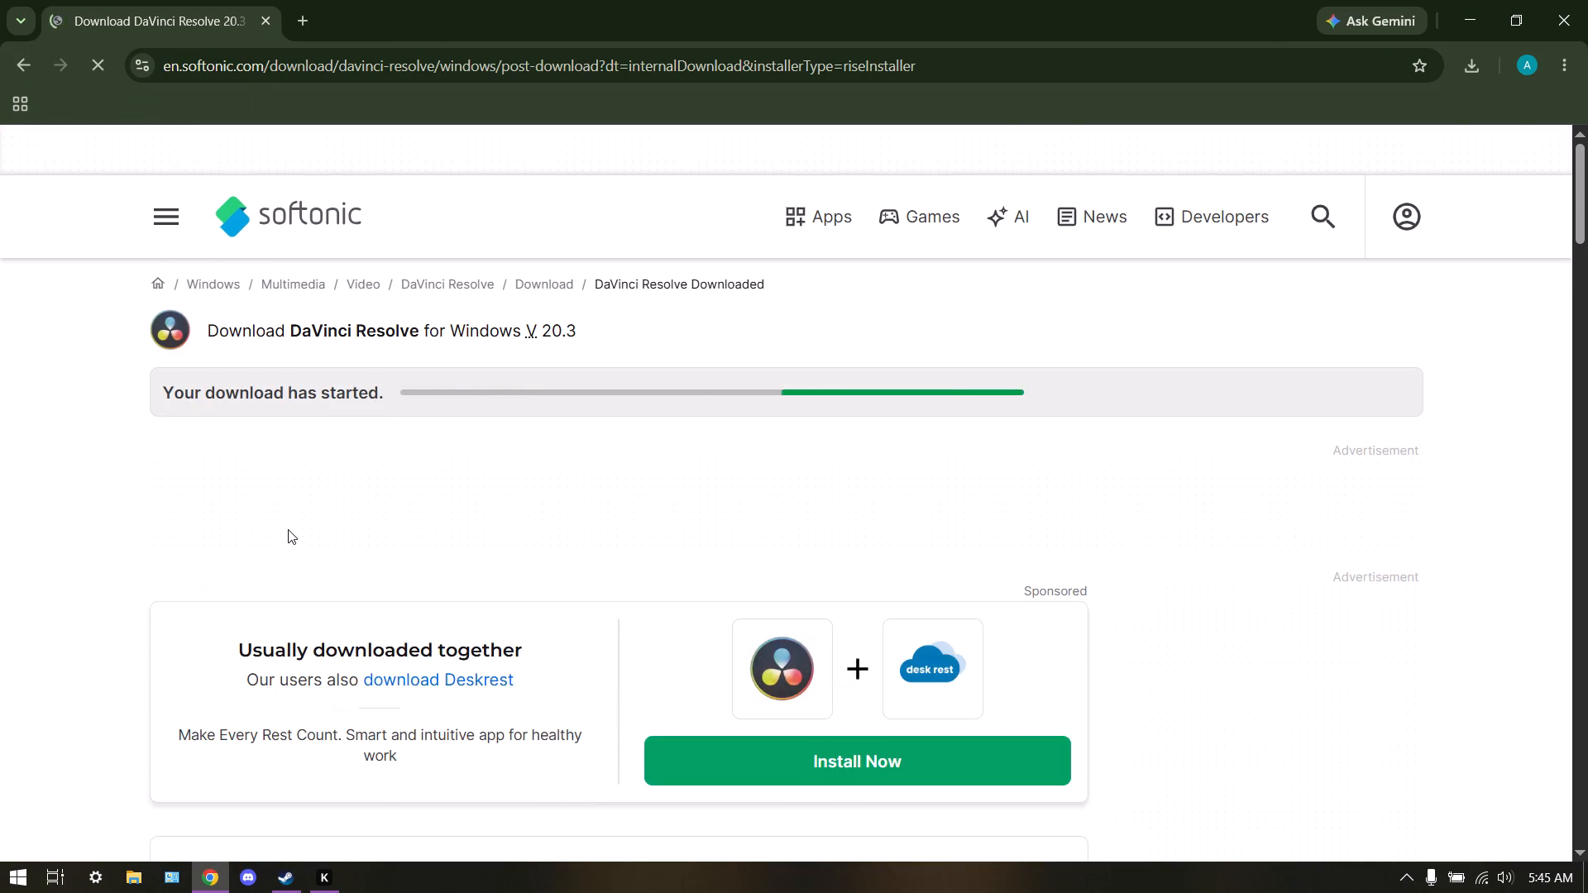
pyautogui.scroll(-2, 288, 528)
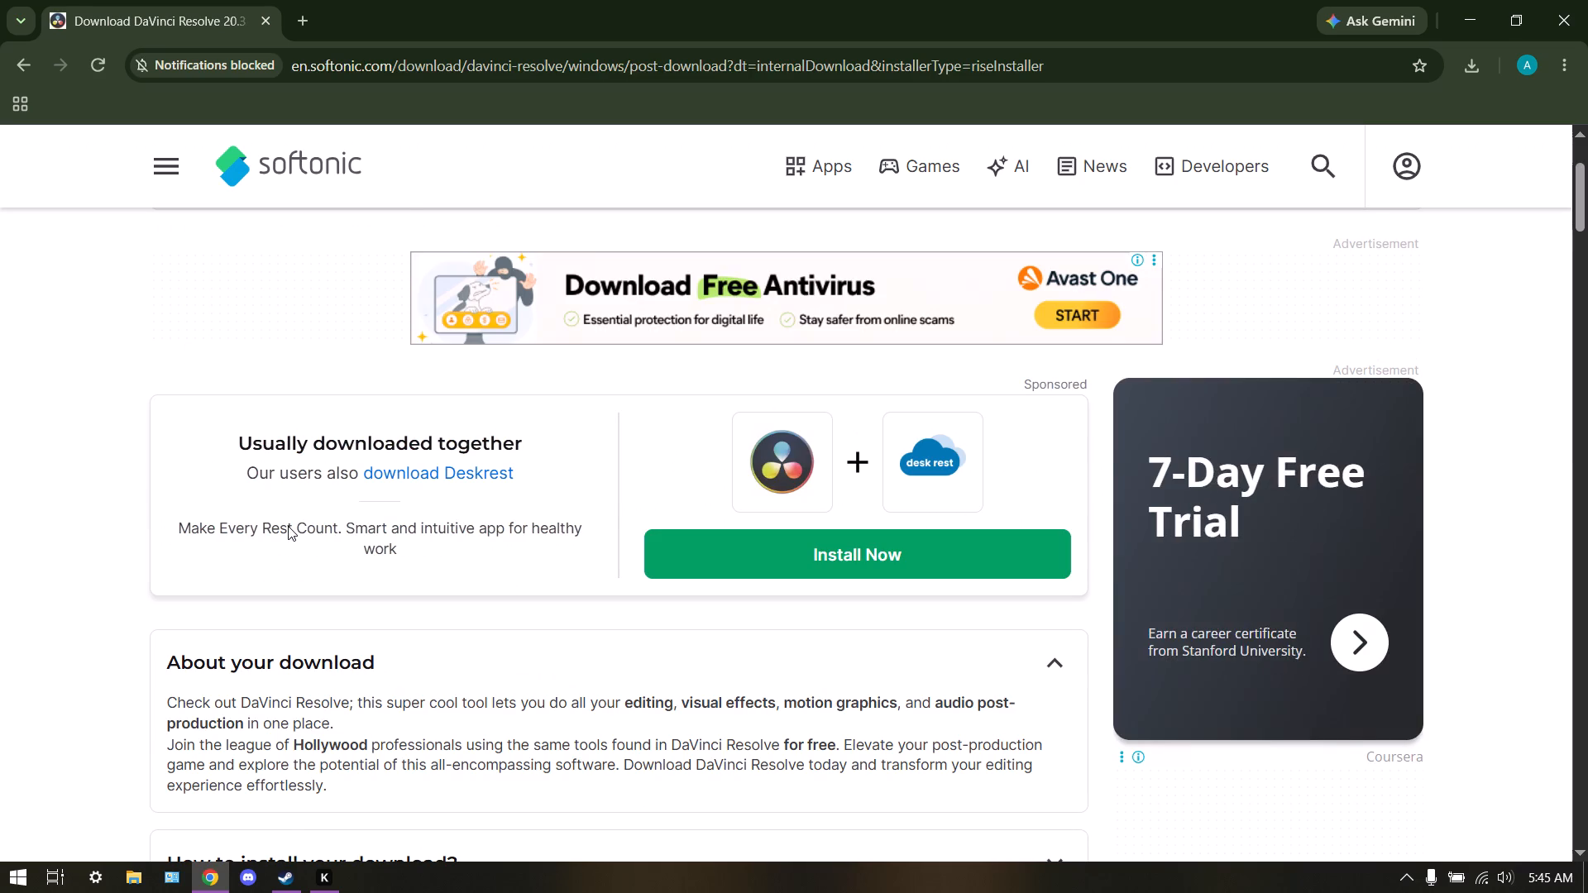
pyautogui.scroll(3, 288, 526)
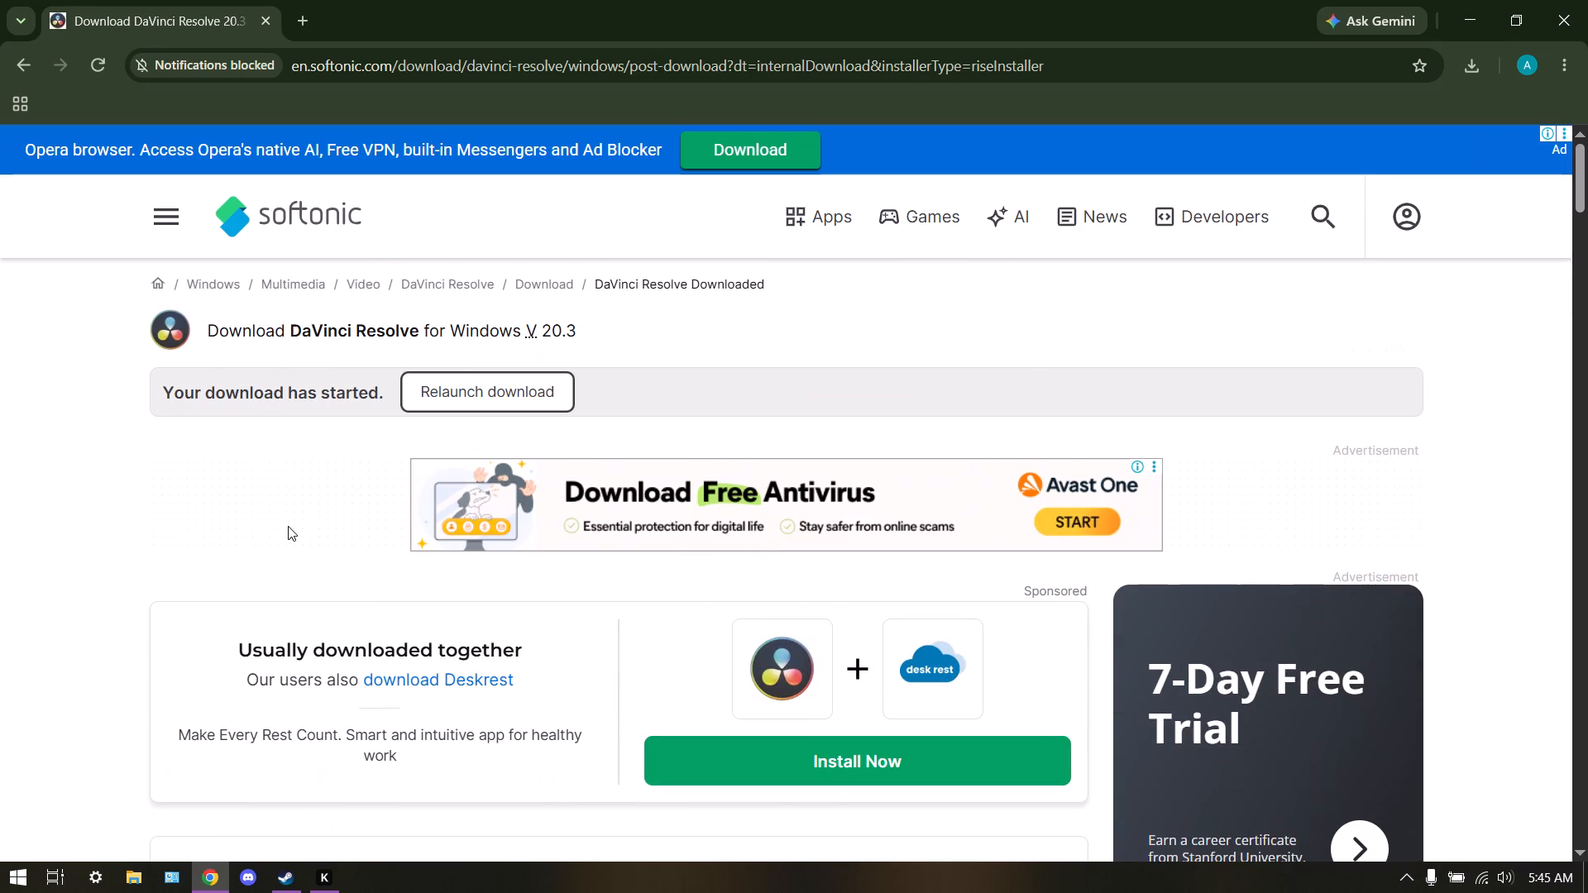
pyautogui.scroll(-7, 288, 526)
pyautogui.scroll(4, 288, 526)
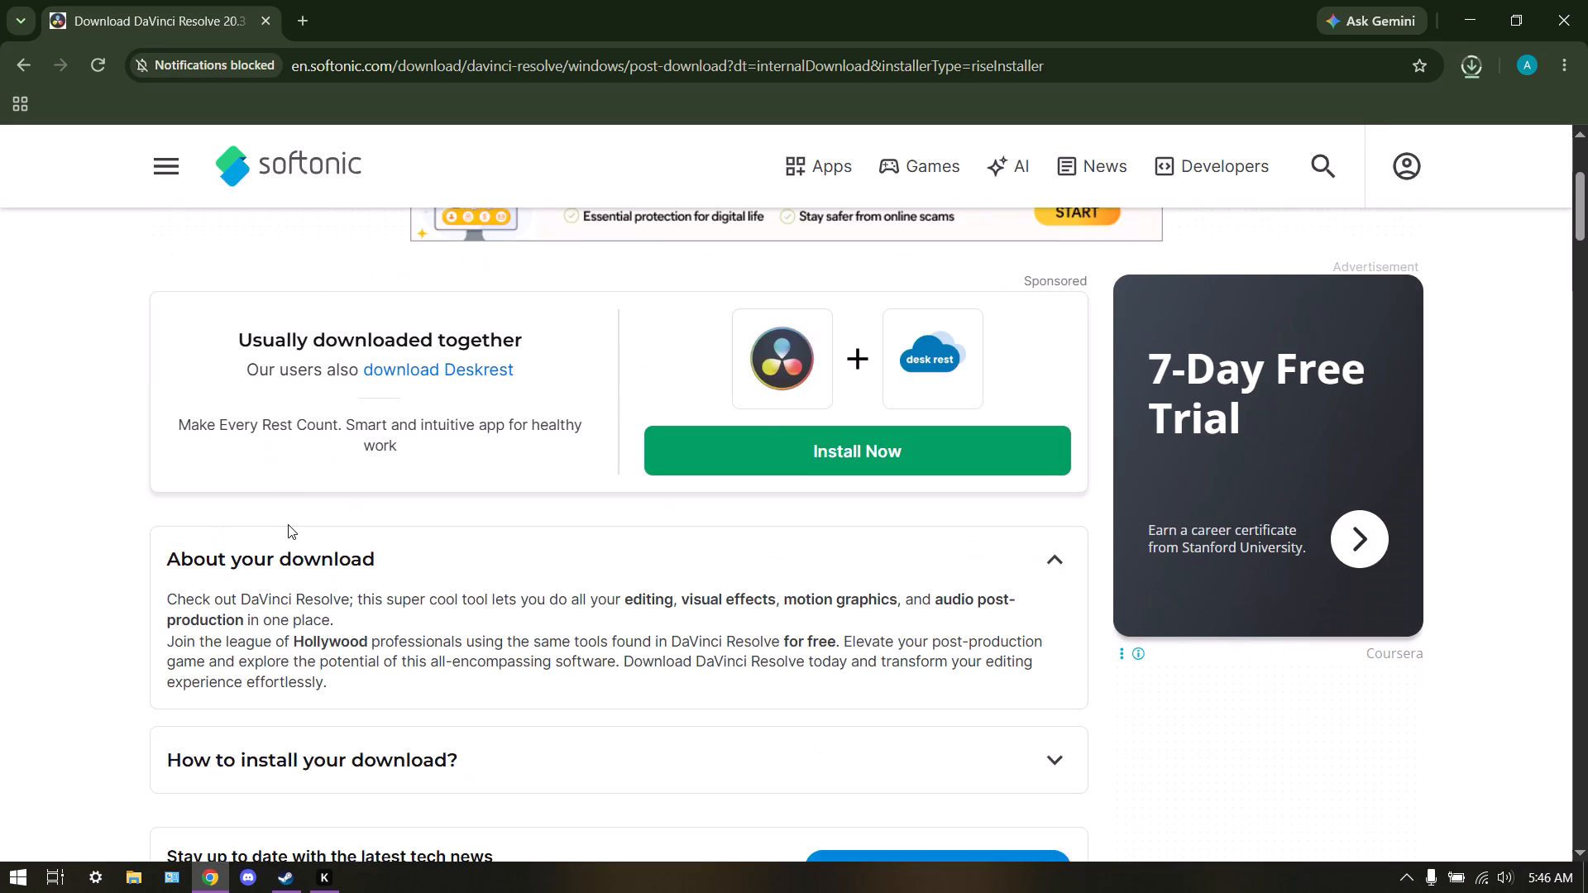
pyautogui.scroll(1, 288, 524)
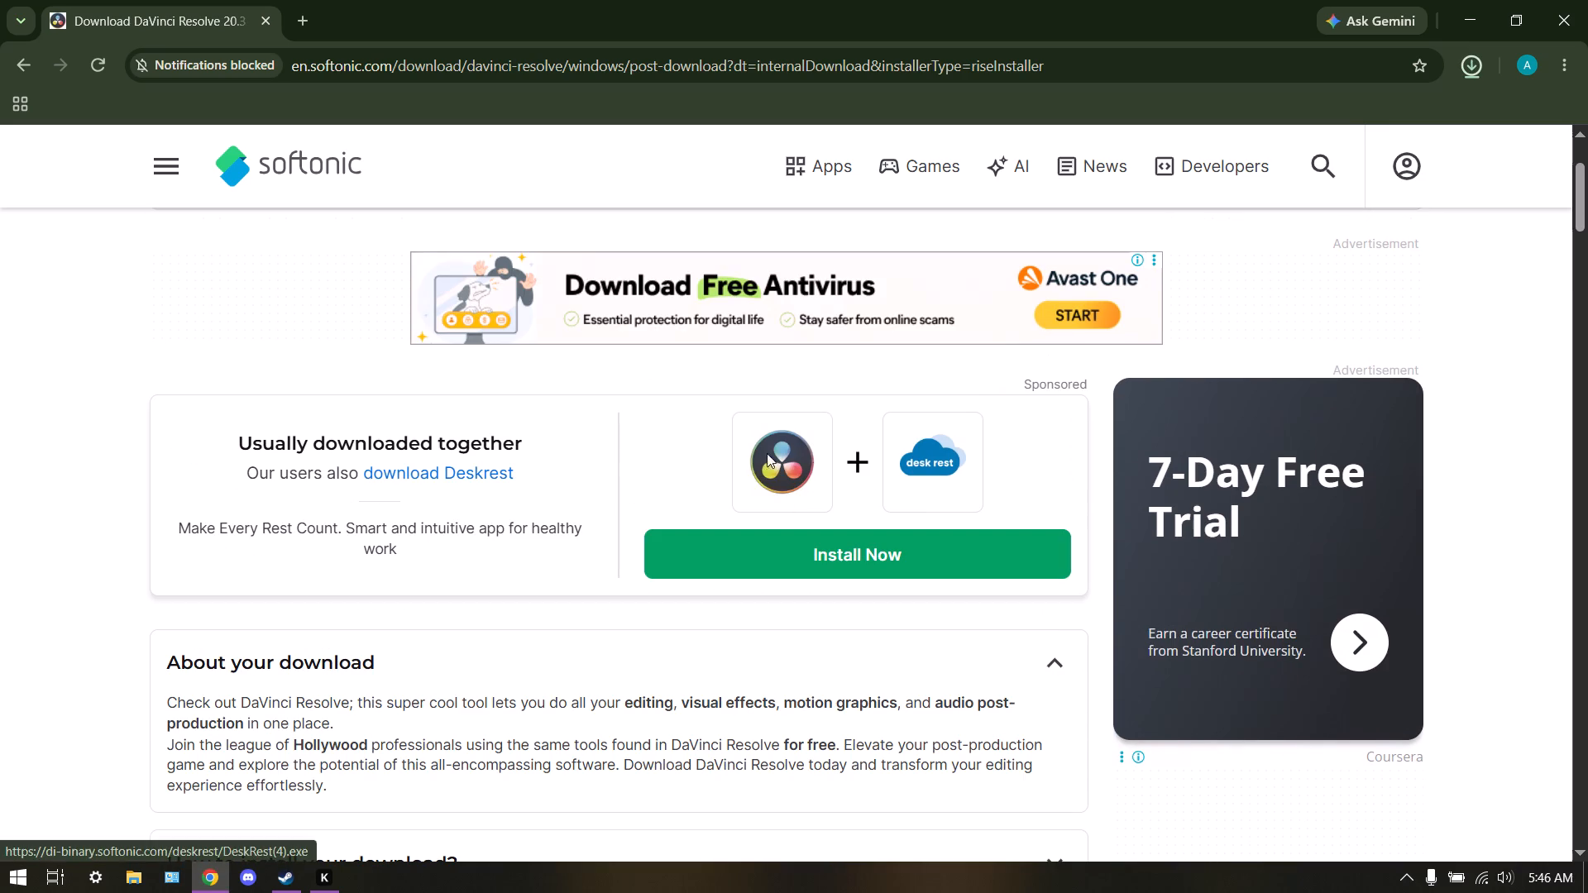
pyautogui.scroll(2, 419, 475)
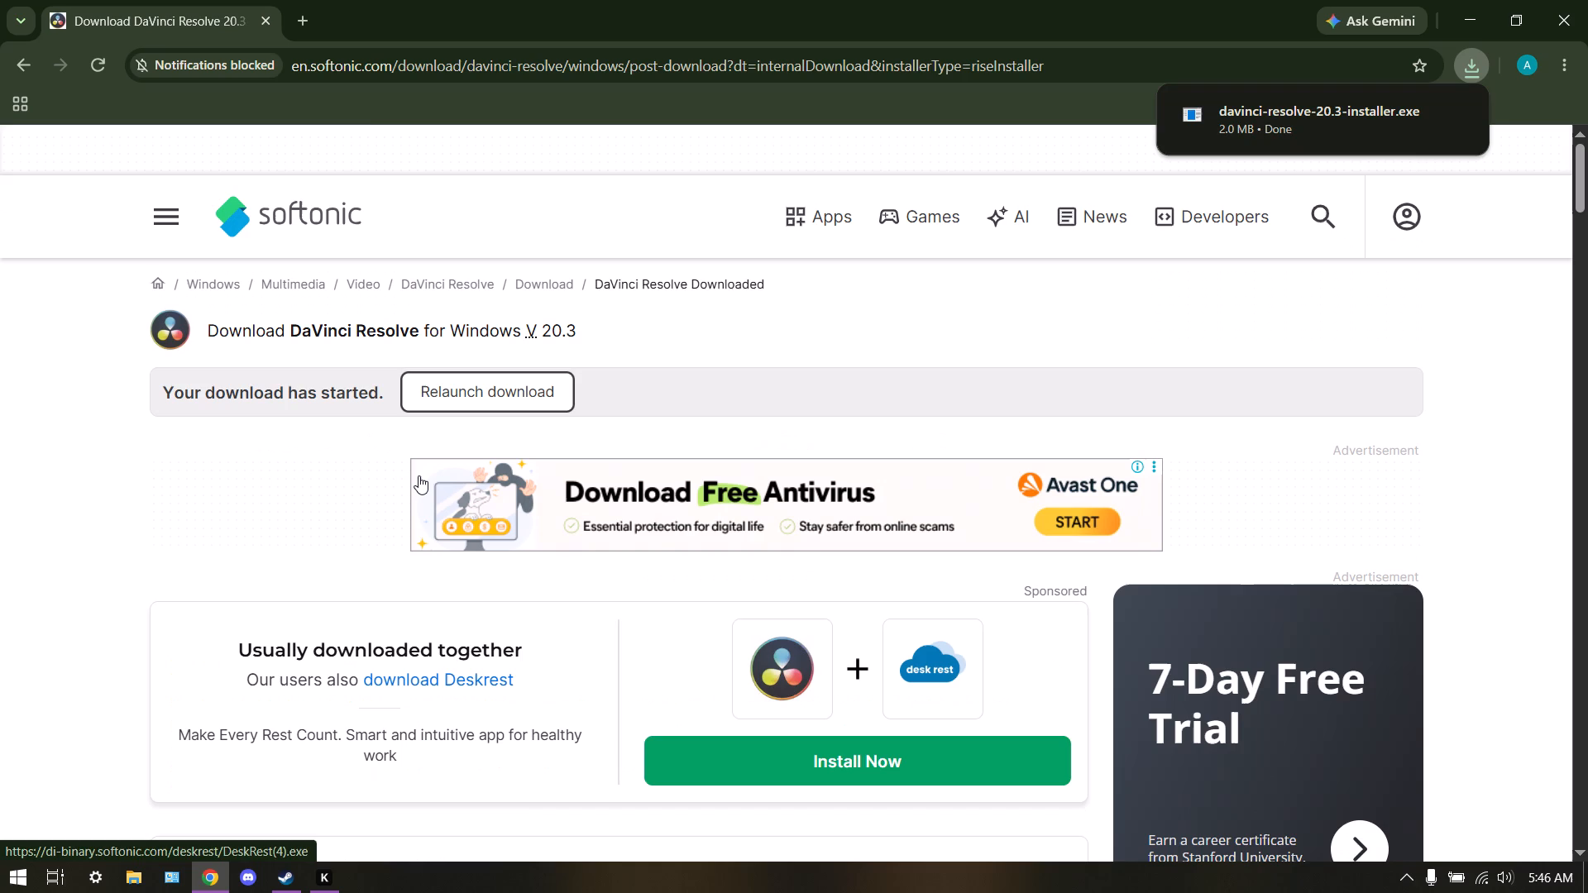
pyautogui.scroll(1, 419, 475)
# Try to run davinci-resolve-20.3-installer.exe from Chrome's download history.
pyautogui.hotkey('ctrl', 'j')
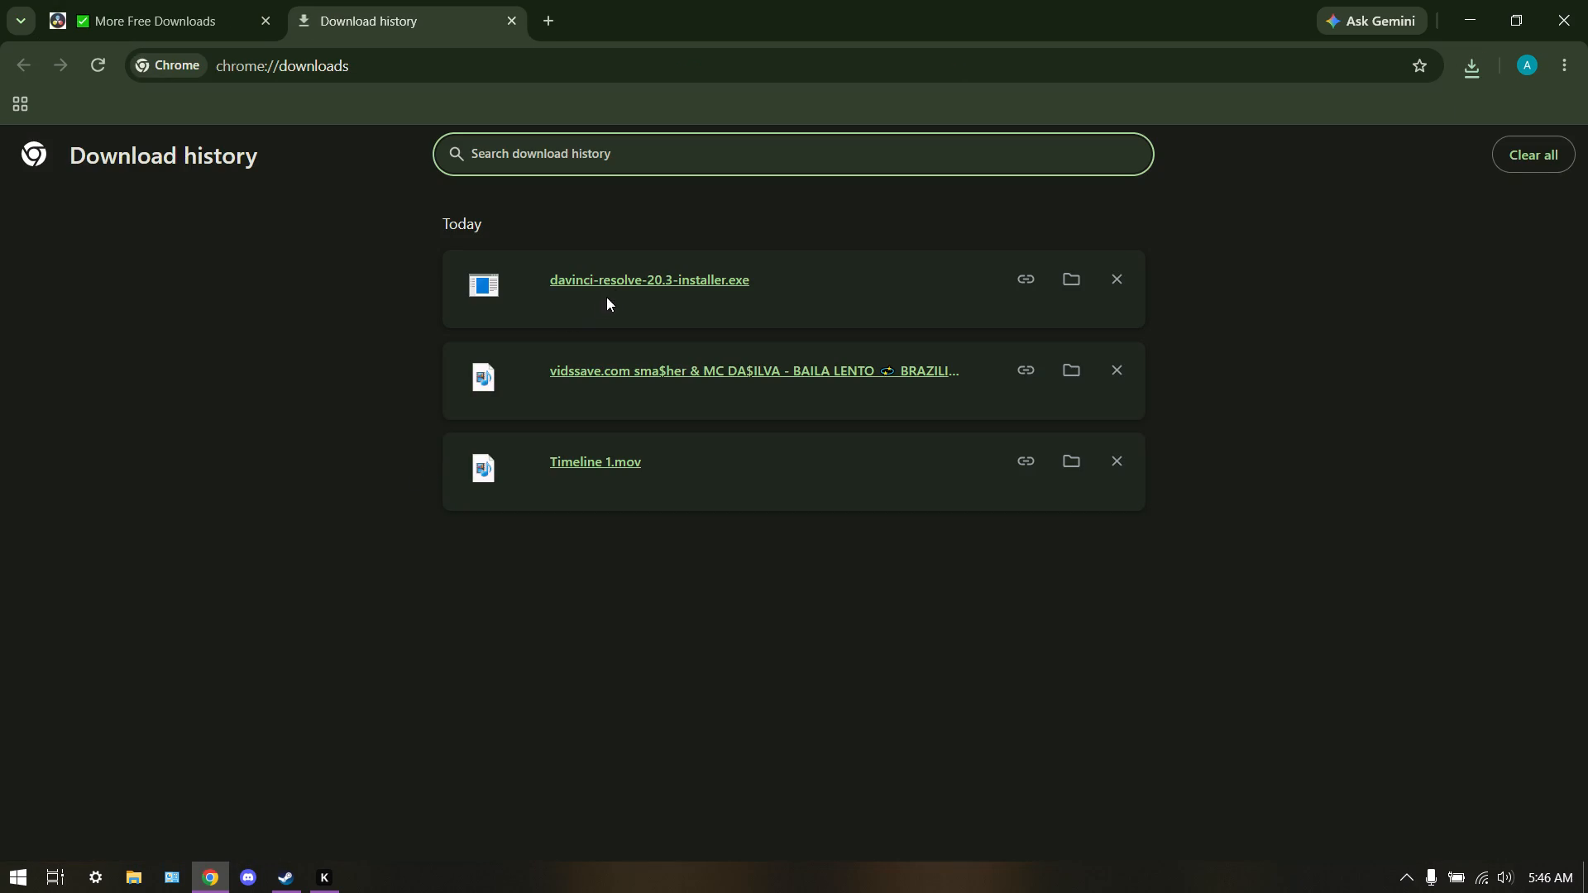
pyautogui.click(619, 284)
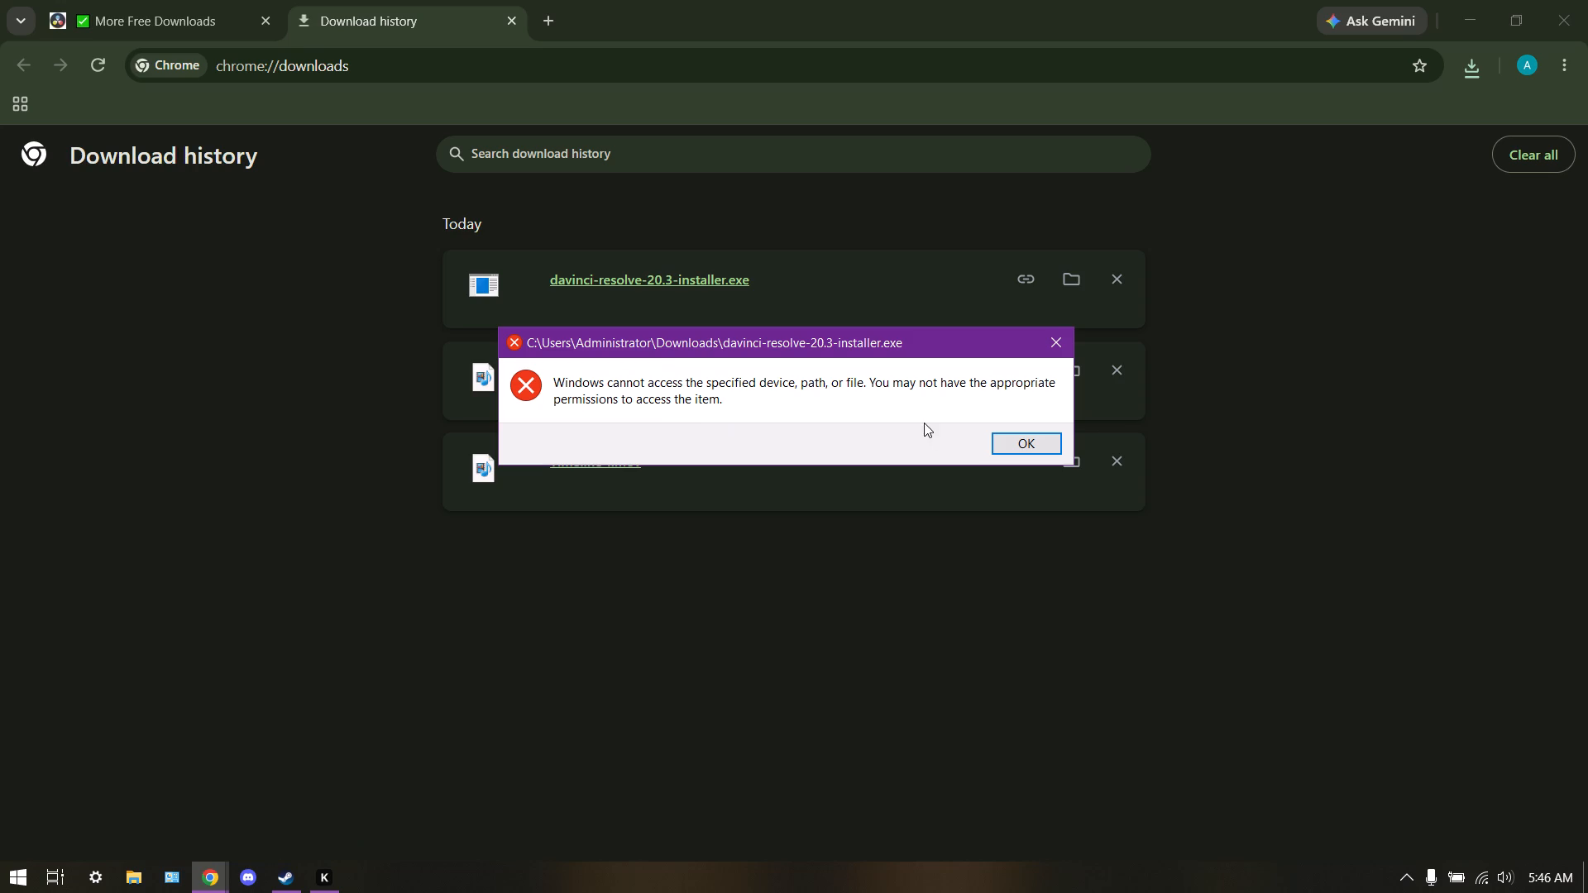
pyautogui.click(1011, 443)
# Return to the Softonic post-download page, close the Coursera ad, and download Deskrest from the "Usually downloaded together" offer.
pyautogui.click(189, 10)
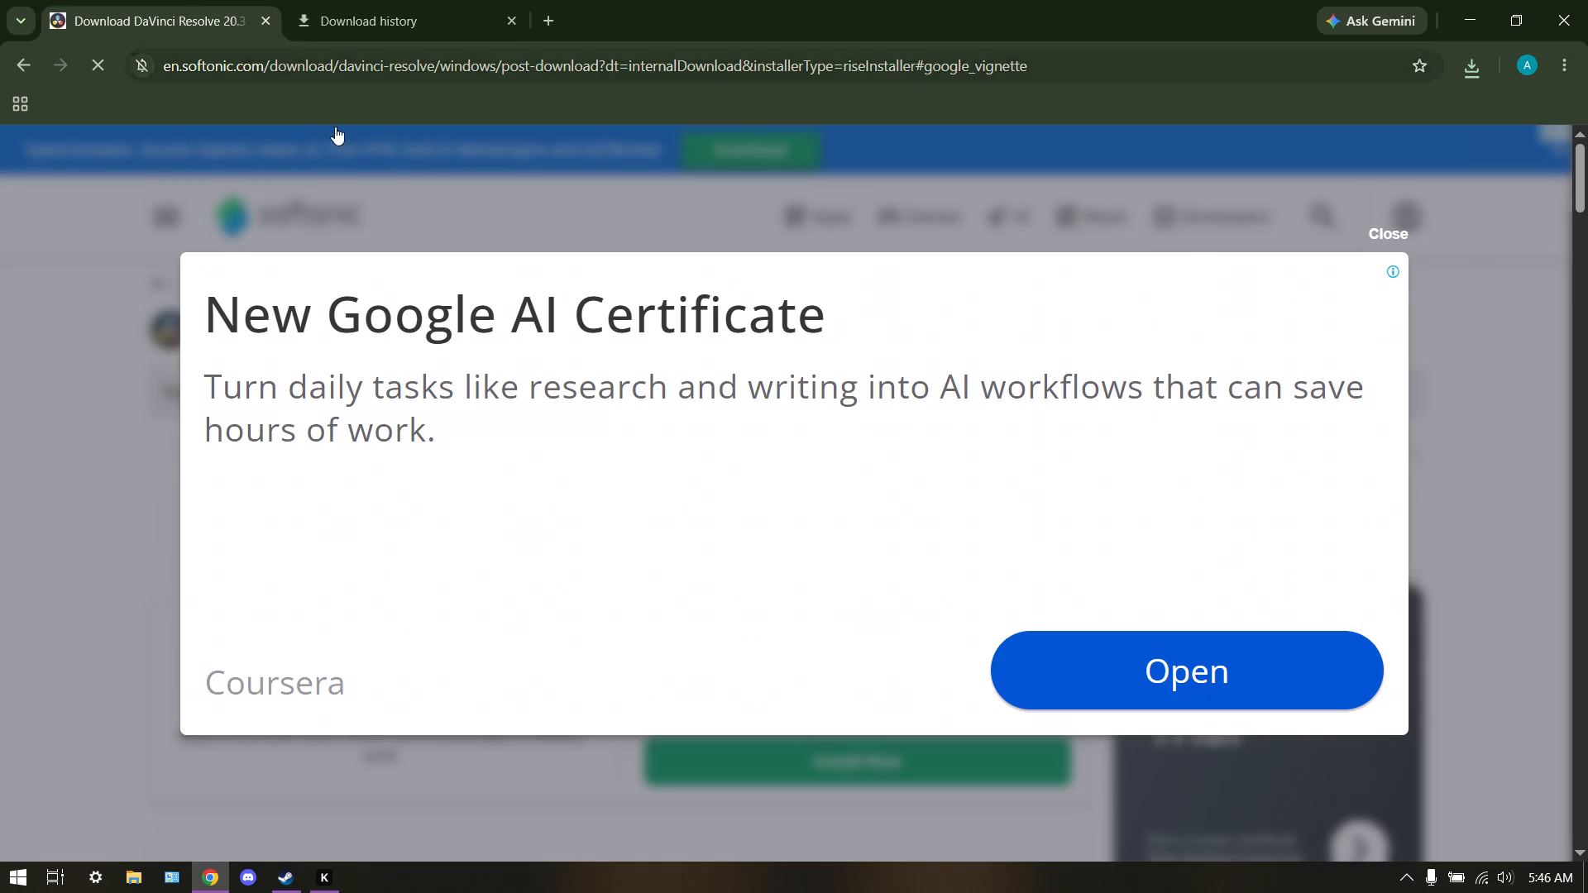
pyautogui.click(1375, 236)
pyautogui.scroll(-1, 706, 345)
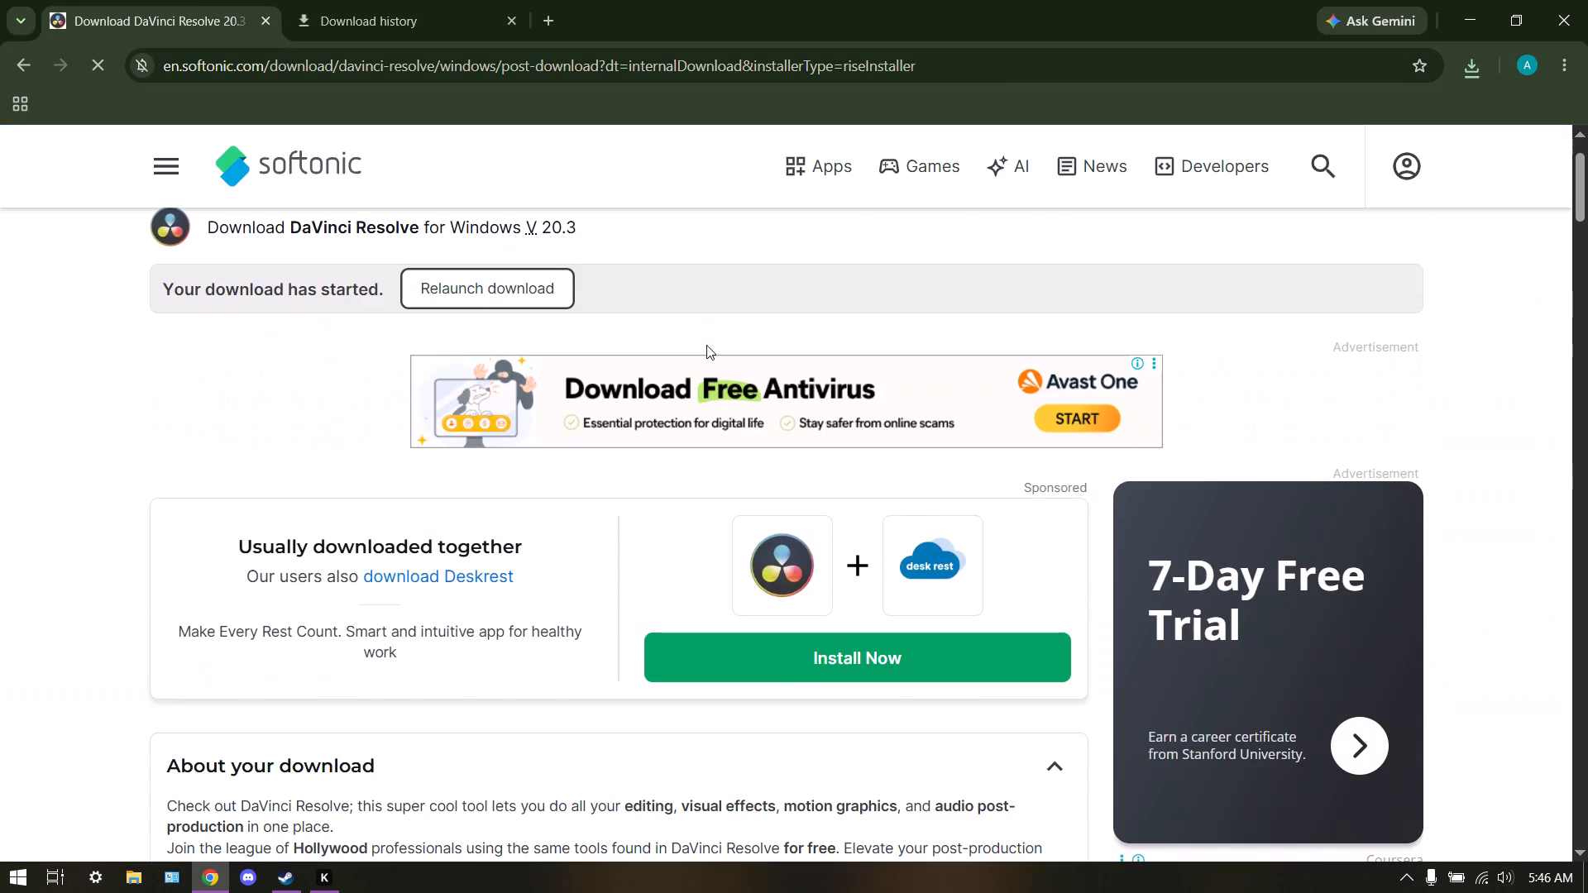
pyautogui.click(481, 580)
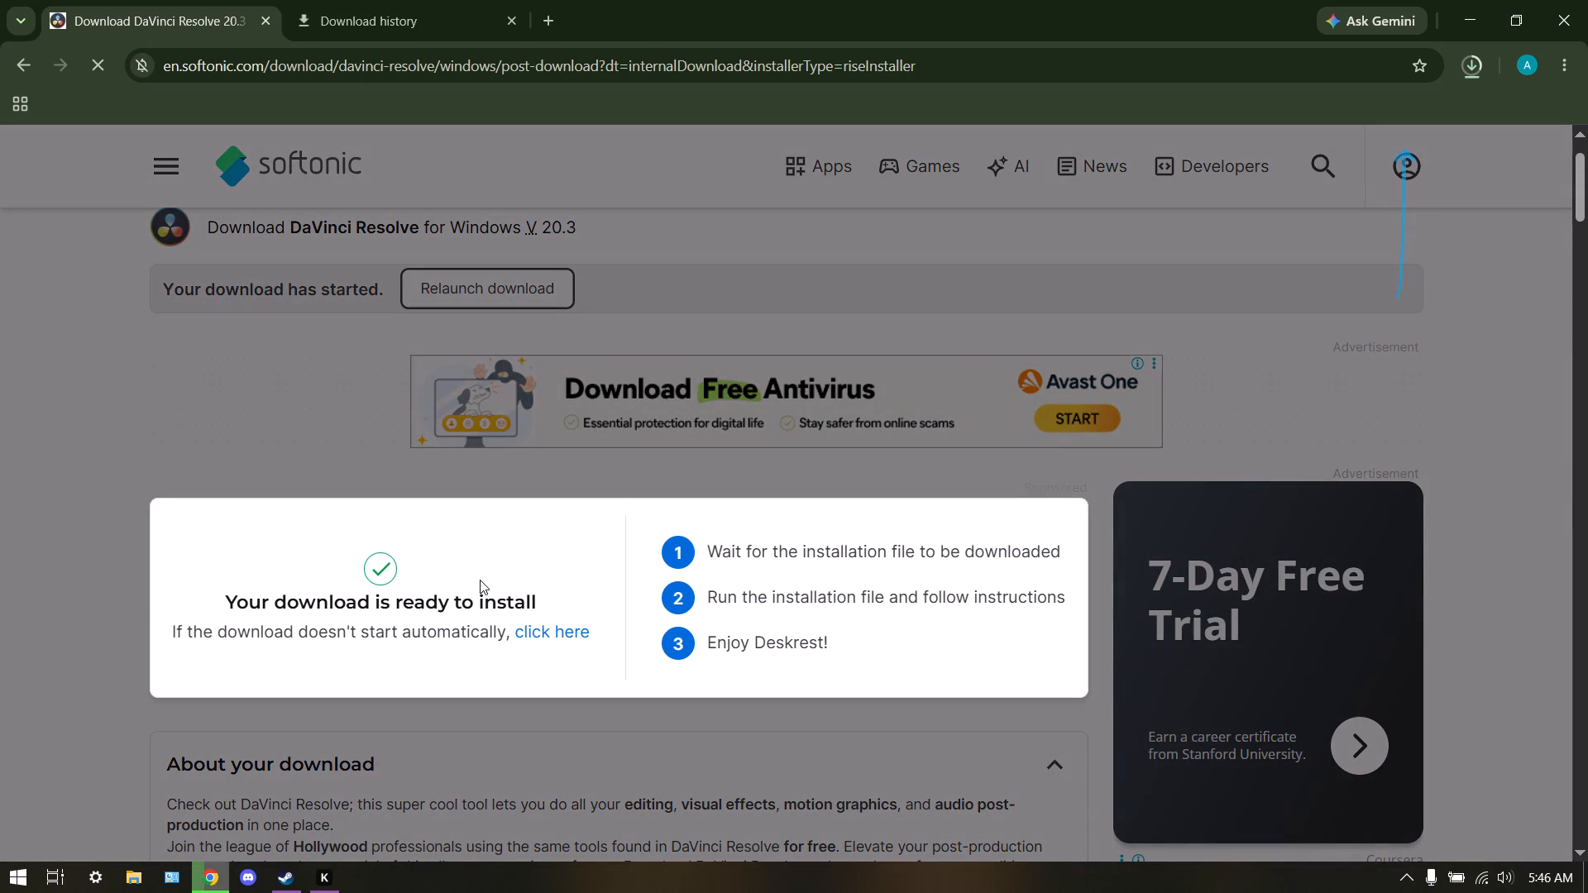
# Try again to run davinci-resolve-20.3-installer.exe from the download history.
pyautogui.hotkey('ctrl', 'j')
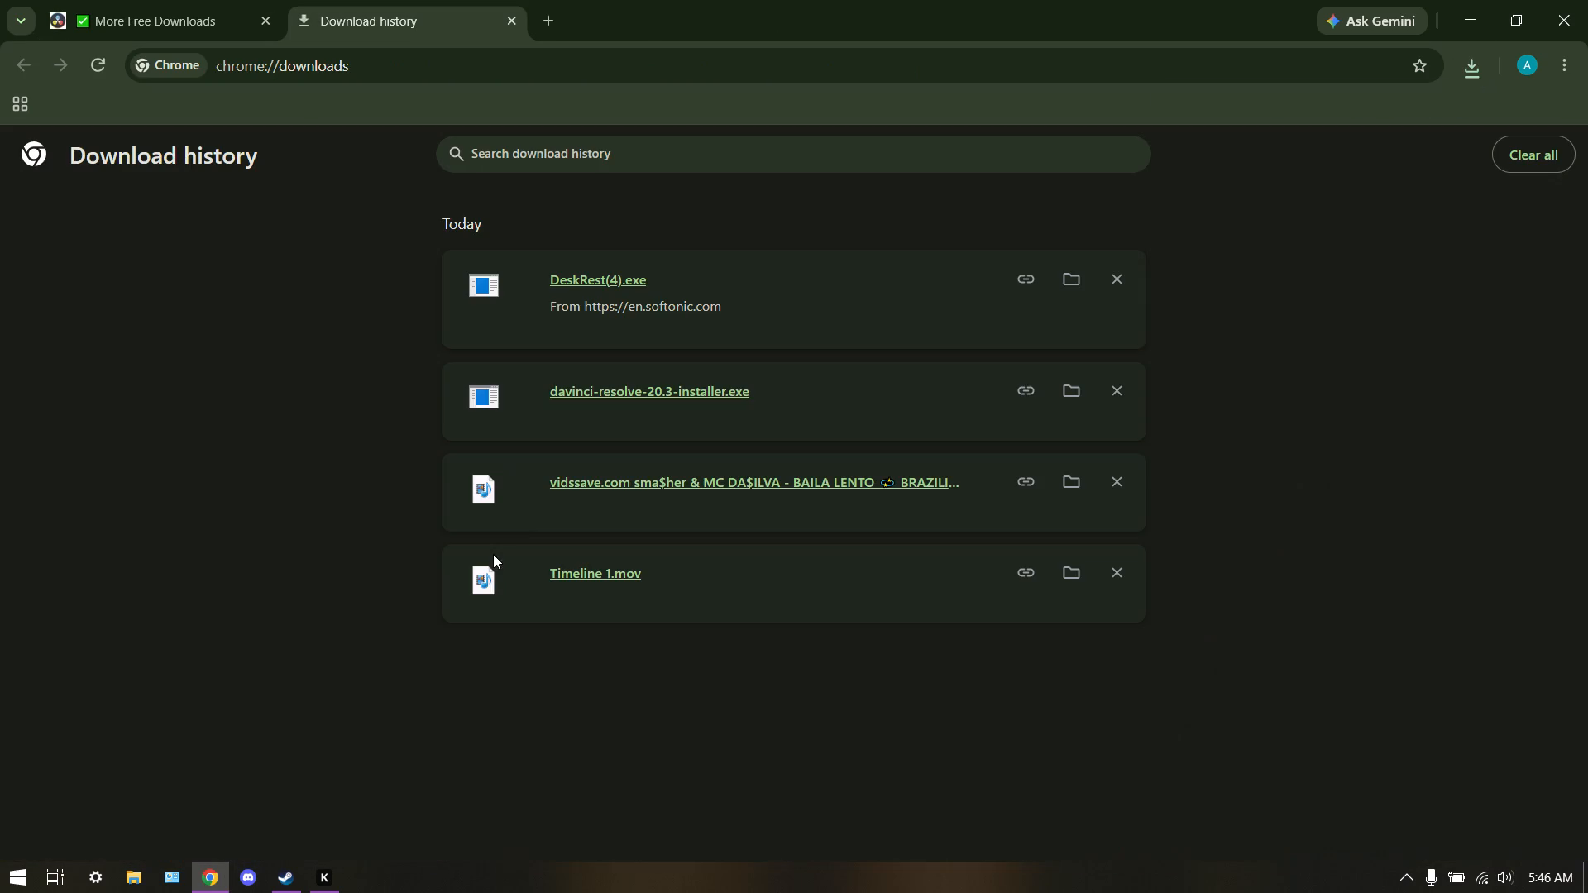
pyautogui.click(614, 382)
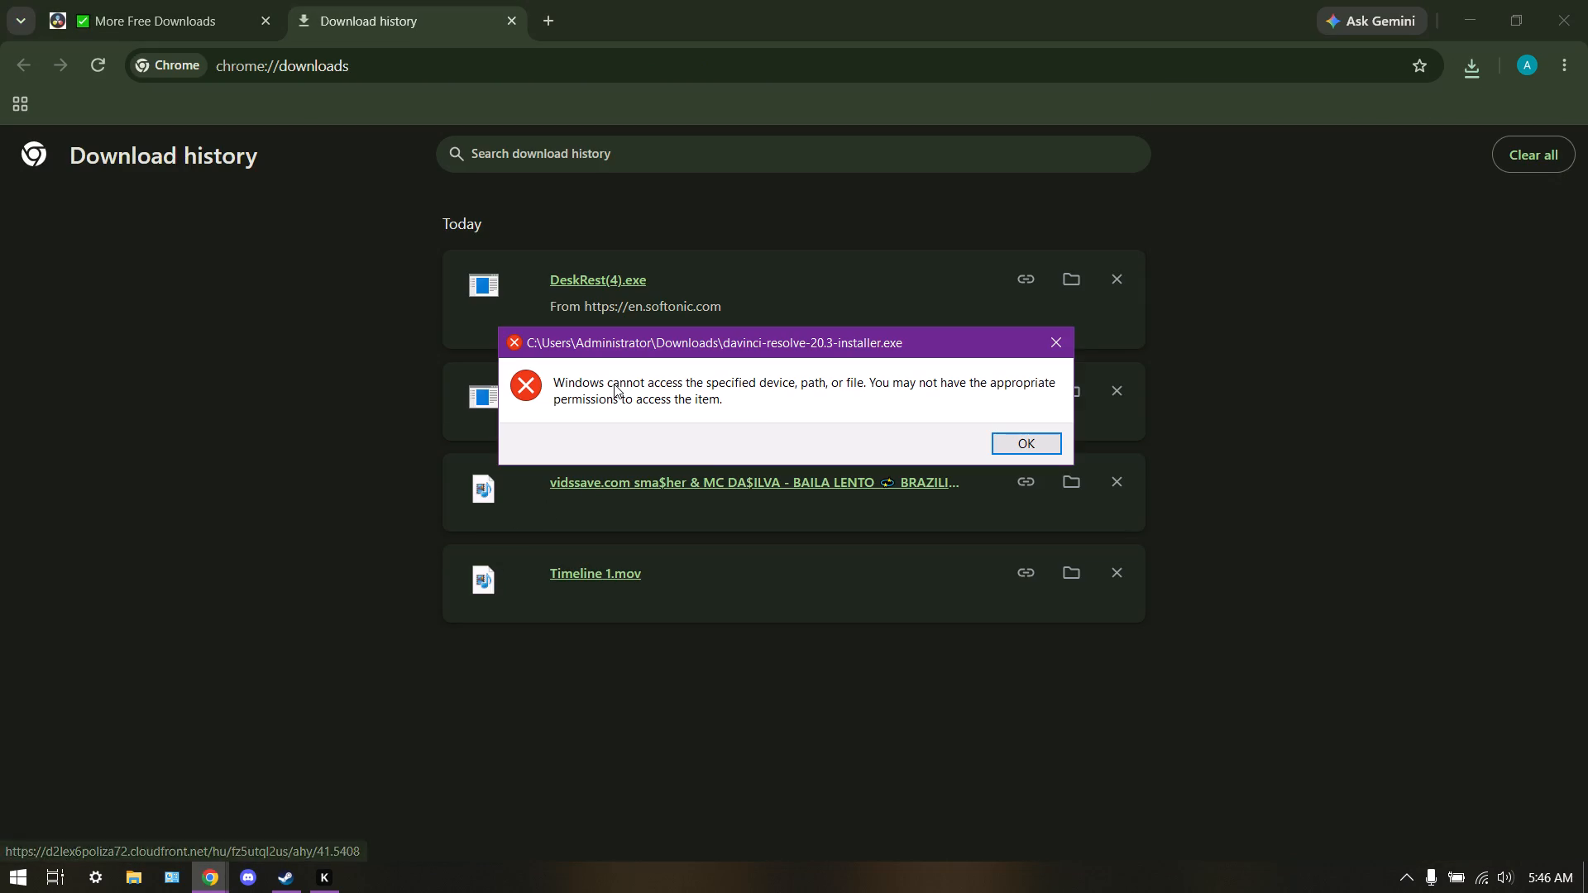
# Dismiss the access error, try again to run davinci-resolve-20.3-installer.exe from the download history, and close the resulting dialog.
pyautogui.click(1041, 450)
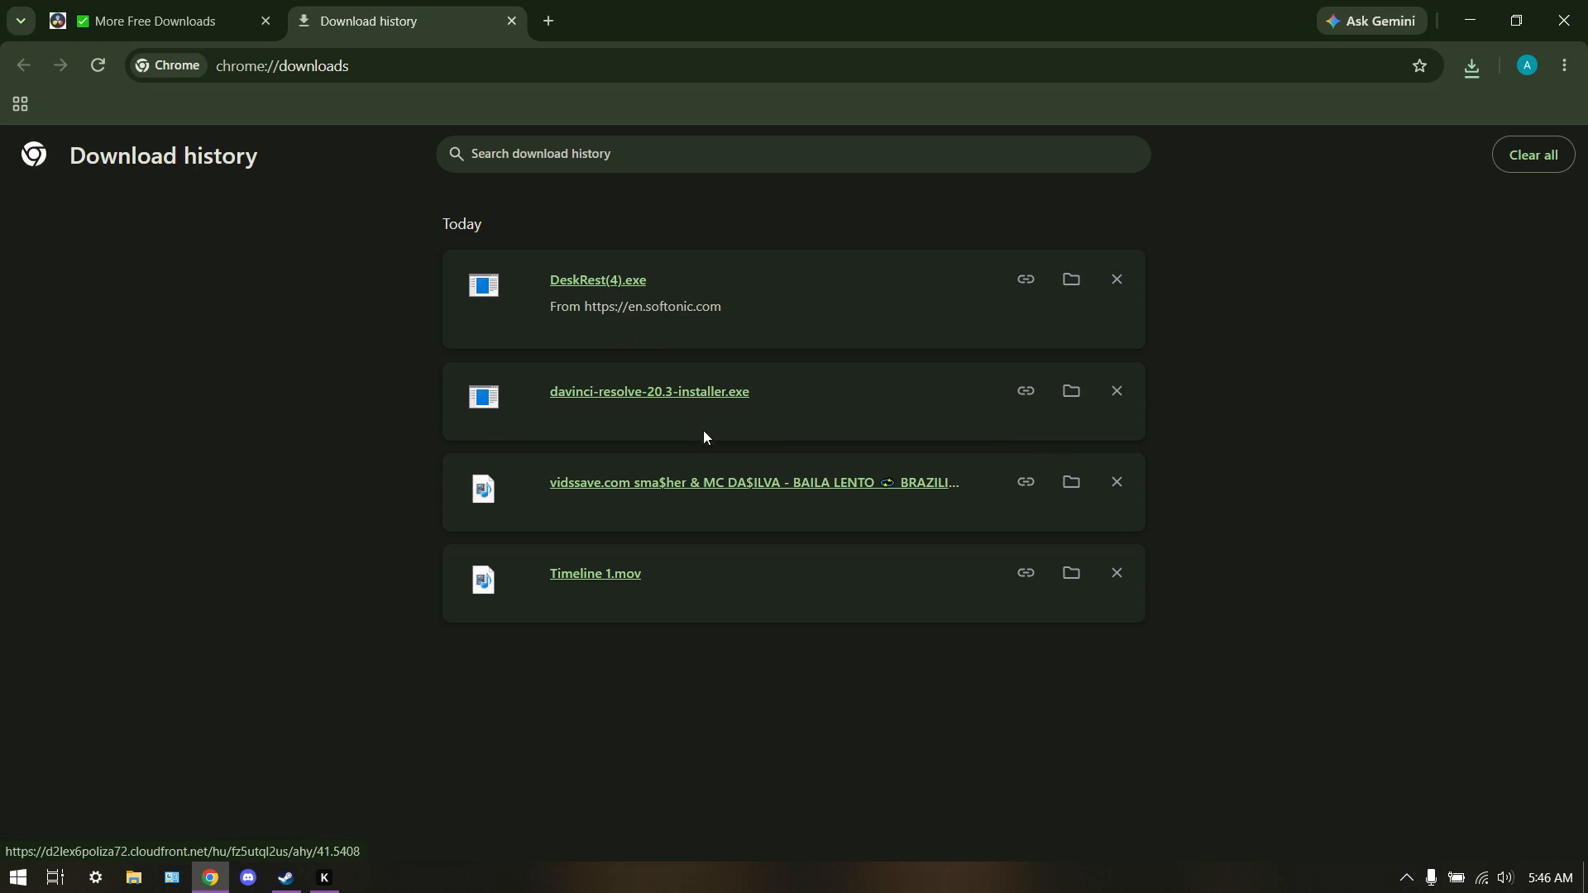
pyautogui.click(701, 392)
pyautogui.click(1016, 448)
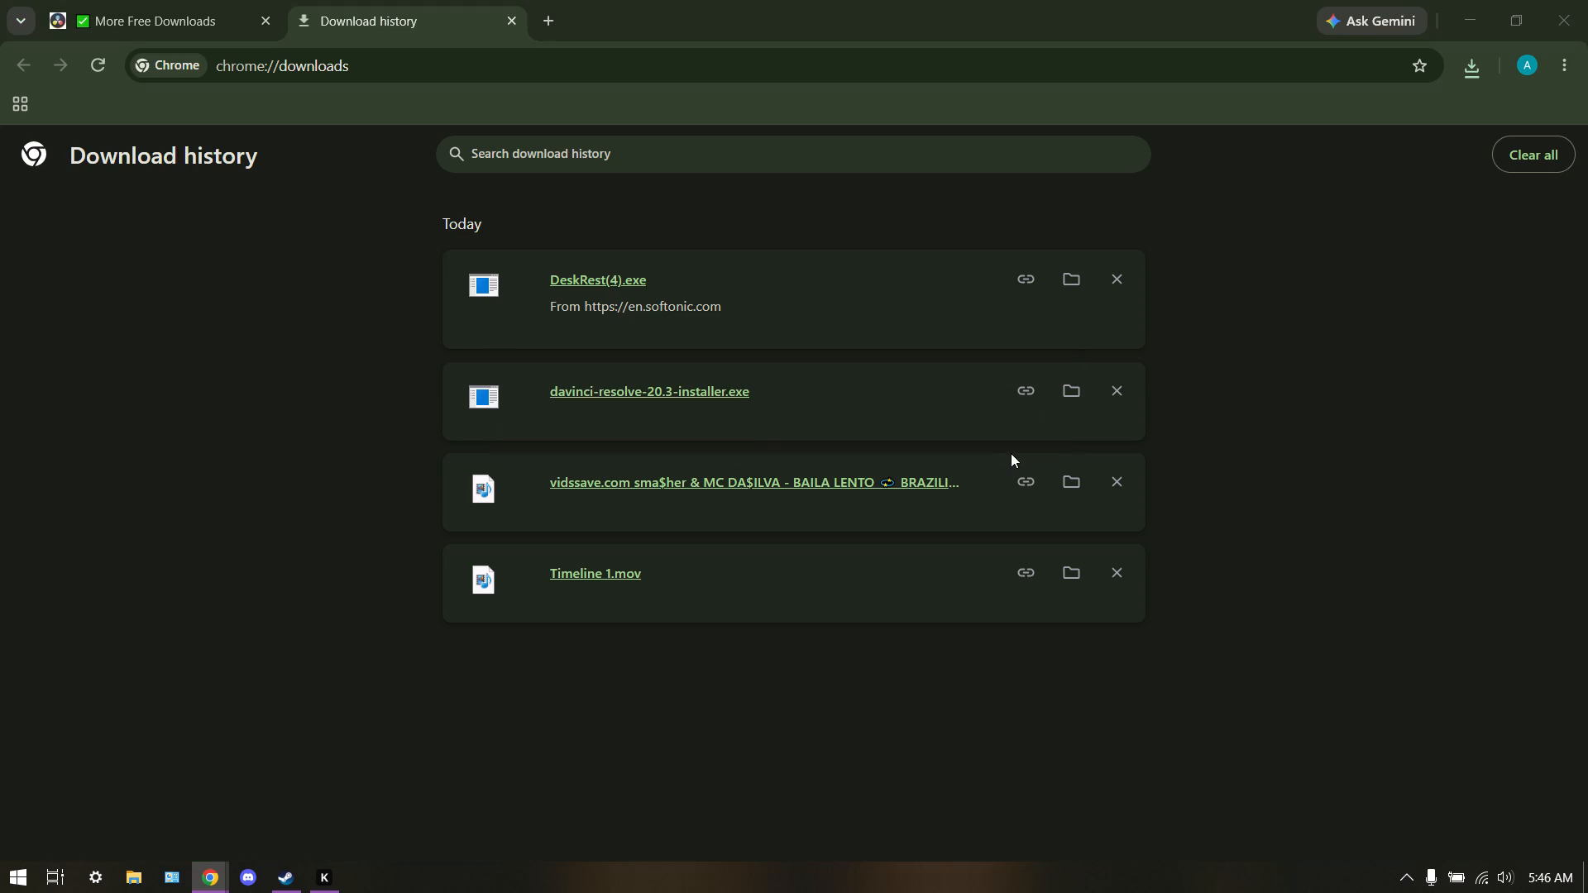
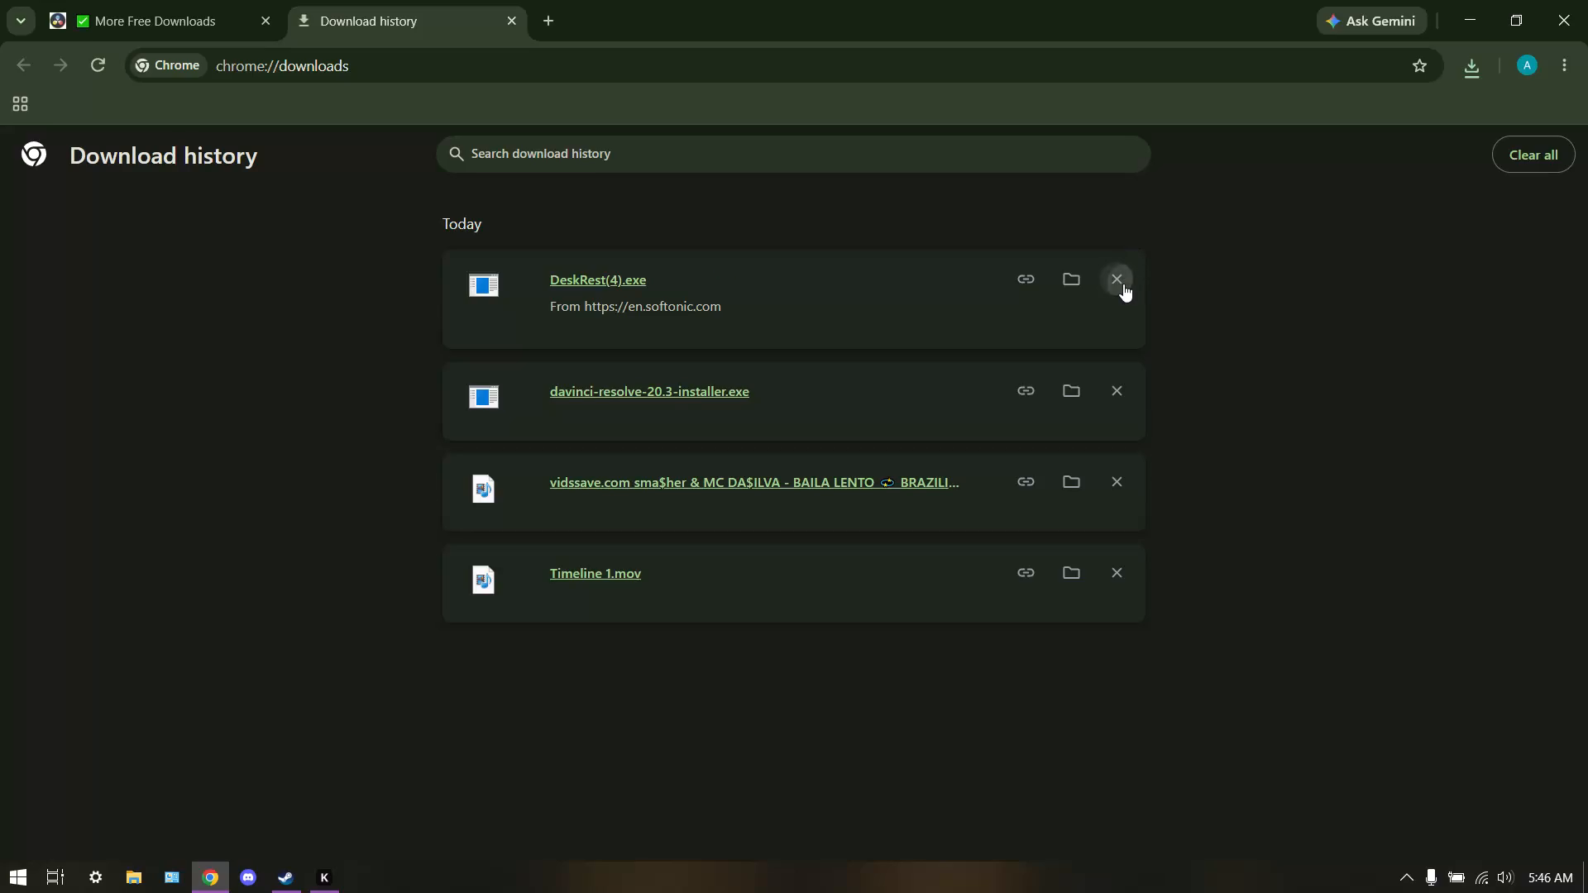
# Remove the DeskRest(4).exe entry and the other listed files from the download history.
pyautogui.tripleClick(1122, 284)
pyautogui.click(873, 384)
# Go back from the Softonic page to the Google results and search for "pc video downloader".
pyautogui.click(239, 0)
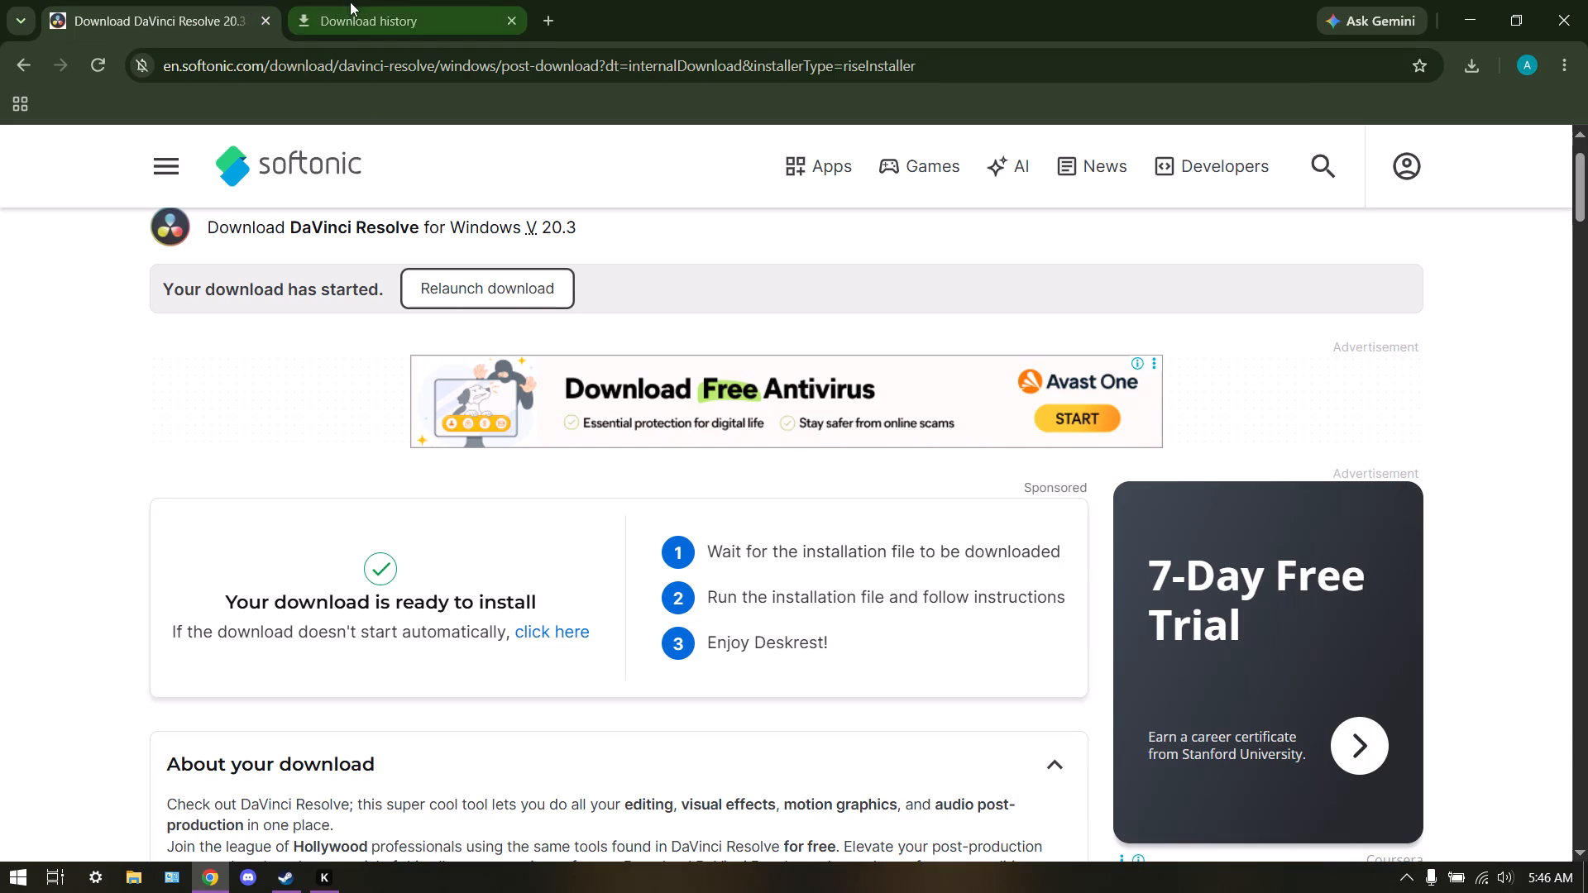
pyautogui.click(31, 72)
pyautogui.doubleClick(31, 72)
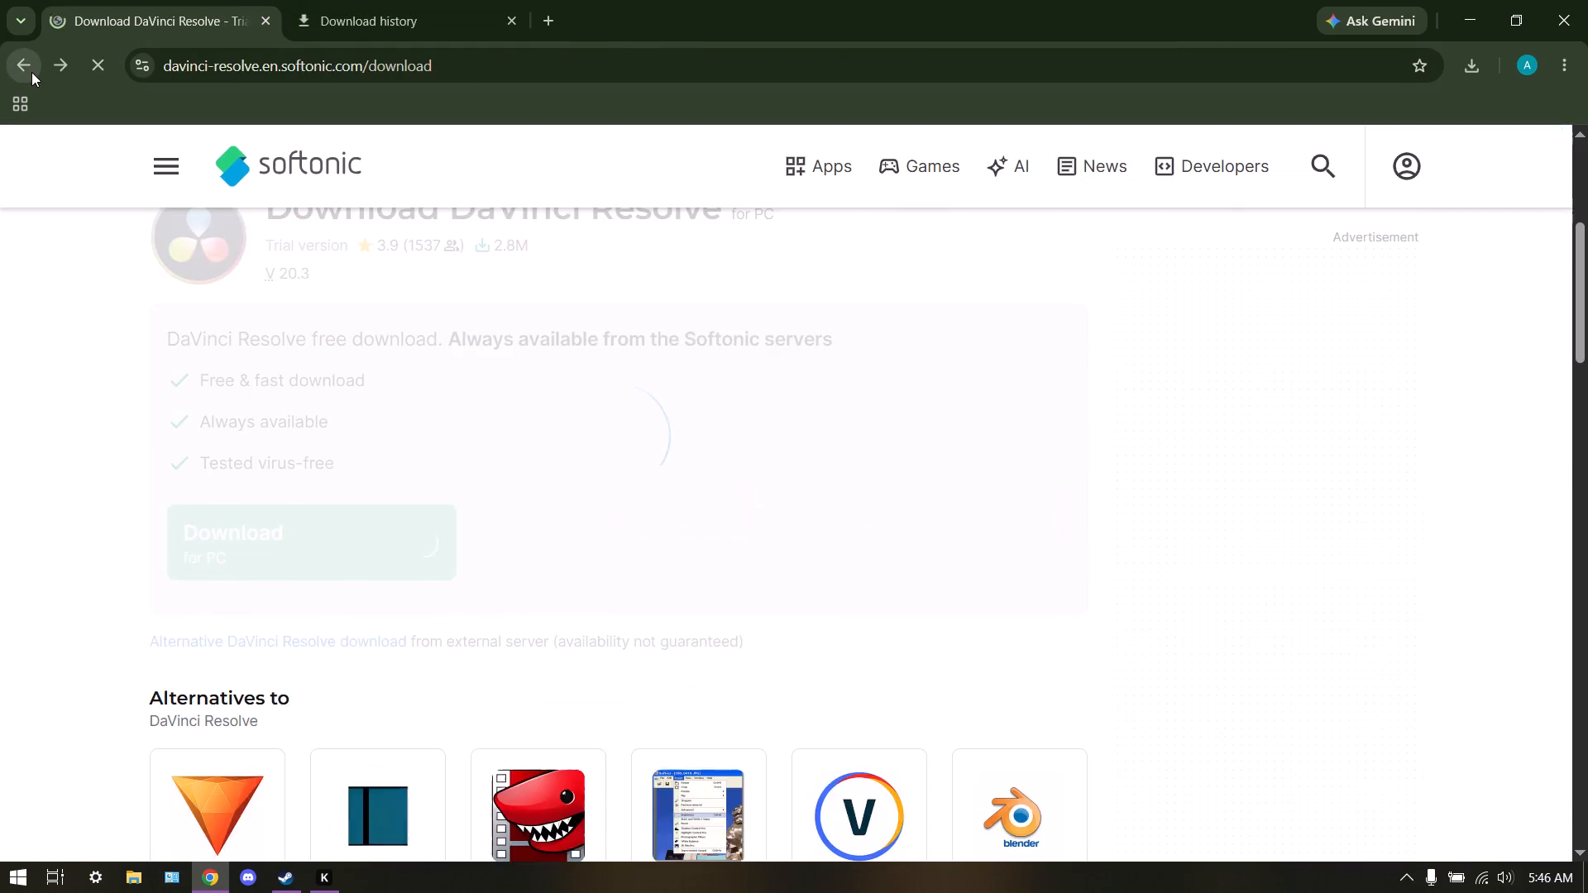
pyautogui.click(31, 72)
pyautogui.click(429, 154)
pyautogui.press('BackSpace')
pyautogui.press('BackSpace')
pyautogui.press('BackSpace')
pyautogui.press('BackSpace')
pyautogui.press('BackSpace')
pyautogui.press('BackSpace')
pyautogui.press('BackSpace')
pyautogui.press('BackSpace')
pyautogui.press('BackSpace')
pyautogui.press('BackSpace')
pyautogui.press('BackSpace')
pyautogui.press('BackSpace')
pyautogui.press('BackSpace')
pyautogui.press('BackSpace')
pyautogui.press('BackSpace')
pyautogui.press('BackSpace')
pyautogui.press('BackSpace')
pyautogui.press('BackSpace')
pyautogui.press('BackSpace')
pyautogui.press('BackSpace')
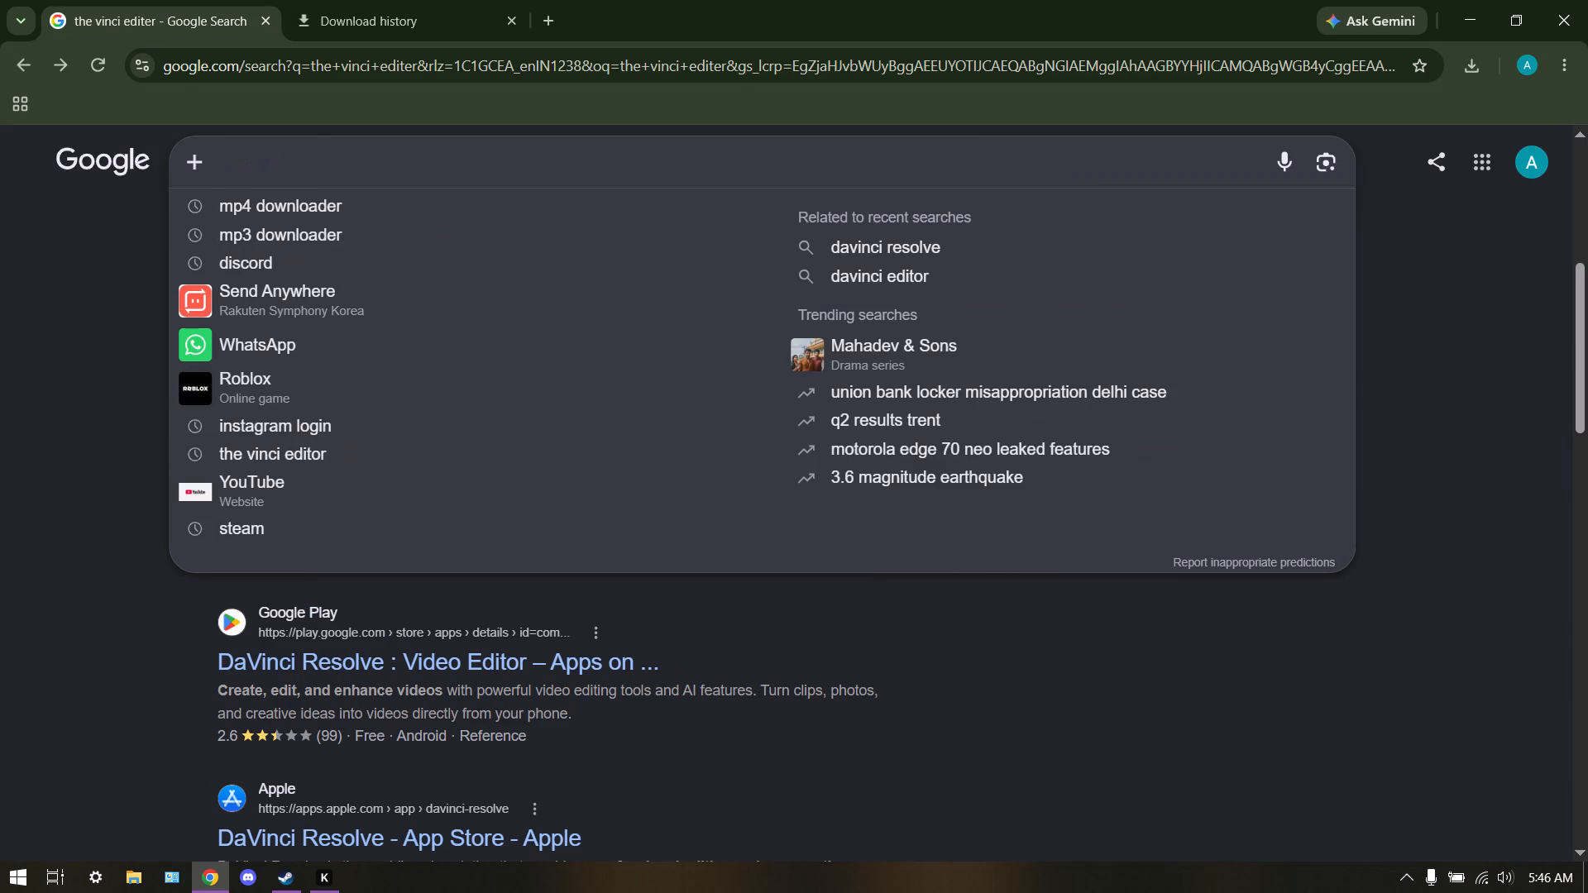
pyautogui.write('pc')
pyautogui.press('space')
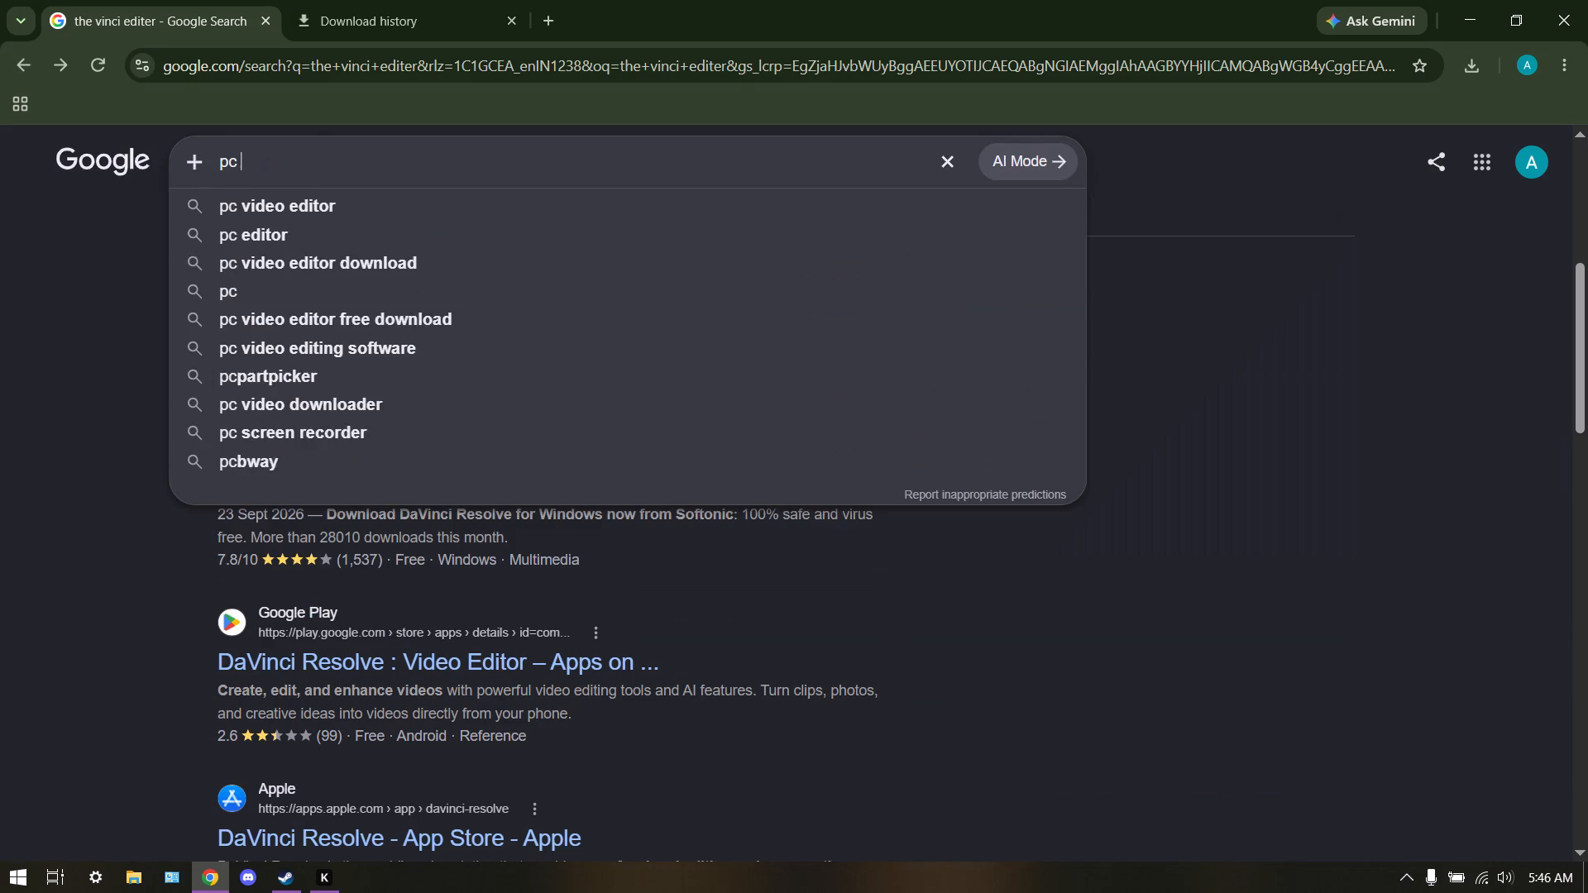
pyautogui.write('vide')
pyautogui.click(261, 221)
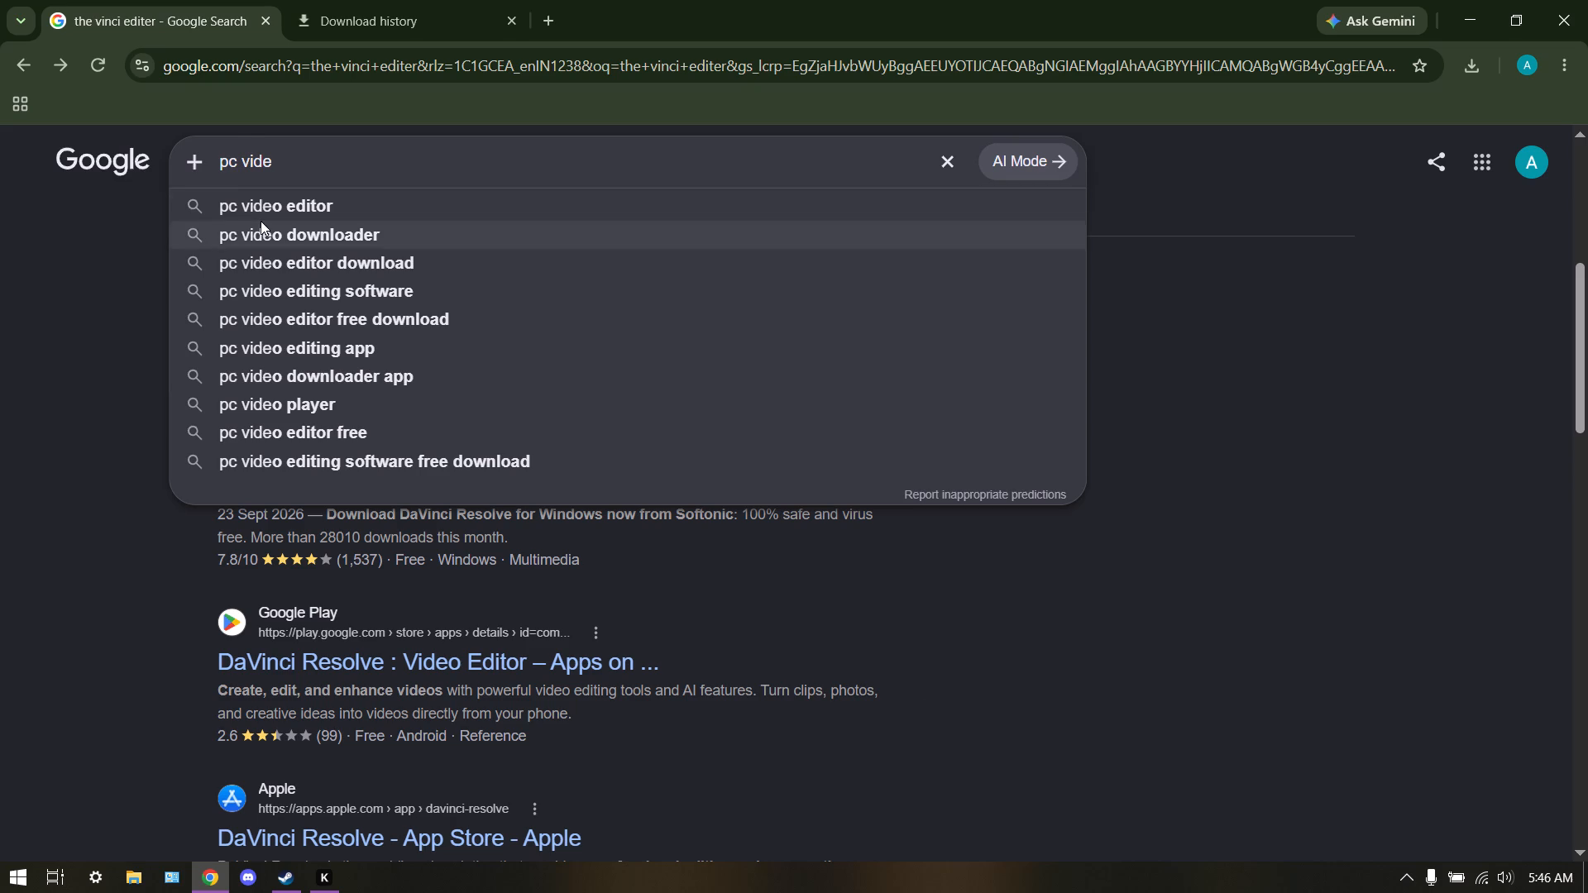
# Open the sponsored Wondershare UniConverter result, download its Windows installer, and show the download history.
pyautogui.scroll(-2, 435, 220)
pyautogui.scroll(-1, 347, 454)
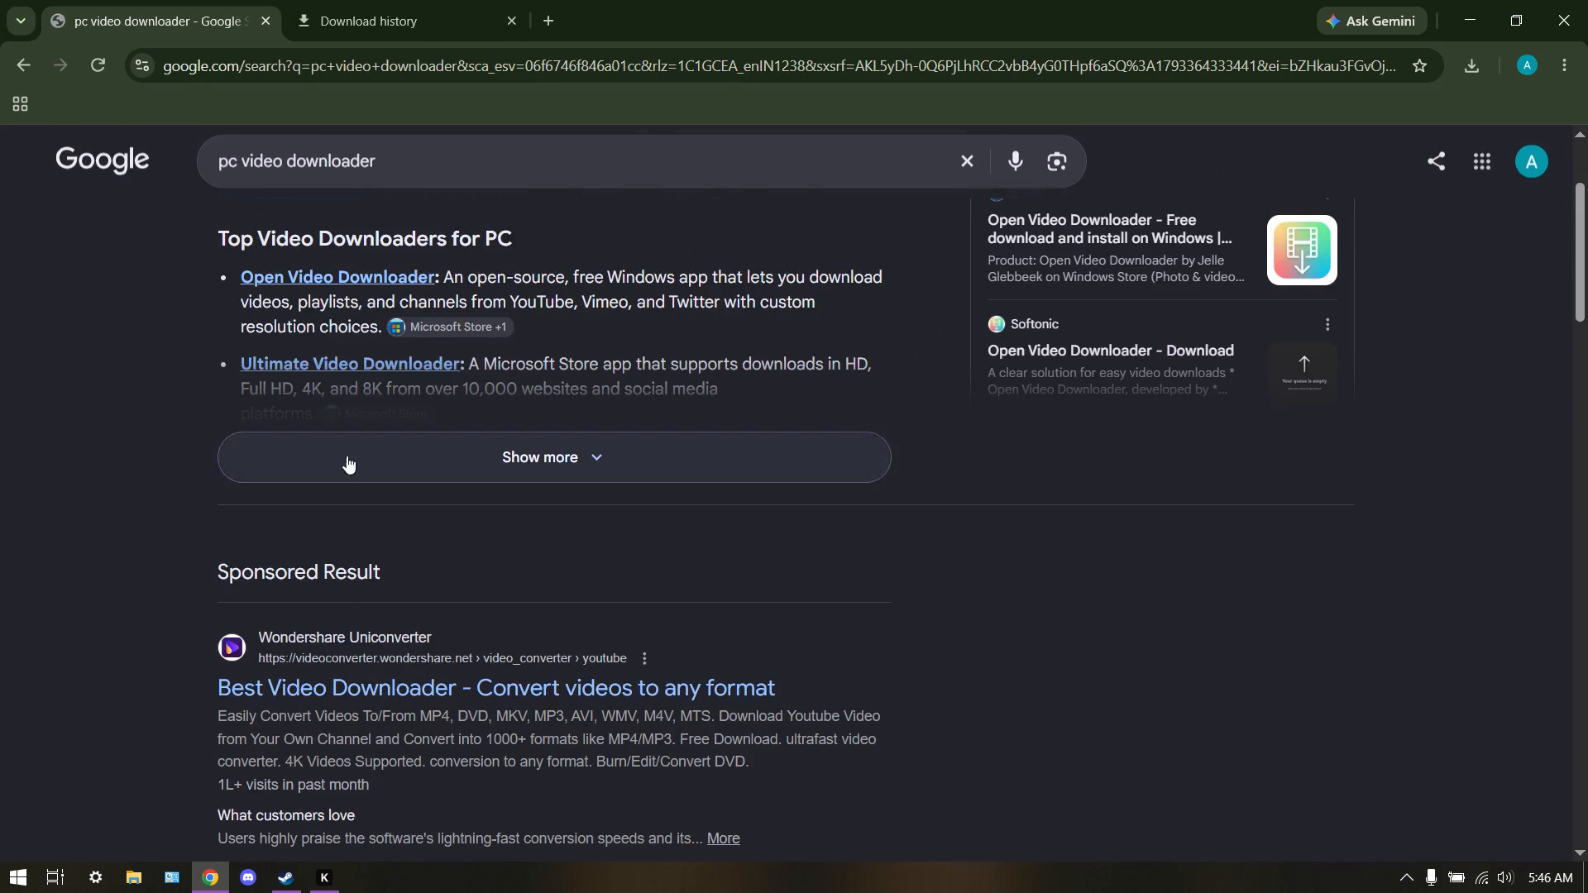
pyautogui.click(347, 566)
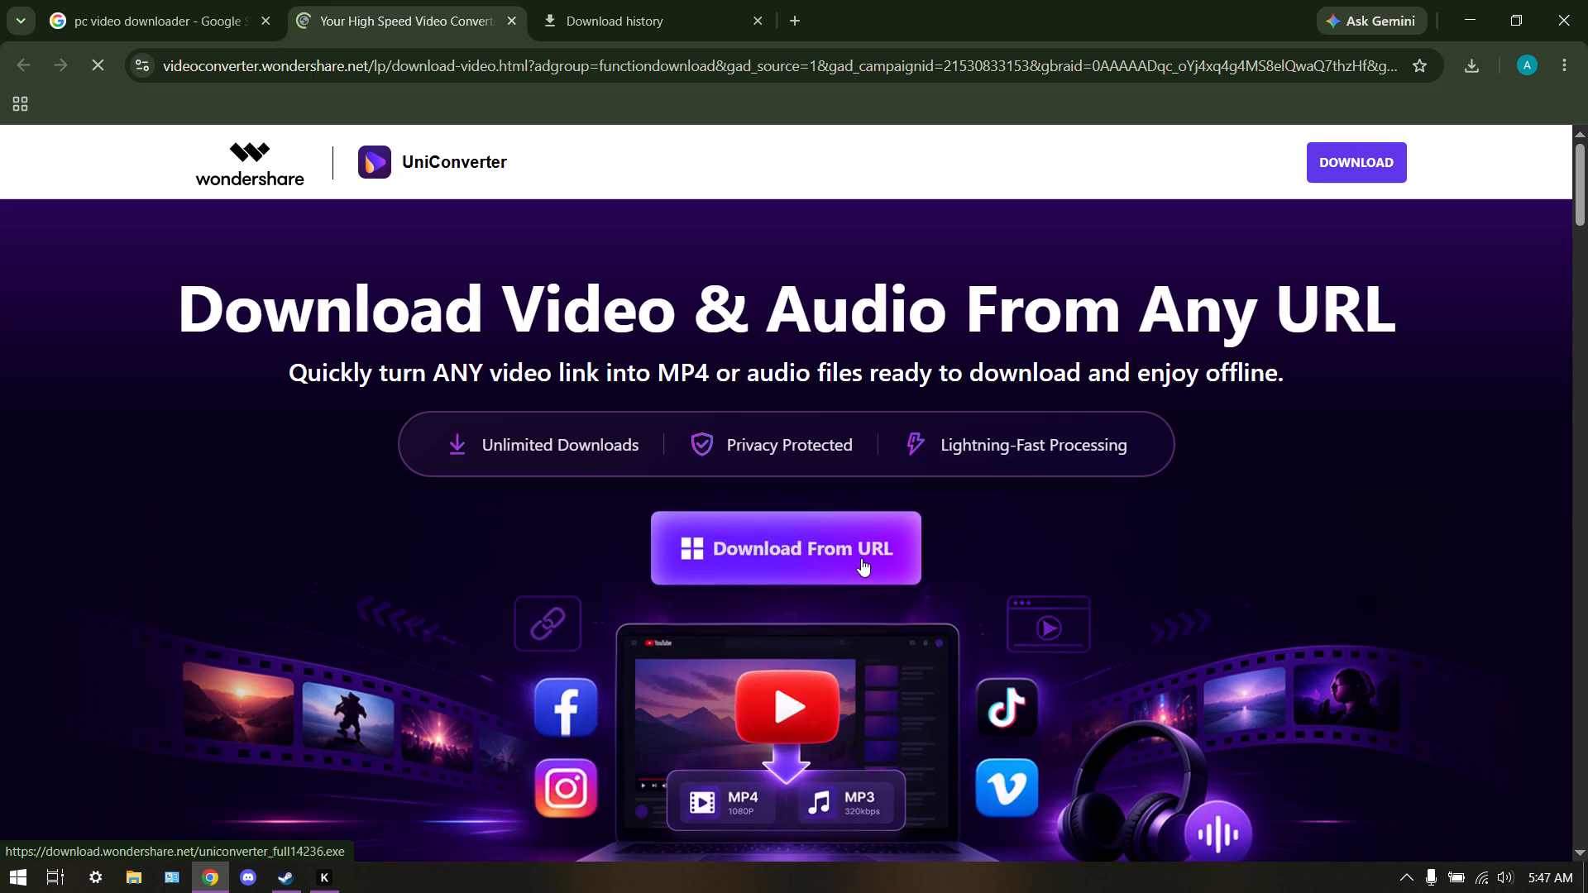
pyautogui.click(861, 558)
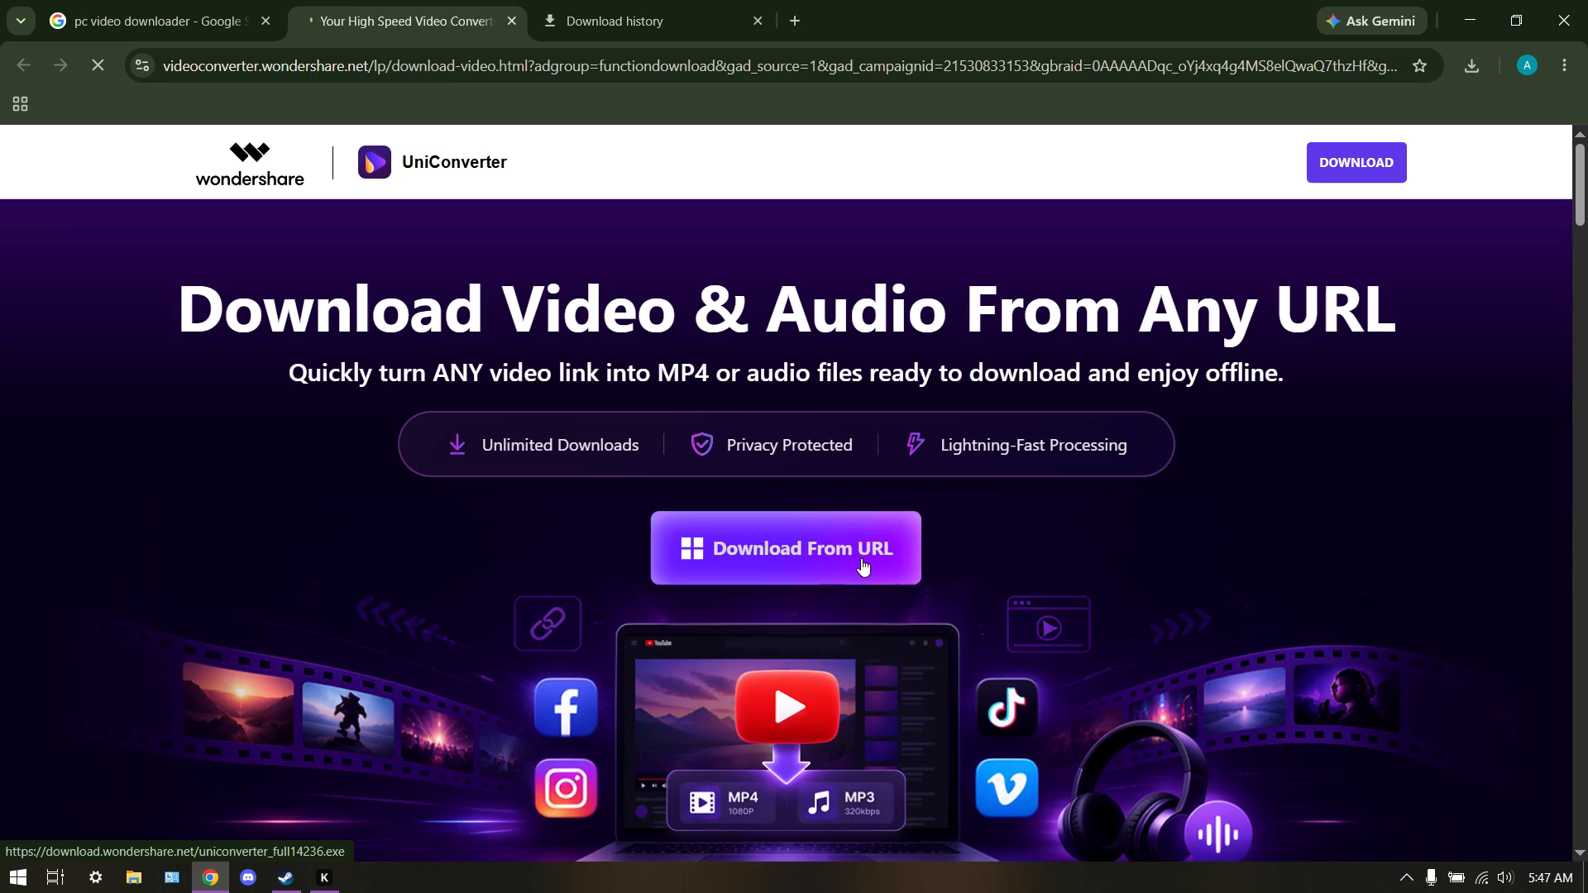
pyautogui.scroll(-2, 861, 558)
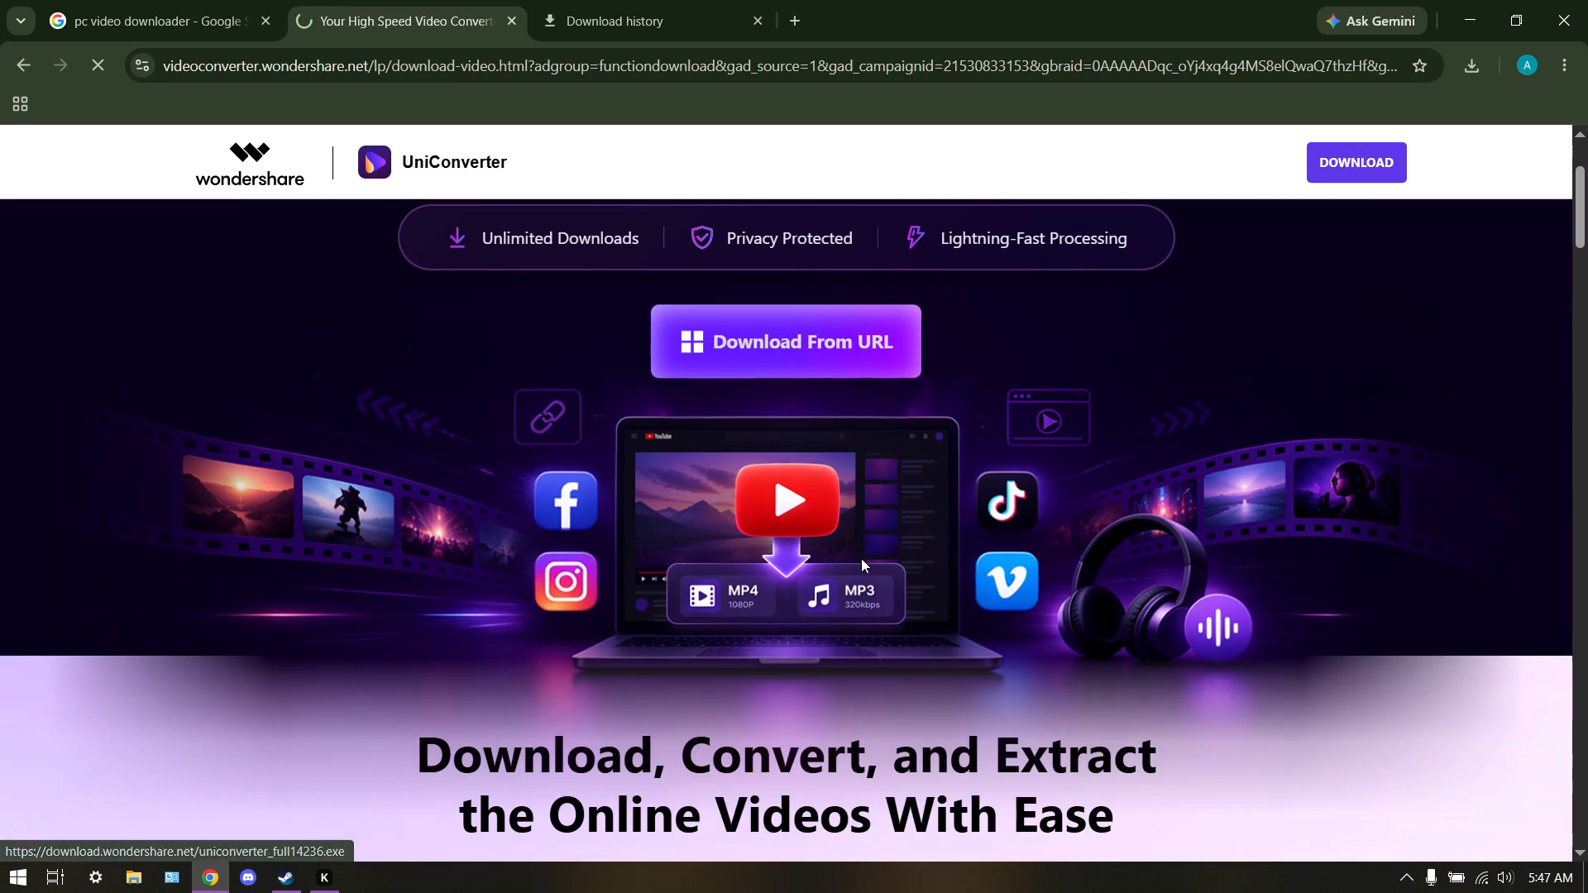
pyautogui.scroll(1, 861, 557)
pyautogui.scroll(-2, 861, 557)
pyautogui.scroll(4, 861, 557)
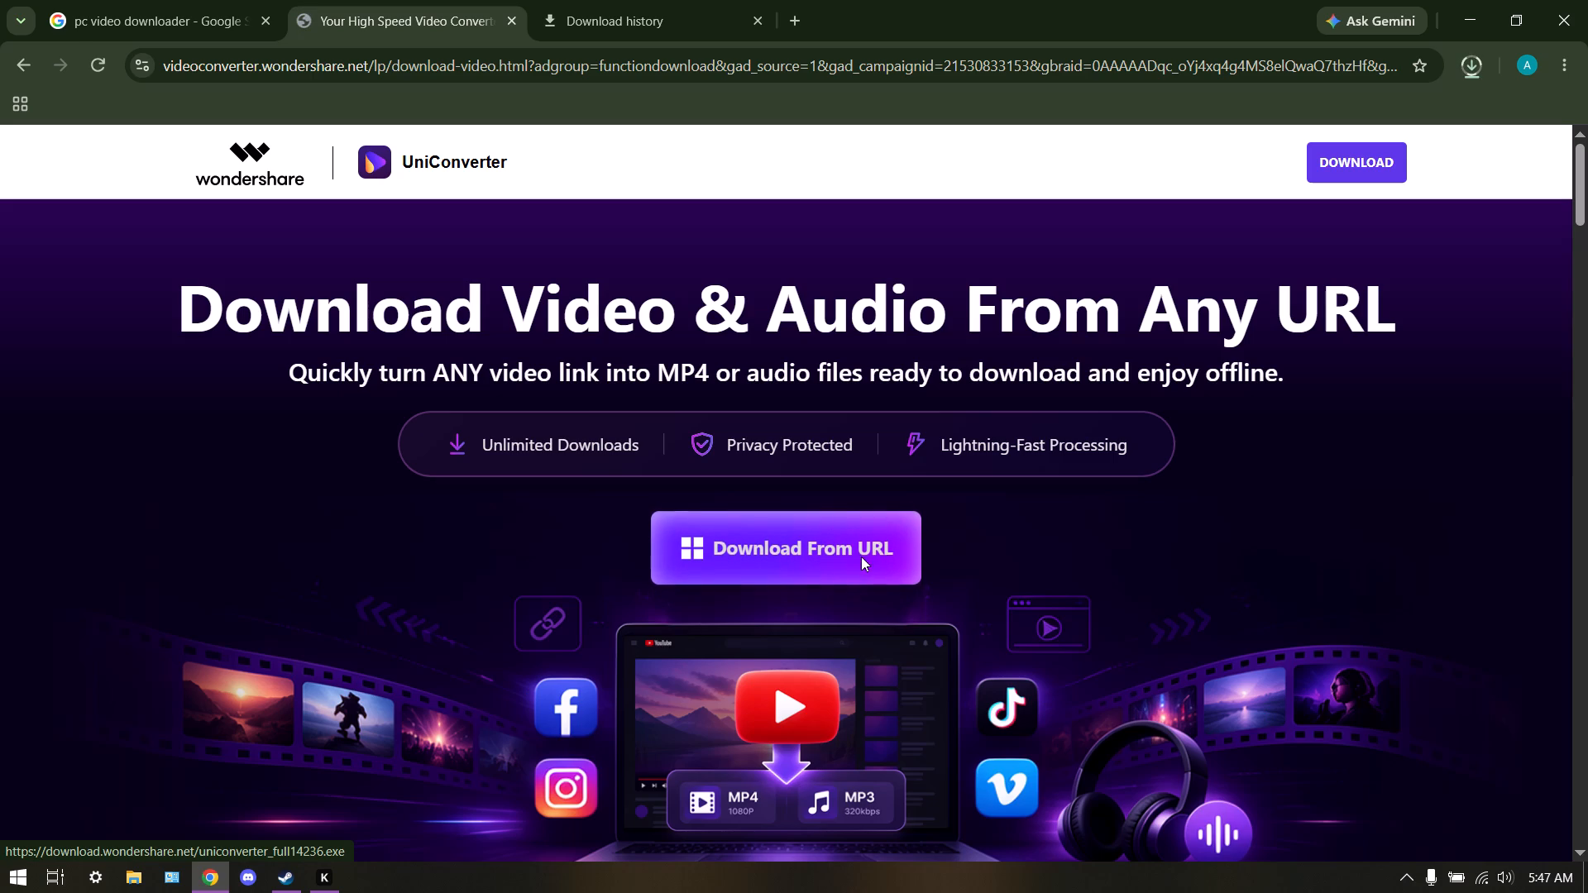
pyautogui.hotkey('ctrl', 'j')
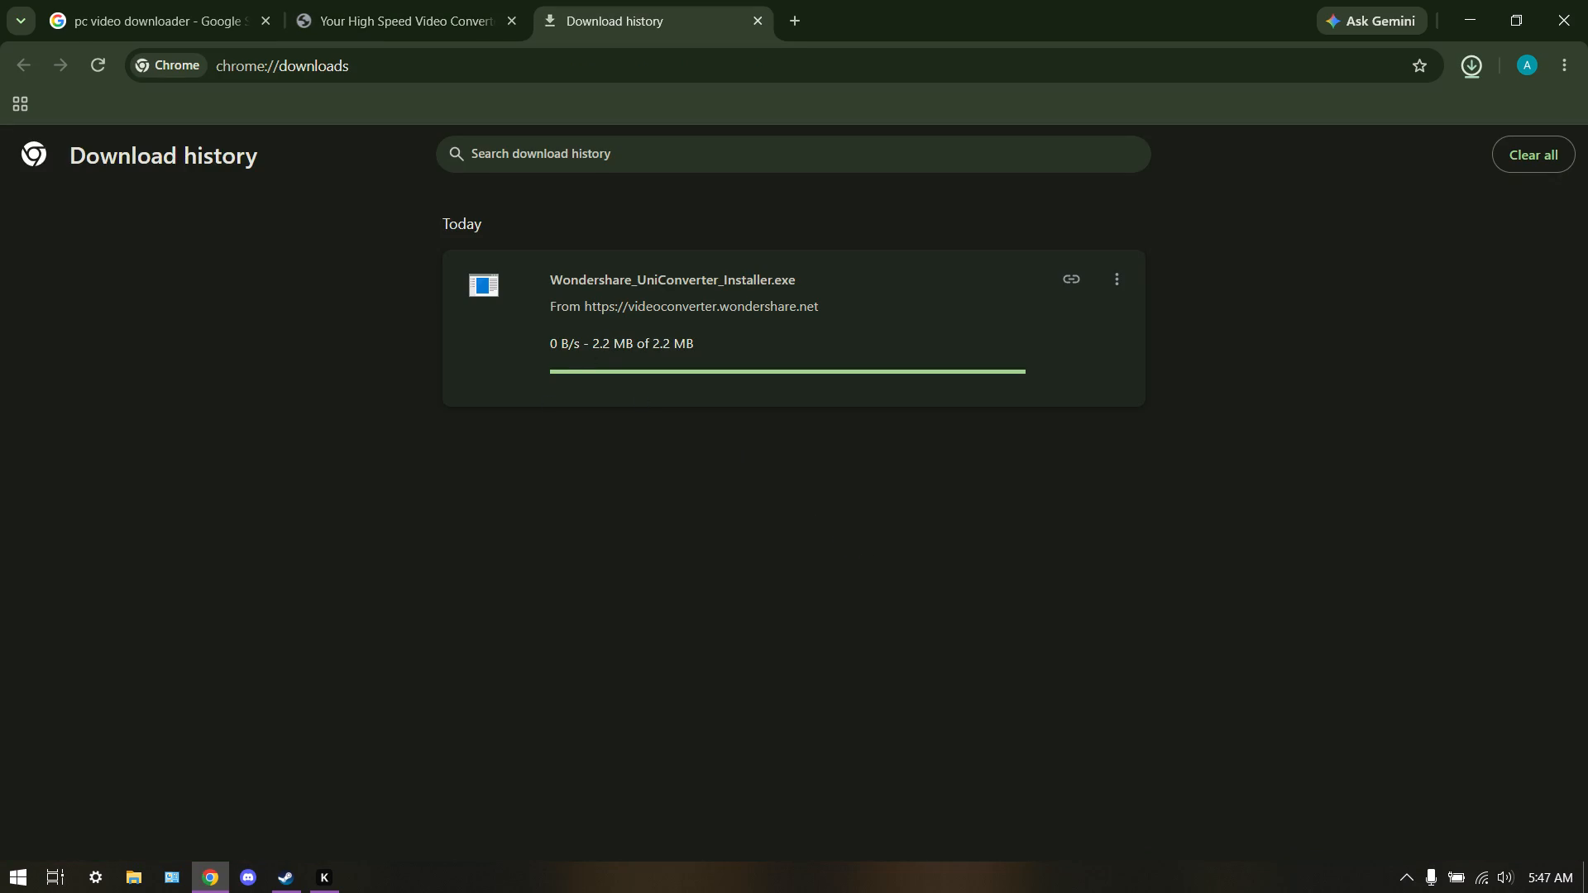
# Return to the "pc video downloader" search results and look through the listed programs for a suitable one.
pyautogui.click(140, 0)
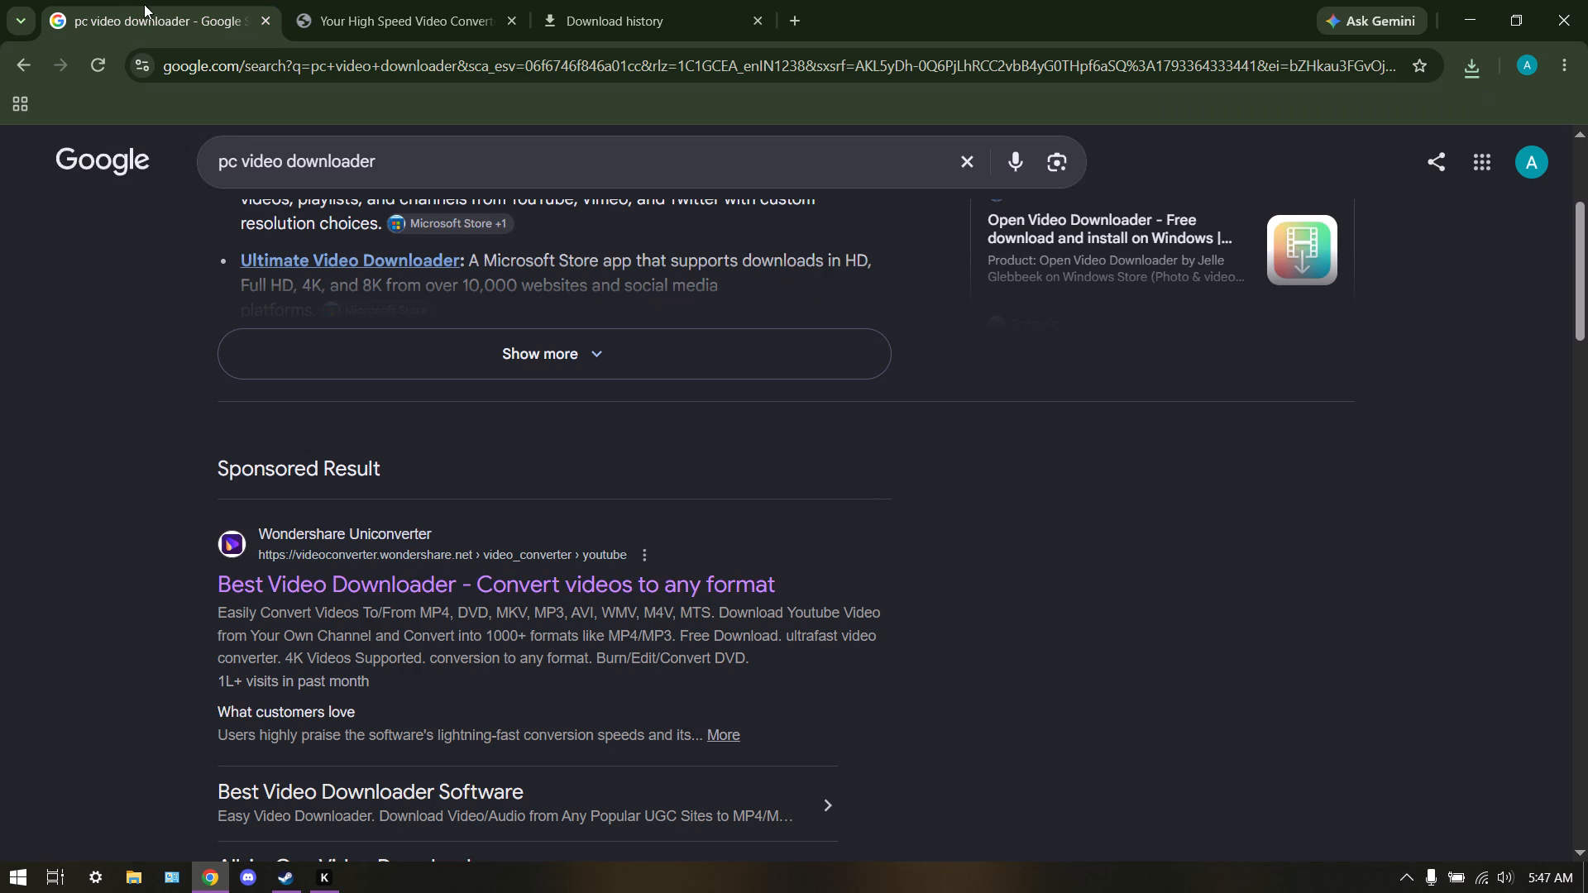
pyautogui.click(463, 0)
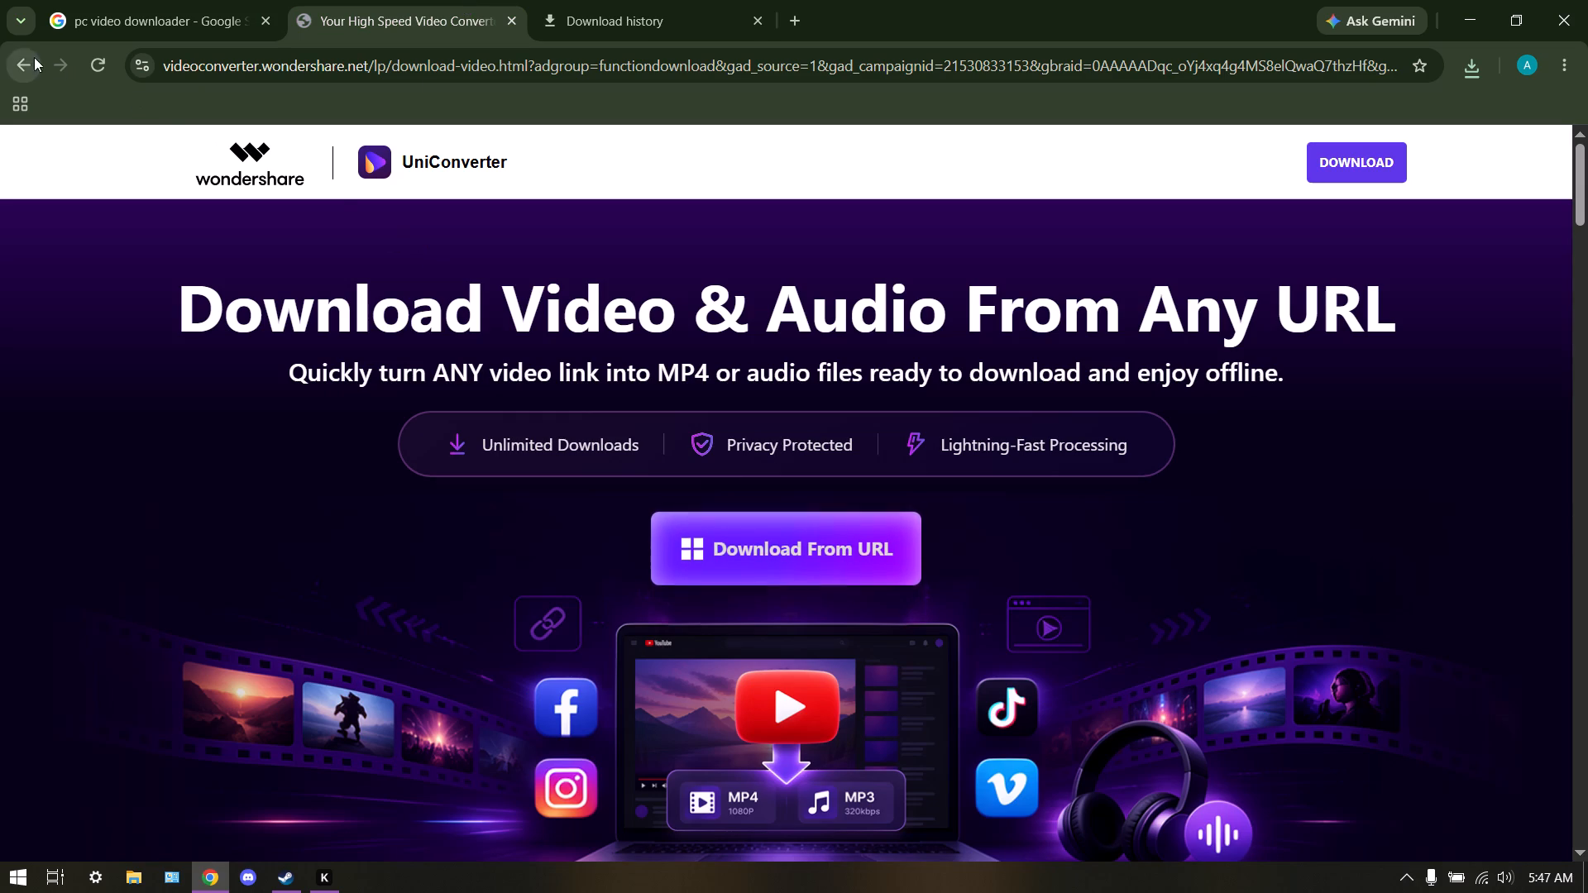
pyautogui.click(103, 0)
pyautogui.scroll(-9, 214, 357)
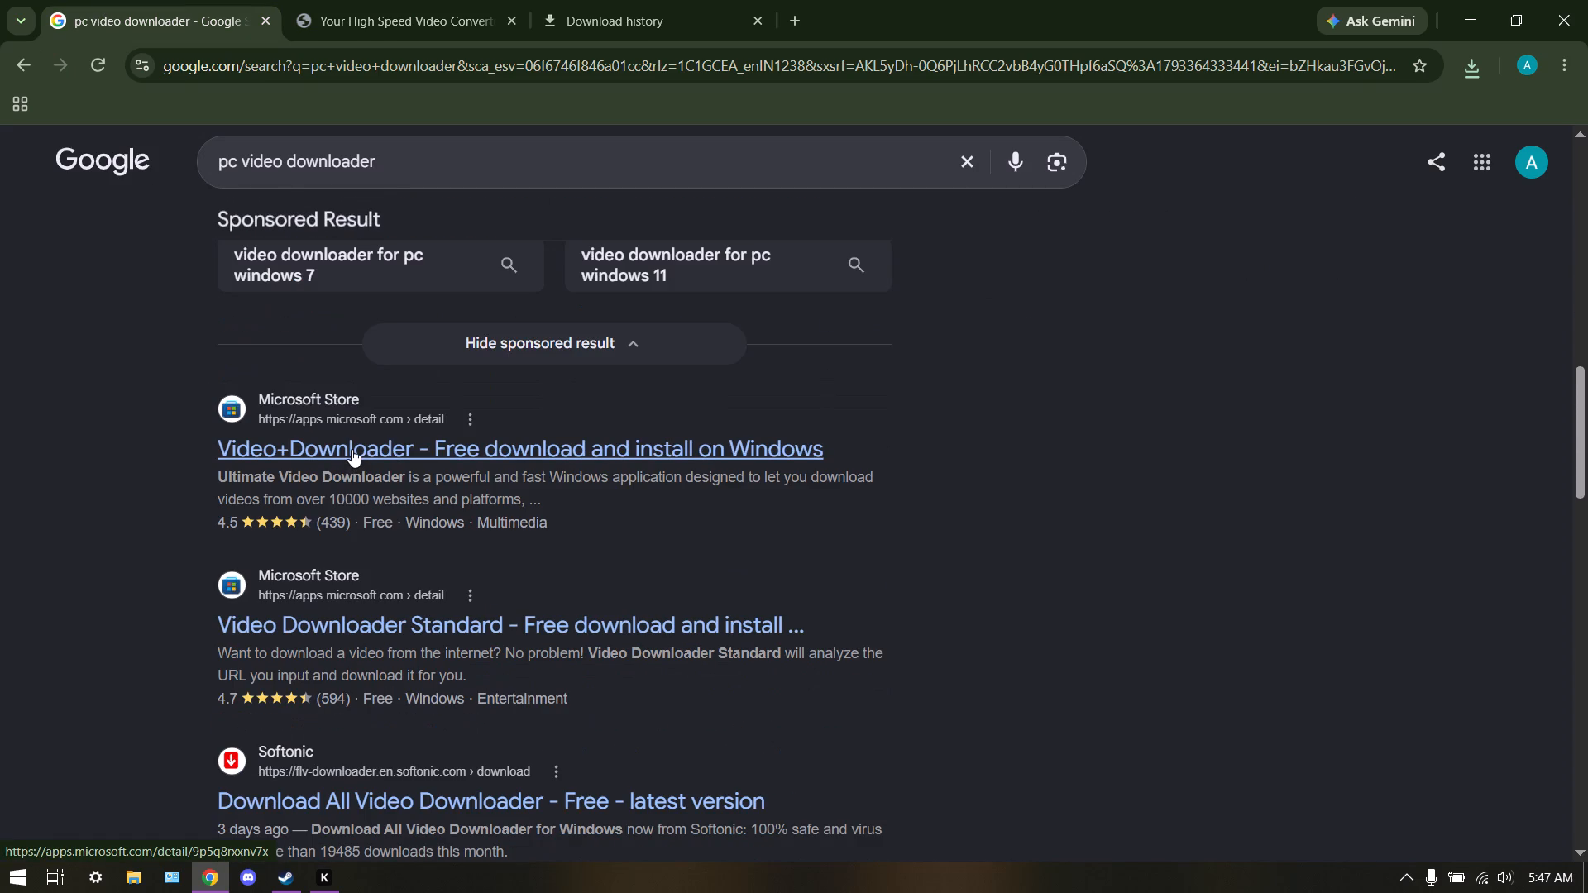
pyautogui.scroll(-4, 348, 571)
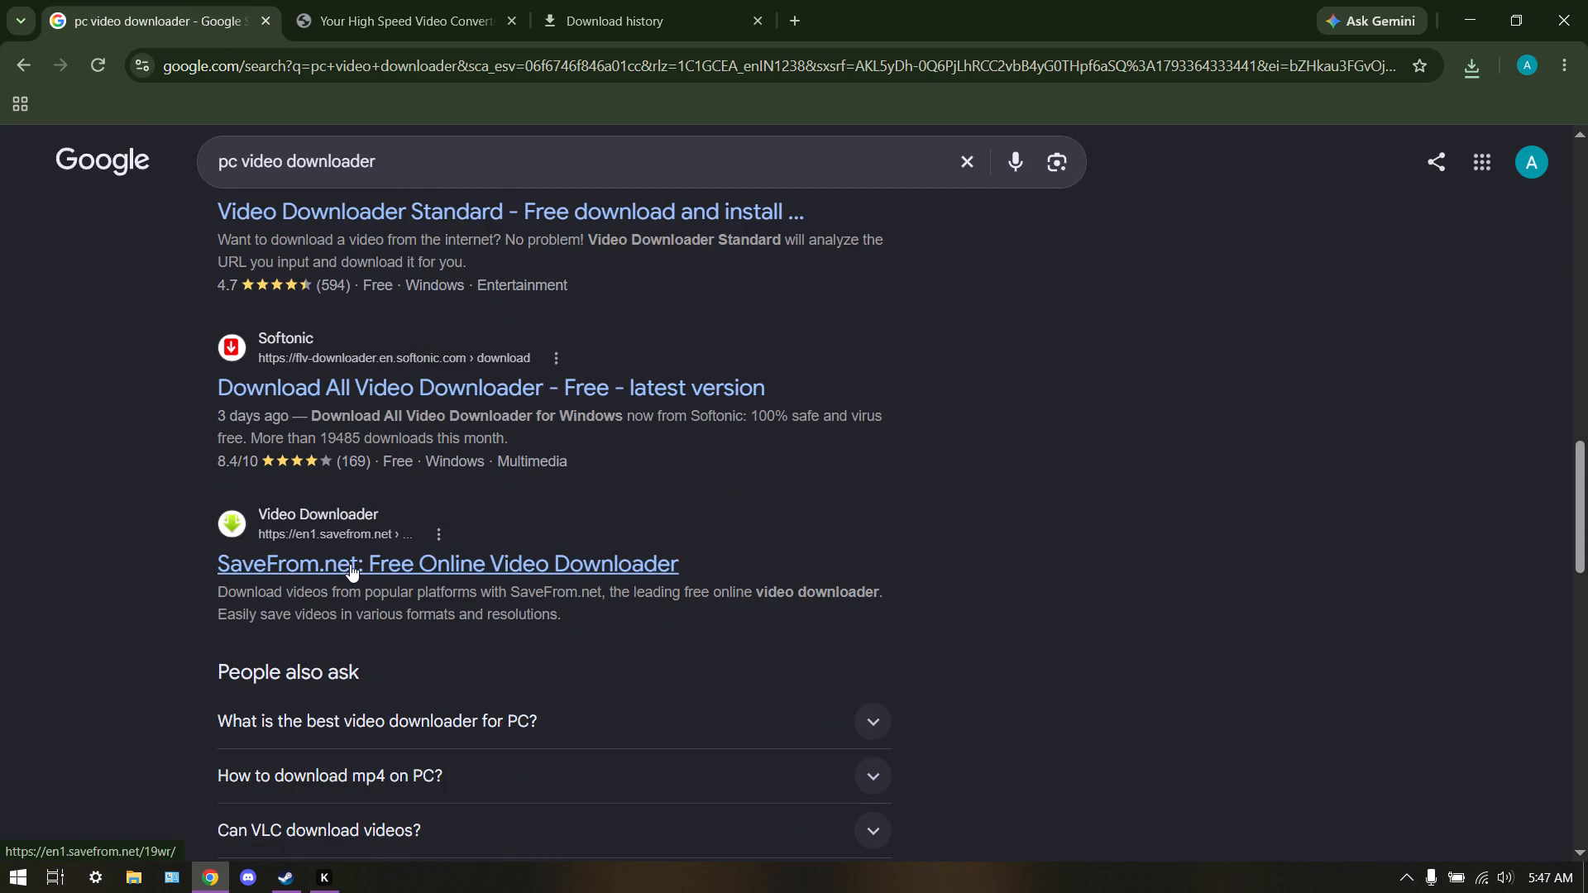
pyautogui.scroll(-6, 350, 564)
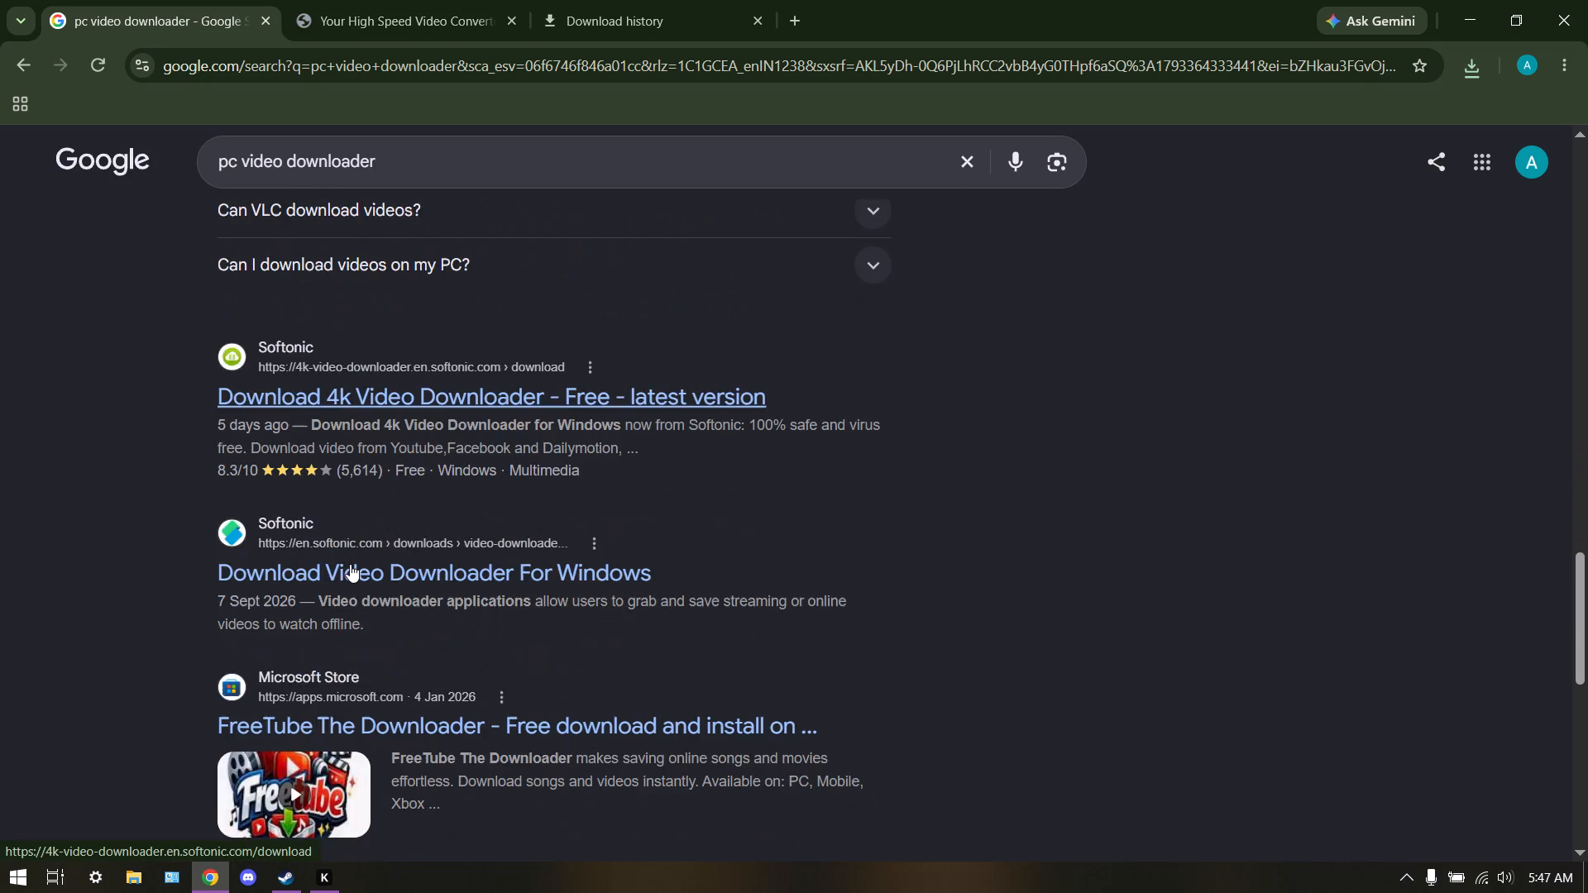
pyautogui.scroll(-5, 350, 564)
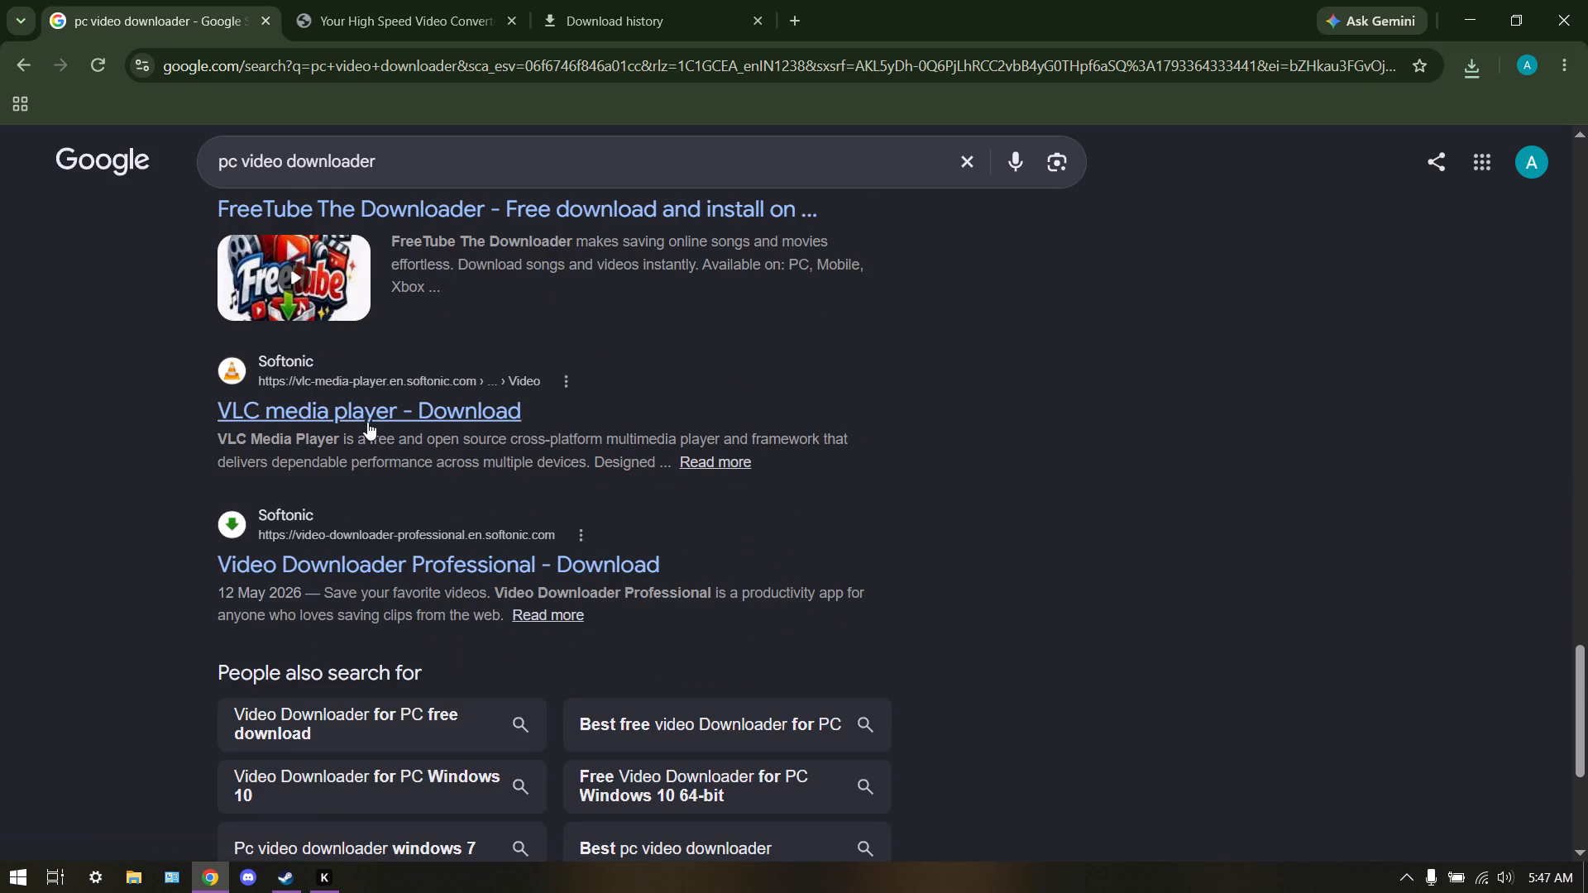
# Change the Google search to "pc video editor".
pyautogui.click(415, 173)
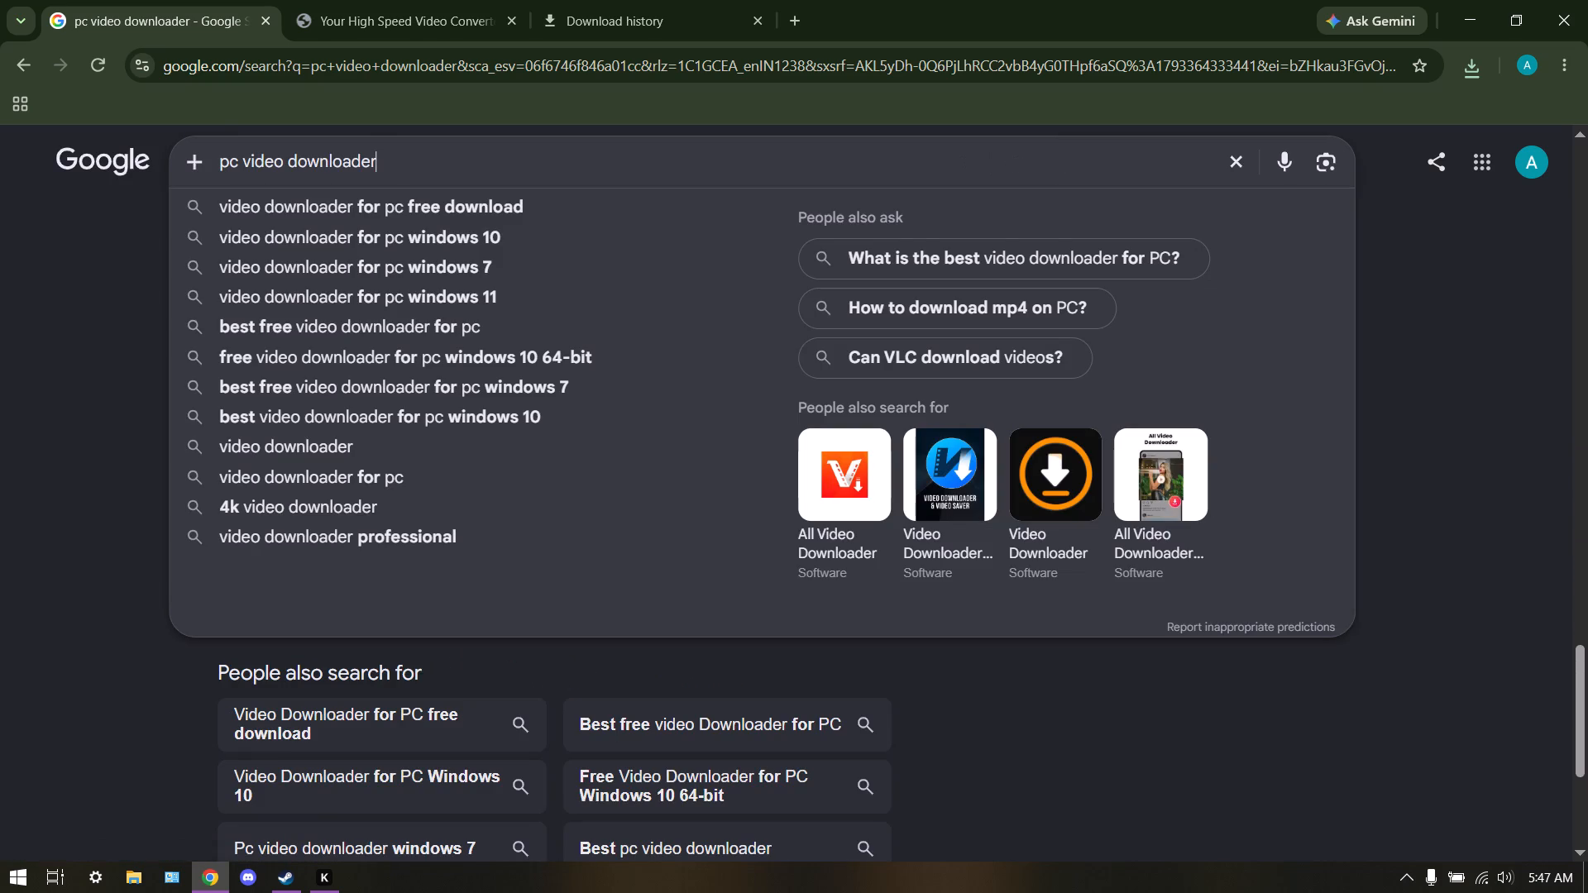
pyautogui.press('BackSpace')
pyautogui.press('BackSpace')
pyautogui.press('BackSpace')
pyautogui.press('BackSpace')
pyautogui.press('BackSpace')
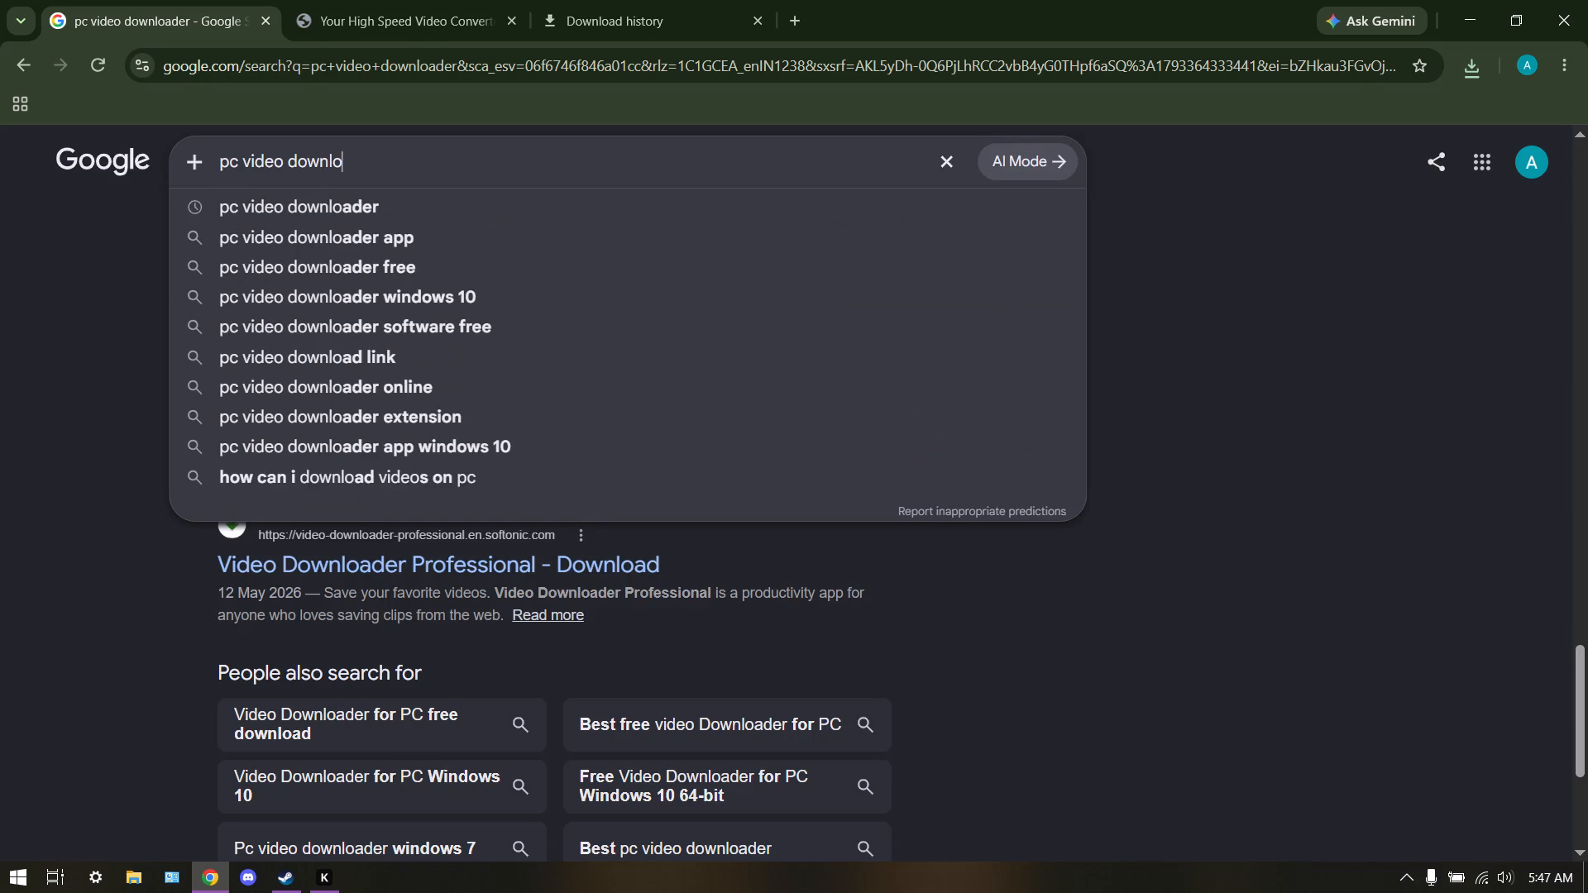
pyautogui.press('BackSpace')
pyautogui.press('BackSpace')
pyautogui.press('BackSpace')
pyautogui.press('BackSpace')
pyautogui.press('BackSpace')
pyautogui.press('e')
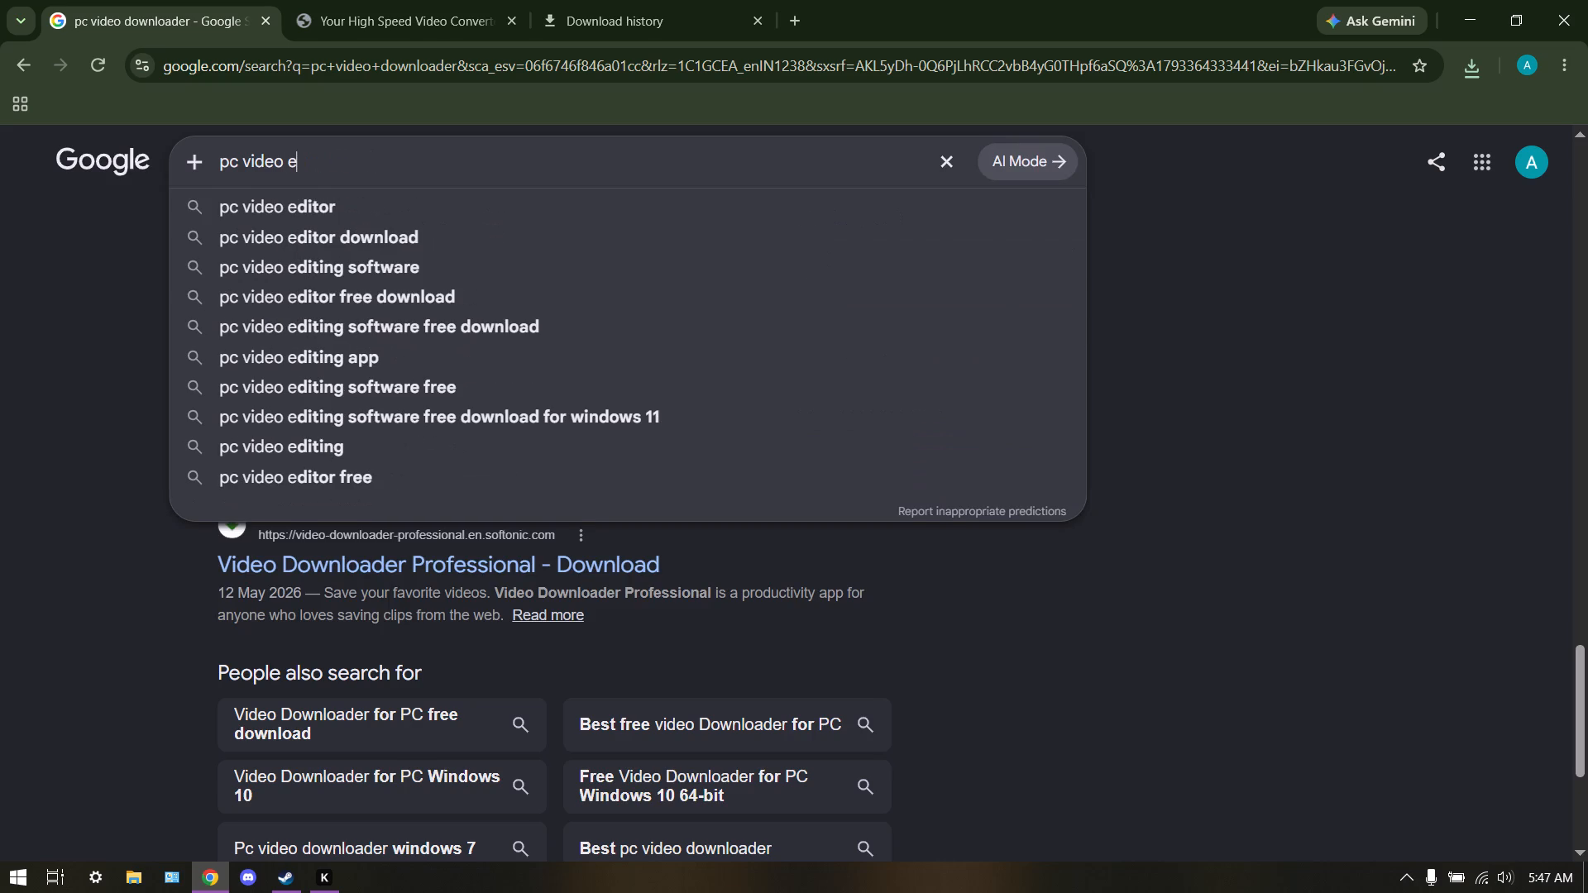
pyautogui.click(433, 213)
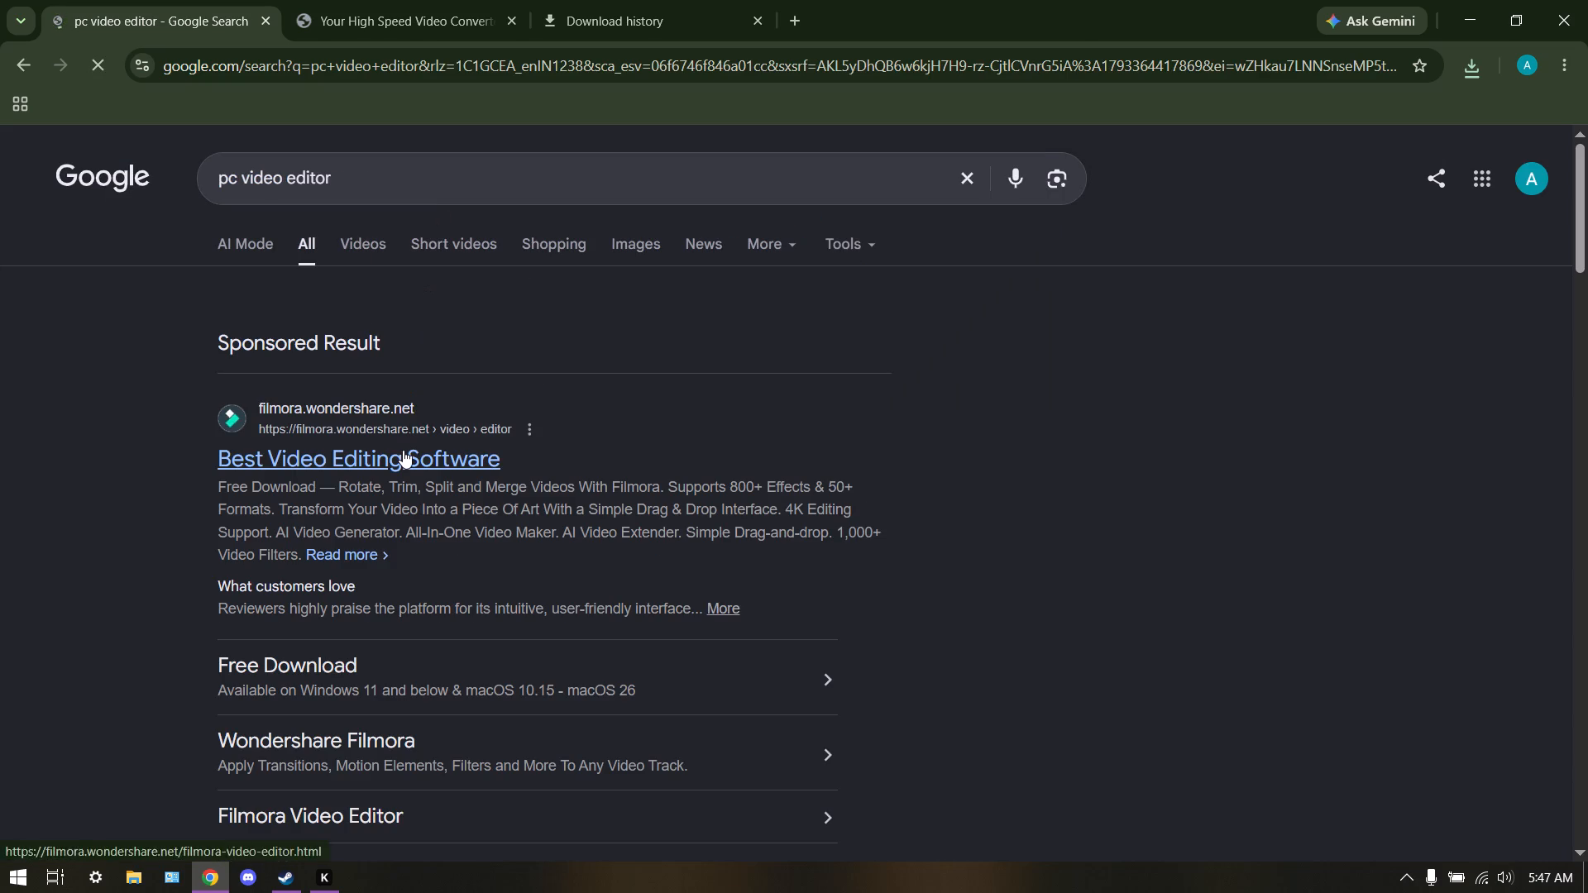
# Open the sponsored Filmora result "Best Video Editing Software", download the free Windows installer, and show the download history.
pyautogui.click(403, 450)
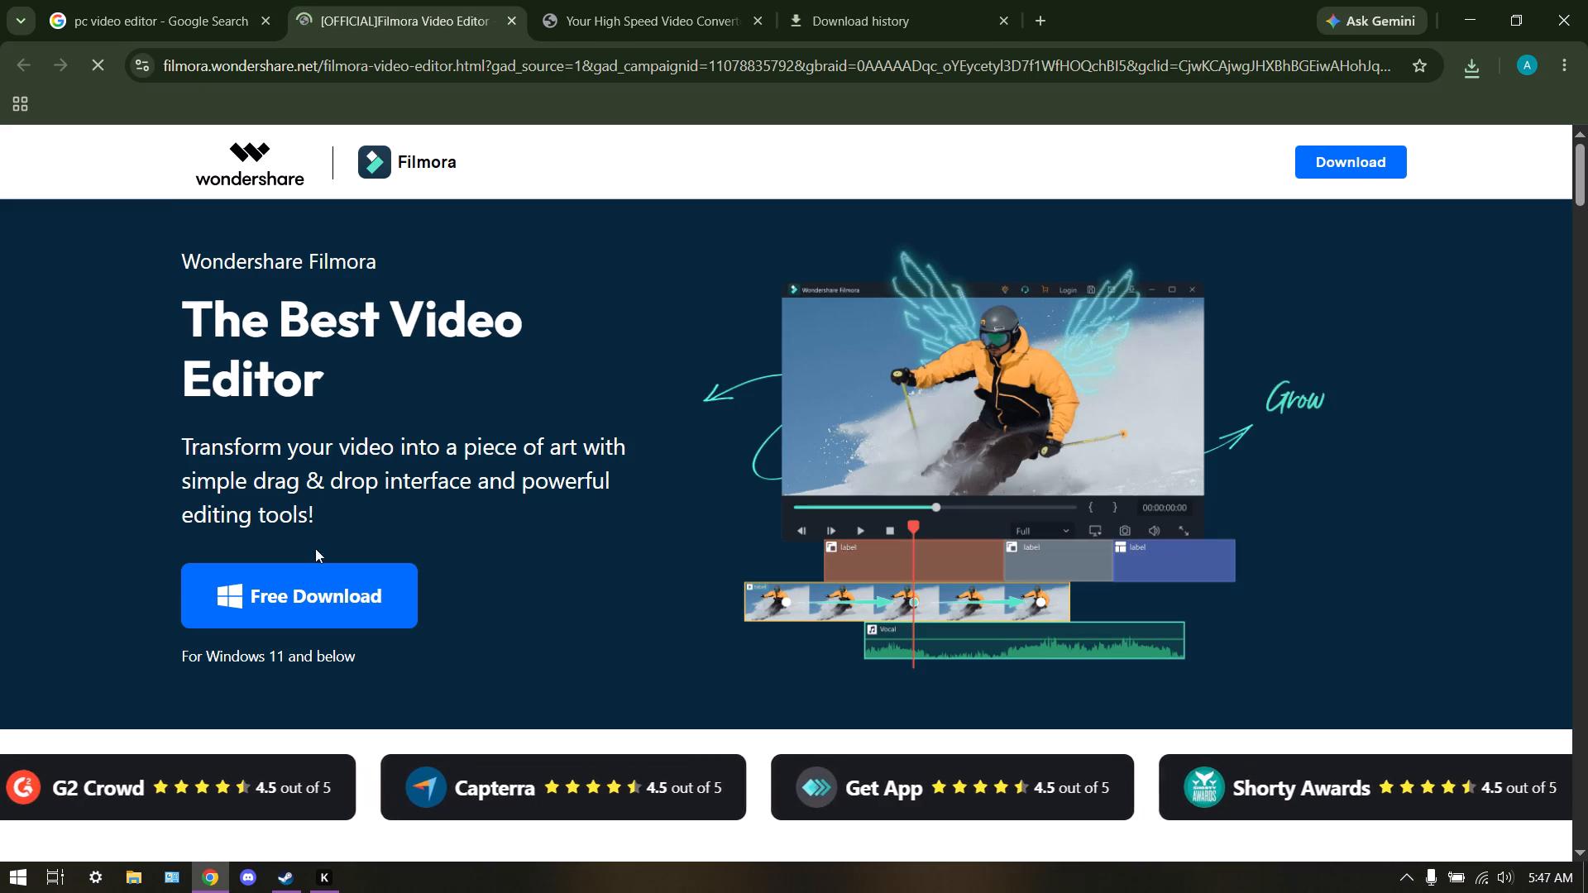
pyautogui.click(285, 611)
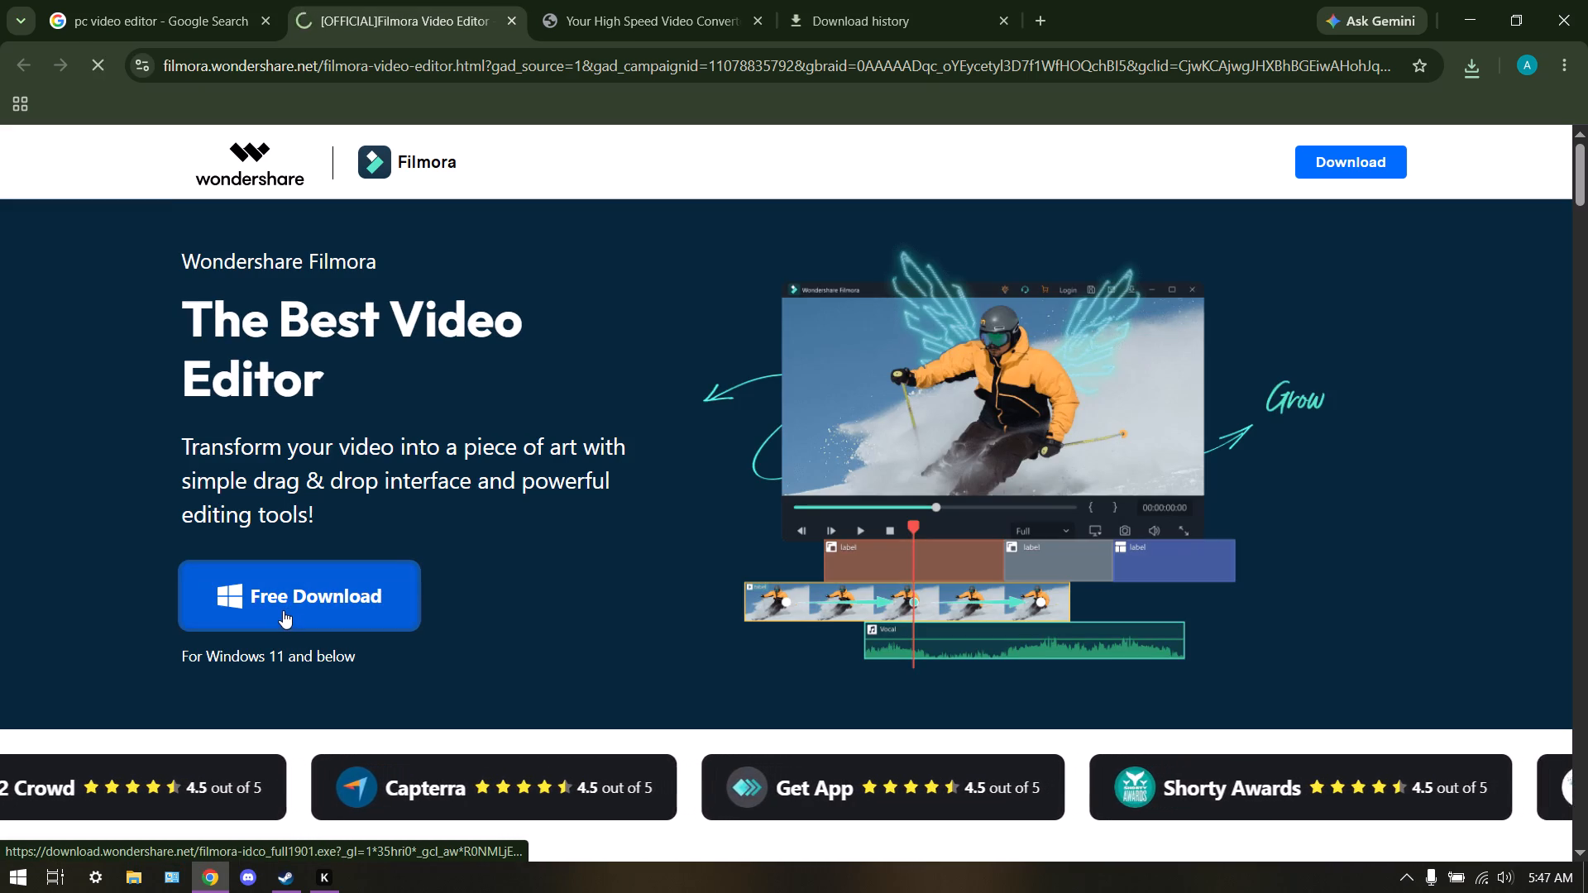
pyautogui.hotkey('ctrl', 'j')
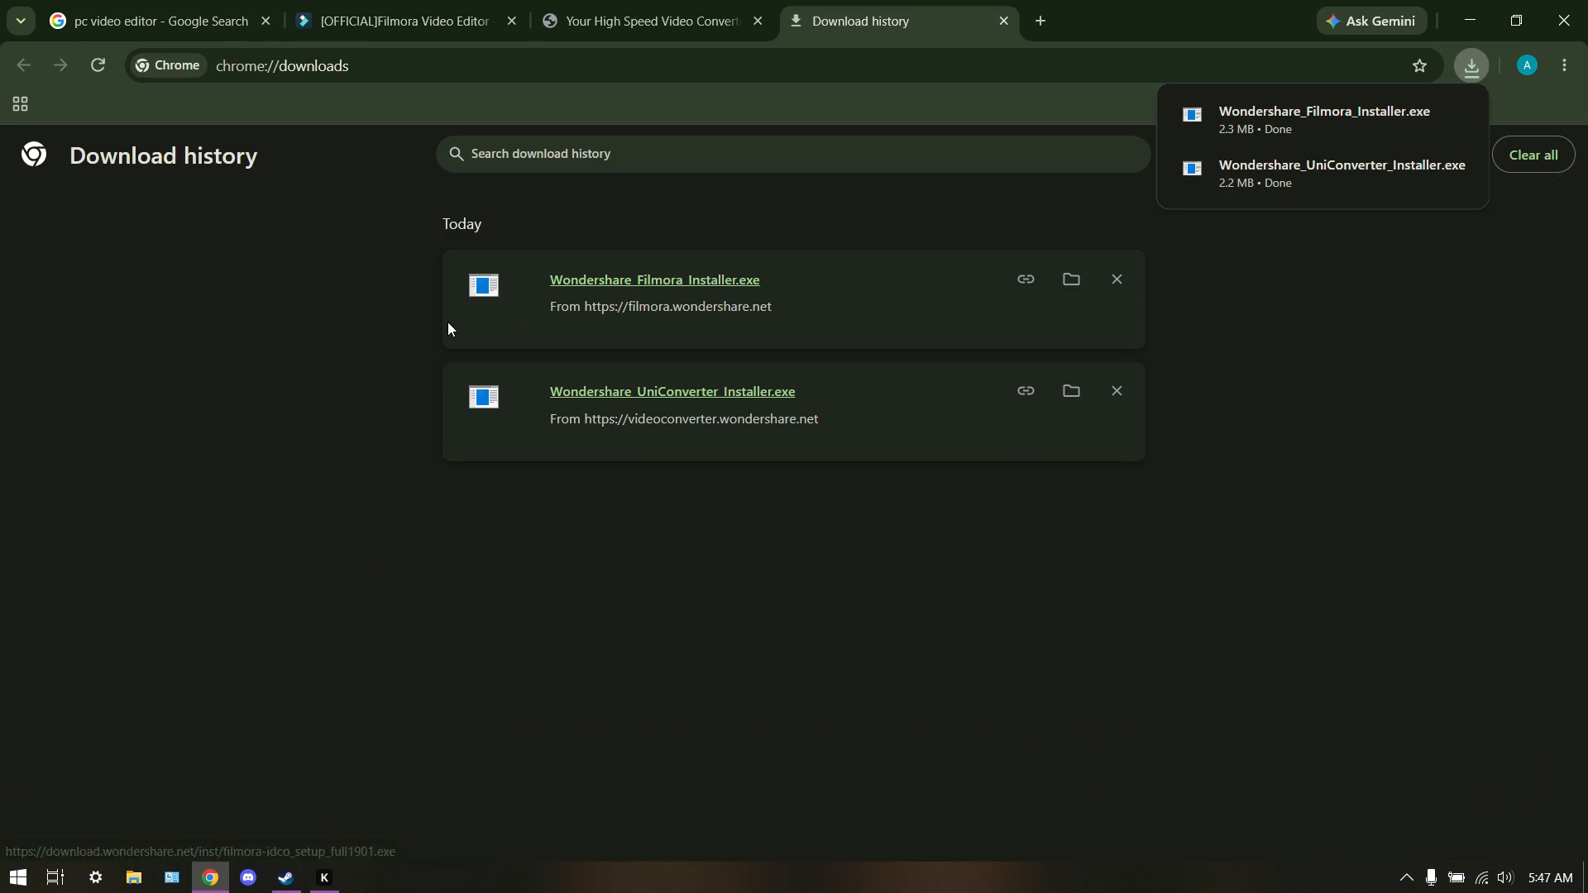
# Open the Filmora result from the search results once more and return to the search results.
pyautogui.click(221, 0)
pyautogui.click(318, 453)
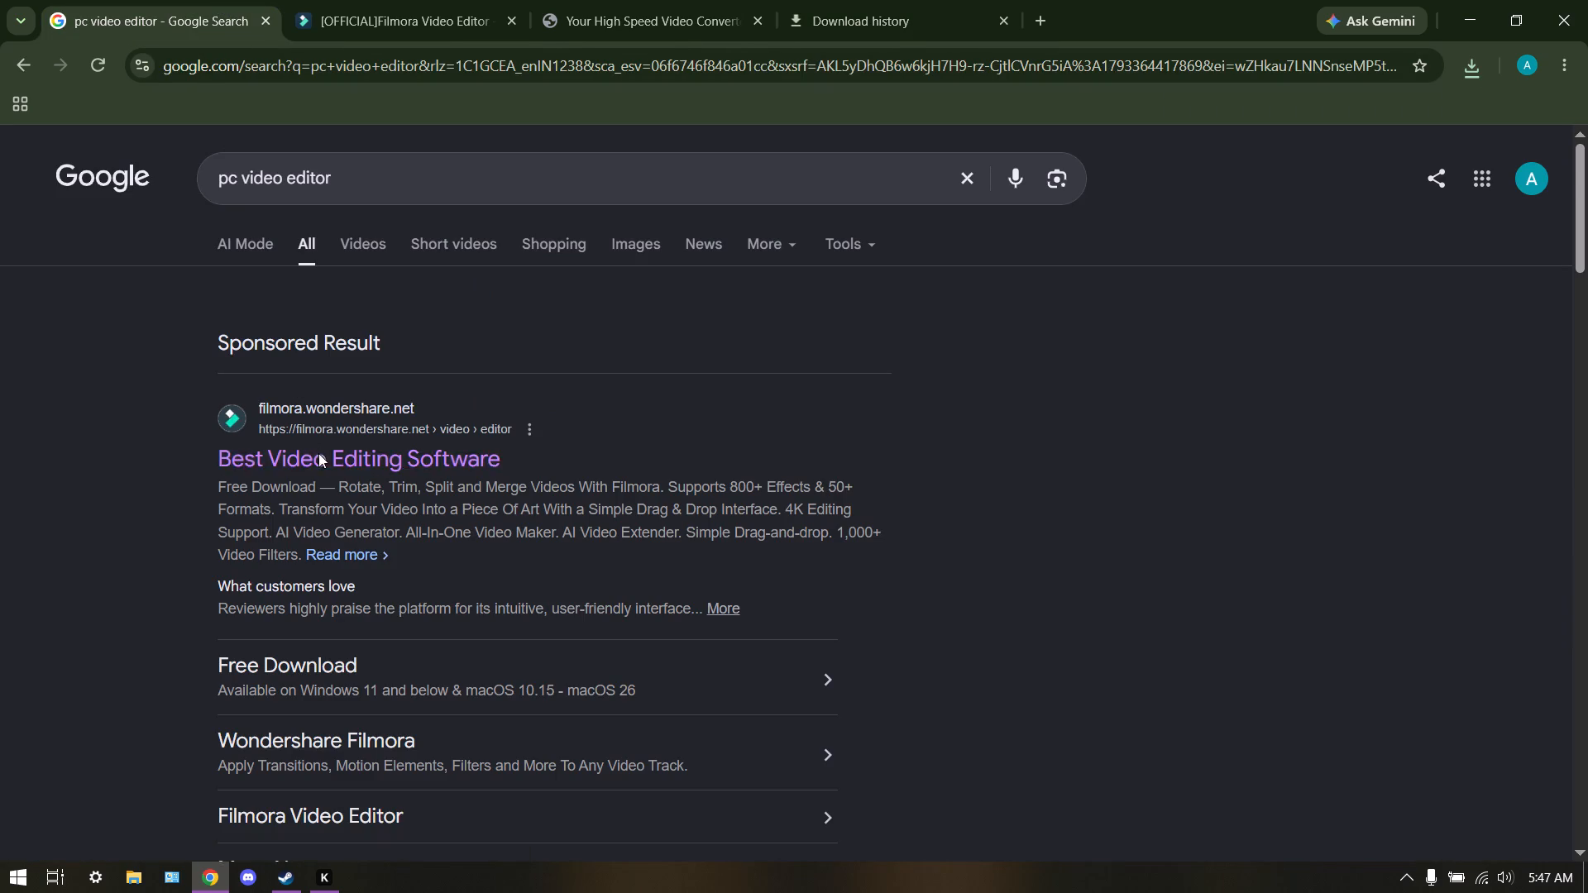
pyautogui.click(91, 0)
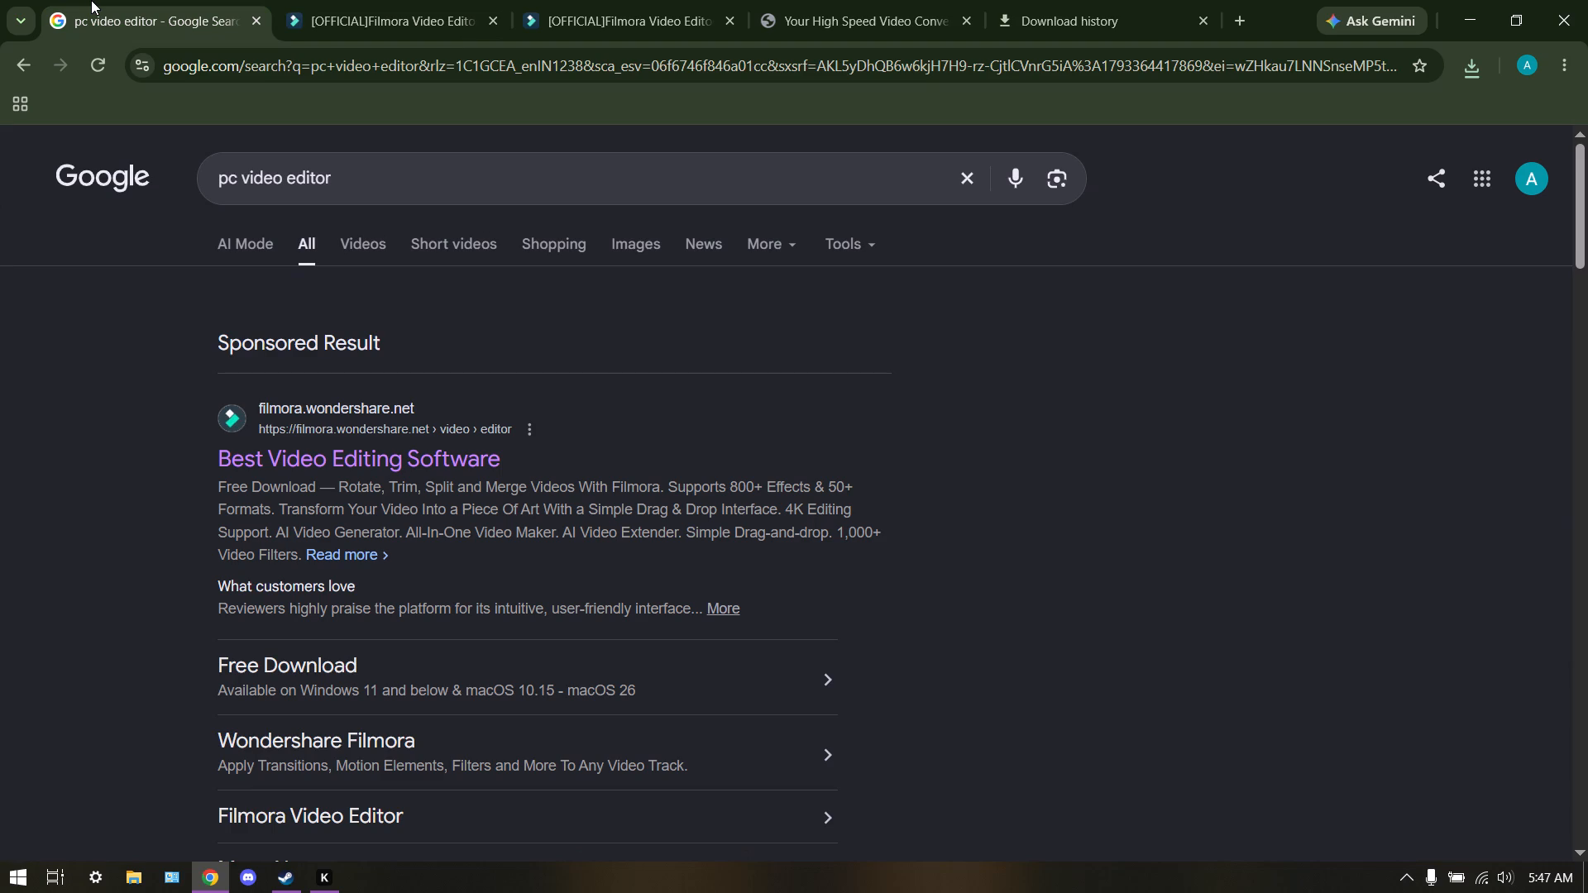
# Run Wondershare_Filmora_Installer.exe from the download history.
pyautogui.click(1074, 0)
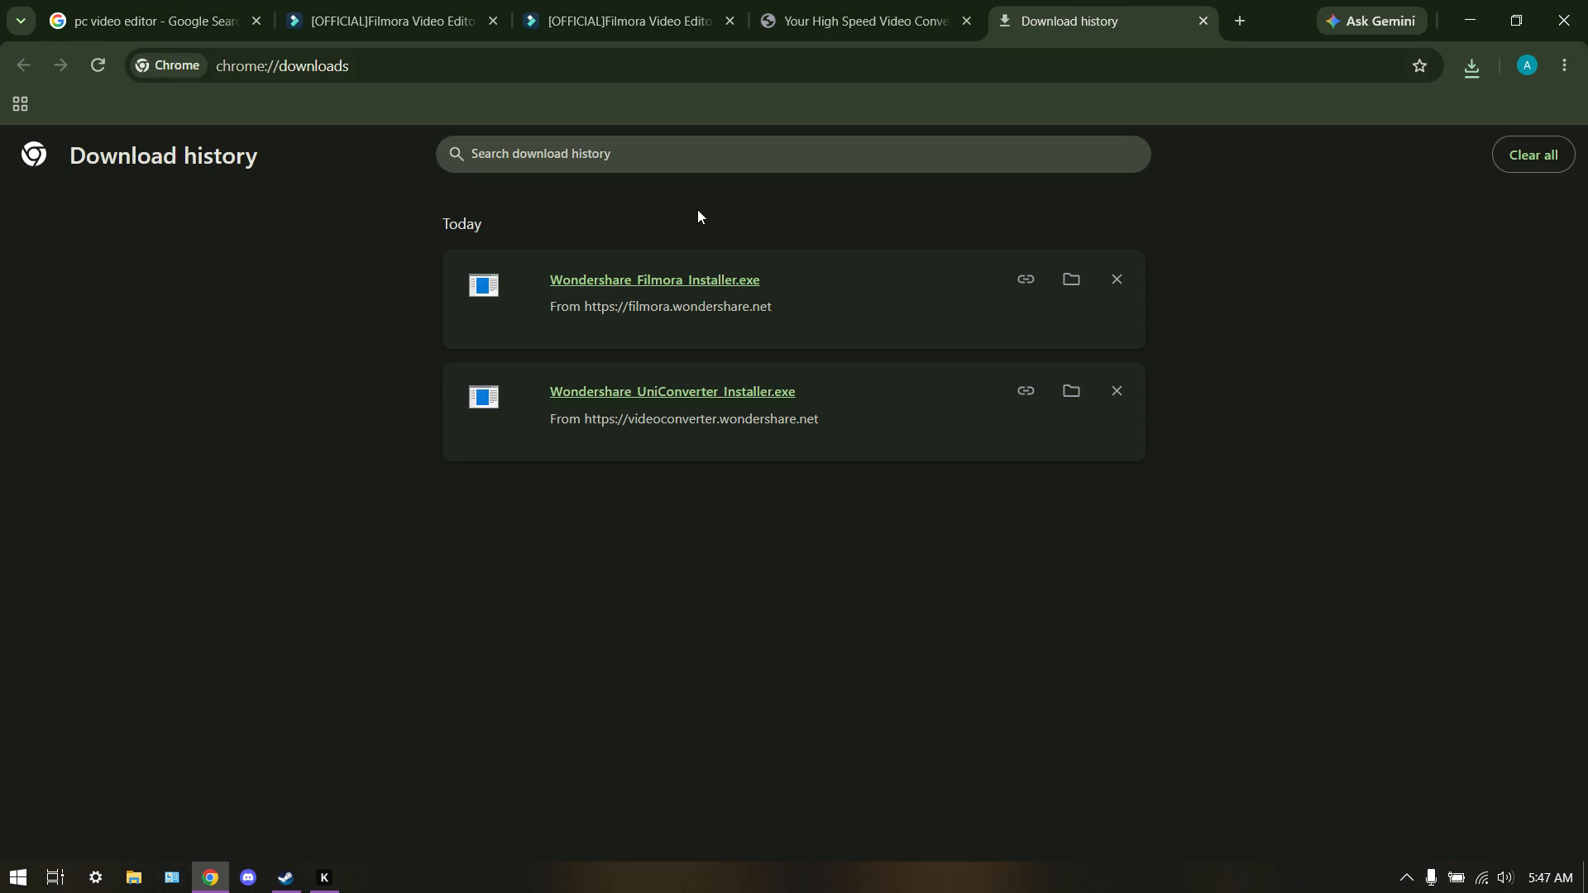
pyautogui.click(663, 282)
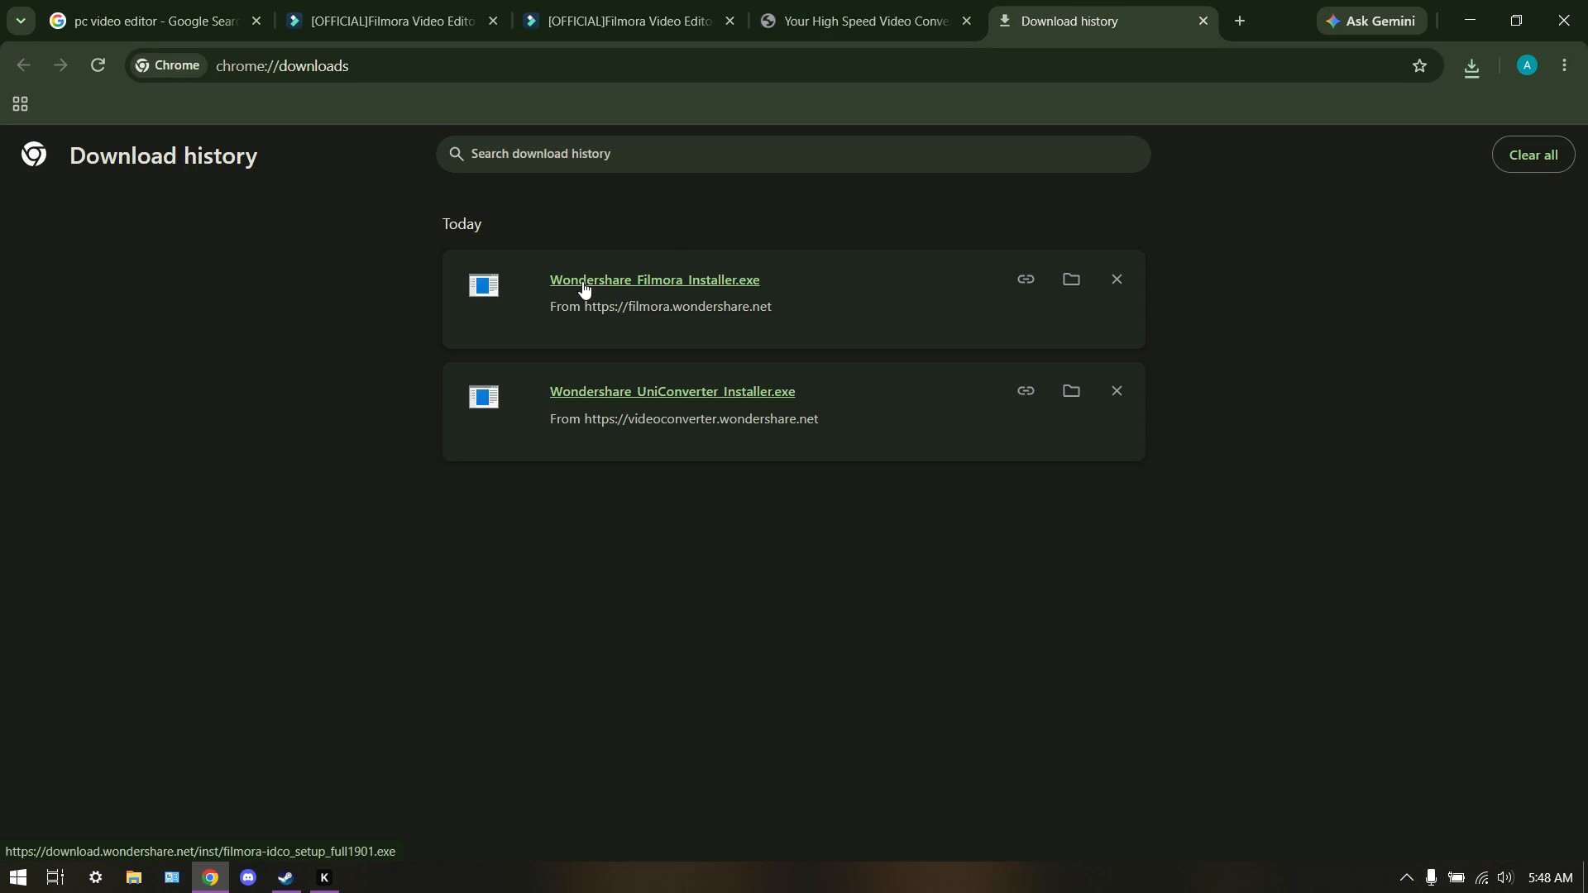
# Switch to Steam.
pyautogui.click(303, 883)
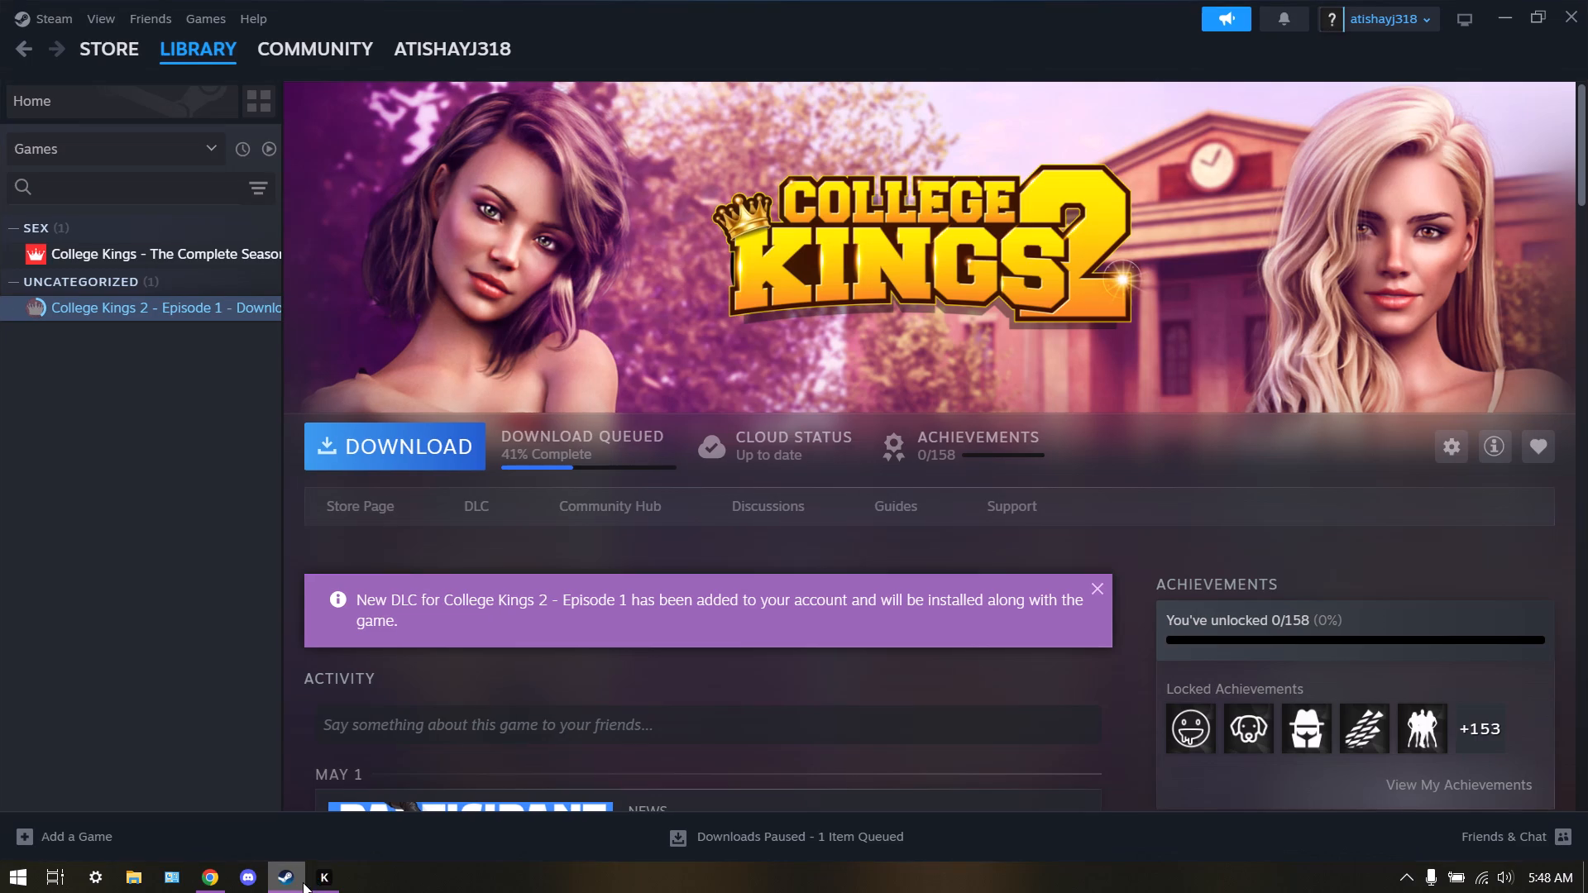
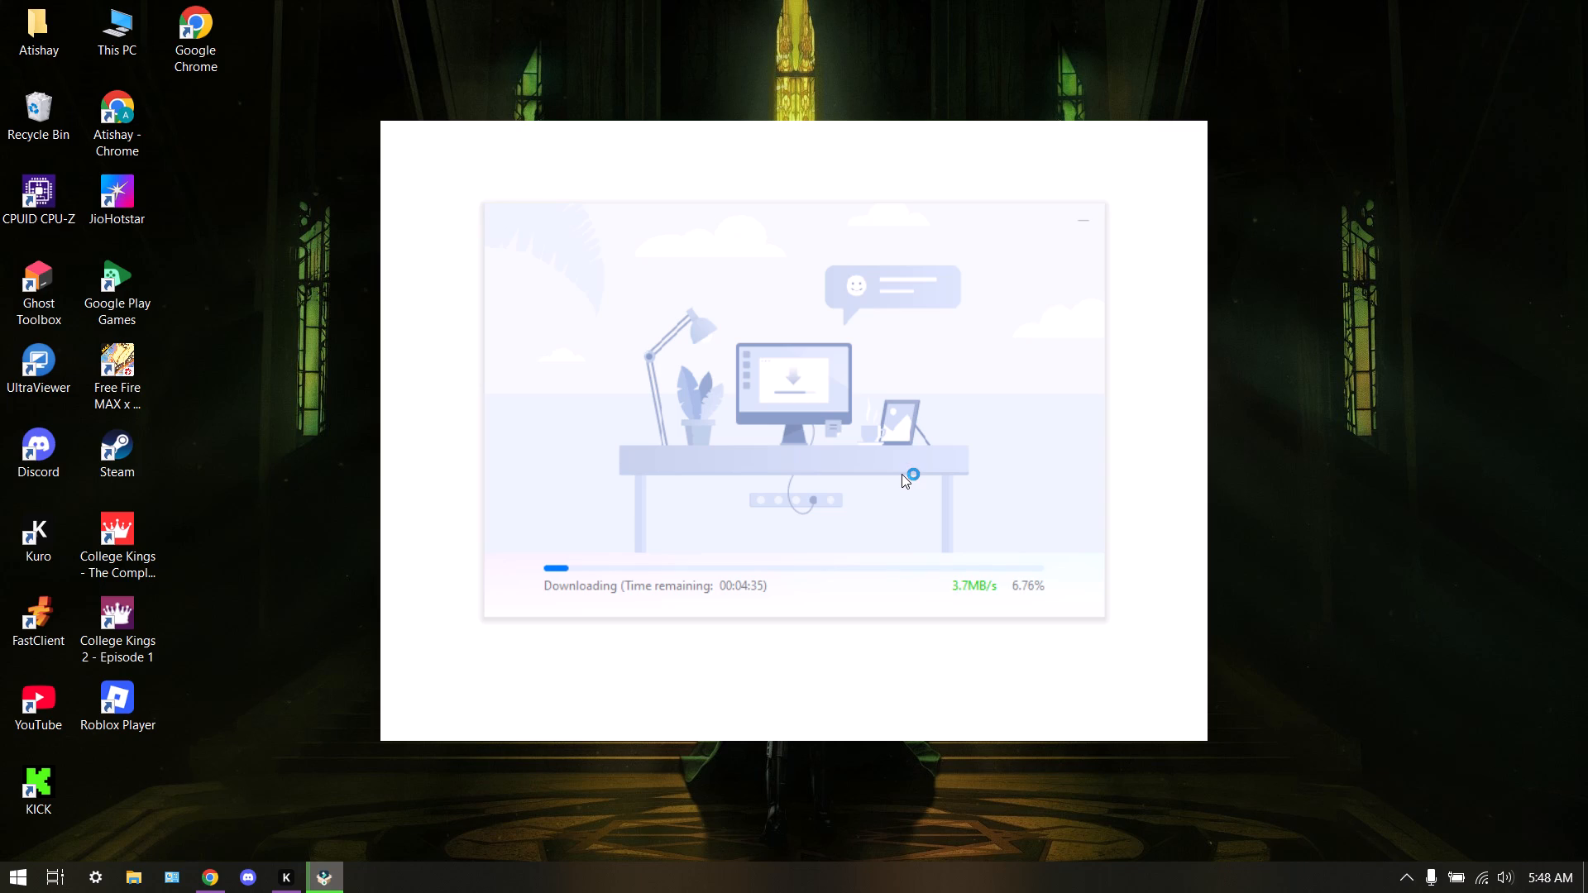
# Switch to Google Chrome, go through the open search, Filmora, UniConverter and download history pages, and close the browser window.
pyautogui.click(226, 892)
pyautogui.click(106, 0)
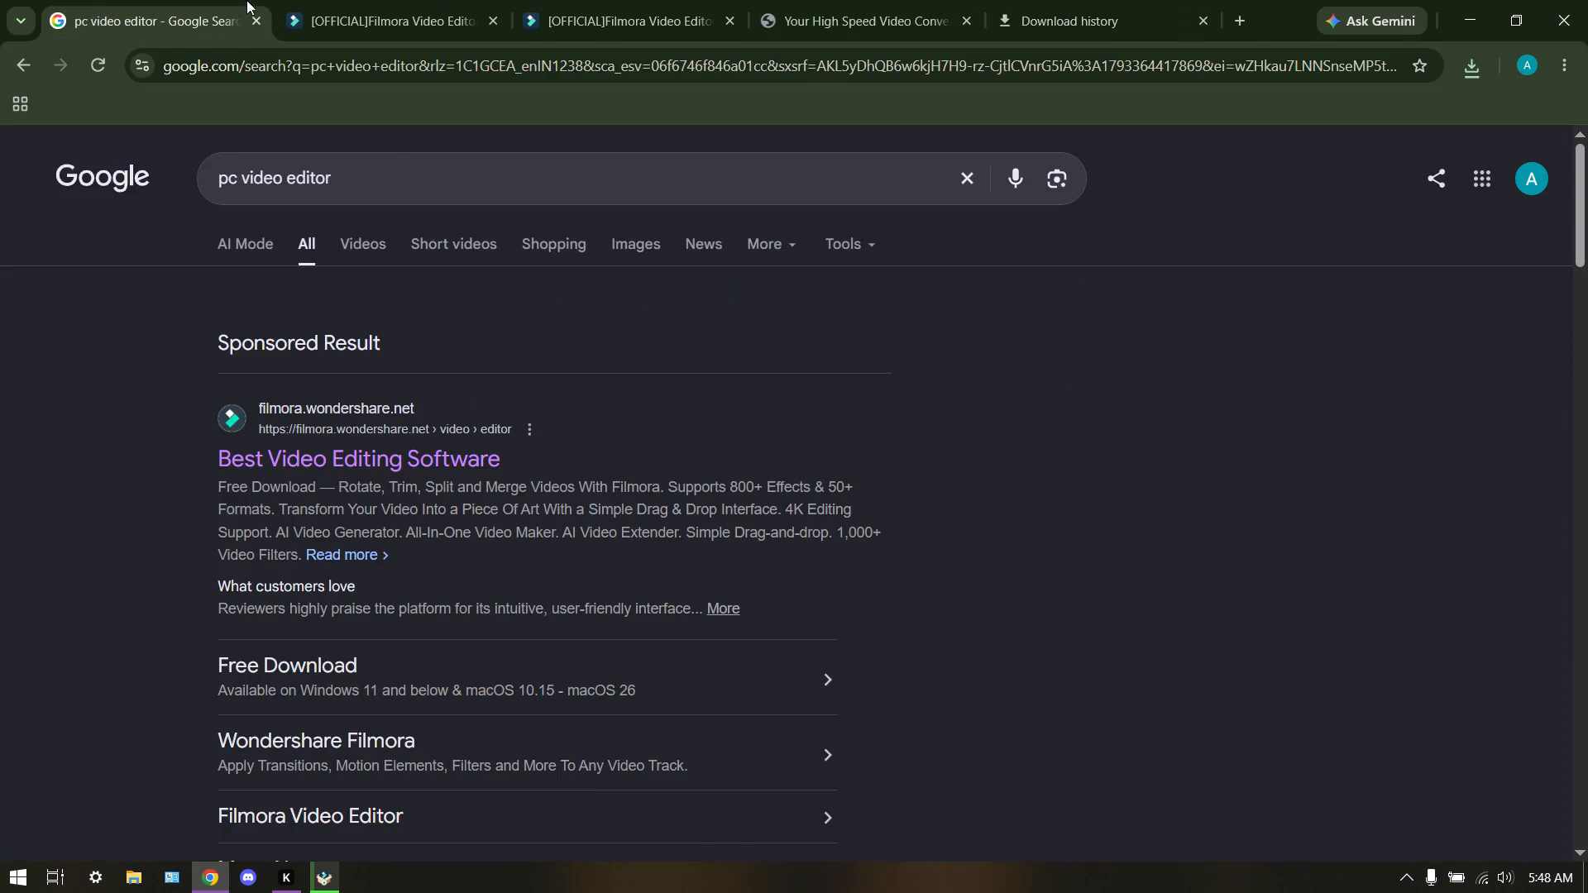
pyautogui.click(289, 0)
pyautogui.click(739, 0)
pyautogui.click(839, 0)
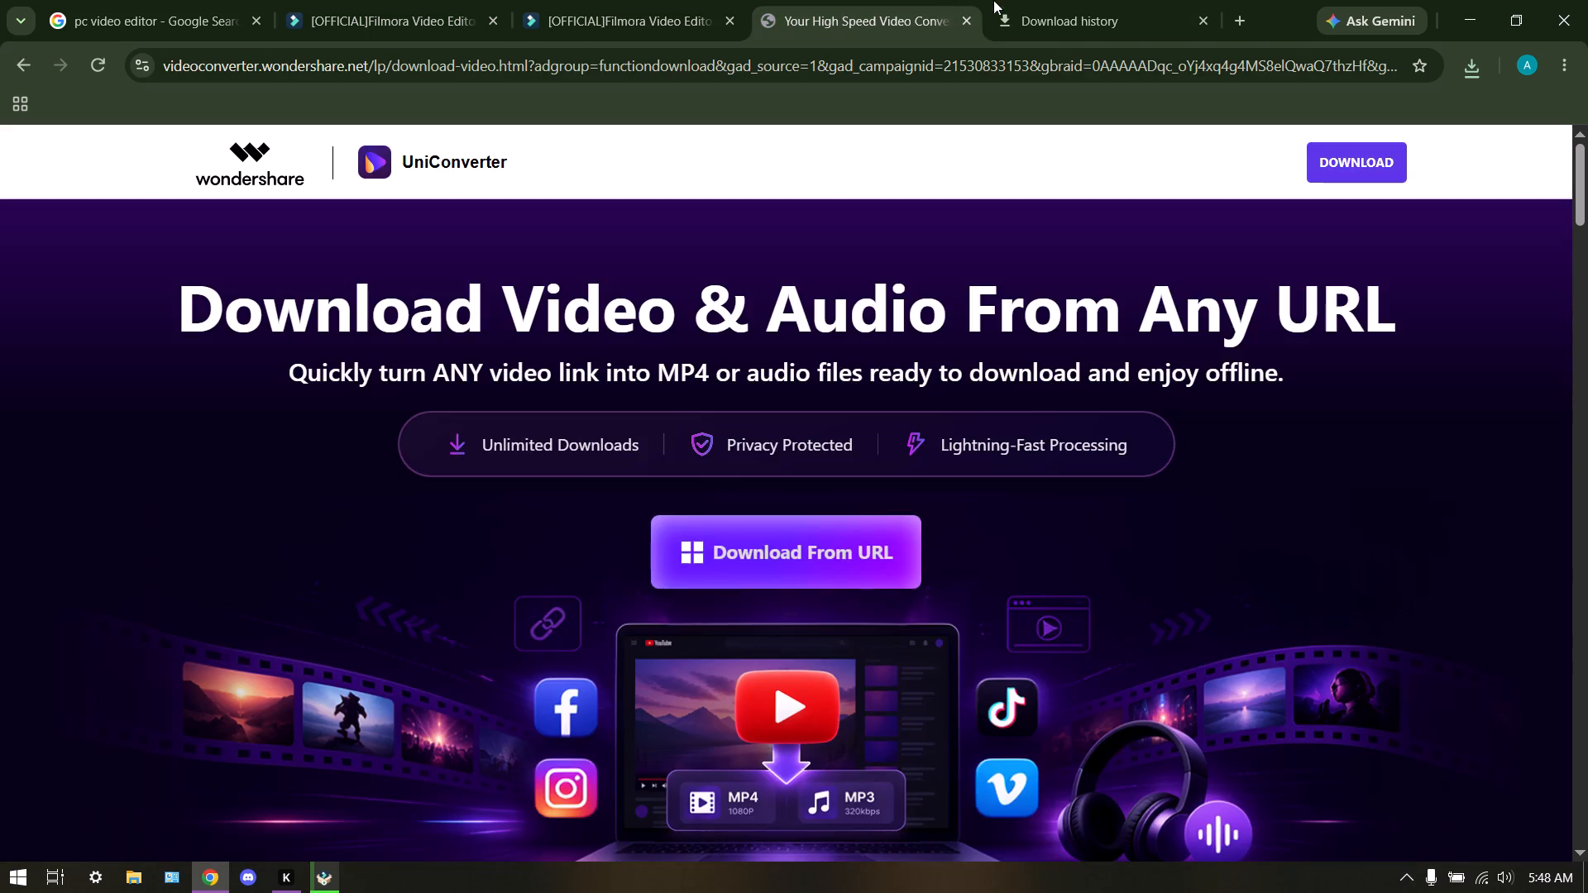
pyautogui.click(1040, 0)
pyautogui.click(239, 0)
pyautogui.click(1587, 0)
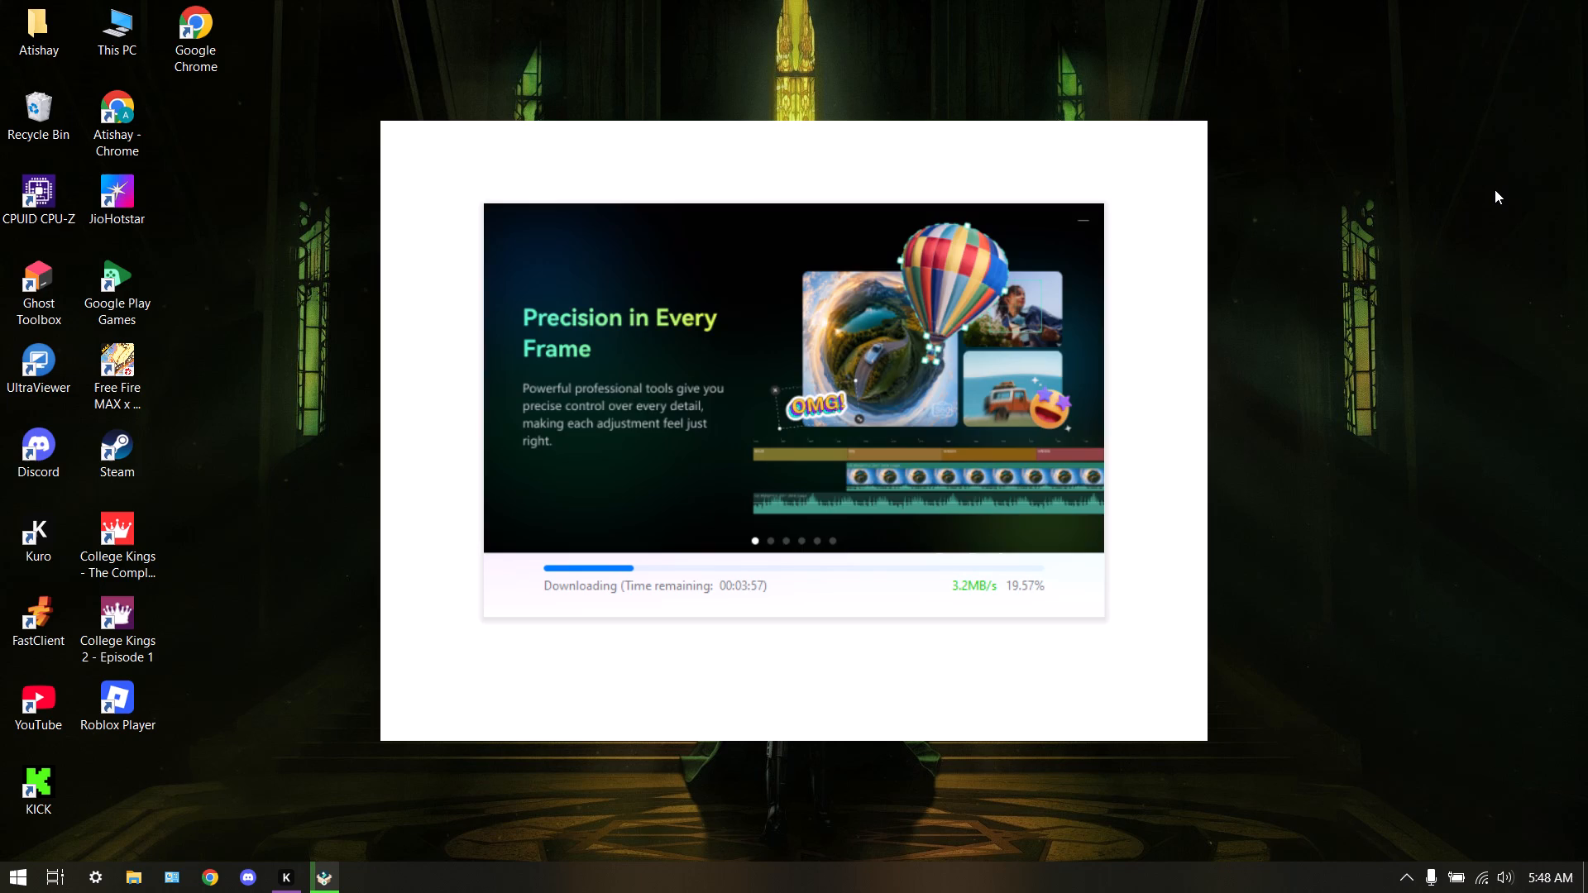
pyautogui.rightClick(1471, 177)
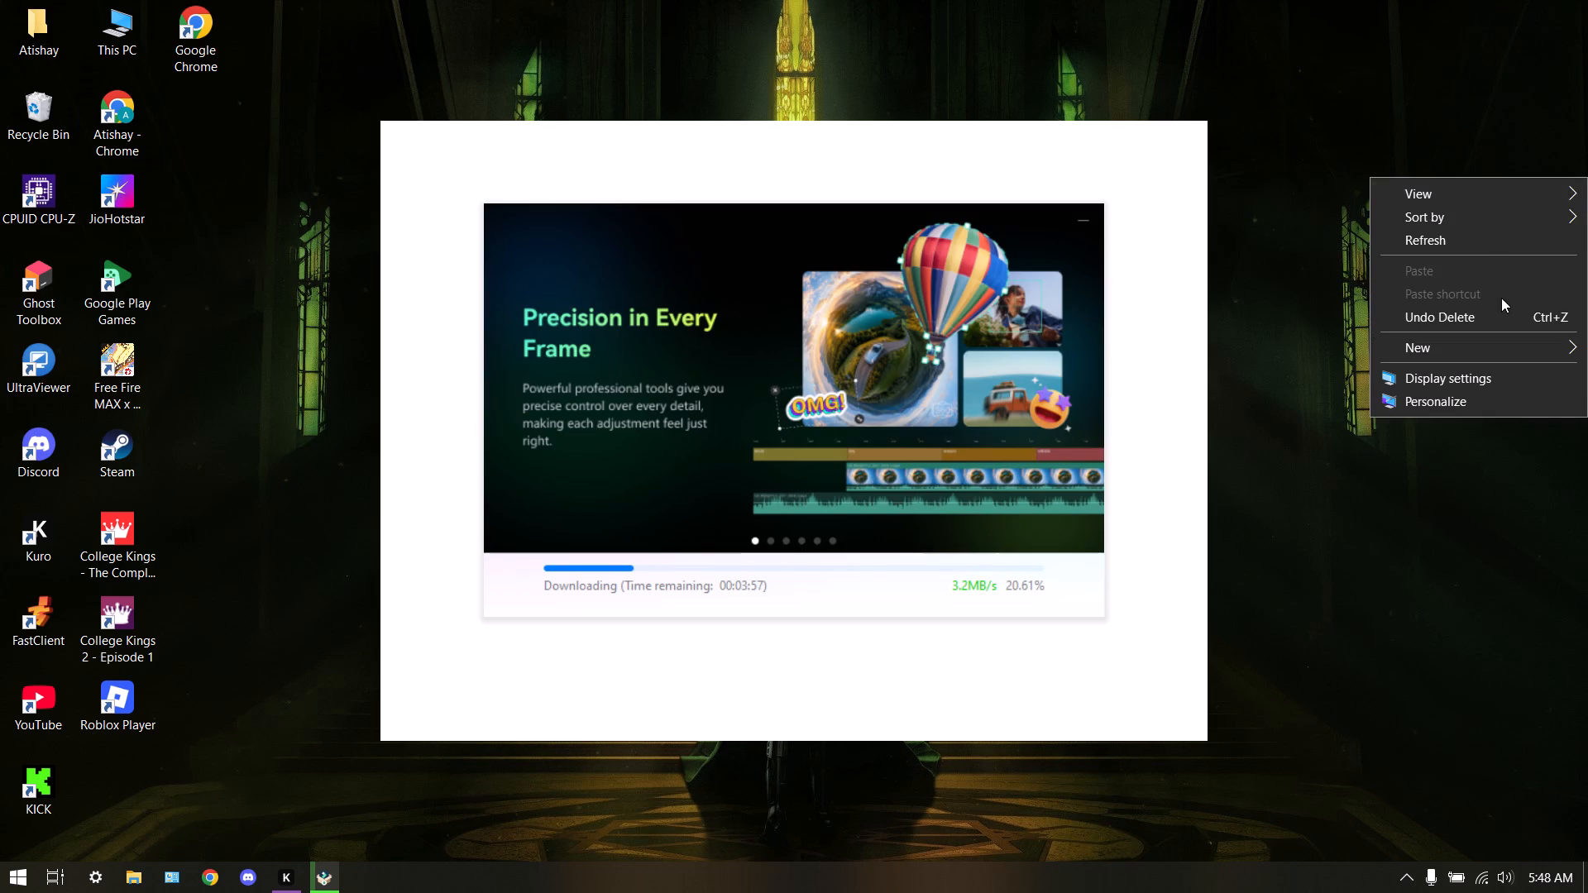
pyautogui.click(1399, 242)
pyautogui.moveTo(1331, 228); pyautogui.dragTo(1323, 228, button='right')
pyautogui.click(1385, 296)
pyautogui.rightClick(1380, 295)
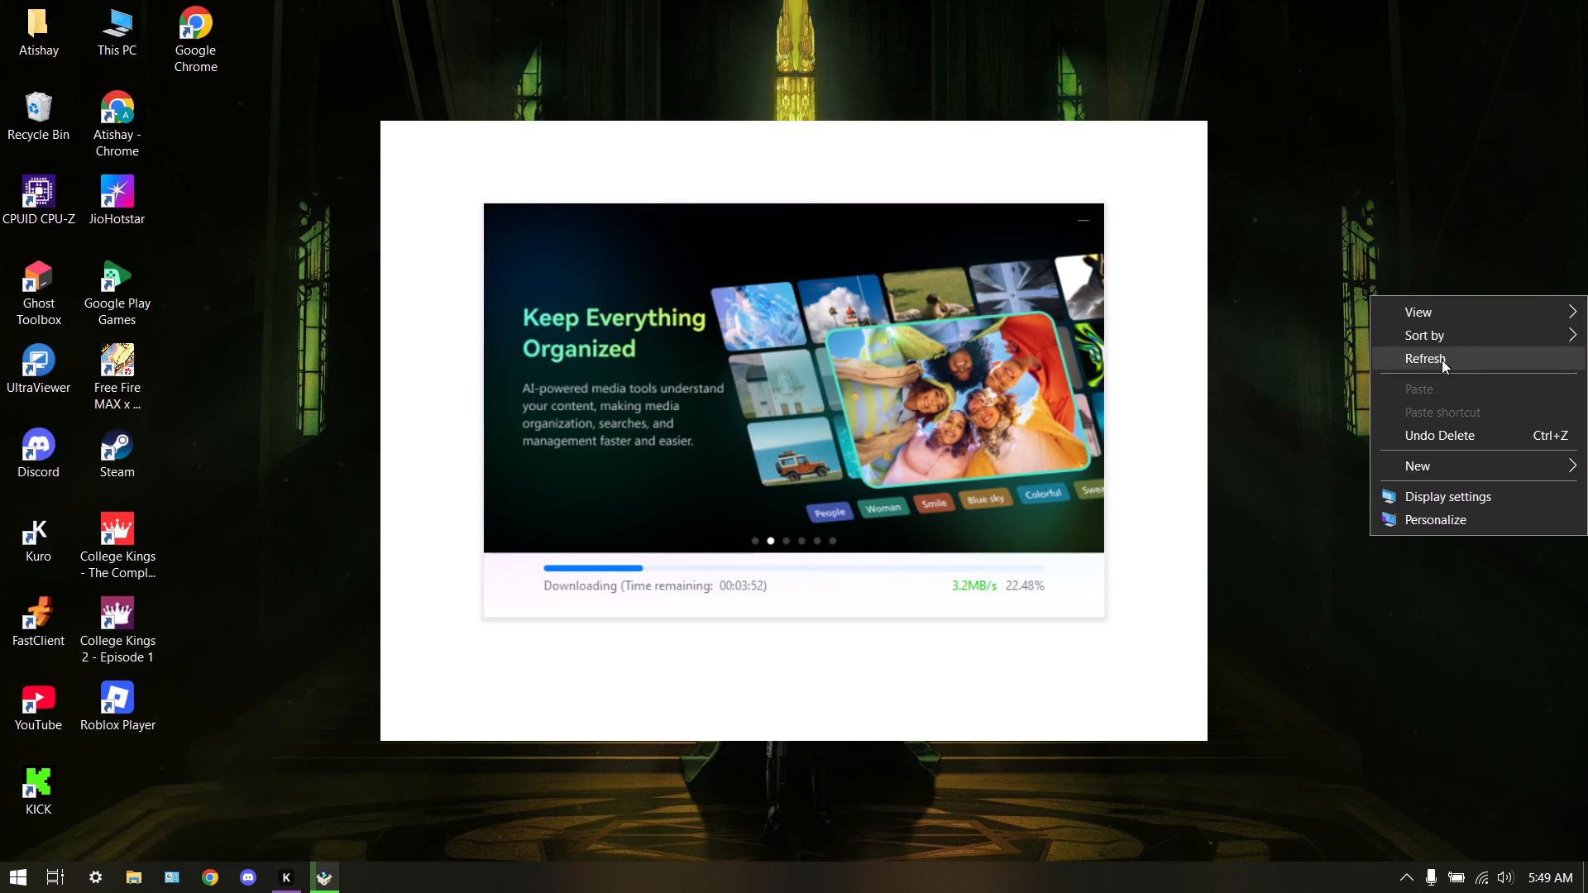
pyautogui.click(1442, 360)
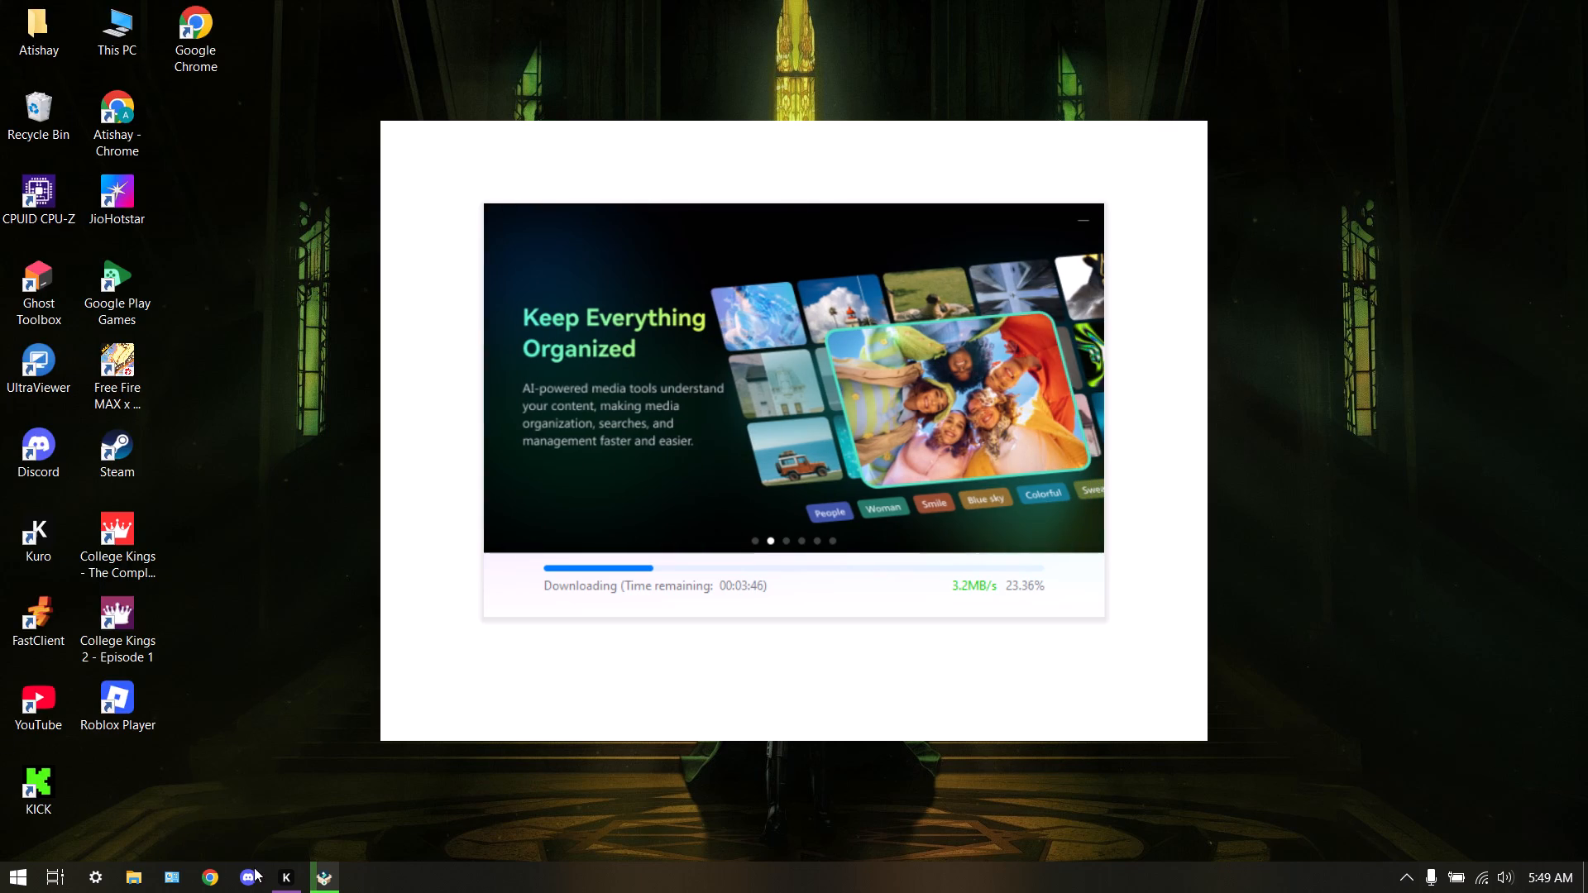
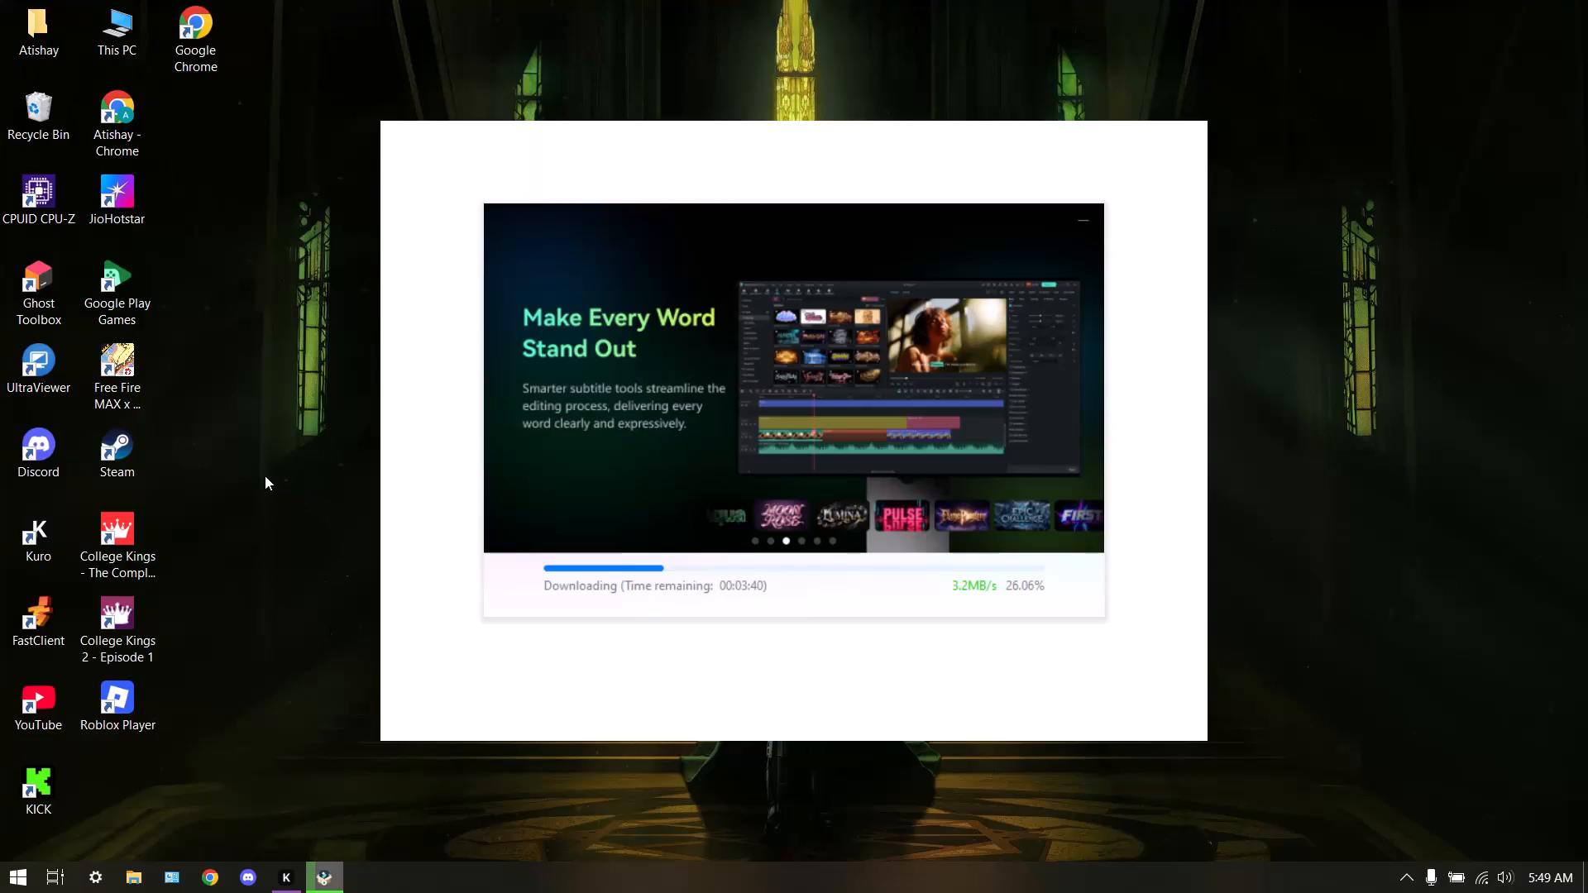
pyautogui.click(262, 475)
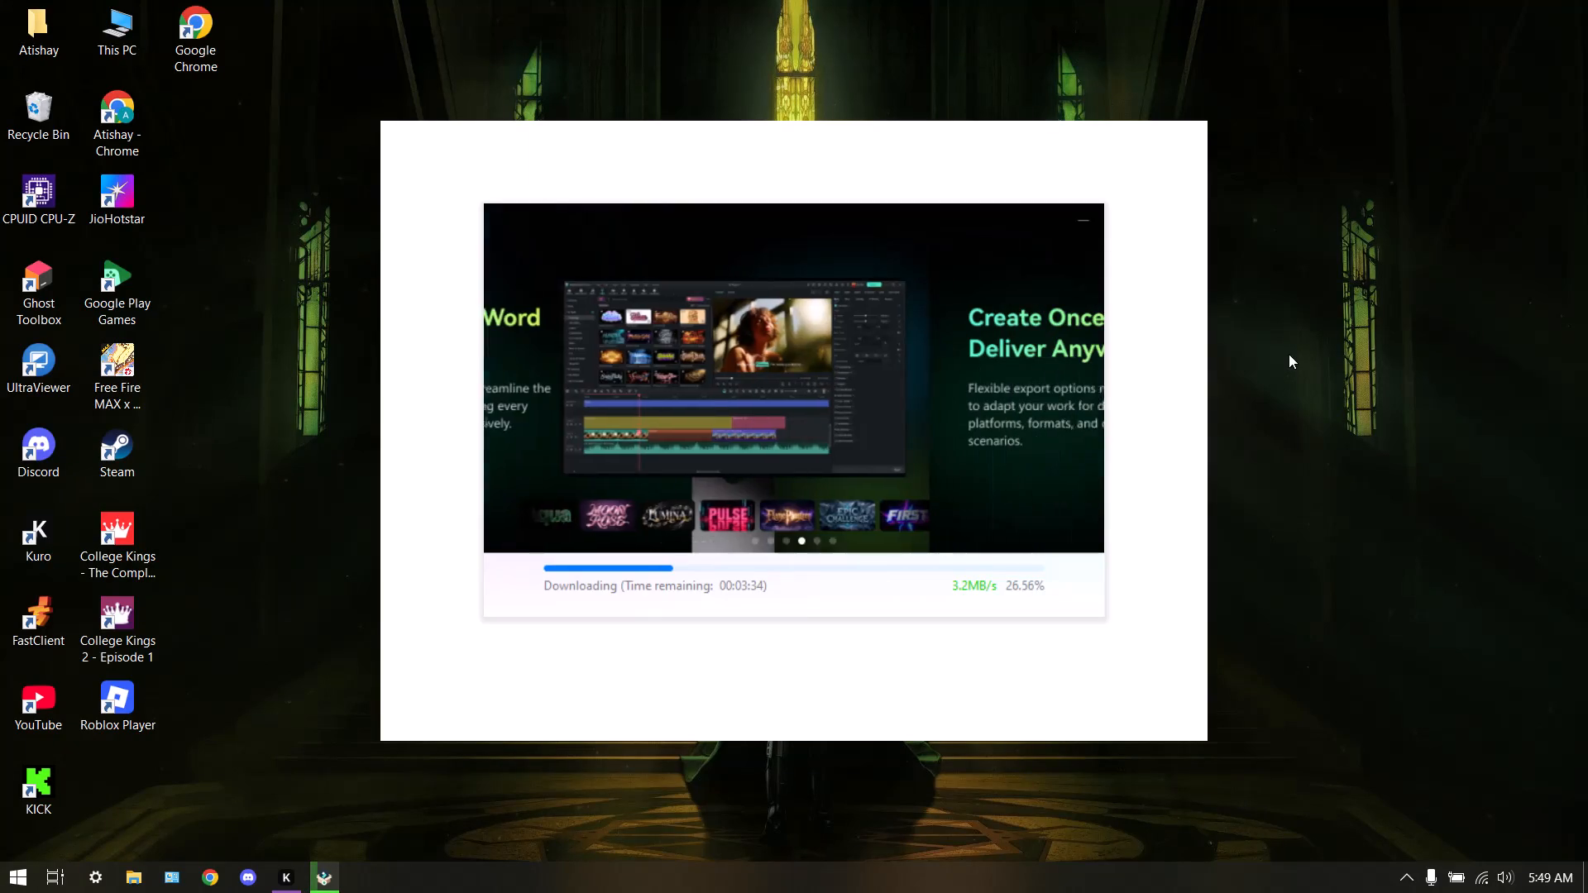
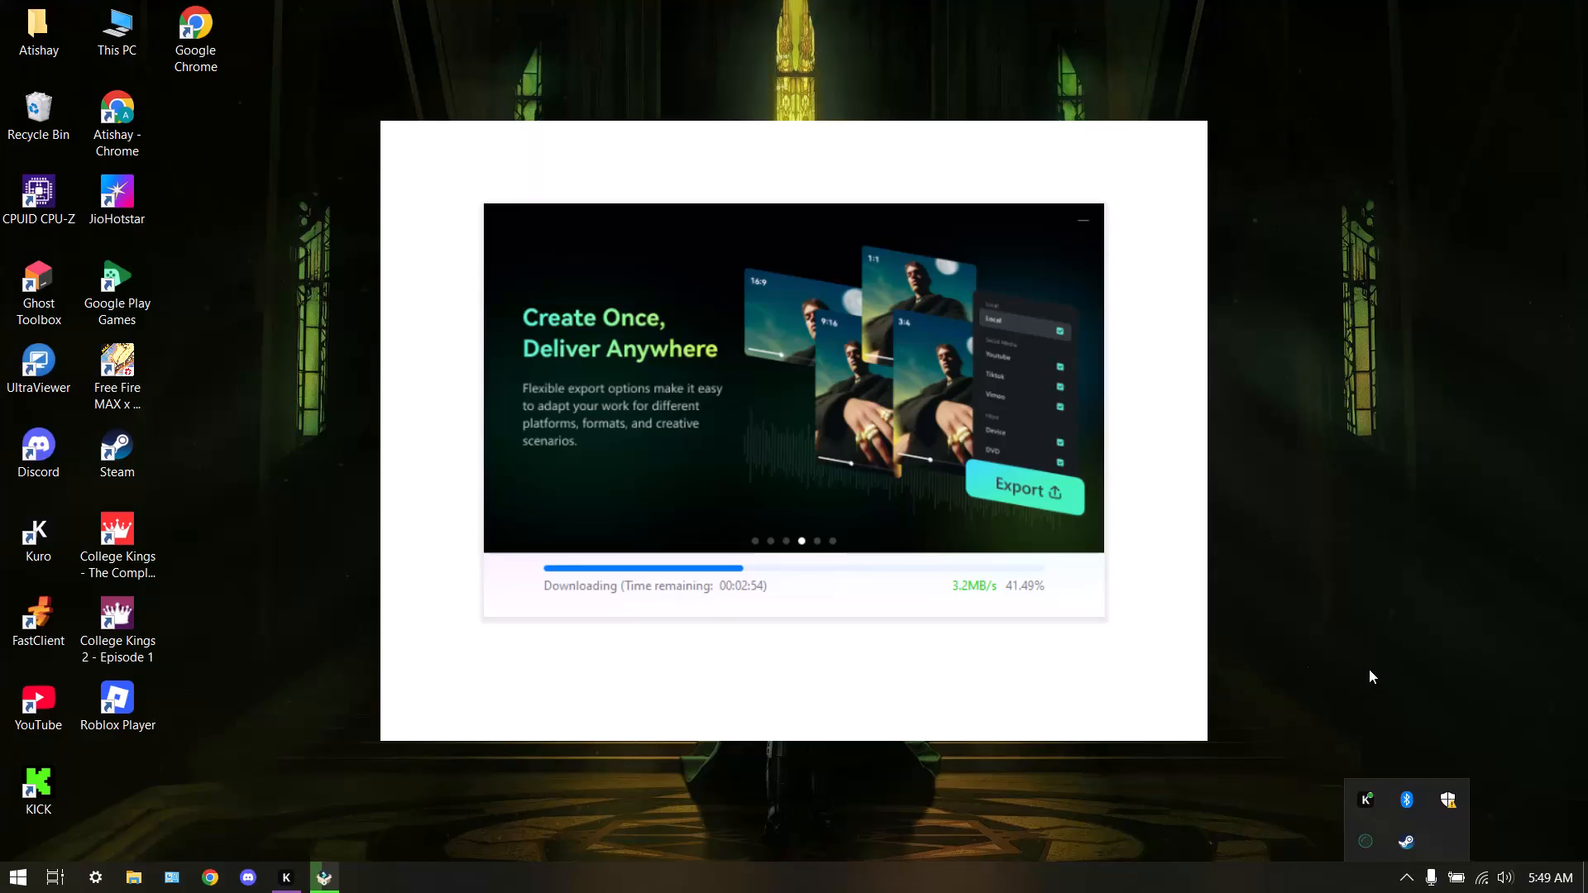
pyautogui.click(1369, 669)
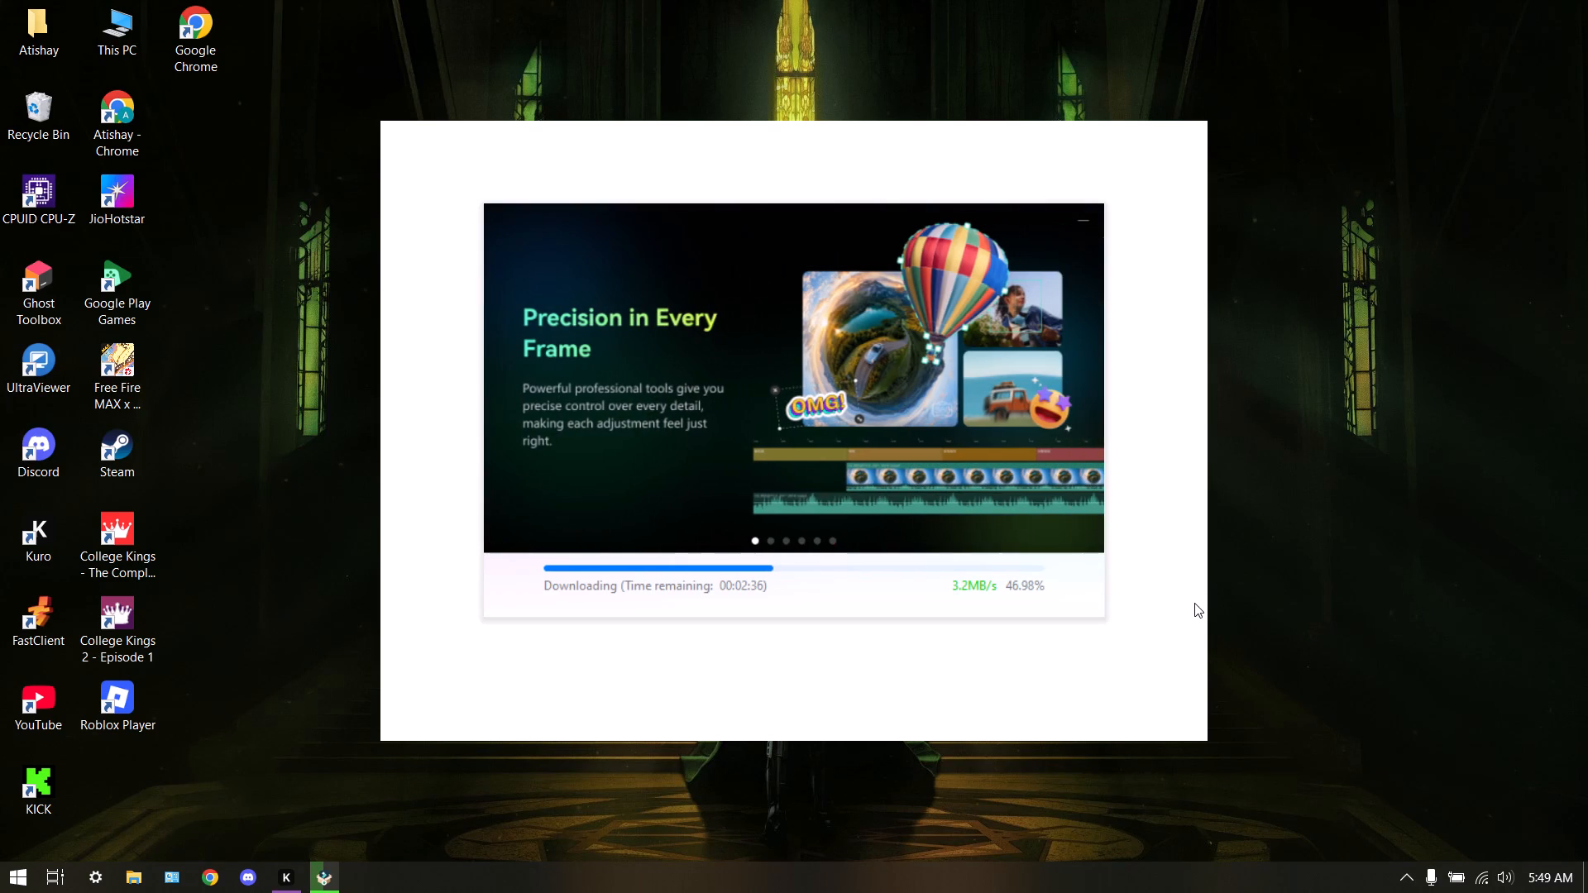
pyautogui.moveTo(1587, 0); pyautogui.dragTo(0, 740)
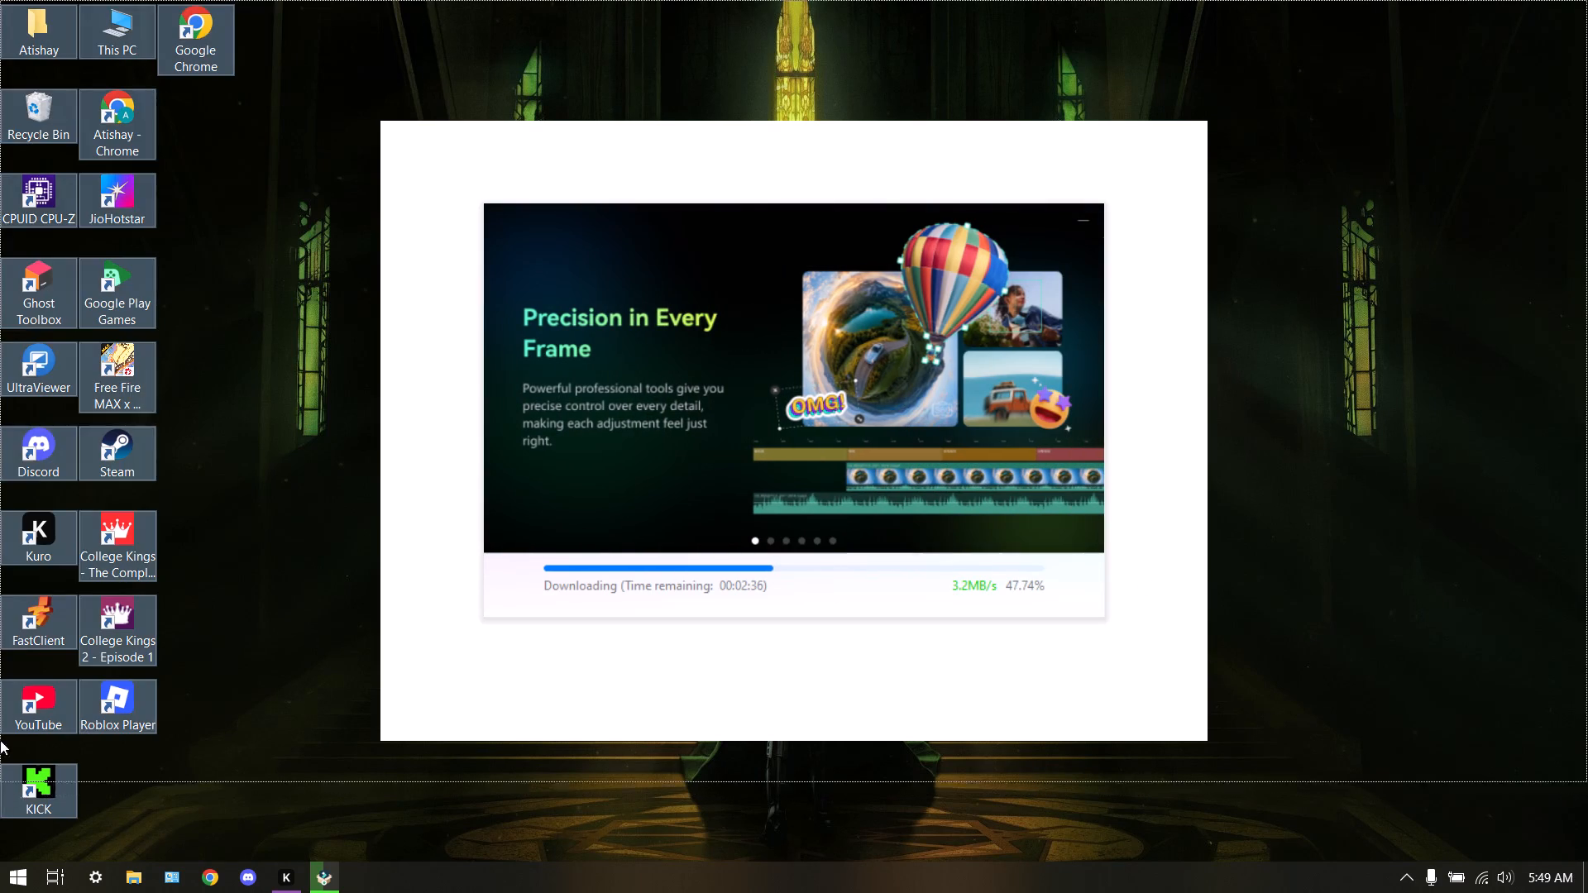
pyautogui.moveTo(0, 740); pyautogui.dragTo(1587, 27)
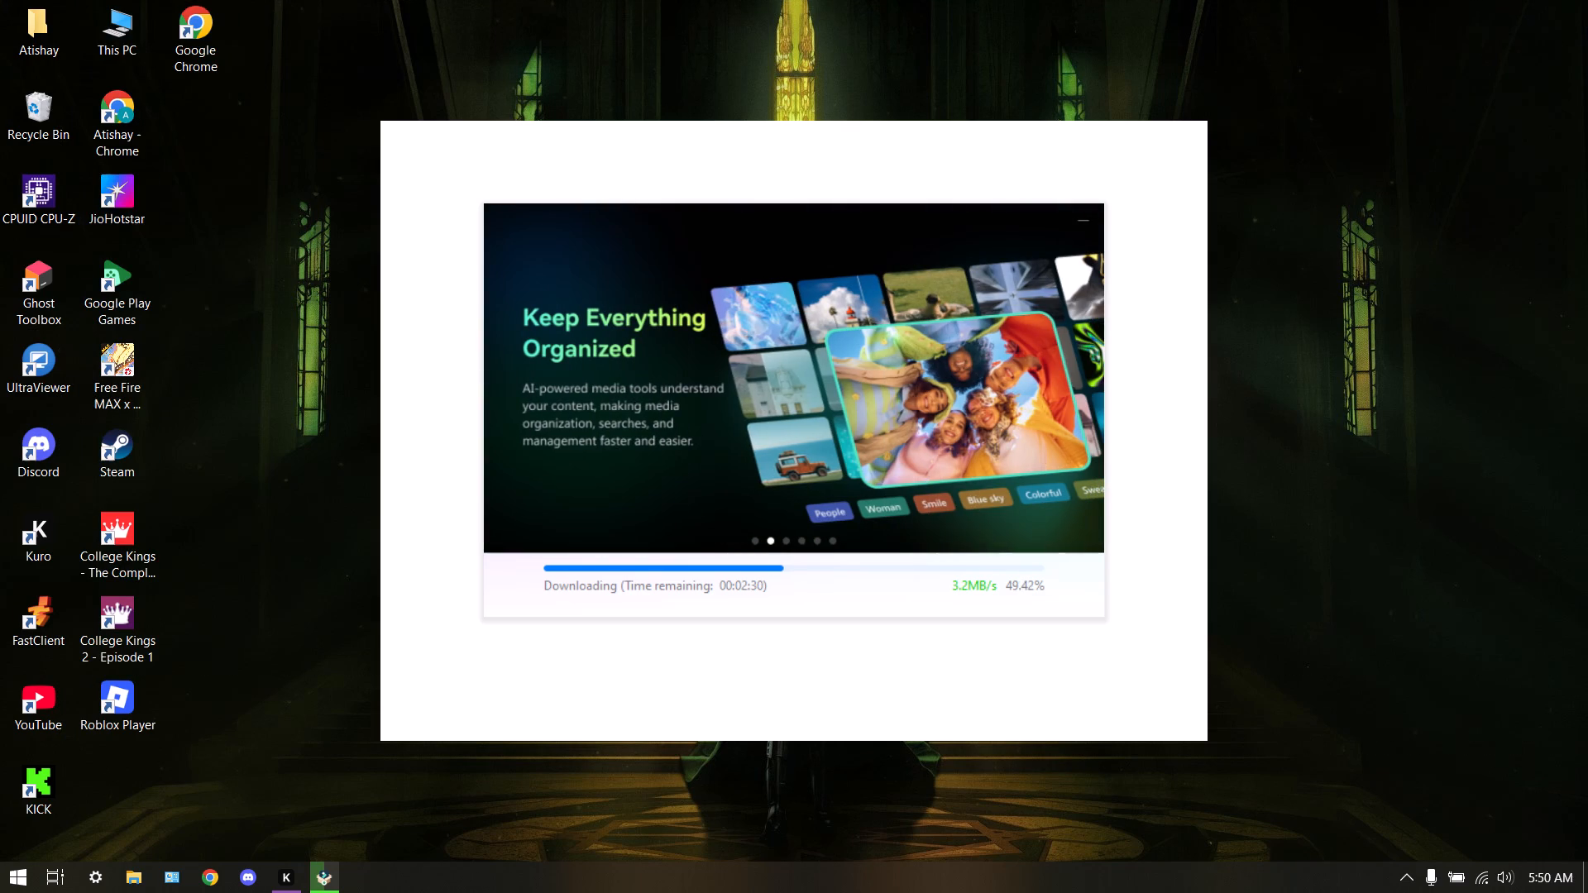
# In File Explorer, delete DeskRest(4).exe and davinci-resolve-20.3-installer.exe from the Downloads folder, and close the window.
pyautogui.doubleClick(122, 872)
pyautogui.click(59, 183)
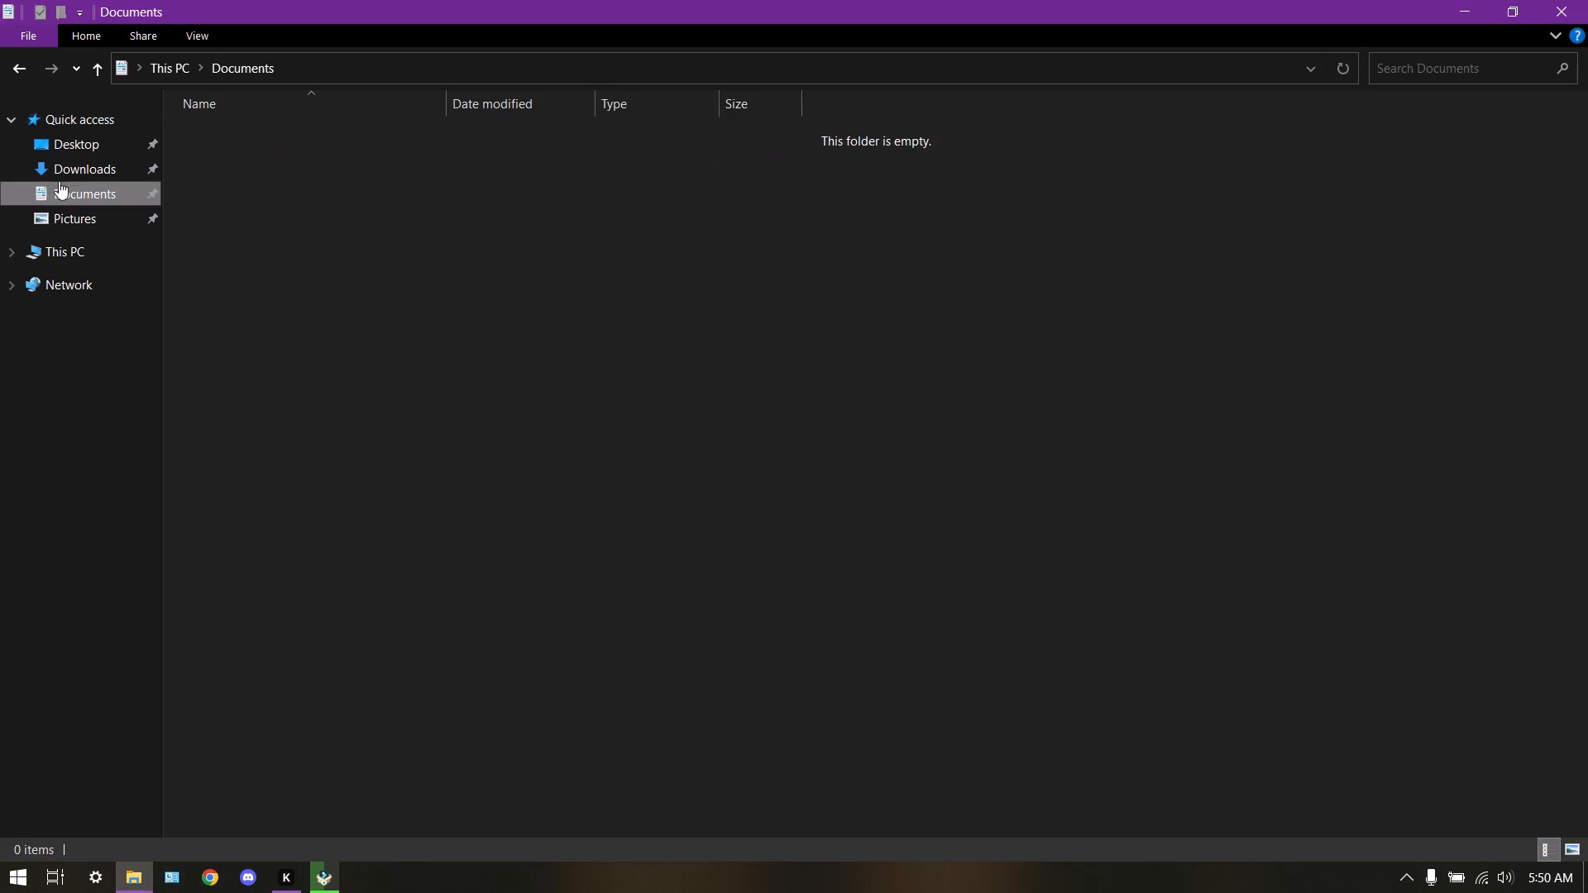
pyautogui.click(64, 165)
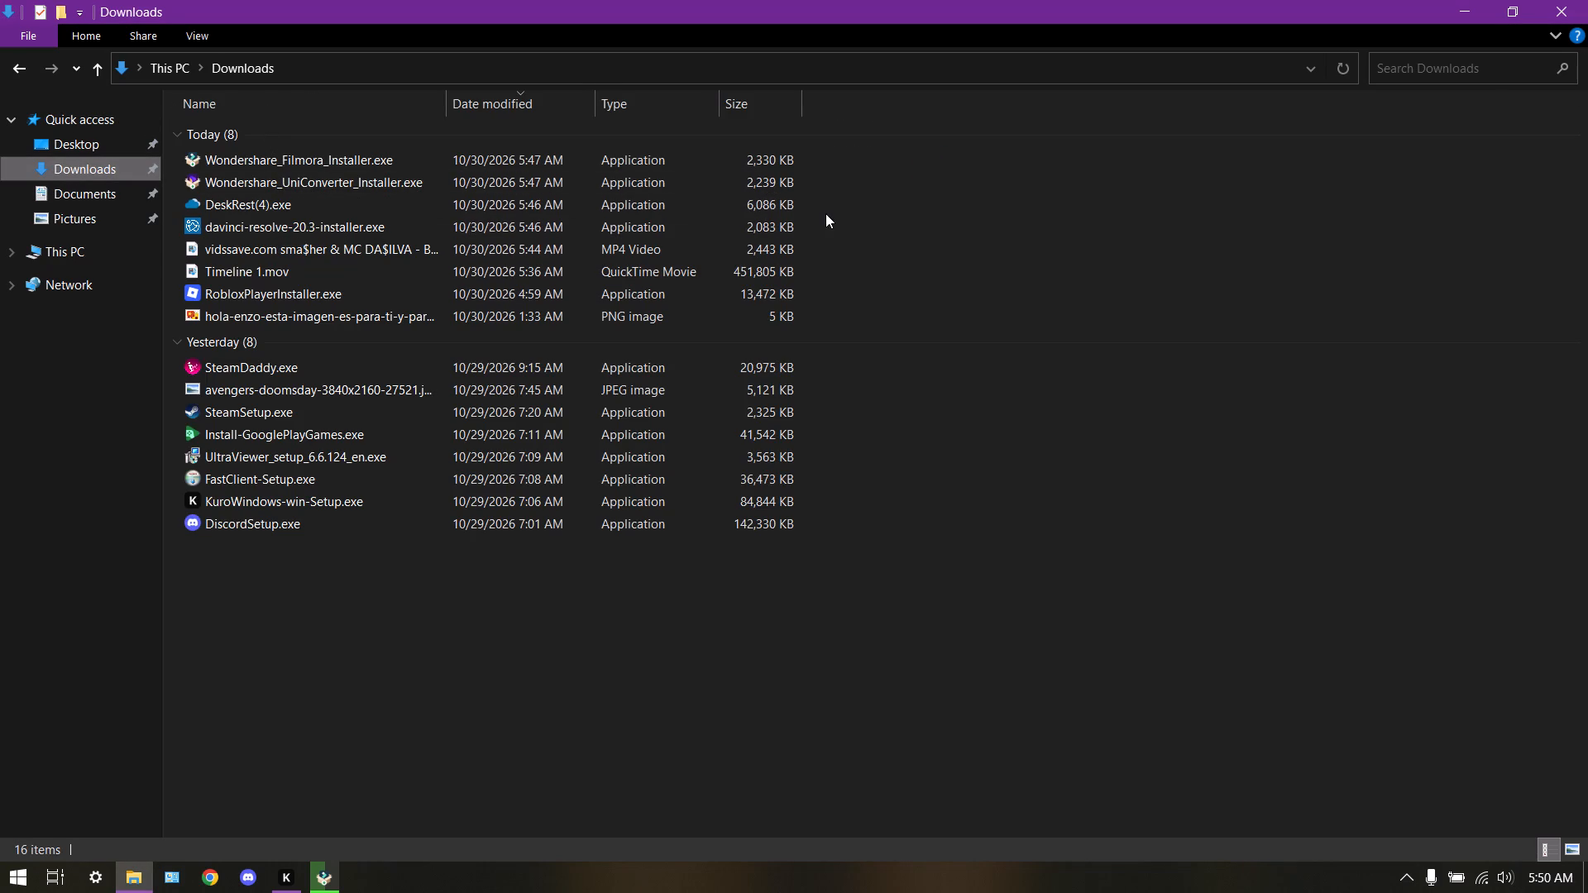
pyautogui.moveTo(825, 213); pyautogui.dragTo(759, 220)
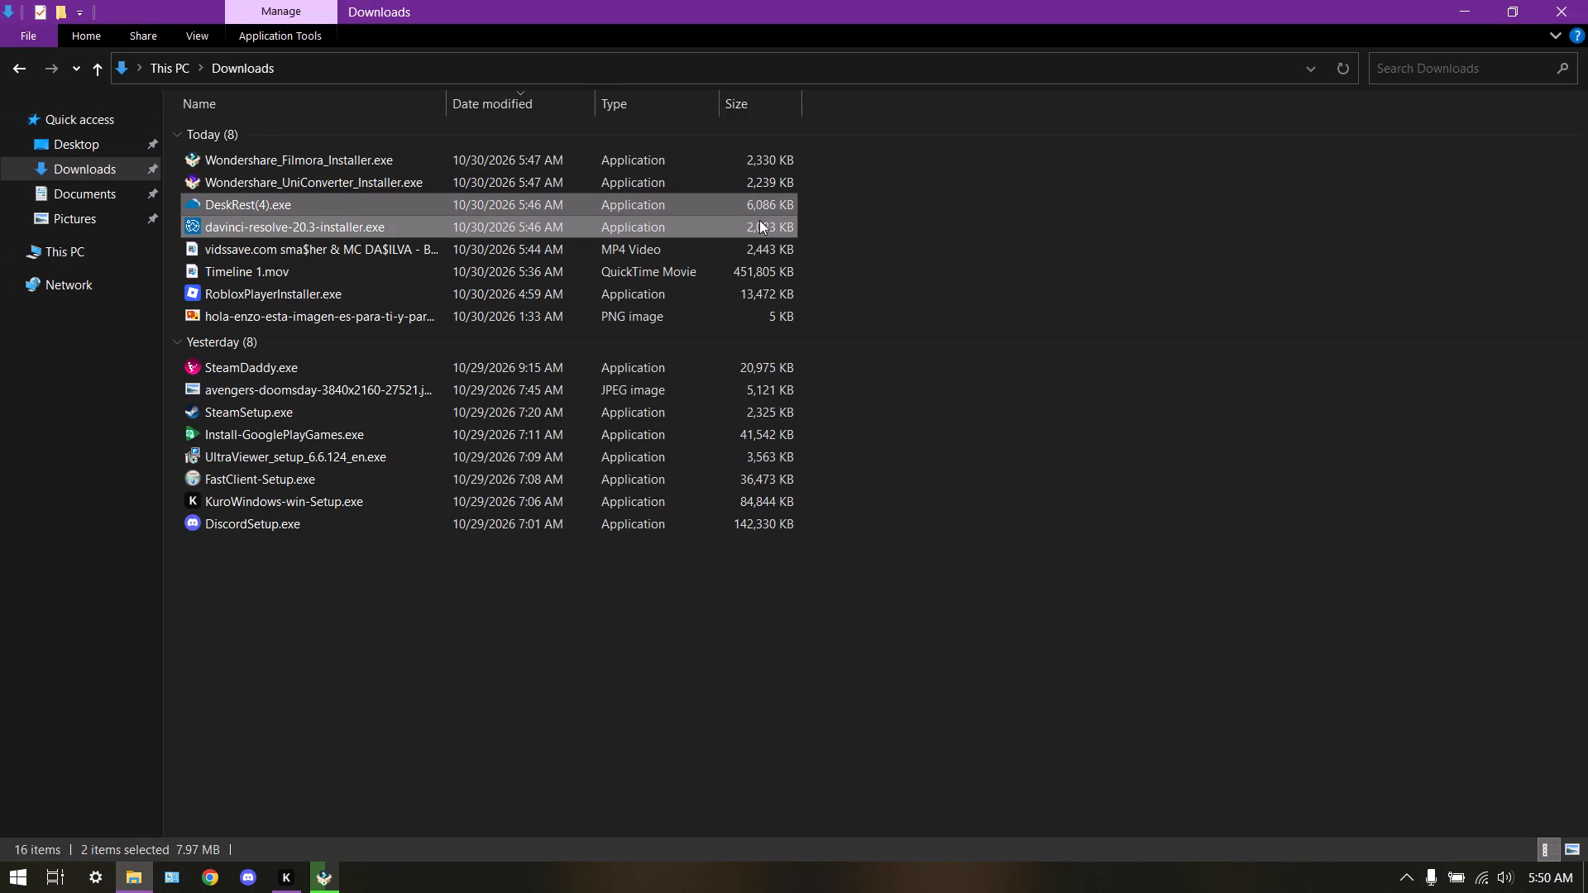
pyautogui.press('Delete')
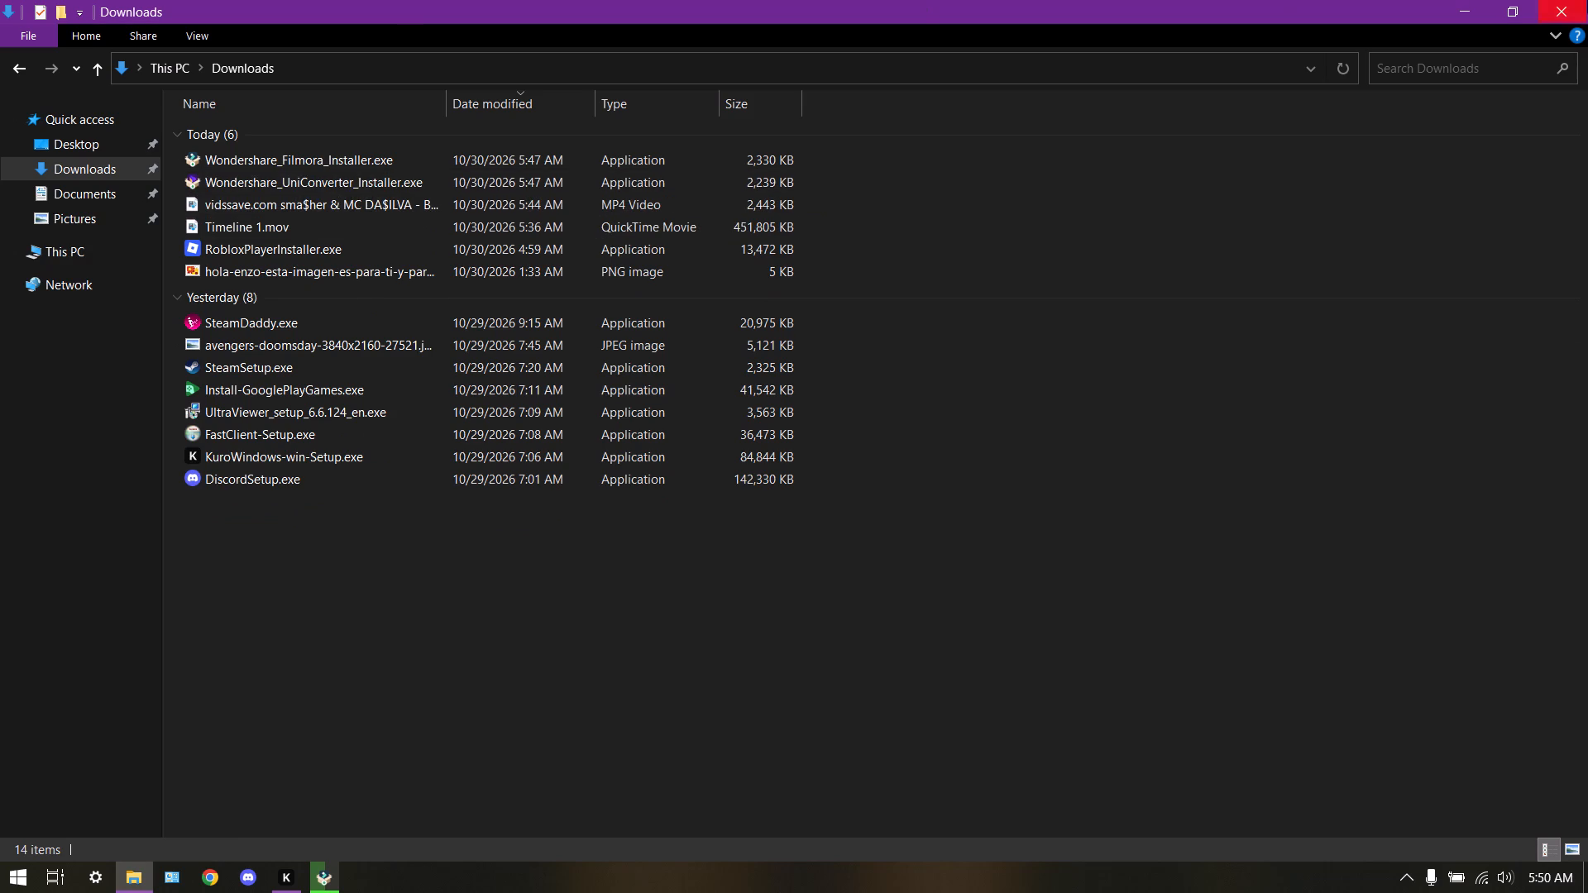
pyautogui.click(1587, 0)
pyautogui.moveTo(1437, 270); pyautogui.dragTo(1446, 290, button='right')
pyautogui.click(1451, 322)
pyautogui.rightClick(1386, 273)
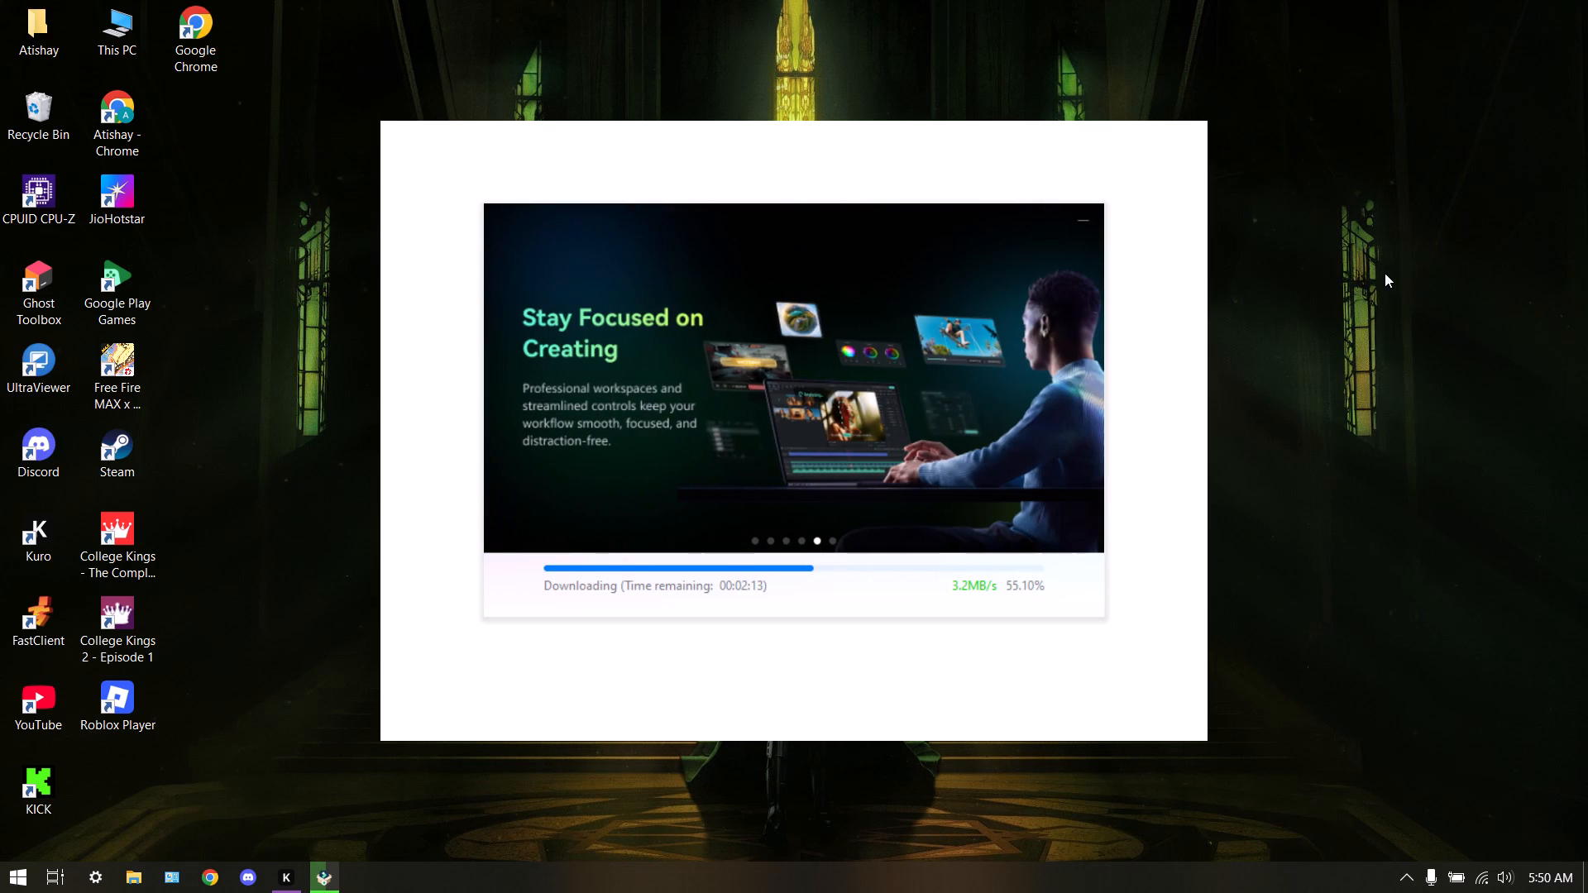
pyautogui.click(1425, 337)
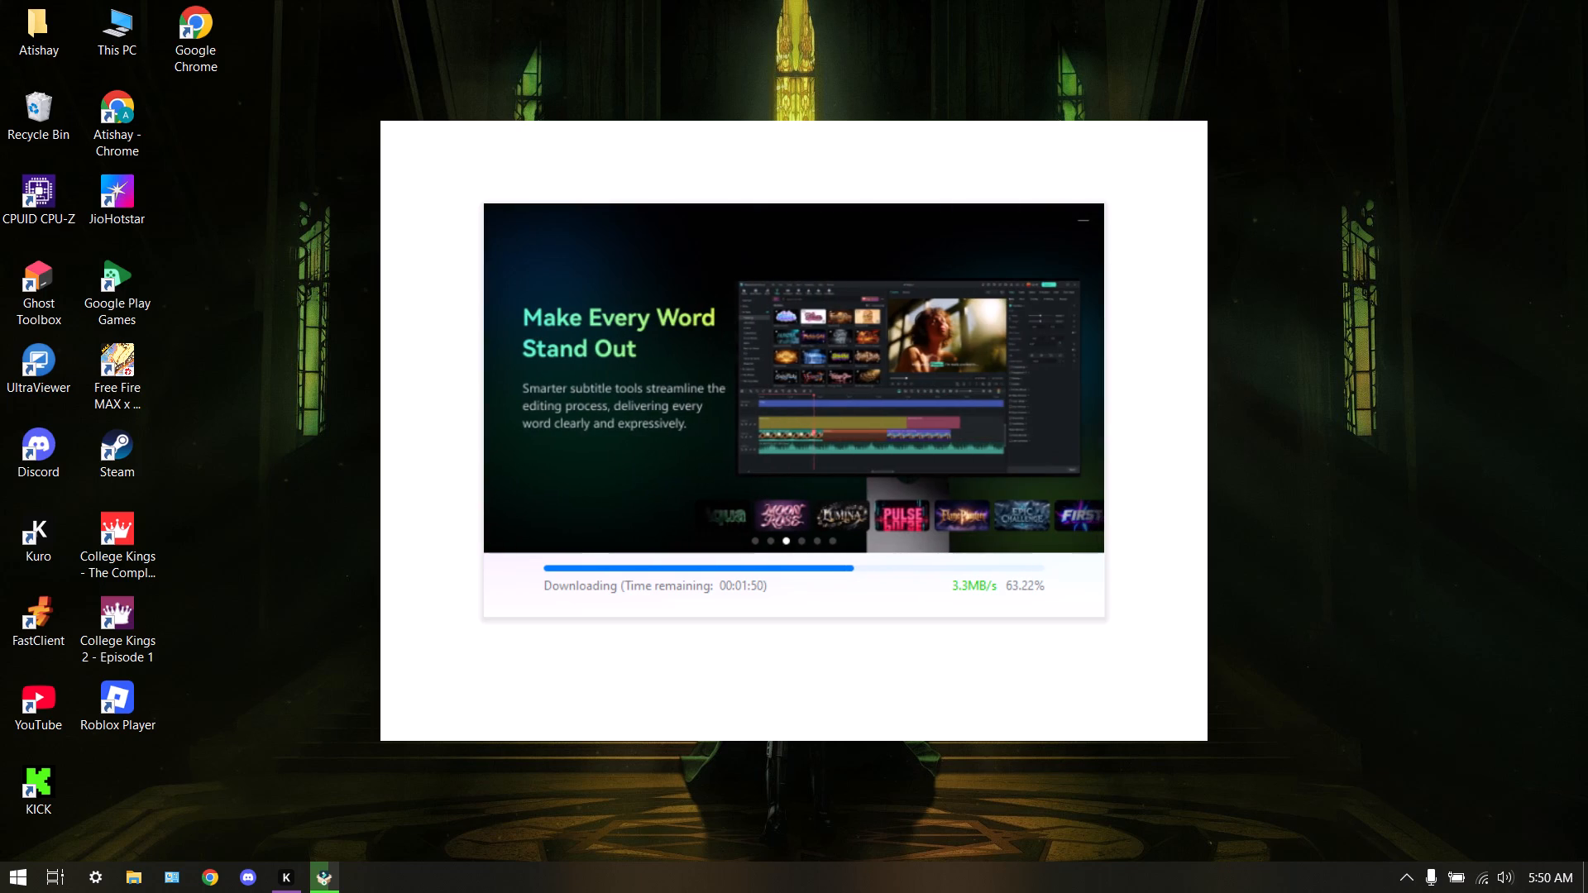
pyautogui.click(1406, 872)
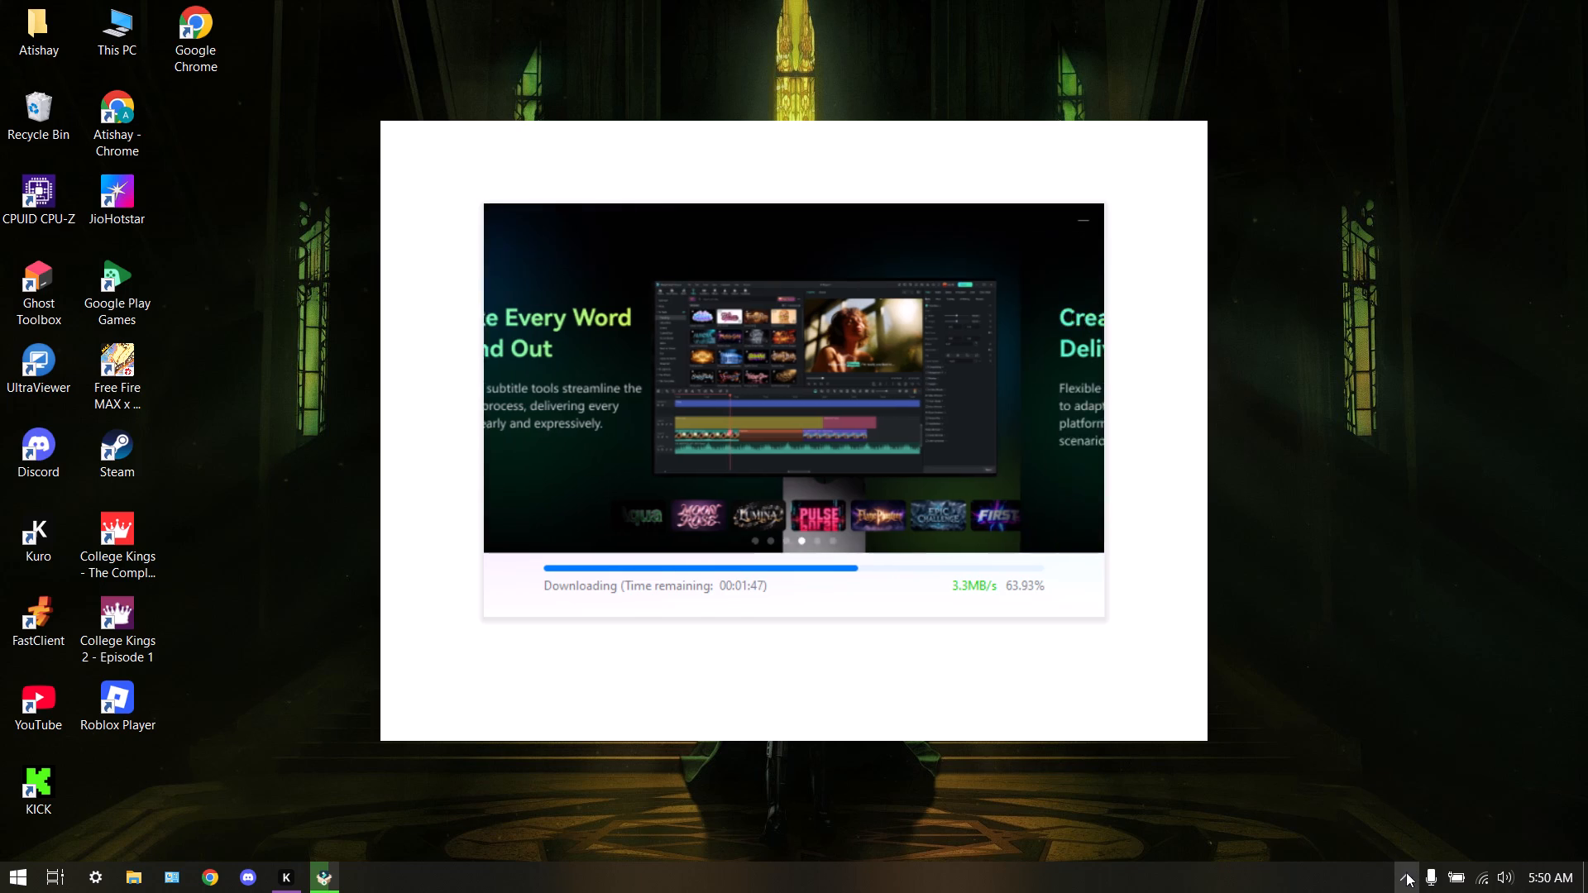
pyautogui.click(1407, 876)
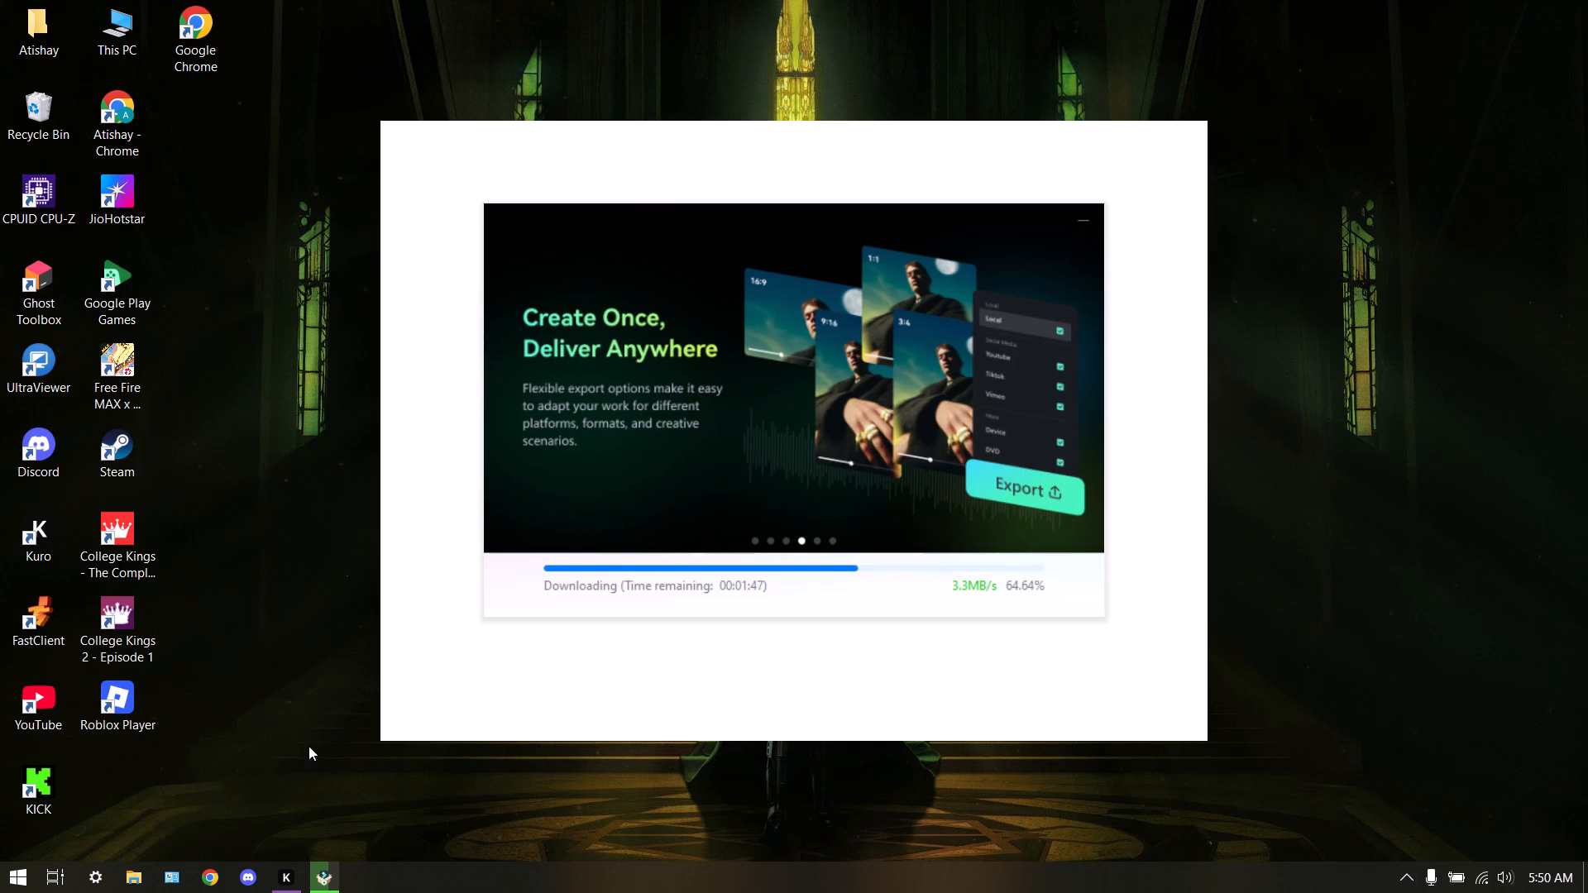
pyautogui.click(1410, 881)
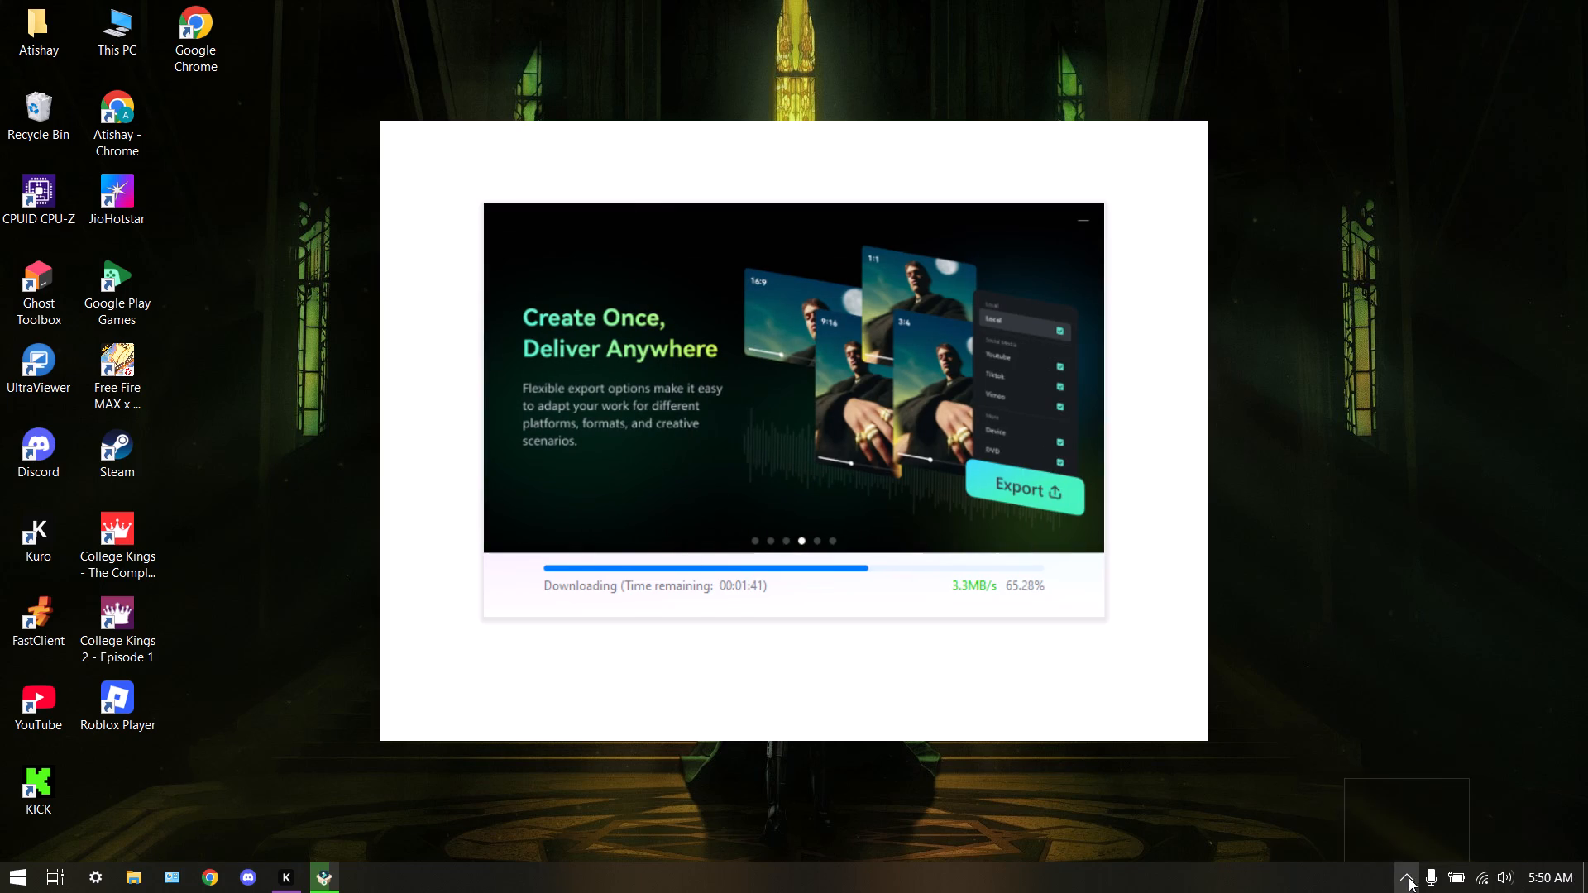
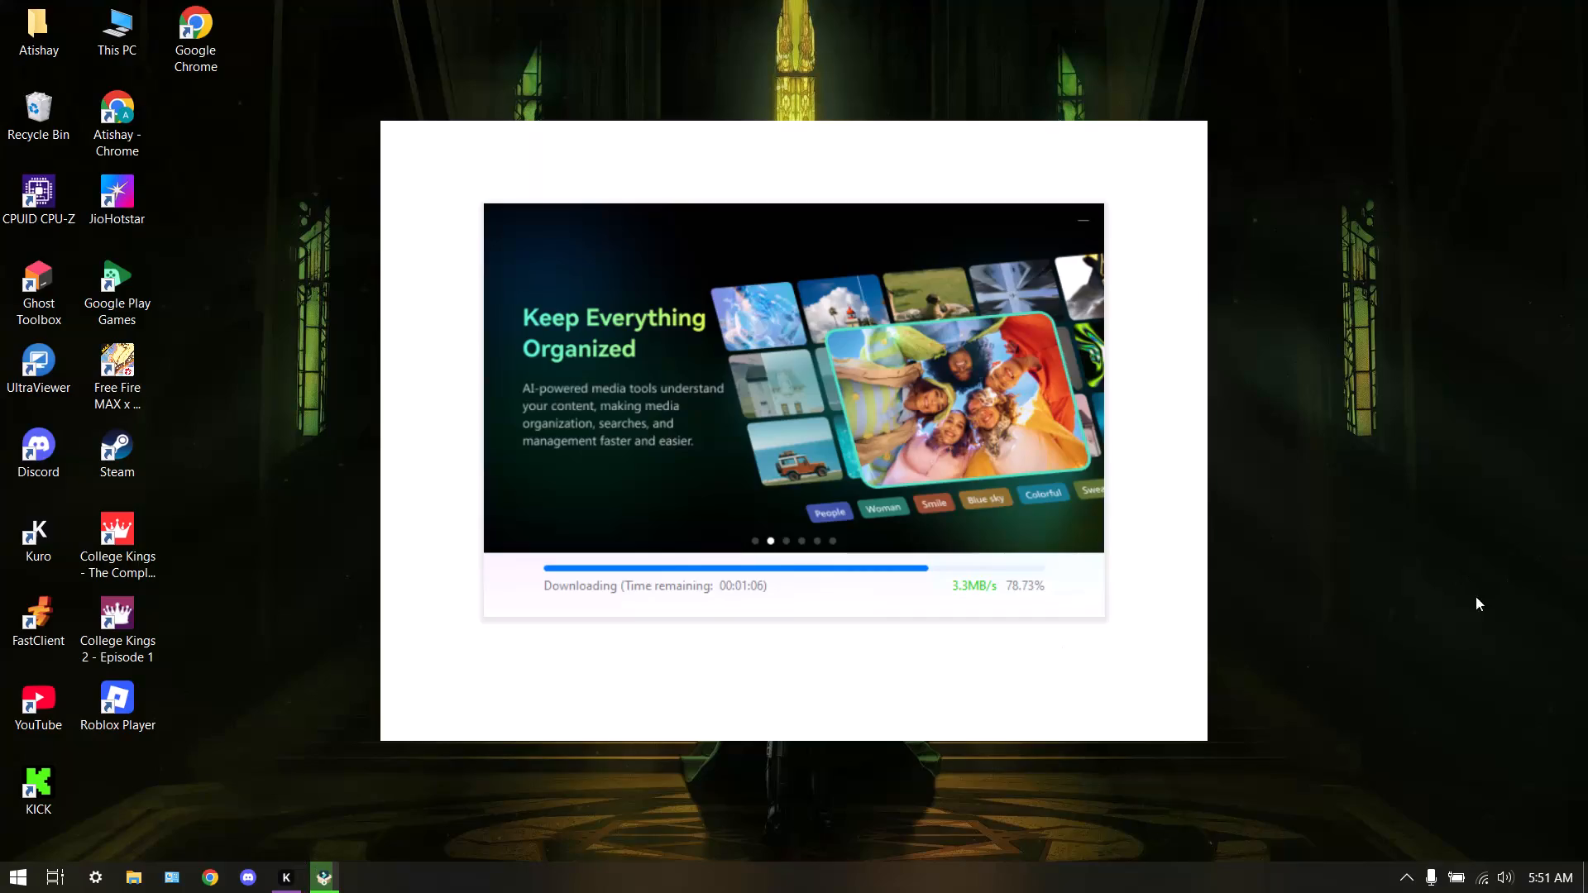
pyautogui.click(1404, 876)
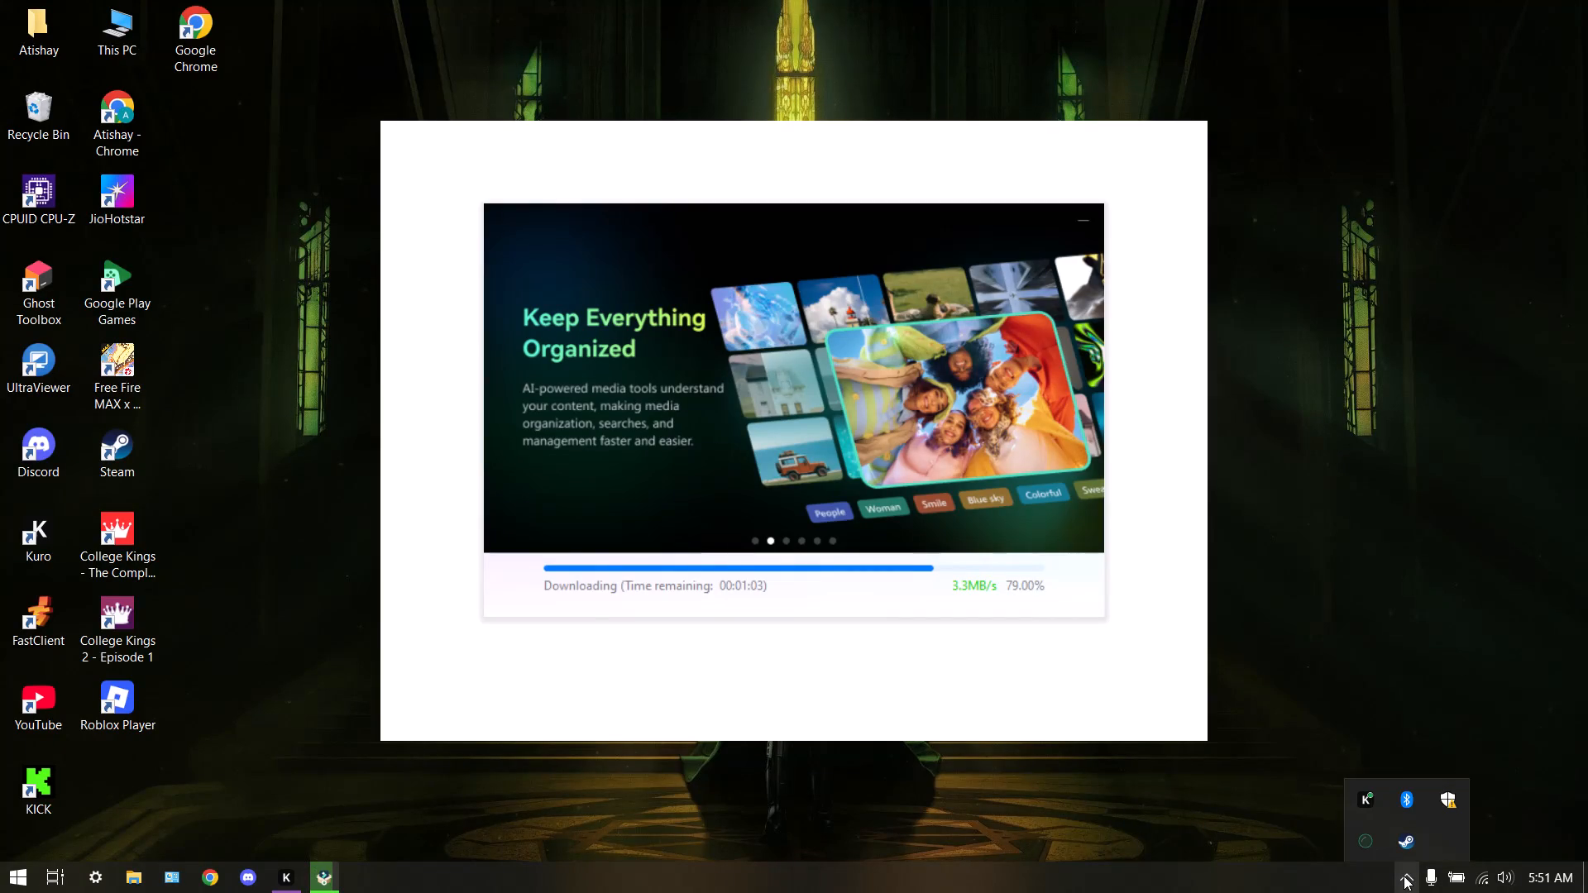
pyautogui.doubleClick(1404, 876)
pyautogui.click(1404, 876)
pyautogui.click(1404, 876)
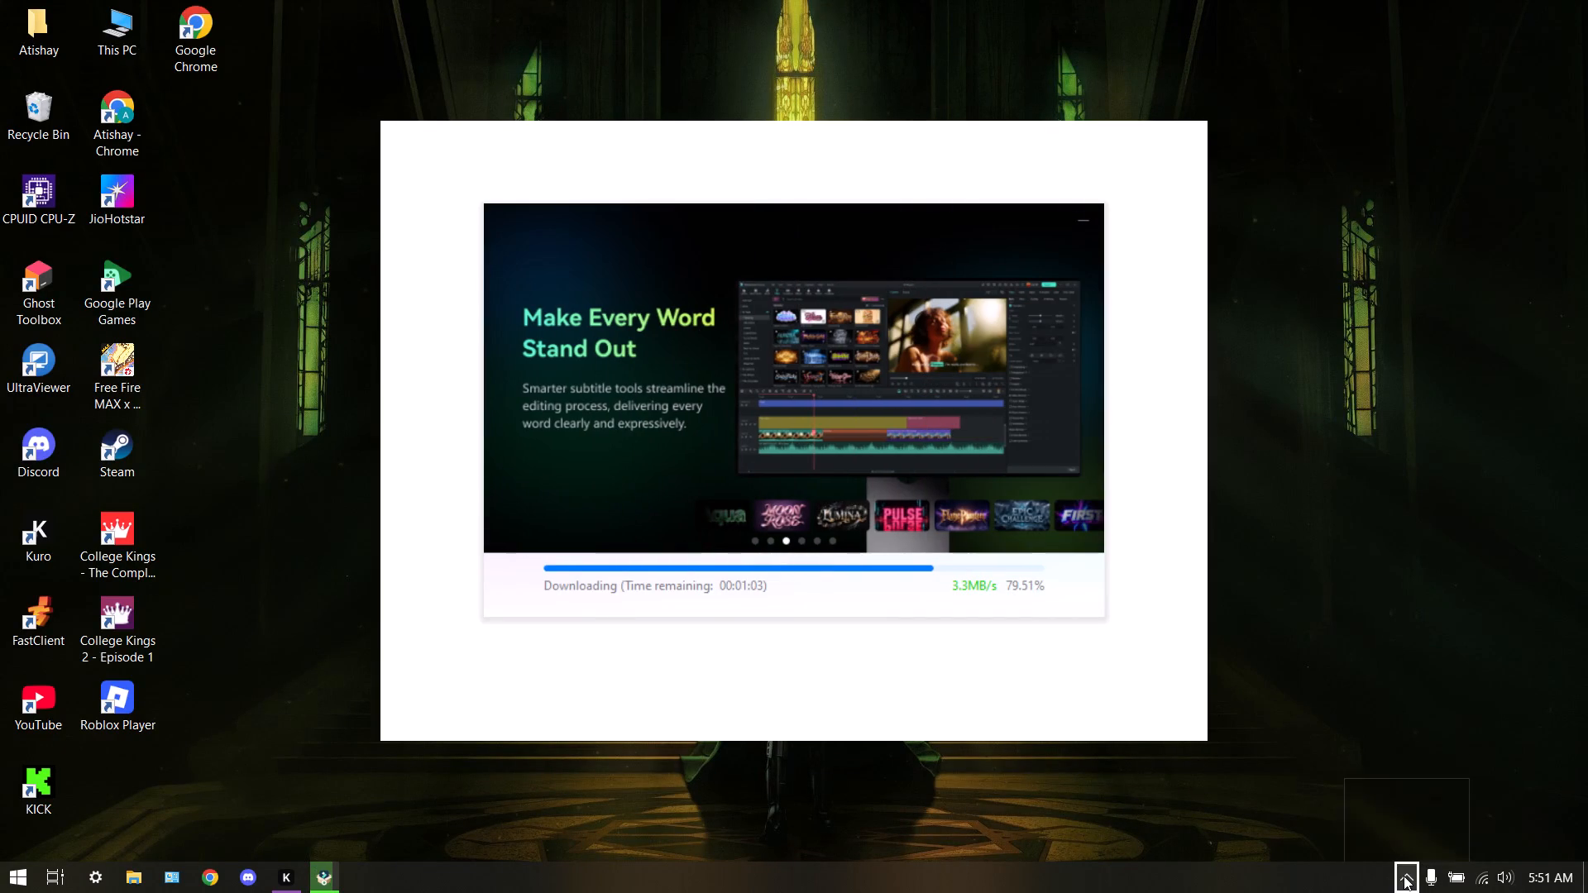
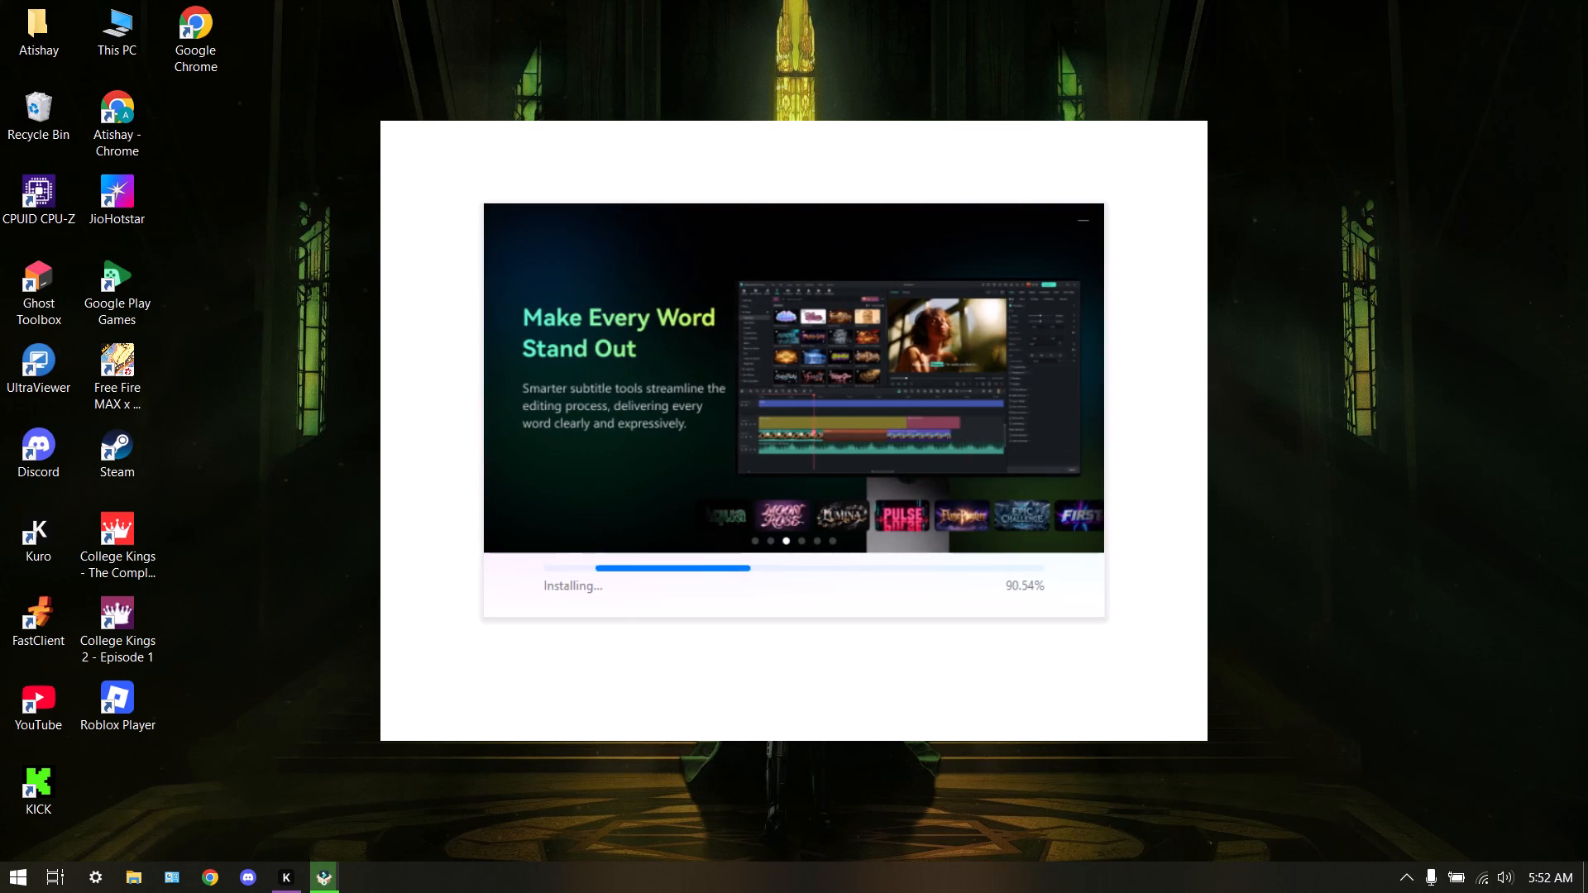
# Show the hidden system tray icons while the Filmora installation runs.
pyautogui.click(1400, 868)
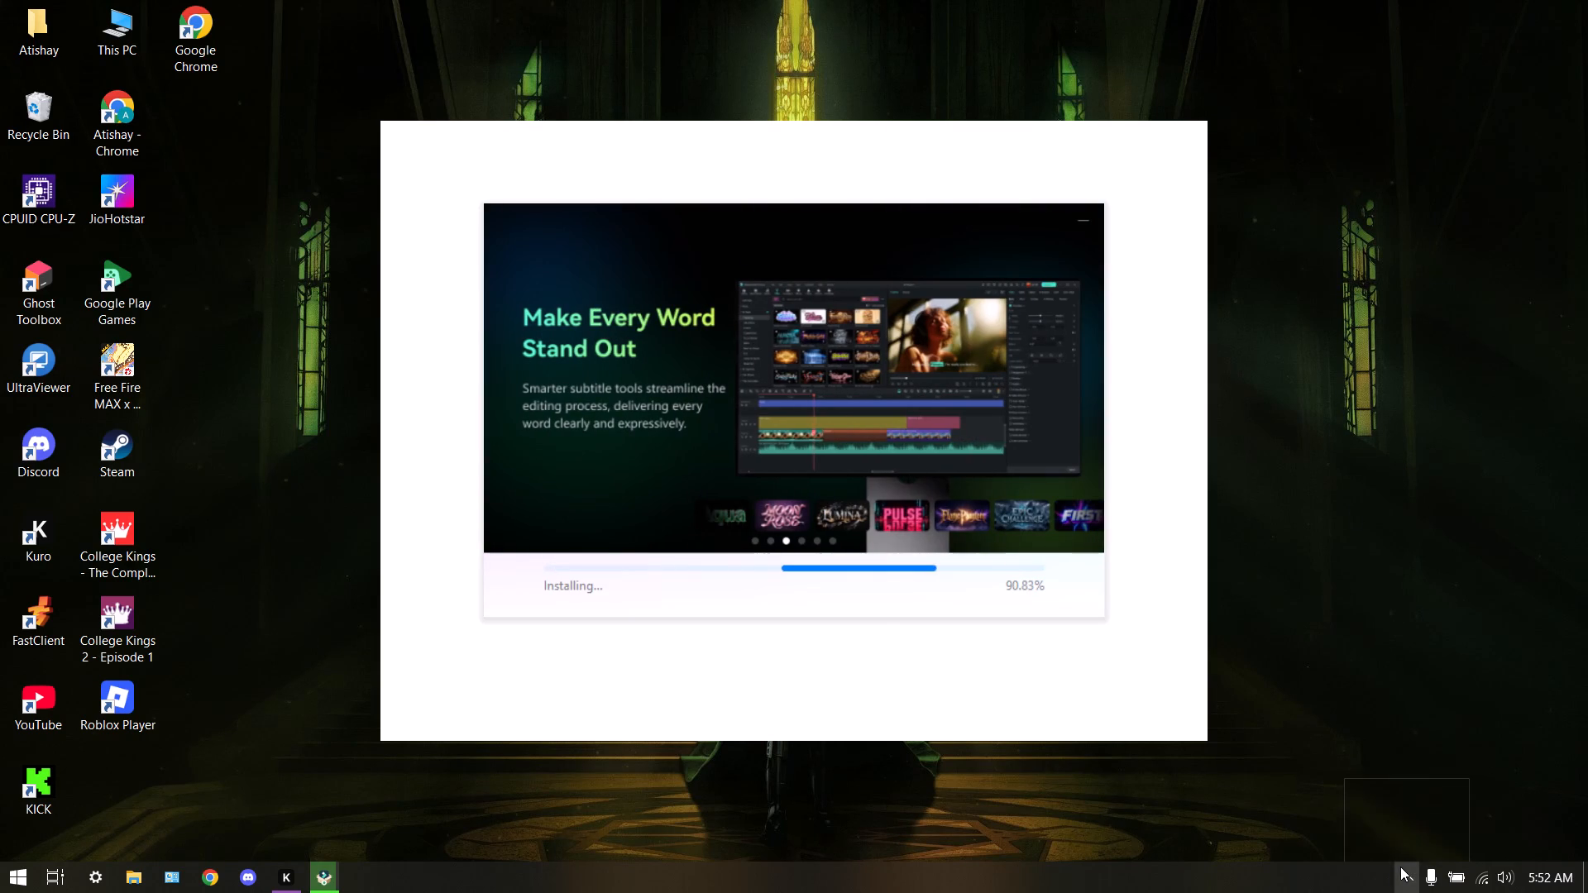
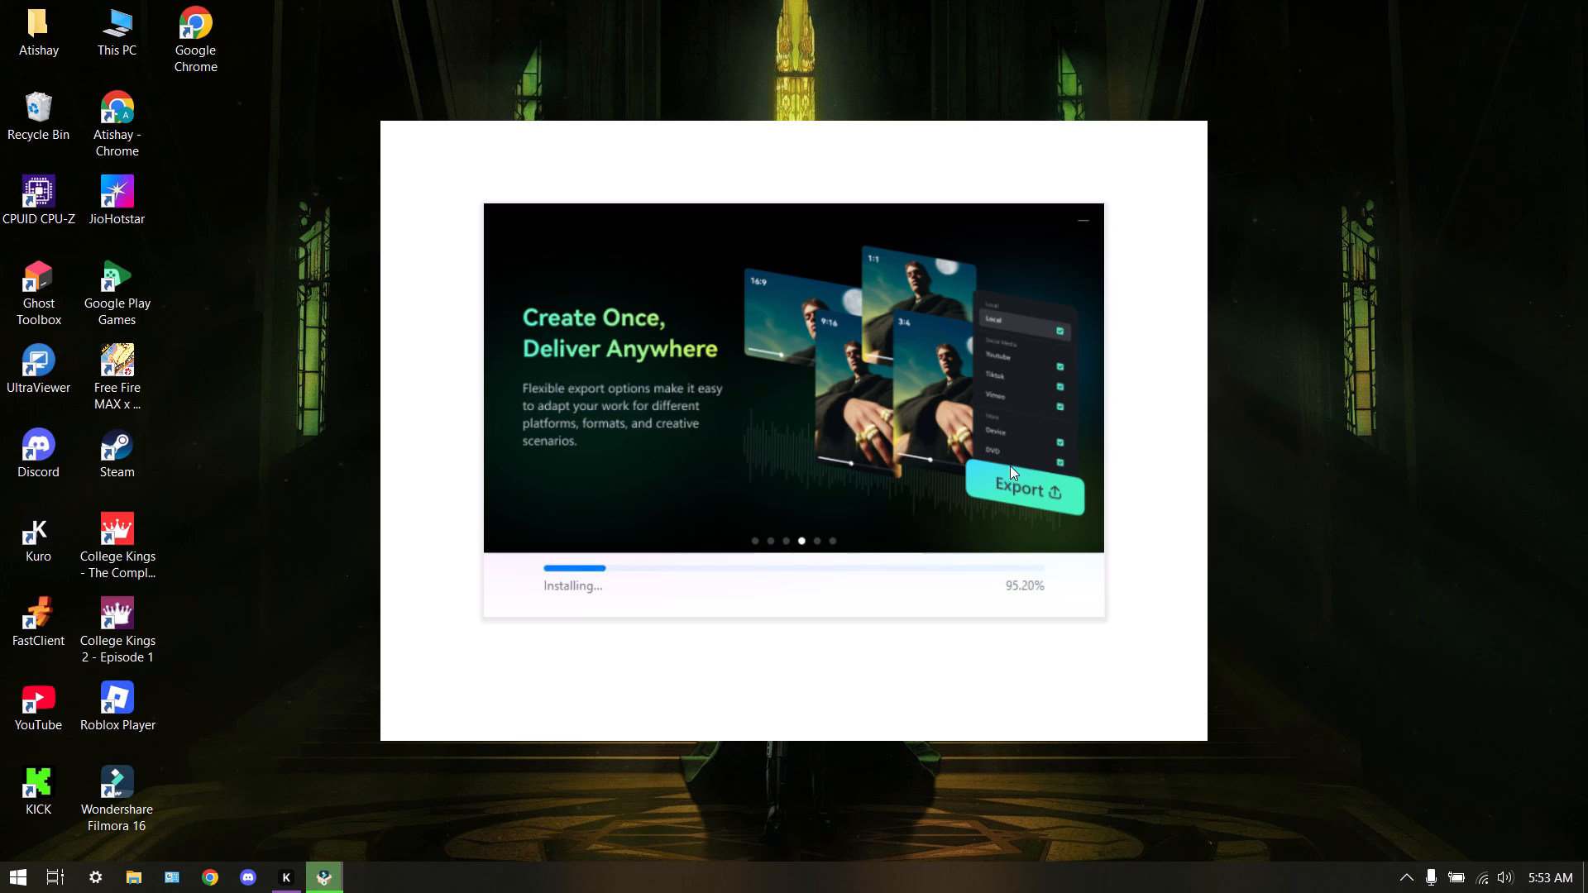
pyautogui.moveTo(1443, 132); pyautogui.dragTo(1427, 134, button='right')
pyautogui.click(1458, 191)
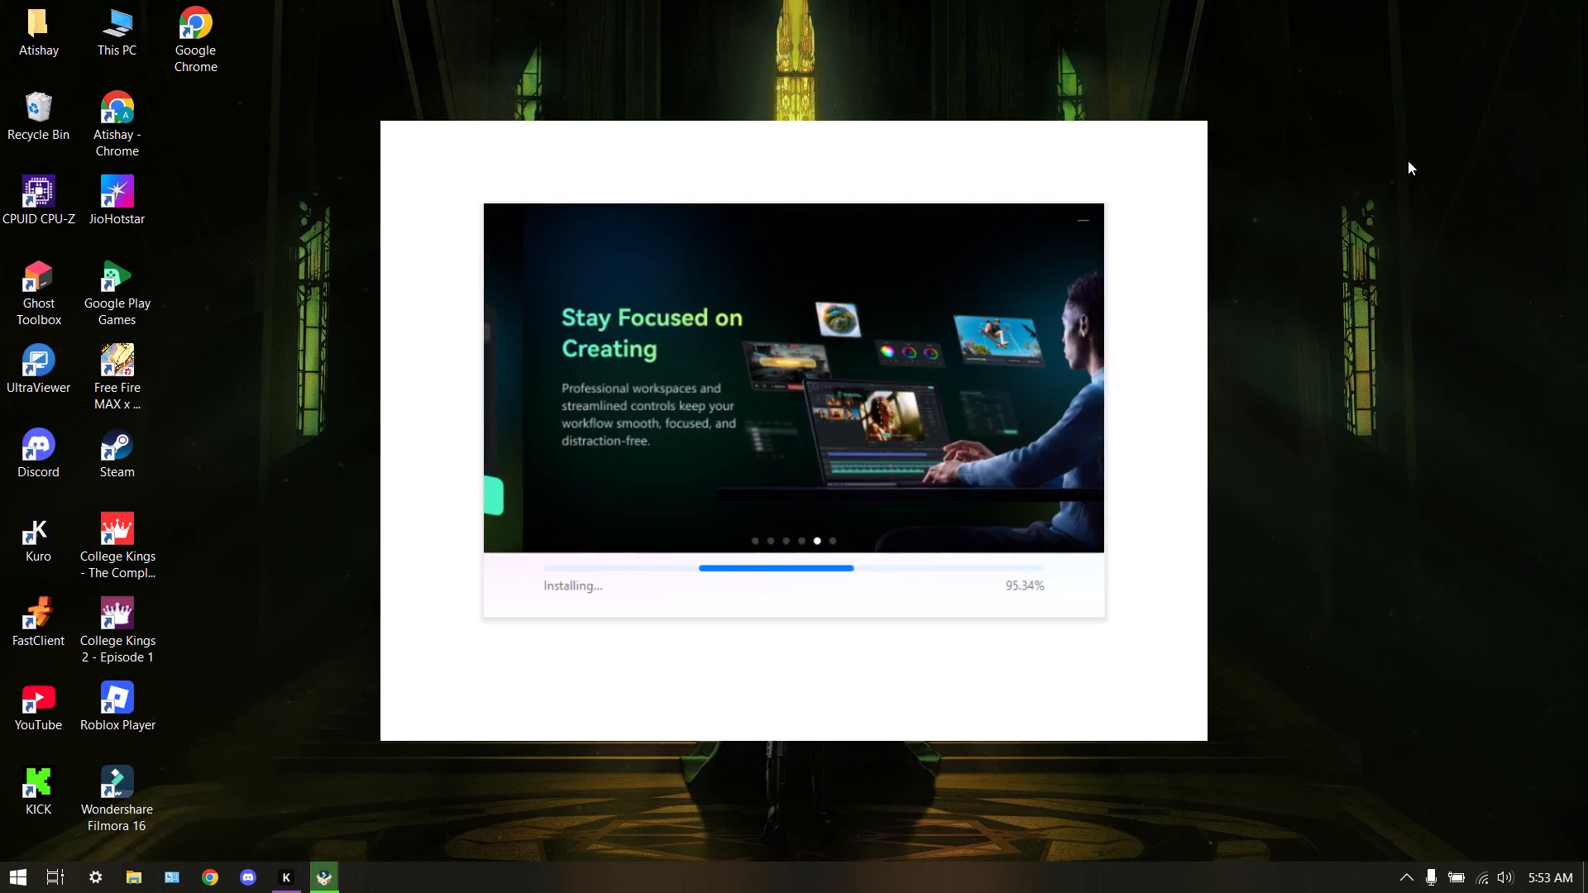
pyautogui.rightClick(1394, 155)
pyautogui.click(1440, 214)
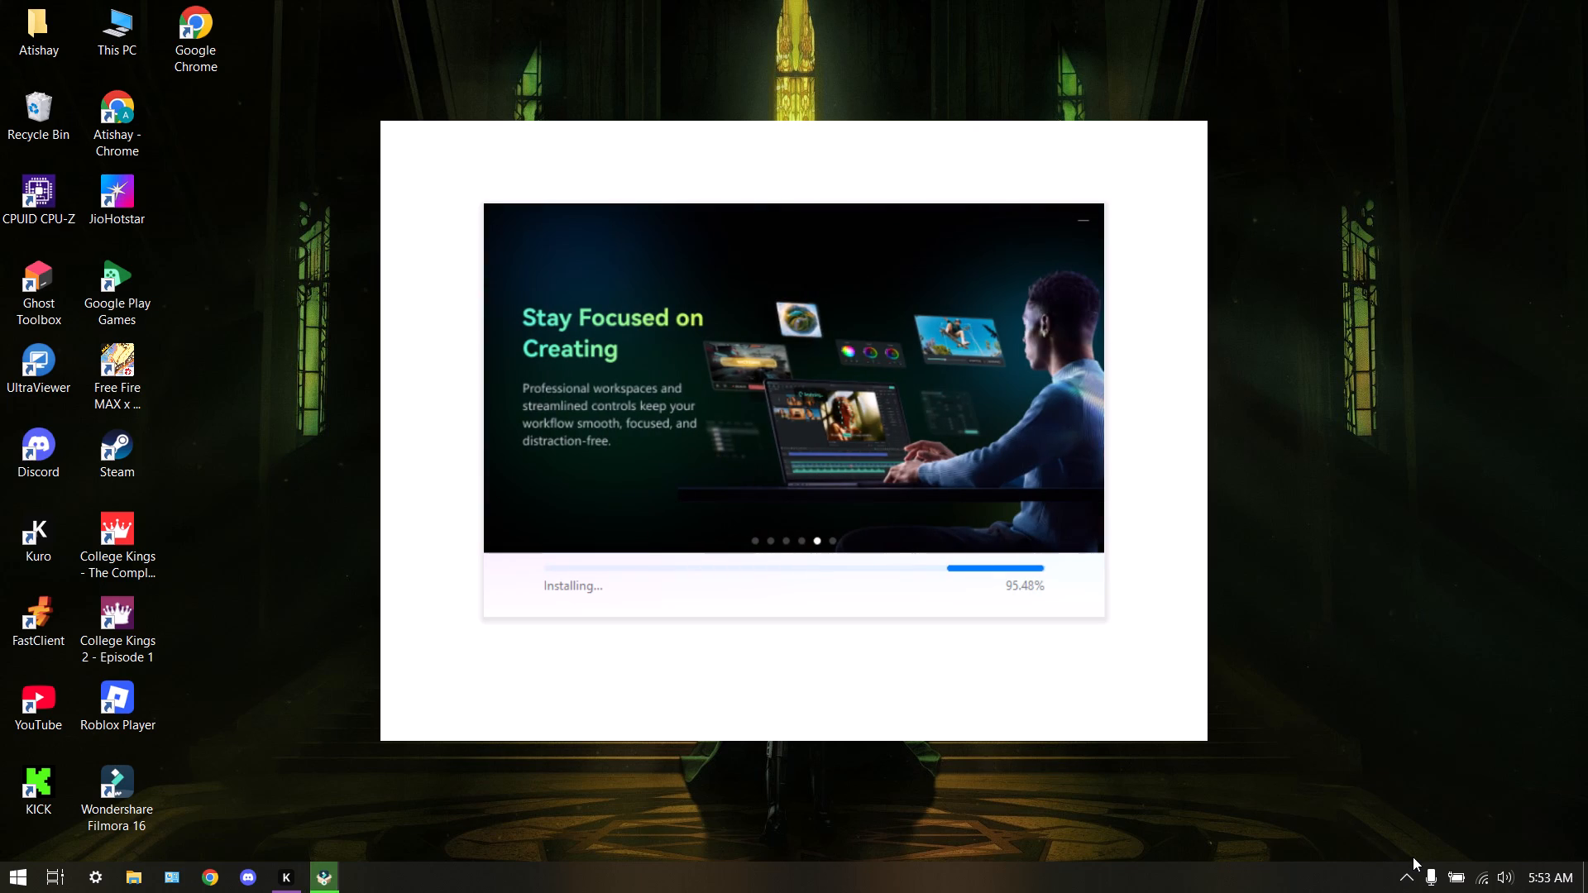
# Show the hidden system tray icons while the Filmora installation runs.
pyautogui.click(1413, 857)
pyautogui.click(1409, 873)
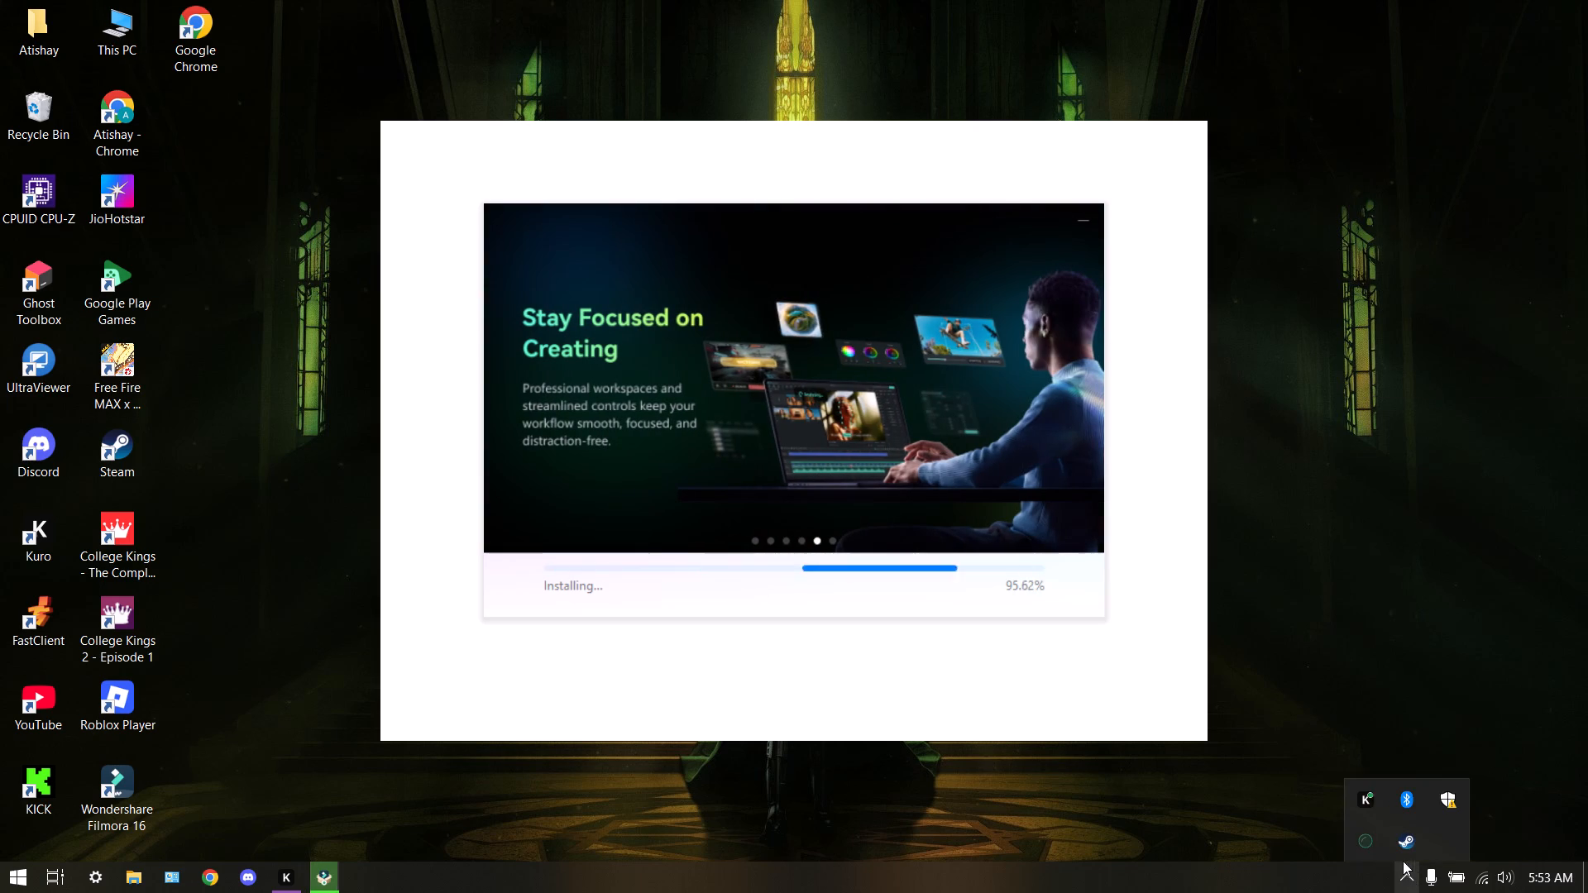
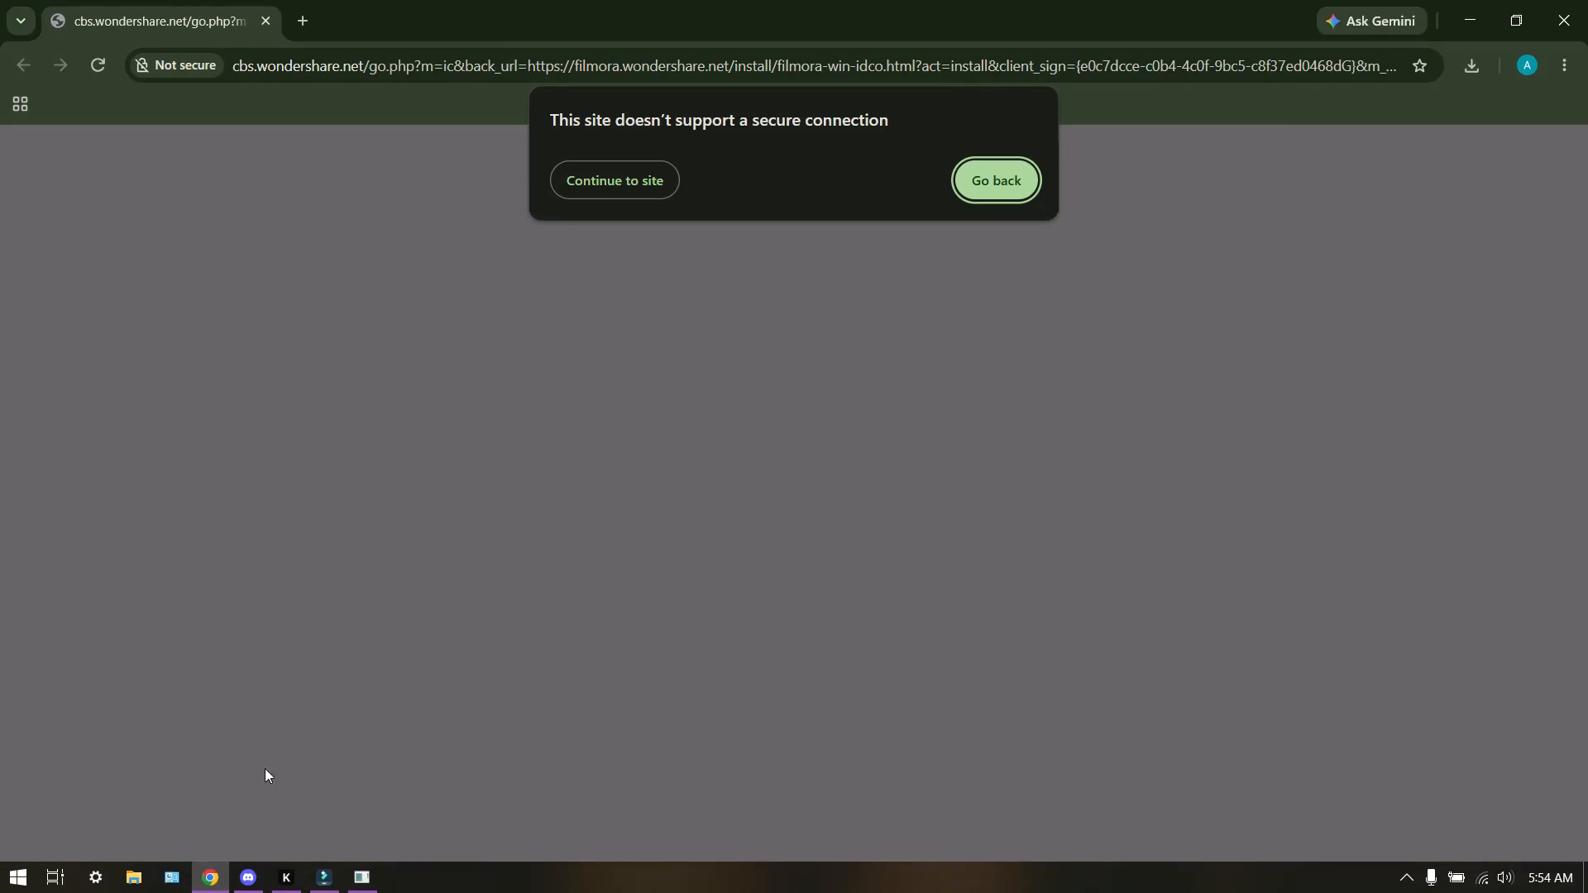
# Close the browser window showing the Wondershare post-install page.
pyautogui.click(1587, 0)
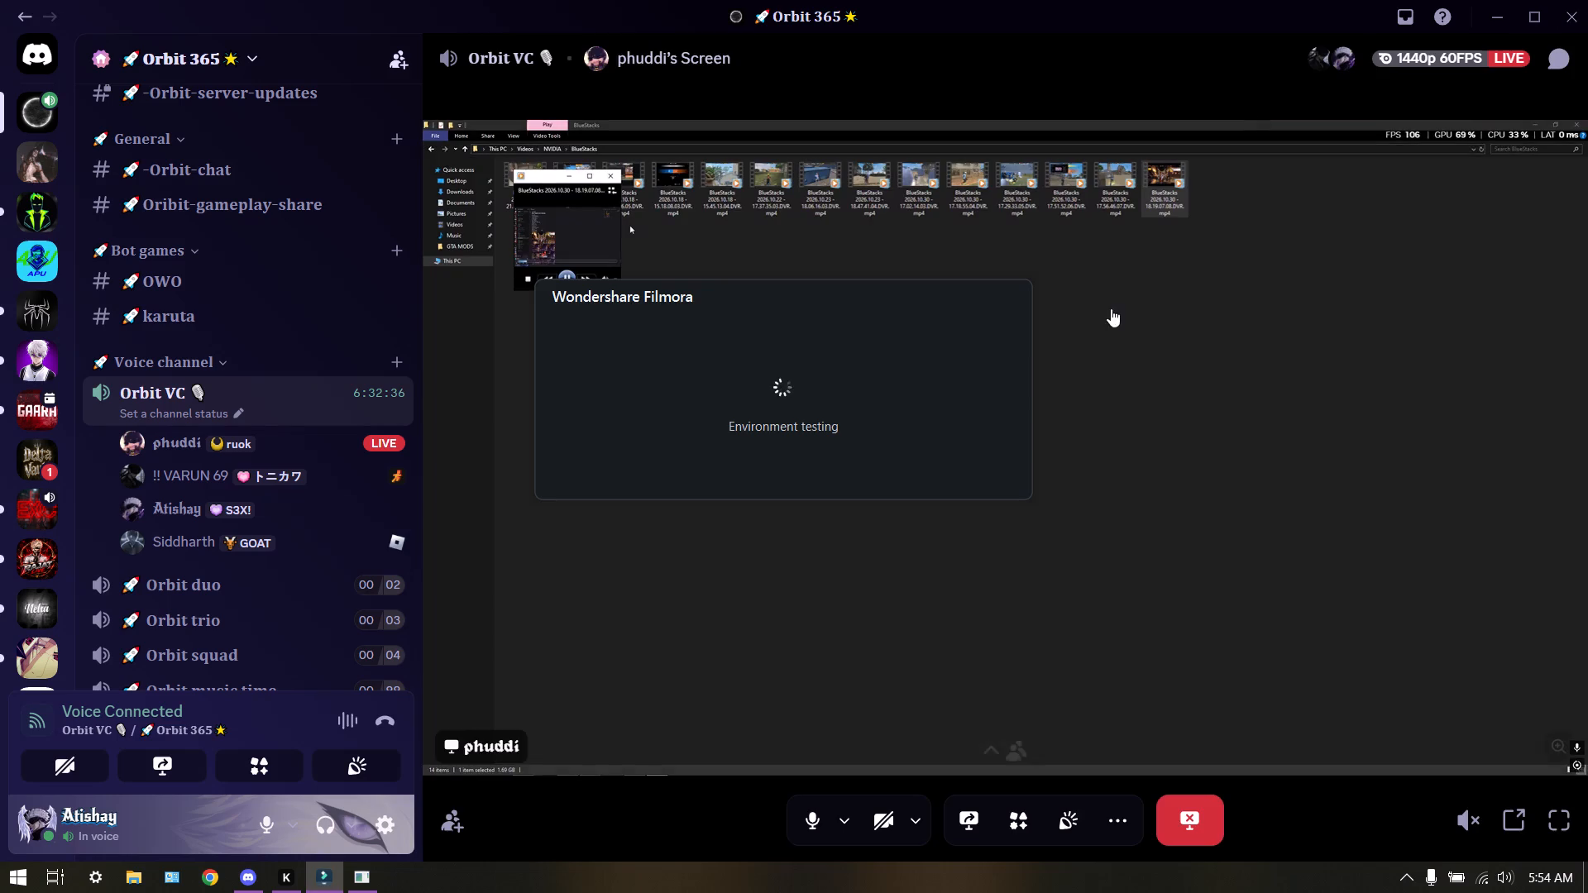
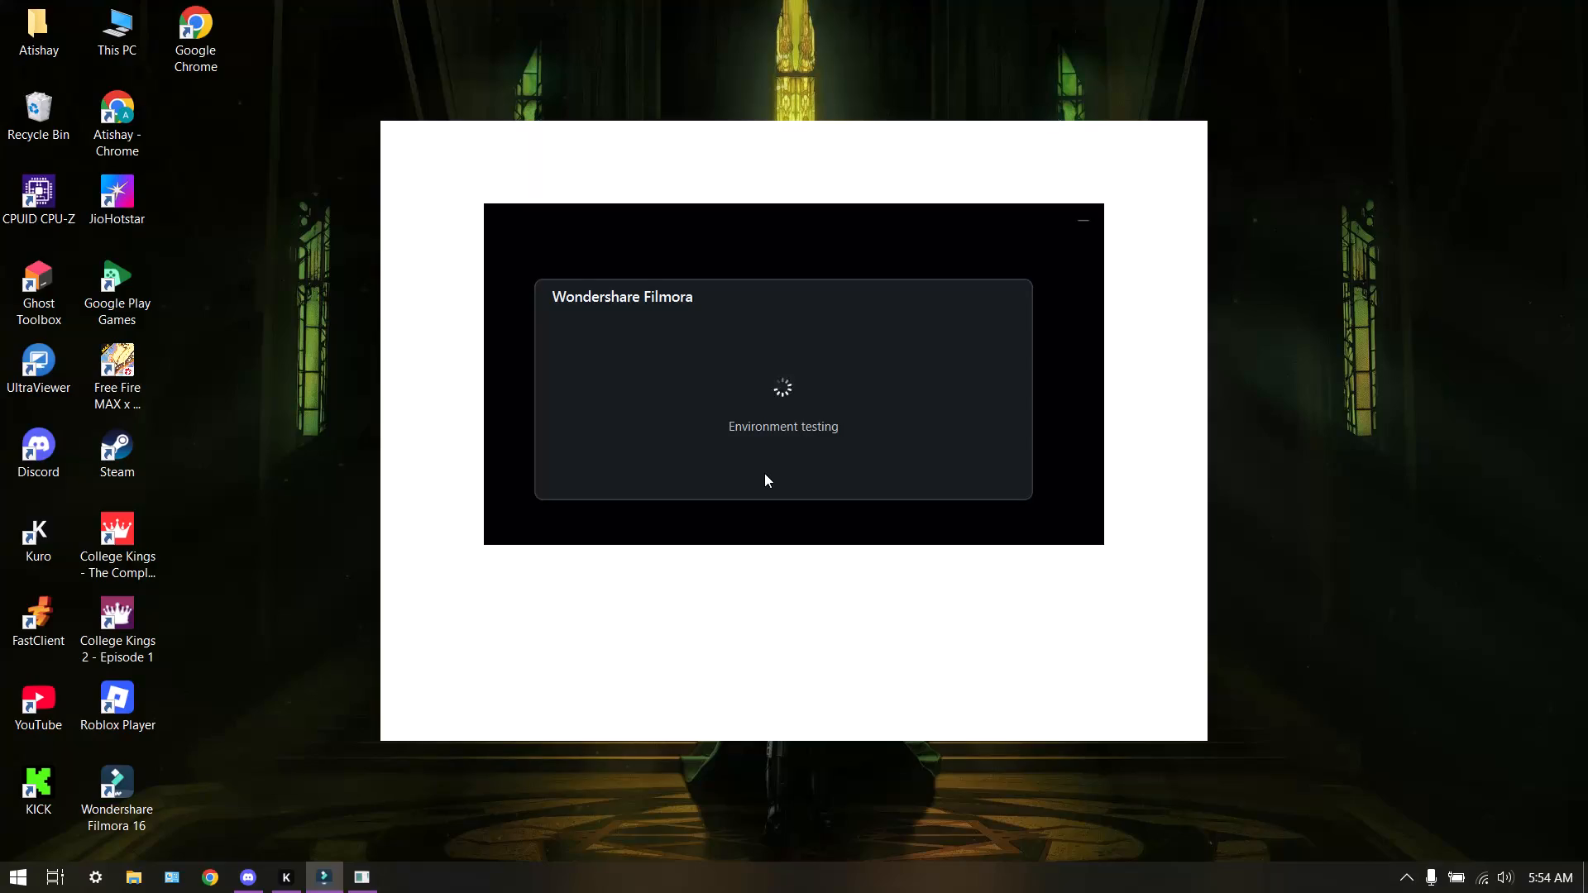
# Show the hidden system tray icons of the apps running in the background.
pyautogui.click(1412, 886)
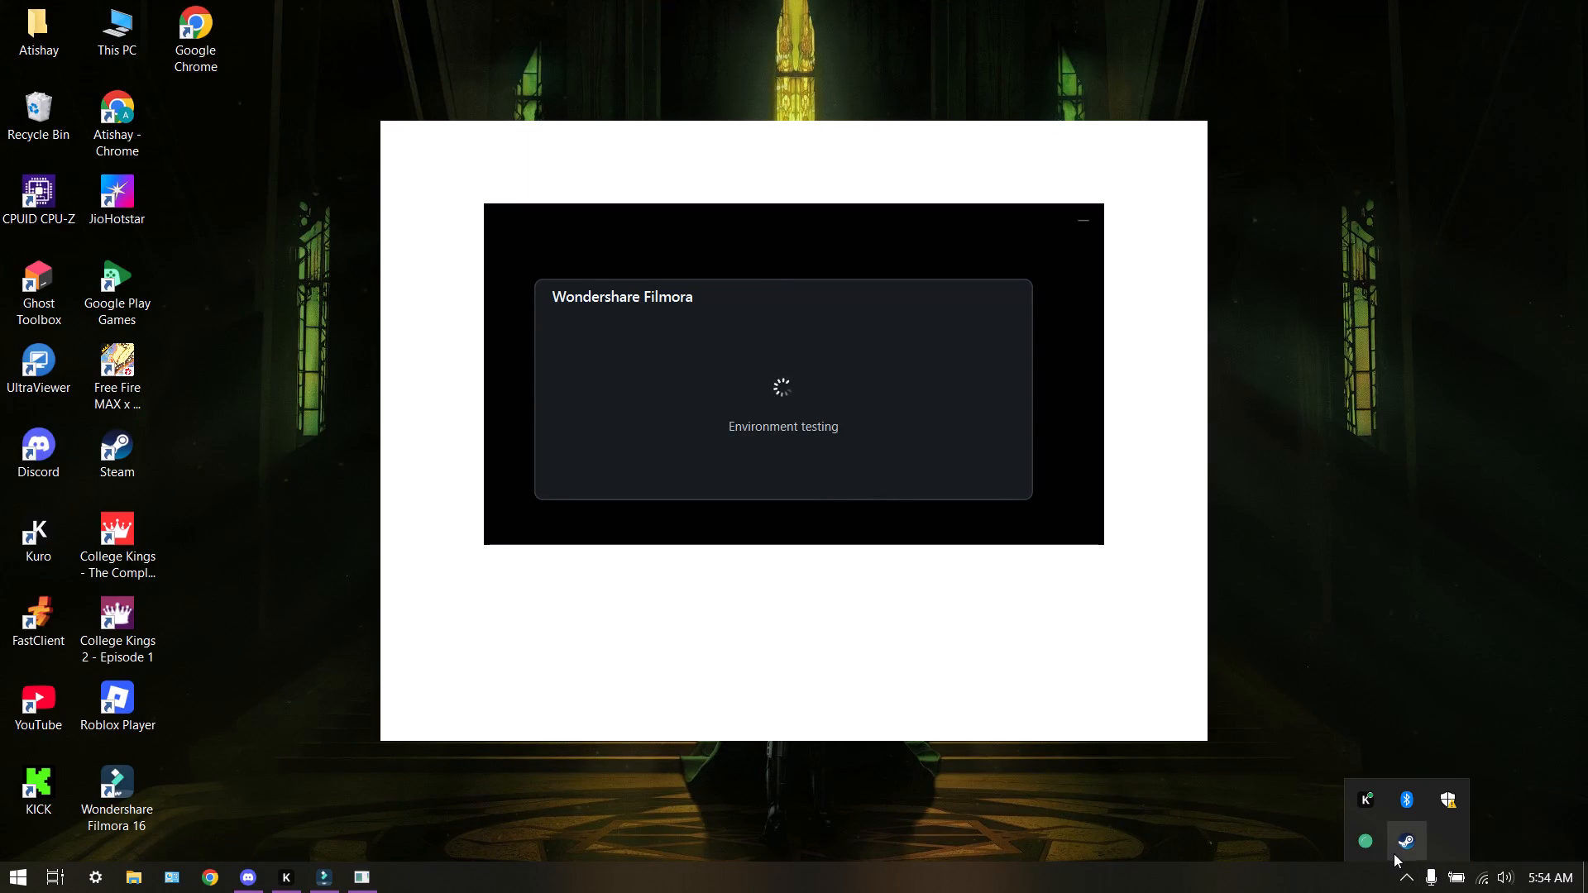
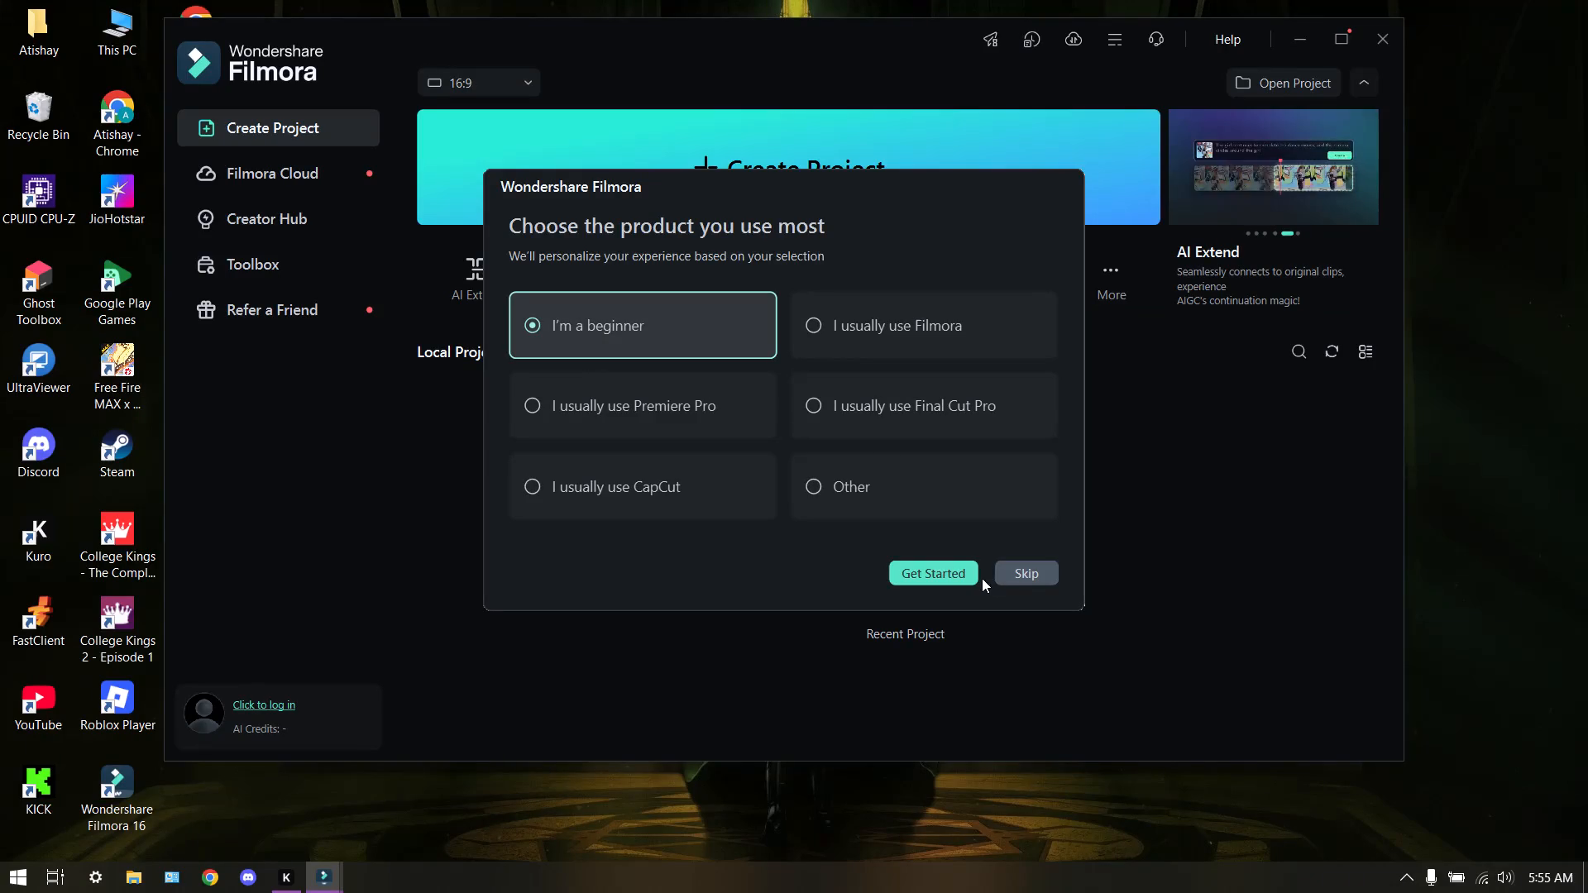
# Answer the onboarding questions with "I'm a beginner" as the experience and "Create gaming commentary videos" as the creative goal.
pyautogui.click(959, 575)
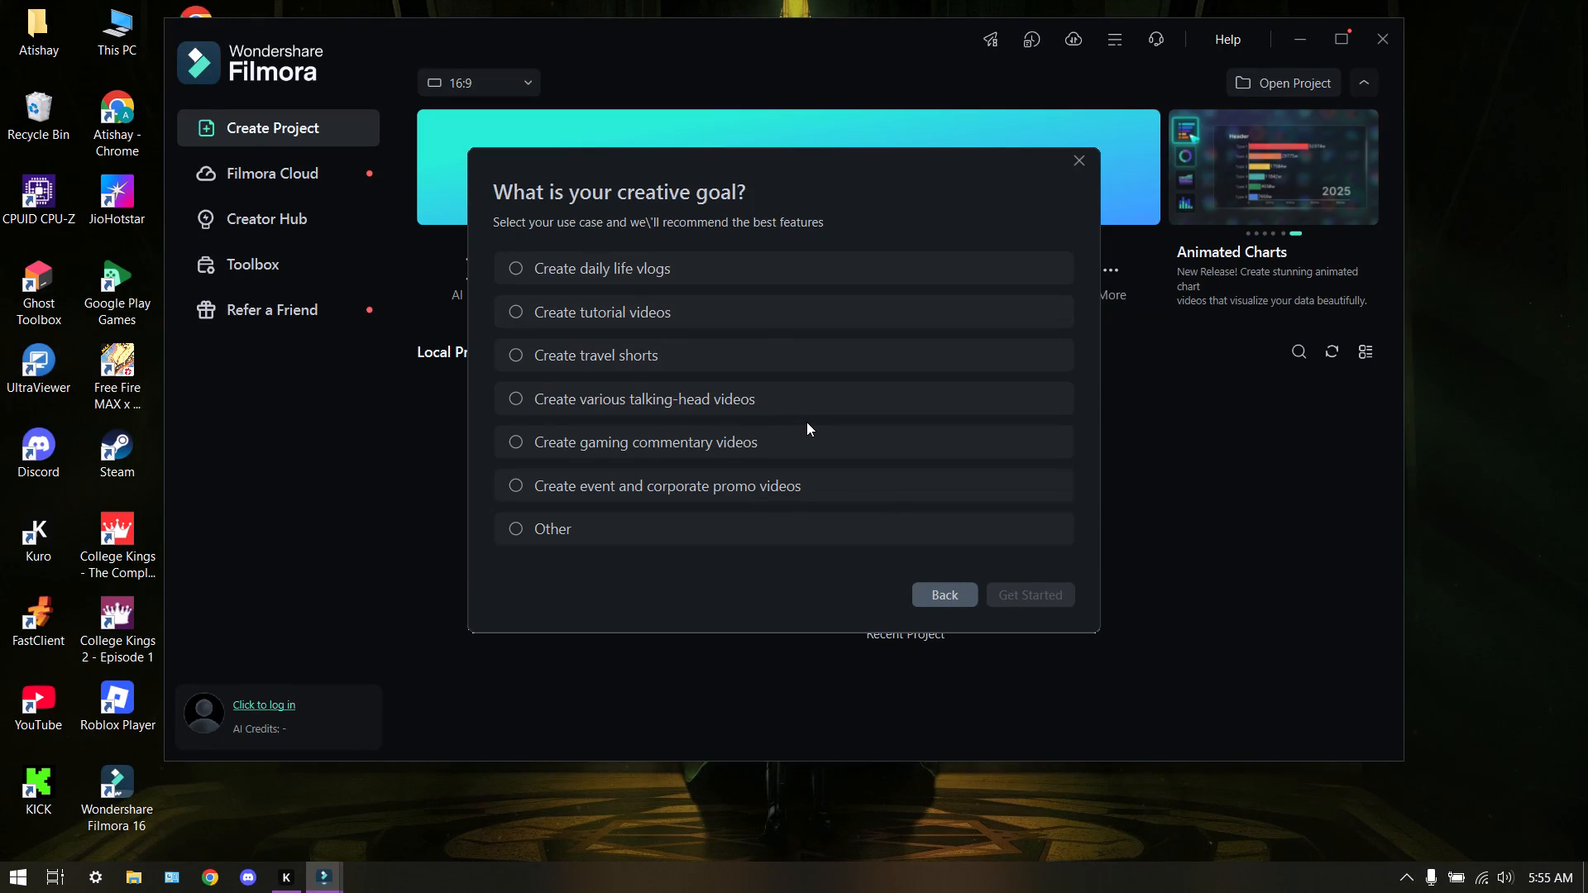
pyautogui.click(787, 431)
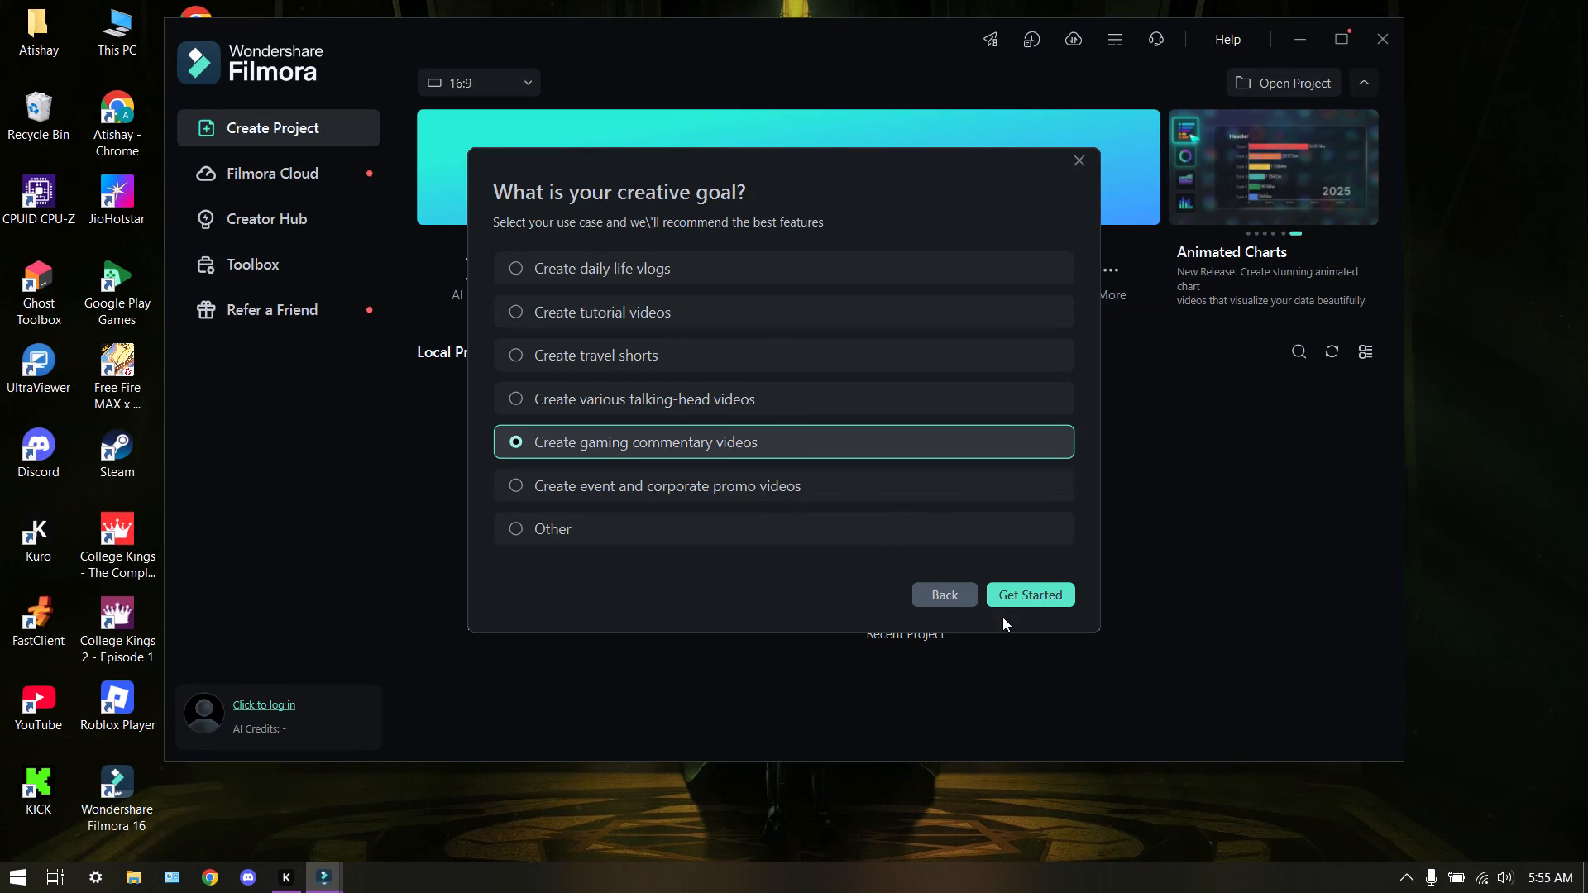
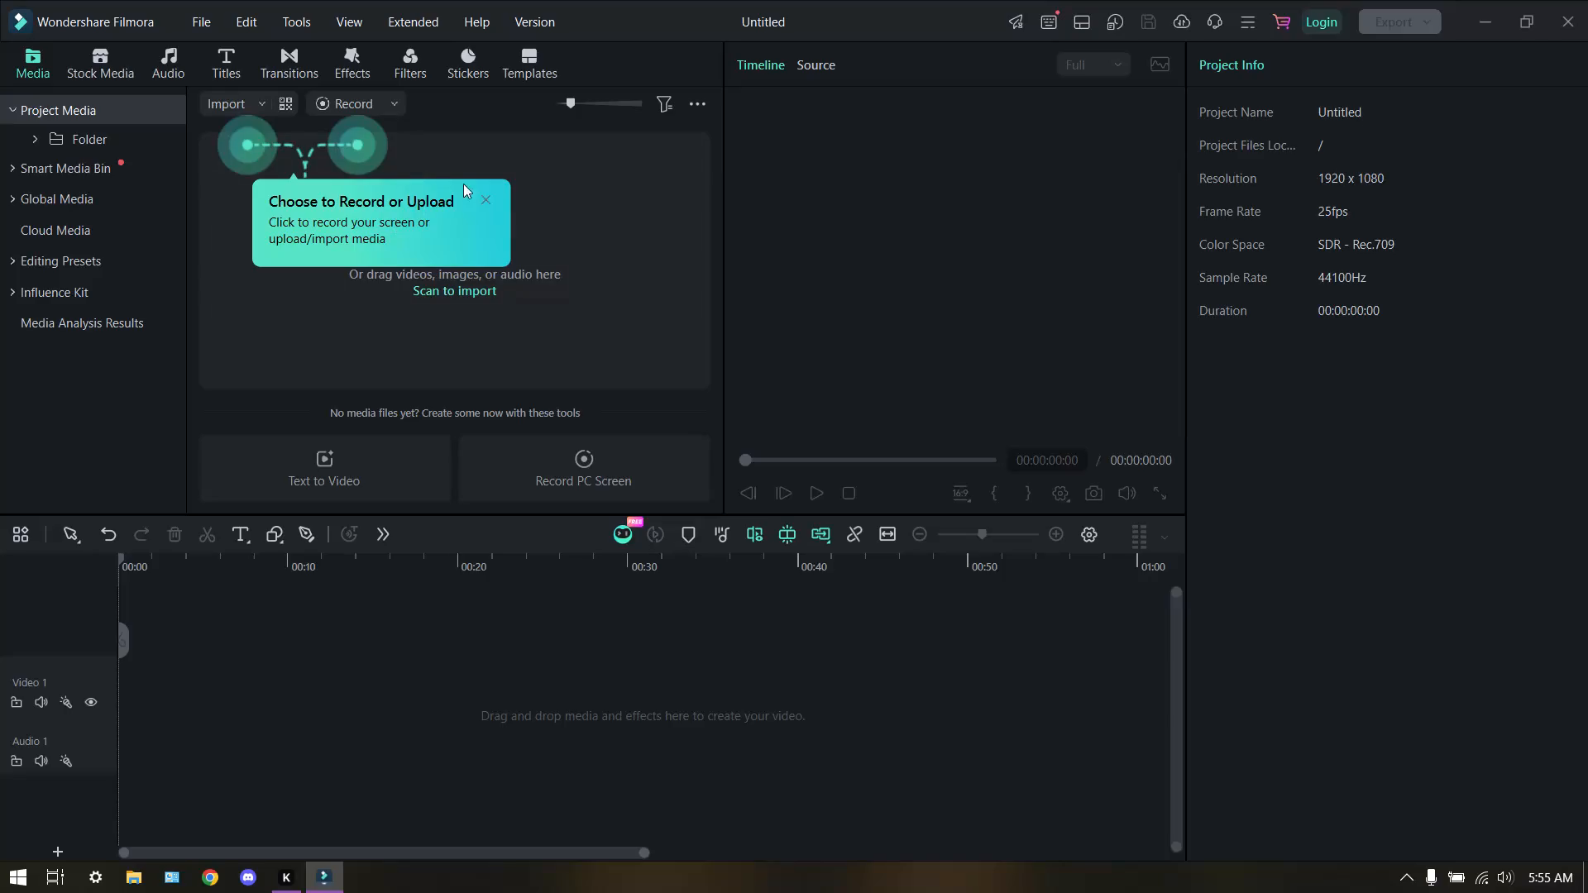
# Dismiss the record/upload tip, import Timeline 1.mov from Downloads into the project media, and close the subprojects tip.
pyautogui.click(481, 205)
pyautogui.click(443, 223)
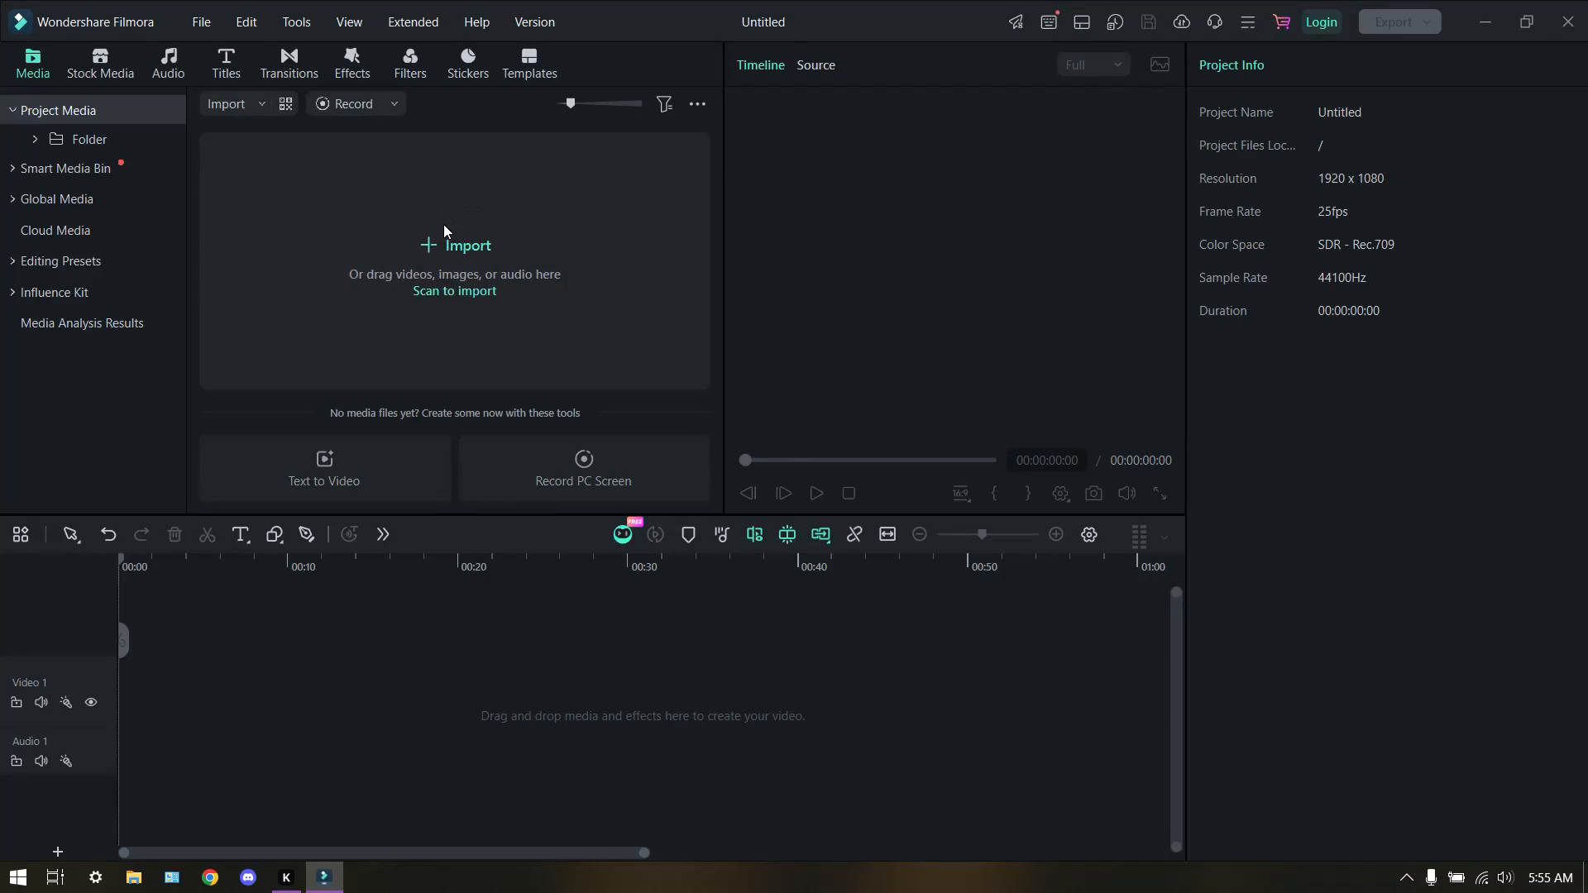
pyautogui.click(126, 186)
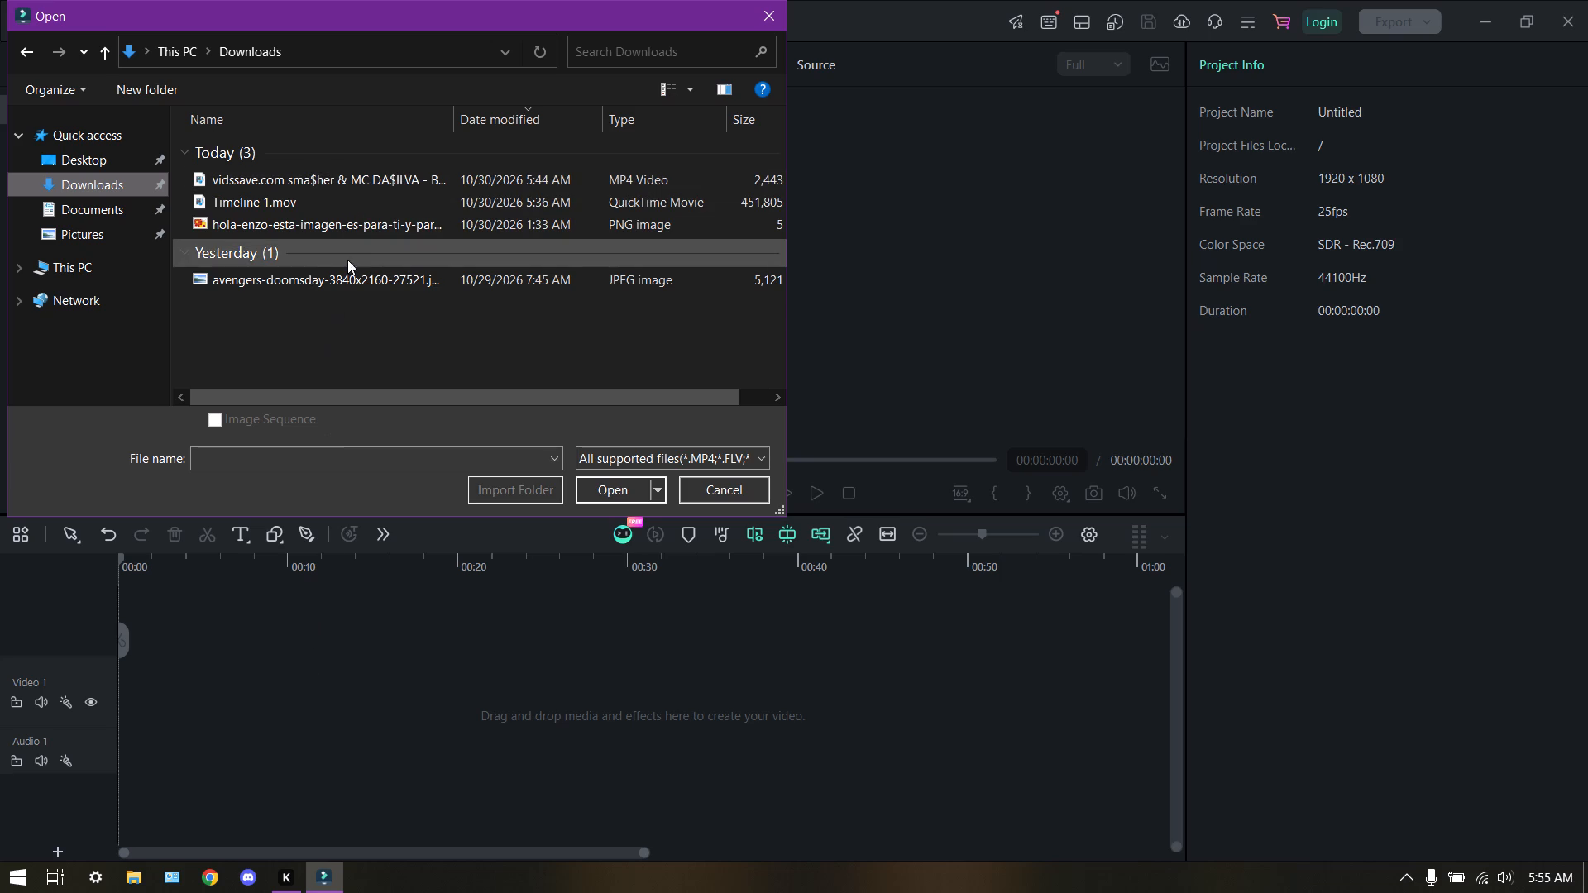
pyautogui.doubleClick(346, 193)
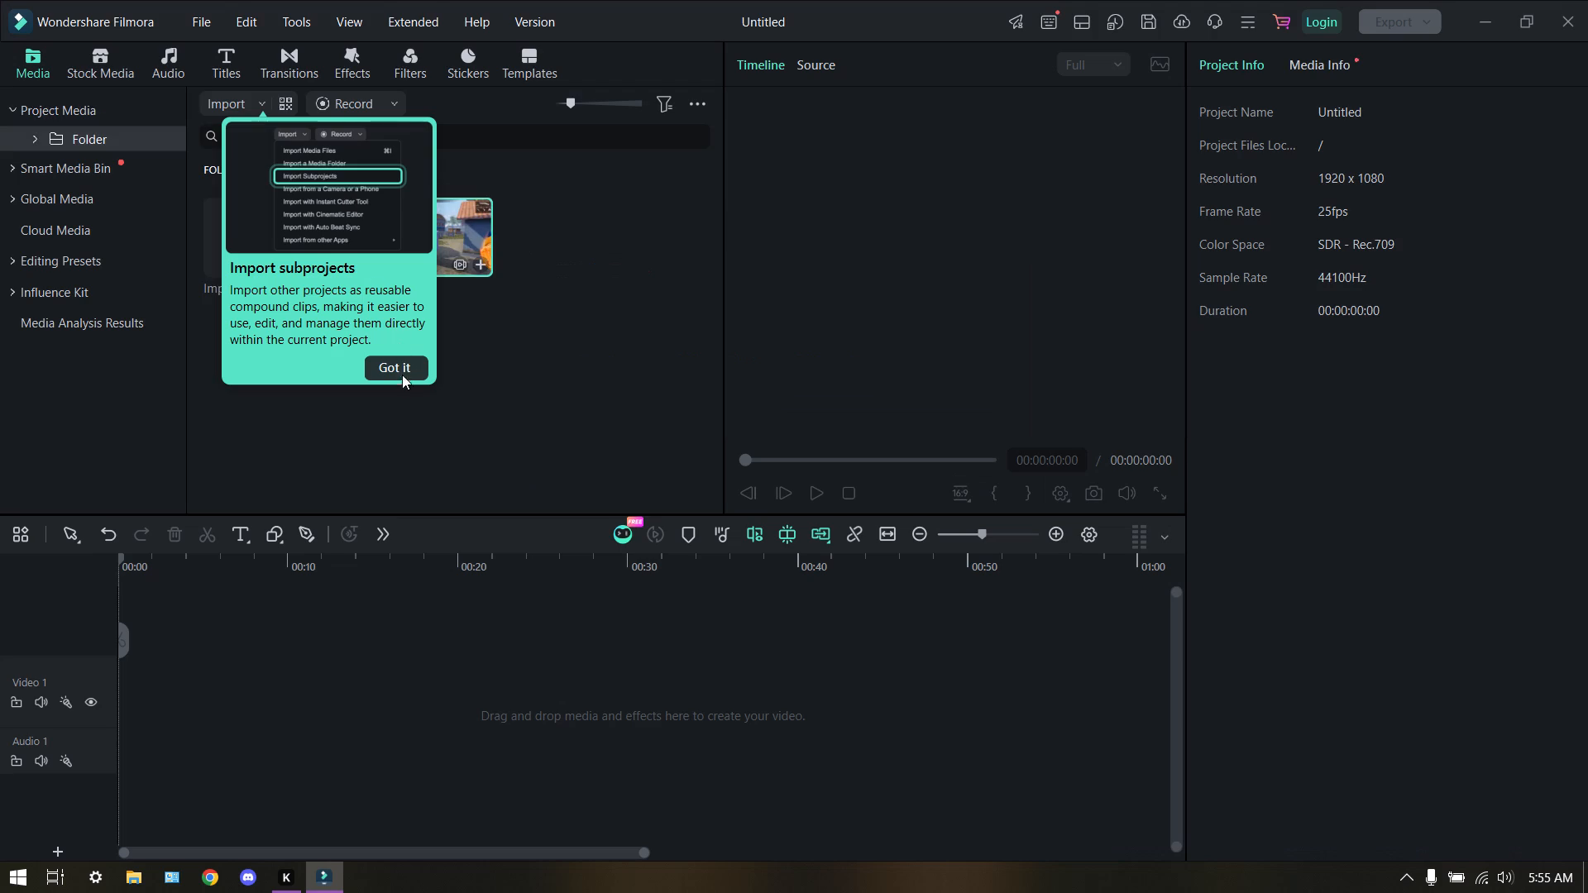
pyautogui.click(402, 374)
# Preview the imported Timeline 1.mov gameplay clip in the source player.
pyautogui.click(407, 257)
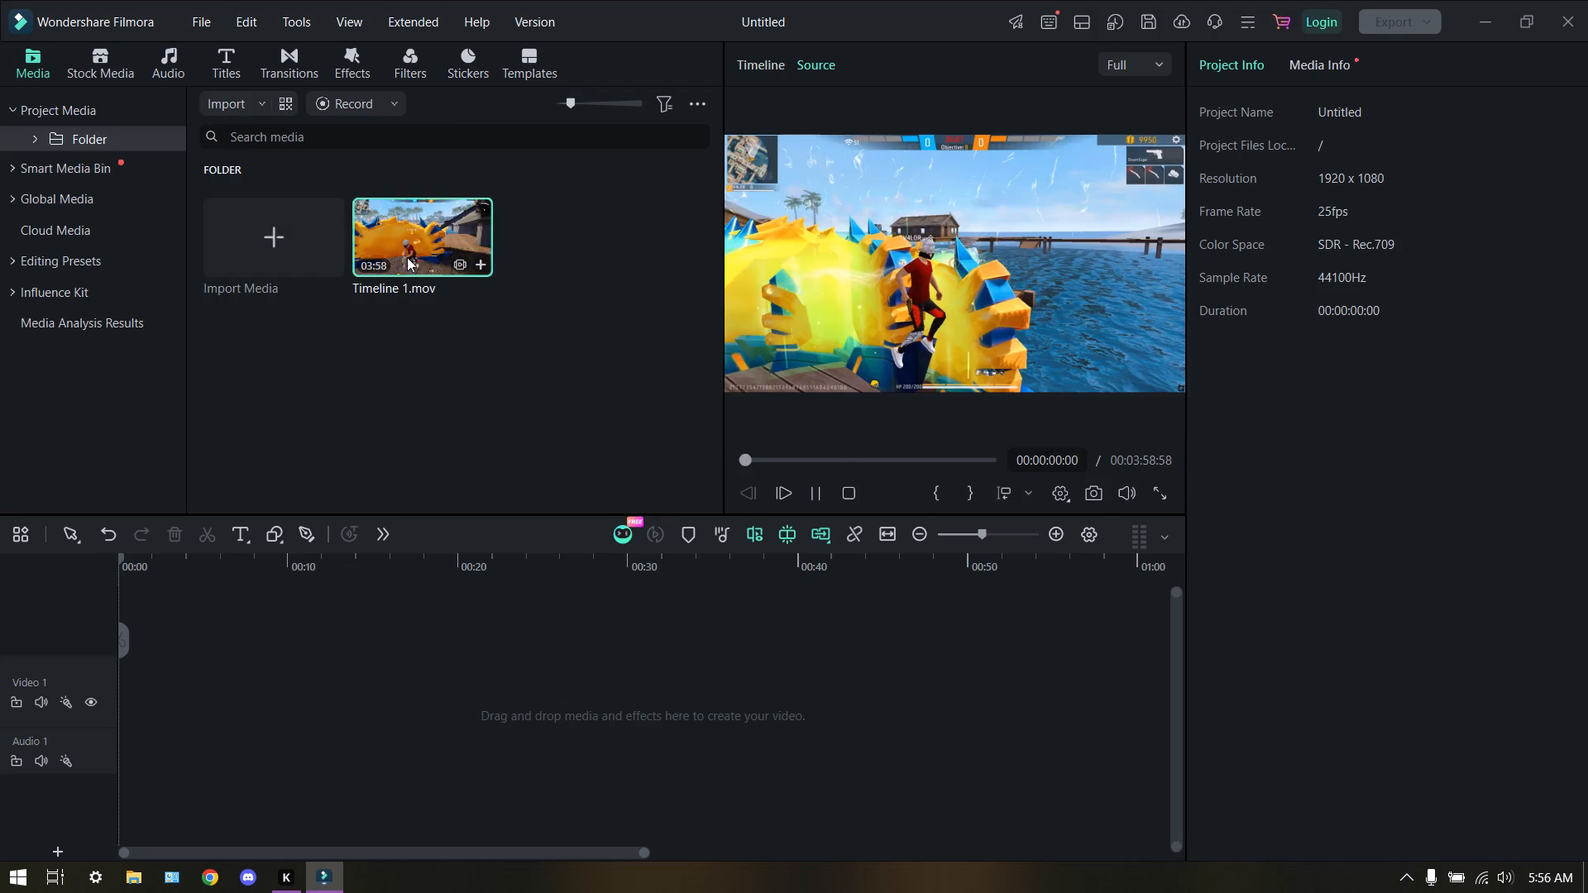
pyautogui.moveTo(405, 256); pyautogui.dragTo(351, 280)
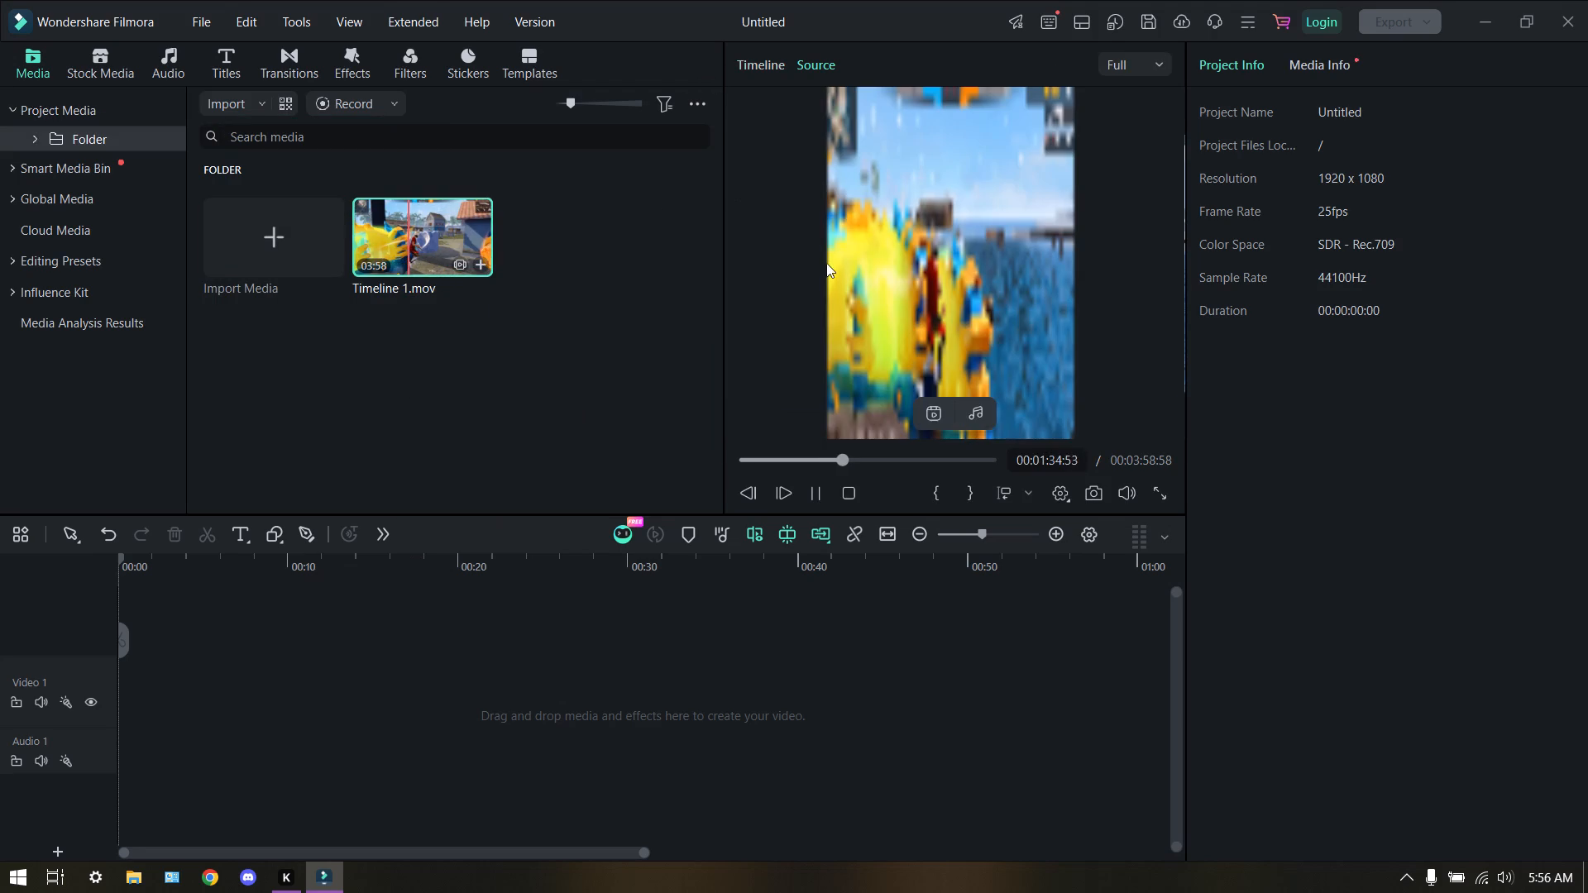
pyautogui.click(769, 431)
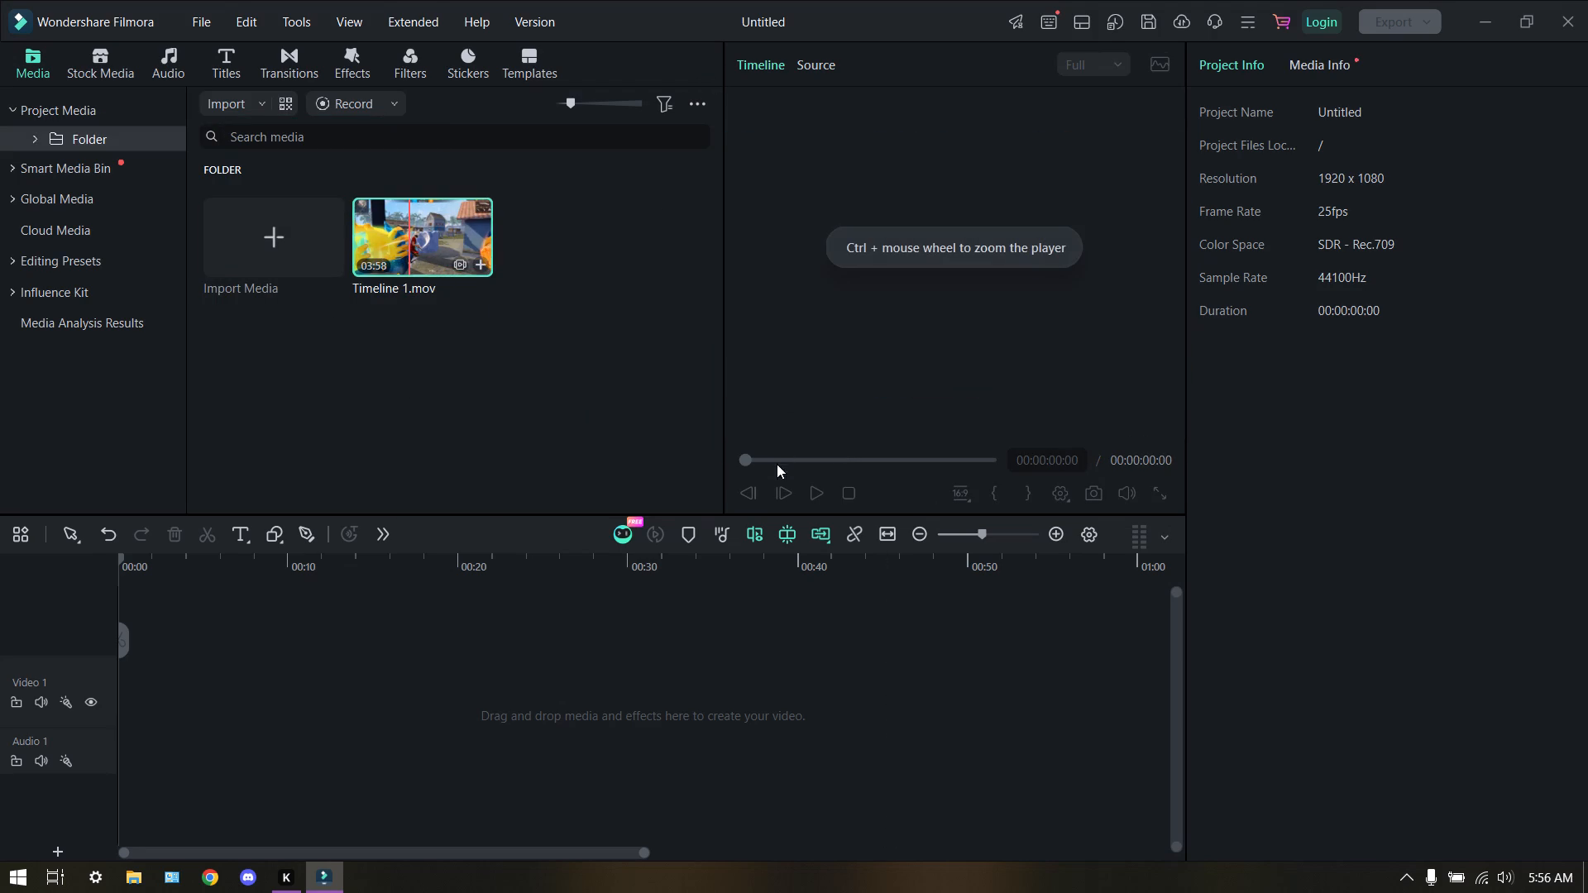
pyautogui.click(774, 408)
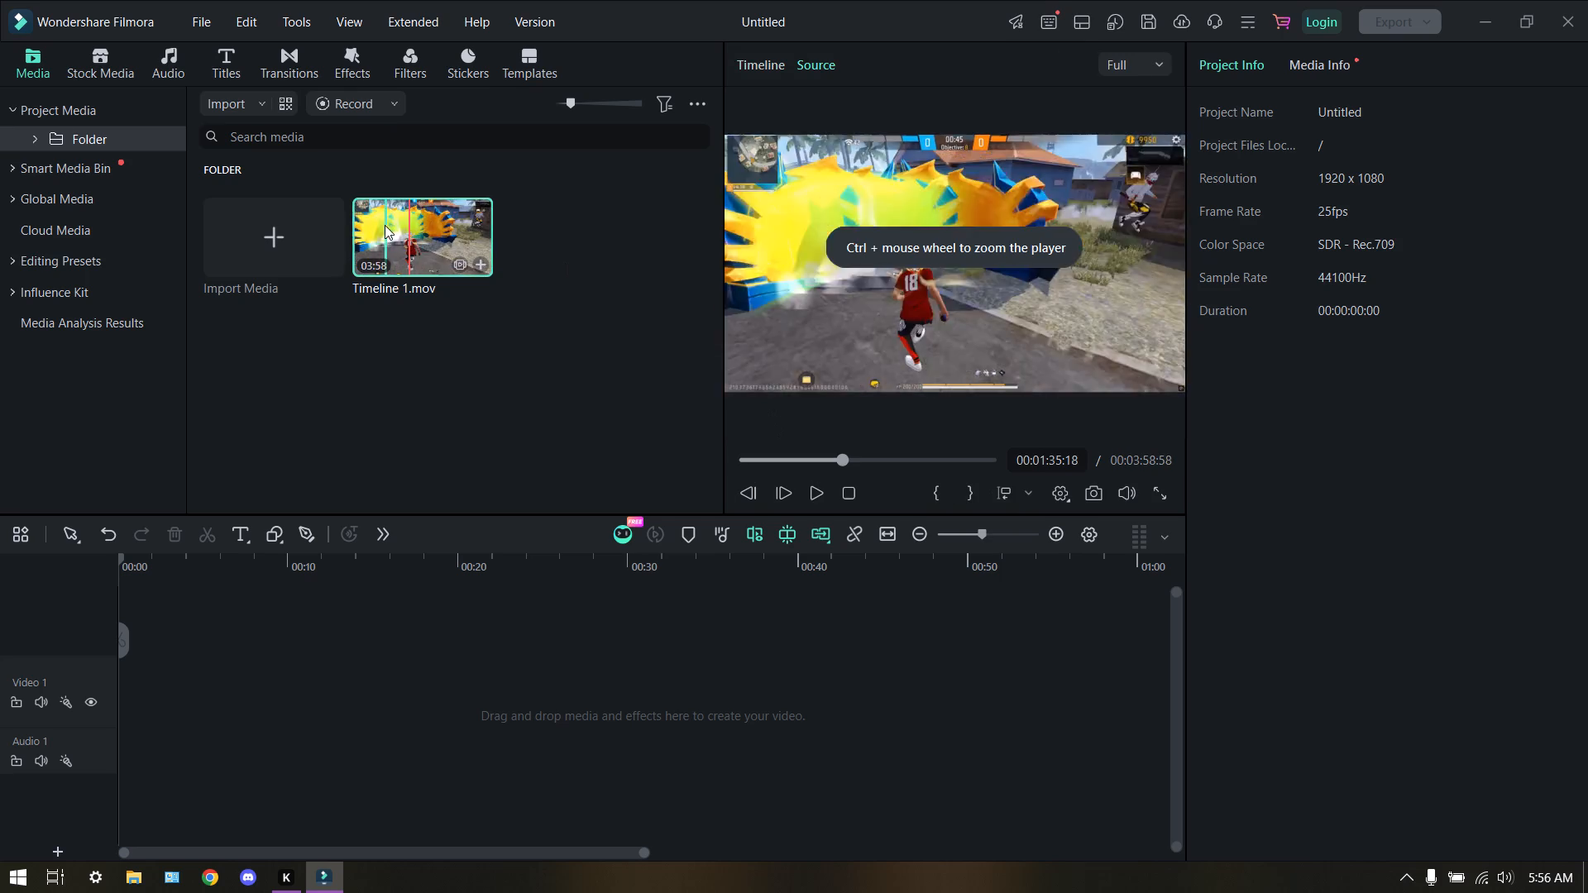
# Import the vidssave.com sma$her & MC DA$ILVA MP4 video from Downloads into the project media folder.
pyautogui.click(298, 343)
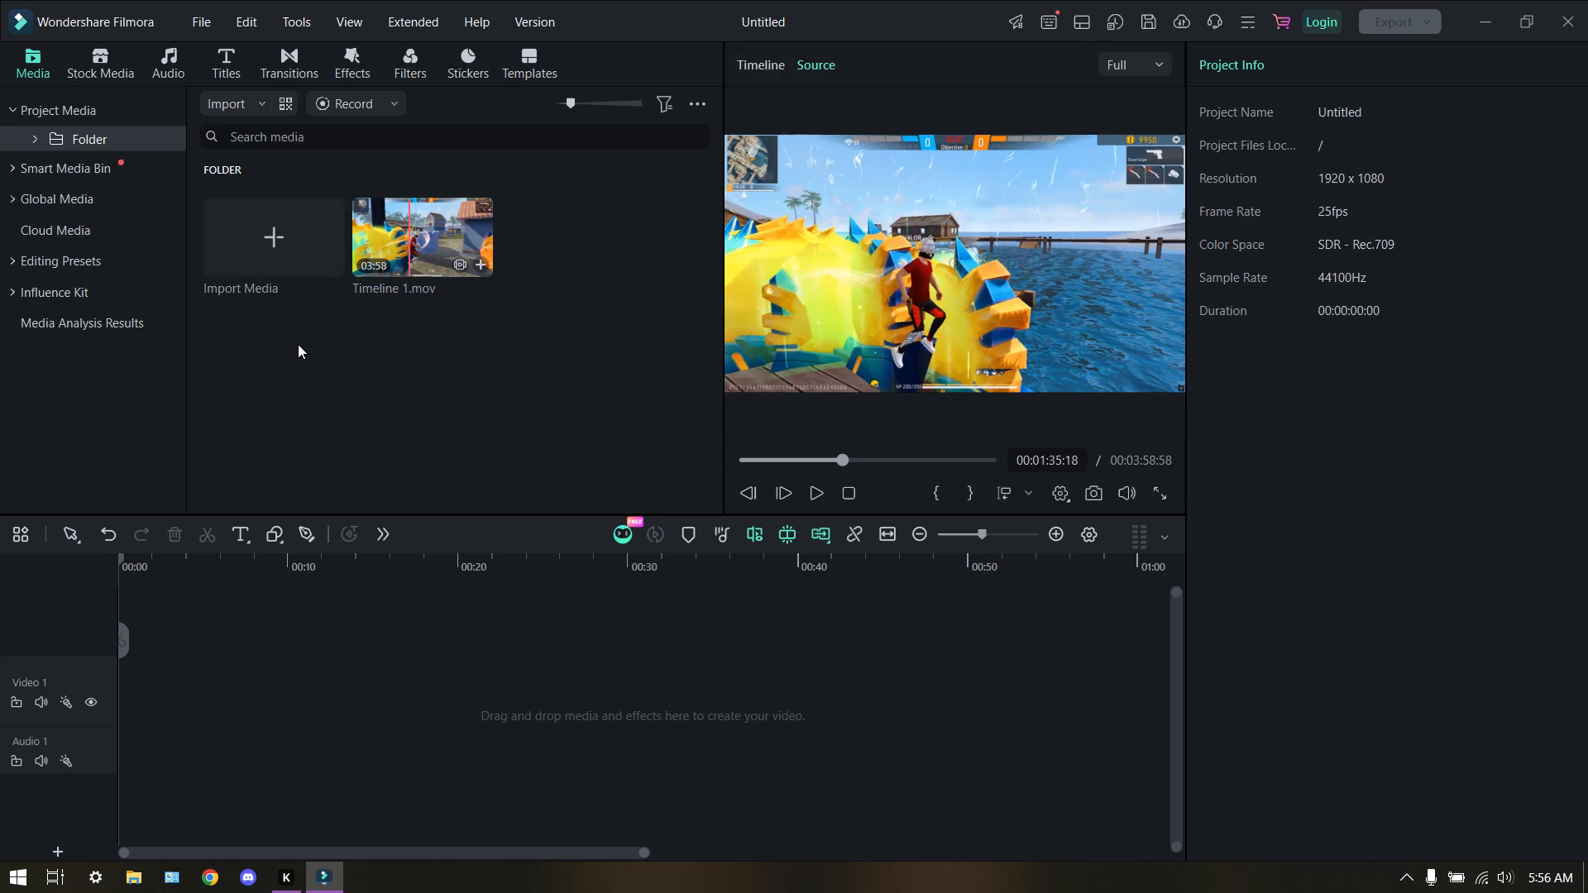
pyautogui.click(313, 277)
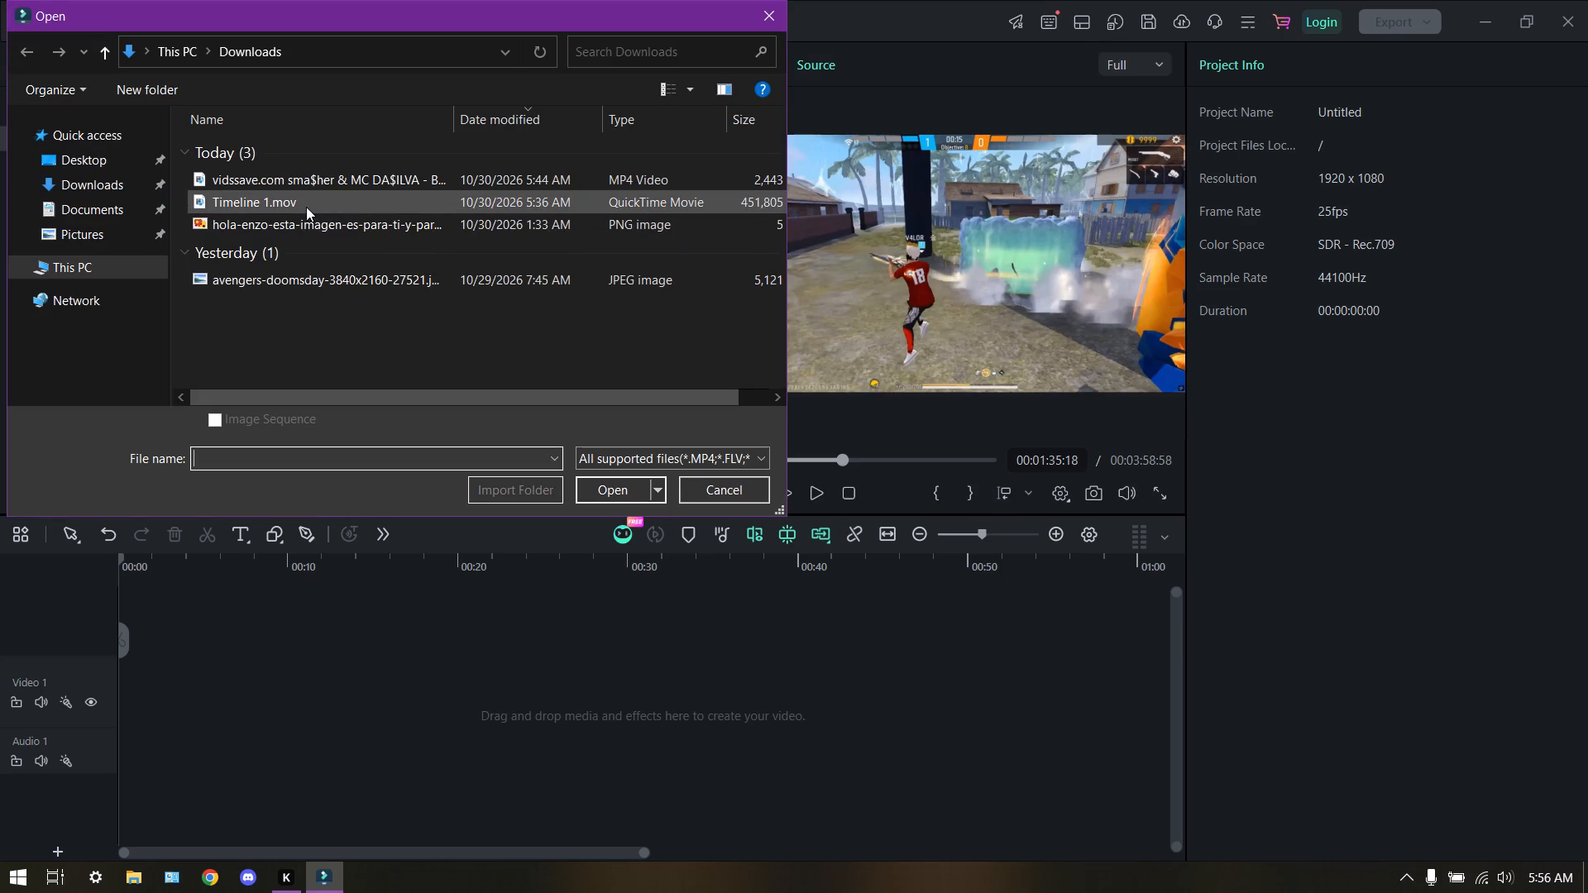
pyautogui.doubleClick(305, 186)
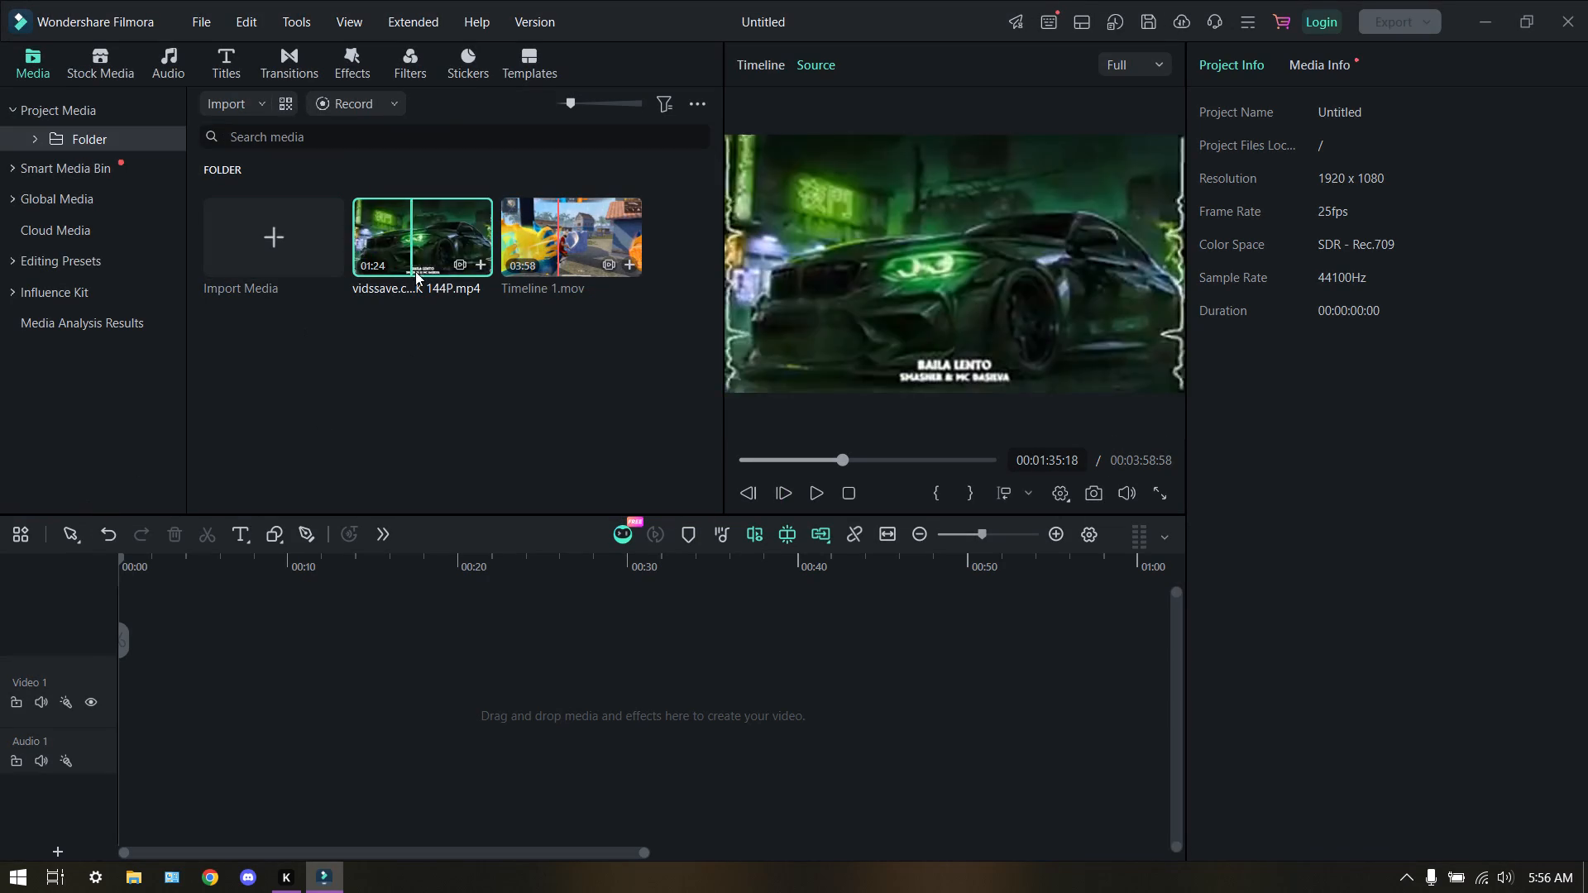
# Play Timeline 1.mov in the source player and pause it.
pyautogui.click(598, 240)
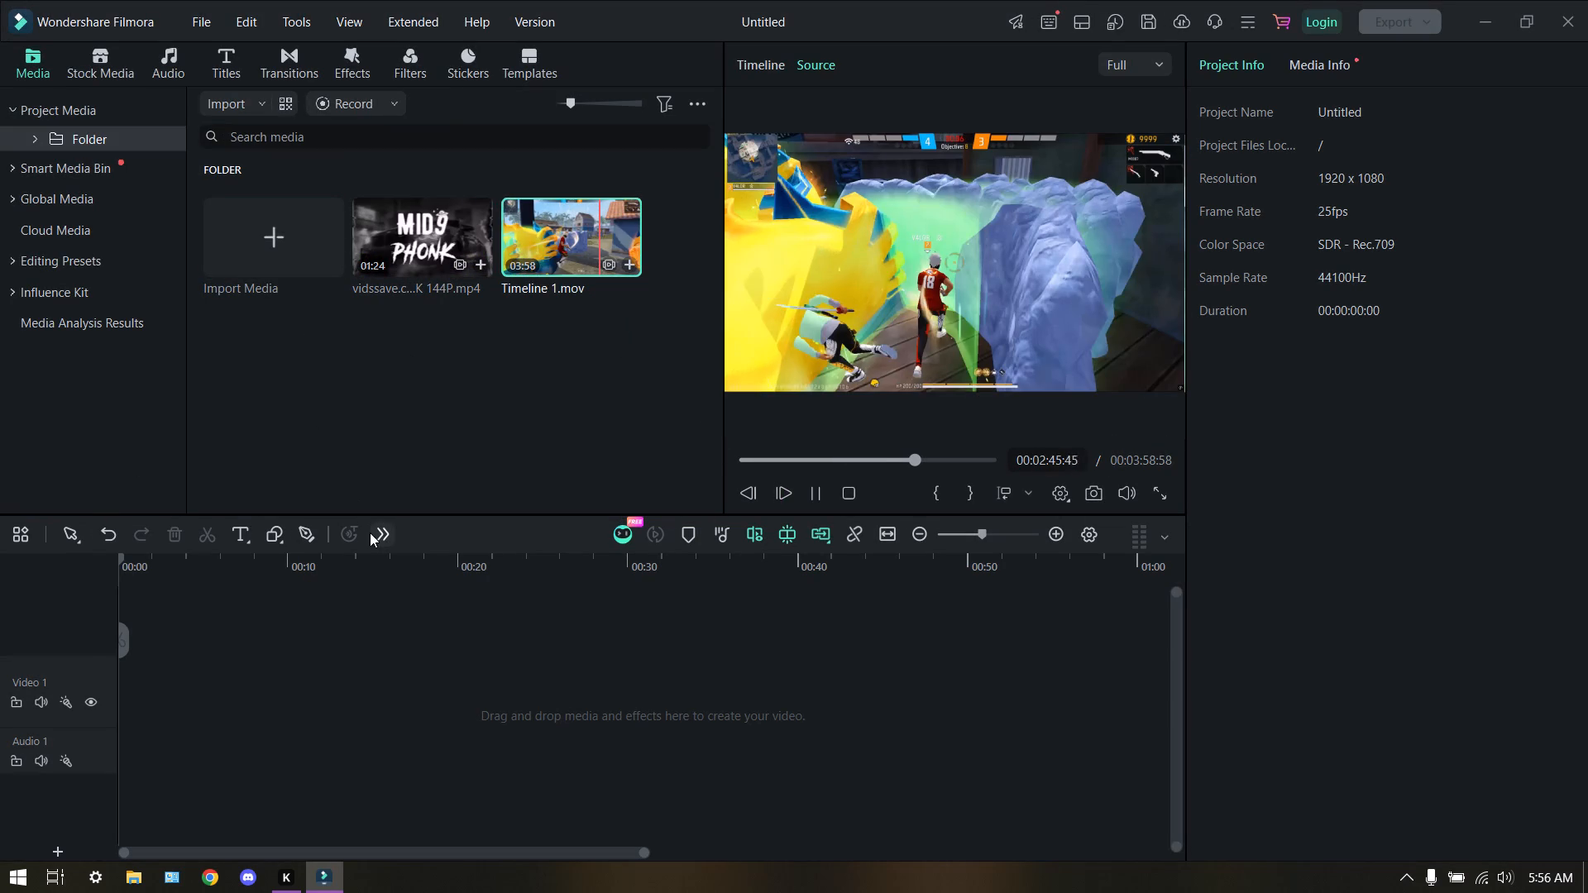
pyautogui.moveTo(513, 260); pyautogui.dragTo(505, 266)
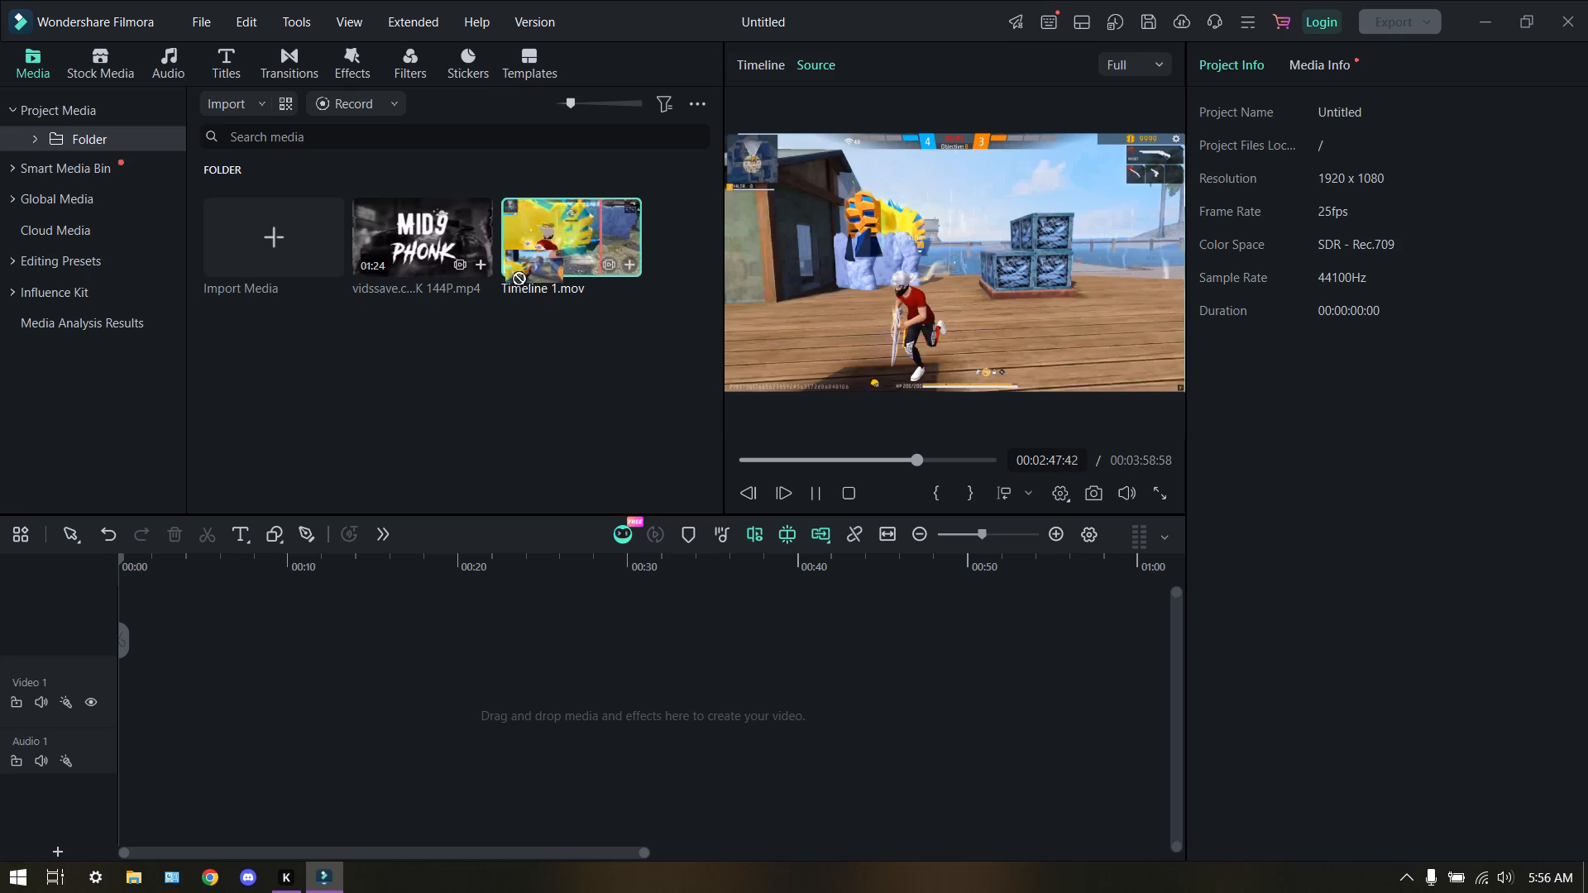
pyautogui.moveTo(505, 266); pyautogui.dragTo(498, 257)
pyautogui.click(512, 224)
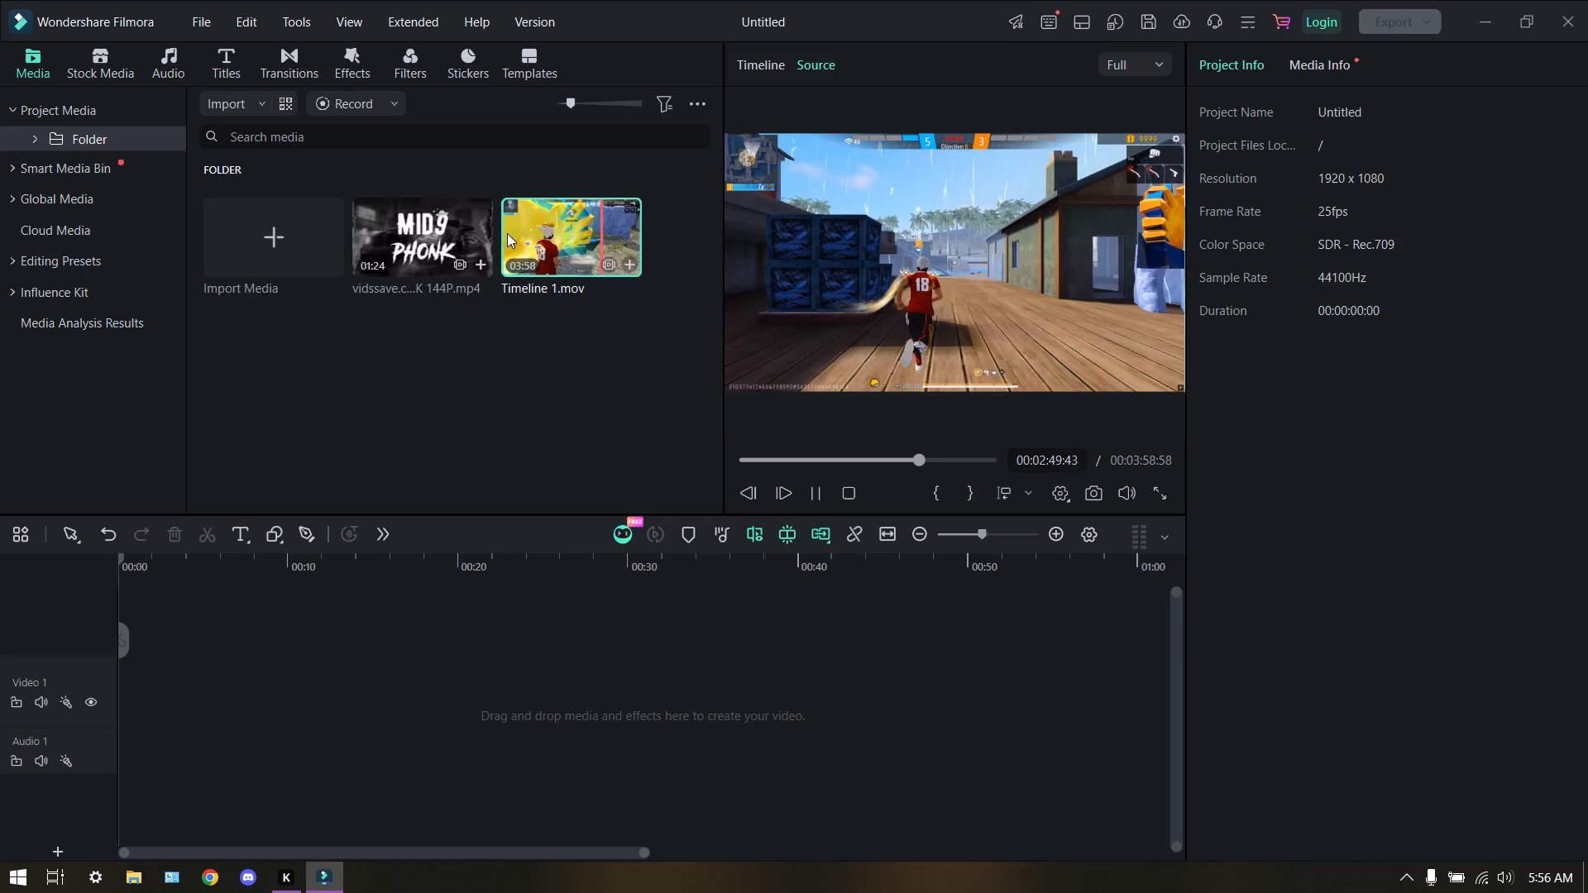
pyautogui.click(811, 493)
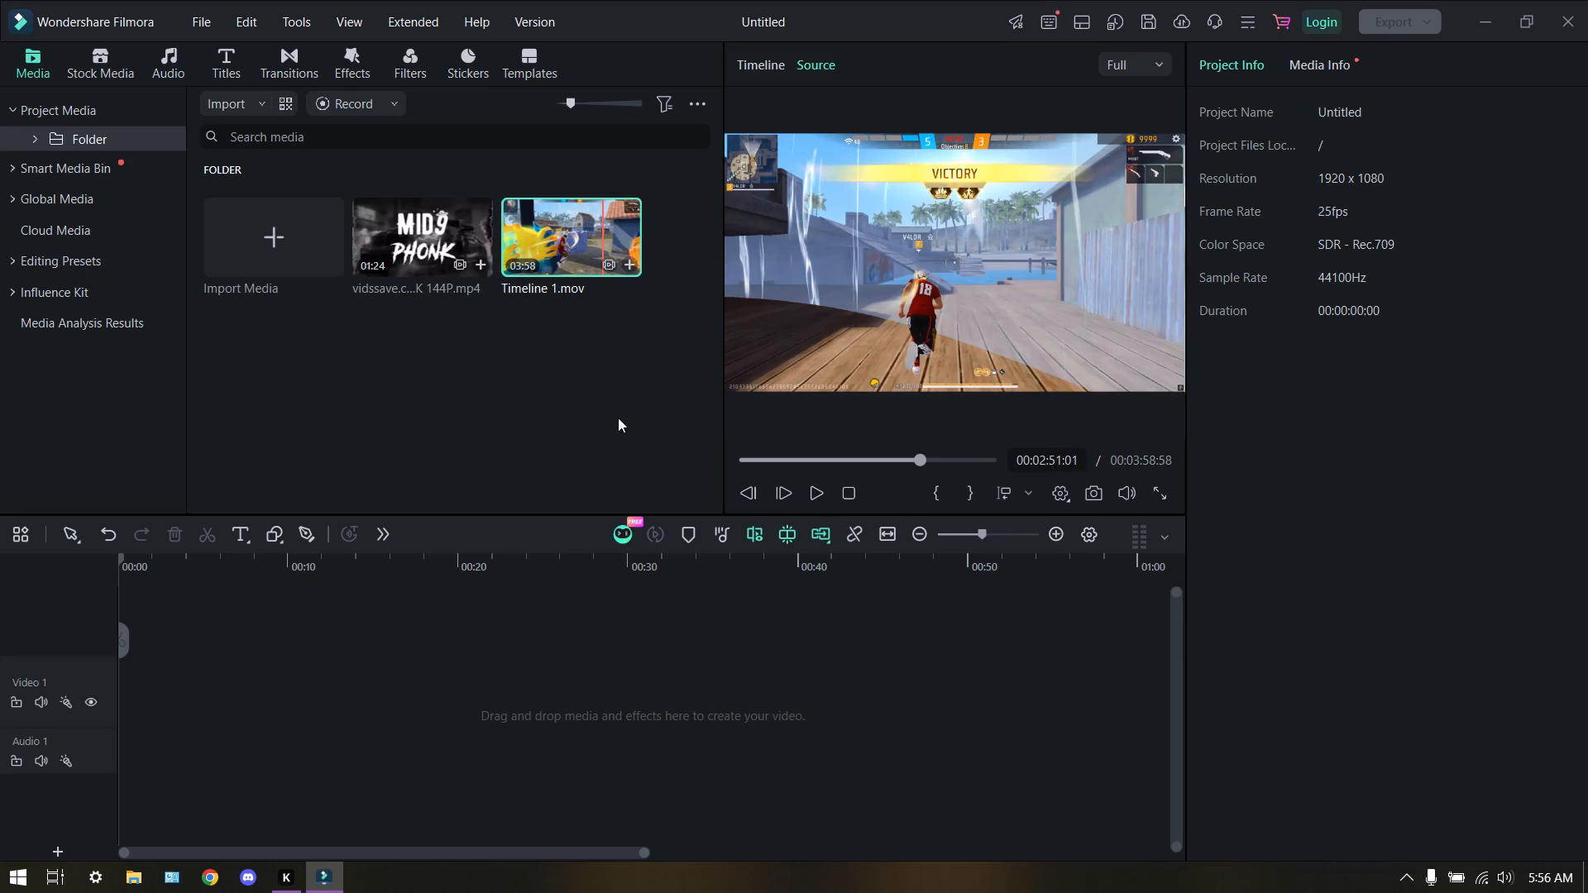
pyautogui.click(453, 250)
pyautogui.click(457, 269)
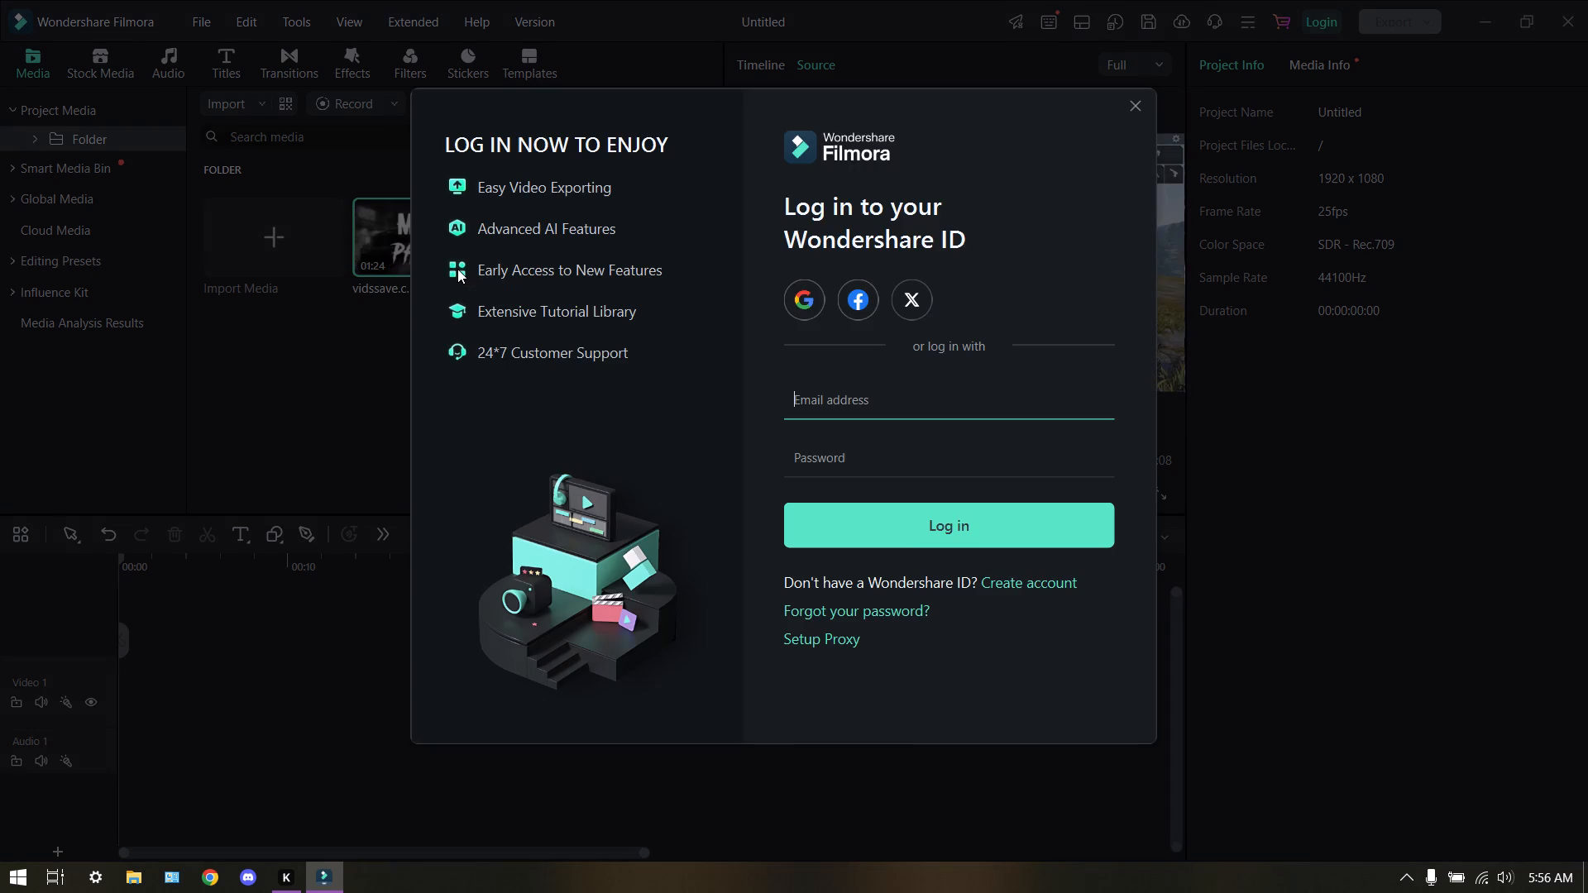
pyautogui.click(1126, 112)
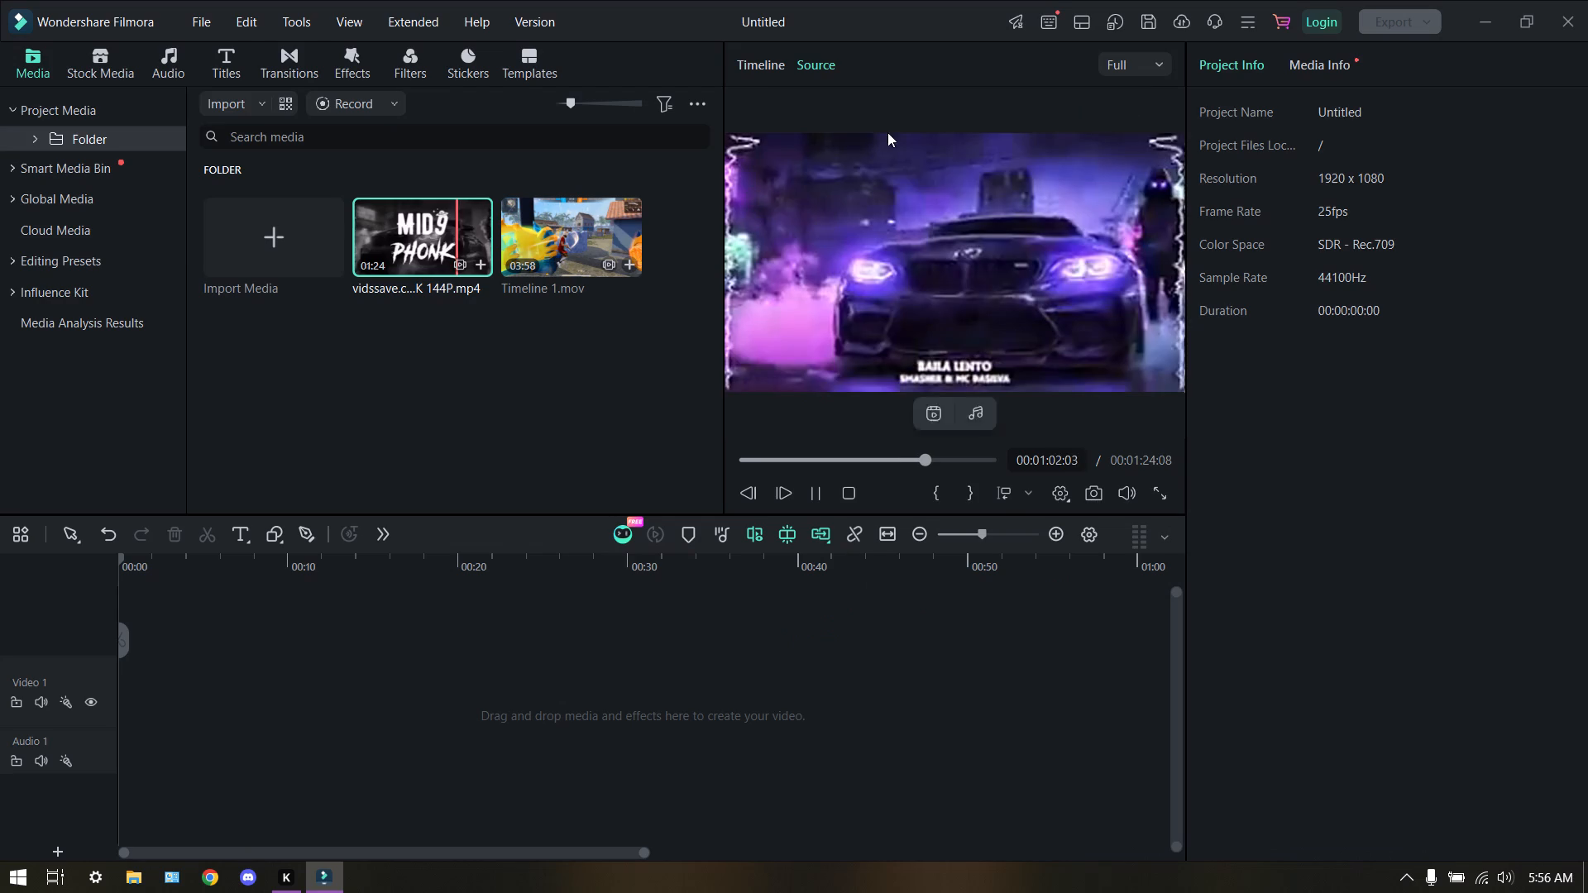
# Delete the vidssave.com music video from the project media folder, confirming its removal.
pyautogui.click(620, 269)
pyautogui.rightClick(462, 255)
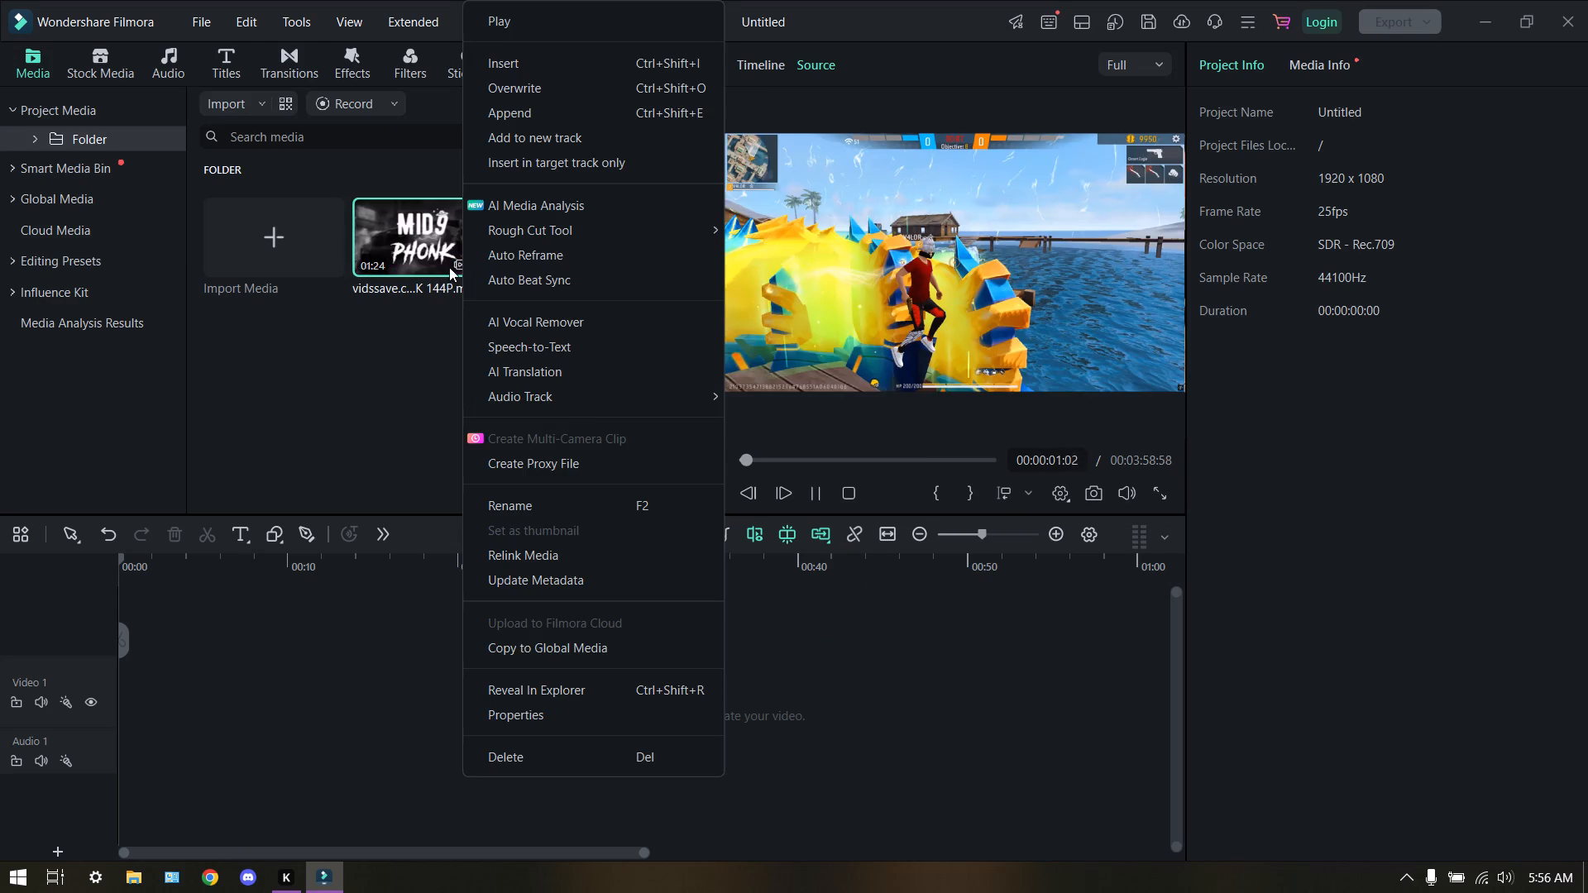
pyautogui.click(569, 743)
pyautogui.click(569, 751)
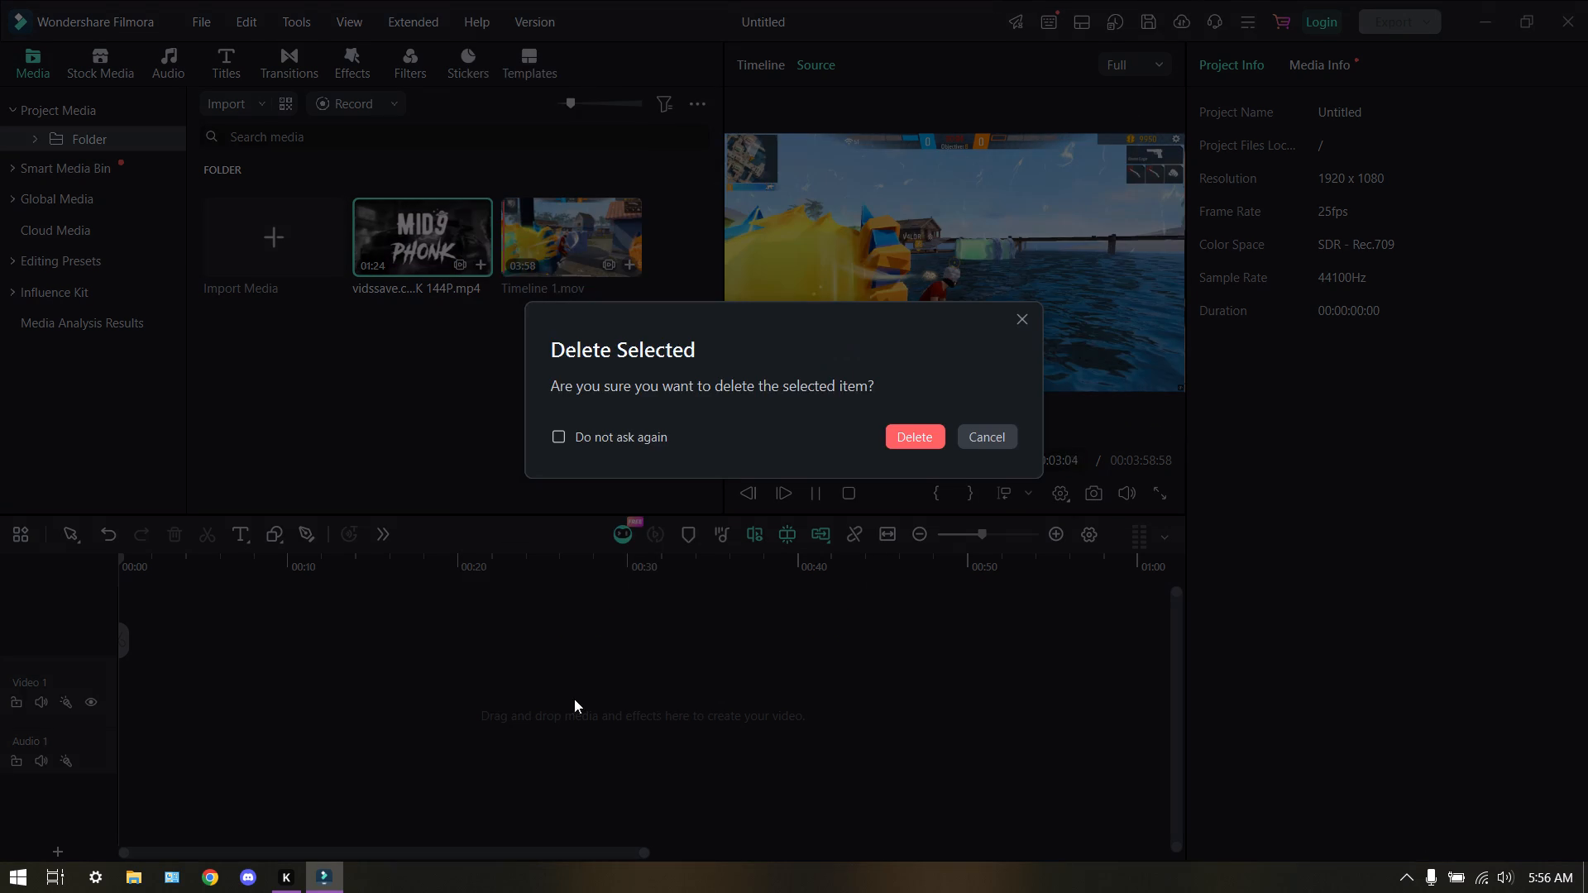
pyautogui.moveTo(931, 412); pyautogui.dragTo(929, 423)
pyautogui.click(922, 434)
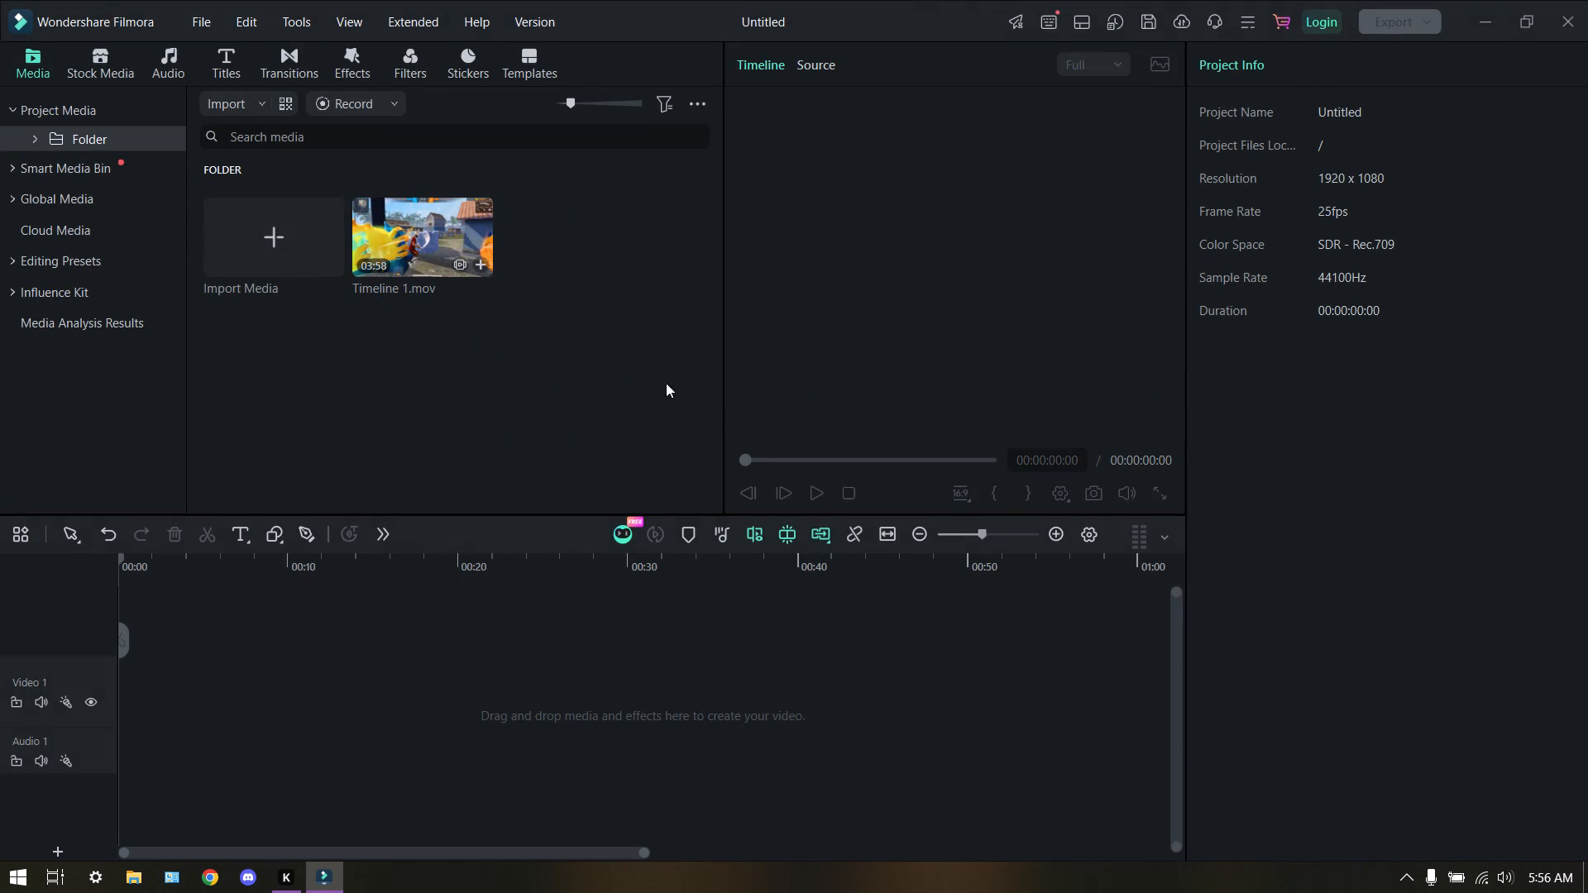
# Play Timeline 1.mov in the source player again and pause it.
pyautogui.click(430, 244)
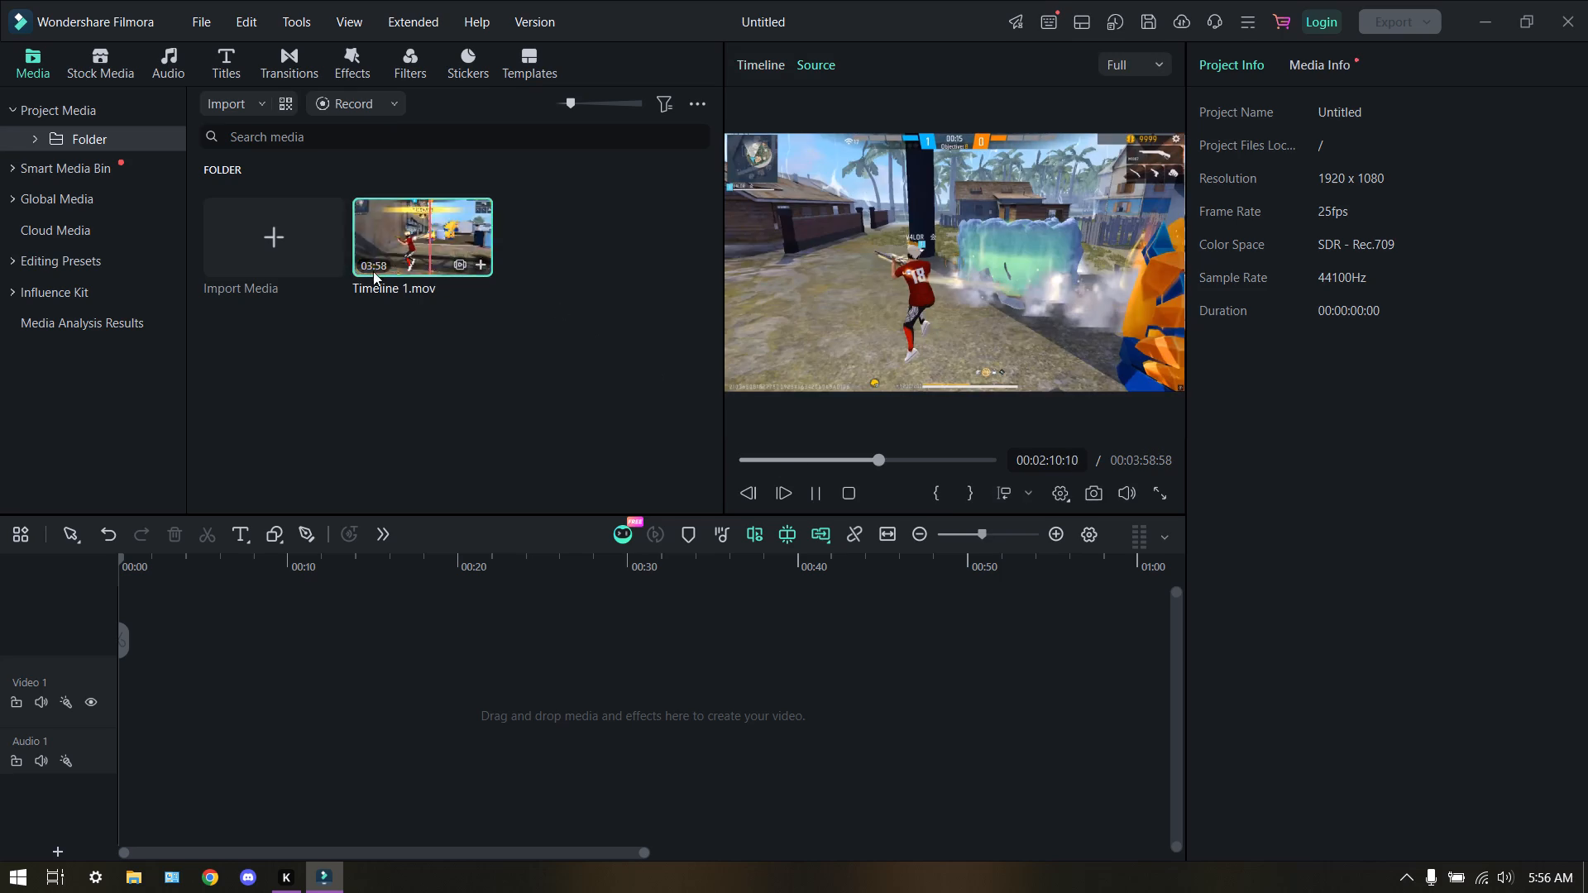
pyautogui.click(823, 490)
pyautogui.moveTo(824, 461); pyautogui.dragTo(633, 494)
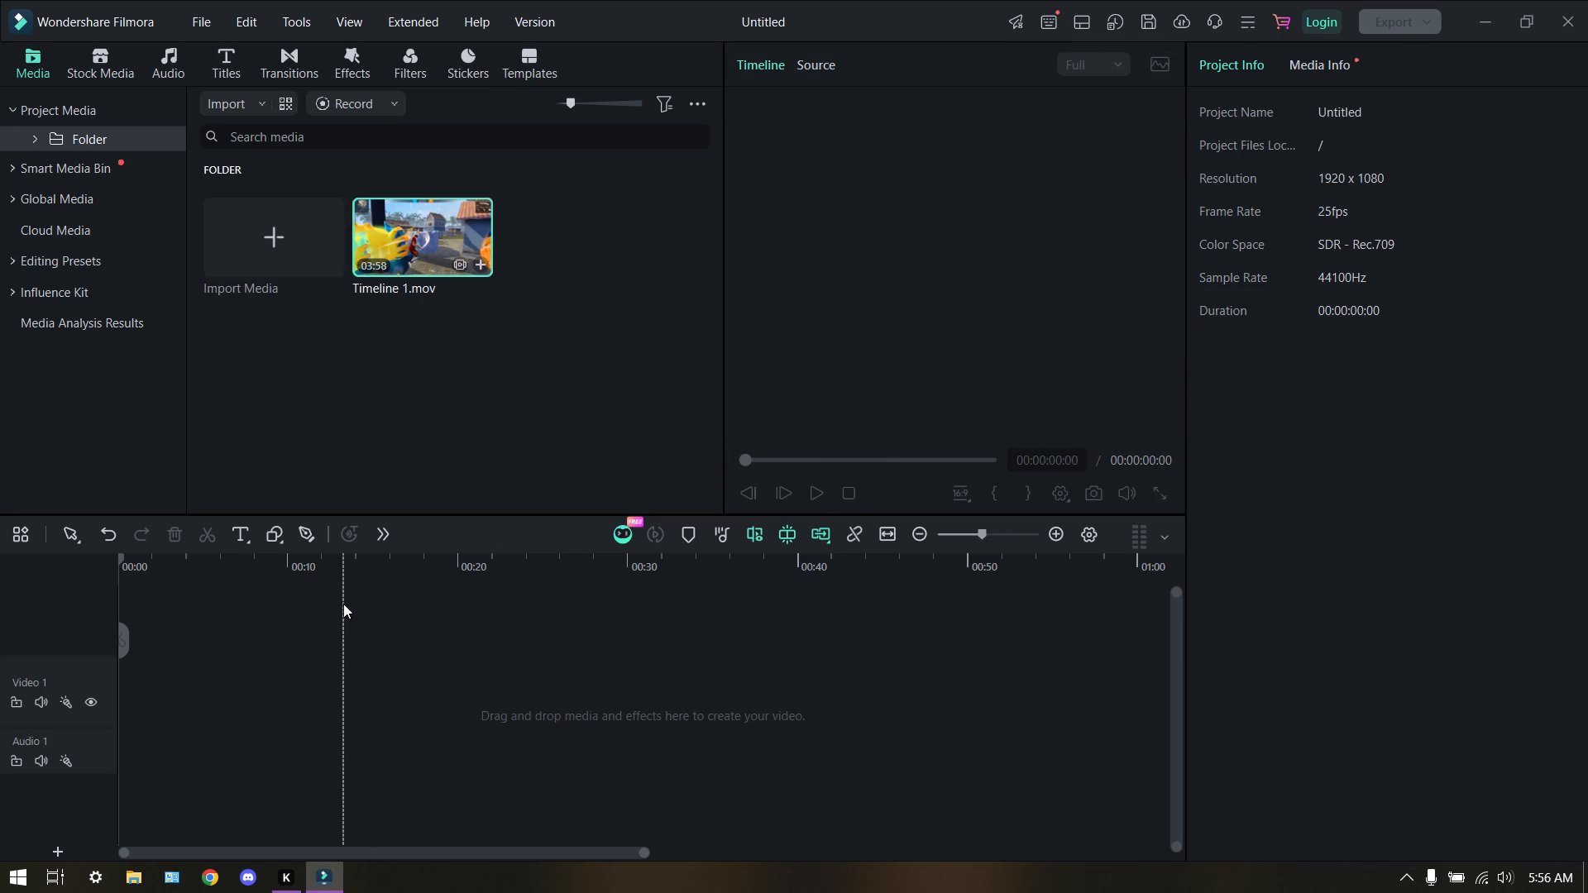
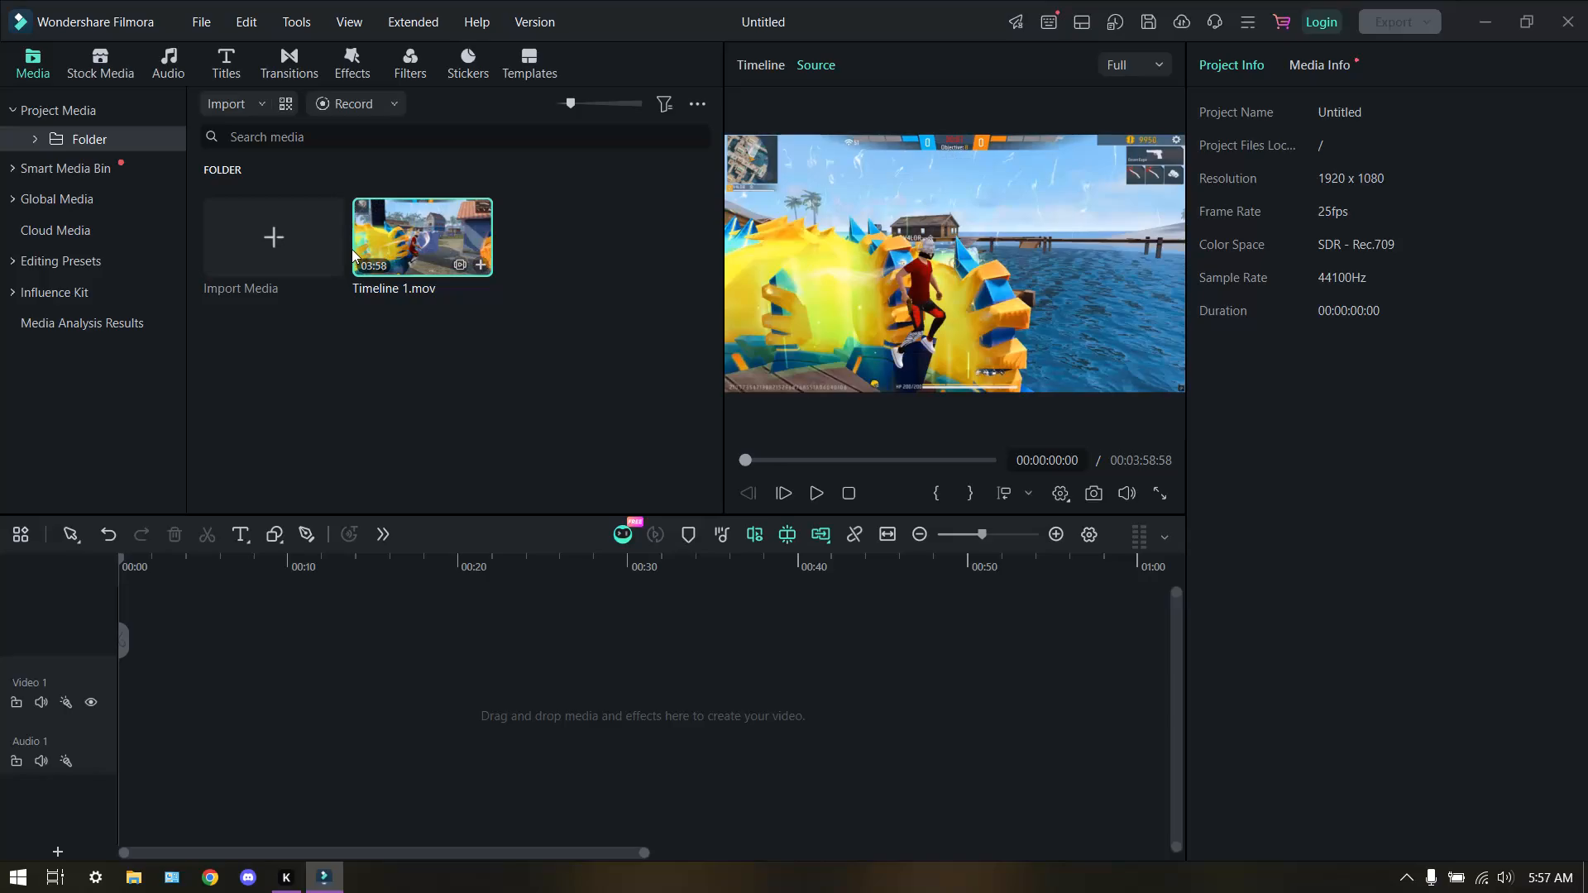
# Browse the audio library, examining the AI Audio section's My Files, the trending sound effects and the Mine category.
pyautogui.click(352, 249)
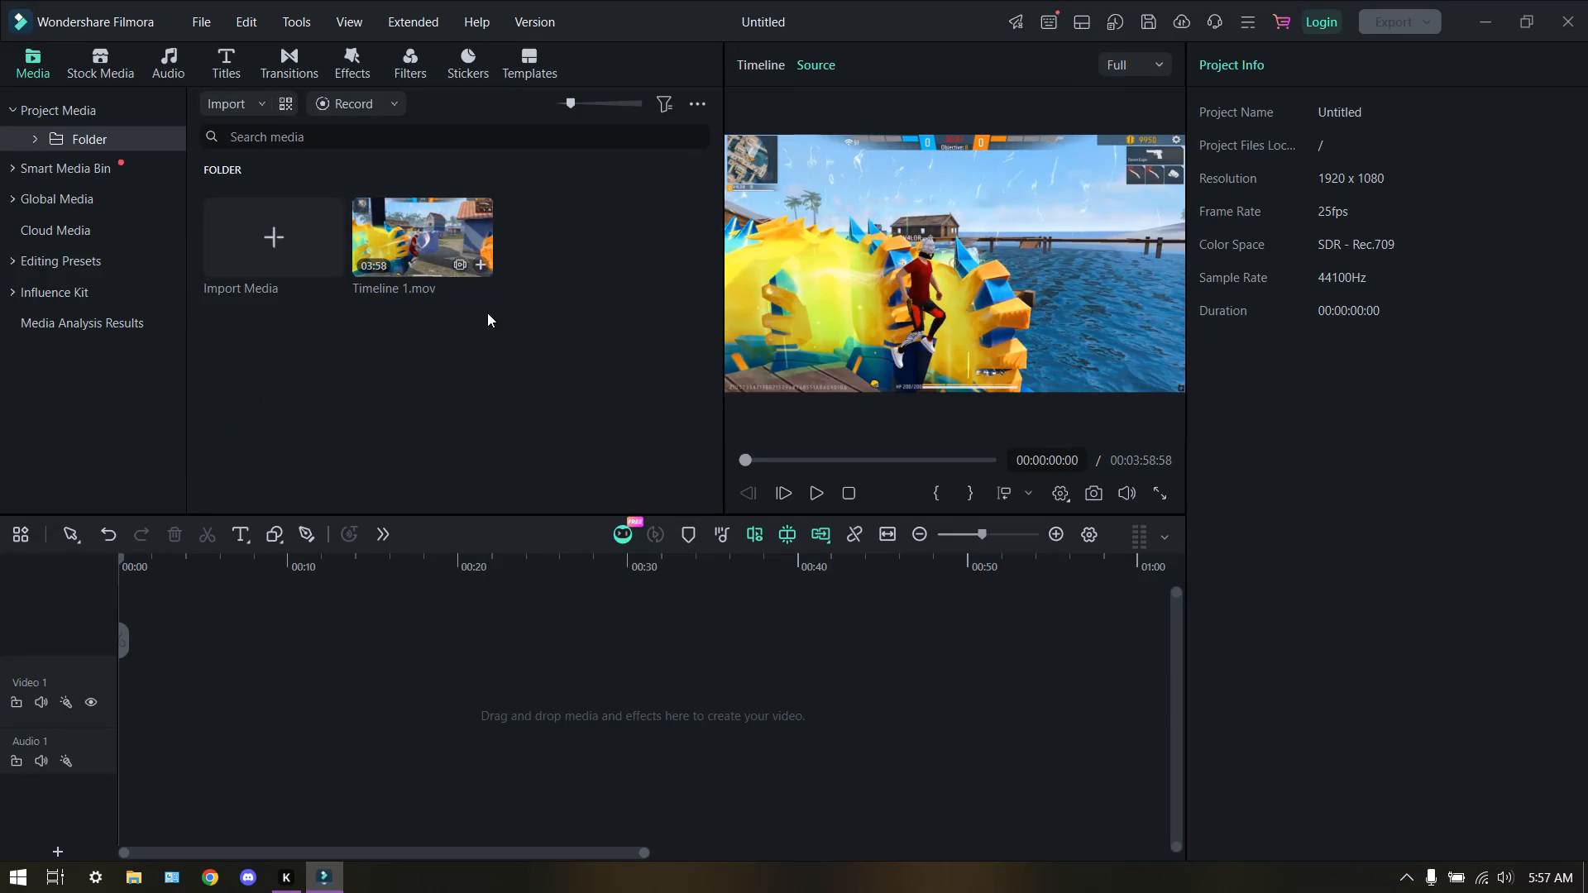
pyautogui.click(170, 58)
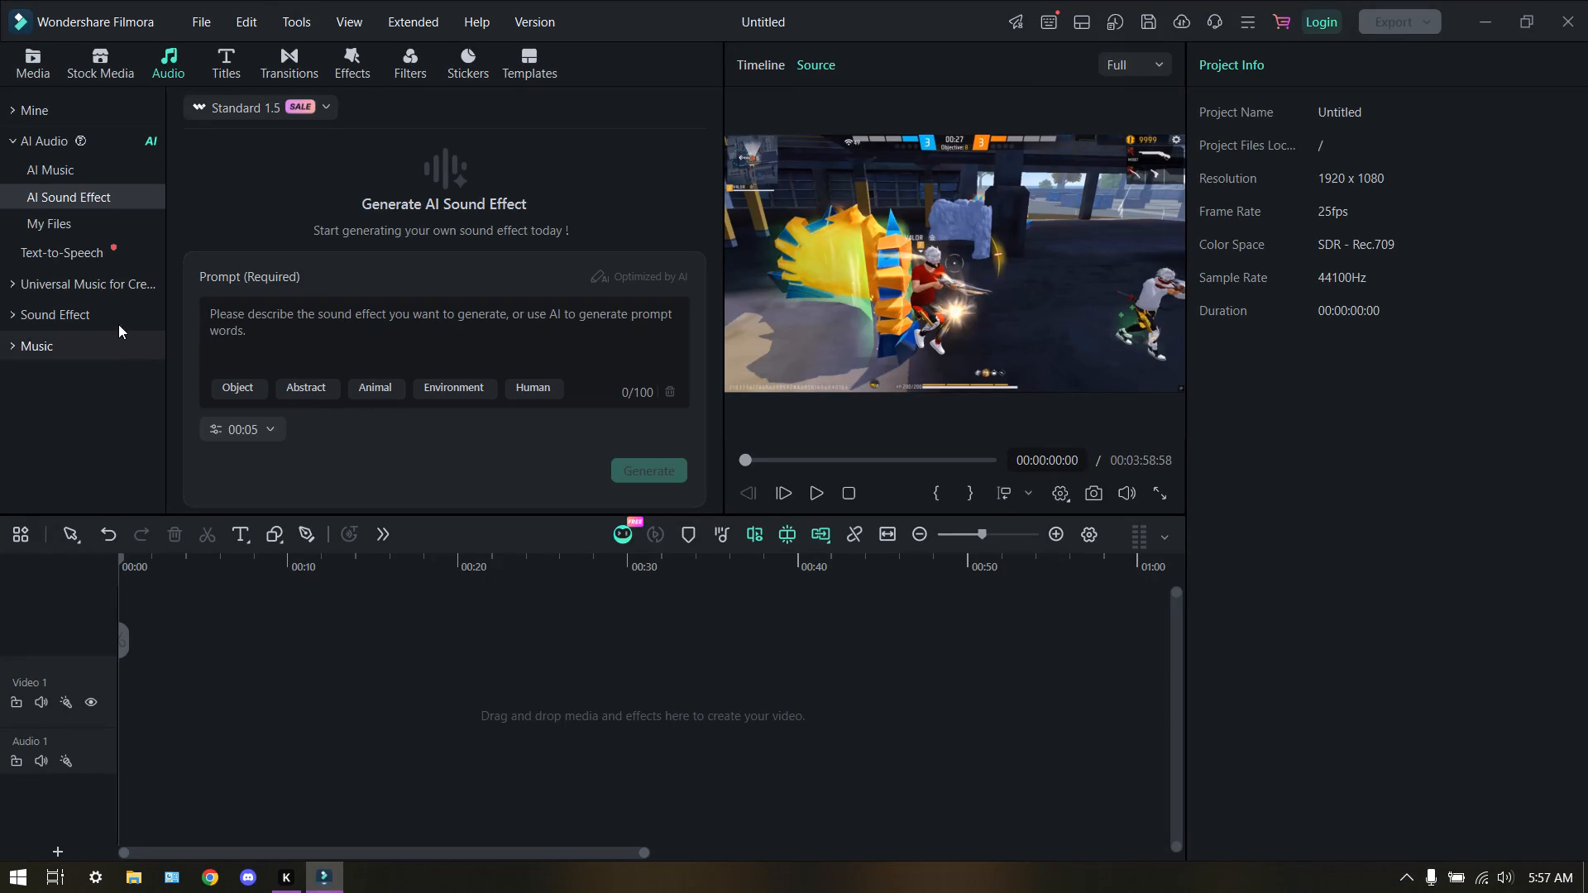
pyautogui.click(278, 325)
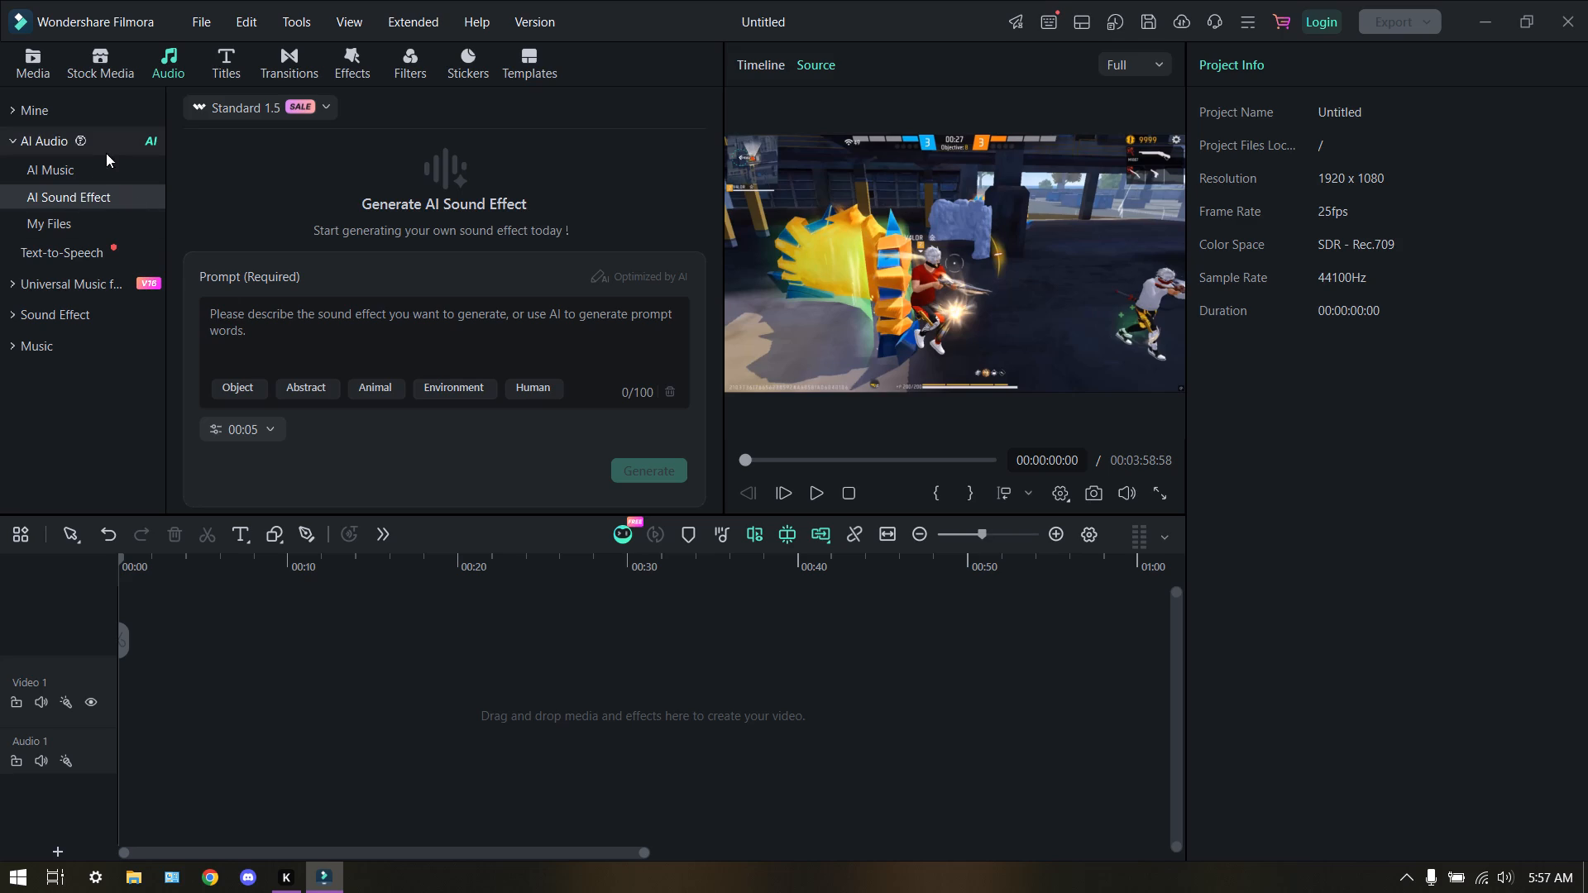
pyautogui.click(84, 228)
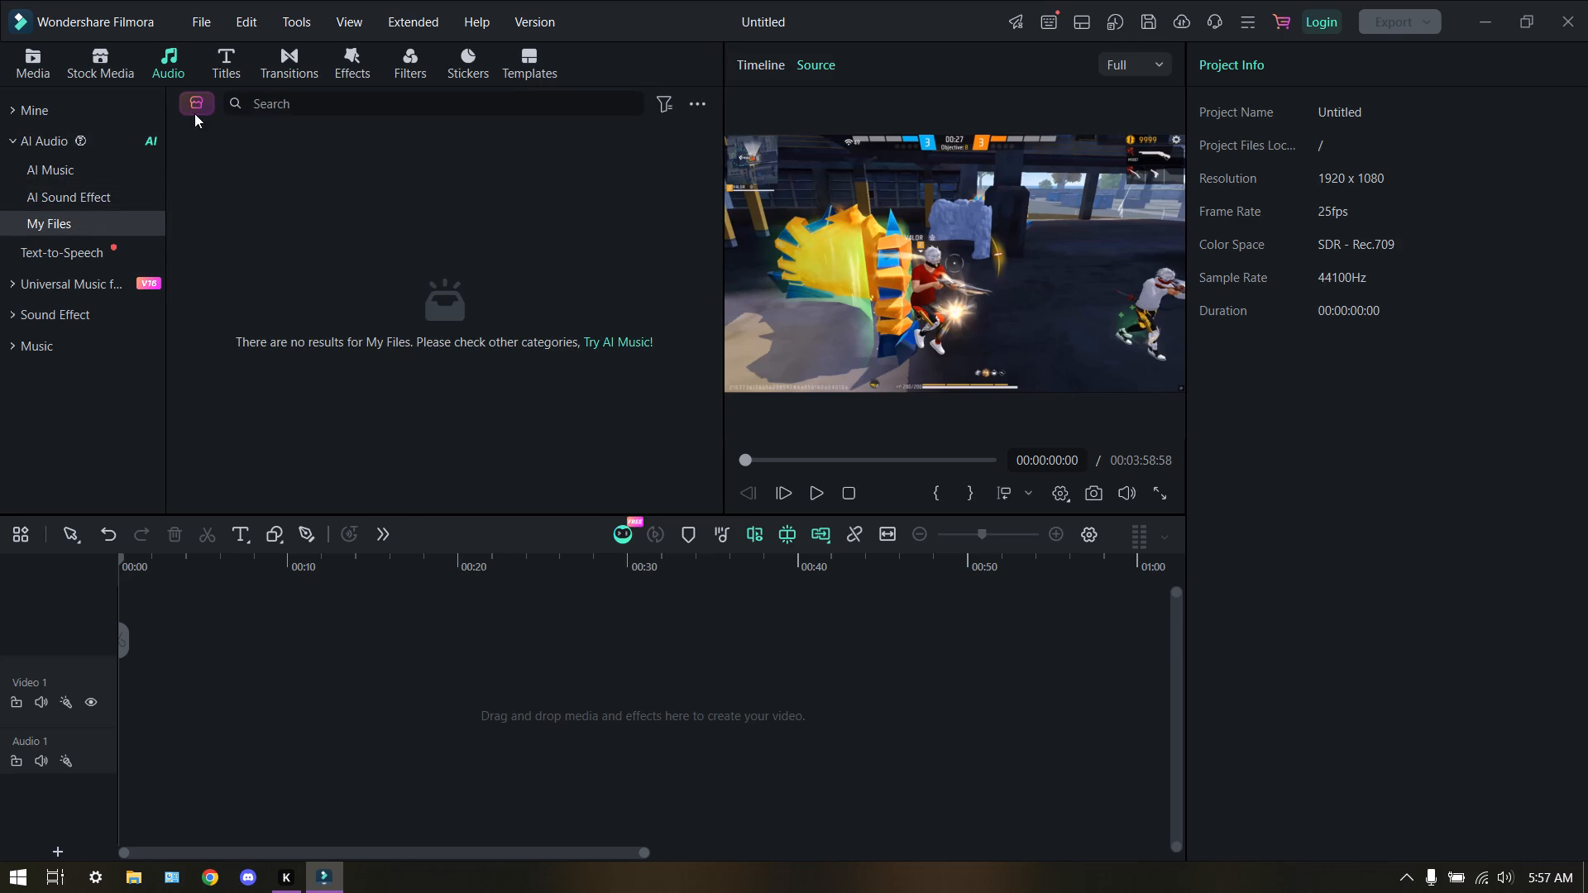
pyautogui.click(280, 113)
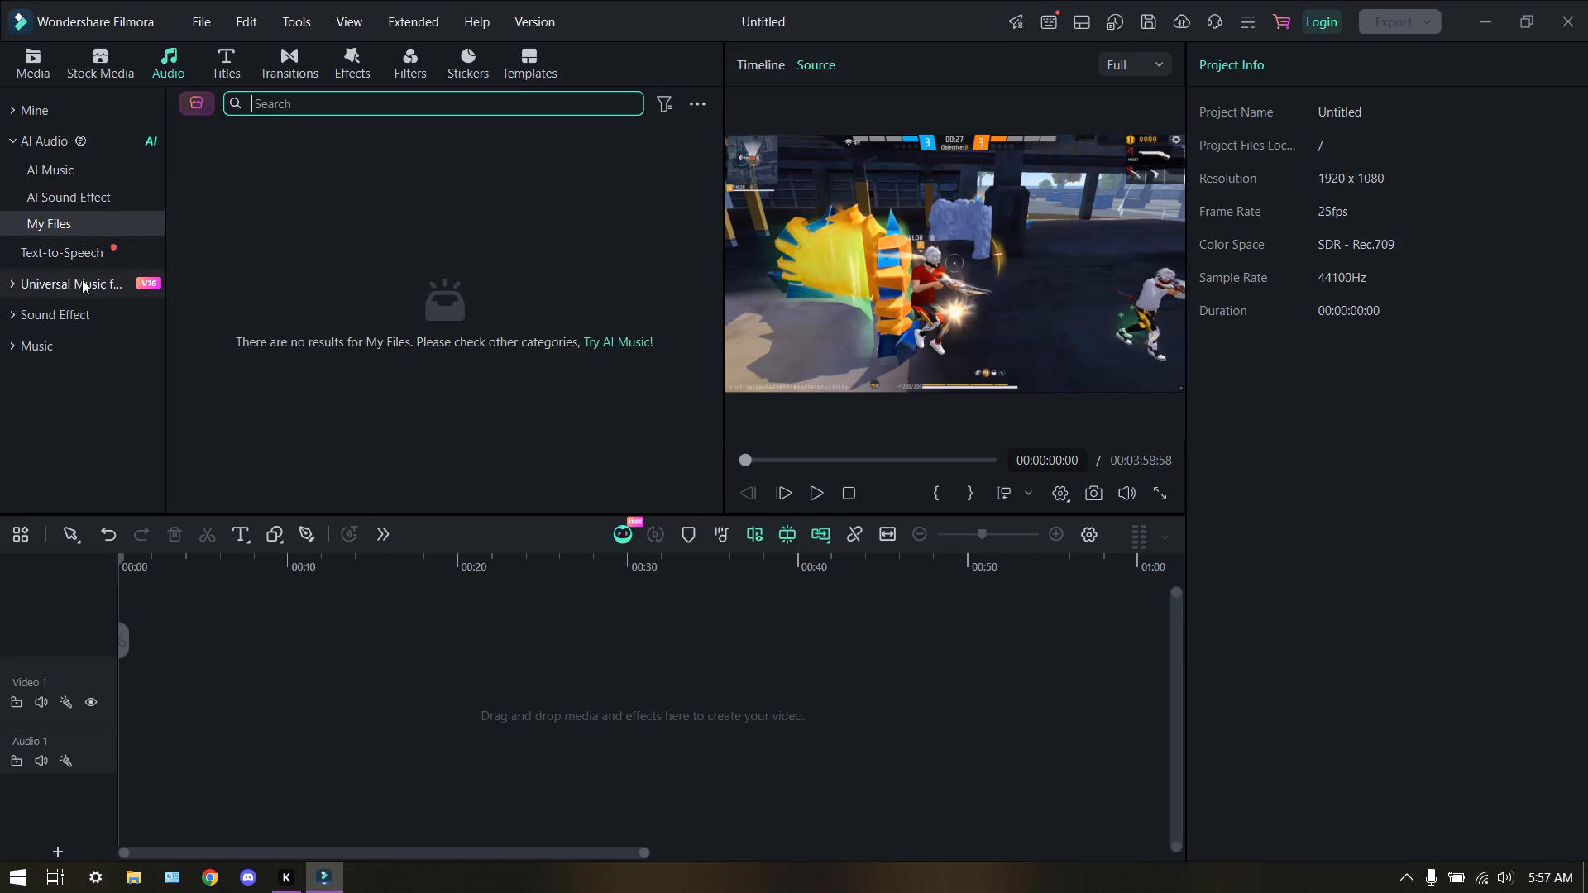
pyautogui.click(77, 313)
pyautogui.click(78, 272)
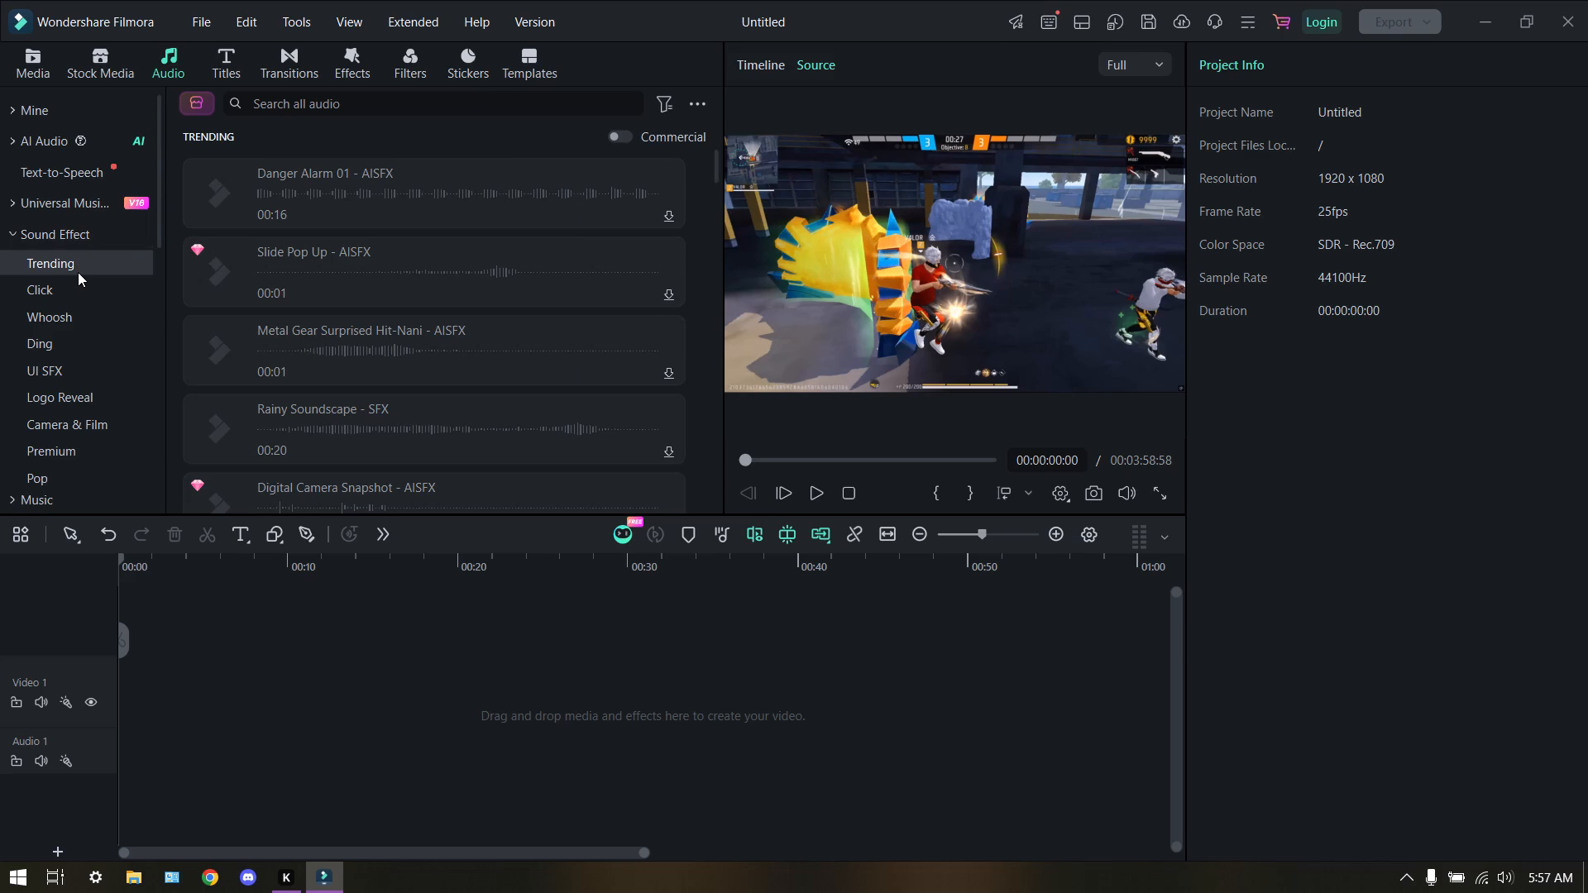
pyautogui.click(19, 119)
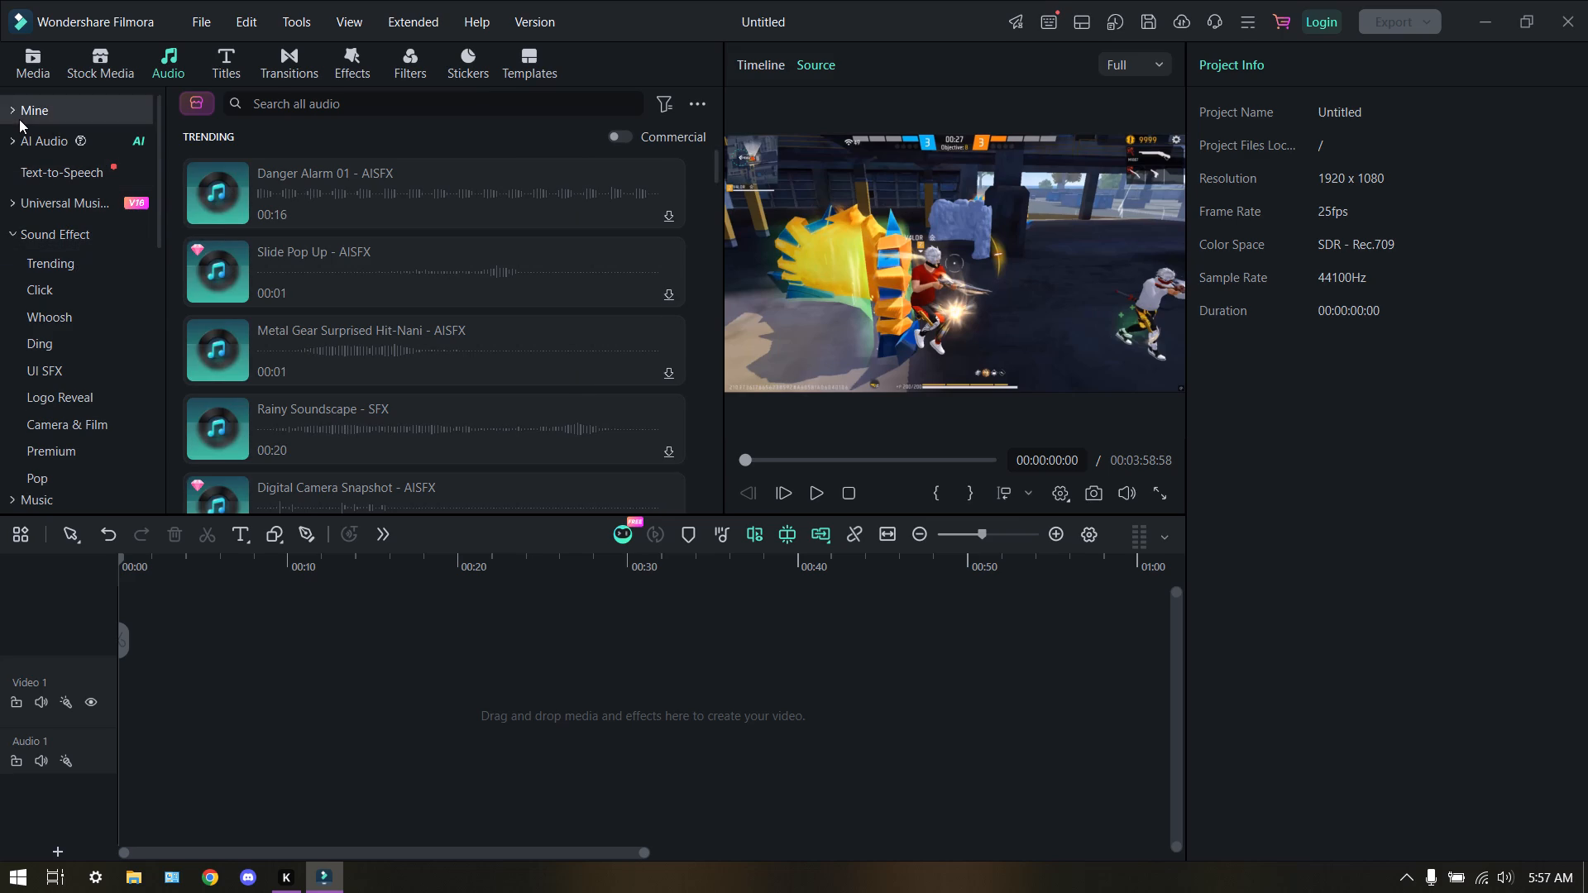
# Open the Wondershare ID login form from the Favorites section of the audio library's Mine category.
pyautogui.click(435, 403)
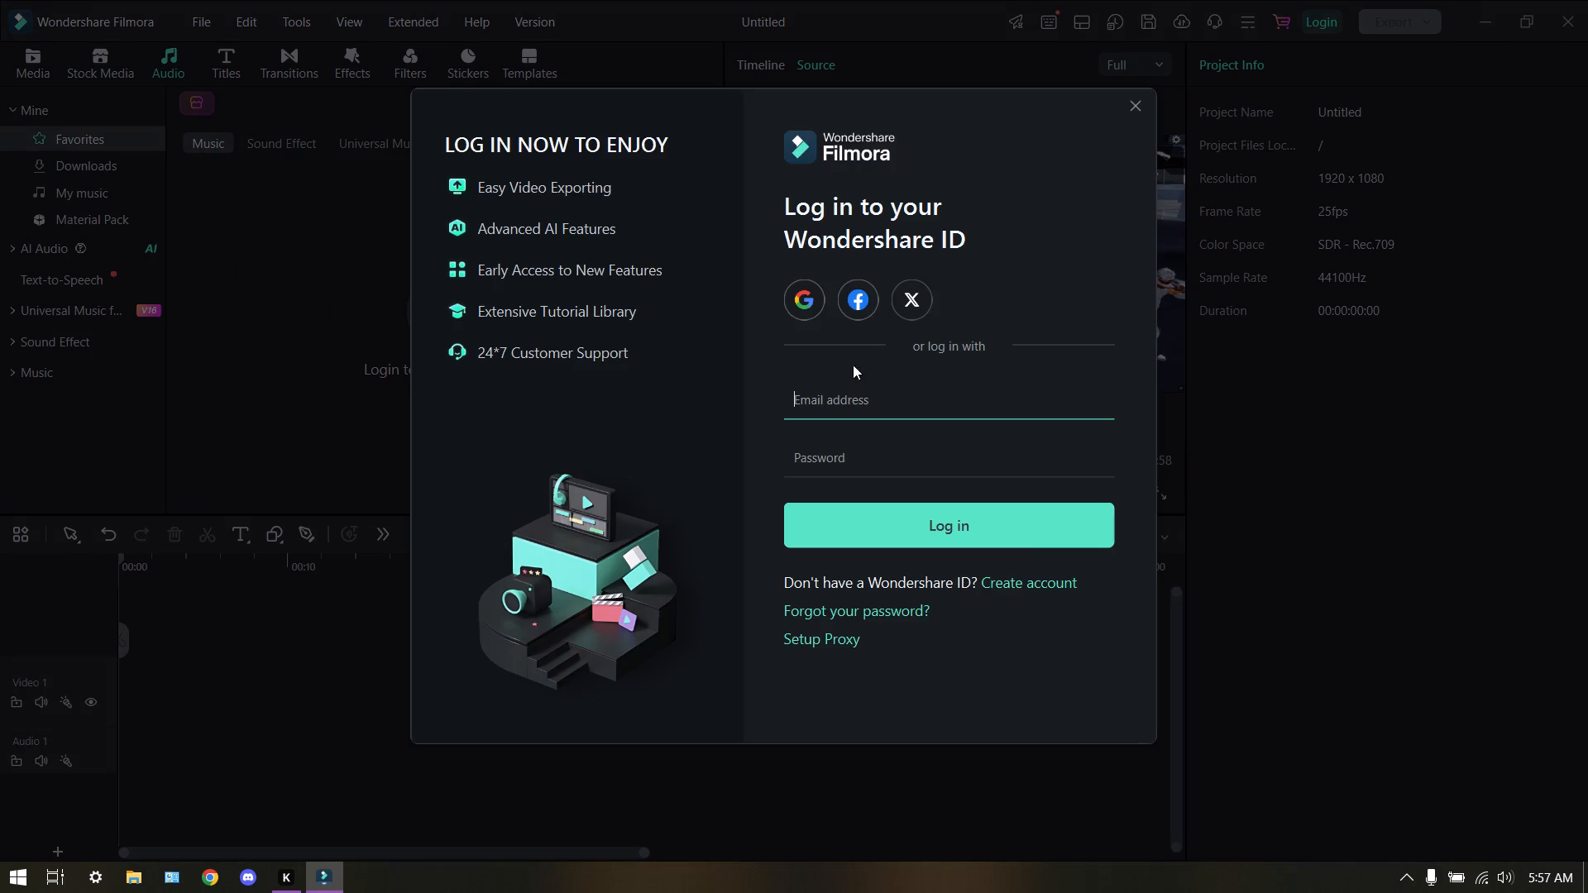
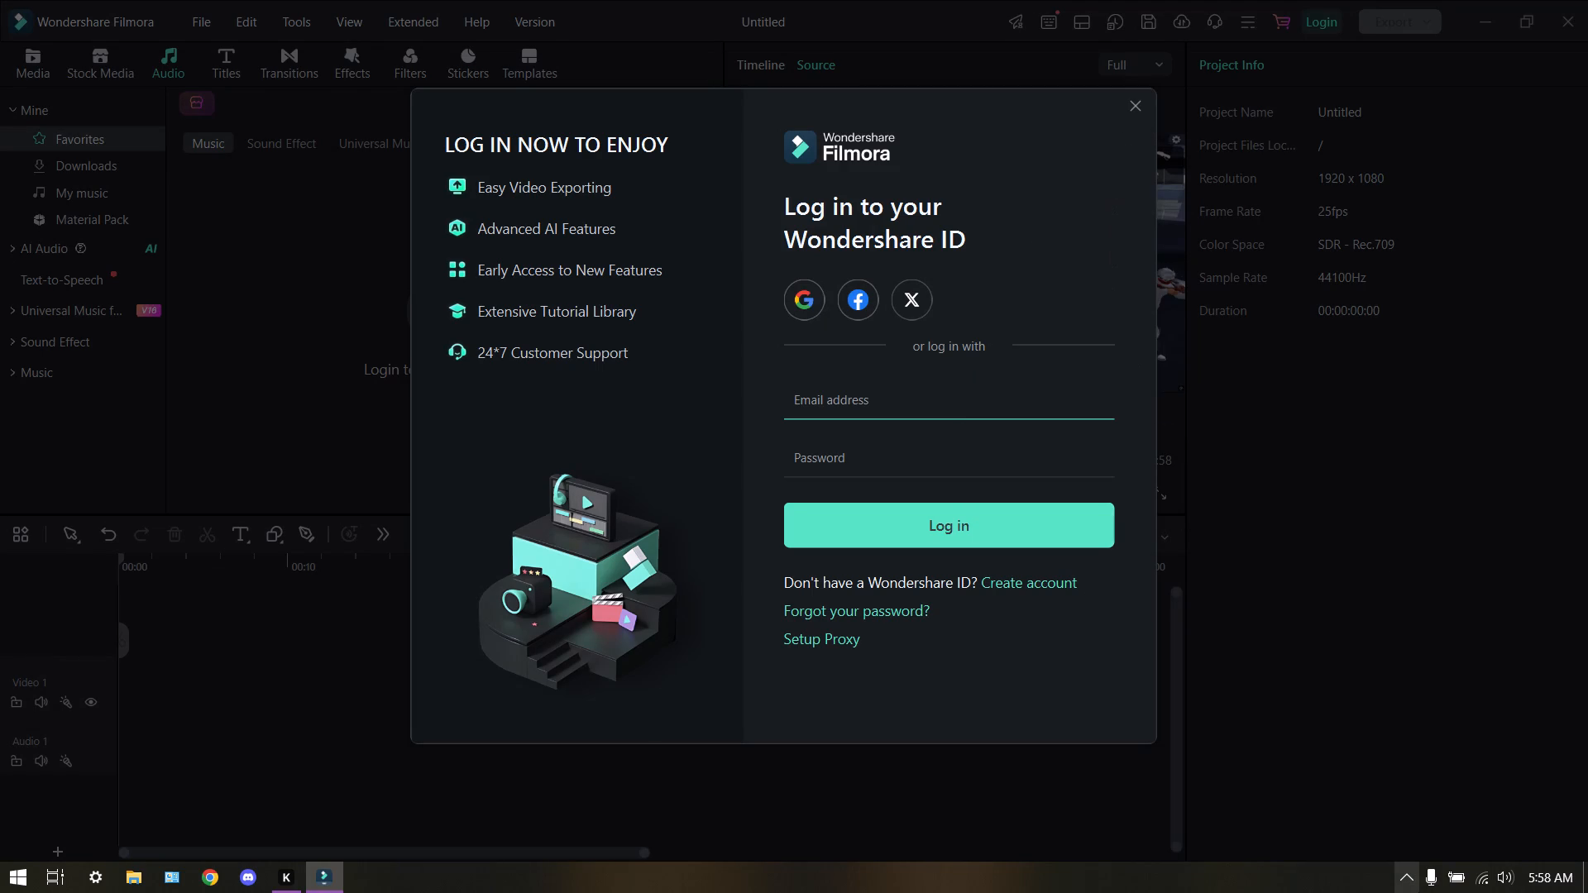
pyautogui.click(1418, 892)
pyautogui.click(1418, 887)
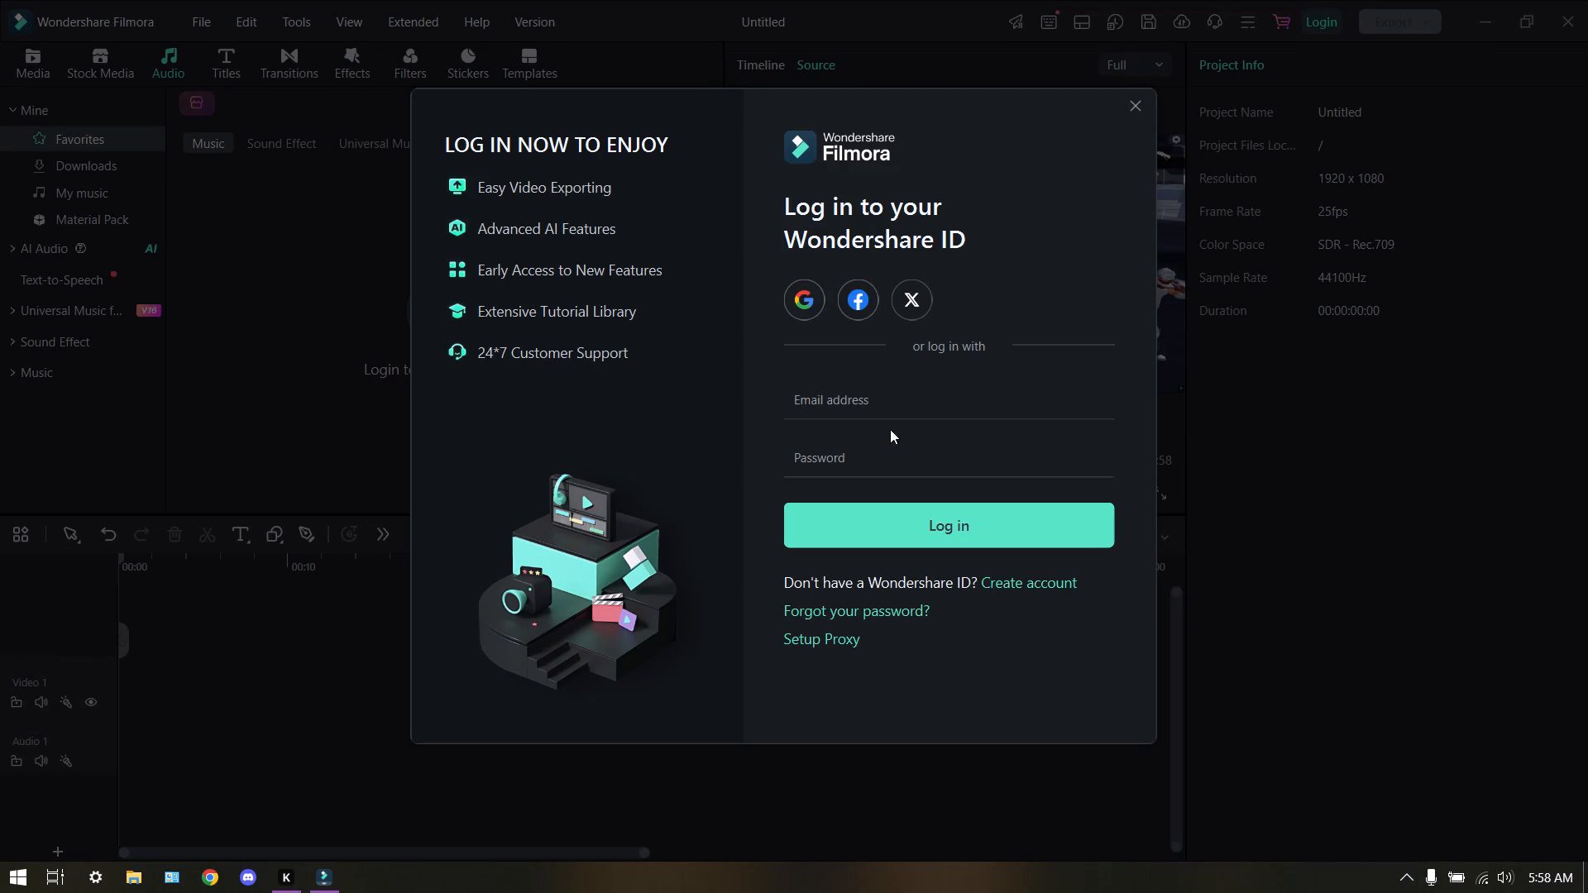
# Log in to the Wondershare ID through Google with the existing account in the browser, and return to Filmora.
pyautogui.click(806, 315)
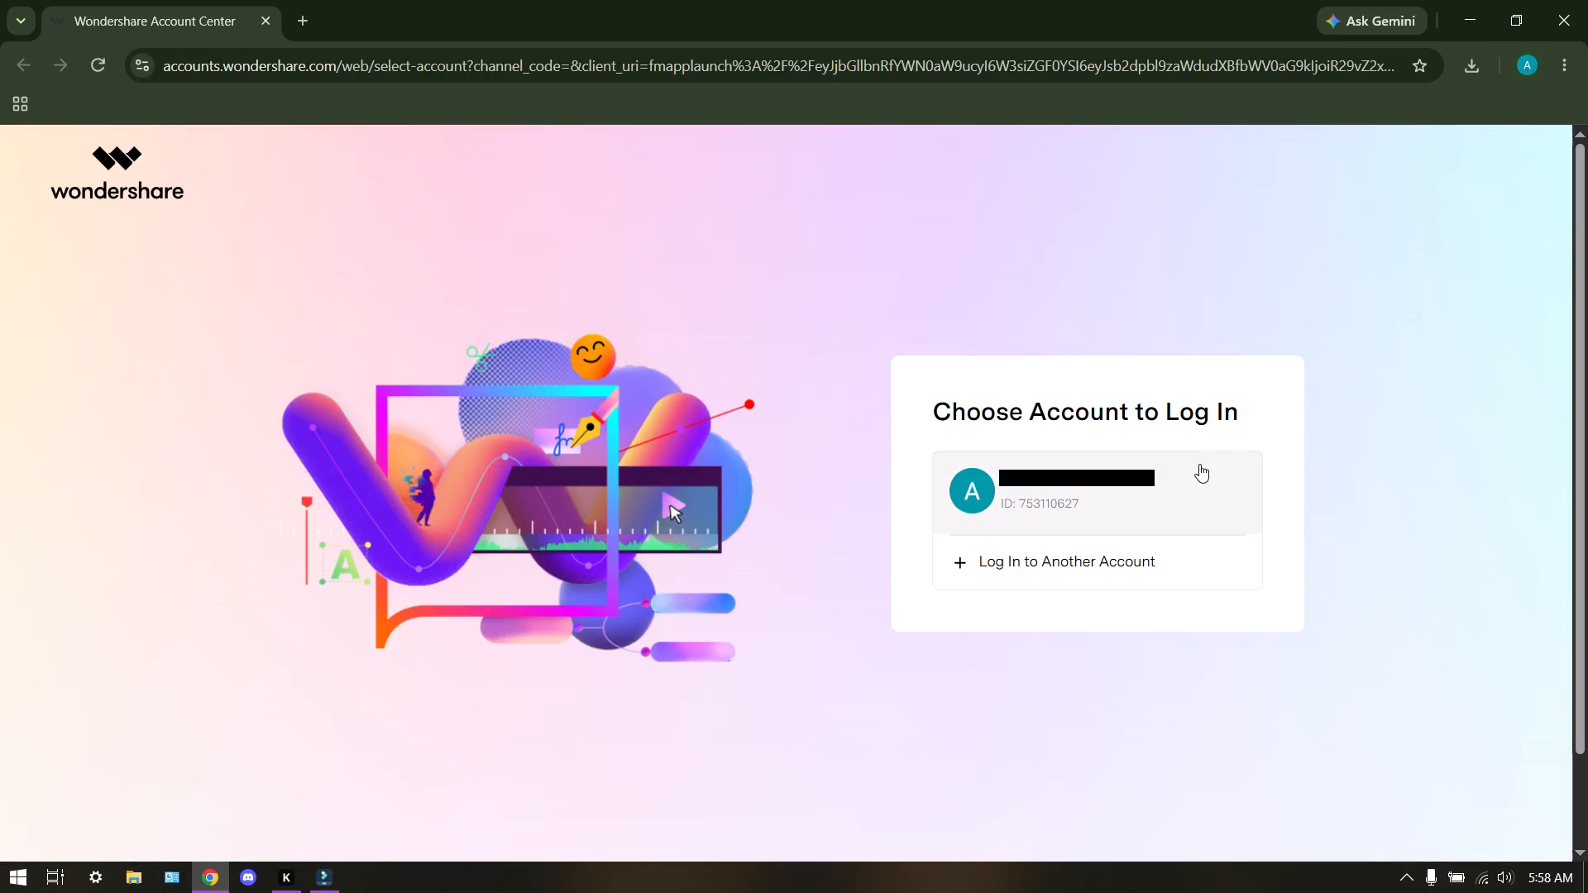
pyautogui.click(1197, 464)
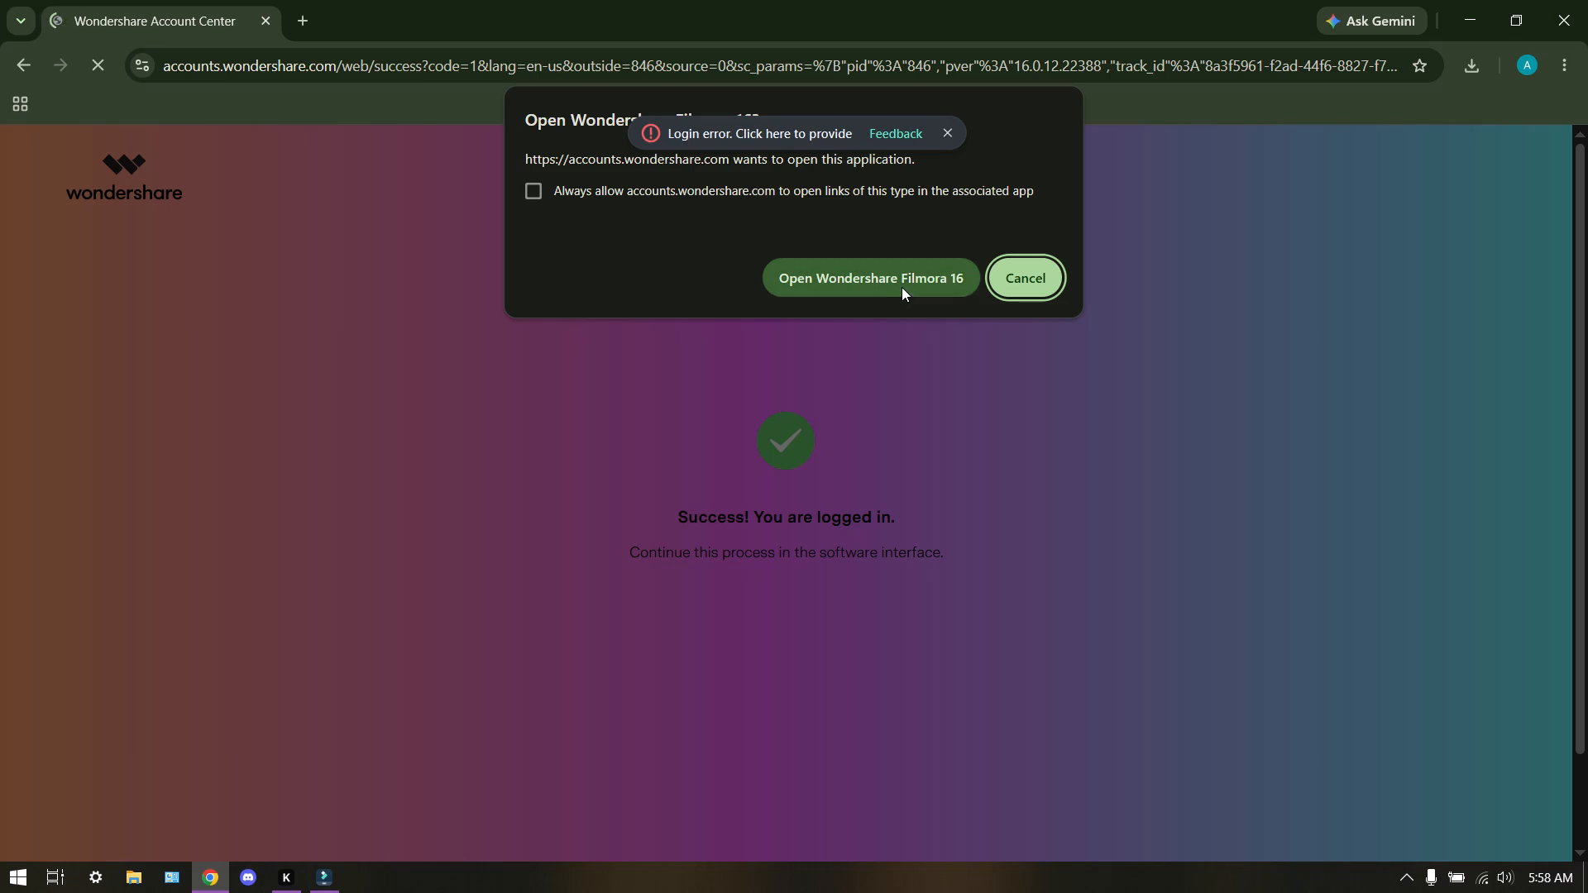
pyautogui.click(902, 287)
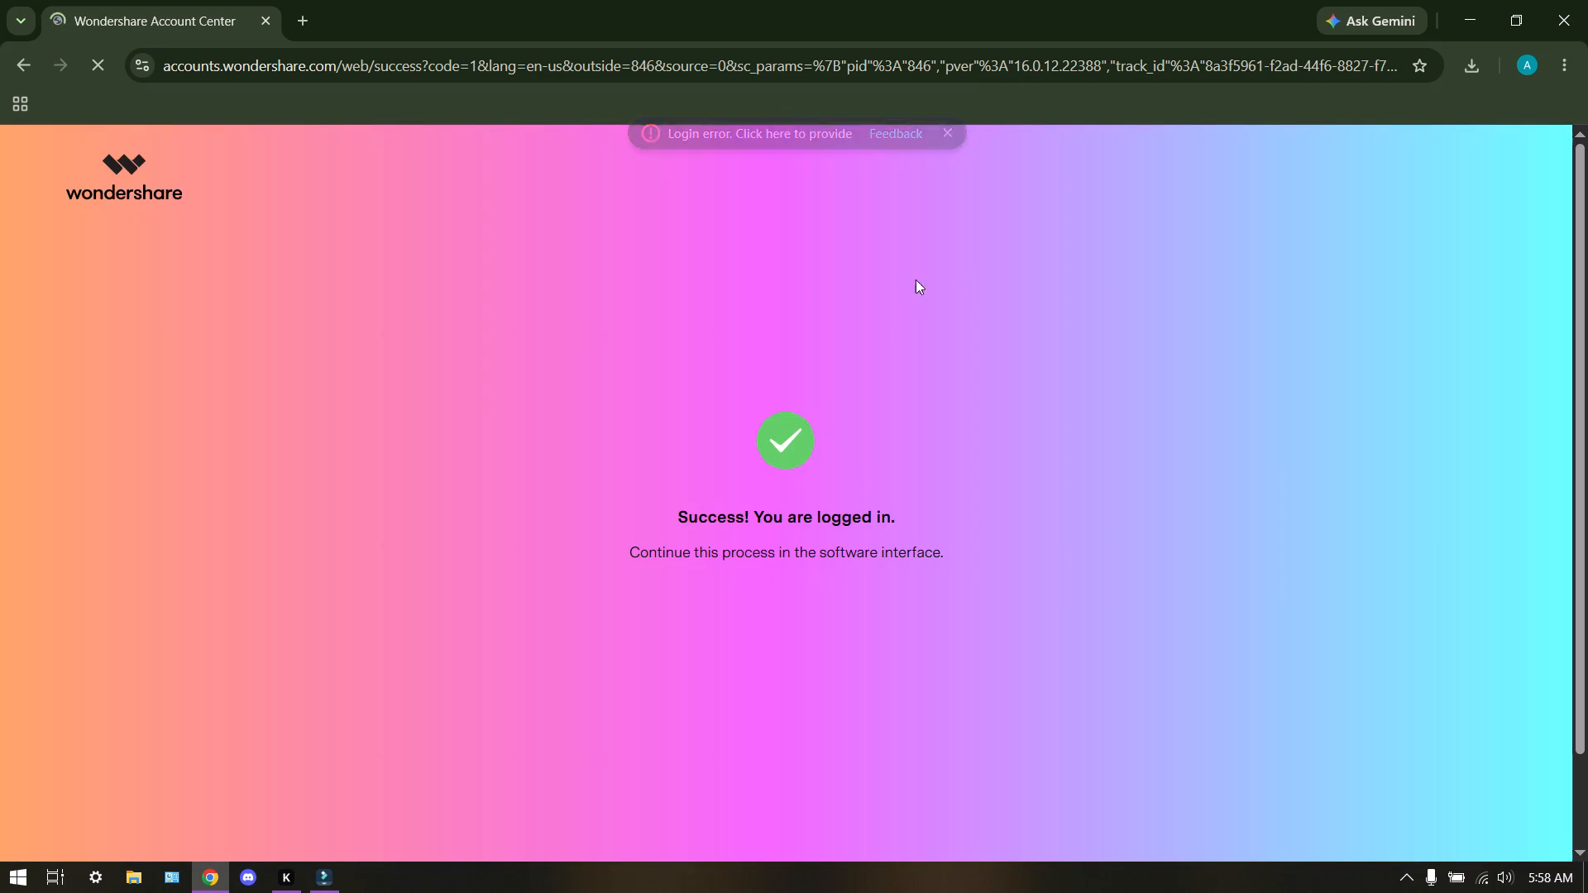
pyautogui.click(1467, 9)
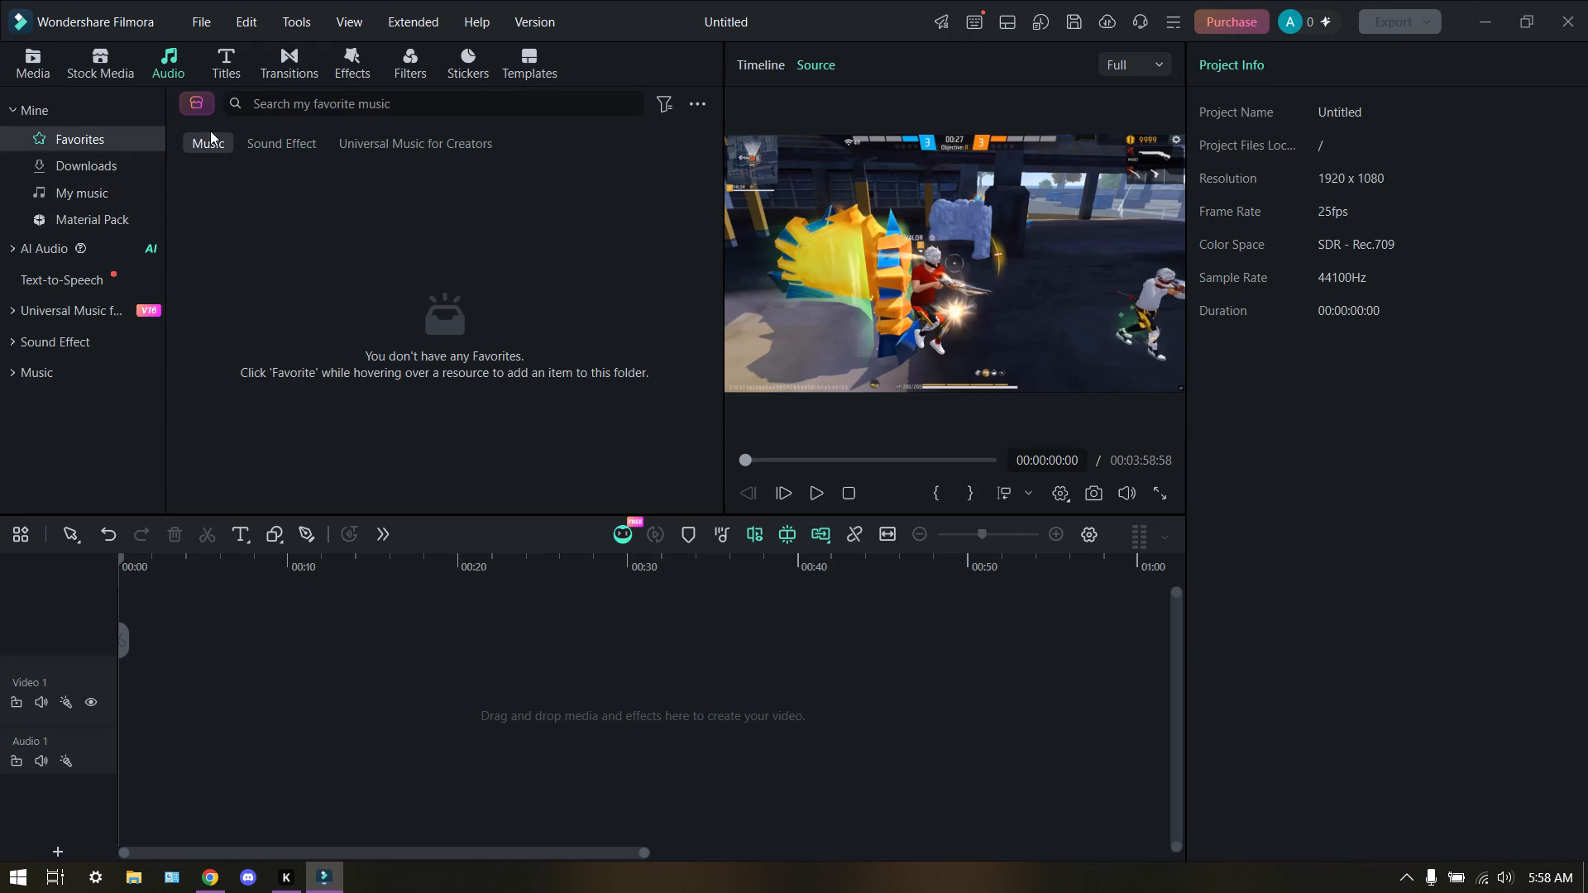
# Look over the imported project media and the Stock Media library's AI Media section.
pyautogui.click(22, 55)
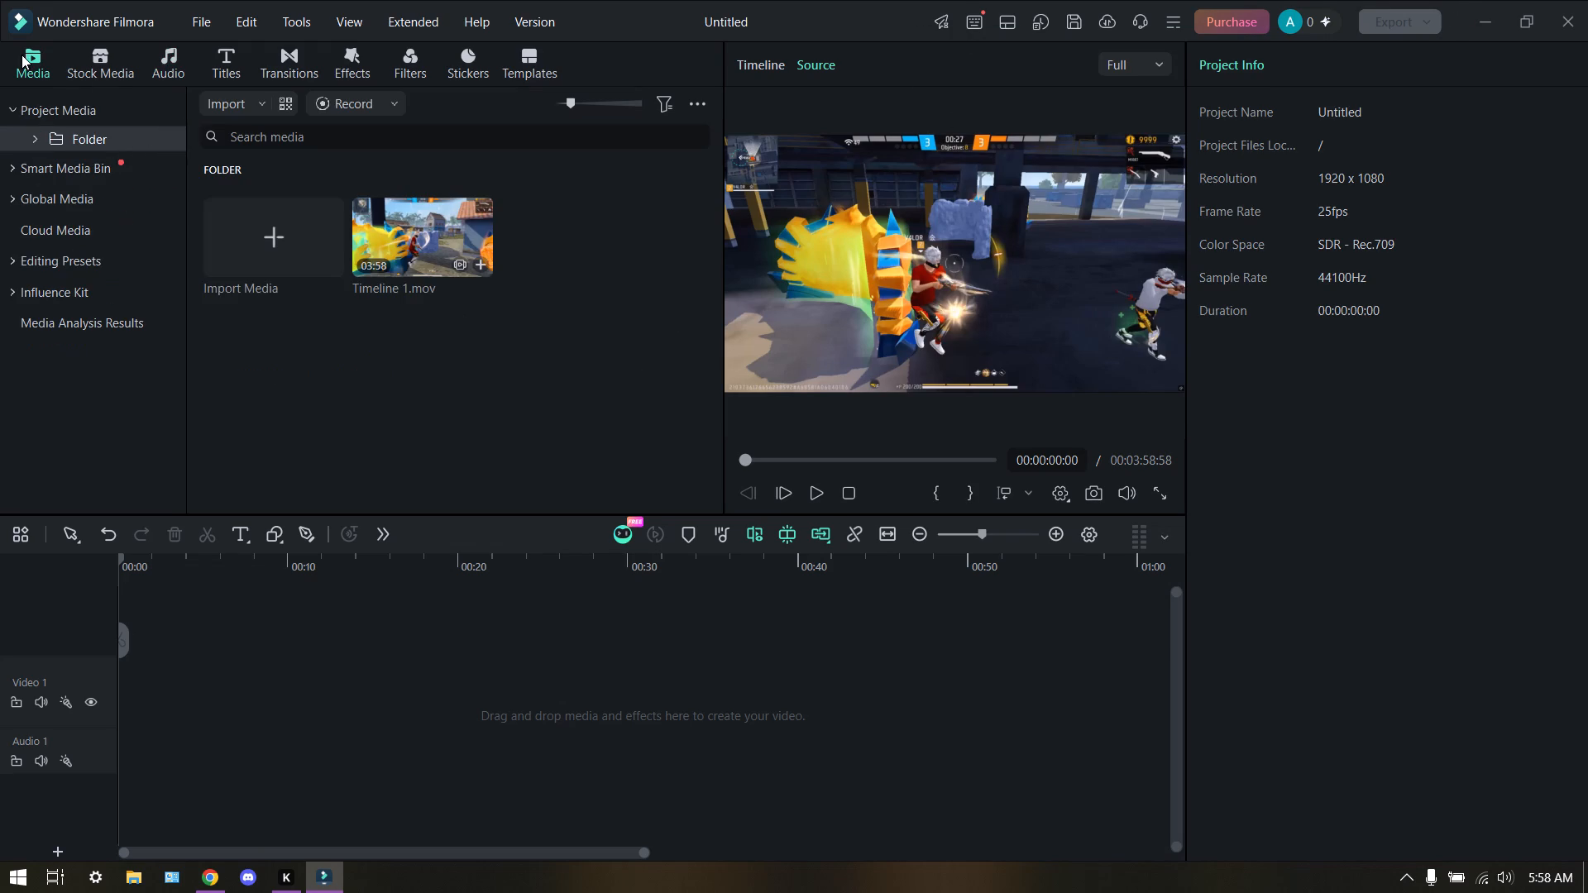
pyautogui.click(91, 64)
pyautogui.moveTo(694, 694); pyautogui.dragTo(683, 701)
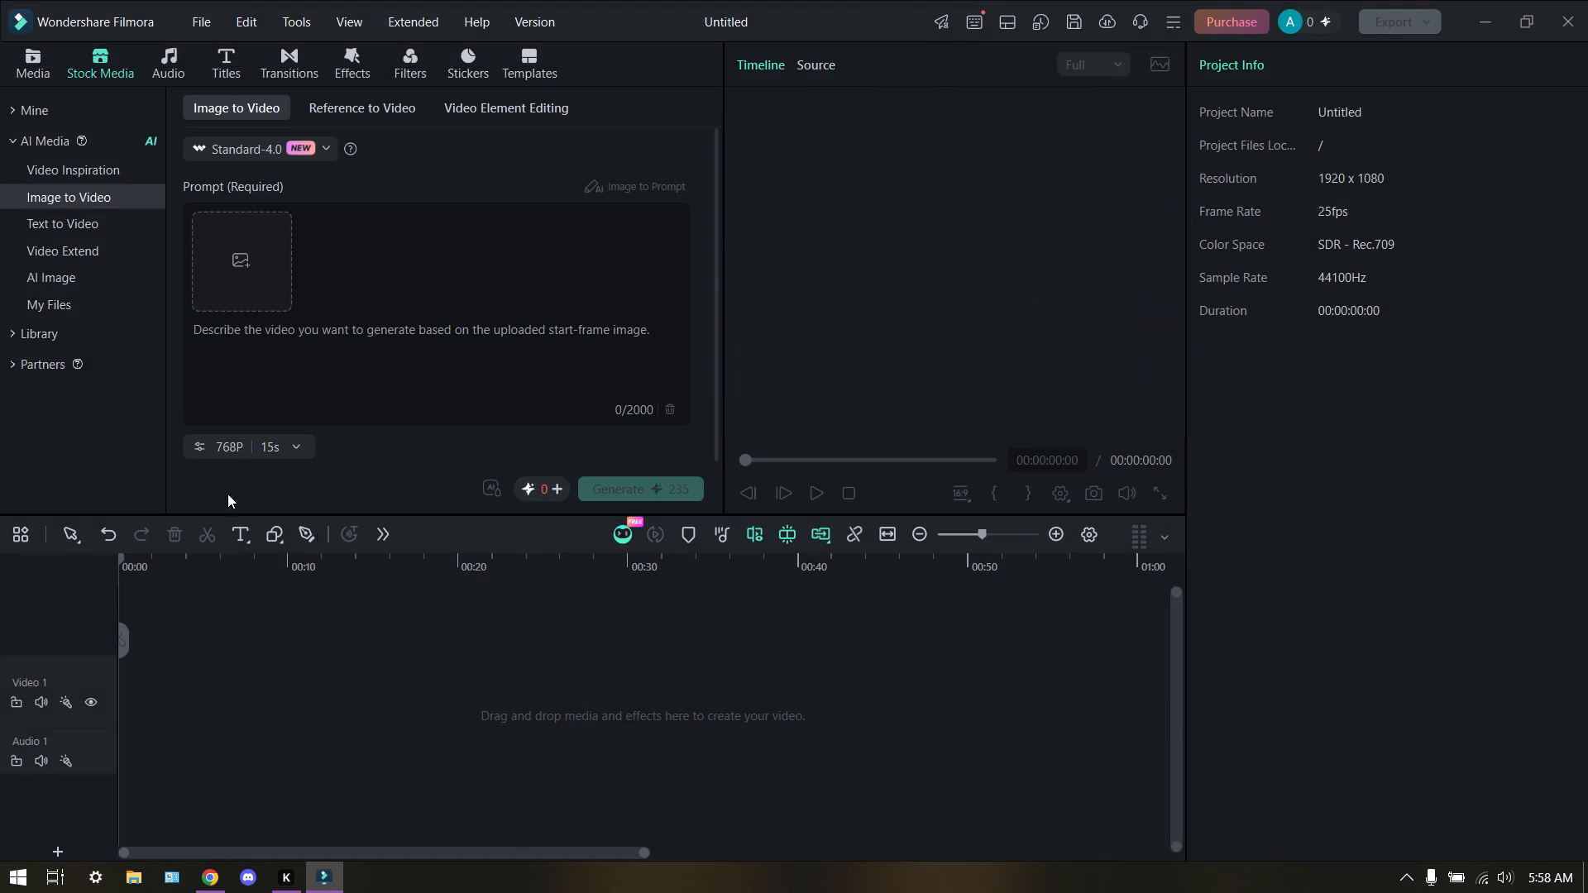
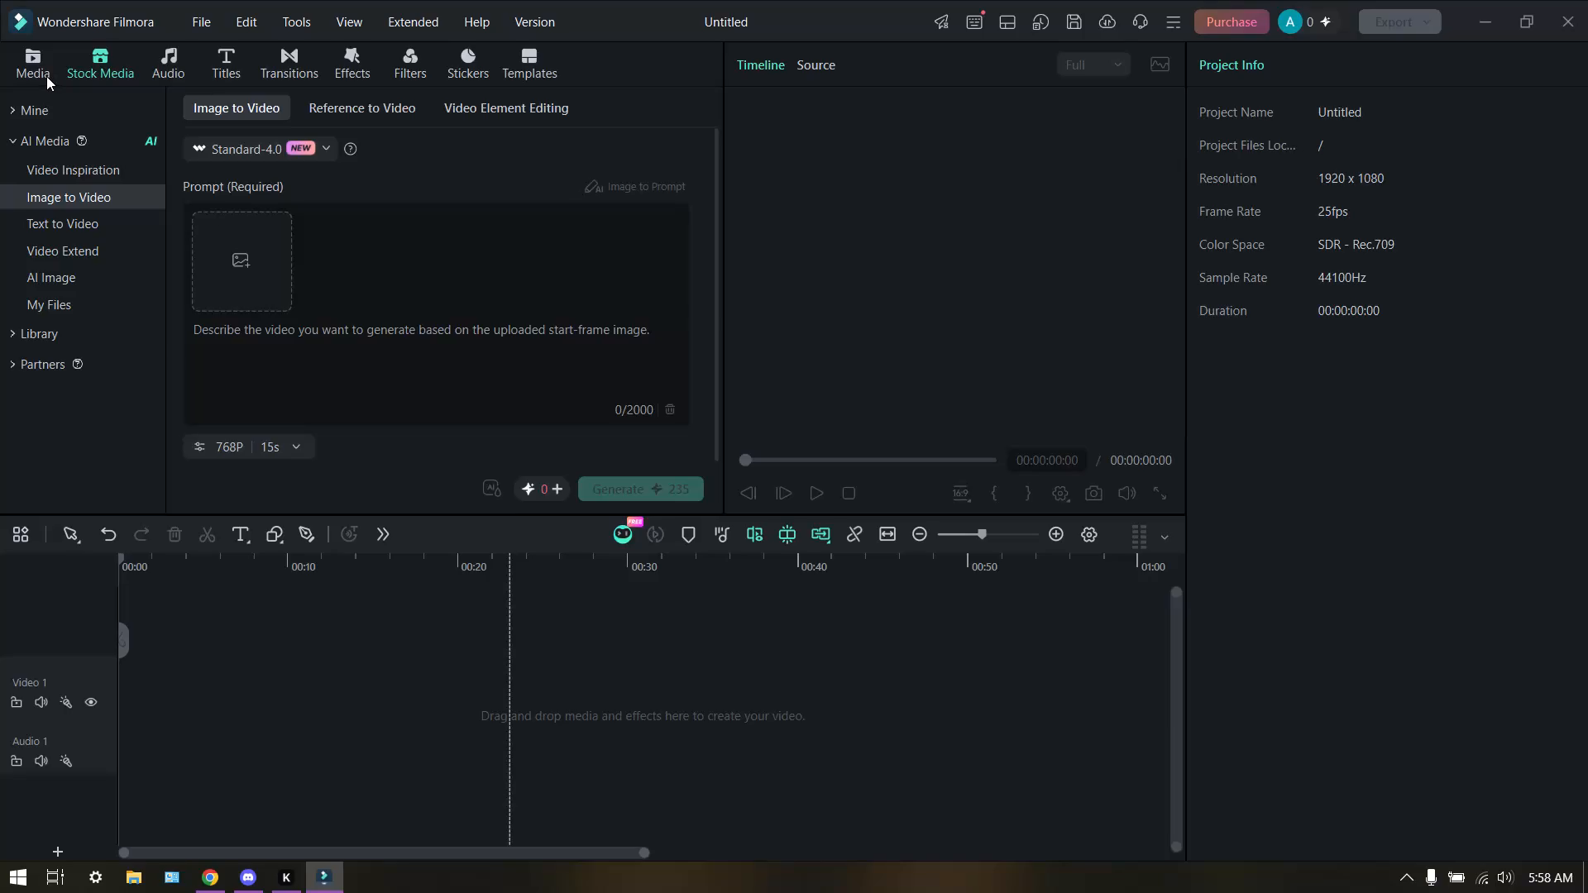
# Open Timeline 1.mov from the Downloads folder in File Explorer and watch the gameplay footage in Windows Media Player.
pyautogui.click(136, 889)
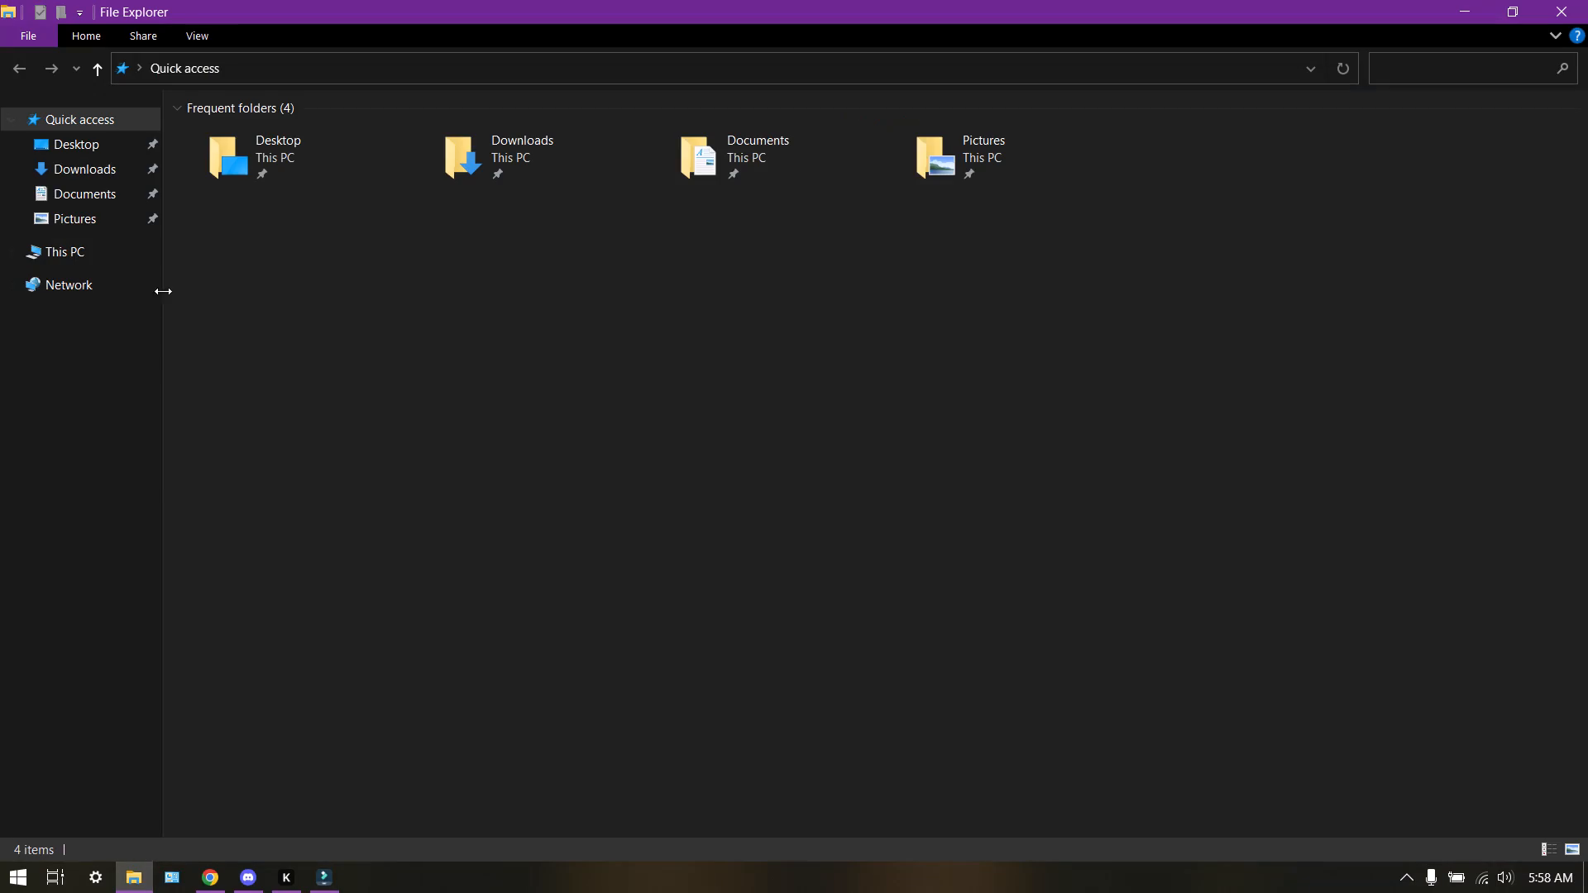
pyautogui.click(82, 173)
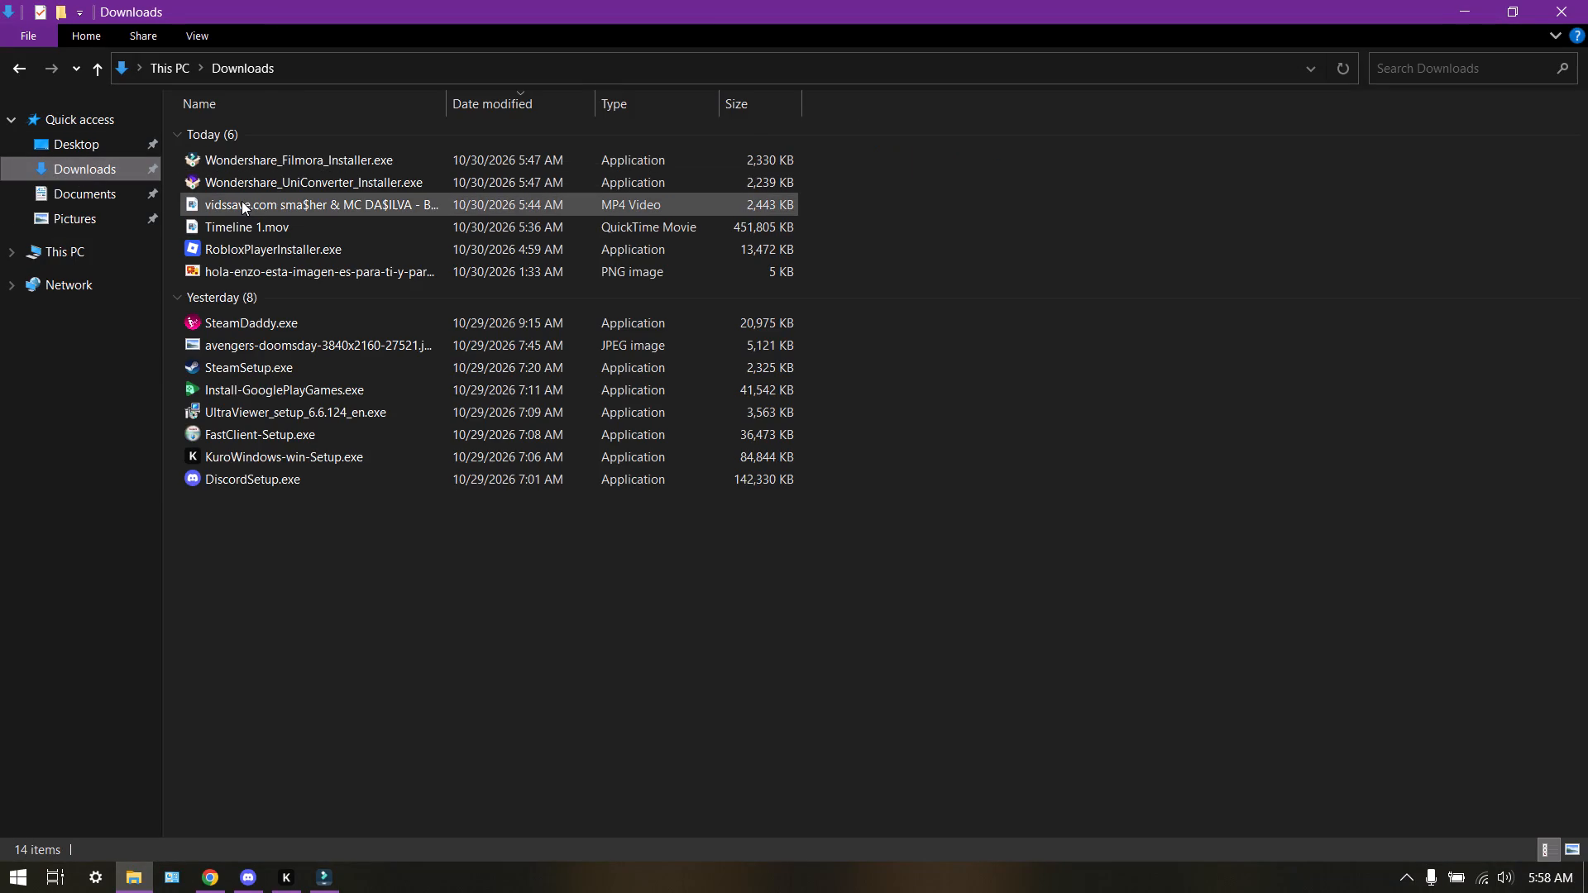
pyautogui.doubleClick(289, 233)
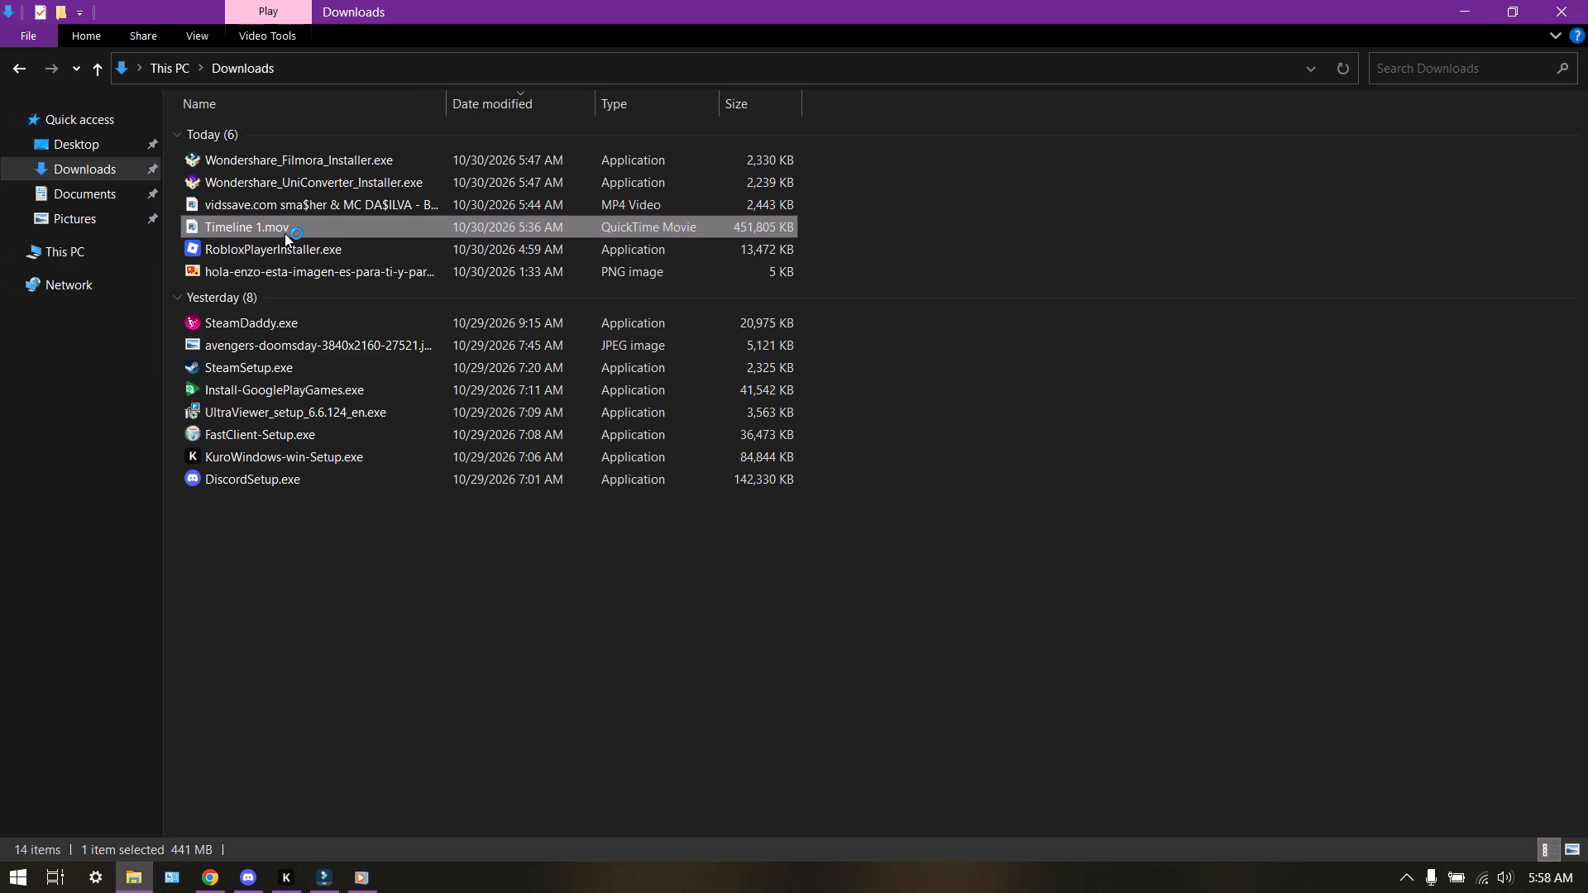
pyautogui.click(334, 107)
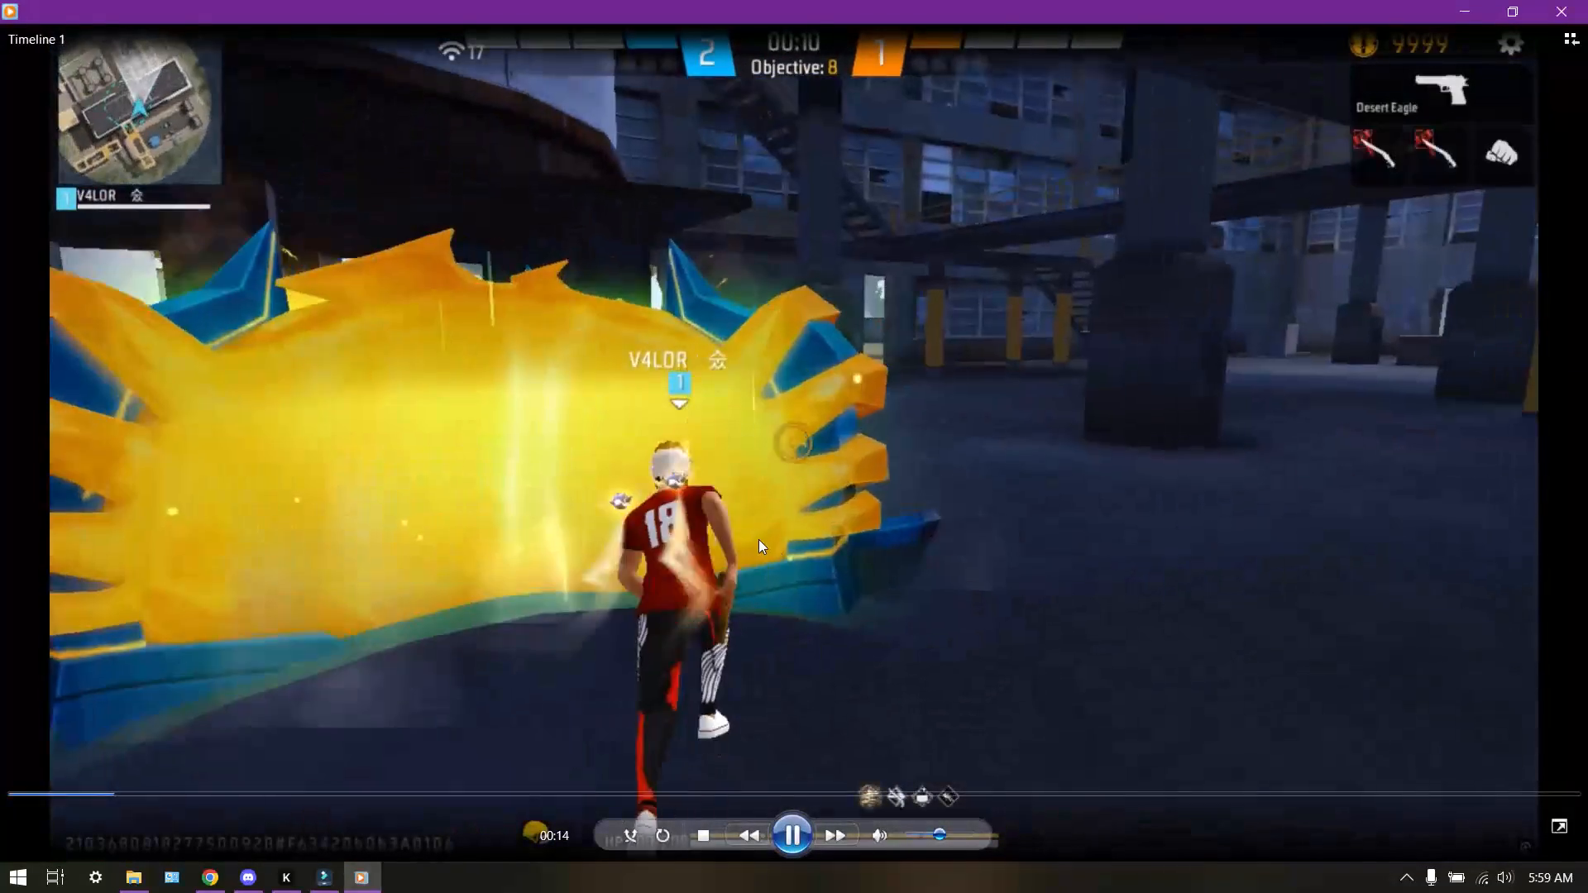
pyautogui.click(638, 371)
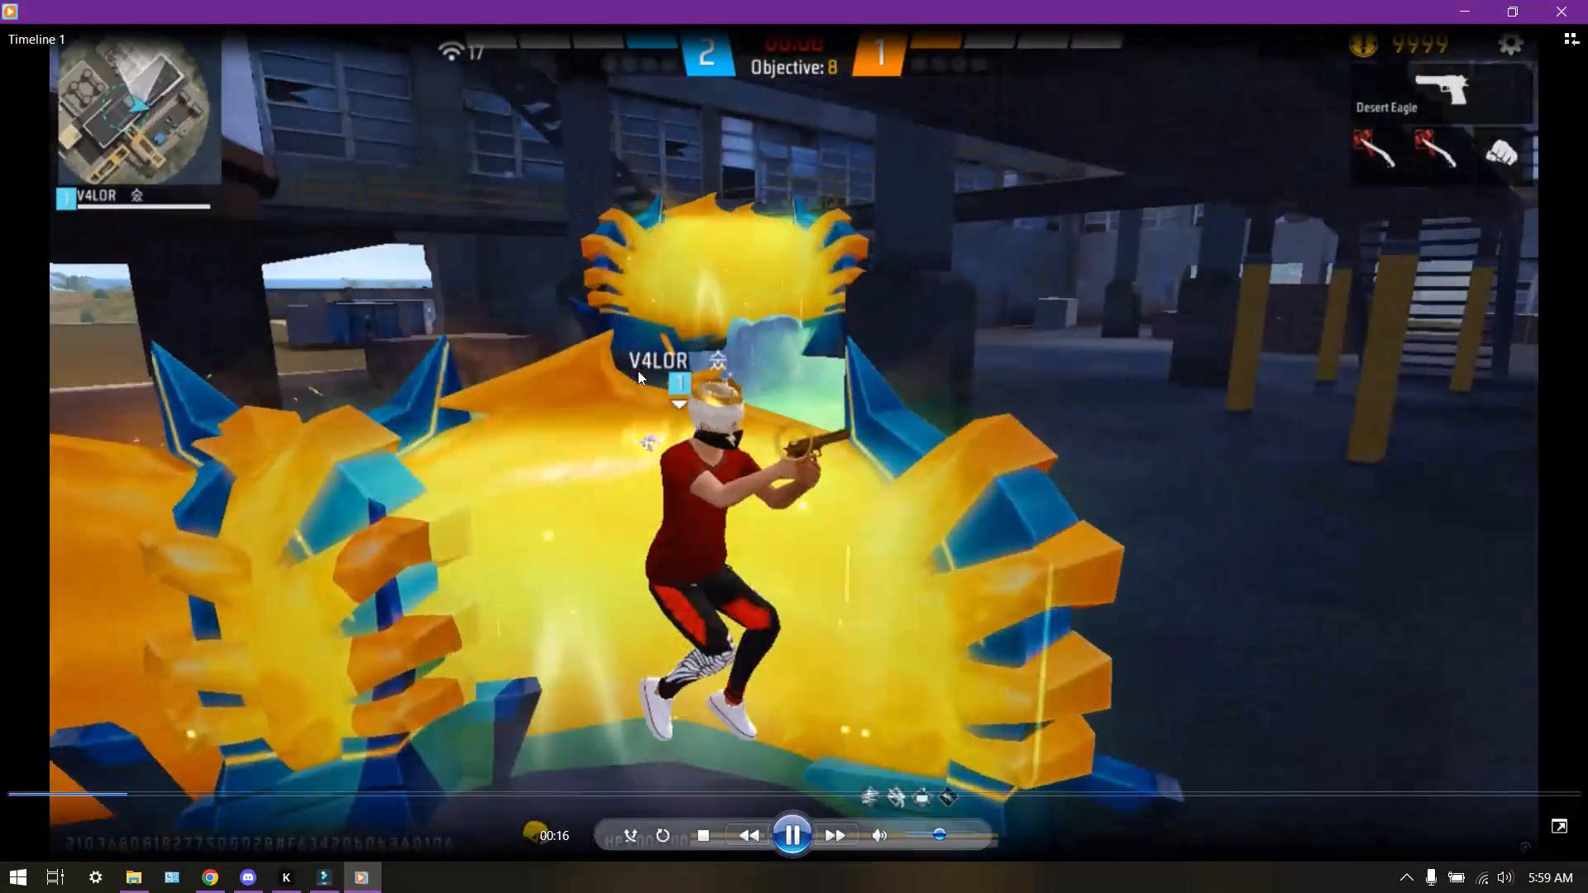
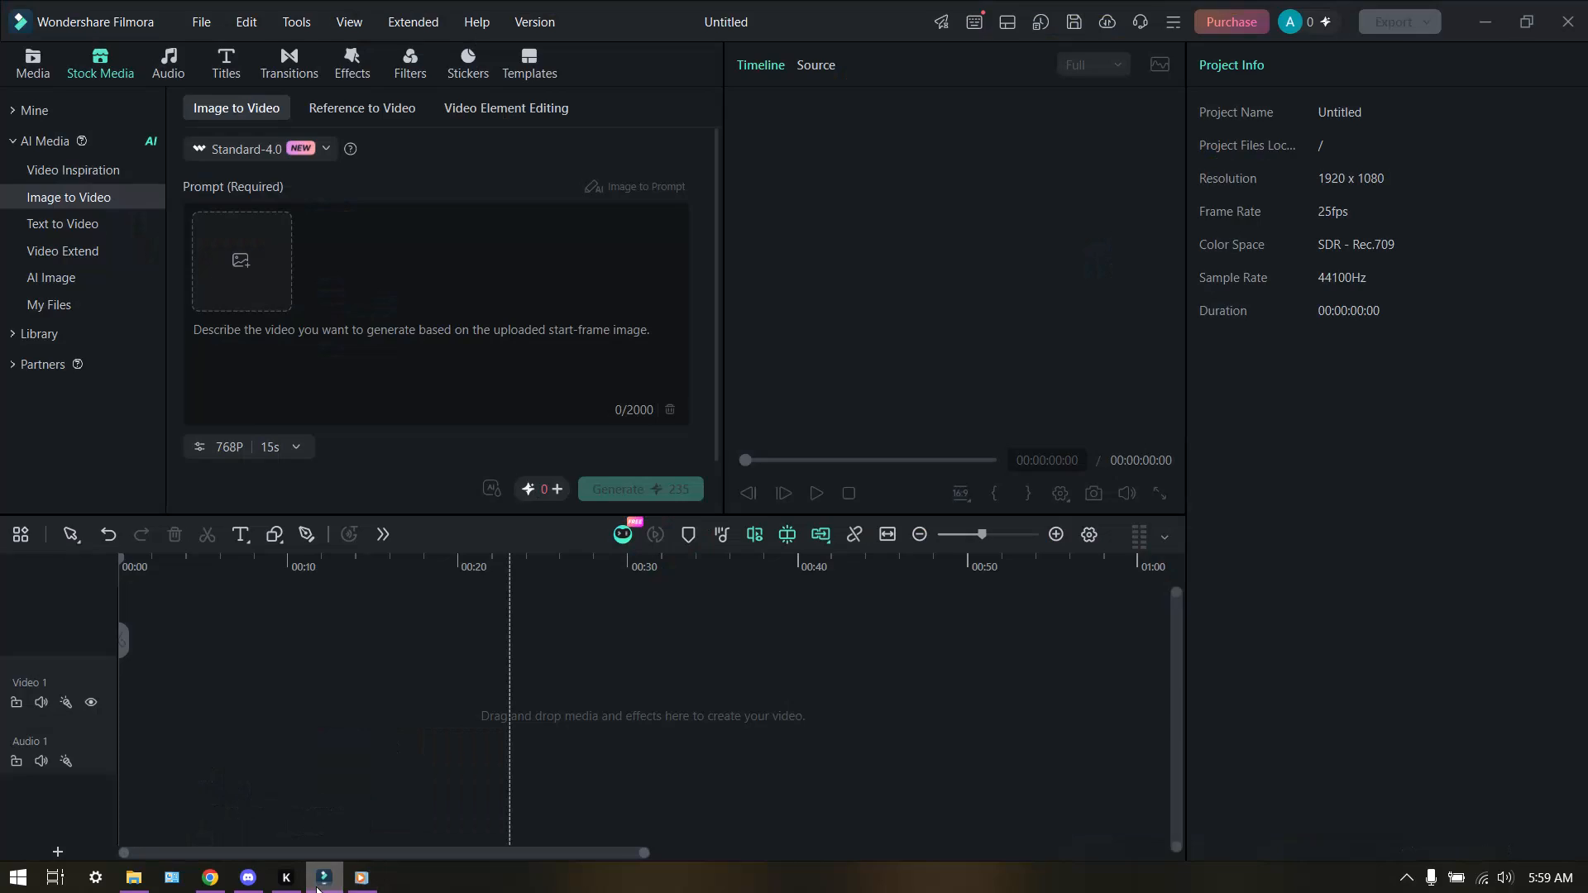
# Bring up the project's media folder in Filmora and close the gameplay video in Windows Media Player.
pyautogui.click(316, 886)
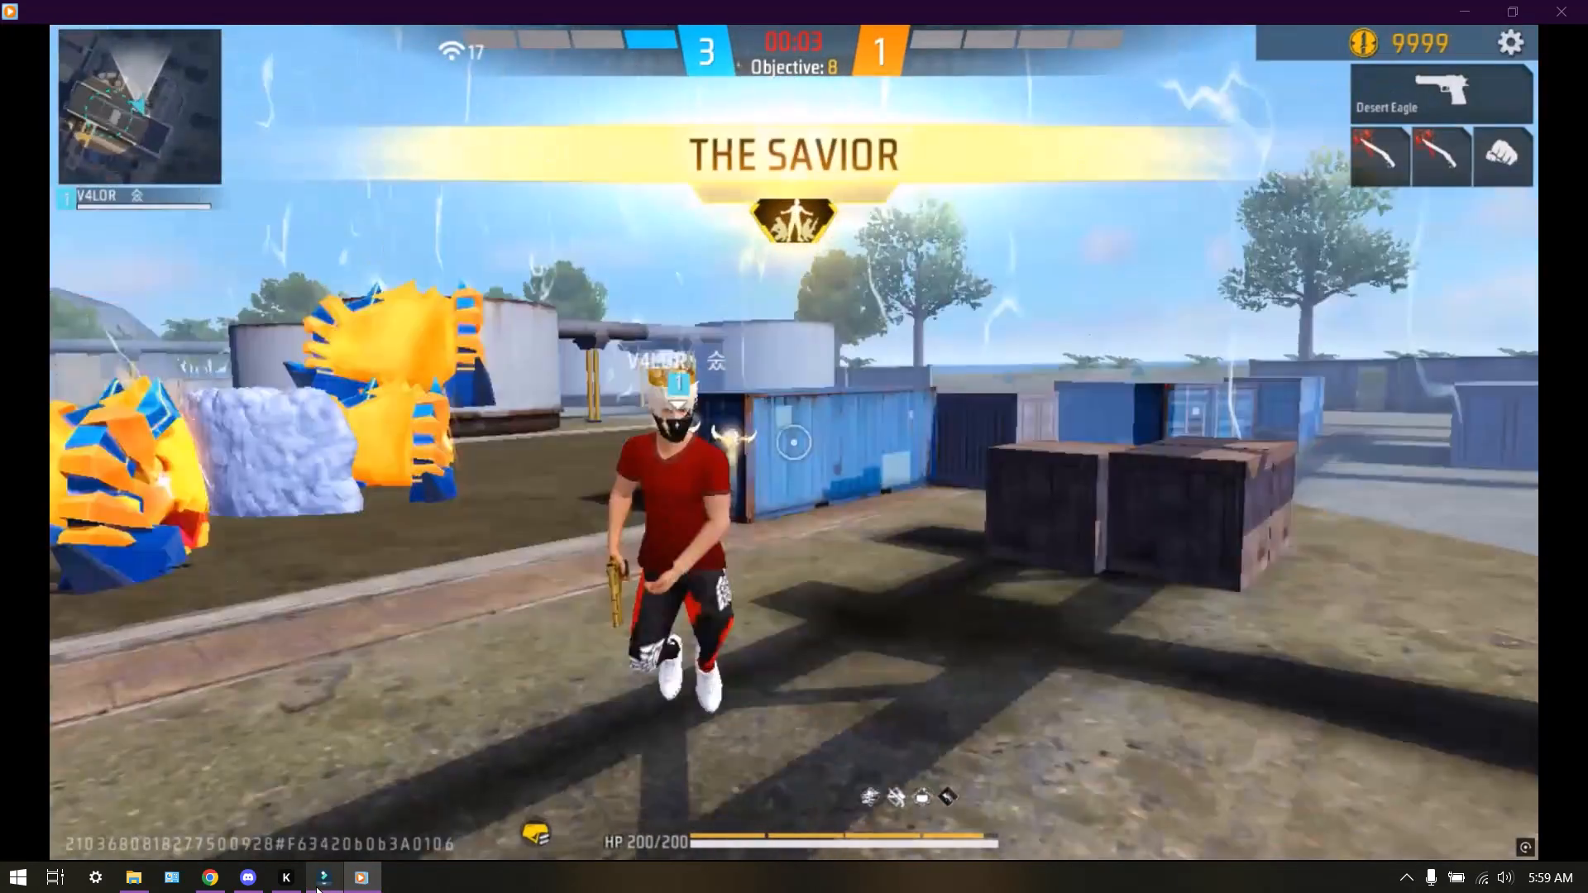
pyautogui.click(316, 886)
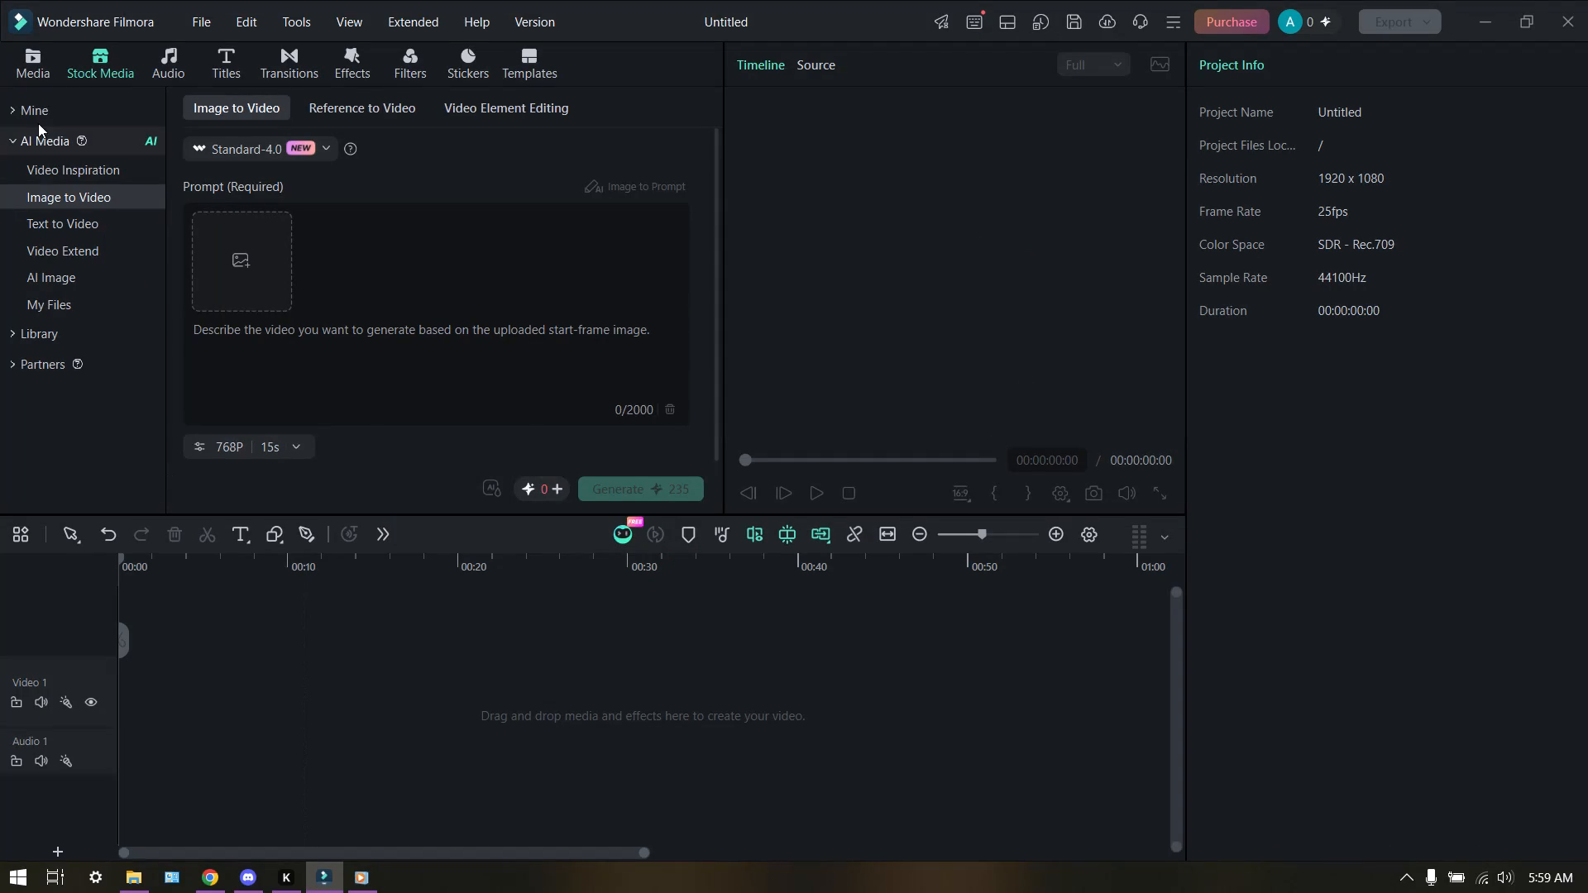
pyautogui.click(45, 78)
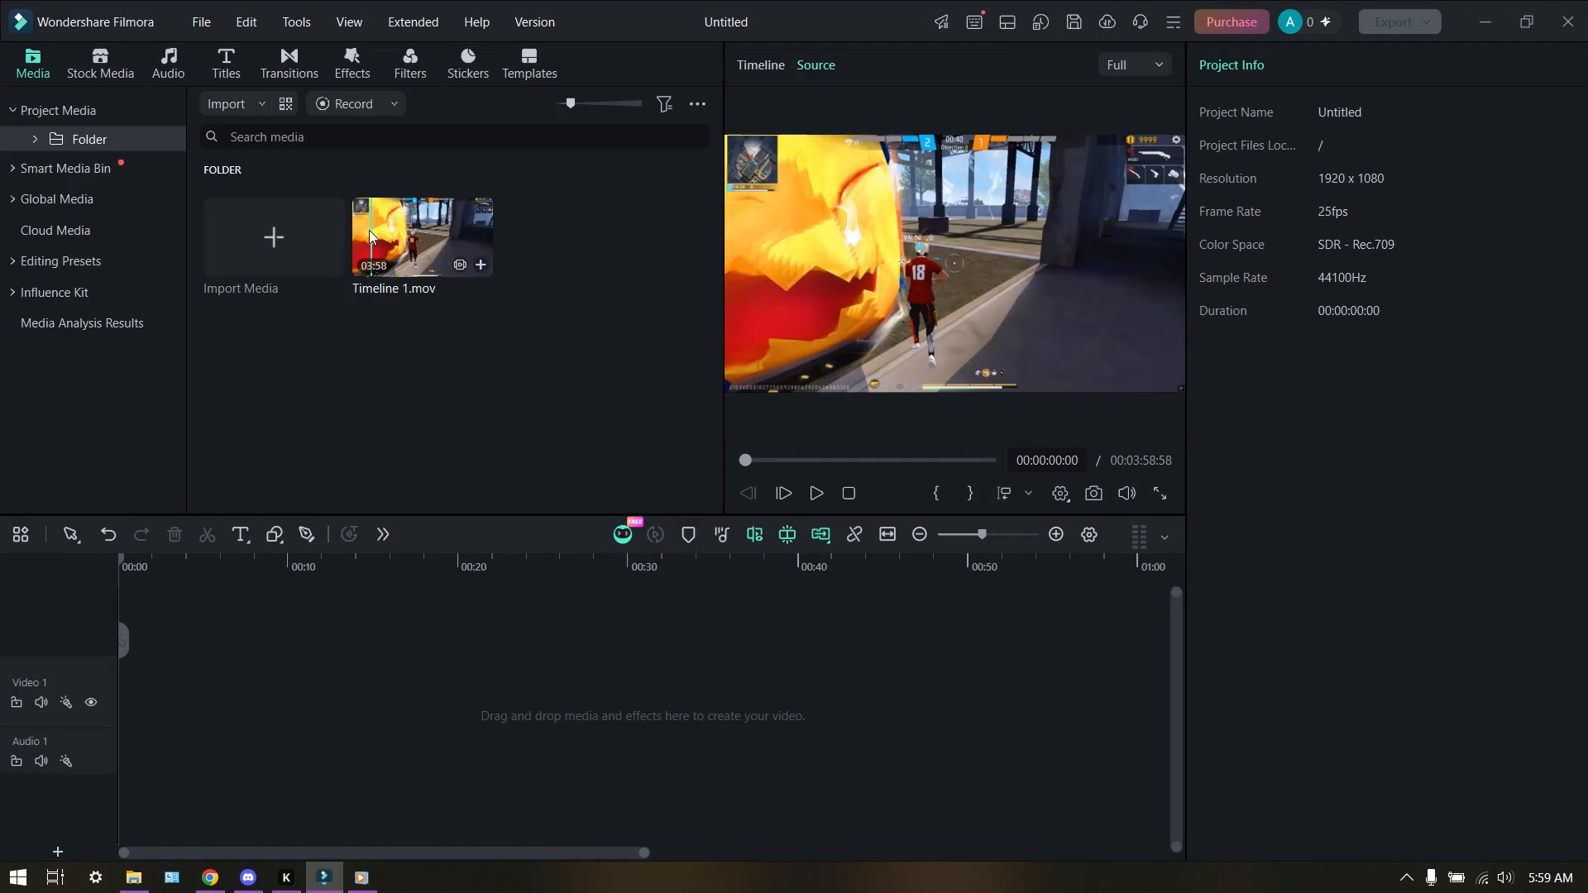
pyautogui.click(351, 886)
pyautogui.click(1587, 0)
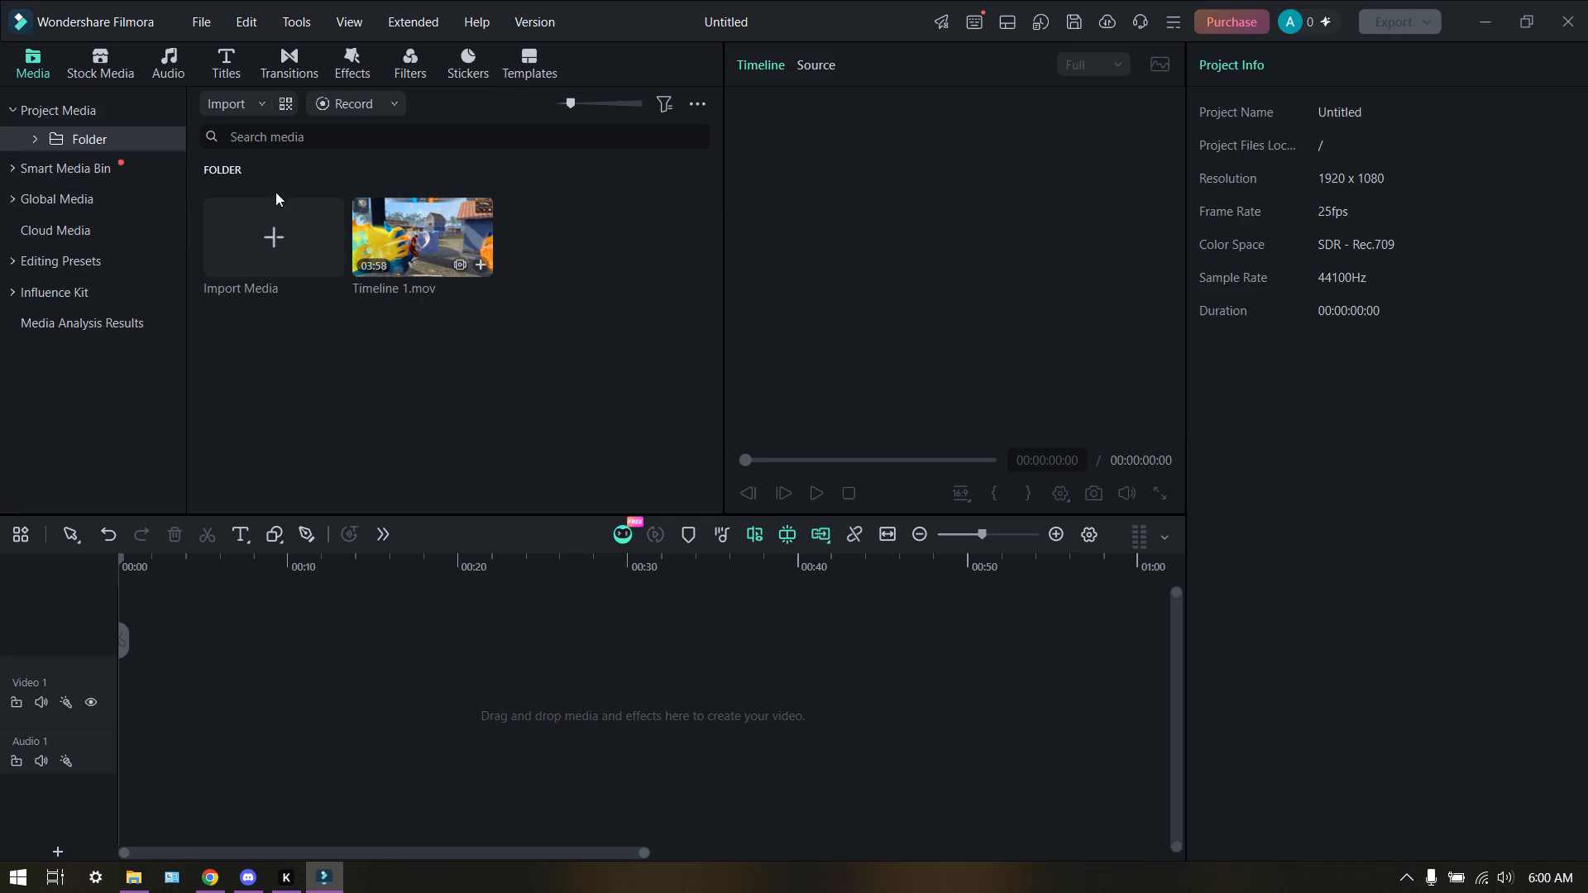
# Look through the Influence Kit and Smart Media Bin sections, and return to Project Media showing Timeline 1.mov.
pyautogui.click(81, 285)
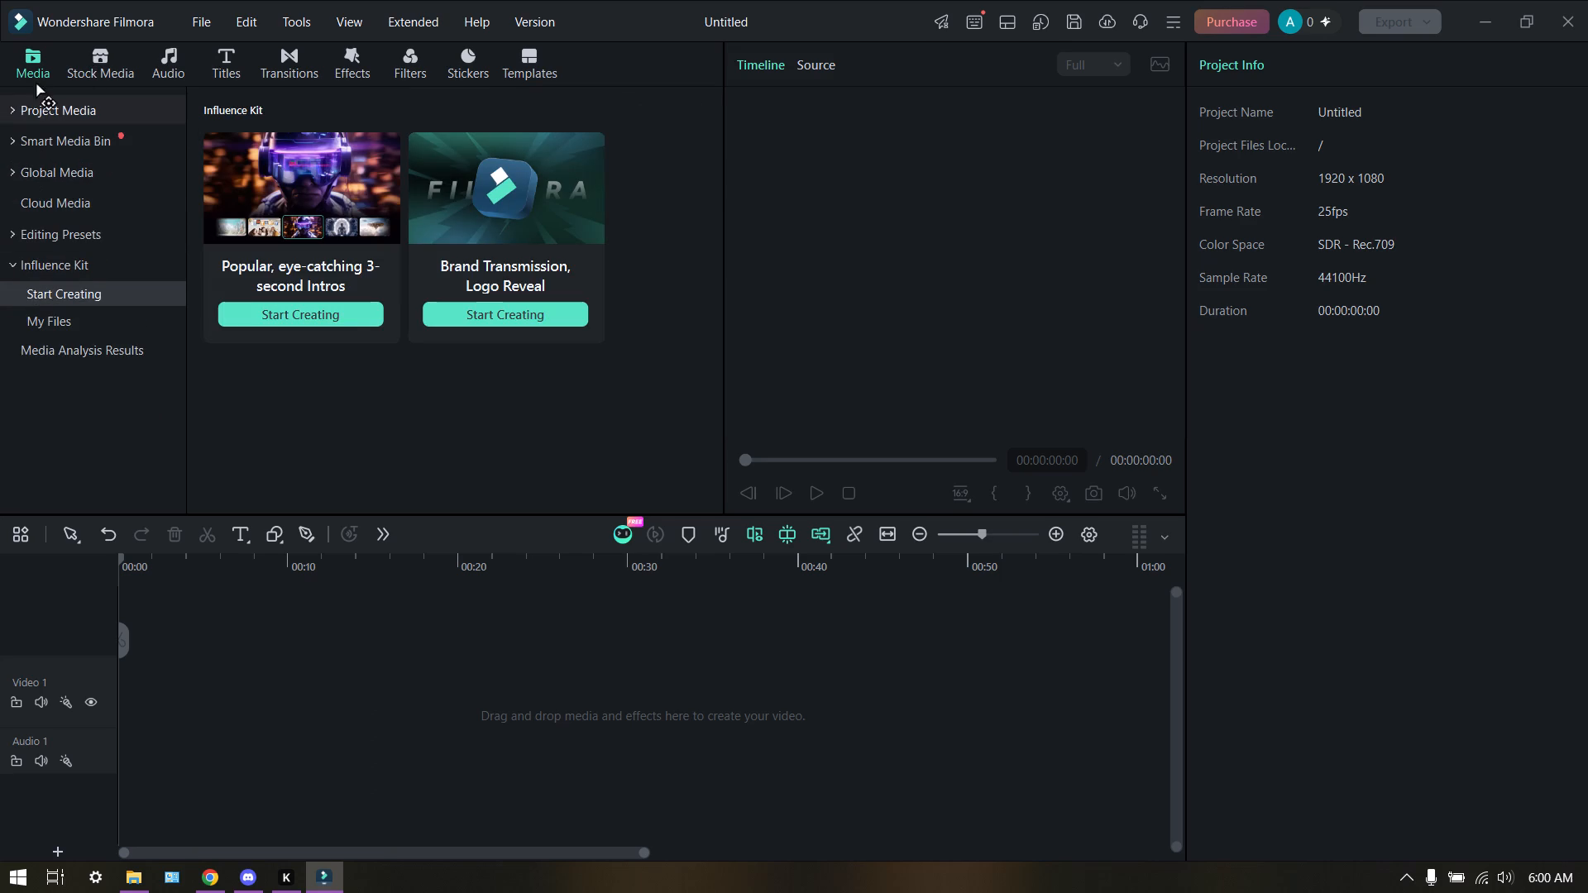
pyautogui.click(30, 98)
pyautogui.click(12, 169)
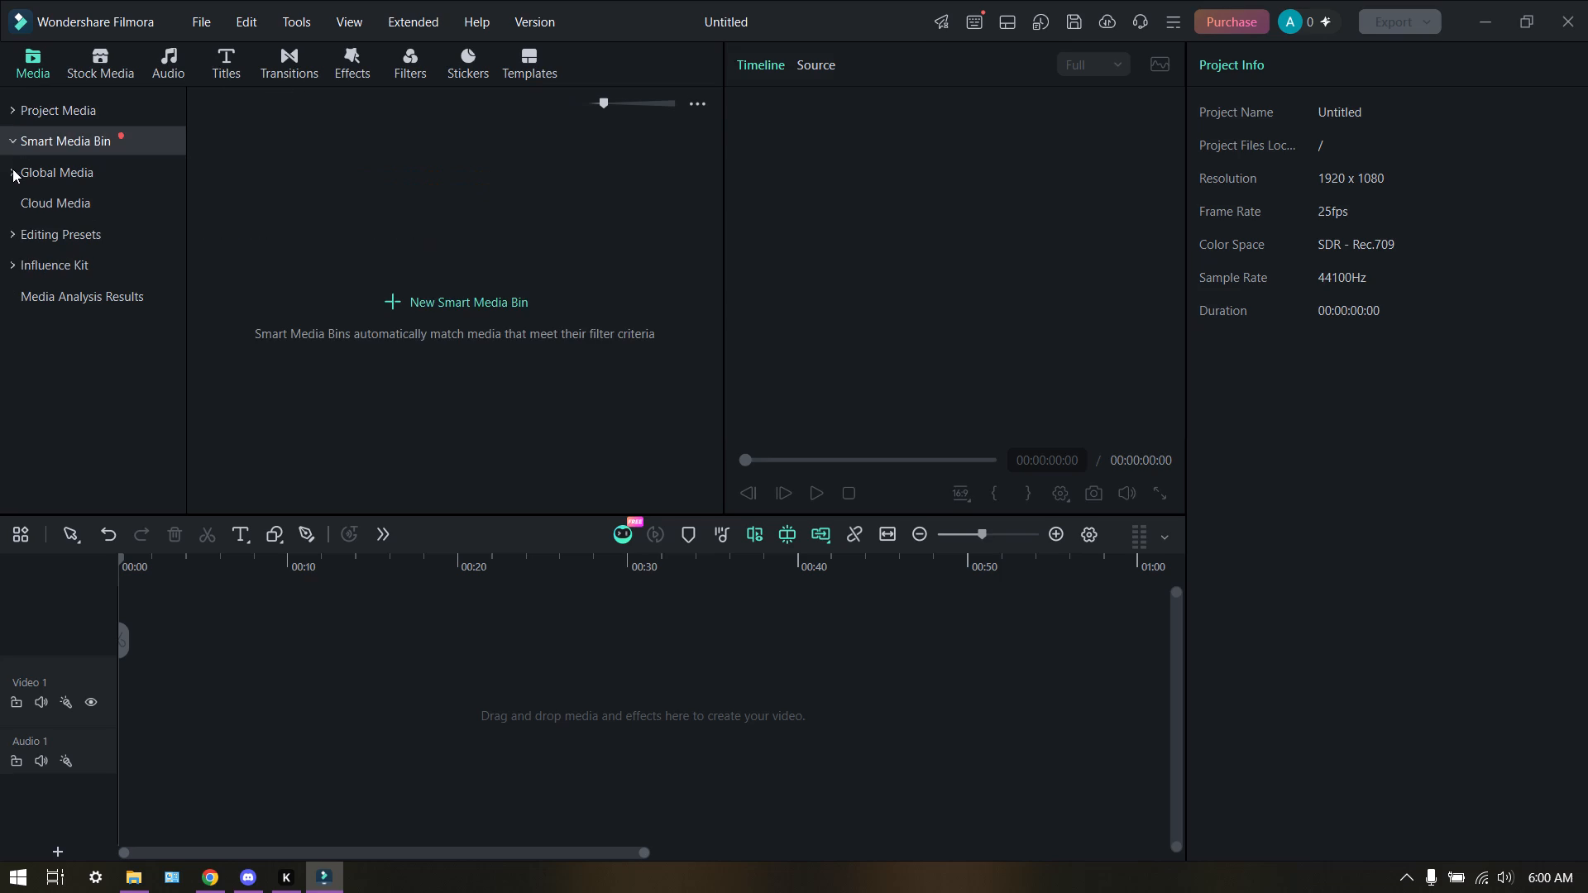
pyautogui.click(40, 122)
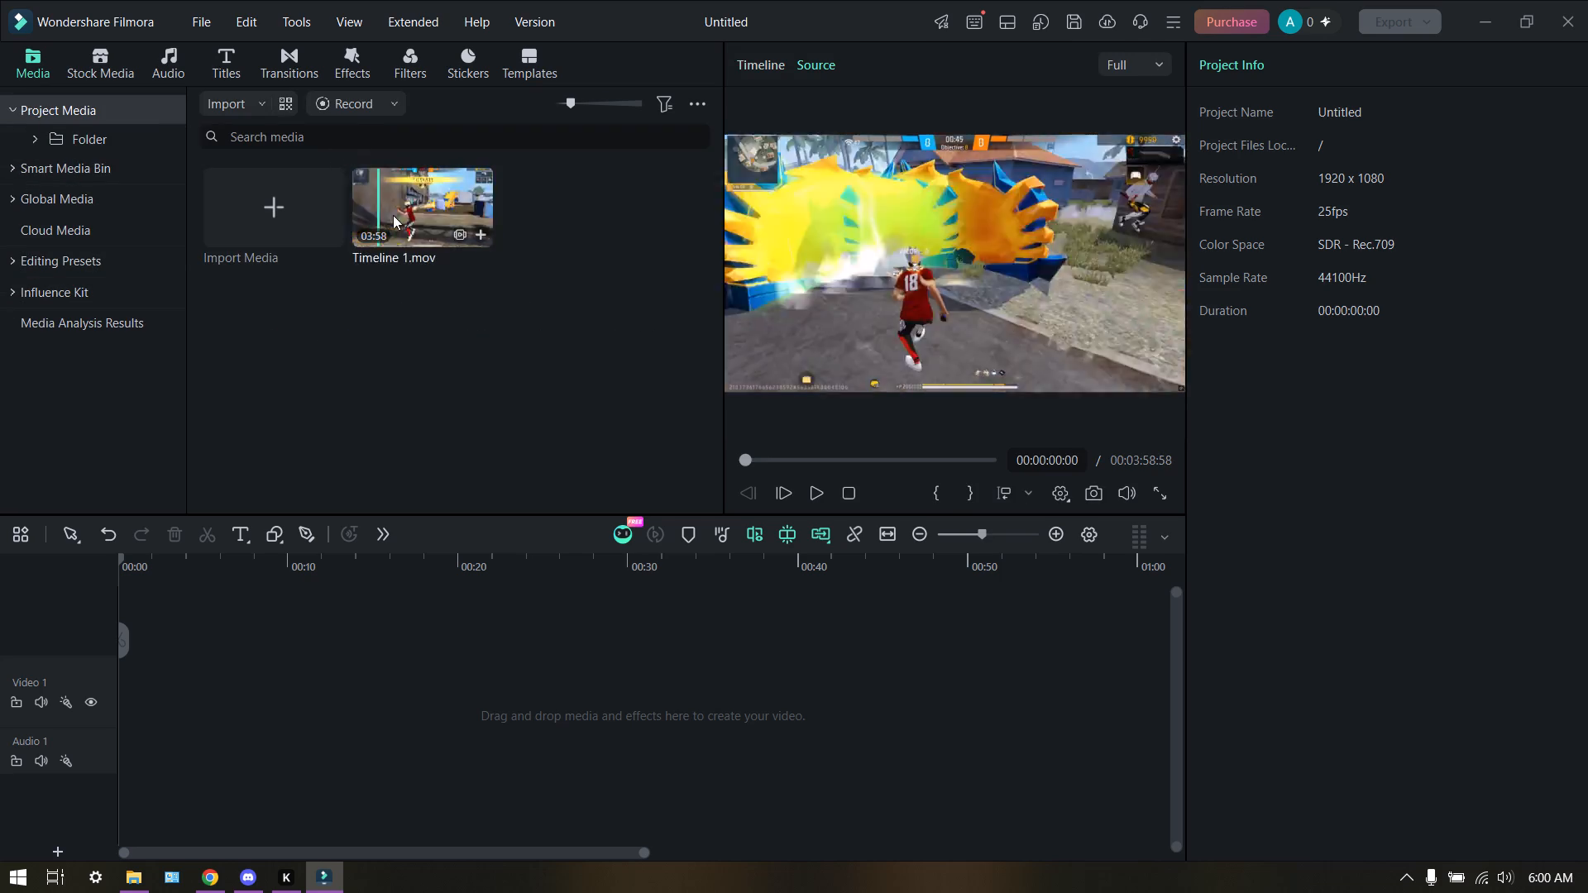
# Look over the Audio Mixer's track, stereo and master level controls, and close it without applying changes.
pyautogui.click(726, 534)
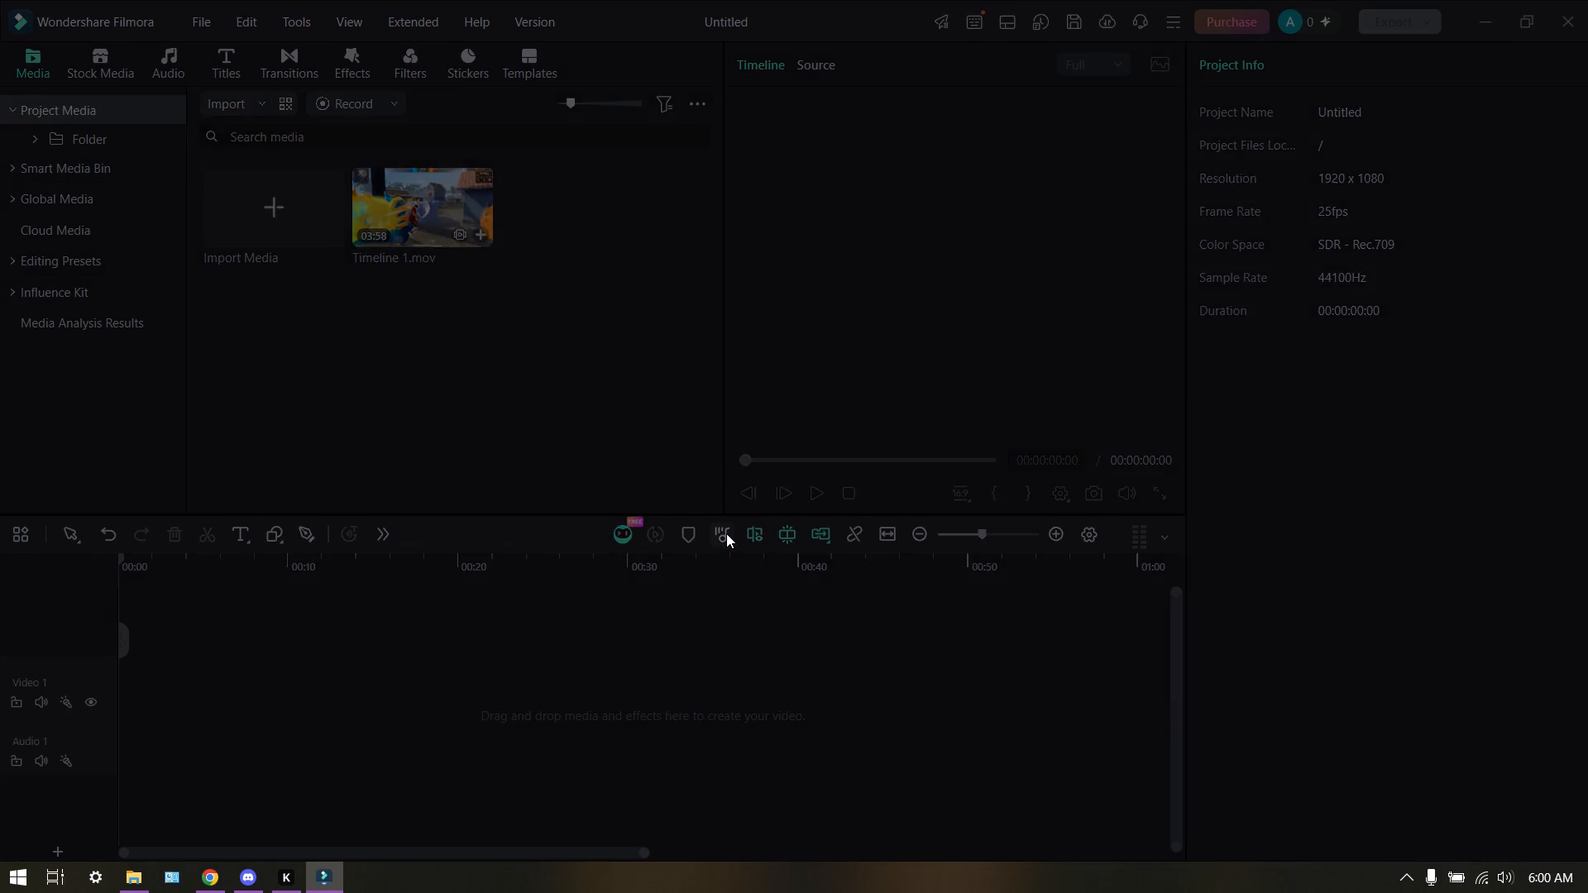
pyautogui.click(1369, 103)
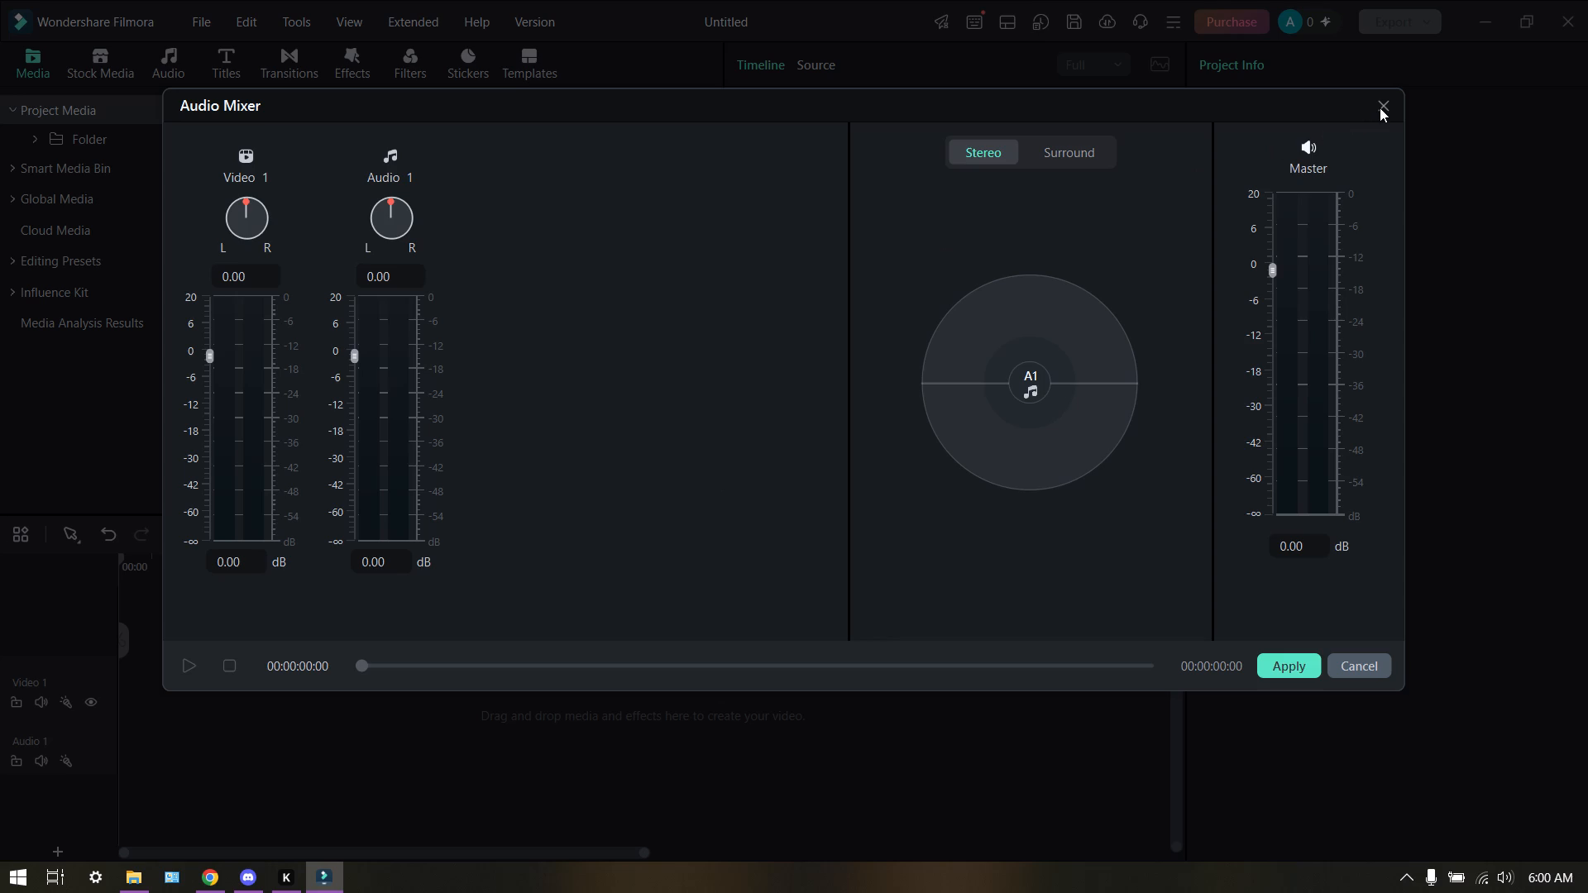
pyautogui.click(1380, 107)
pyautogui.click(1379, 106)
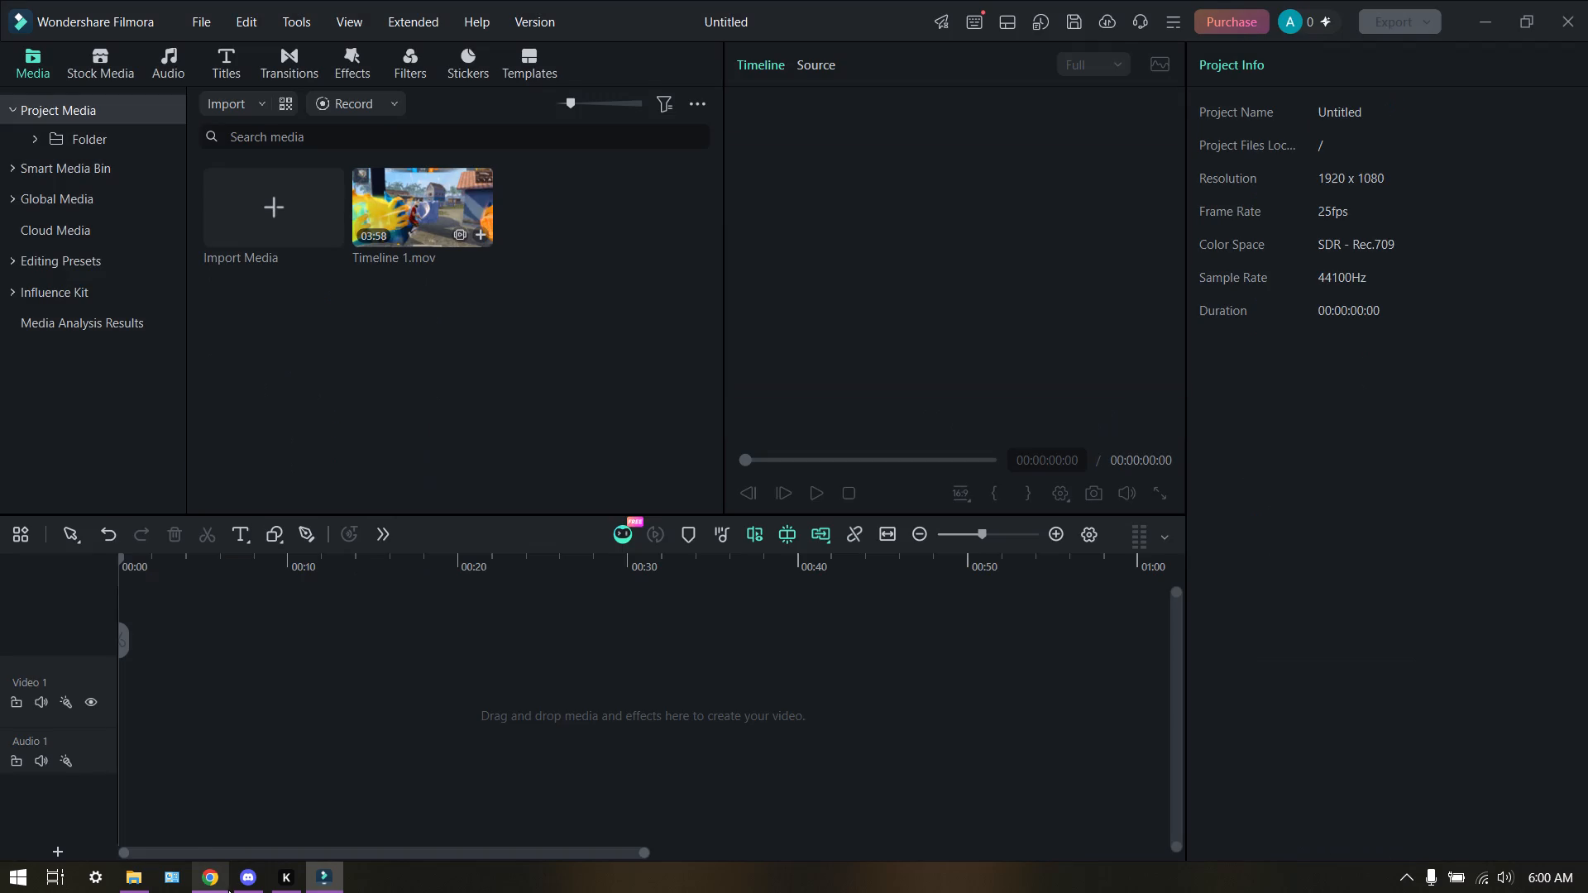
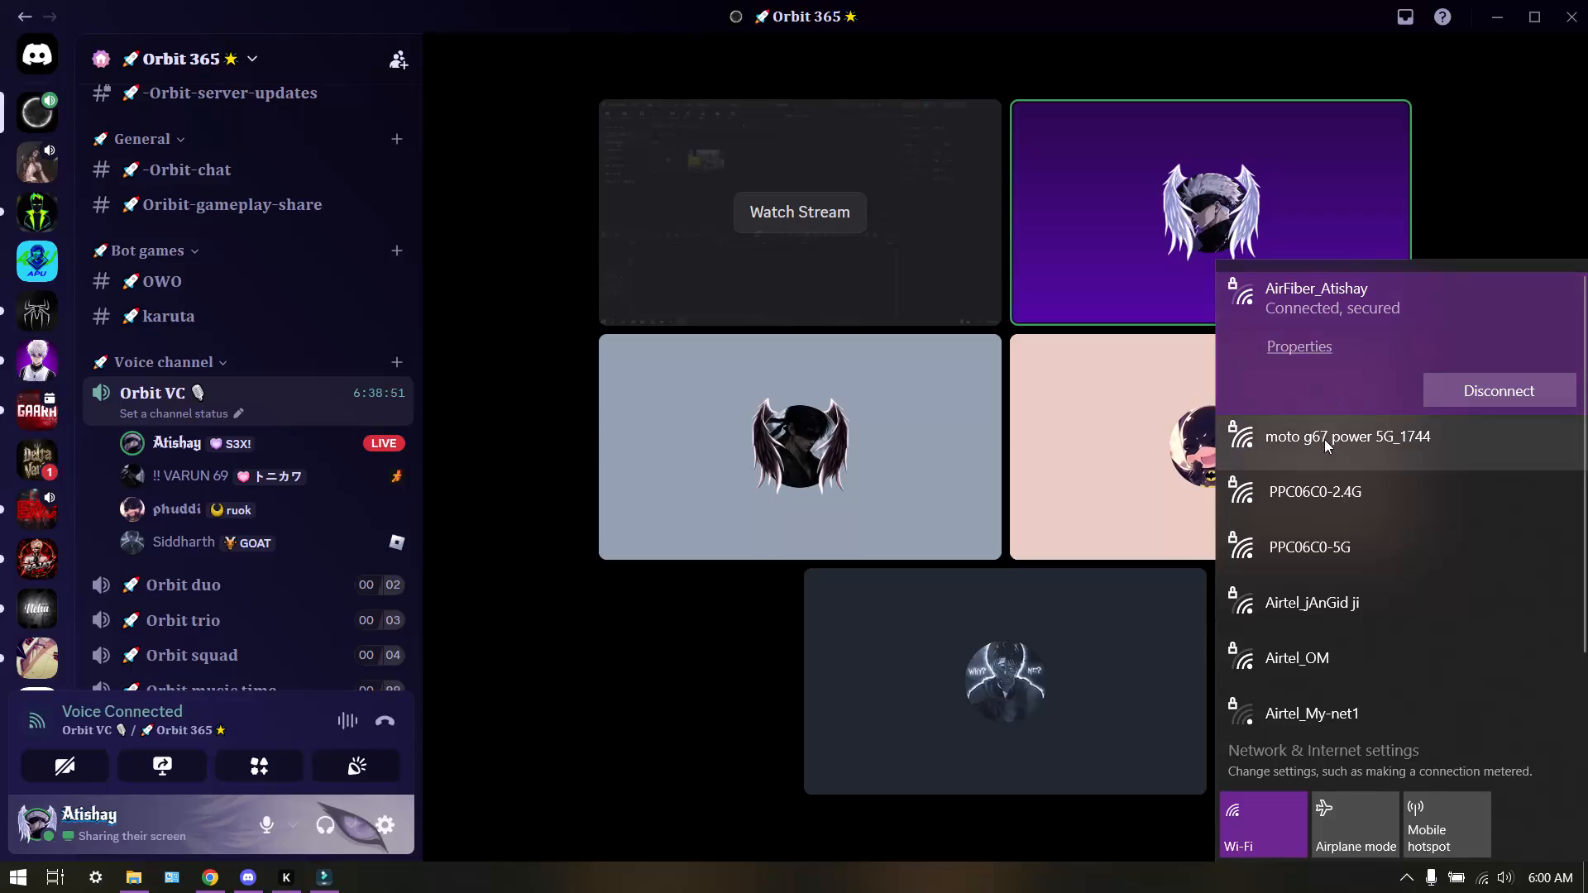
# Switch the PC's Wi-Fi connection to the moto g67 power 5G_1744 network.
pyautogui.click(1324, 439)
pyautogui.click(1447, 442)
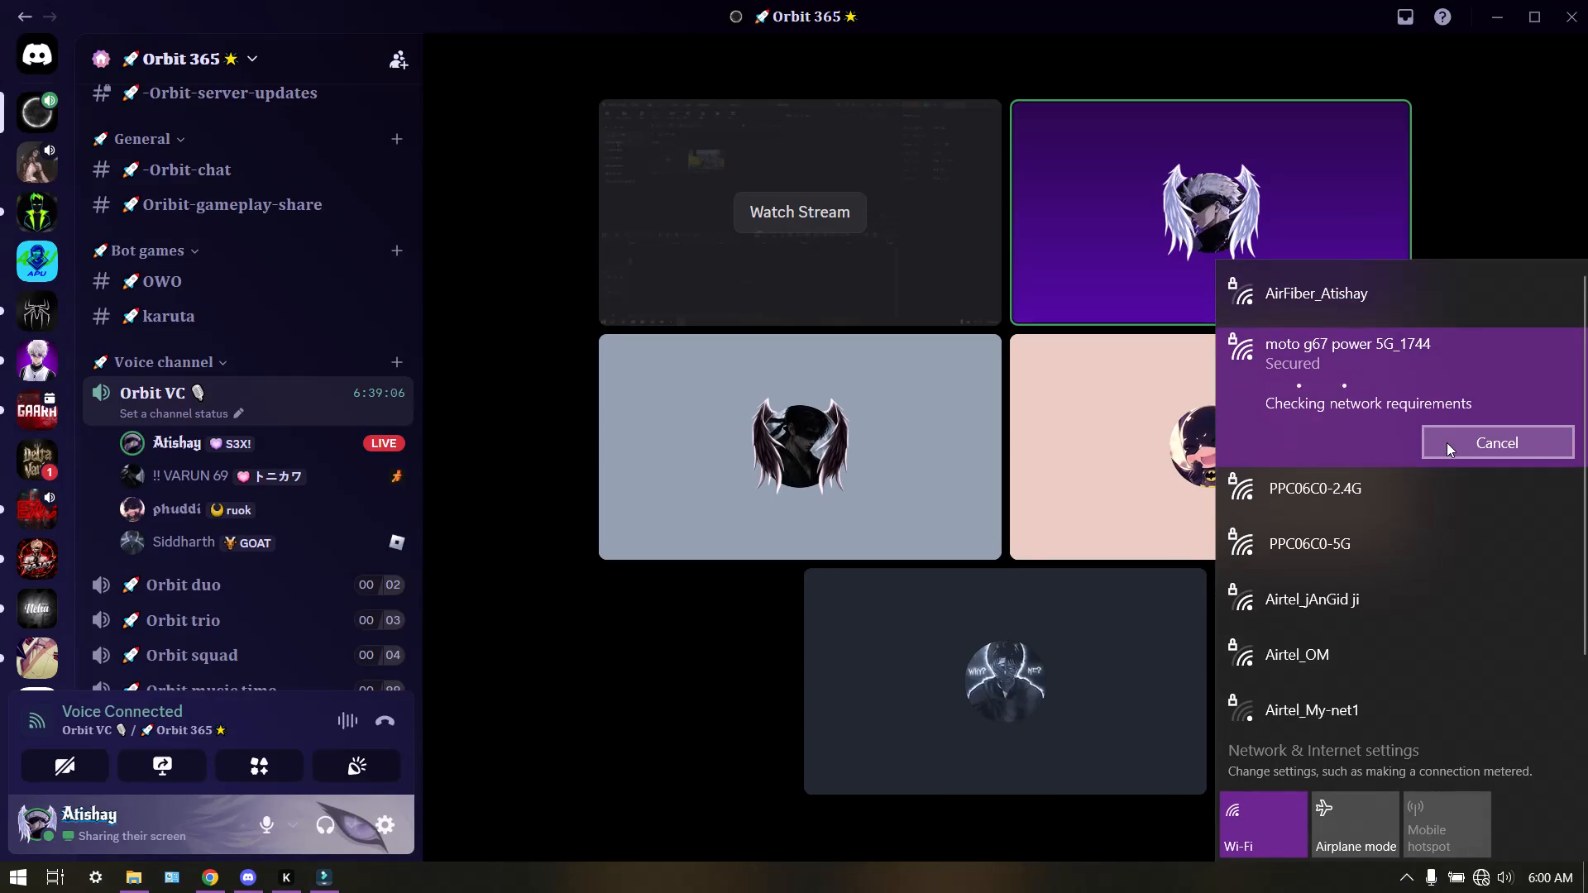
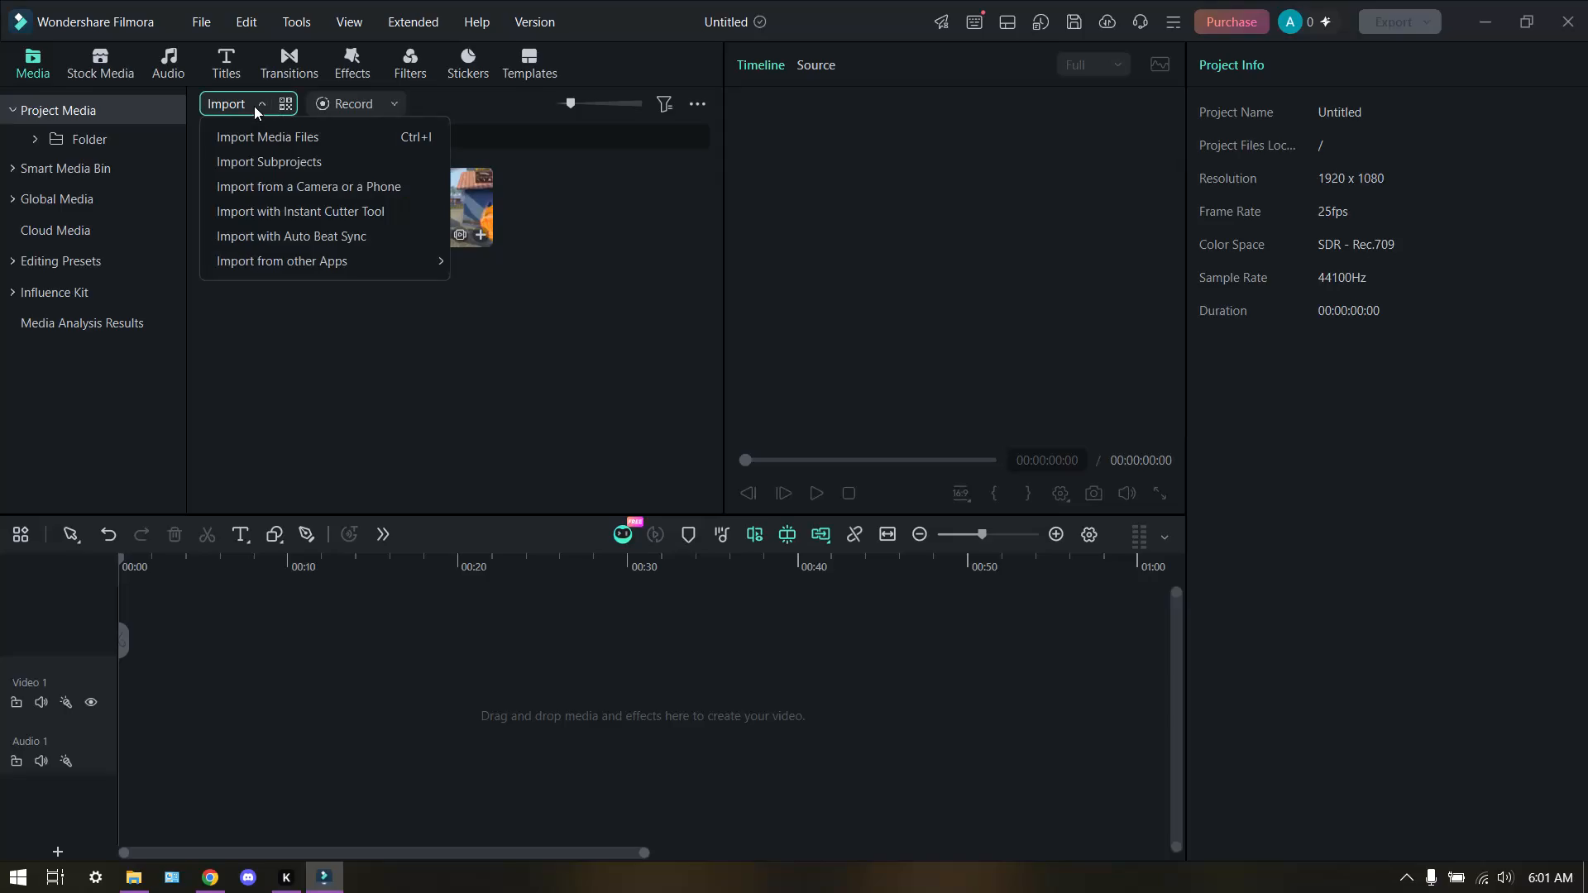
# Dismiss the import options and narrow the media library so the preview area becomes wider.
pyautogui.click(254, 106)
pyautogui.moveTo(724, 216); pyautogui.dragTo(646, 225)
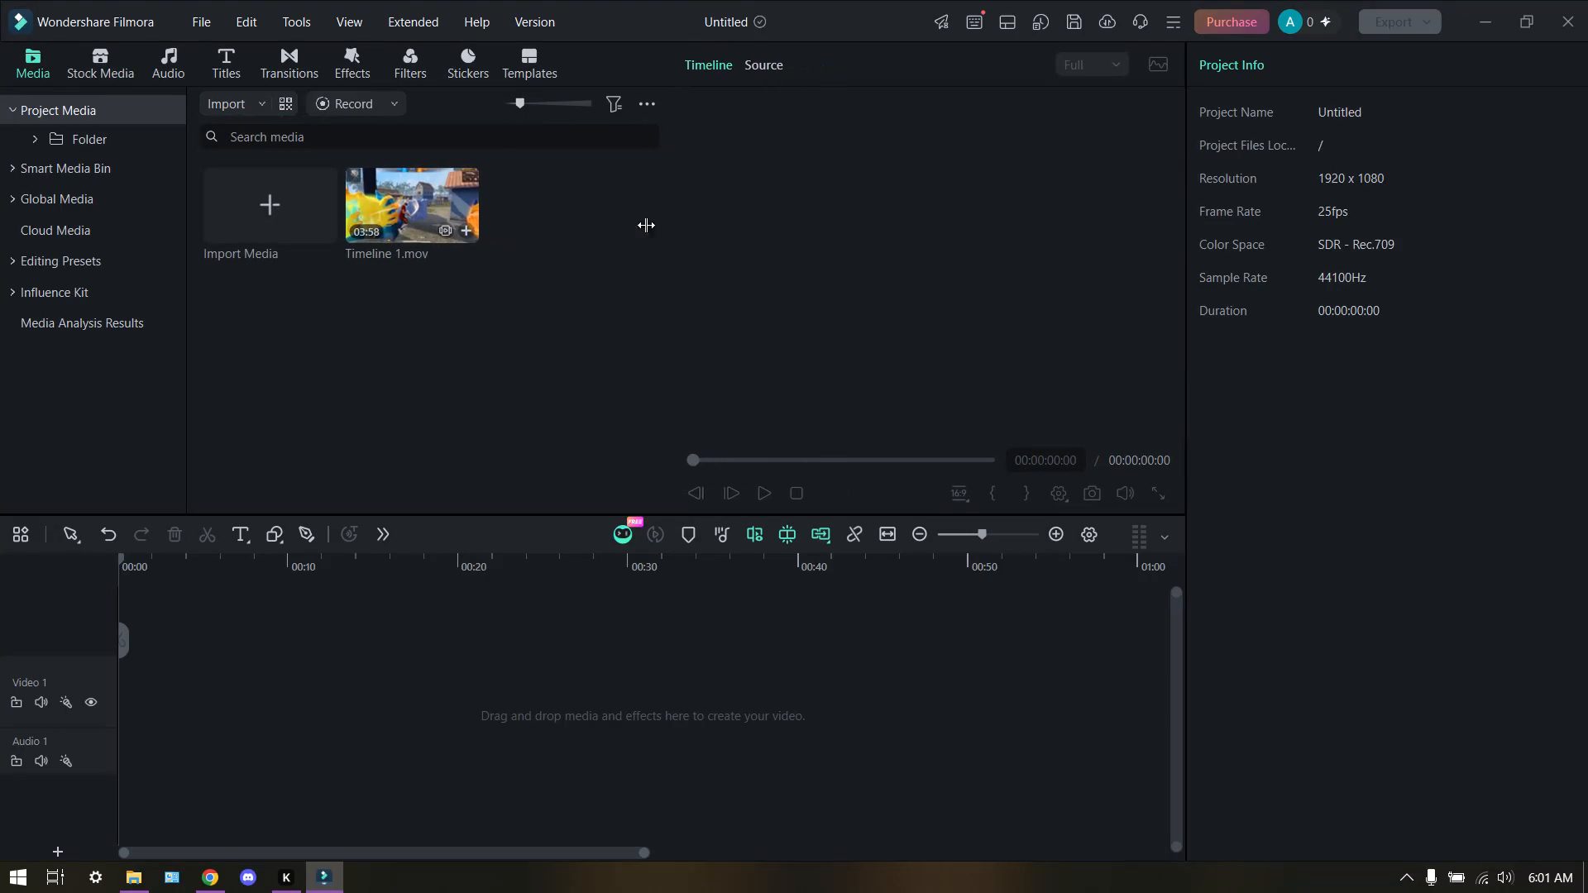
pyautogui.moveTo(646, 225); pyautogui.dragTo(386, 262)
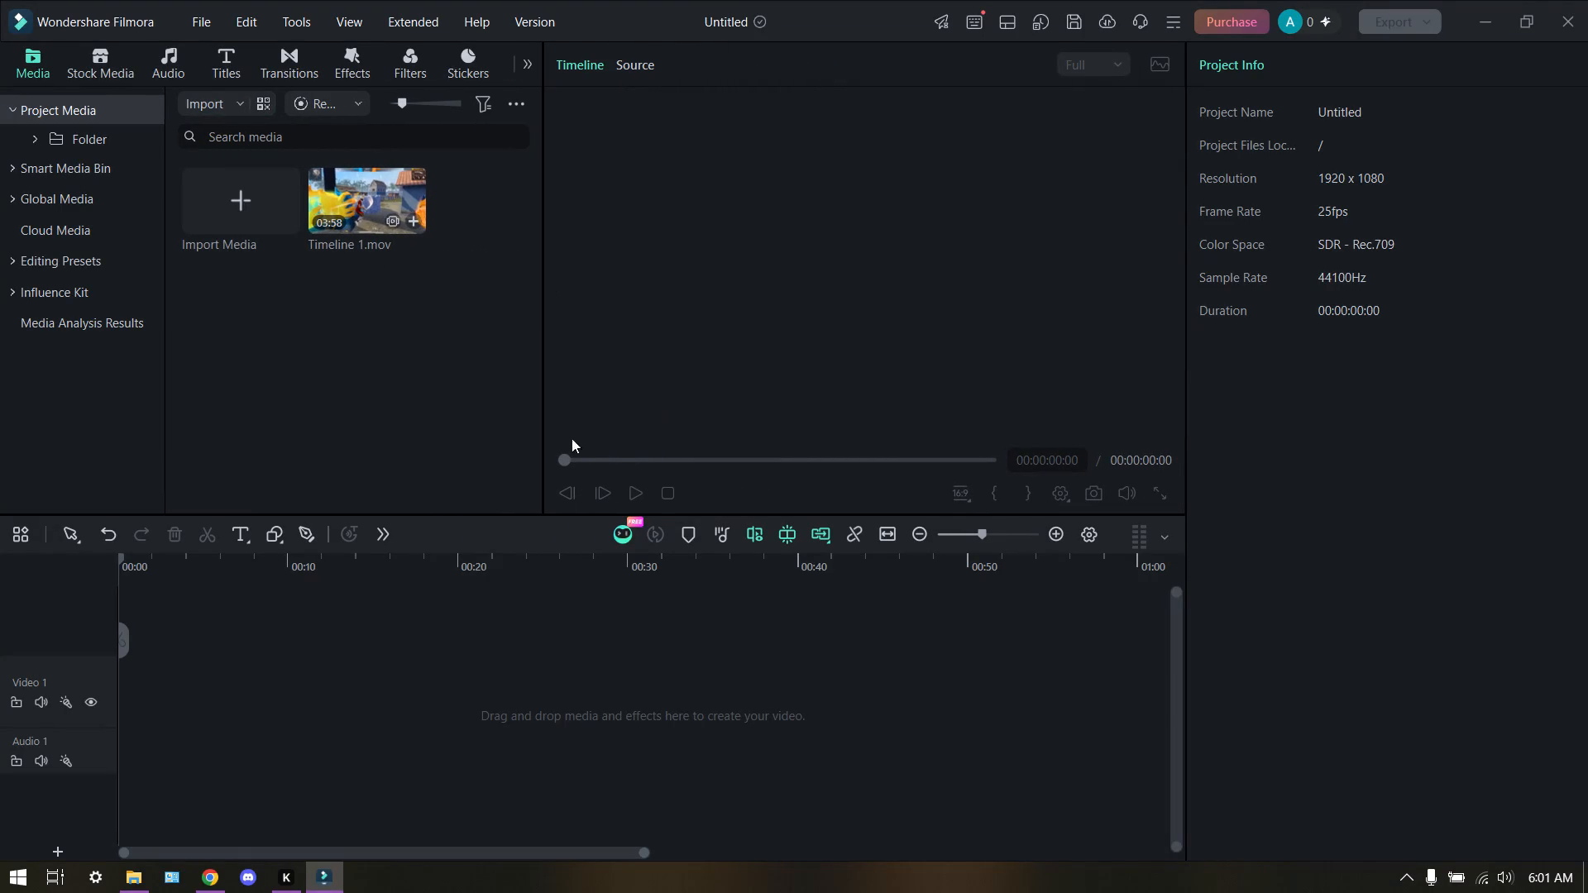
# Open Timeline 1.mov in the source preview, rewind it to the beginning and play the footage.
pyautogui.click(350, 185)
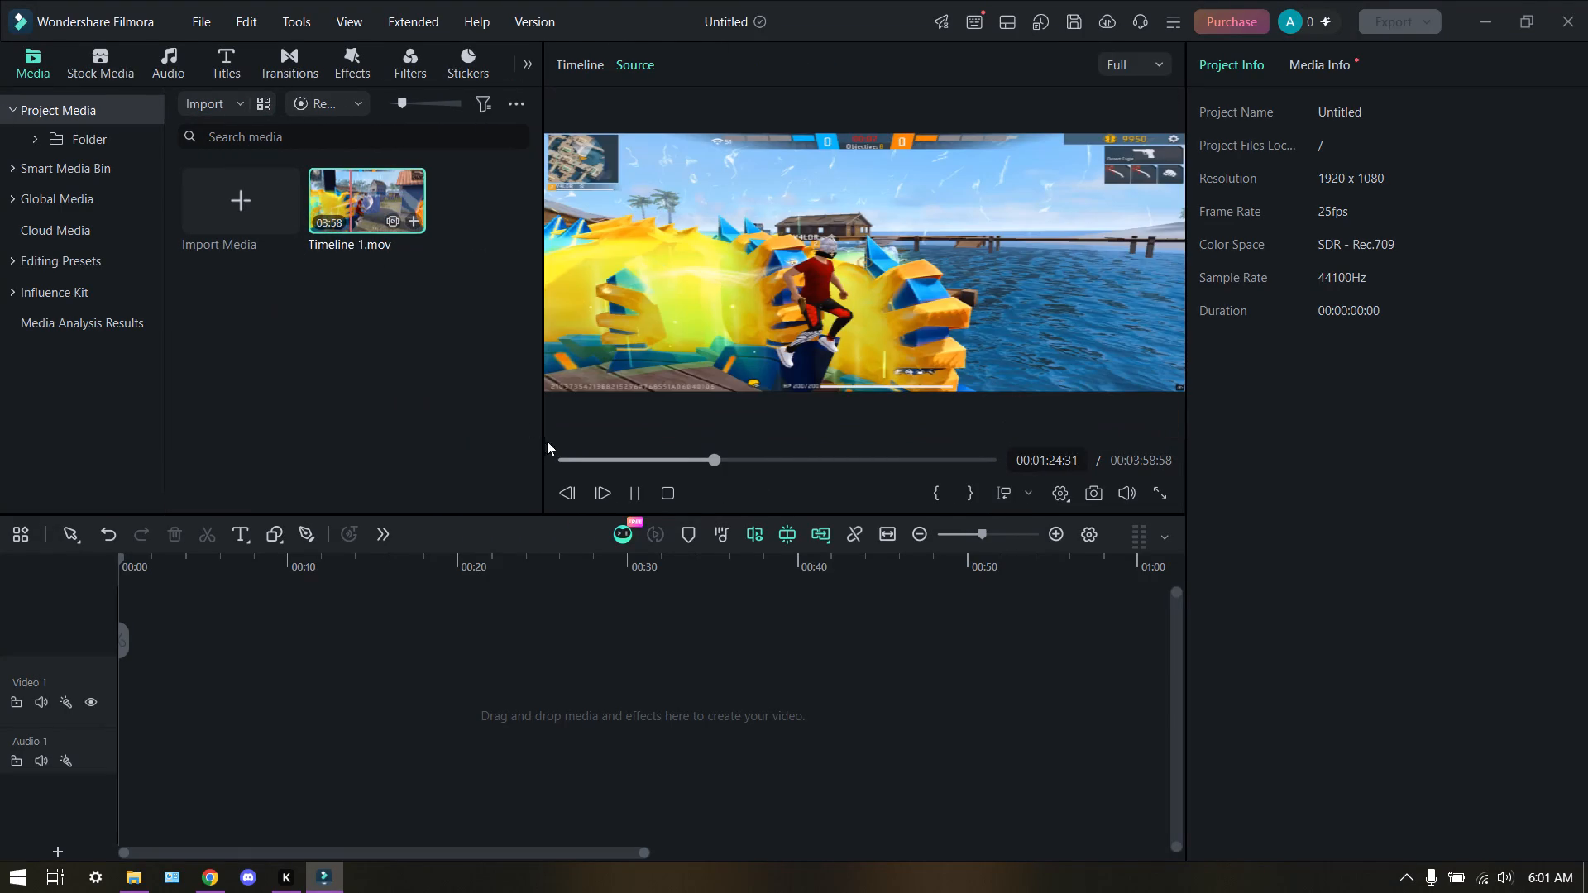
pyautogui.moveTo(569, 461); pyautogui.dragTo(540, 465)
pyautogui.click(630, 488)
pyautogui.click(631, 488)
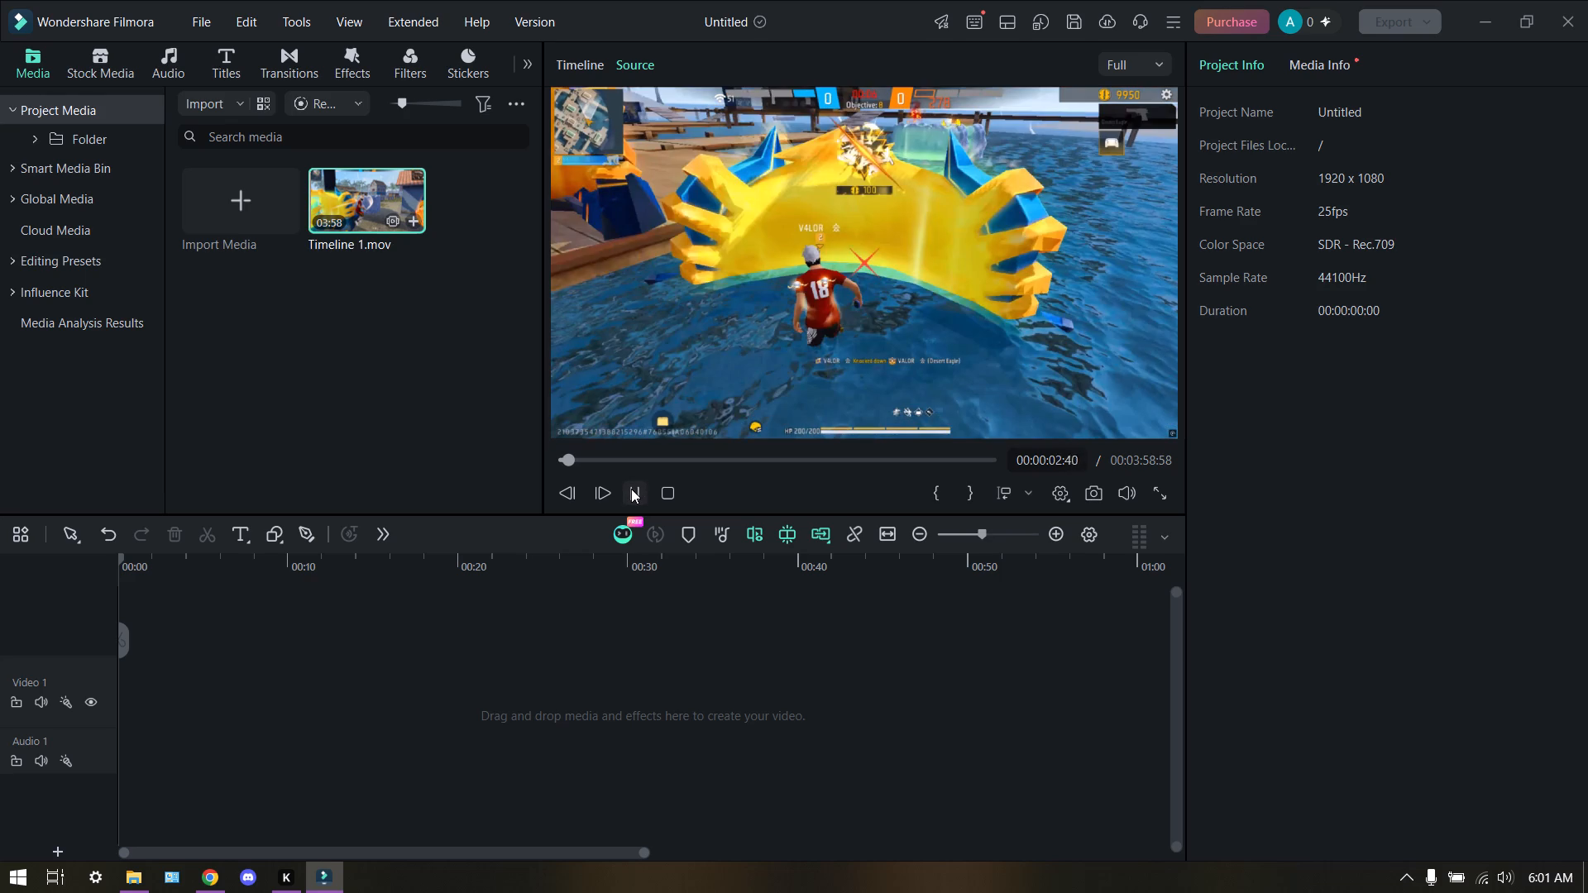
# Play and pause the Timeline 1.mov footage in the source preview.
pyautogui.click(631, 489)
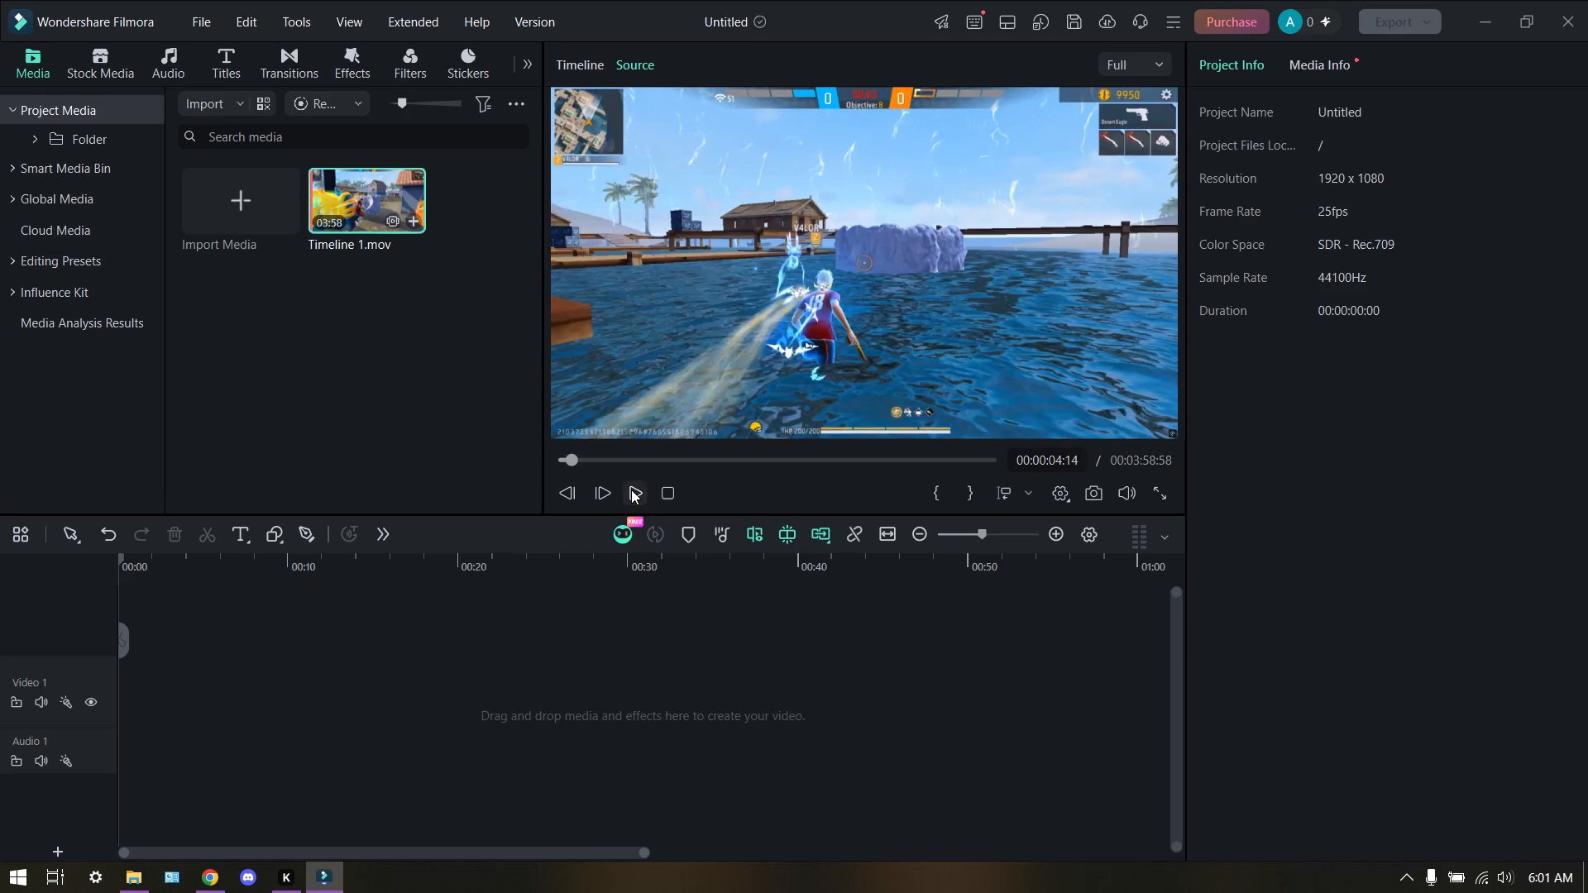
pyautogui.click(631, 489)
pyautogui.click(631, 489)
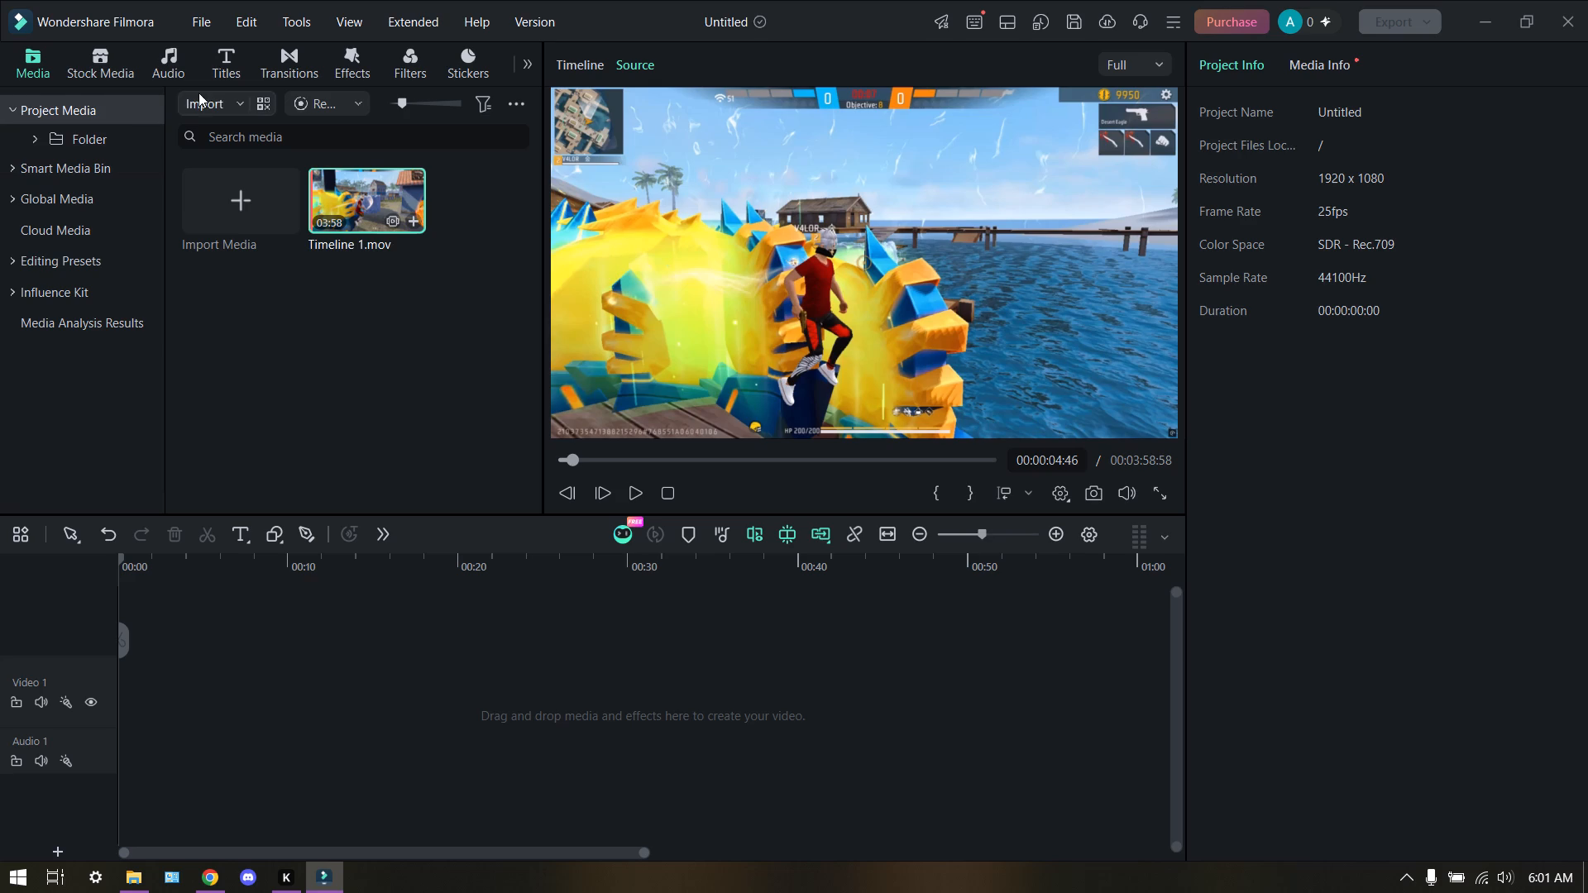
# Look through the project folder, Global Media, Cloud Media, Editing Presets and Media Analysis Results, and return to Project Media.
pyautogui.click(98, 139)
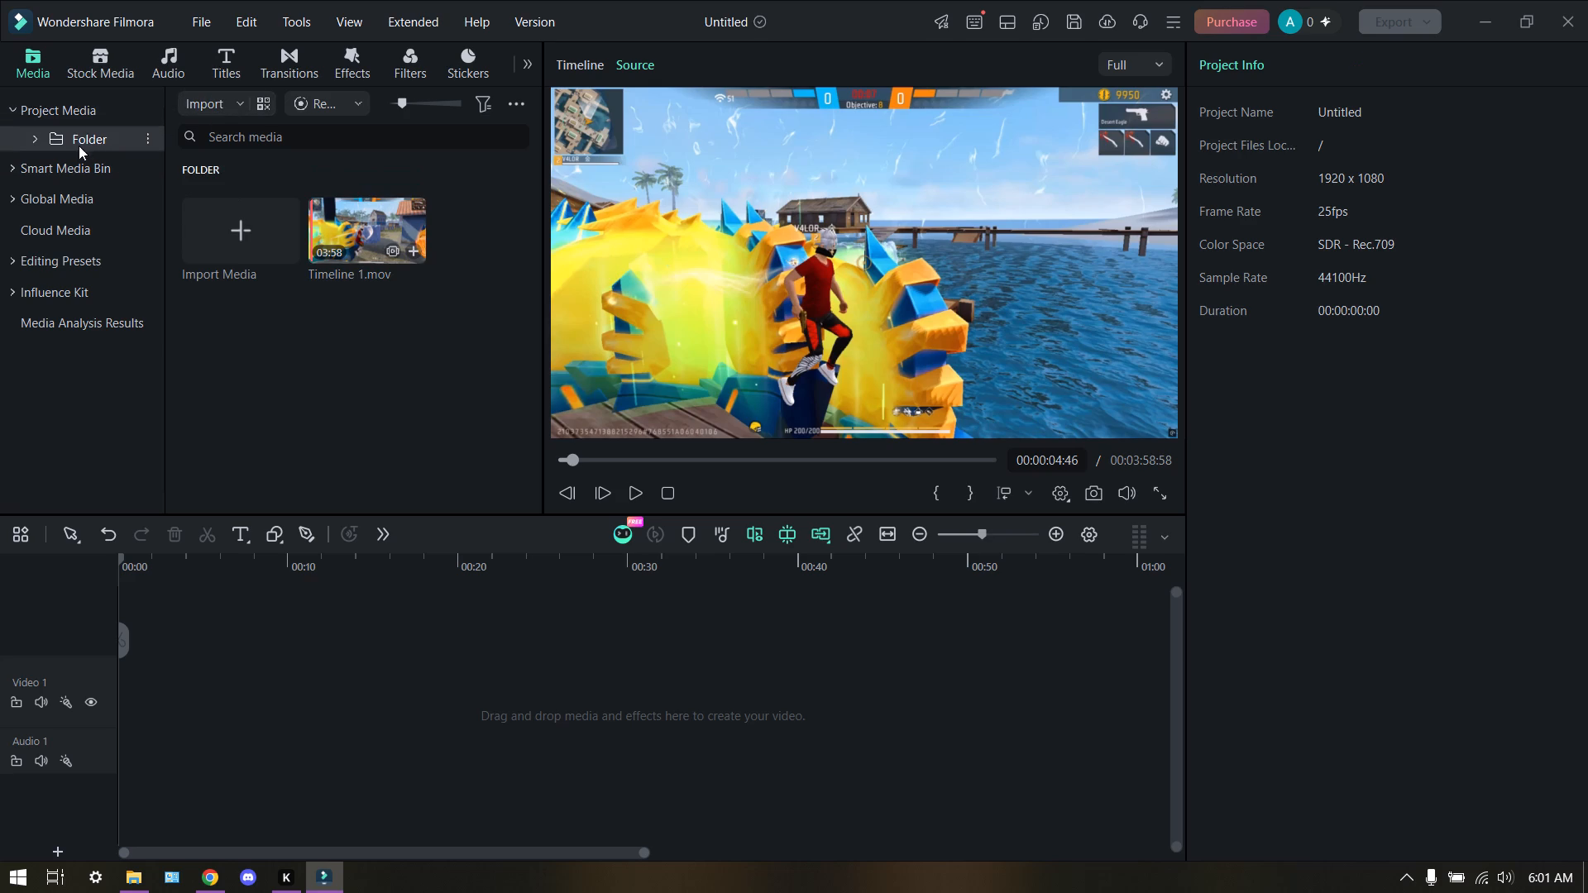
pyautogui.click(75, 166)
pyautogui.click(74, 170)
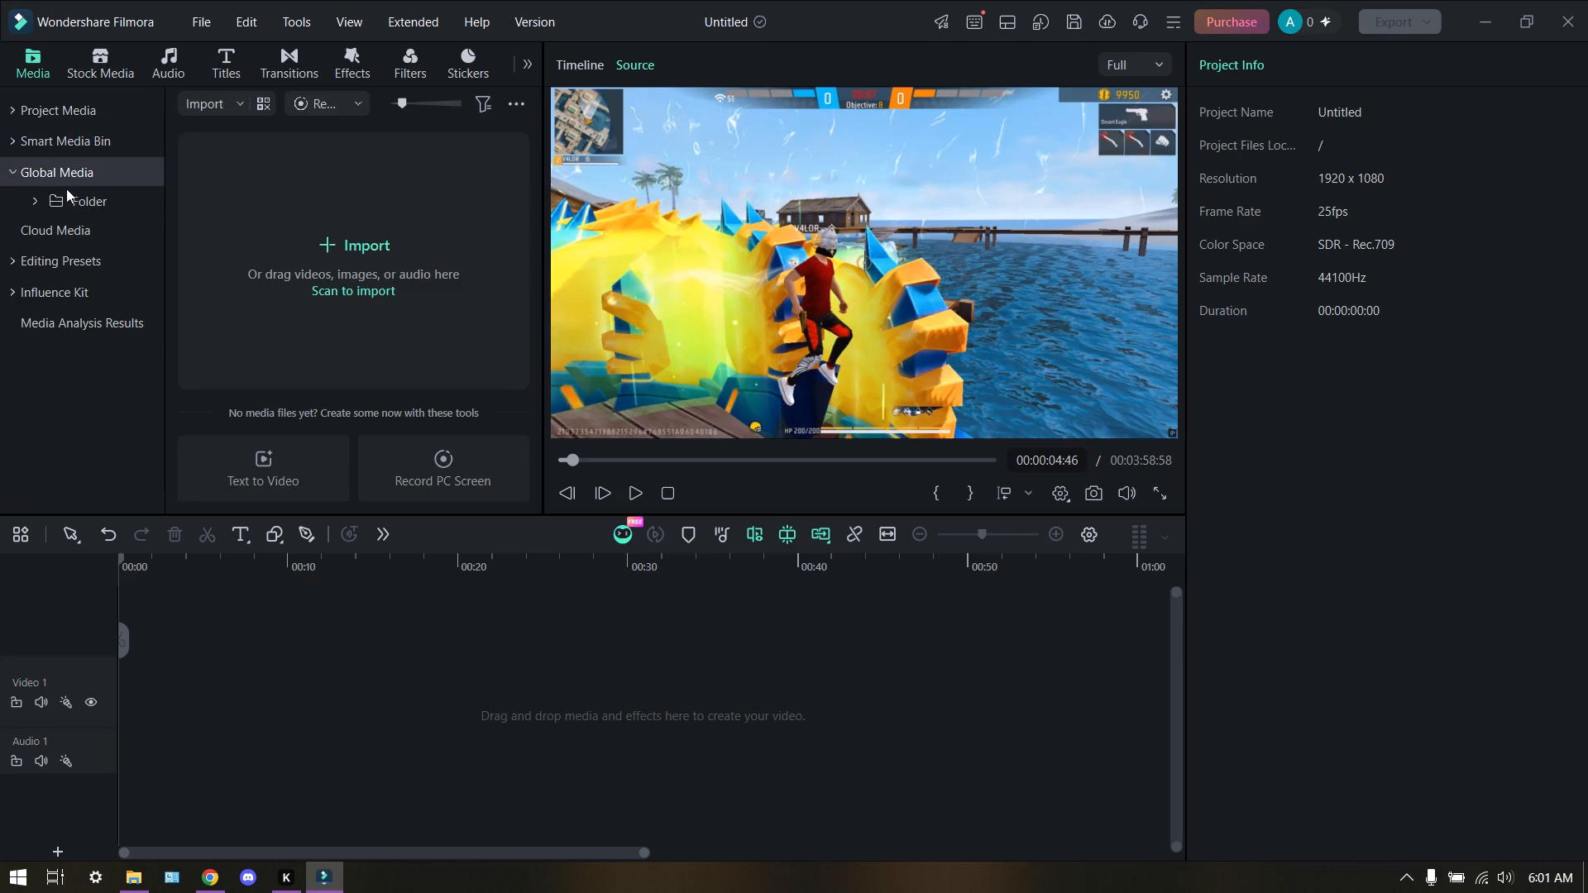
pyautogui.click(59, 230)
pyautogui.click(57, 245)
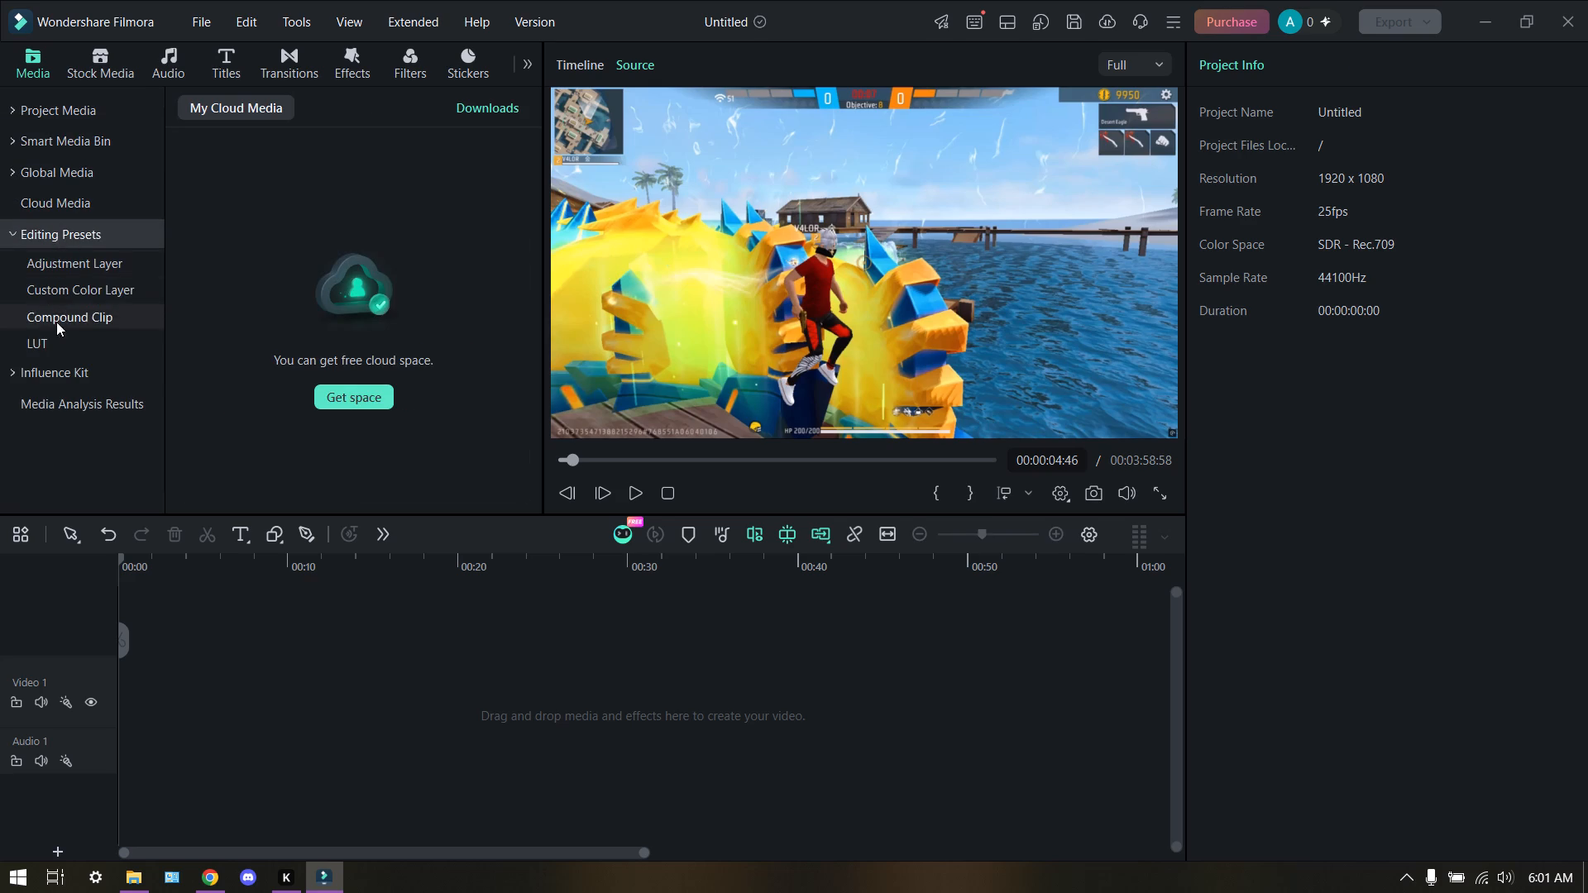
pyautogui.click(52, 389)
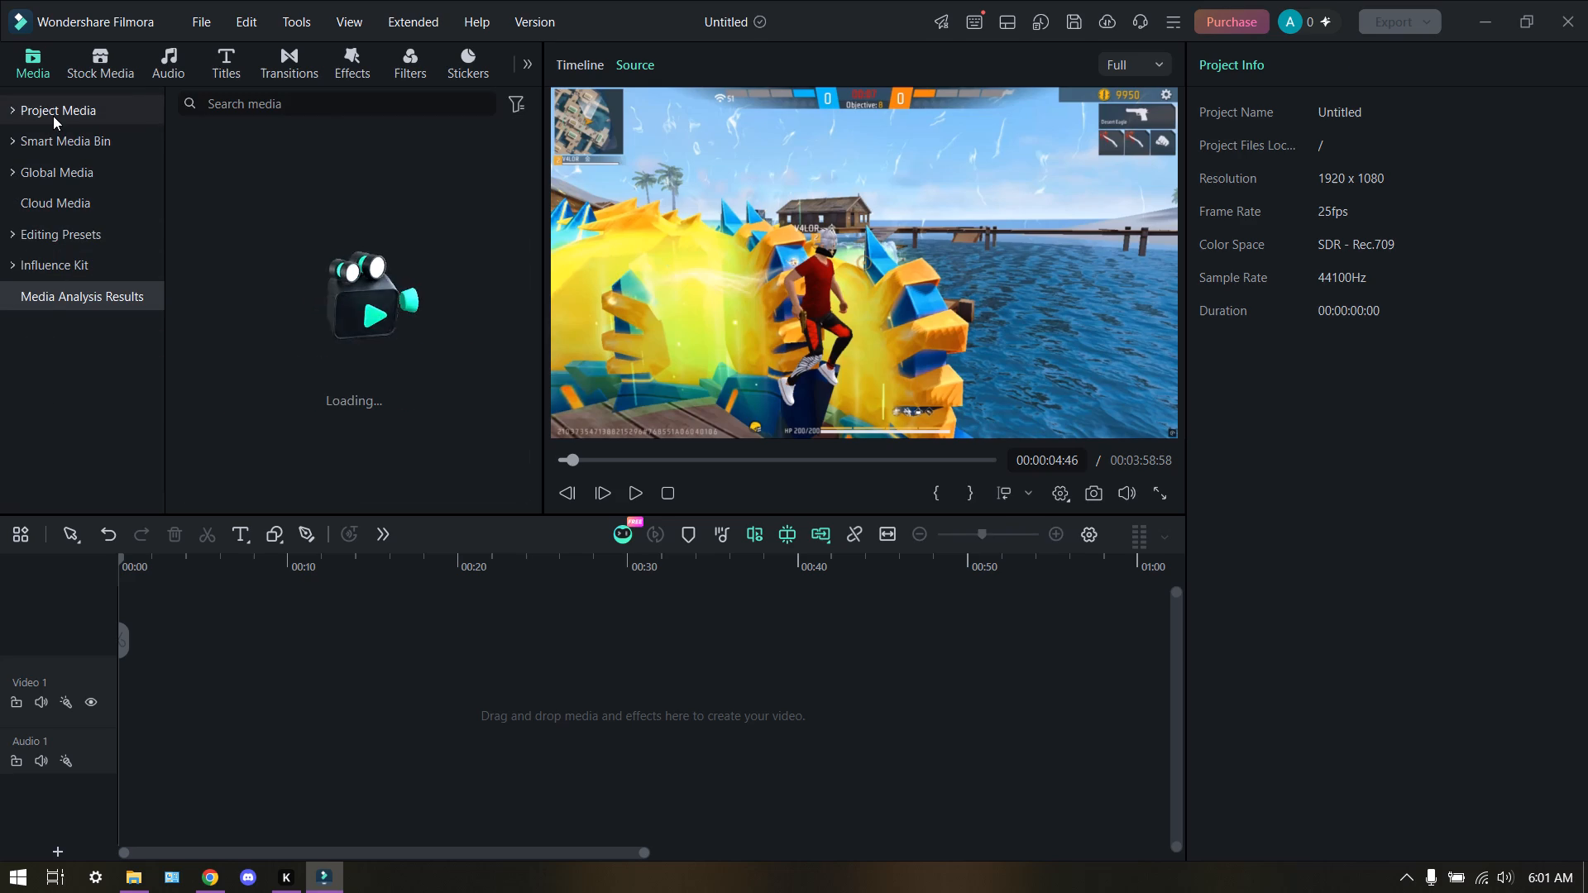
pyautogui.click(53, 116)
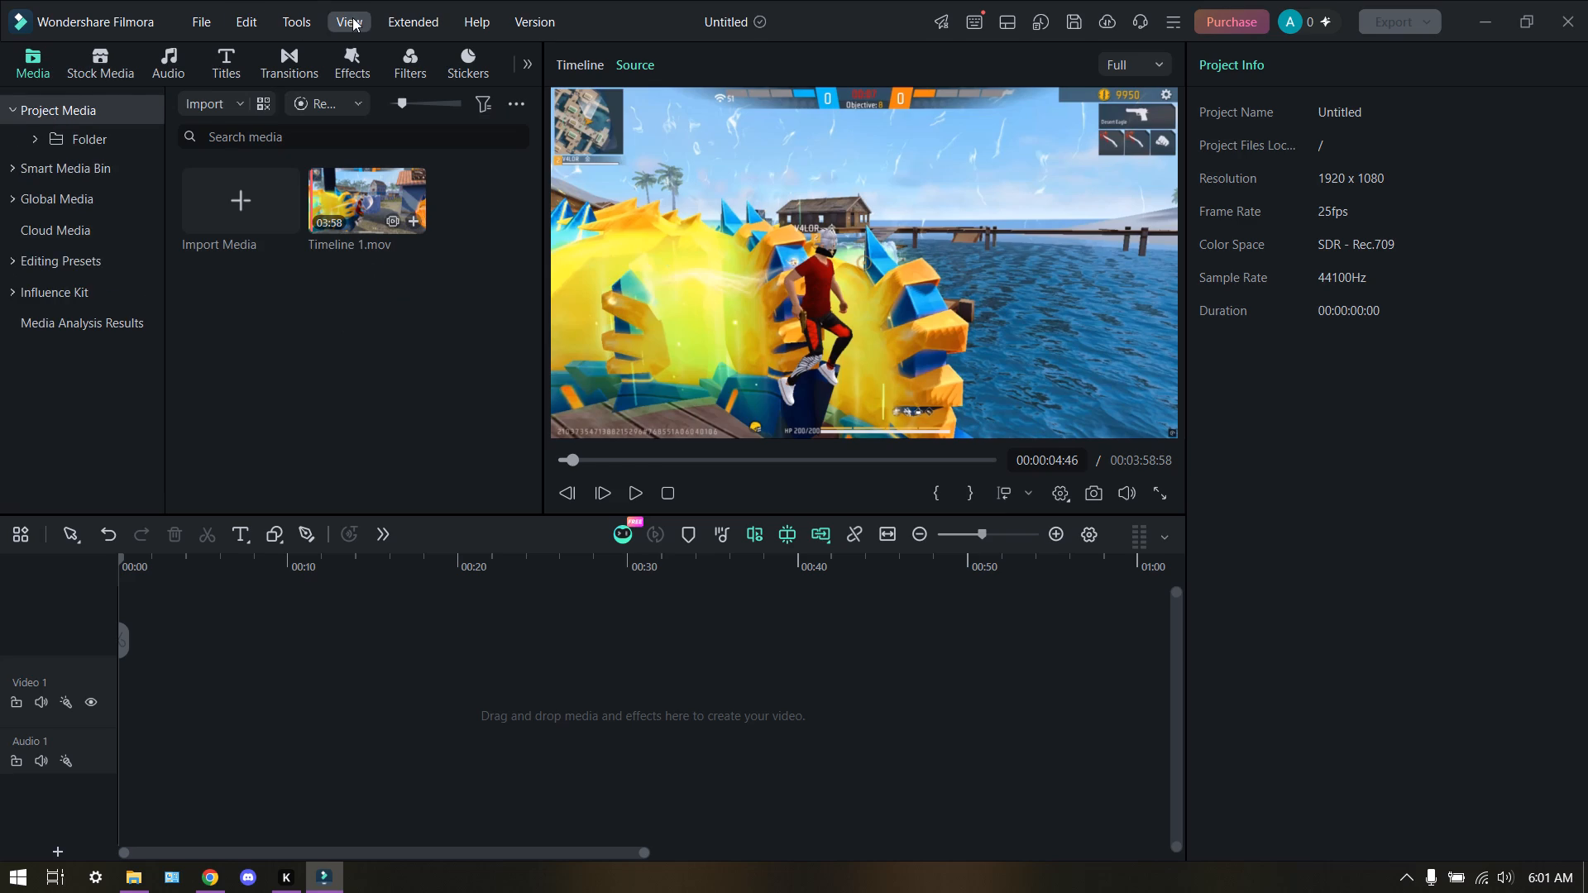
# Look through the Audio library's AI Audio files, Asset Center and Favorites for music and sound effects.
pyautogui.click(175, 71)
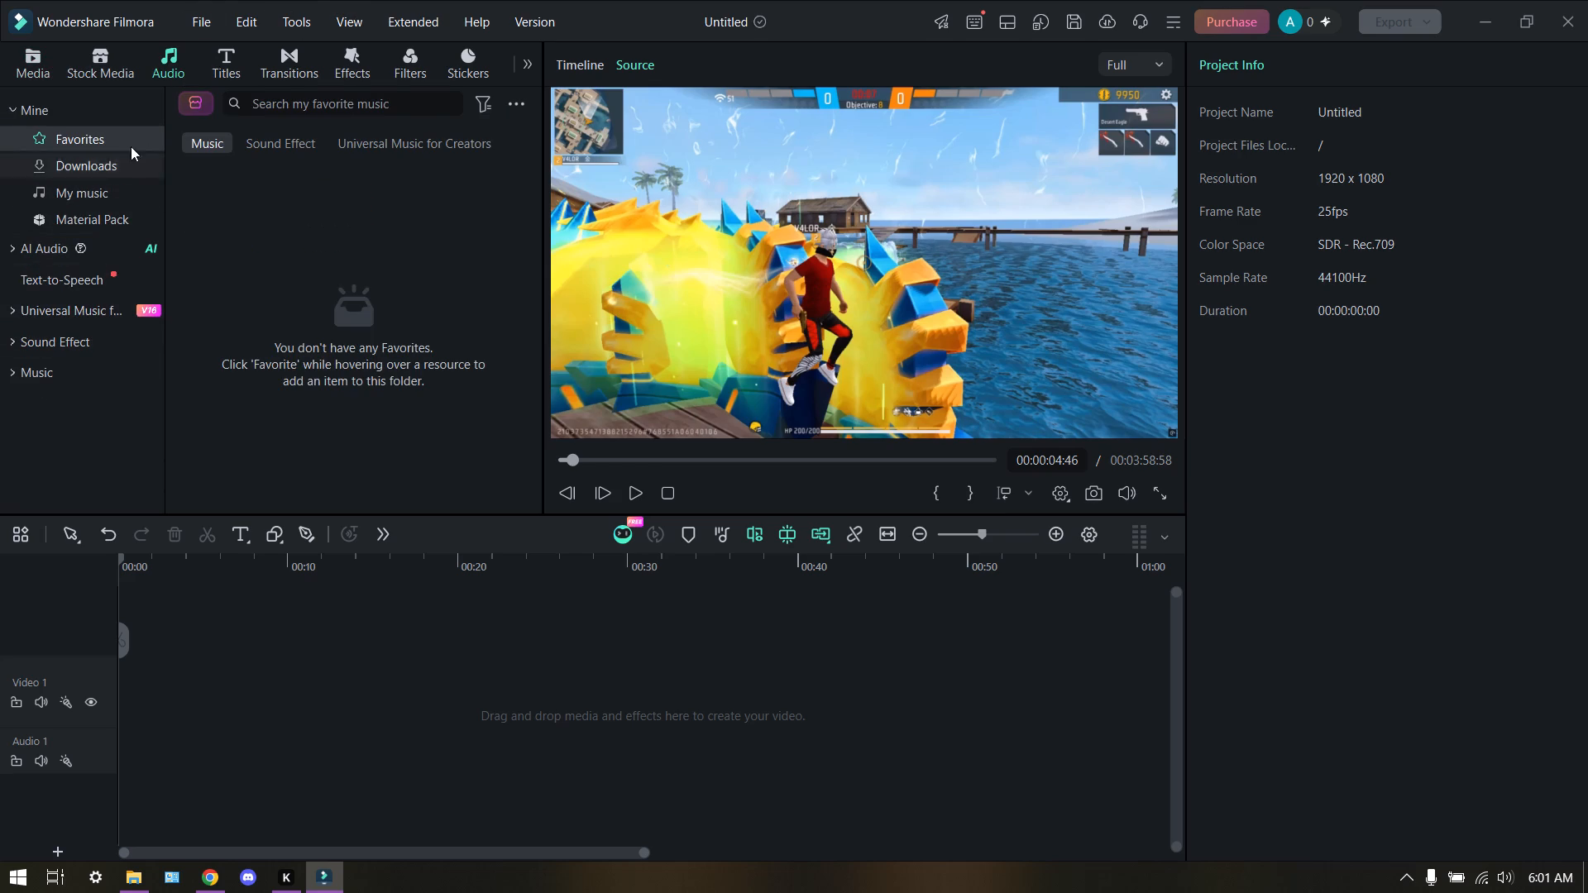
pyautogui.click(12, 281)
pyautogui.click(16, 148)
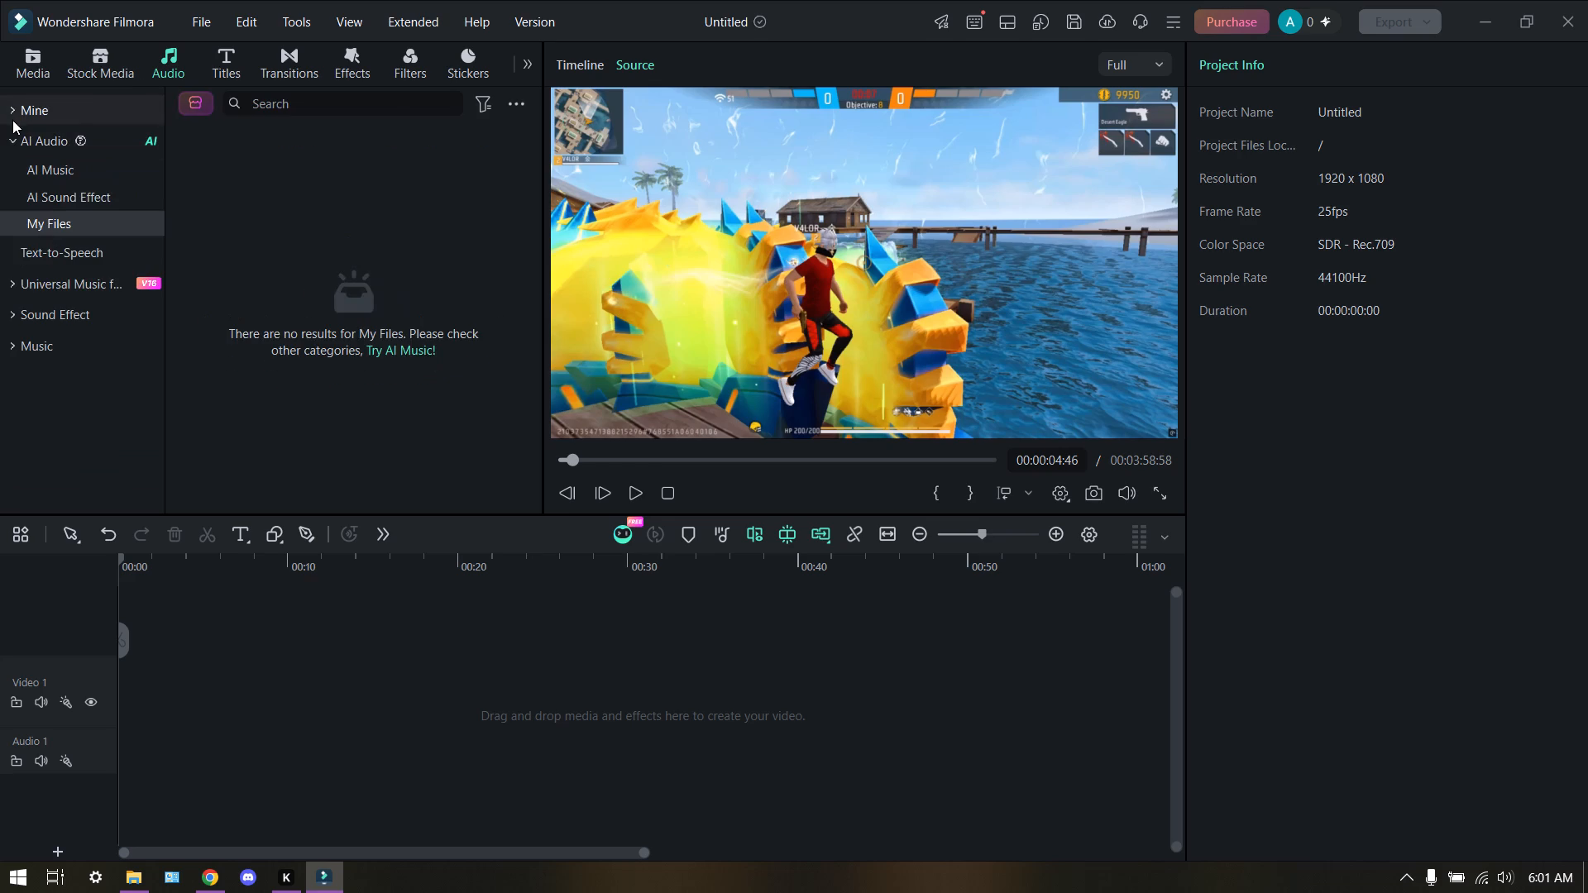
pyautogui.click(12, 117)
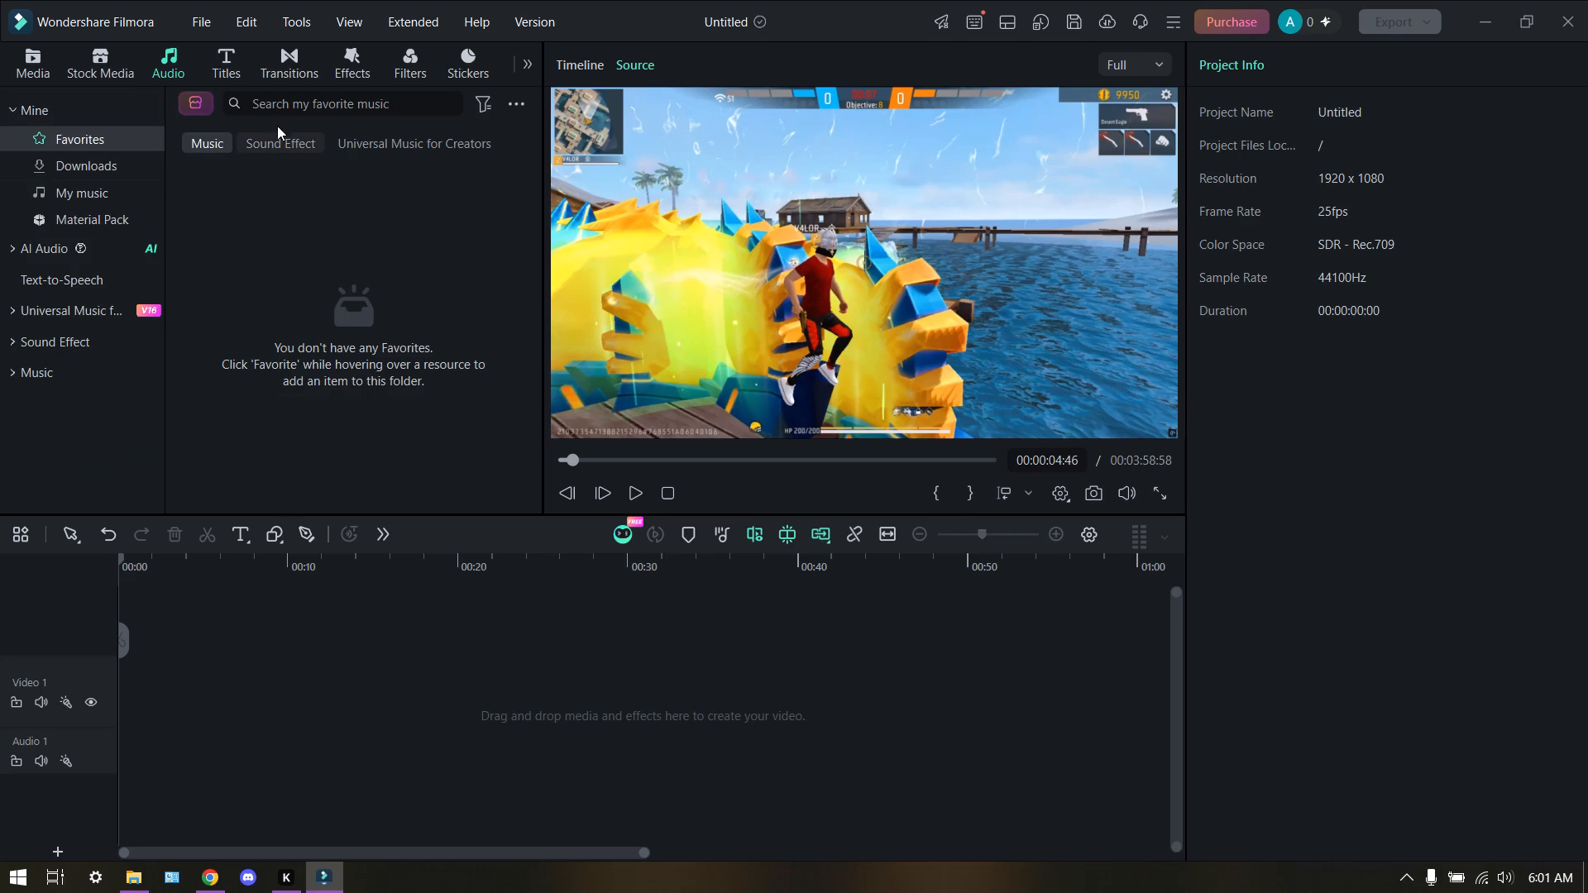
pyautogui.click(192, 107)
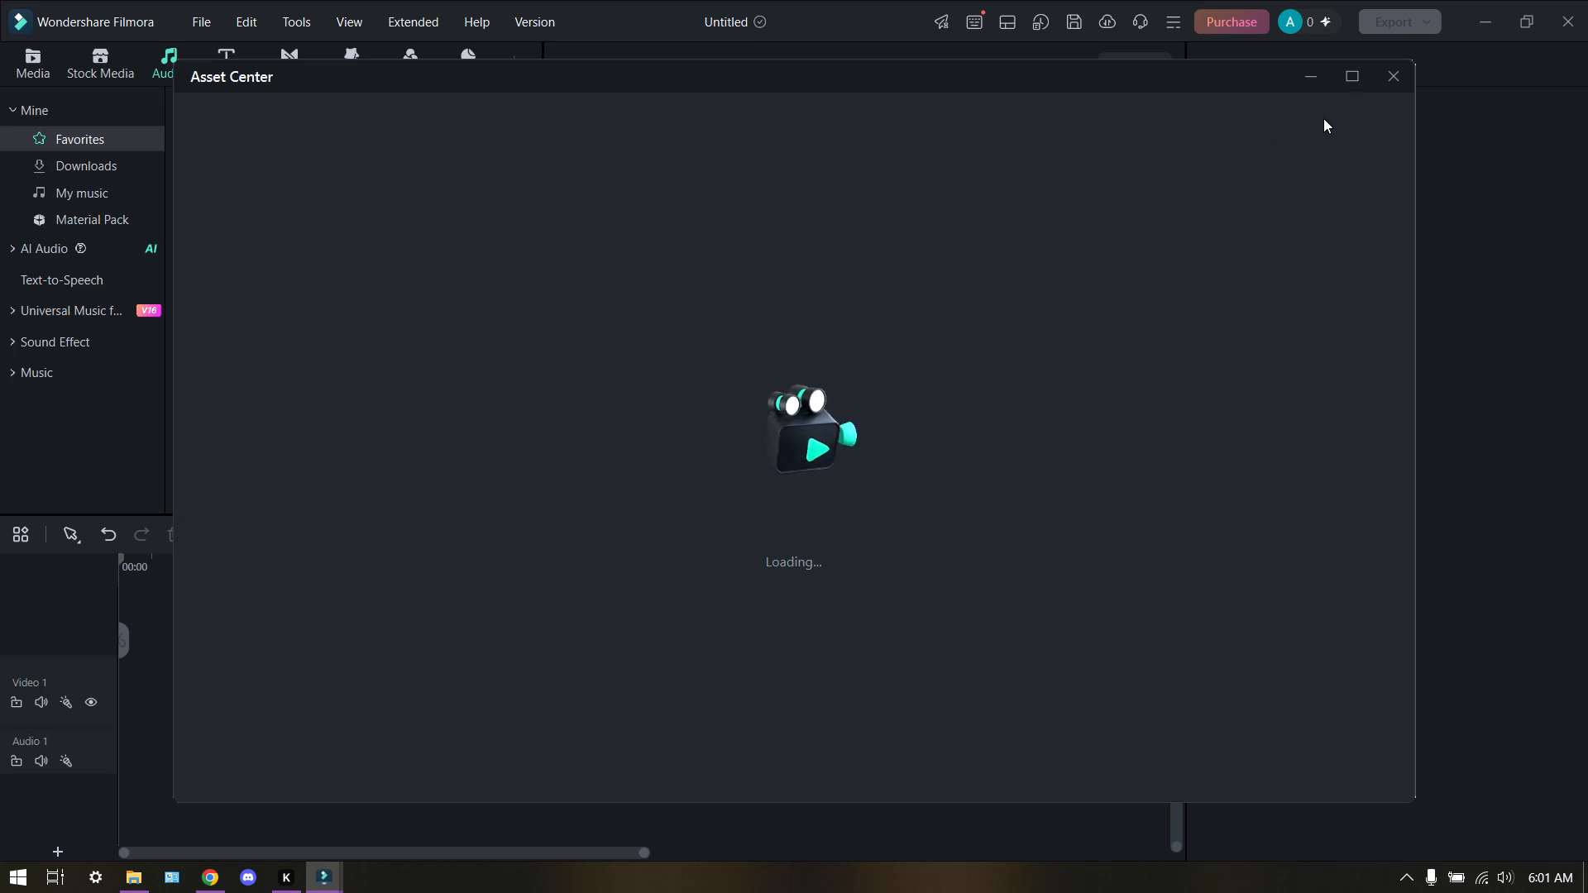
pyautogui.click(1394, 82)
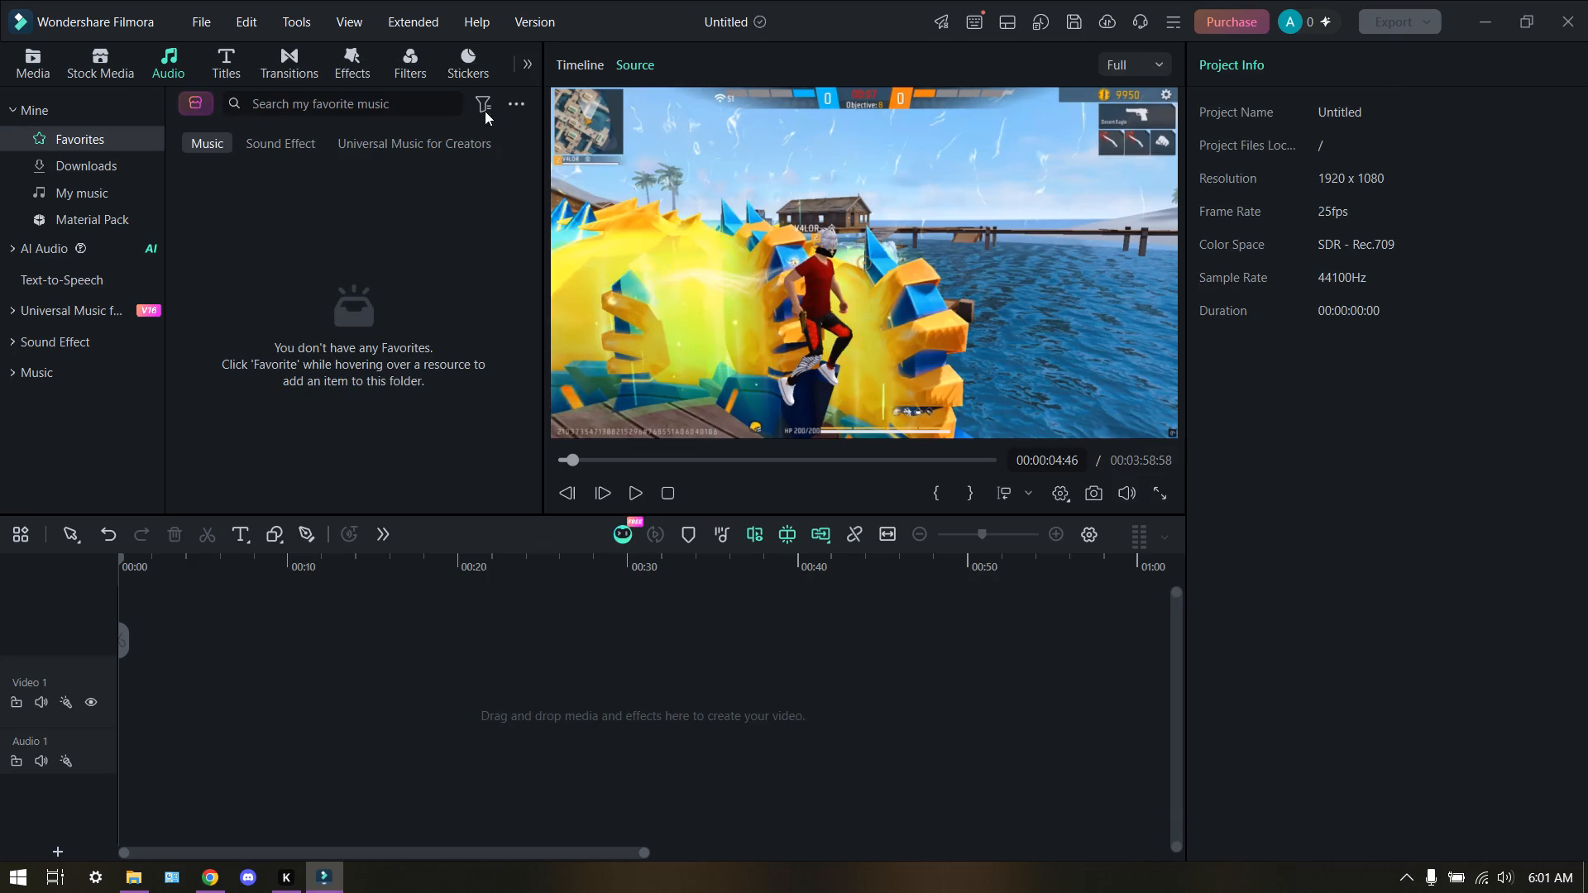
pyautogui.click(506, 111)
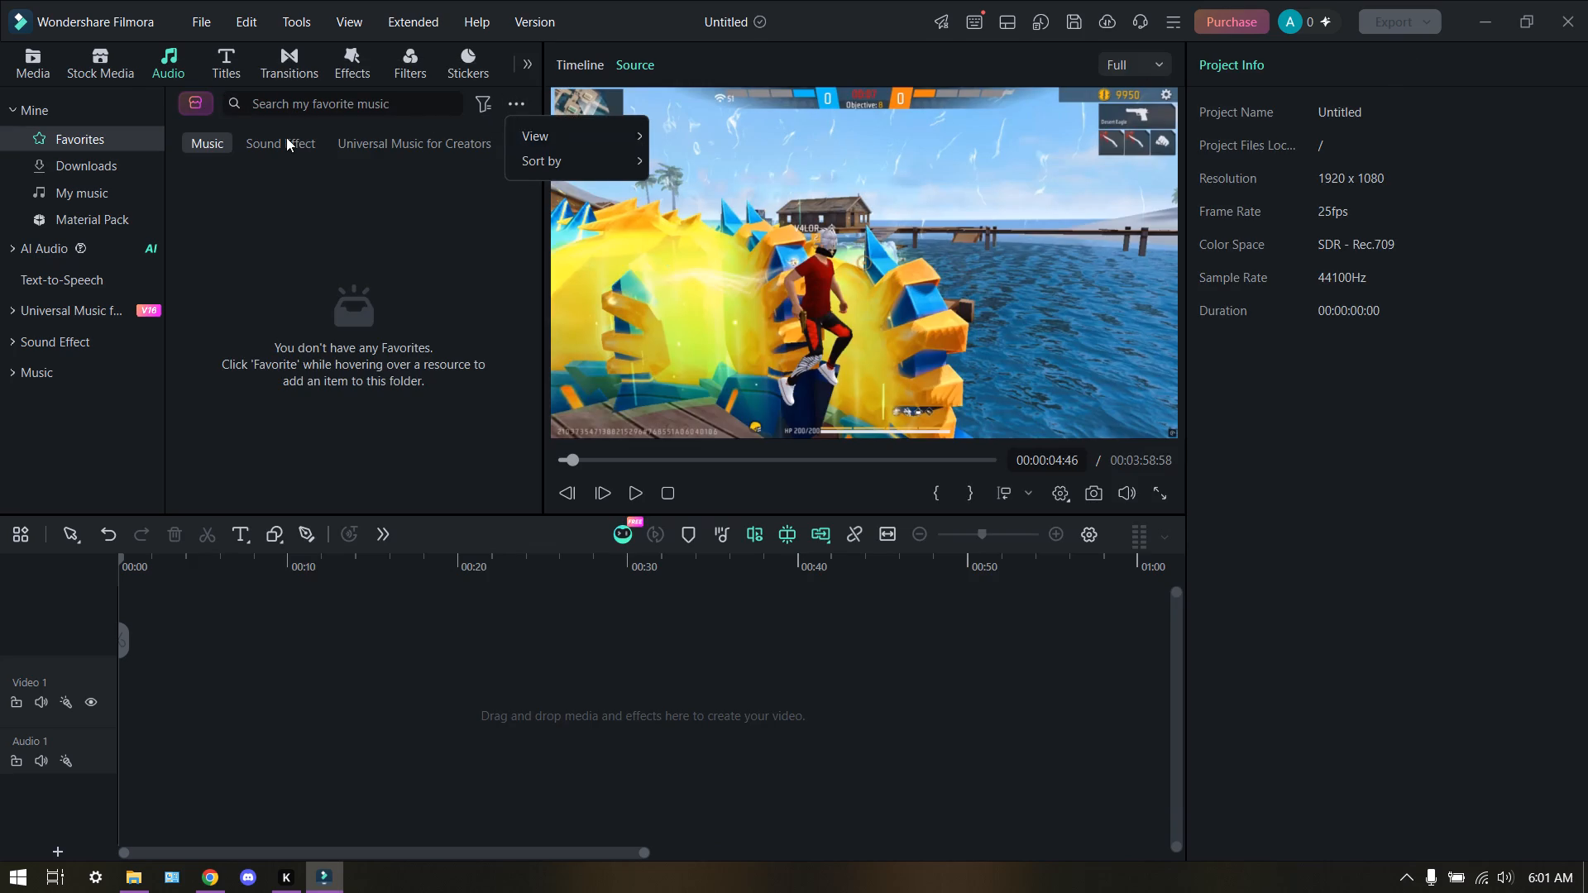
pyautogui.click(286, 139)
pyautogui.click(194, 139)
pyautogui.click(270, 99)
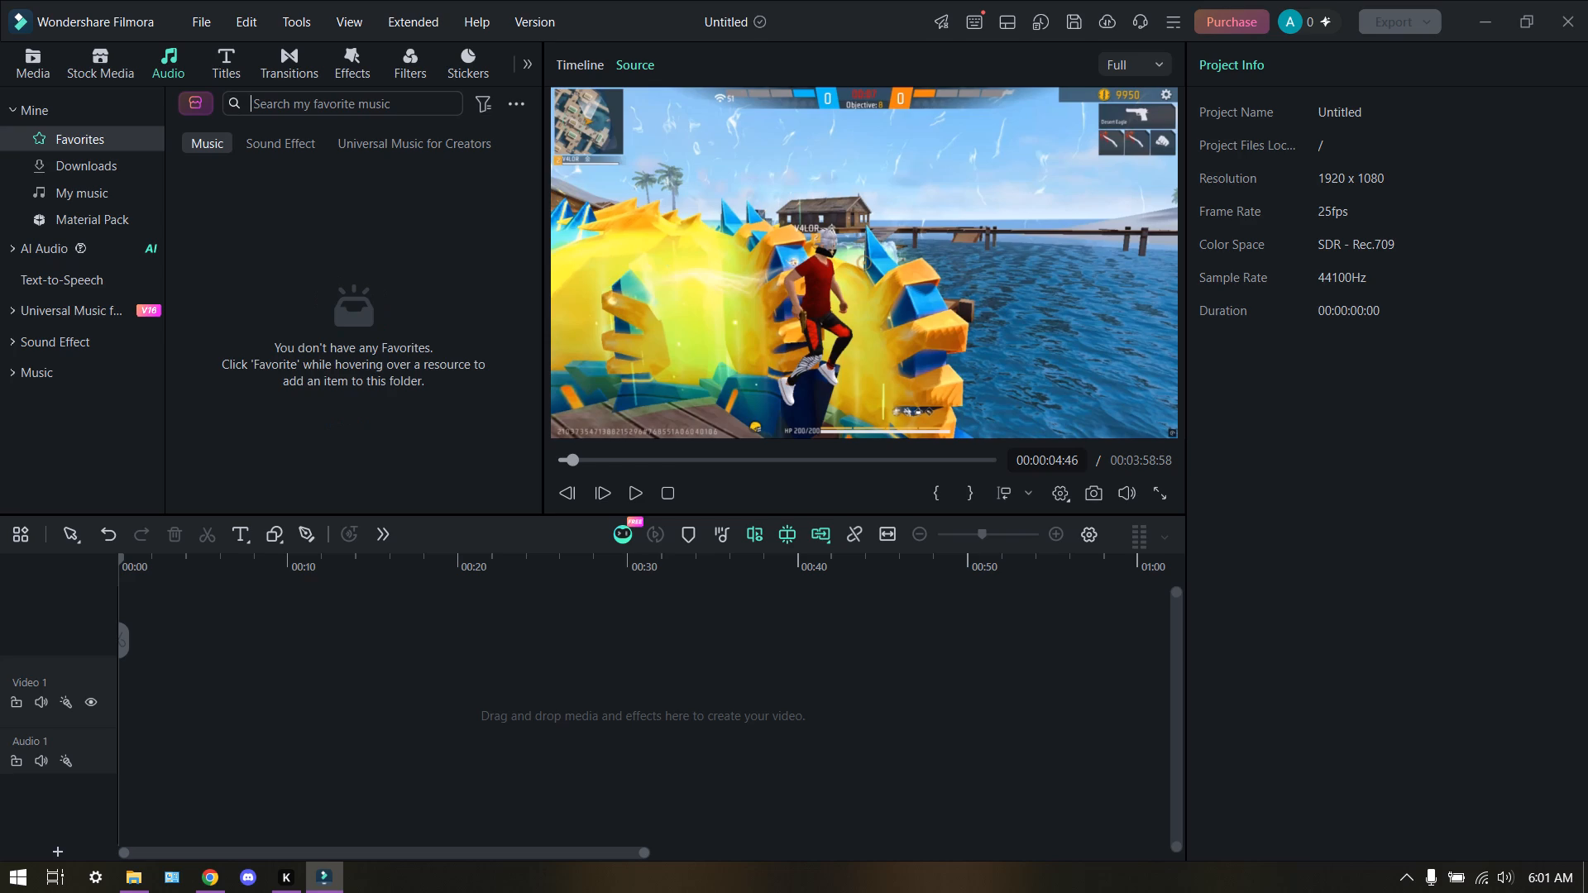
# Preview the track Manos Mars - The Tunning from the downloaded music.
pyautogui.click(91, 177)
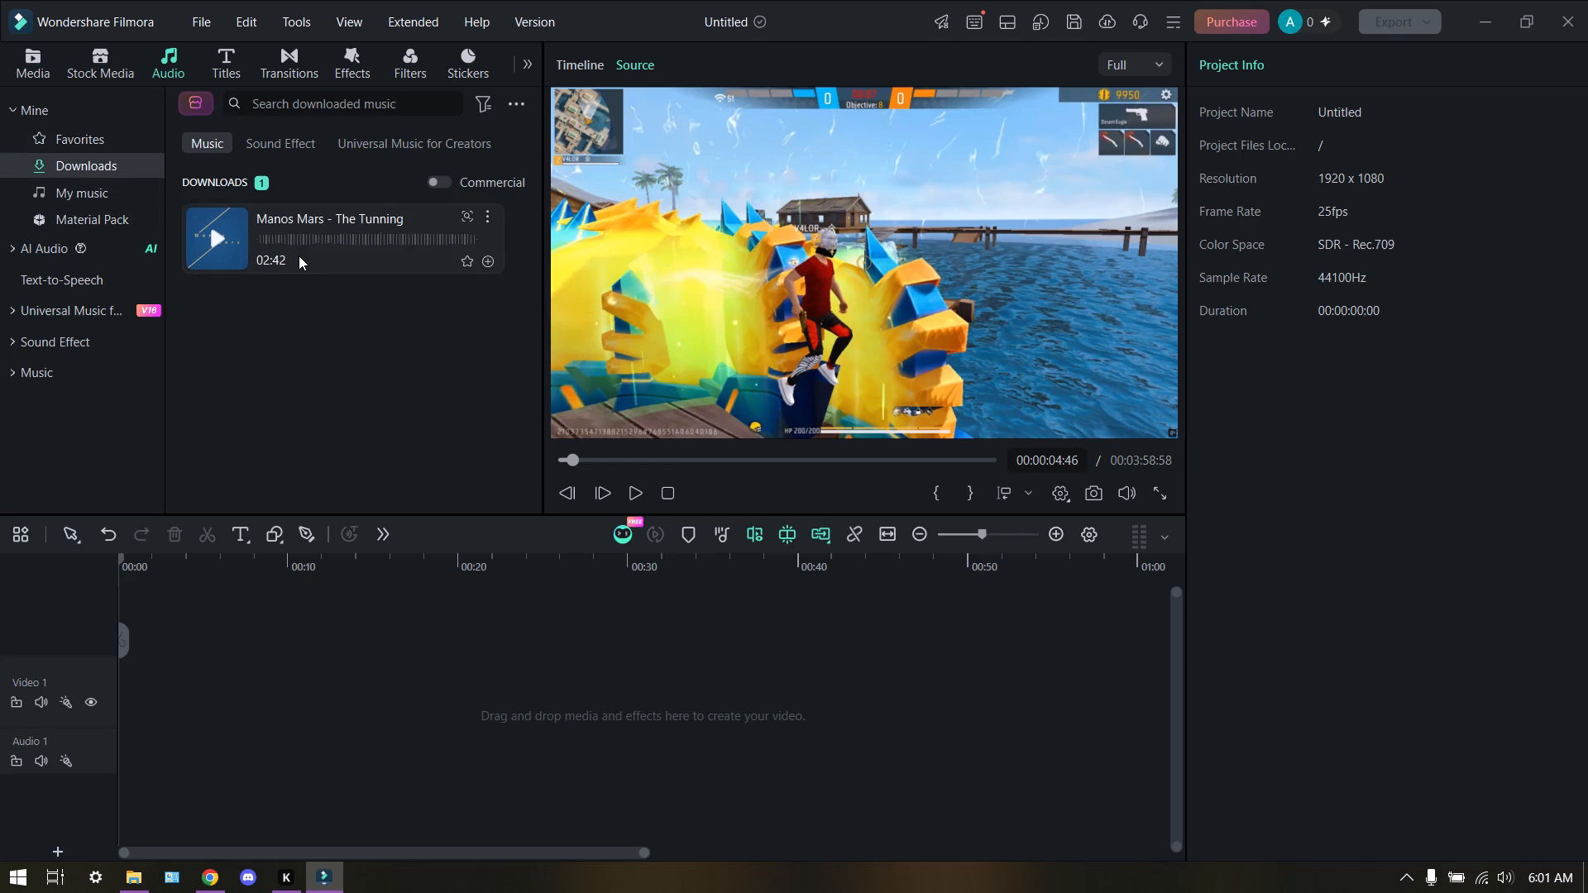
pyautogui.click(215, 236)
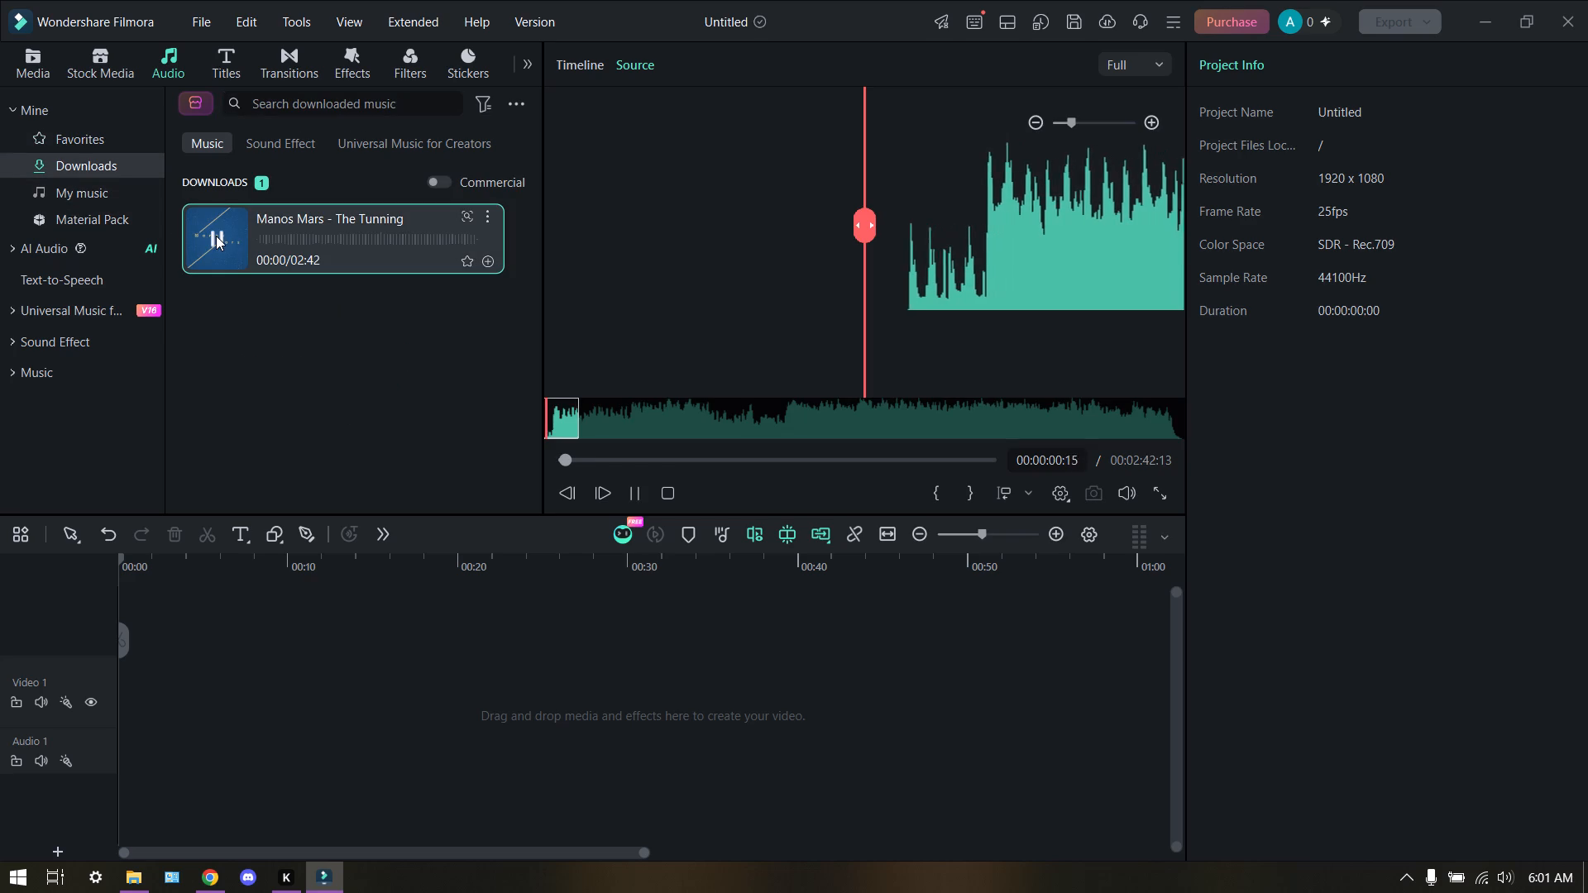
pyautogui.click(216, 236)
# Search Downloads, Documents, Desktop and Pictures for an audio file to import into My music, and close the file browser.
pyautogui.click(83, 195)
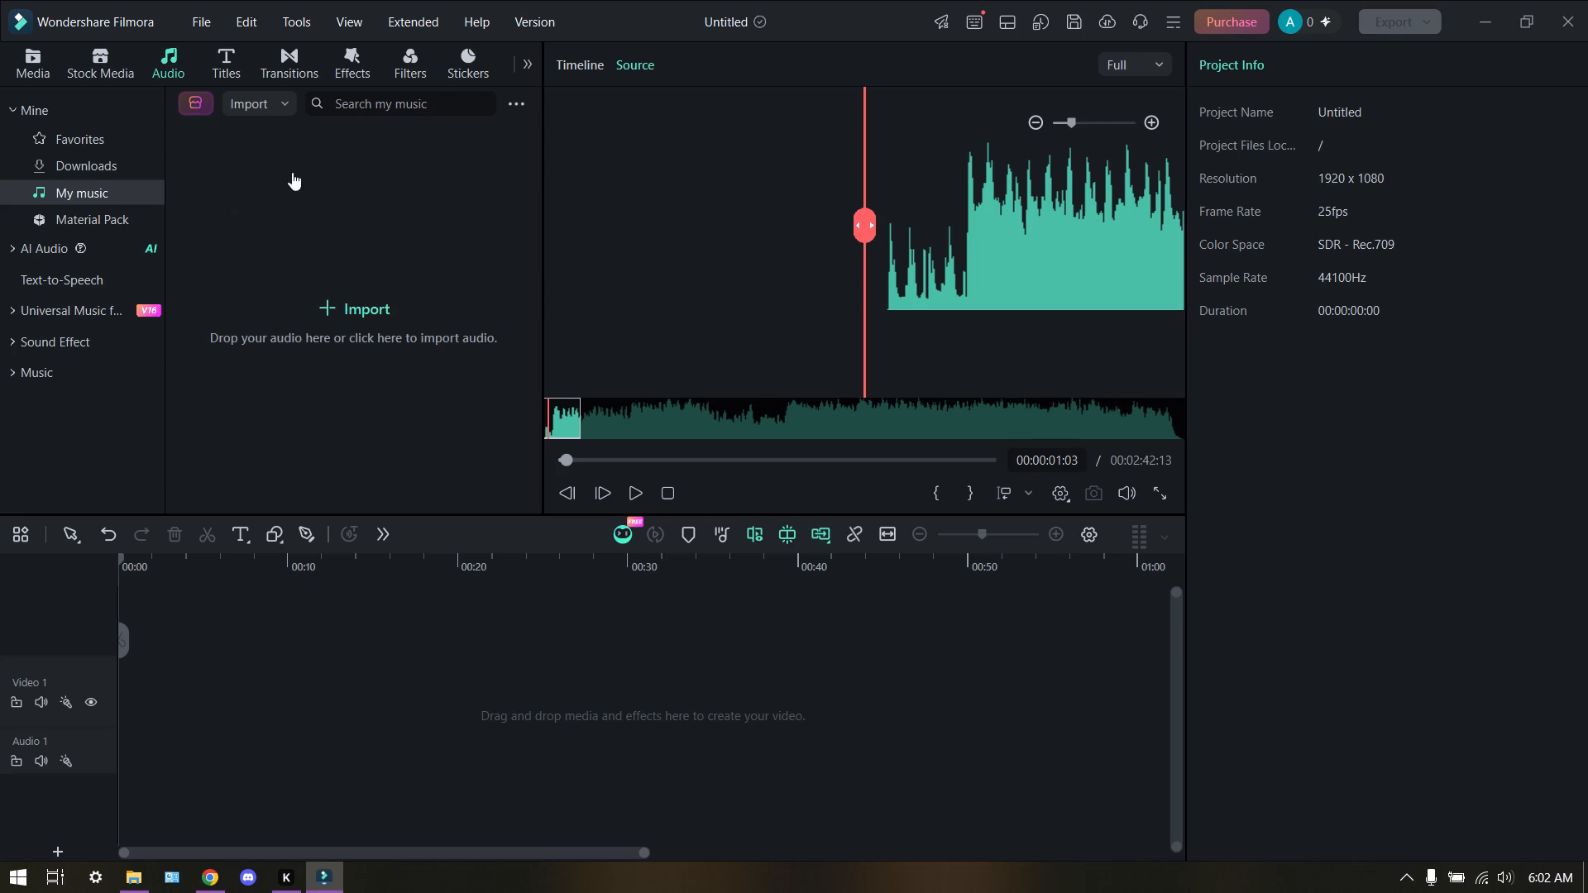
pyautogui.click(360, 302)
pyautogui.click(92, 181)
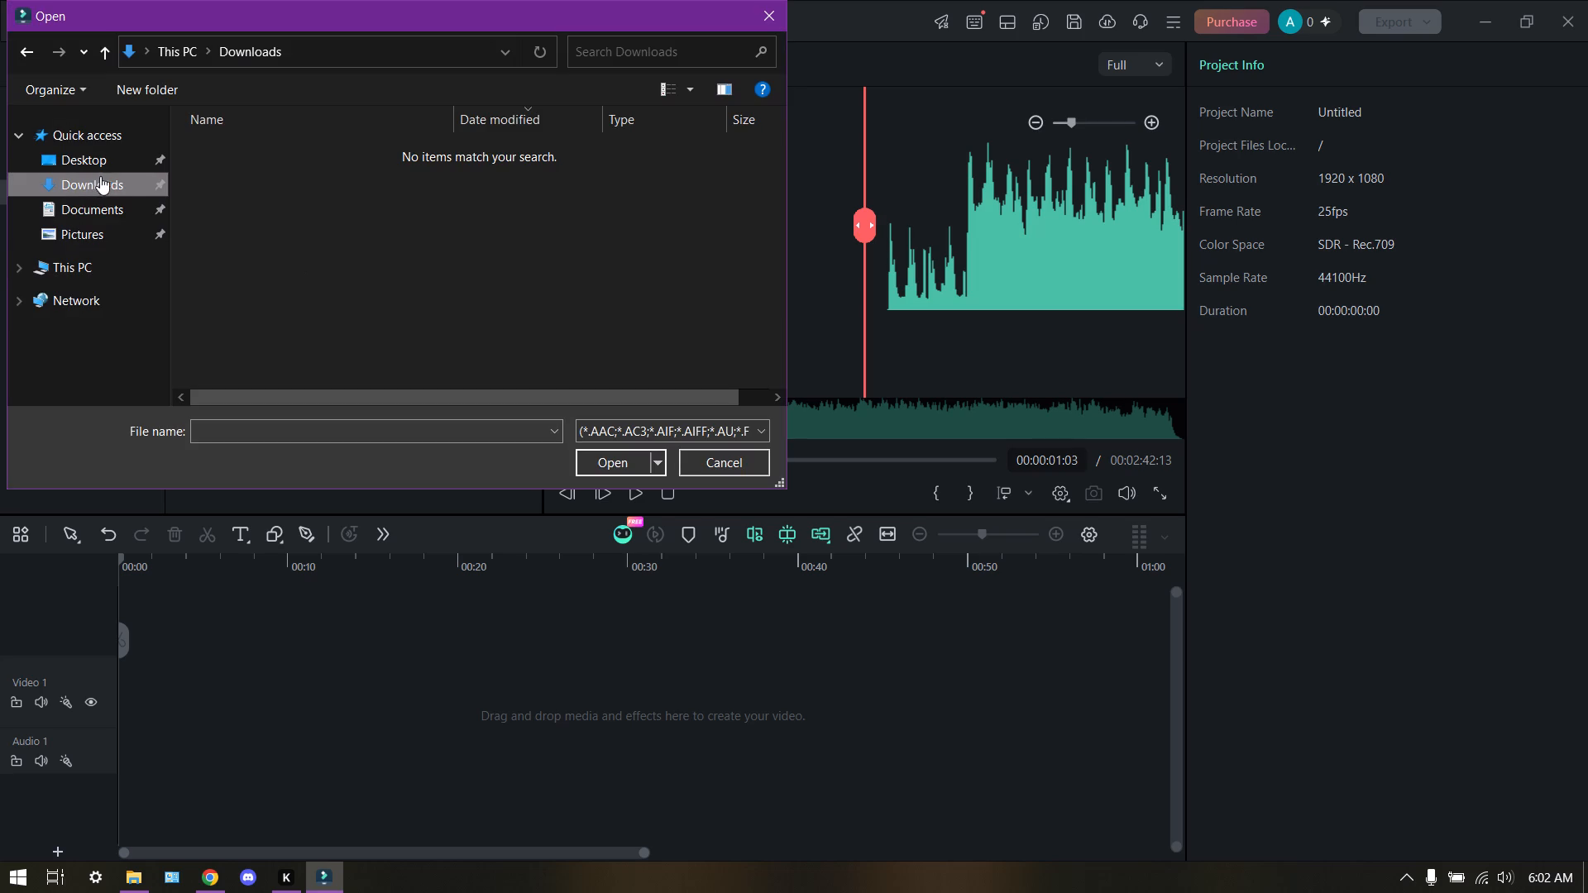
pyautogui.click(97, 191)
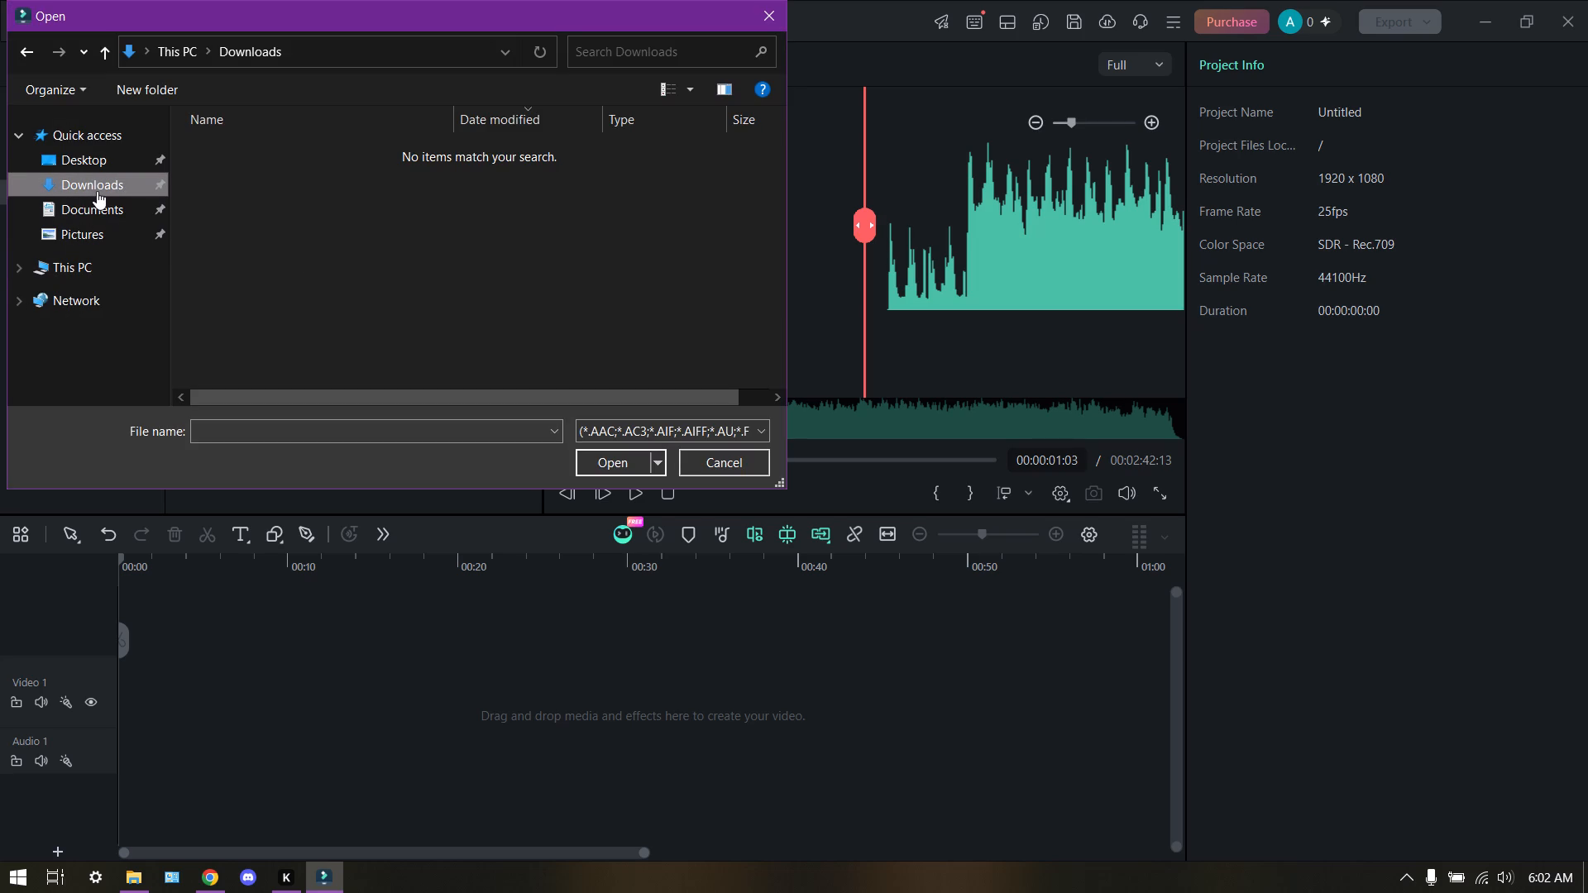
pyautogui.click(86, 215)
pyautogui.click(91, 195)
pyautogui.click(84, 220)
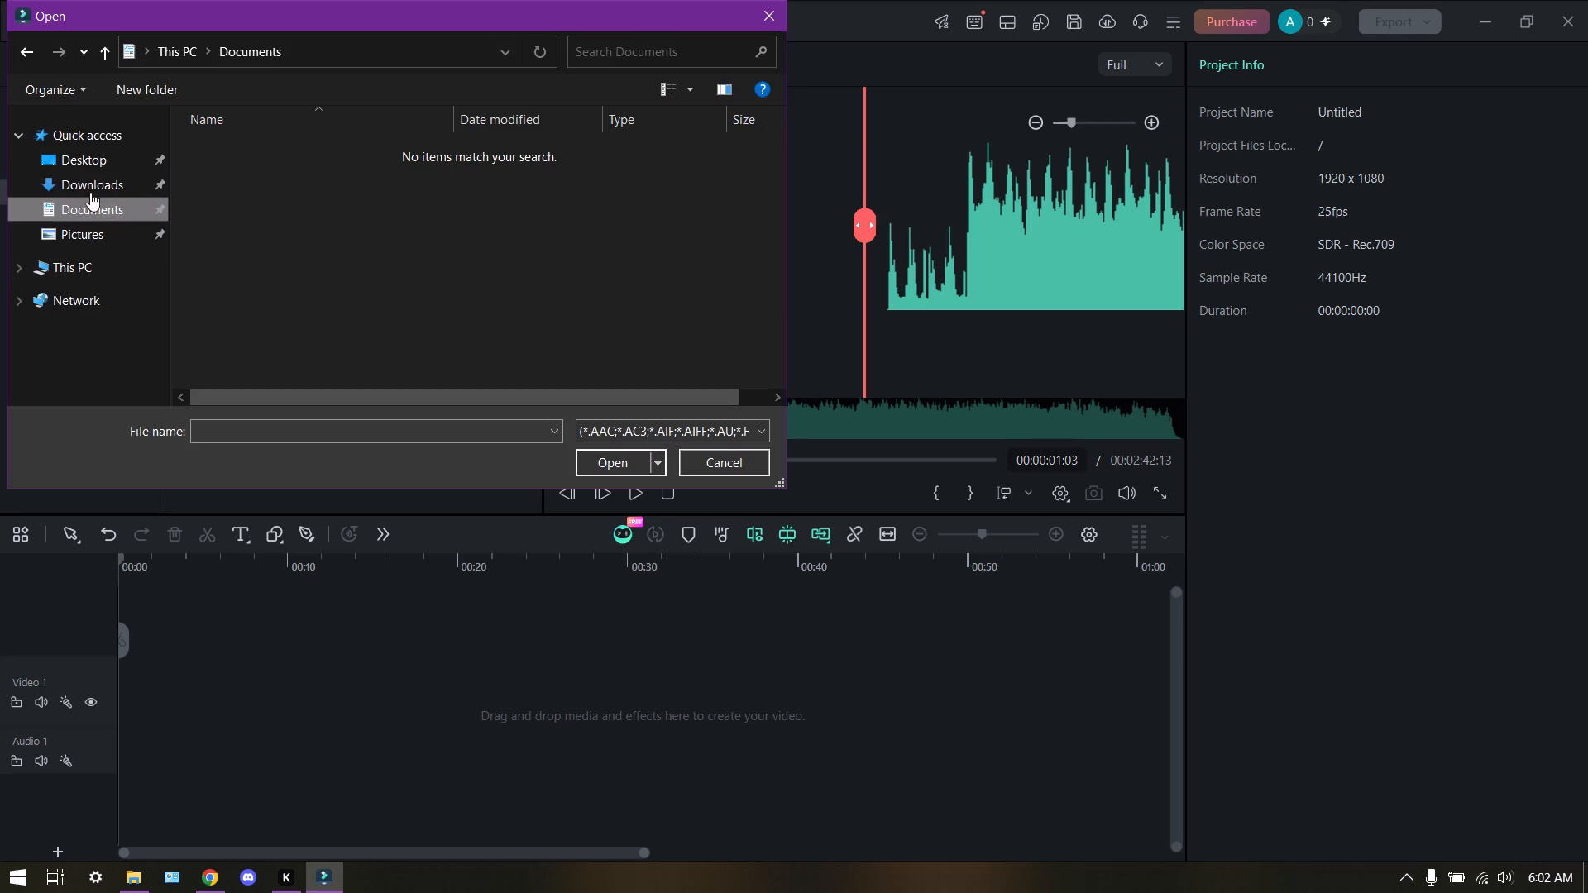
pyautogui.click(95, 184)
pyautogui.click(98, 166)
pyautogui.click(94, 190)
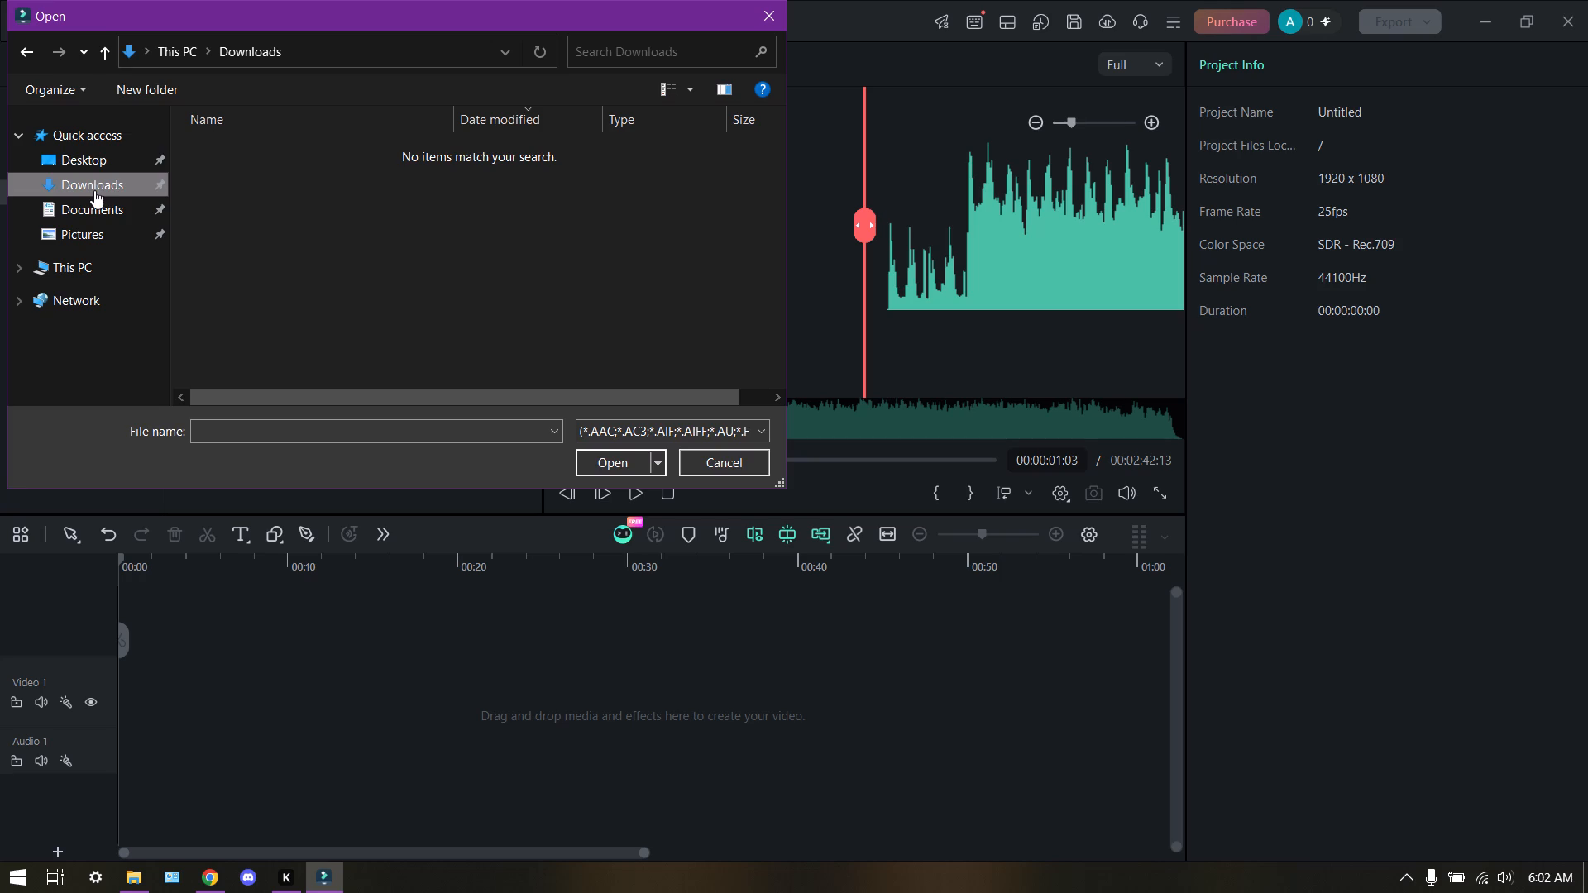
pyautogui.click(105, 170)
pyautogui.click(104, 183)
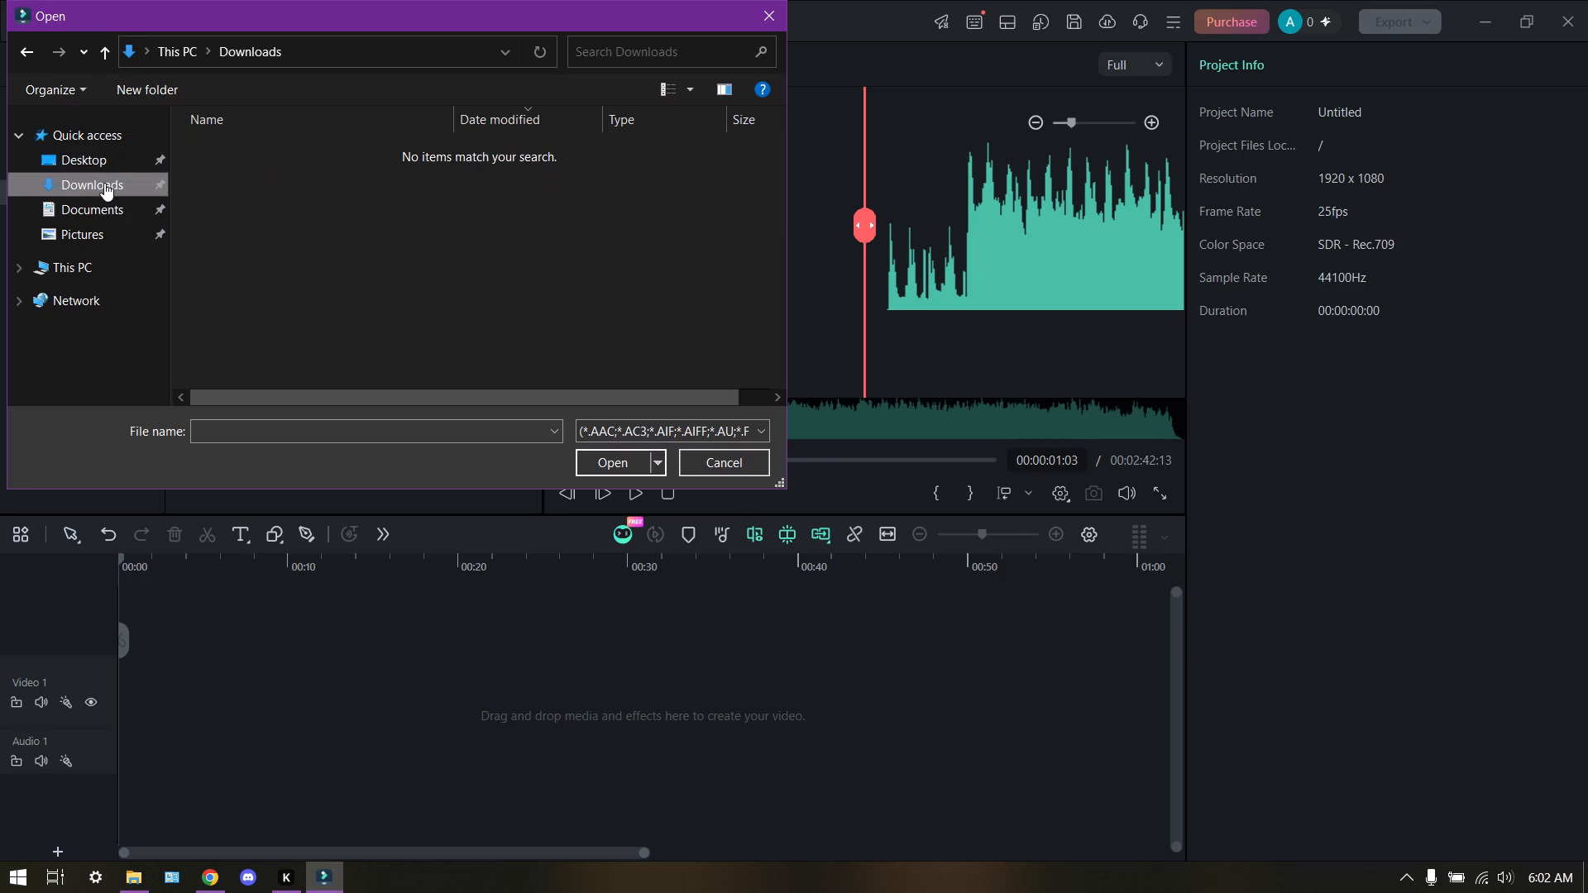
pyautogui.click(104, 203)
pyautogui.click(105, 179)
pyautogui.click(112, 156)
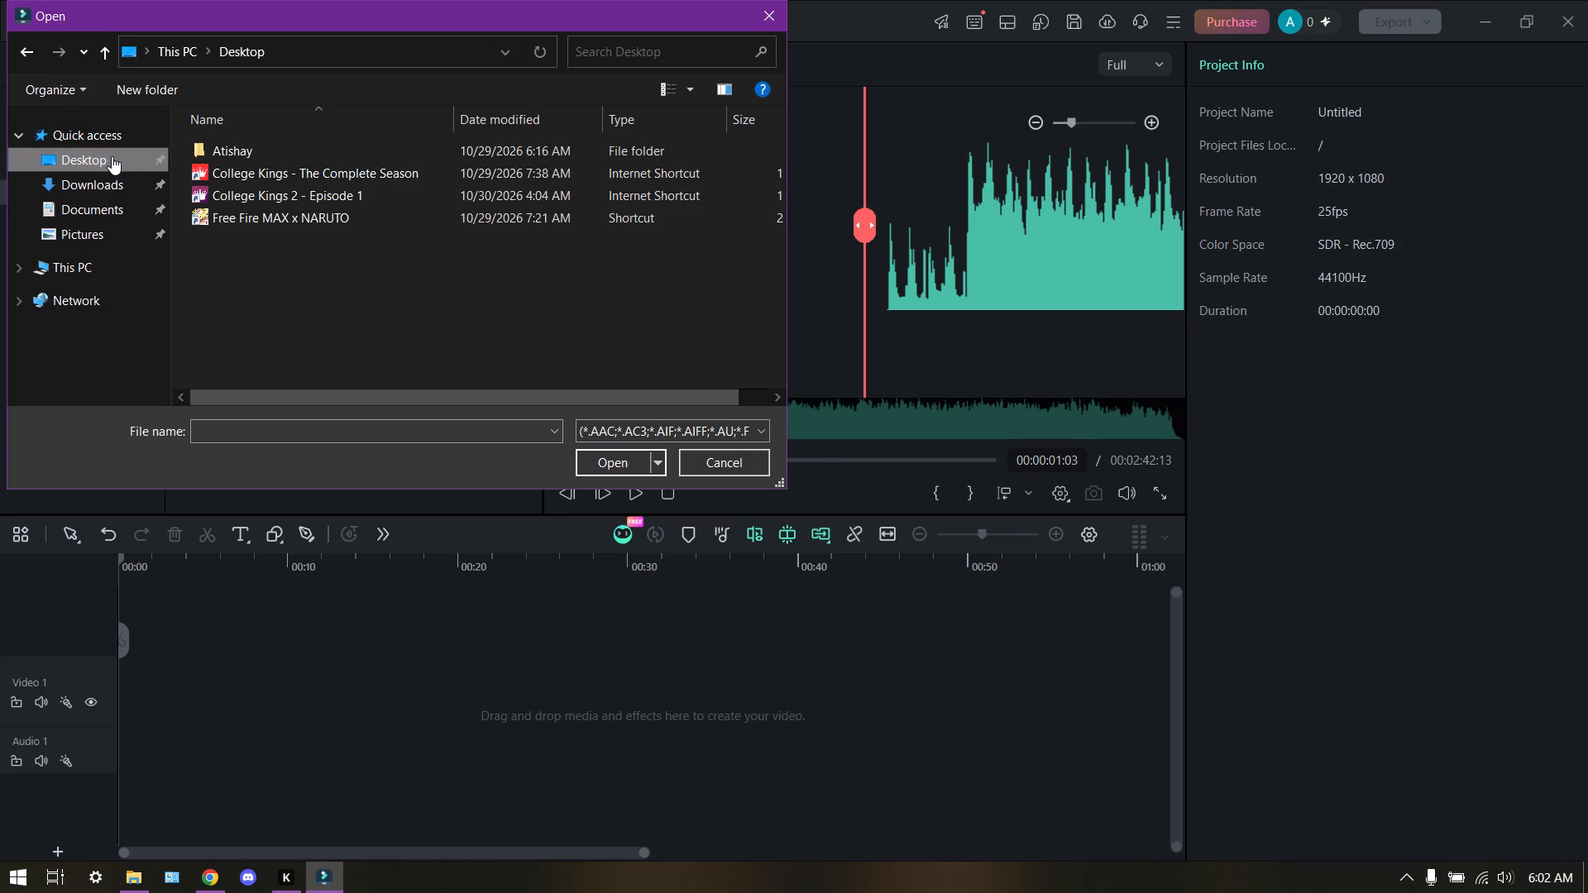
pyautogui.click(73, 224)
pyautogui.click(79, 205)
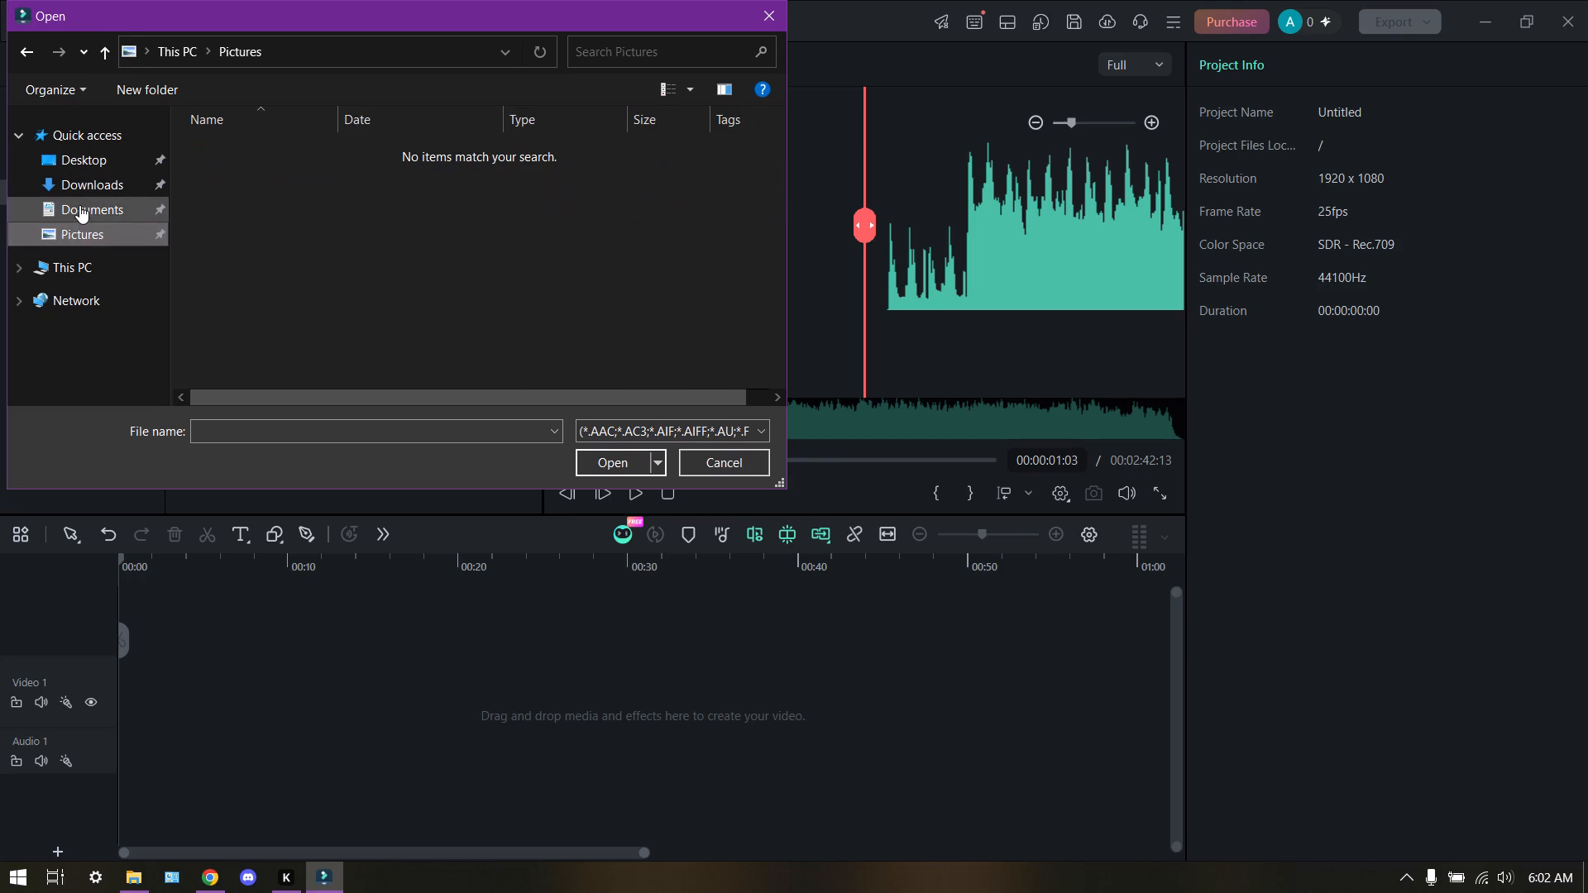
pyautogui.click(84, 189)
pyautogui.click(92, 168)
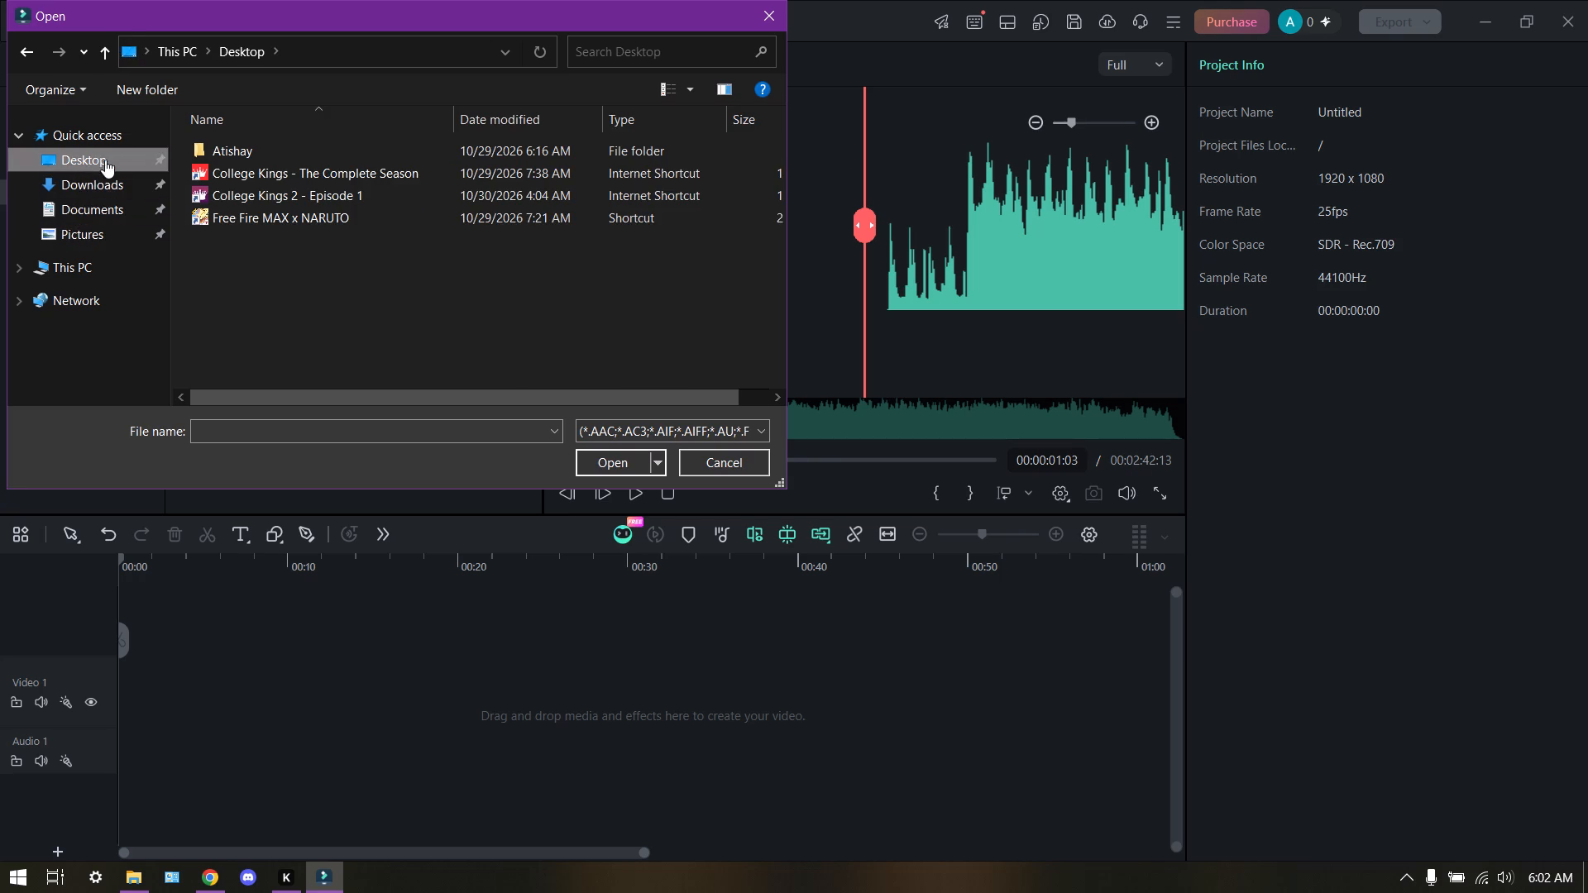
pyautogui.click(118, 181)
pyautogui.click(768, 21)
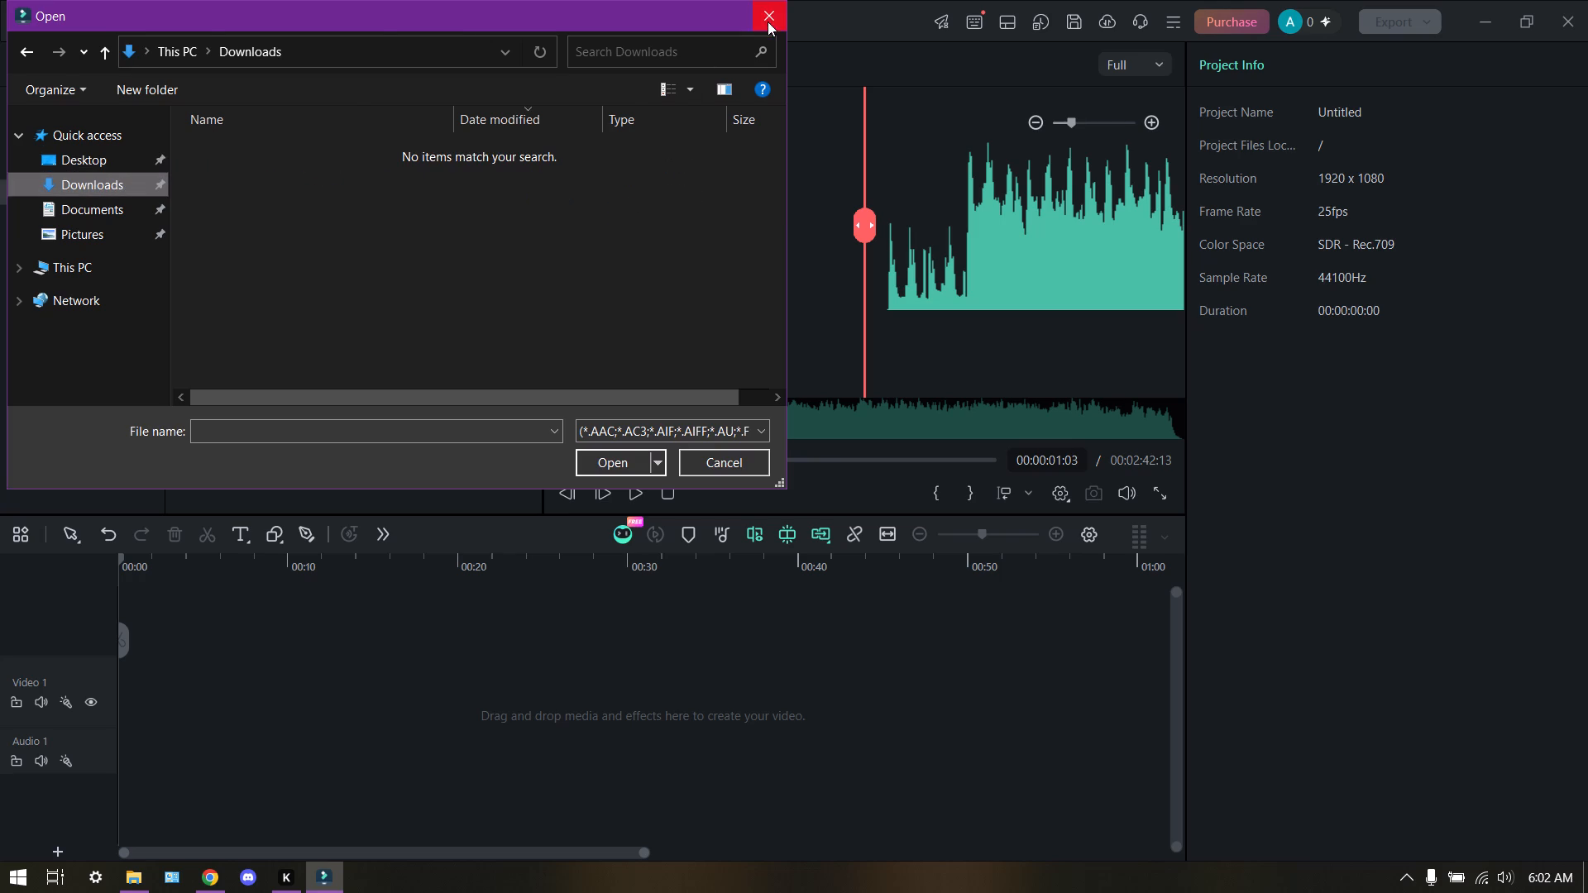
# Check the Downloads folder for importable music in both My music's import browser and File Explorer, closing each one.
pyautogui.click(368, 300)
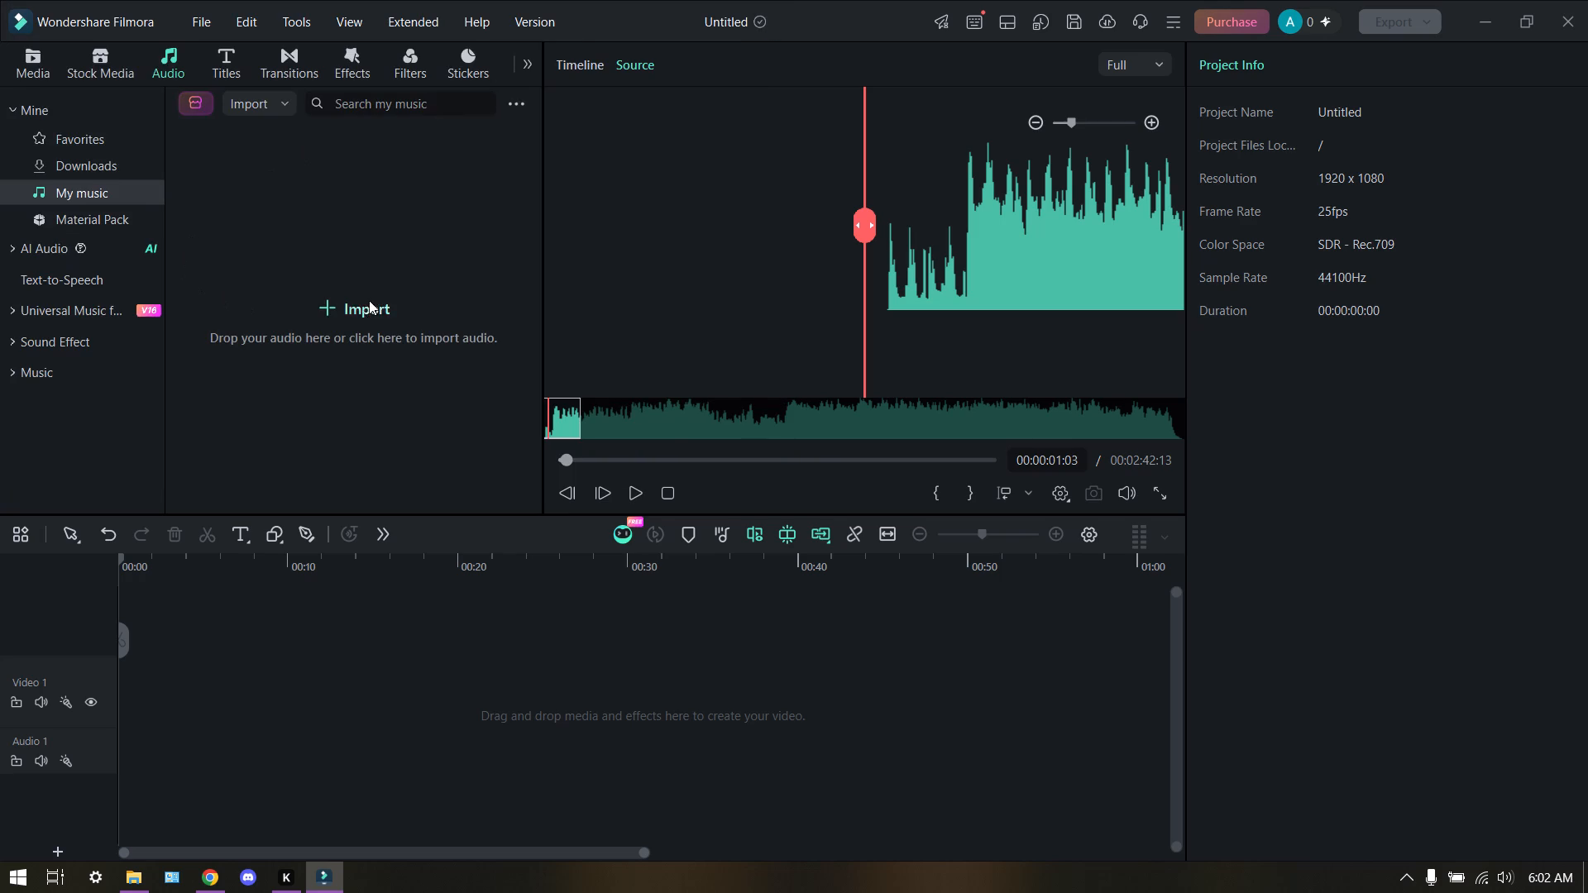
pyautogui.click(100, 180)
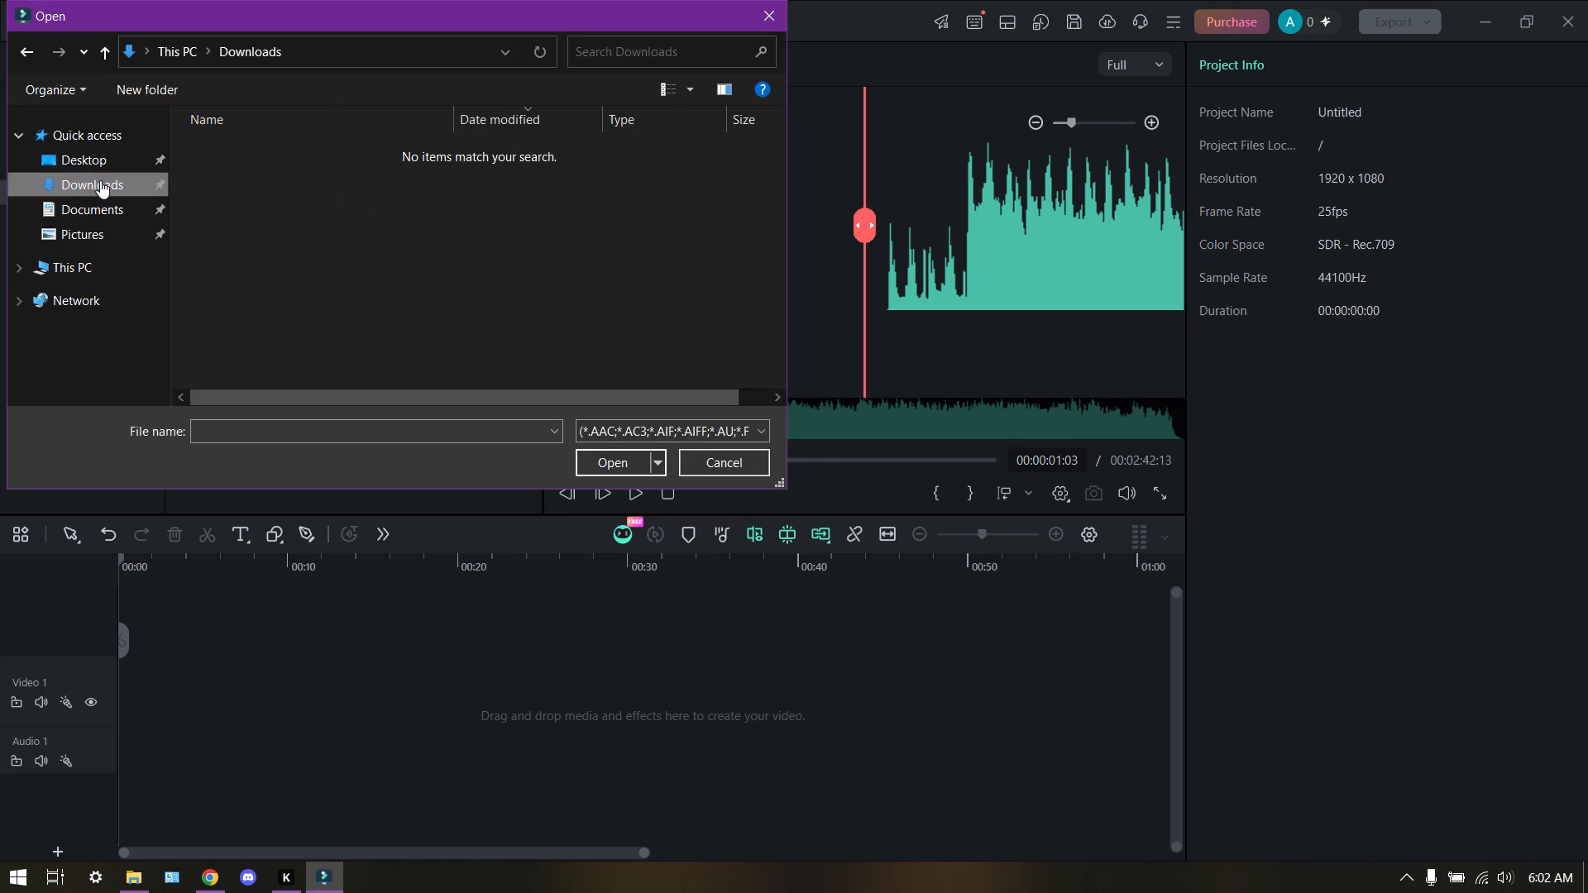
pyautogui.click(761, 17)
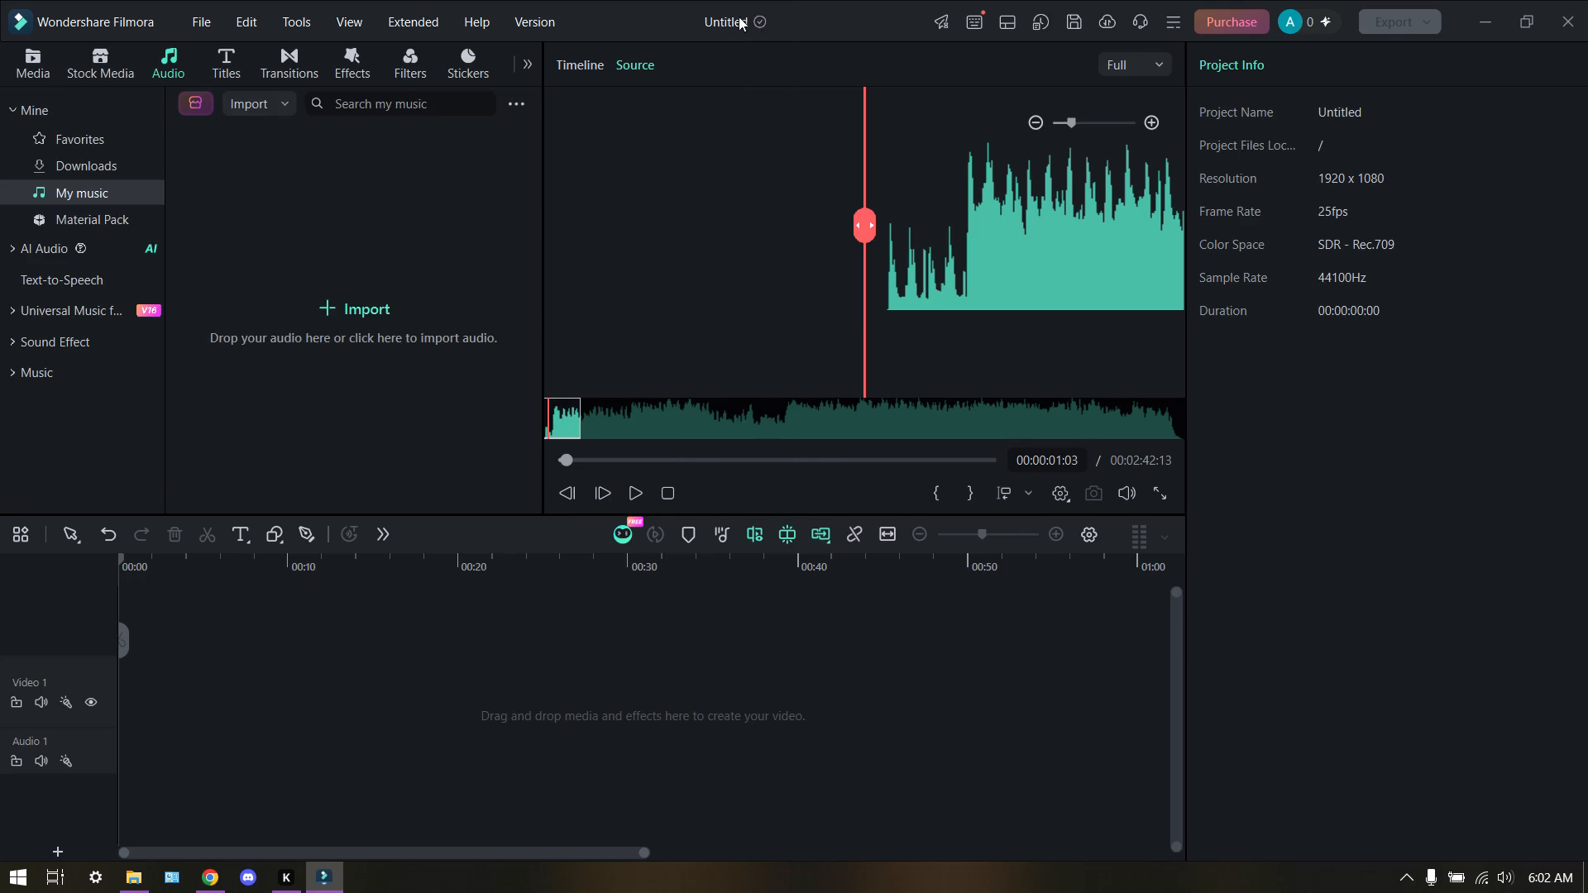
pyautogui.click(134, 866)
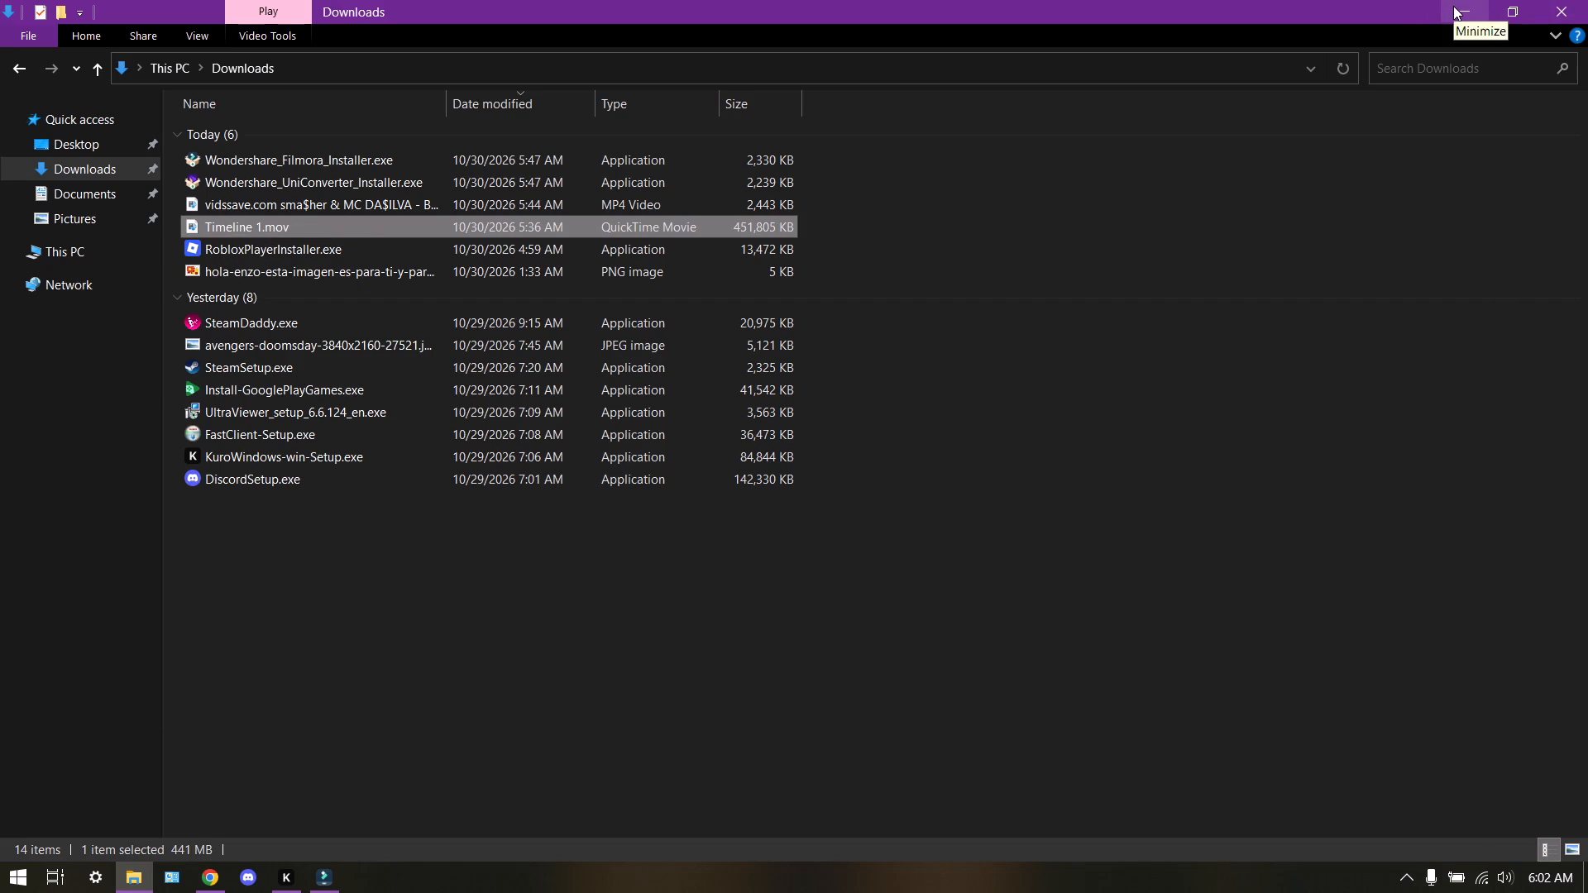
pyautogui.click(1587, 0)
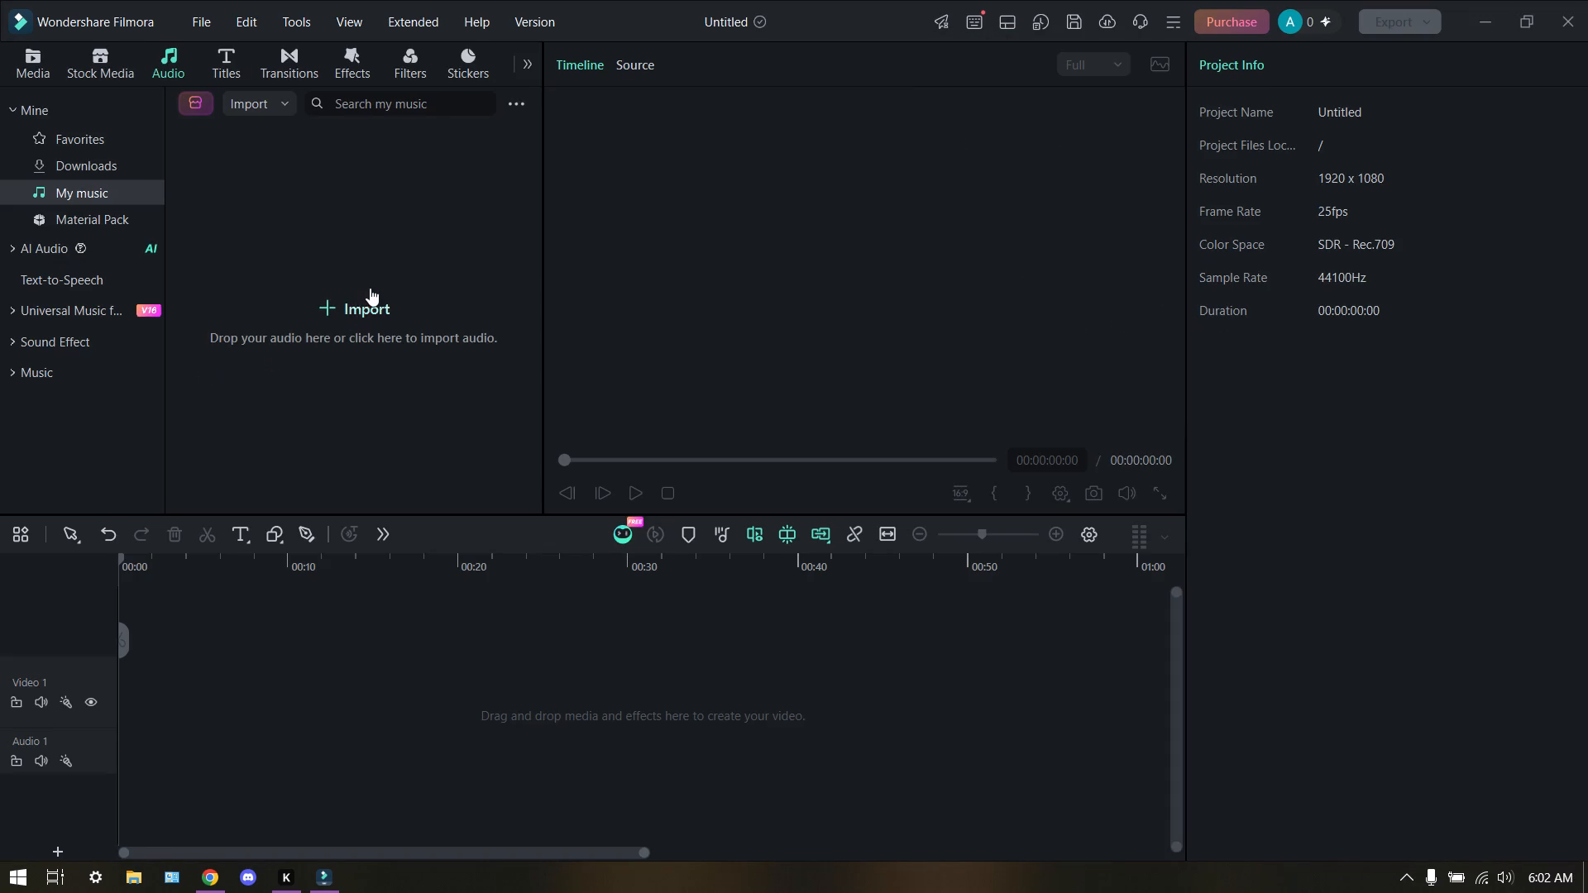
pyautogui.click(358, 307)
pyautogui.click(116, 195)
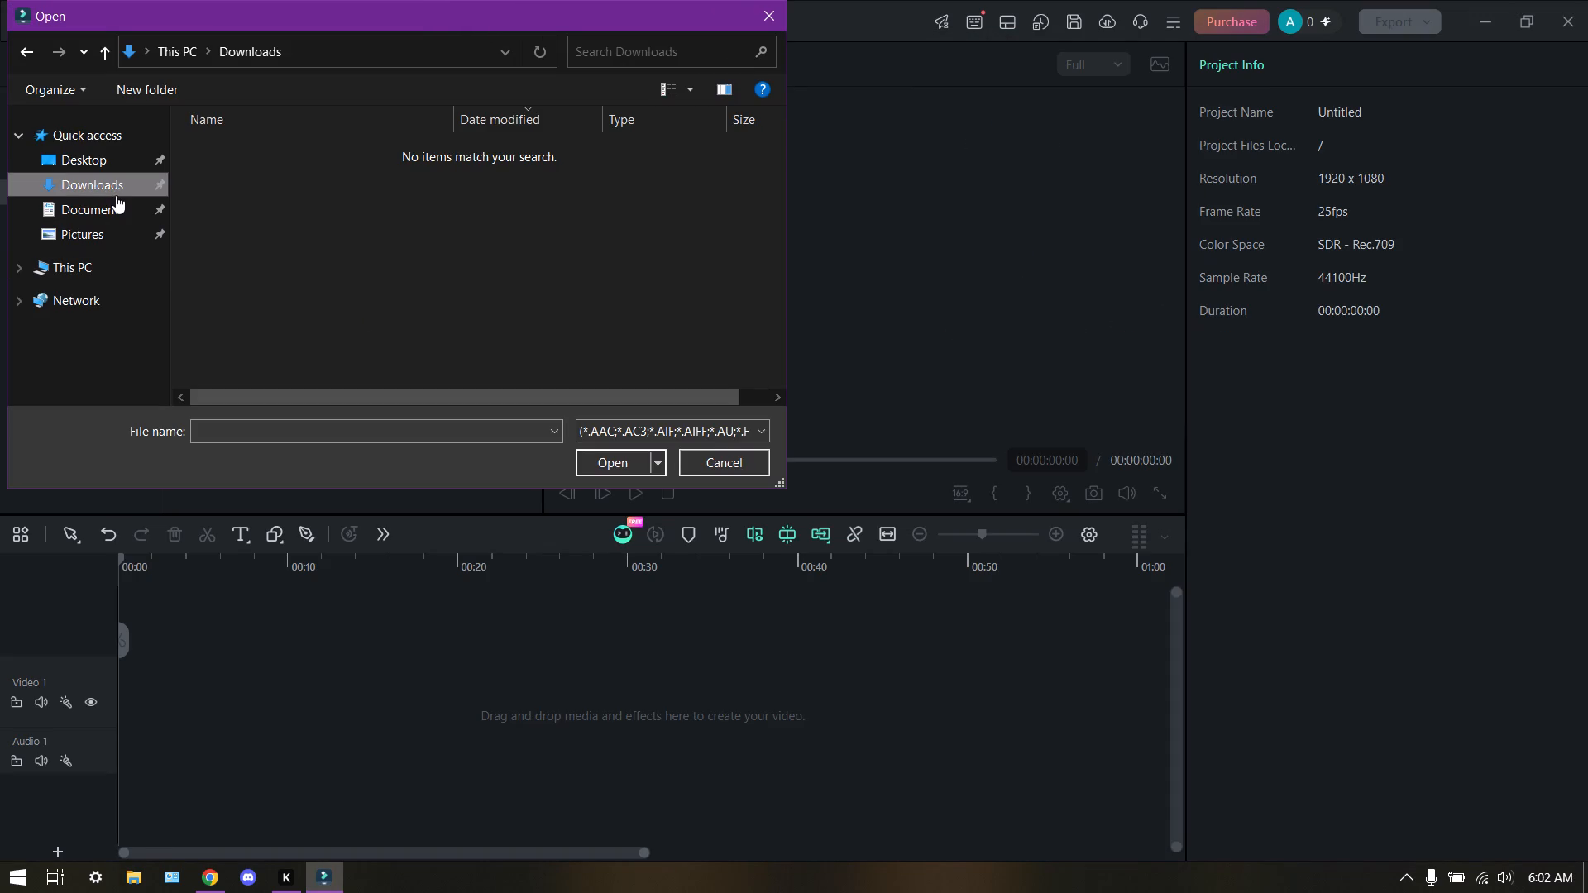
pyautogui.click(768, 12)
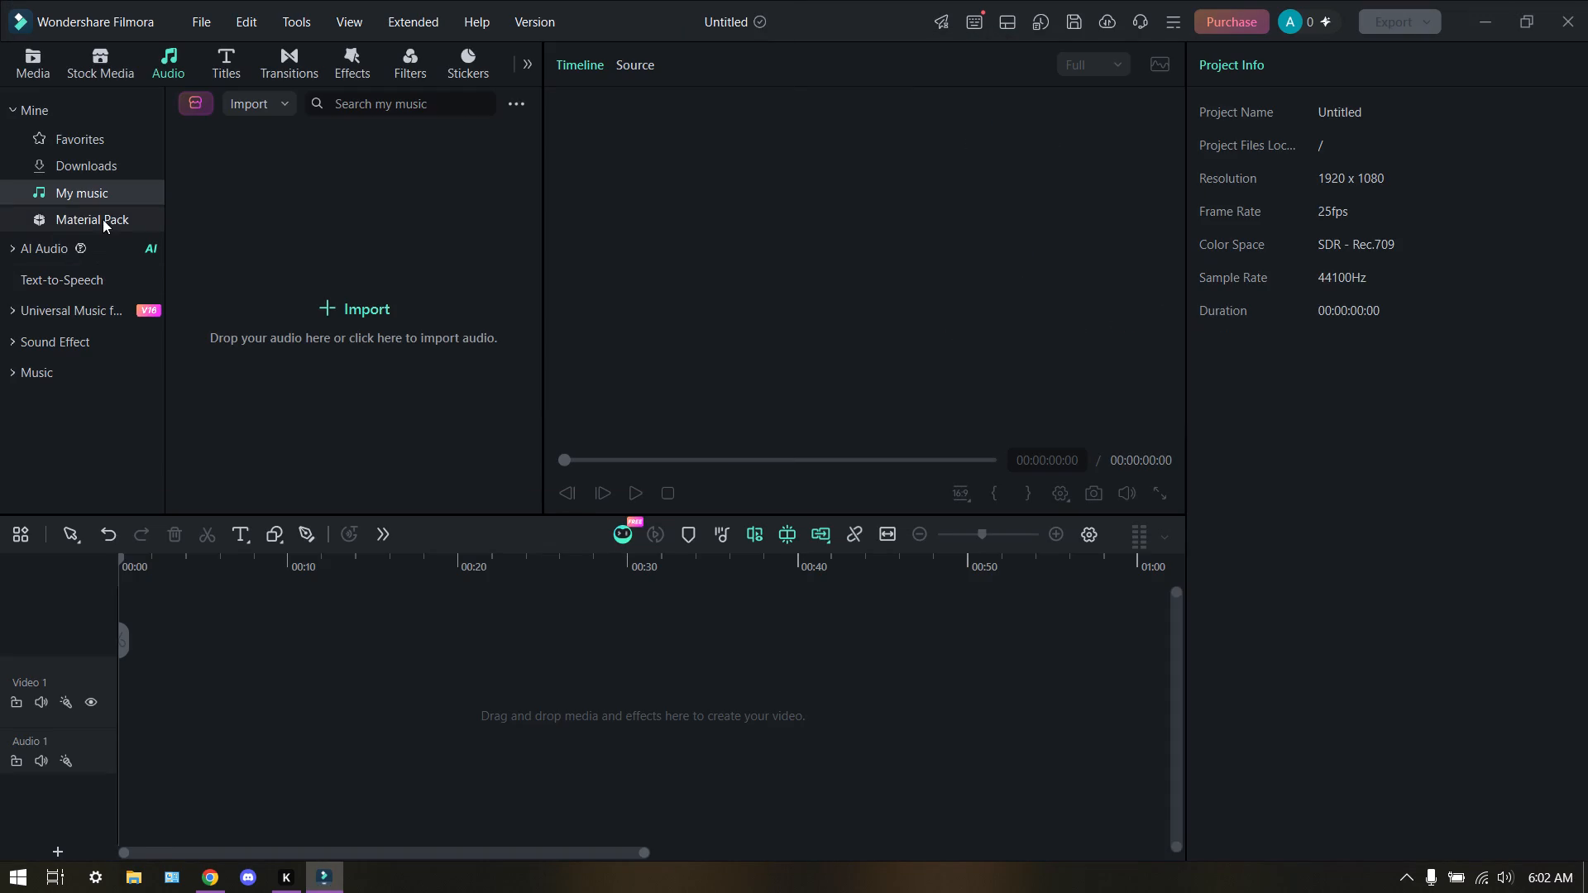
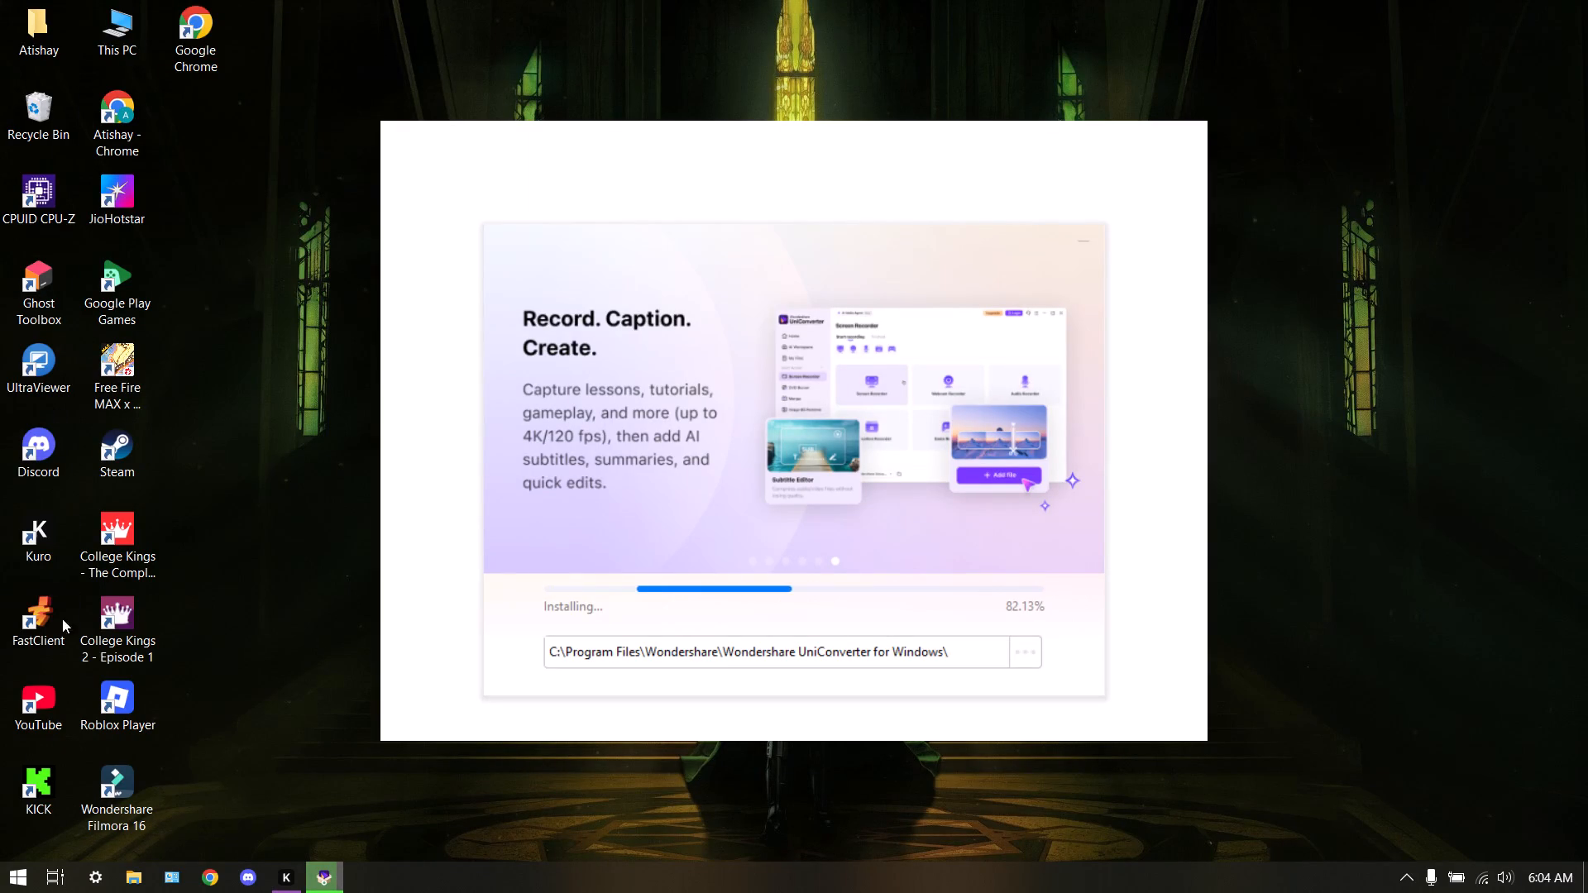
# Switch to YouTube, copy the share link of sma$her & MC DA$ILVA - BAILA LENTO from the watch history, and close YouTube.
pyautogui.doubleClick(50, 706)
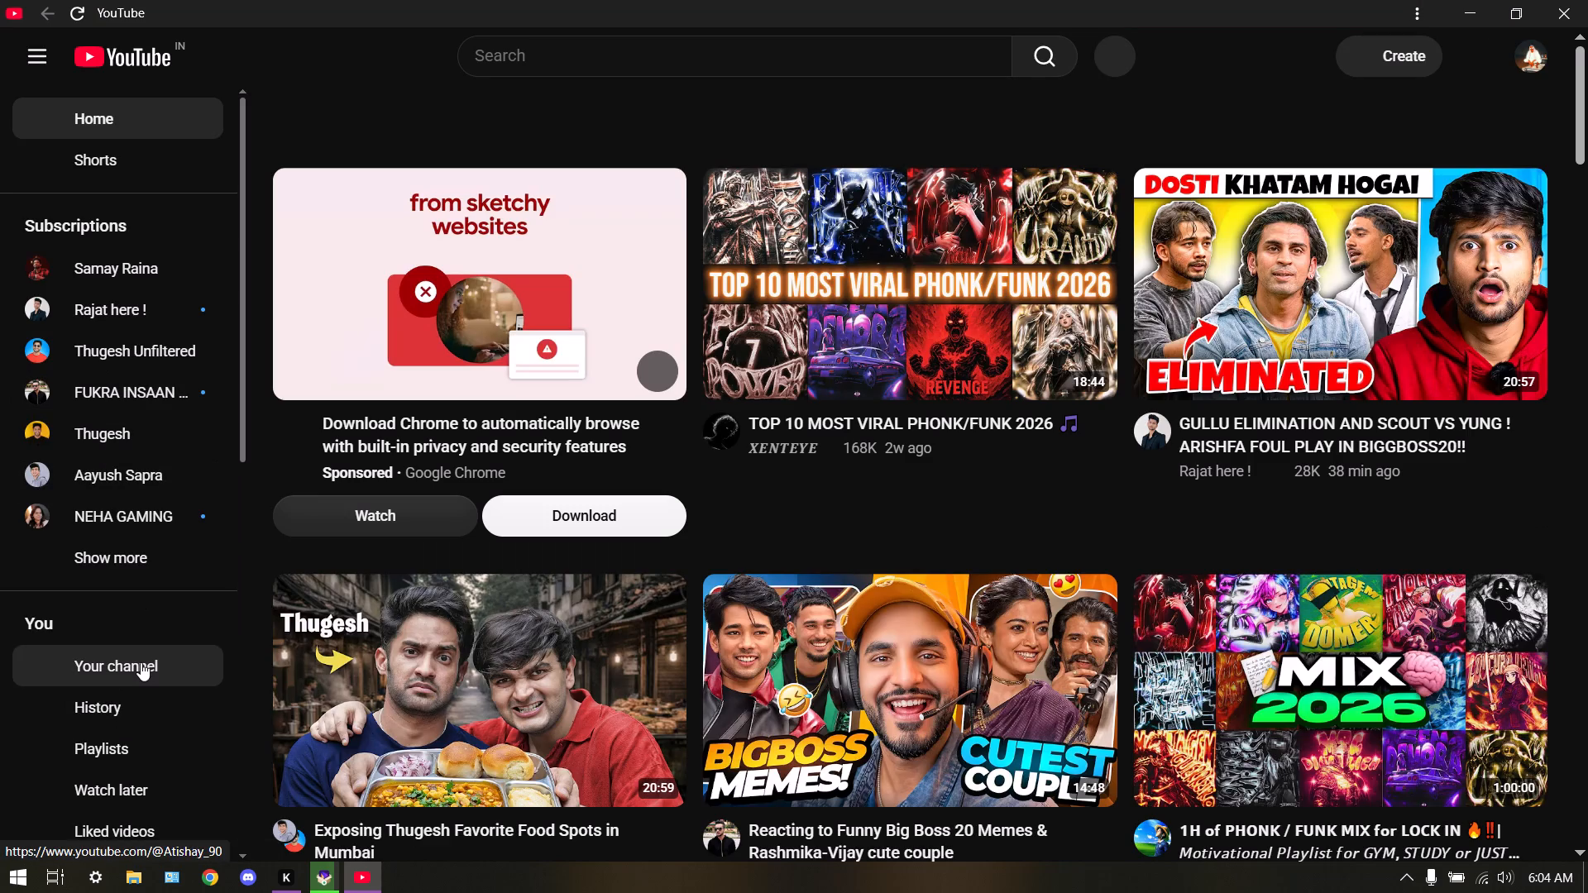
pyautogui.click(122, 708)
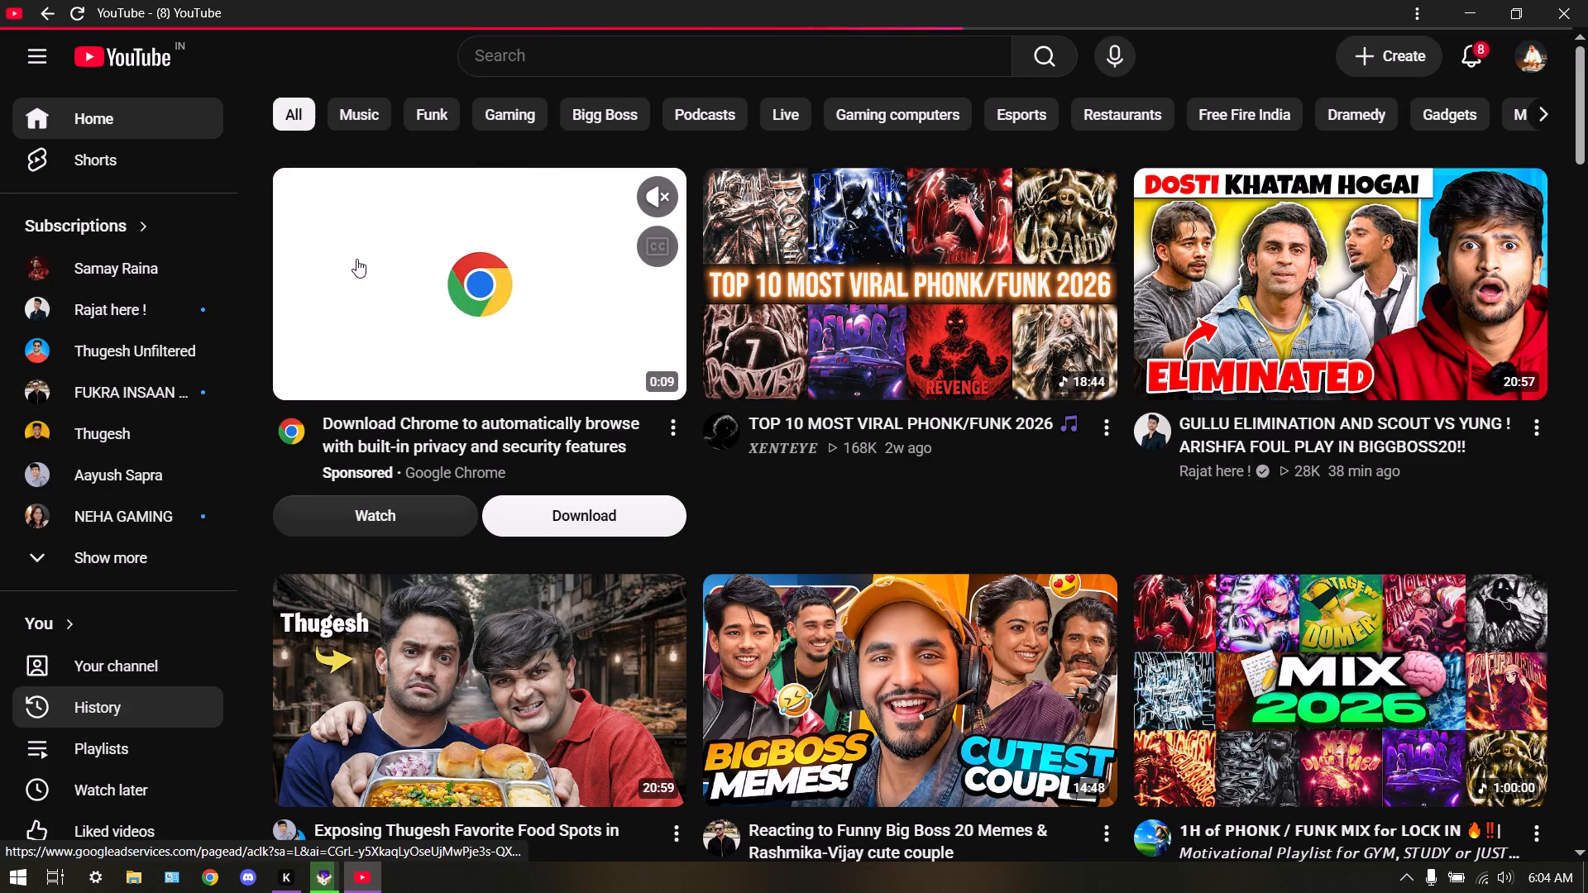
pyautogui.scroll(-2, 621, 376)
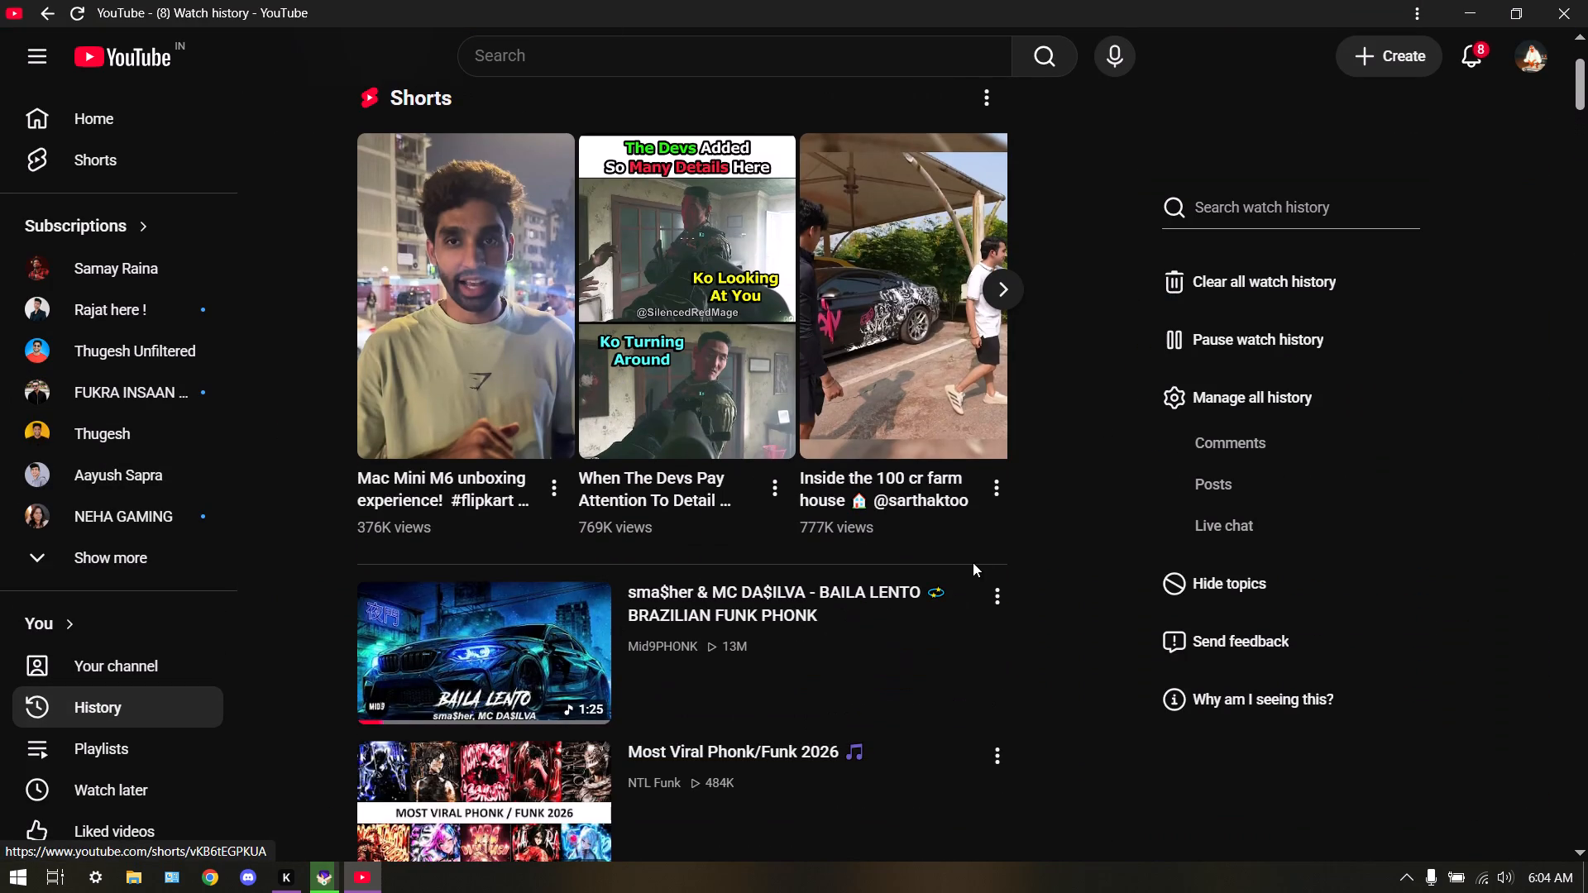
pyautogui.click(989, 587)
pyautogui.click(1126, 733)
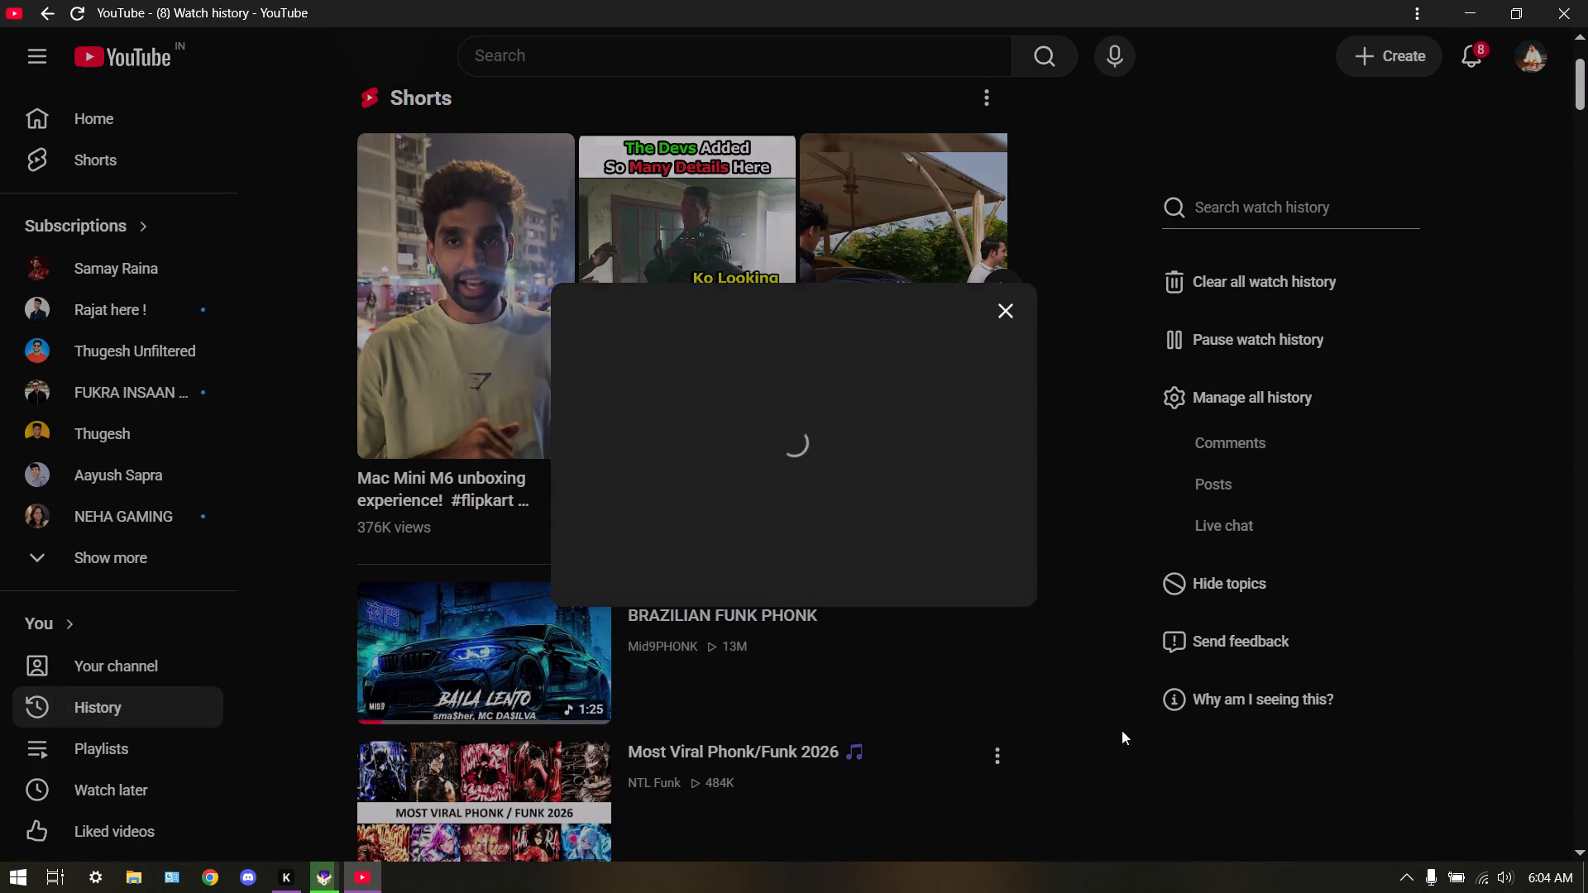
pyautogui.click(976, 547)
pyautogui.click(1007, 222)
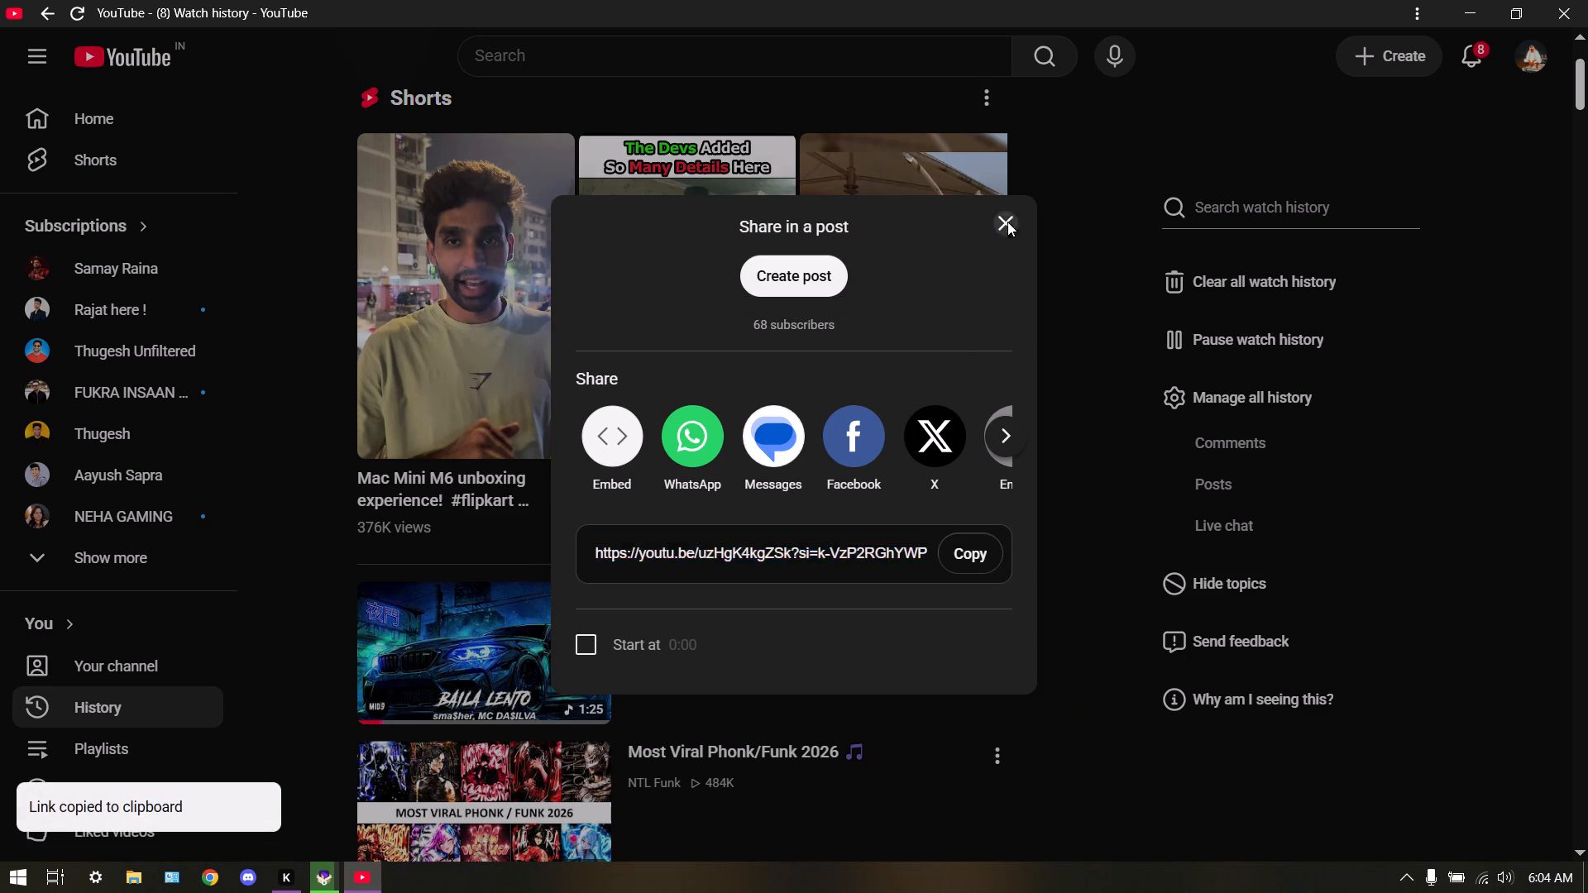
pyautogui.click(194, 128)
pyautogui.scroll(-2, 539, 413)
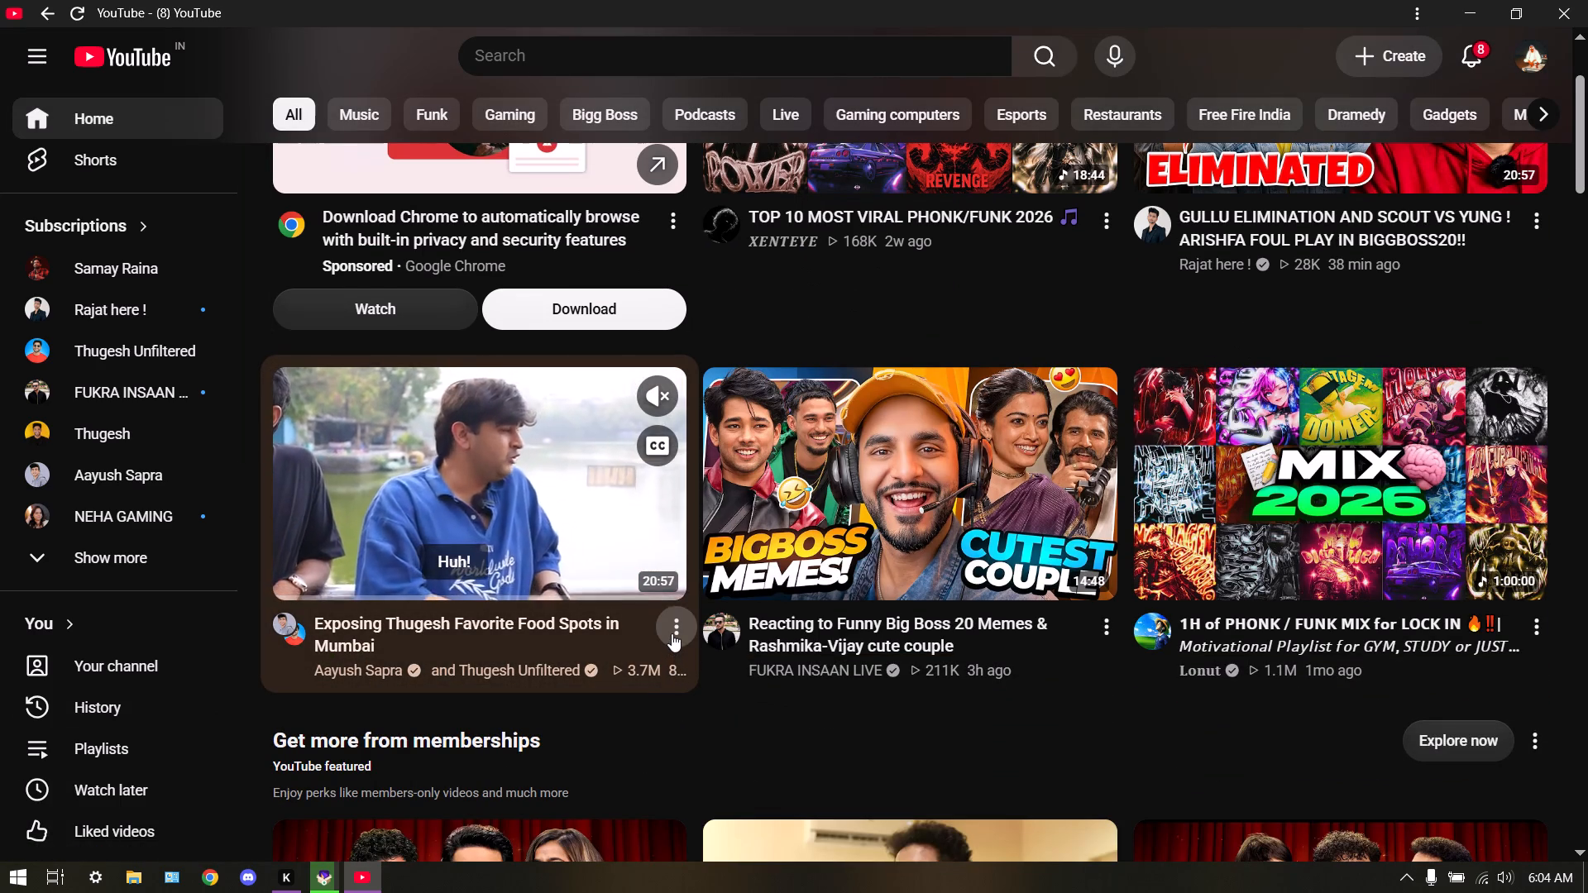
pyautogui.click(1587, 0)
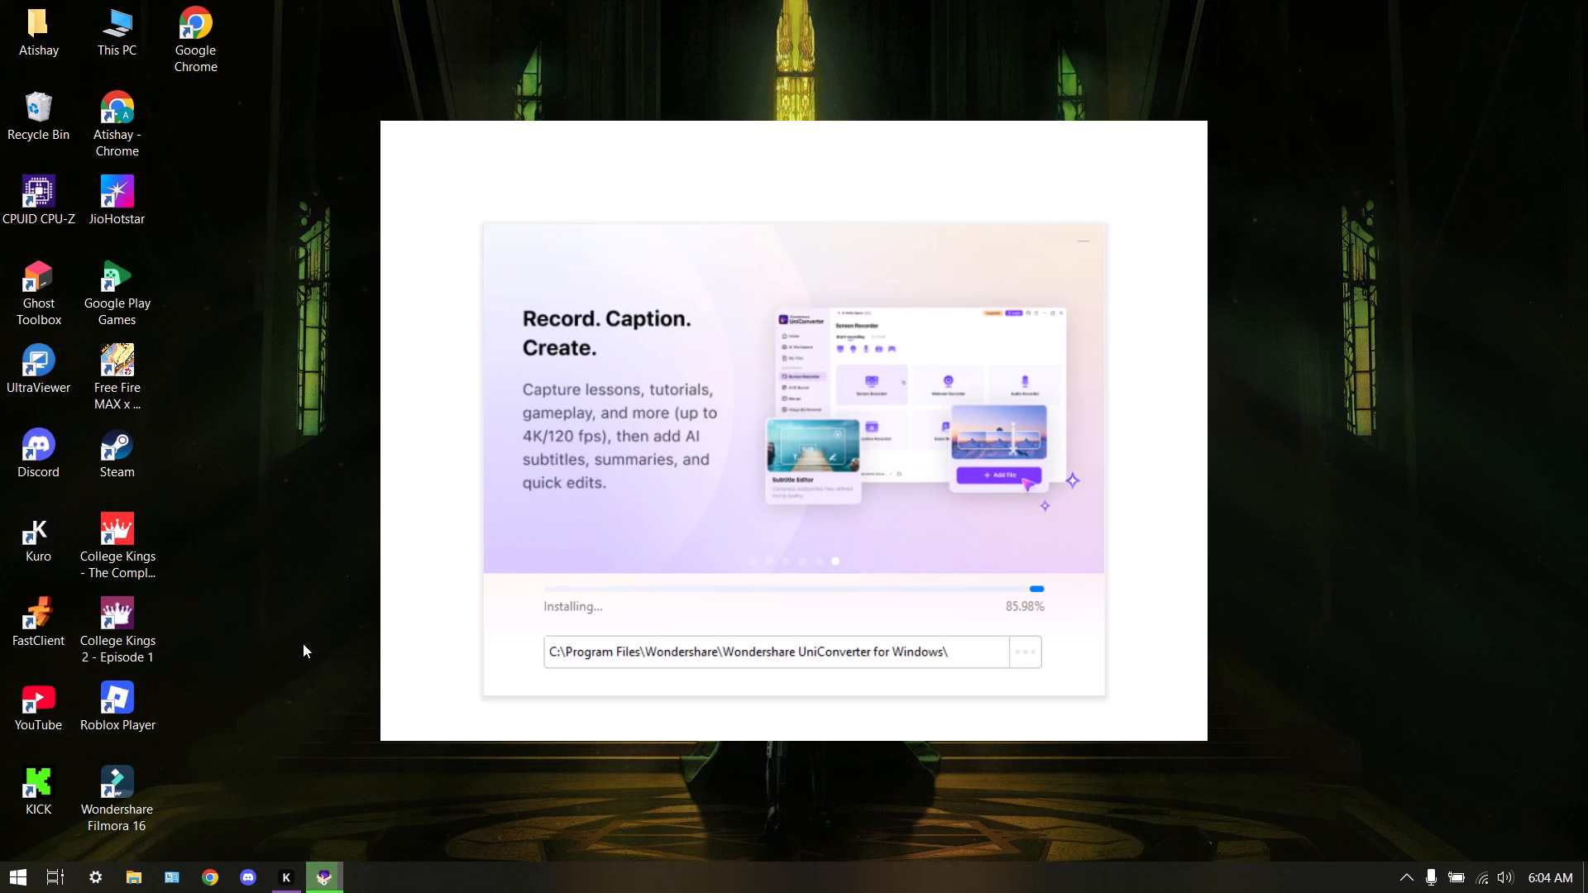
# Launch Wondershare Filmora 16 and create a new 16:9 project, closing the Live Update window.
pyautogui.doubleClick(110, 764)
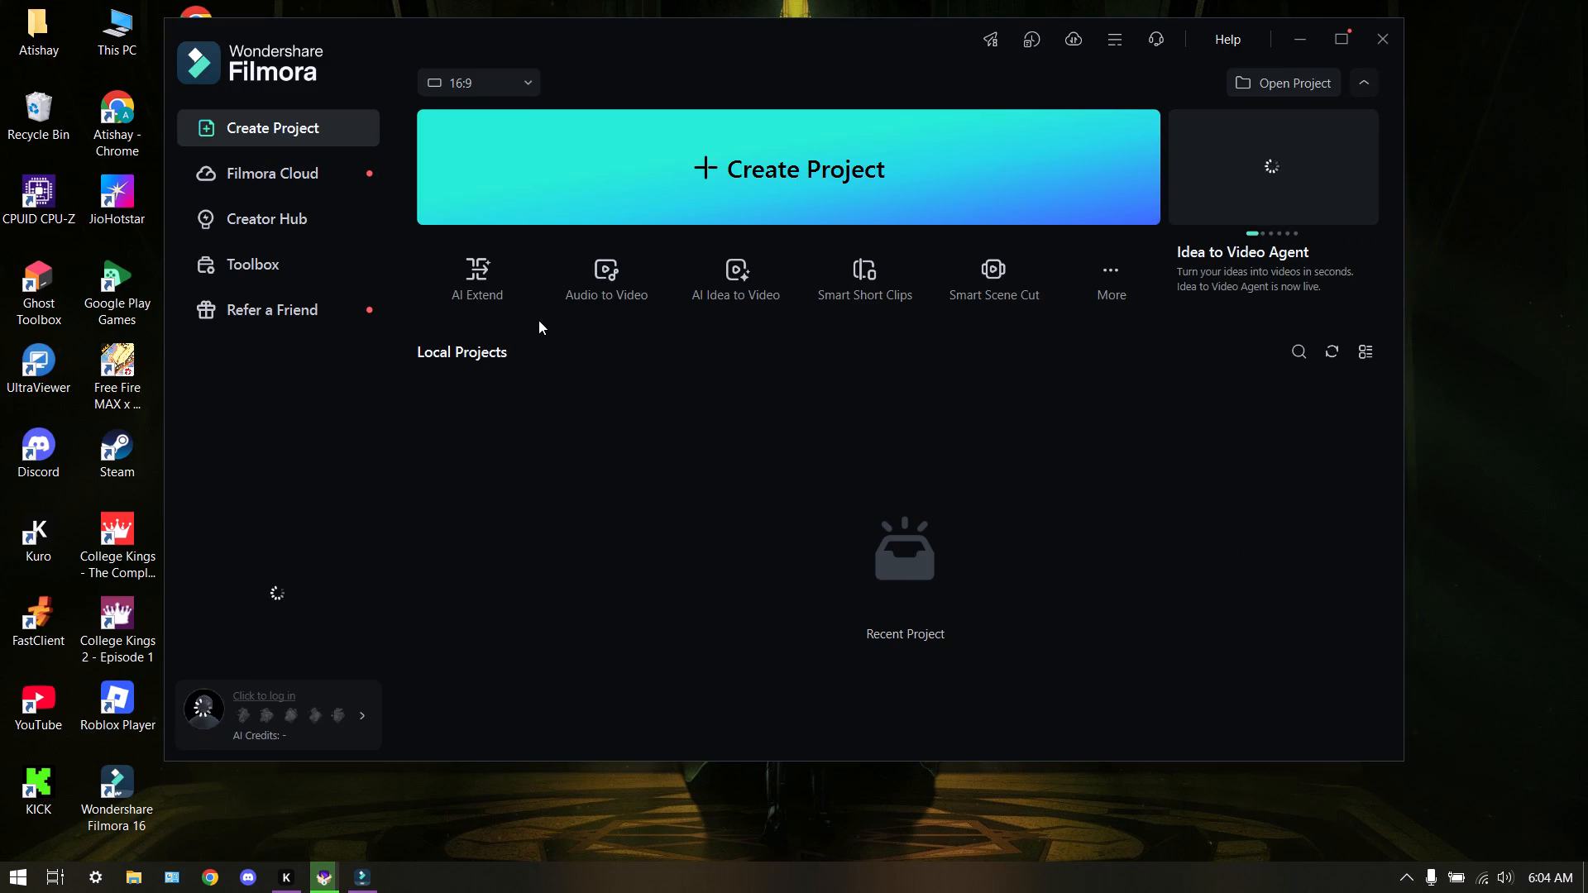
pyautogui.click(606, 282)
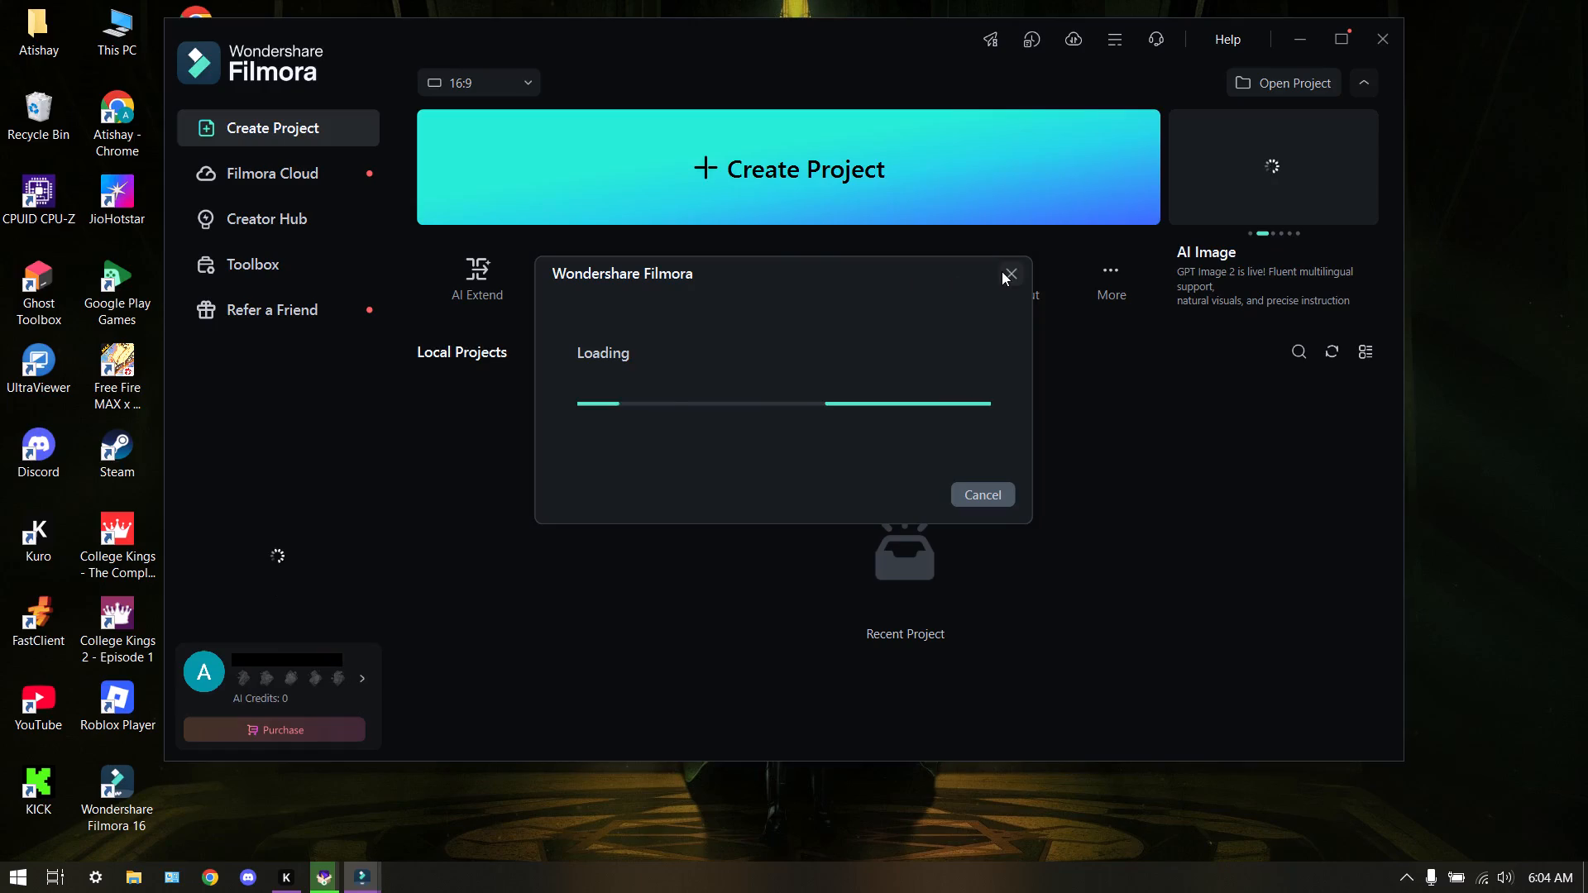
pyautogui.click(1006, 271)
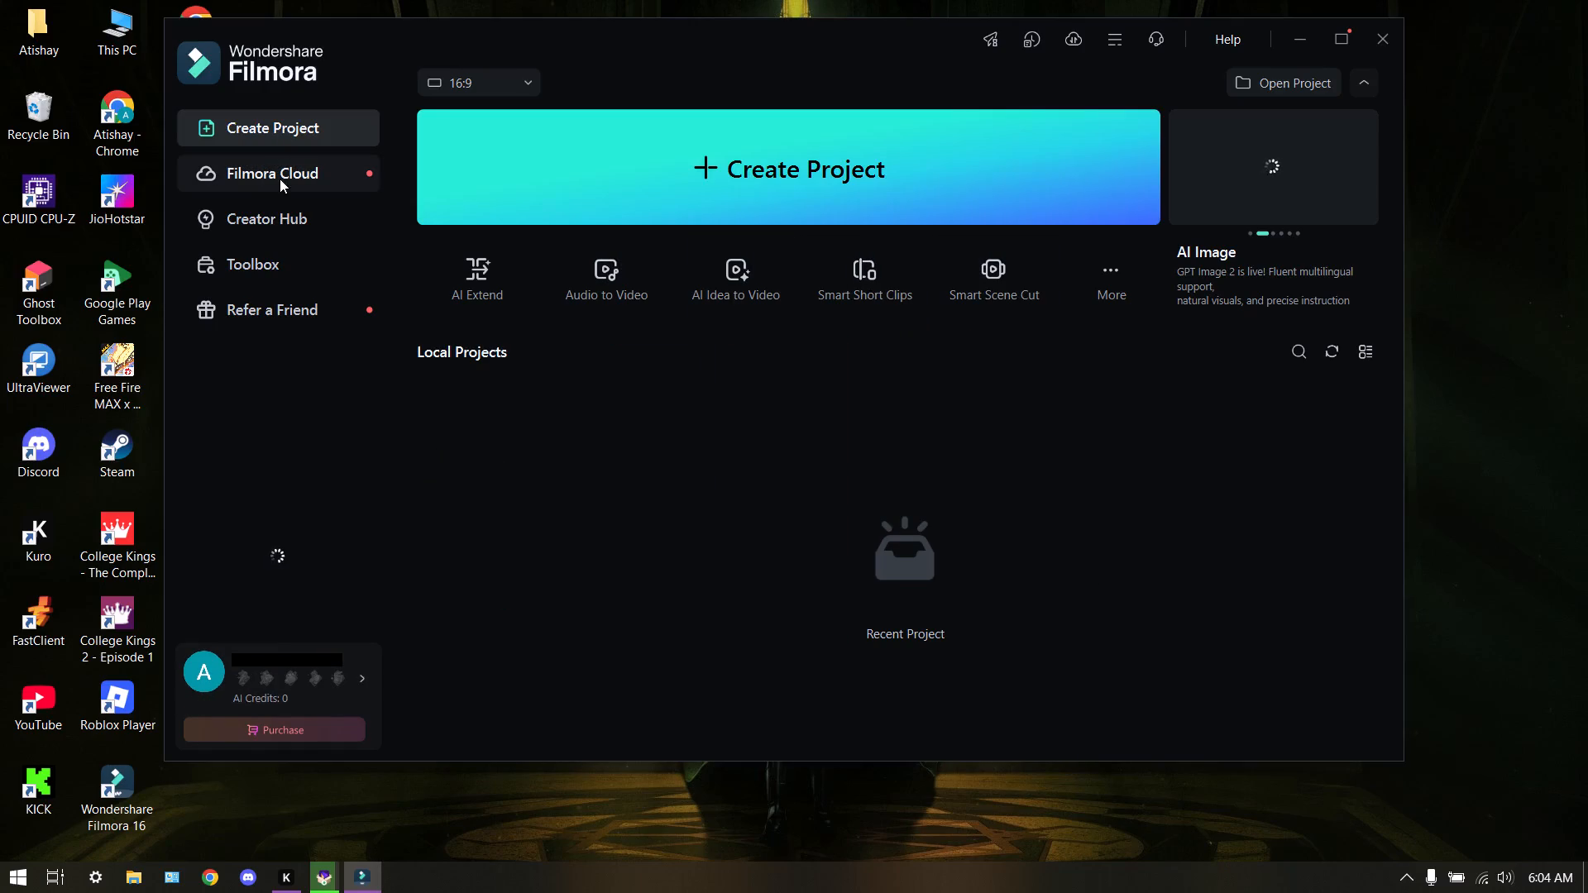
pyautogui.click(815, 150)
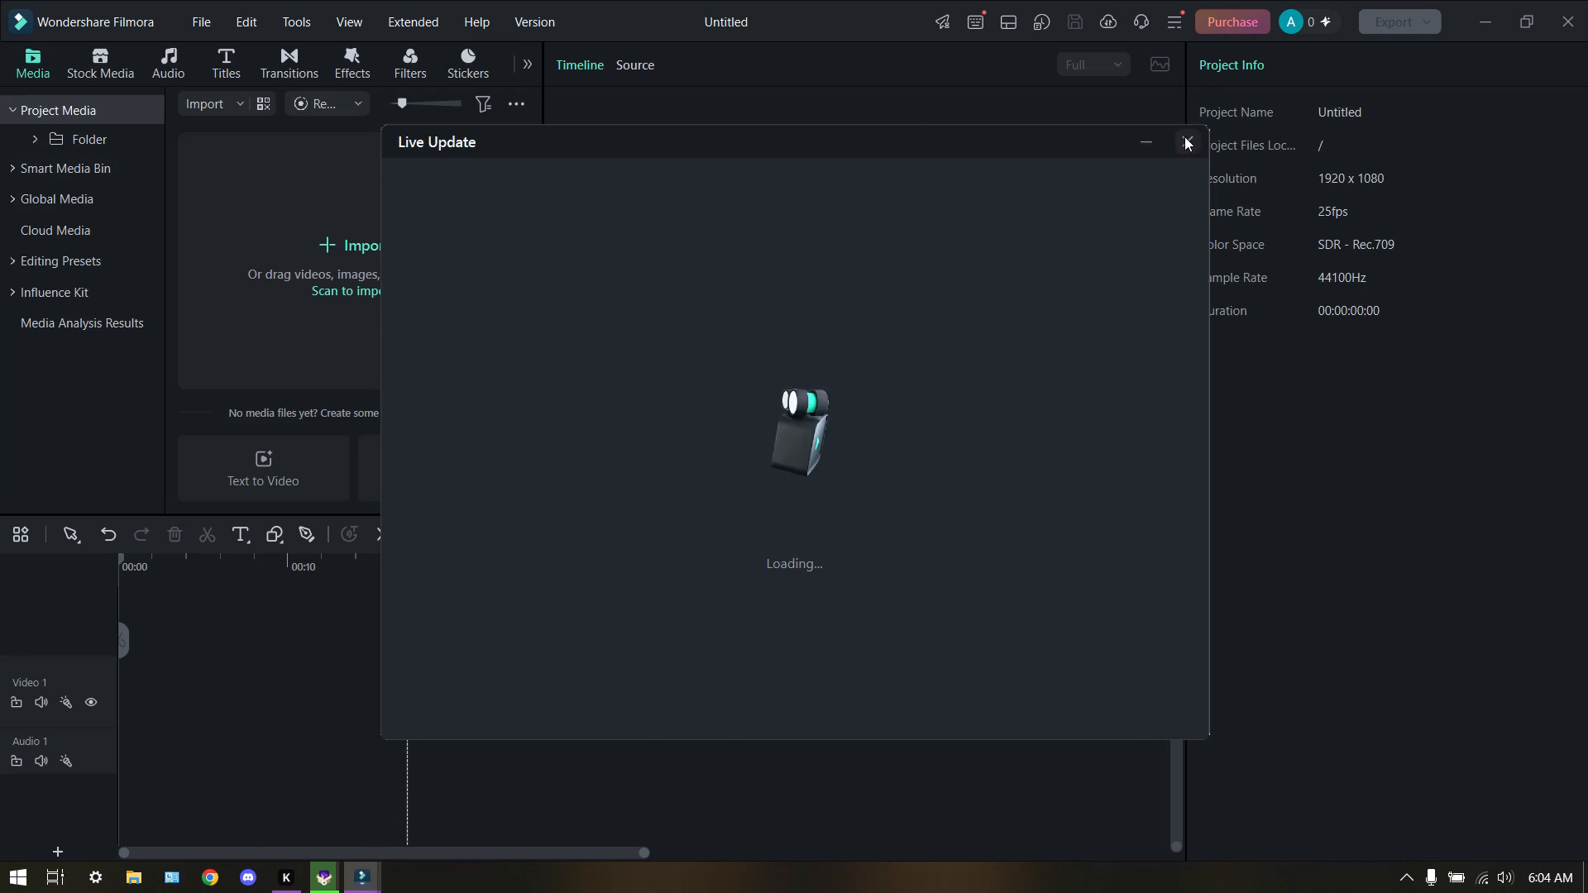
pyautogui.click(1184, 136)
# Import Timeline 1.mov from the Downloads folder into the project media.
pyautogui.click(349, 247)
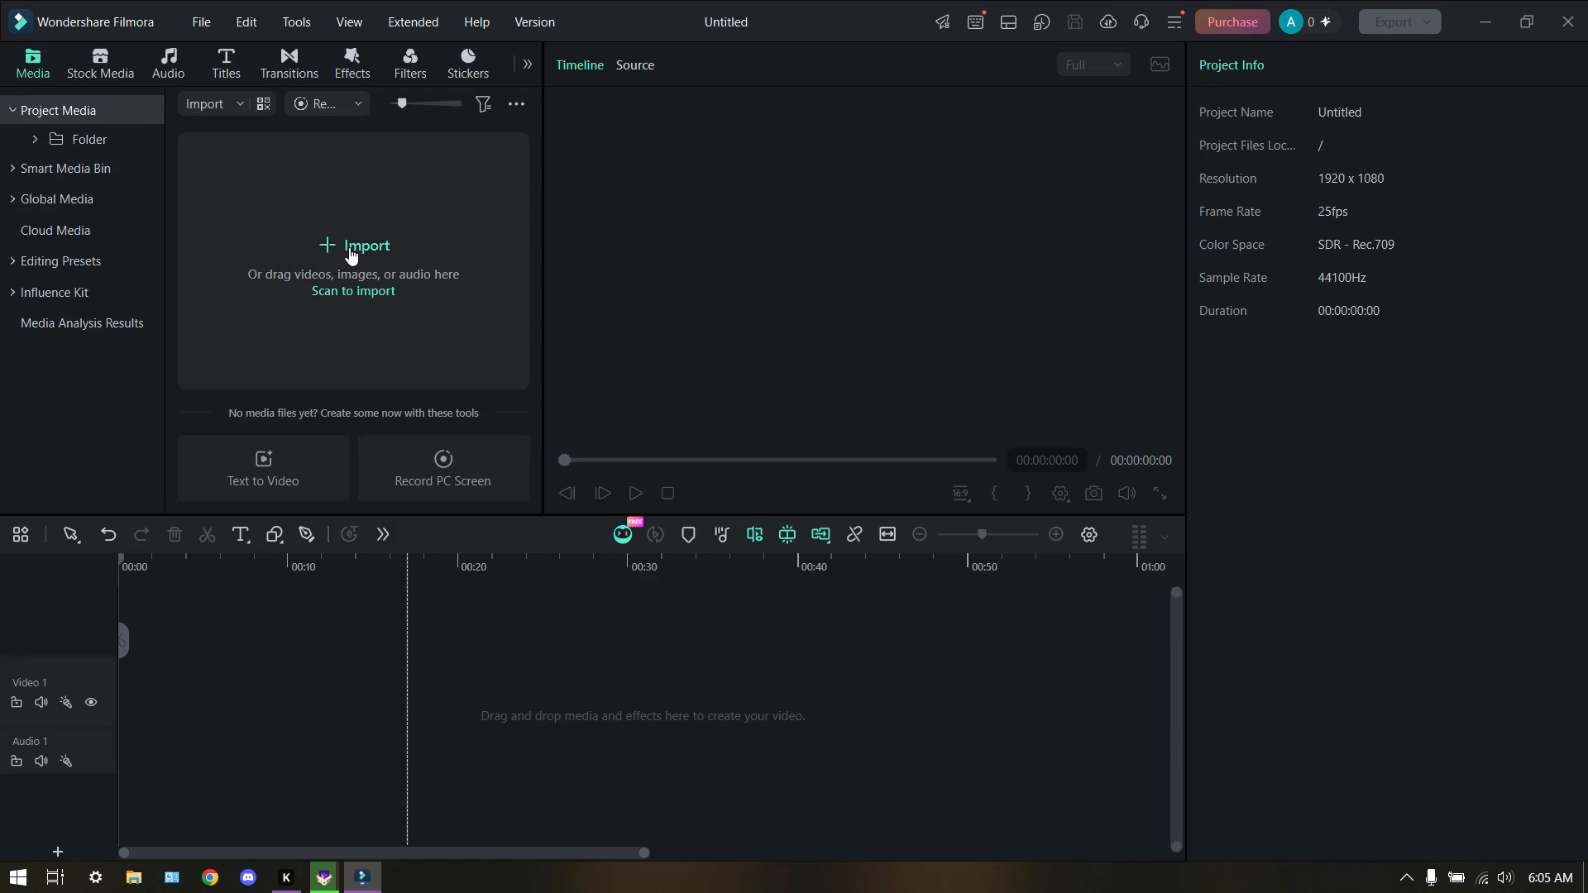
pyautogui.click(123, 204)
pyautogui.click(119, 190)
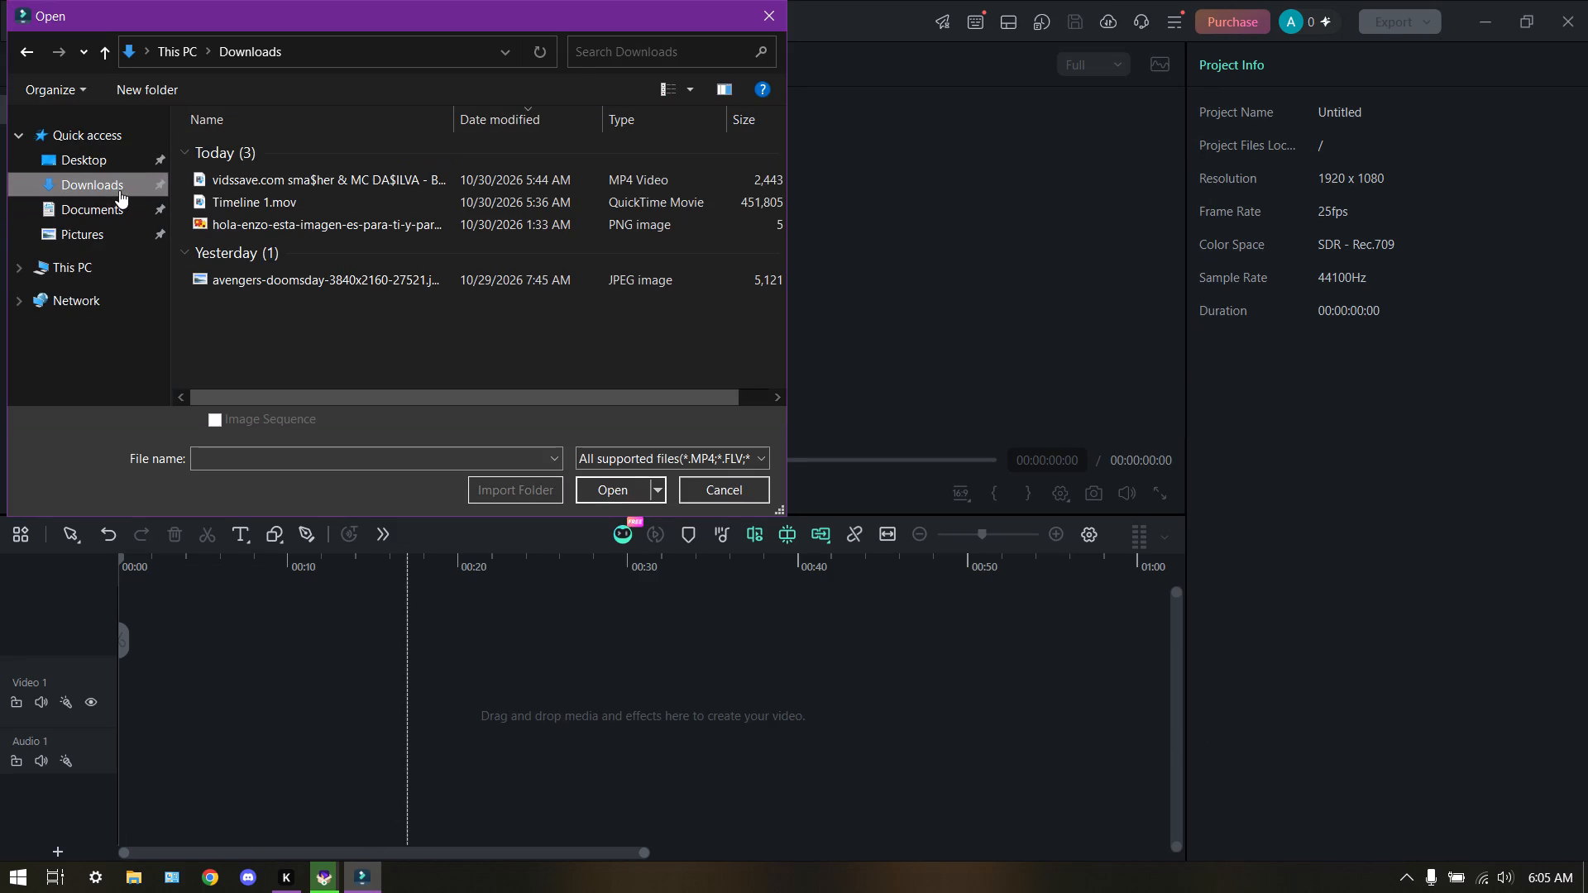
pyautogui.doubleClick(262, 201)
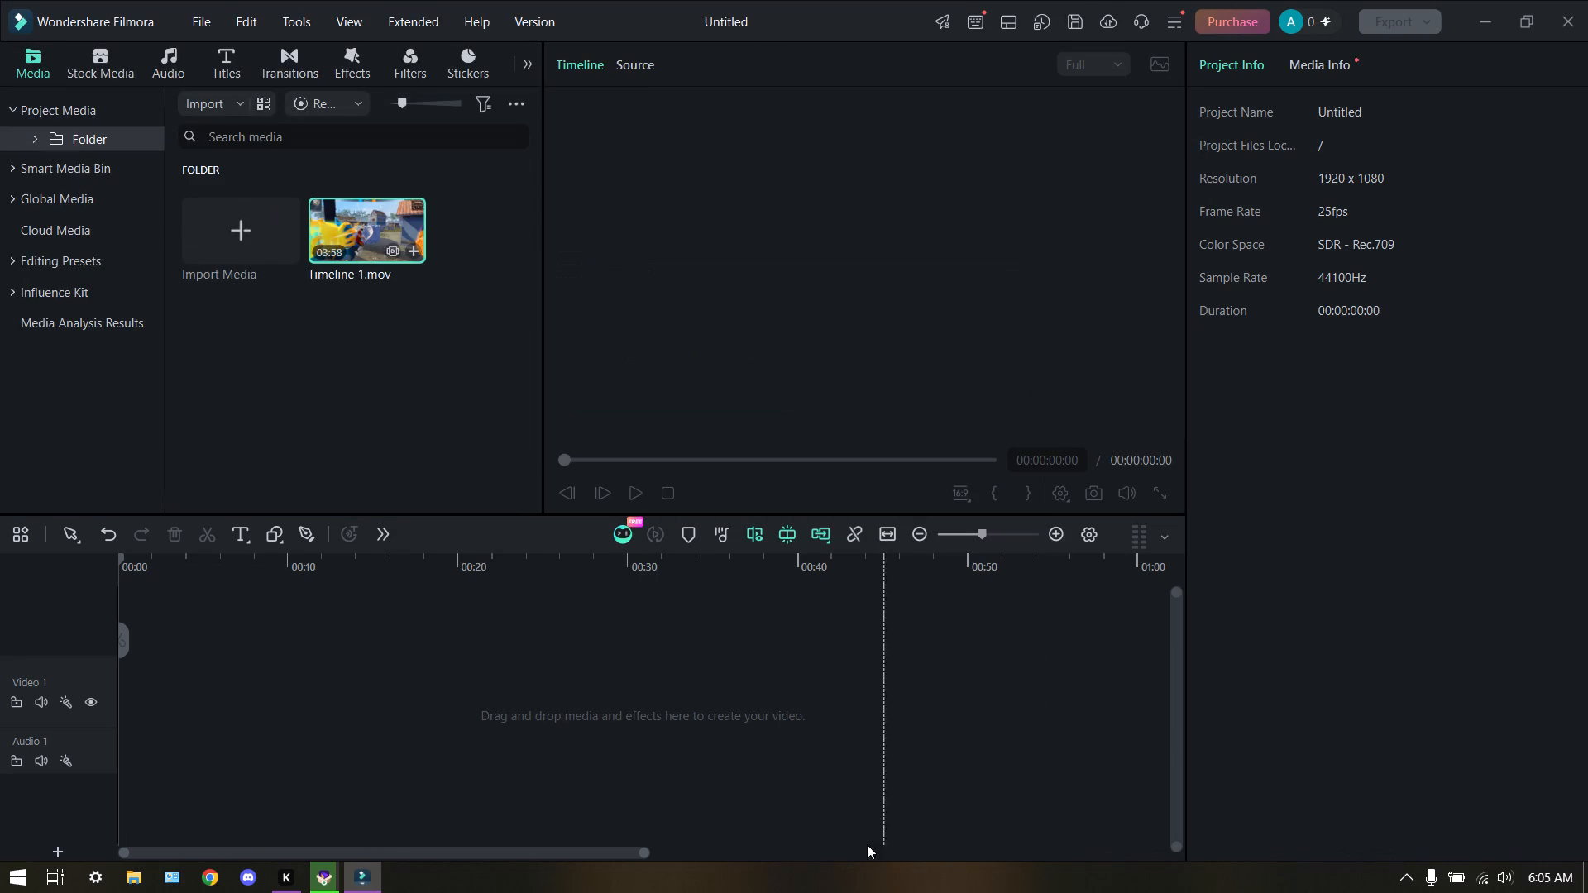
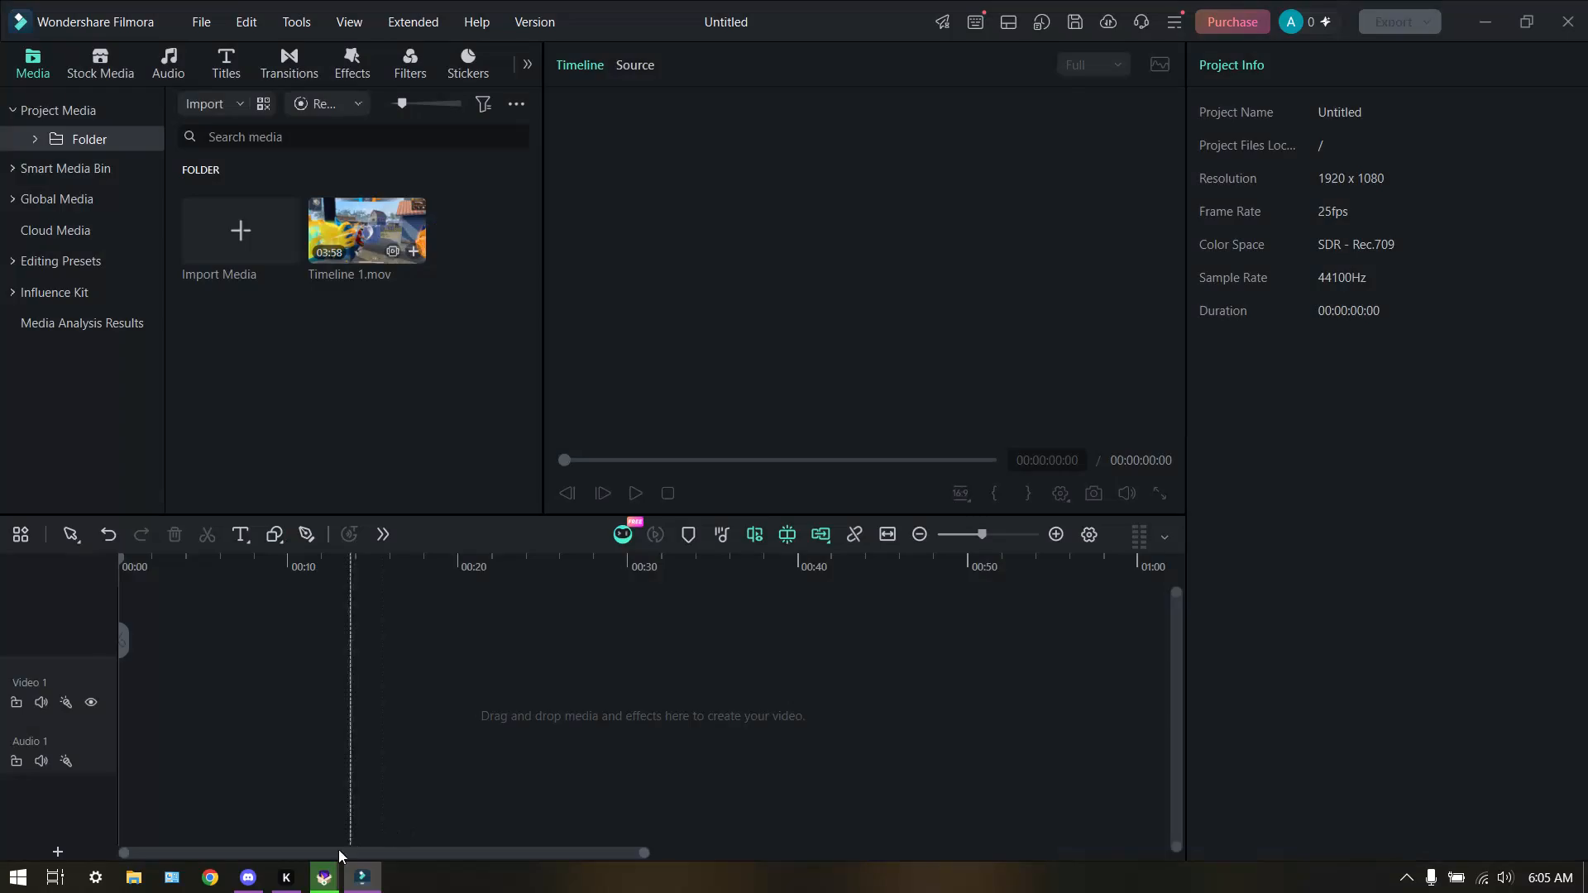
# Check the progress of the Wondershare UniConverter installation and return to the Filmora project.
pyautogui.click(323, 876)
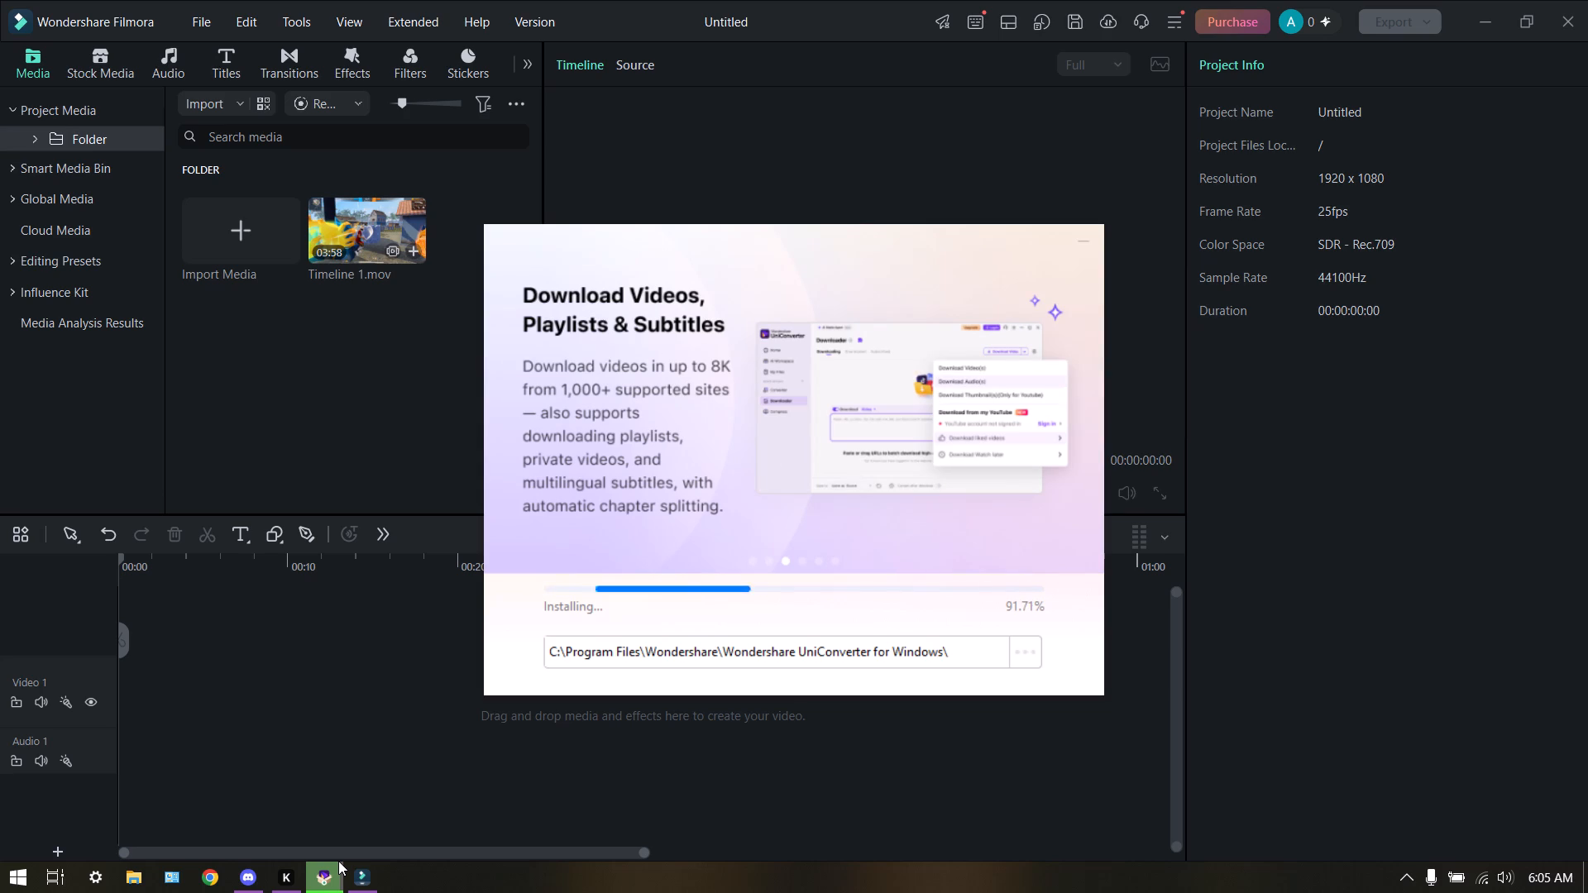
pyautogui.click(333, 812)
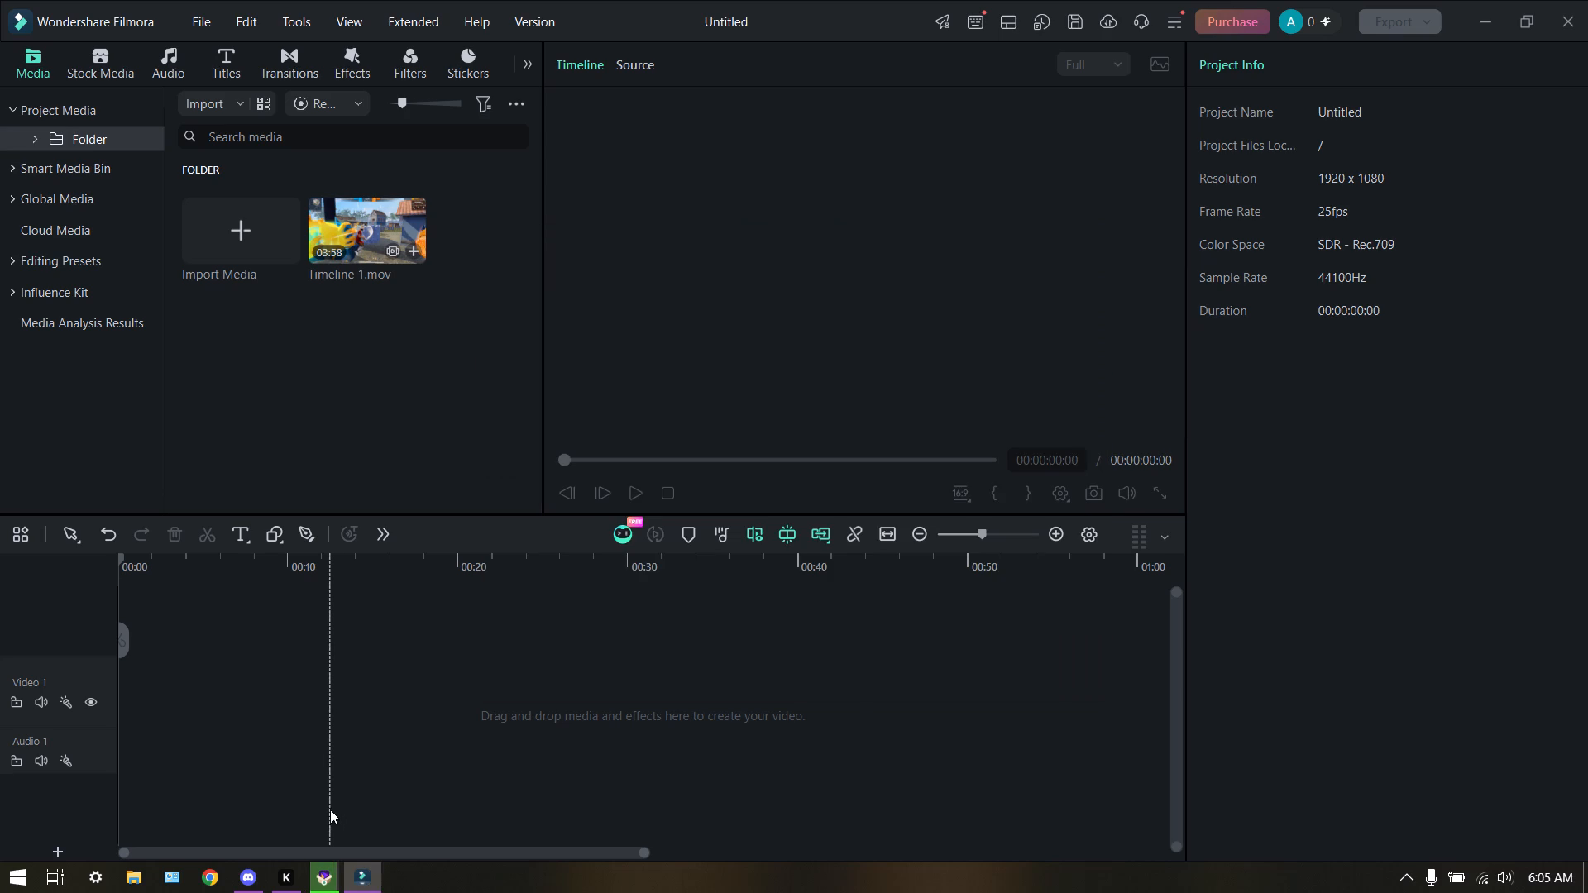
# Preview Timeline 1.mov as source media, scrubbing back through the middle of the clip.
pyautogui.click(370, 227)
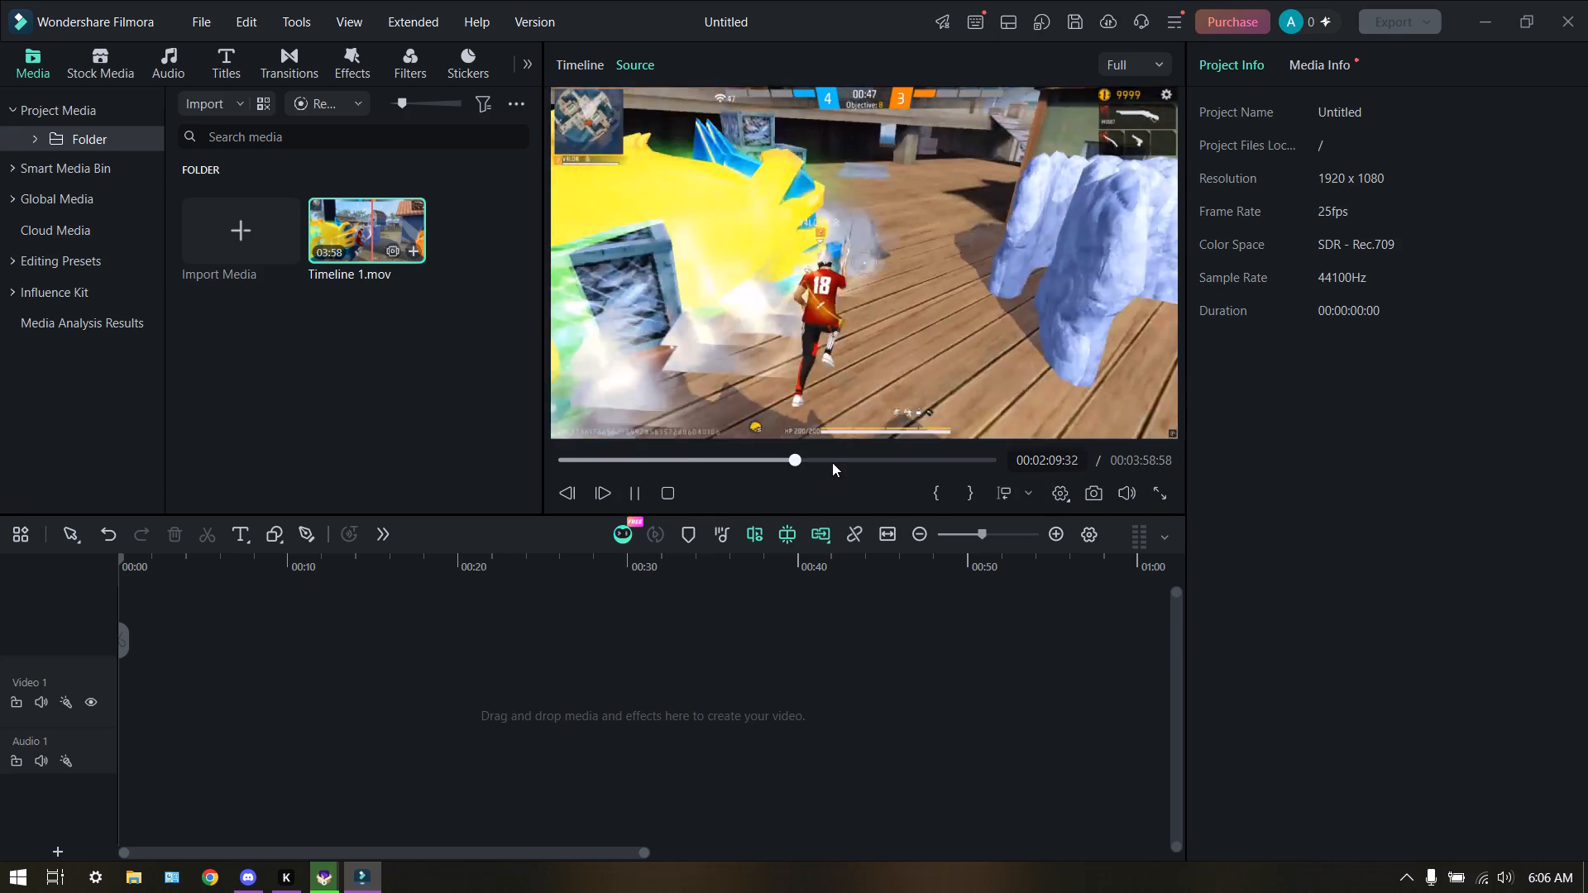
pyautogui.moveTo(832, 461); pyautogui.dragTo(761, 478)
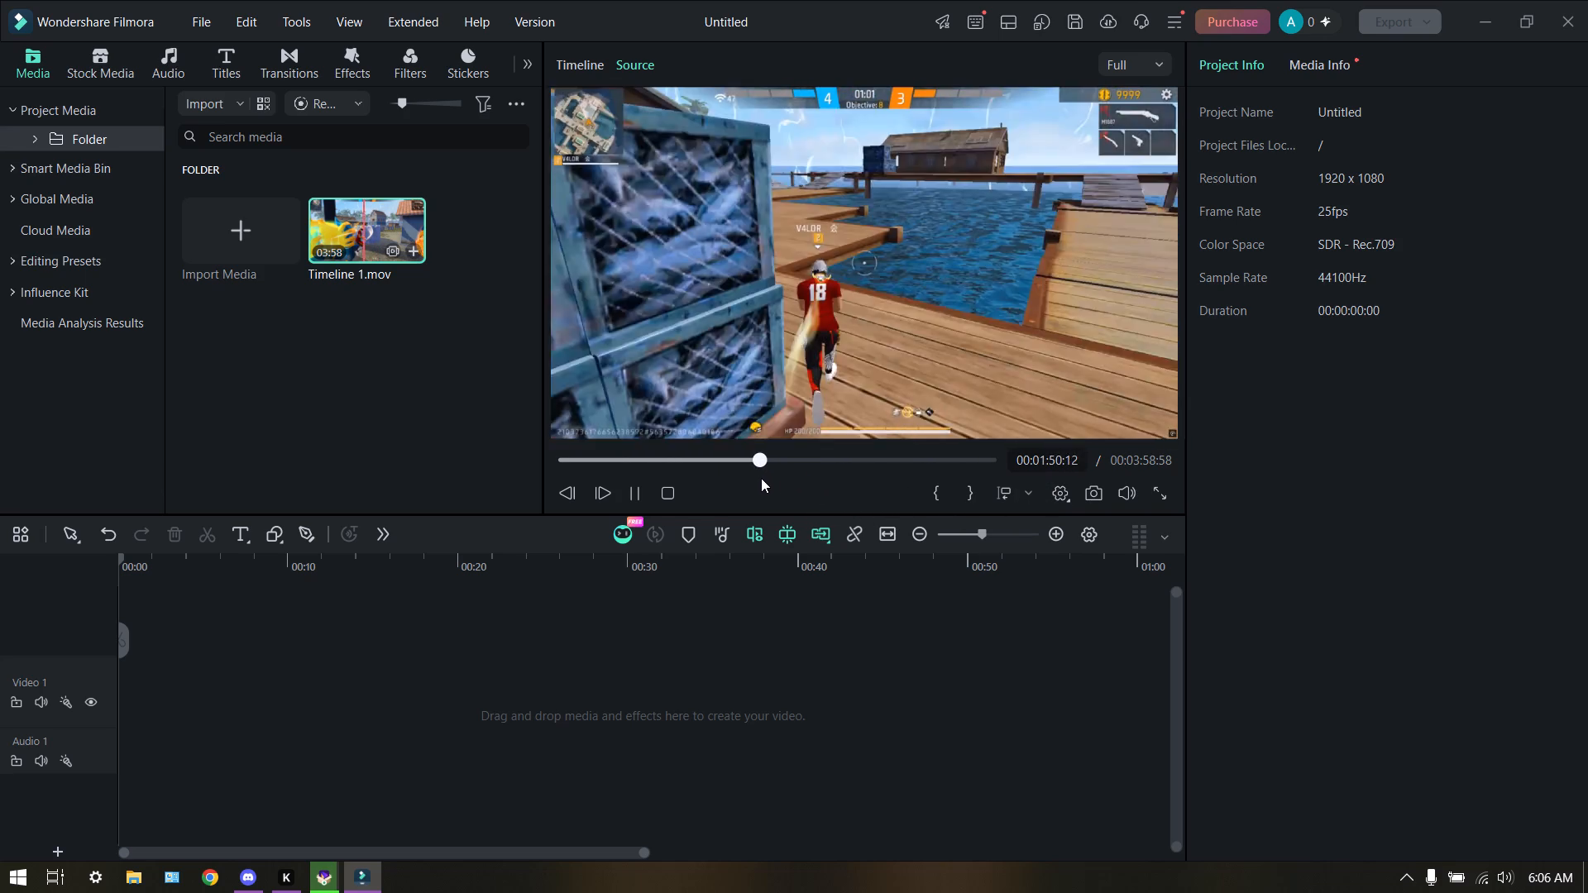
pyautogui.moveTo(761, 478); pyautogui.dragTo(748, 486)
pyautogui.moveTo(1169, 608); pyautogui.dragTo(1160, 649)
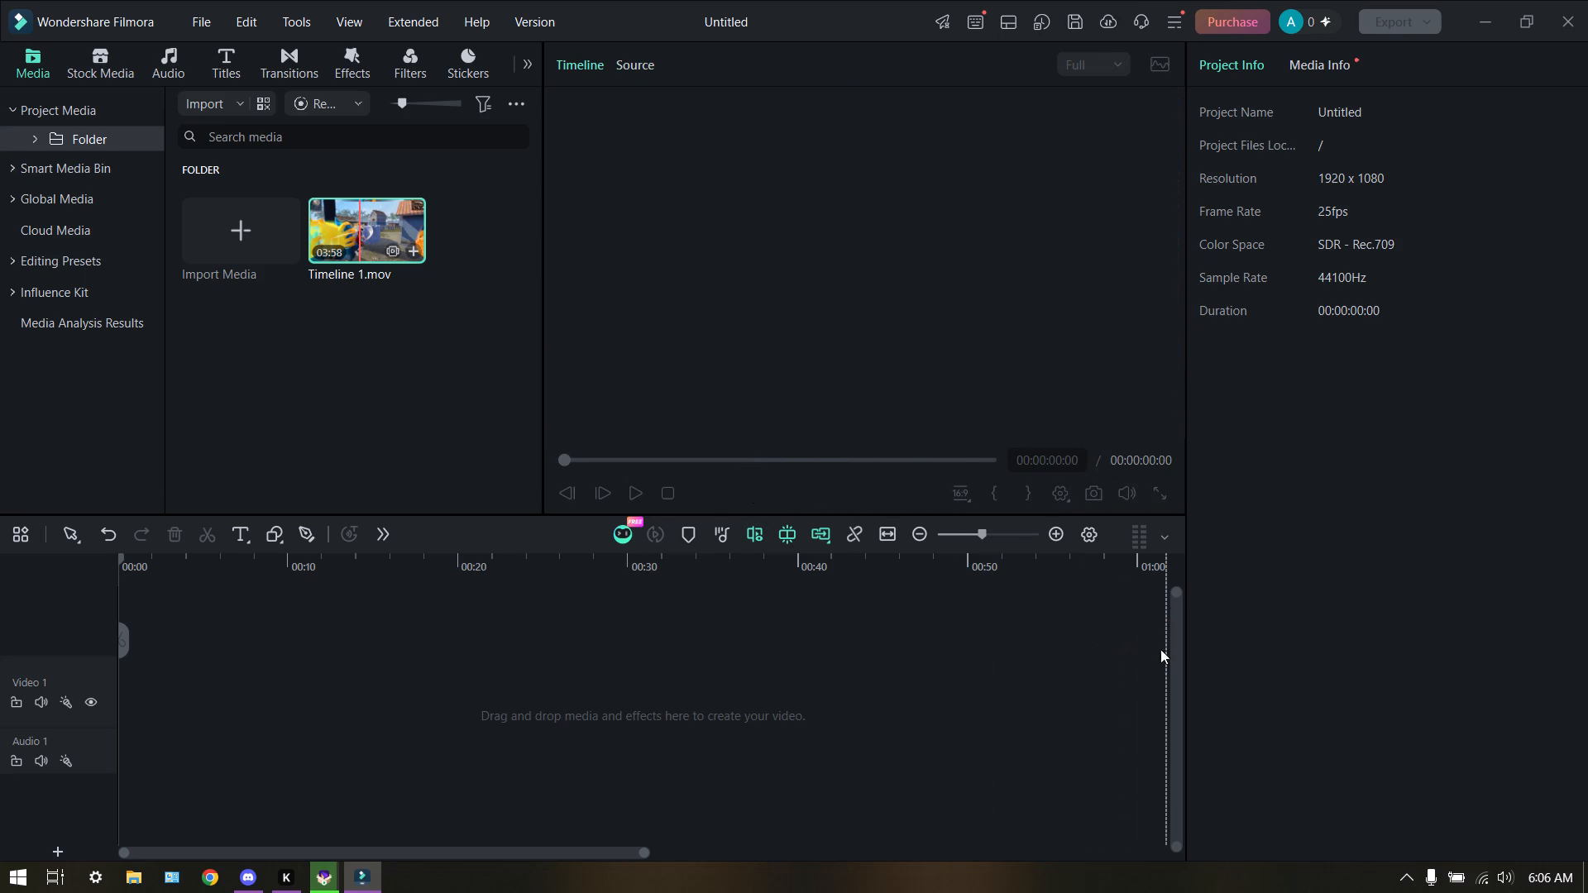
pyautogui.moveTo(1160, 649); pyautogui.dragTo(1162, 657)
pyautogui.moveTo(746, 325); pyautogui.dragTo(705, 425)
pyautogui.click(711, 356)
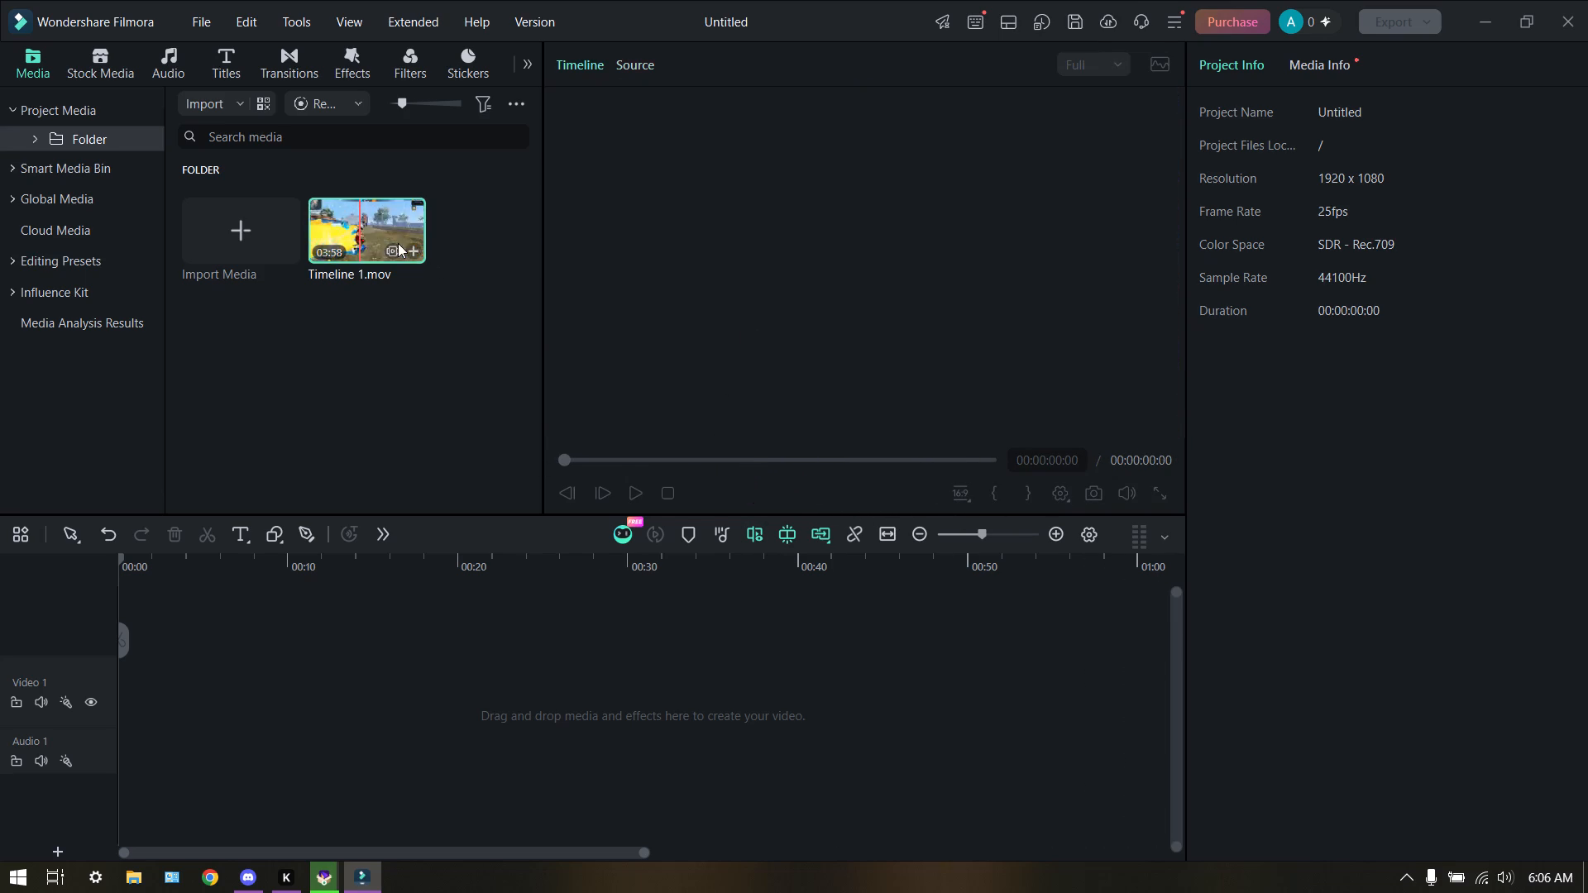
# Place Timeline 1.mov at the start of the Video 1 track, matching the project to the media's 1920x1080 60fps.
pyautogui.moveTo(369, 230); pyautogui.dragTo(454, 692)
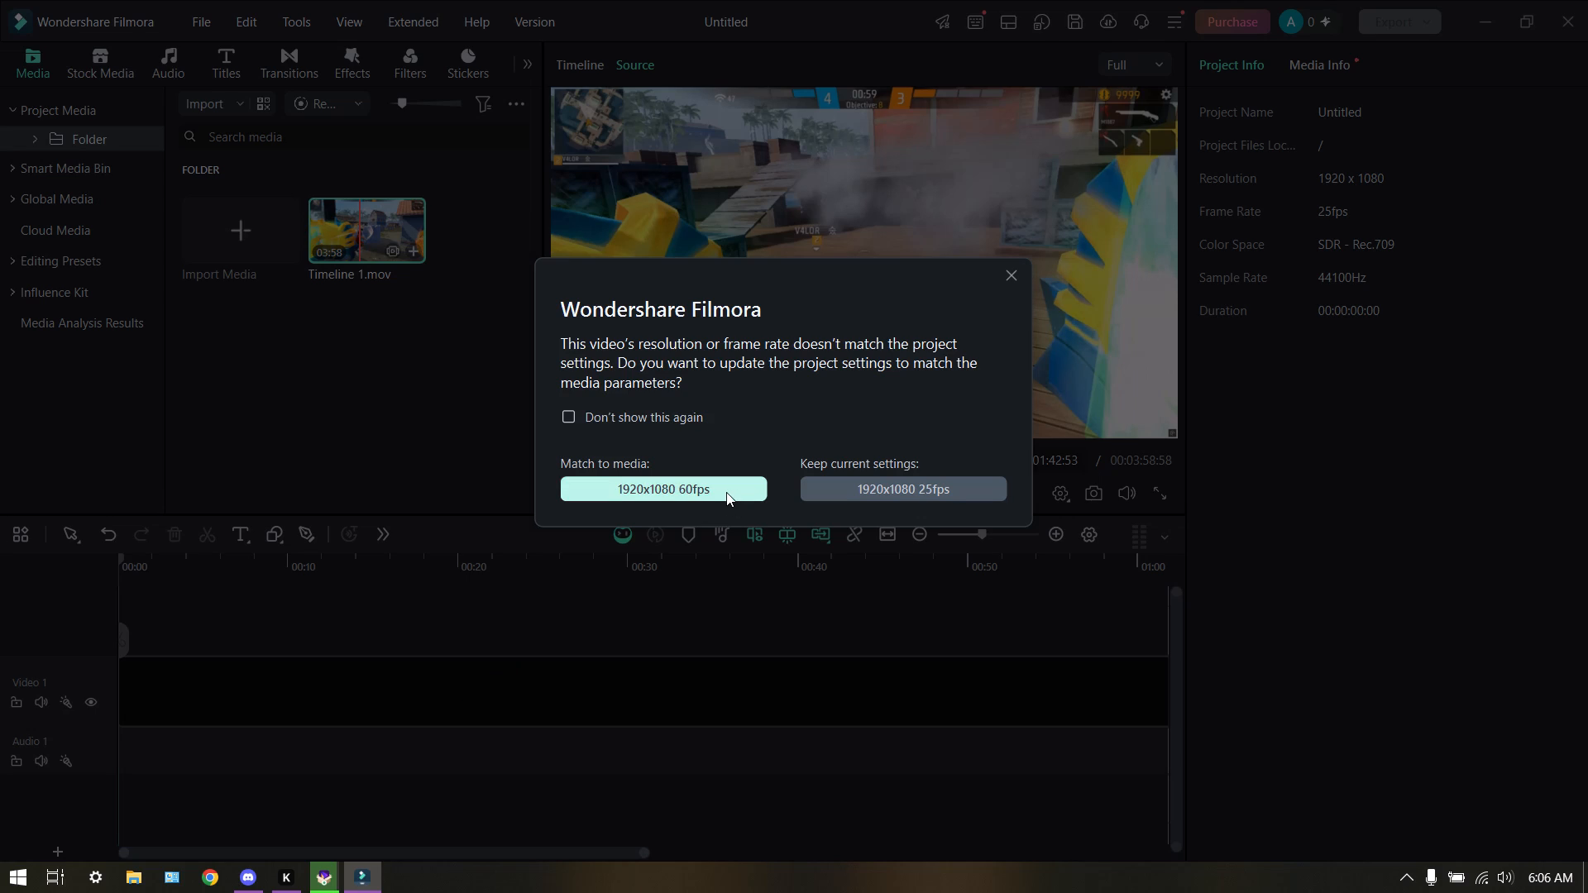
pyautogui.click(717, 492)
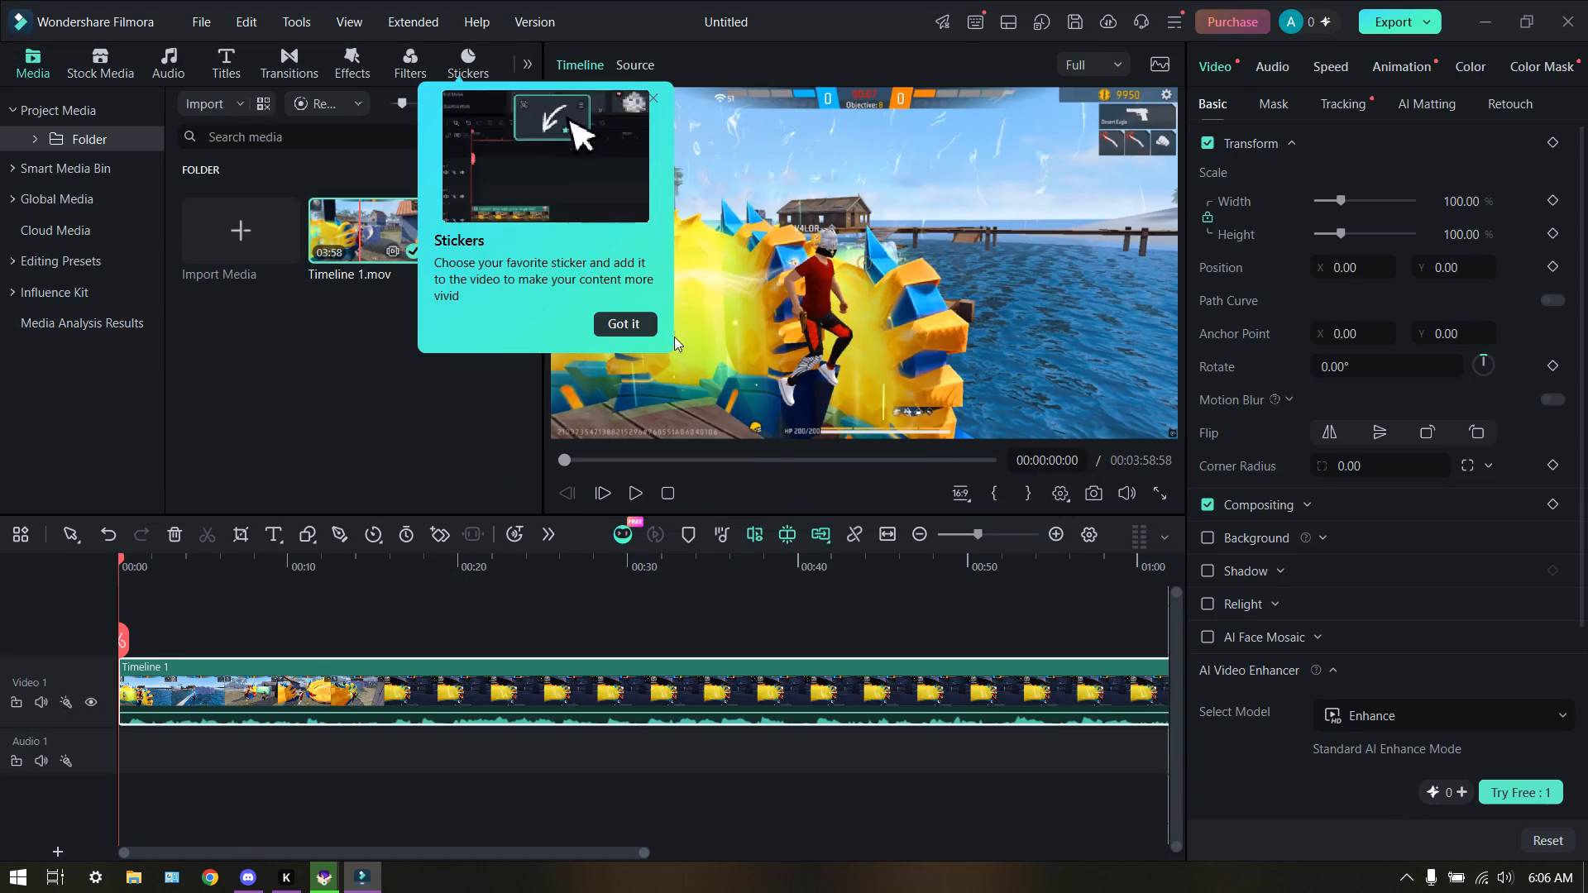
pyautogui.click(625, 329)
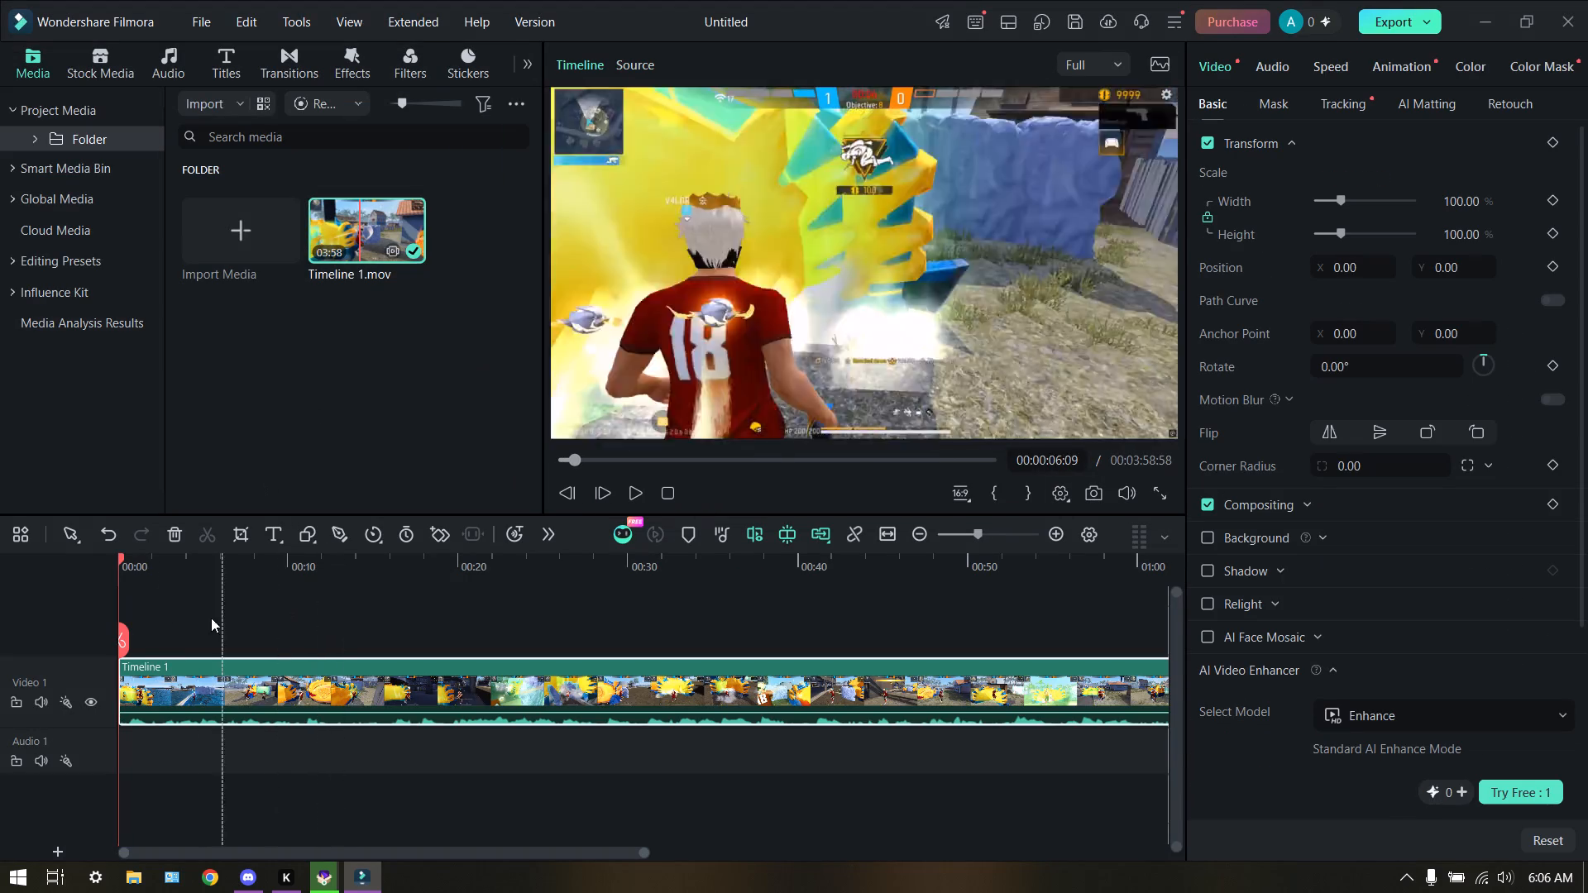
# Play the timeline from the beginning and go through the playback speed tips until they are dismissed.
pyautogui.scroll(-1, 188, 622)
pyautogui.scroll(1, 186, 619)
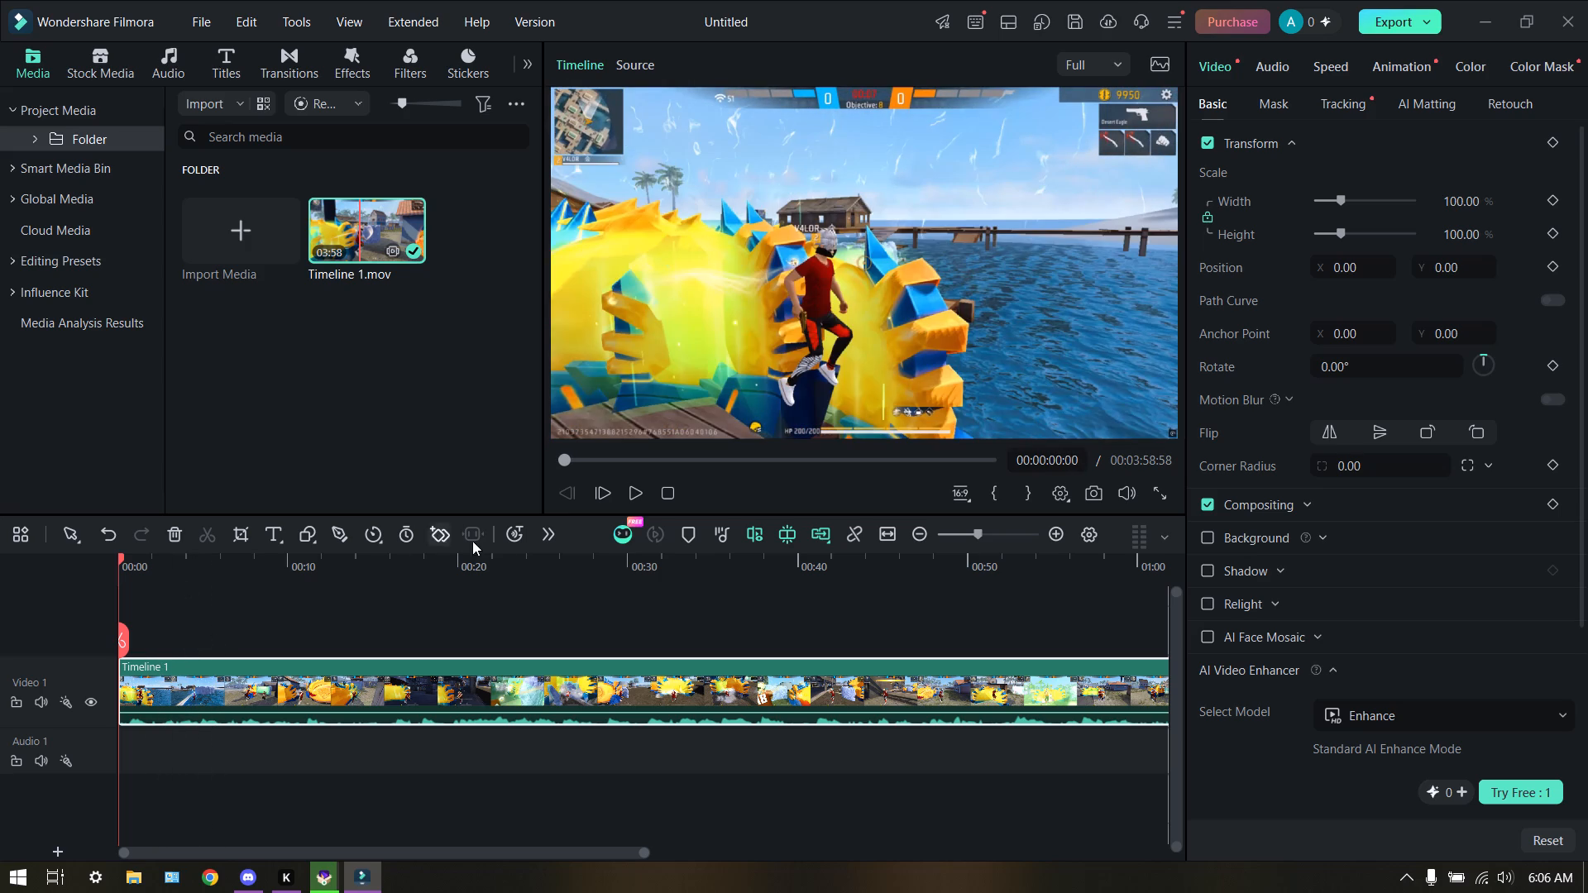
pyautogui.click(629, 487)
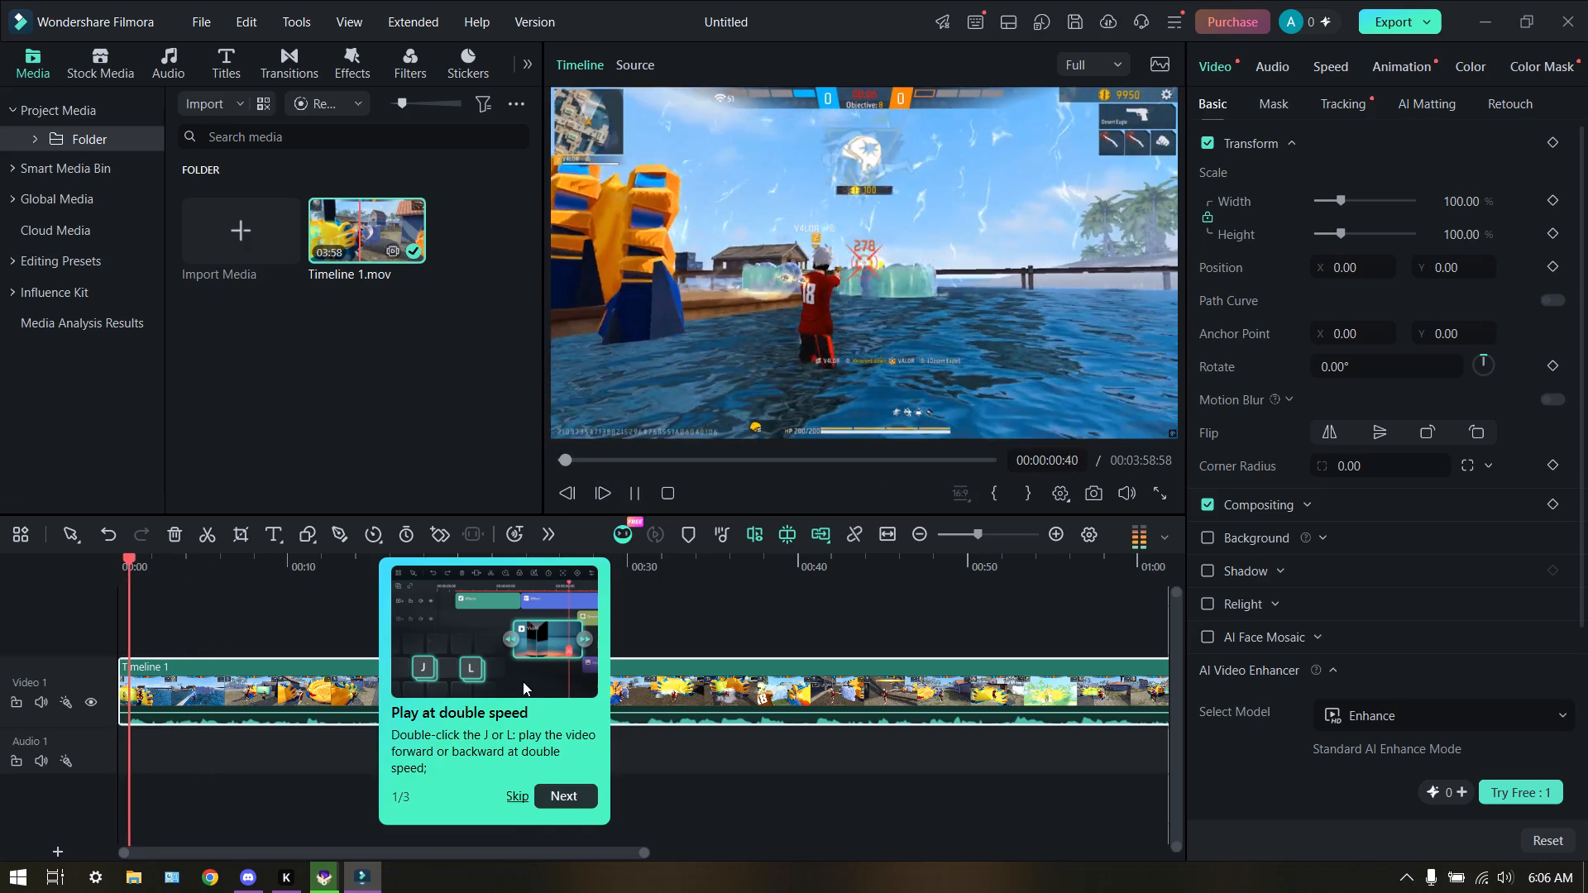
pyautogui.click(552, 786)
pyautogui.click(552, 786)
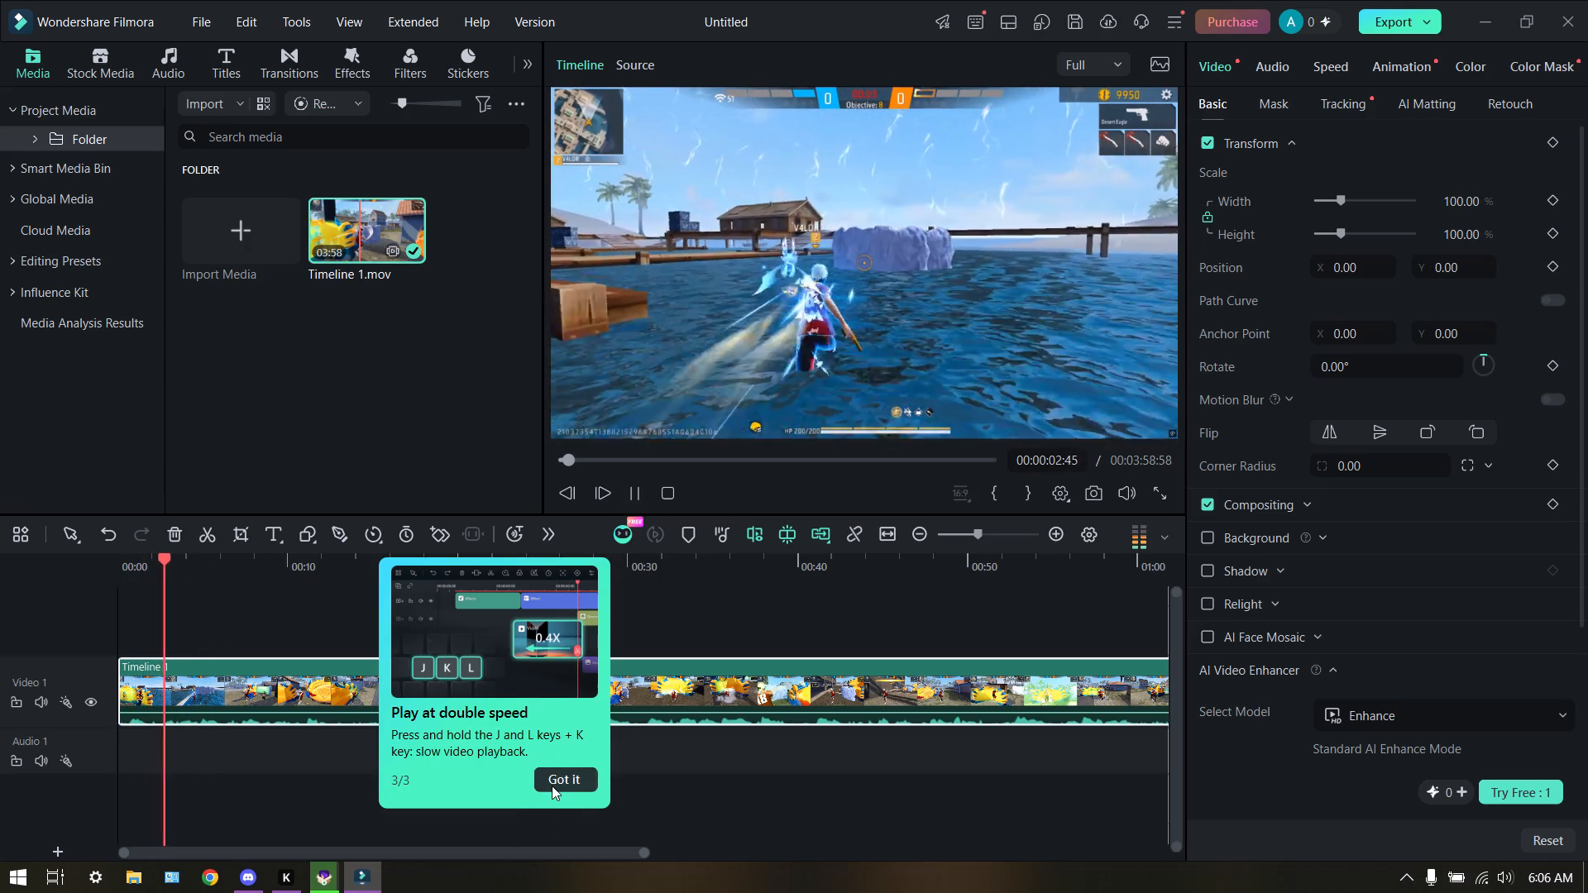
pyautogui.click(552, 786)
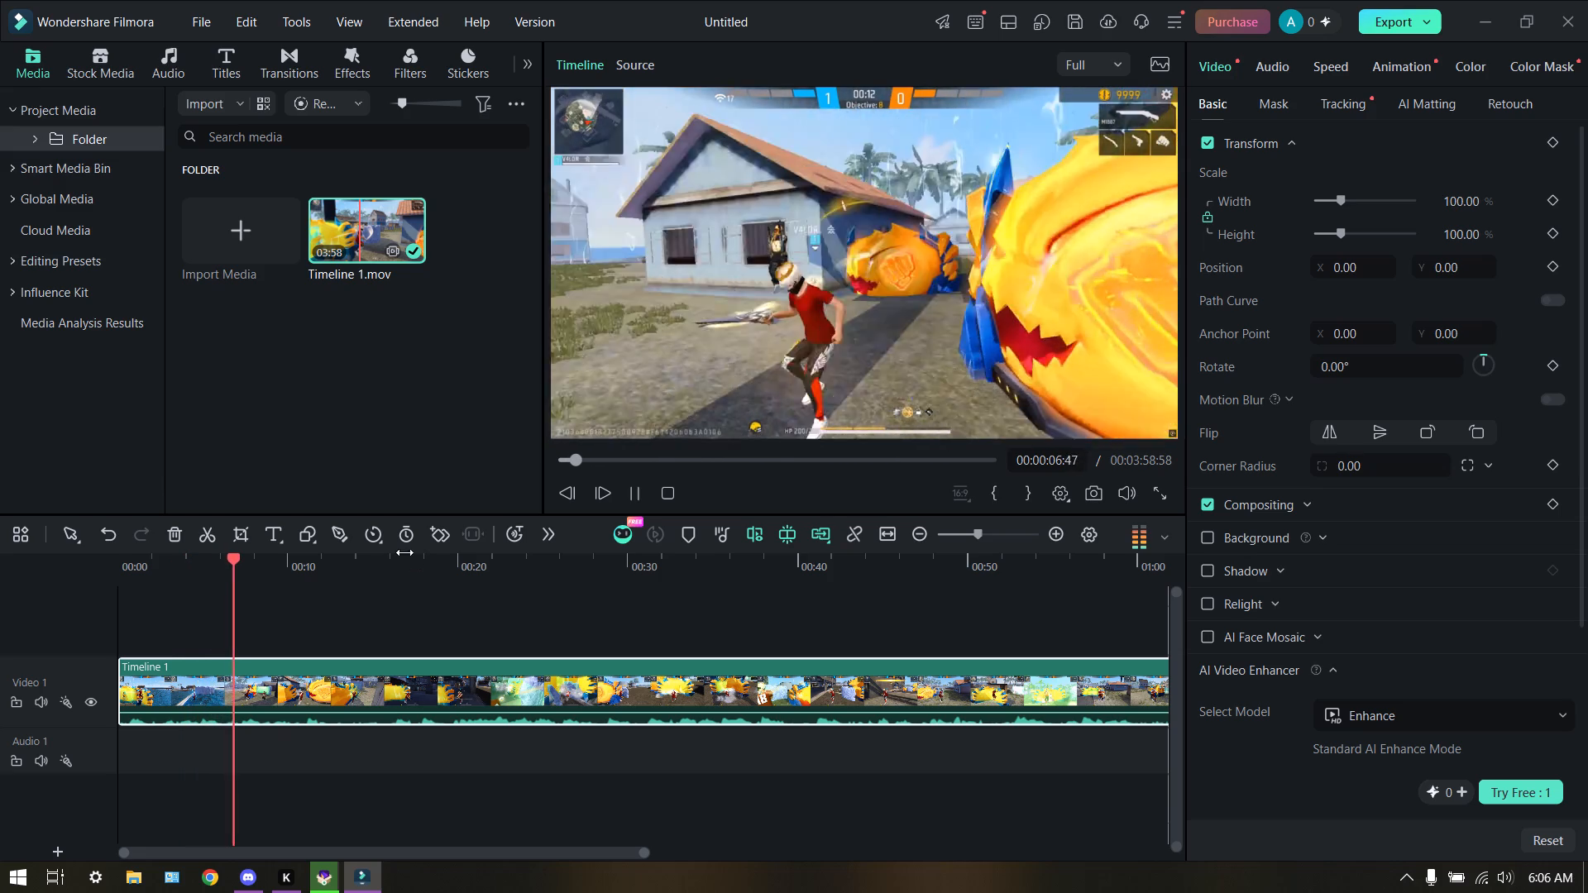
# Import the sma$her & MC DA$ILVA - BAILA LENTO MP4 video from the Downloads folder into the project media.
pyautogui.click(226, 234)
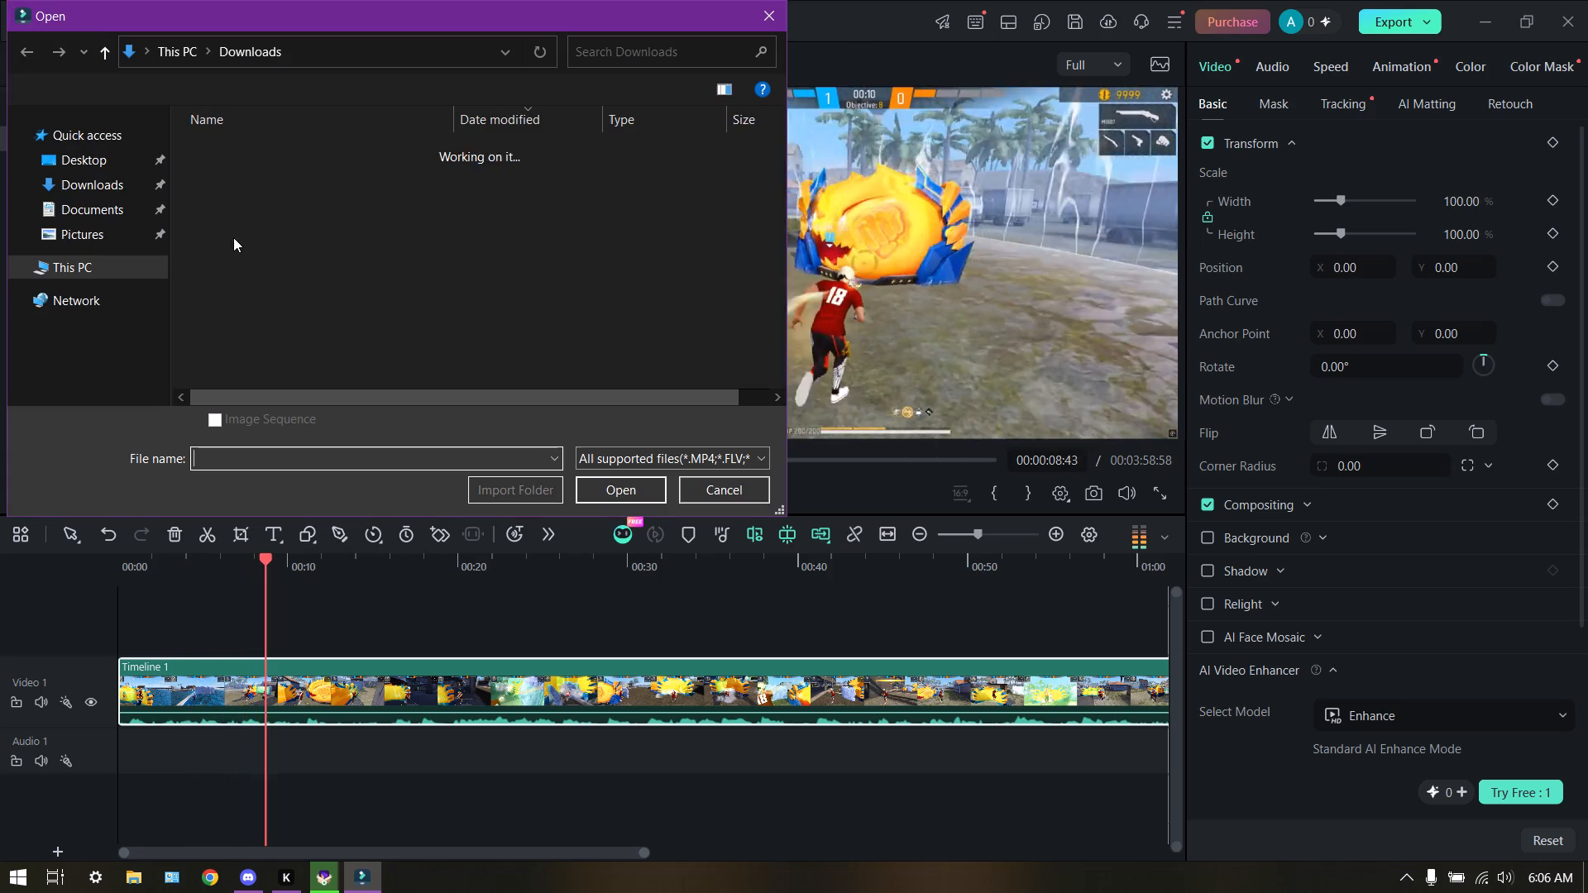
pyautogui.doubleClick(262, 205)
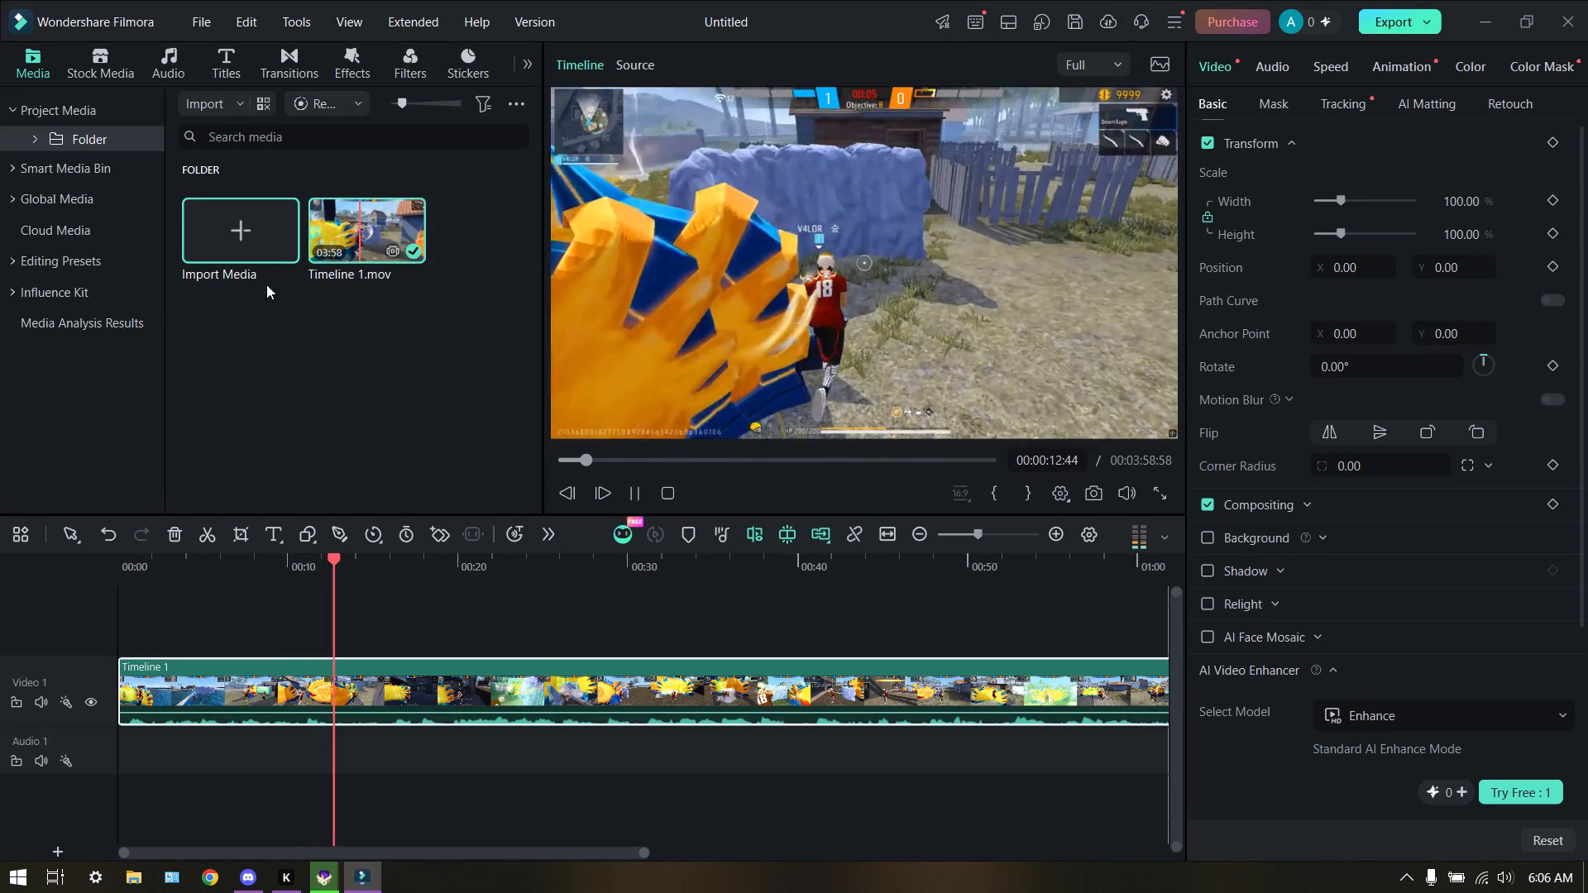
pyautogui.doubleClick(251, 242)
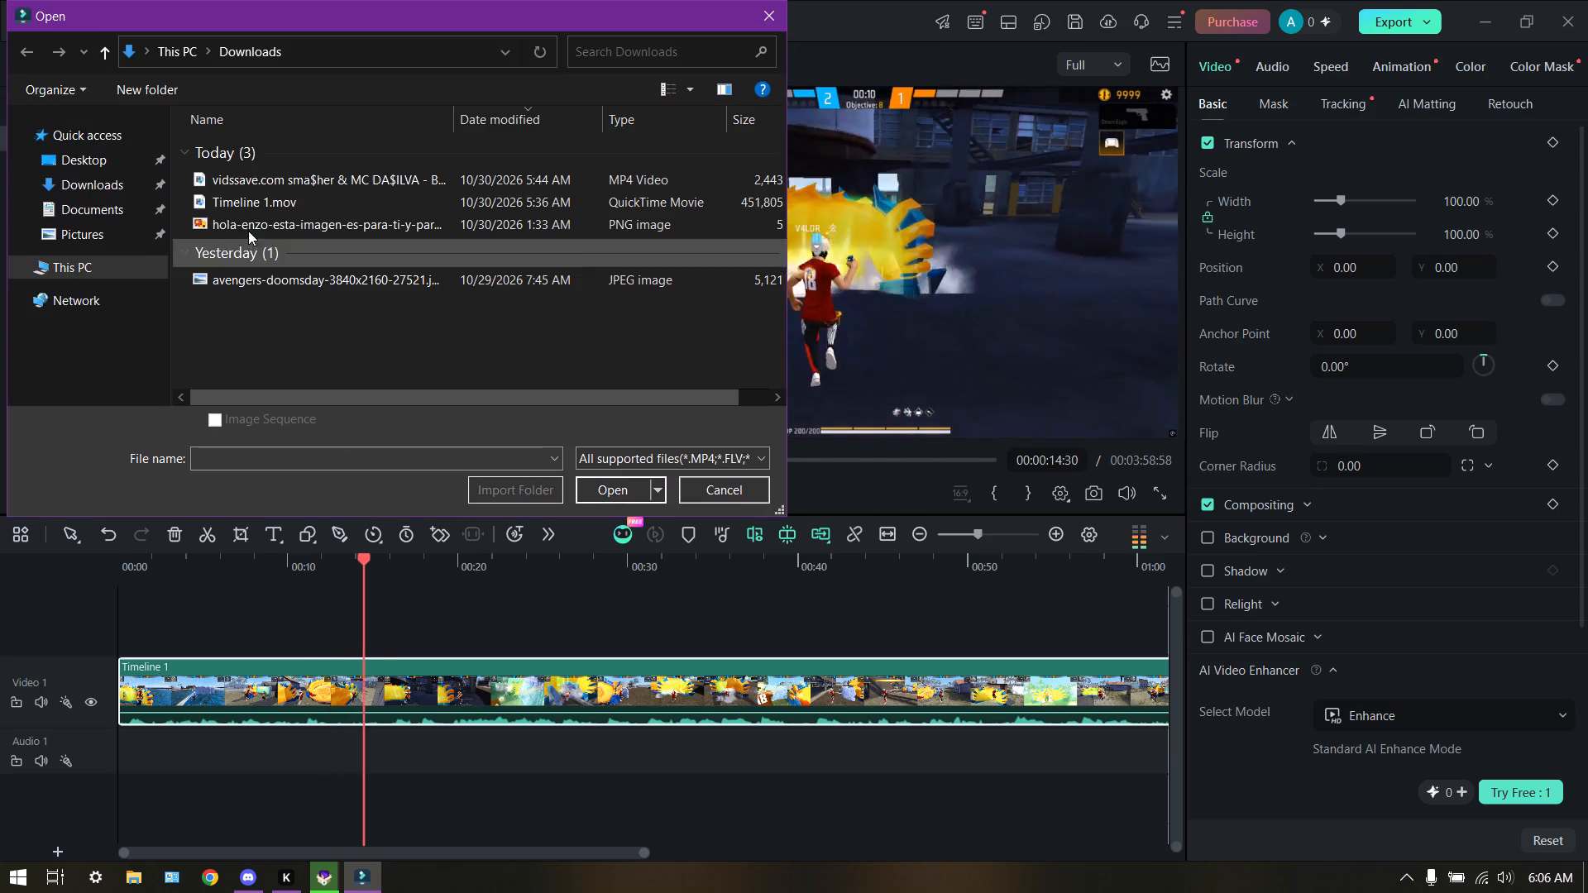
pyautogui.doubleClick(338, 183)
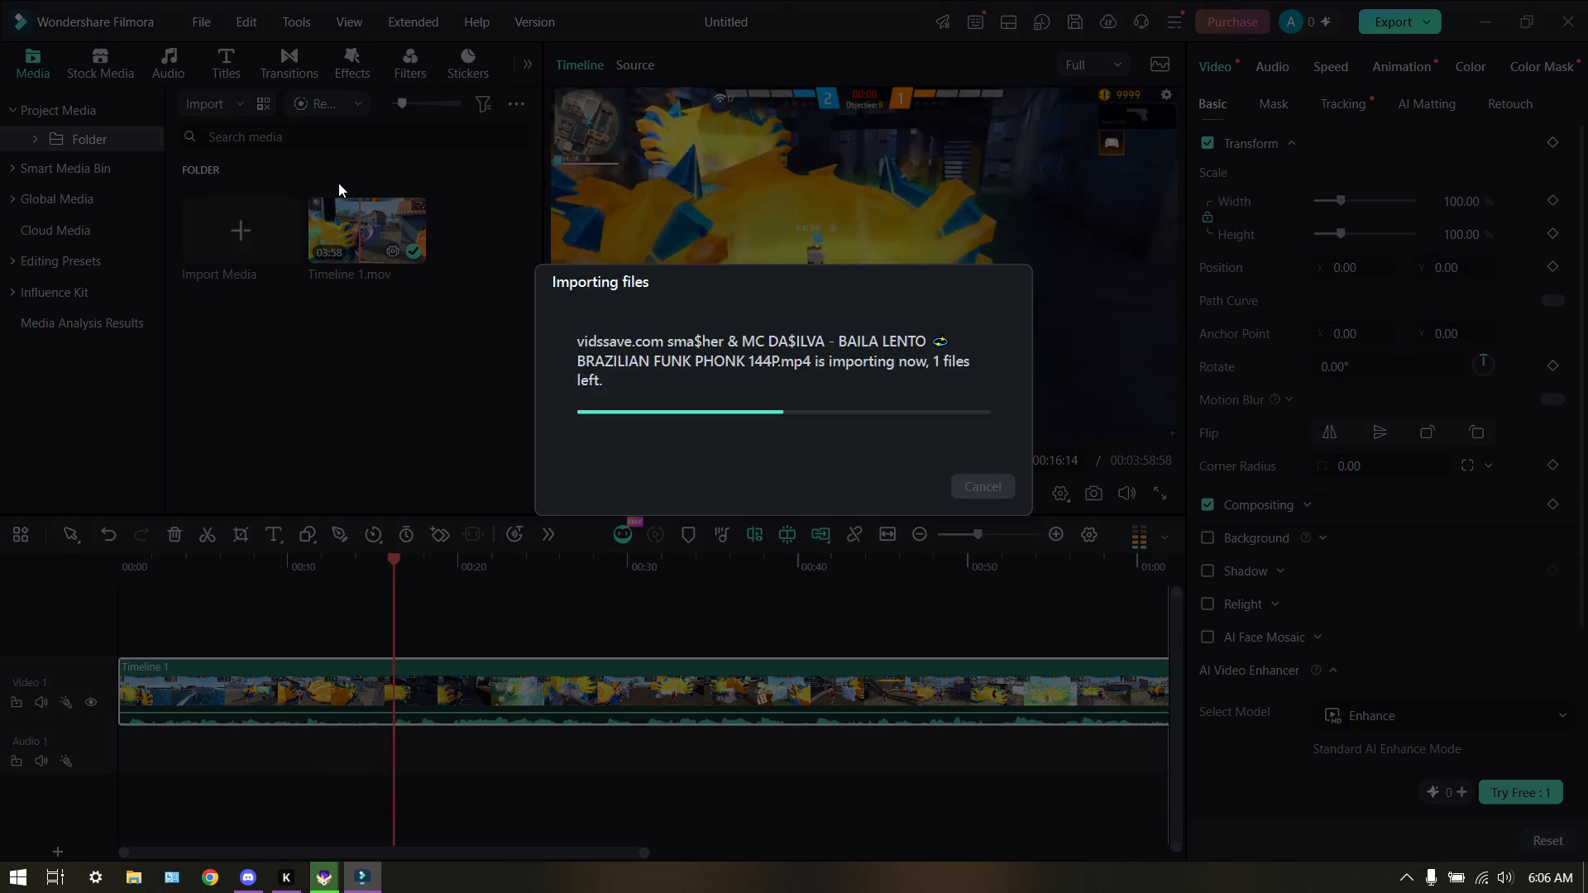
# Add the BAILA LENTO video on a new track above Timeline 1, keeping the current 1920x1080 60fps project settings.
pyautogui.moveTo(371, 235); pyautogui.dragTo(385, 489)
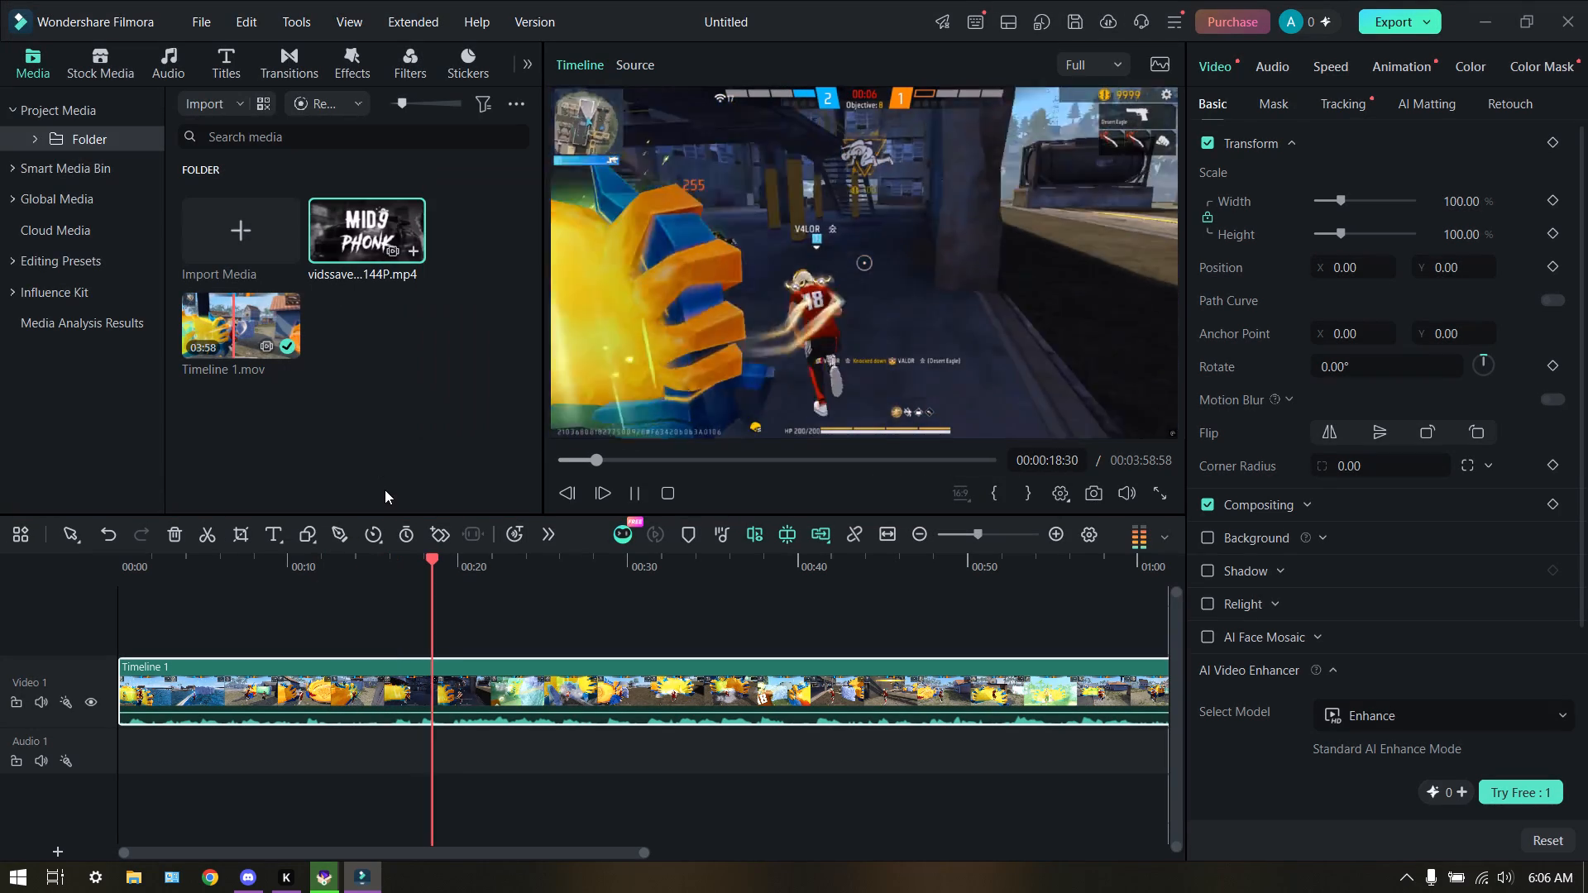
pyautogui.moveTo(385, 489); pyautogui.dragTo(438, 622)
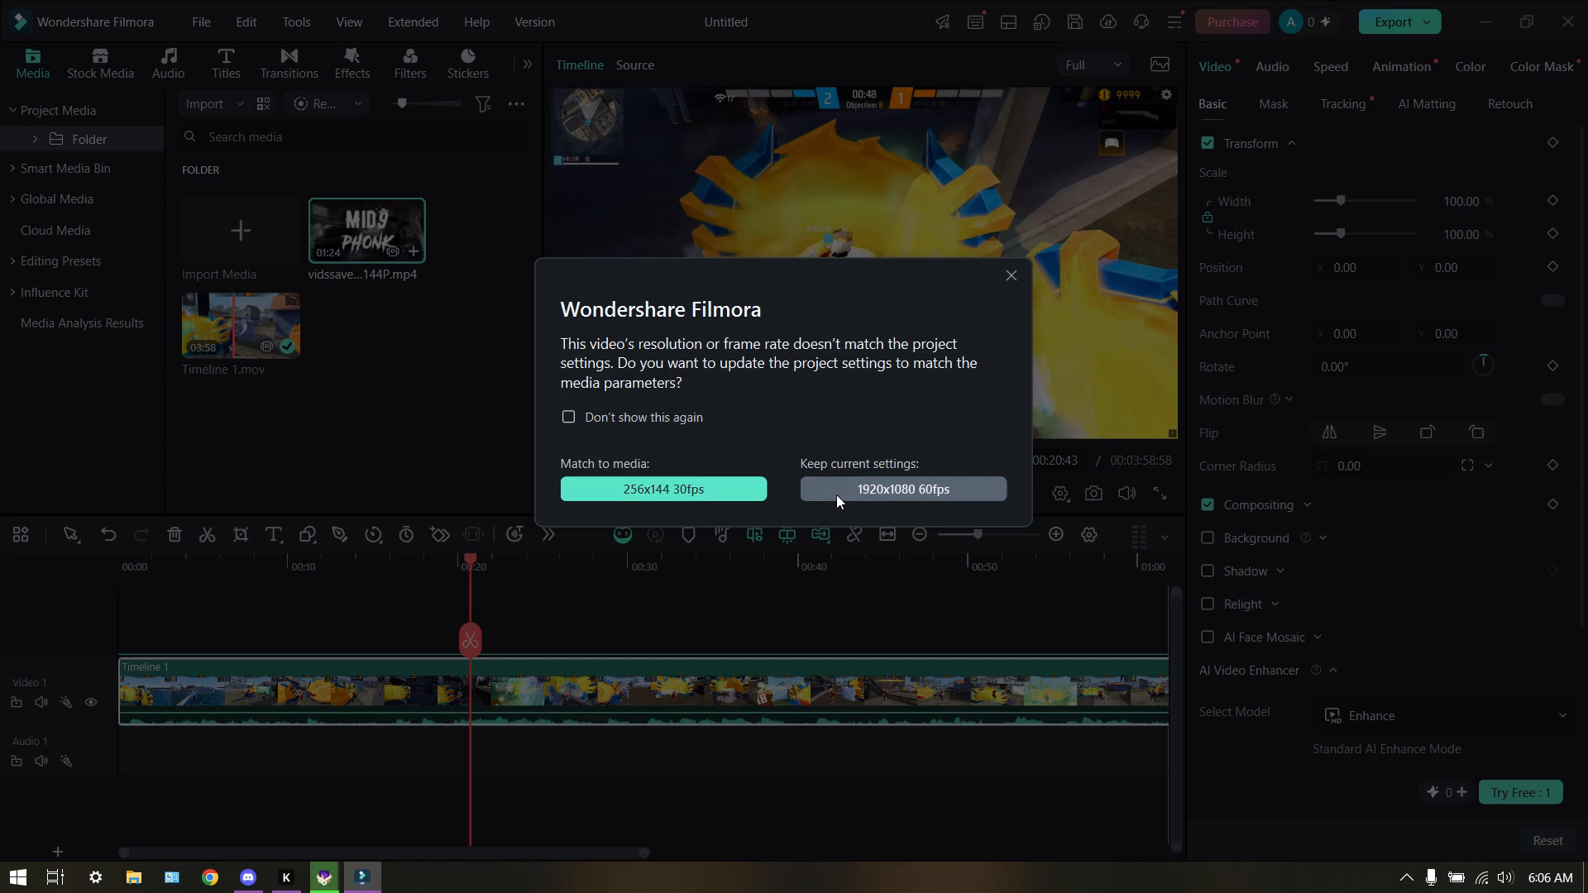
pyautogui.click(836, 494)
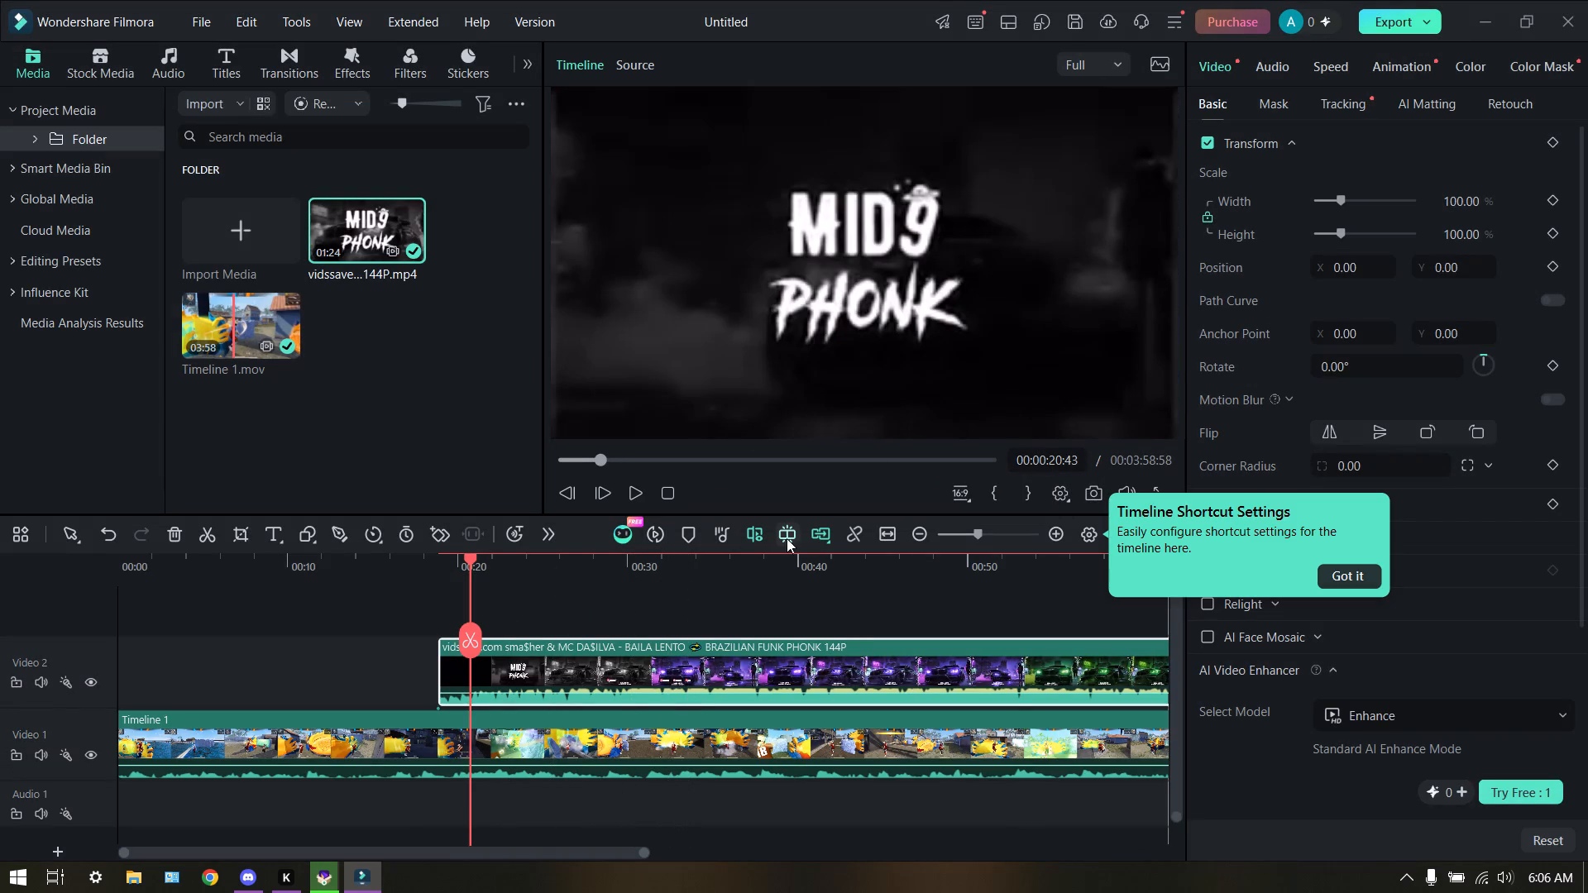
# Move the BAILA LENTO clip on Video 2 to the start of the timeline.
pyautogui.click(589, 759)
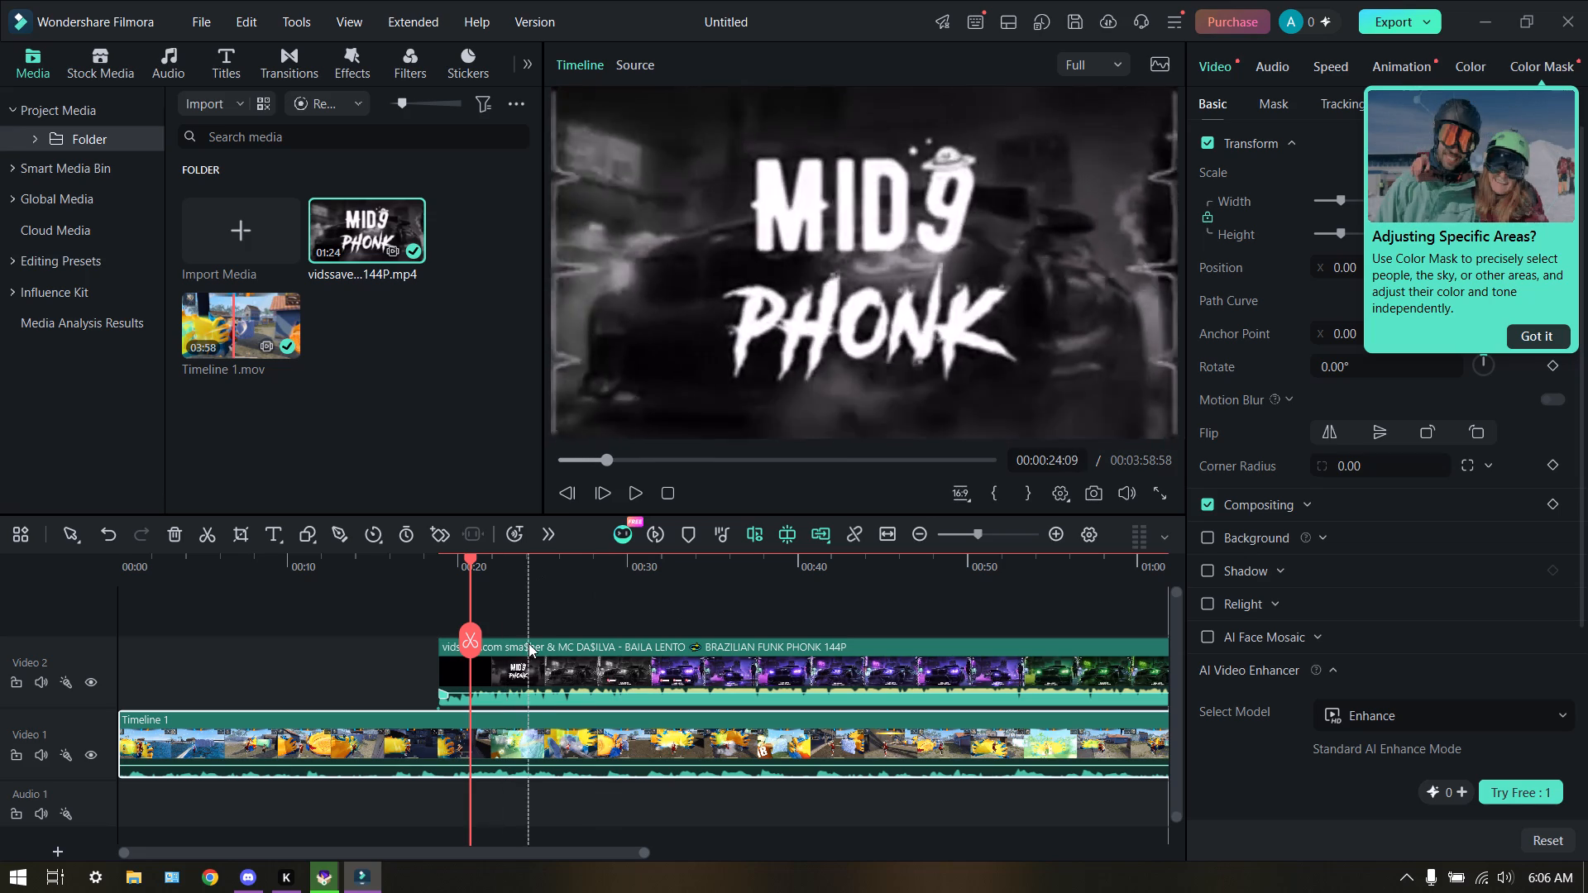
pyautogui.moveTo(442, 675); pyautogui.dragTo(200, 683)
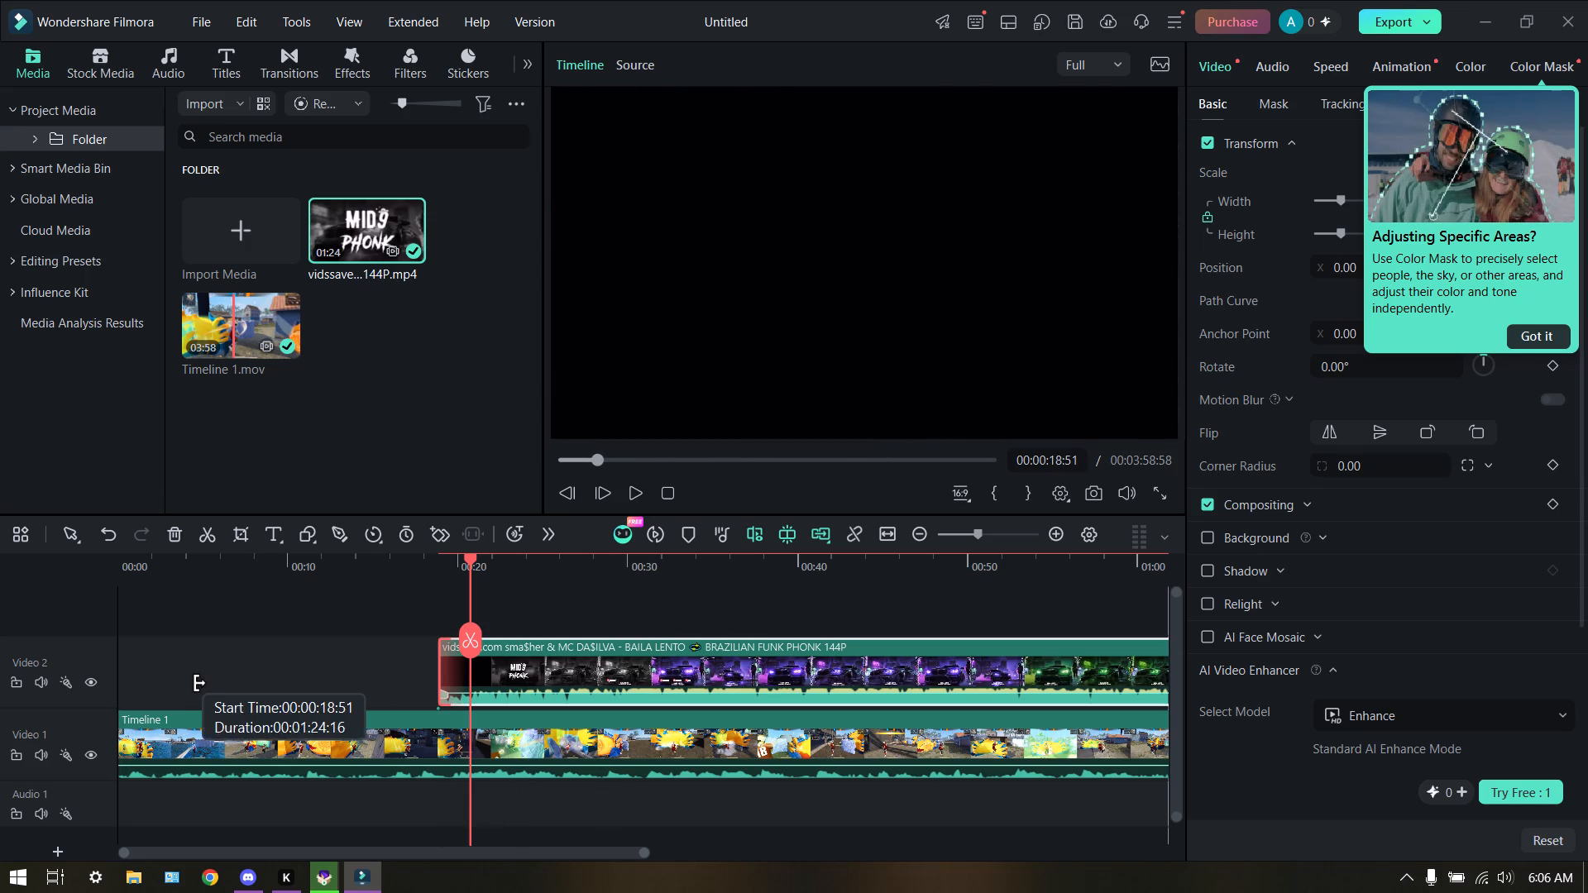
pyautogui.moveTo(200, 683); pyautogui.dragTo(193, 677)
pyautogui.moveTo(658, 683); pyautogui.dragTo(265, 681)
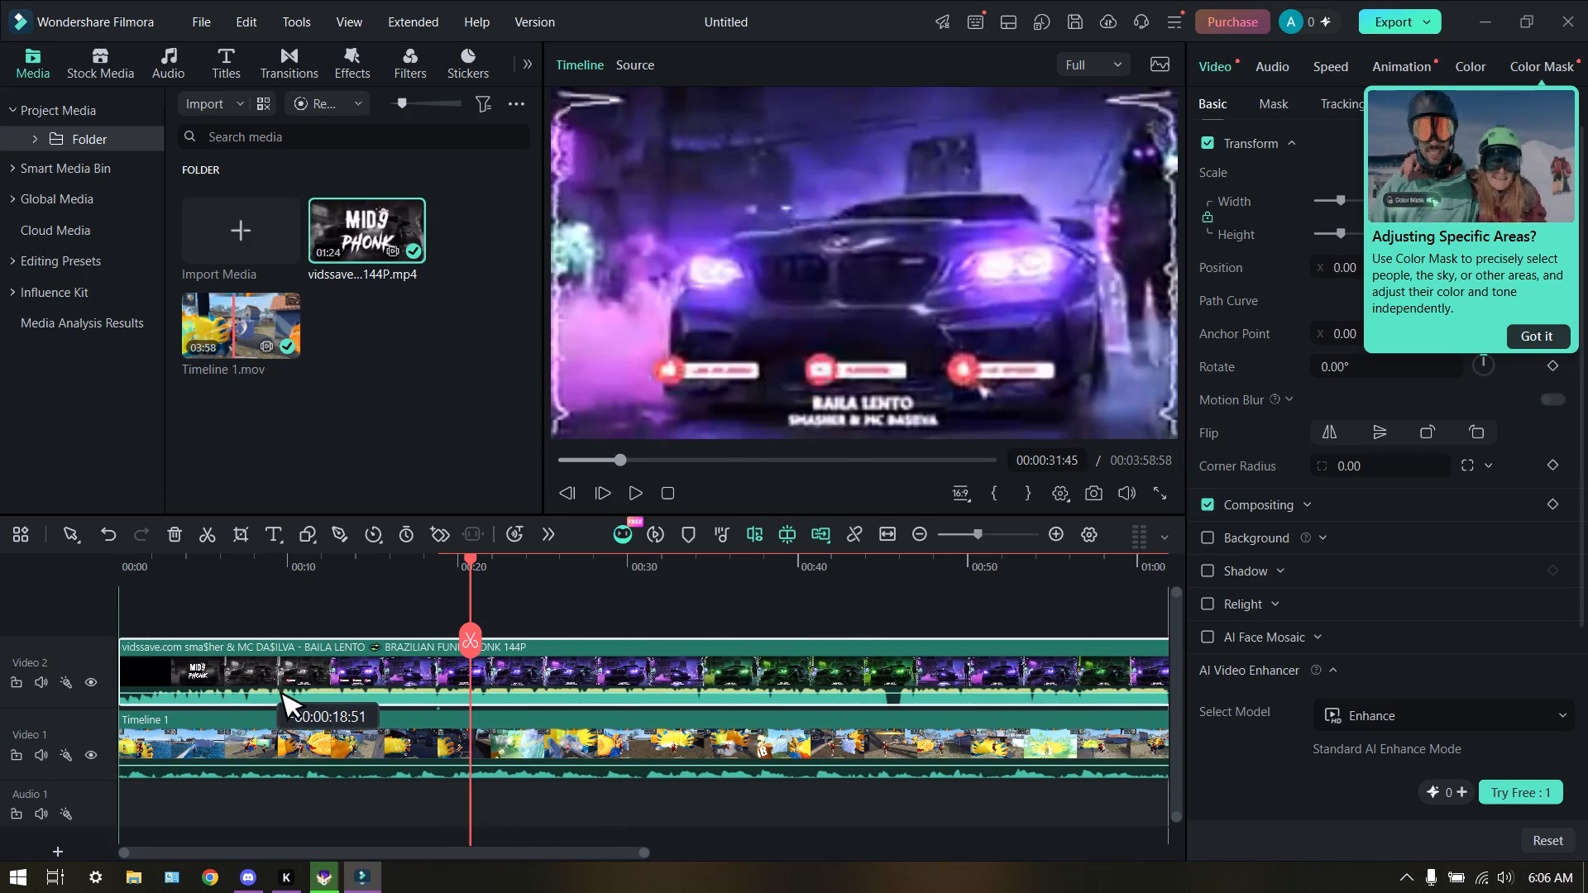
pyautogui.moveTo(265, 681); pyautogui.dragTo(248, 676)
# Play the timeline and lower the preview volume to 8.
pyautogui.click(577, 607)
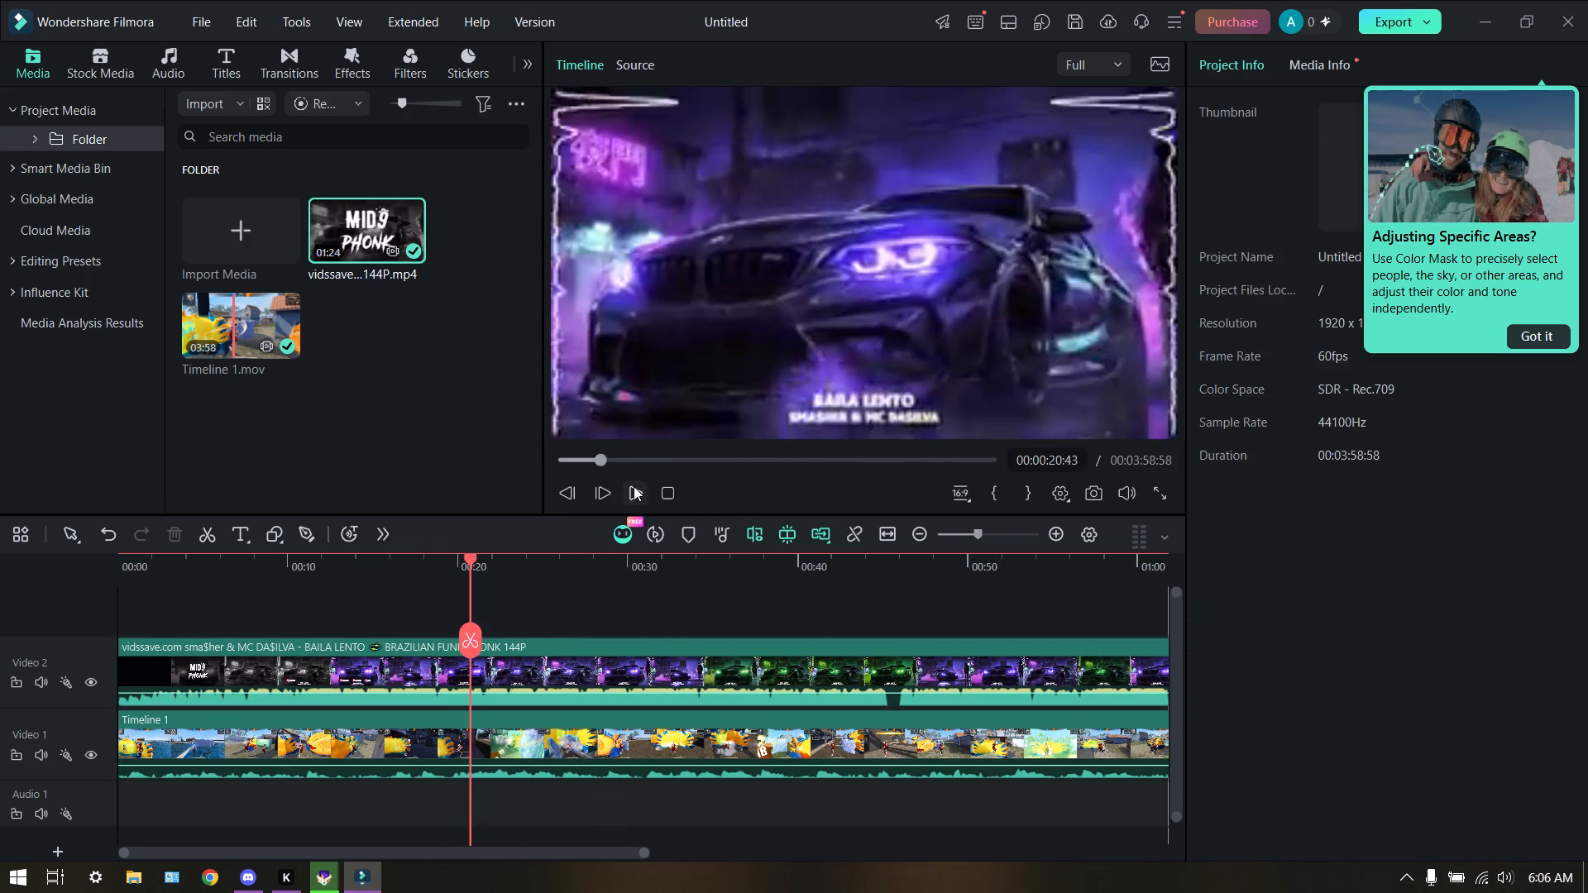
pyautogui.click(631, 488)
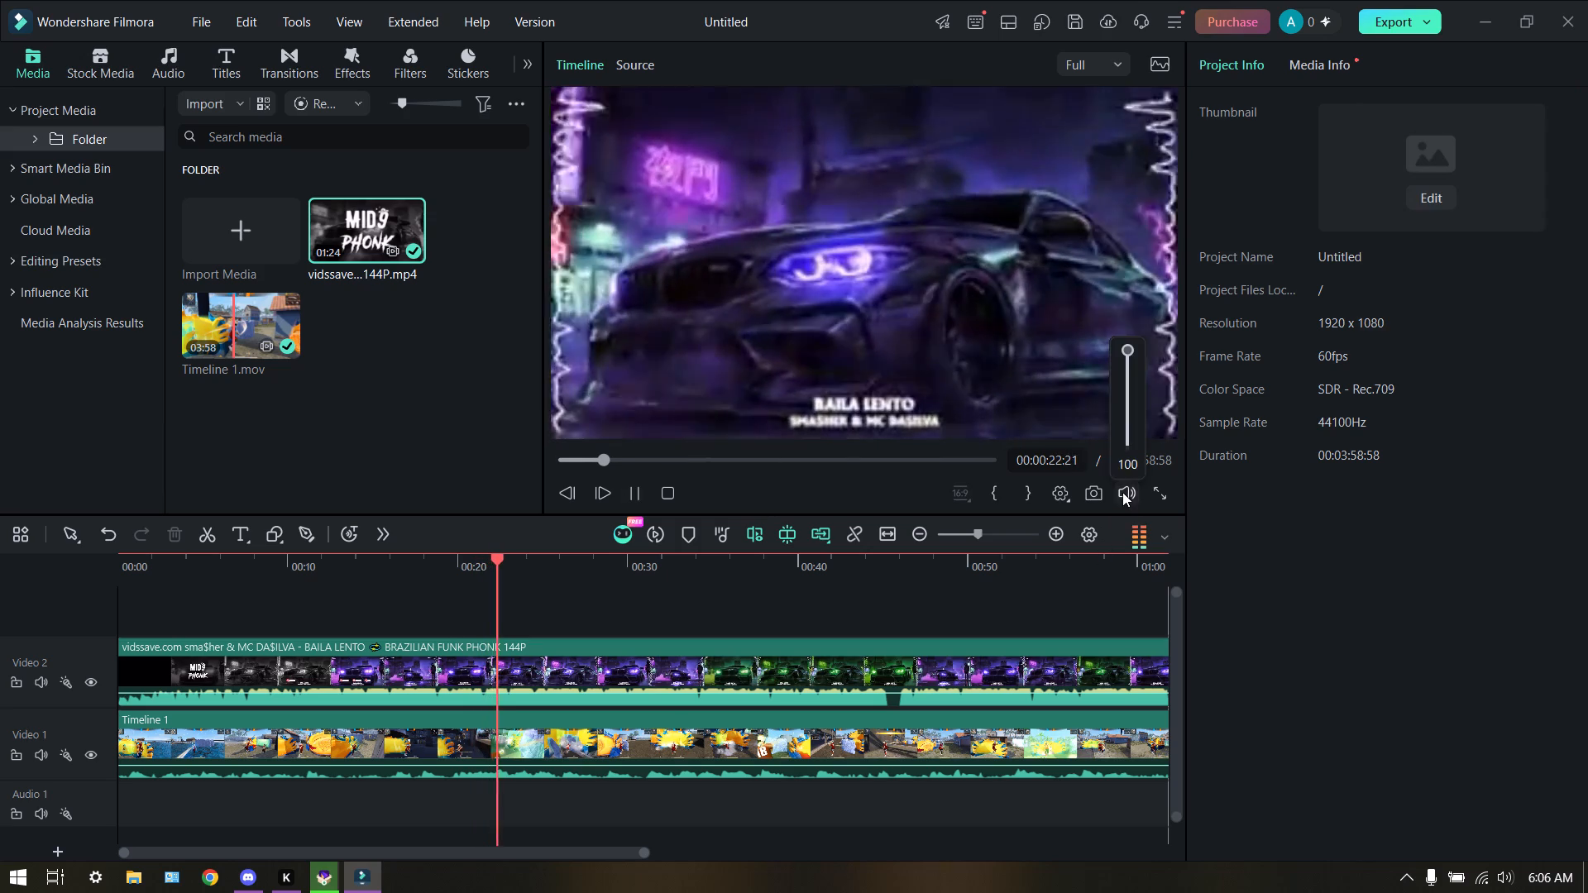
pyautogui.click(1124, 492)
pyautogui.click(1124, 493)
pyautogui.click(1131, 437)
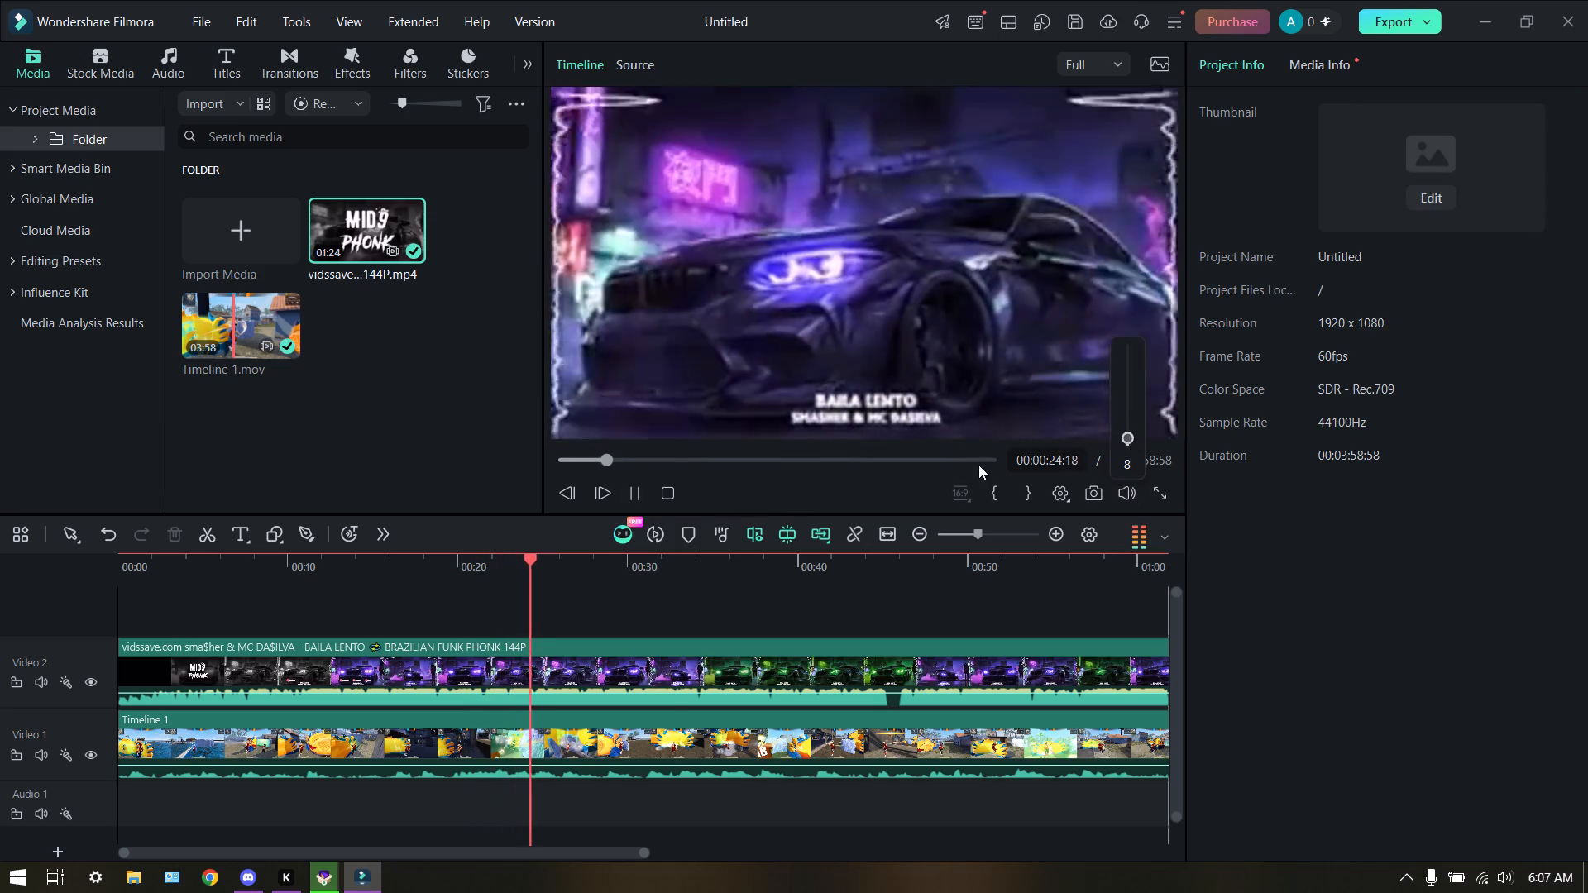
pyautogui.click(452, 607)
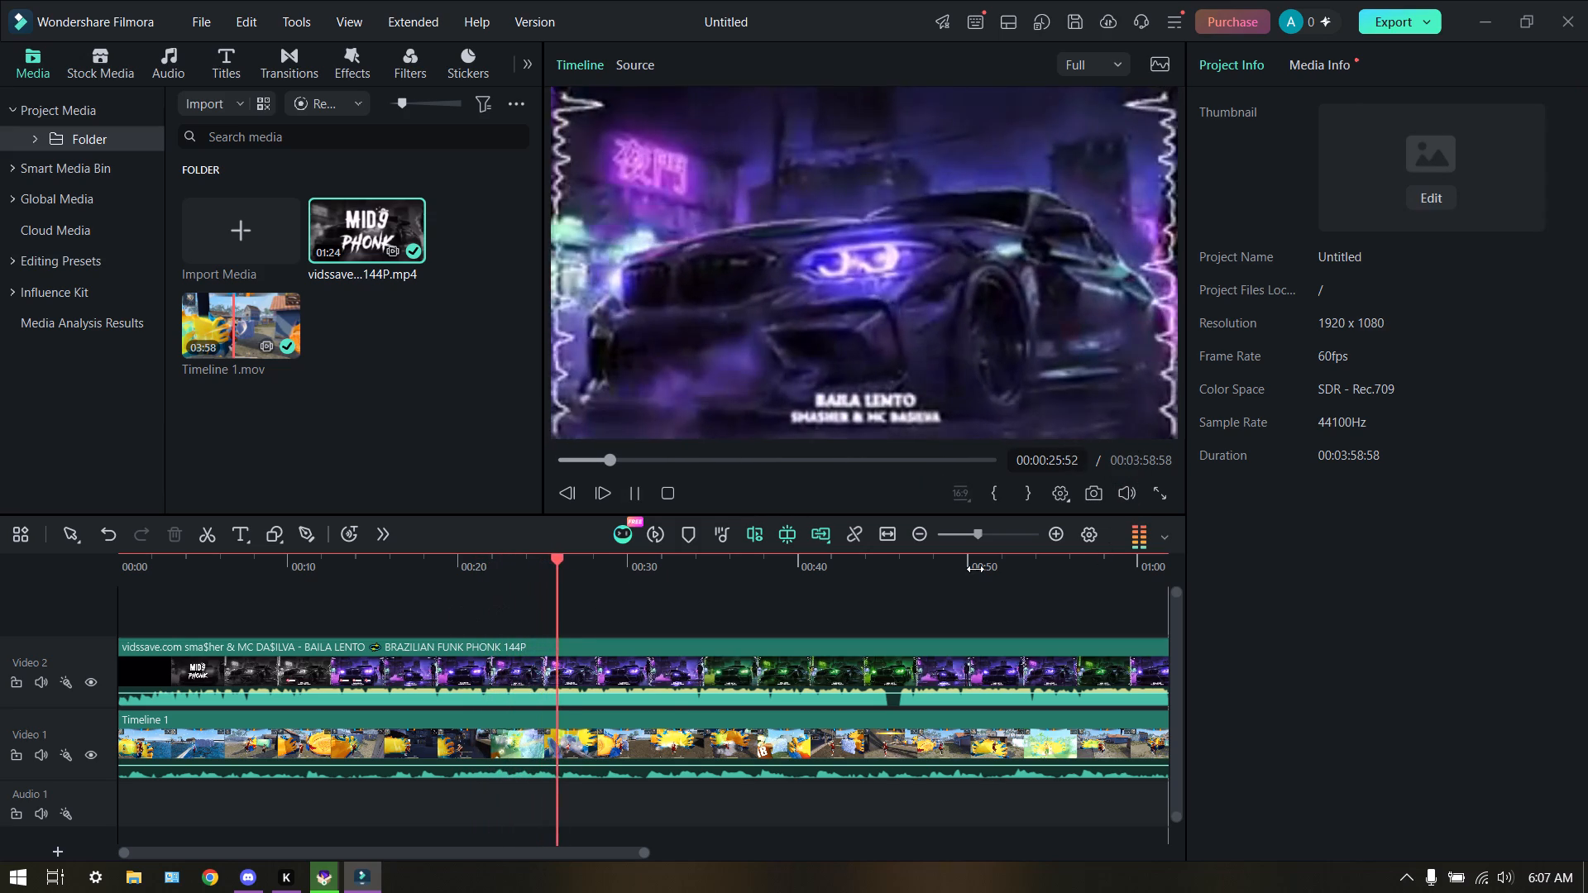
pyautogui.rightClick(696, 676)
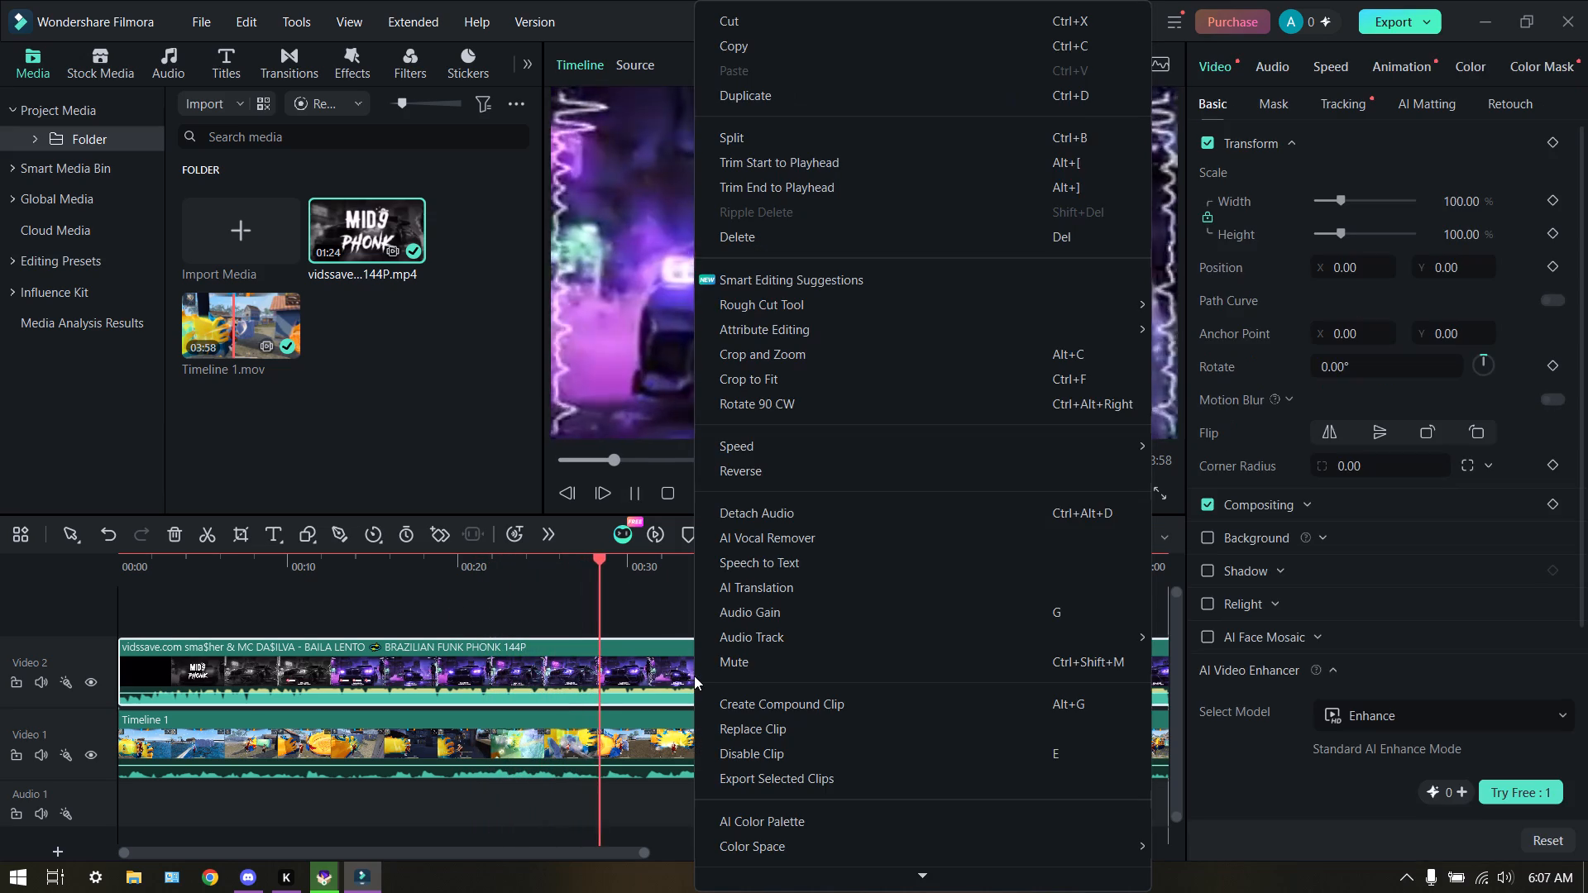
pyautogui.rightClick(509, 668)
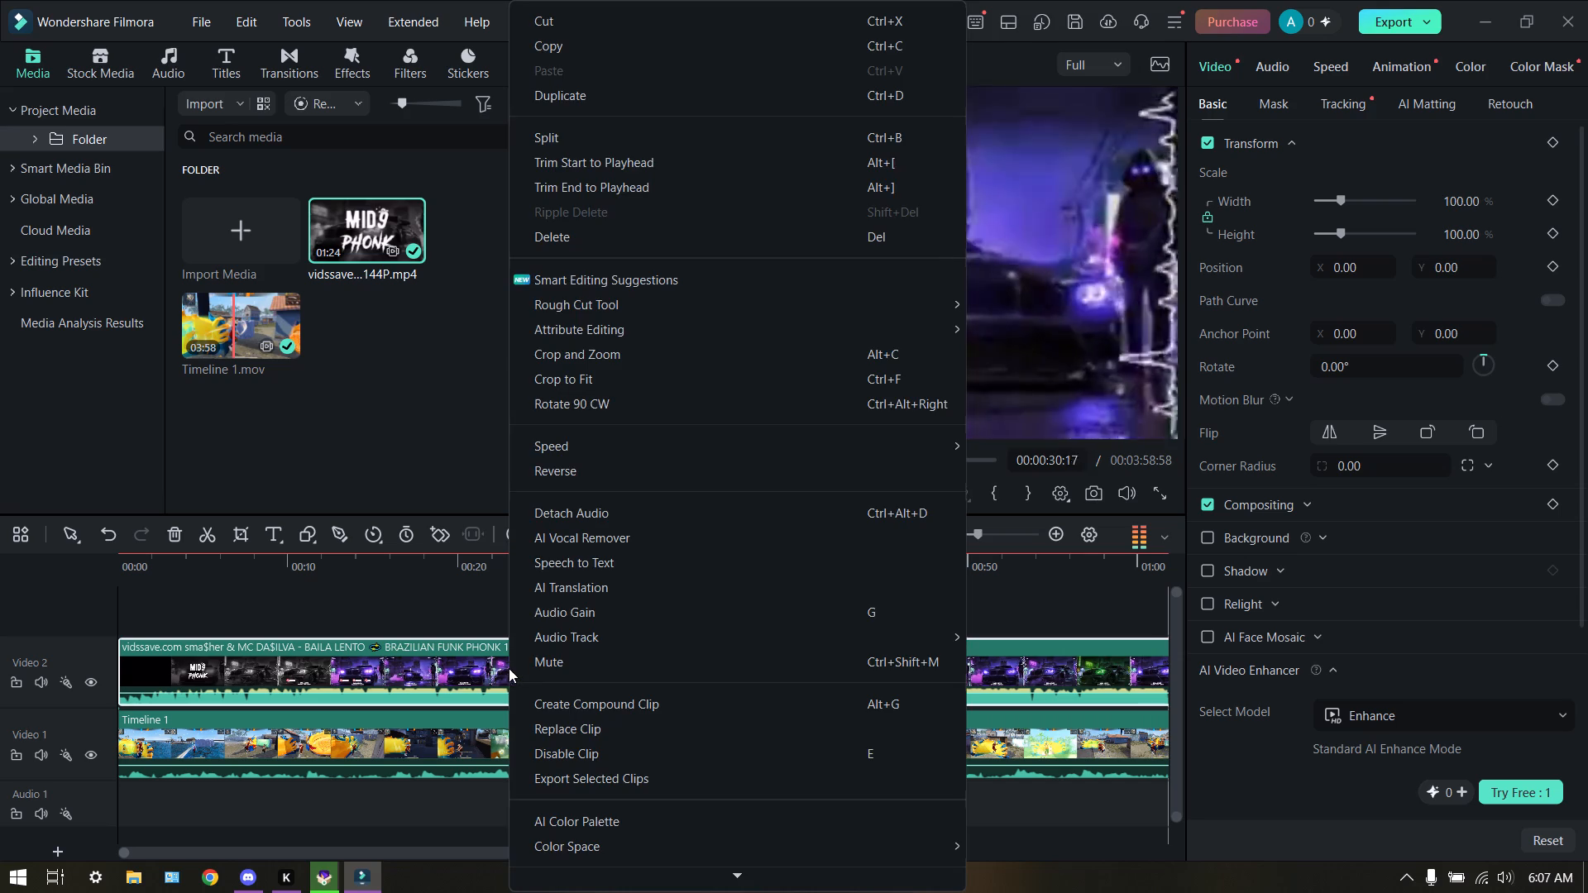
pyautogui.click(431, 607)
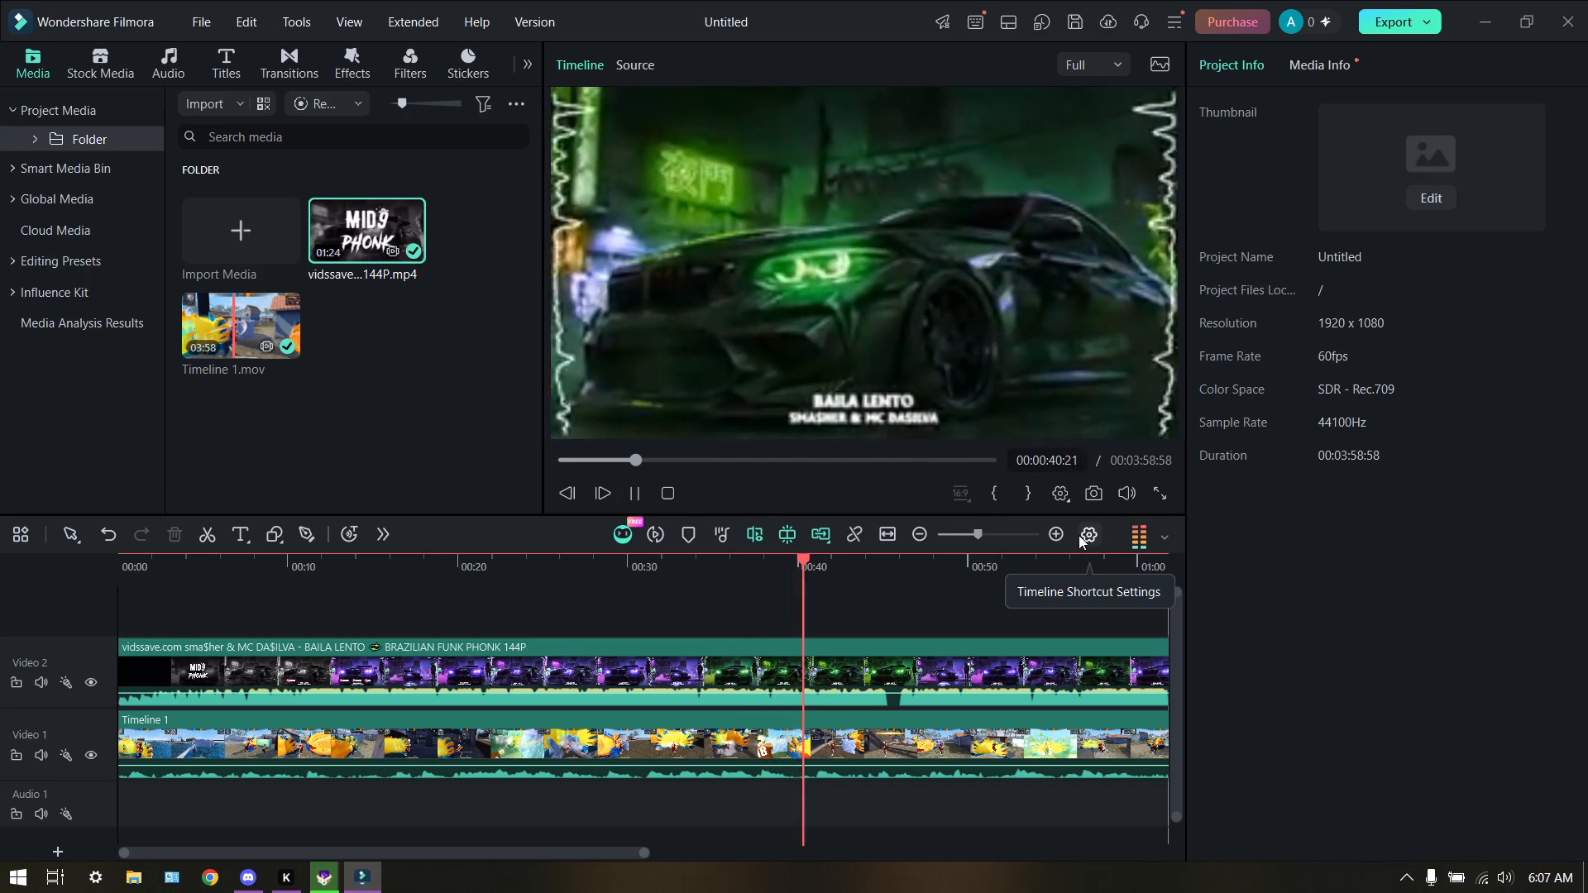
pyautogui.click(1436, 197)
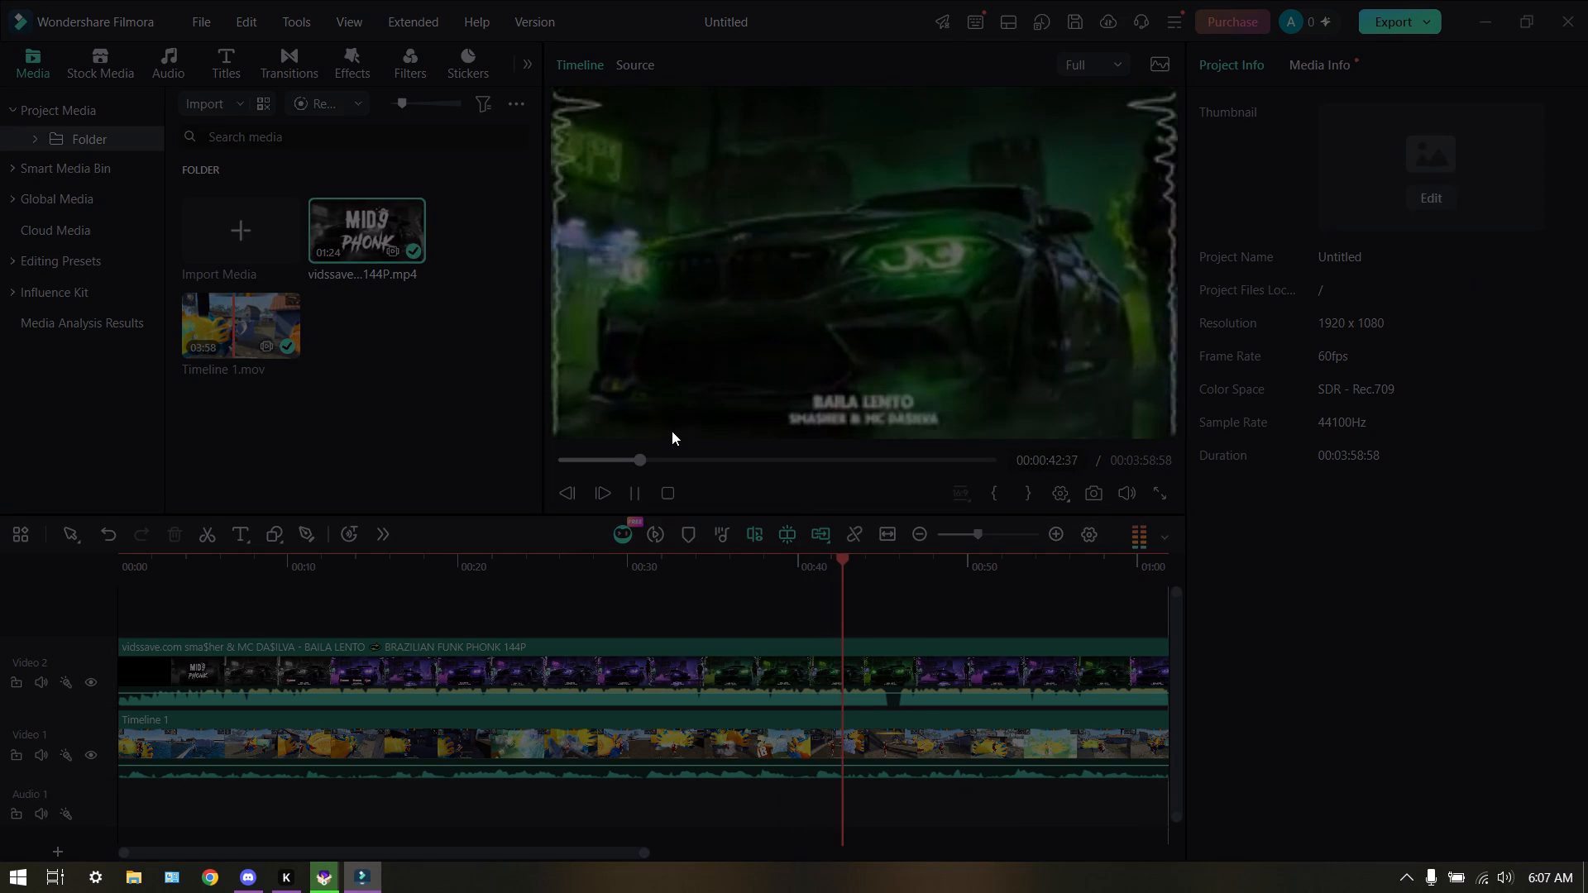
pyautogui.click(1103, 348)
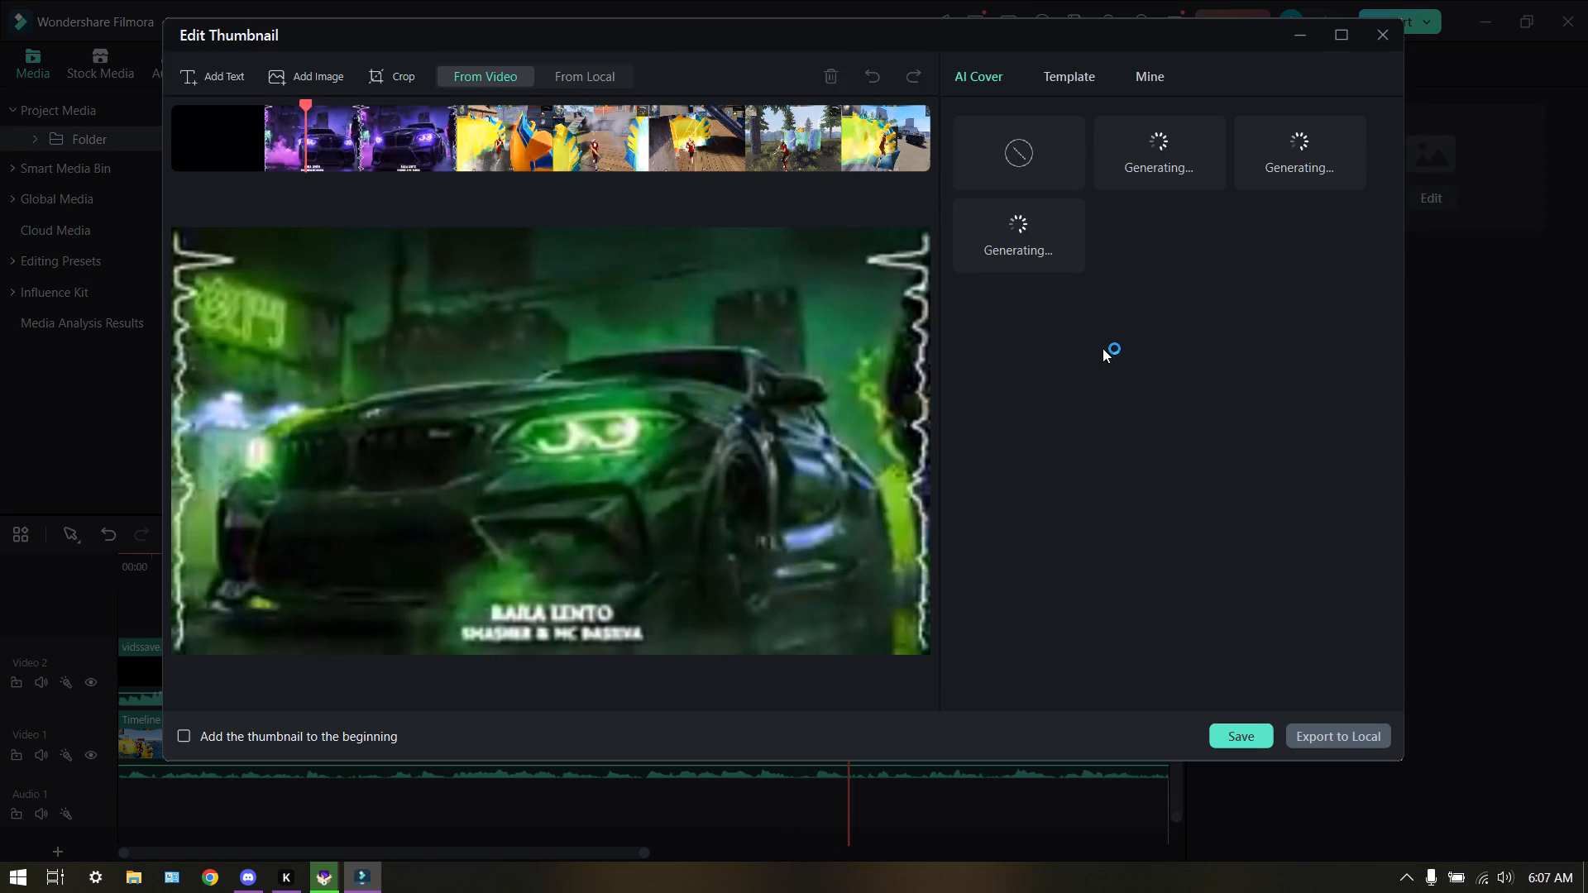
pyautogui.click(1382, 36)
# Resume playback of the timeline.
pyautogui.click(605, 485)
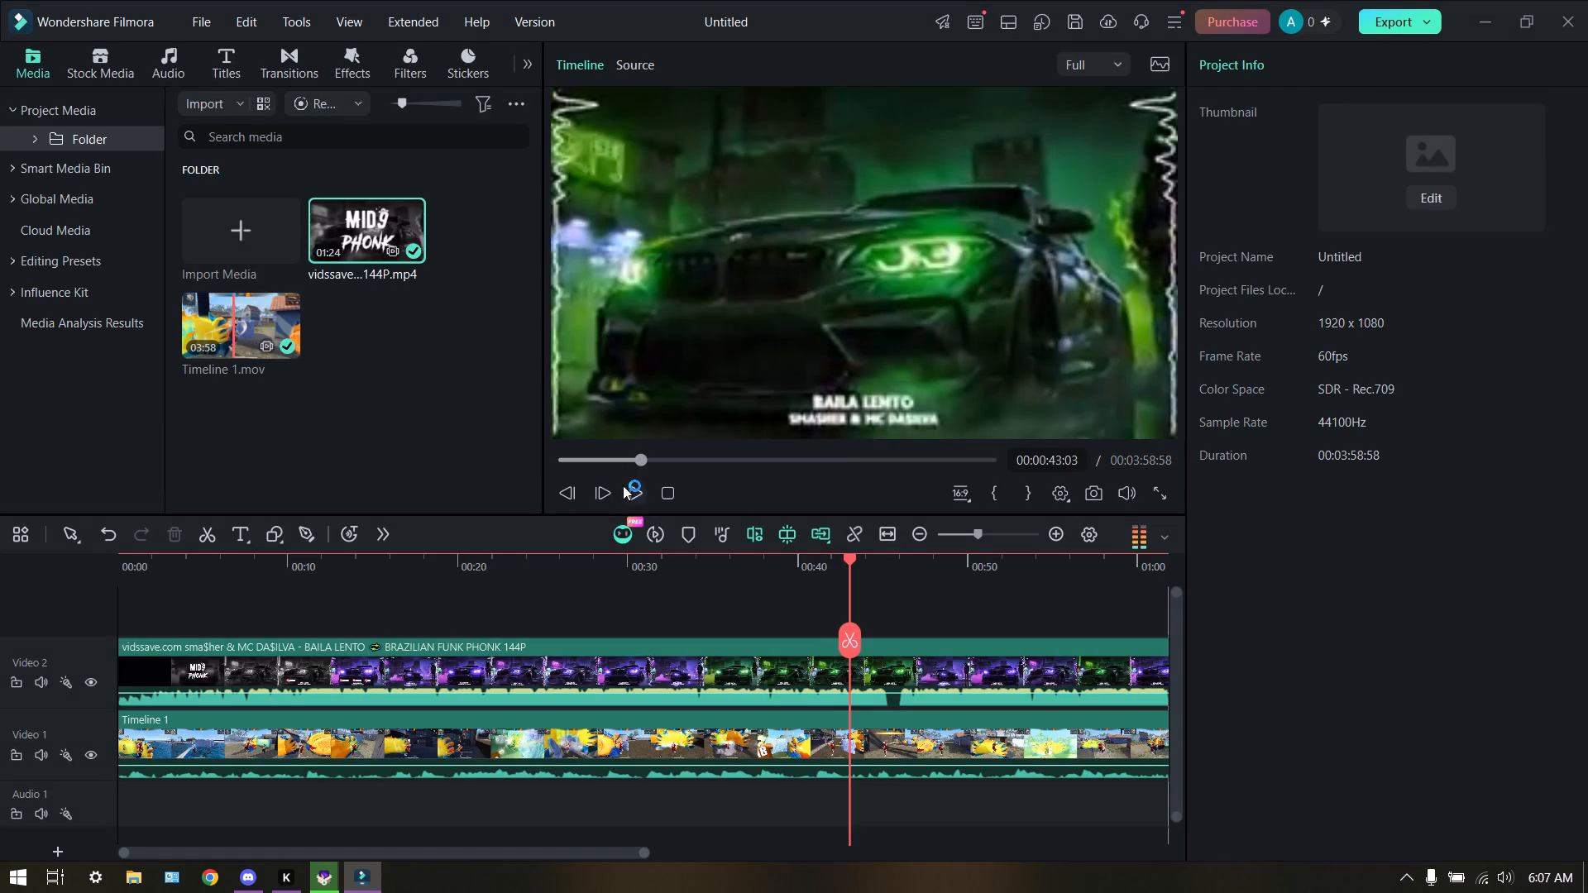
pyautogui.click(629, 490)
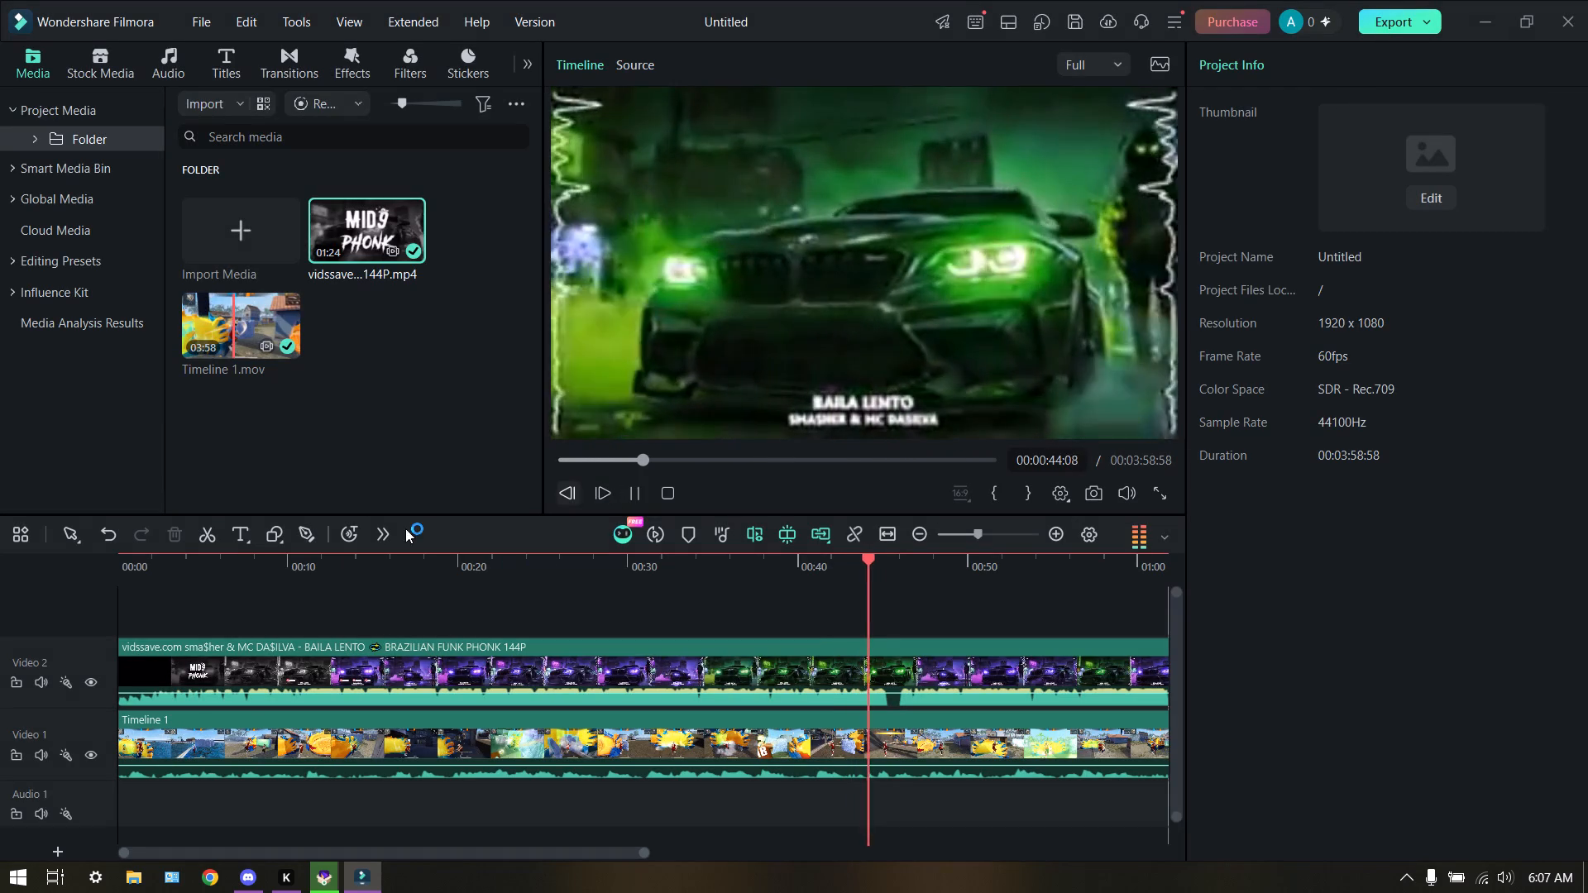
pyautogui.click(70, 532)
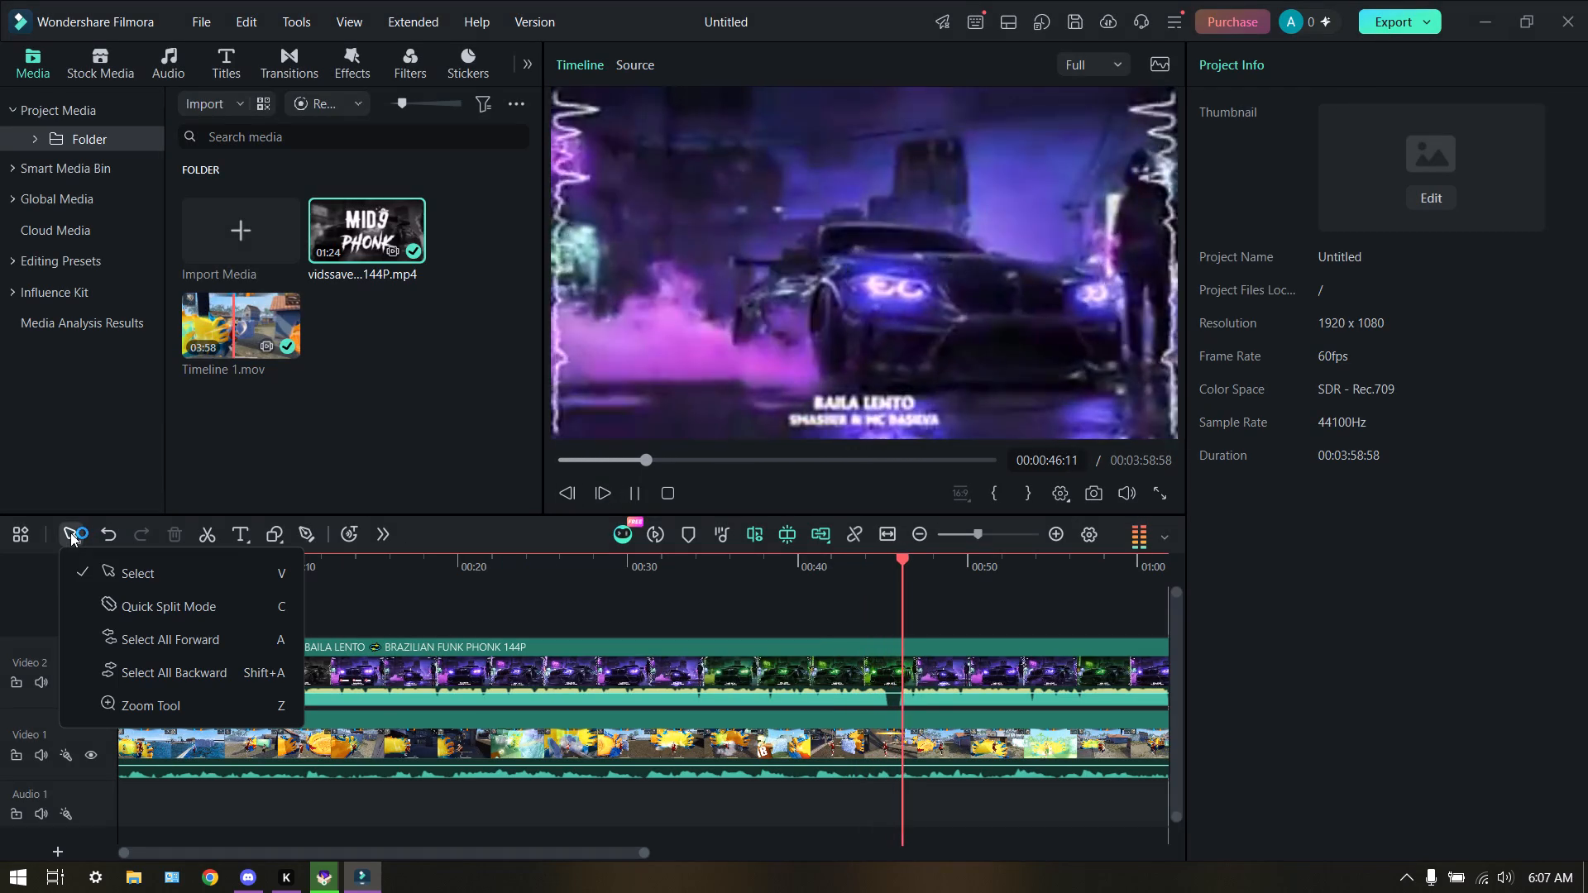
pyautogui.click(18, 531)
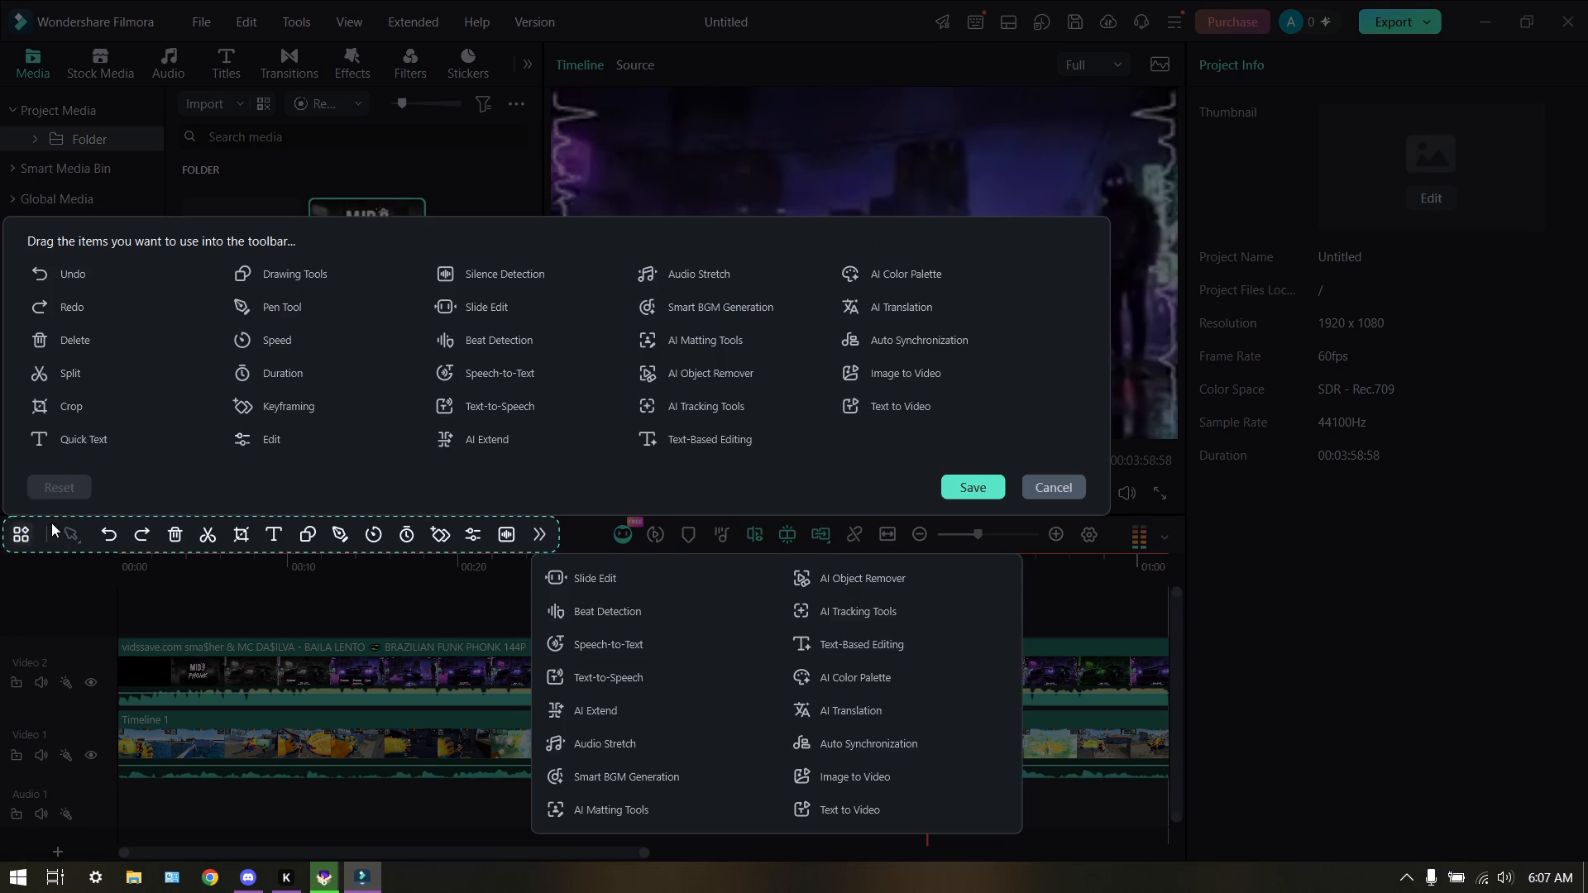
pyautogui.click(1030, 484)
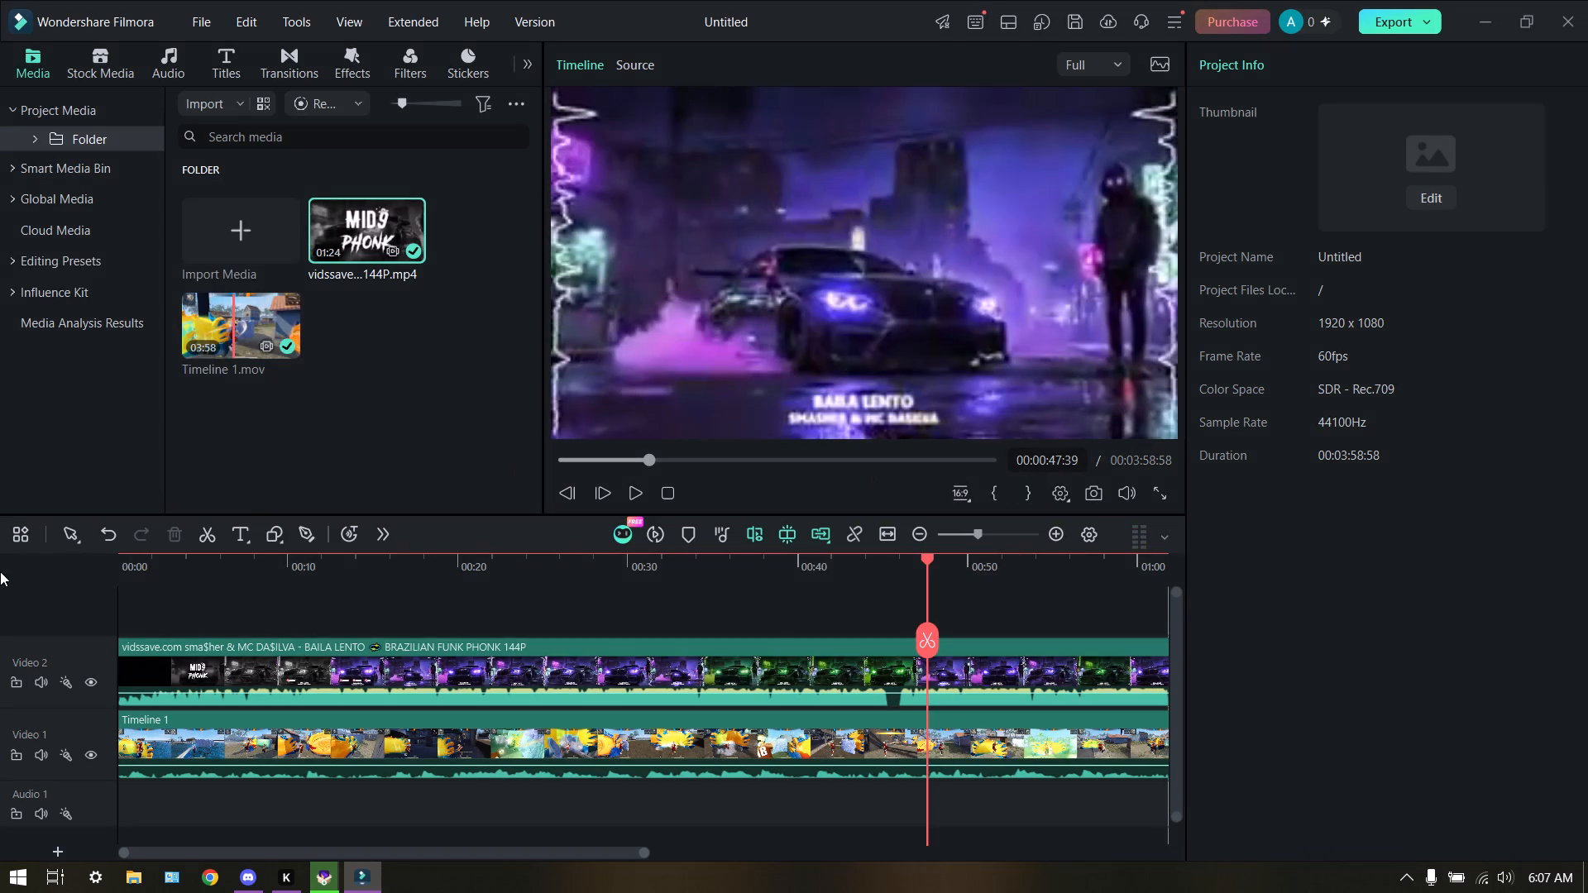
# Preview the Timeline 1 gameplay with the Video 2 track hidden, and make the track visible again.
pyautogui.click(93, 680)
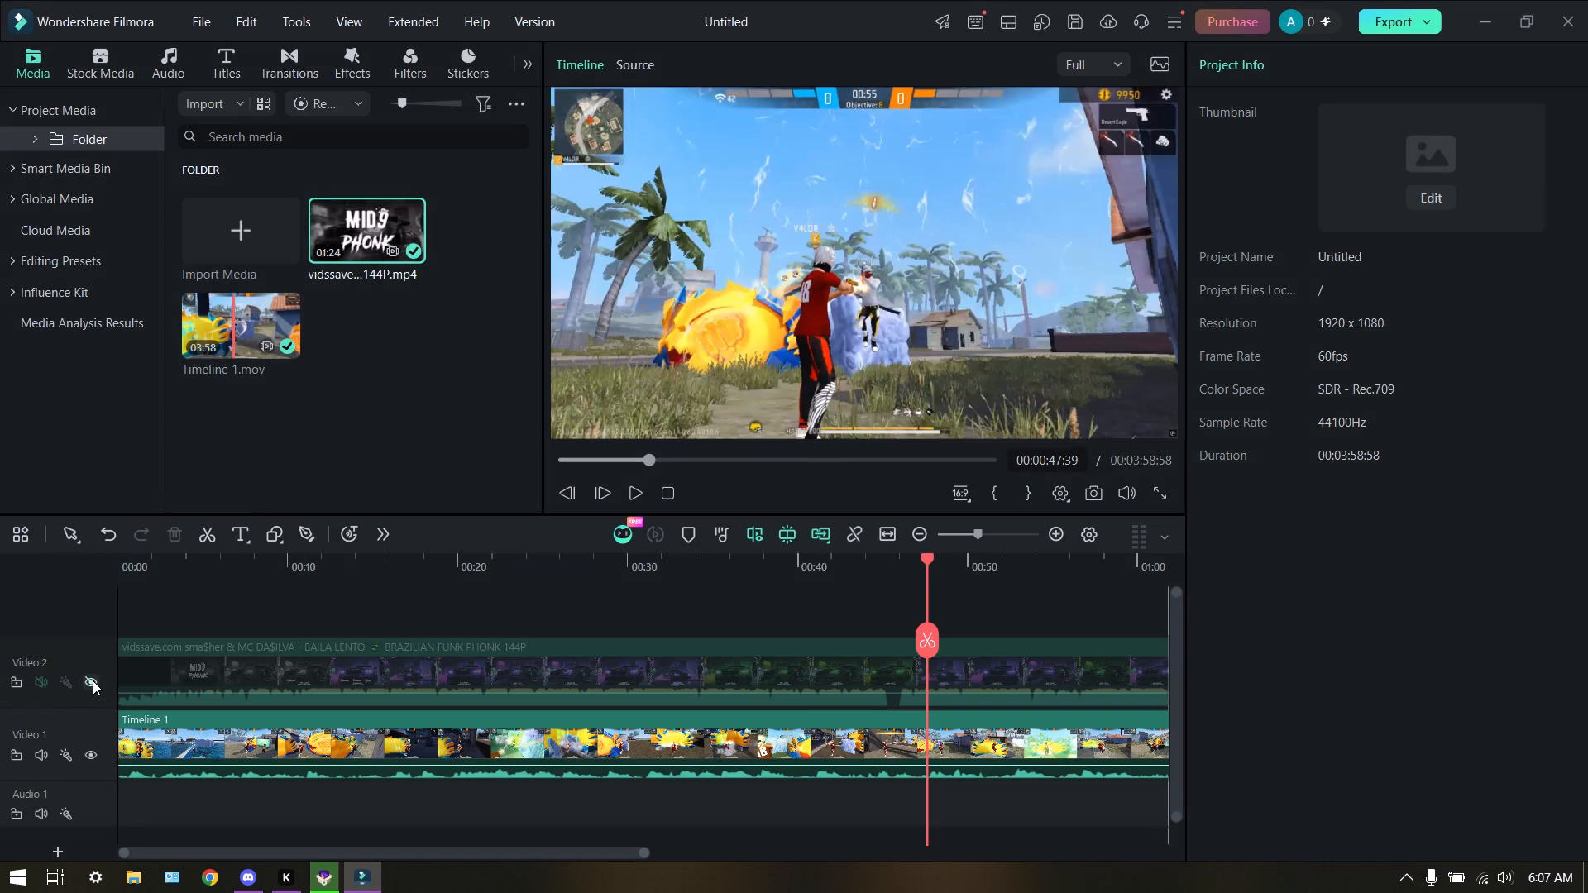
pyautogui.click(637, 493)
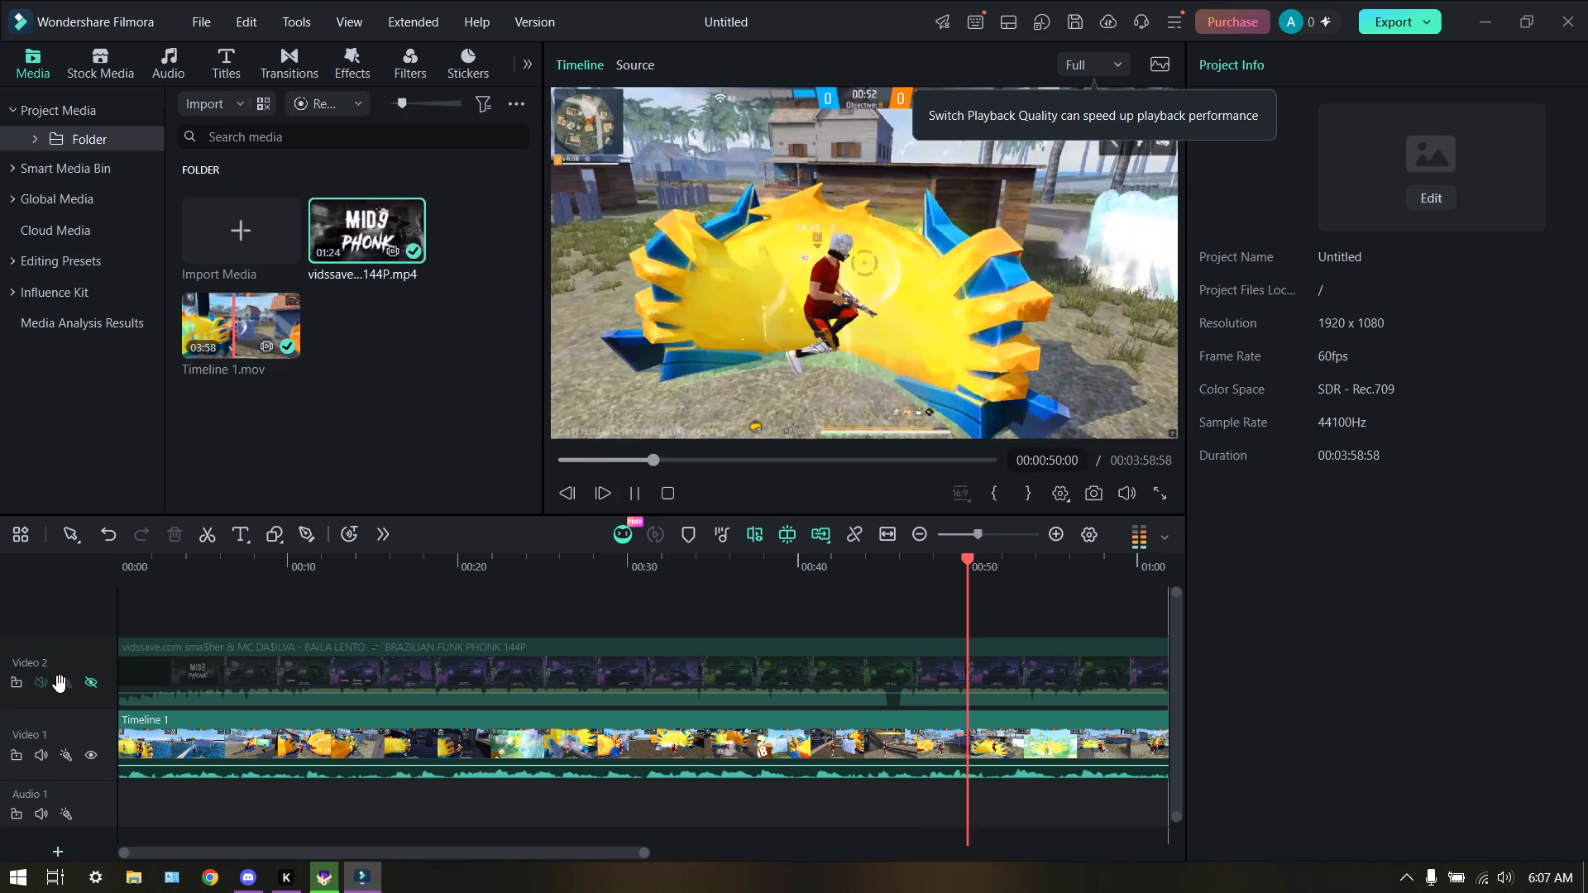
pyautogui.click(44, 690)
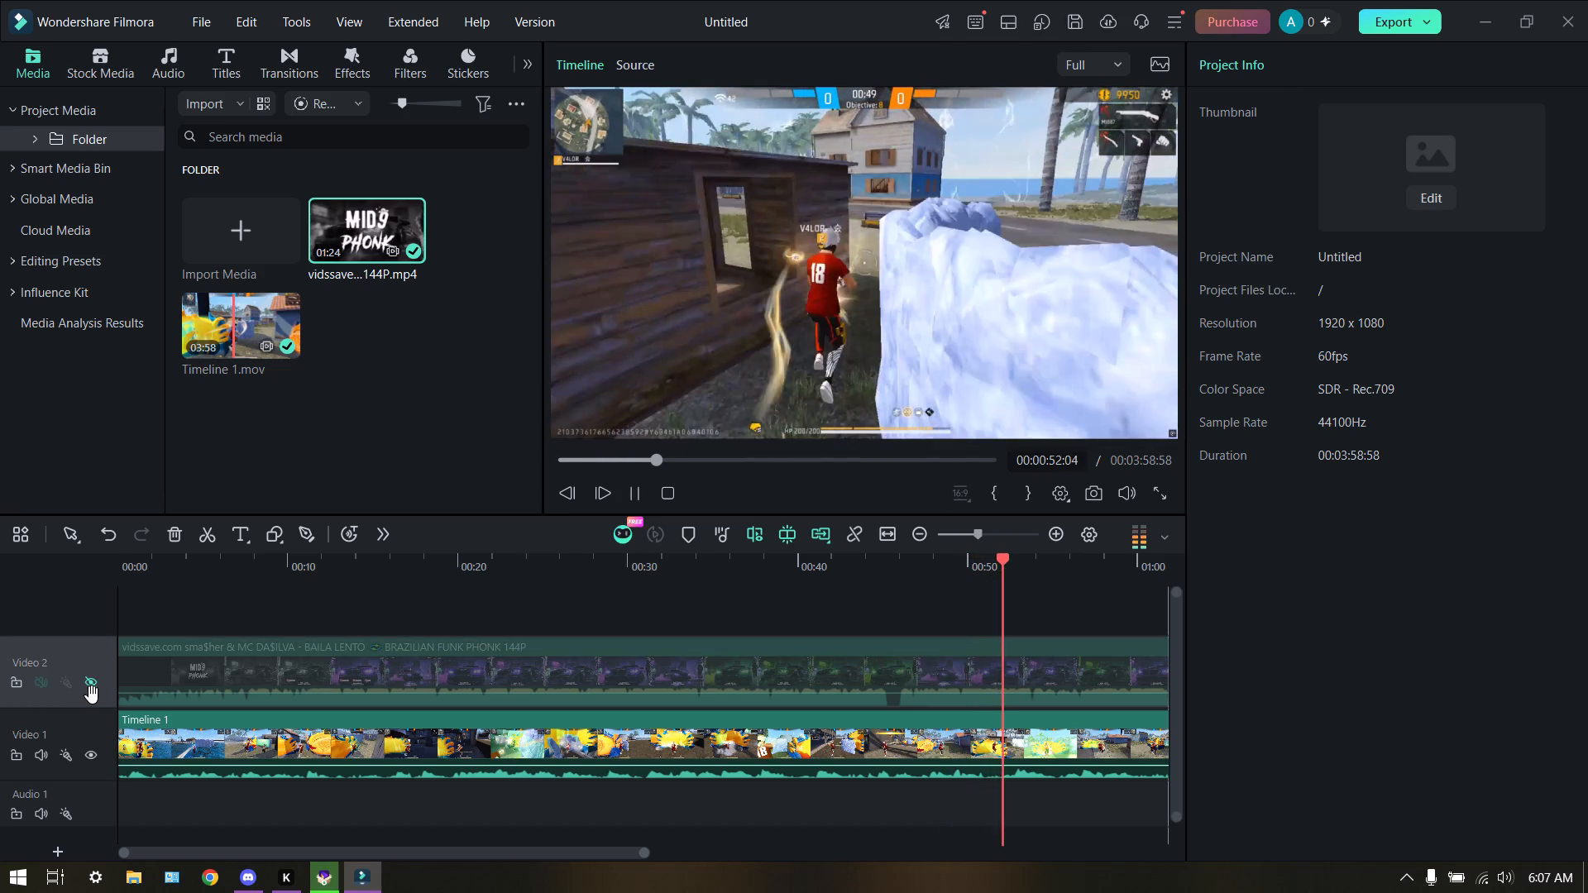
pyautogui.click(92, 695)
pyautogui.click(86, 695)
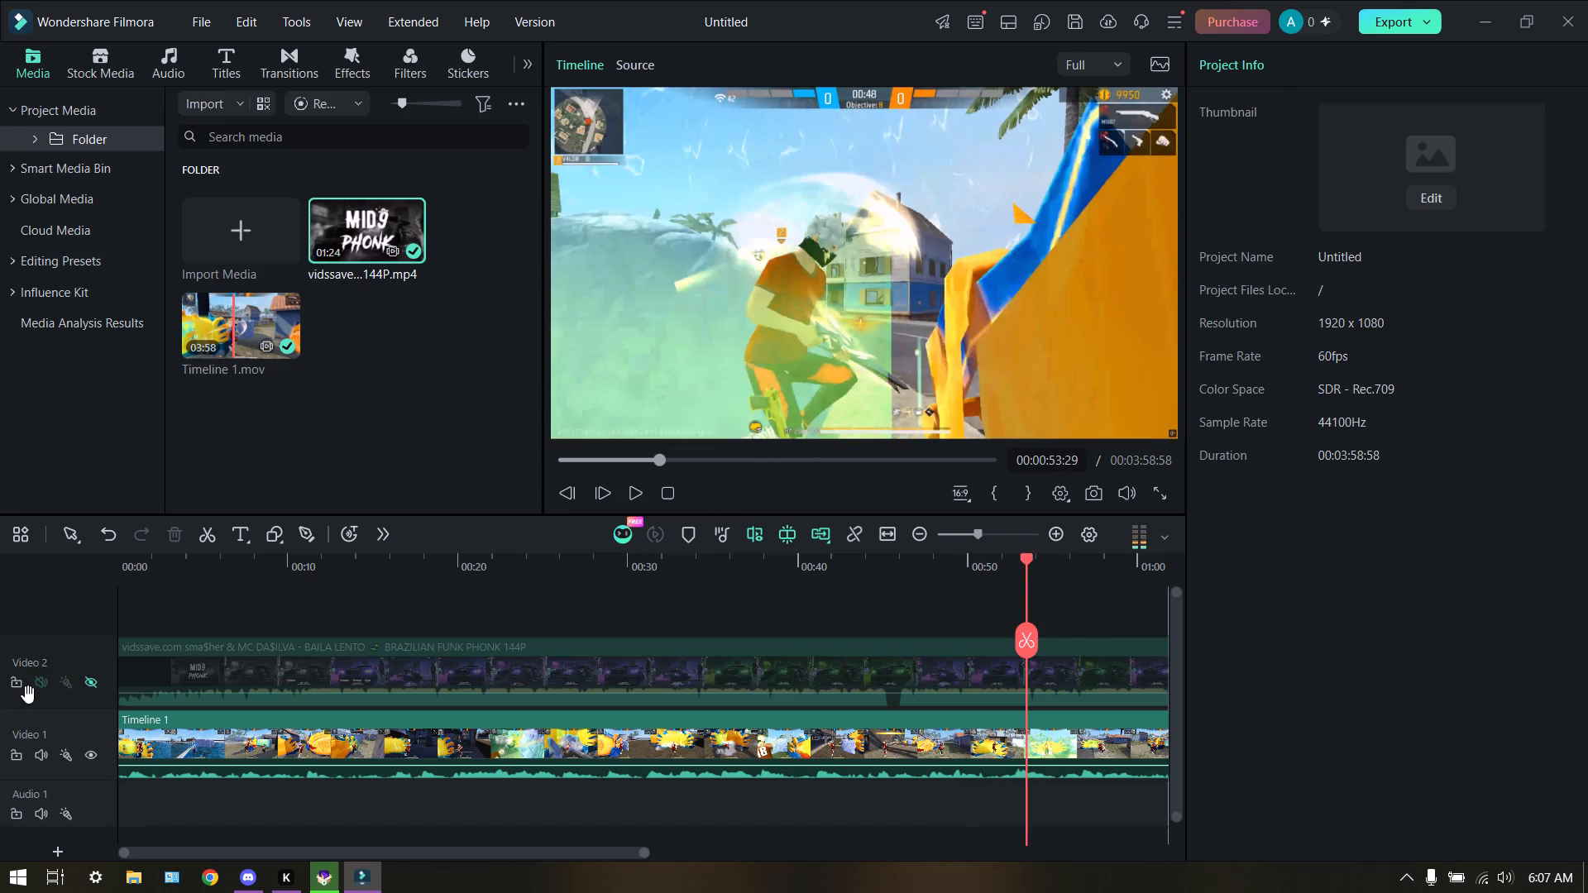
pyautogui.click(40, 698)
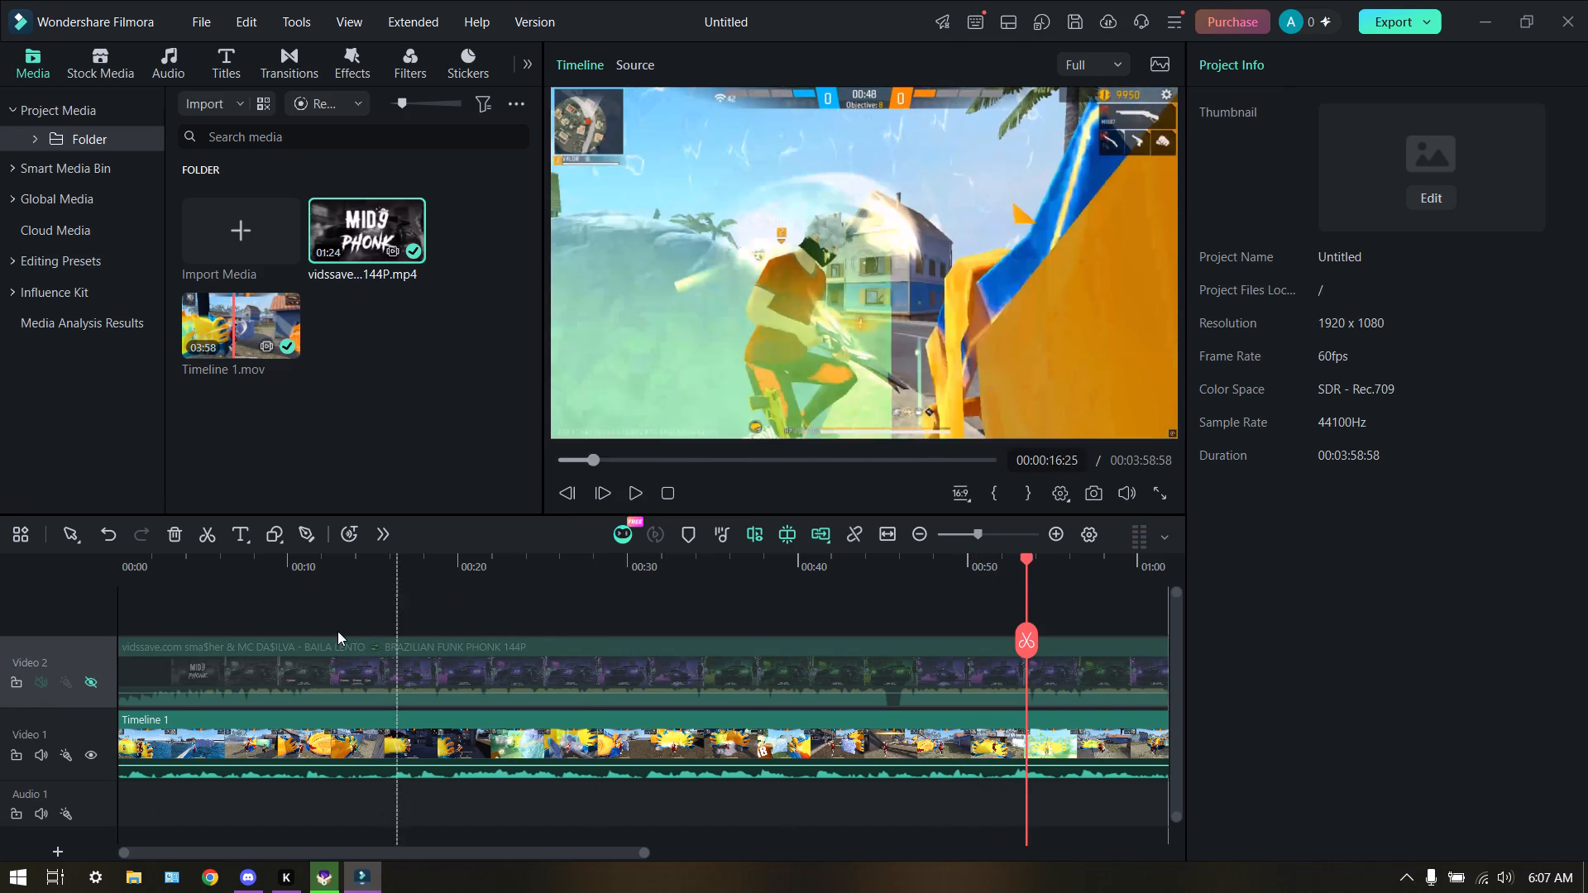
pyautogui.click(185, 676)
pyautogui.click(96, 692)
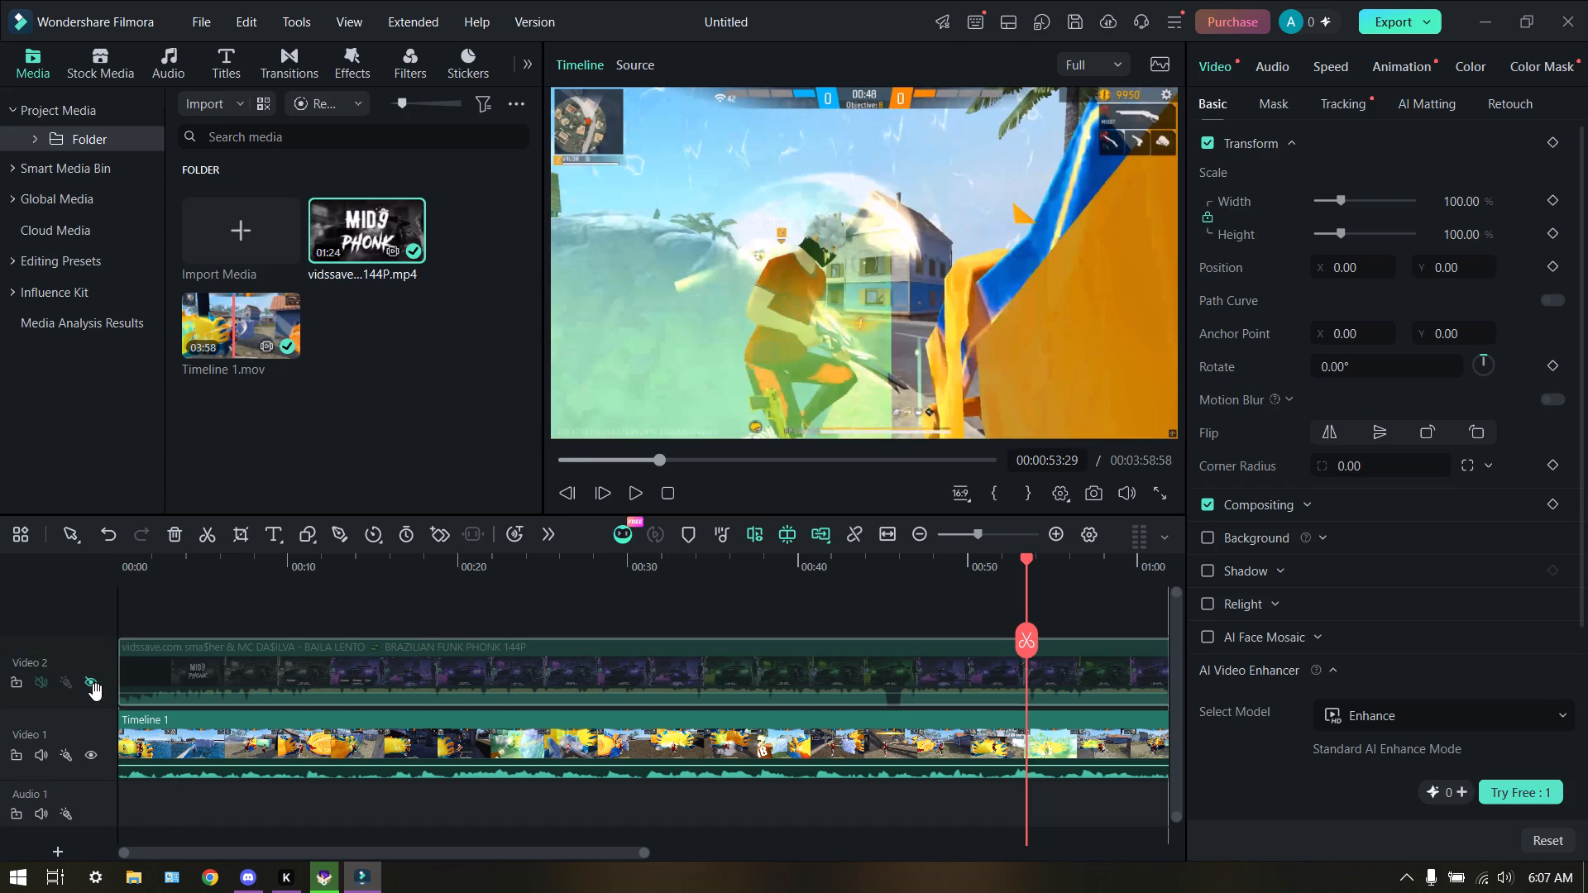
pyautogui.click(94, 695)
pyautogui.click(235, 687)
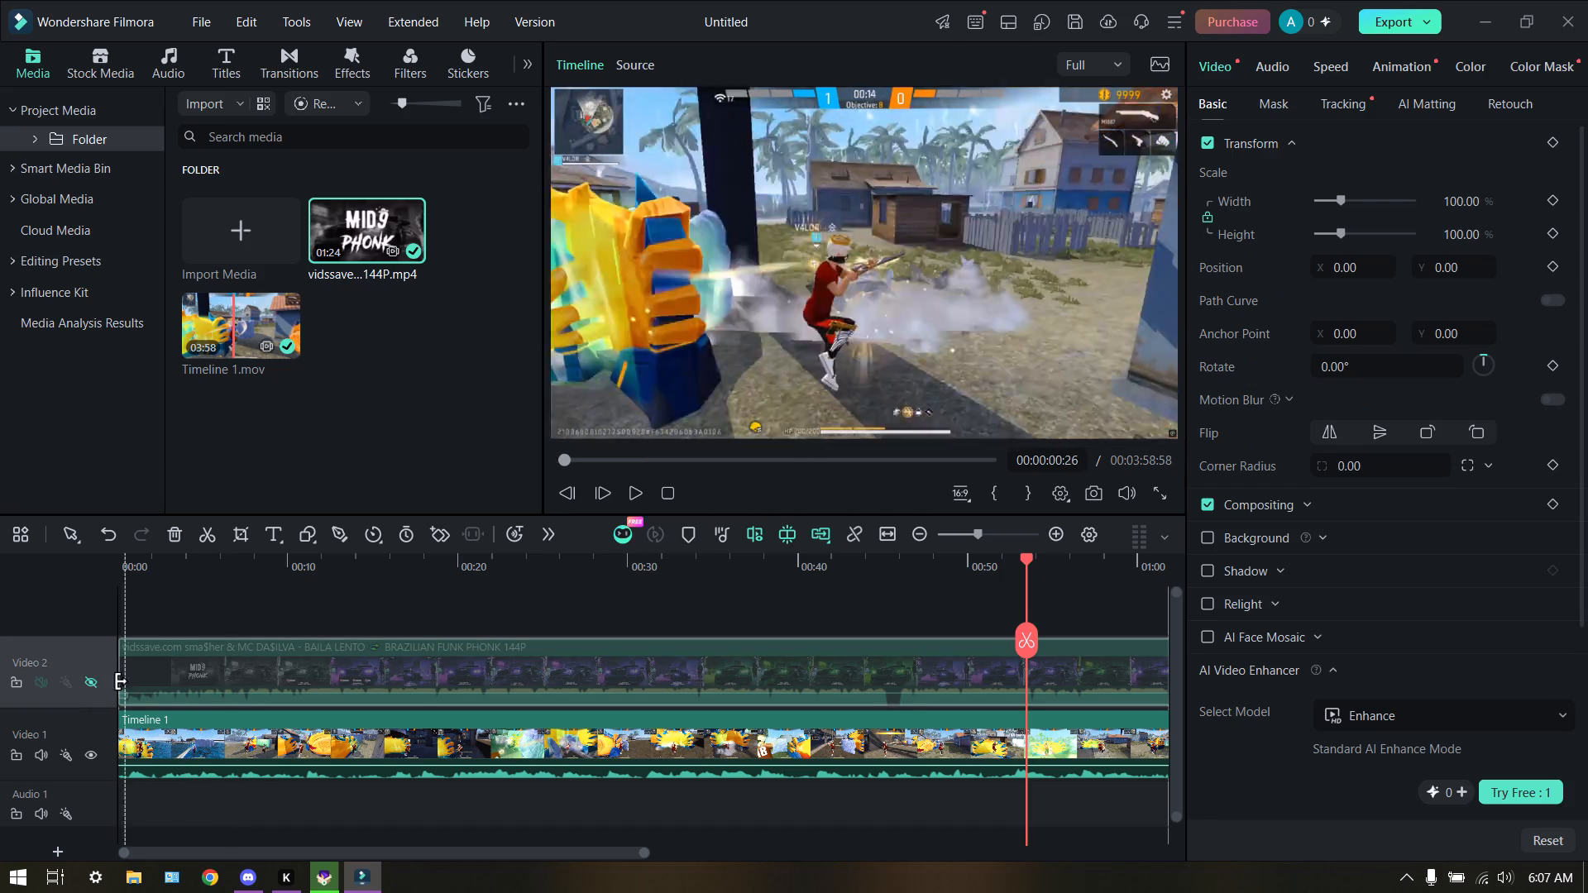
pyautogui.click(390, 668)
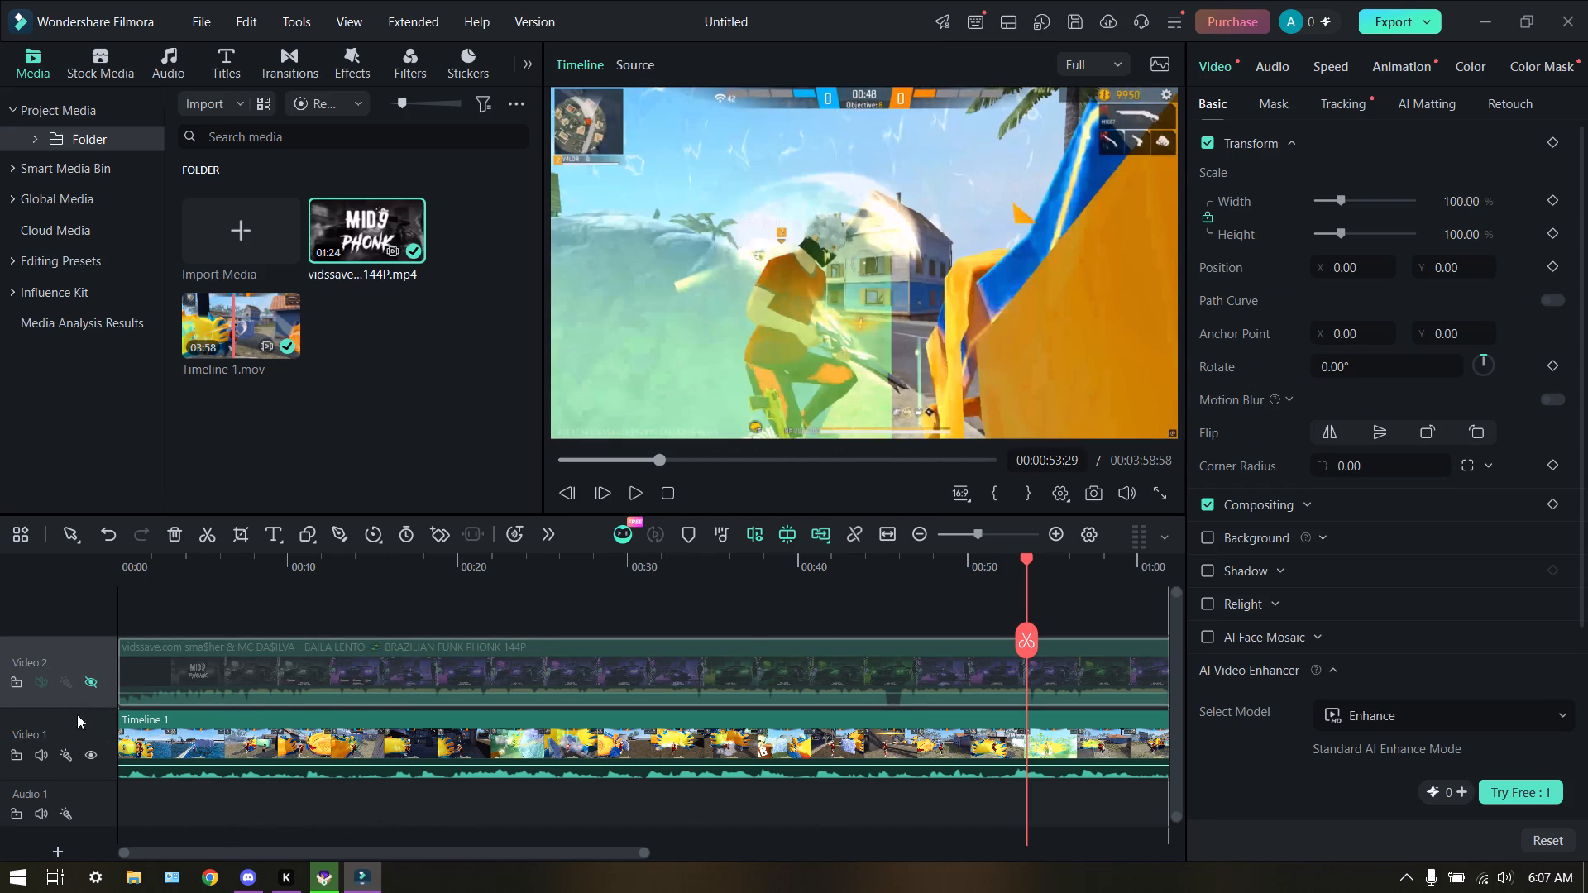
pyautogui.click(95, 685)
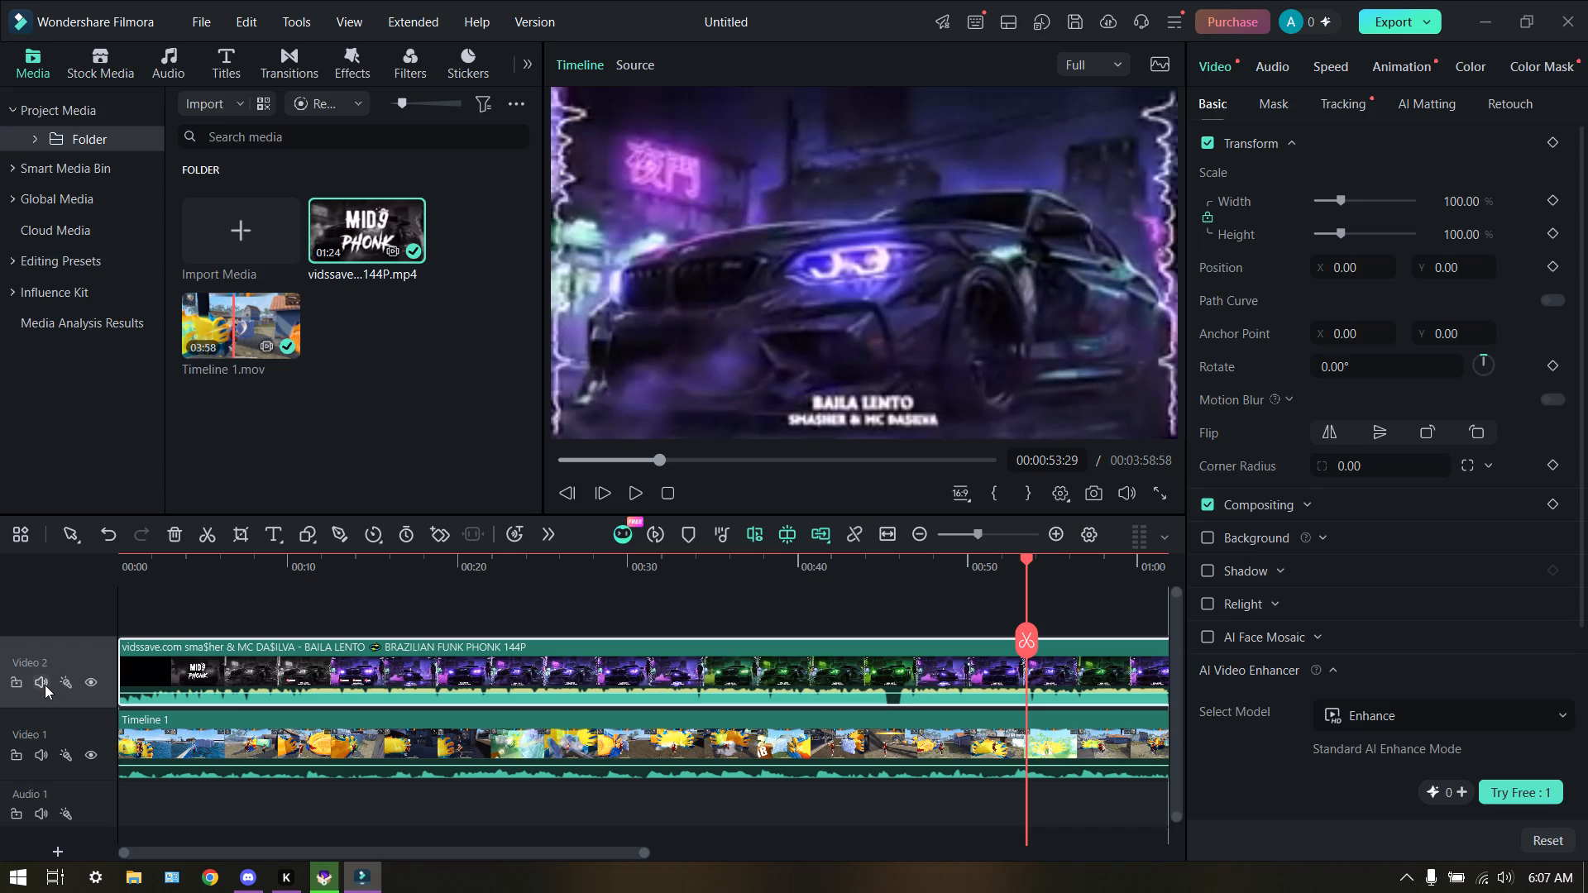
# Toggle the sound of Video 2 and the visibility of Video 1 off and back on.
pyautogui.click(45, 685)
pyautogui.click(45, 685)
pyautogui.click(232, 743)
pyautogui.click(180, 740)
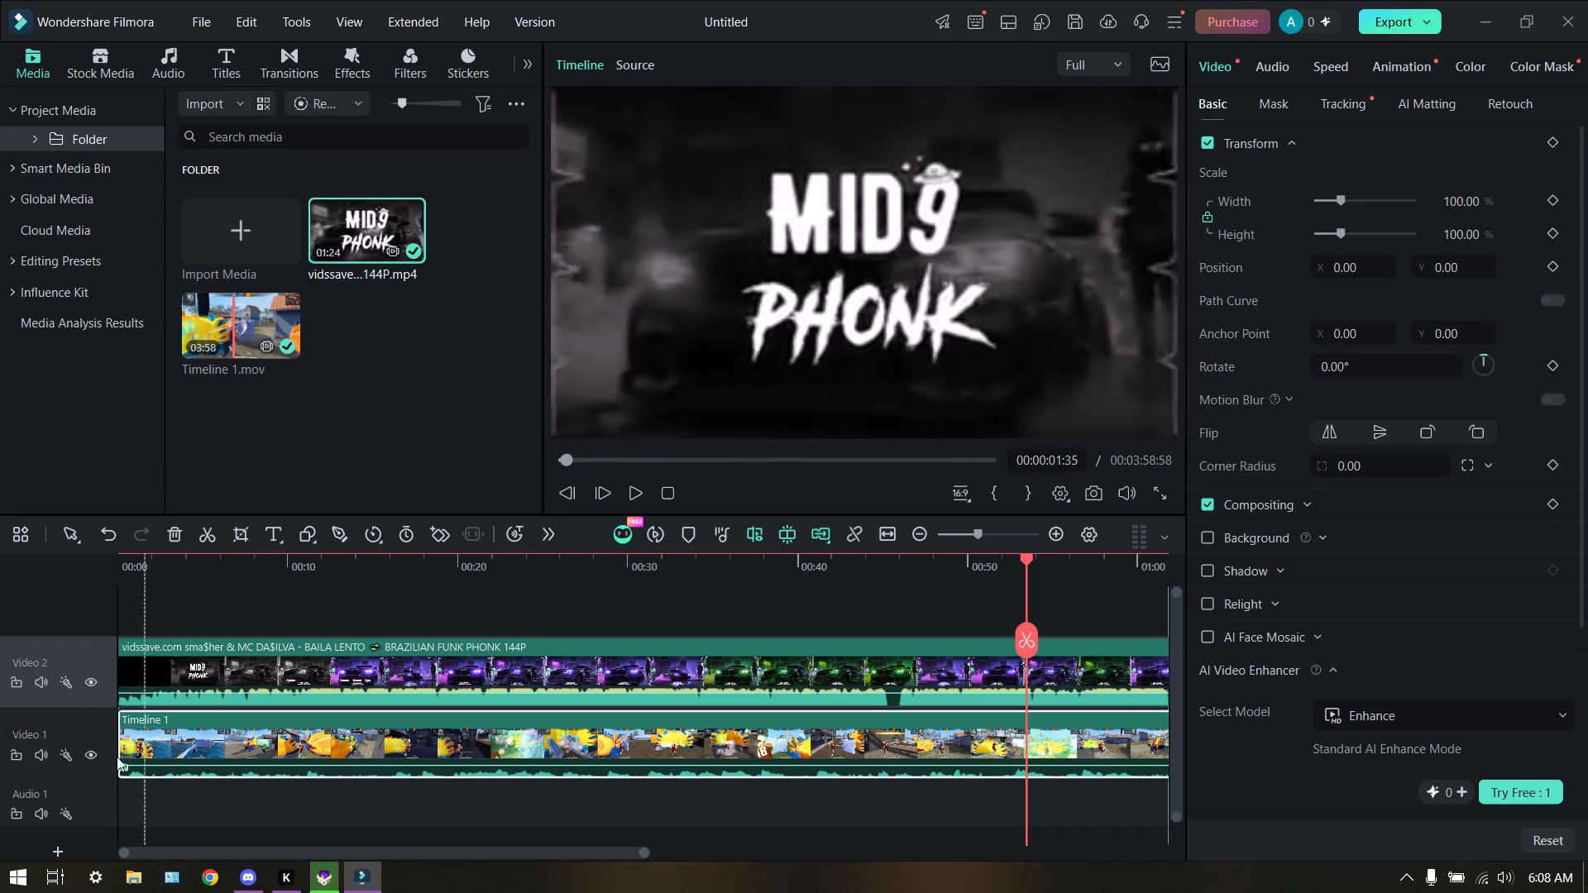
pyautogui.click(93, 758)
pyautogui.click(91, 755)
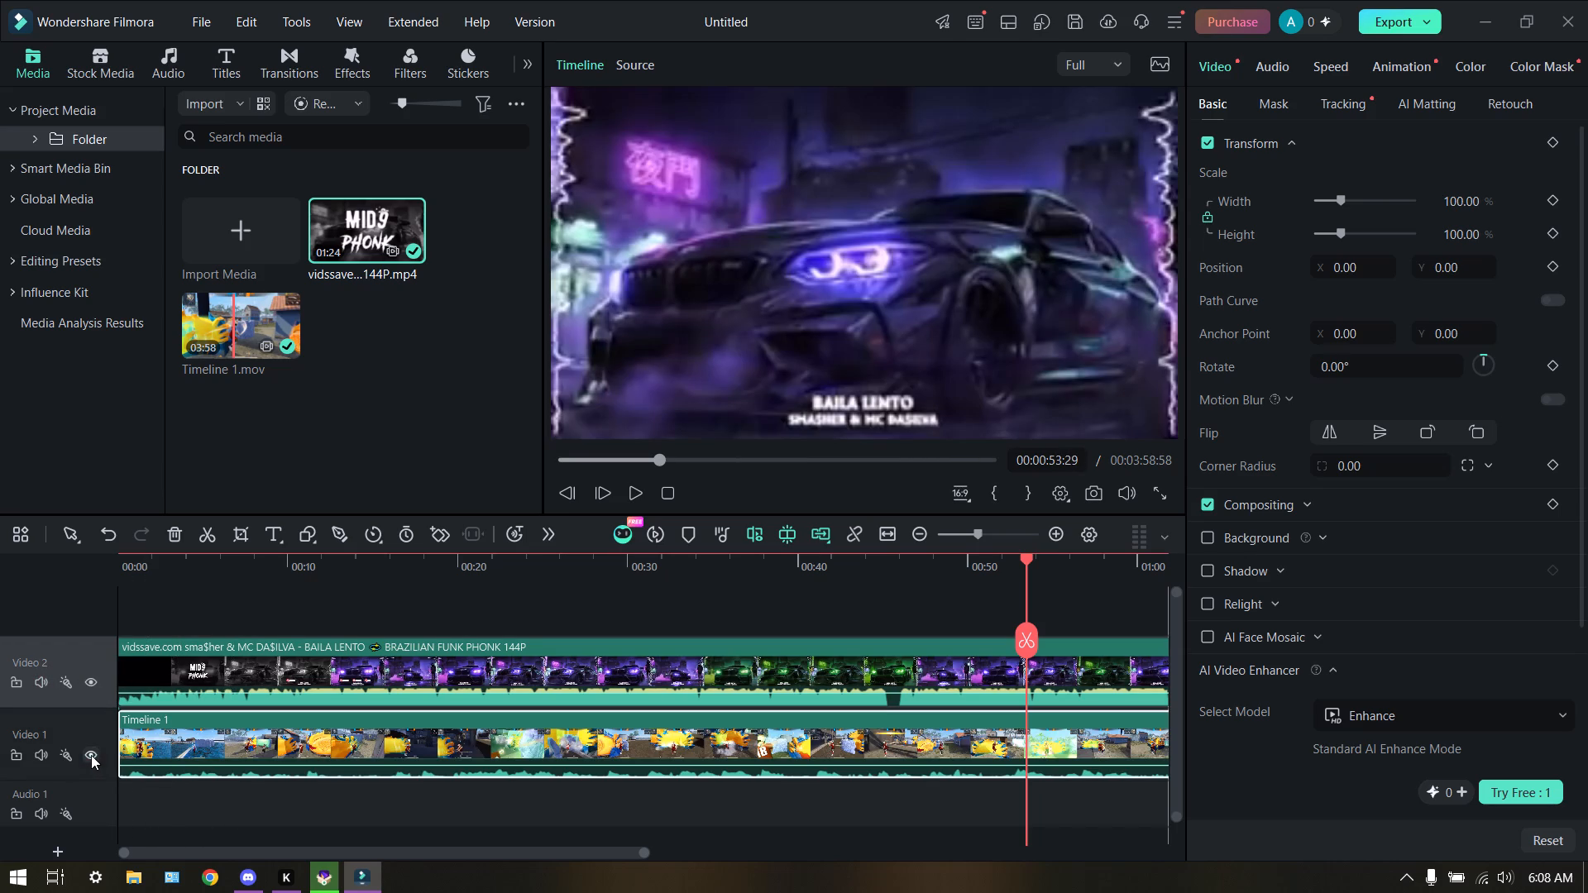
# Play the gameplay from the start of the timeline with Video 2 hidden, and pause and show the track again.
pyautogui.click(99, 690)
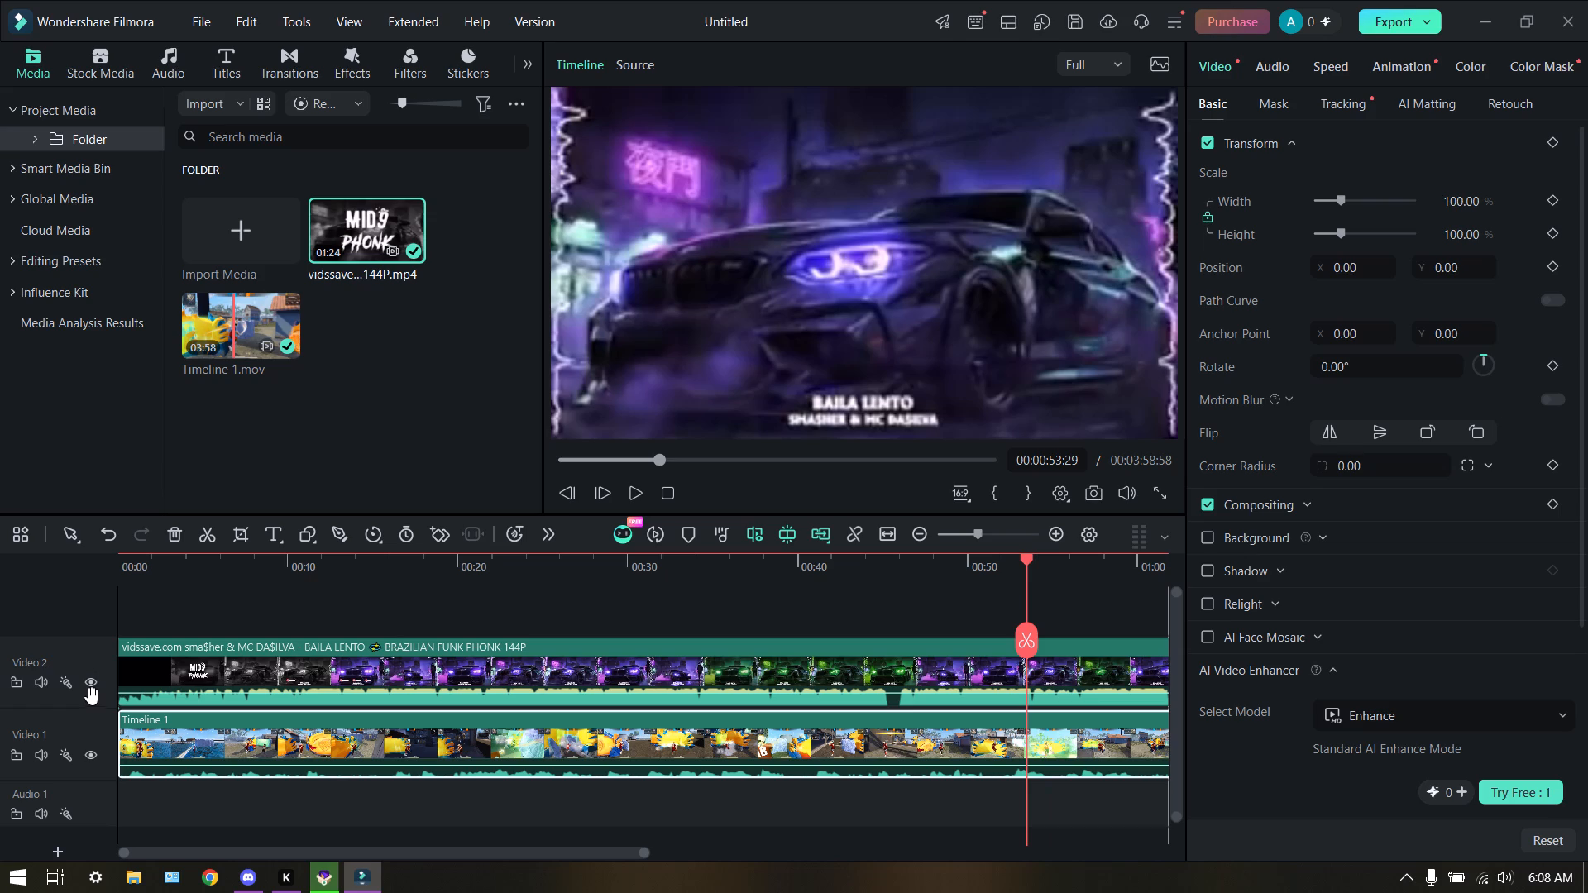
pyautogui.click(92, 692)
pyautogui.click(93, 689)
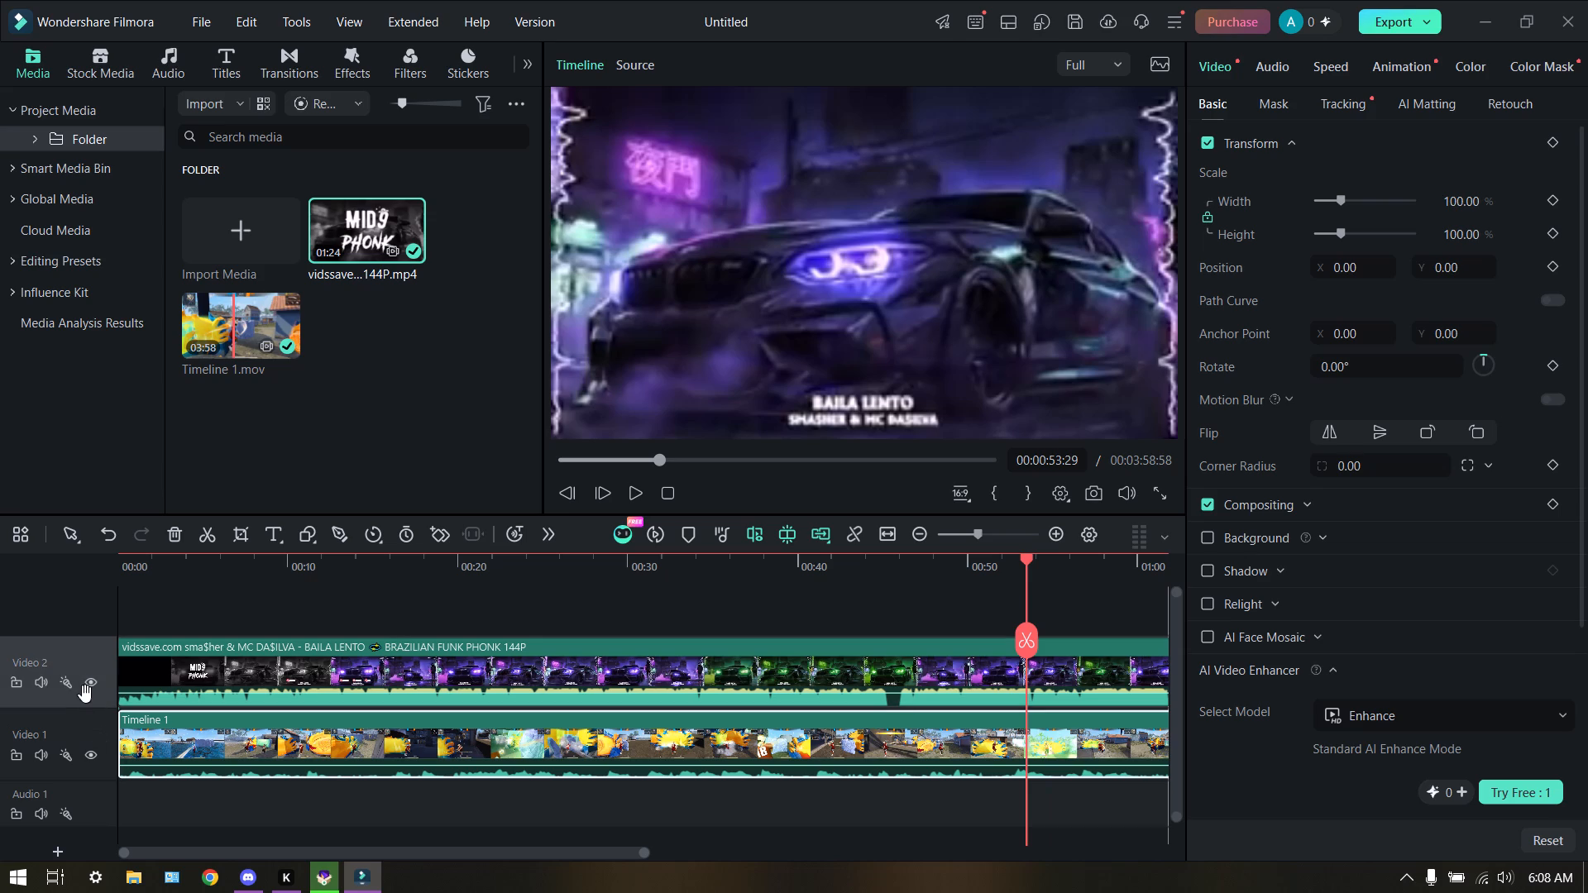
pyautogui.click(93, 686)
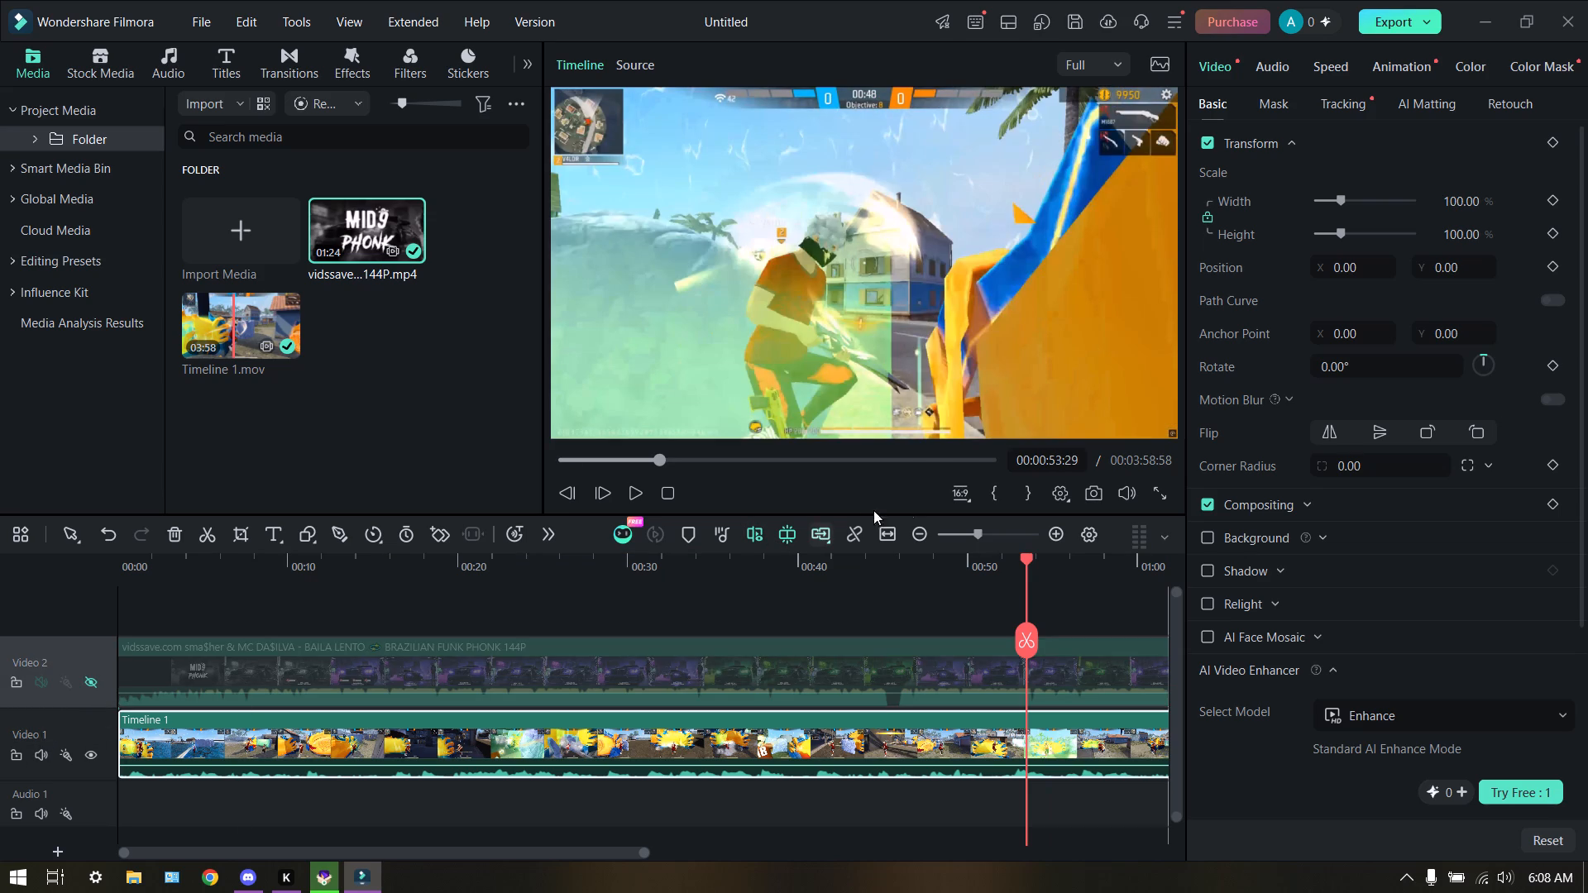
pyautogui.click(634, 504)
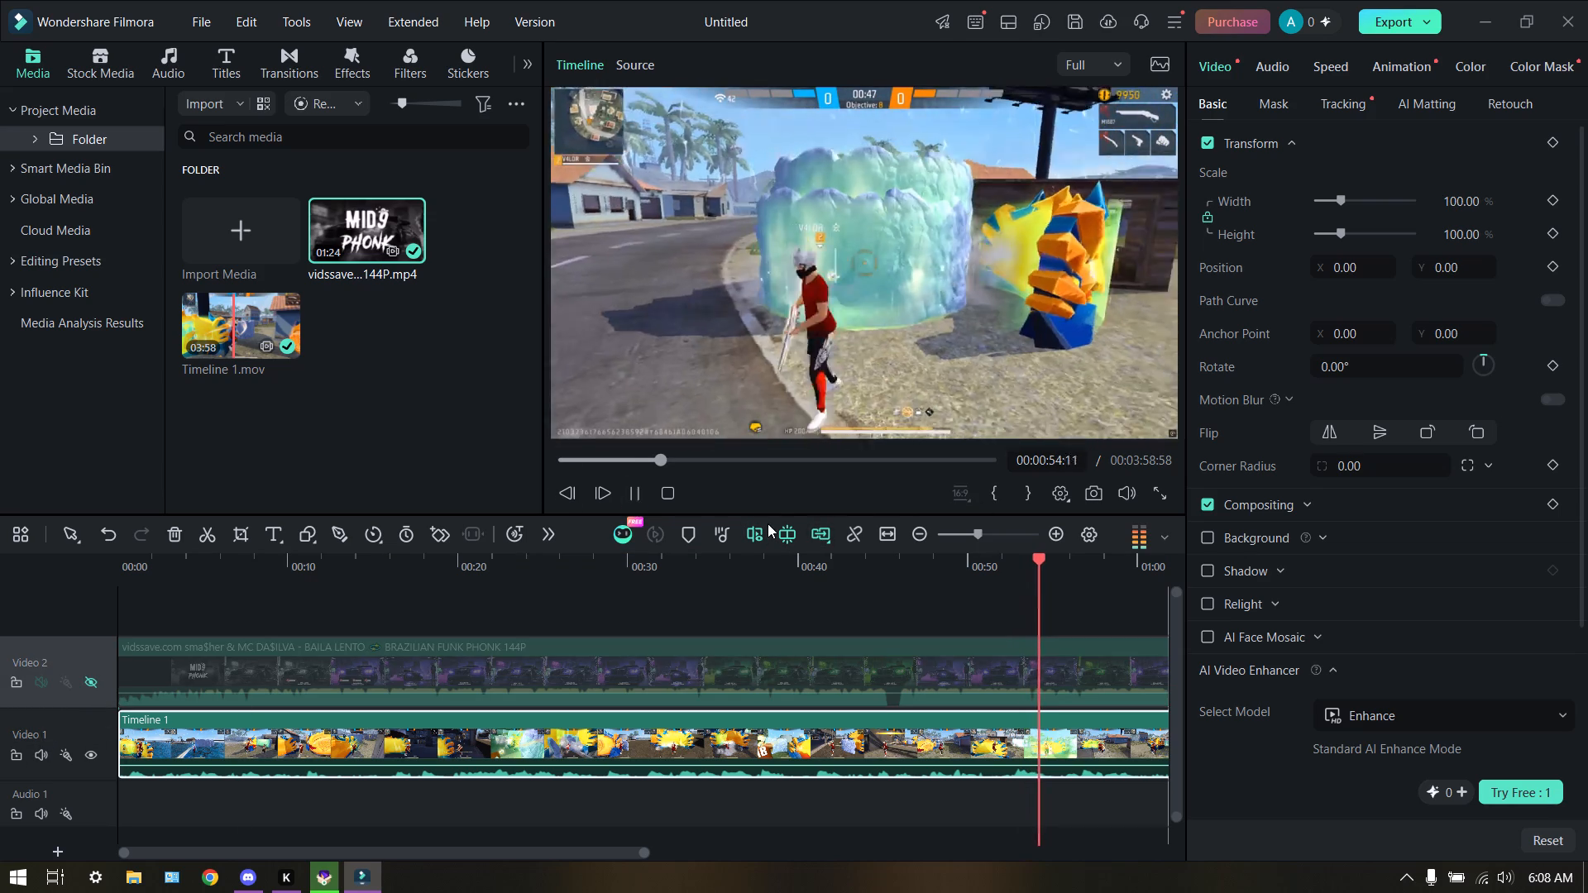
pyautogui.moveTo(605, 457); pyautogui.dragTo(451, 489)
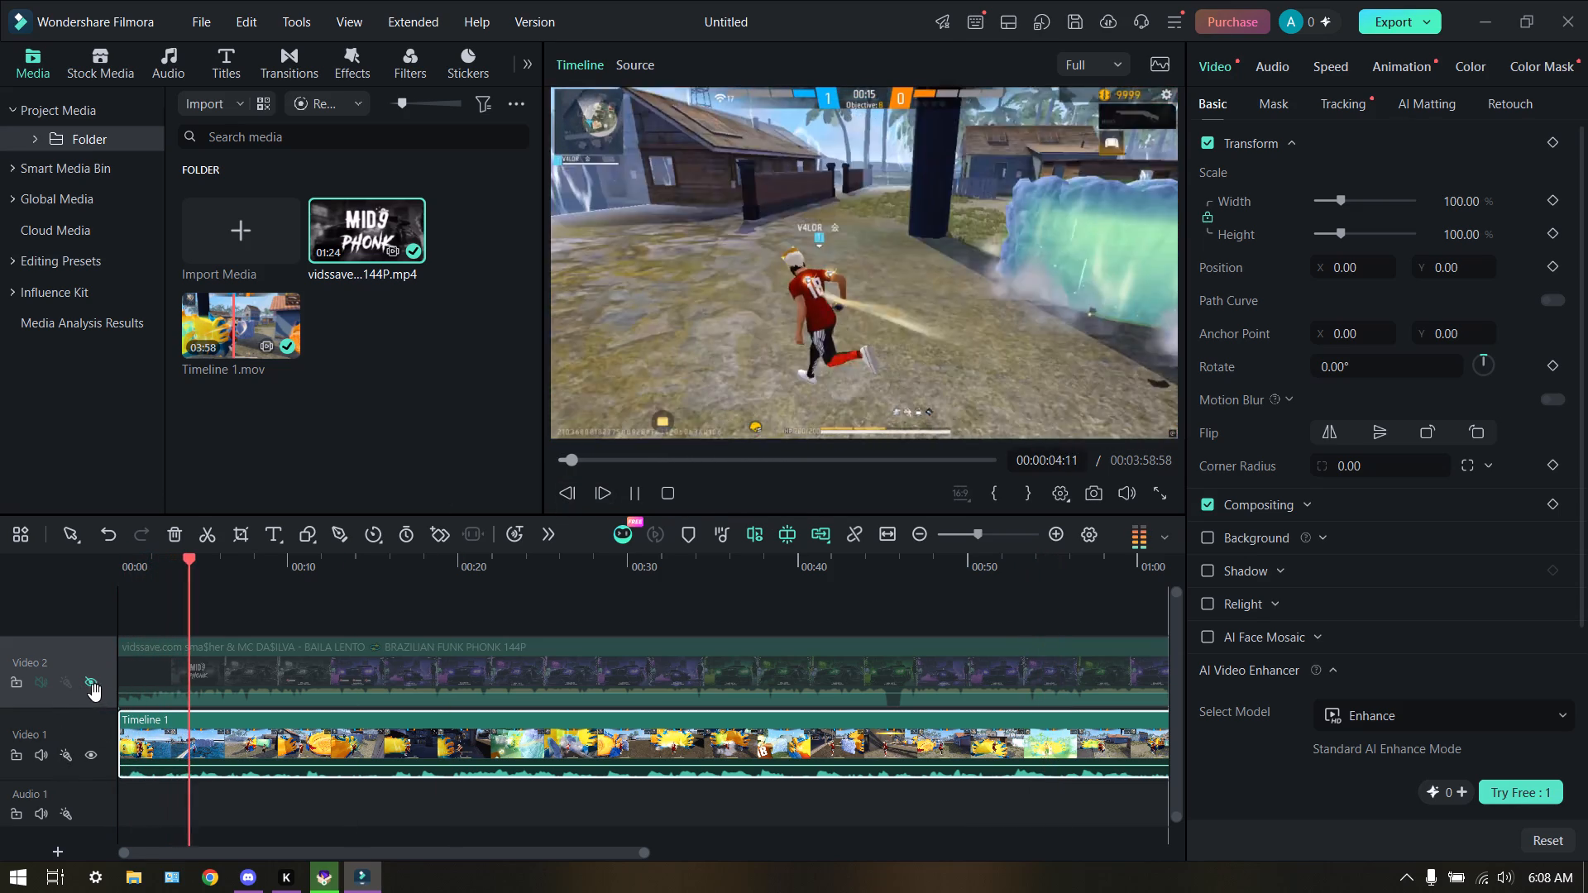
pyautogui.click(95, 692)
pyautogui.click(87, 693)
pyautogui.click(89, 691)
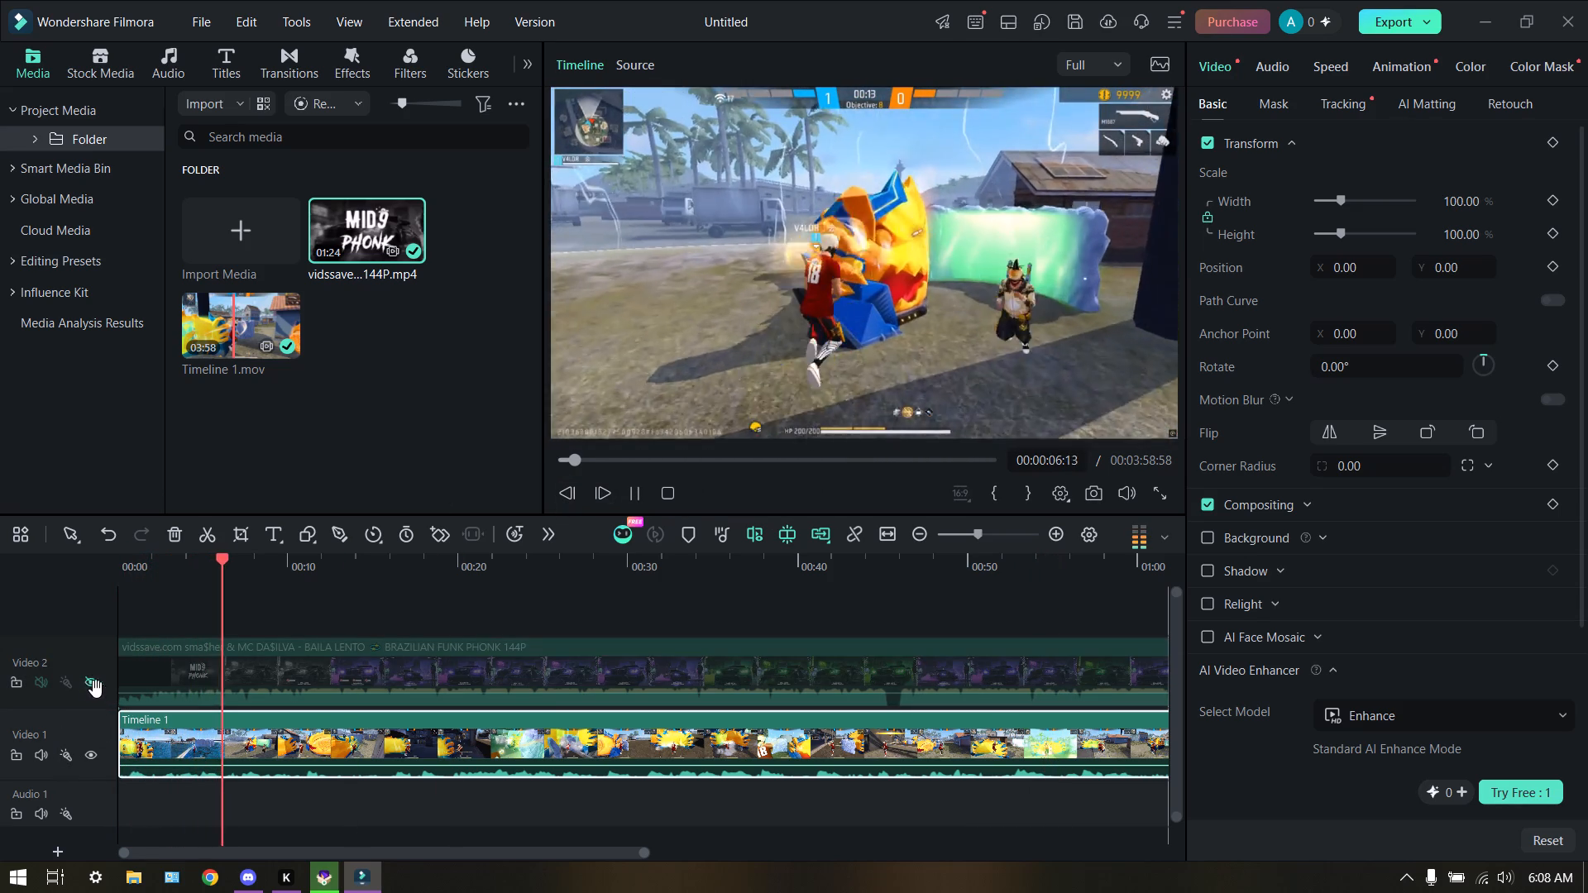
pyautogui.click(779, 399)
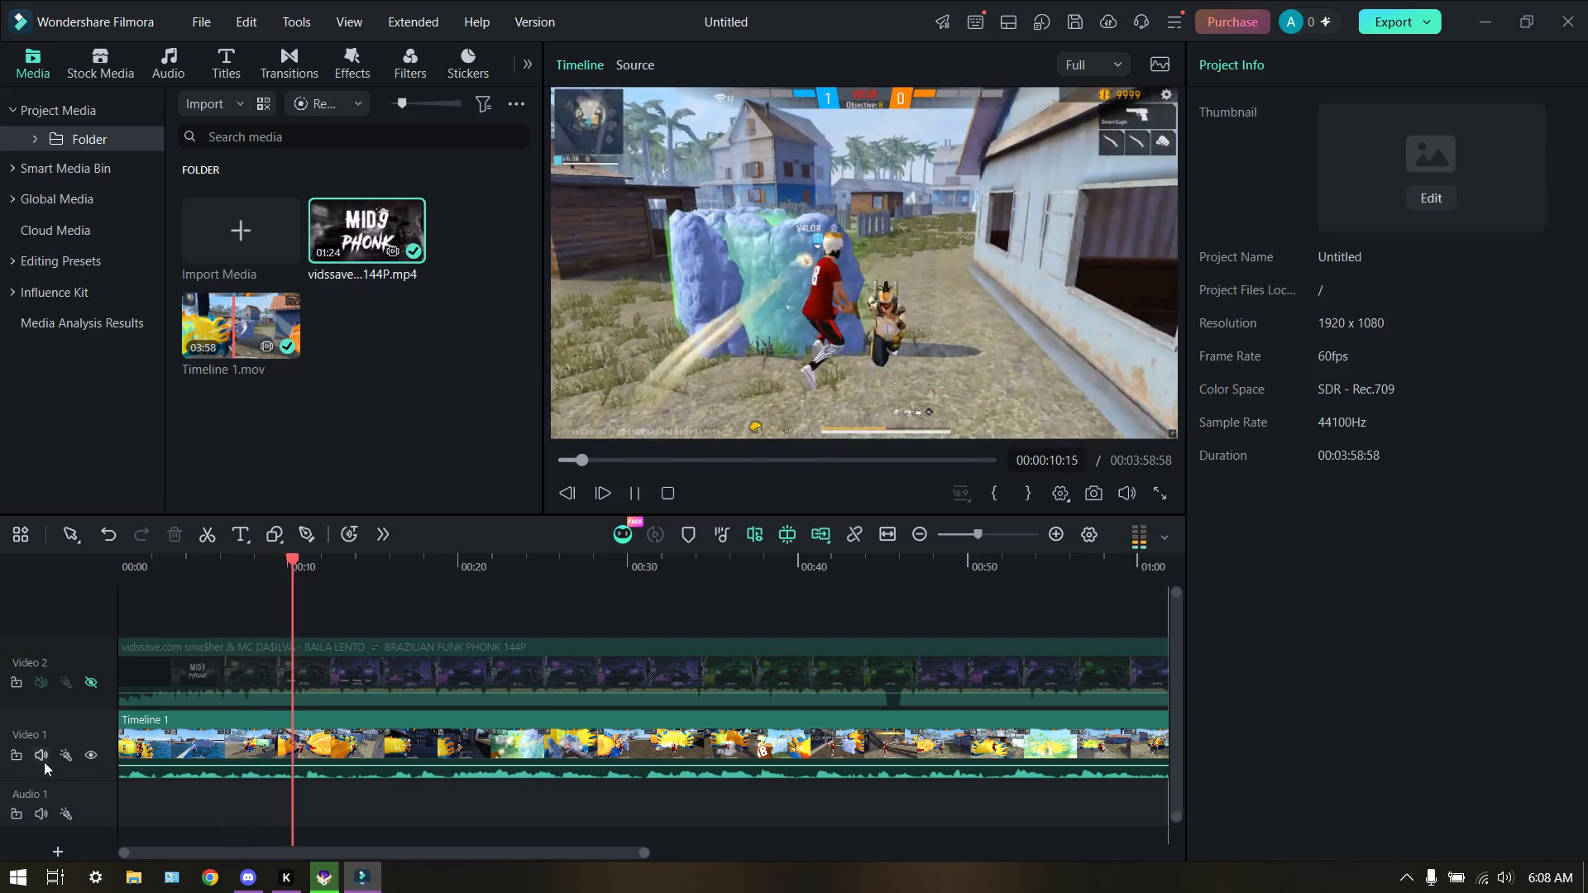
pyautogui.click(278, 747)
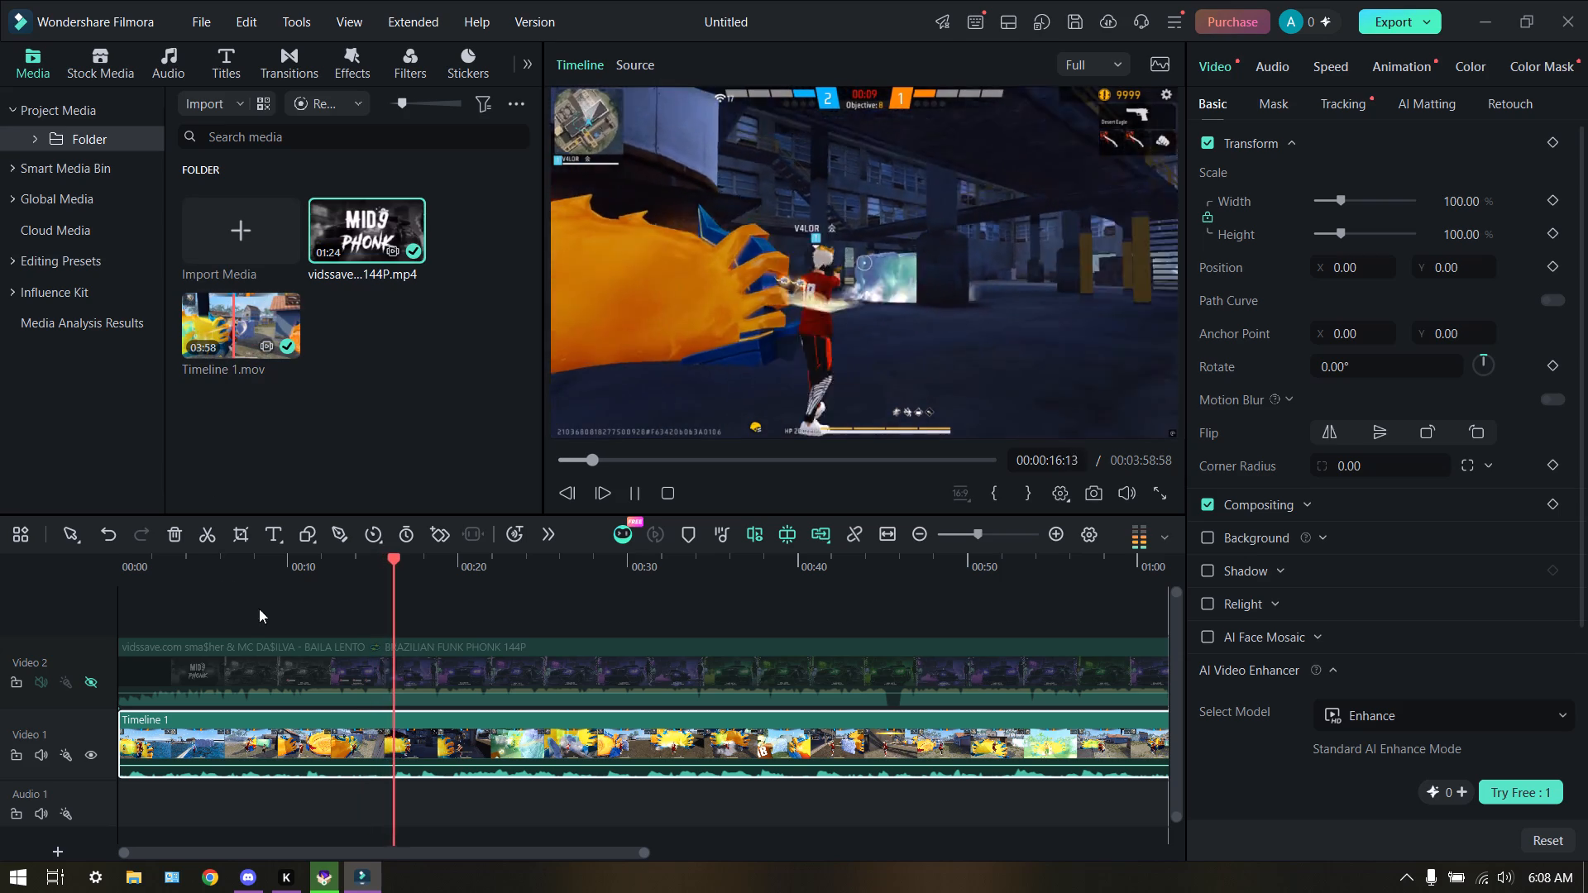
pyautogui.click(675, 361)
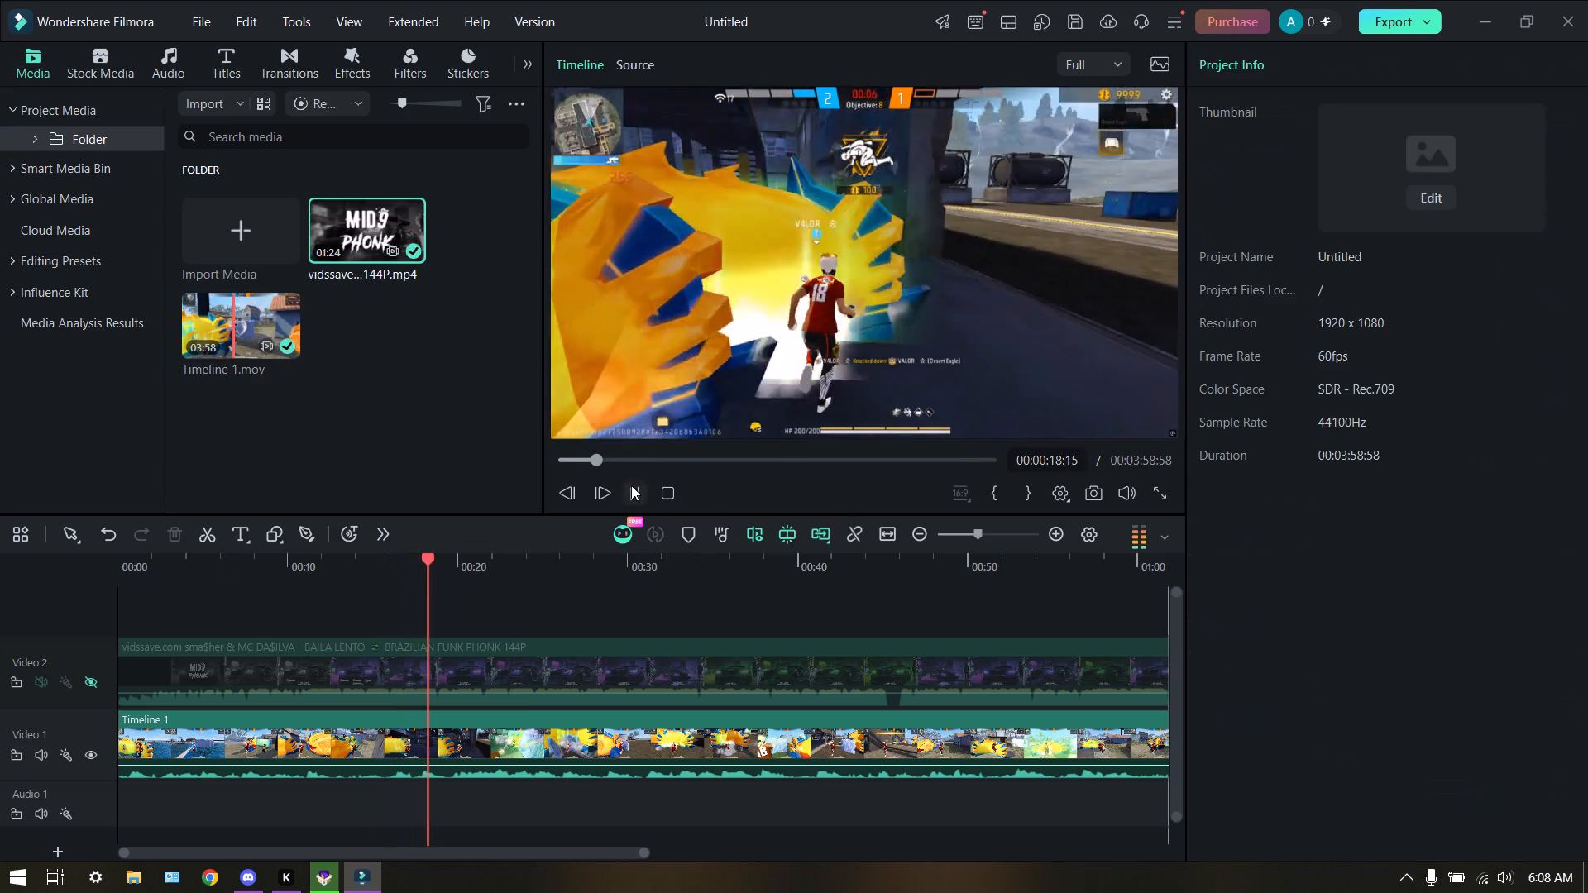
pyautogui.click(631, 485)
pyautogui.click(90, 681)
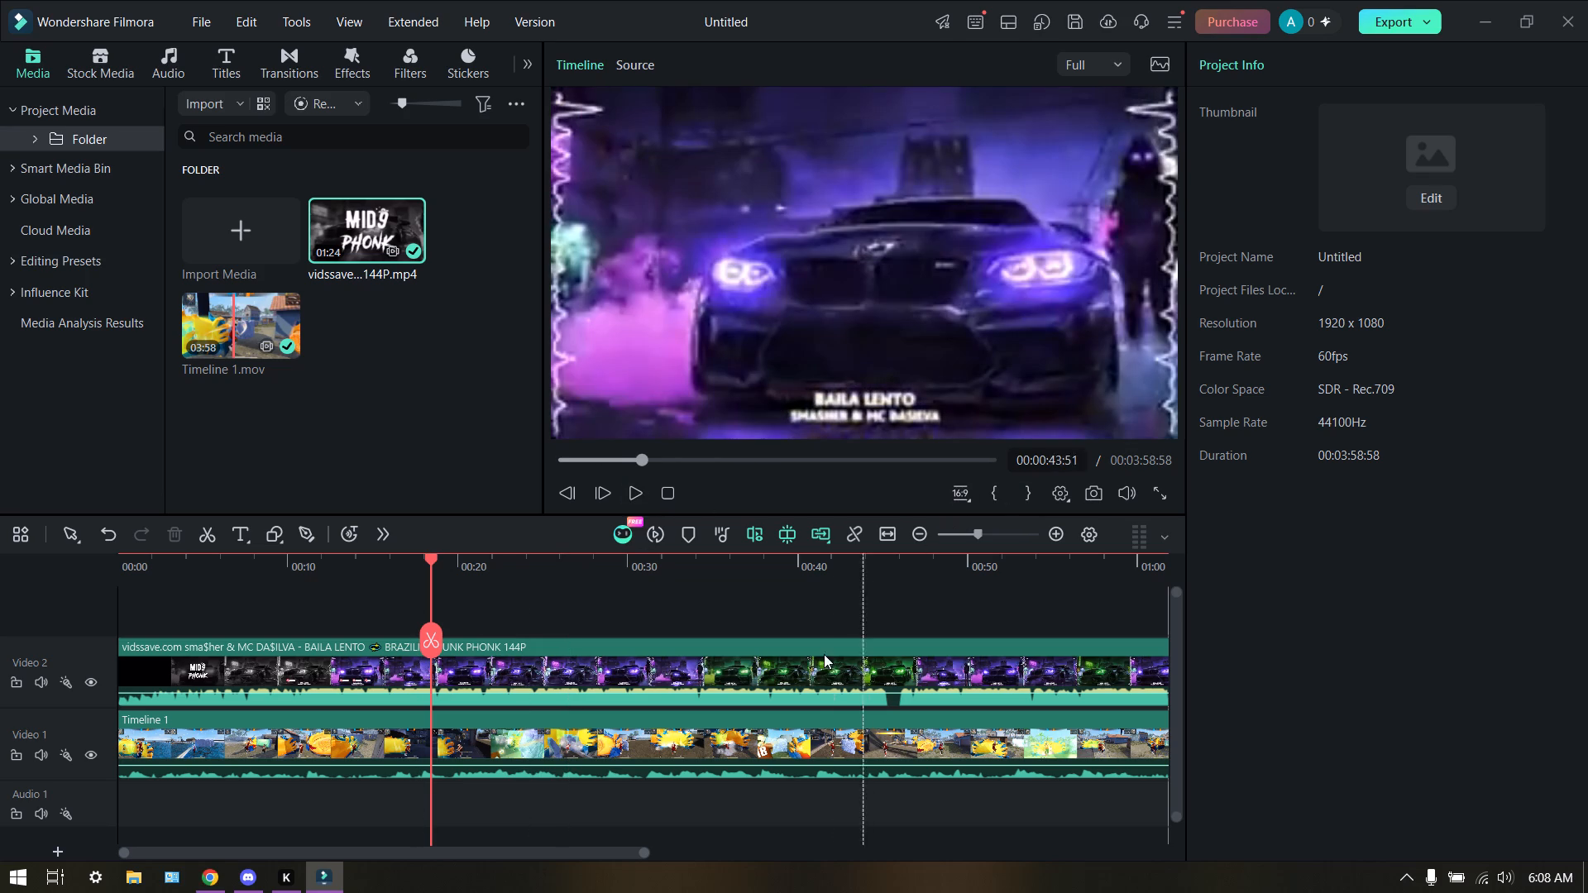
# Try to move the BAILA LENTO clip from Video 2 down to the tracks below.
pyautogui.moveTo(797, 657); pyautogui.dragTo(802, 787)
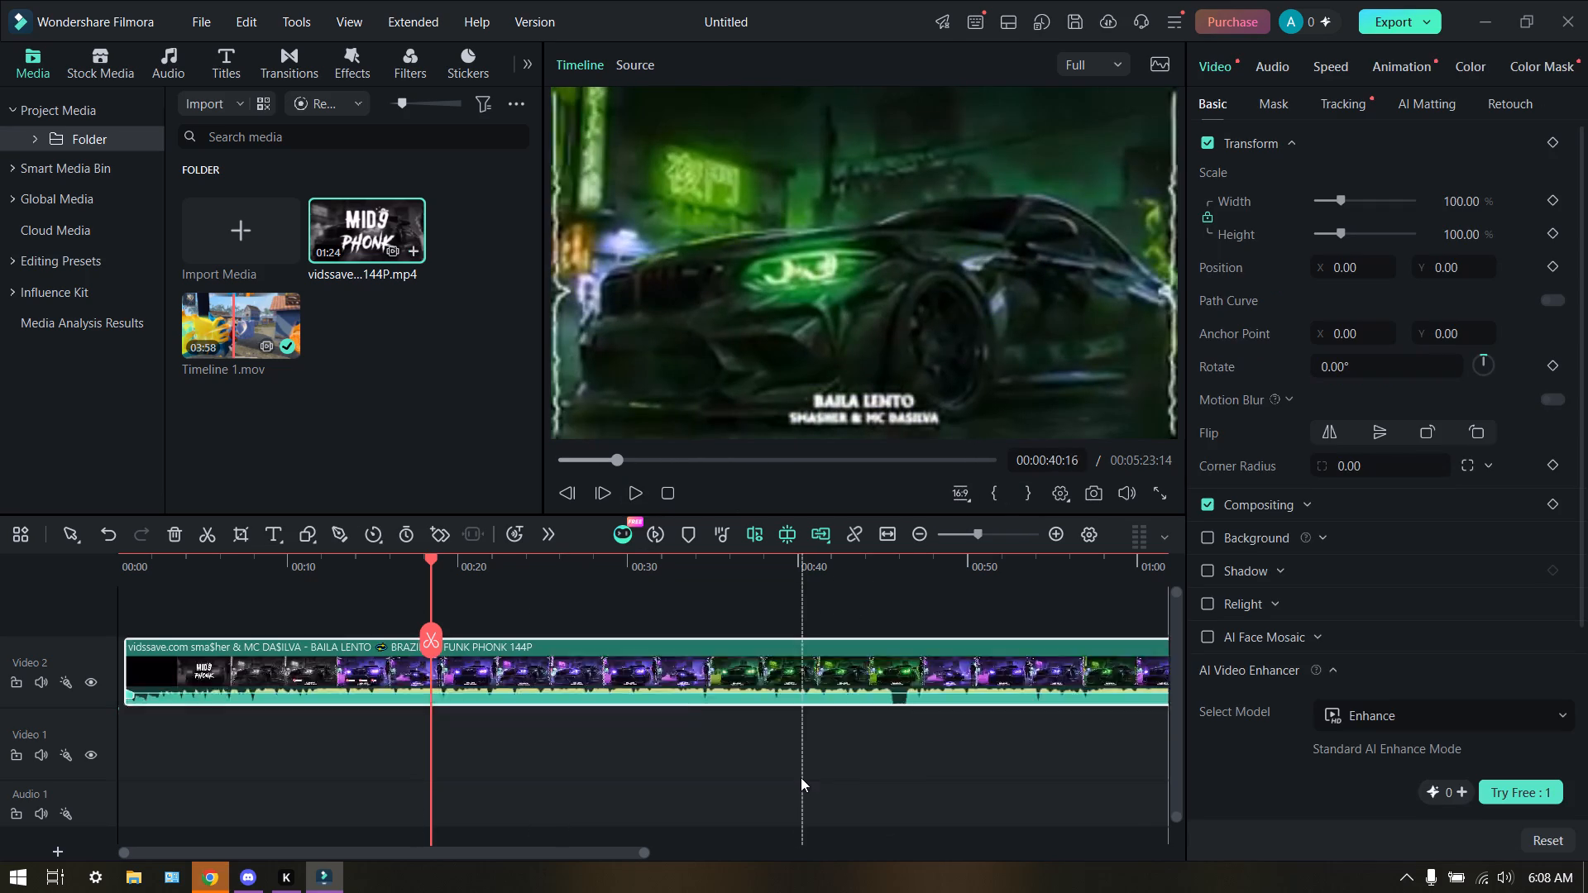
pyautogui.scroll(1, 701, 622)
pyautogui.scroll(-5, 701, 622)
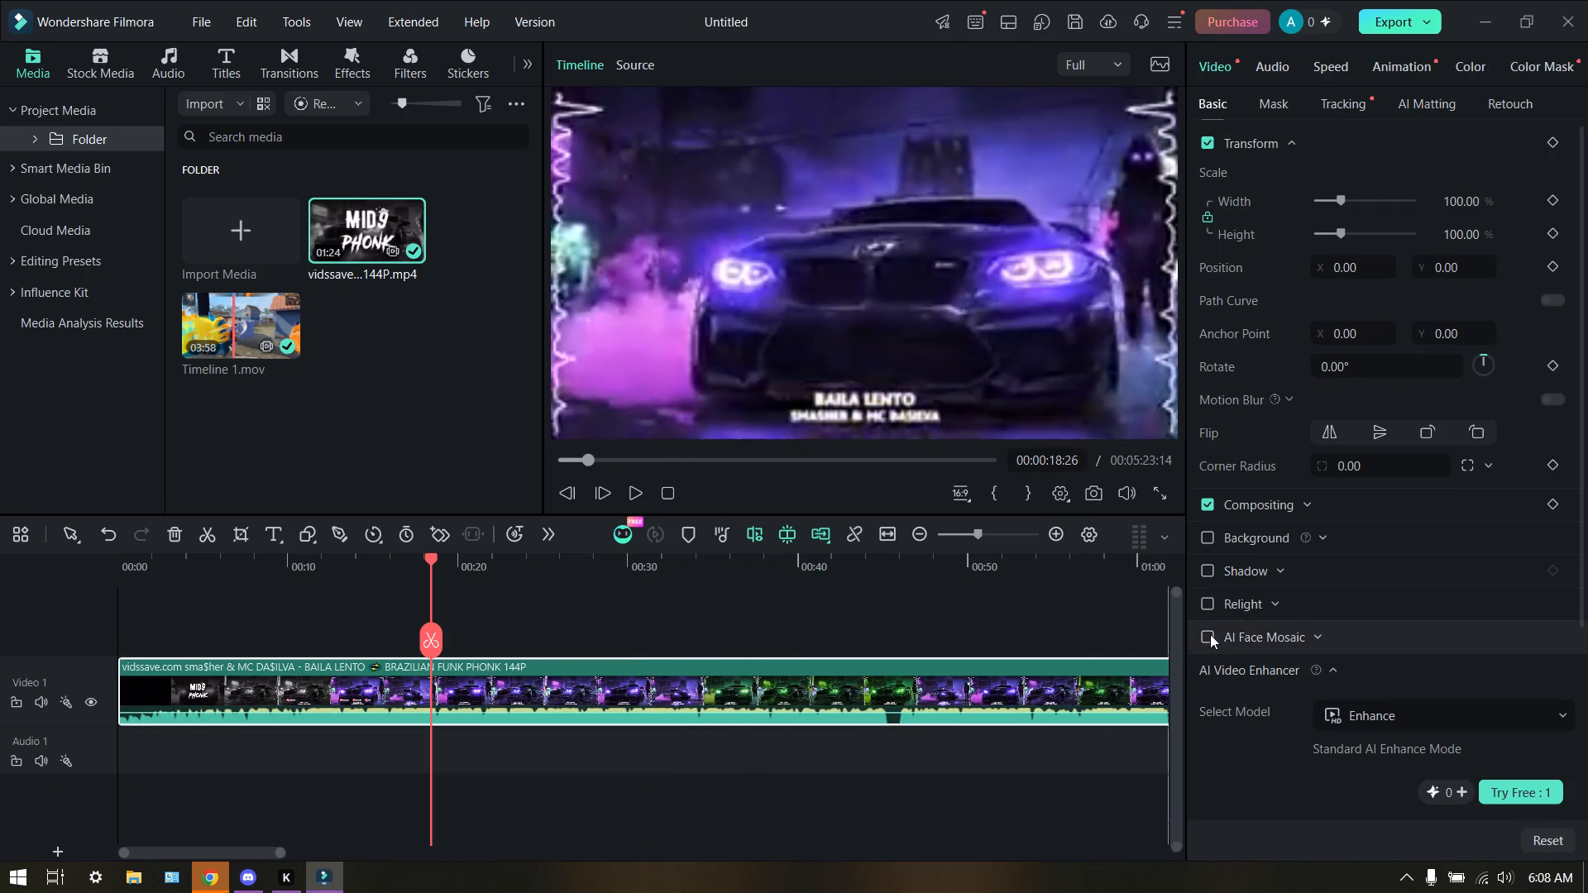
# Move the BAILA LENTO clip back to its own track above Timeline 1, starting at about 1 second.
pyautogui.moveTo(1166, 627); pyautogui.dragTo(1161, 736)
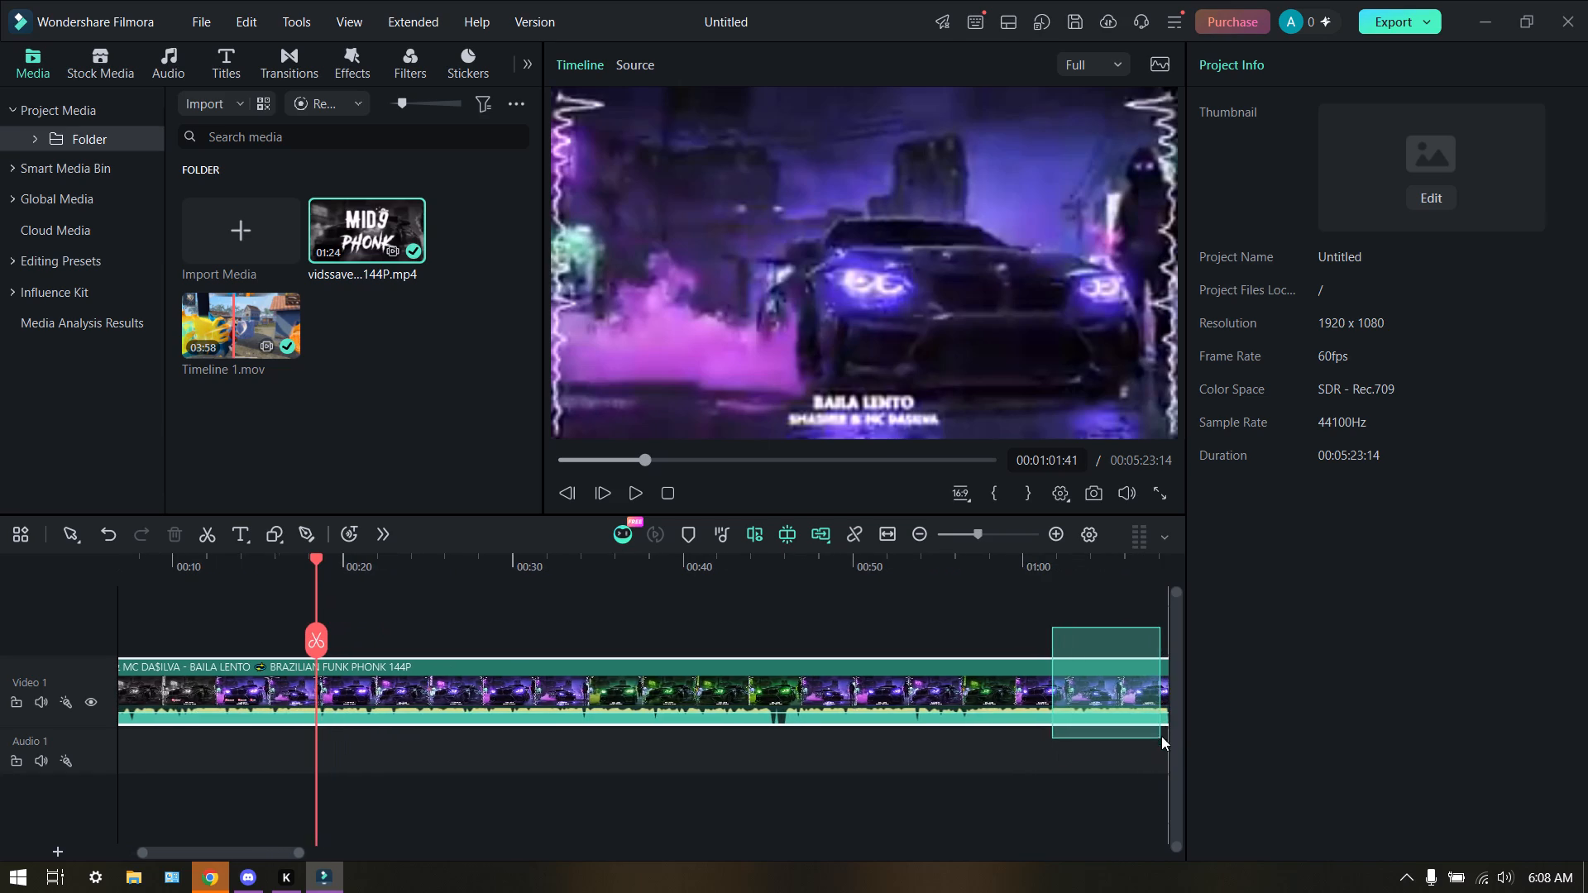
pyautogui.moveTo(1161, 736); pyautogui.dragTo(1164, 695)
pyautogui.moveTo(1180, 588); pyautogui.dragTo(1155, 752)
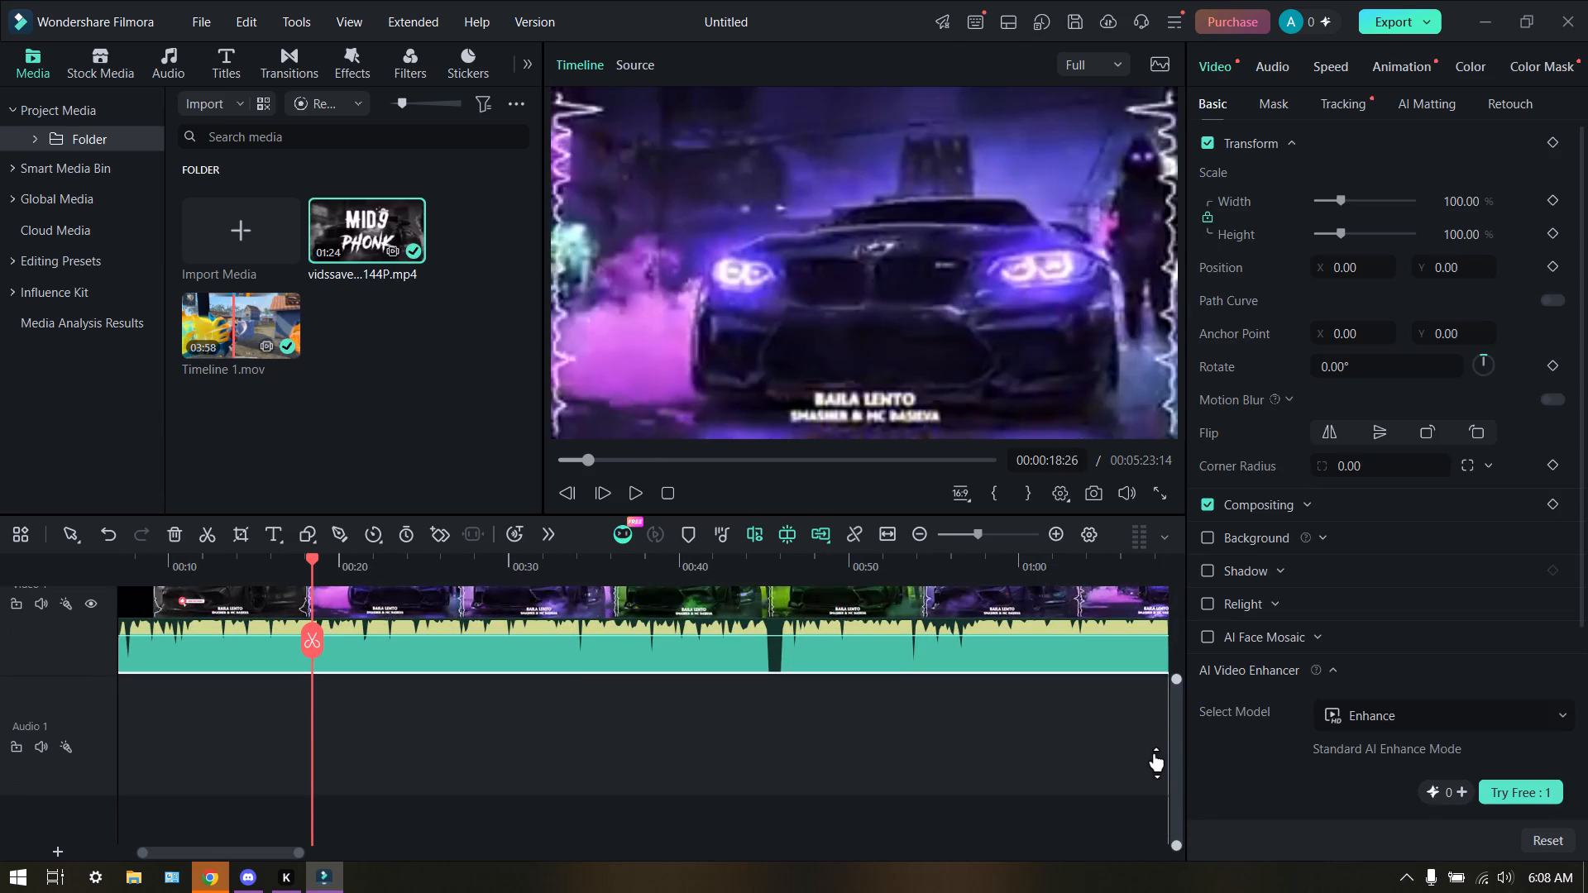
pyautogui.moveTo(1155, 752); pyautogui.dragTo(1146, 382)
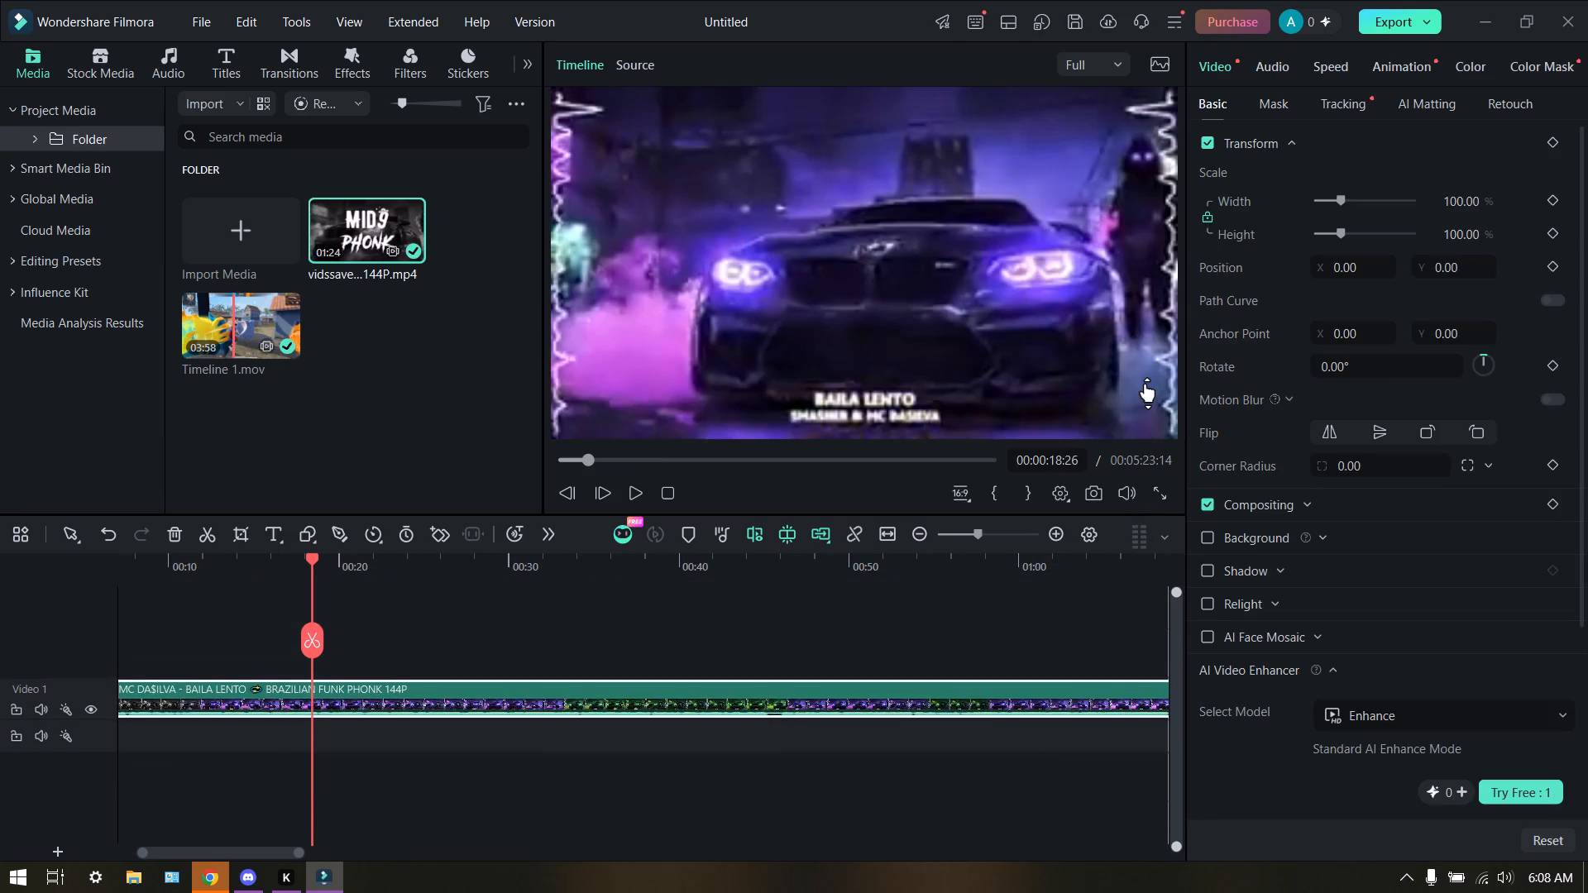
pyautogui.moveTo(1146, 382); pyautogui.dragTo(1149, 622)
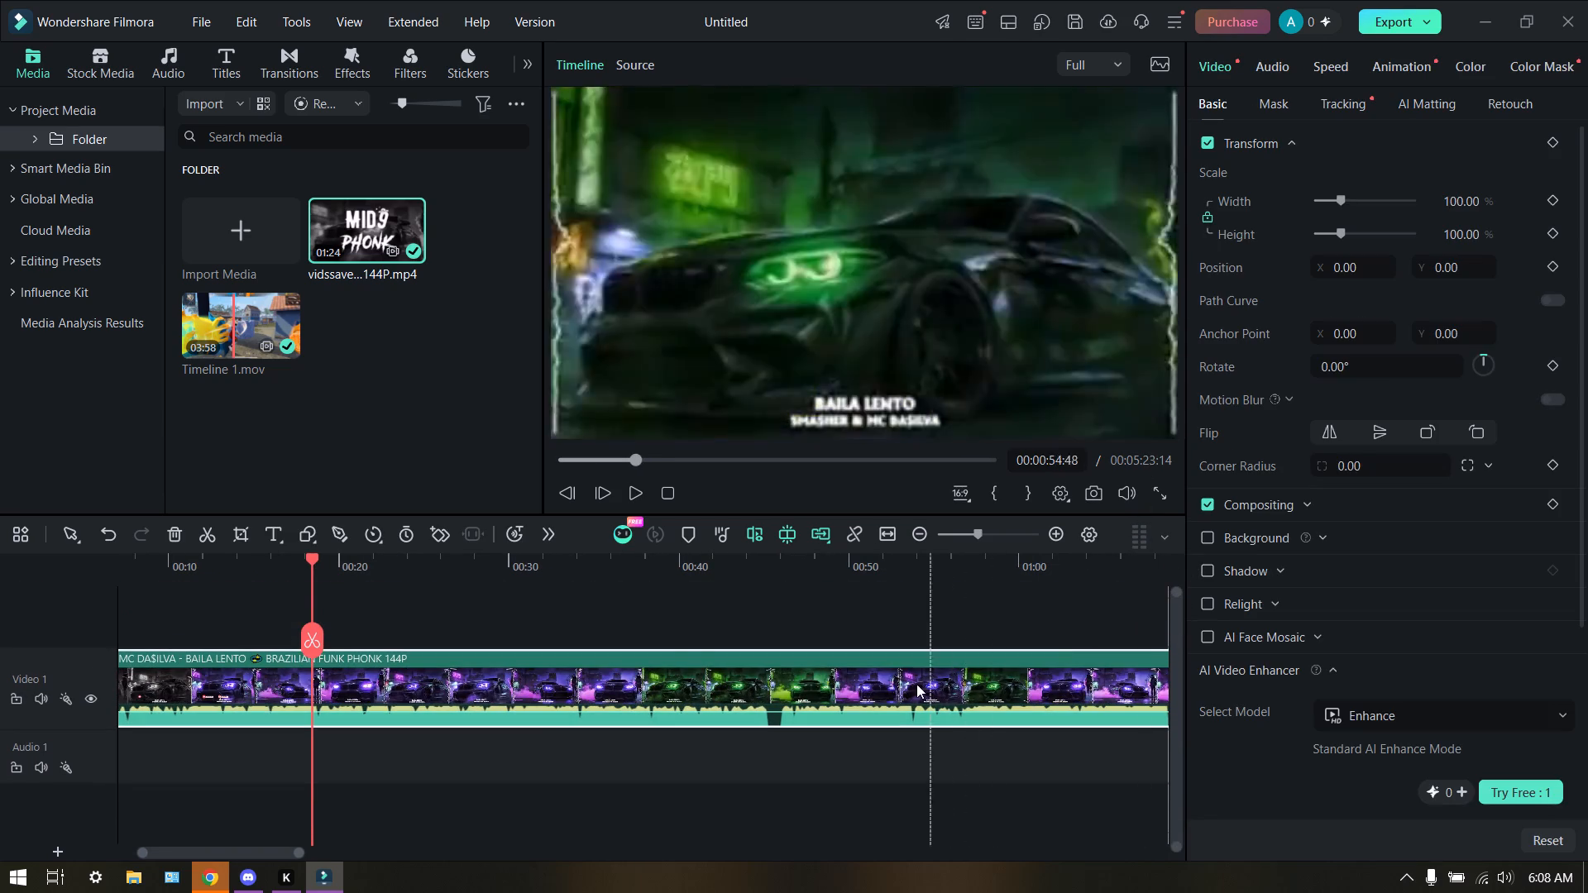
pyautogui.scroll(3, 919, 683)
pyautogui.scroll(-3, 685, 648)
pyautogui.scroll(4, 668, 641)
pyautogui.moveTo(541, 673); pyautogui.dragTo(559, 585)
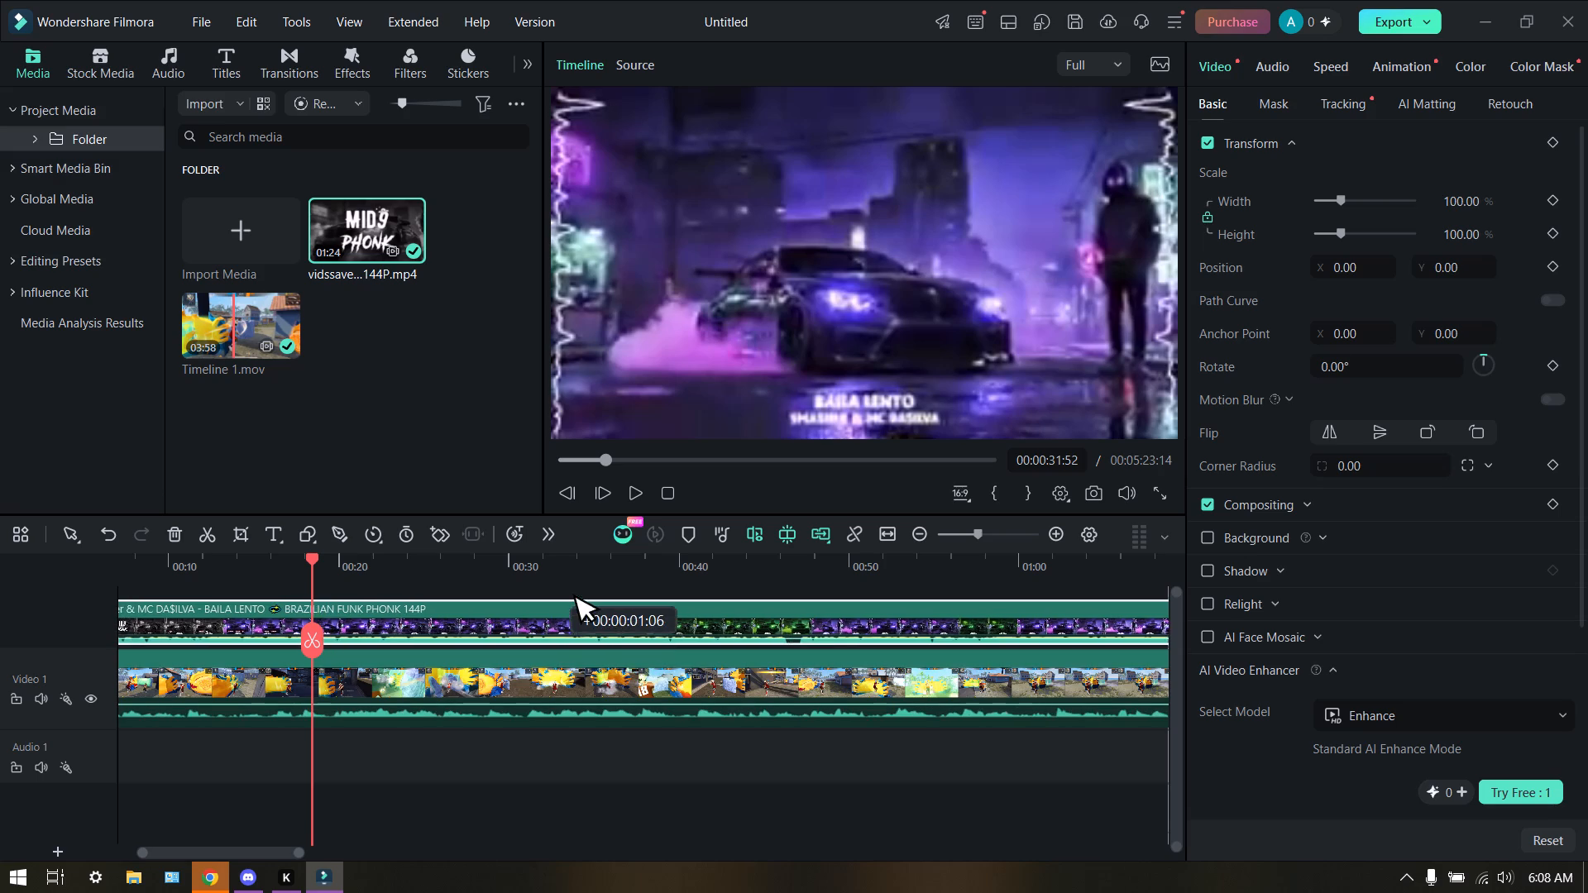
pyautogui.moveTo(559, 585); pyautogui.dragTo(559, 584)
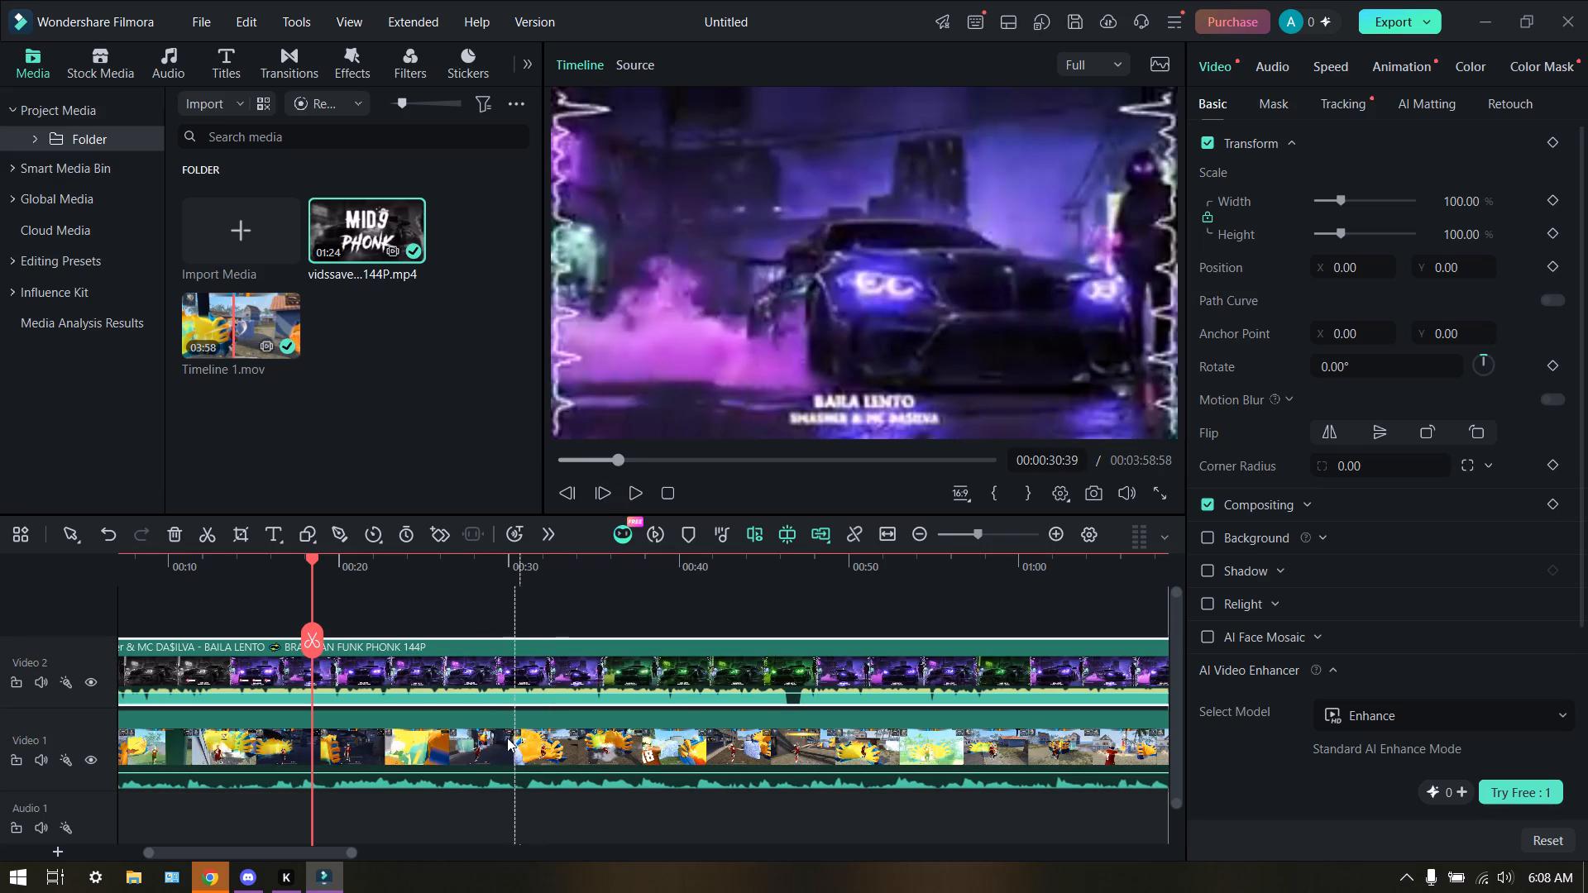
# Select the Timeline 1 clip on Video 1 and play the timeline from about 18 seconds.
pyautogui.click(505, 743)
pyautogui.click(395, 735)
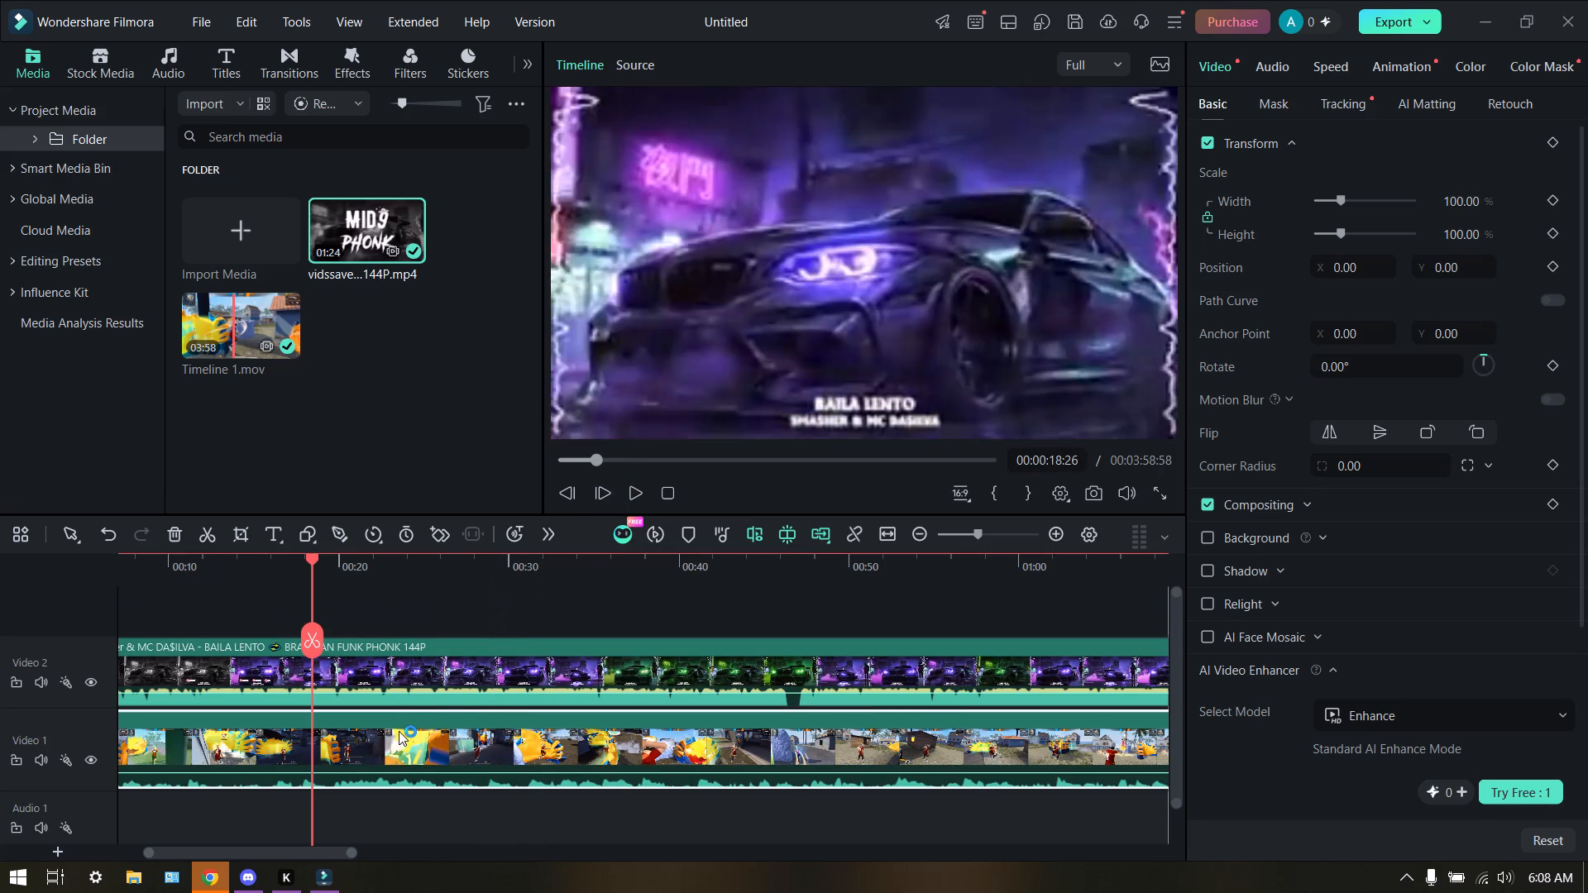
pyautogui.click(633, 492)
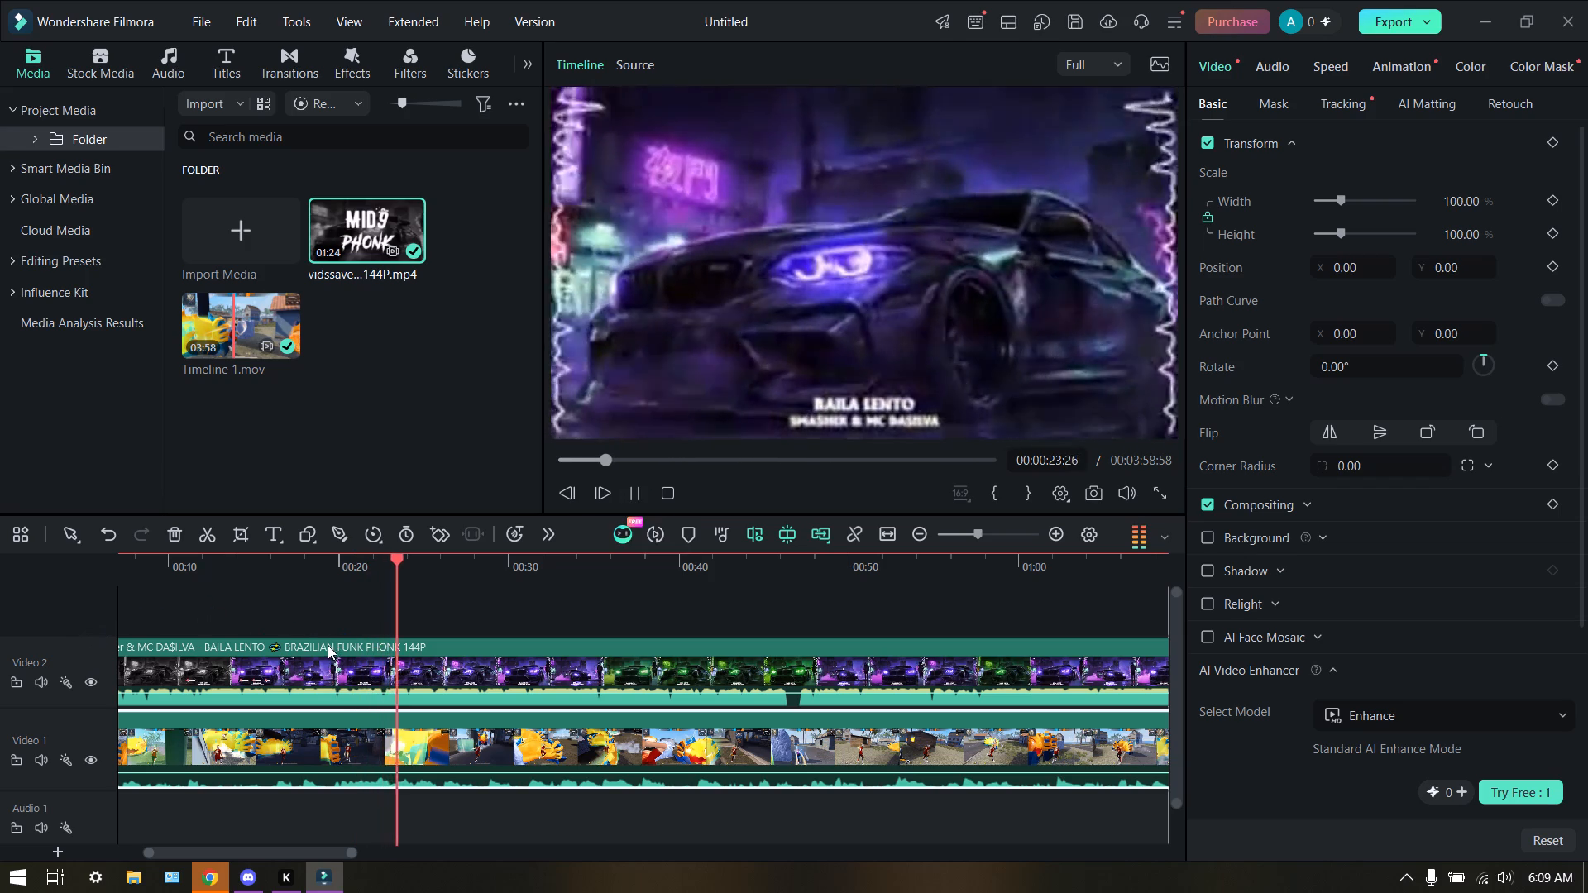
# Look through the clip commands available for the BAILA LENTO clip on Video 2.
pyautogui.rightClick(328, 647)
pyautogui.rightClick(329, 663)
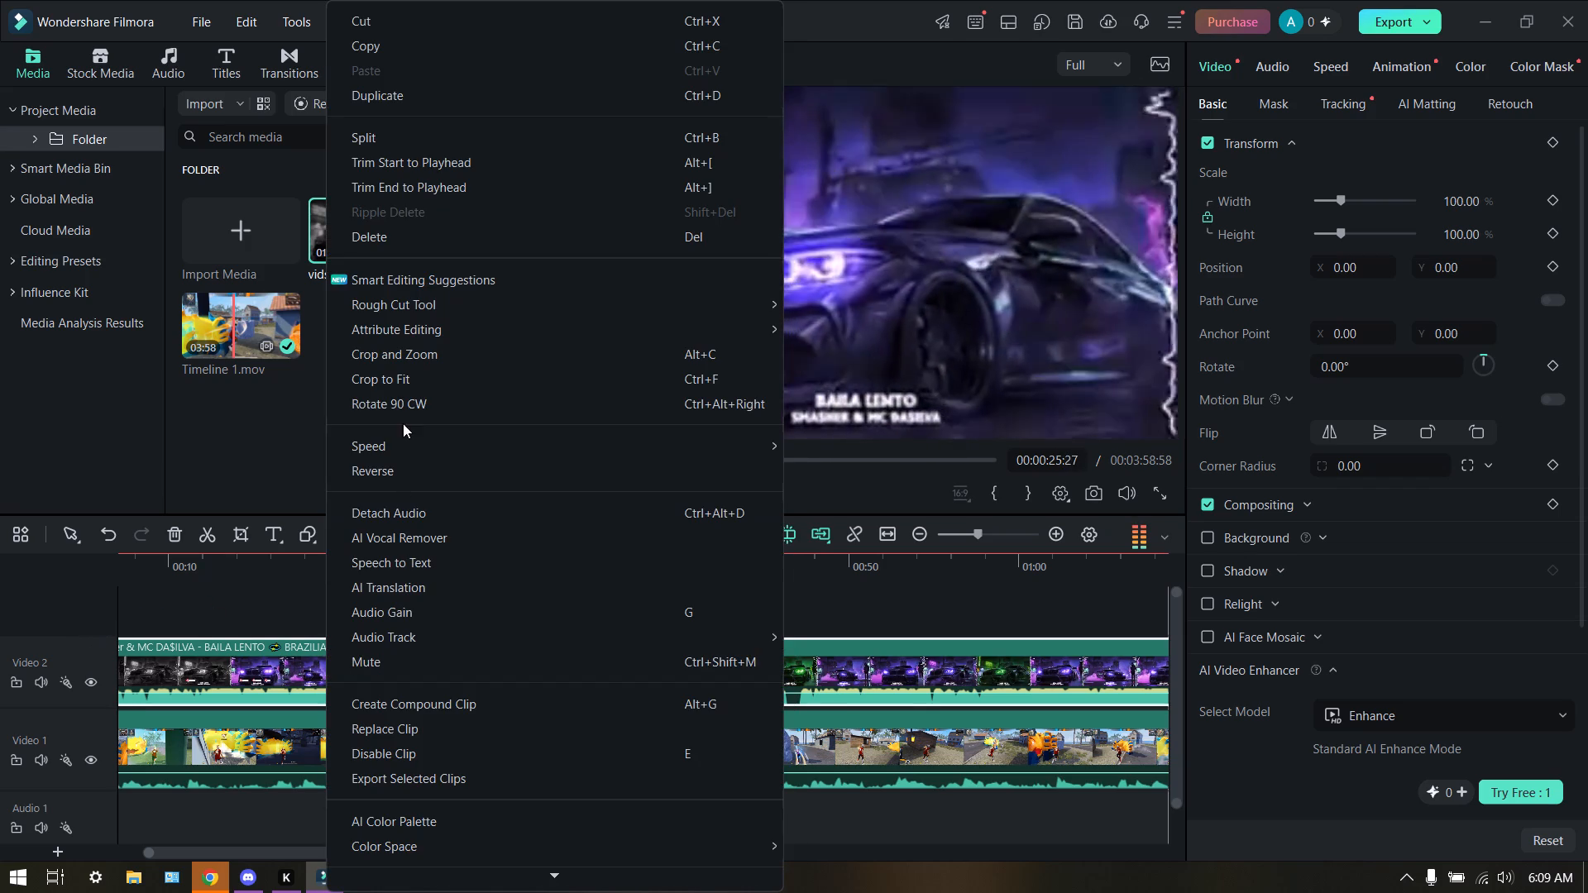
pyautogui.scroll(1, 434, 526)
pyautogui.scroll(-4, 434, 561)
pyautogui.scroll(6, 469, 694)
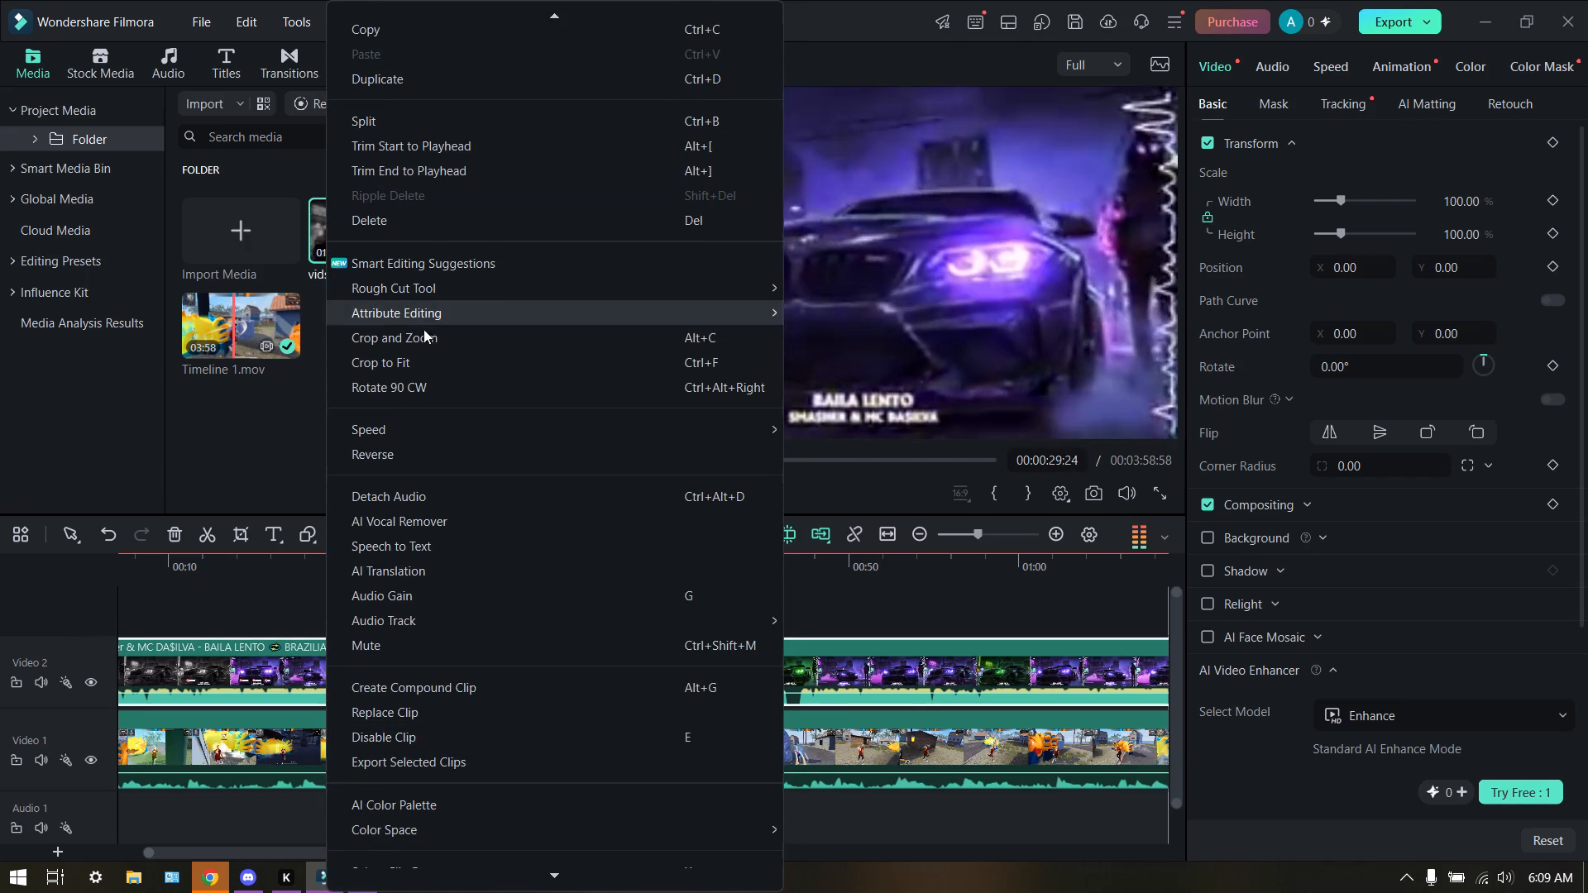
pyautogui.scroll(-3, 429, 520)
pyautogui.scroll(-11, 460, 645)
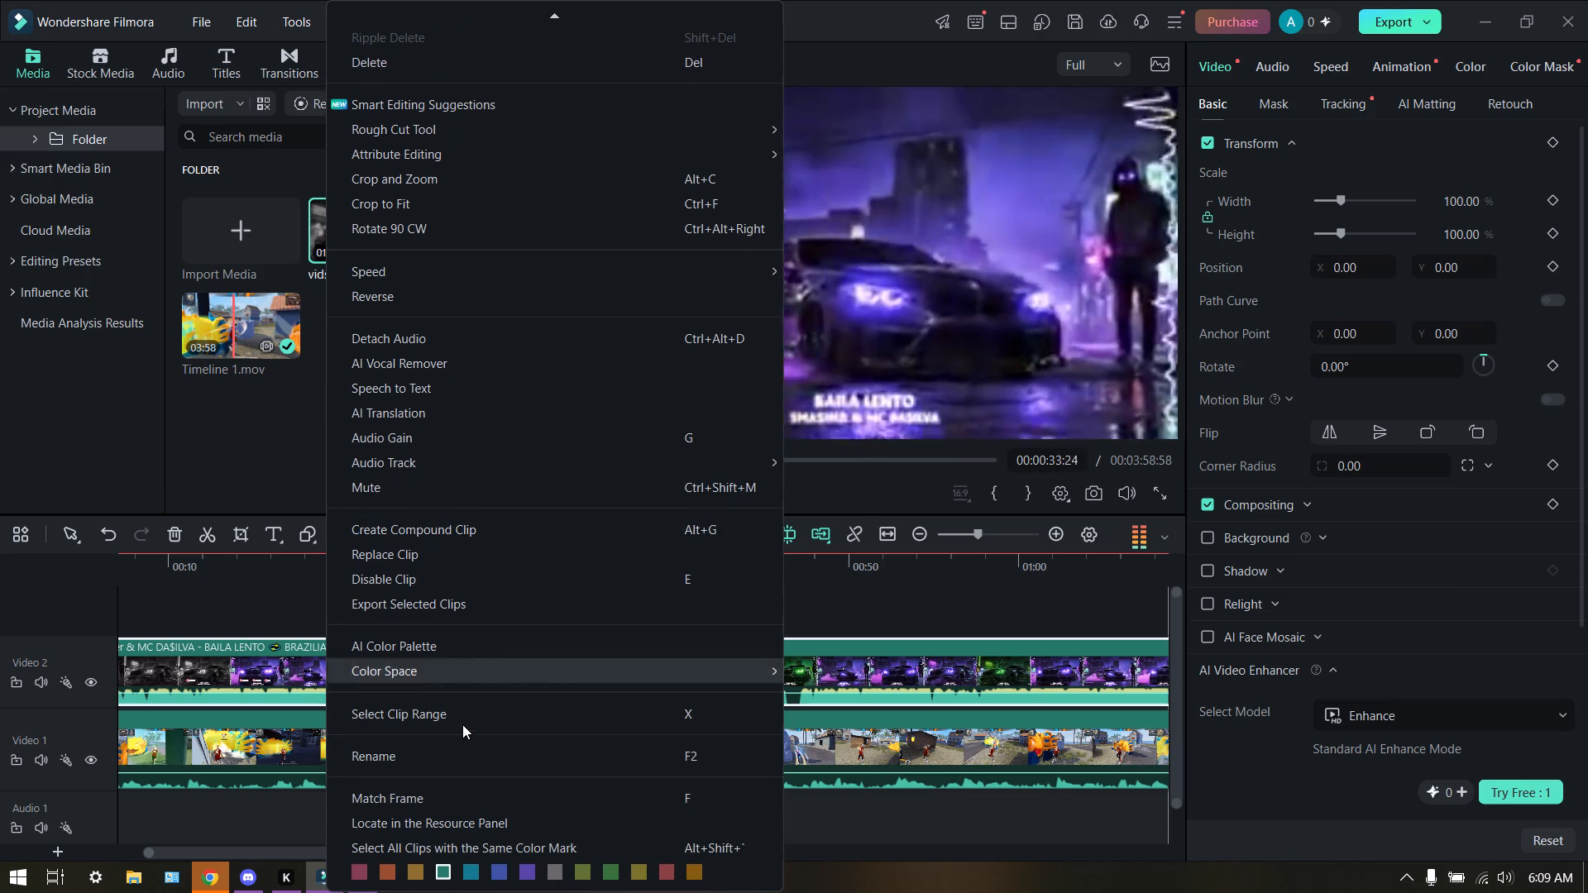
pyautogui.scroll(6, 462, 728)
pyautogui.scroll(6, 464, 530)
pyautogui.scroll(-1, 464, 530)
pyautogui.scroll(5, 464, 530)
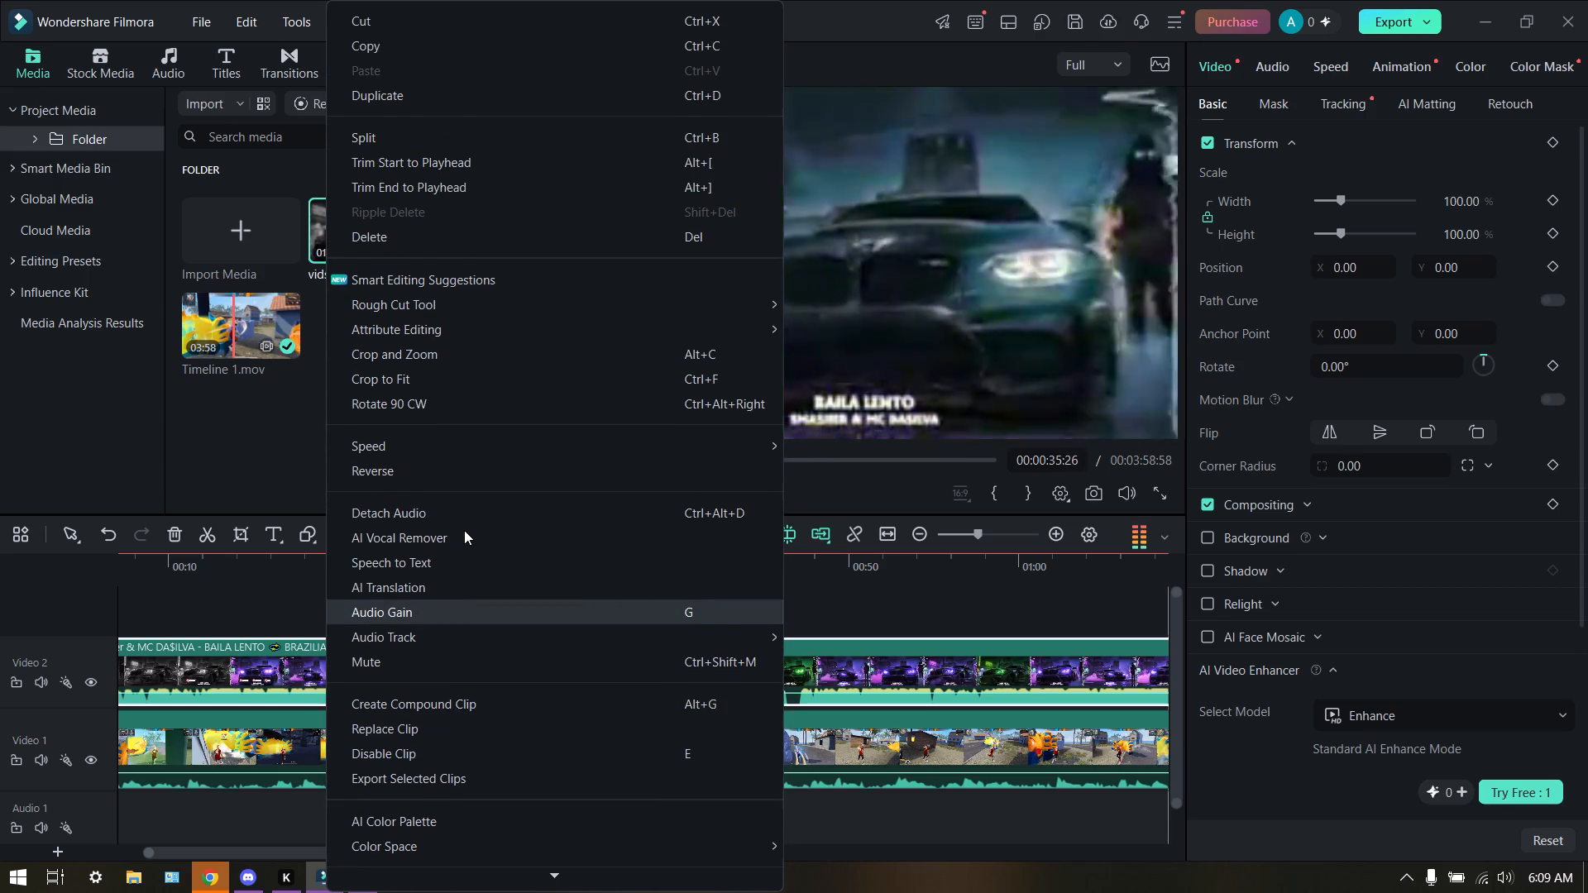
pyautogui.scroll(6, 464, 530)
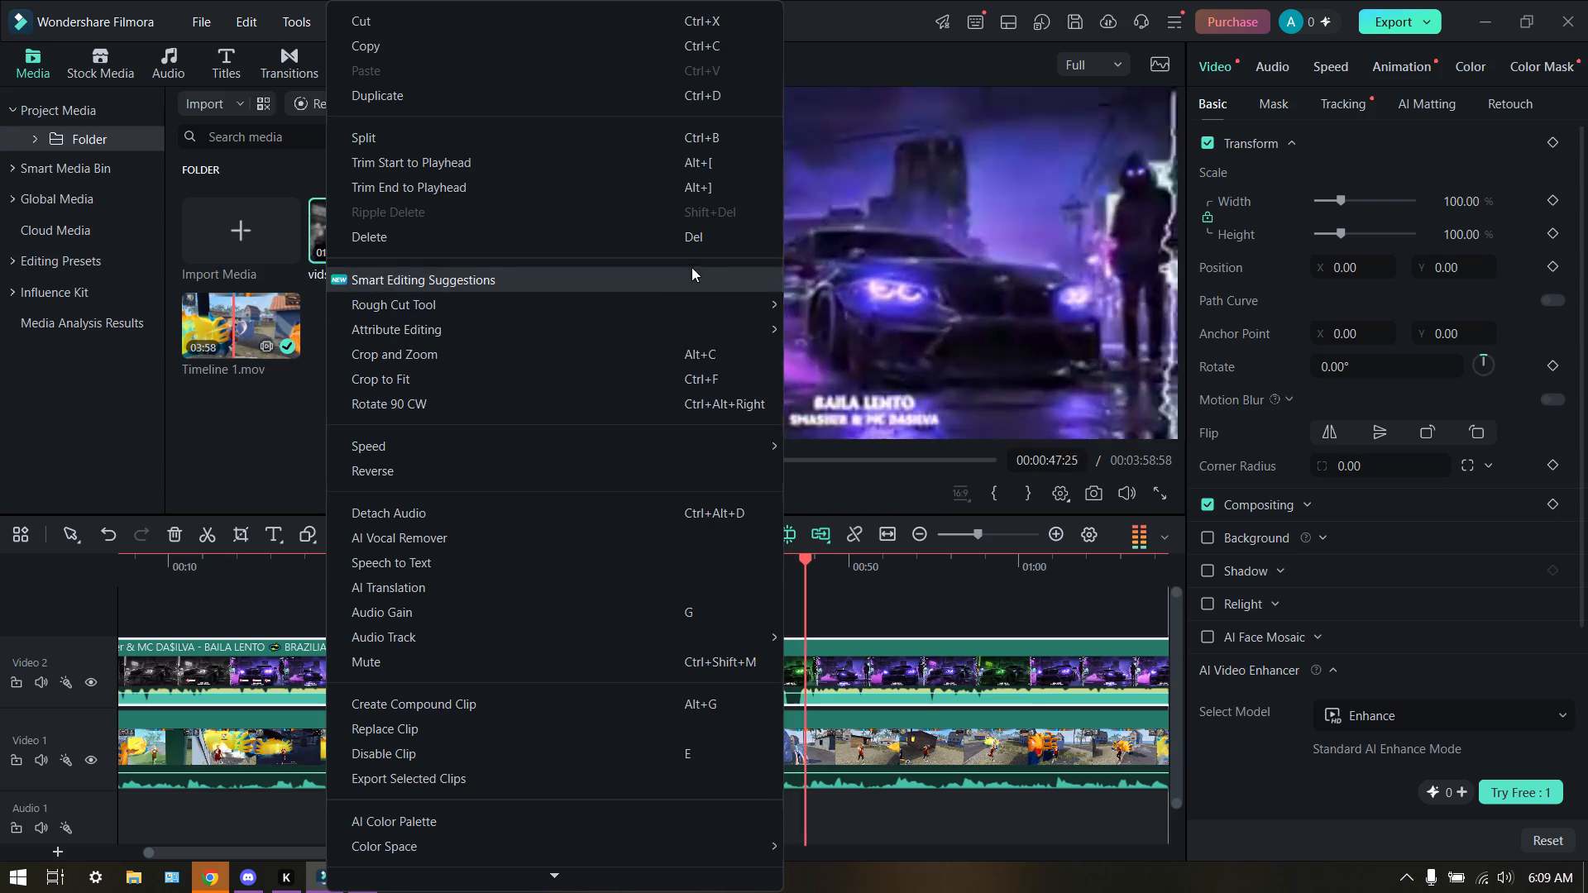
pyautogui.click(1338, 70)
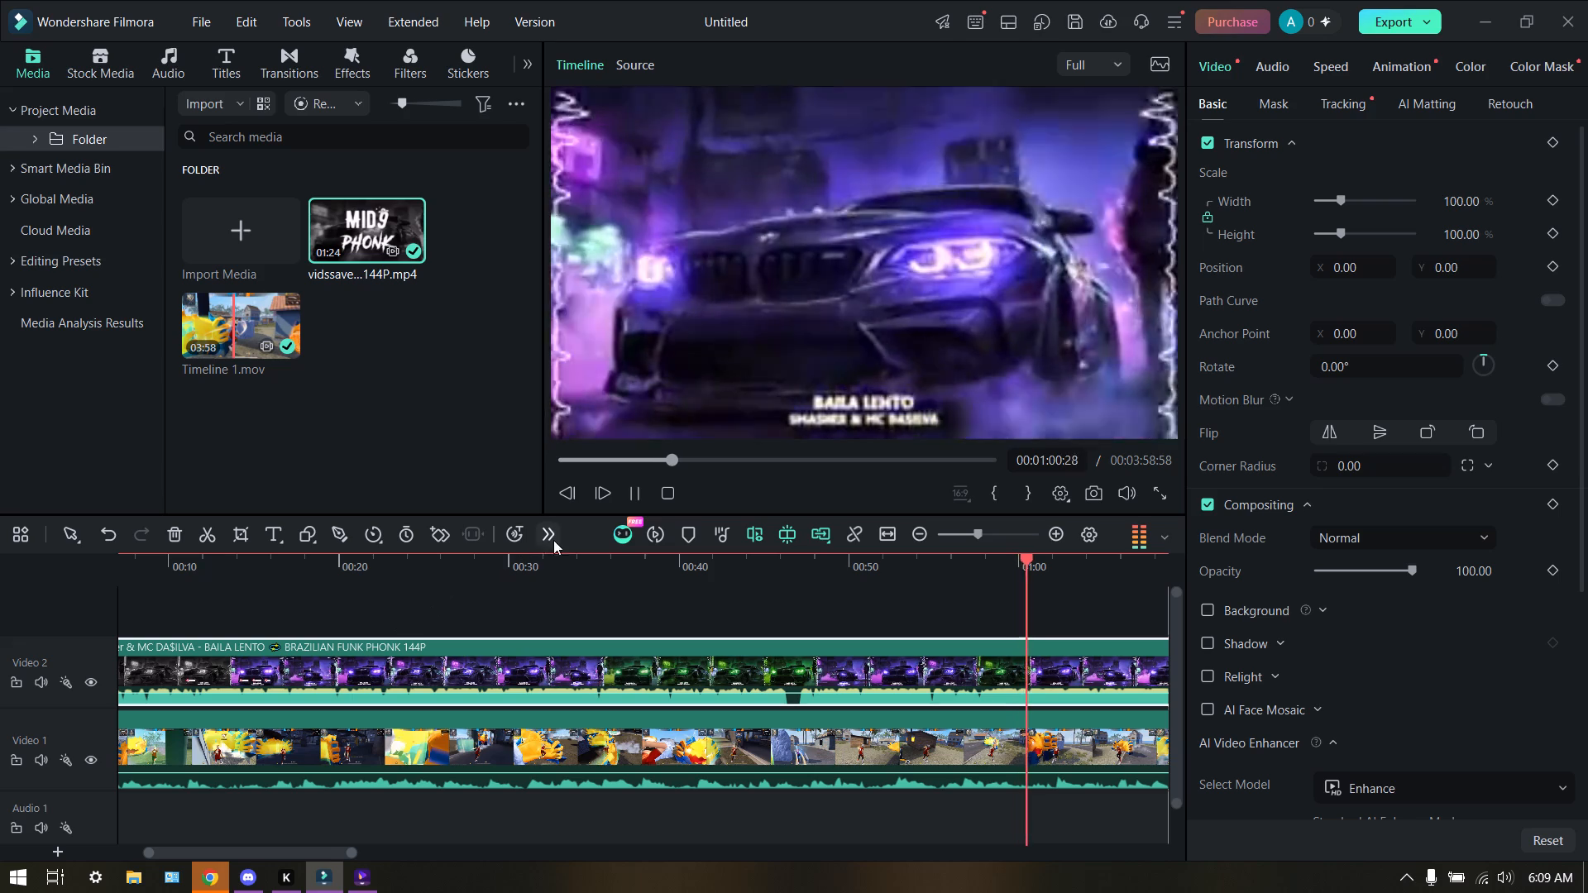
pyautogui.click(628, 501)
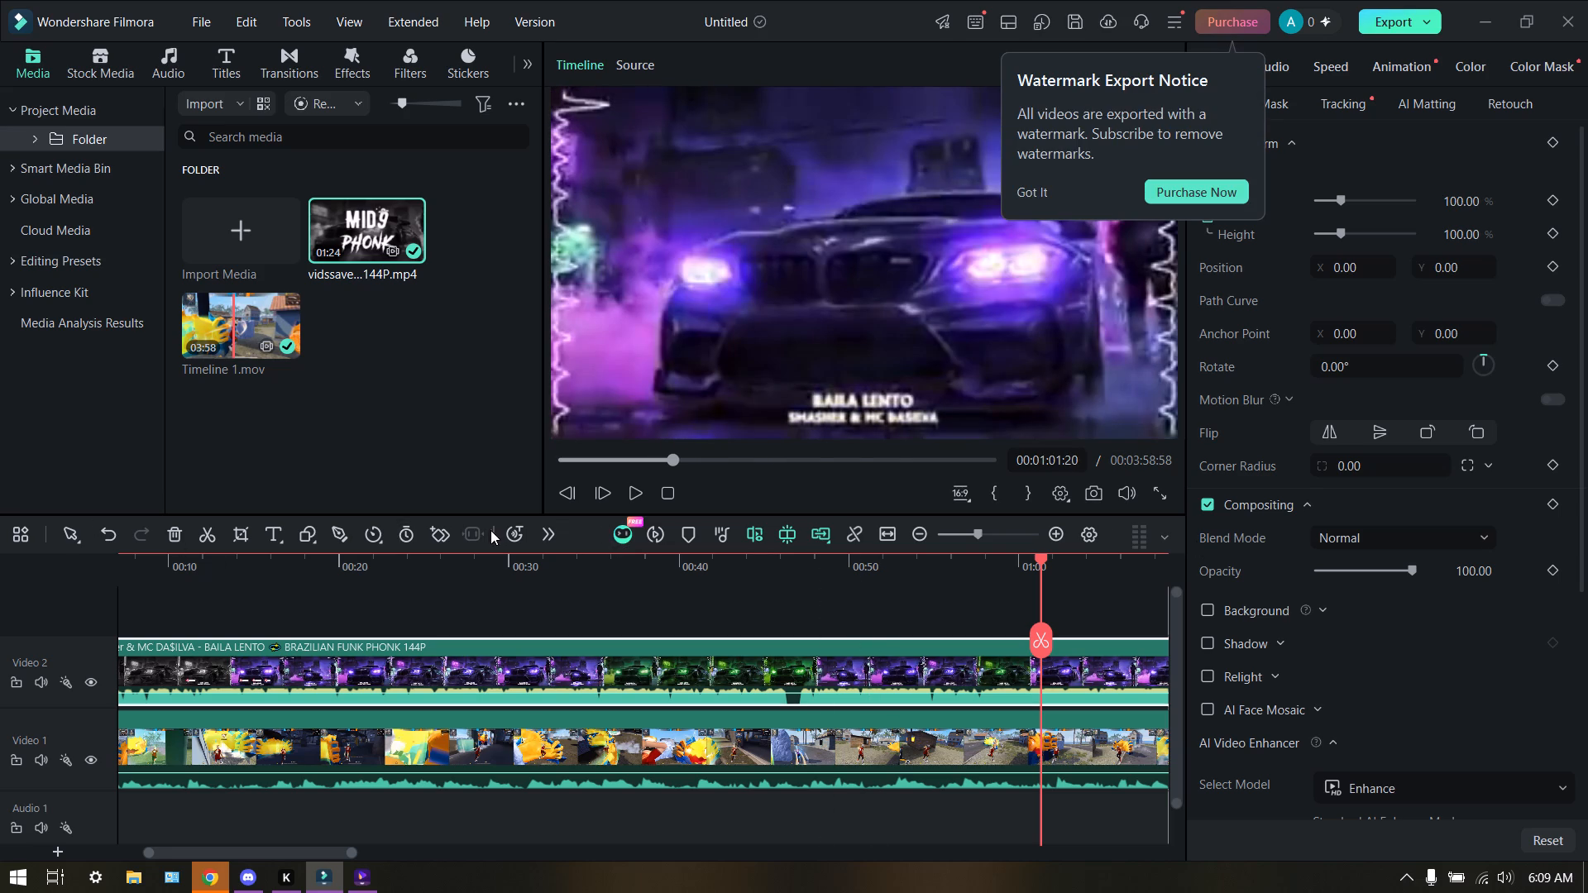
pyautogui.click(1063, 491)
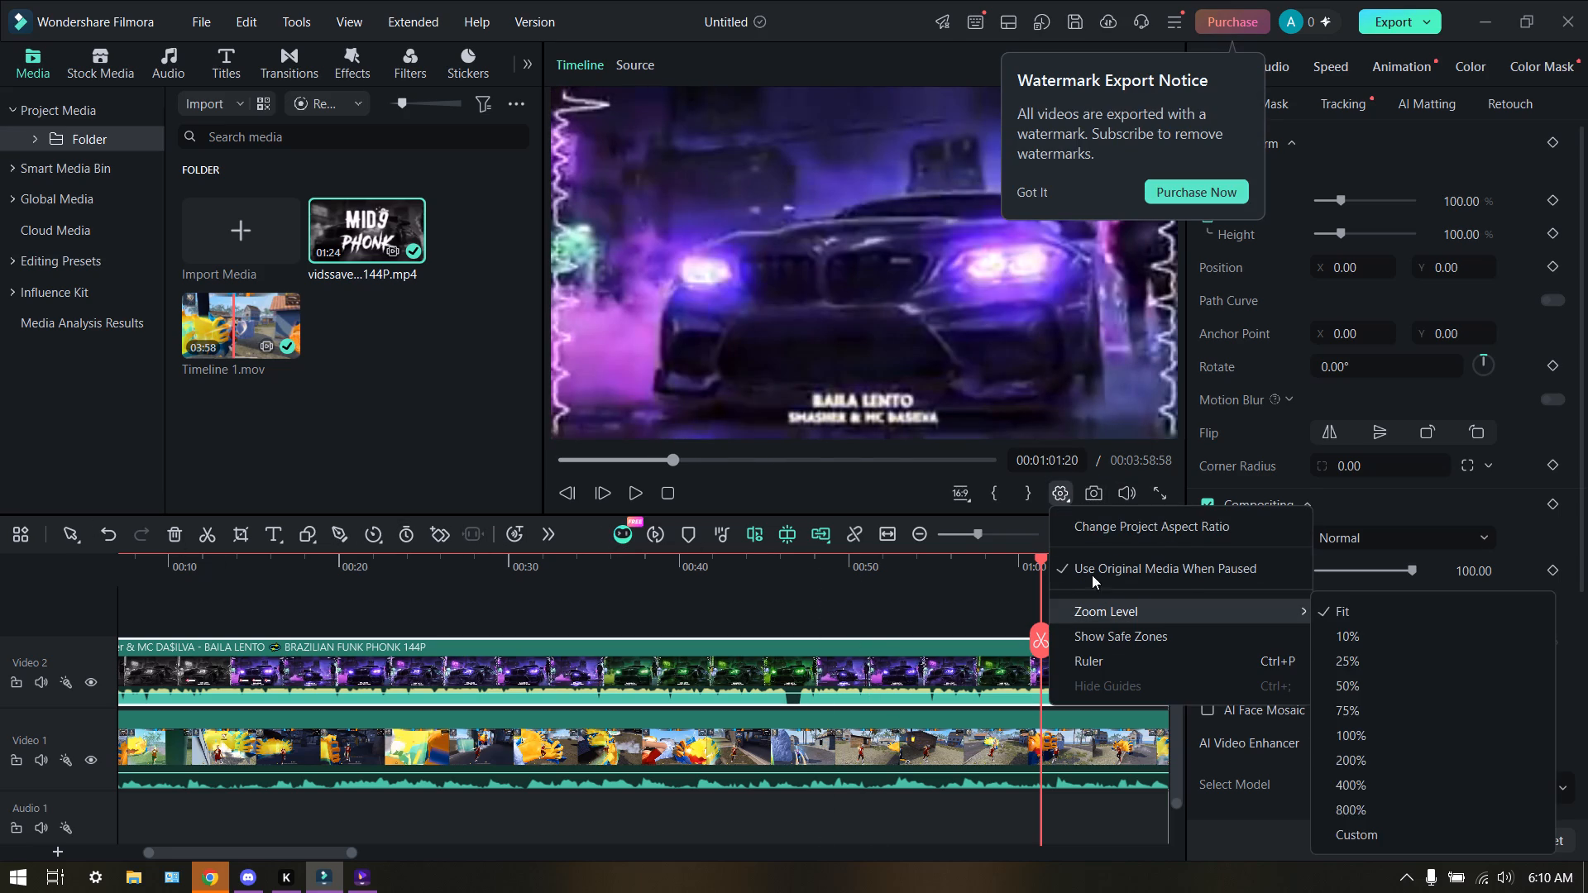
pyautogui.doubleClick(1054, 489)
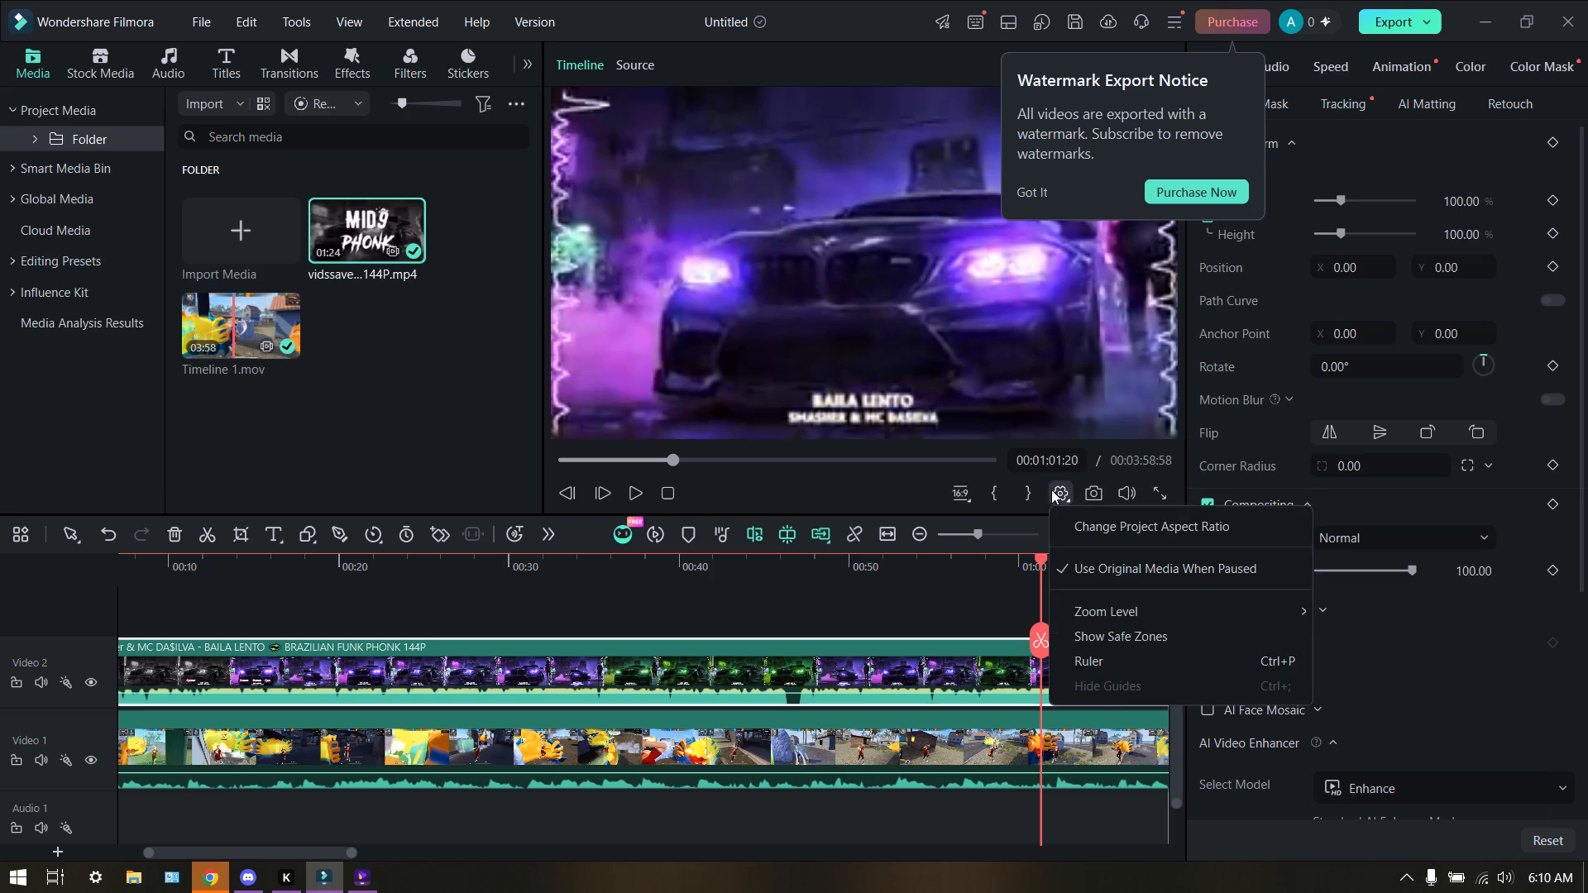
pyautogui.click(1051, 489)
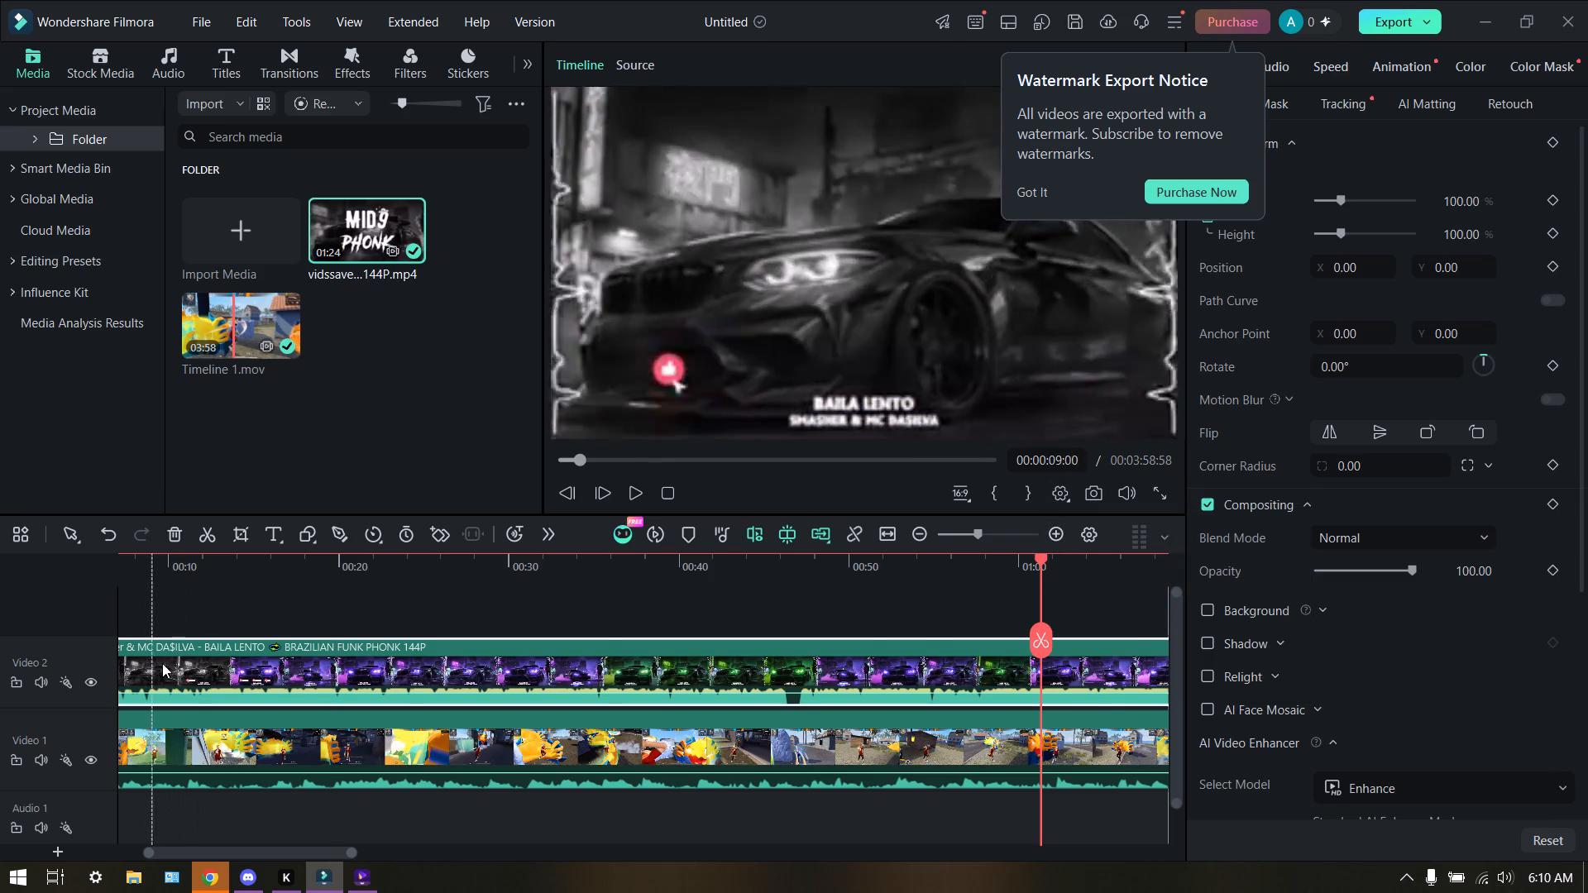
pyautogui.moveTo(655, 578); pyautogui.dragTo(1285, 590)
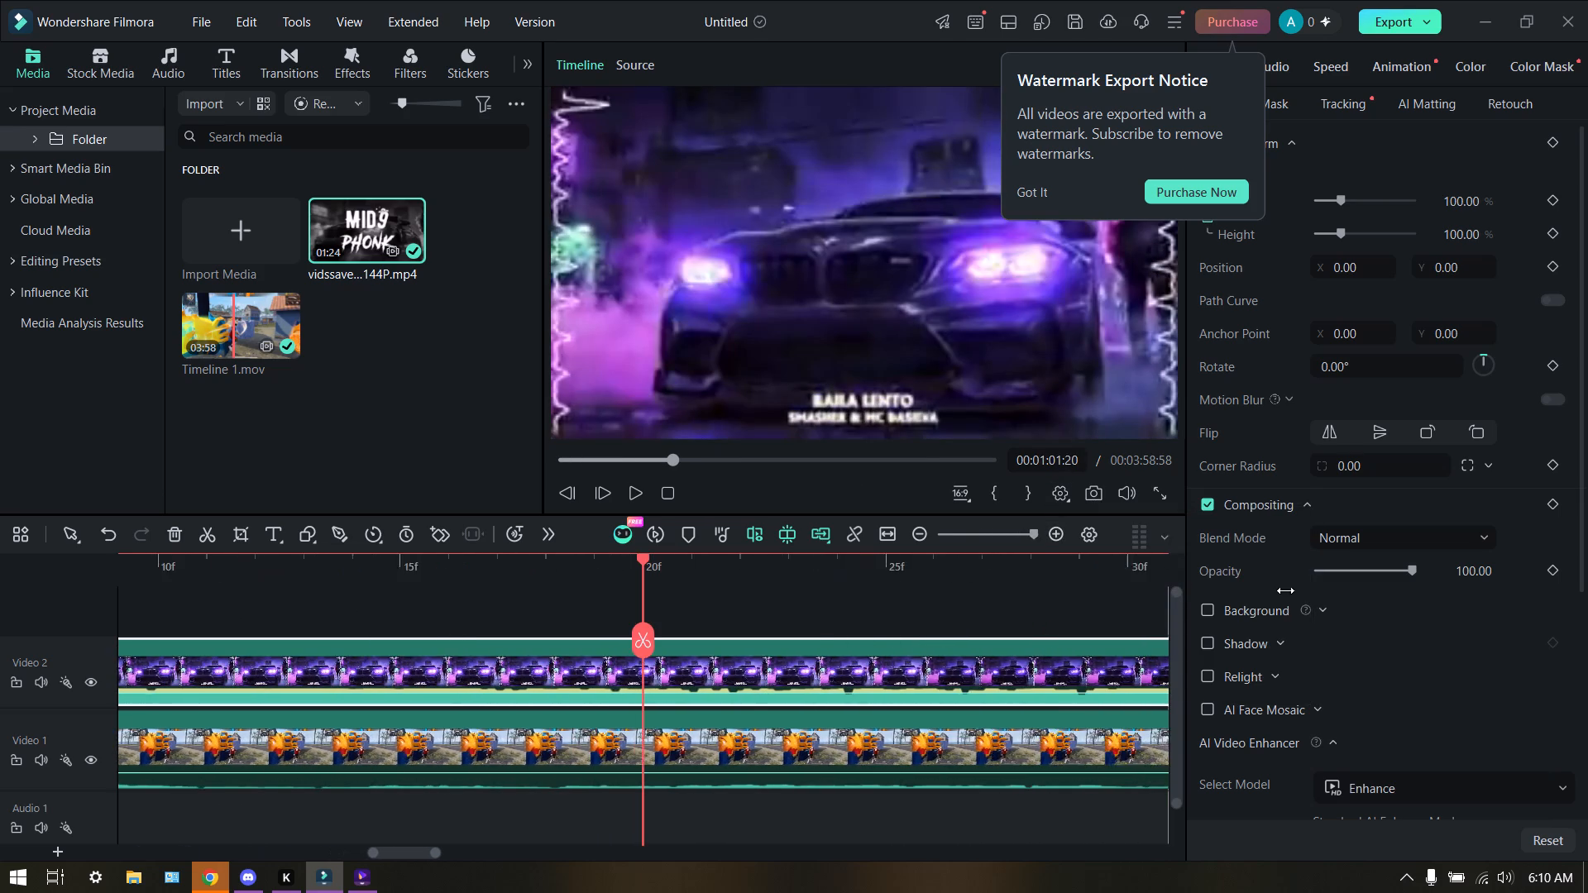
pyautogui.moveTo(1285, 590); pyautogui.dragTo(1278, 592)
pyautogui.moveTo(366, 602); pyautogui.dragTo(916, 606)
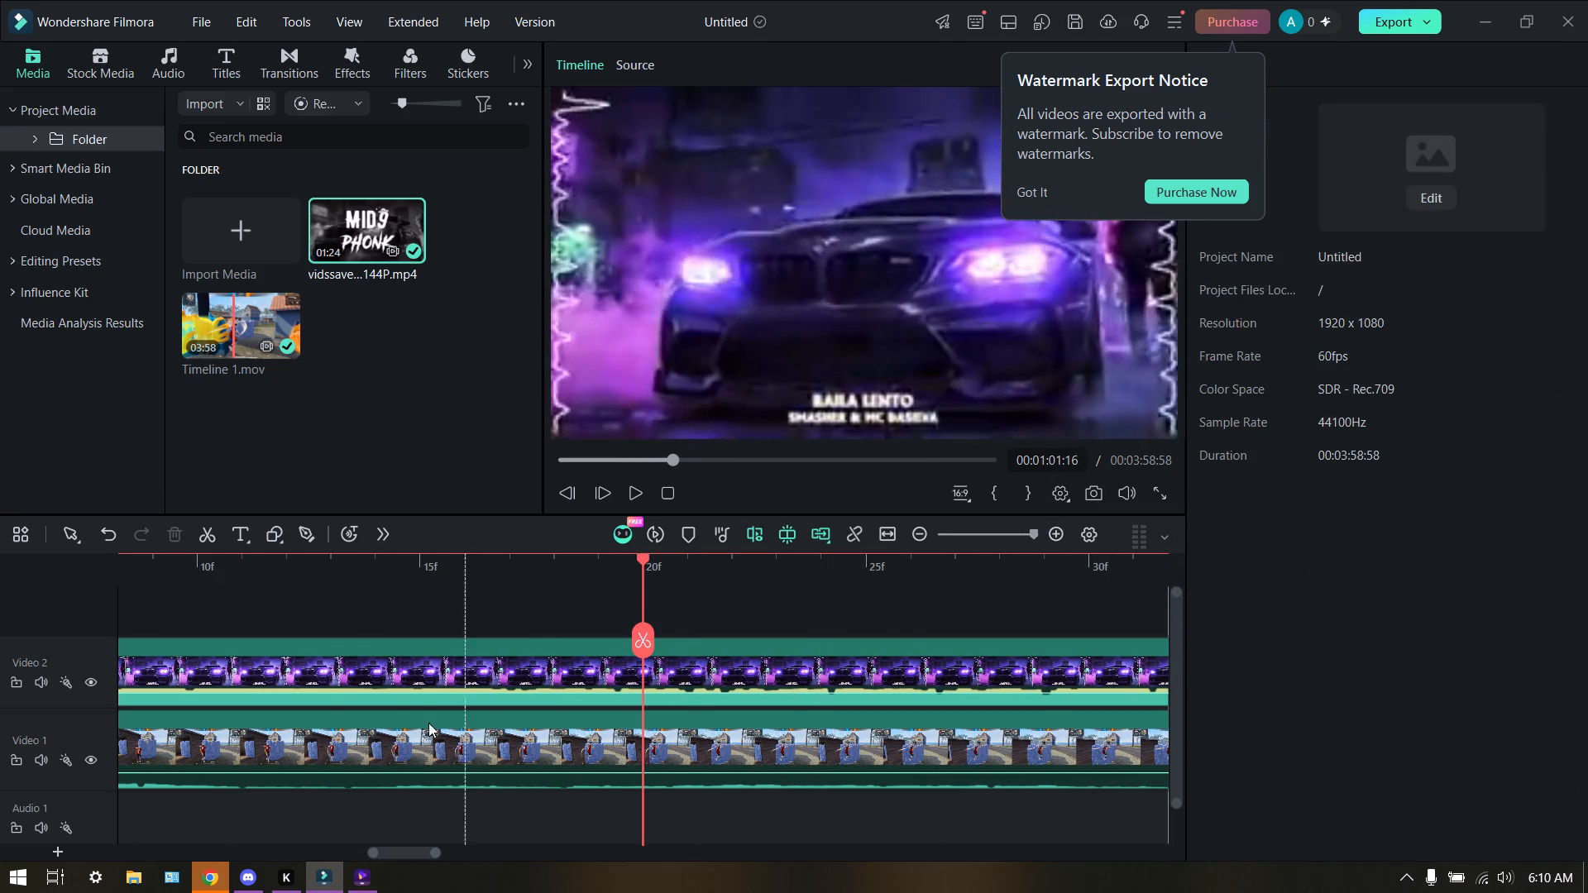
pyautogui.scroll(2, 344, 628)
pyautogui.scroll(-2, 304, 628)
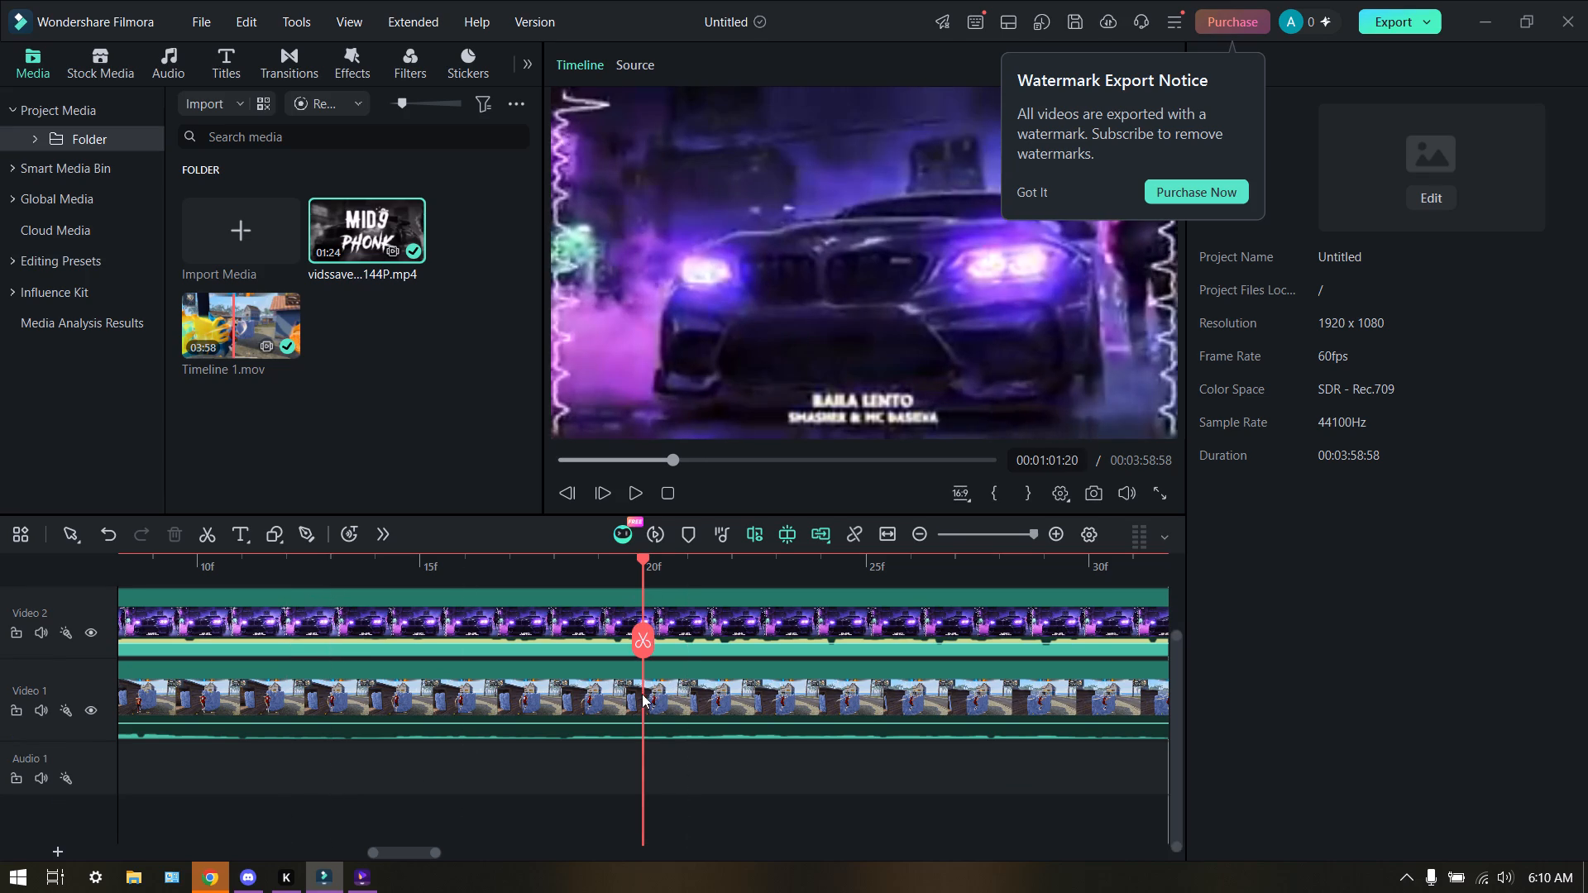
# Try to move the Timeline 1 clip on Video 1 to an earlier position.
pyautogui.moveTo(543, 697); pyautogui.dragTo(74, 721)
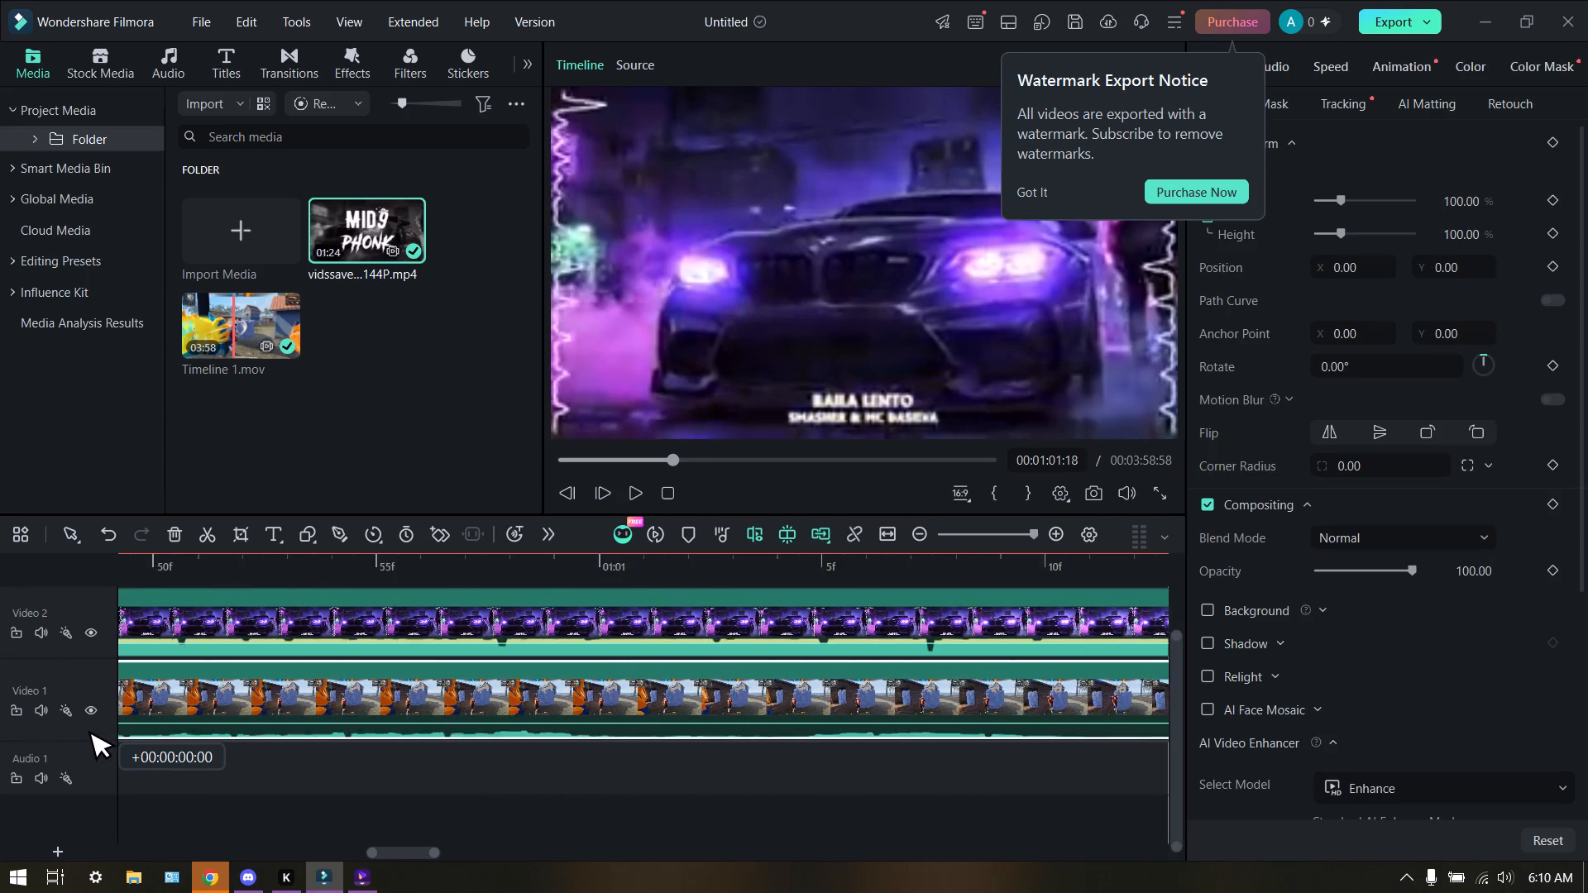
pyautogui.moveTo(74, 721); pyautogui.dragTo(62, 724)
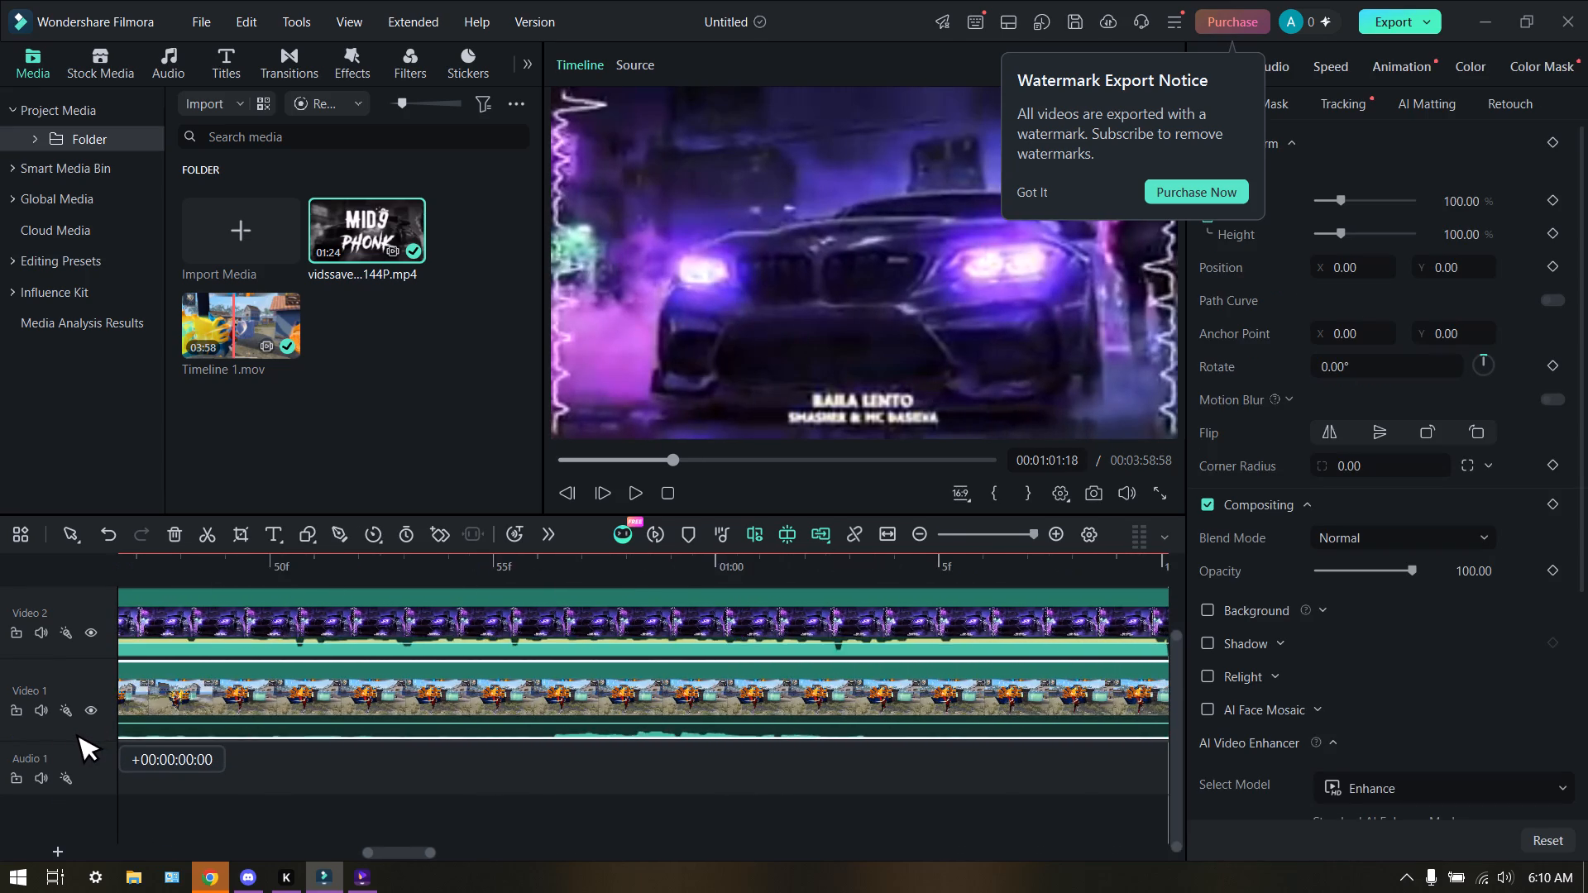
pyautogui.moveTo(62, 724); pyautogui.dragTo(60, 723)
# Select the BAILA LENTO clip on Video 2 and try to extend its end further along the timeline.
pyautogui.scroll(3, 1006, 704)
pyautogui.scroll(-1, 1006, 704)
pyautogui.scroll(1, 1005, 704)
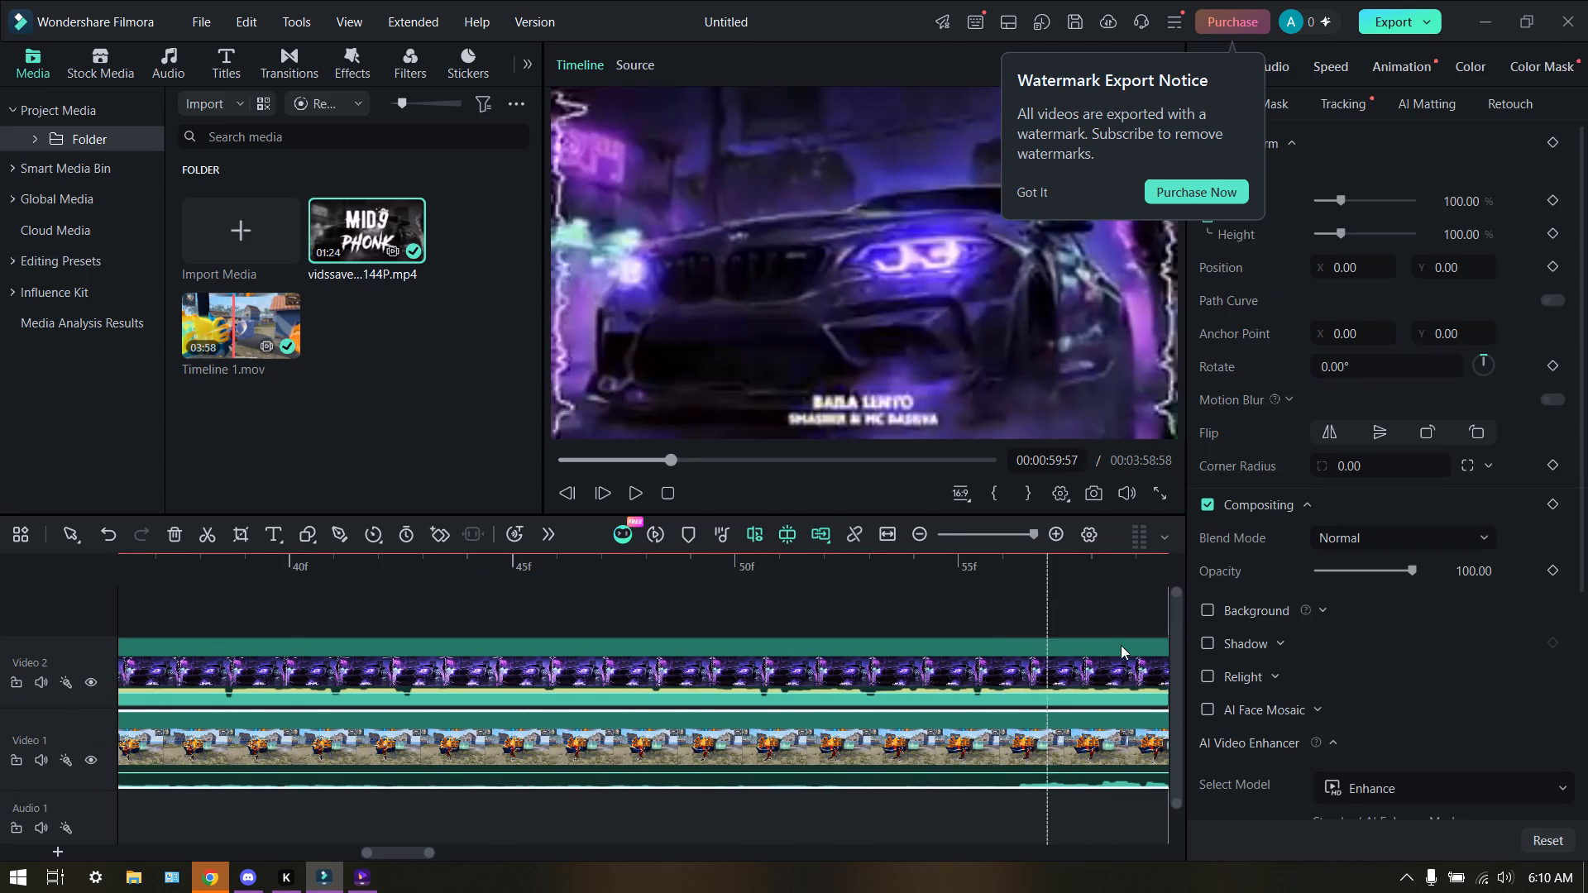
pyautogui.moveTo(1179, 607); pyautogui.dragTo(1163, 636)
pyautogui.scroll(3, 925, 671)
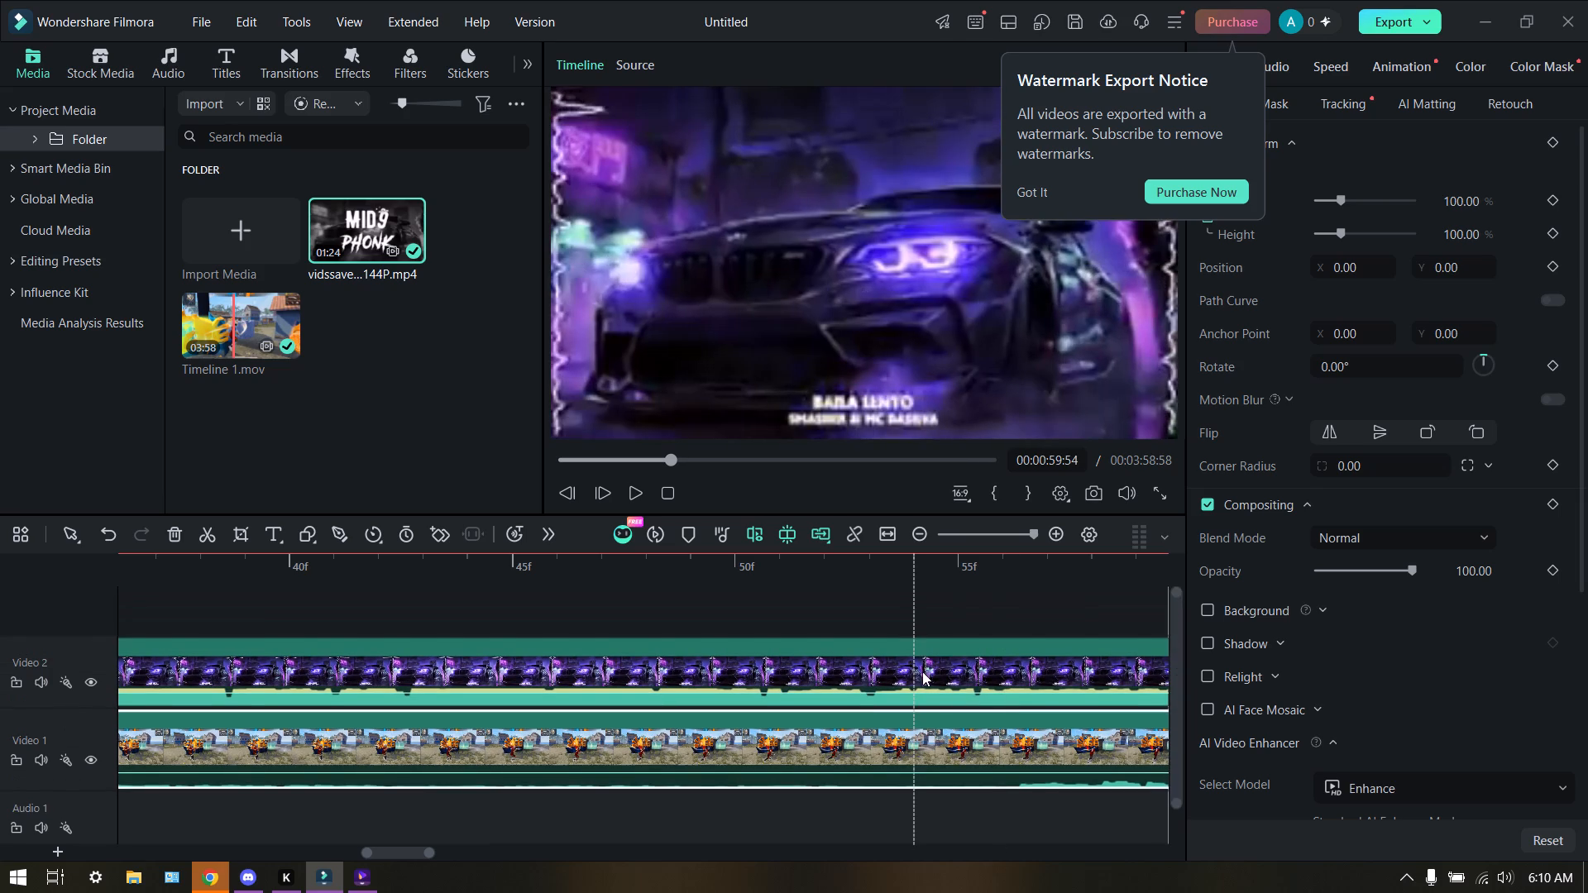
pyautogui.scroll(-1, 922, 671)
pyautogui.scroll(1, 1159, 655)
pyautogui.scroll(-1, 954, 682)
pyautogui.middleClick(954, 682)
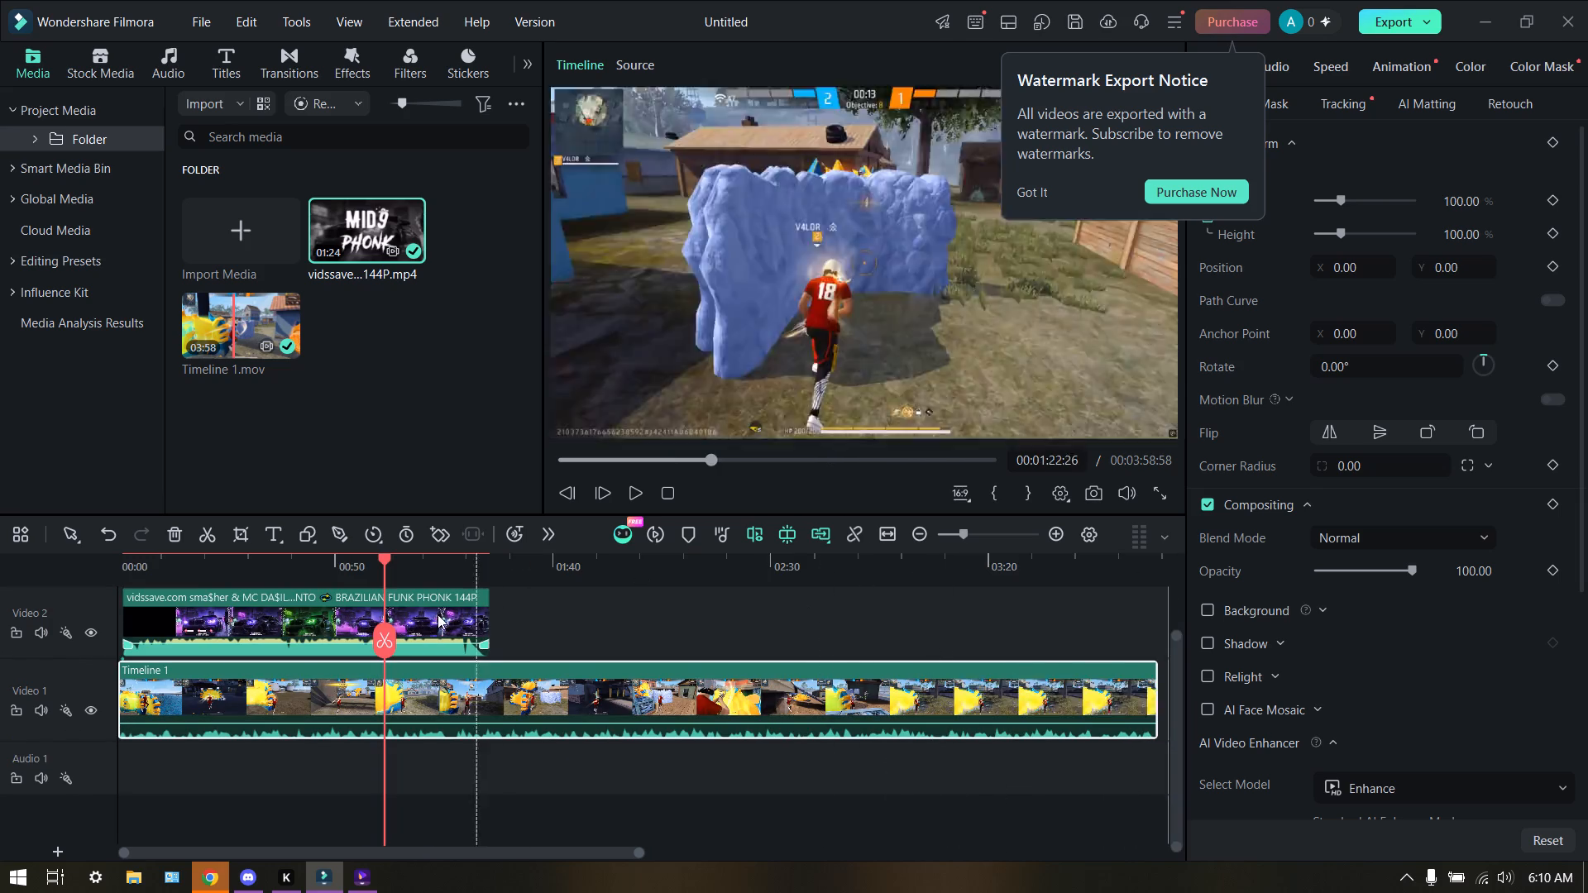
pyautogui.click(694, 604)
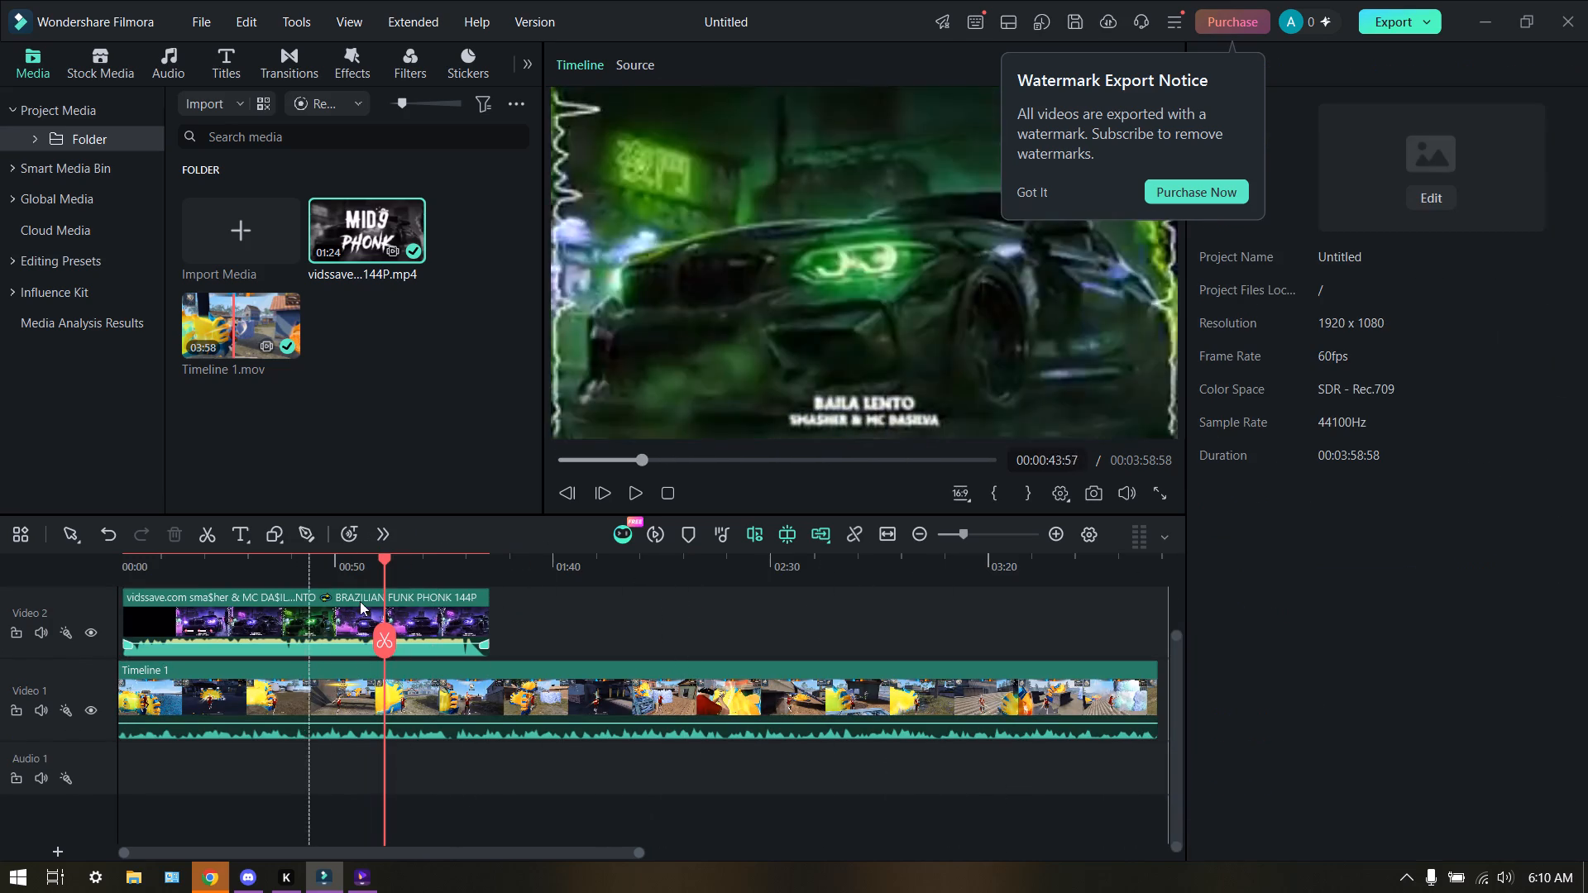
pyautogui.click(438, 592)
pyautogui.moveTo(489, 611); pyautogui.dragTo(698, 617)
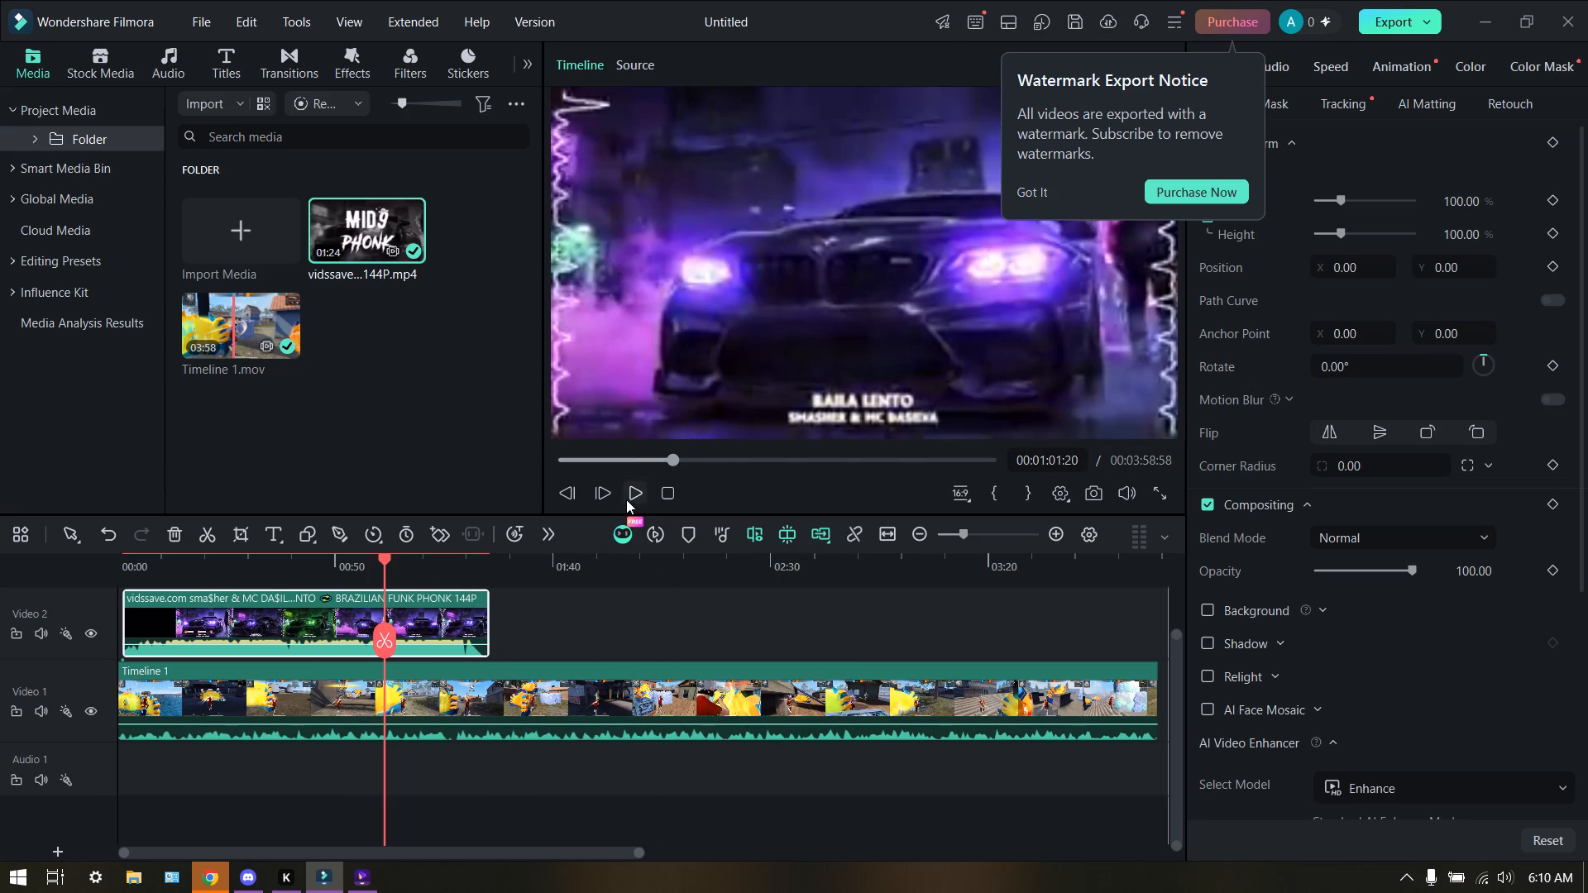
# Play the timeline briefly from about 1:01 and pause it.
pyautogui.click(629, 498)
pyautogui.click(629, 497)
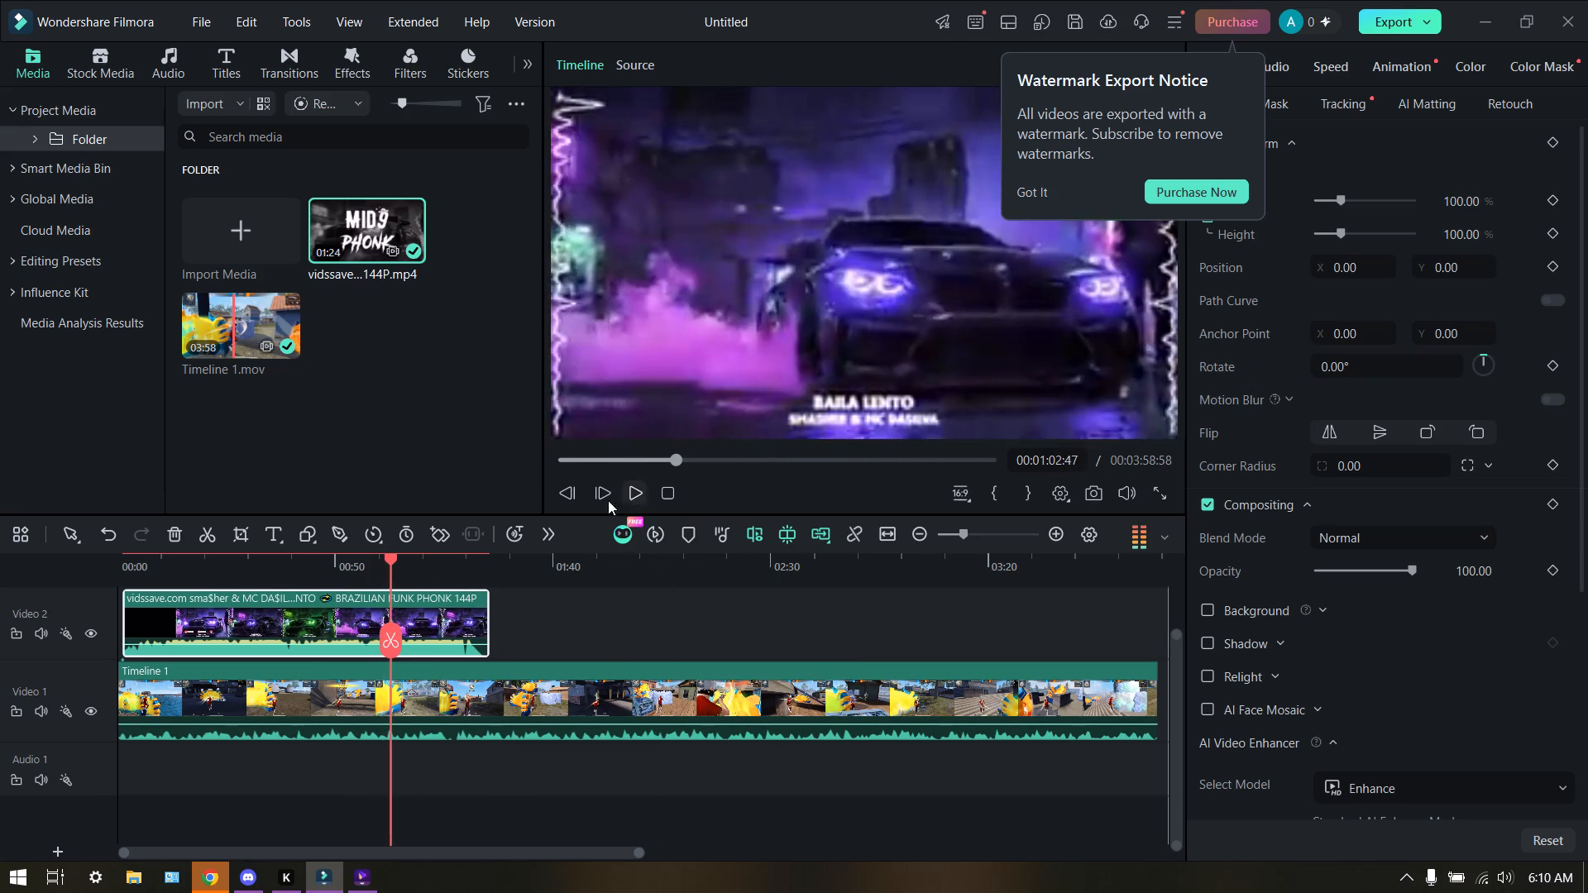
# Look through the BAILA LENTO clip's available commands again and close the list without choosing one.
pyautogui.rightClick(361, 611)
pyautogui.scroll(-2, 458, 627)
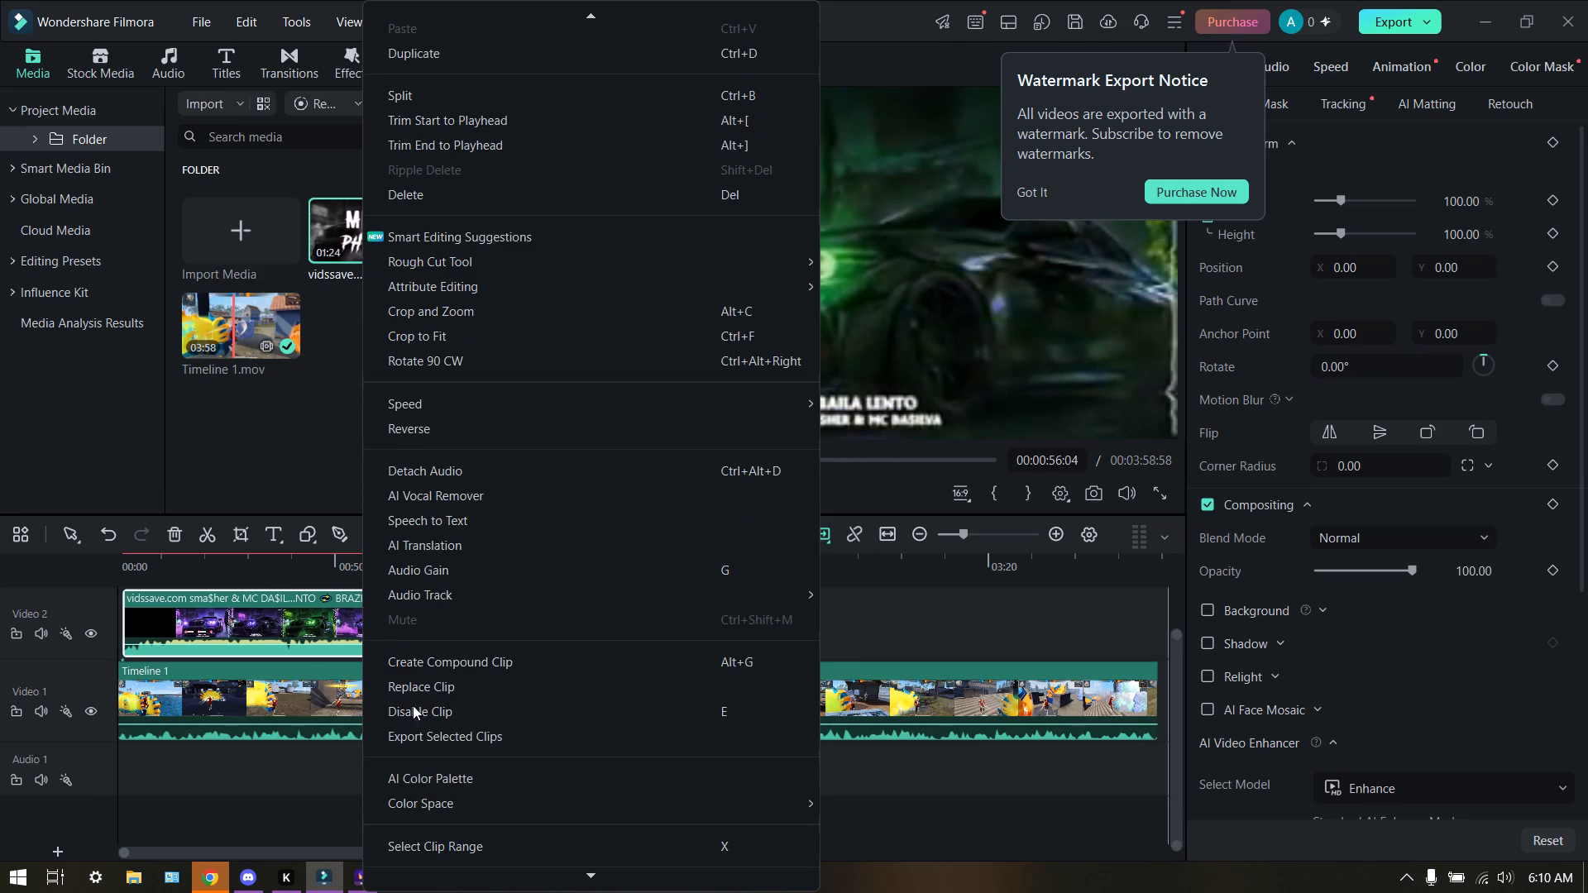
pyautogui.scroll(-6, 454, 783)
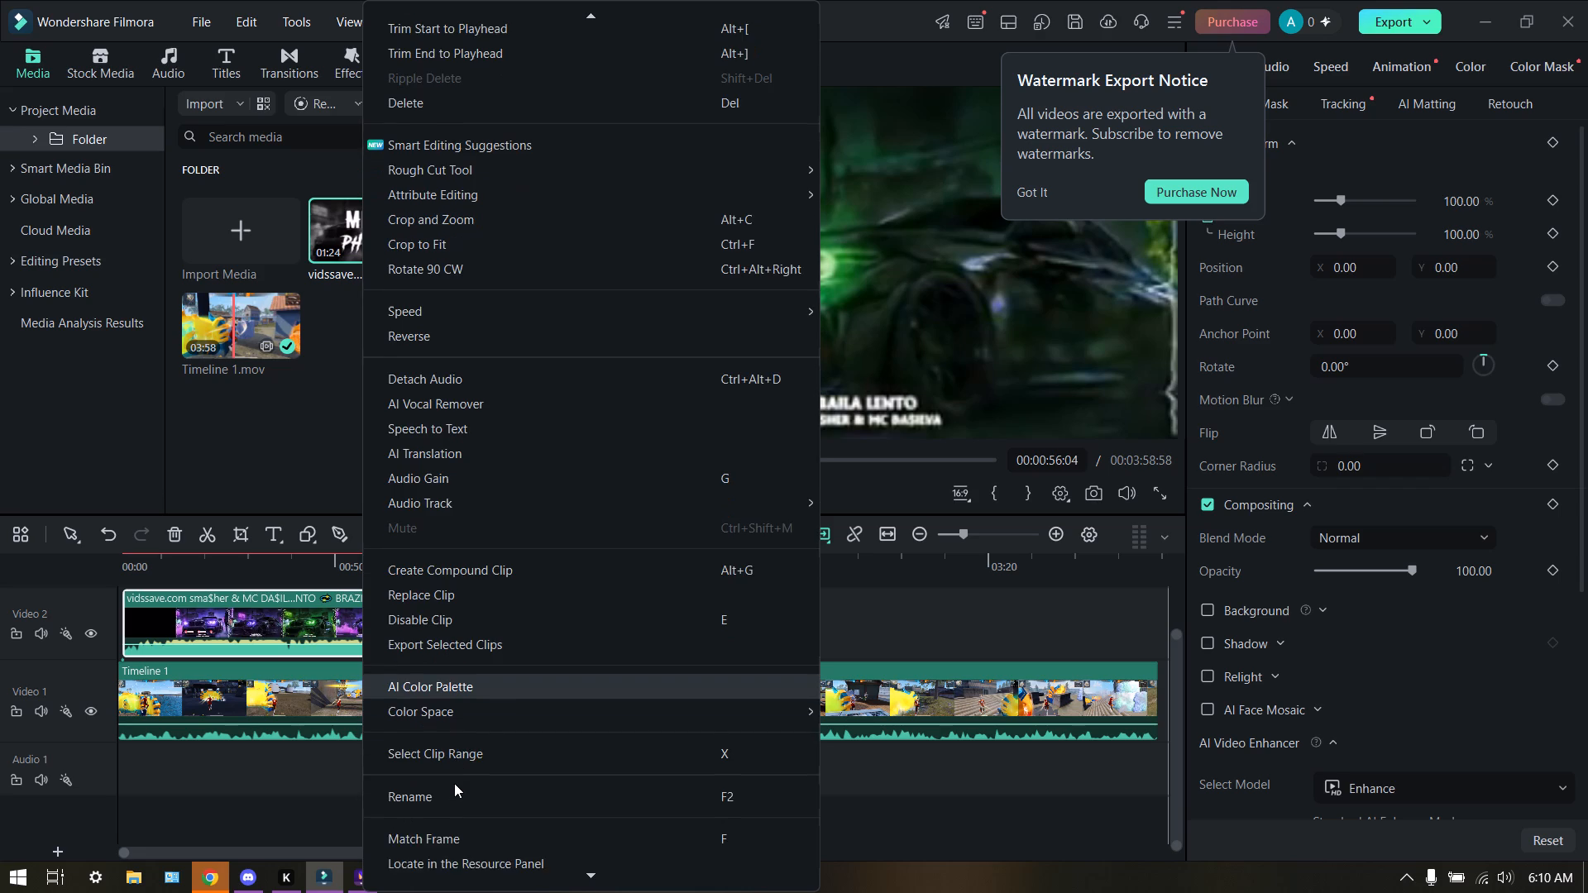
pyautogui.scroll(-2, 454, 783)
pyautogui.scroll(14, 454, 783)
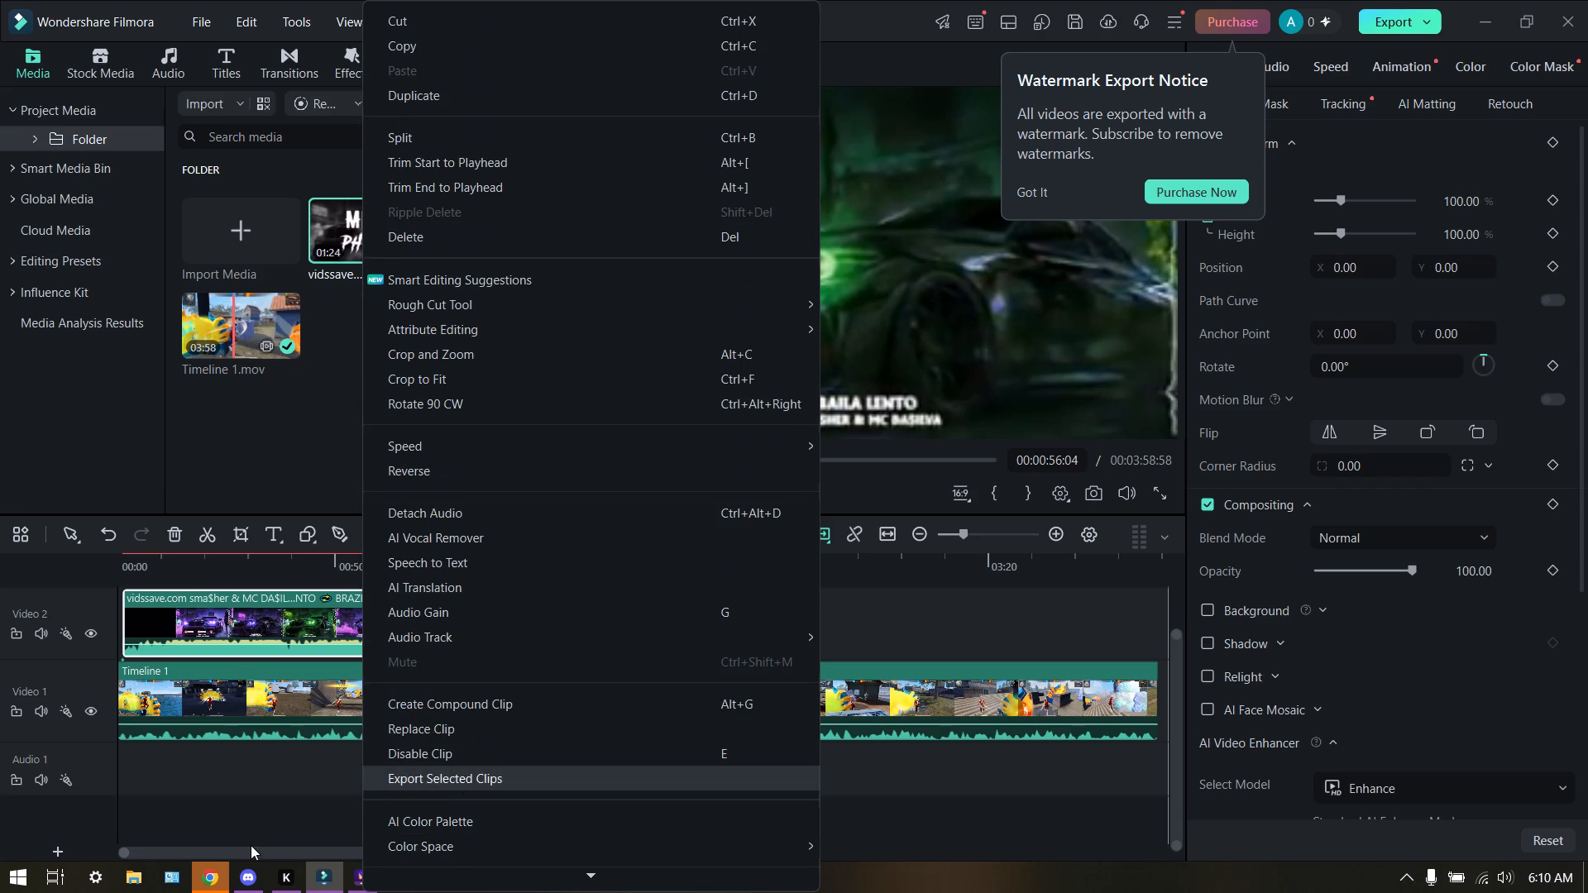
pyautogui.click(237, 820)
# Switch to Wondershare UniConverter and agree to its user agreement and privacy policy.
pyautogui.click(362, 884)
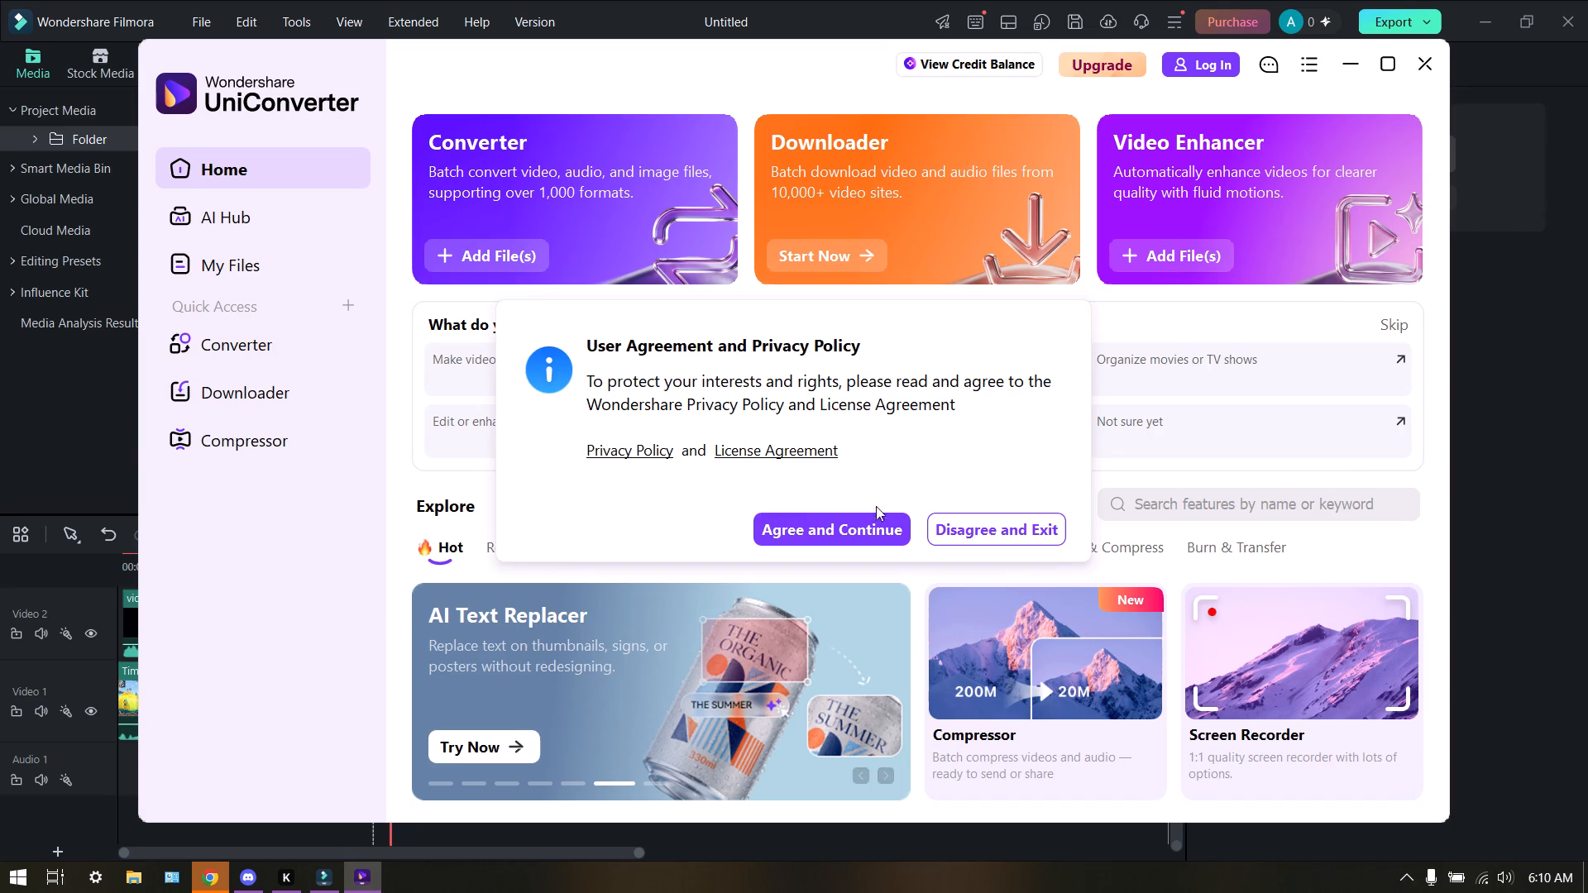
pyautogui.click(857, 526)
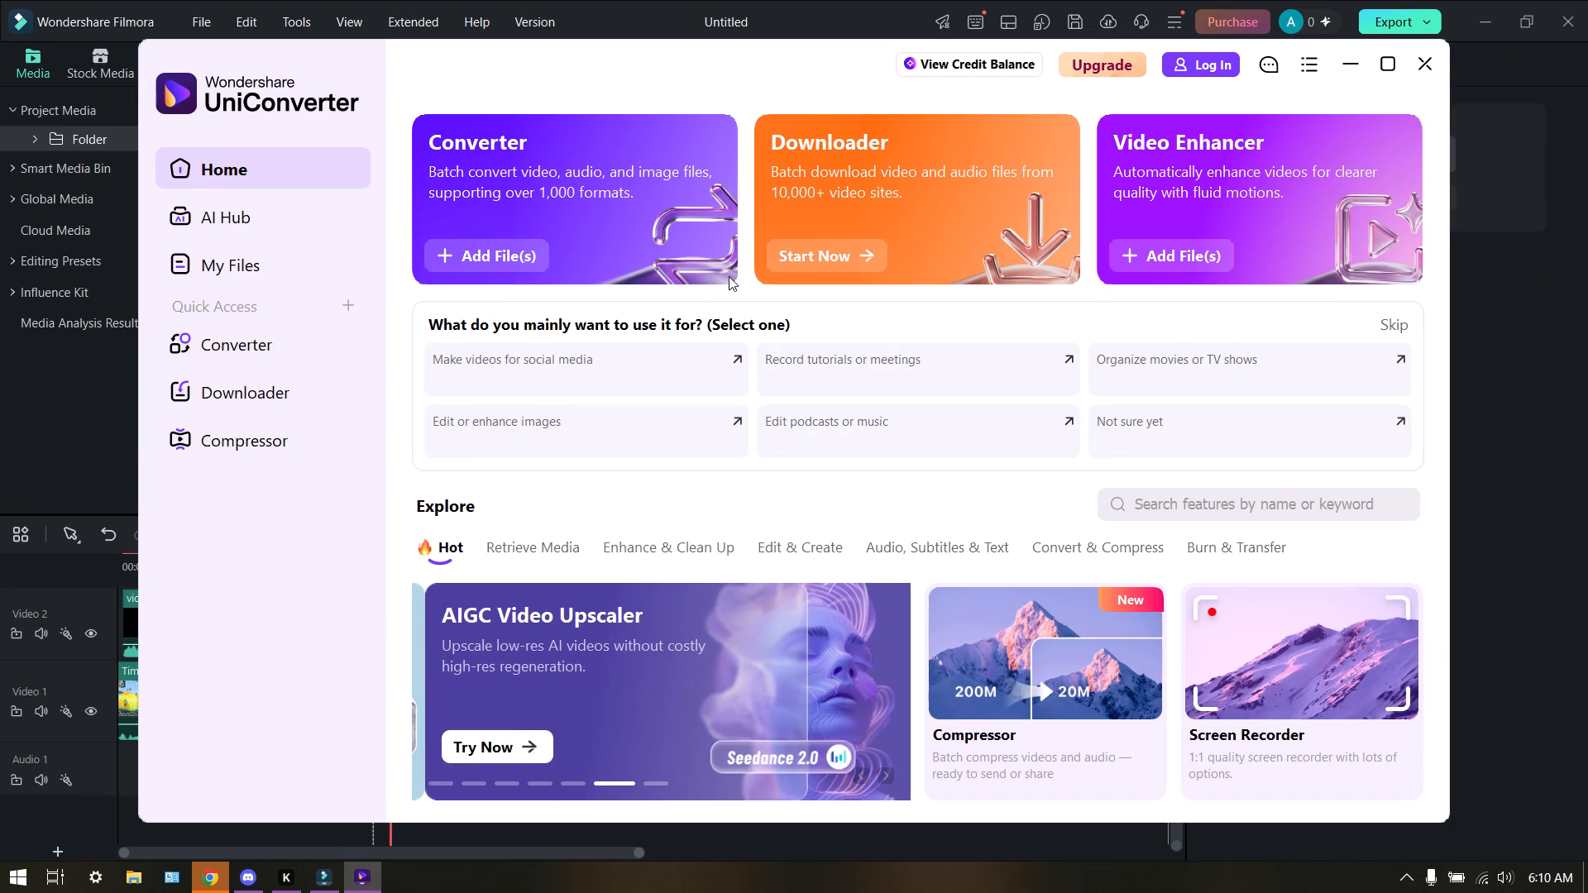
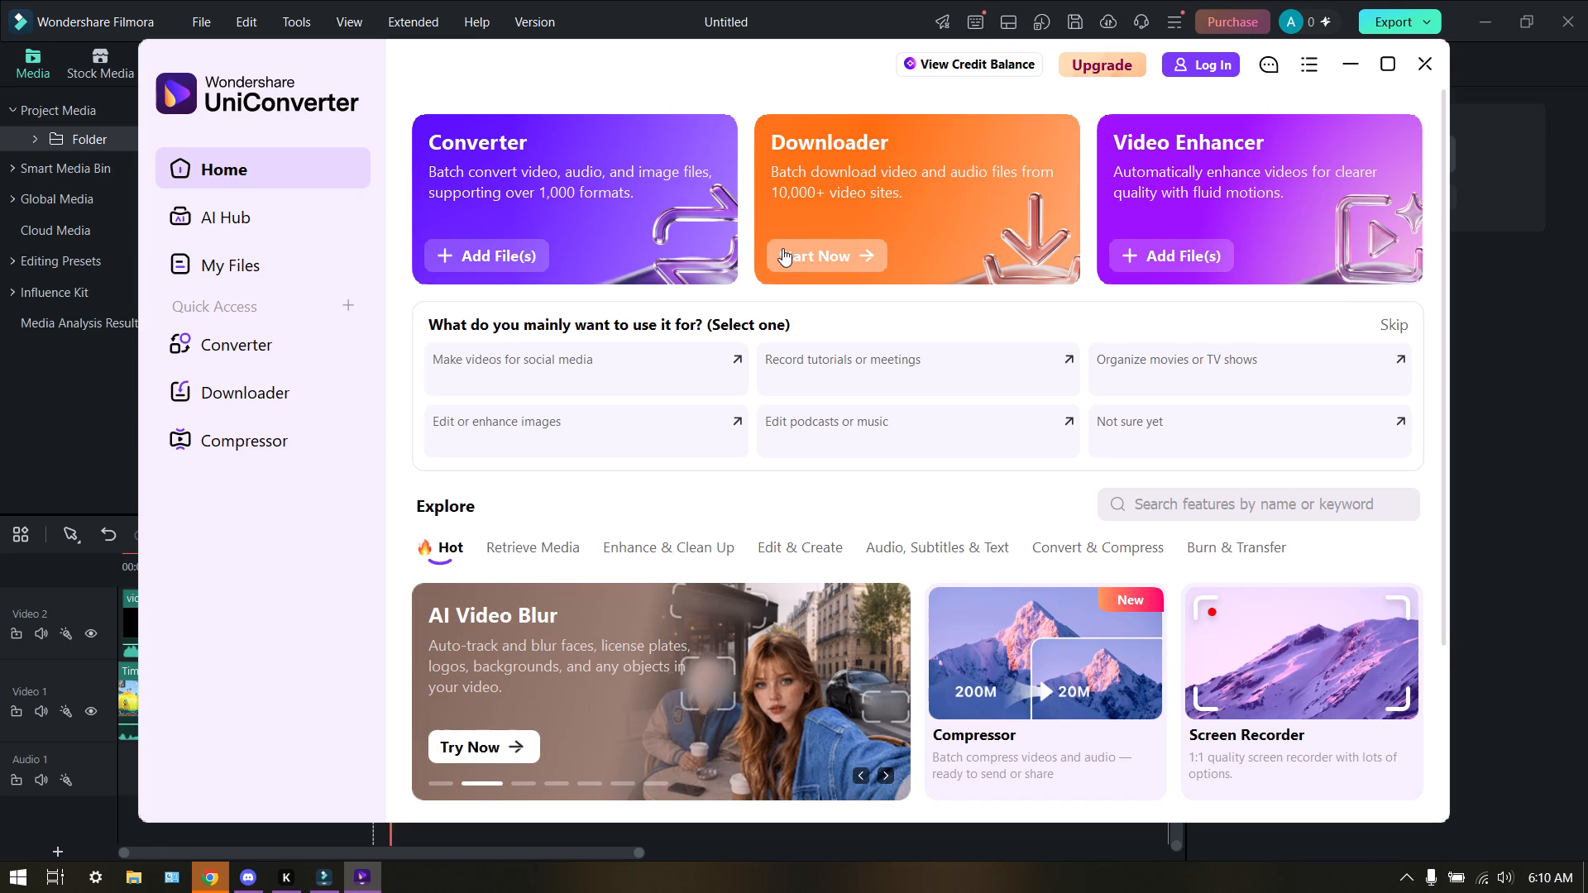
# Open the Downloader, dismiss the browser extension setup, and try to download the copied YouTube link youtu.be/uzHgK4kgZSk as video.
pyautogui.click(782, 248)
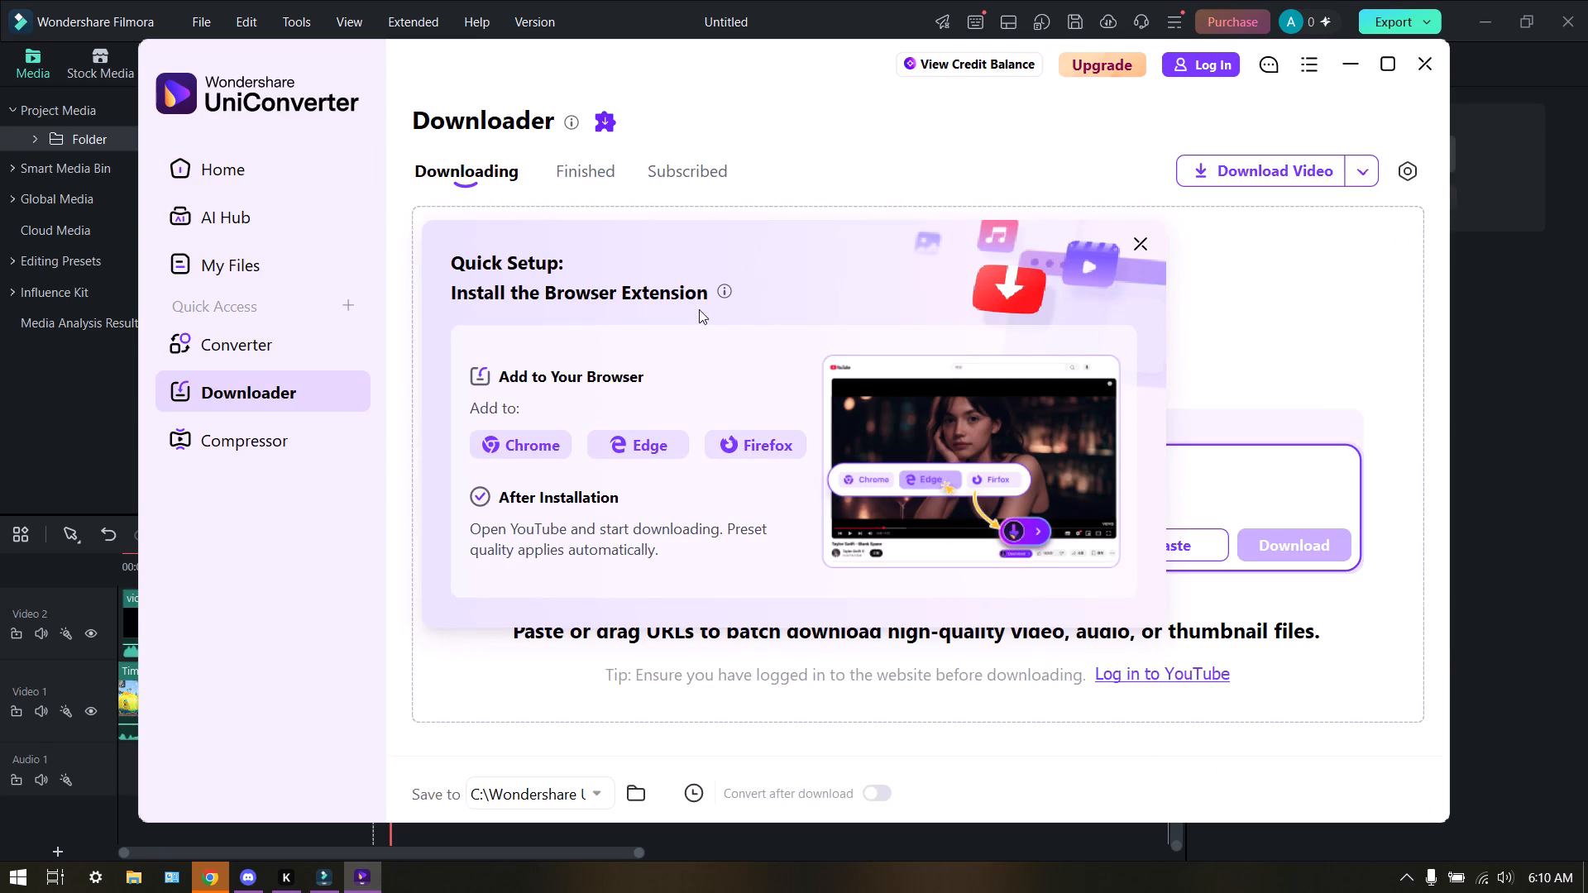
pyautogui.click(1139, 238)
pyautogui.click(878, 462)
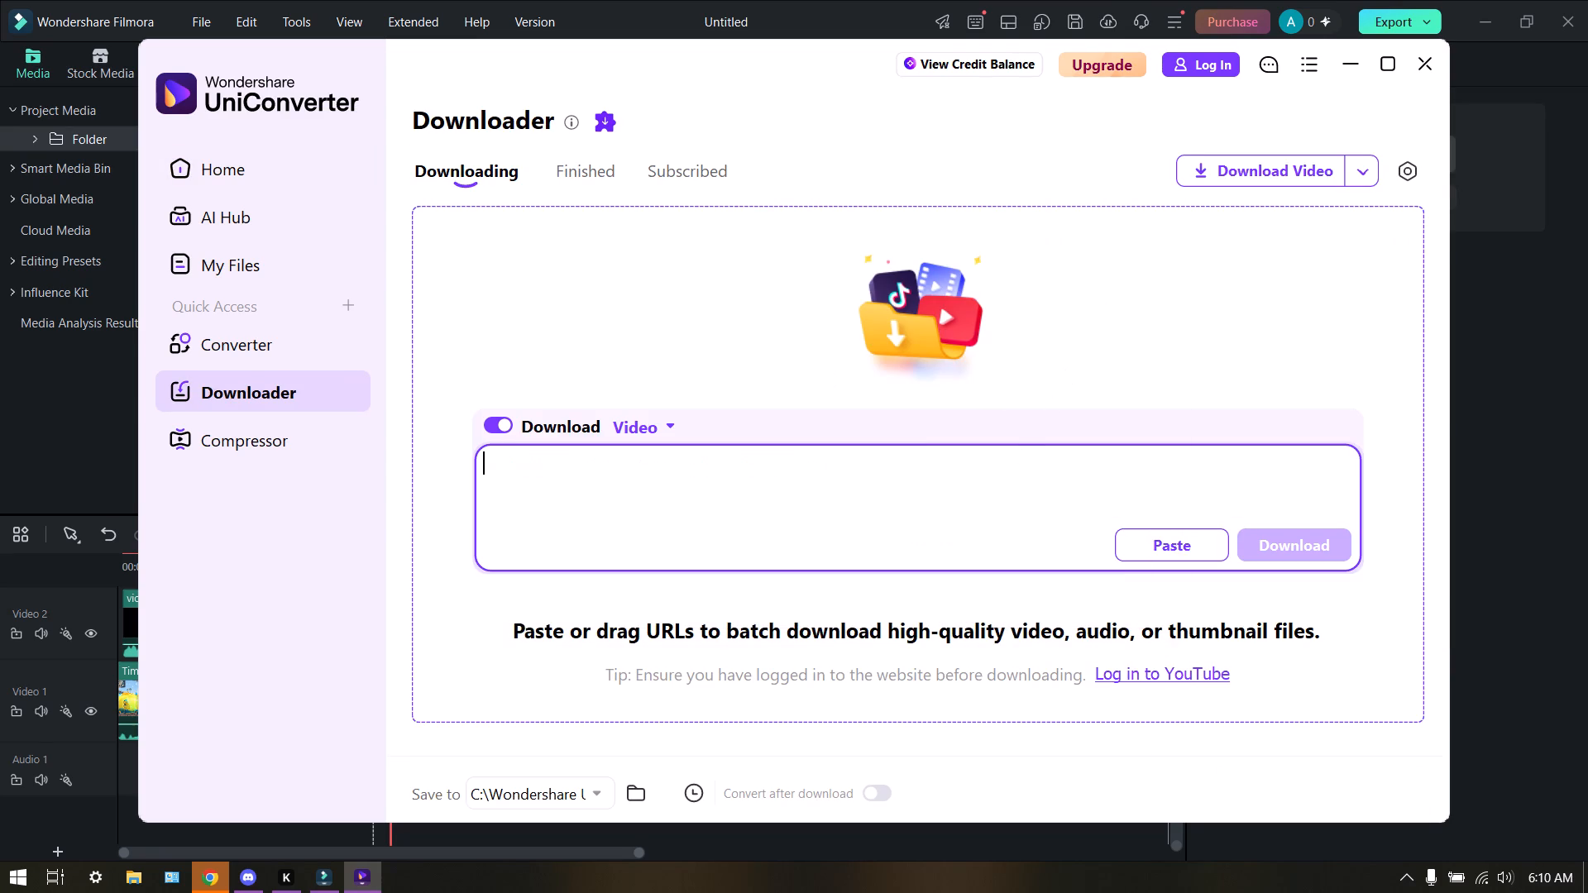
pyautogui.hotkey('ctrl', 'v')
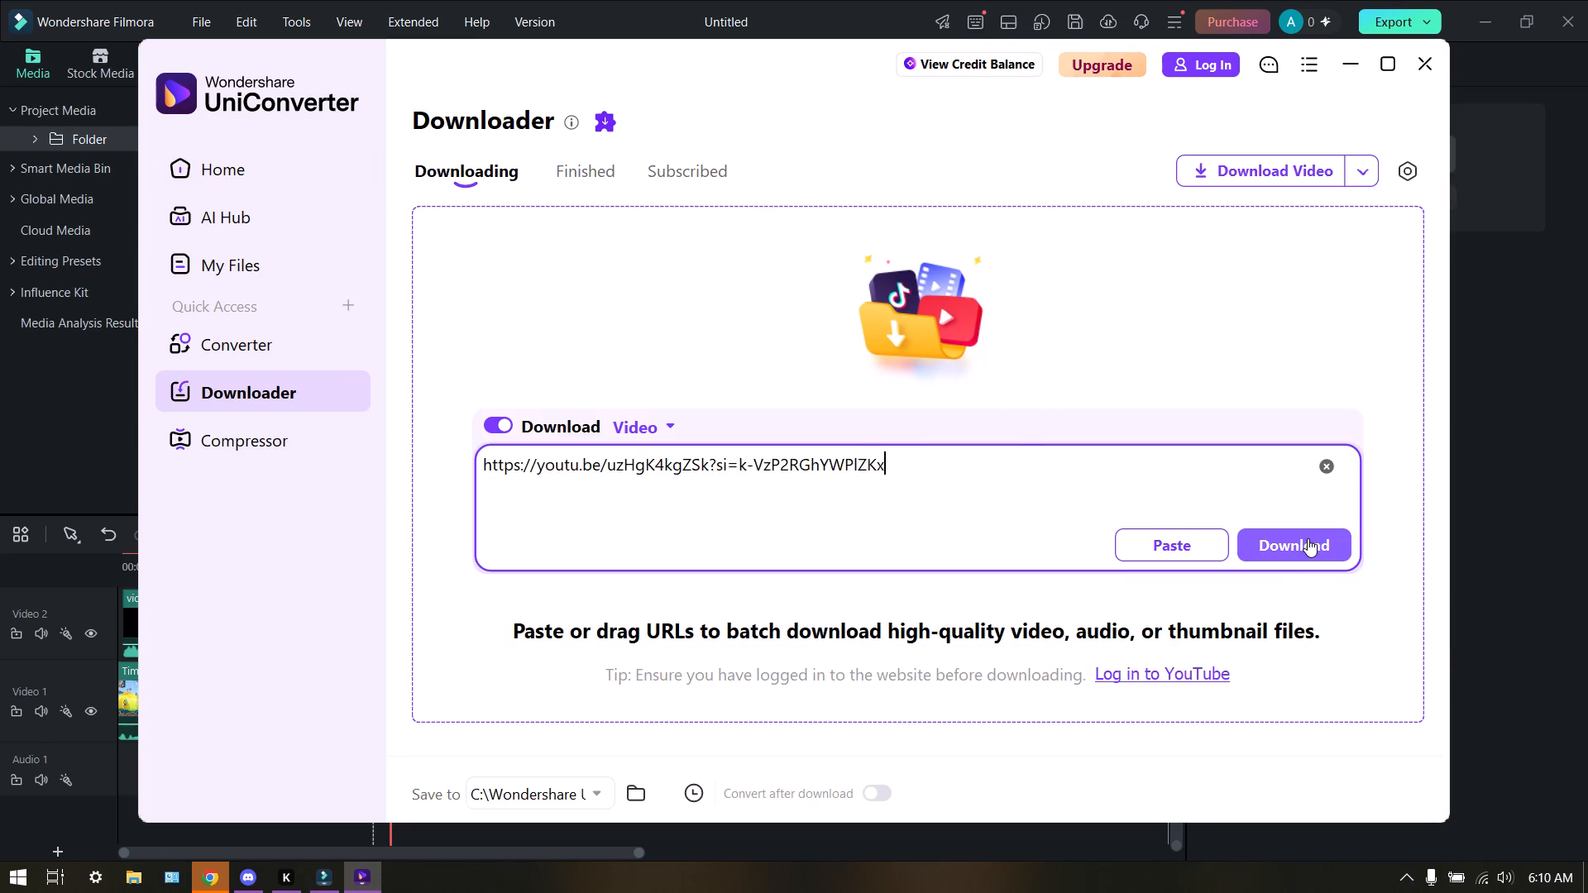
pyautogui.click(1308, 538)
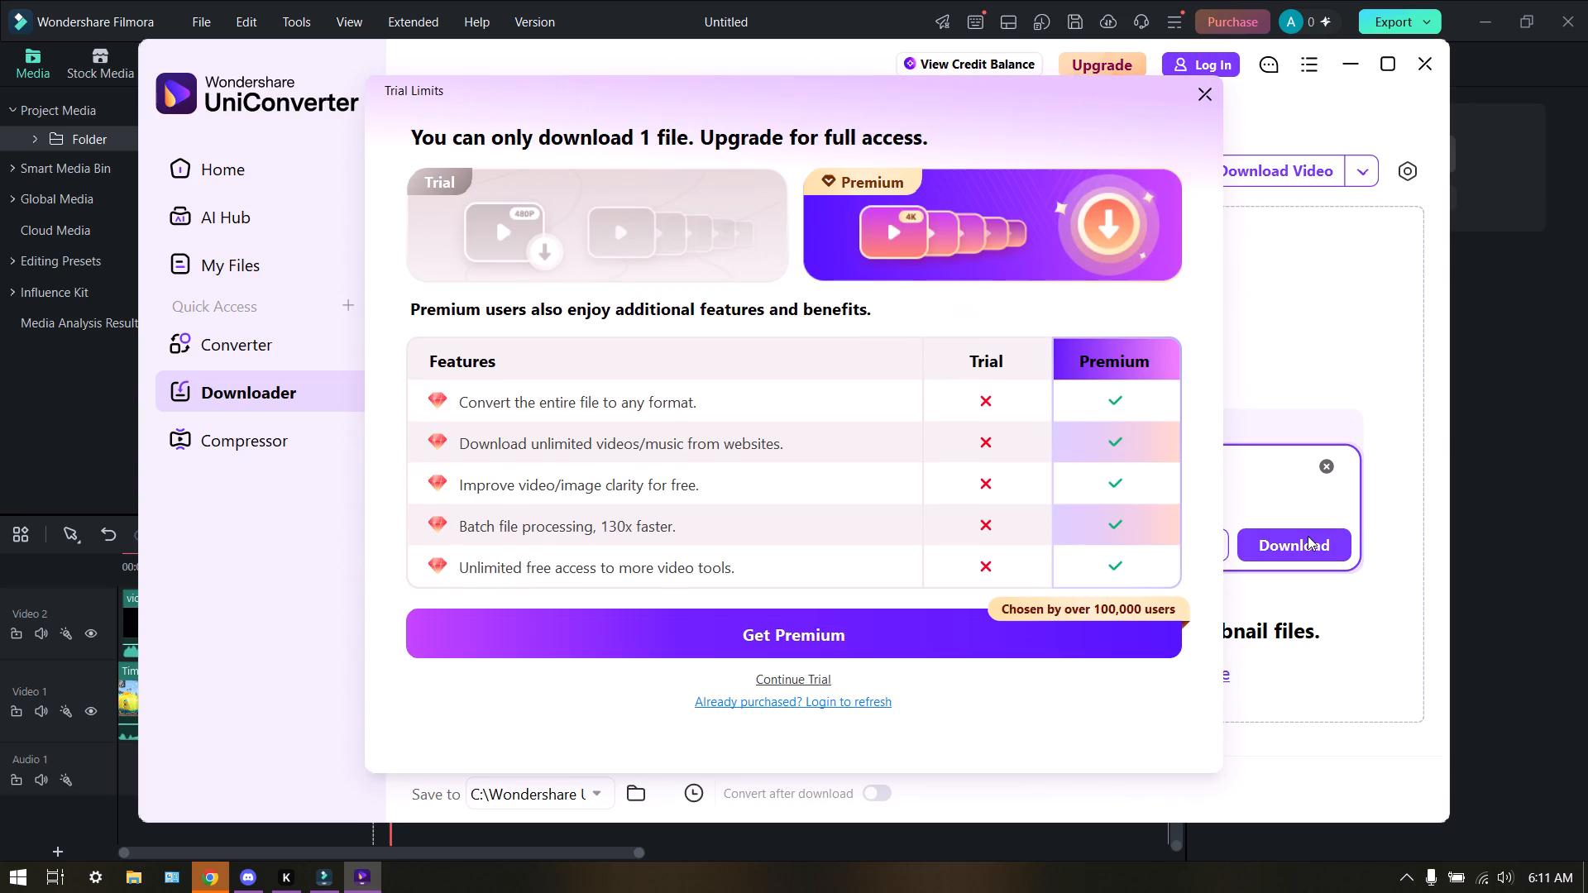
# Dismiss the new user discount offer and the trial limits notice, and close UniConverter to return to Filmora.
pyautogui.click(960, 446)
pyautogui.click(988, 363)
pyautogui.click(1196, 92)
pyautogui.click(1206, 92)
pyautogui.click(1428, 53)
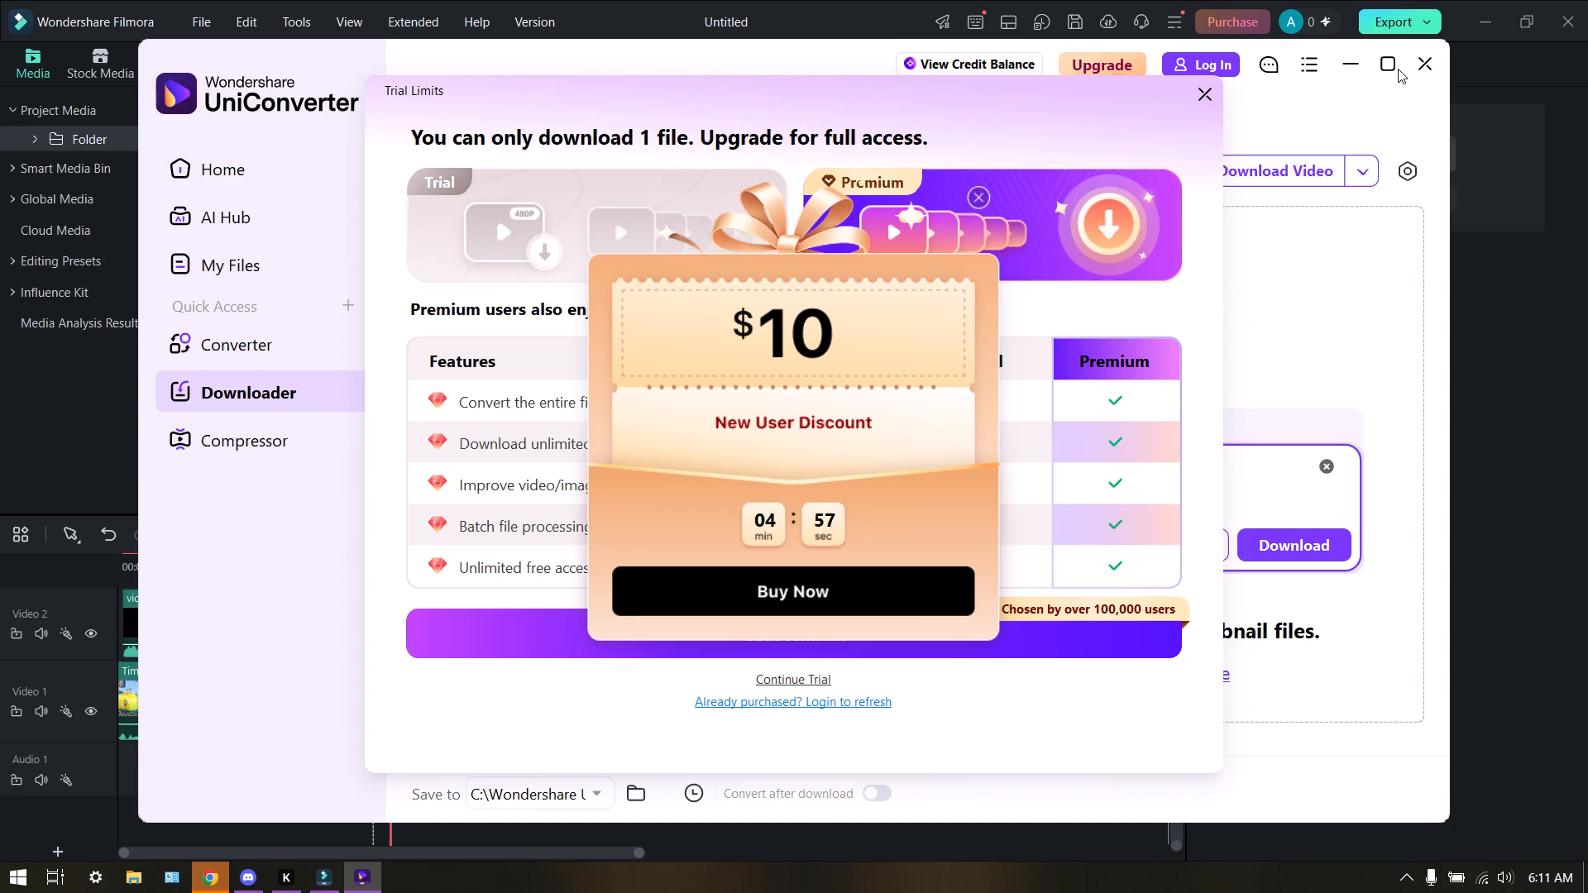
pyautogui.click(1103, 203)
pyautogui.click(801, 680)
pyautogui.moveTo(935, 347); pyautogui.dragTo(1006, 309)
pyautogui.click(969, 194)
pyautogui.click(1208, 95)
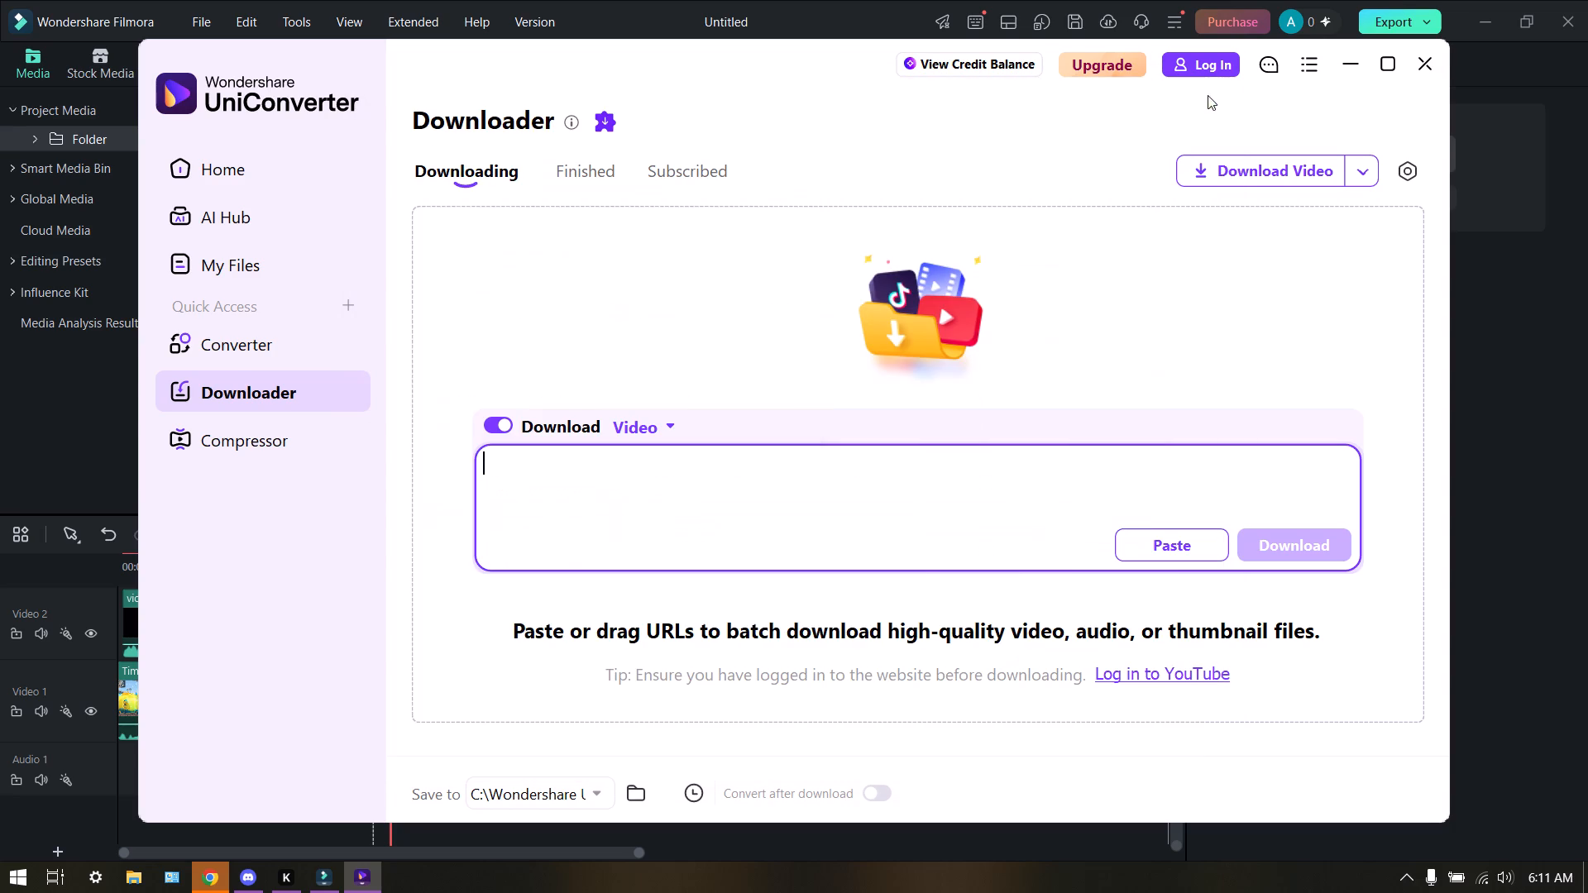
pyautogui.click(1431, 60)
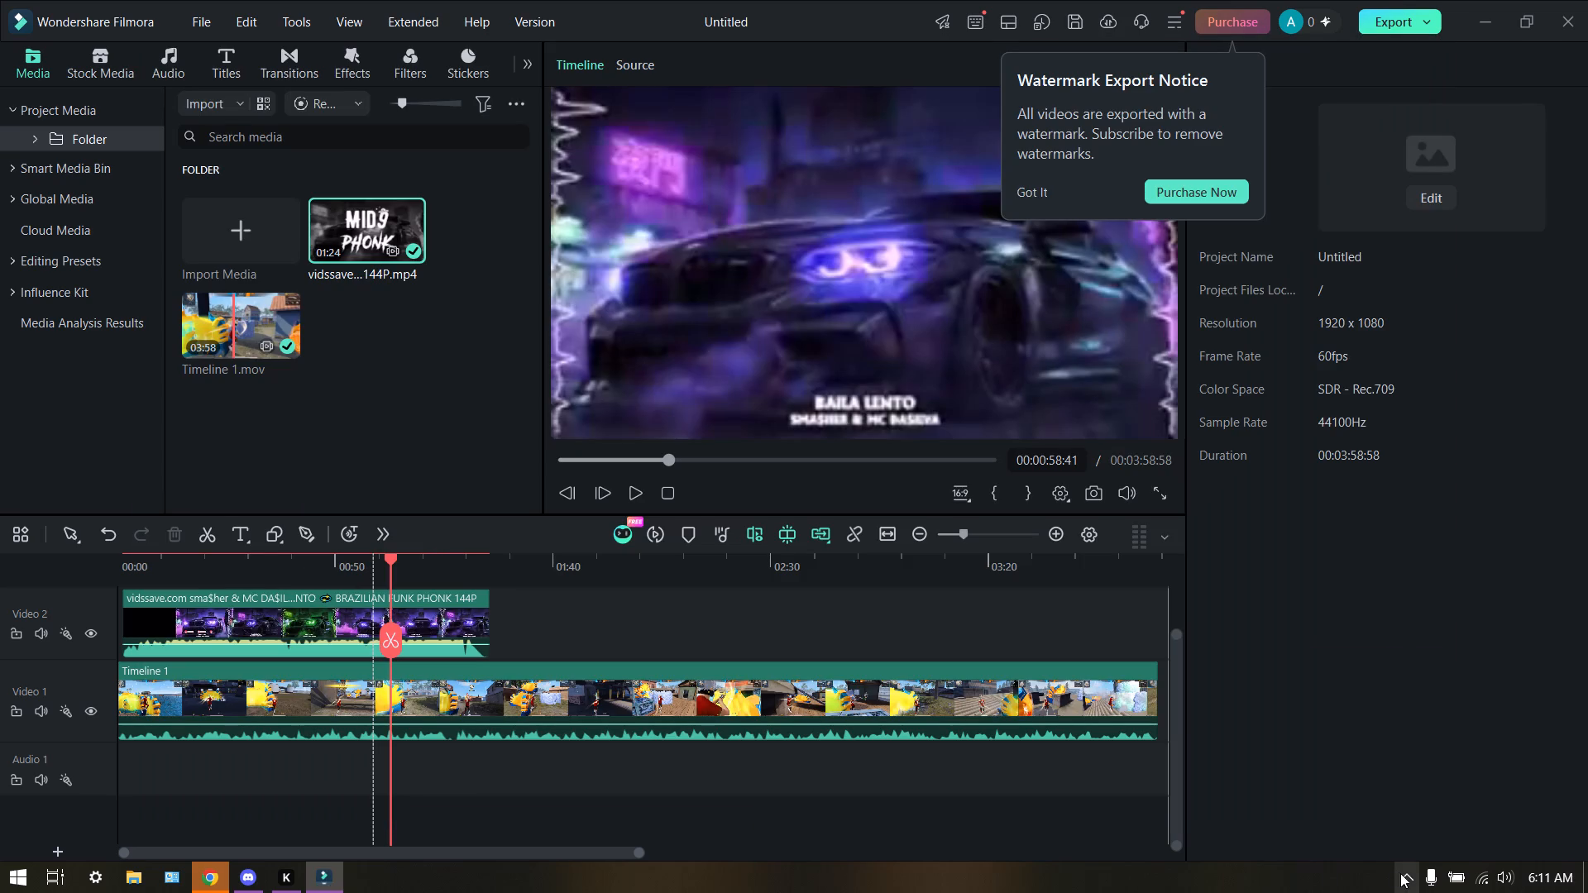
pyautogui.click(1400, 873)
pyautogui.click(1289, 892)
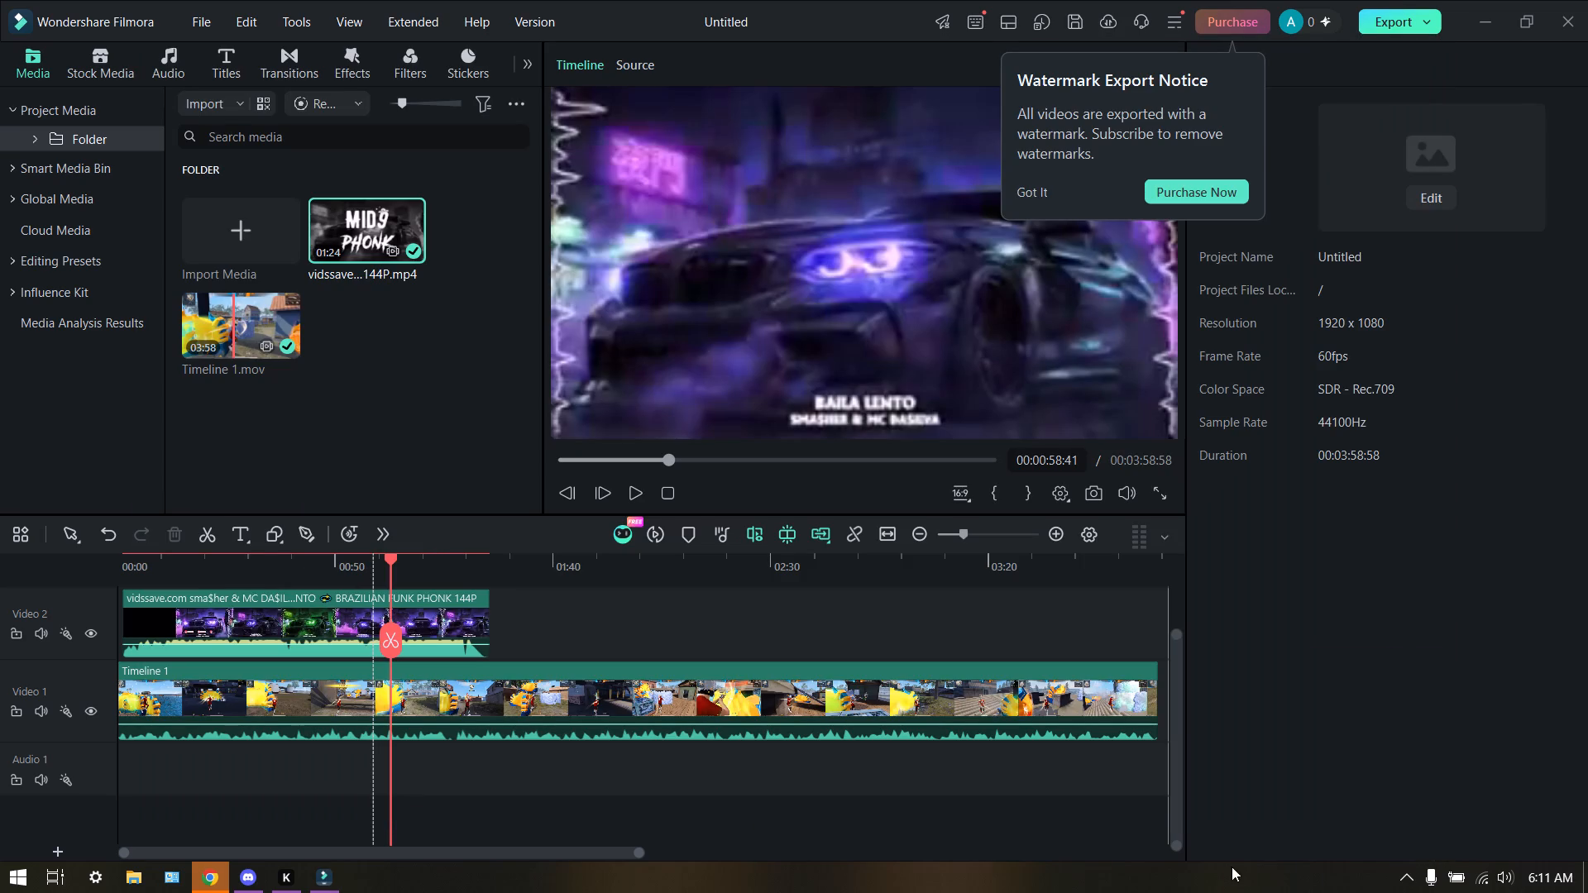
# Play the timeline from about 1:02, select the Timeline 1 clip on Video 1 during playback, and pause at about 1:06.
pyautogui.click(605, 494)
pyautogui.click(605, 494)
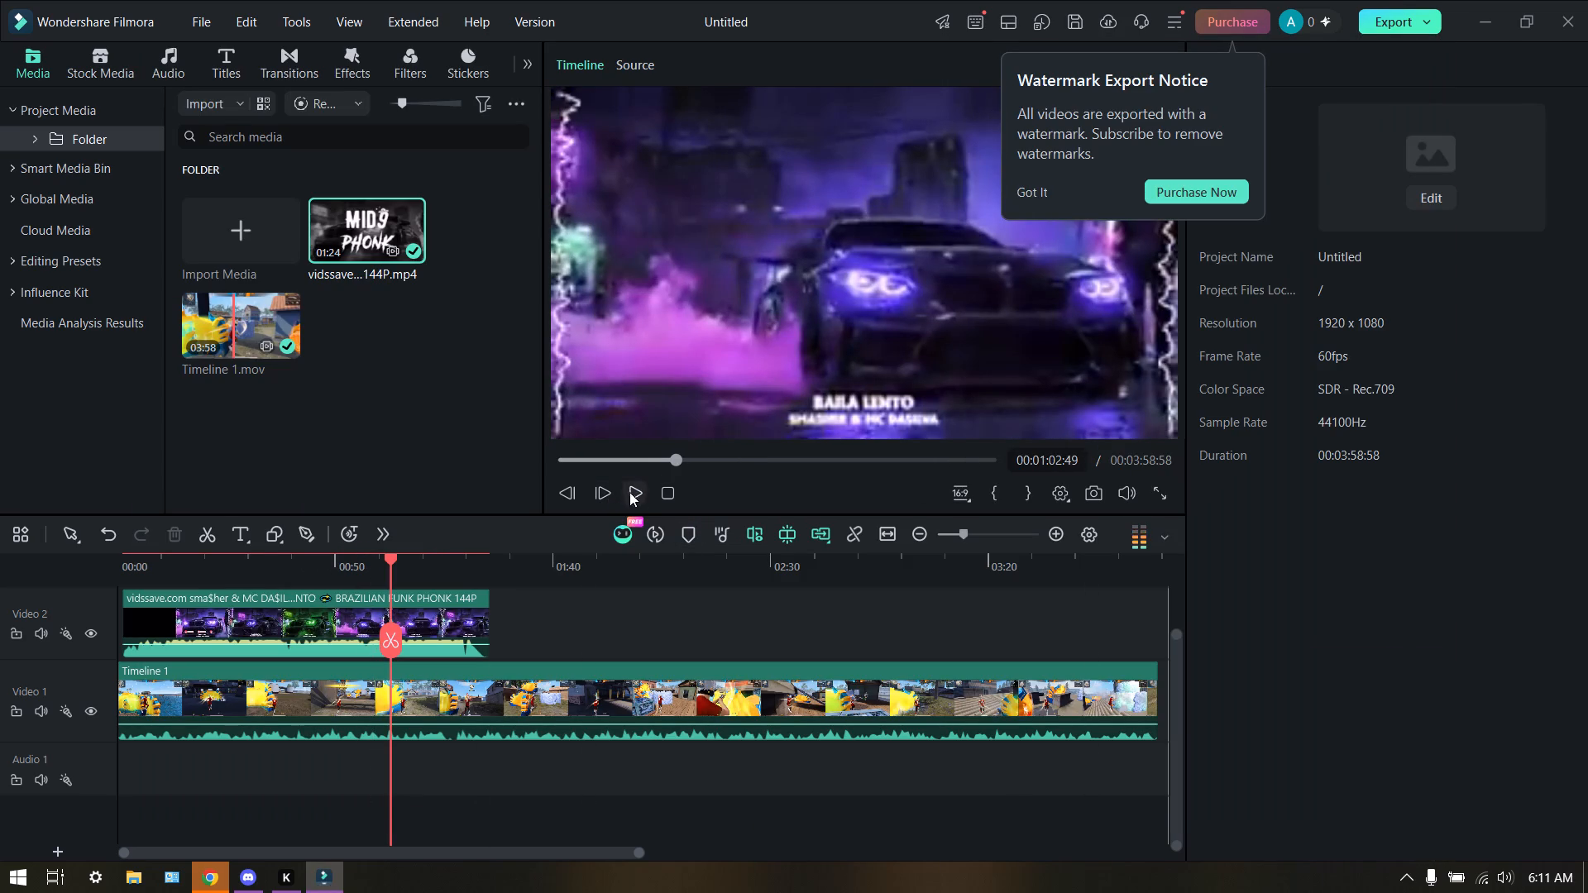
pyautogui.click(634, 495)
pyautogui.click(624, 724)
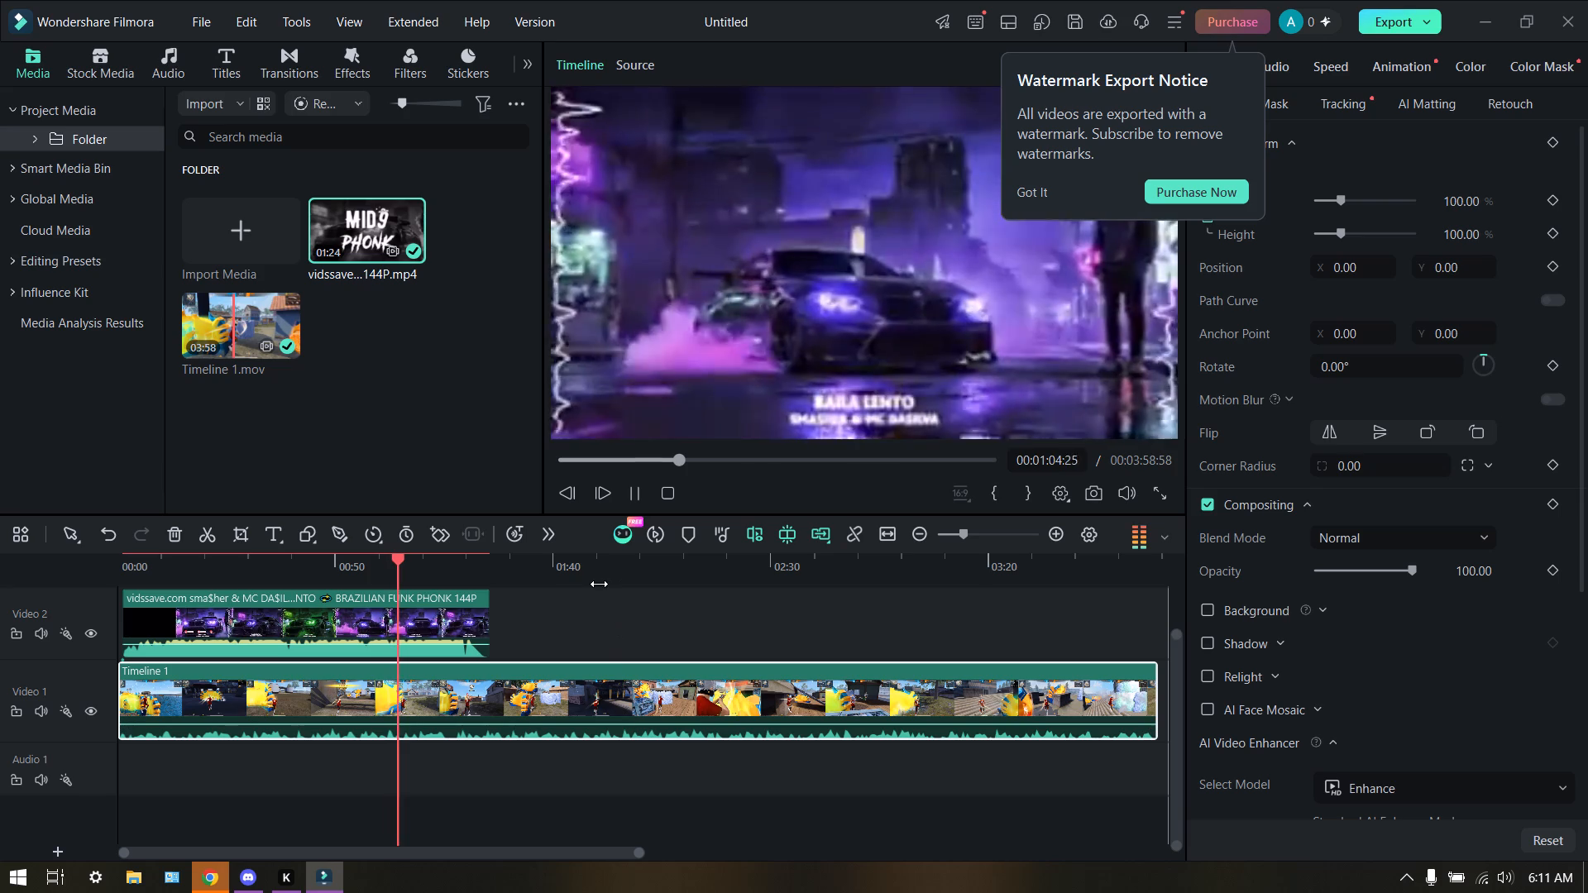
pyautogui.click(638, 494)
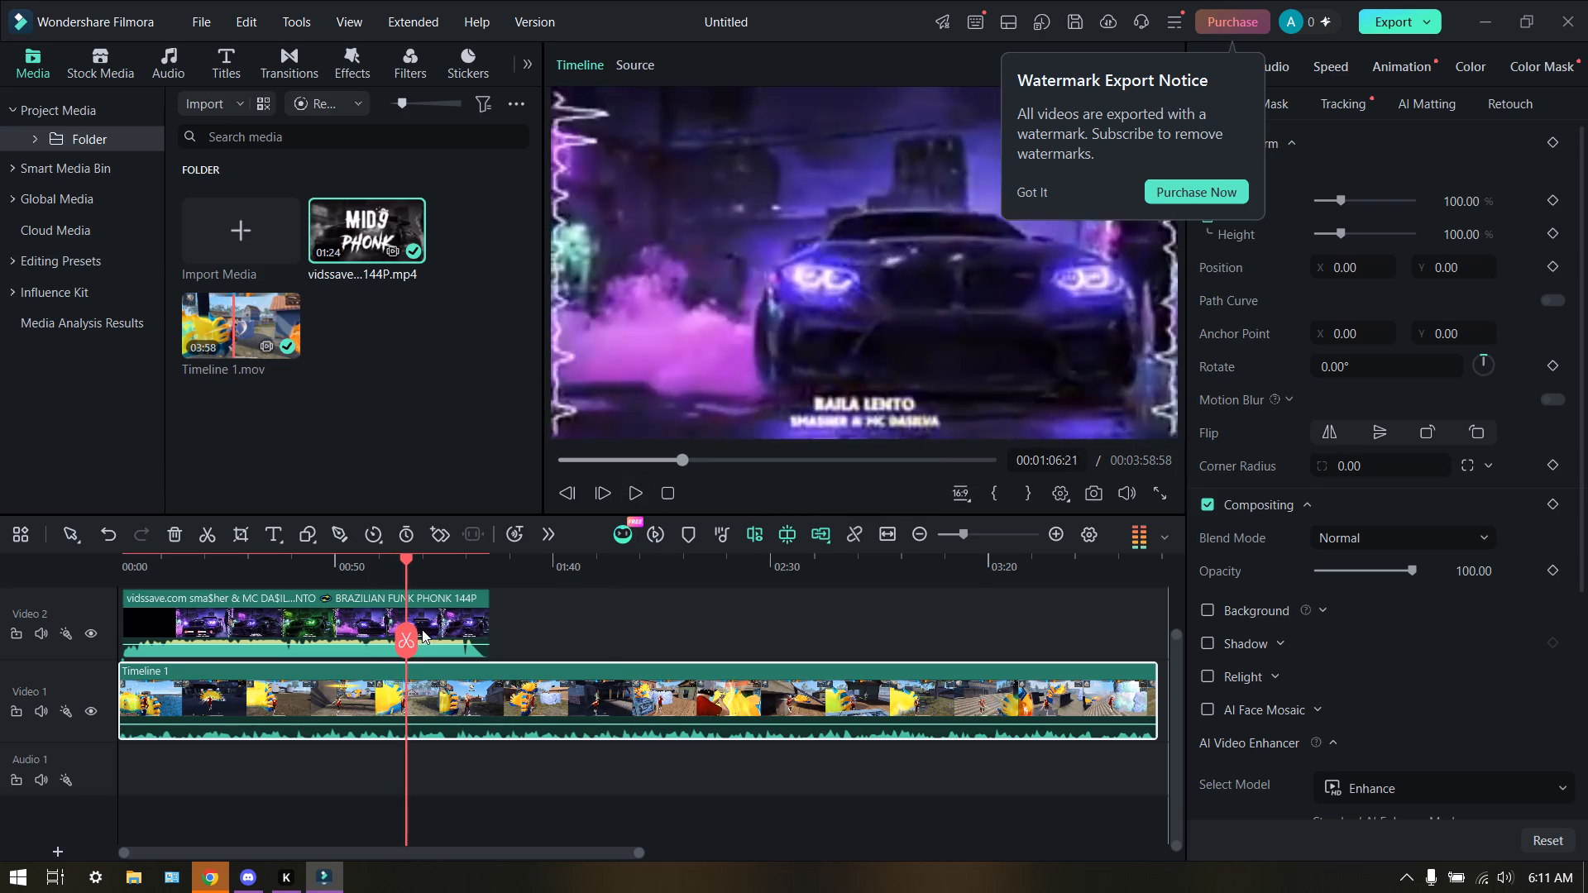
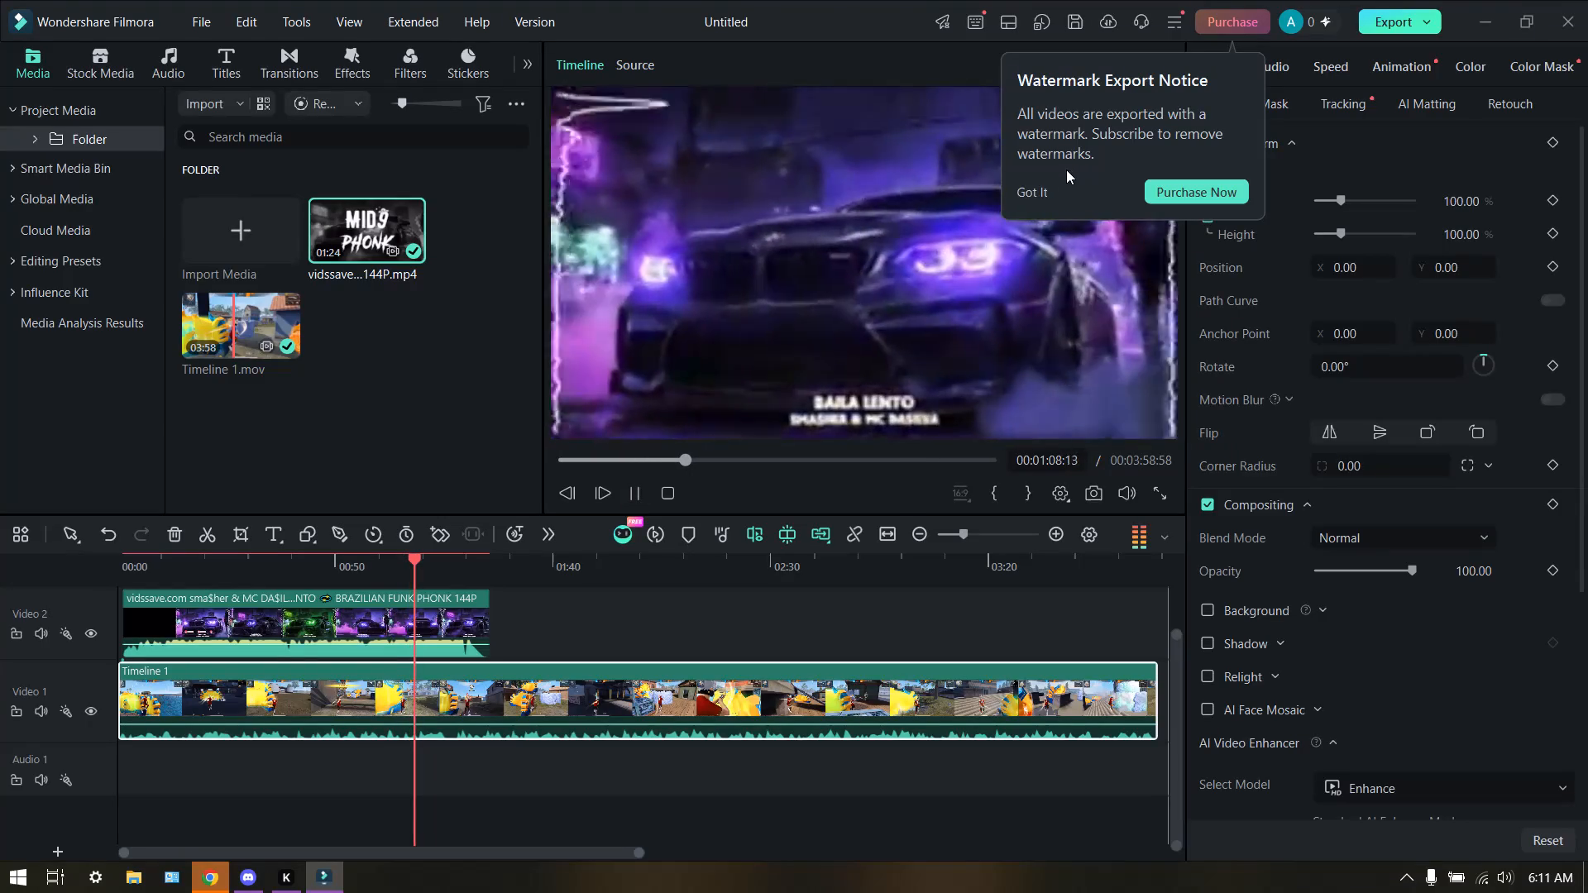
# Dismiss the watermark export notice and move the BAILA LENTO clip on Video 2 back to the very start of the timeline.
pyautogui.click(1027, 194)
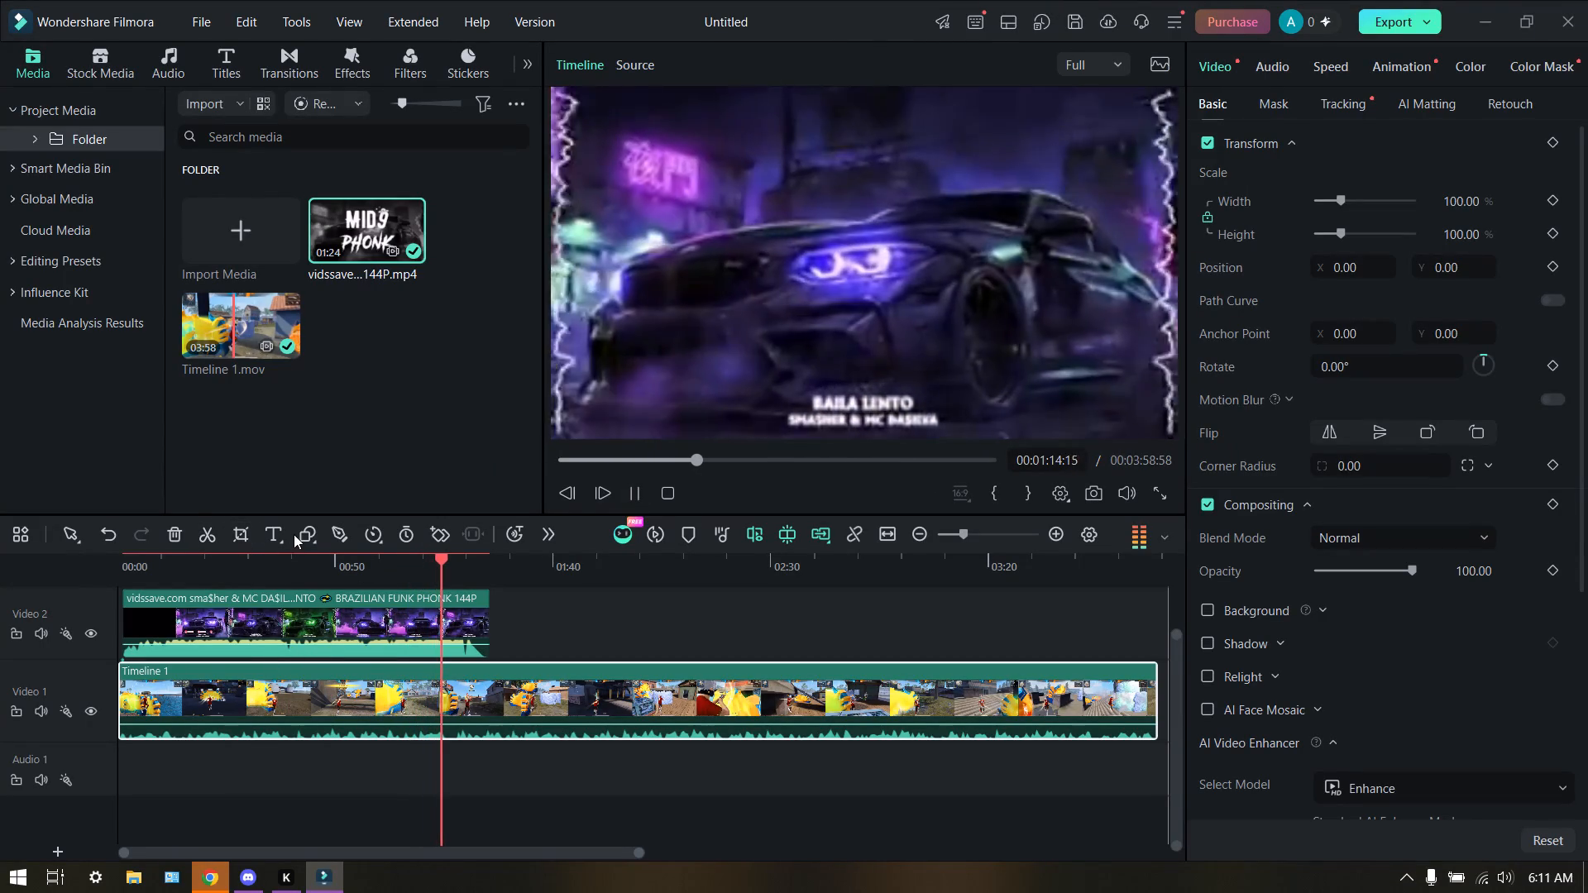
pyautogui.moveTo(505, 633); pyautogui.dragTo(624, 633)
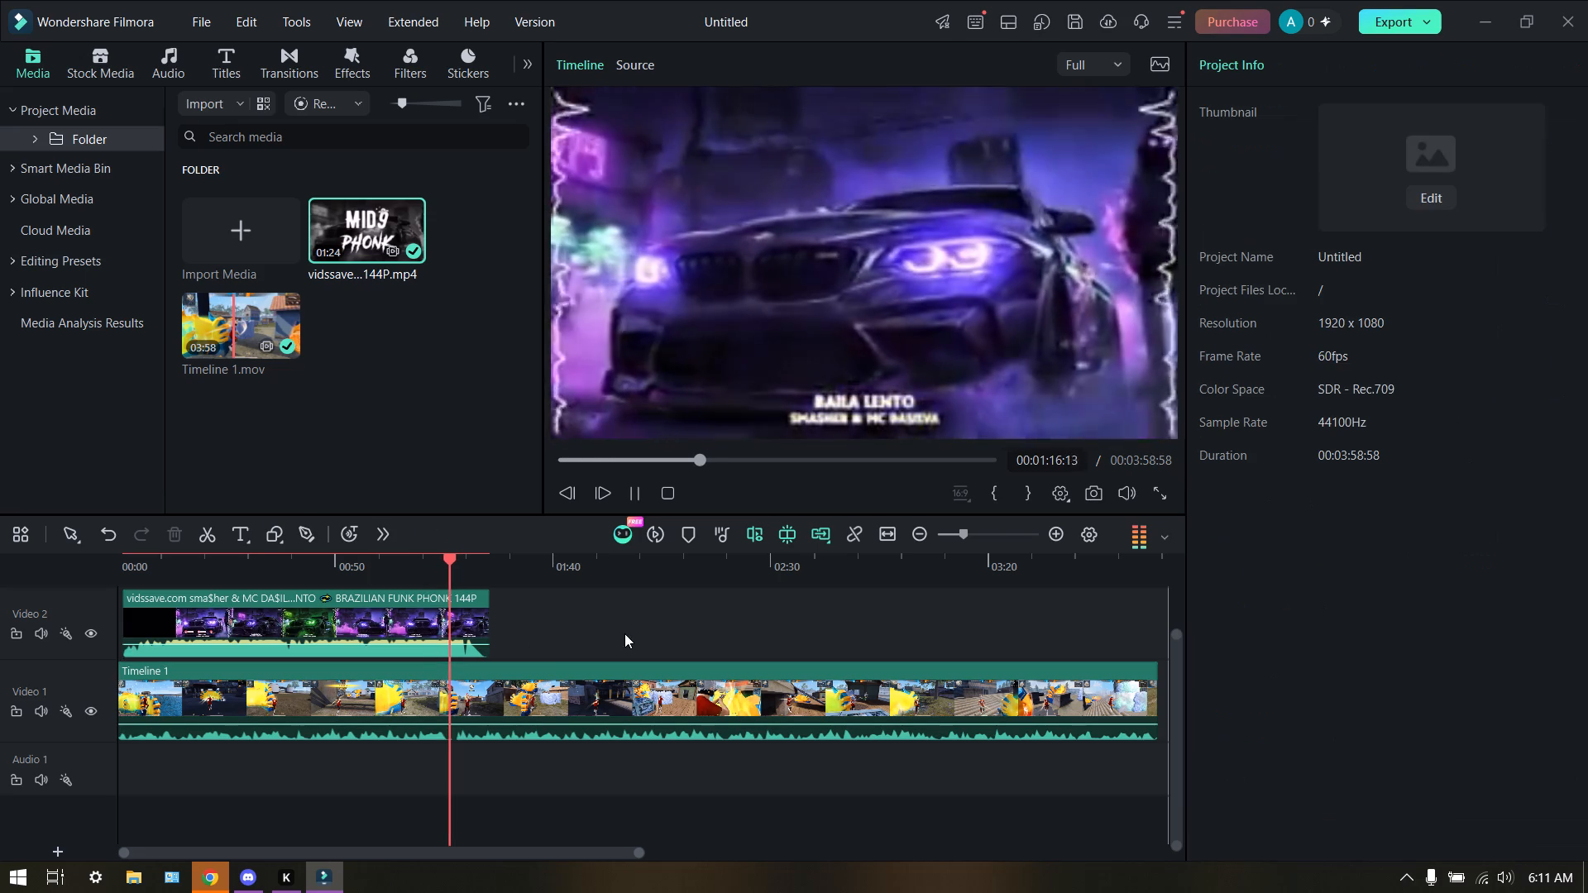
pyautogui.moveTo(624, 633); pyautogui.dragTo(627, 633)
pyautogui.moveTo(448, 629); pyautogui.dragTo(455, 647)
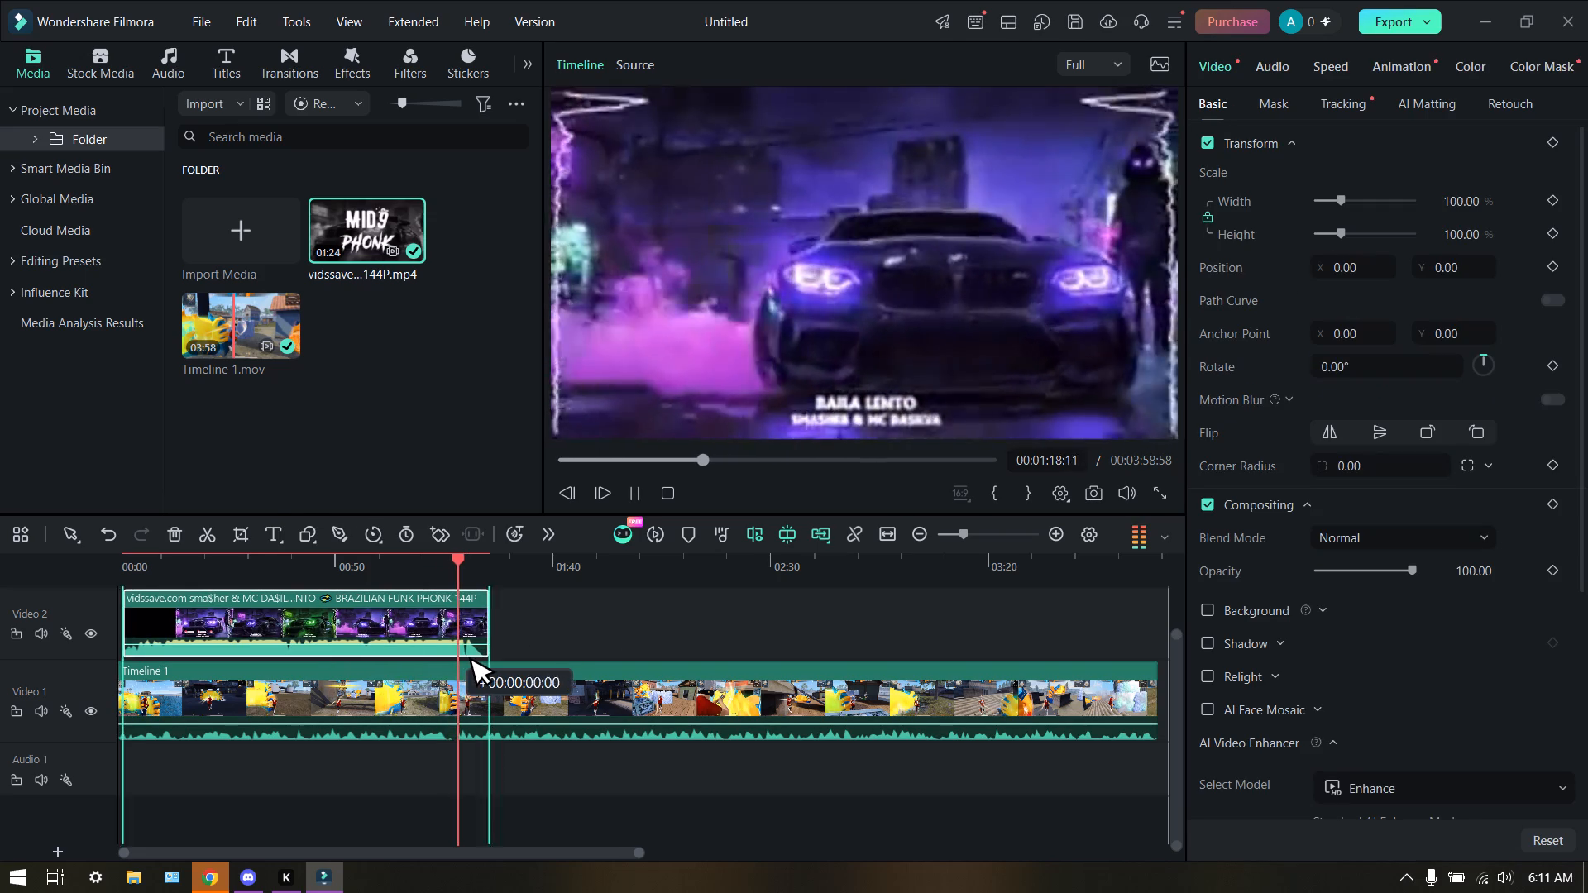
pyautogui.moveTo(455, 647); pyautogui.dragTo(309, 645)
pyautogui.click(399, 628)
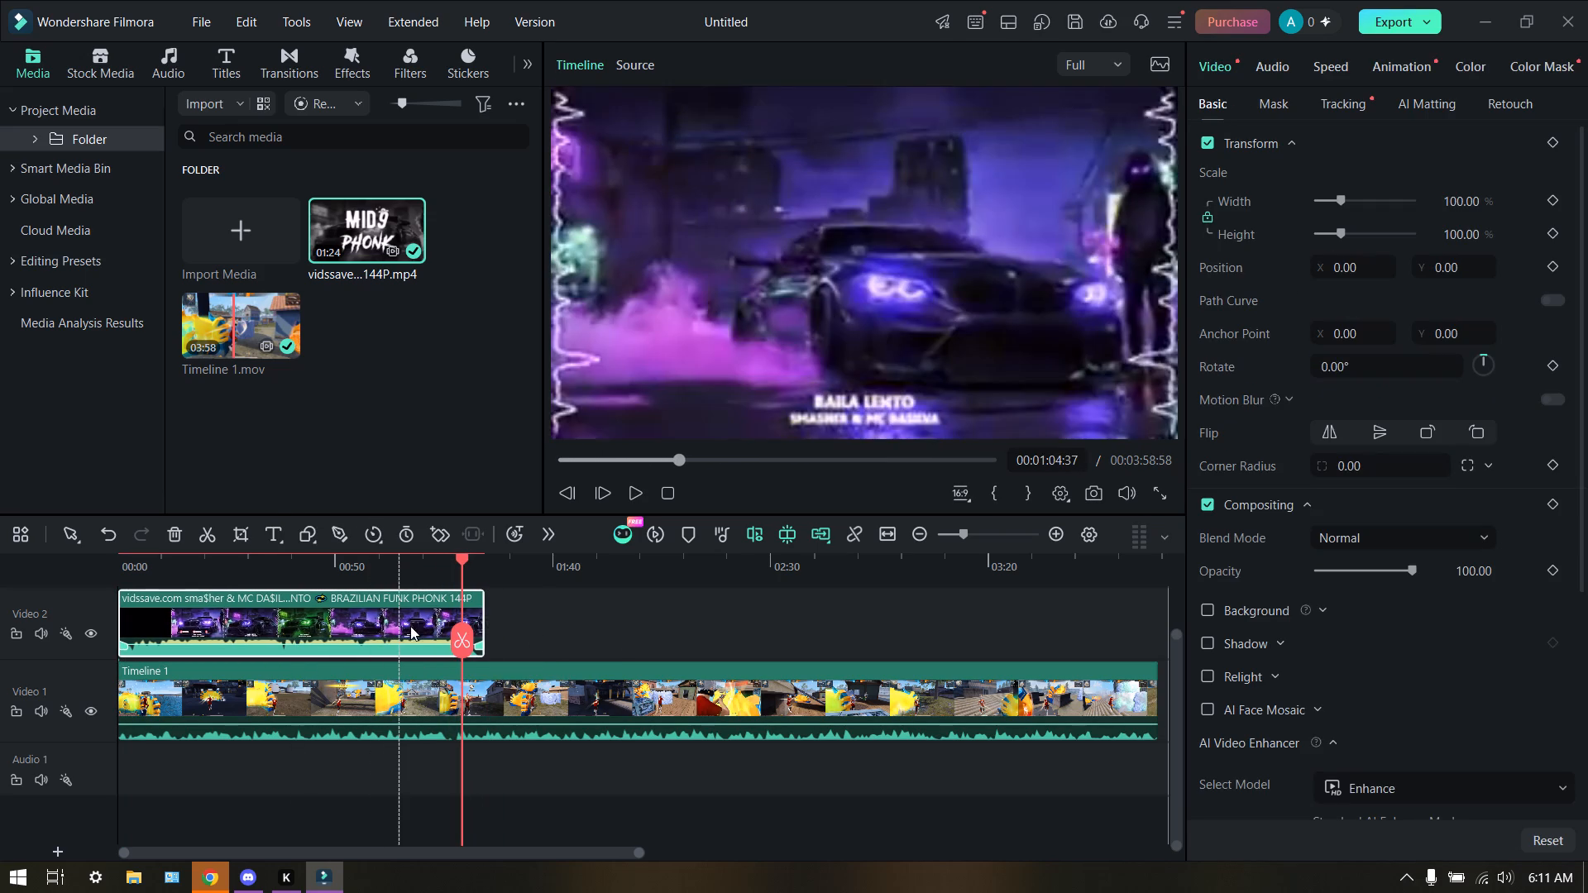
# Place the playhead at about 1:12, near the end of the BAILA LENTO clip.
pyautogui.click(575, 692)
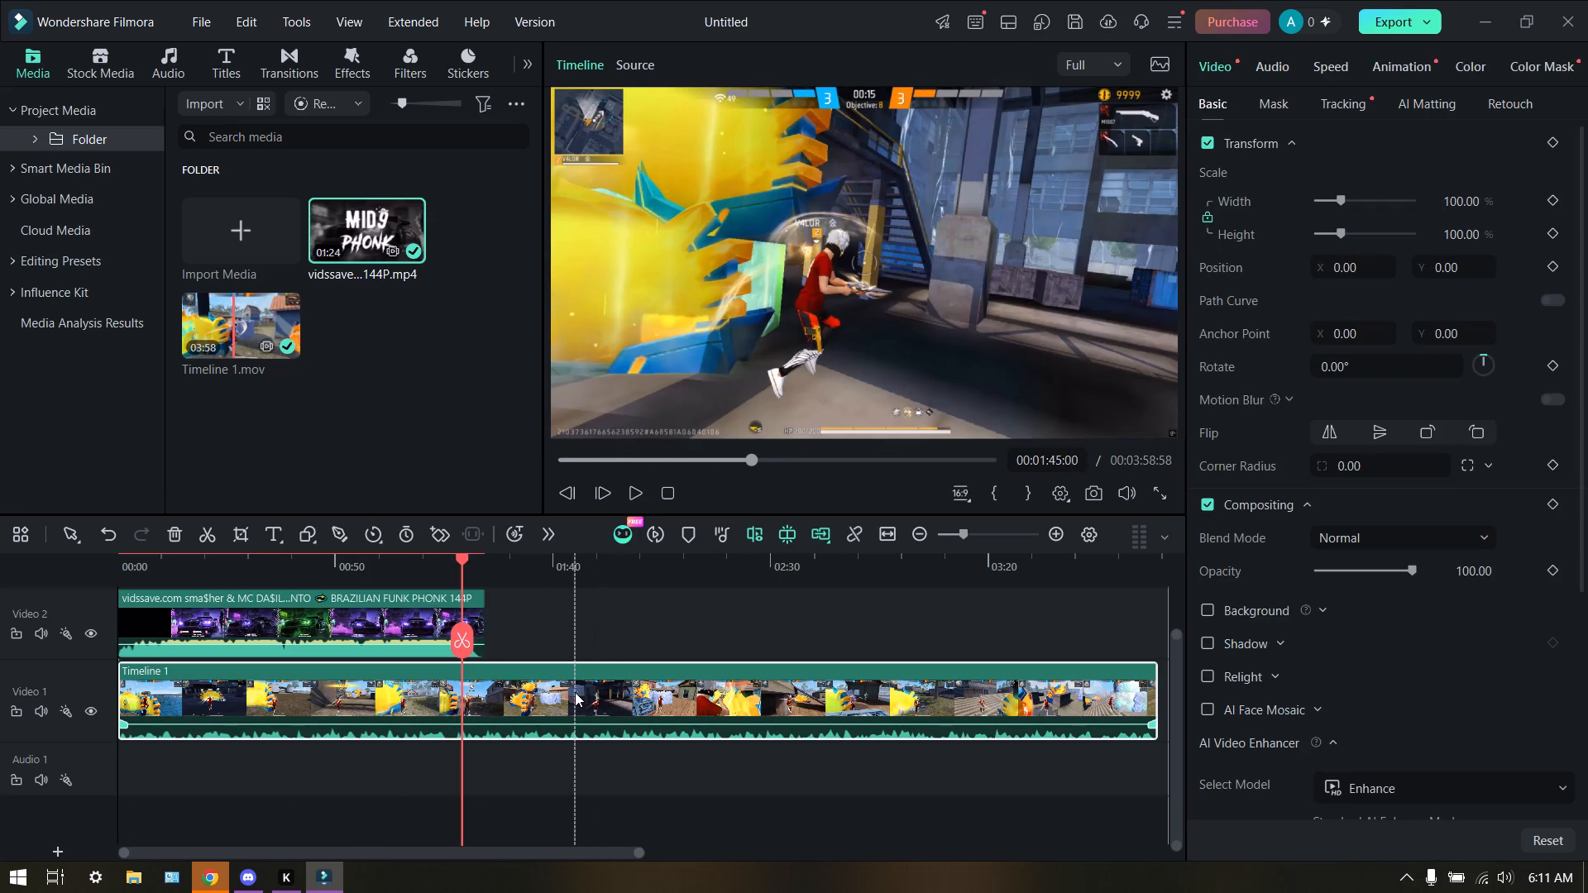
pyautogui.click(409, 622)
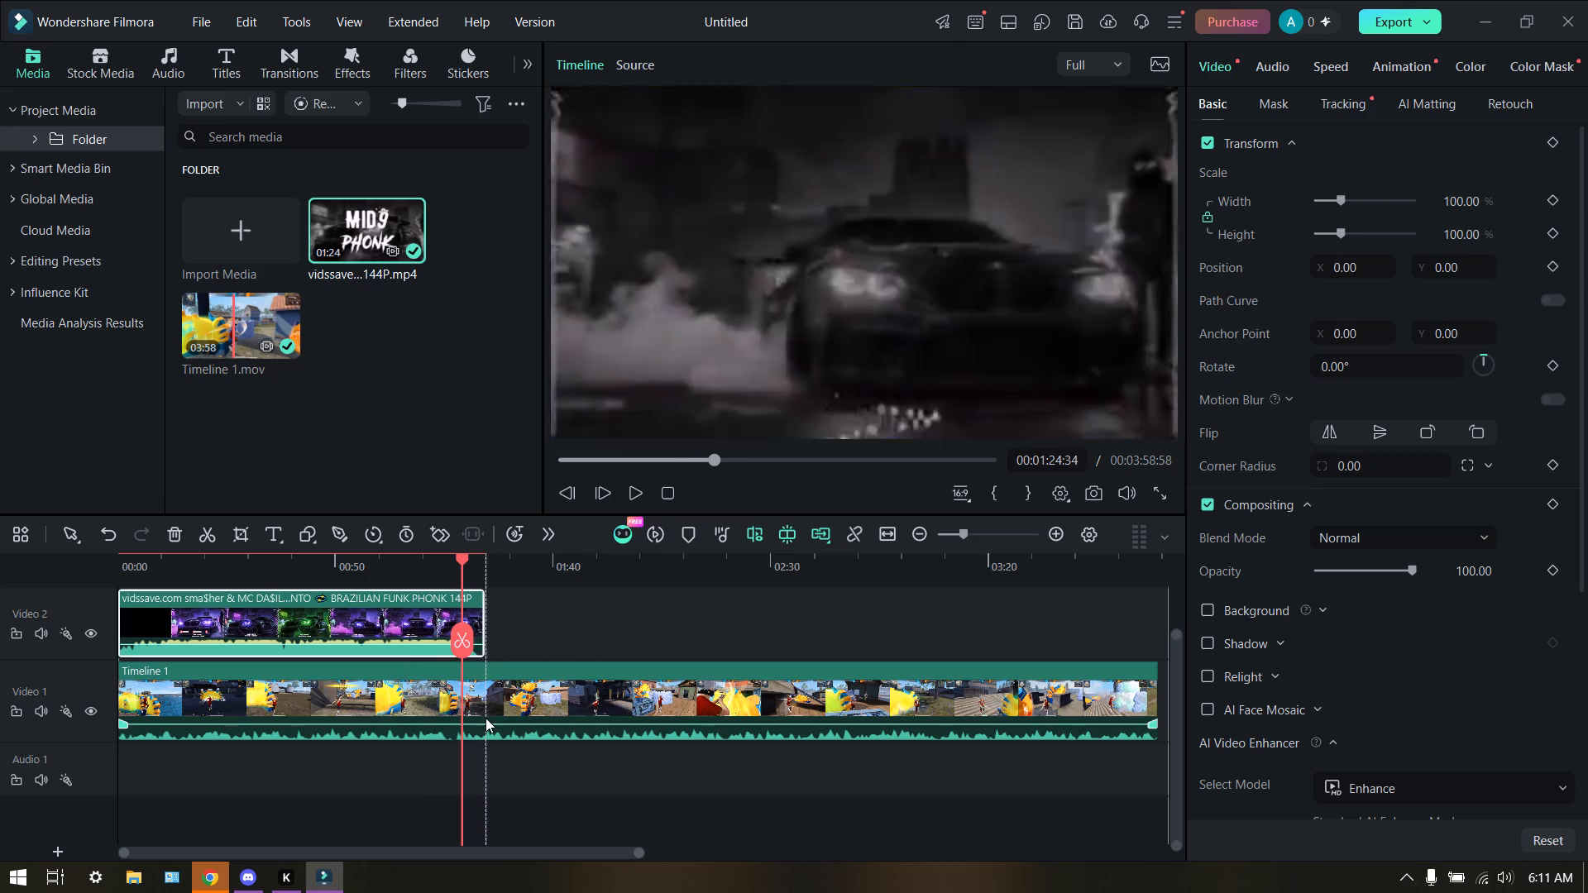
pyautogui.click(485, 718)
pyautogui.click(434, 585)
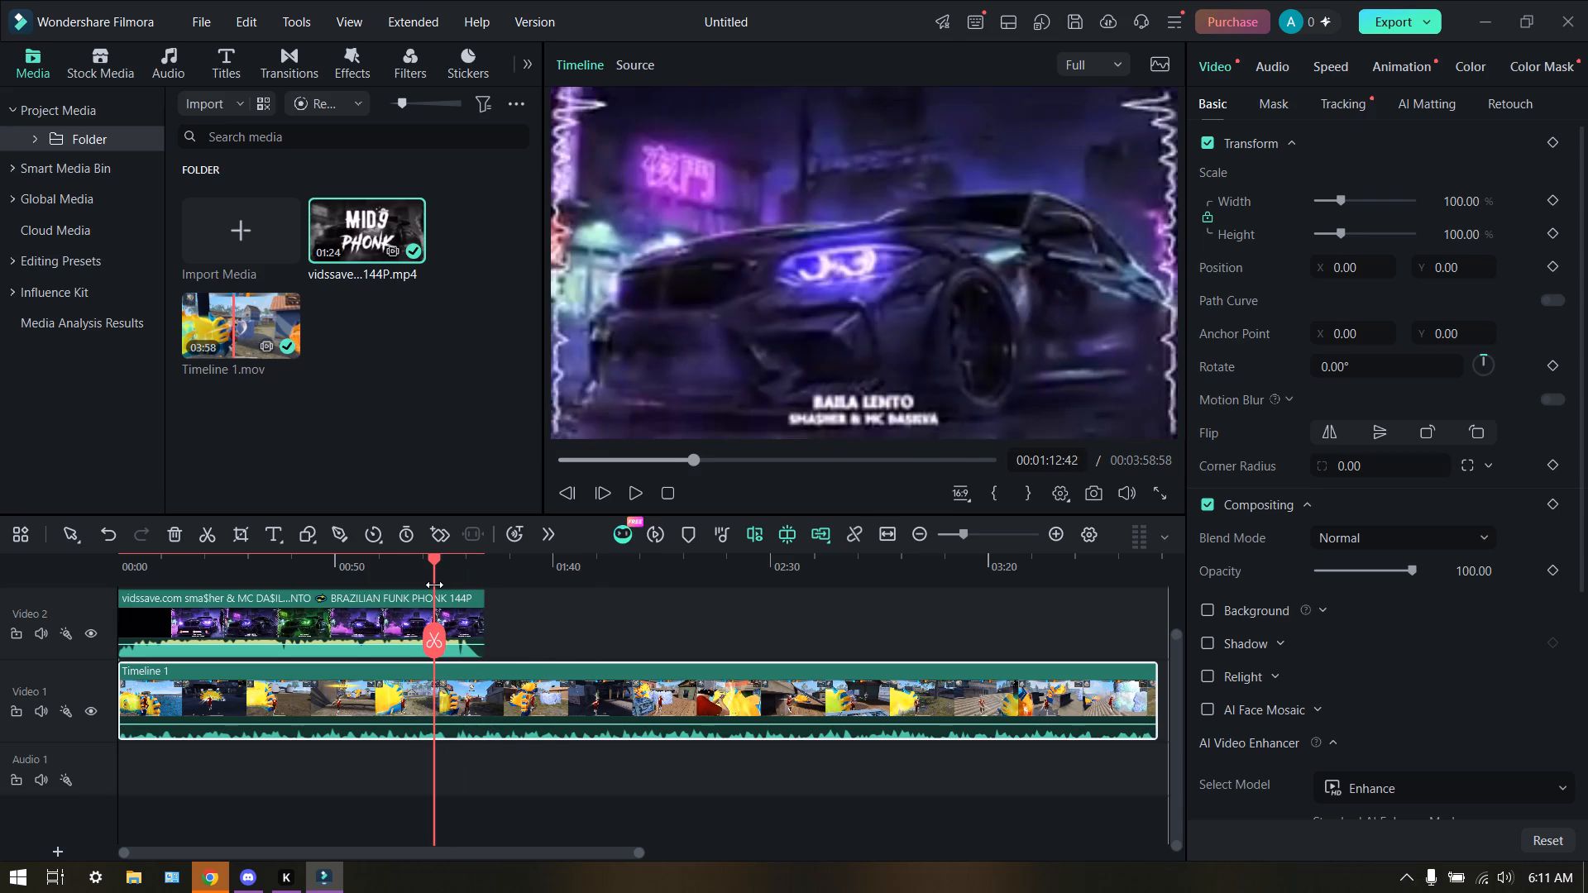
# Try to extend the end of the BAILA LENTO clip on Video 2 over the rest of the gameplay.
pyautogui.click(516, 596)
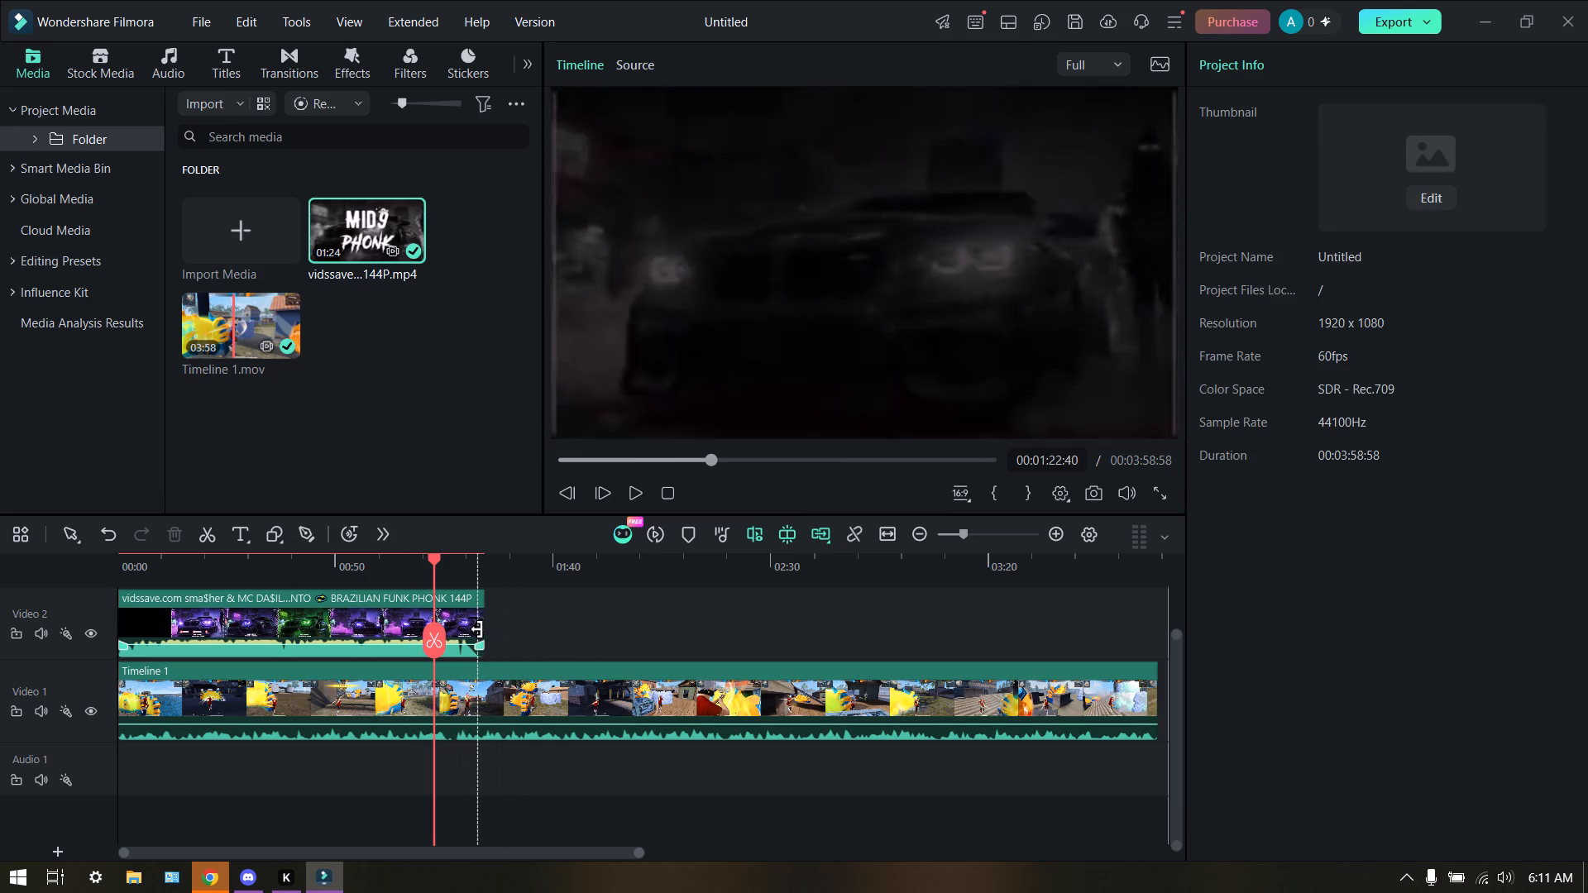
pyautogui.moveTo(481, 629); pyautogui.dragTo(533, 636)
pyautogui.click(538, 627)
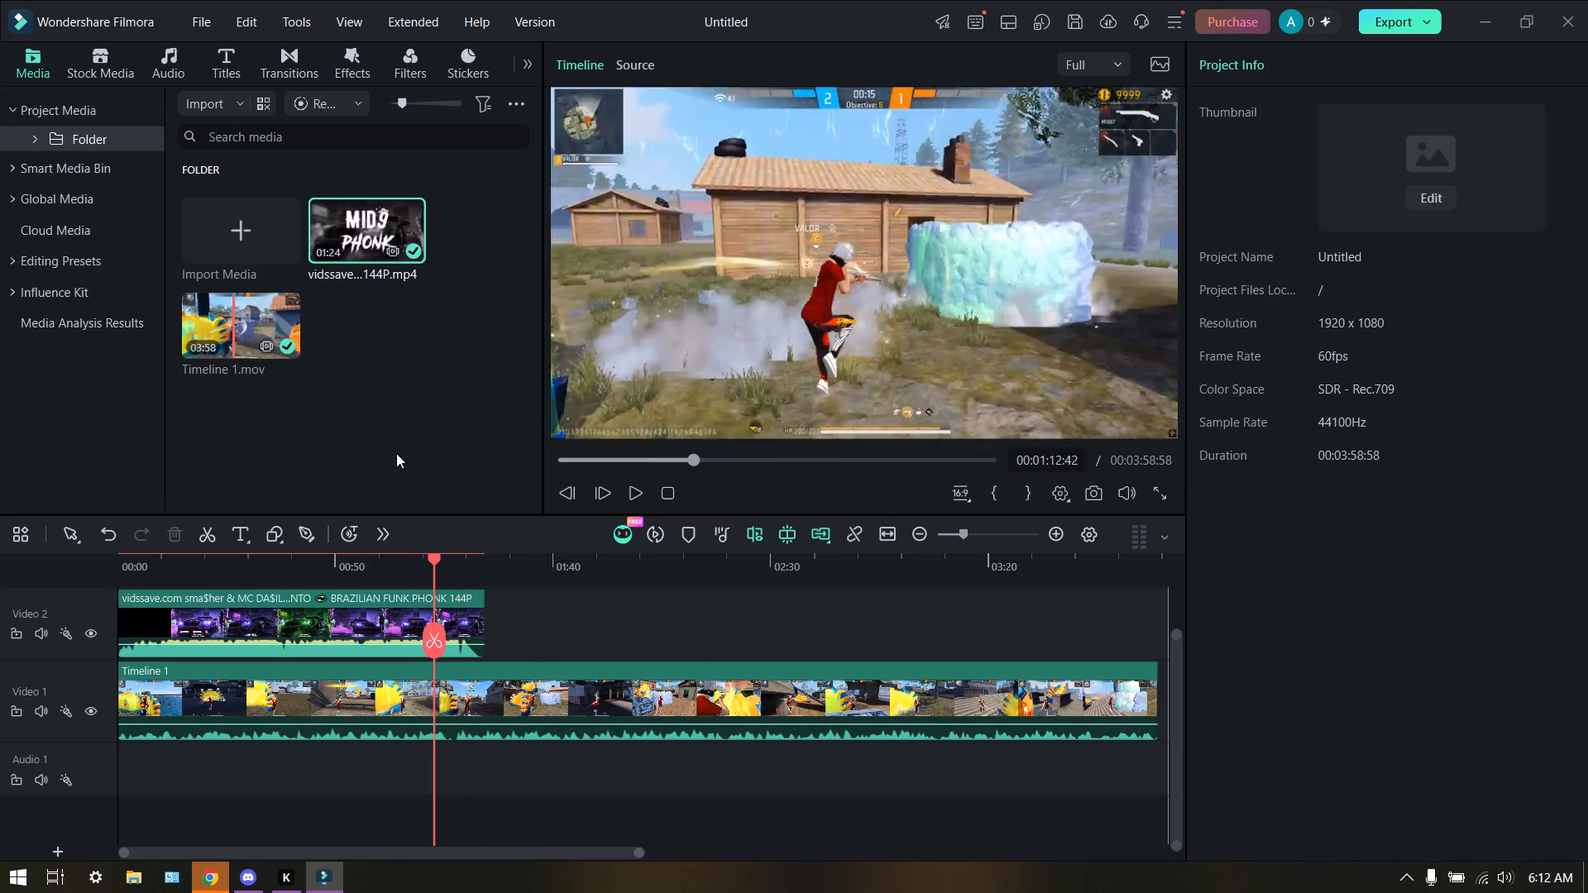
# Add a second copy of the vidssave BAILA LENTO clip to Video 2 after the first, keeping the 1920x1080 60fps project settings.
pyautogui.moveTo(361, 227); pyautogui.dragTo(542, 610)
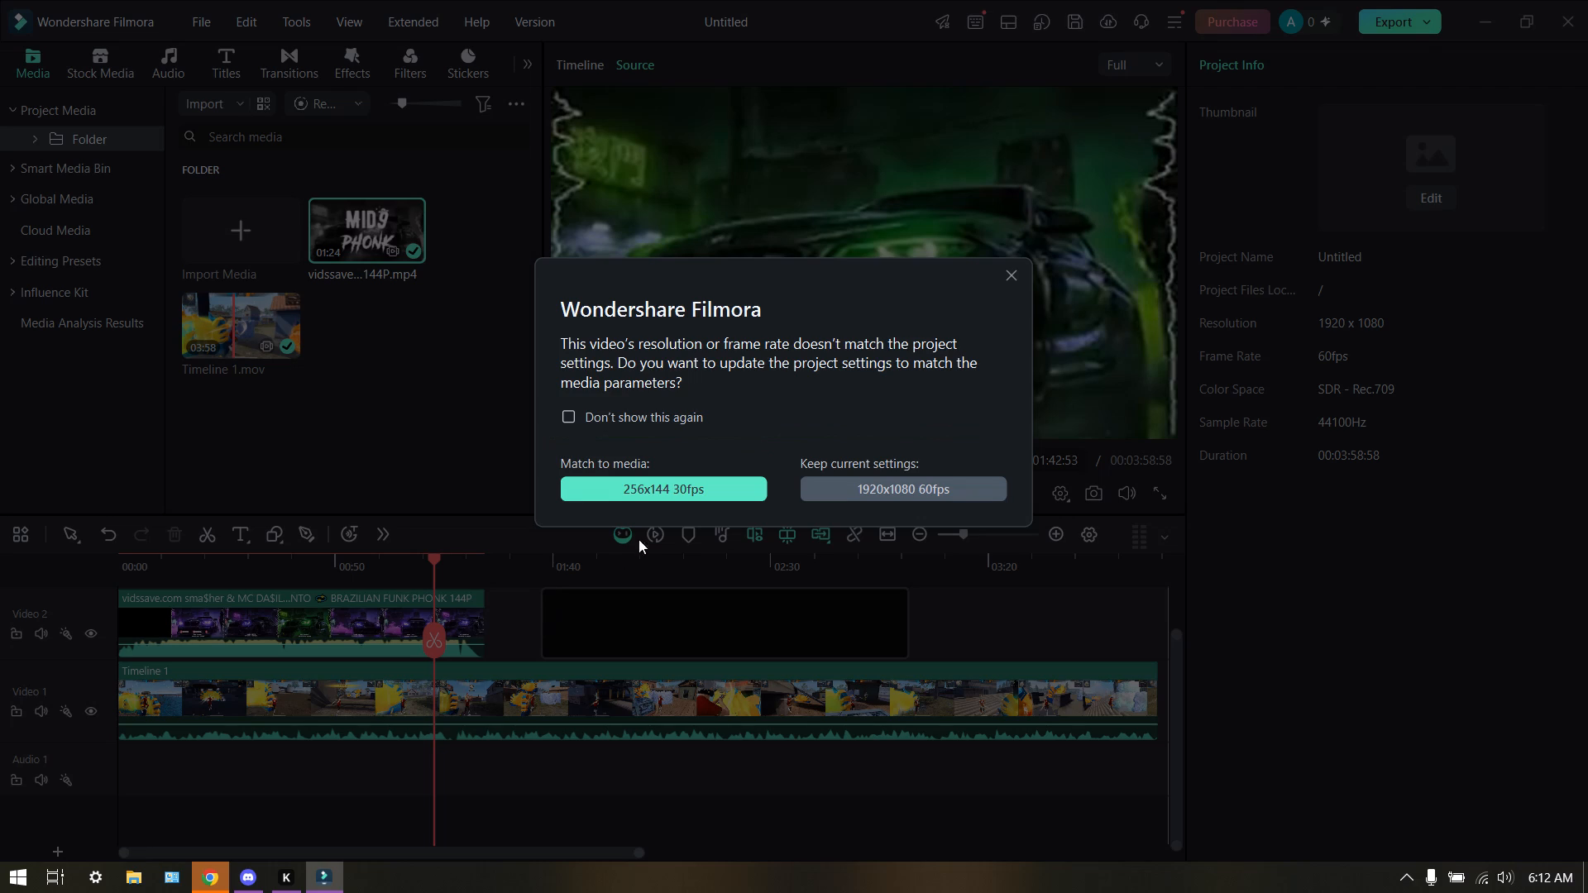
pyautogui.click(842, 486)
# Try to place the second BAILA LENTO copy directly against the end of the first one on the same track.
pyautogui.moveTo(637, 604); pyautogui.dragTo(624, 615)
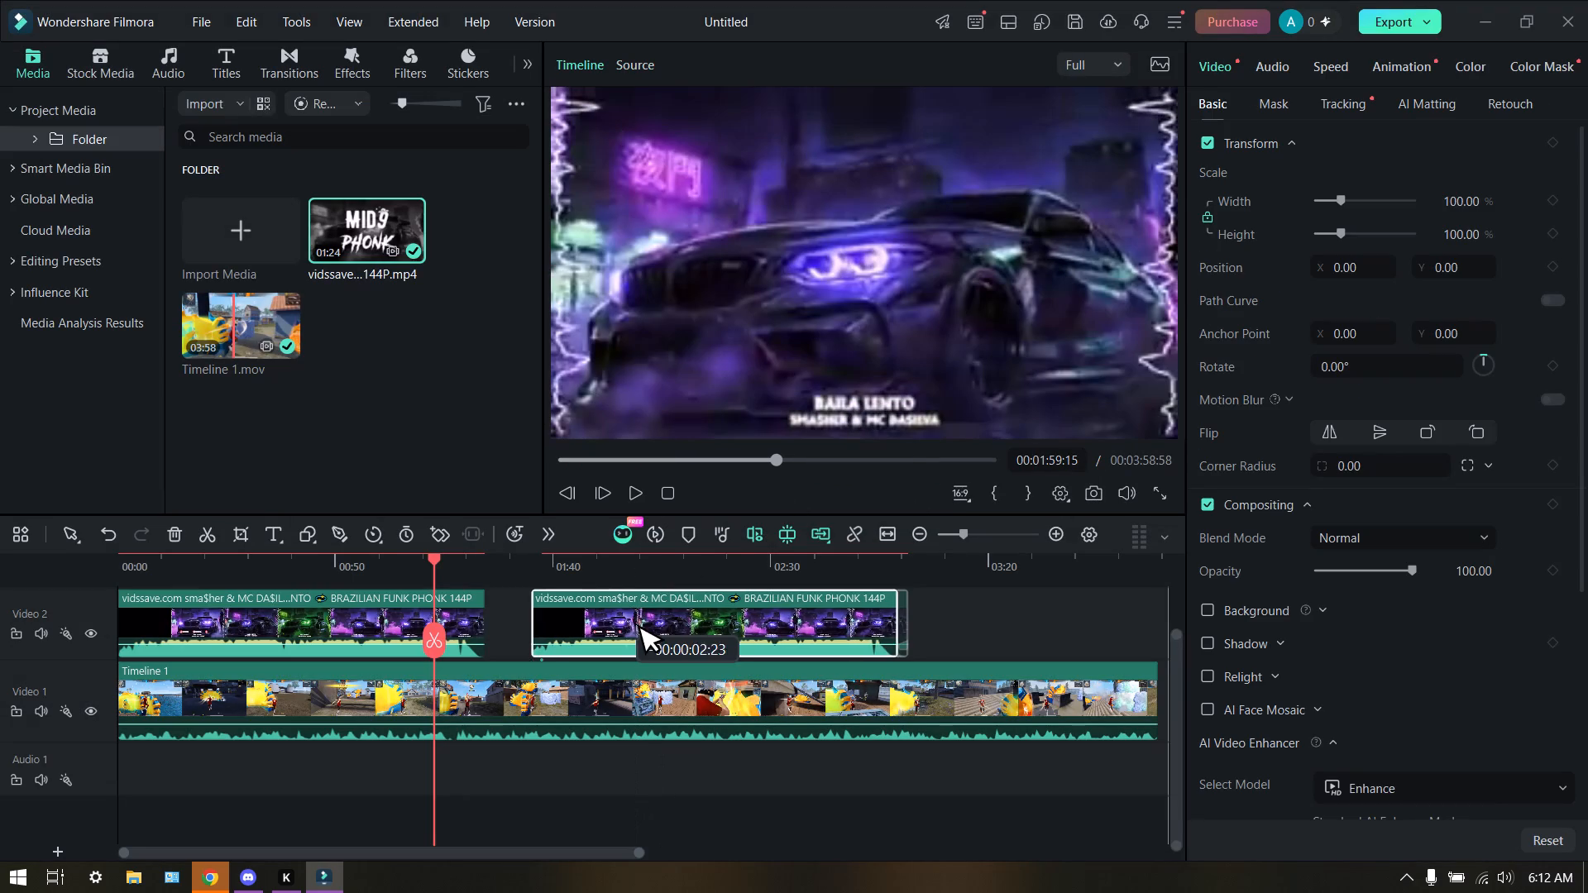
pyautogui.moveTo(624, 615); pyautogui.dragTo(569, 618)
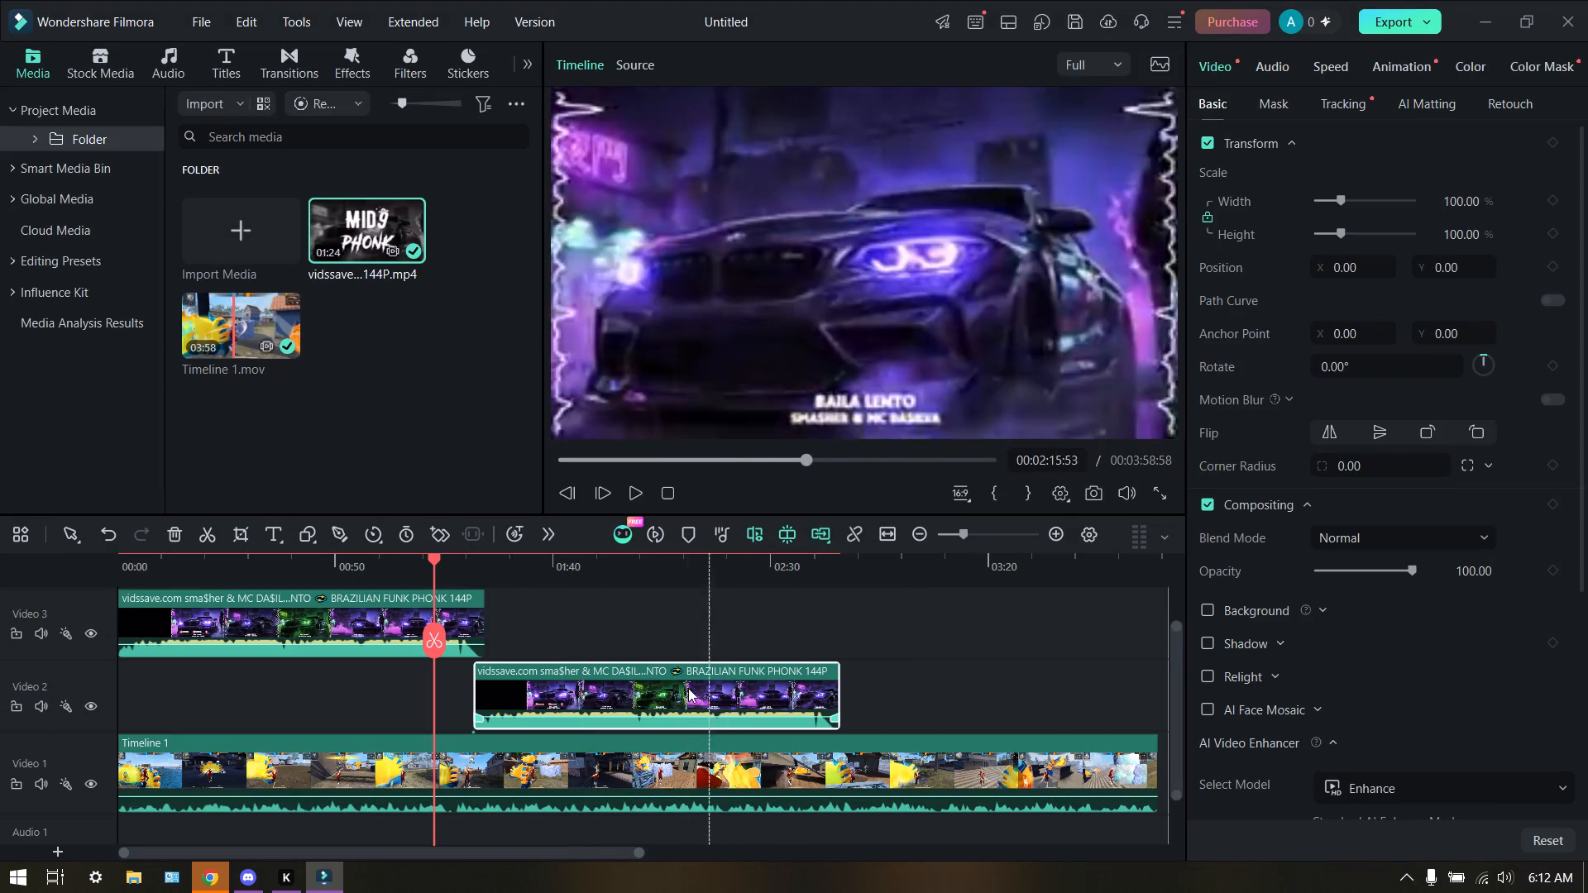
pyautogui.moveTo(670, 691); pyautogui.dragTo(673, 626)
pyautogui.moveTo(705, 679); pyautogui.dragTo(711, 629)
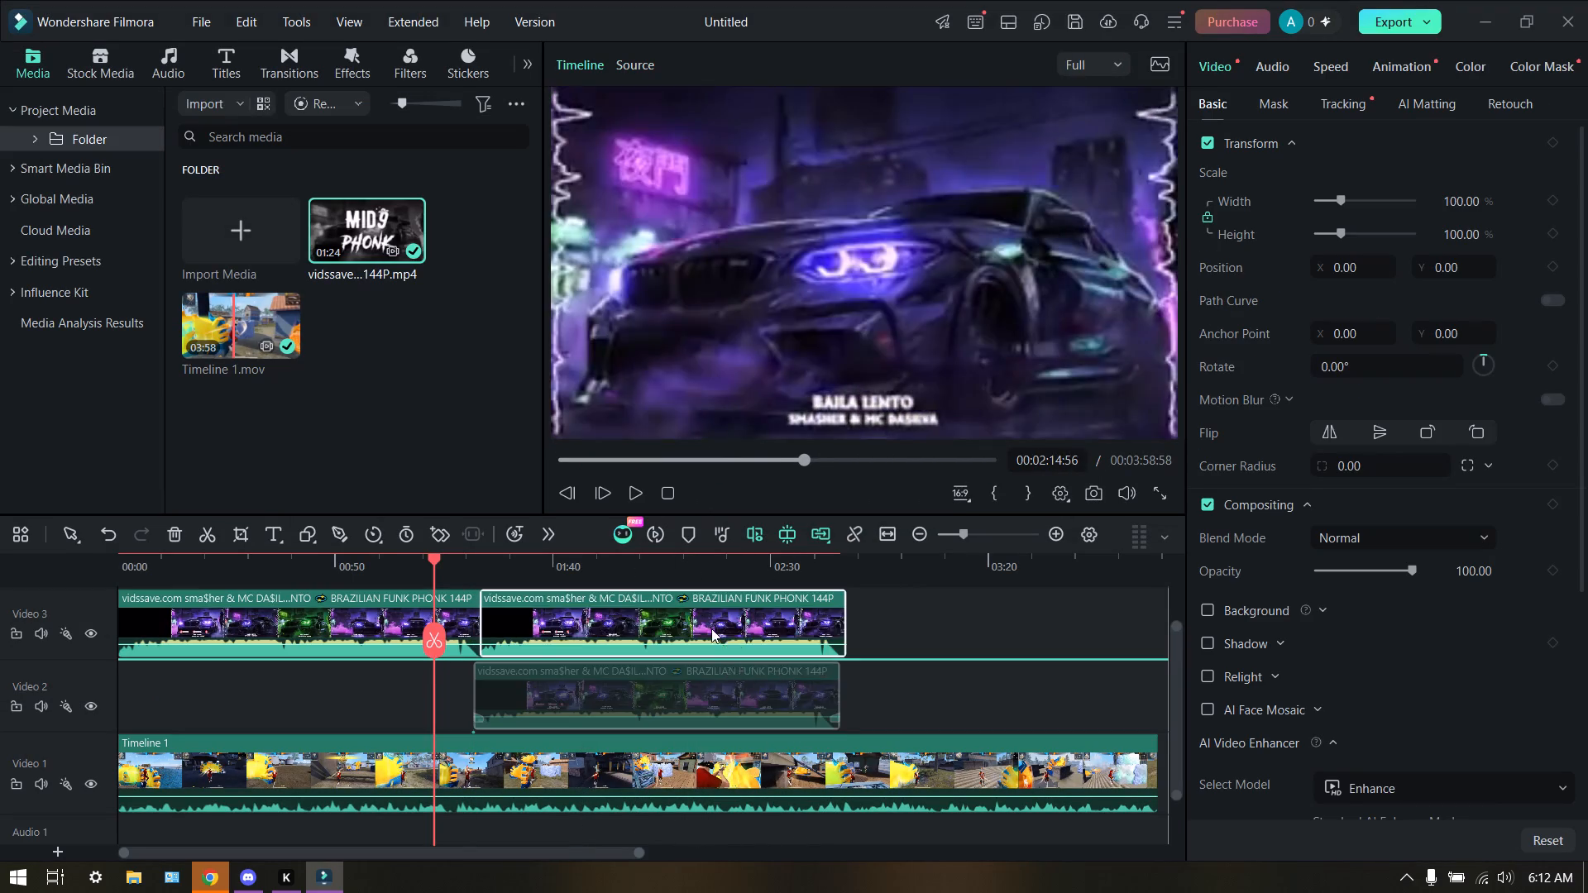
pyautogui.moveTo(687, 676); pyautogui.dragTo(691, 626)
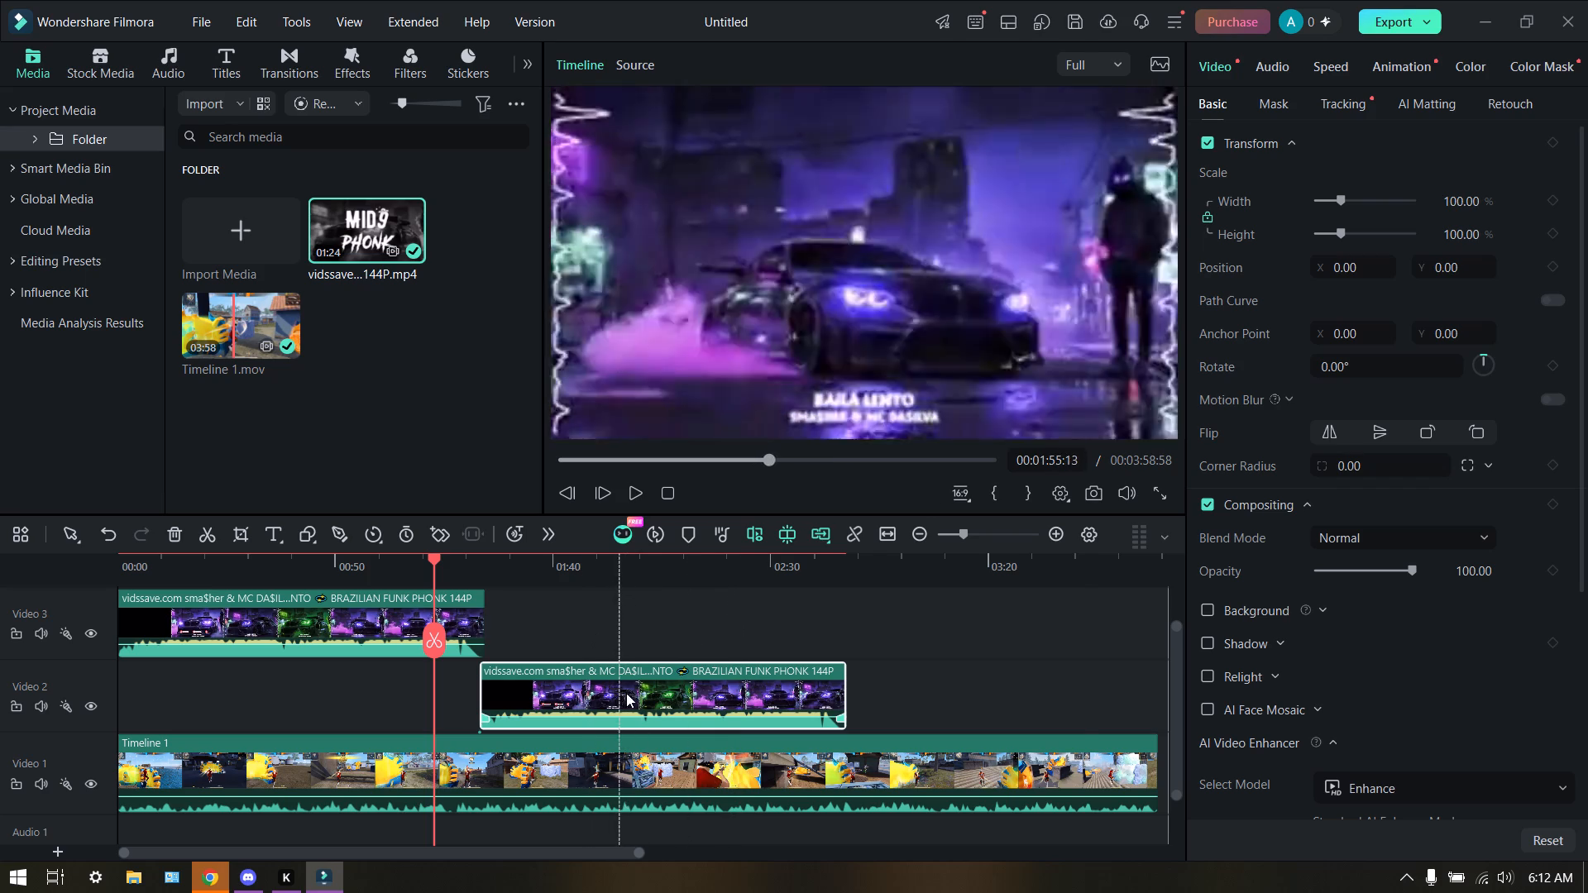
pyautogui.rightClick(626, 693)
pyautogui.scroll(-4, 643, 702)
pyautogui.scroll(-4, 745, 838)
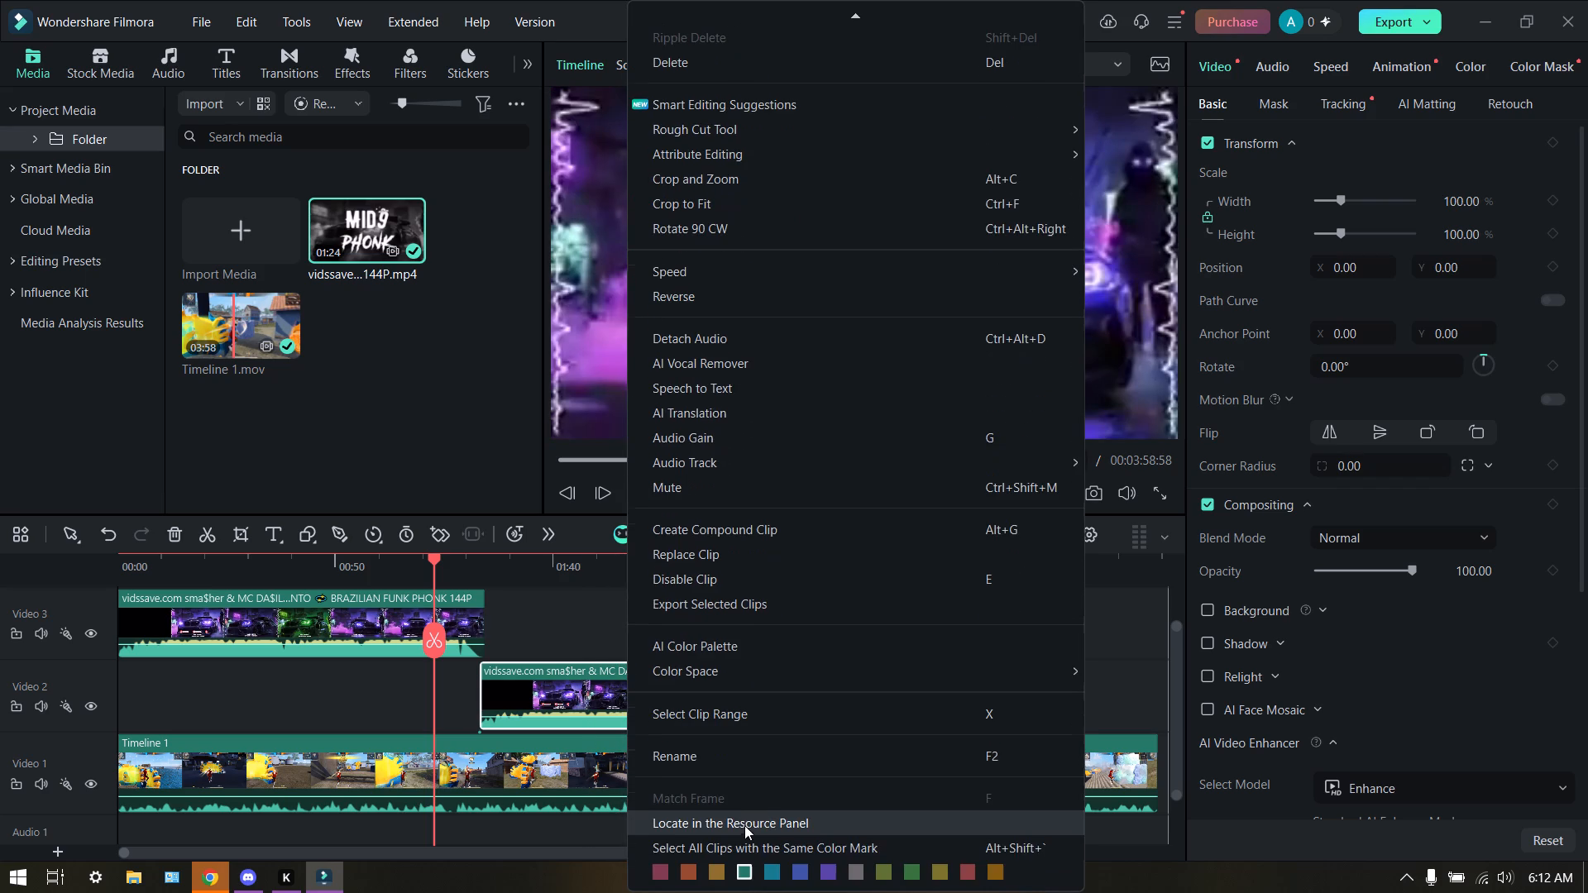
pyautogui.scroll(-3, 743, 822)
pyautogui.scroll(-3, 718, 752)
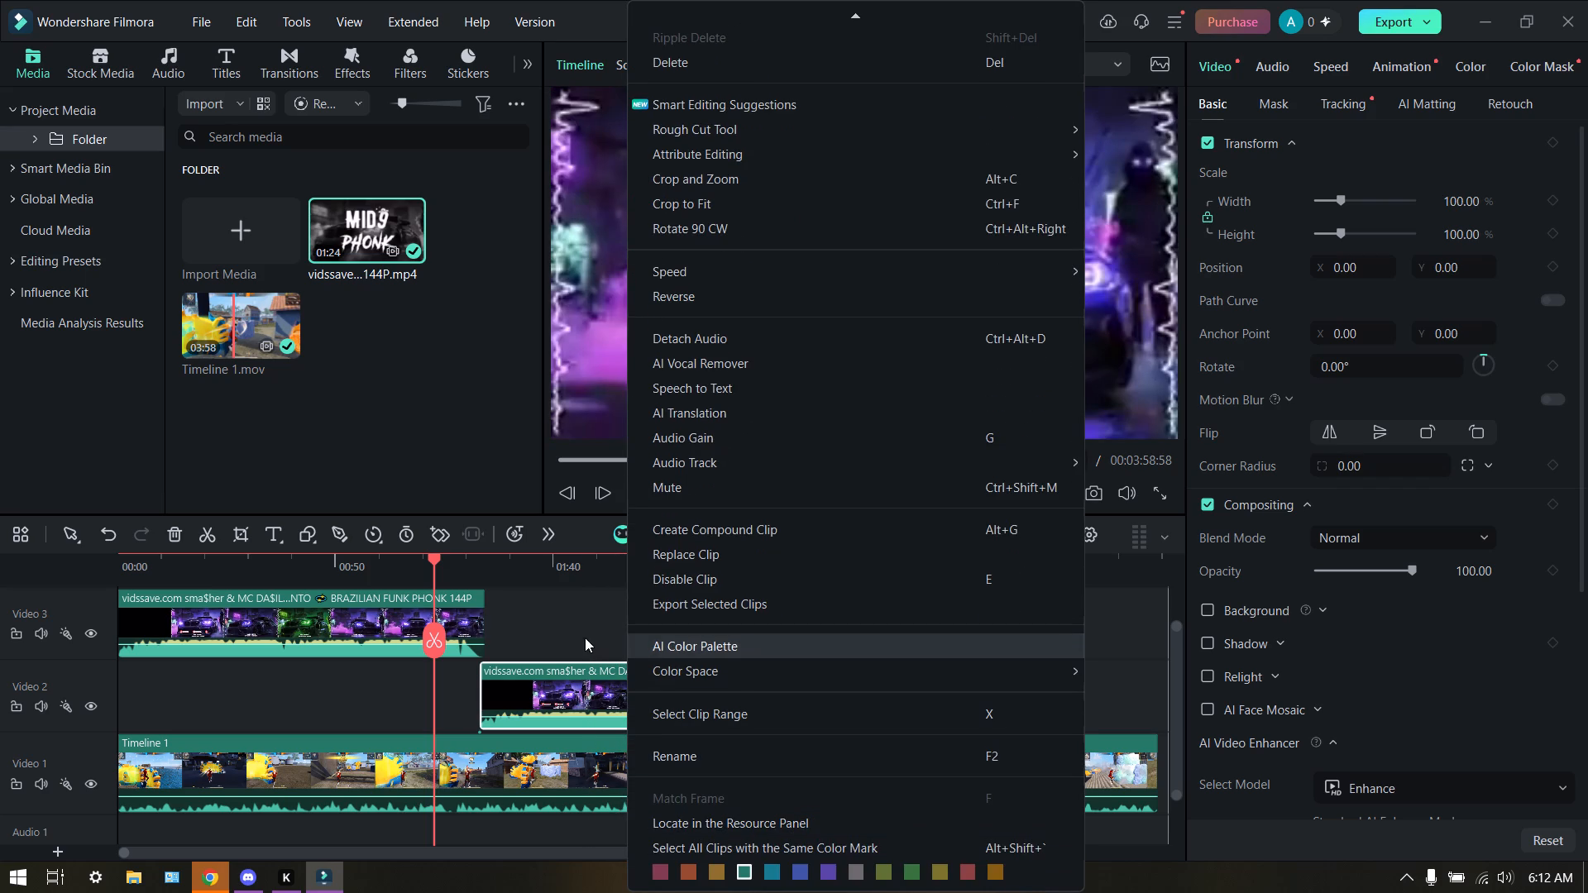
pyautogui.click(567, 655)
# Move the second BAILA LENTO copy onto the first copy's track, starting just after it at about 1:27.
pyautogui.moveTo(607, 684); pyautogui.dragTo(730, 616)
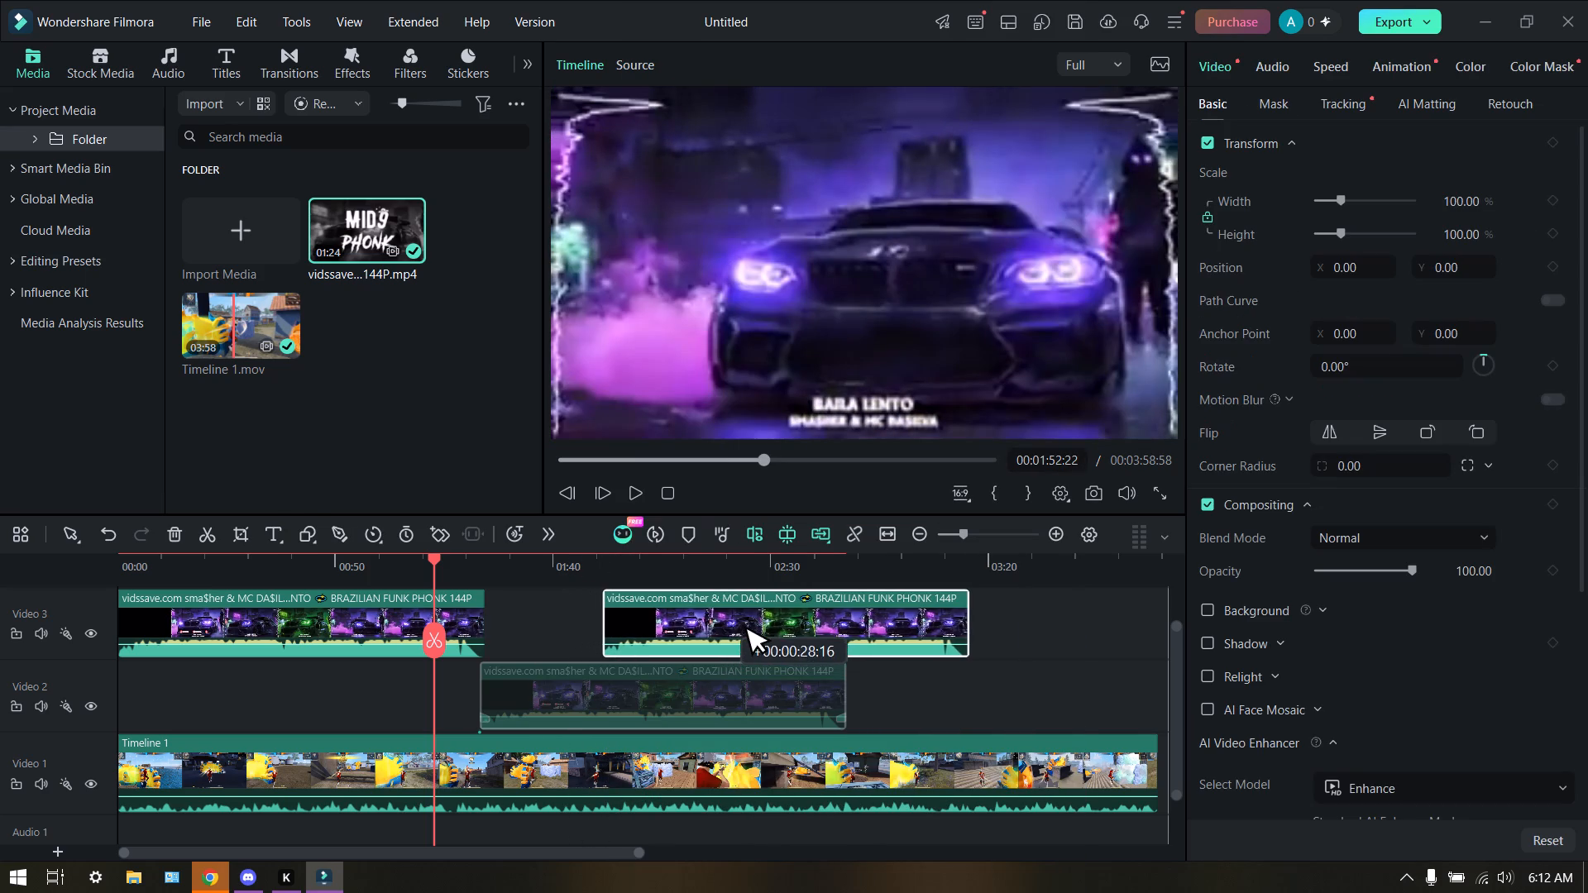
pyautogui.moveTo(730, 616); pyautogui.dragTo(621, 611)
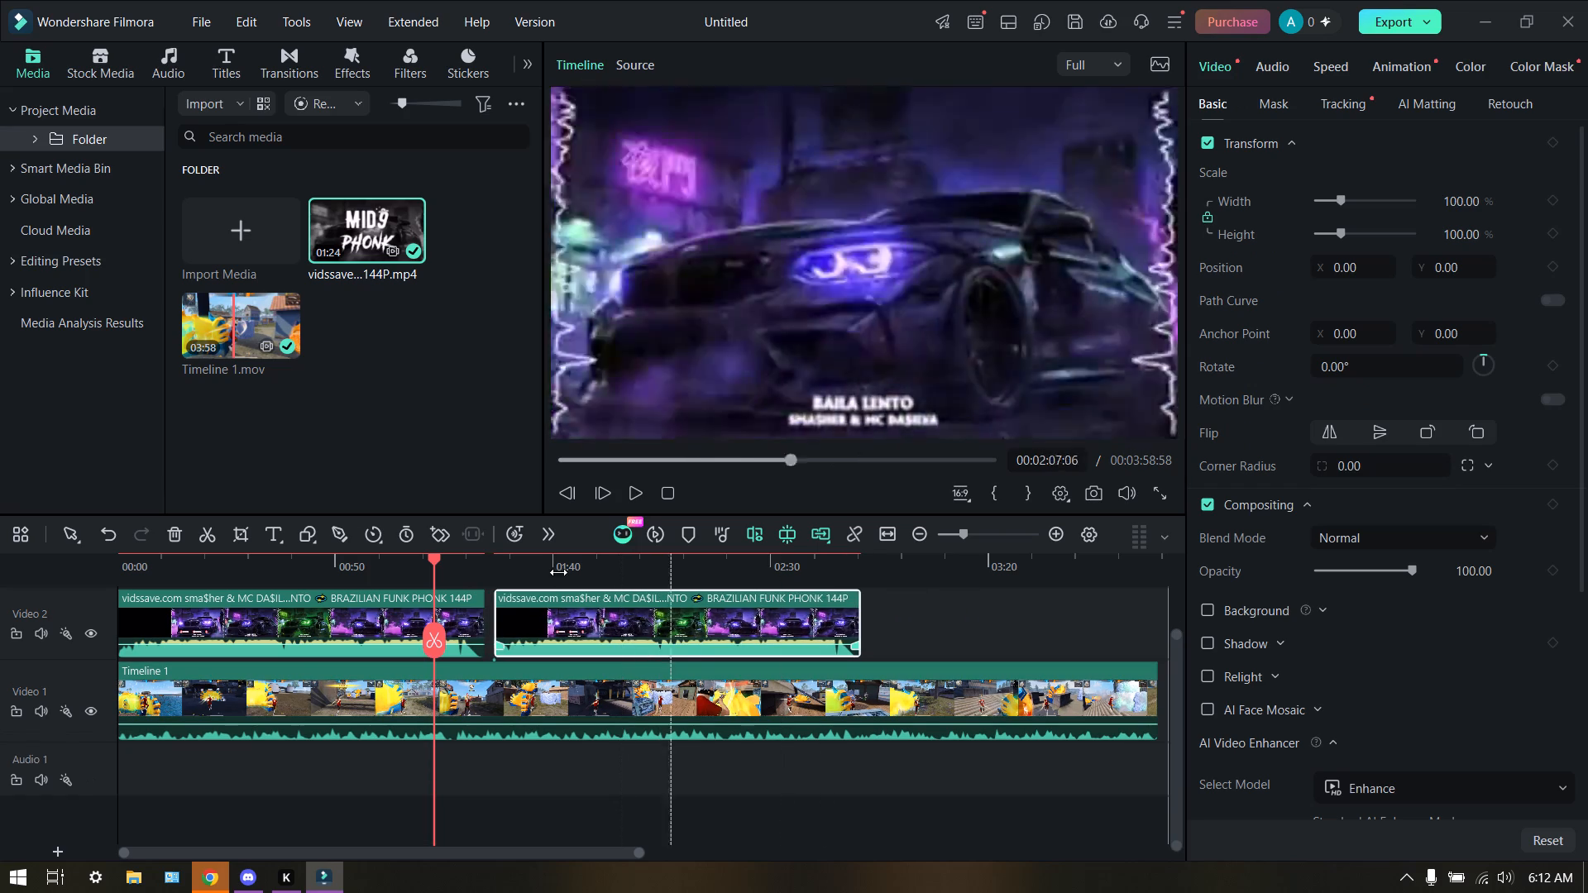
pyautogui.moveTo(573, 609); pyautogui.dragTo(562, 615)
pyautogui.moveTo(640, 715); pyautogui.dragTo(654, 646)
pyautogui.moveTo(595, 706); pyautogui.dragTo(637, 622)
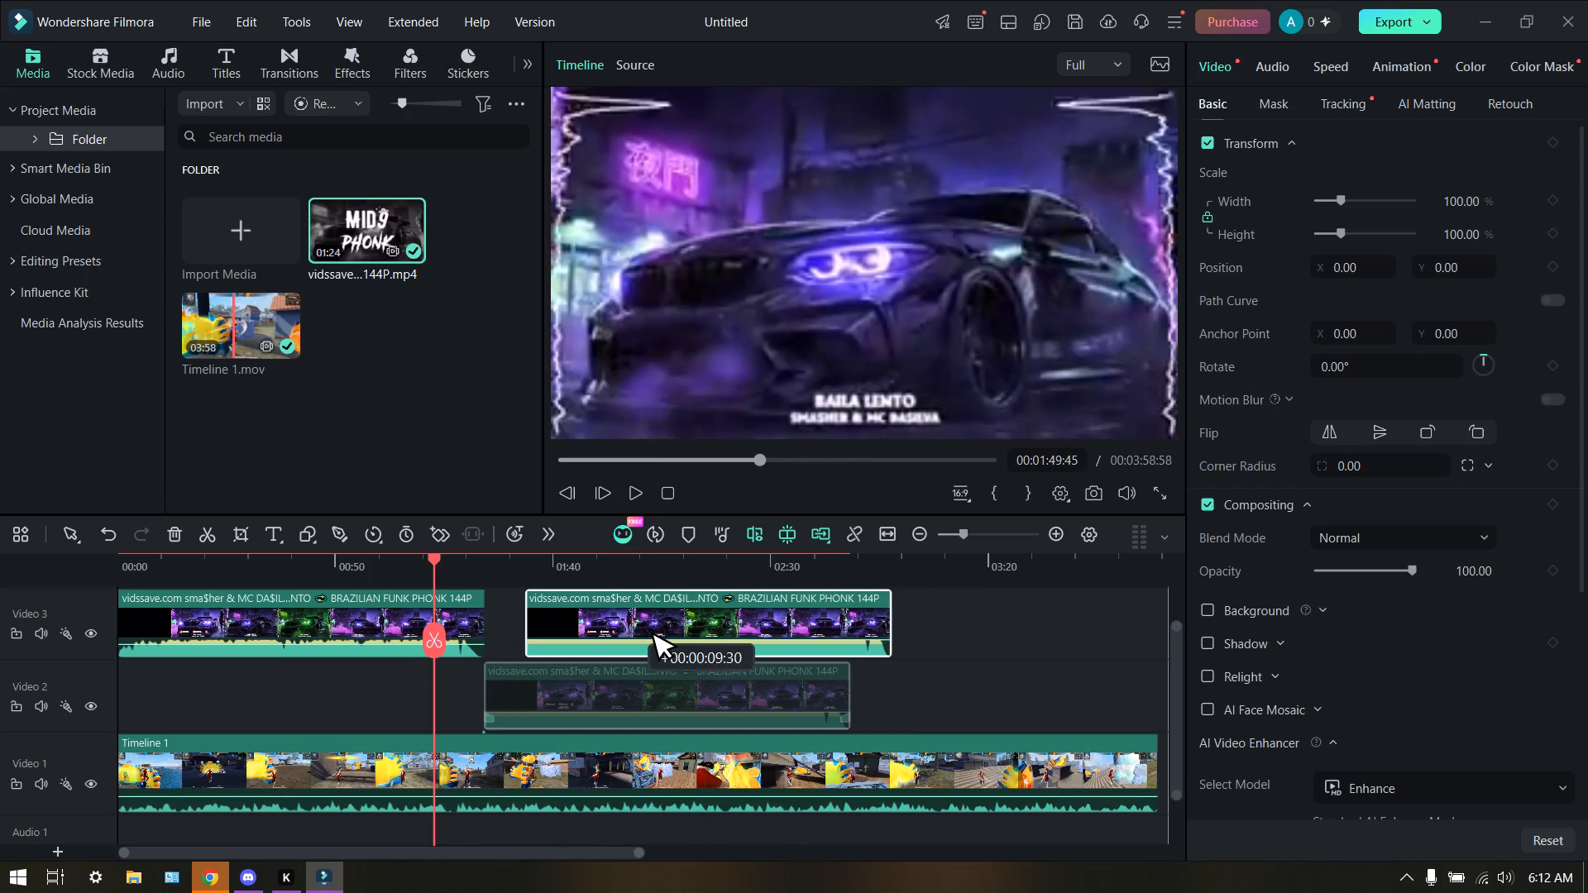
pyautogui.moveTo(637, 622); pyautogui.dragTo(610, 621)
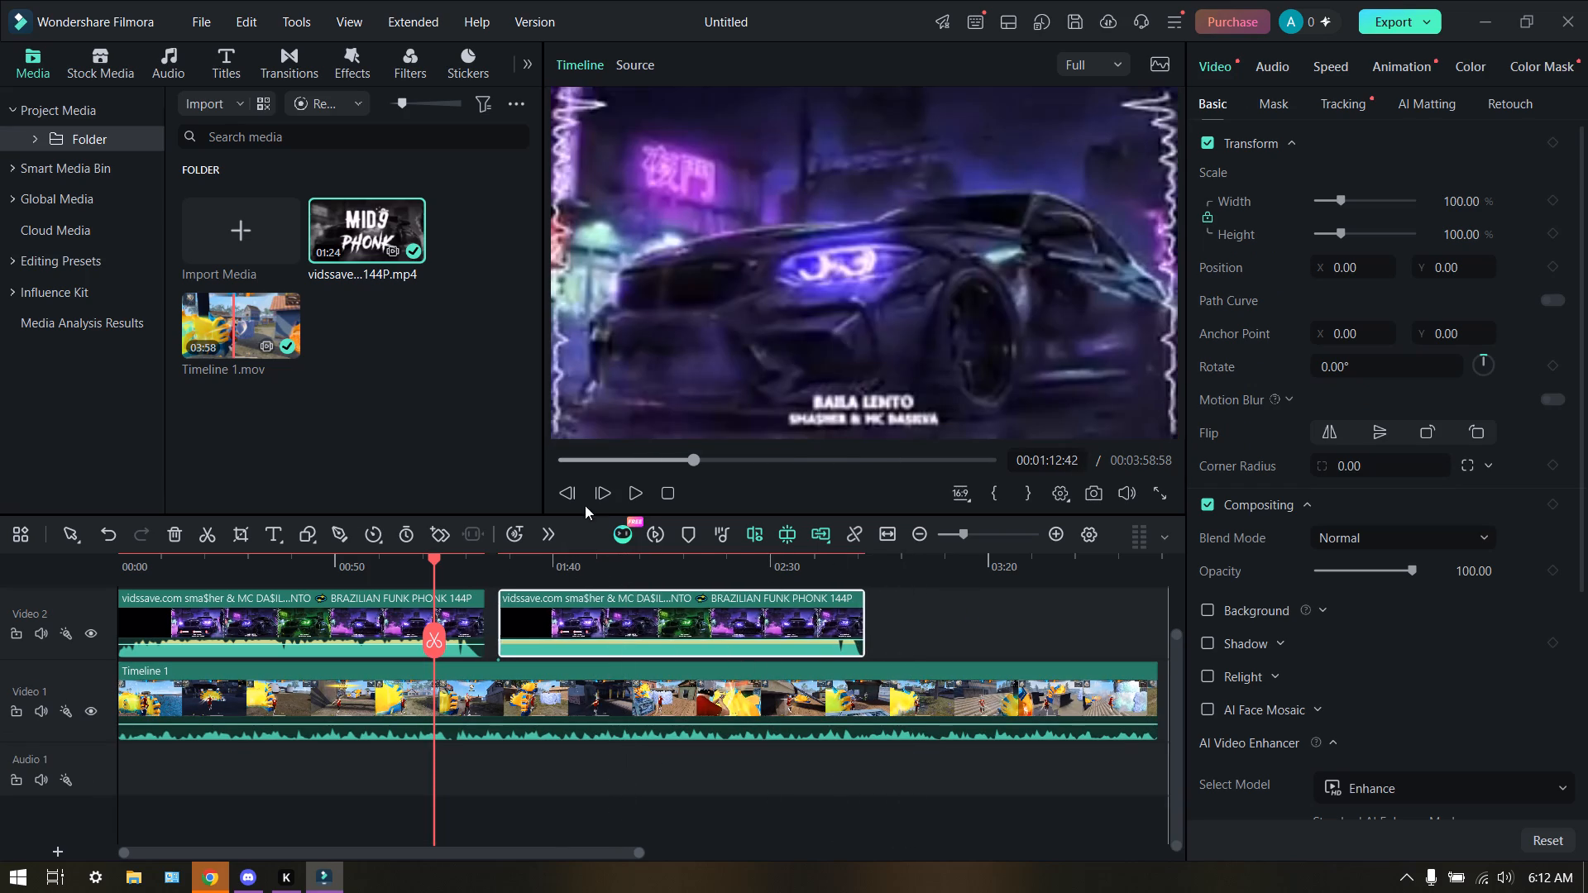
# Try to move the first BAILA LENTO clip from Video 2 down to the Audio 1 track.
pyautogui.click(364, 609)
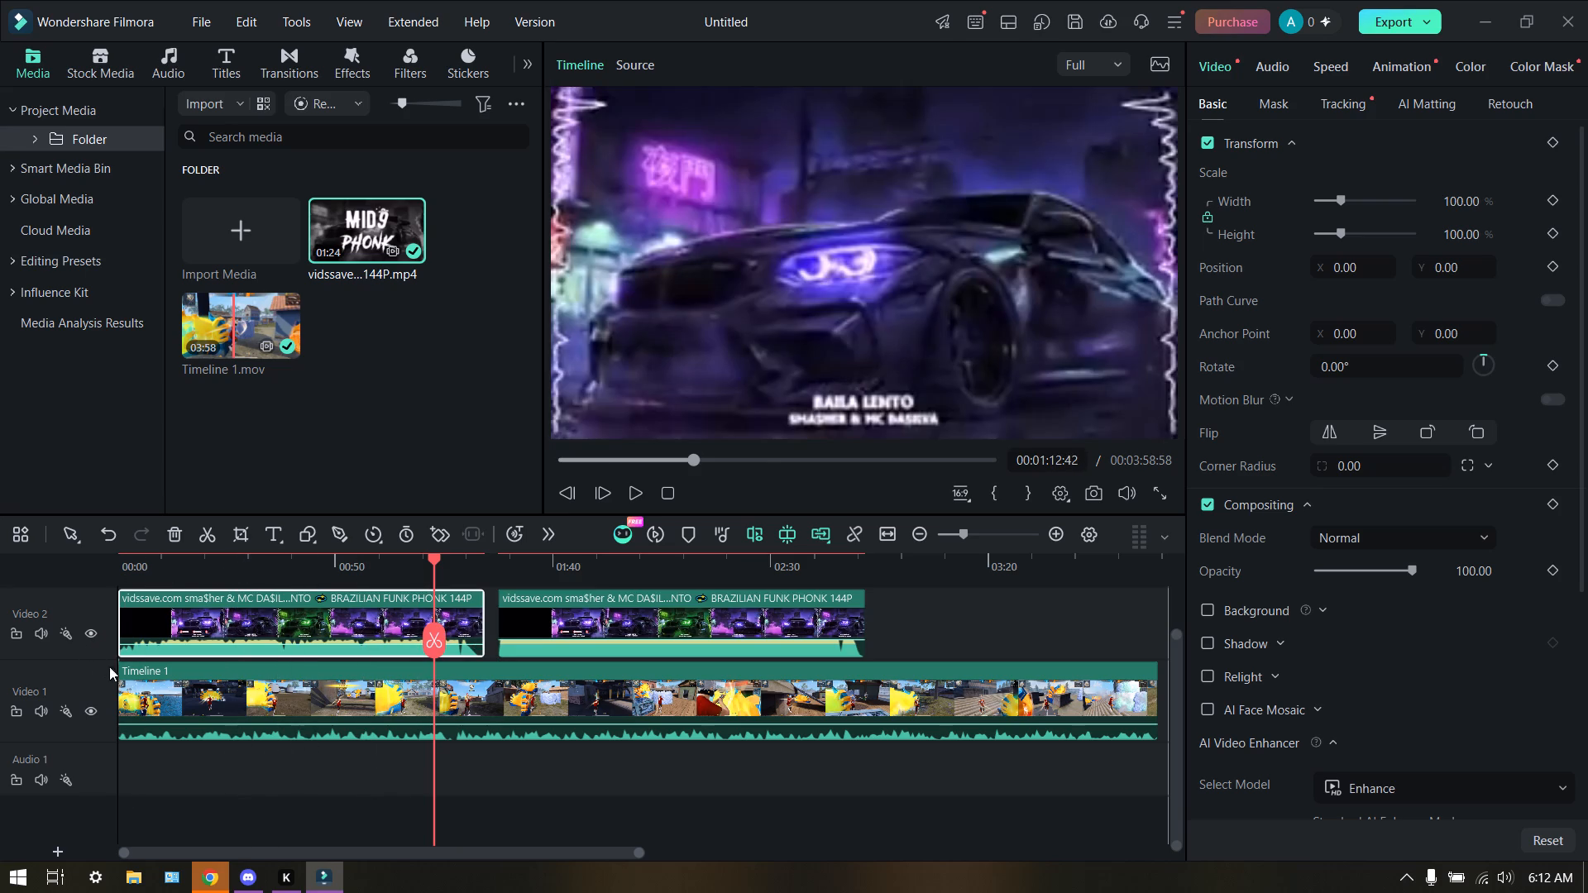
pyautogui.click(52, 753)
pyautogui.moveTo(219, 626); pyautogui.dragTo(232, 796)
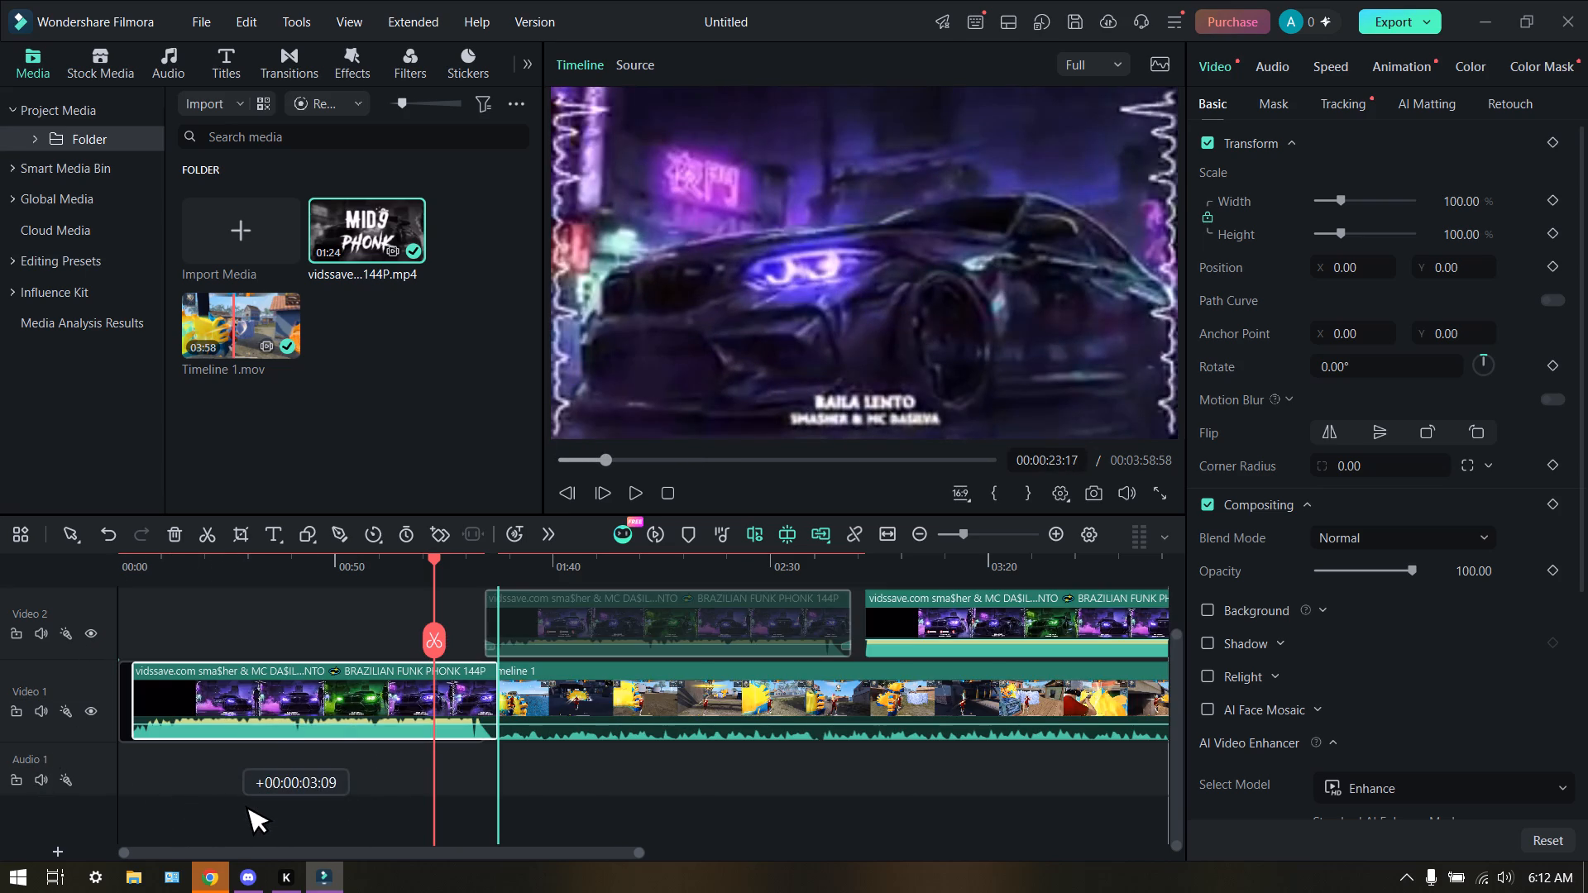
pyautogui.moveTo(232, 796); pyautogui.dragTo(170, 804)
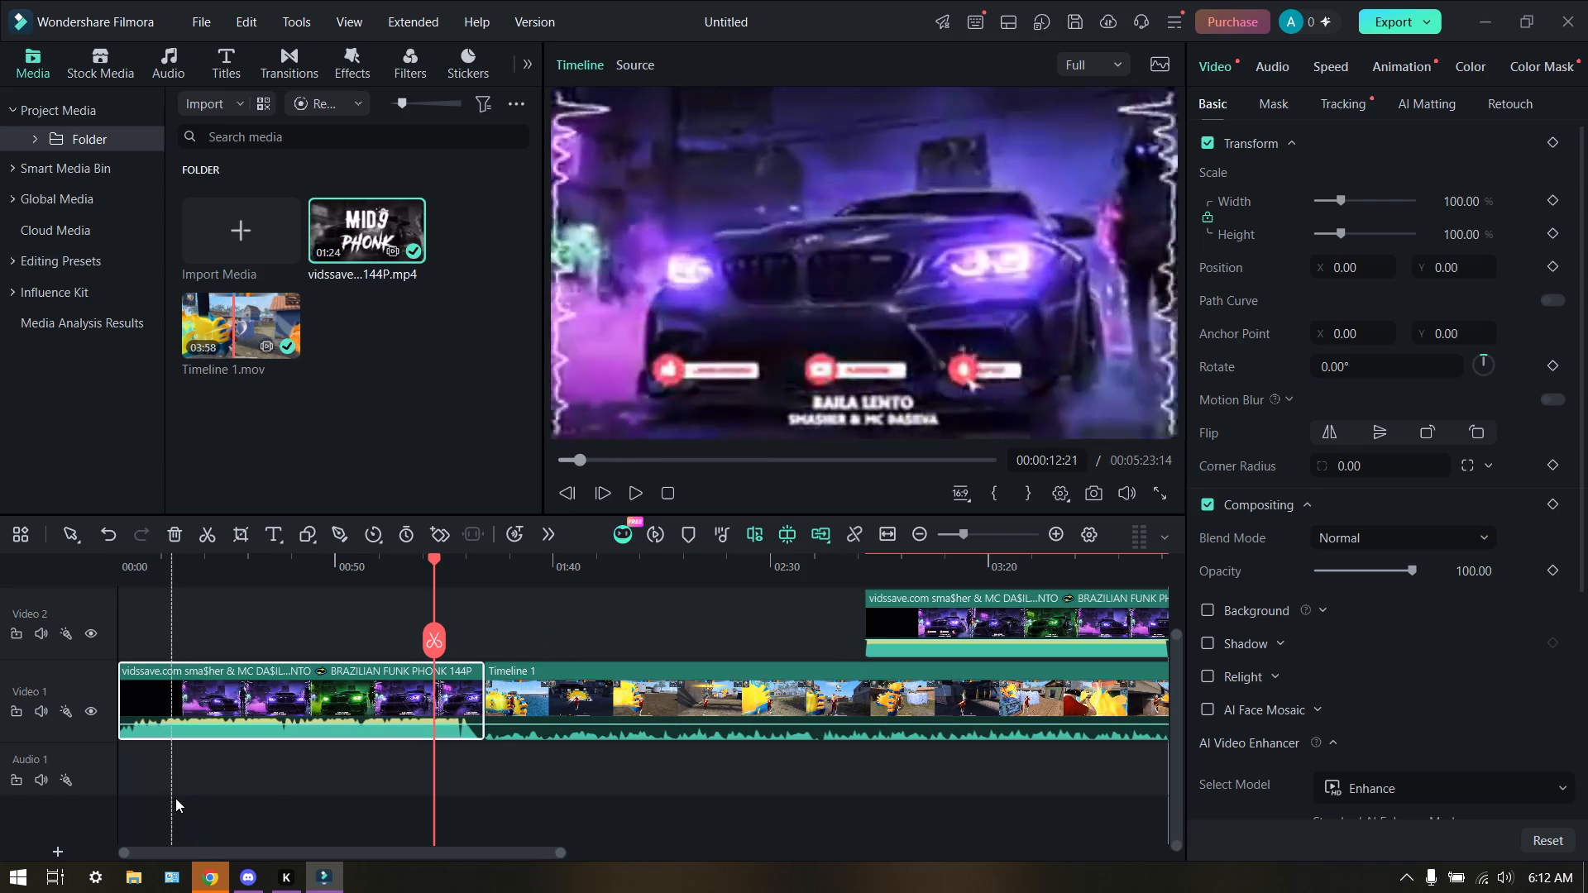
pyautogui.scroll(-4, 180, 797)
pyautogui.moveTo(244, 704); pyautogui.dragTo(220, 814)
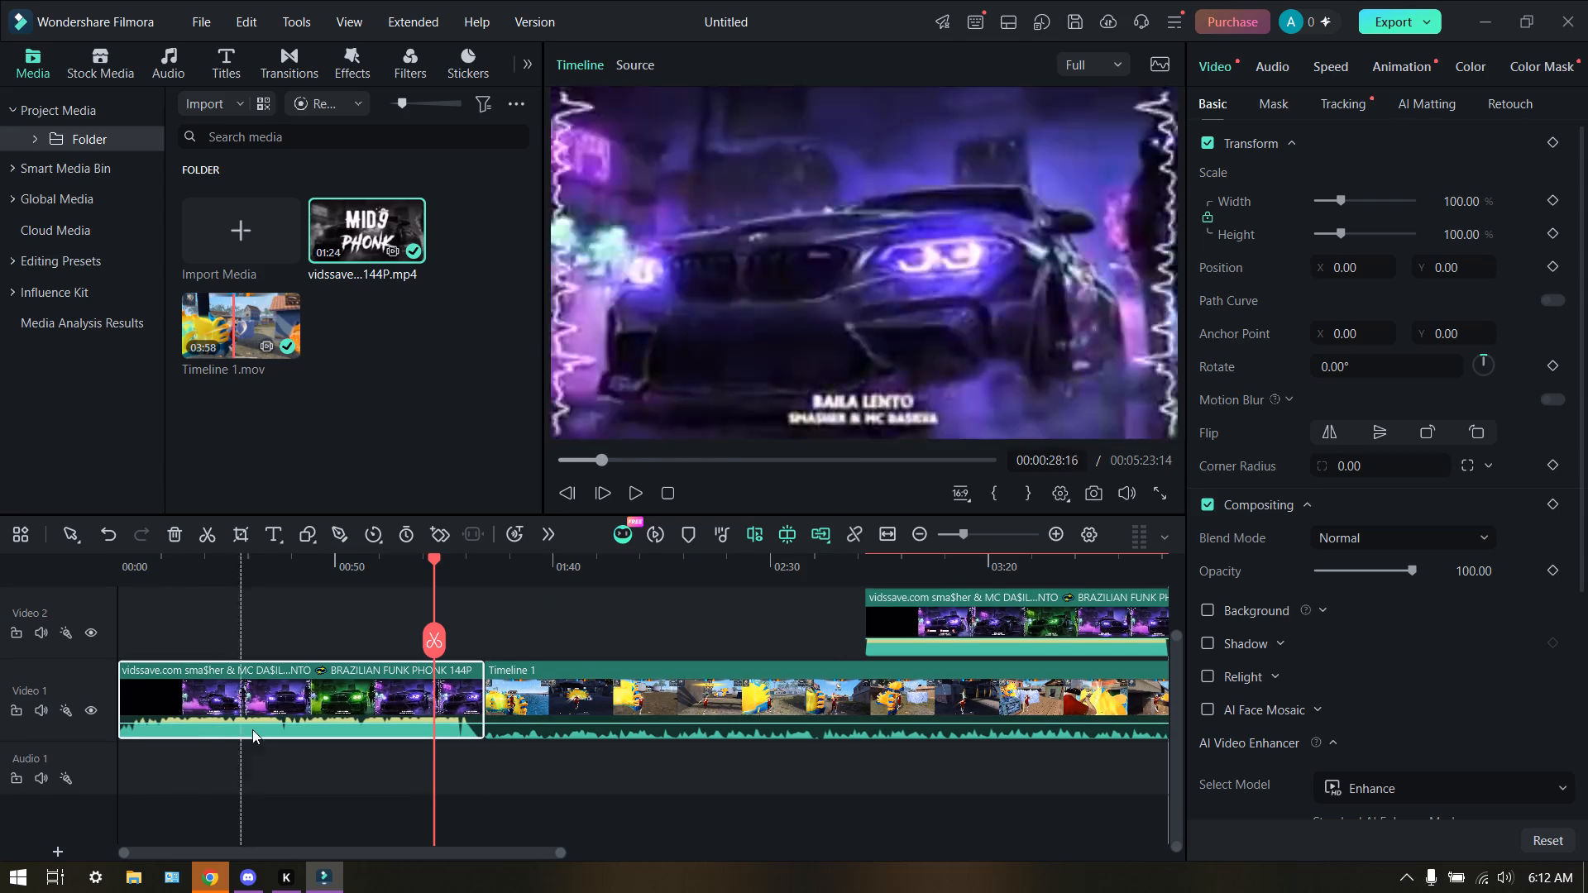
# Return the first BAILA LENTO clip from Video 1 to Video 2 at about 0:10, and move the second copy to about 2:25.
pyautogui.moveTo(261, 709); pyautogui.dragTo(290, 630)
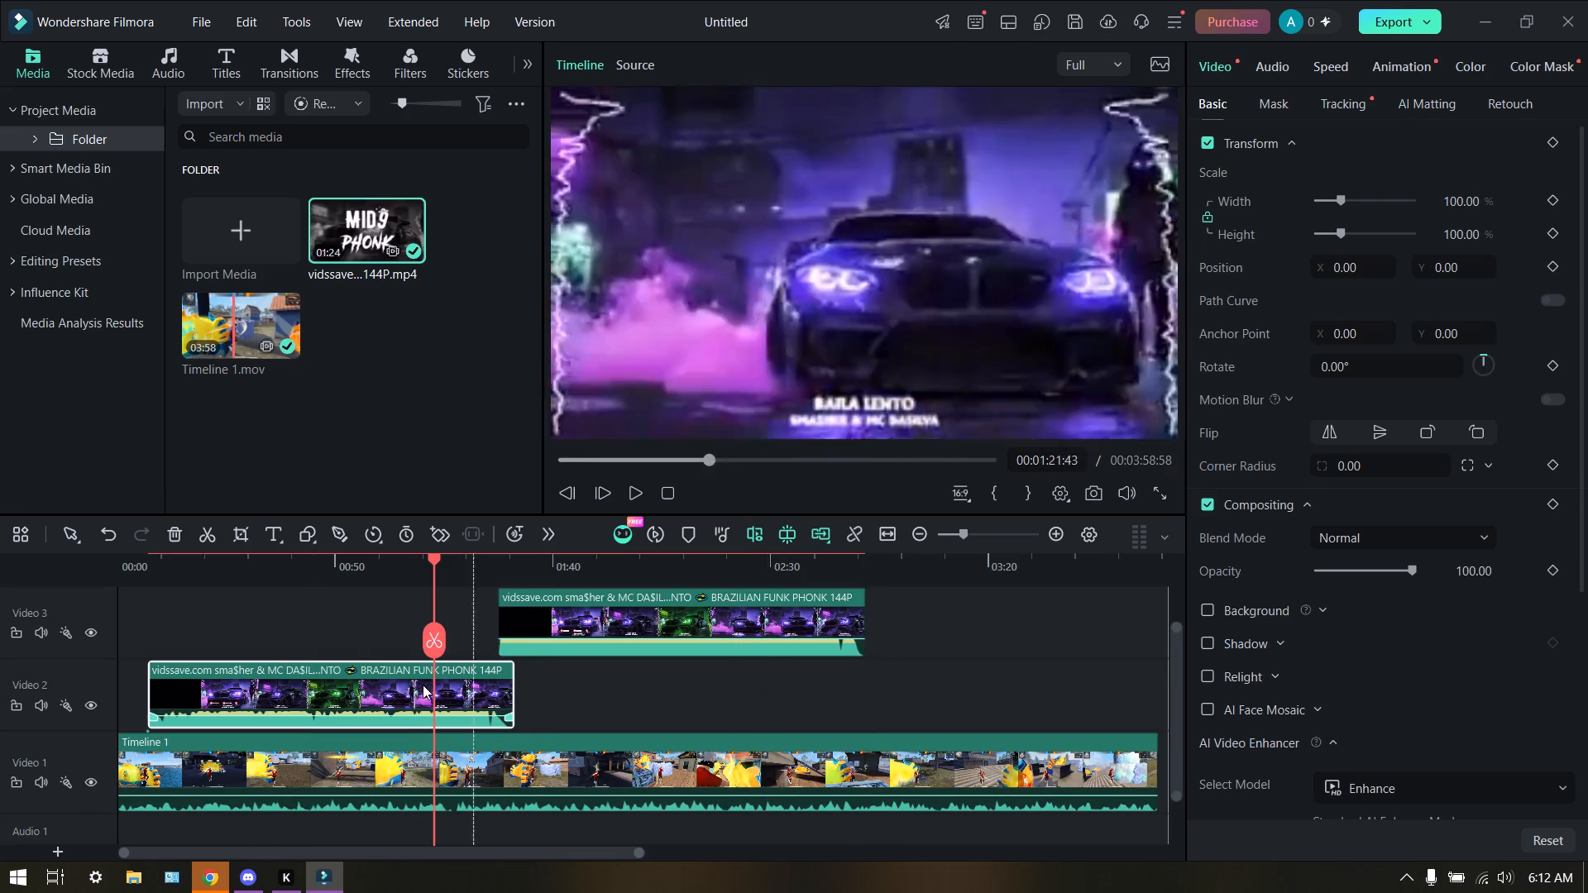
pyautogui.moveTo(398, 691); pyautogui.dragTo(407, 617)
pyautogui.moveTo(654, 601); pyautogui.dragTo(906, 618)
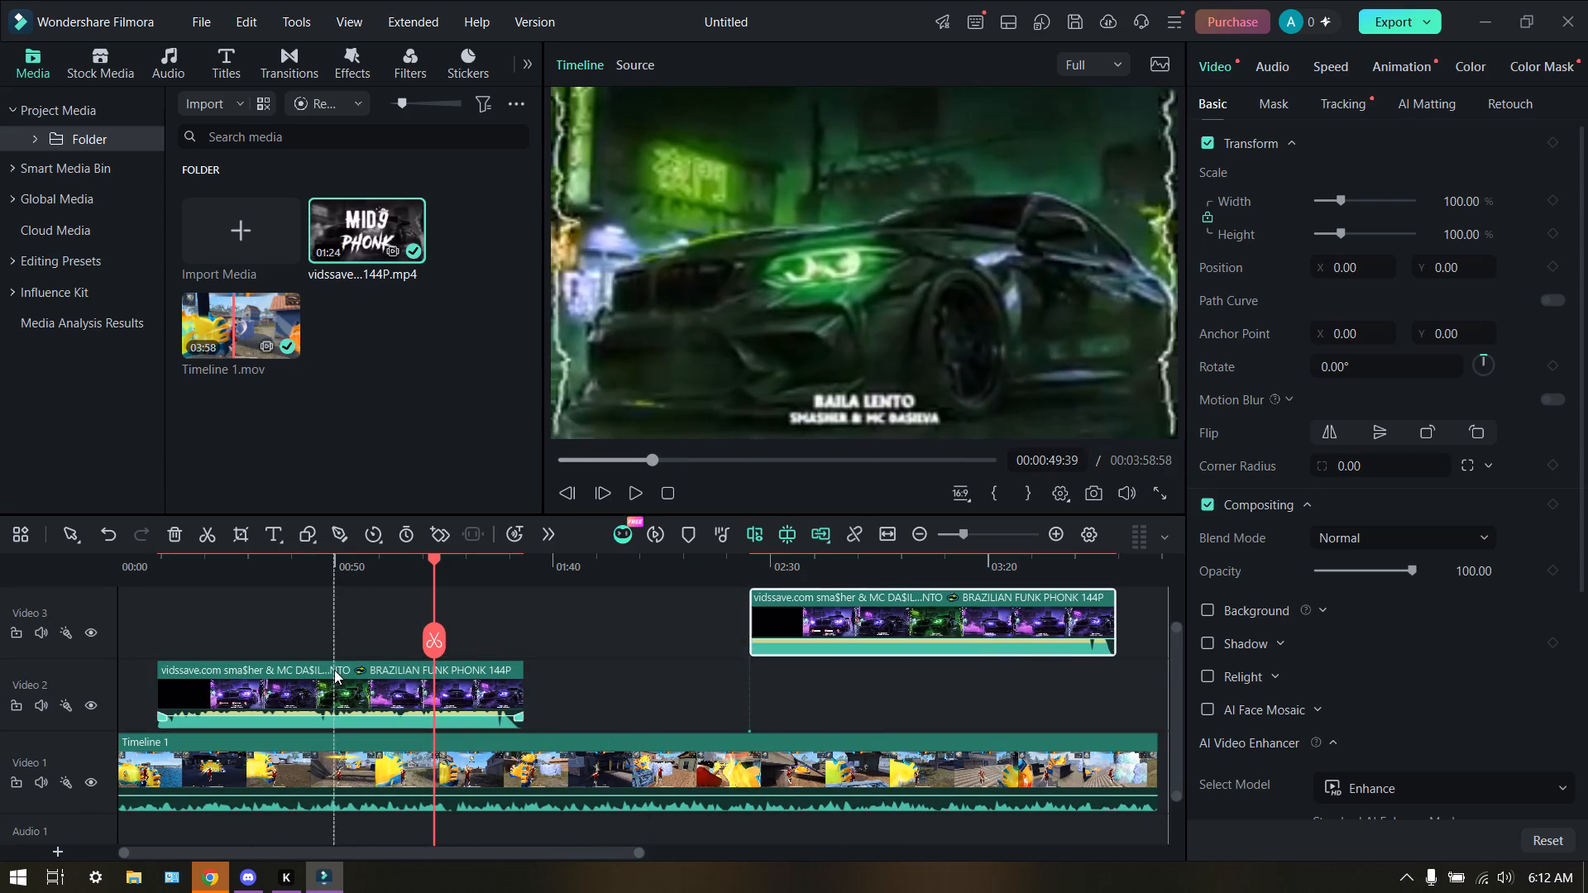
pyautogui.moveTo(334, 670); pyautogui.dragTo(340, 613)
pyautogui.scroll(1, 415, 714)
pyautogui.scroll(-3, 355, 632)
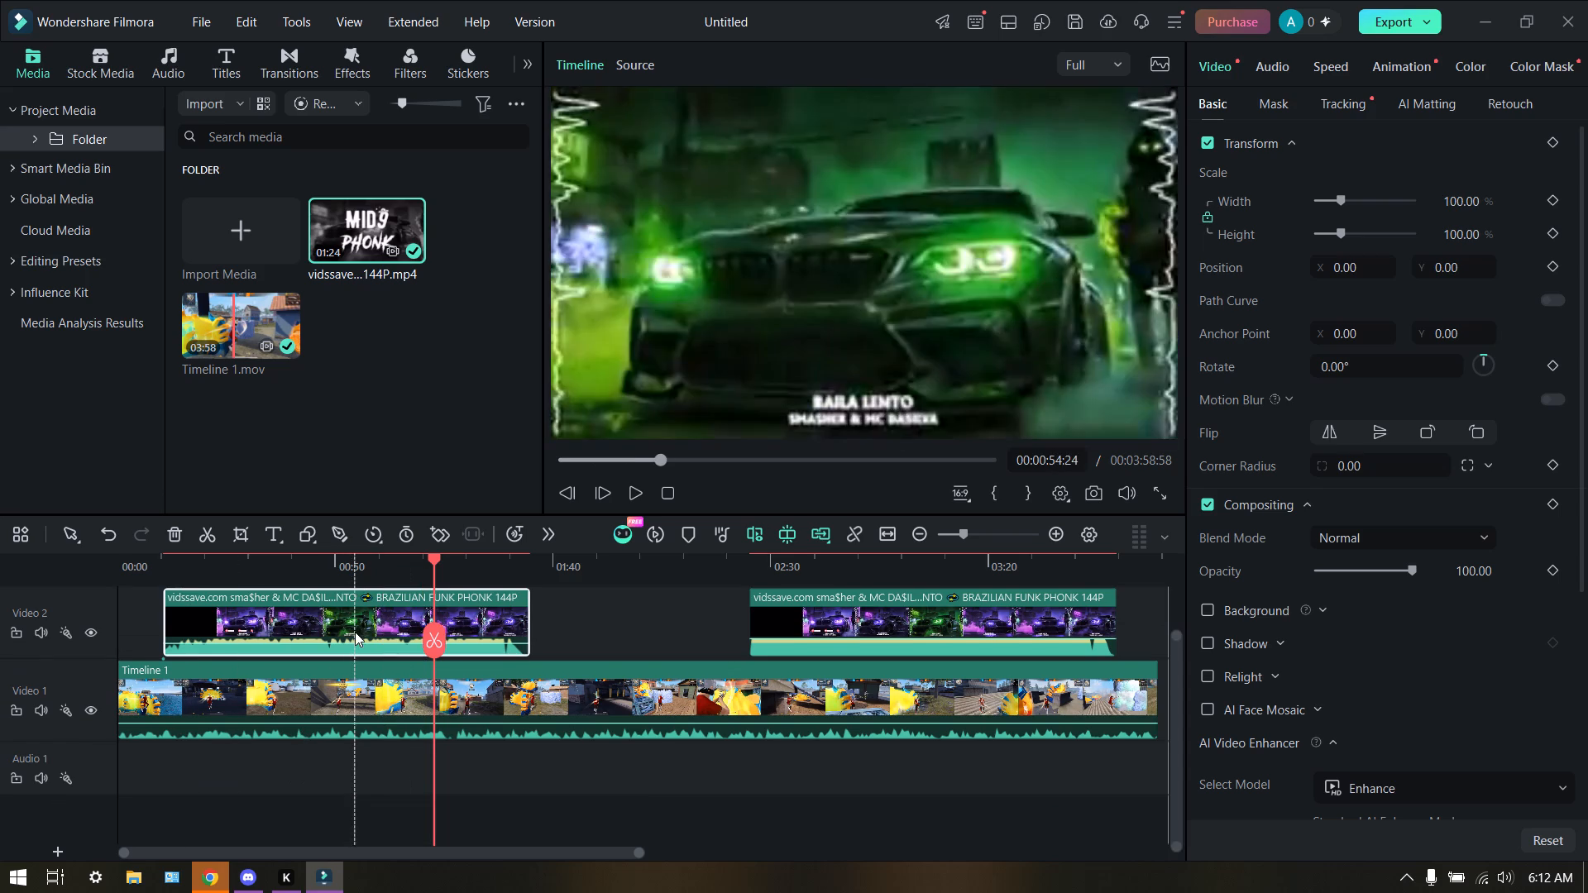
# Select the Audio 1 track, and move the first BAILA LENTO clip to a new track above Video 2, starting at about 0:06.
pyautogui.click(265, 782)
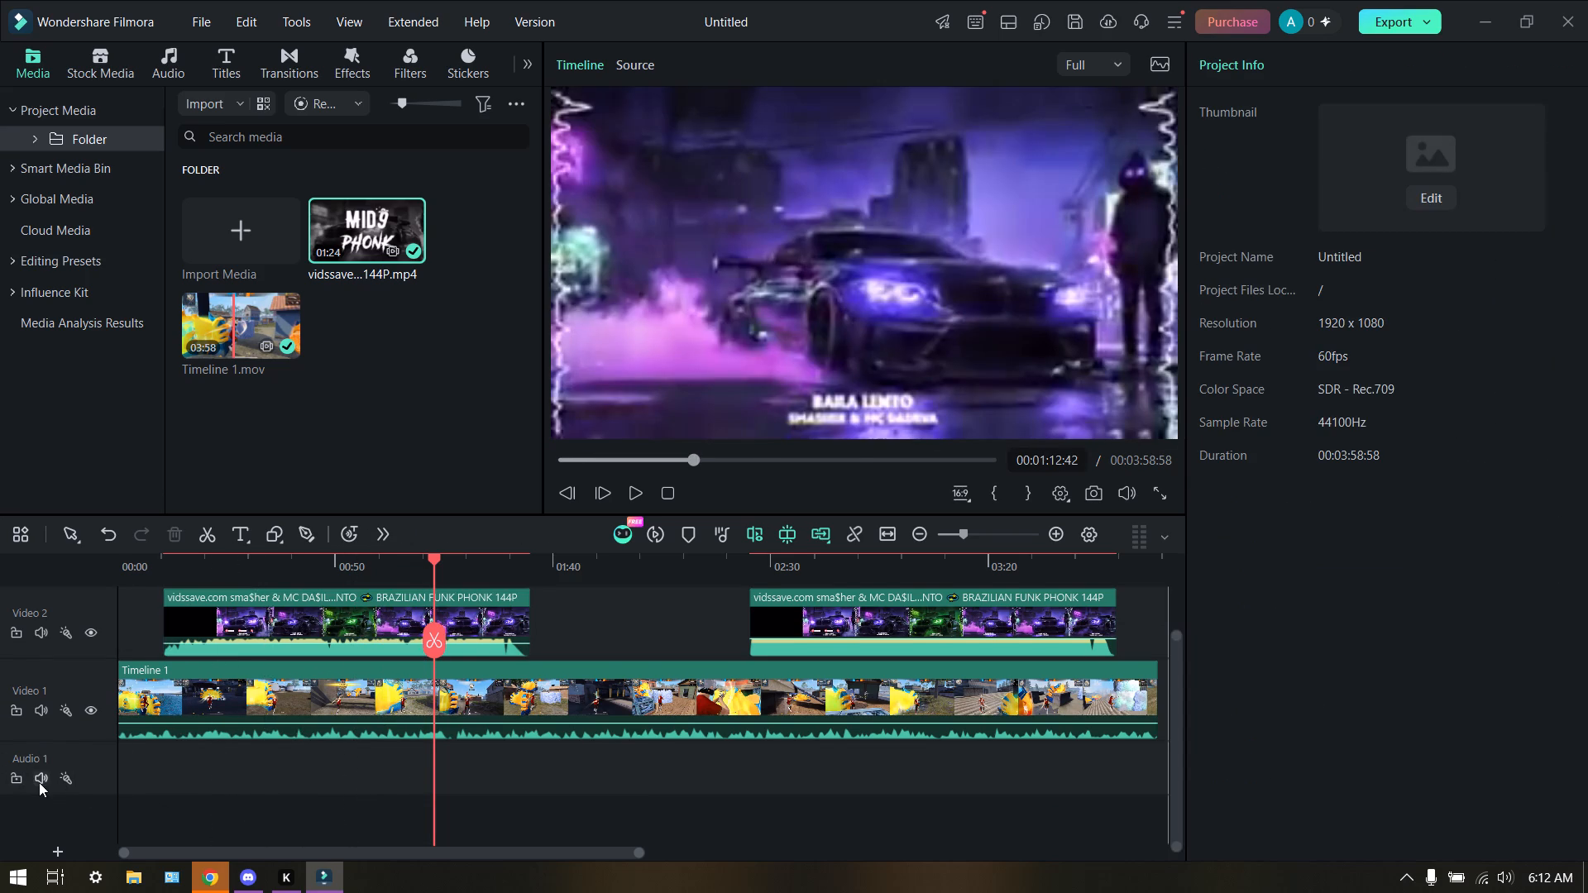
pyautogui.click(71, 788)
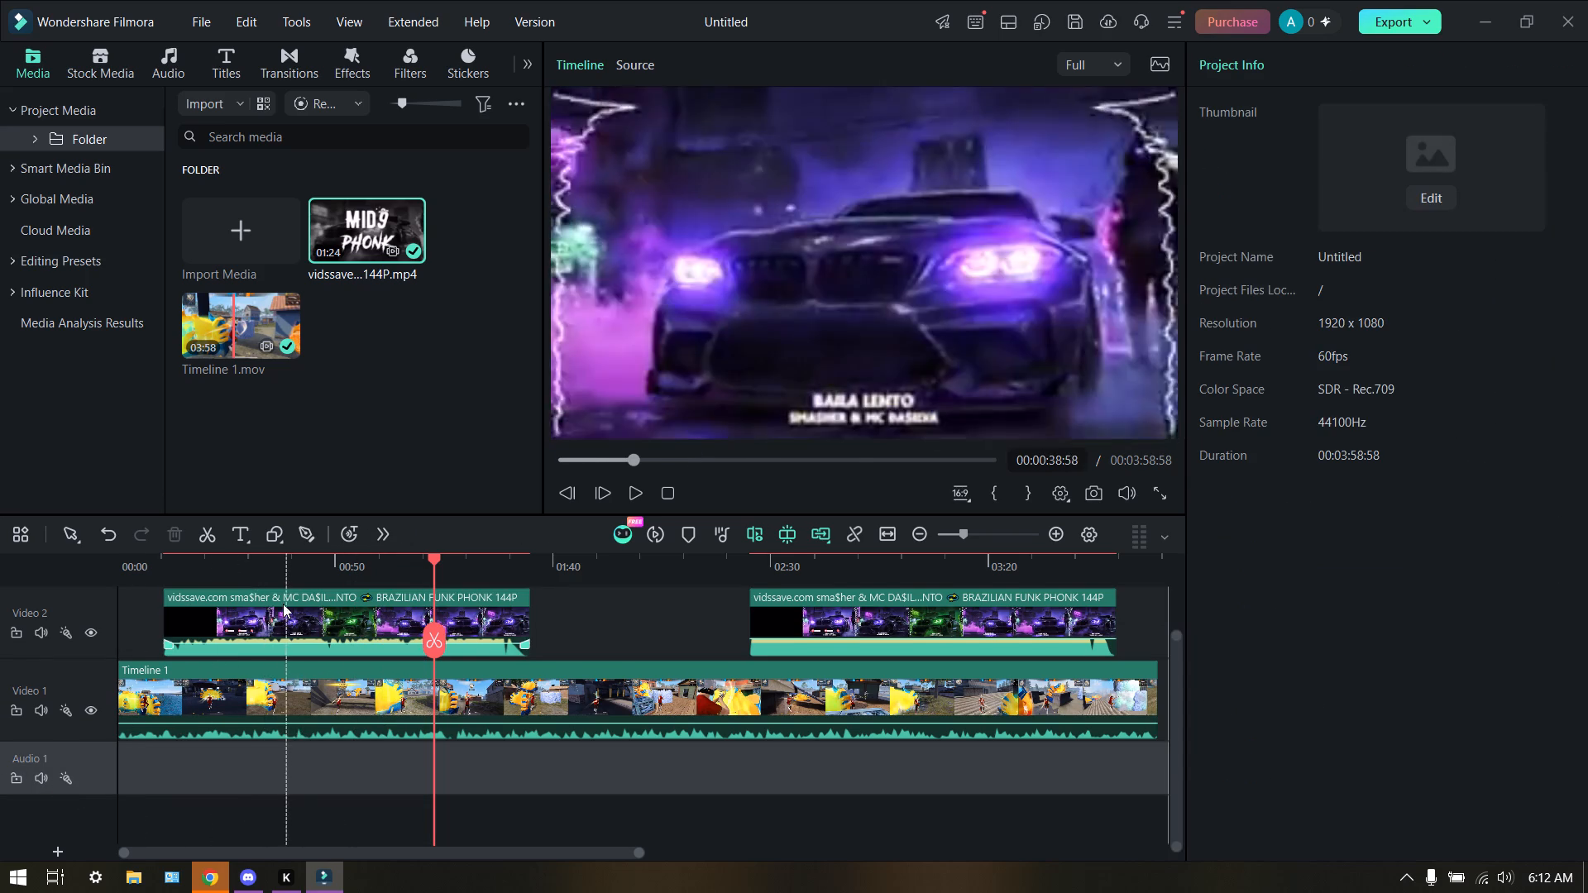
pyautogui.moveTo(283, 604); pyautogui.dragTo(265, 589)
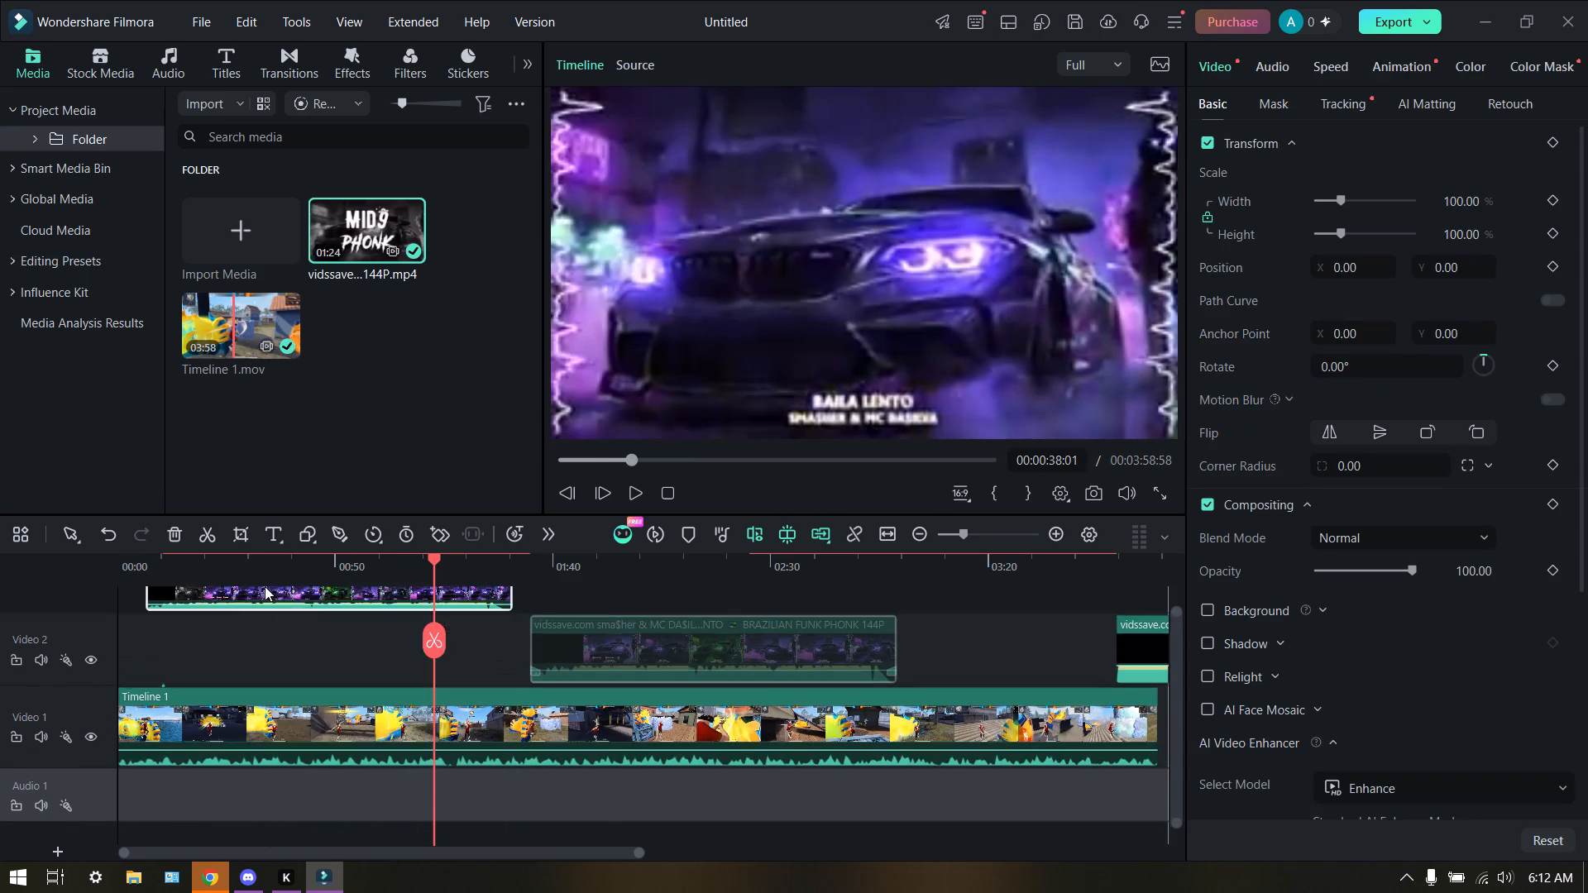
pyautogui.scroll(-3, 289, 739)
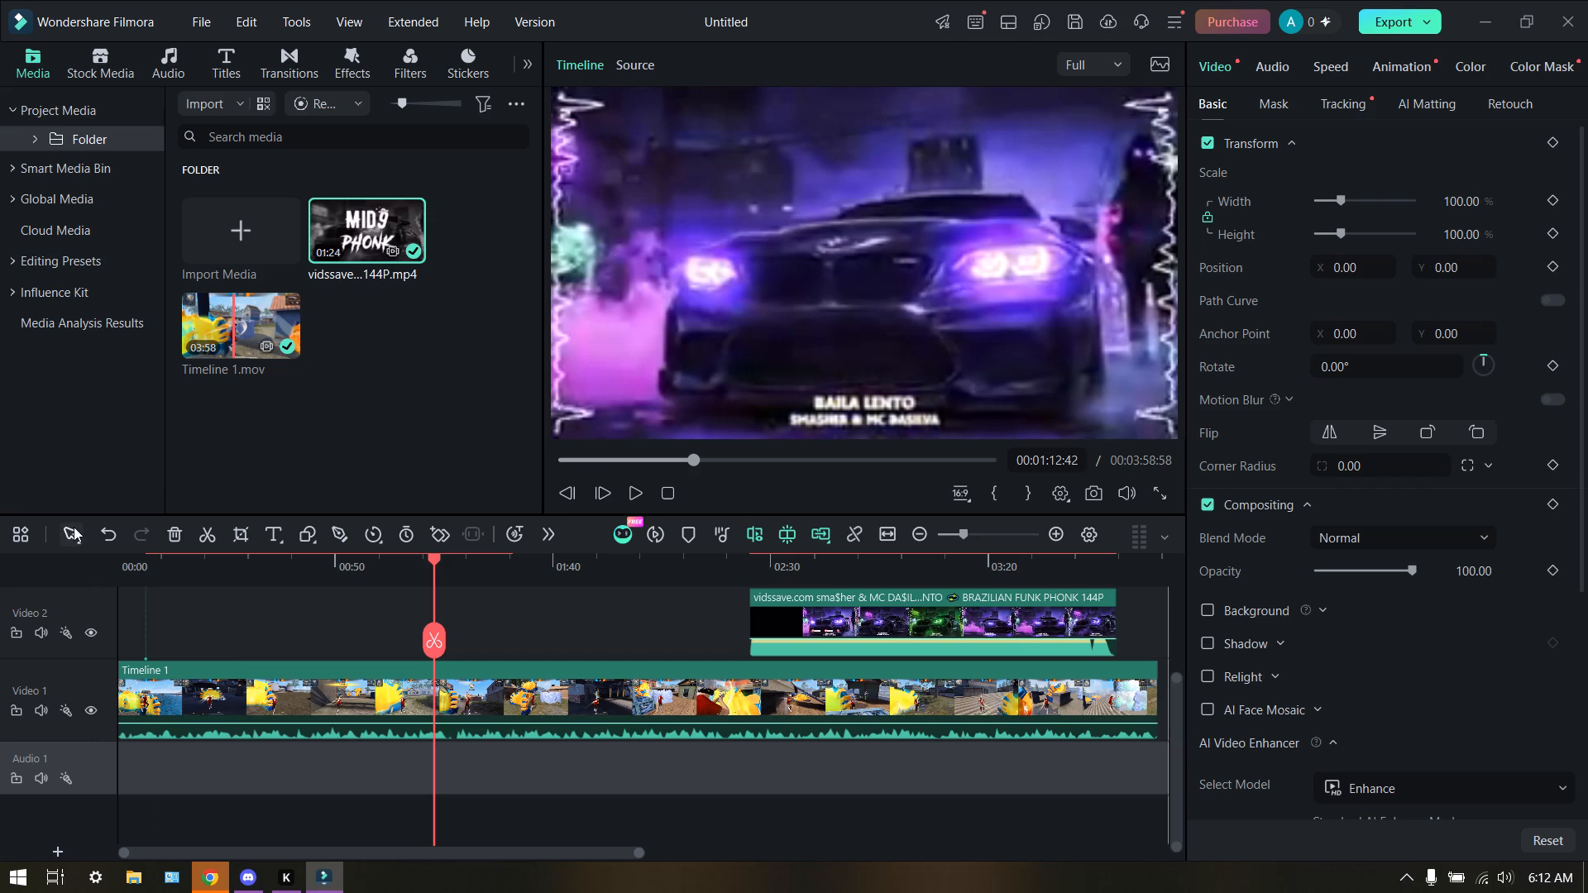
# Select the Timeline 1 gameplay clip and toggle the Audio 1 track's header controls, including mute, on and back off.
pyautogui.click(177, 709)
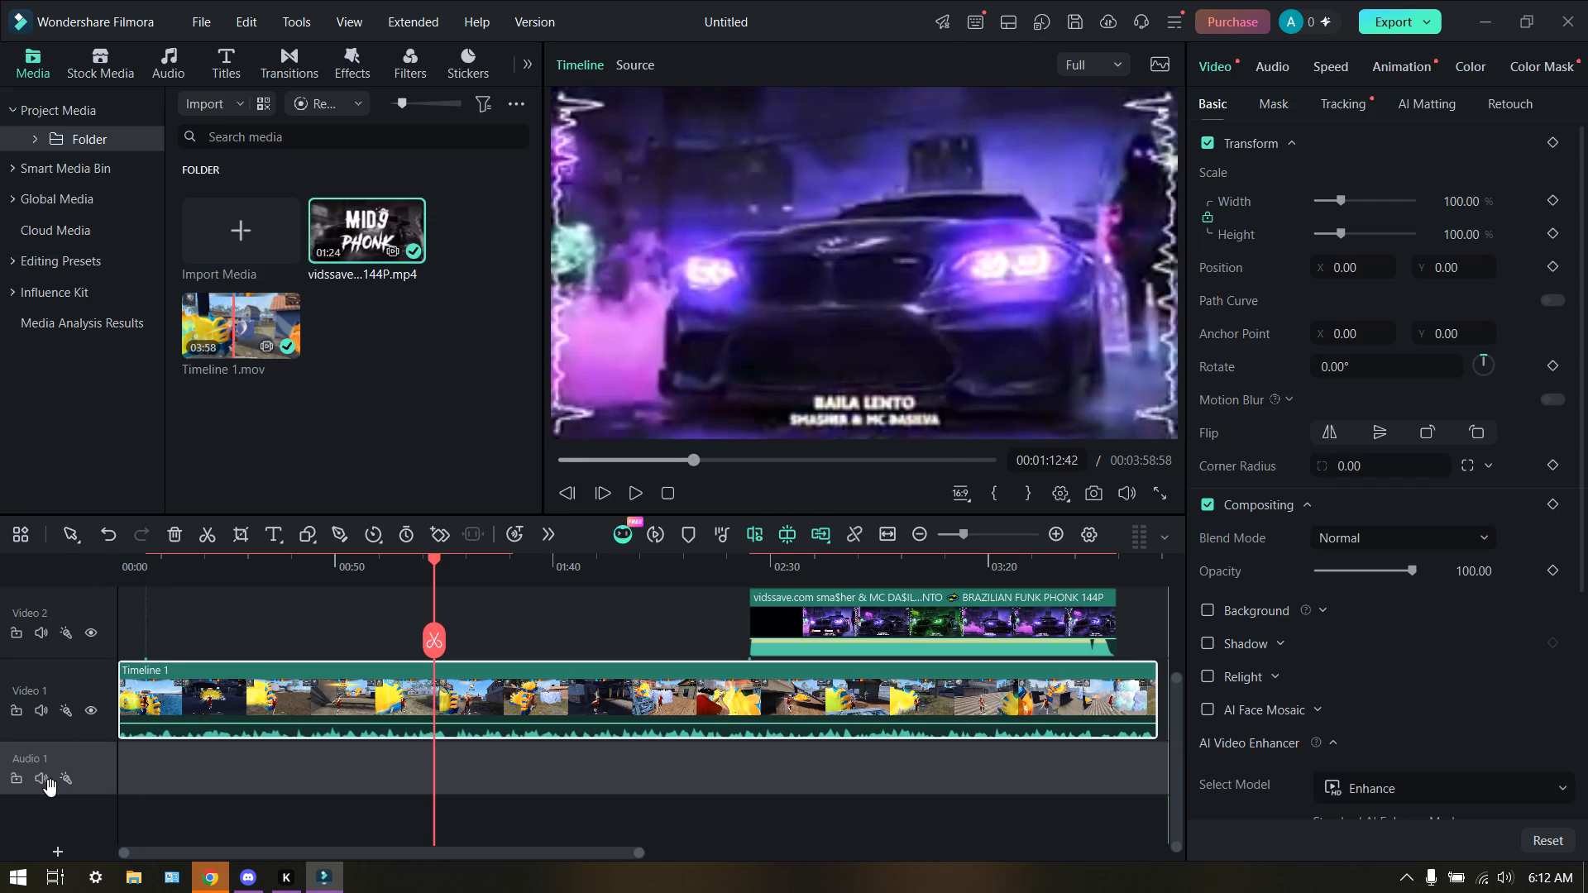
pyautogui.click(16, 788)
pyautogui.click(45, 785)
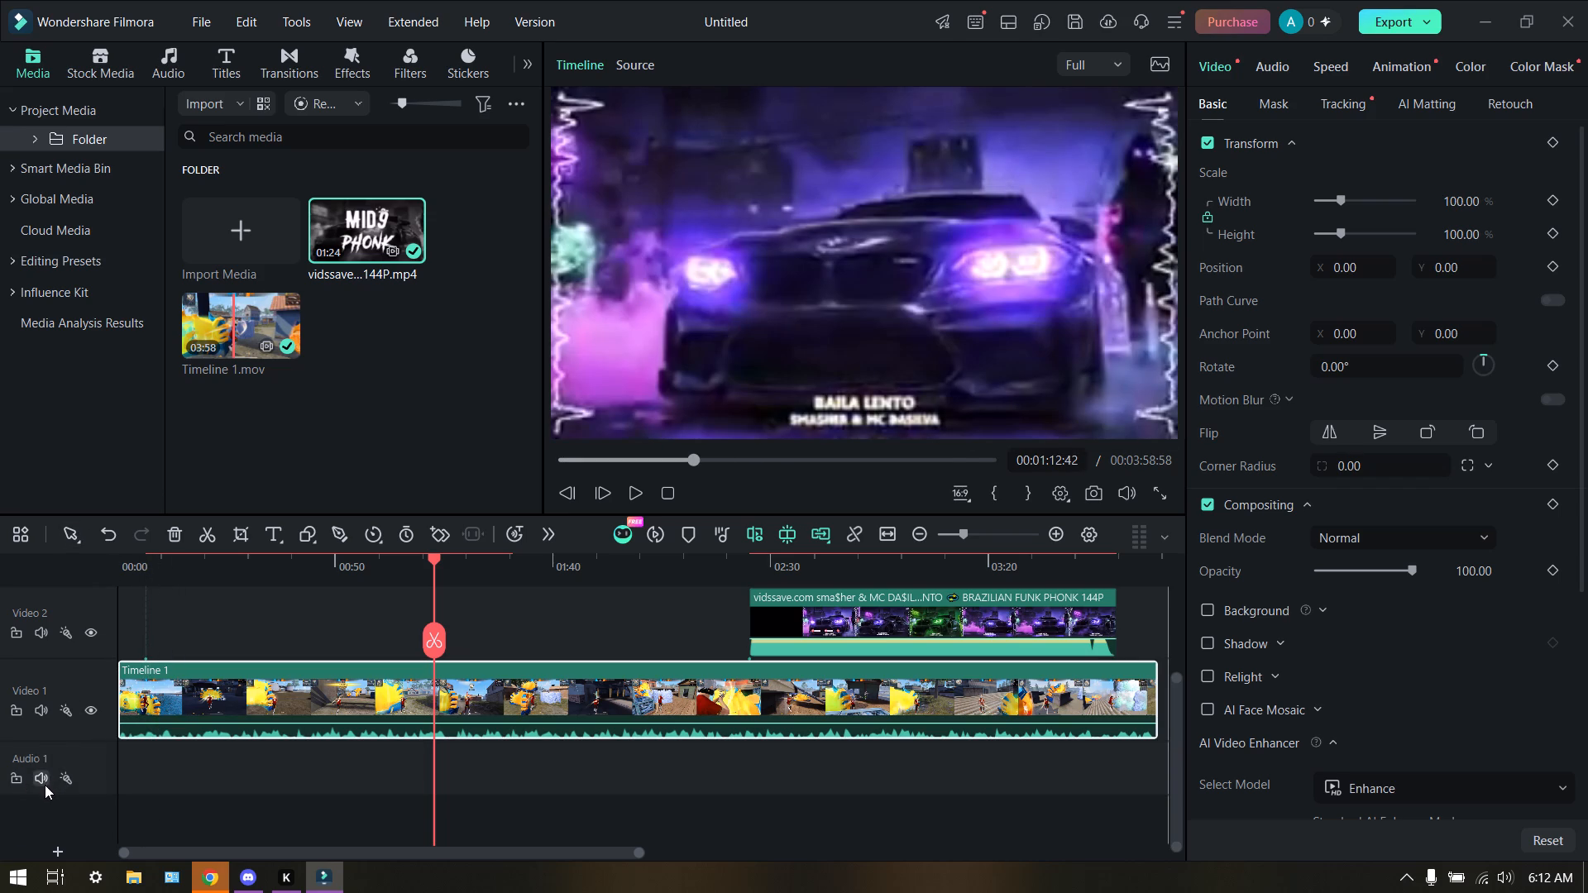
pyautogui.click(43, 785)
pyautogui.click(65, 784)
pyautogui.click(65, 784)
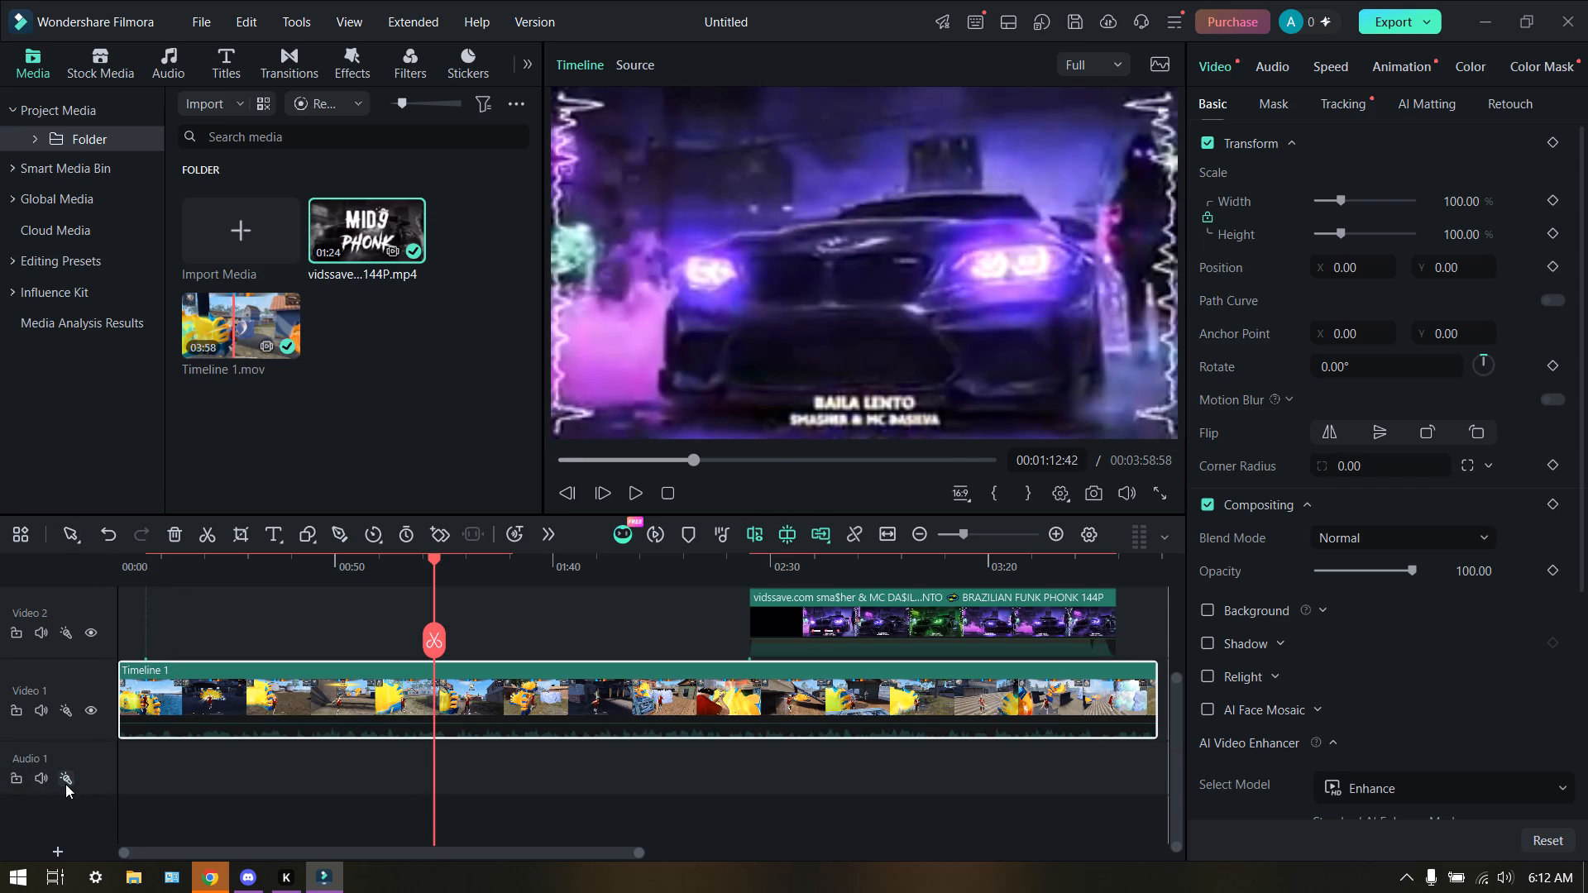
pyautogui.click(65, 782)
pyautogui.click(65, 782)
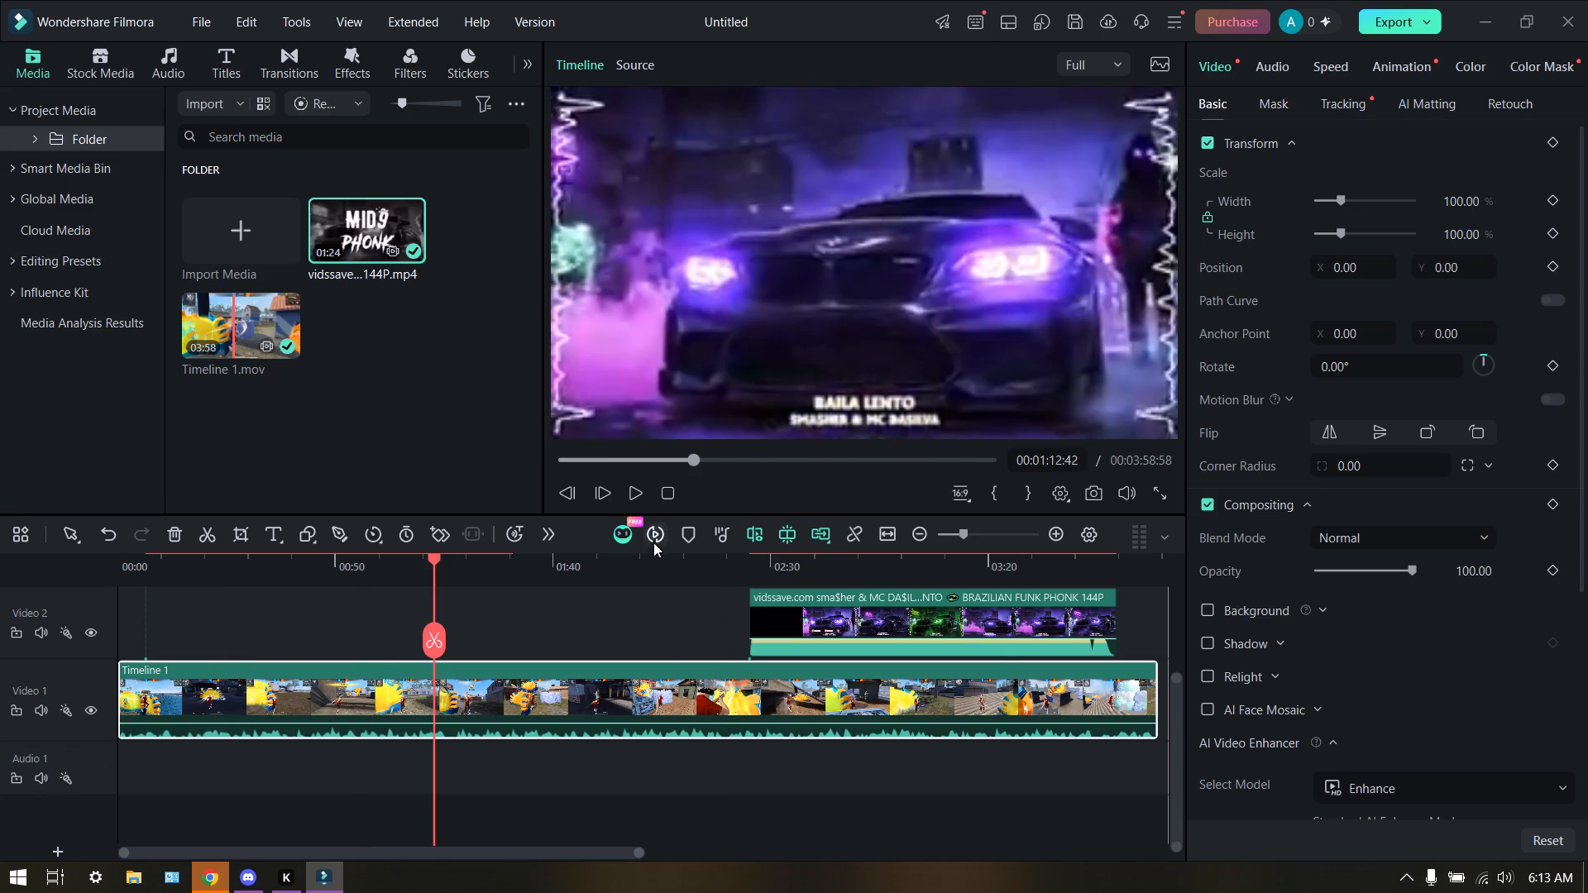
# Move the second BAILA LENTO copy back from about 2:25 to the track directly above the first copy, starting at about 0:05.
pyautogui.moveTo(973, 628); pyautogui.dragTo(457, 680)
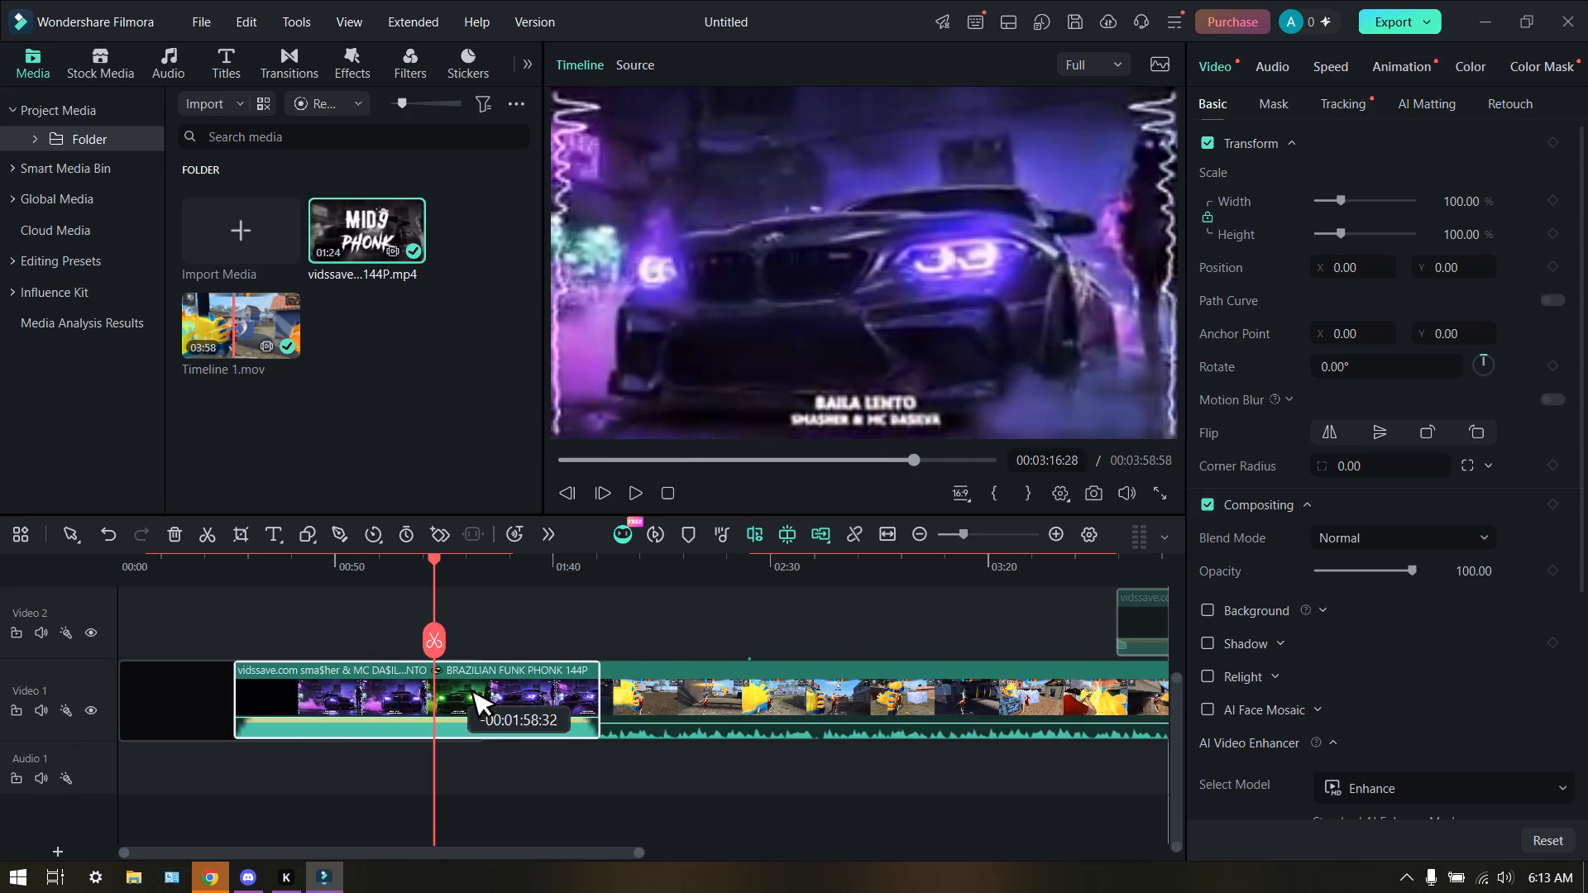
pyautogui.moveTo(457, 680); pyautogui.dragTo(428, 618)
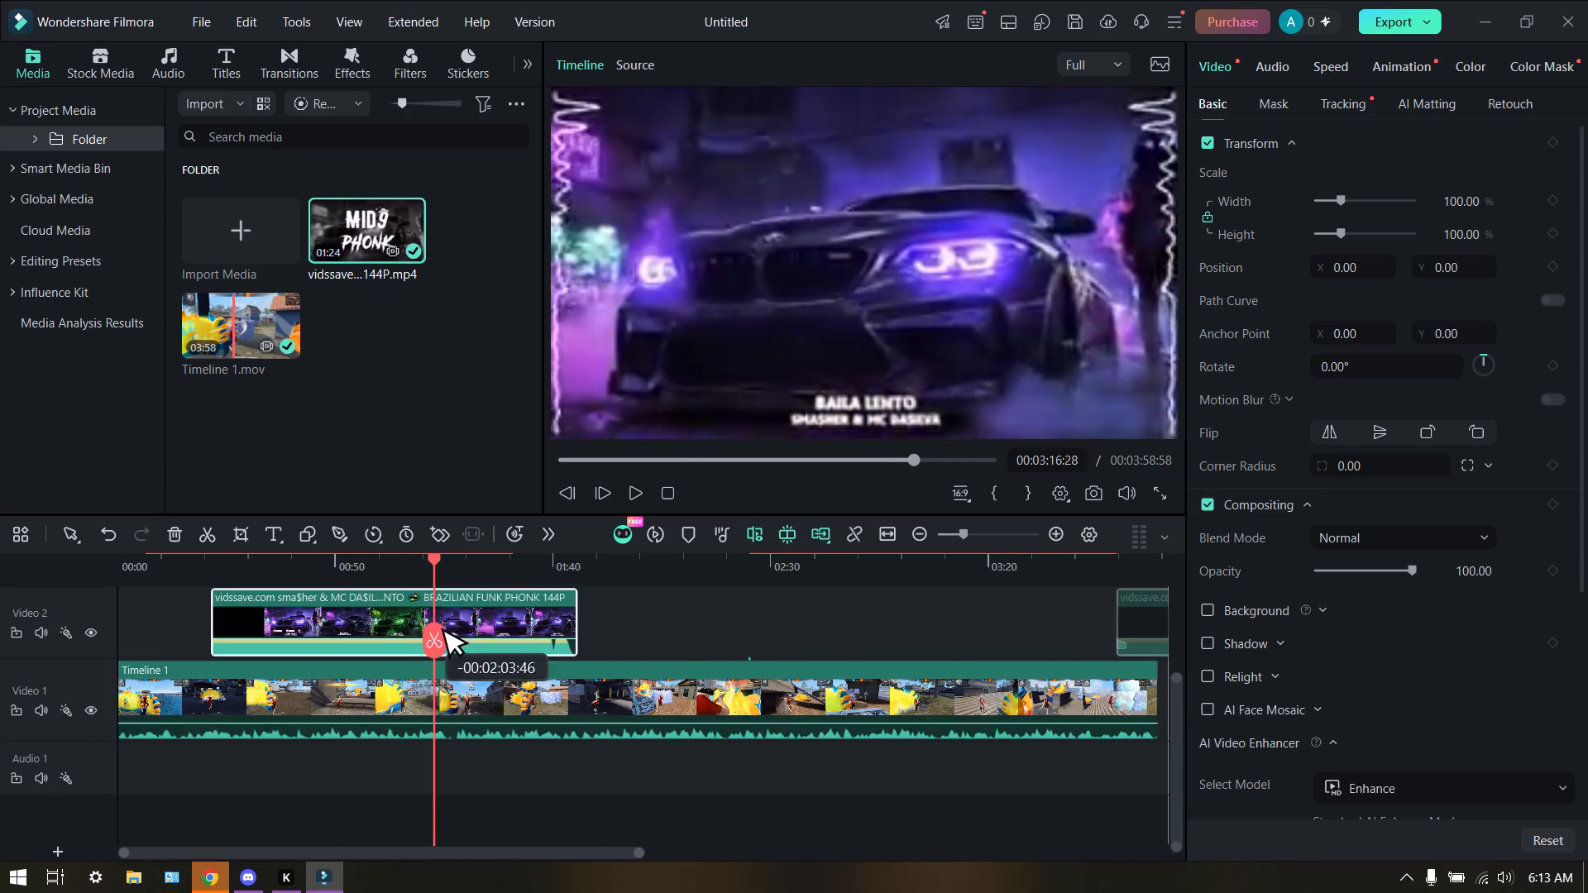
pyautogui.moveTo(428, 618); pyautogui.dragTo(361, 632)
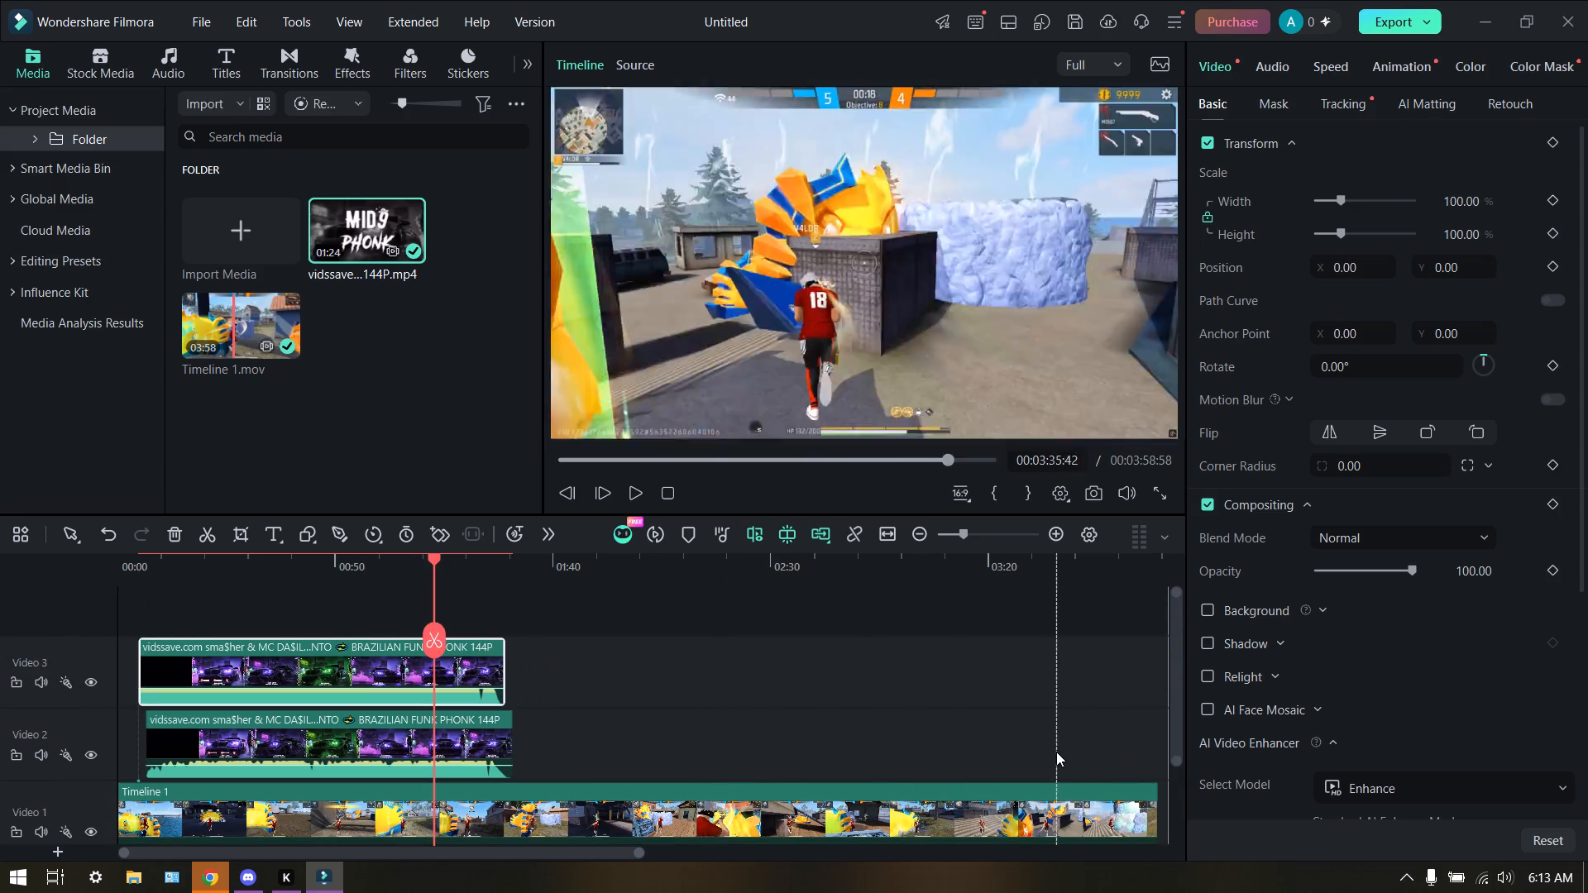
# Delete the lower BAILA LENTO clip on Video 2, directly above the Timeline 1 gameplay clip.
pyautogui.rightClick(439, 717)
pyautogui.scroll(-3, 464, 698)
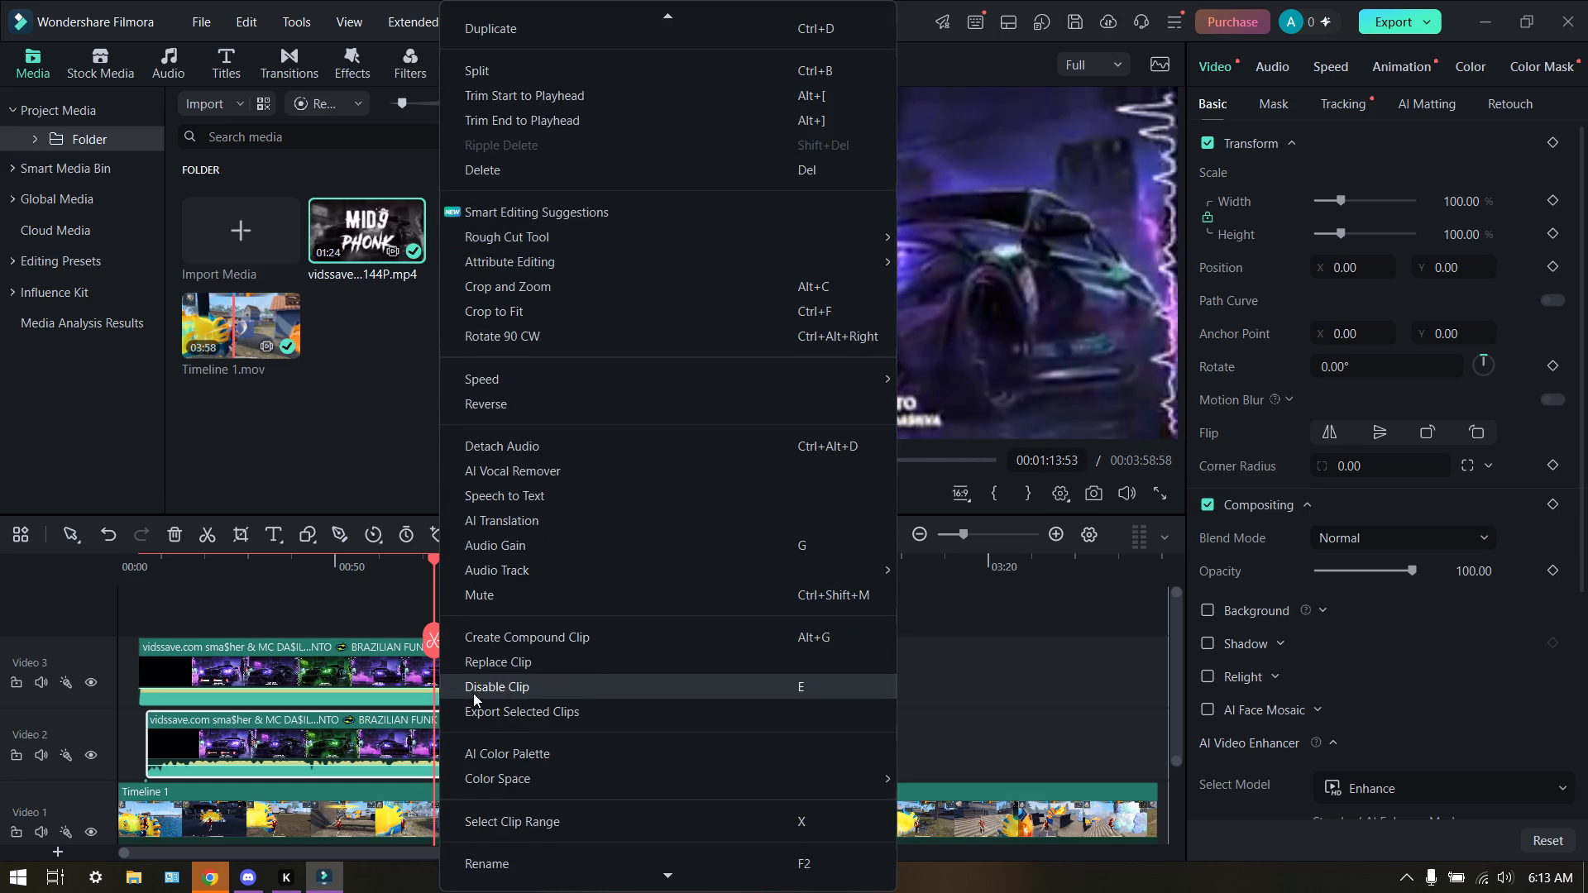
pyautogui.scroll(5, 473, 693)
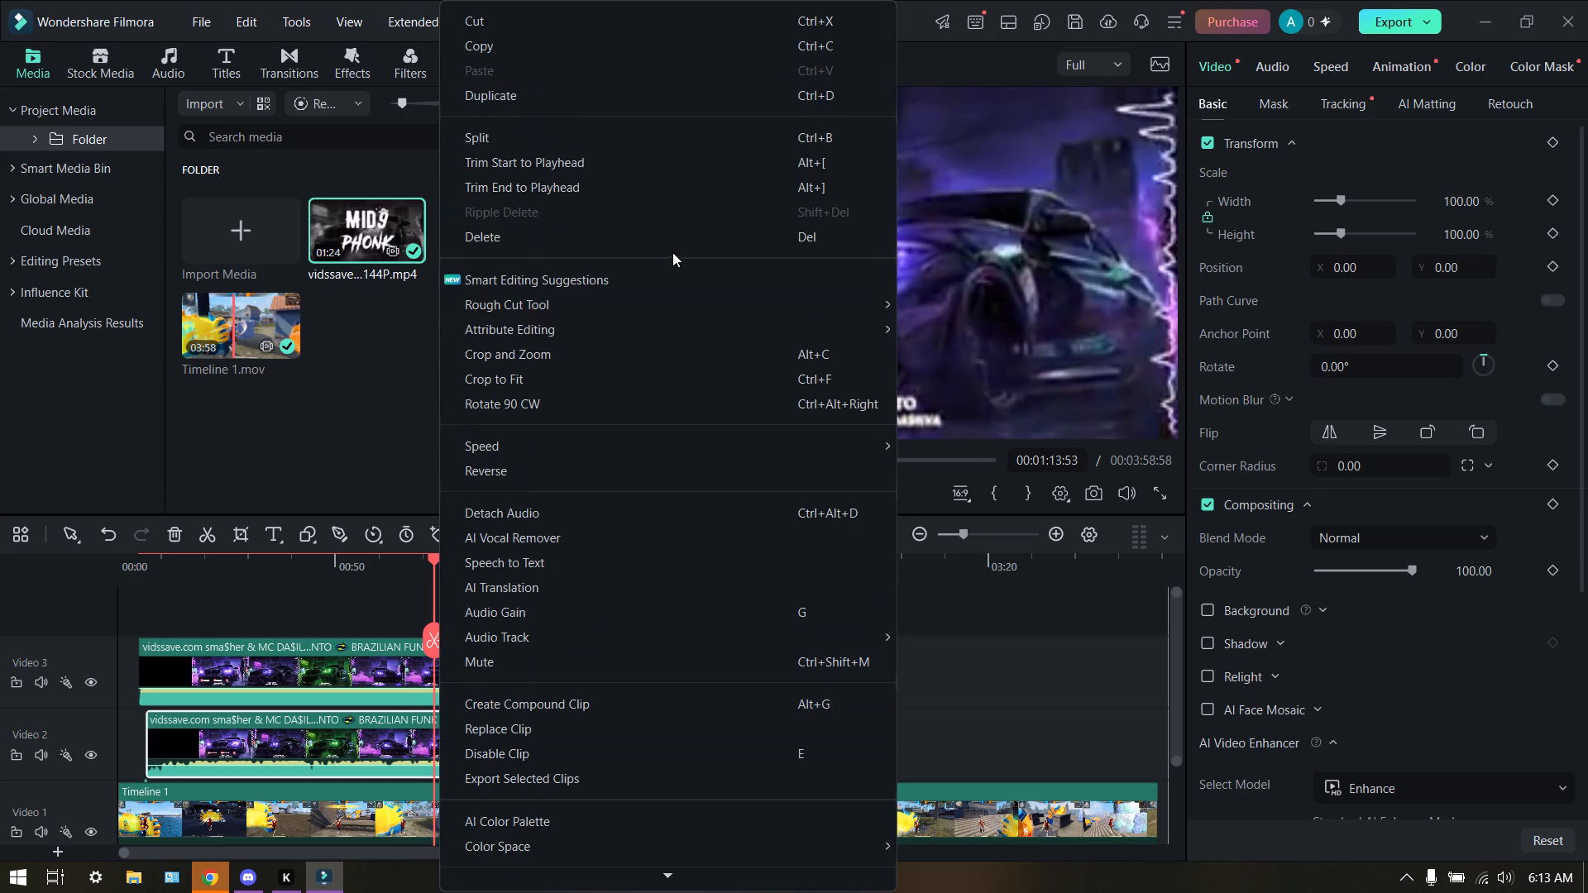
pyautogui.click(668, 240)
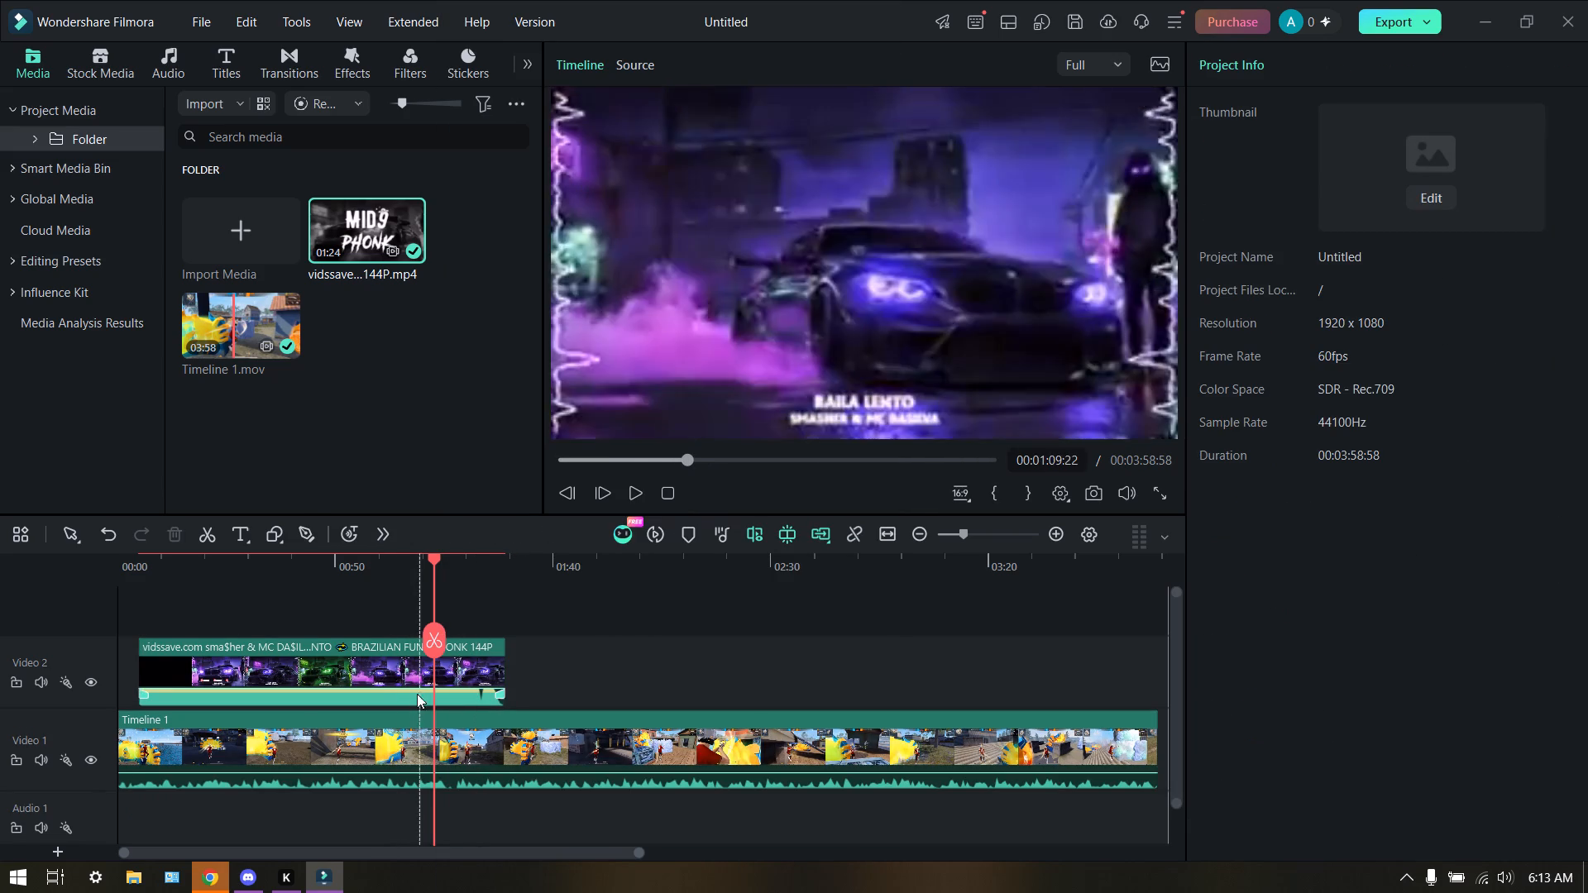
# Move the remaining BAILA LENTO clip on Video 2 so that it starts at 0:00.
pyautogui.moveTo(404, 674); pyautogui.dragTo(355, 682)
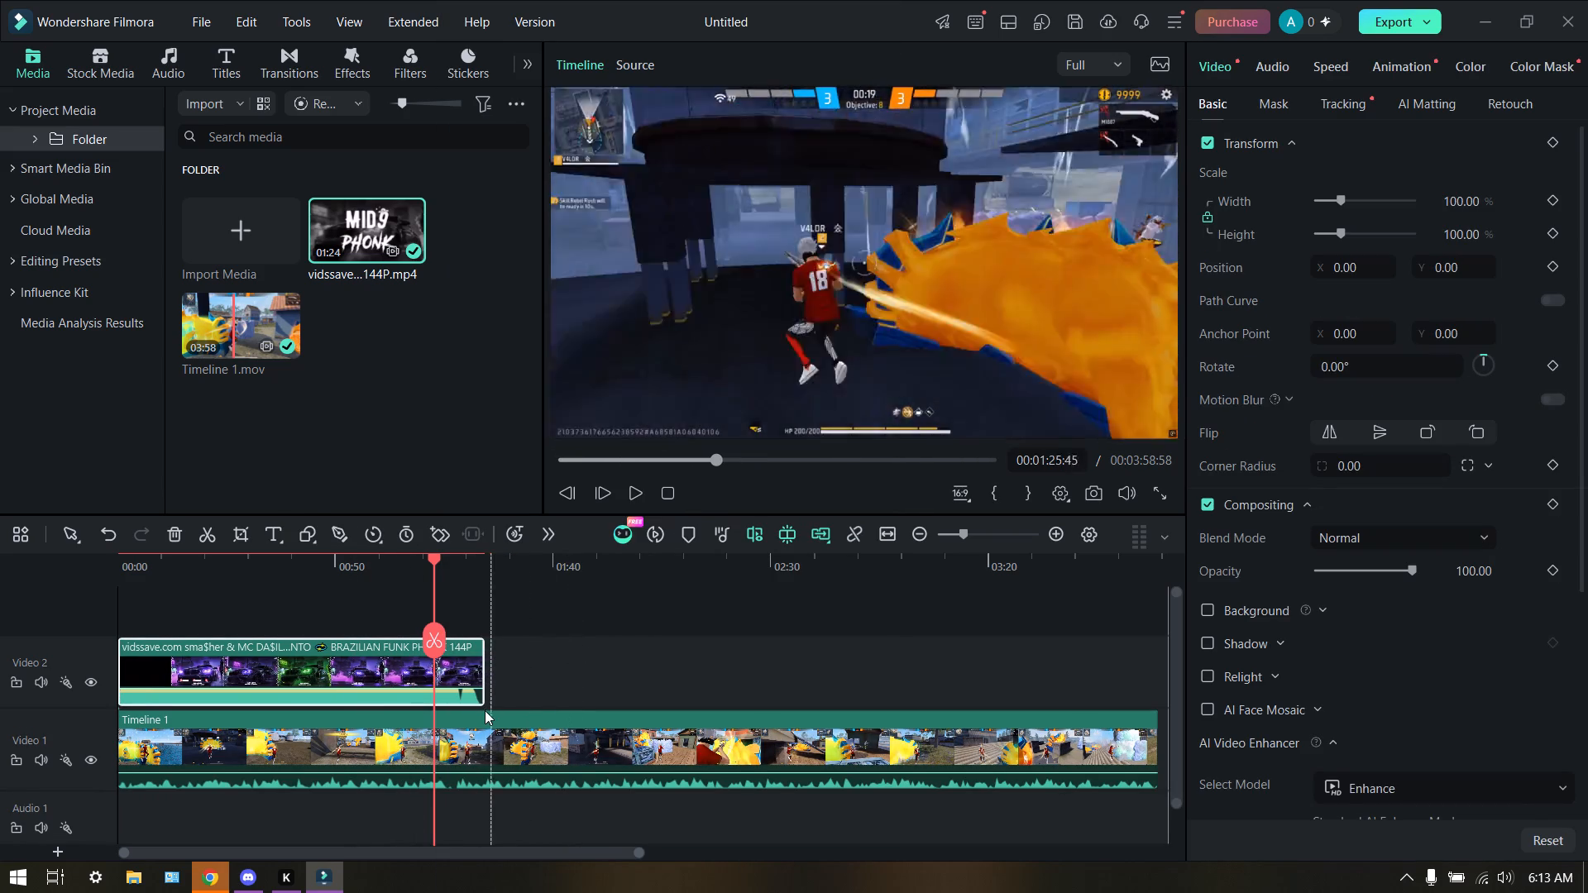
pyautogui.scroll(2, 485, 710)
pyautogui.scroll(-4, 485, 710)
pyautogui.scroll(3, 485, 710)
pyautogui.moveTo(225, 693); pyautogui.dragTo(204, 700)
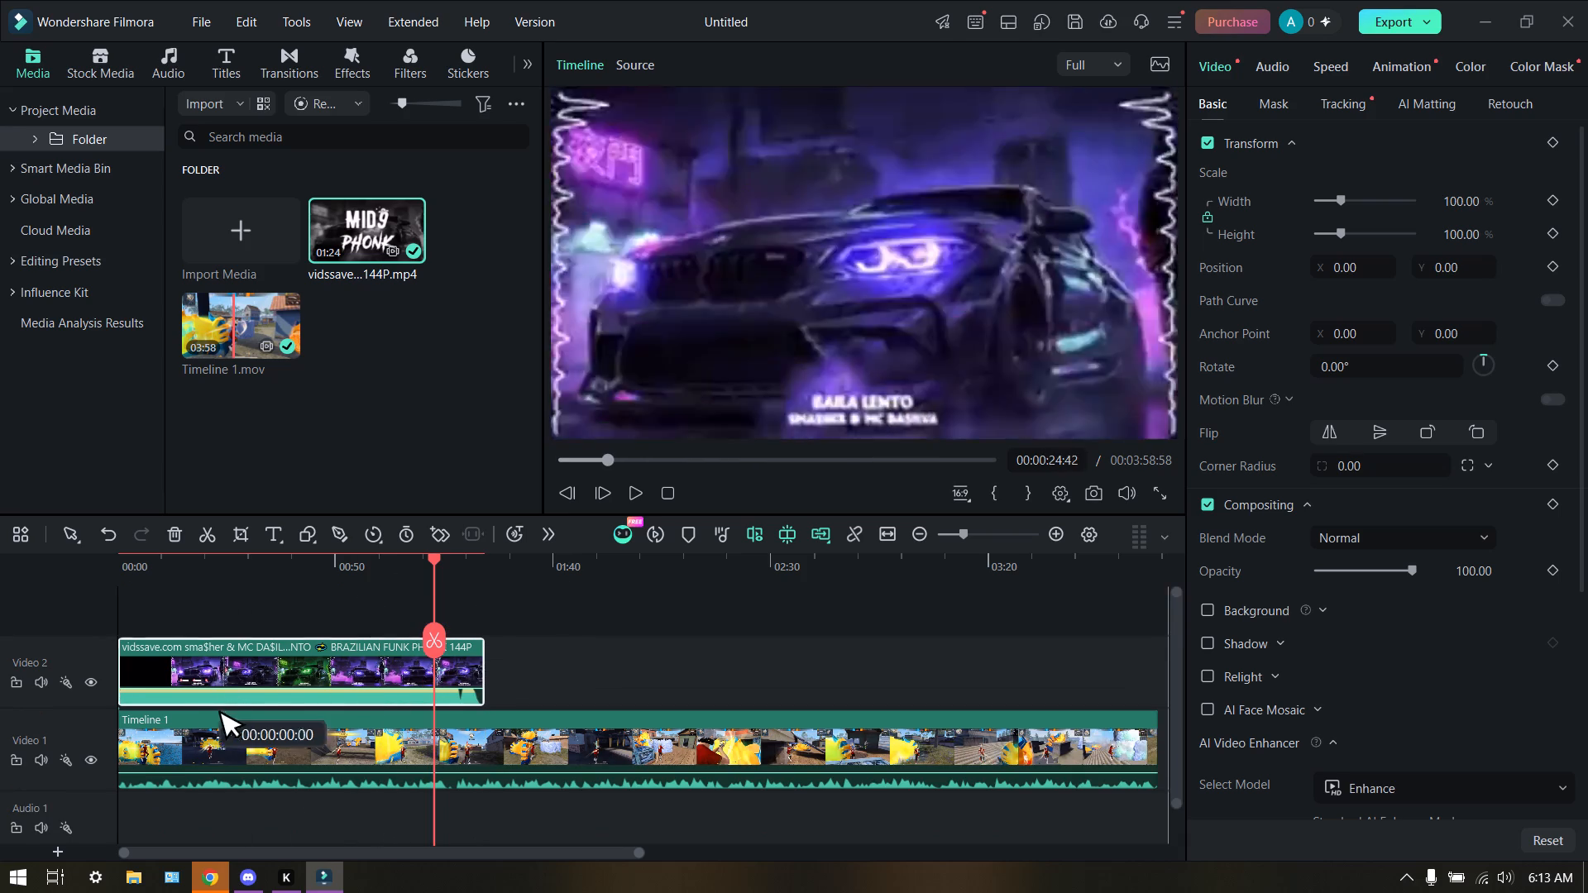
pyautogui.moveTo(204, 700); pyautogui.dragTo(183, 704)
# Move the playhead back to about 0:02 and clear the clip selection.
pyautogui.moveTo(433, 640); pyautogui.dragTo(209, 689)
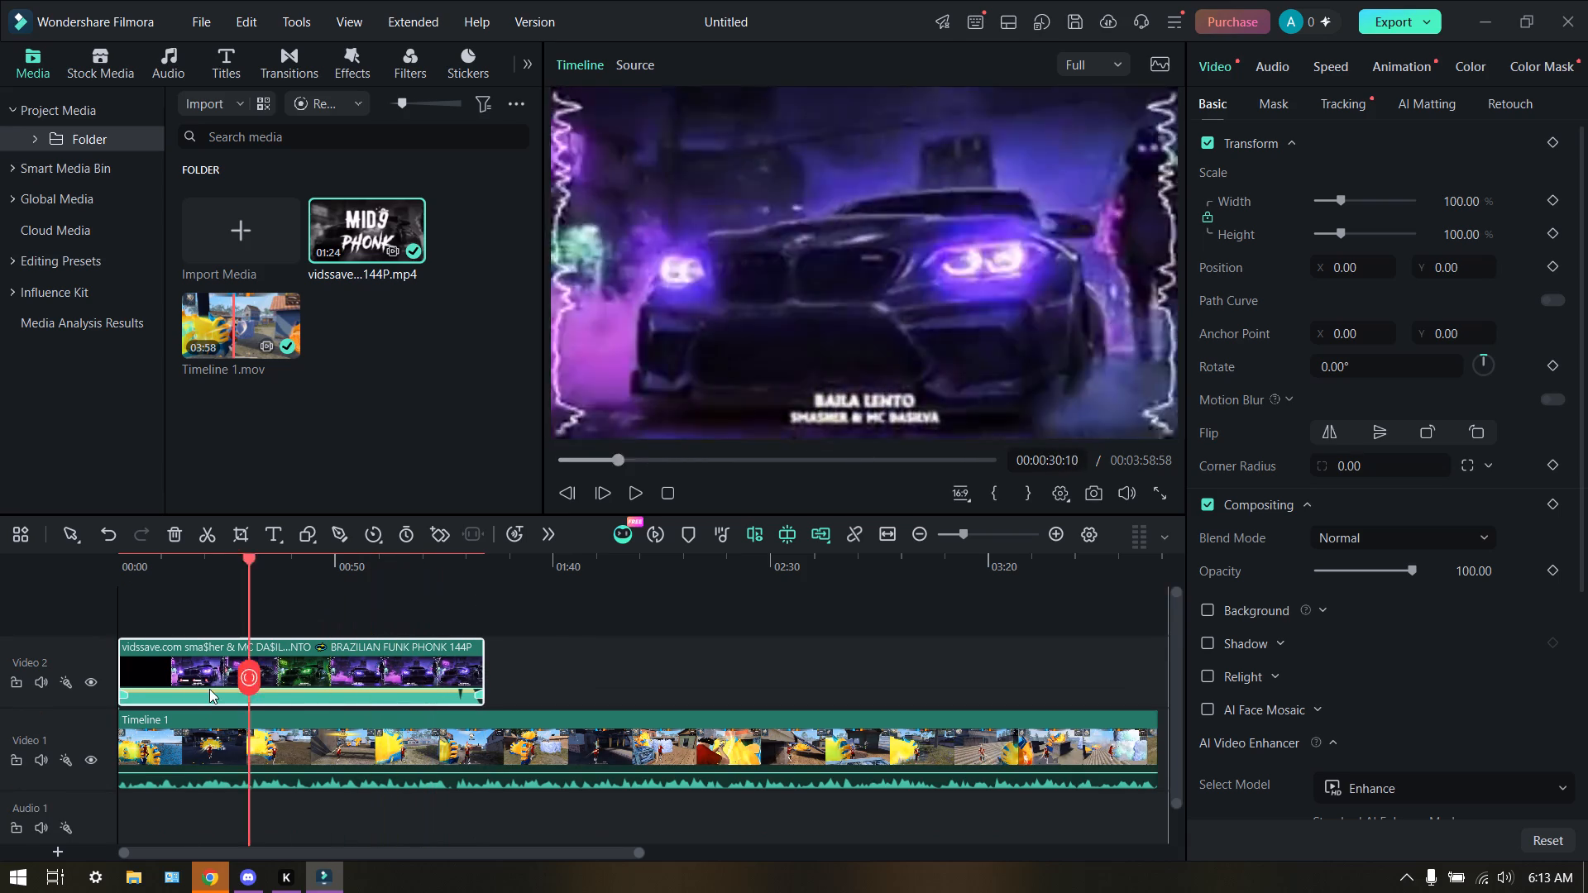
pyautogui.moveTo(209, 689); pyautogui.dragTo(129, 603)
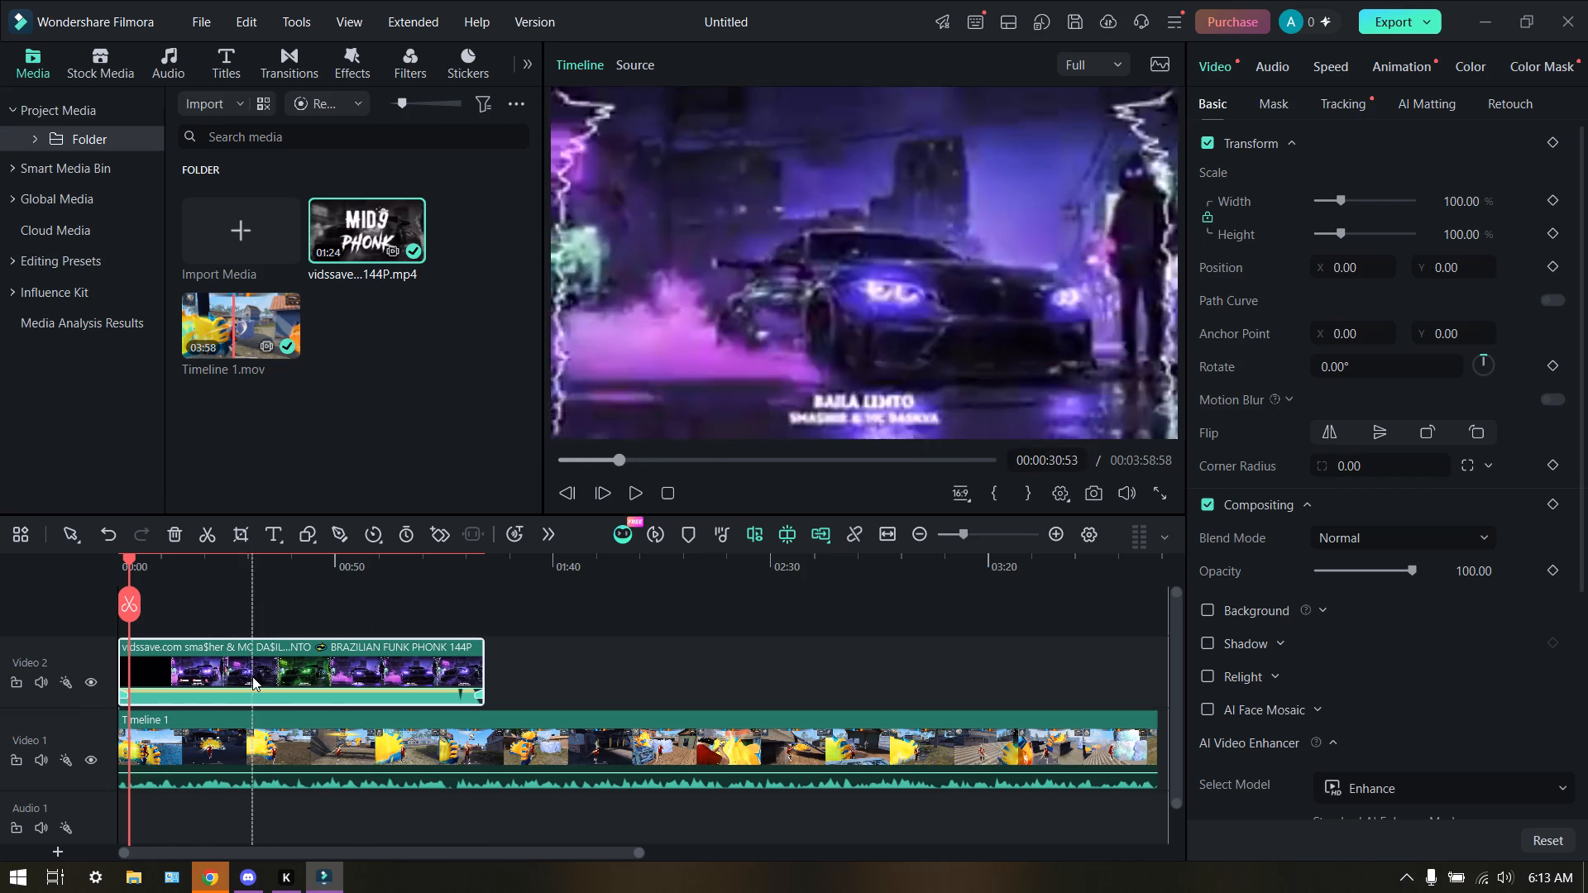
pyautogui.click(591, 611)
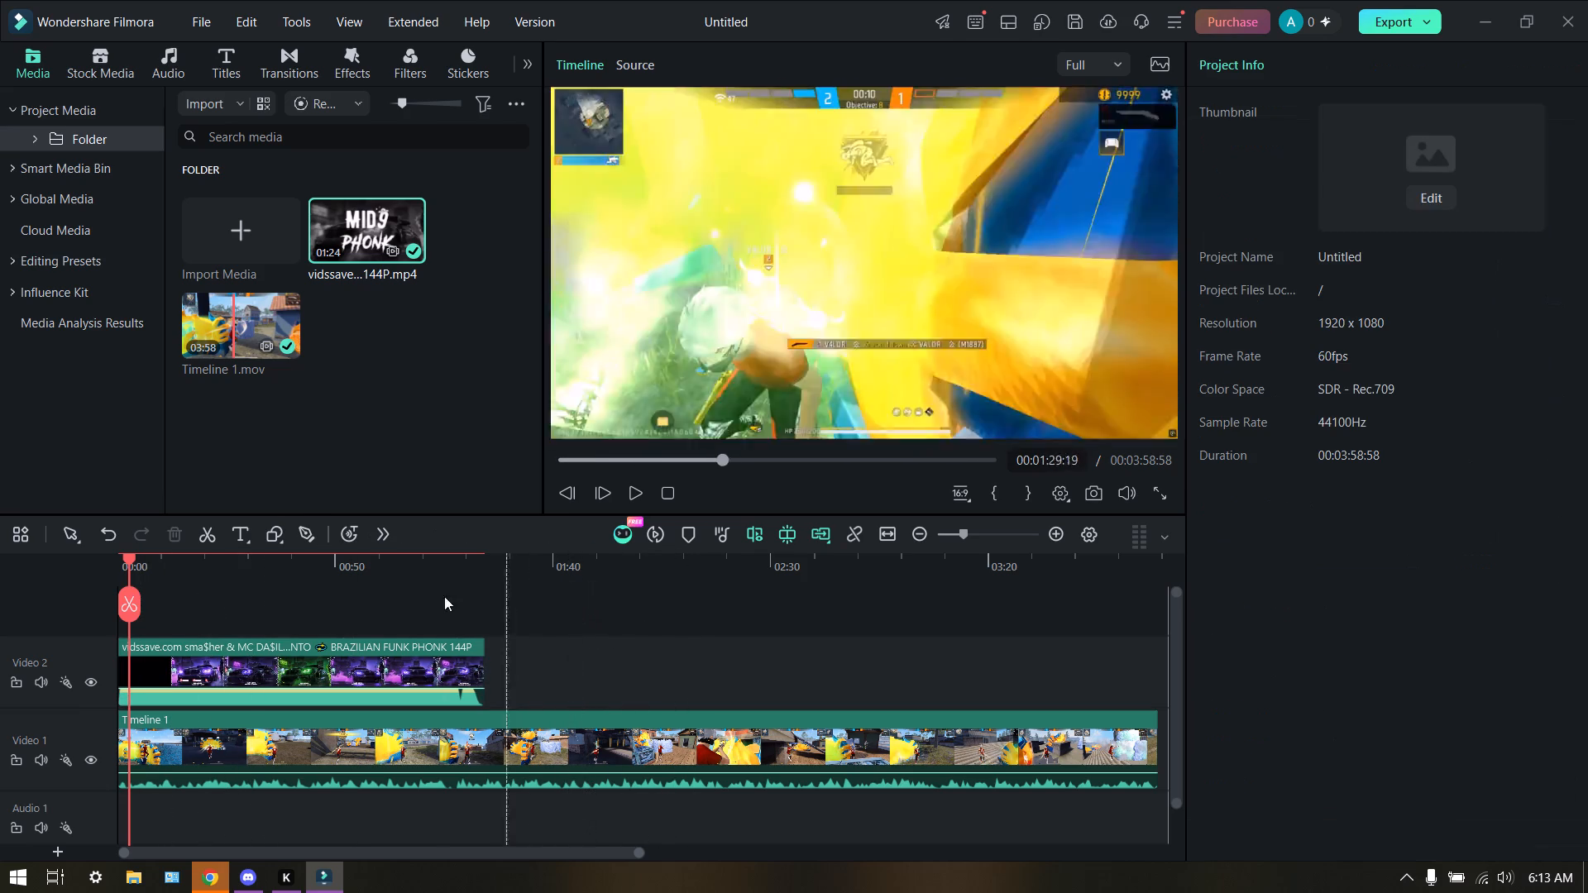
pyautogui.click(597, 591)
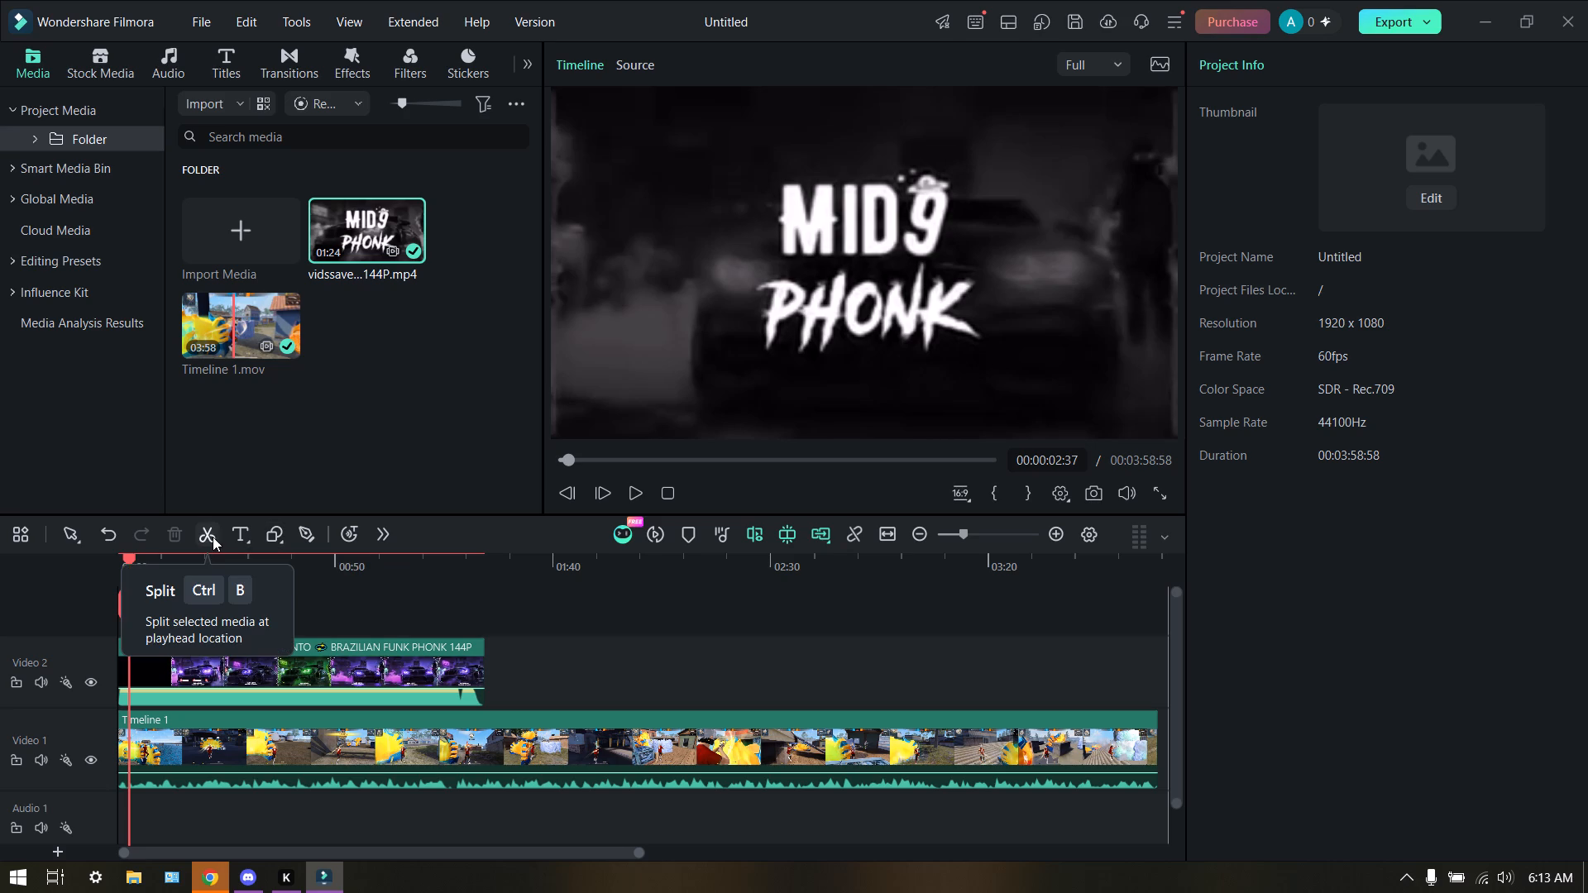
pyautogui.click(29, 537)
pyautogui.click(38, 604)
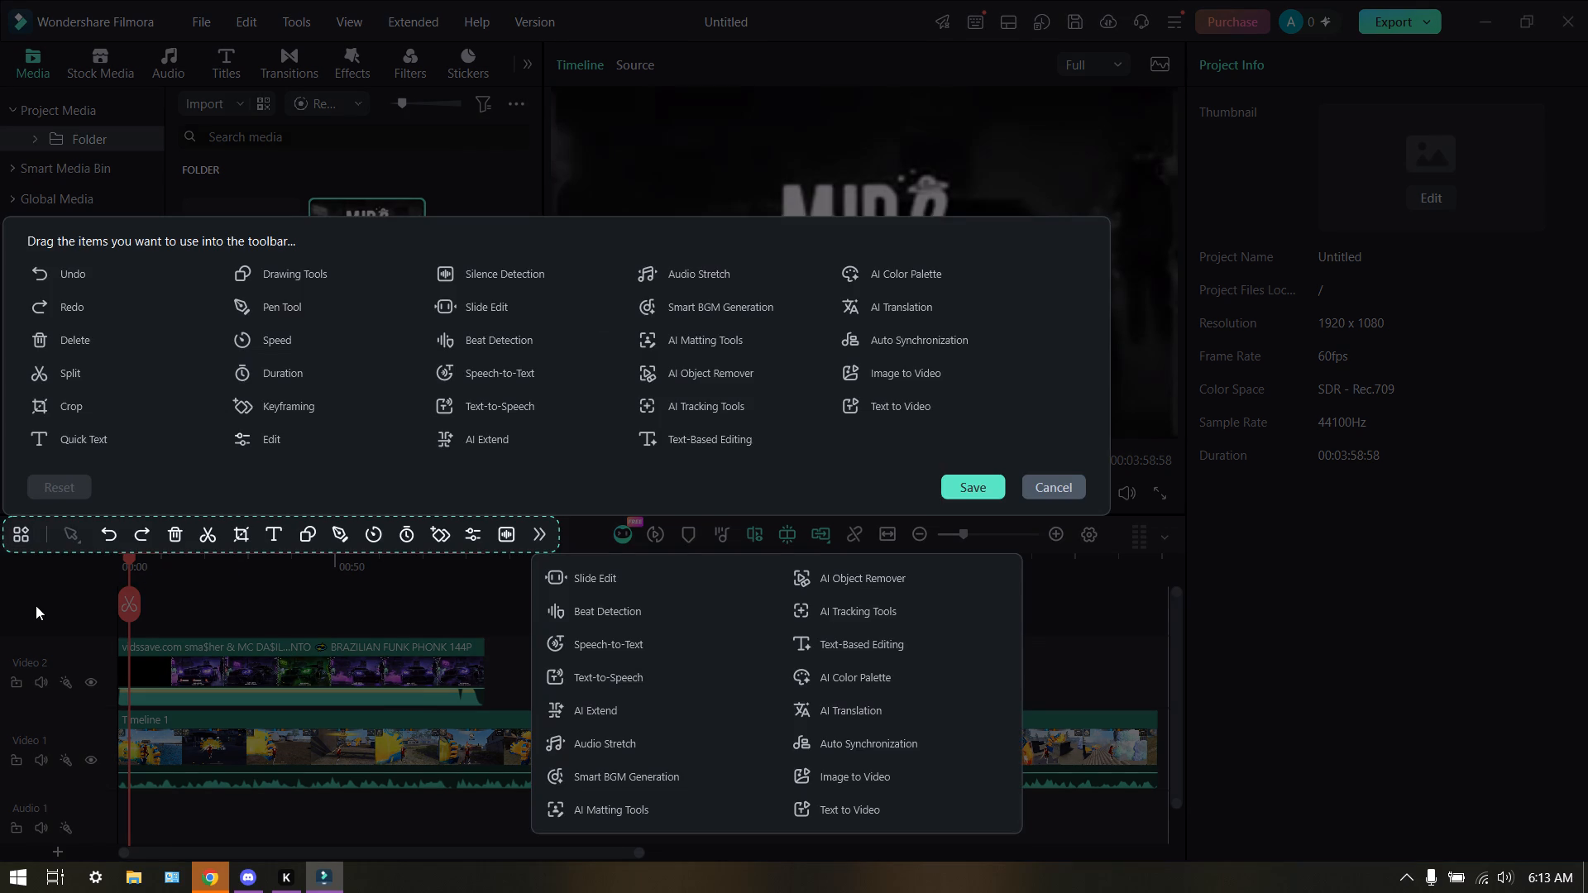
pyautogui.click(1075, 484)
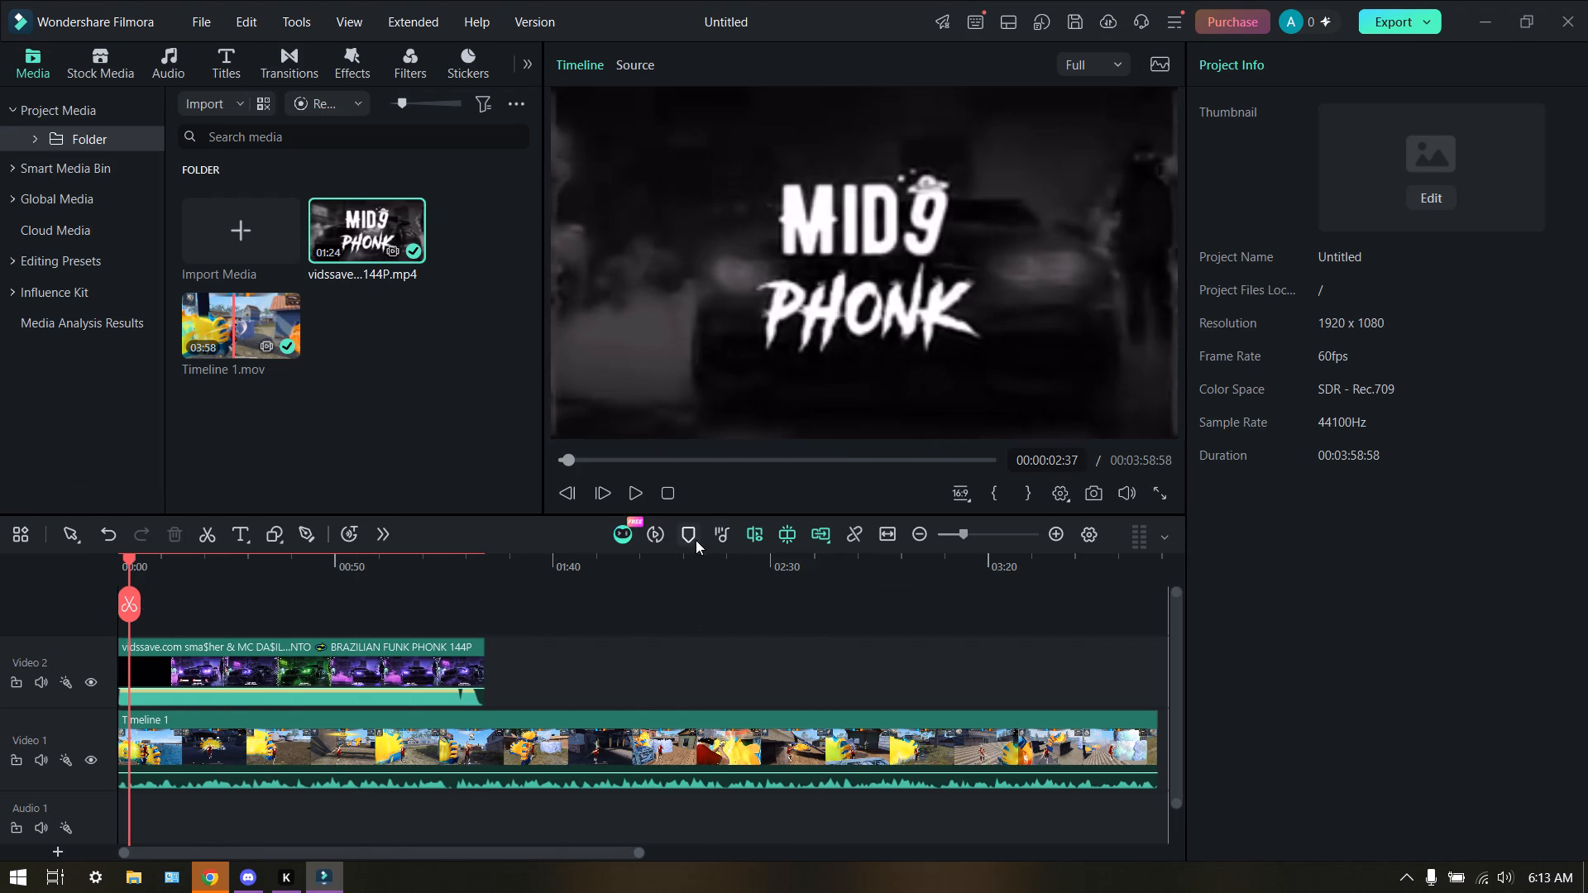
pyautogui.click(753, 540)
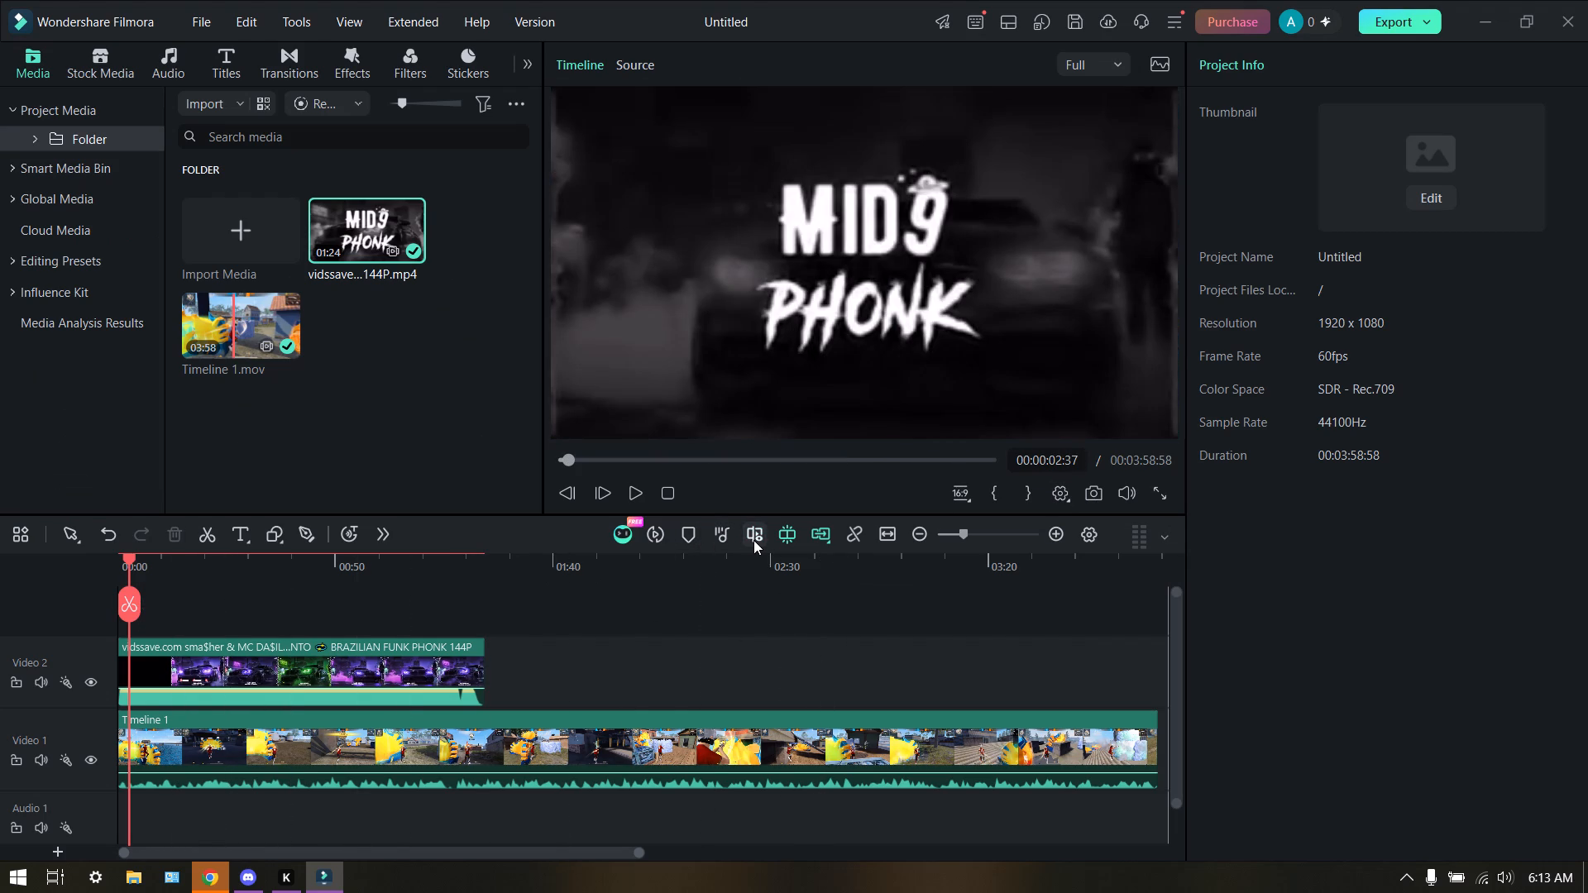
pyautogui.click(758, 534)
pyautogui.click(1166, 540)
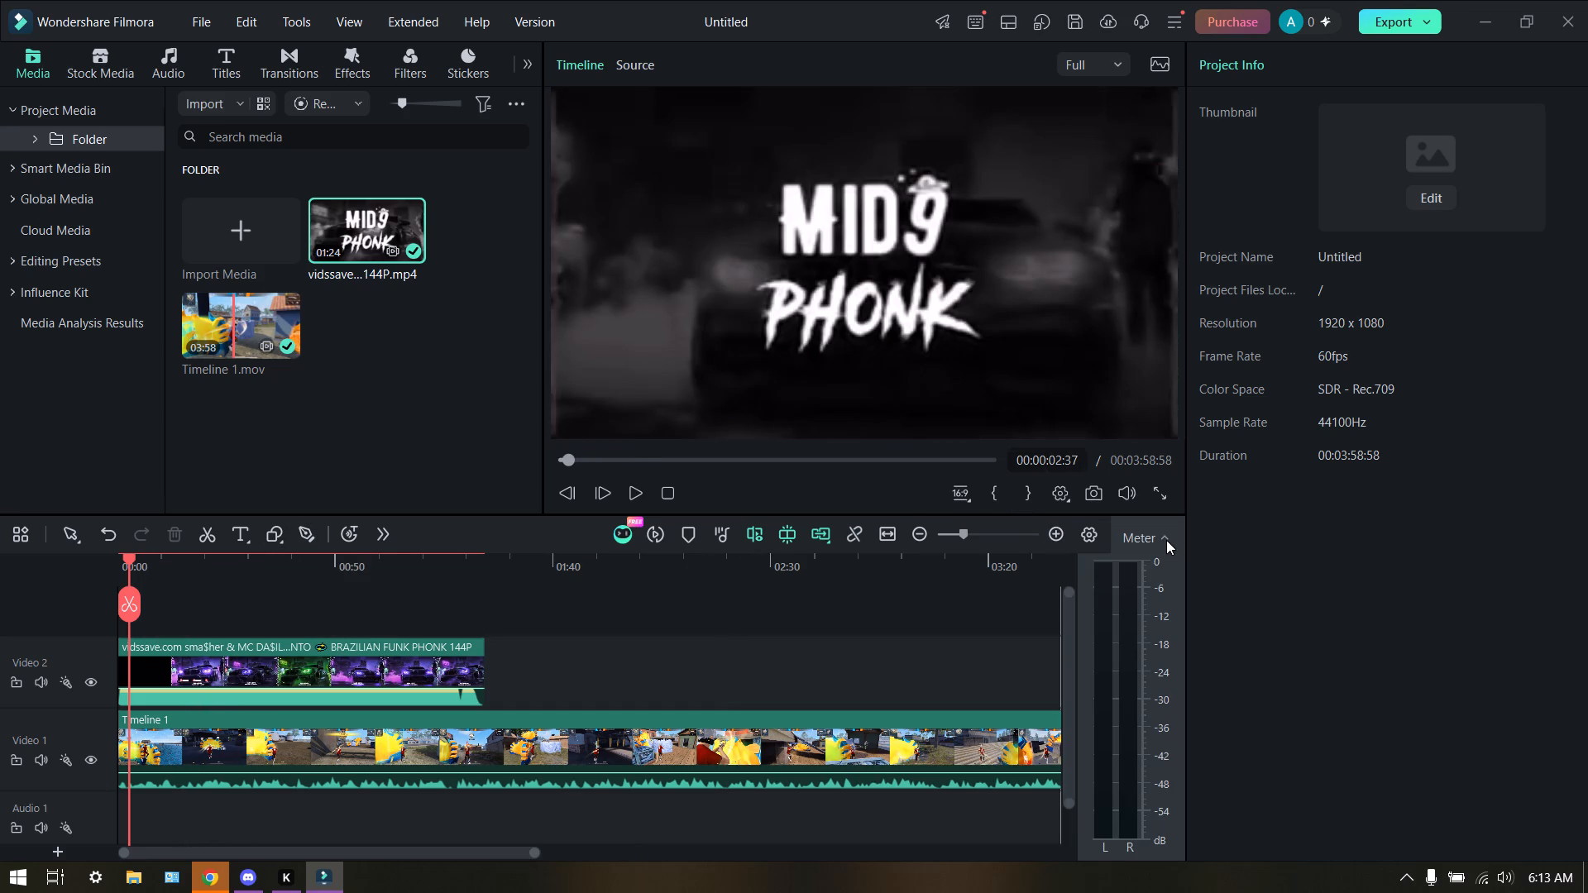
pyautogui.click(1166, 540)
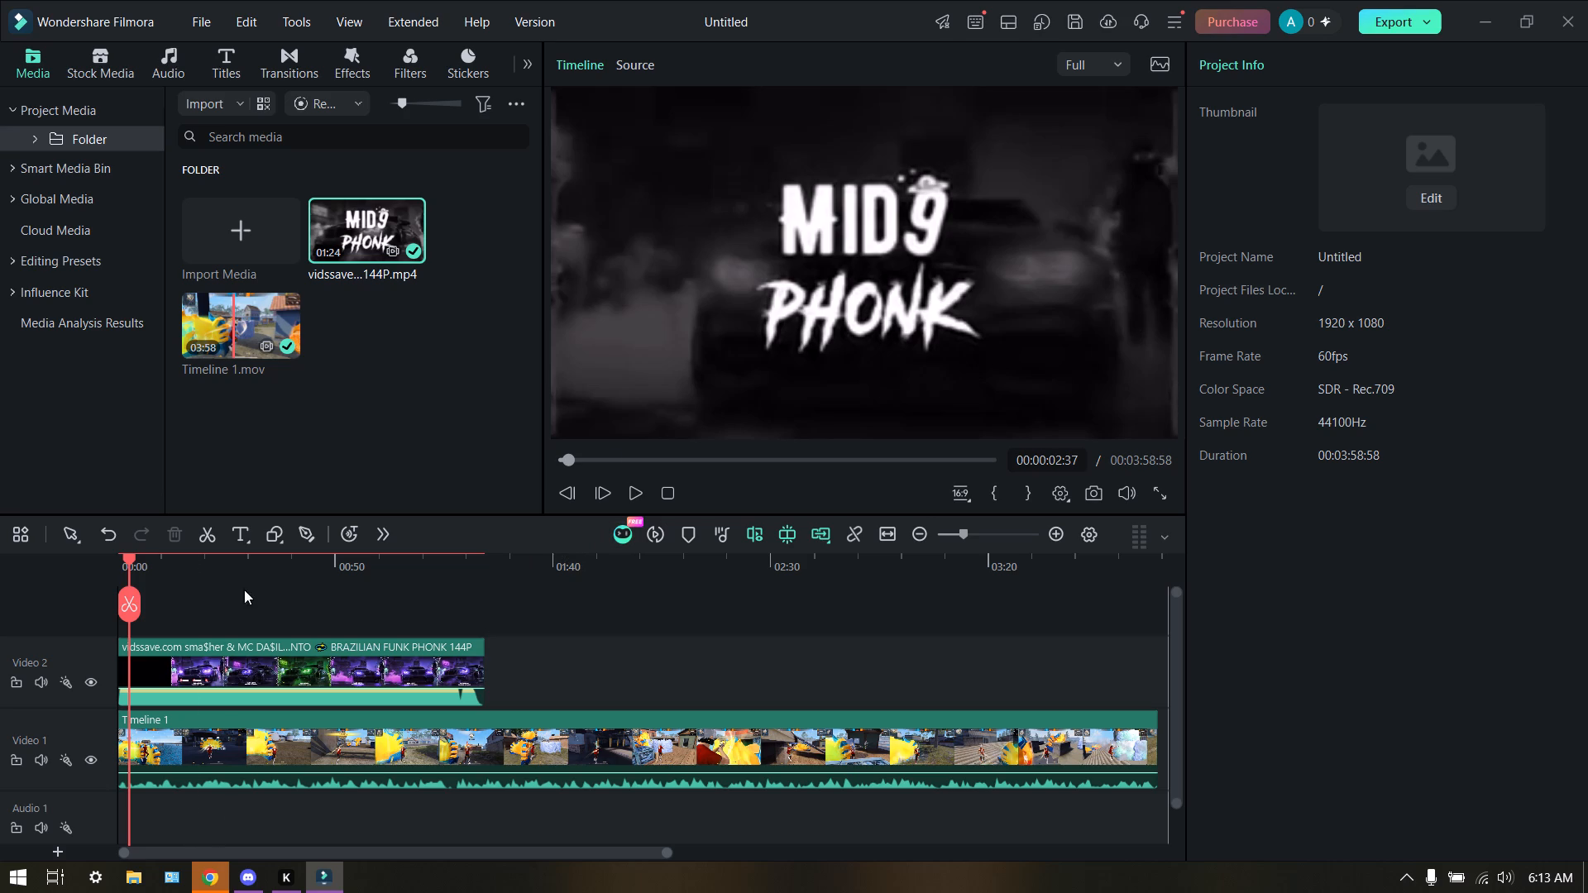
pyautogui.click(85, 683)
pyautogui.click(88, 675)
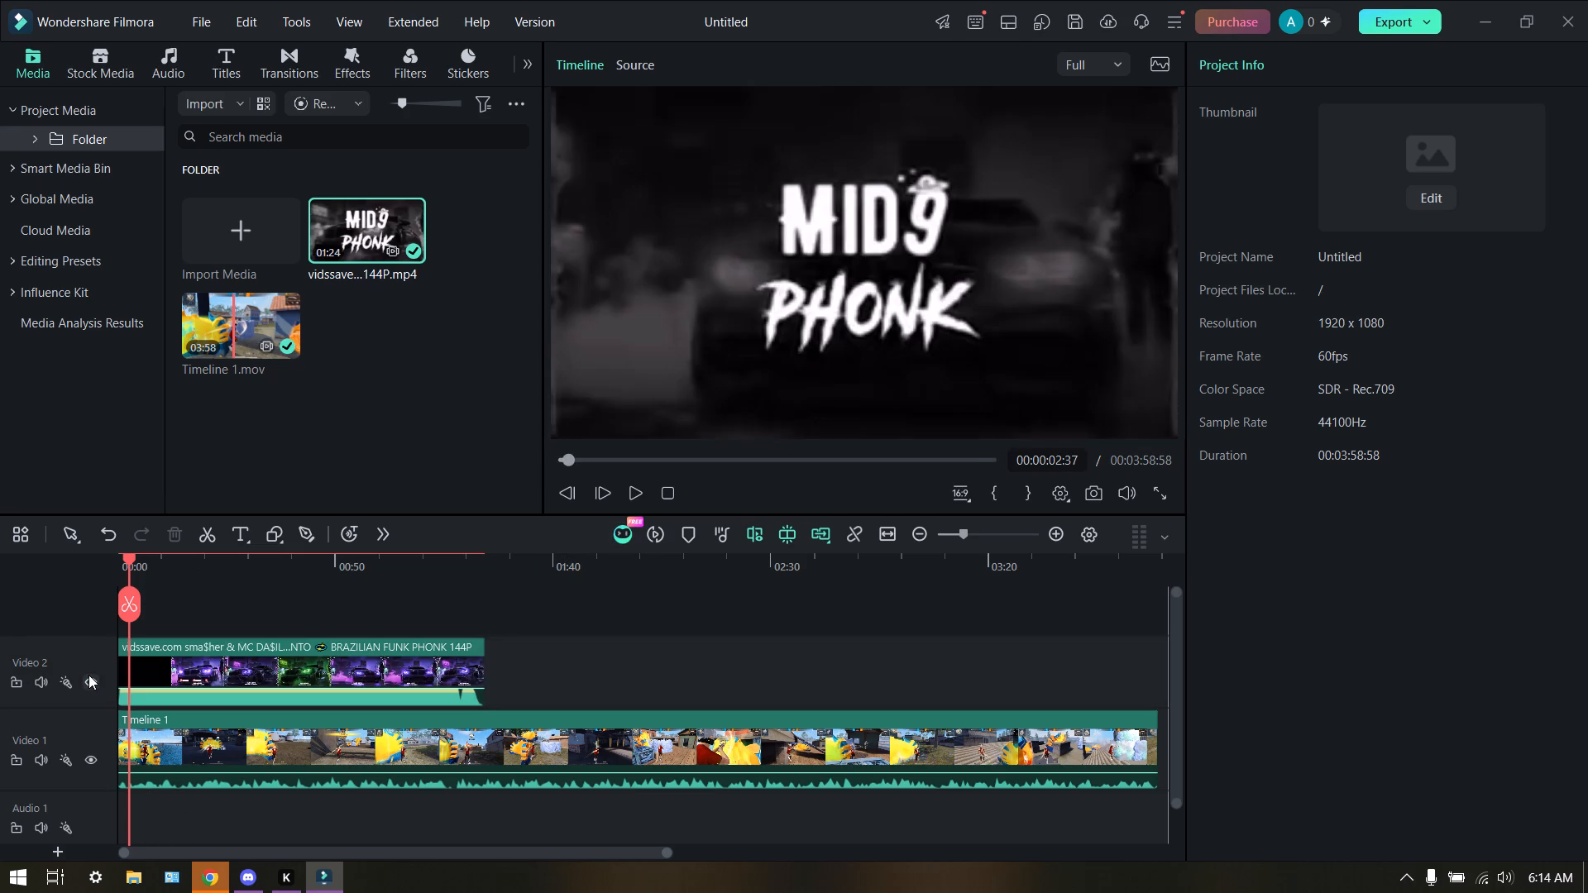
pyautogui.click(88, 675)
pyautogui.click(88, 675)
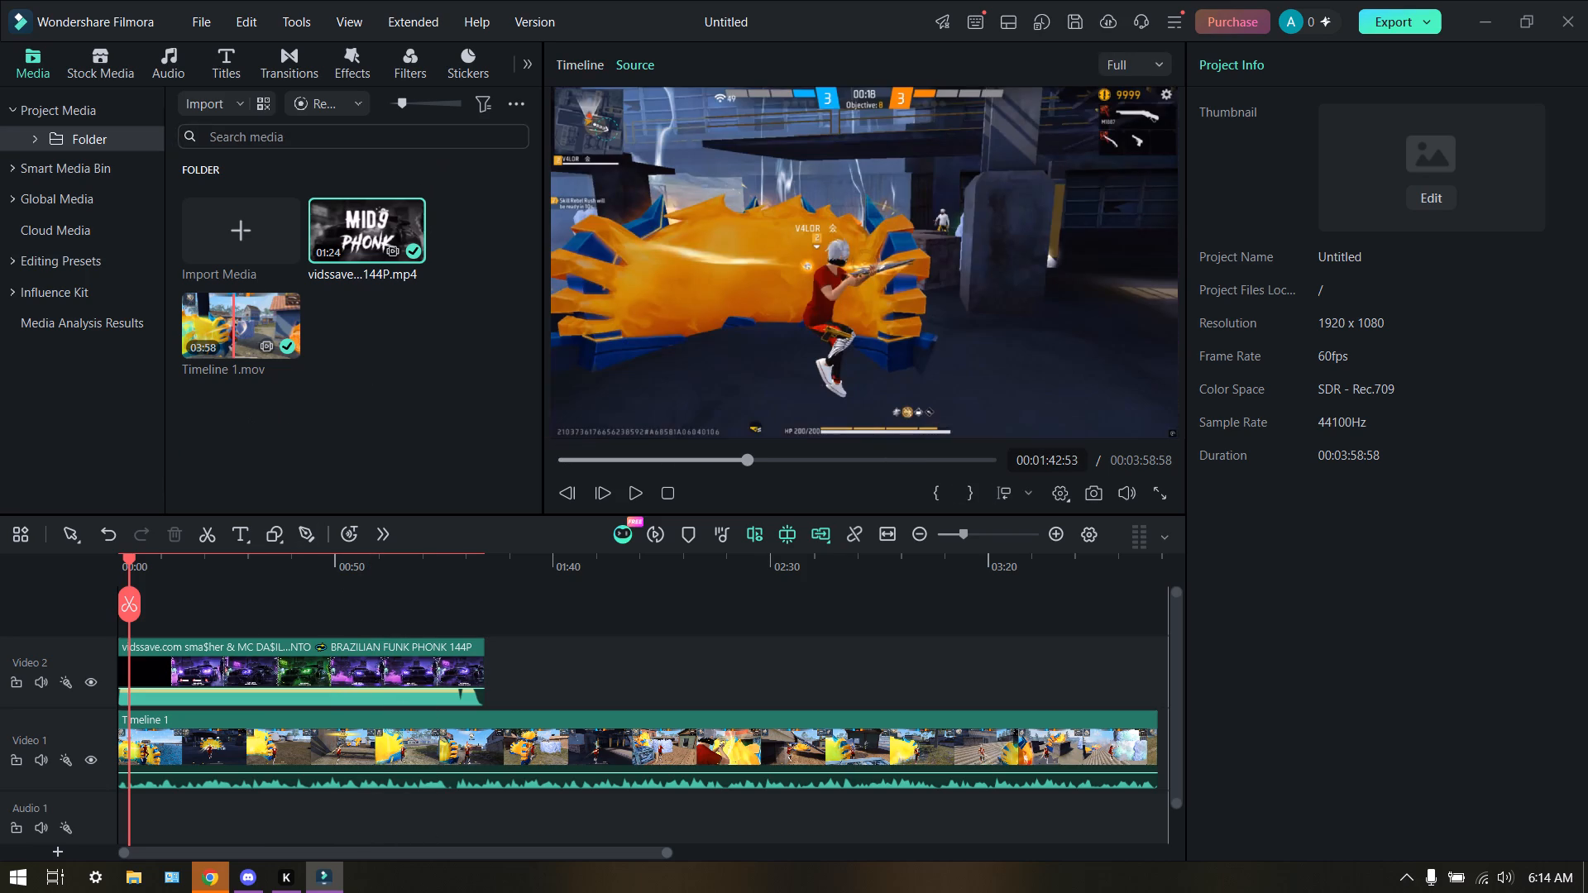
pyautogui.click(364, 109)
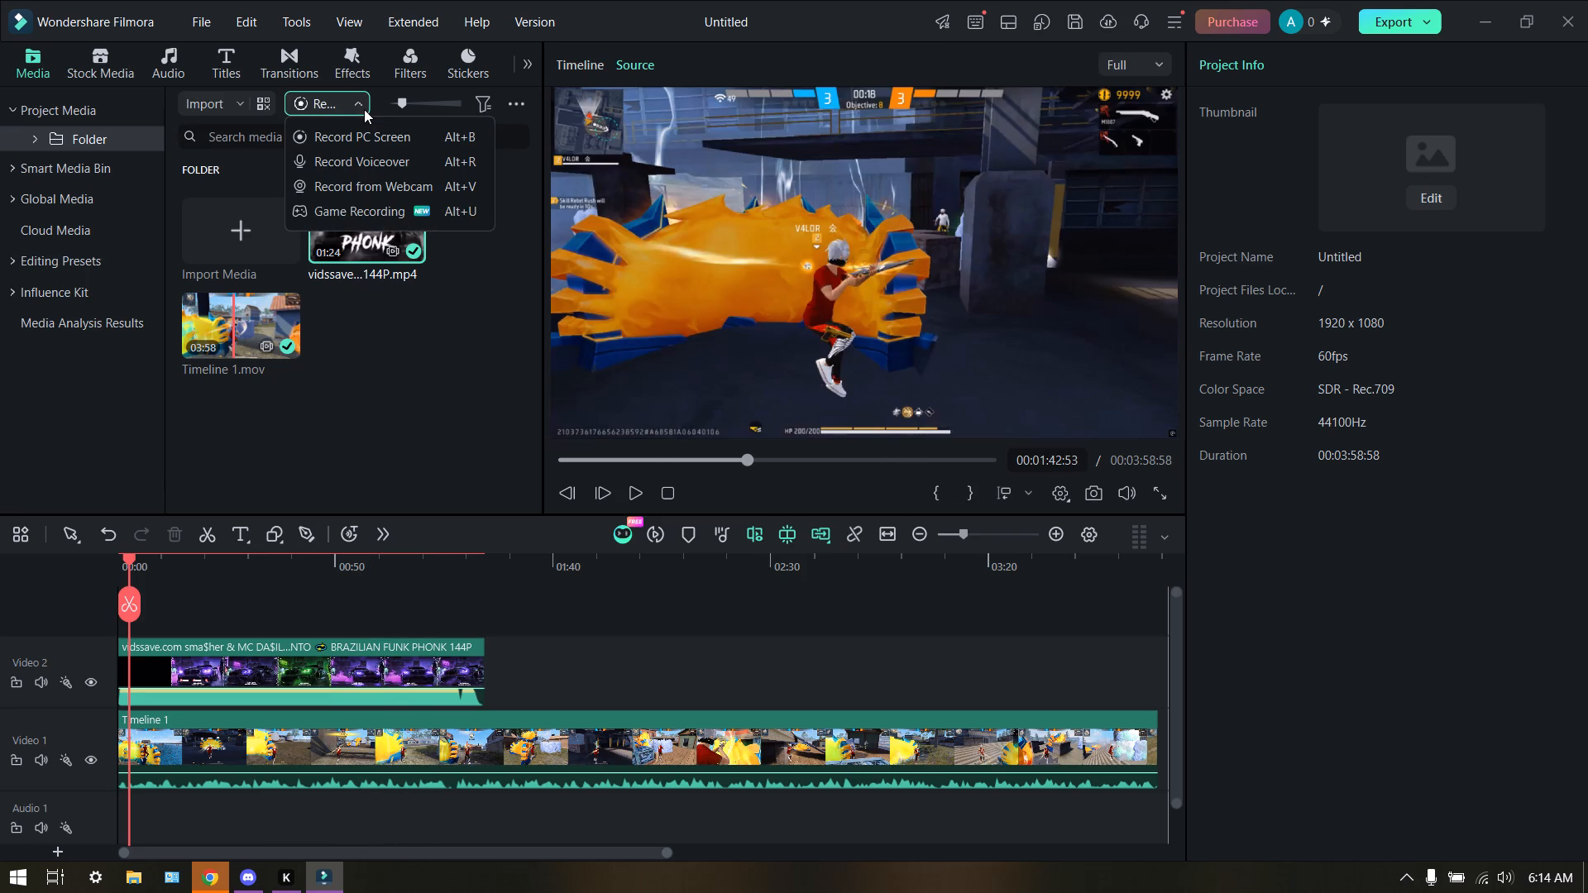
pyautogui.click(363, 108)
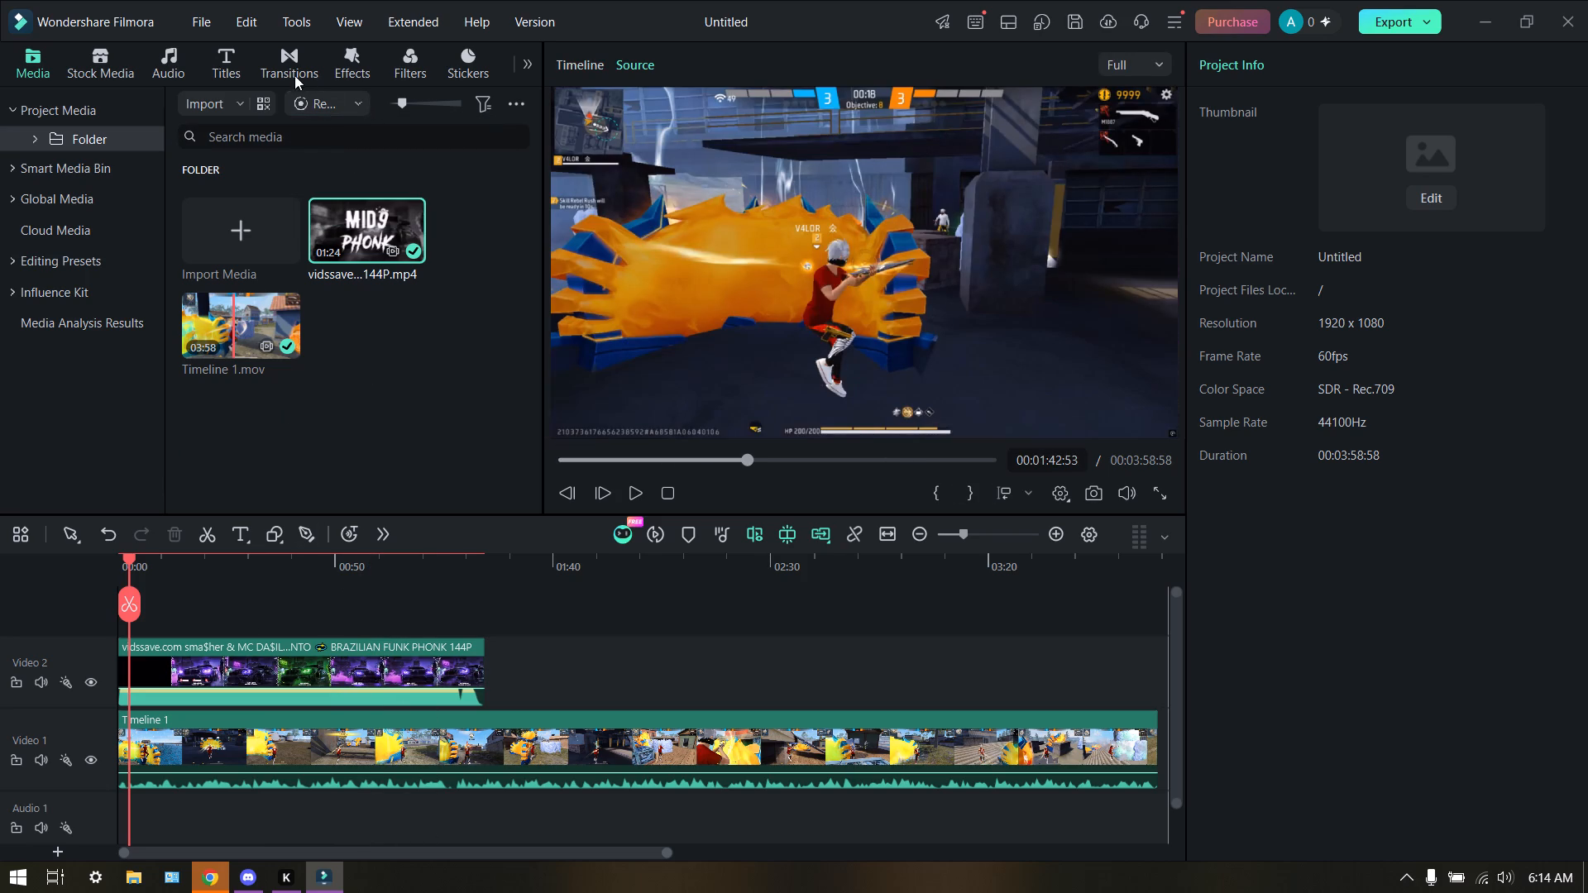
# Browse the audio library's AI Sound Effect and trending Sound Effect sections.
pyautogui.click(160, 65)
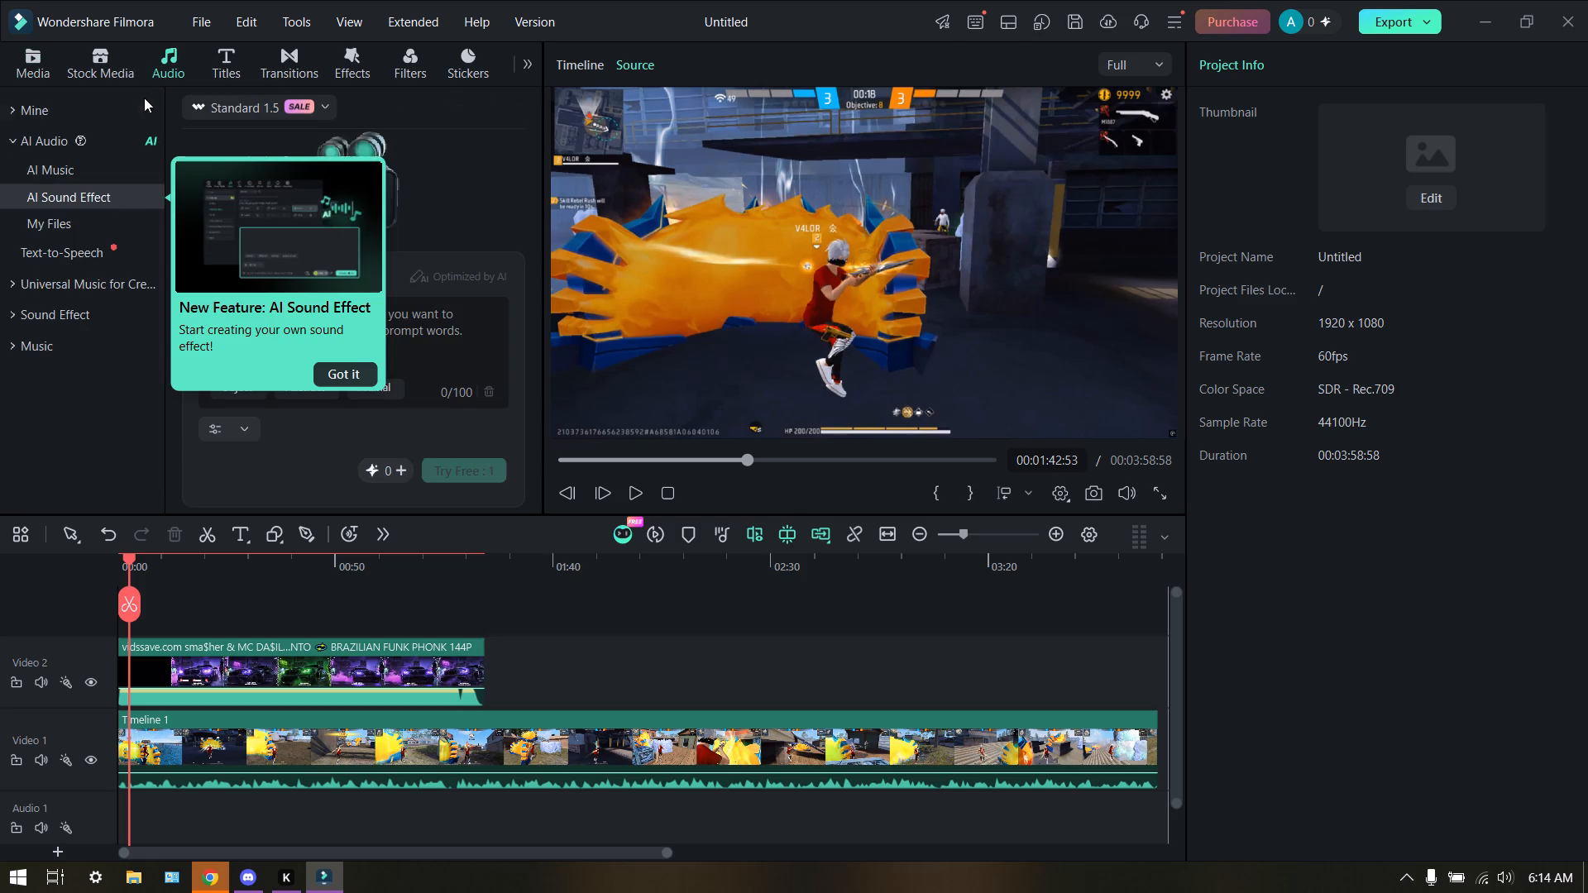
pyautogui.click(344, 369)
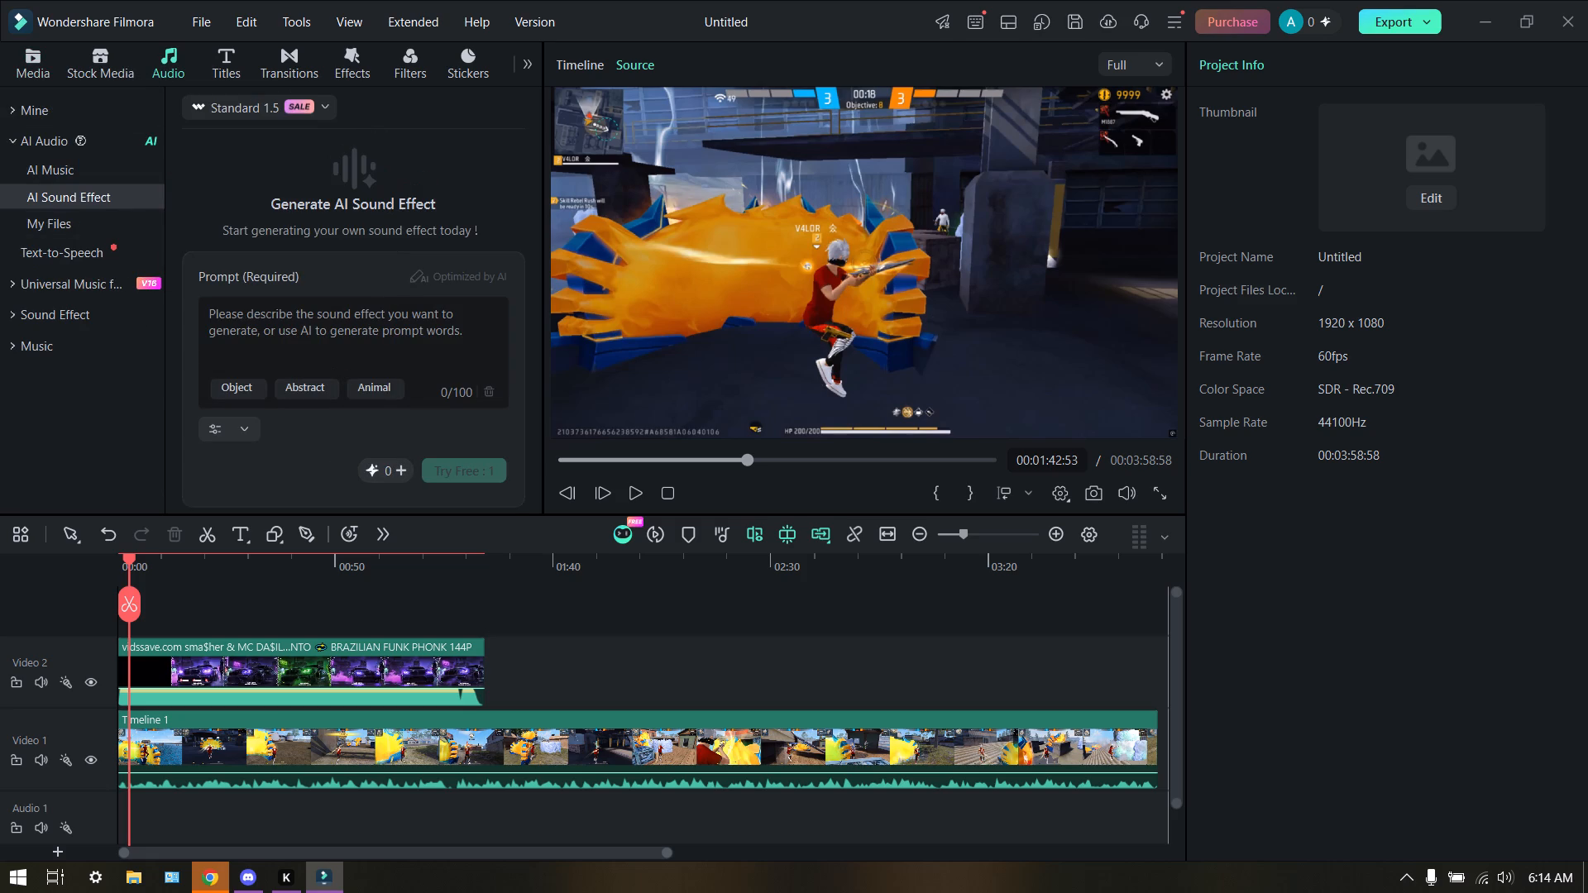
pyautogui.click(88, 318)
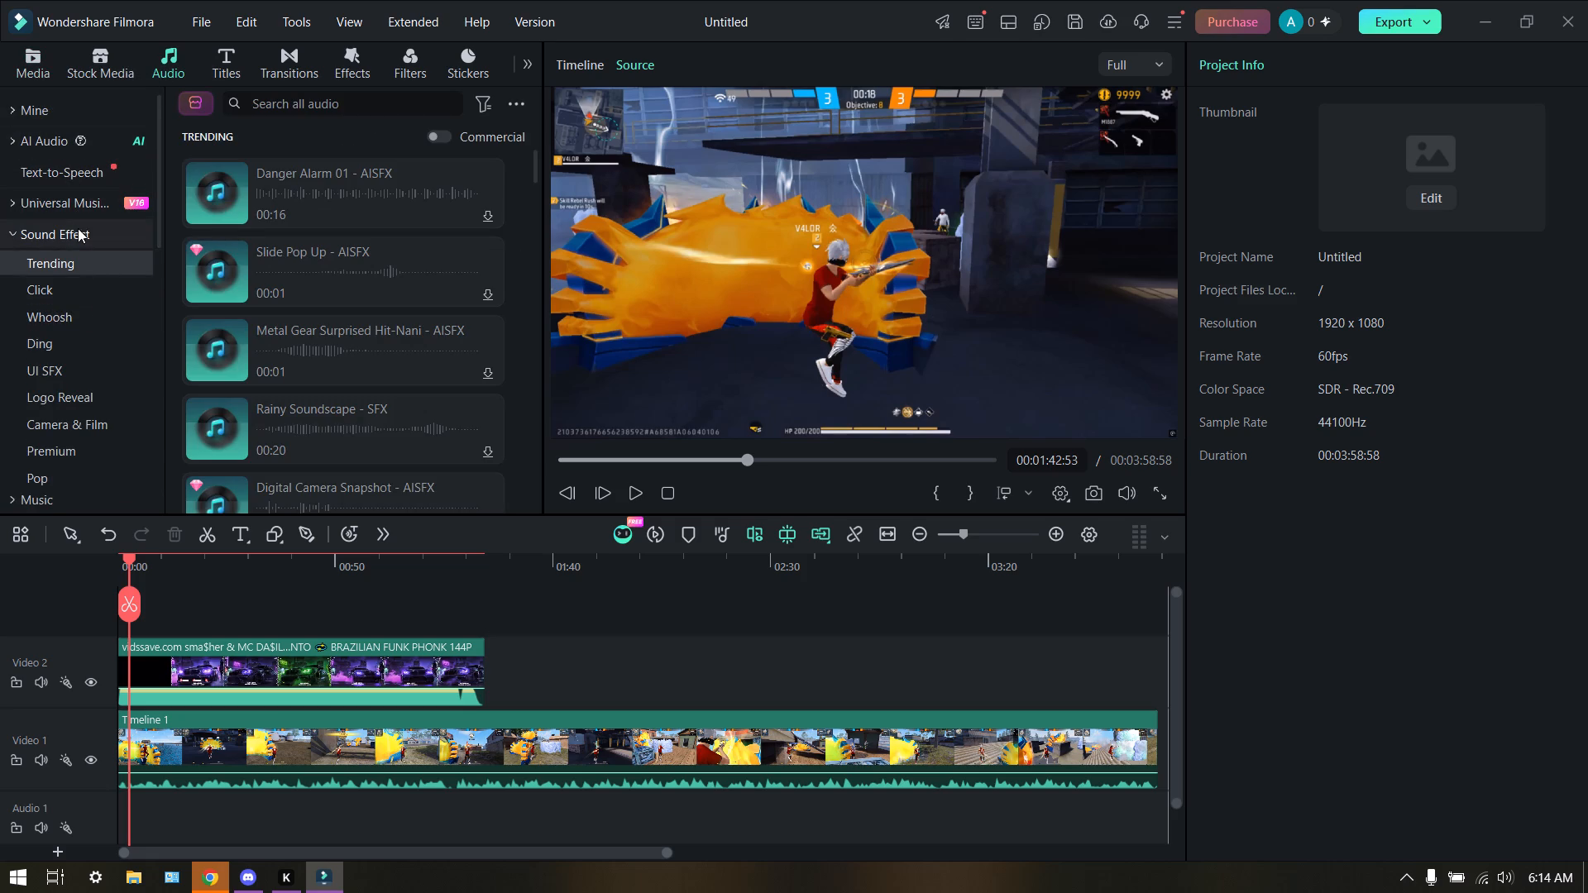
pyautogui.scroll(1, 80, 245)
pyautogui.scroll(-1, 80, 245)
pyautogui.scroll(1, 80, 245)
pyautogui.scroll(-1, 77, 209)
pyautogui.scroll(1, 77, 209)
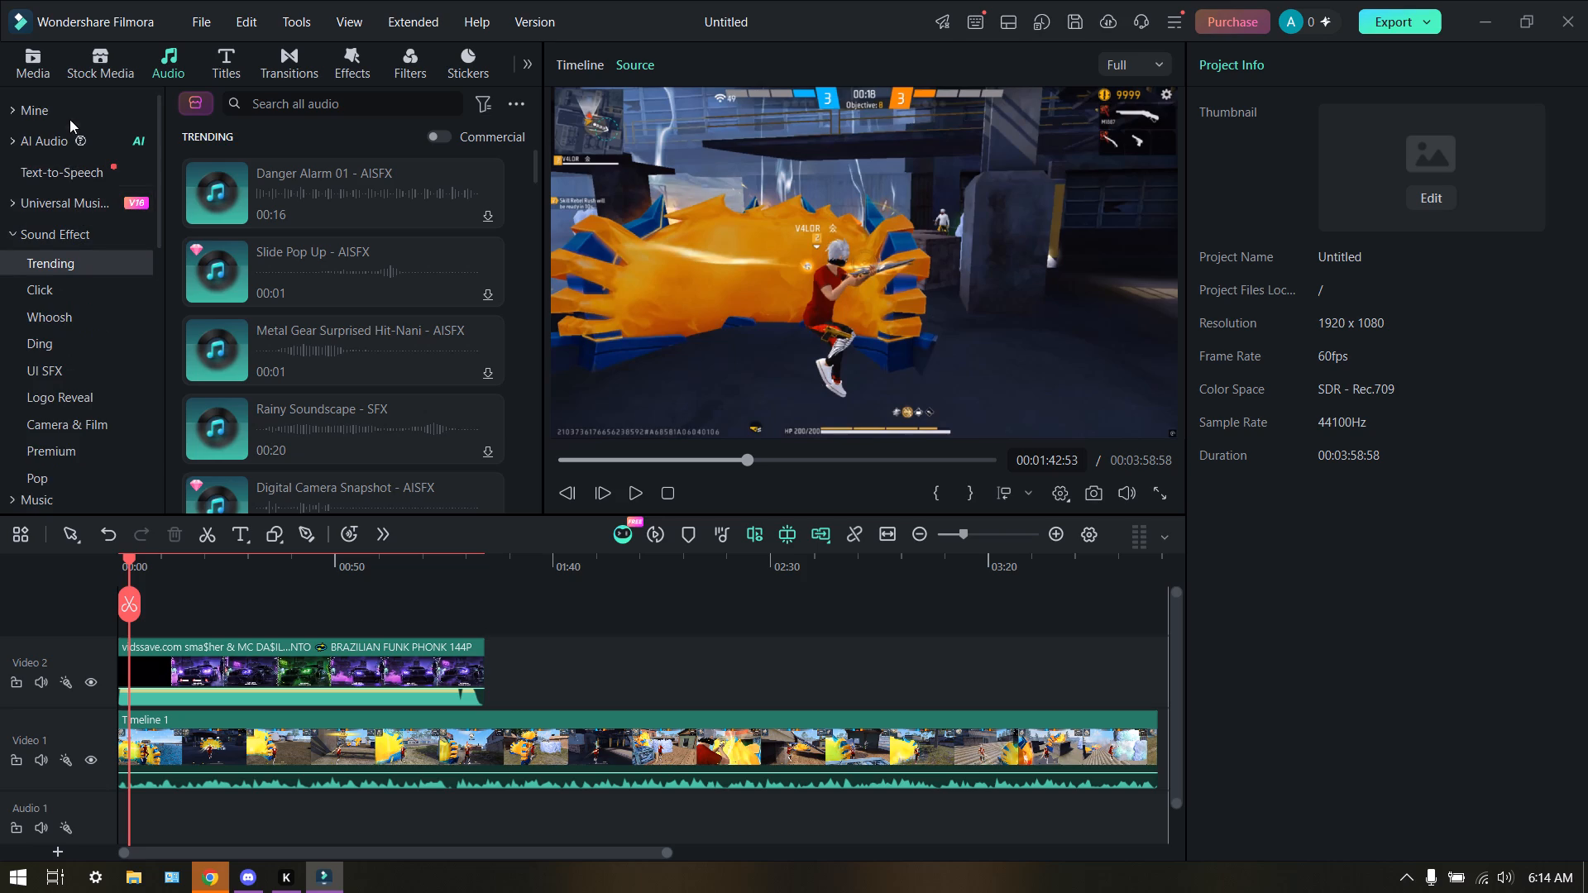
# Look through the favorite music and sound effects and the downloaded music in the personal audio library.
pyautogui.click(69, 112)
pyautogui.click(297, 146)
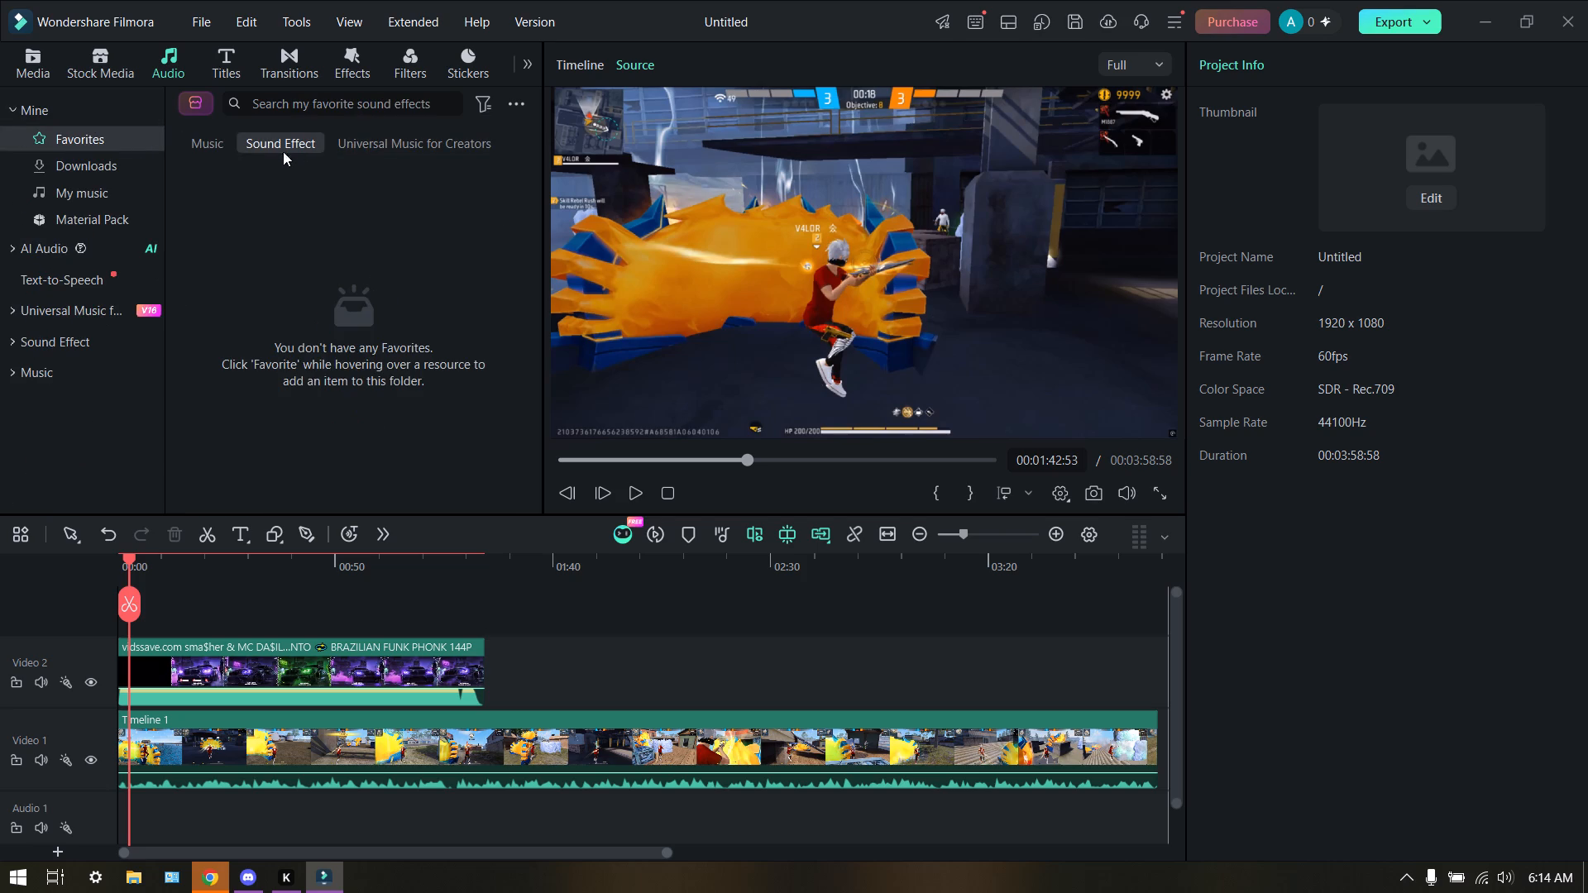
pyautogui.click(211, 155)
pyautogui.click(218, 148)
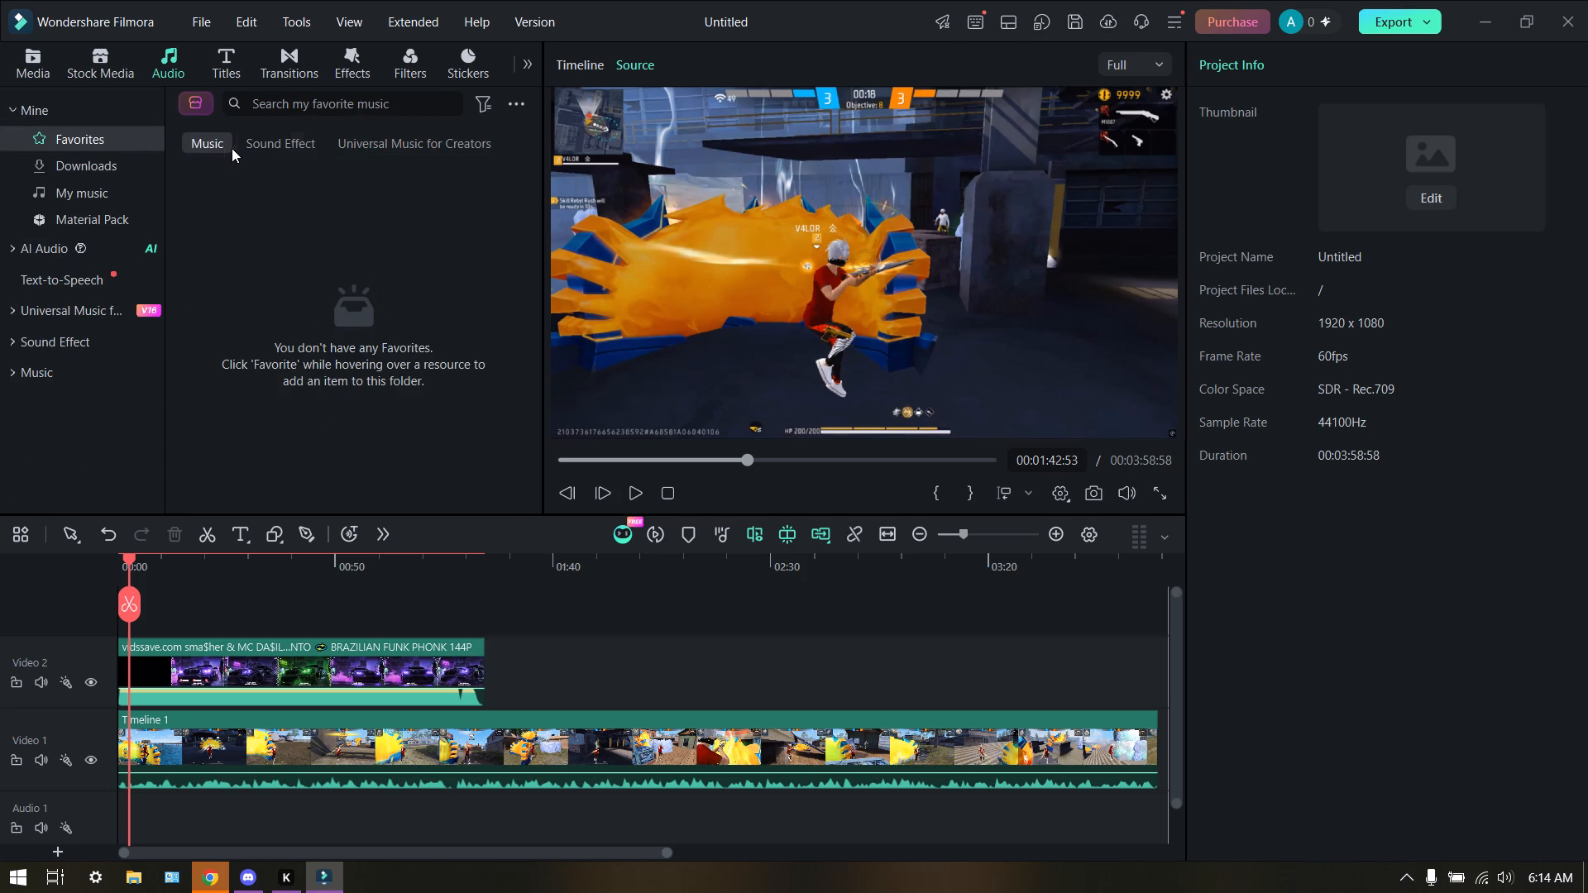
pyautogui.click(294, 149)
pyautogui.click(238, 146)
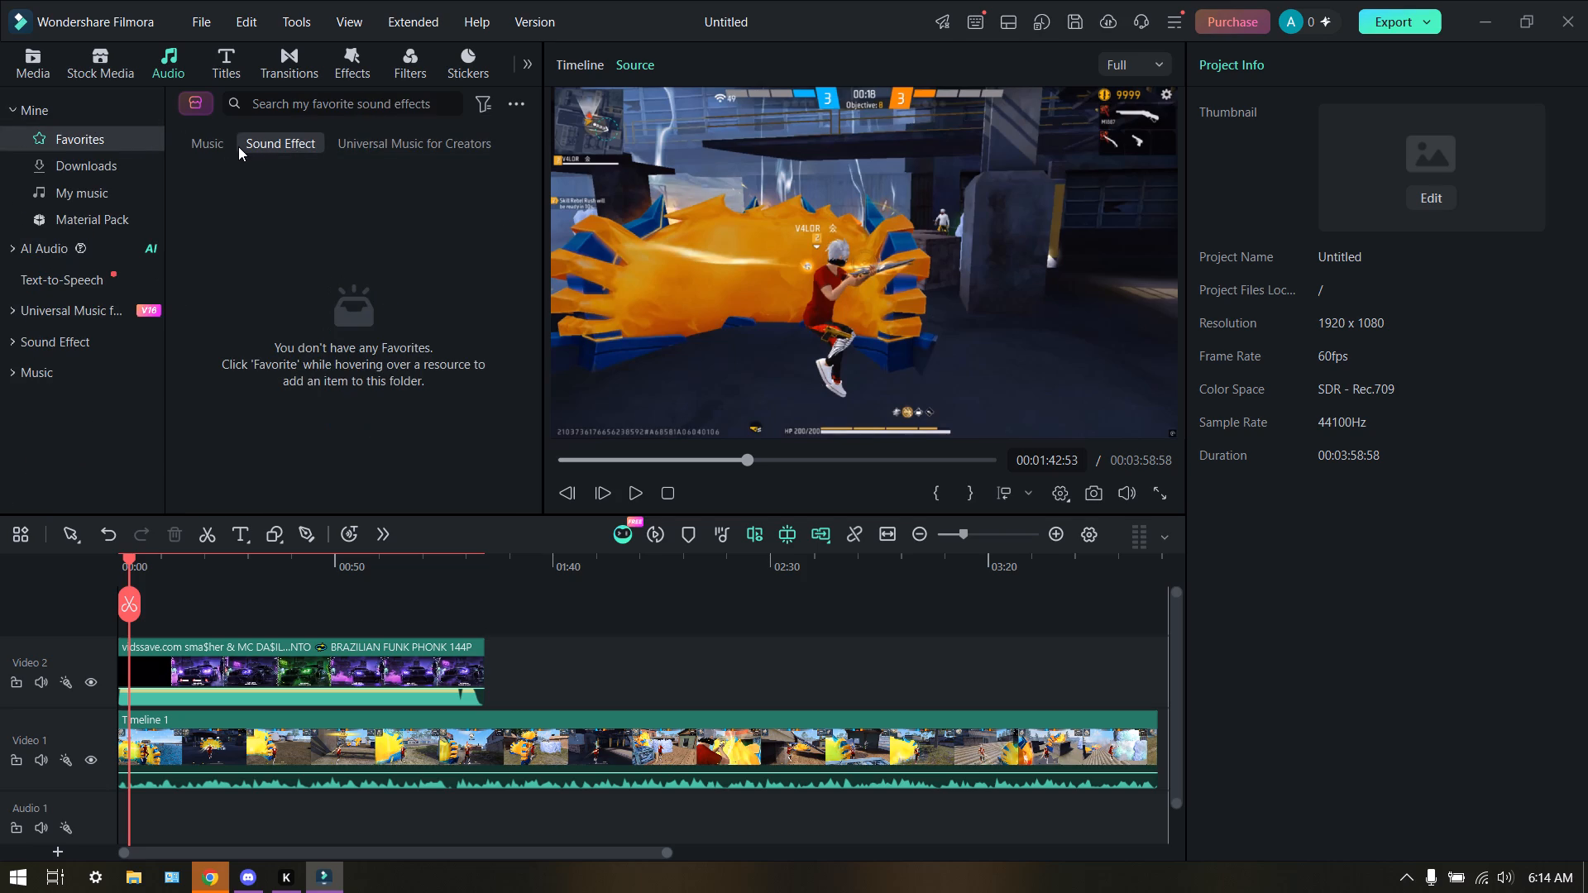
pyautogui.click(216, 145)
pyautogui.click(299, 338)
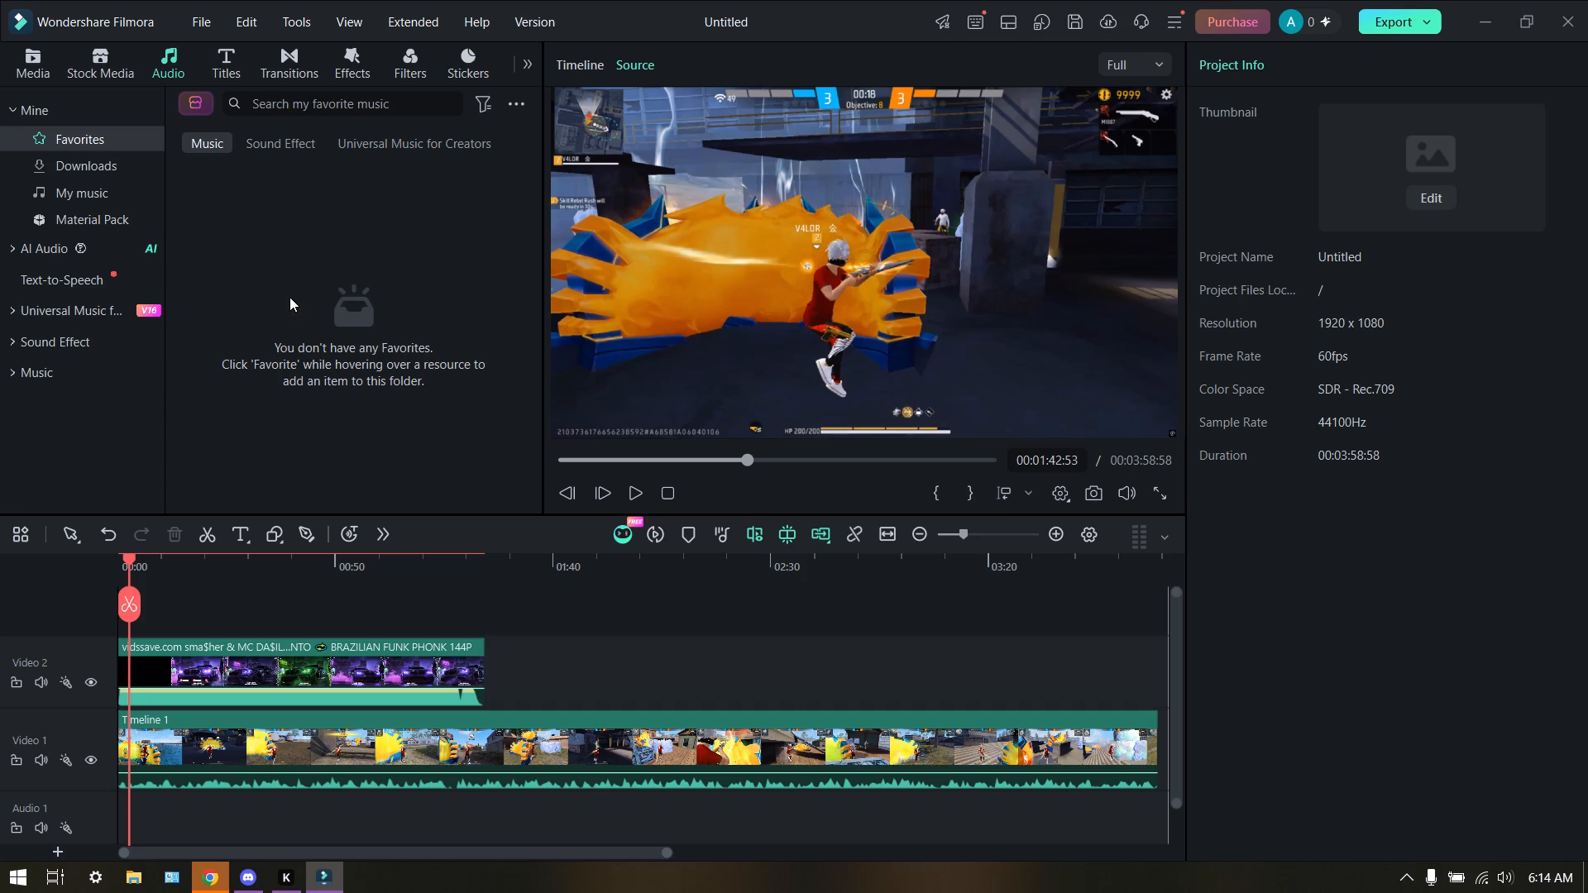
pyautogui.scroll(2, 289, 297)
pyautogui.click(112, 172)
pyautogui.click(482, 214)
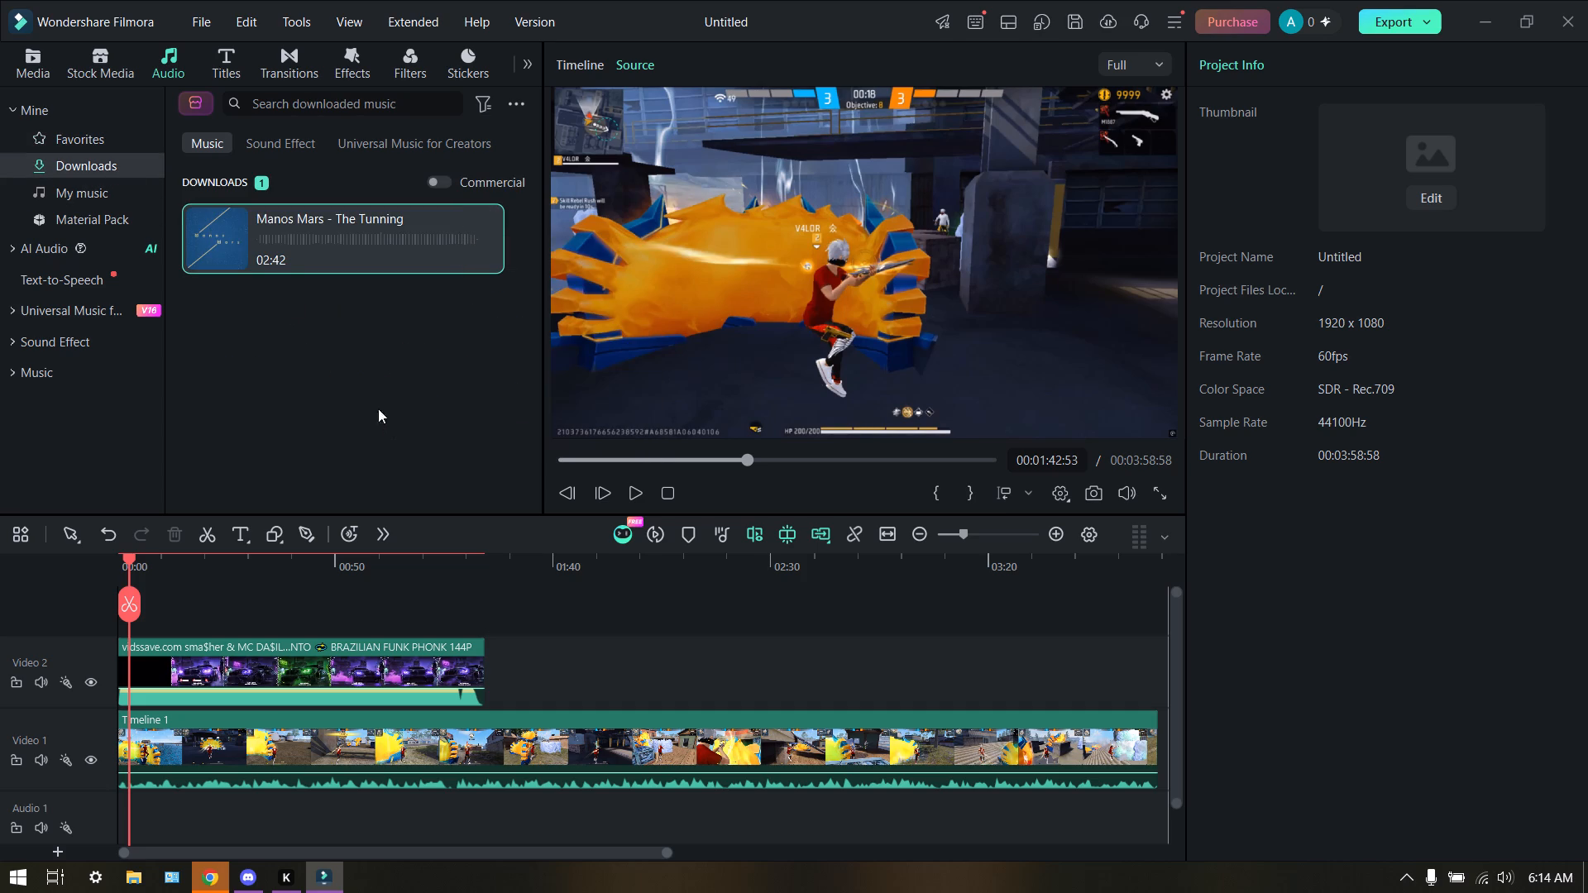
pyautogui.click(482, 219)
pyautogui.click(405, 361)
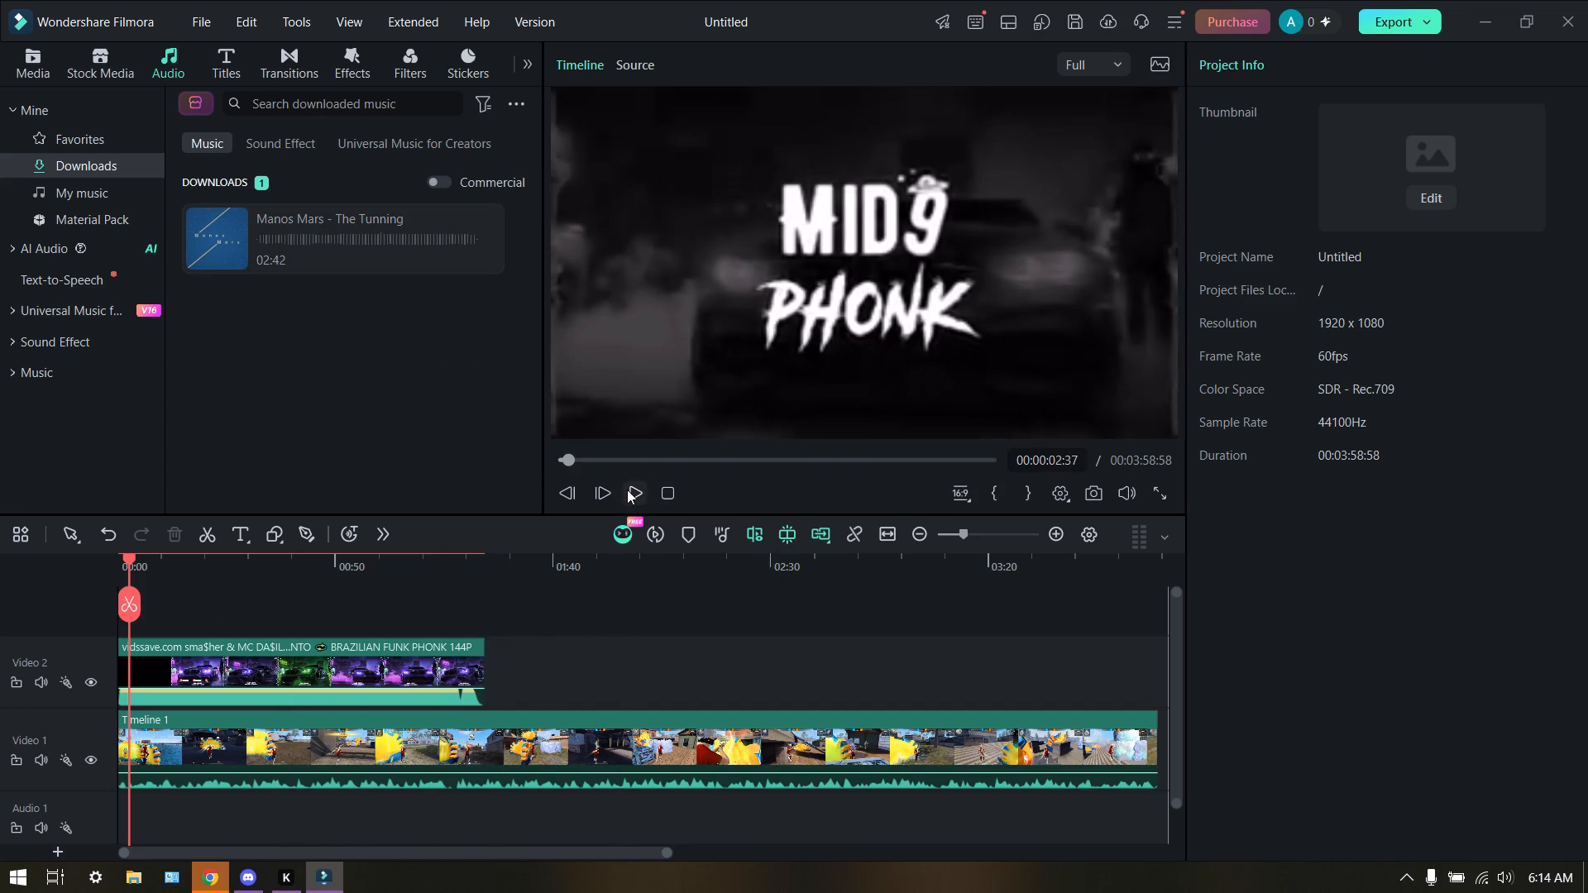
# Briefly play and pause the timeline preview from about 0:02.
pyautogui.click(627, 489)
pyautogui.click(624, 492)
pyautogui.moveTo(387, 587); pyautogui.dragTo(433, 614)
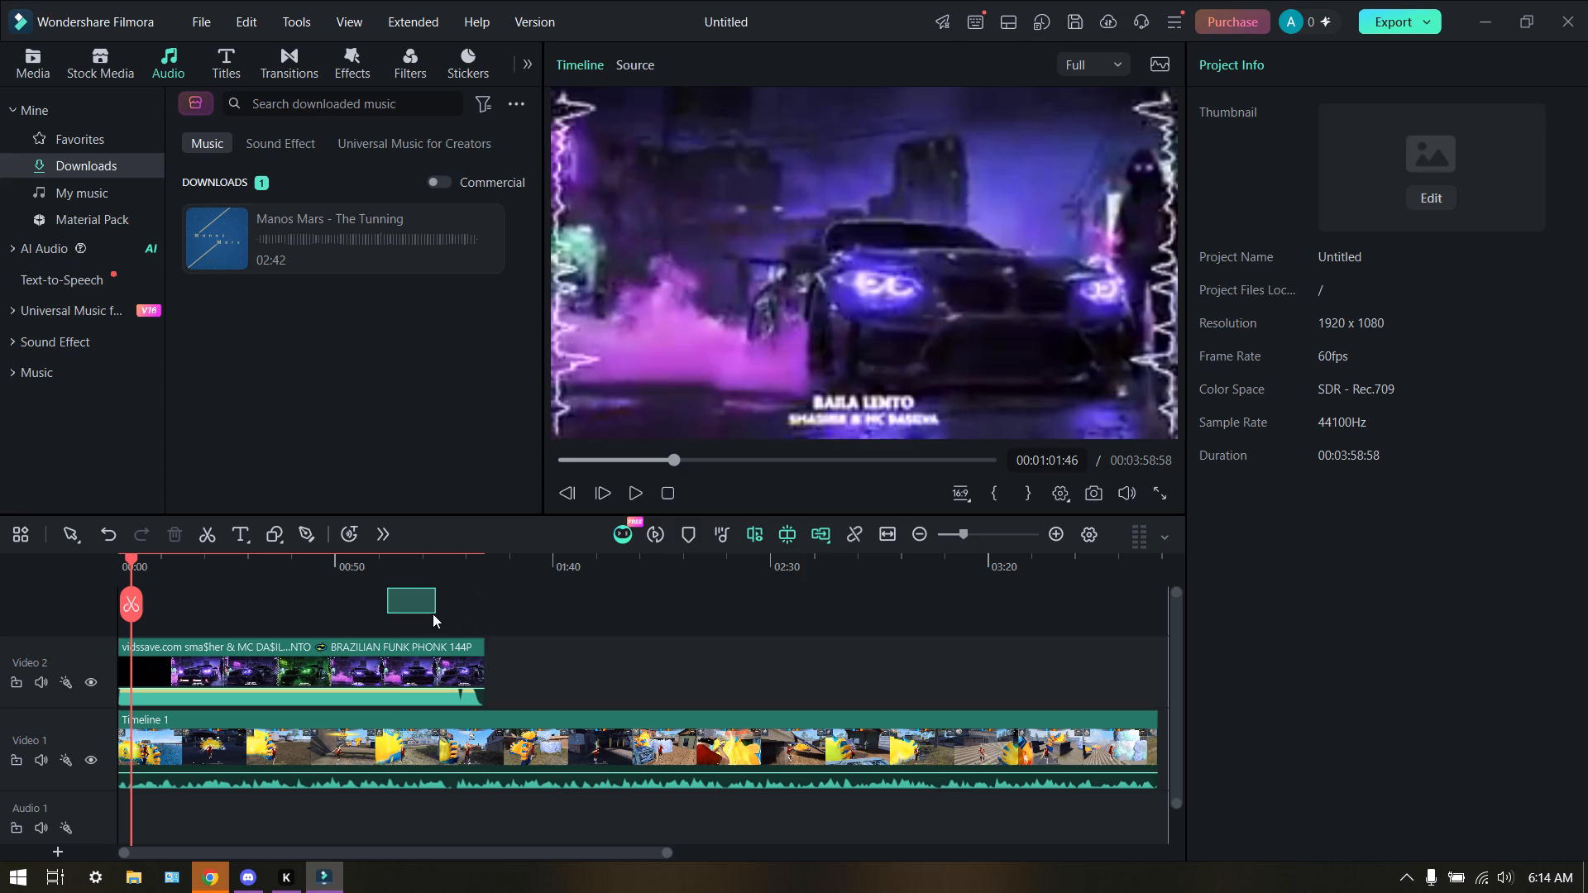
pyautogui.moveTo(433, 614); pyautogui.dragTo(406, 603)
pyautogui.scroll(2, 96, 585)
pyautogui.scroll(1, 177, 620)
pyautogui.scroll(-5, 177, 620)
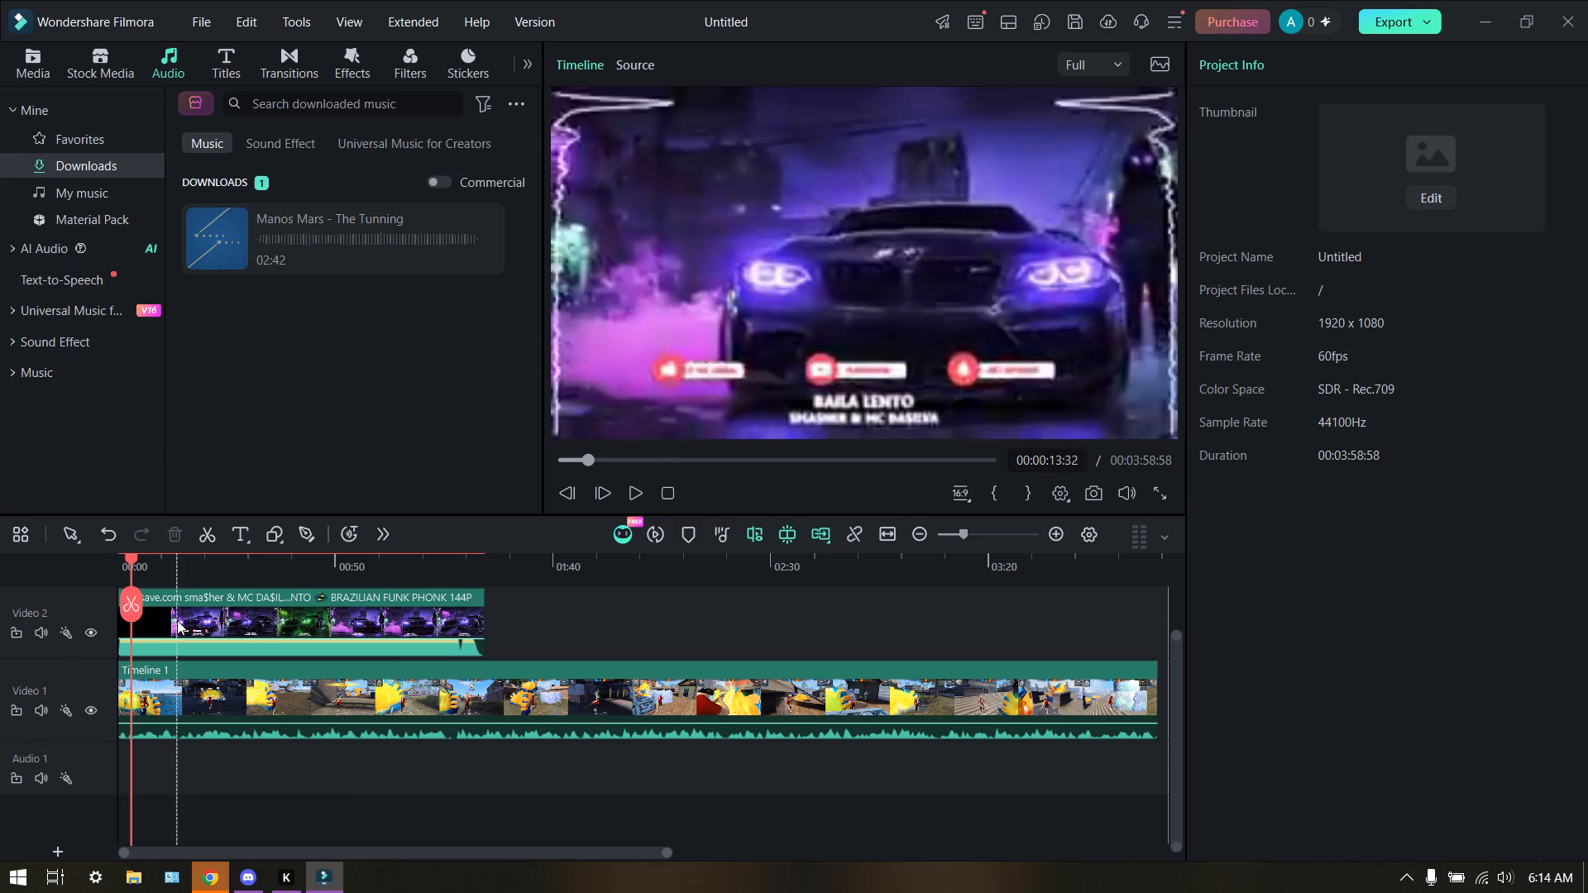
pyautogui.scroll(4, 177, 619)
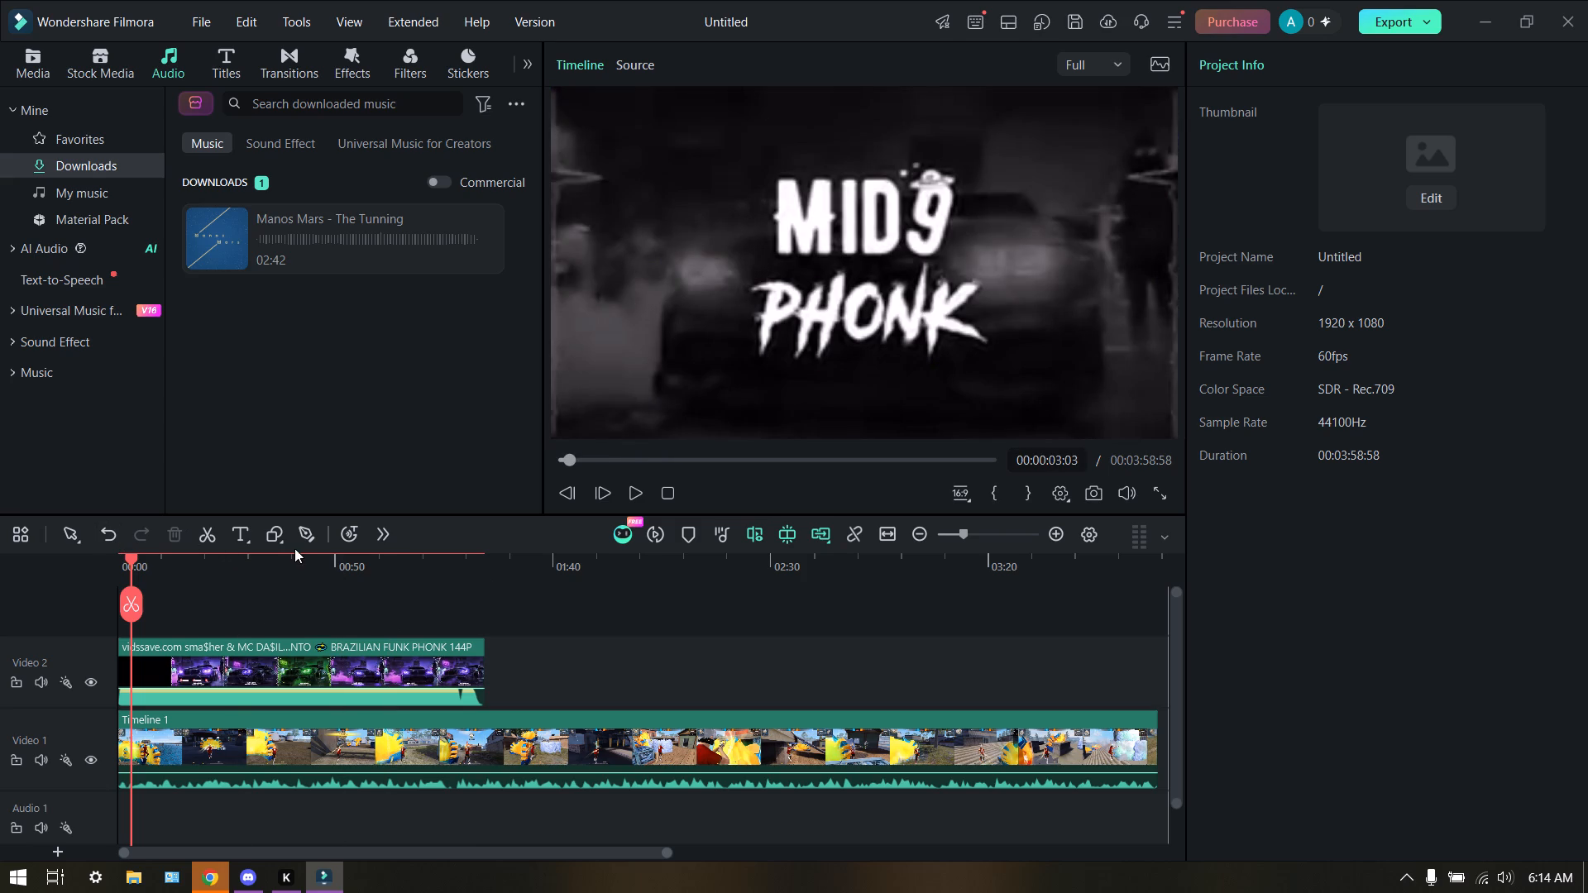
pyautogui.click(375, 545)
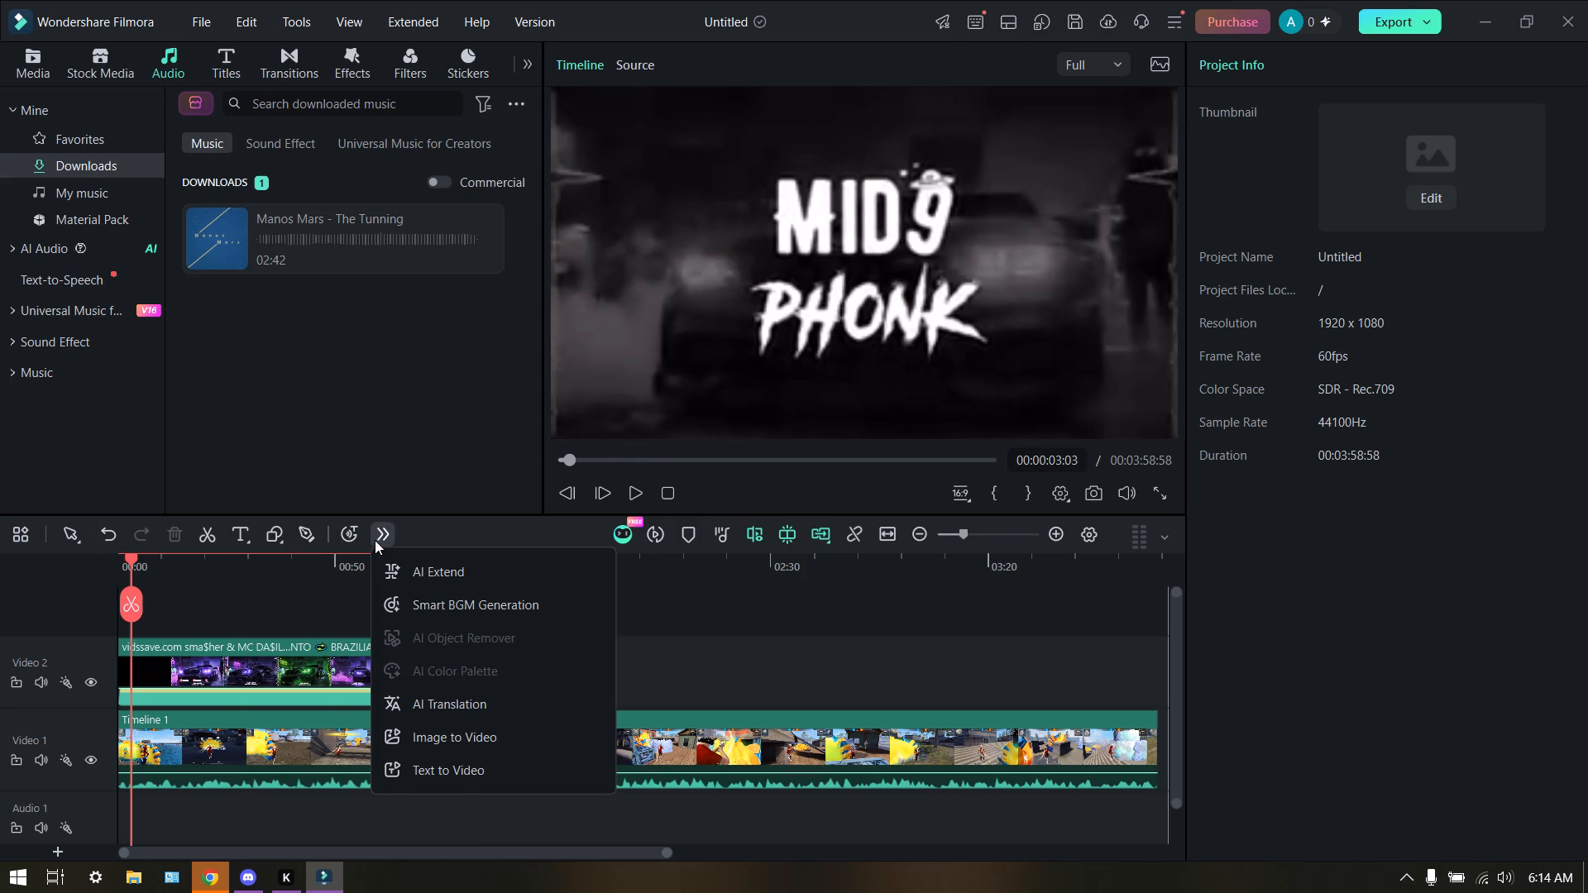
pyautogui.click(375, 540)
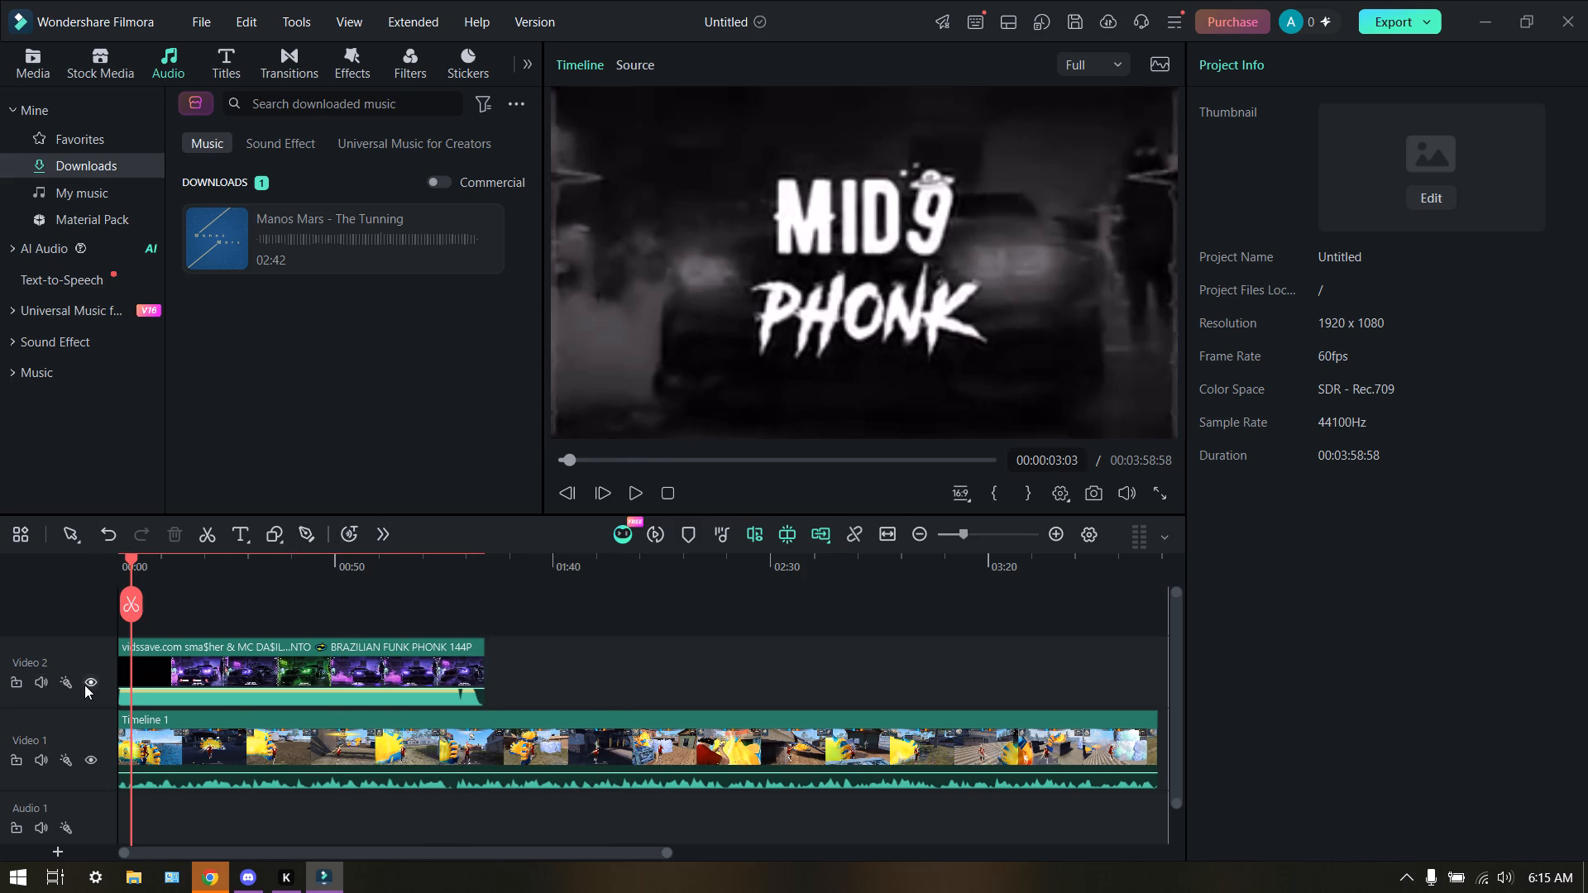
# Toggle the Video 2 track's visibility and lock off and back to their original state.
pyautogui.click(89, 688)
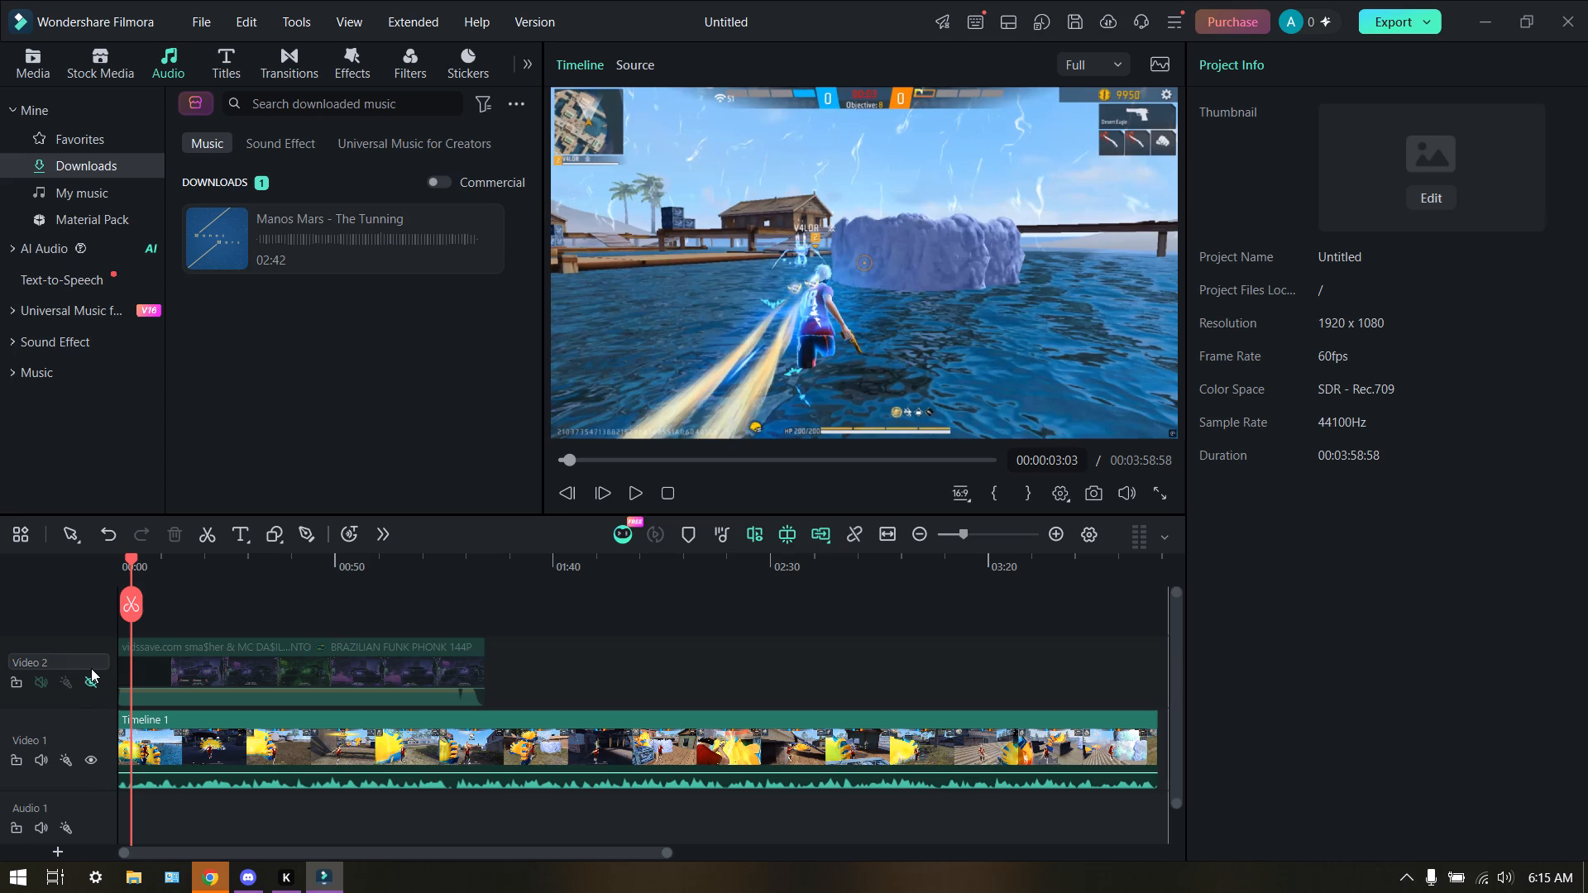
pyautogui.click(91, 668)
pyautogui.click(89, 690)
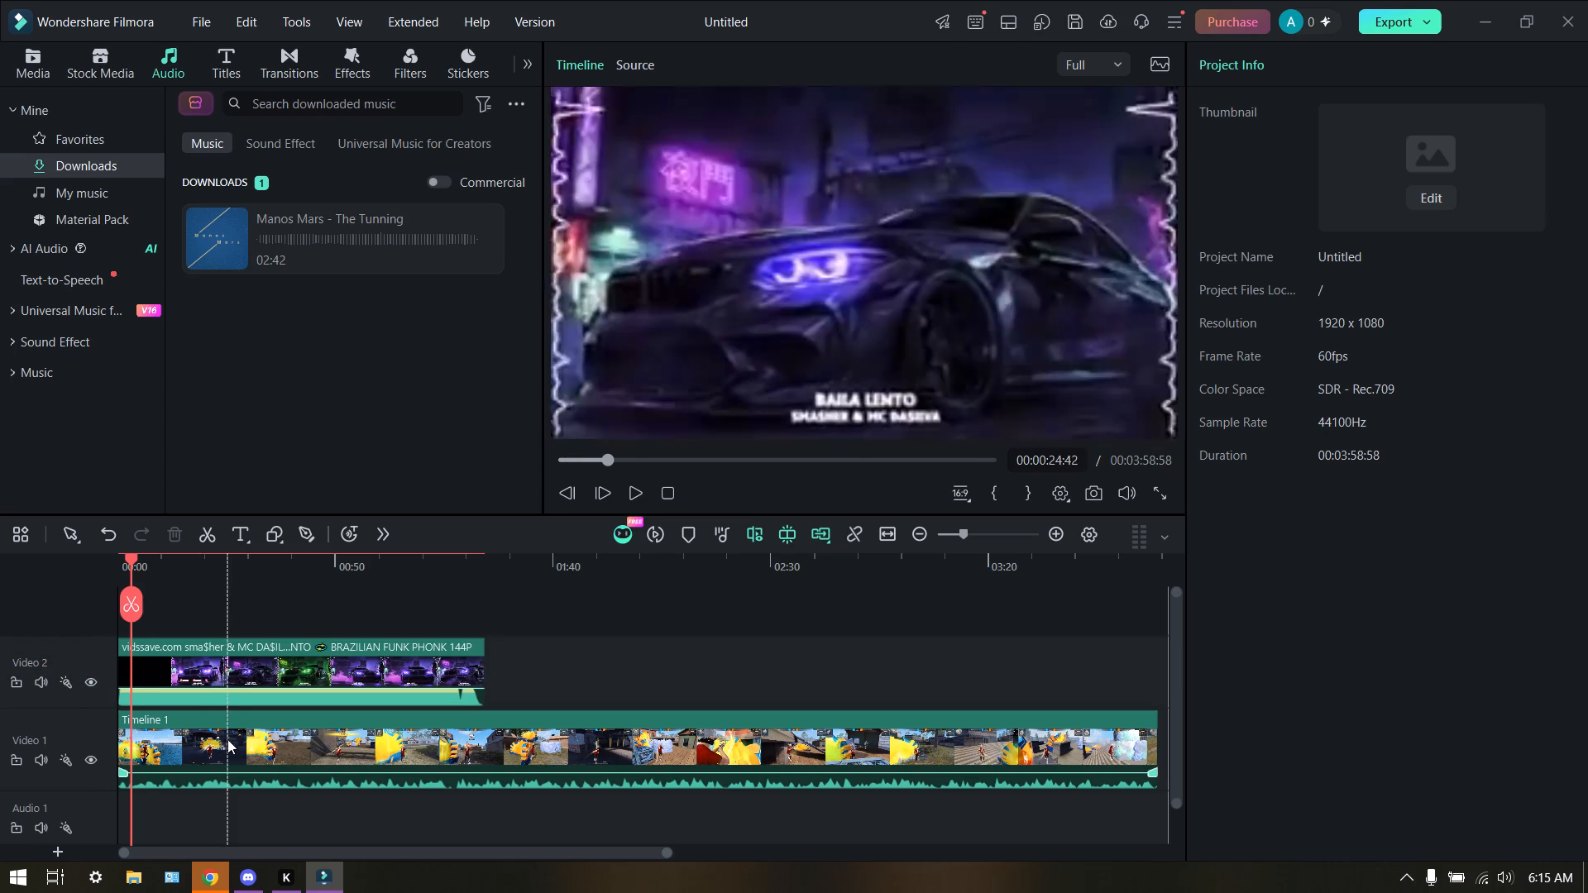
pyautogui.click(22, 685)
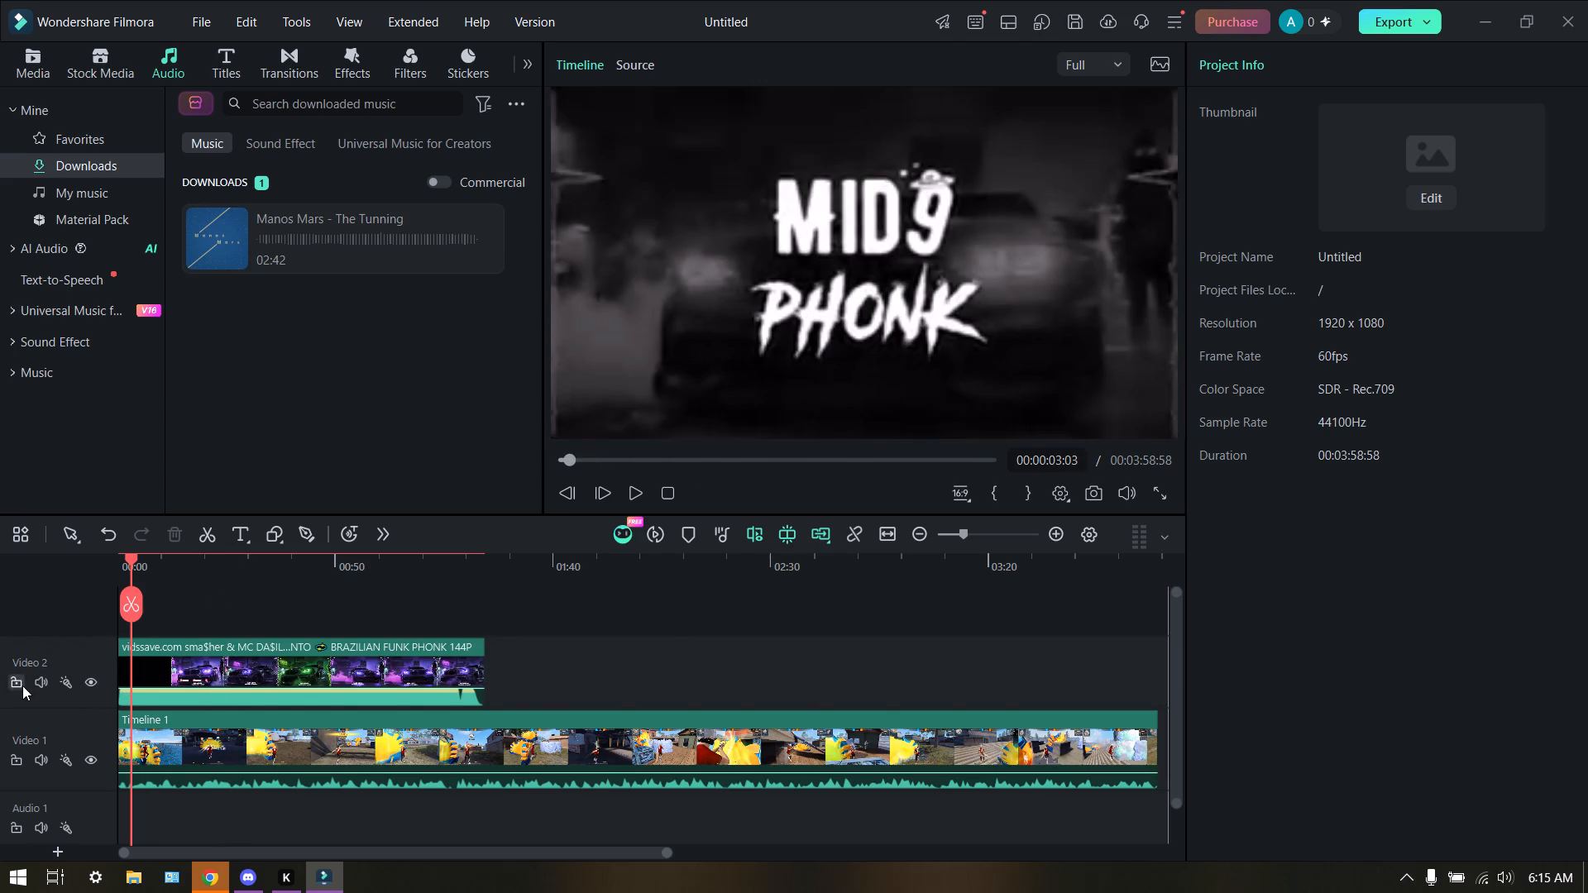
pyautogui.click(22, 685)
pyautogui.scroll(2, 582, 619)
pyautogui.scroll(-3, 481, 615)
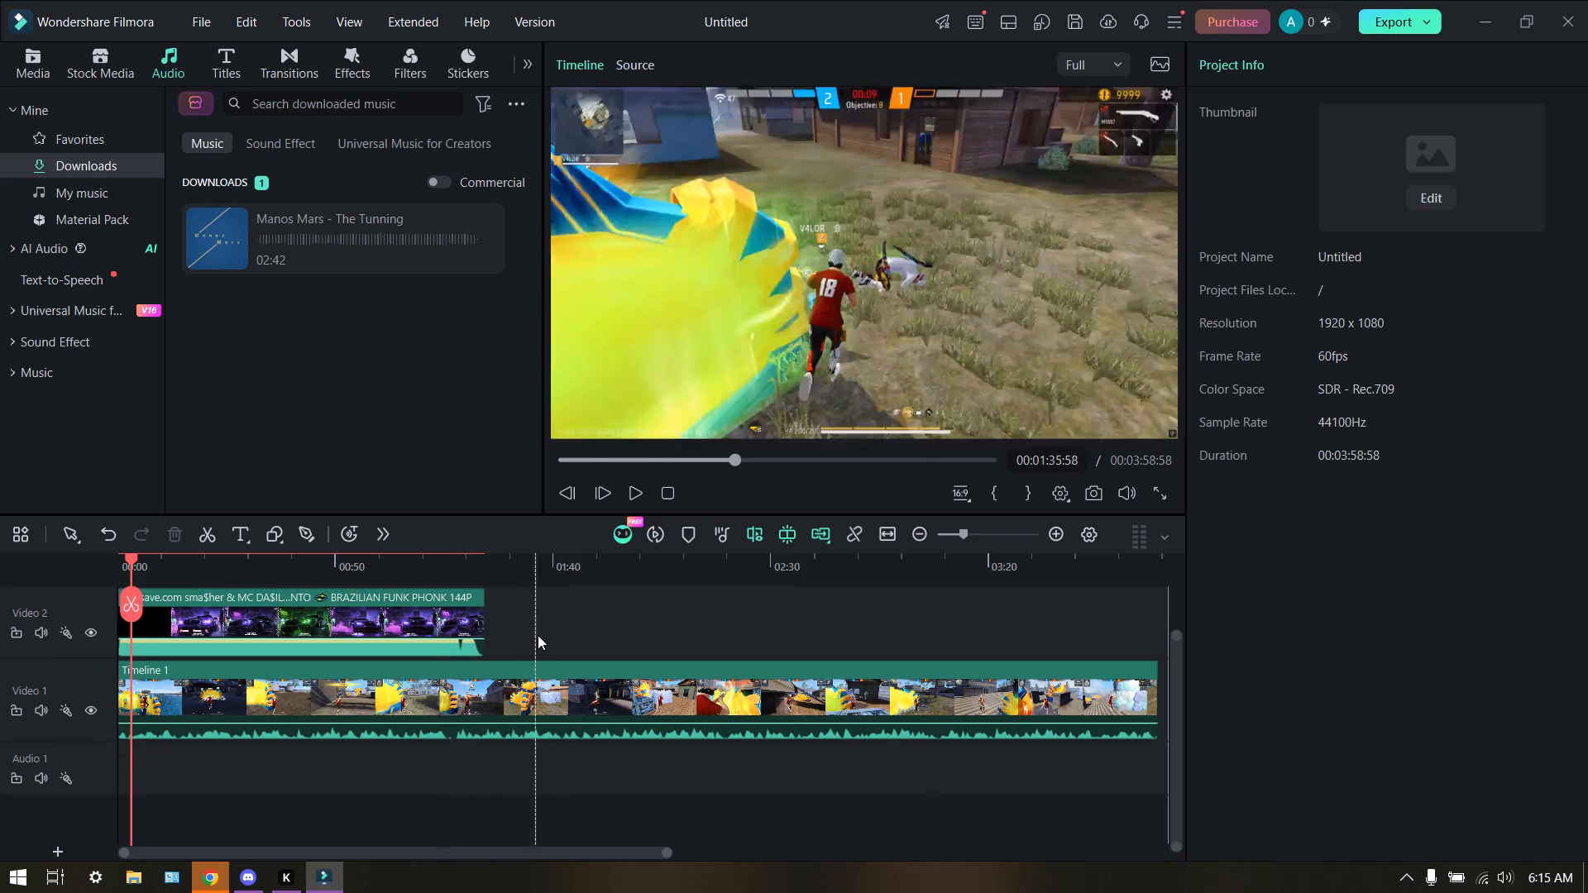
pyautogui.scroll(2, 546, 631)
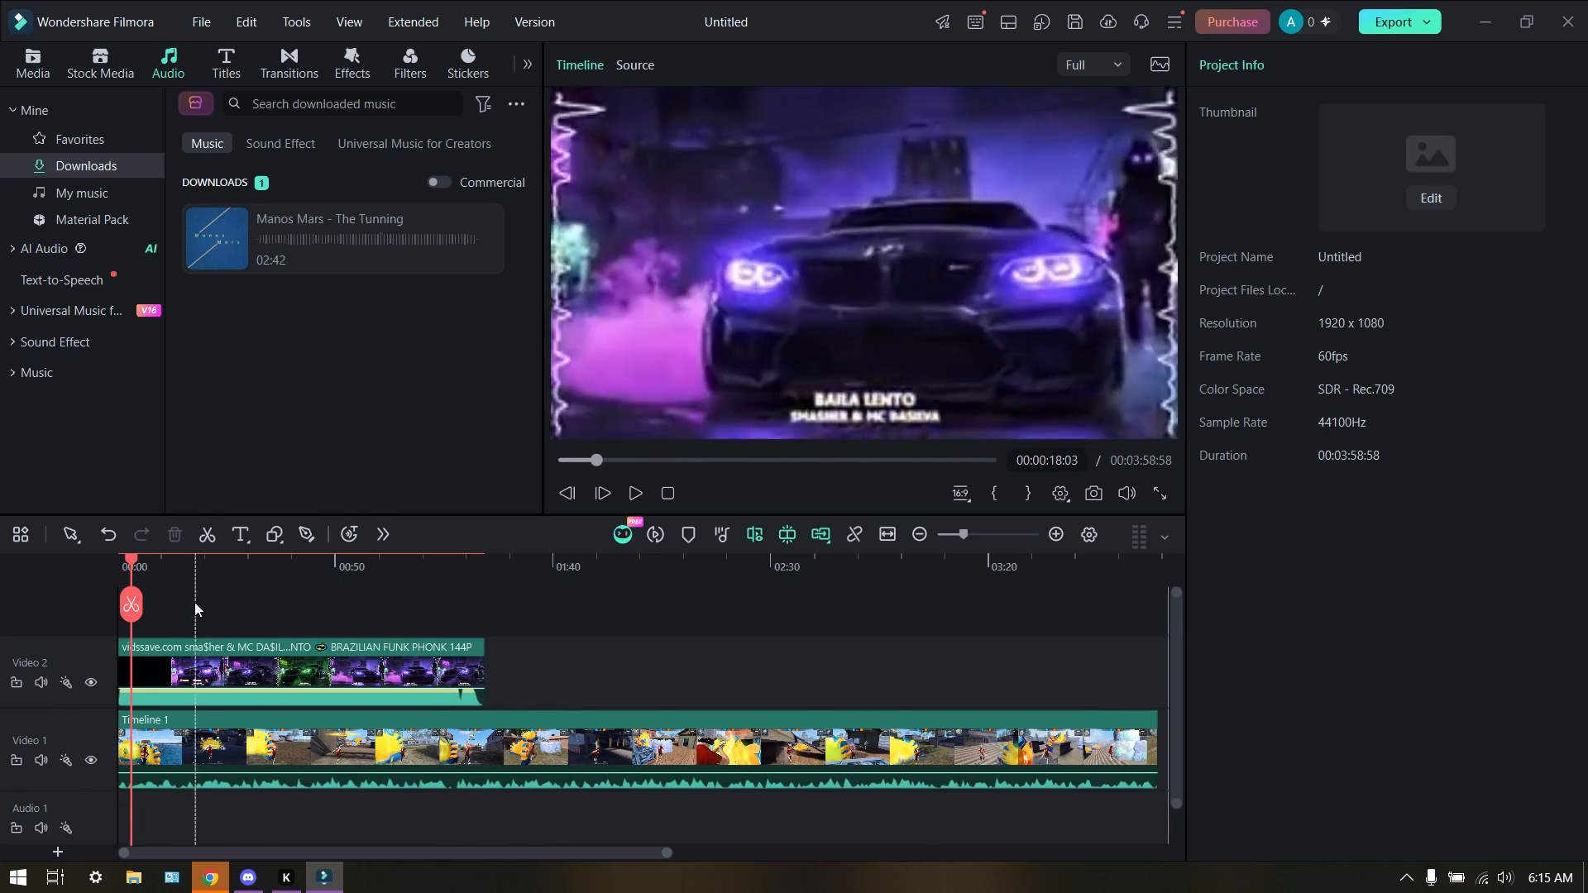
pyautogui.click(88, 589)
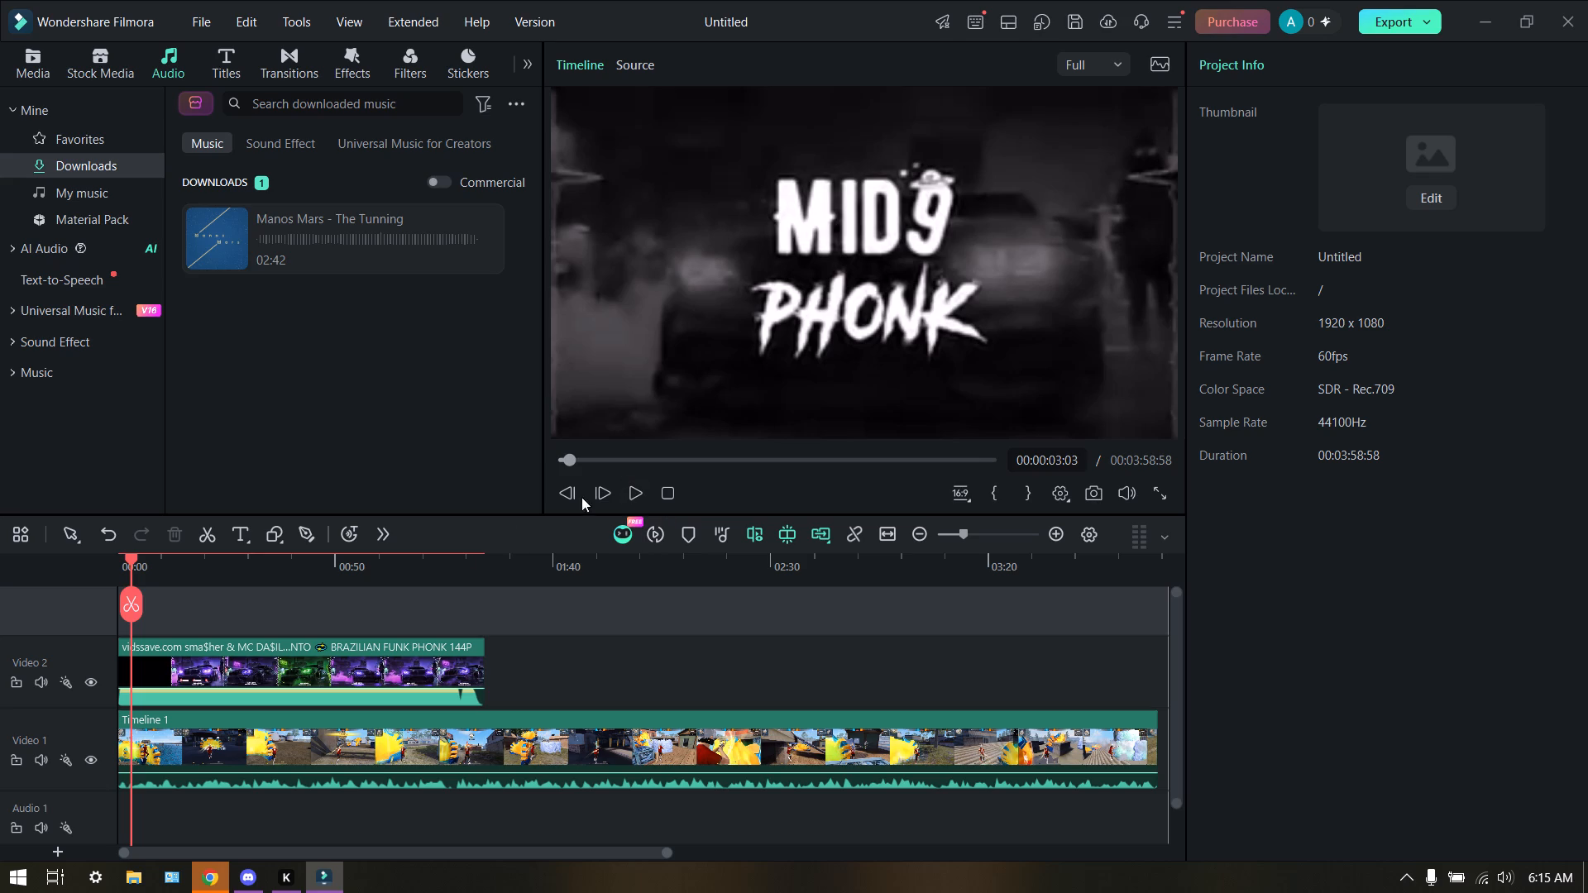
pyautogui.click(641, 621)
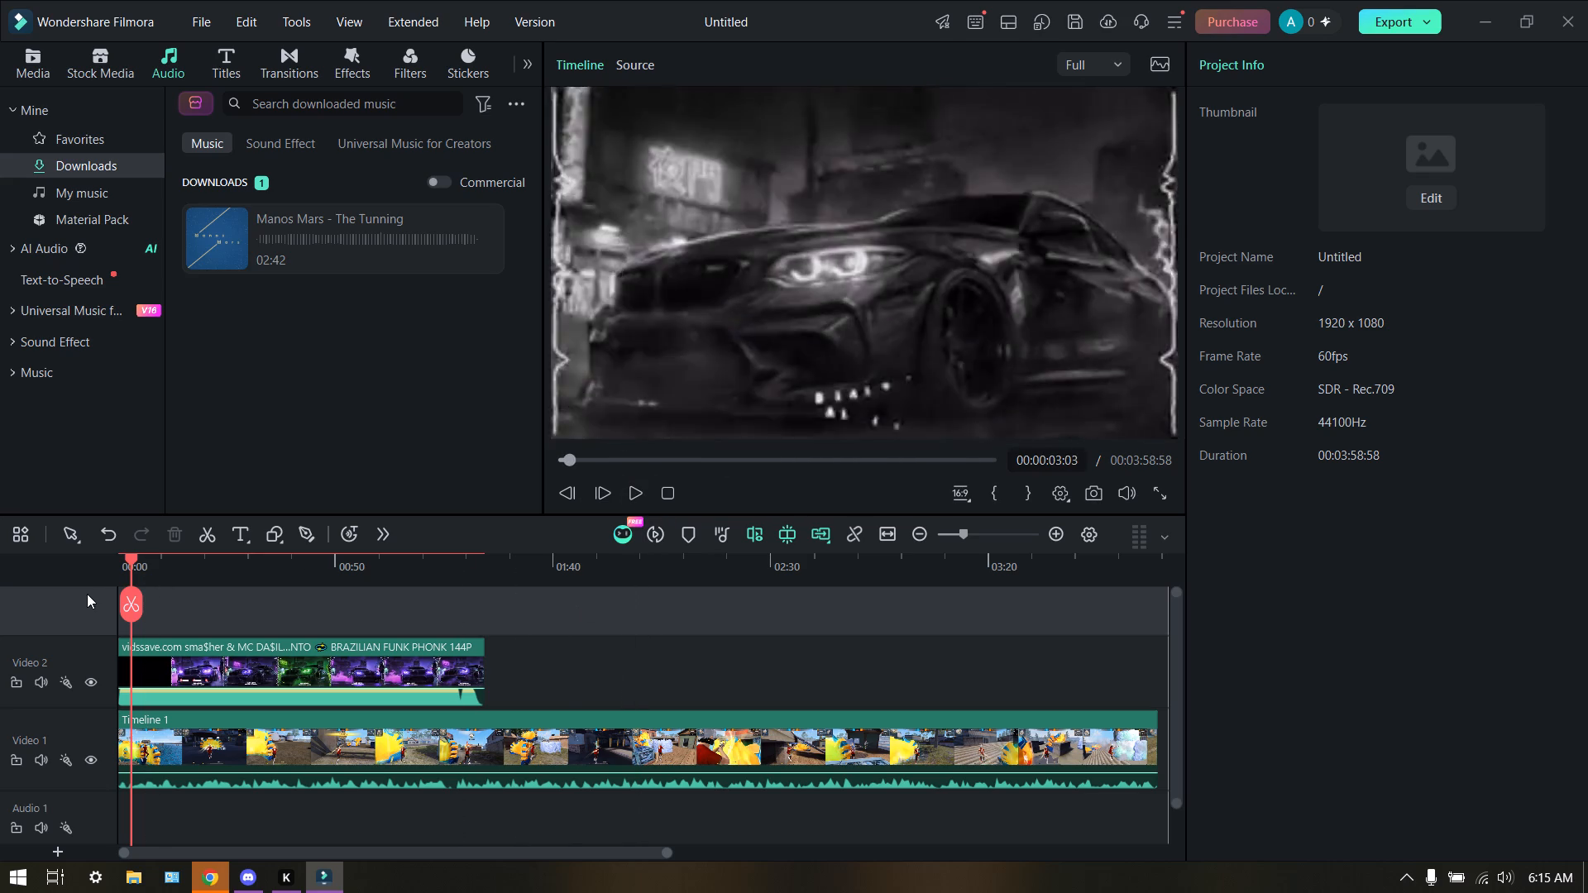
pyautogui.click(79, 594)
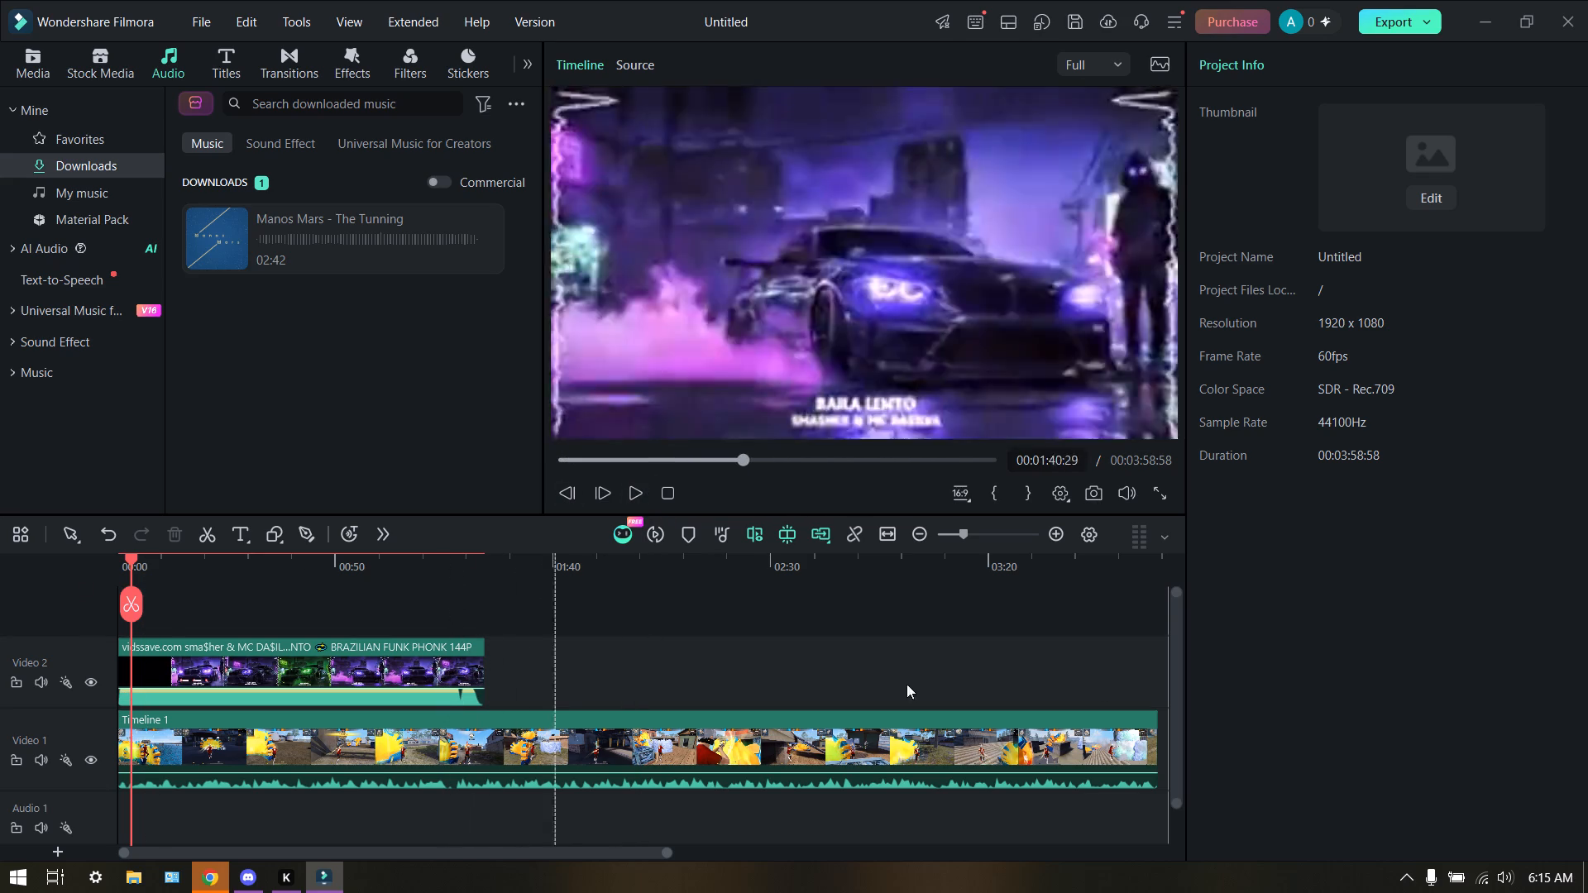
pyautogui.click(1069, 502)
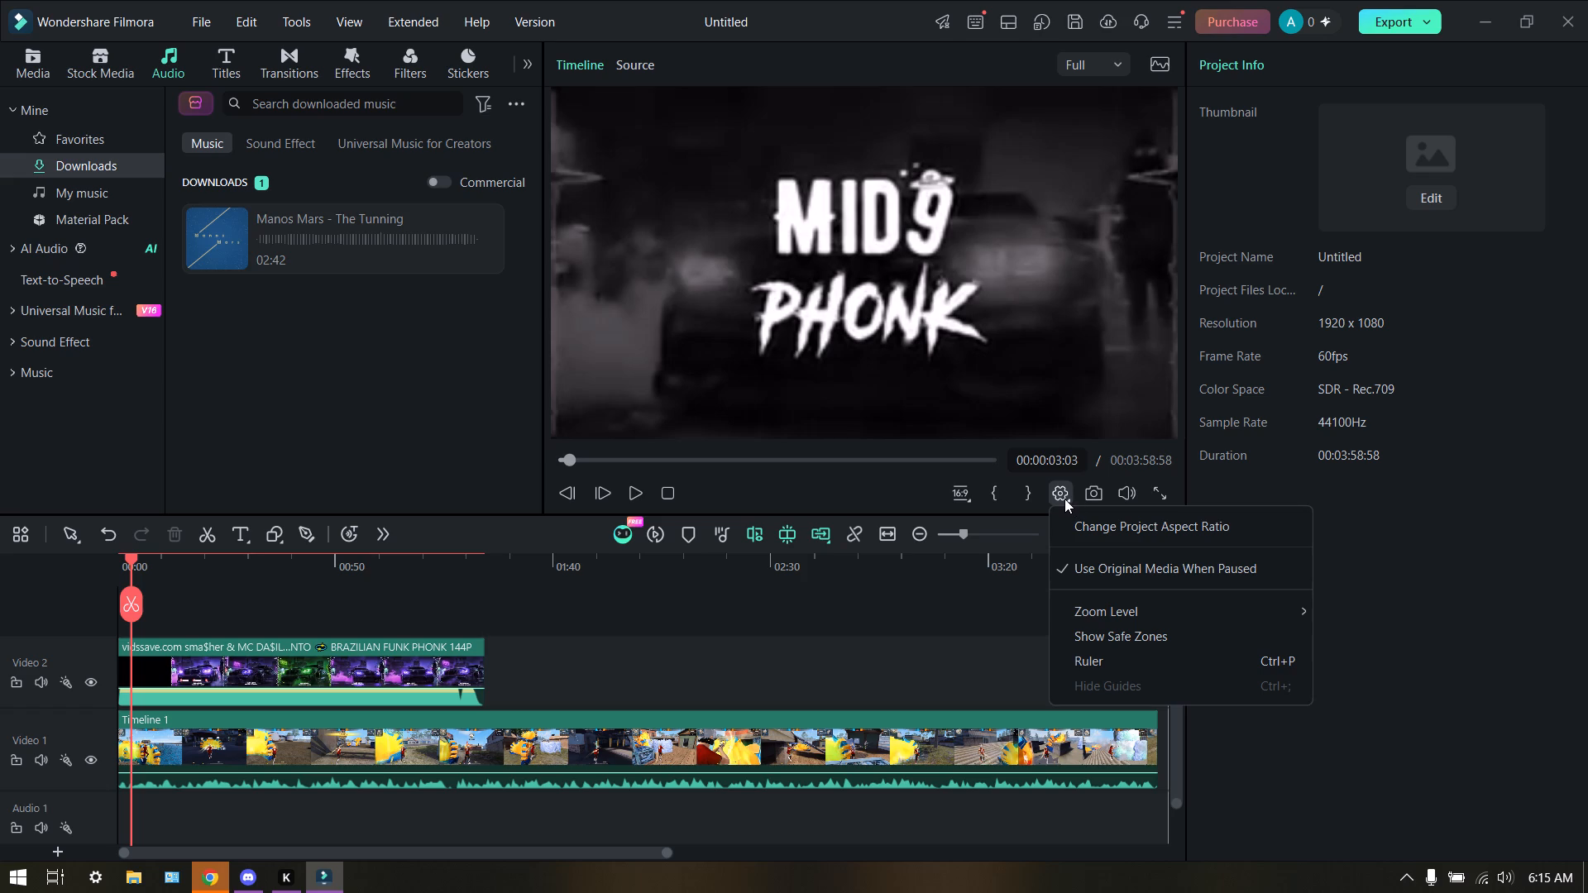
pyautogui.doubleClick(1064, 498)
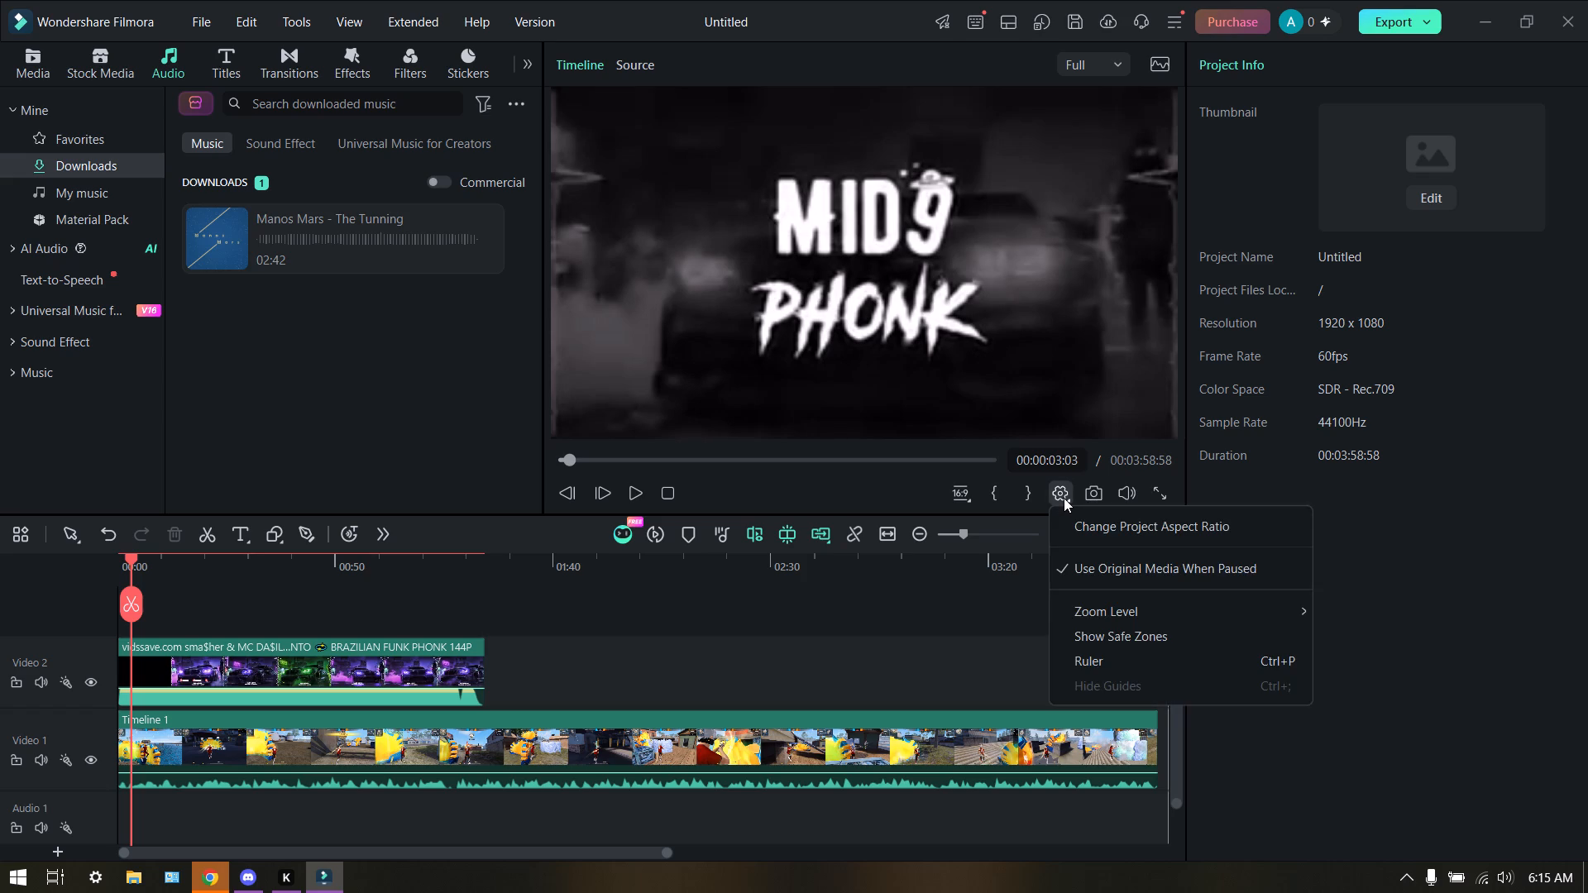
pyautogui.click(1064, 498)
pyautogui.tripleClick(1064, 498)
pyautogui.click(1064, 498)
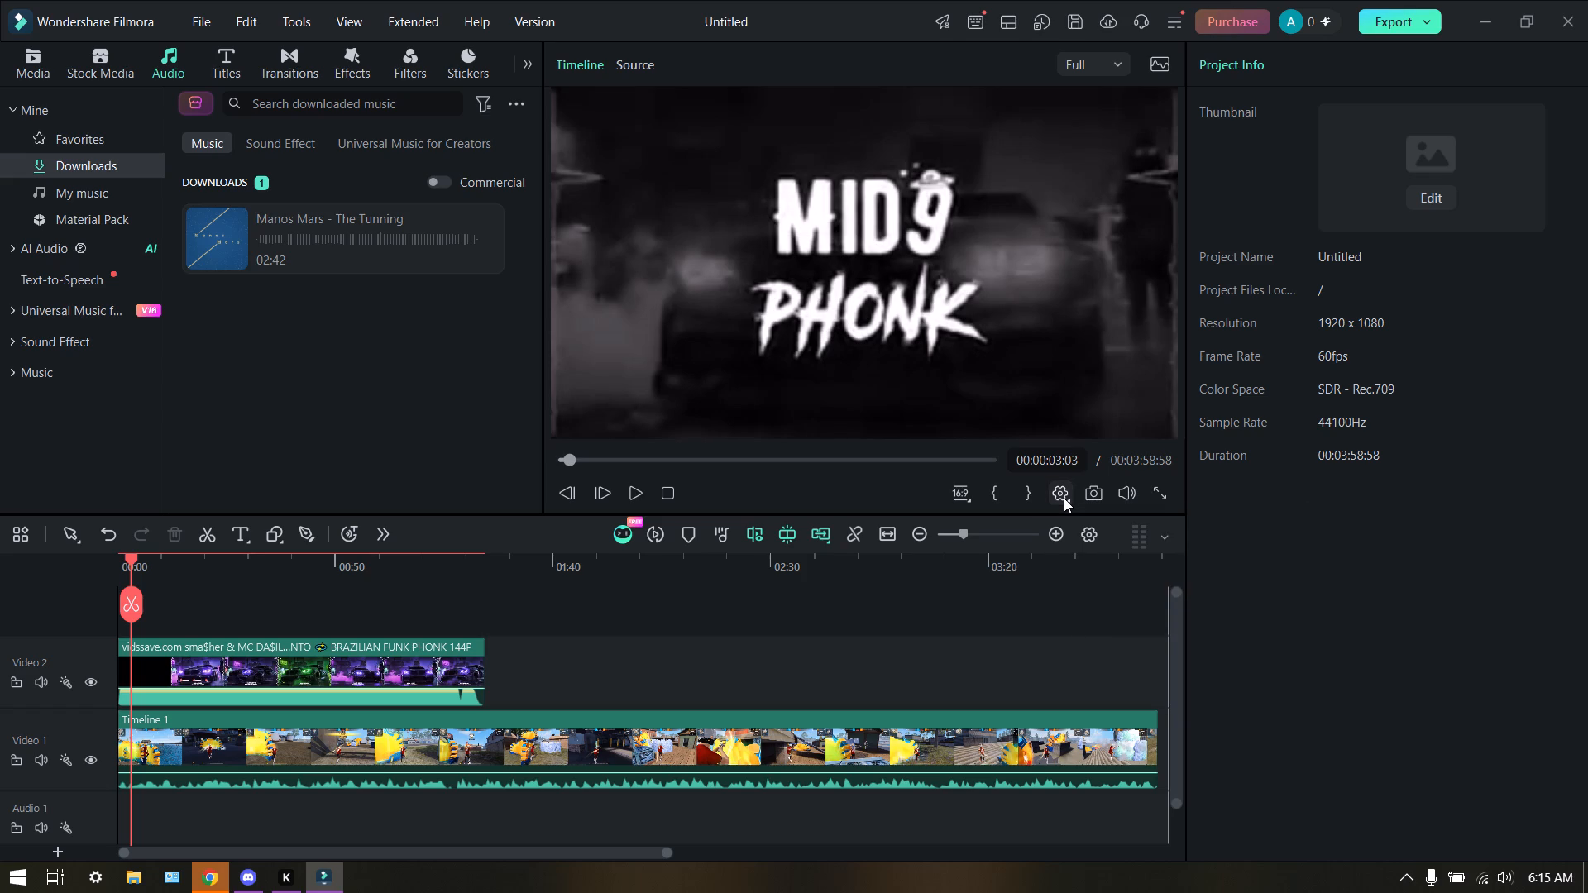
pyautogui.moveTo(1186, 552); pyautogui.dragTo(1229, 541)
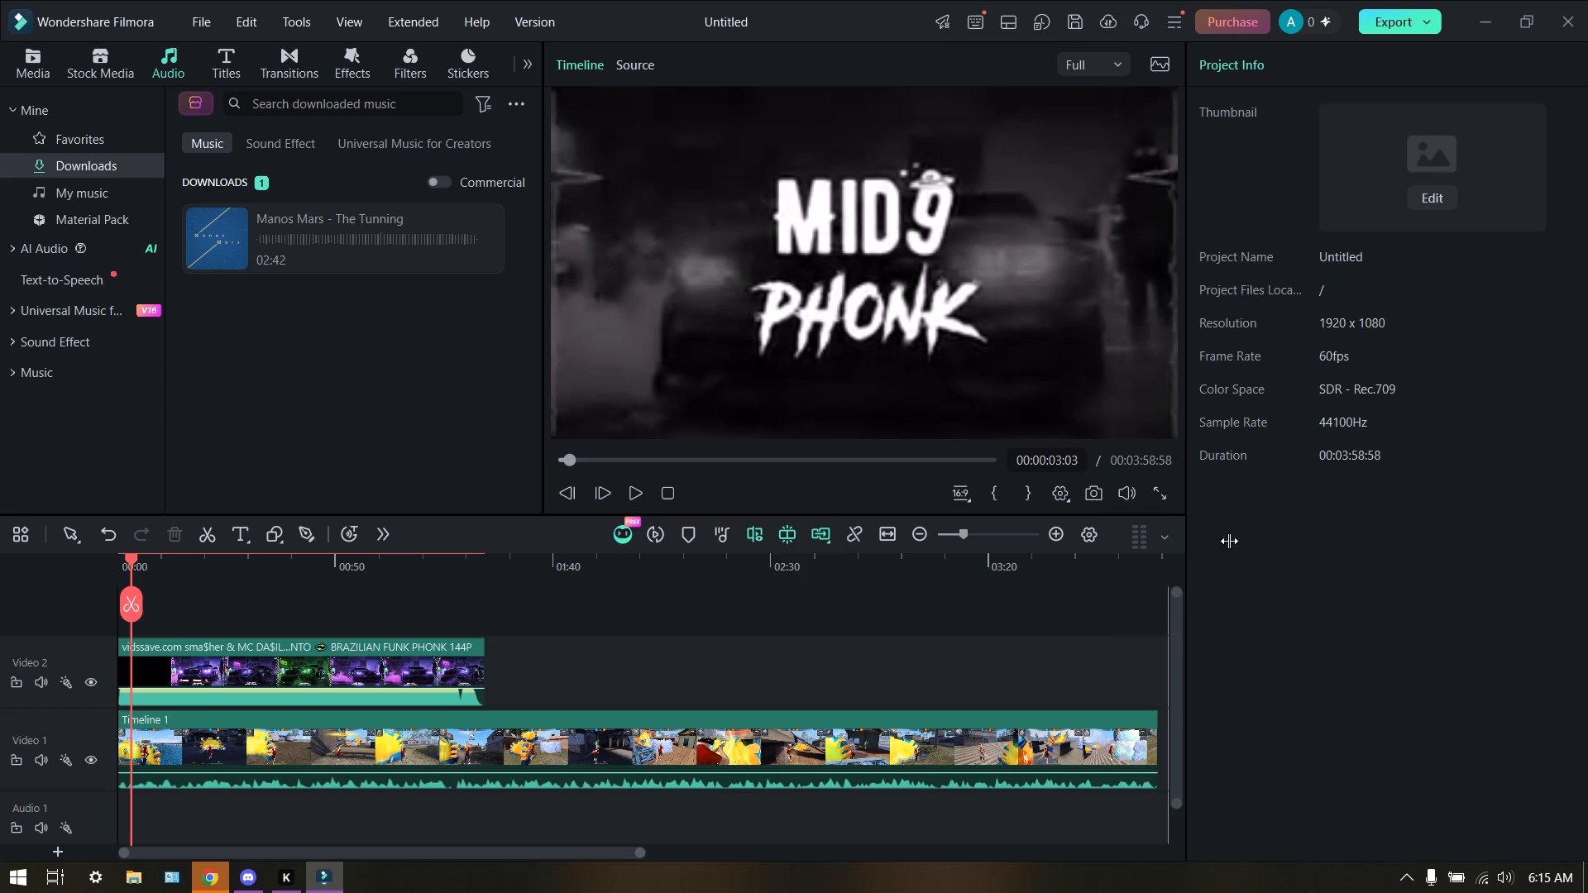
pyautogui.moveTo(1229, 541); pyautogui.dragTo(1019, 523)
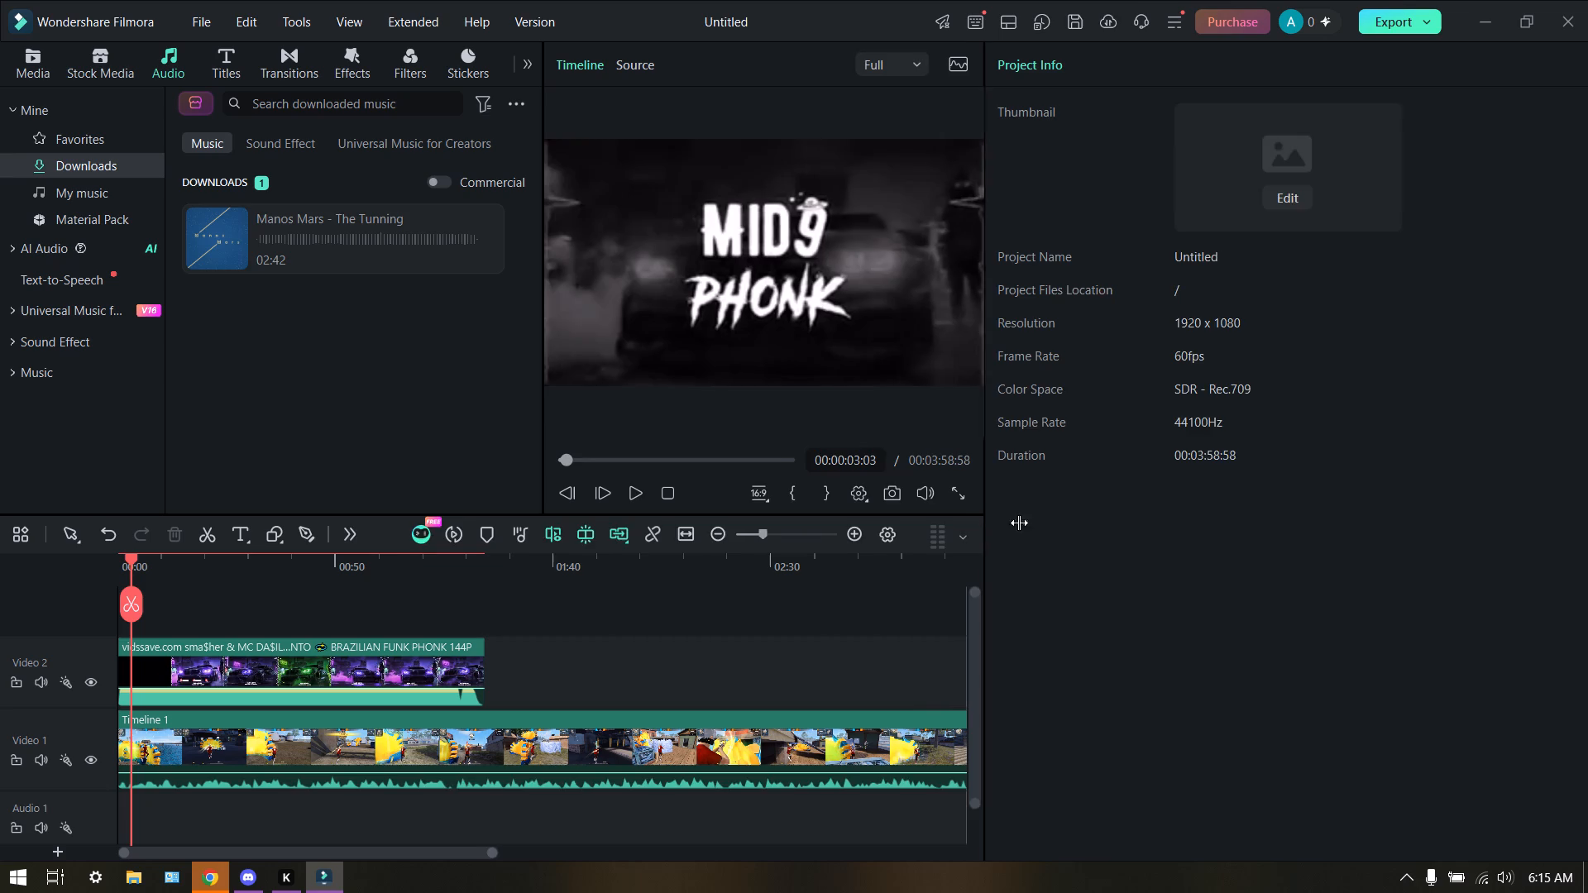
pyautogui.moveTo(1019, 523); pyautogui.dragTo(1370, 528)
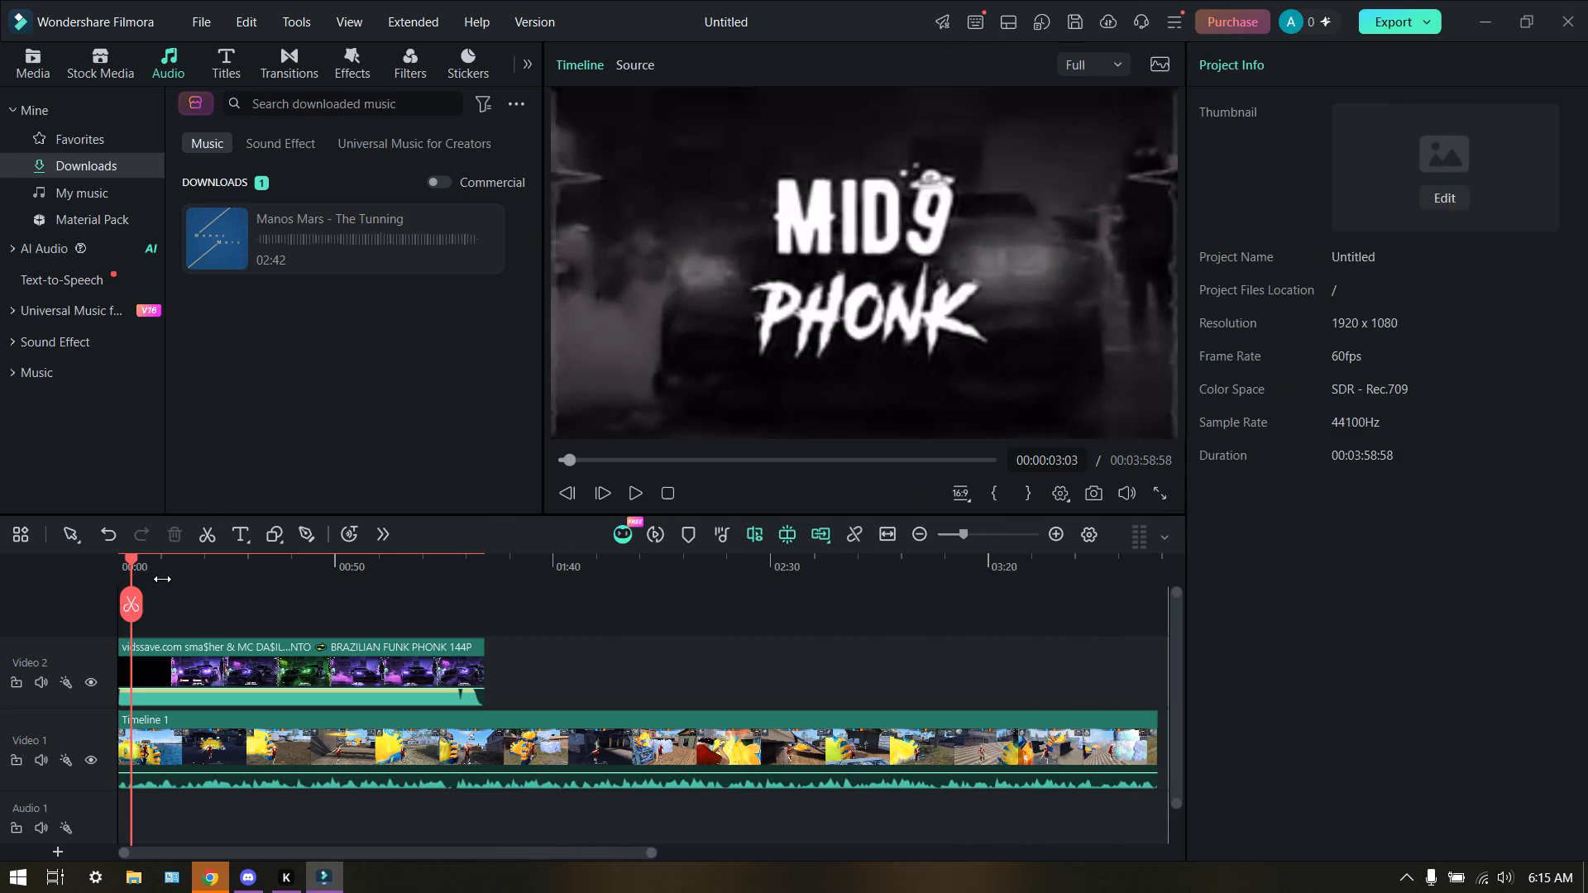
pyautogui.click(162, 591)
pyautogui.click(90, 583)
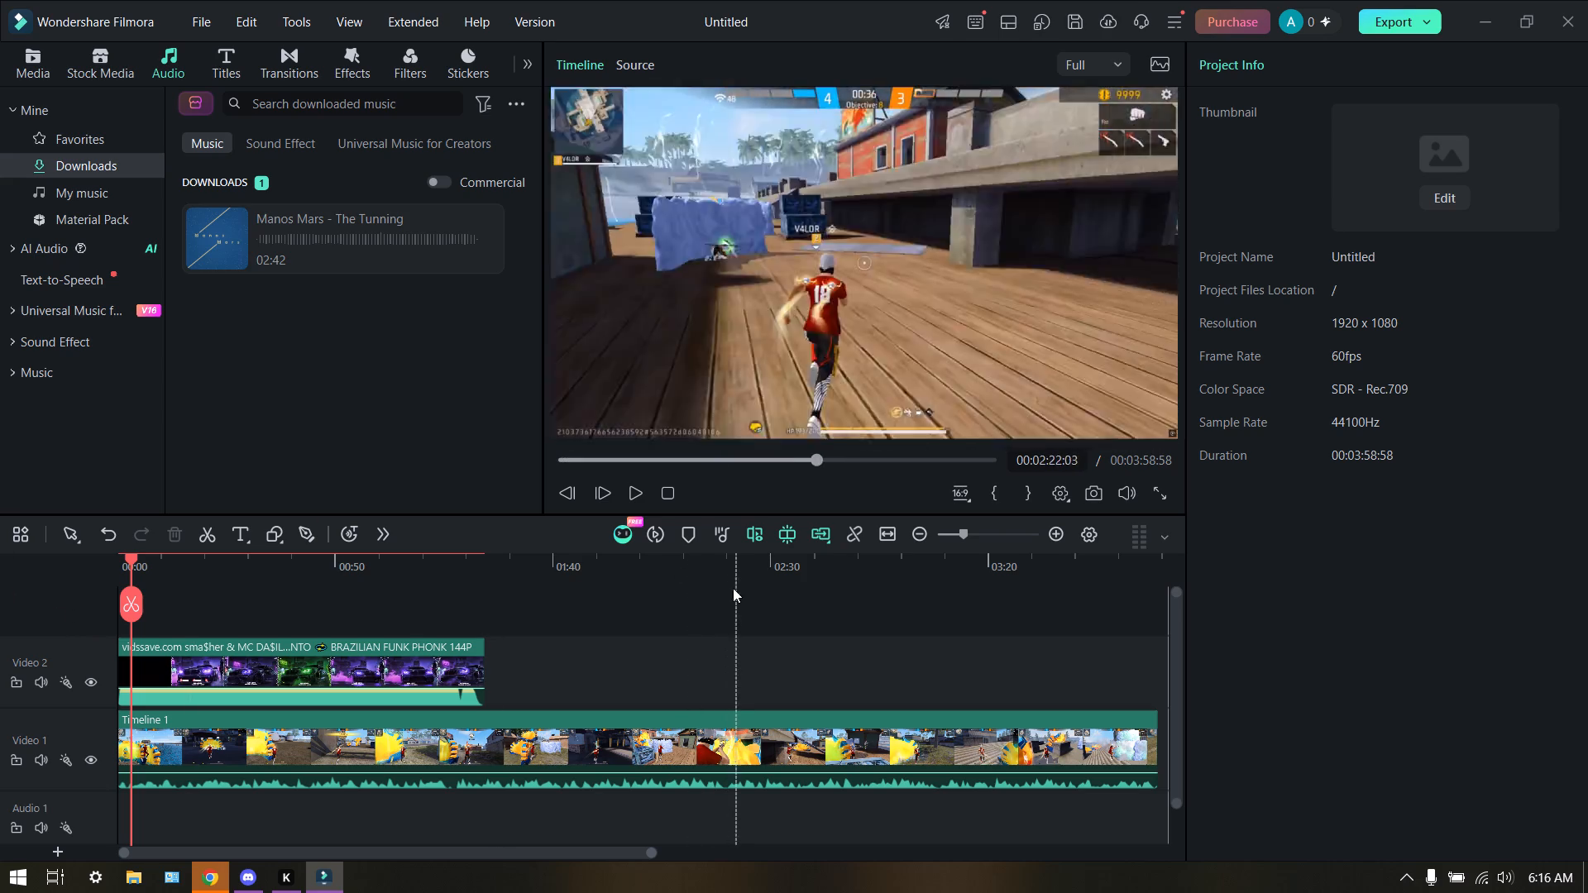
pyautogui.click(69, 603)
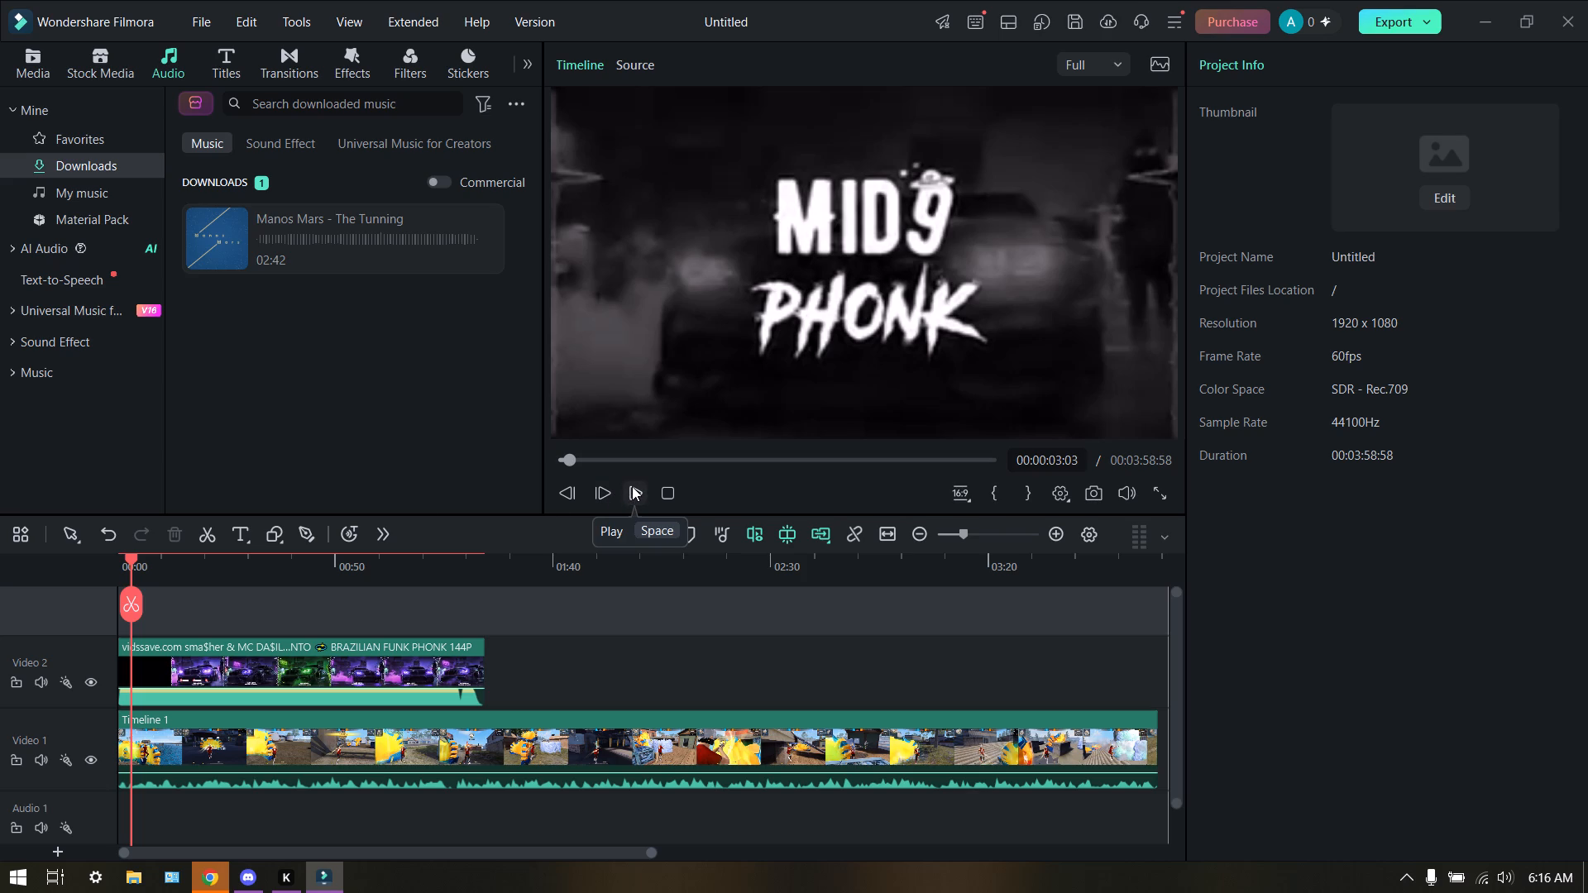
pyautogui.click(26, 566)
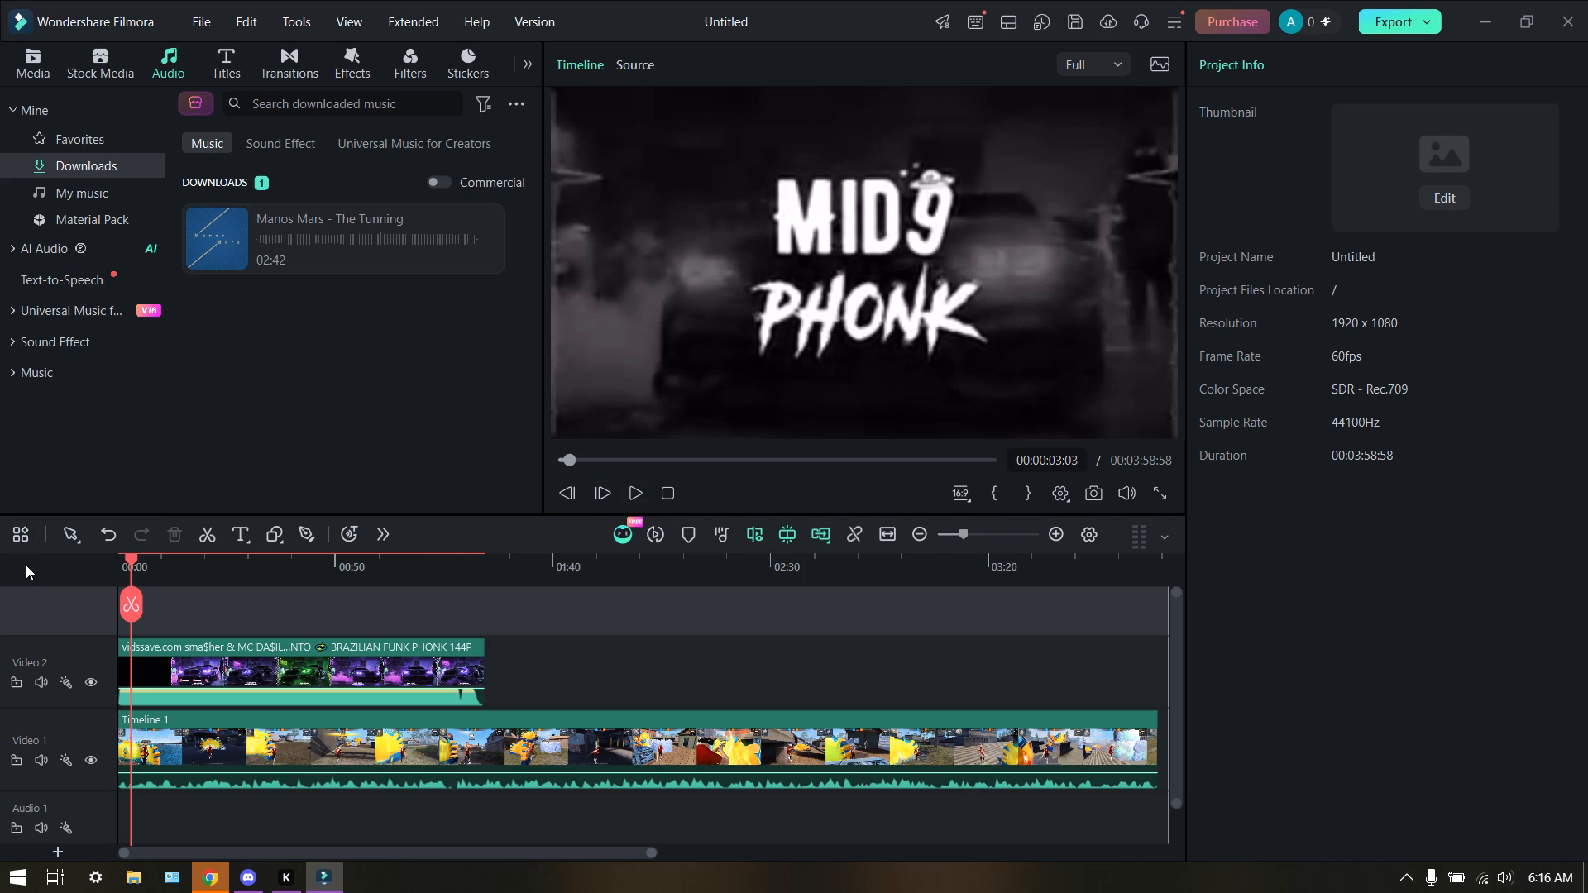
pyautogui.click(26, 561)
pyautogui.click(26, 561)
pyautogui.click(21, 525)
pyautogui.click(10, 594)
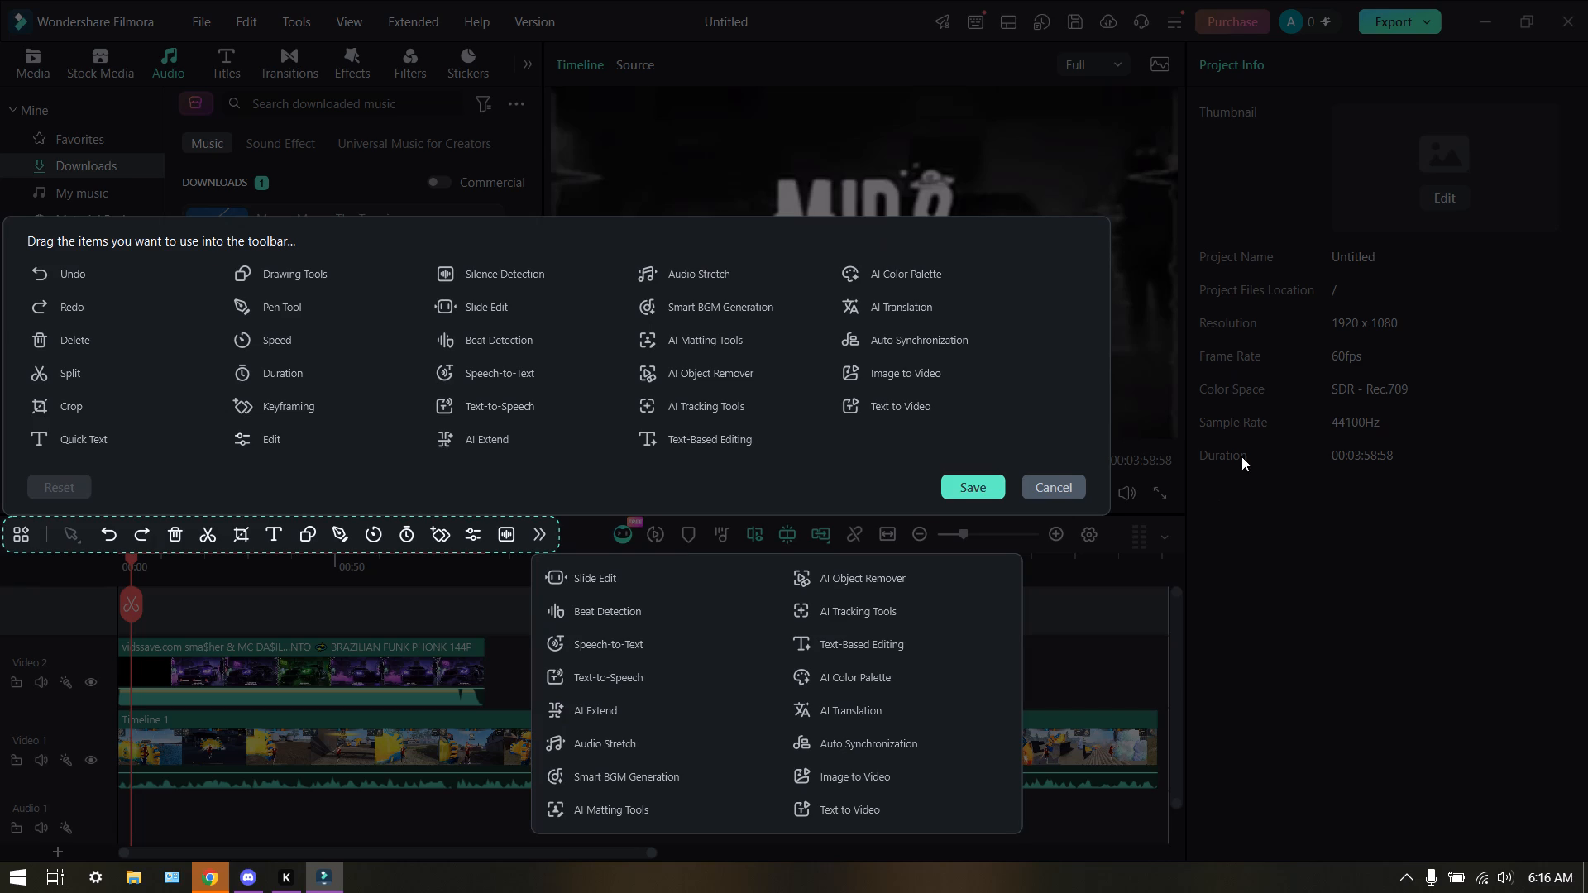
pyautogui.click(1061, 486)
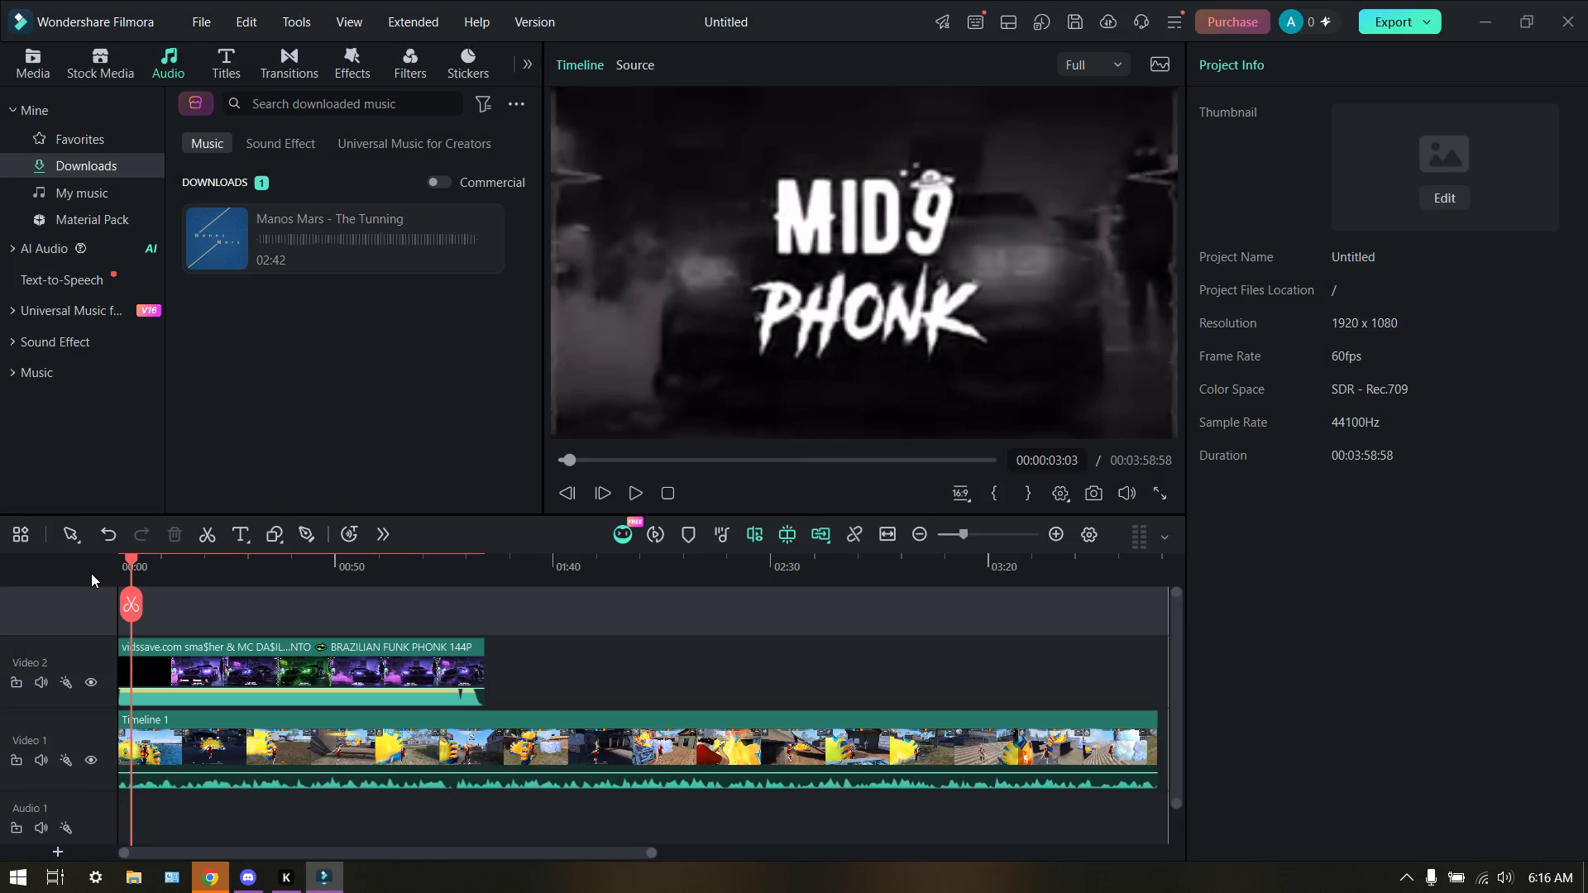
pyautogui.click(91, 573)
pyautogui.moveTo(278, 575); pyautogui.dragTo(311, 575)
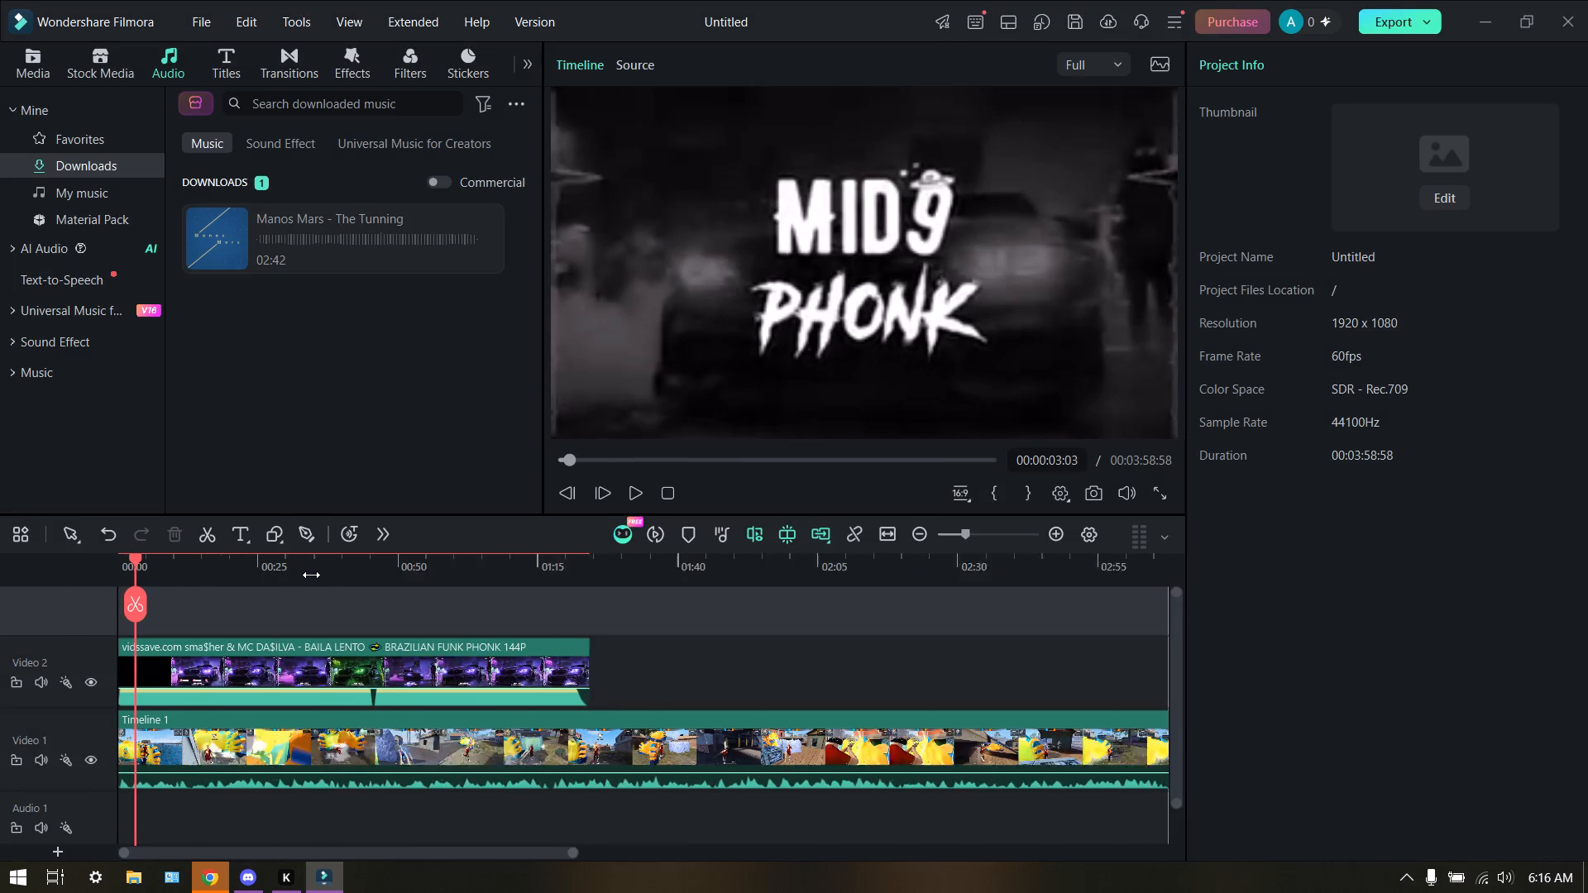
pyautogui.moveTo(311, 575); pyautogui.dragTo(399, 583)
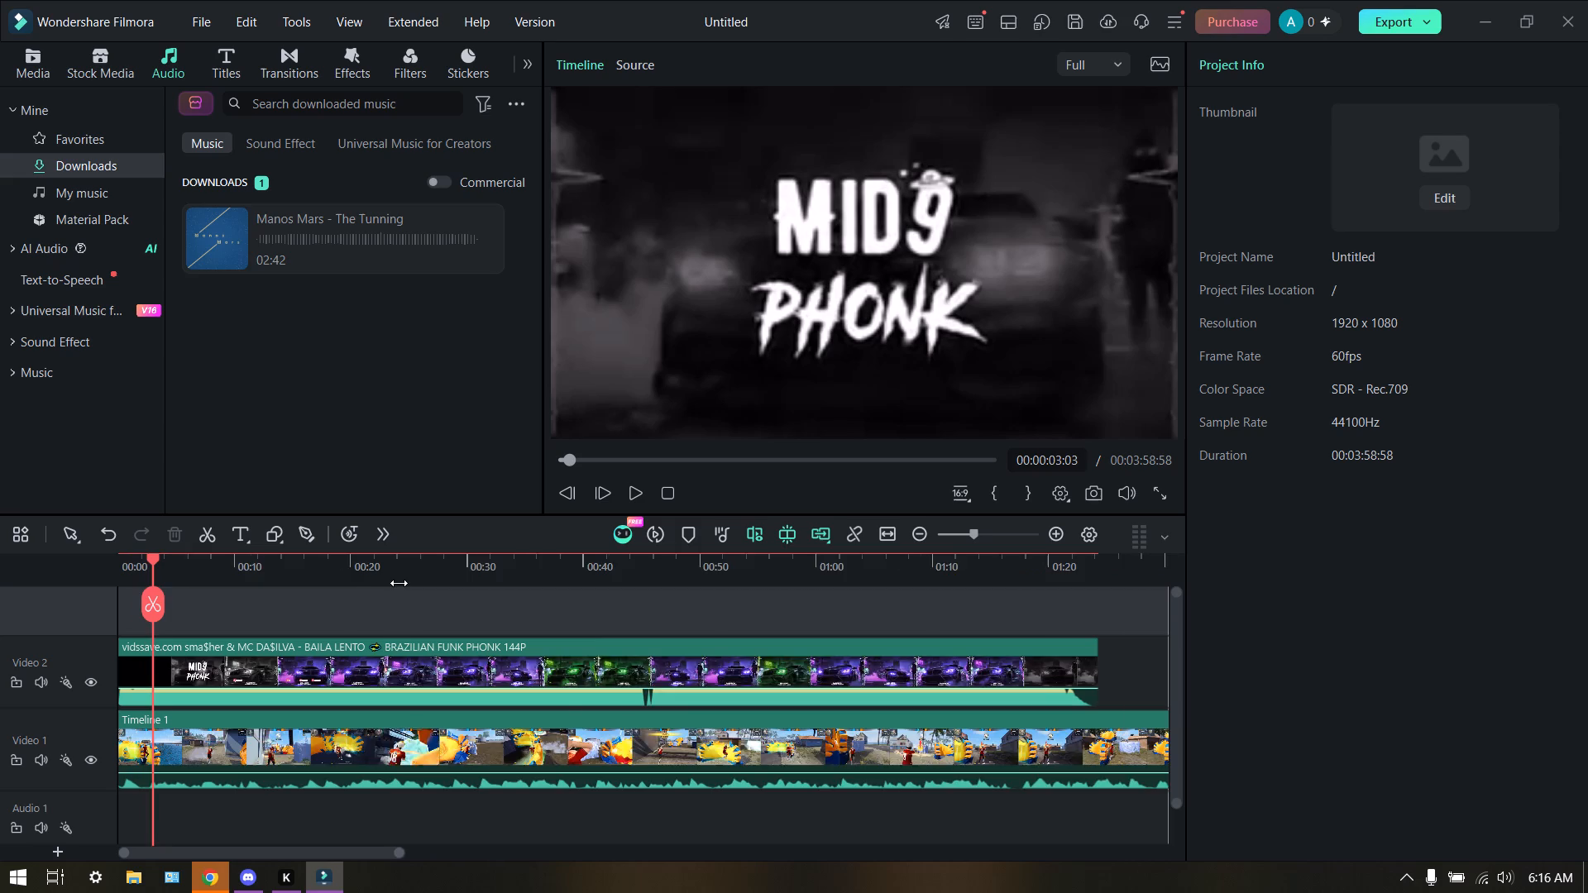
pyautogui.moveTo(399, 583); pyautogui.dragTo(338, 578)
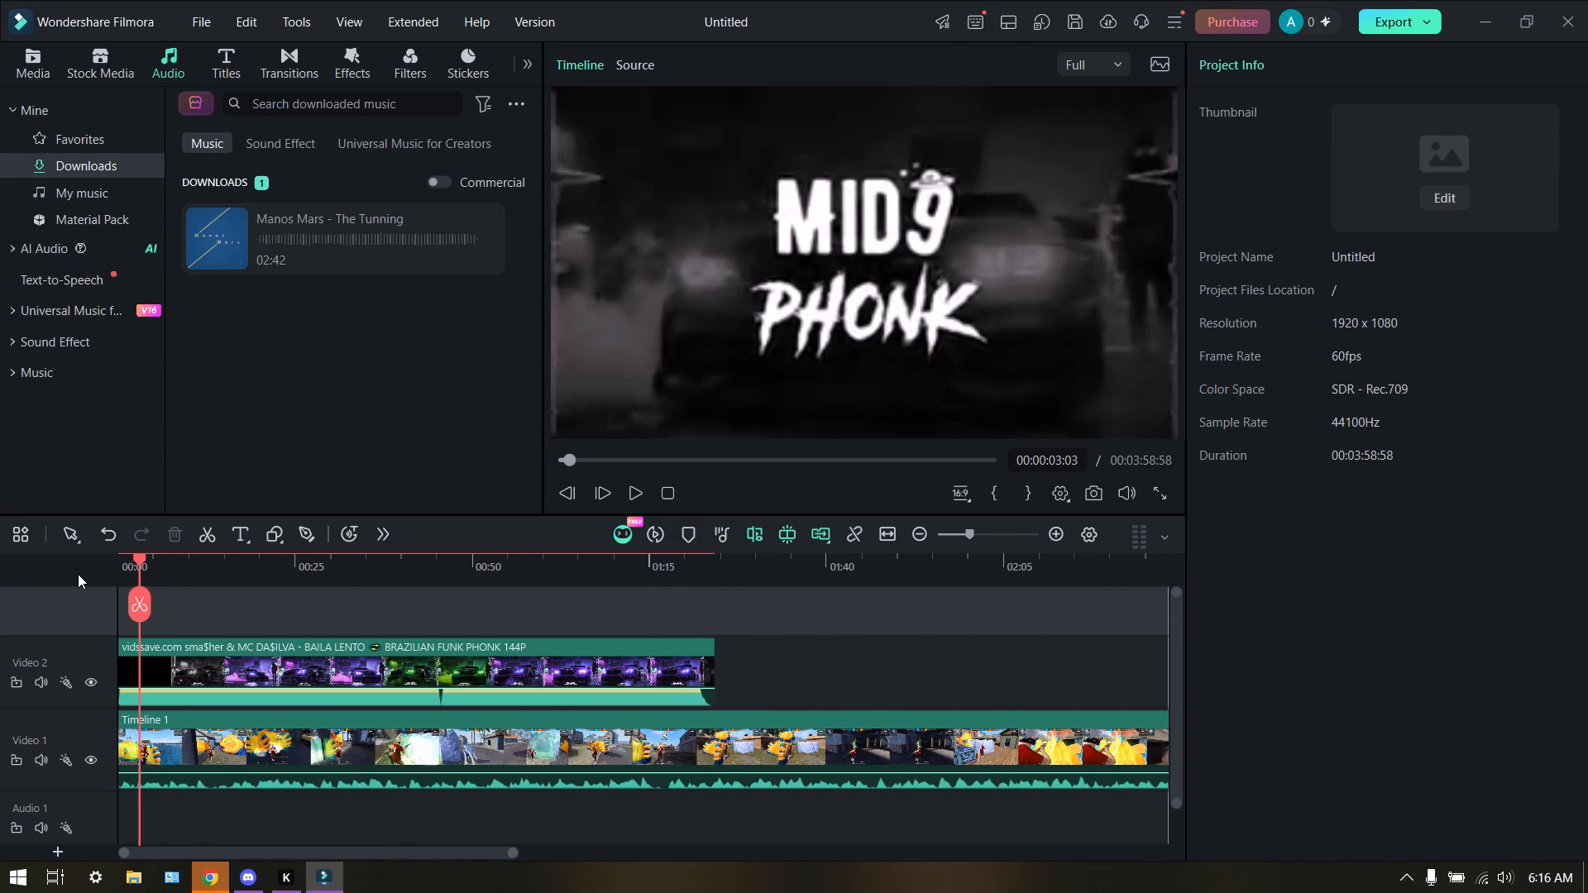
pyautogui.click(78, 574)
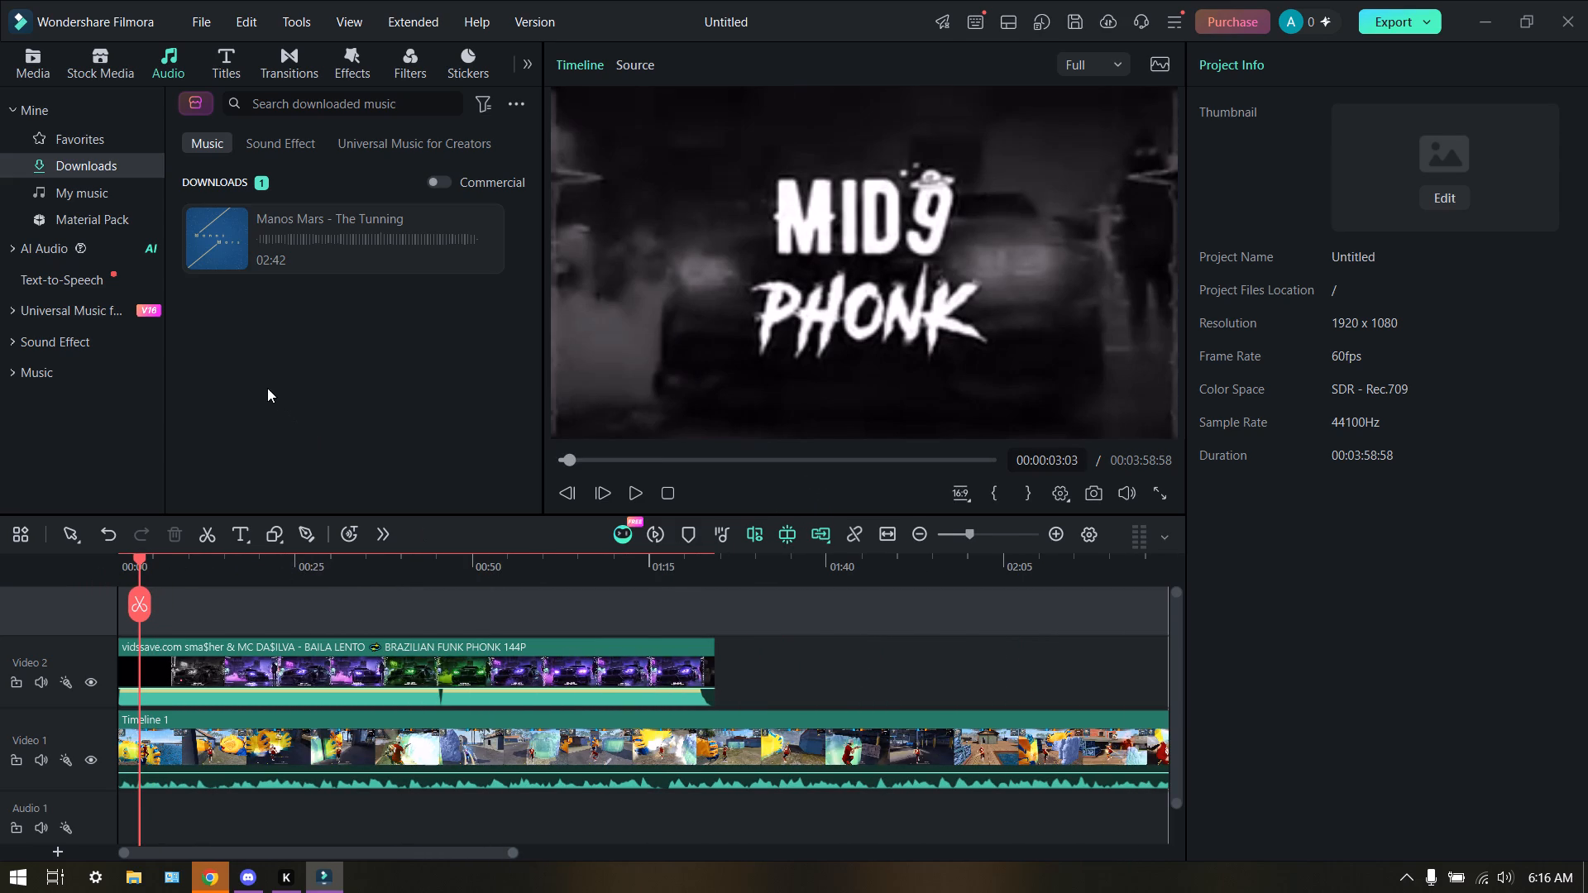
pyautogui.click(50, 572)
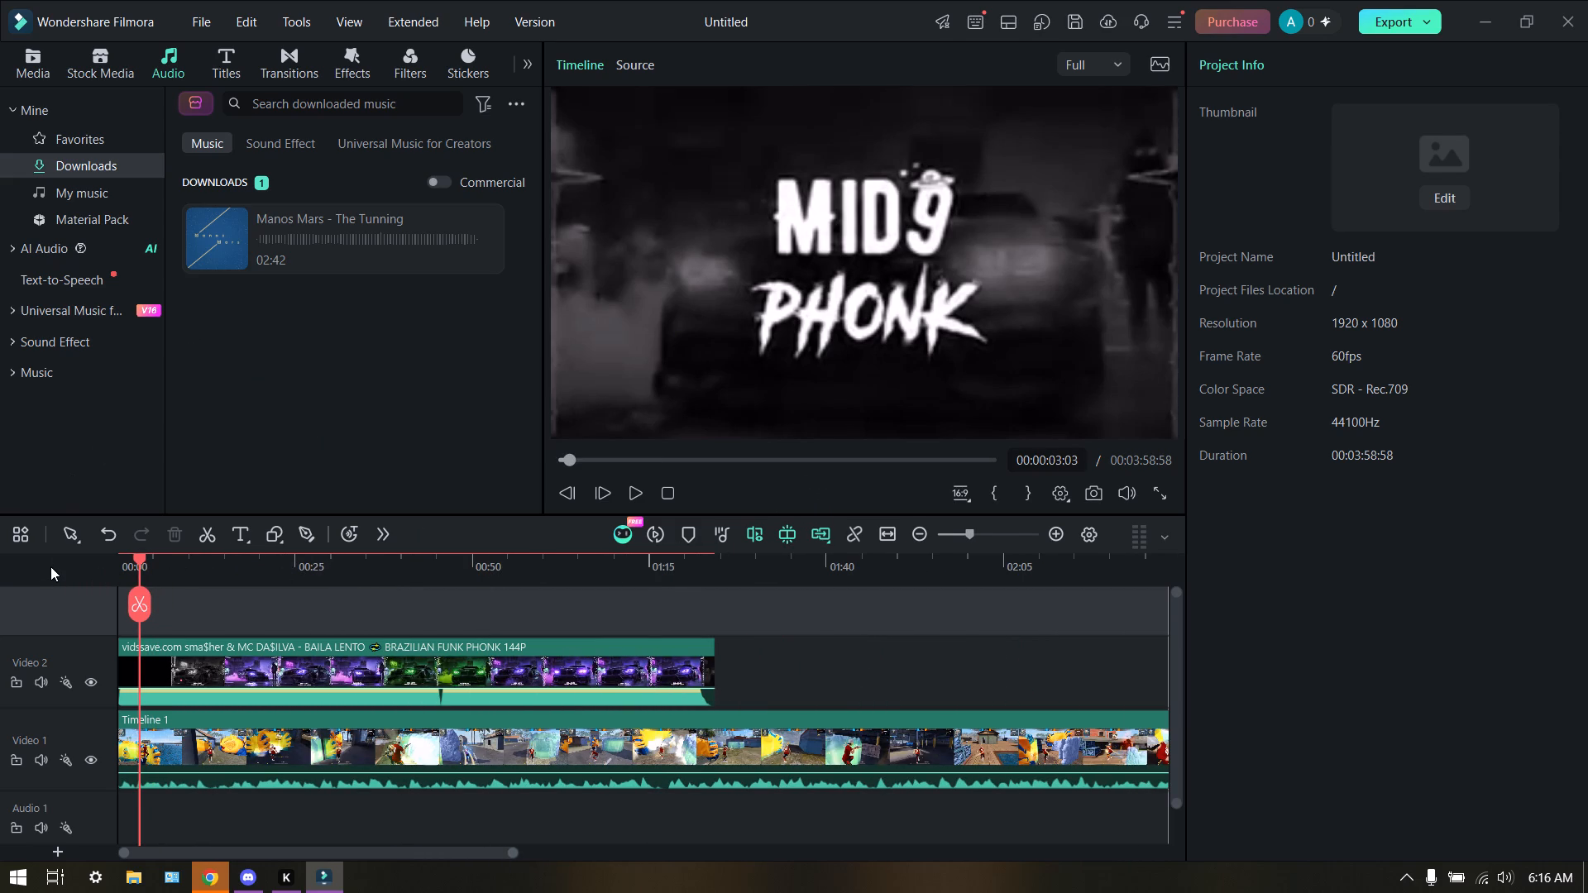
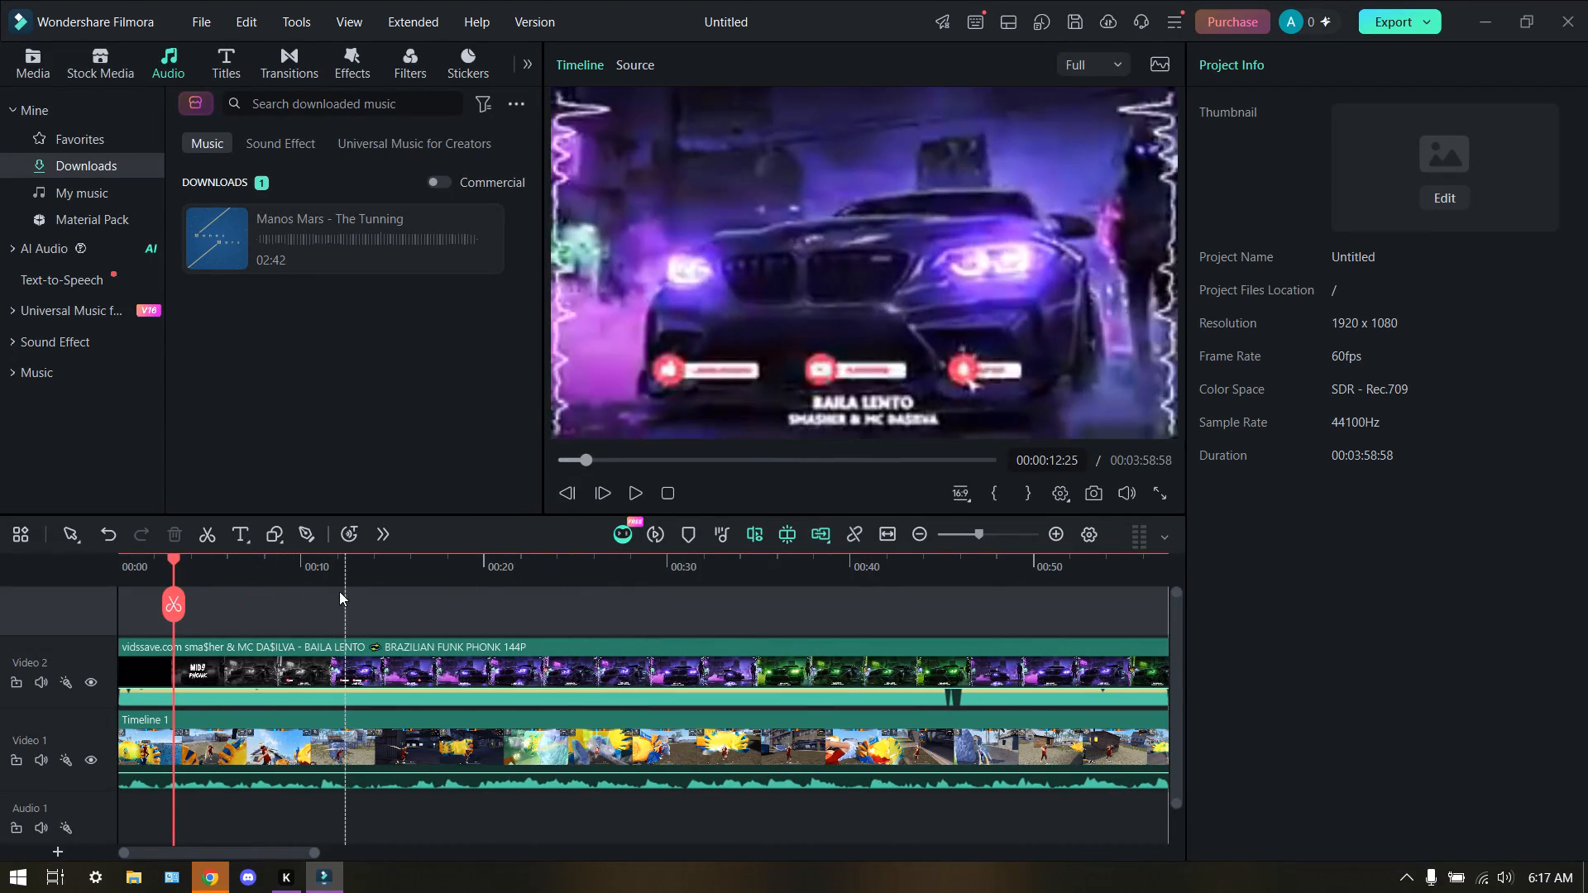
# Return the playhead to the start of the timeline and briefly play the opening seconds of the preview.
pyautogui.moveTo(256, 572); pyautogui.dragTo(297, 576)
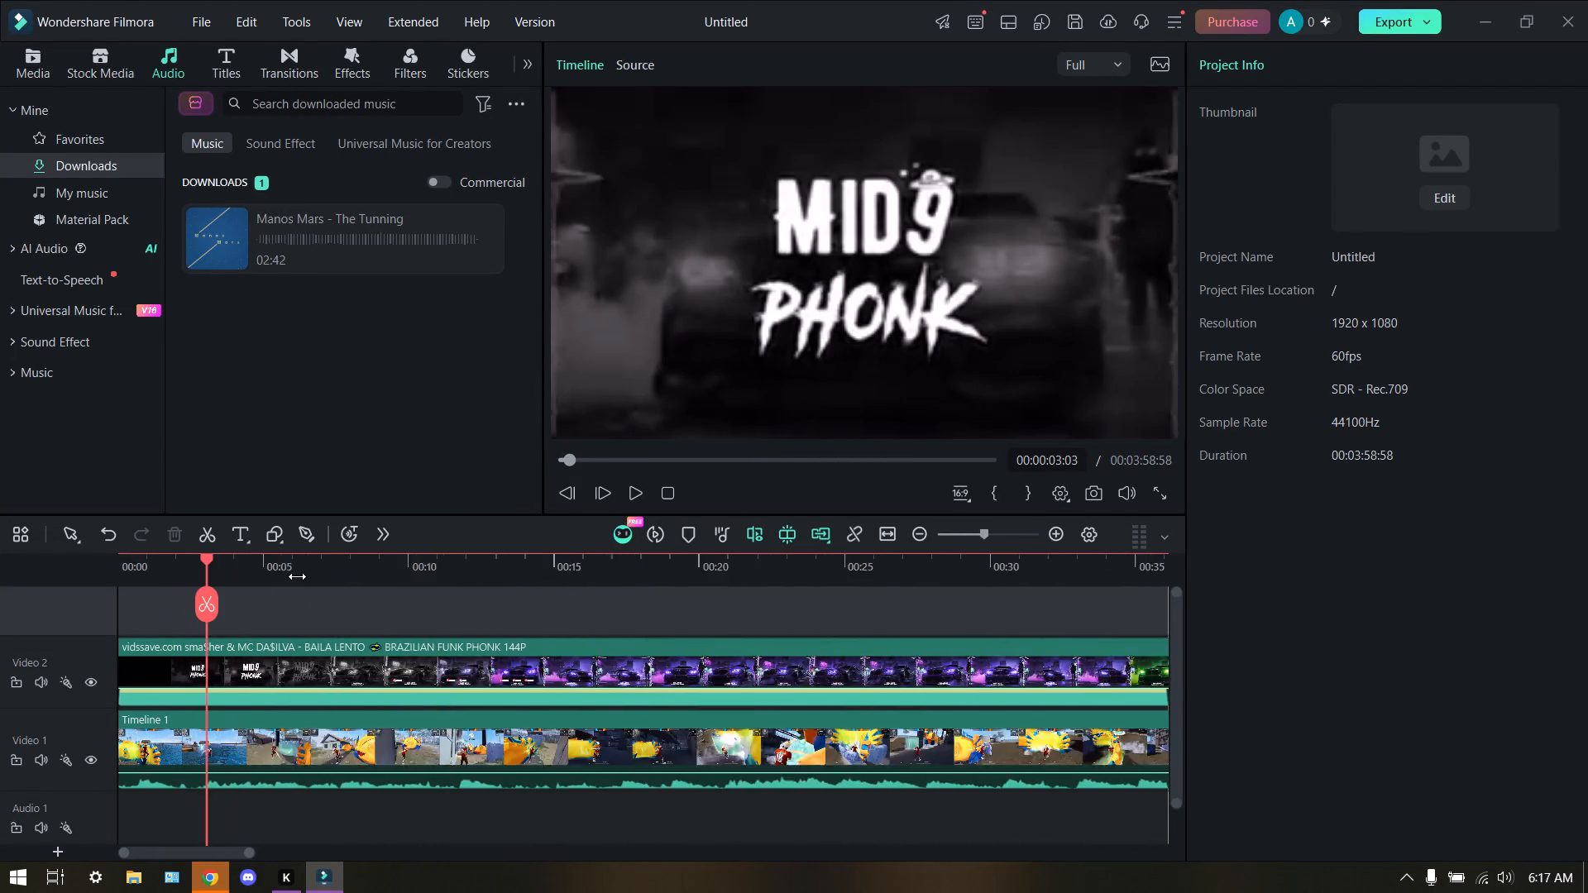
pyautogui.moveTo(297, 576); pyautogui.dragTo(280, 577)
pyautogui.scroll(2, 256, 644)
pyautogui.scroll(-1, 256, 643)
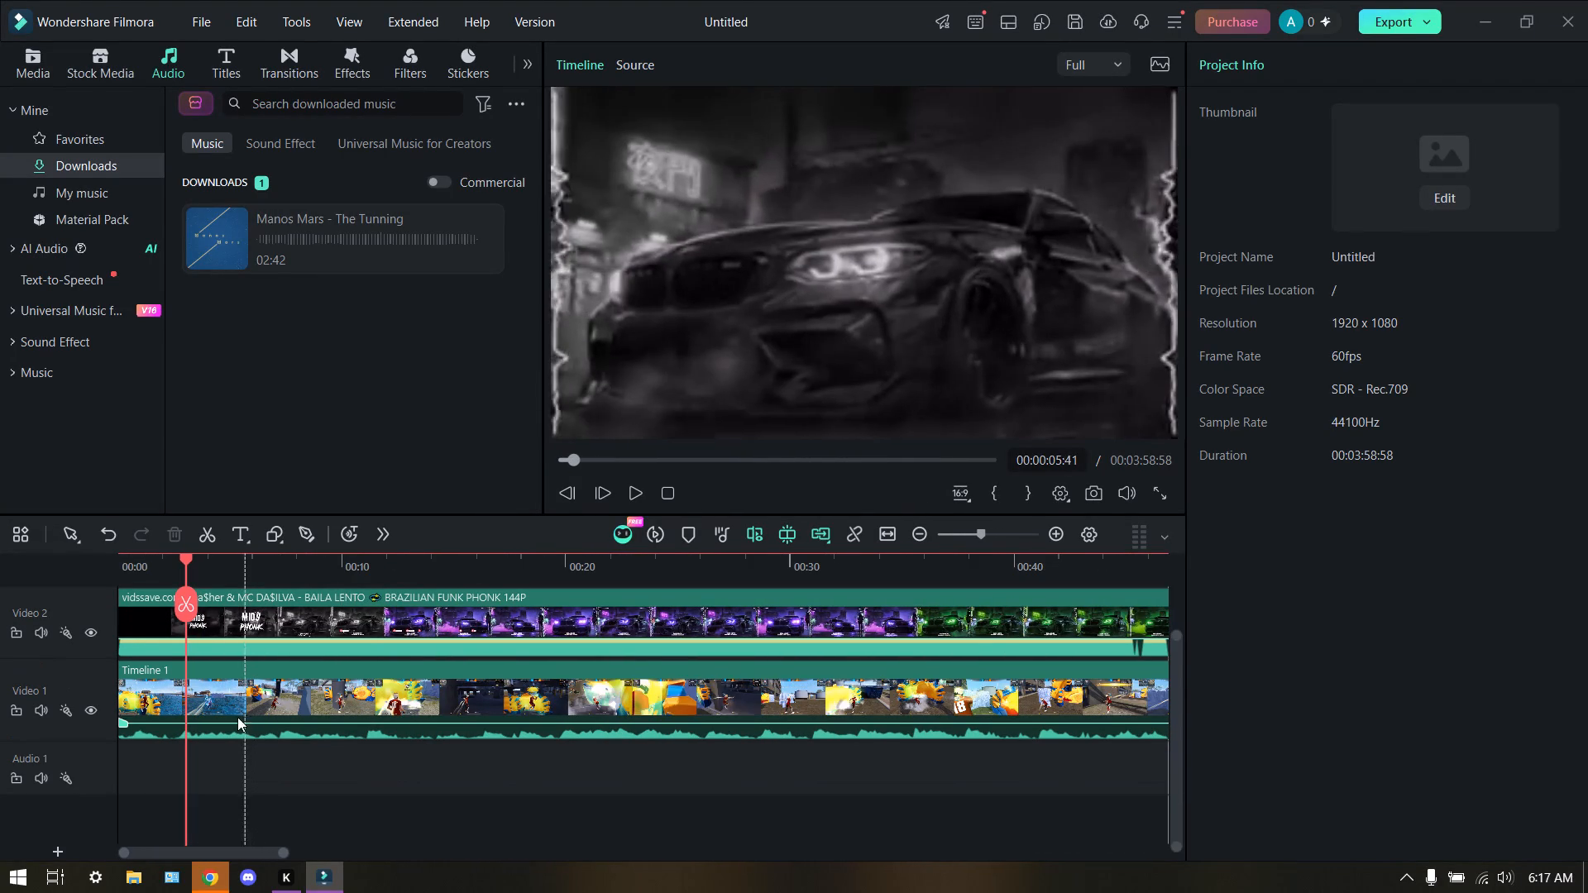
pyautogui.moveTo(183, 752); pyautogui.dragTo(84, 762)
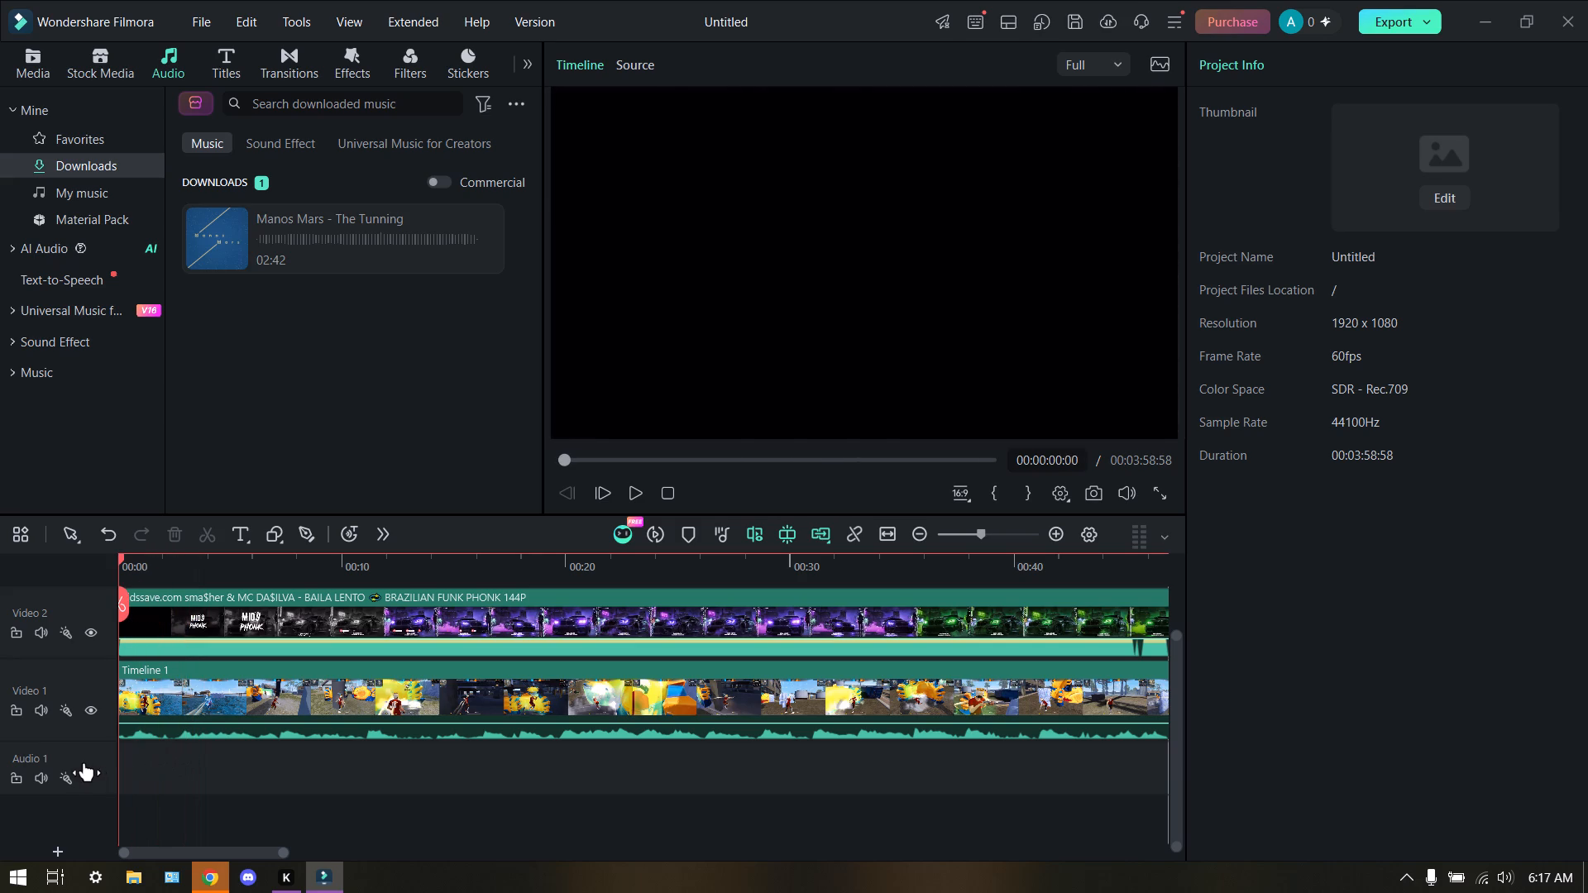
pyautogui.moveTo(84, 762); pyautogui.dragTo(66, 758)
pyautogui.click(102, 649)
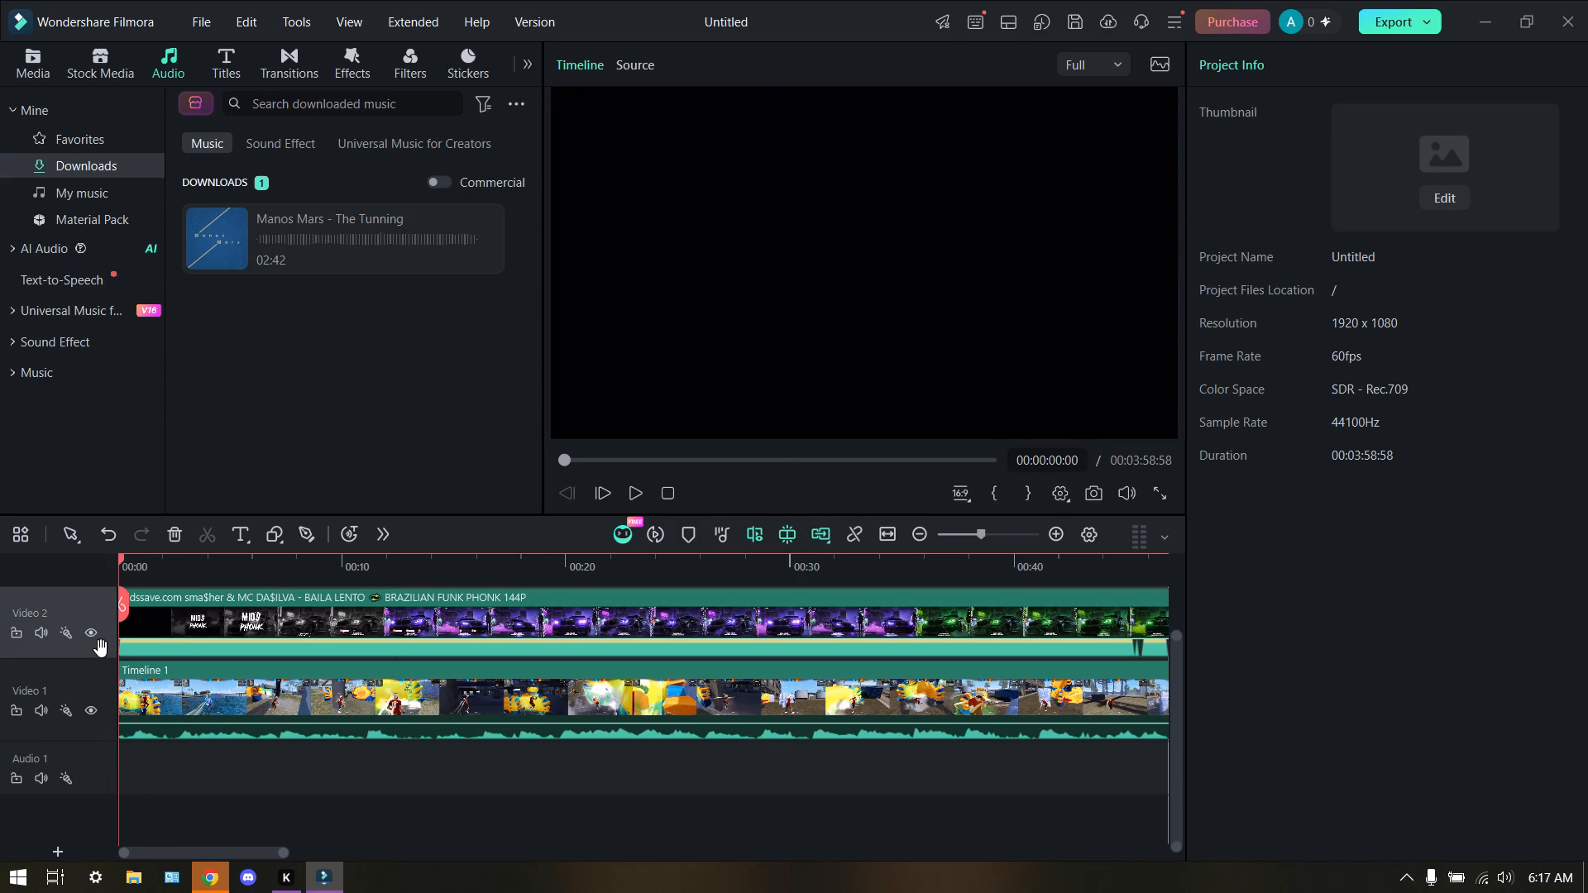
pyautogui.click(97, 646)
pyautogui.click(89, 642)
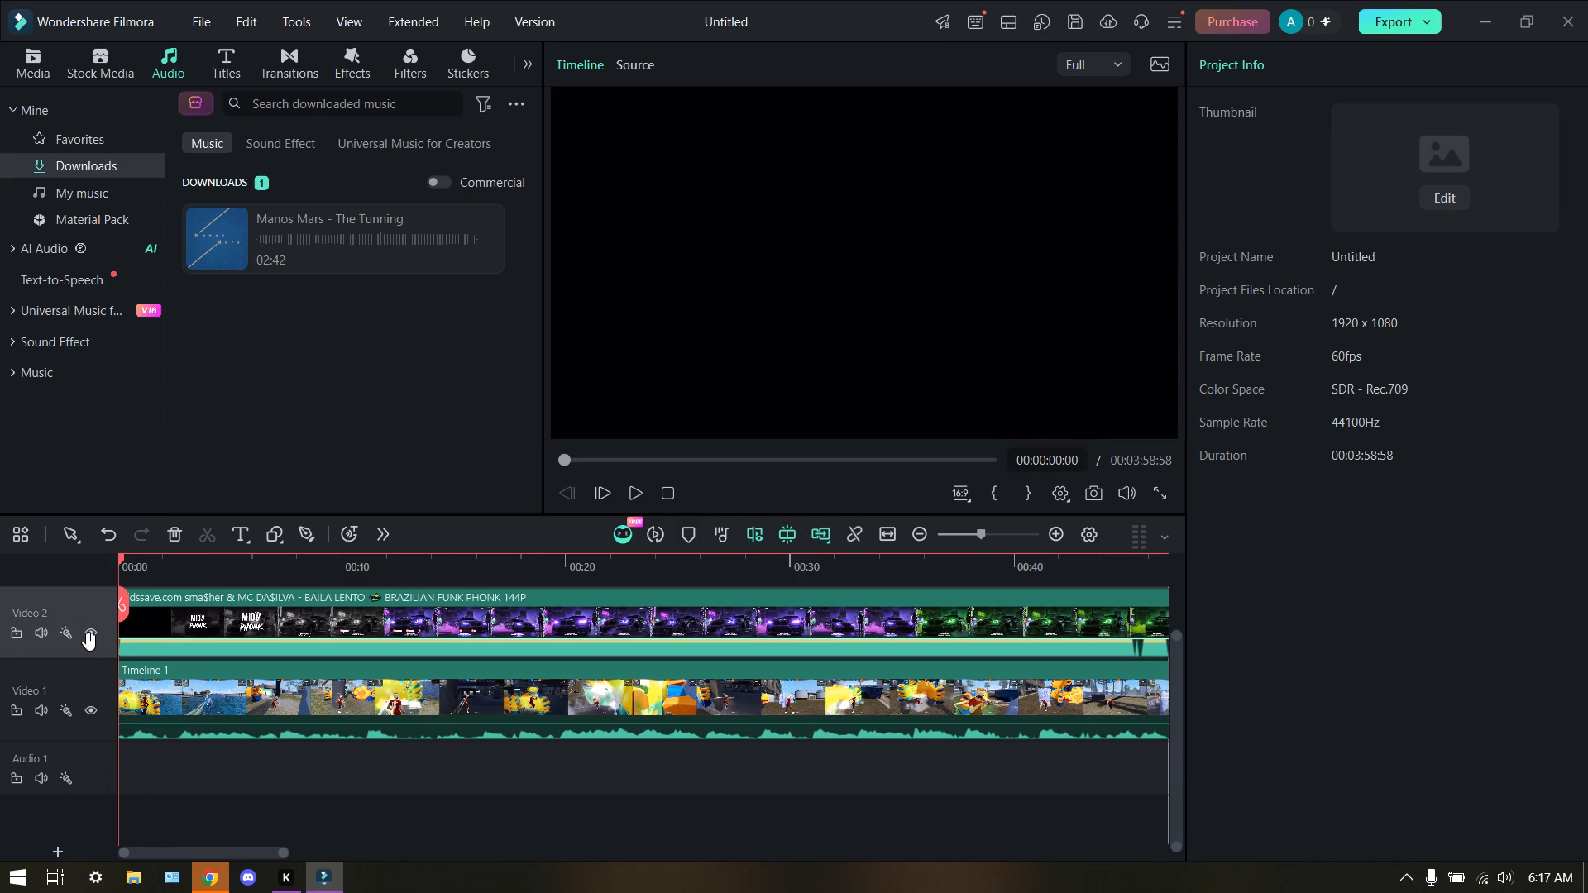
pyautogui.click(89, 642)
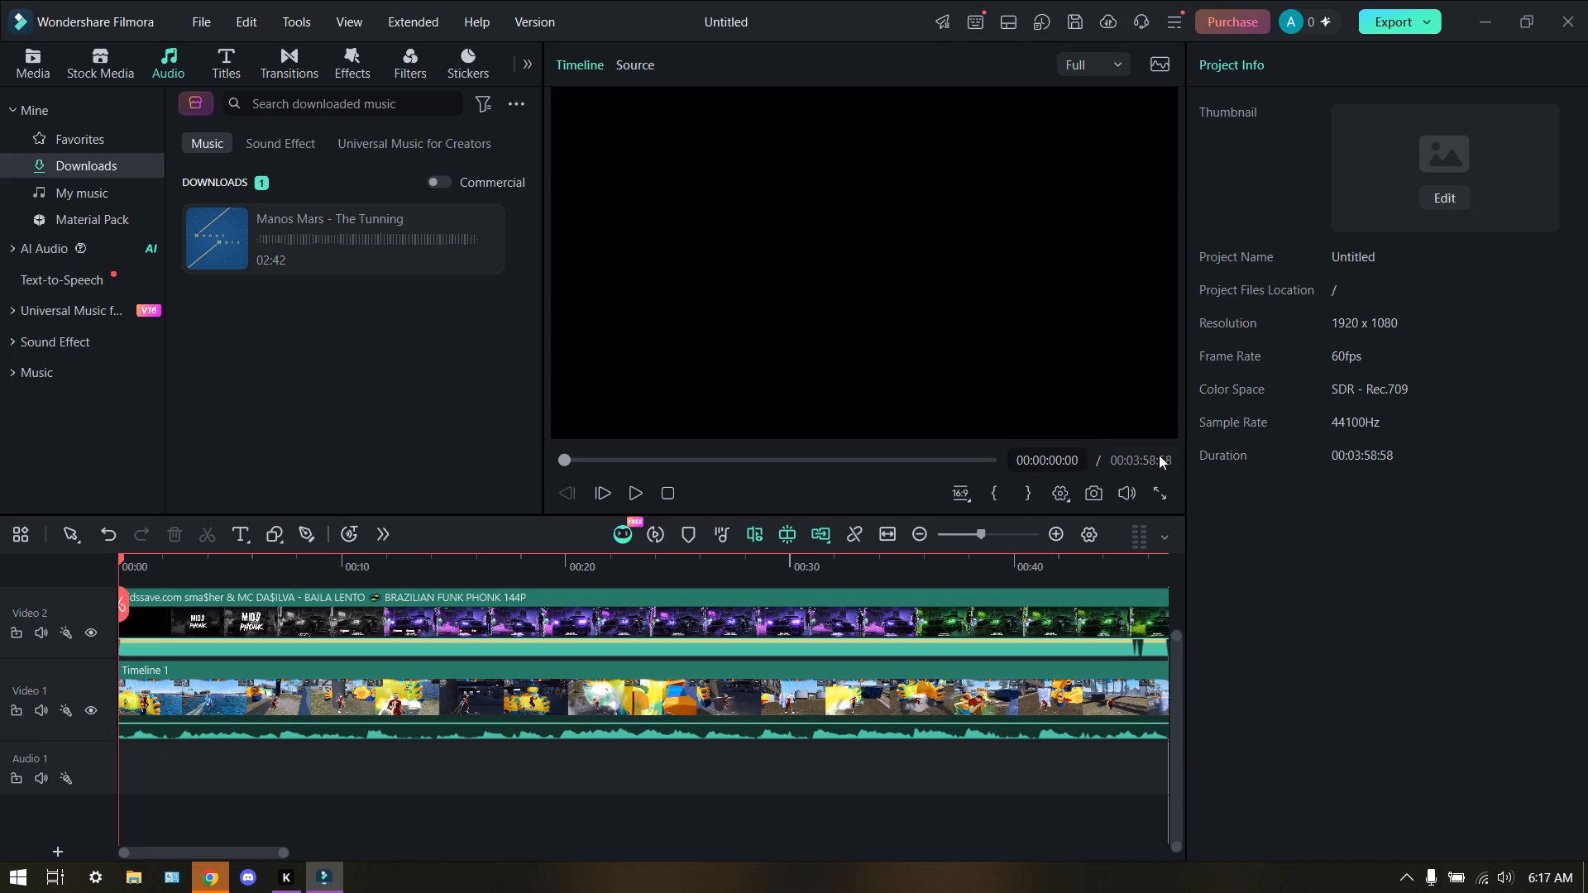
pyautogui.click(637, 497)
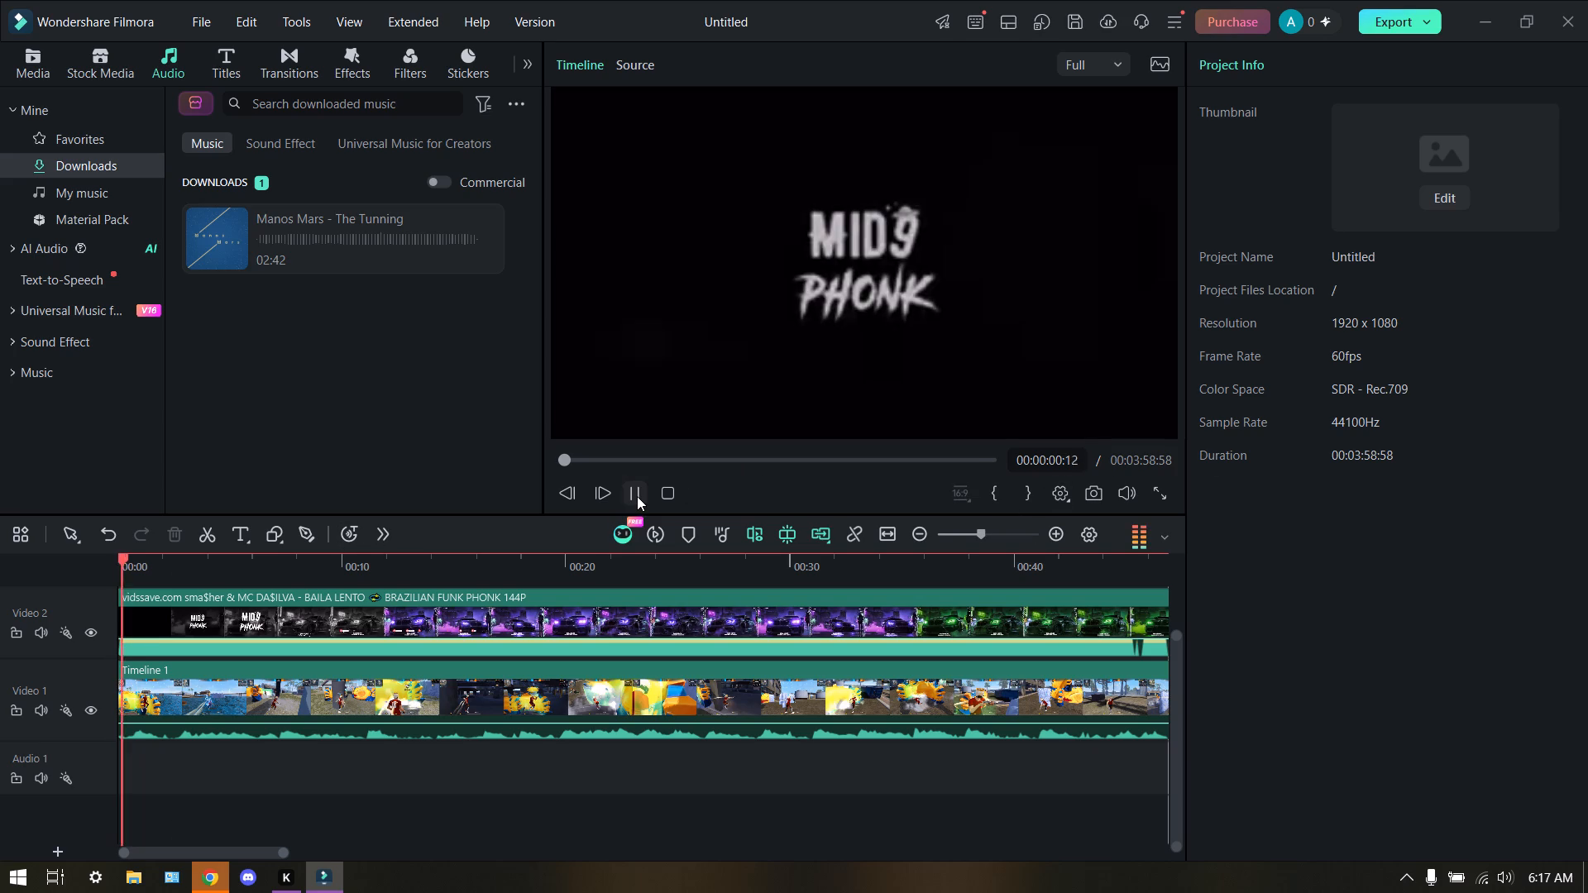
pyautogui.click(637, 495)
pyautogui.click(637, 495)
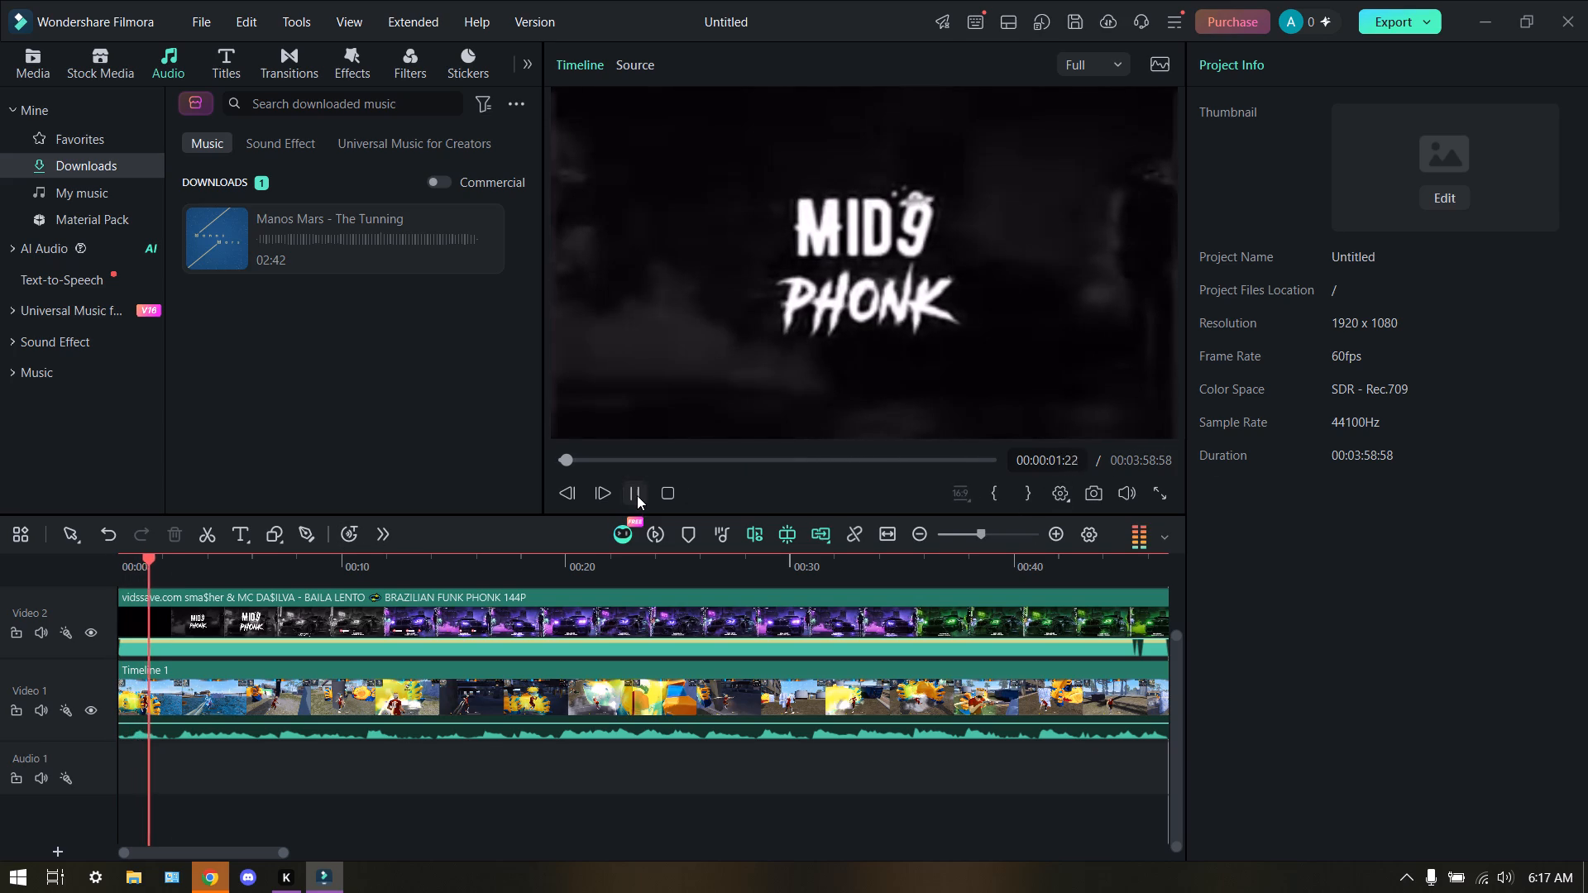
pyautogui.click(637, 495)
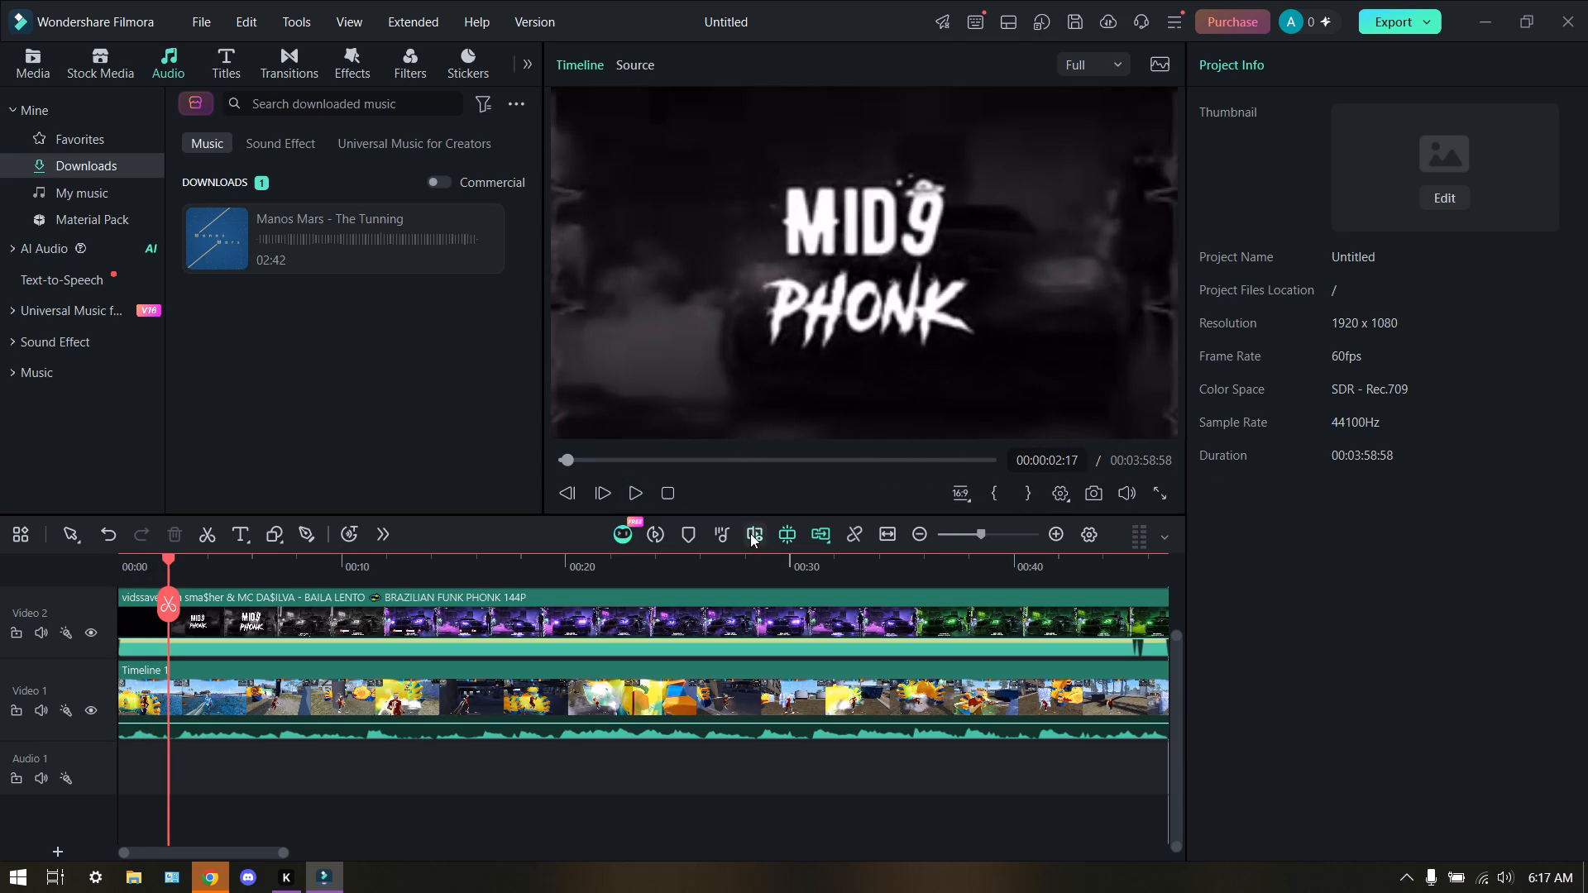
# Switch off the first of the three enabled timeline editing options.
pyautogui.click(750, 533)
# Hide the Video 2 track and play the gameplay footage alone from about 0:02 to 0:10.
pyautogui.click(86, 638)
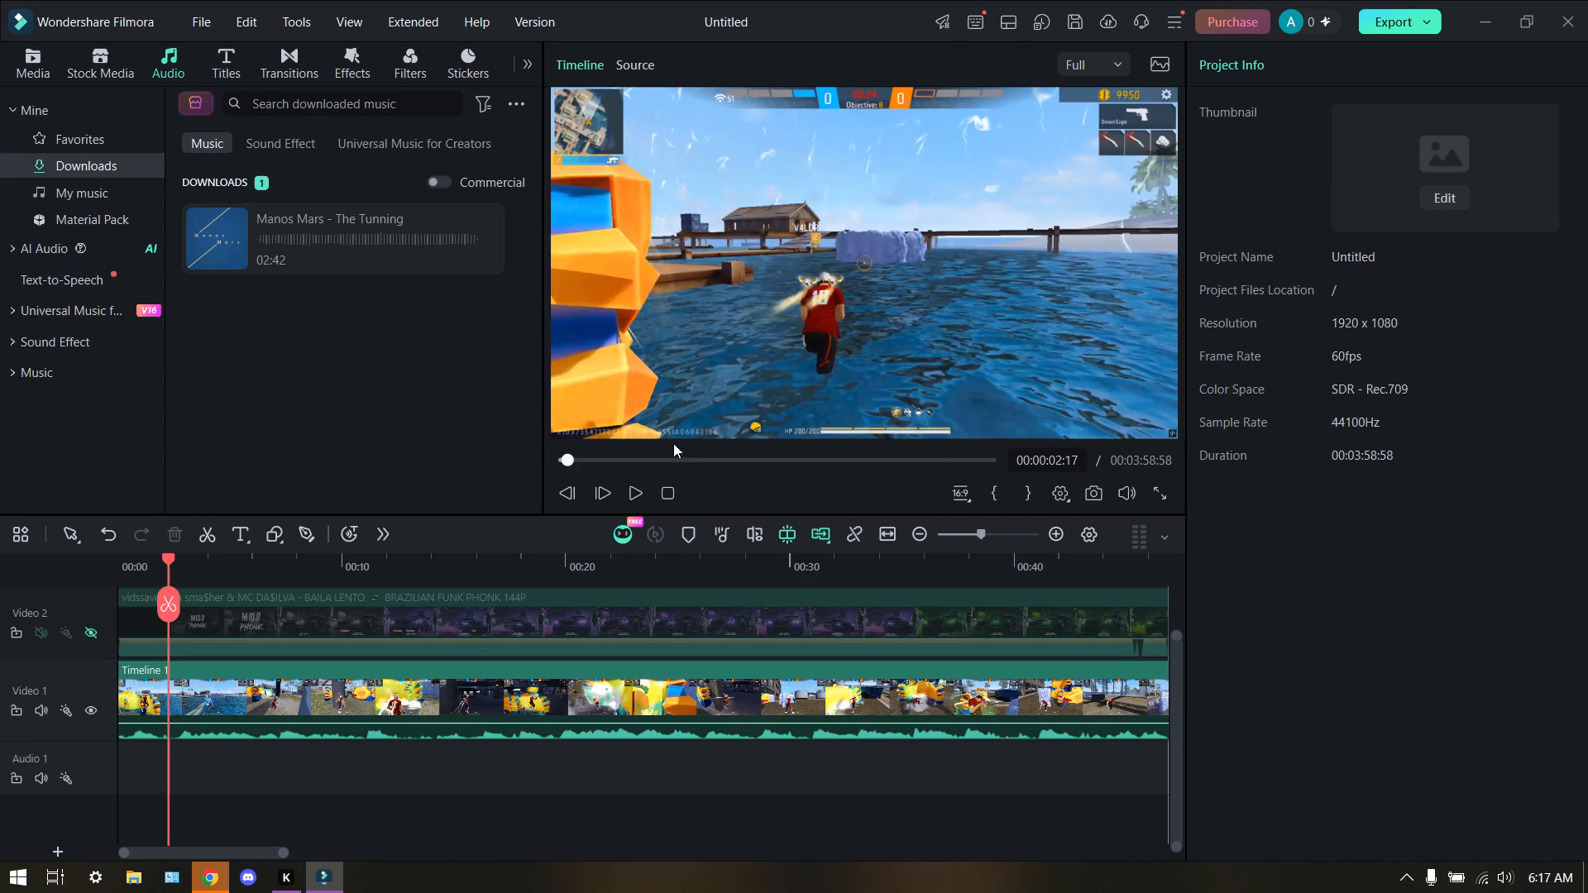
pyautogui.click(625, 483)
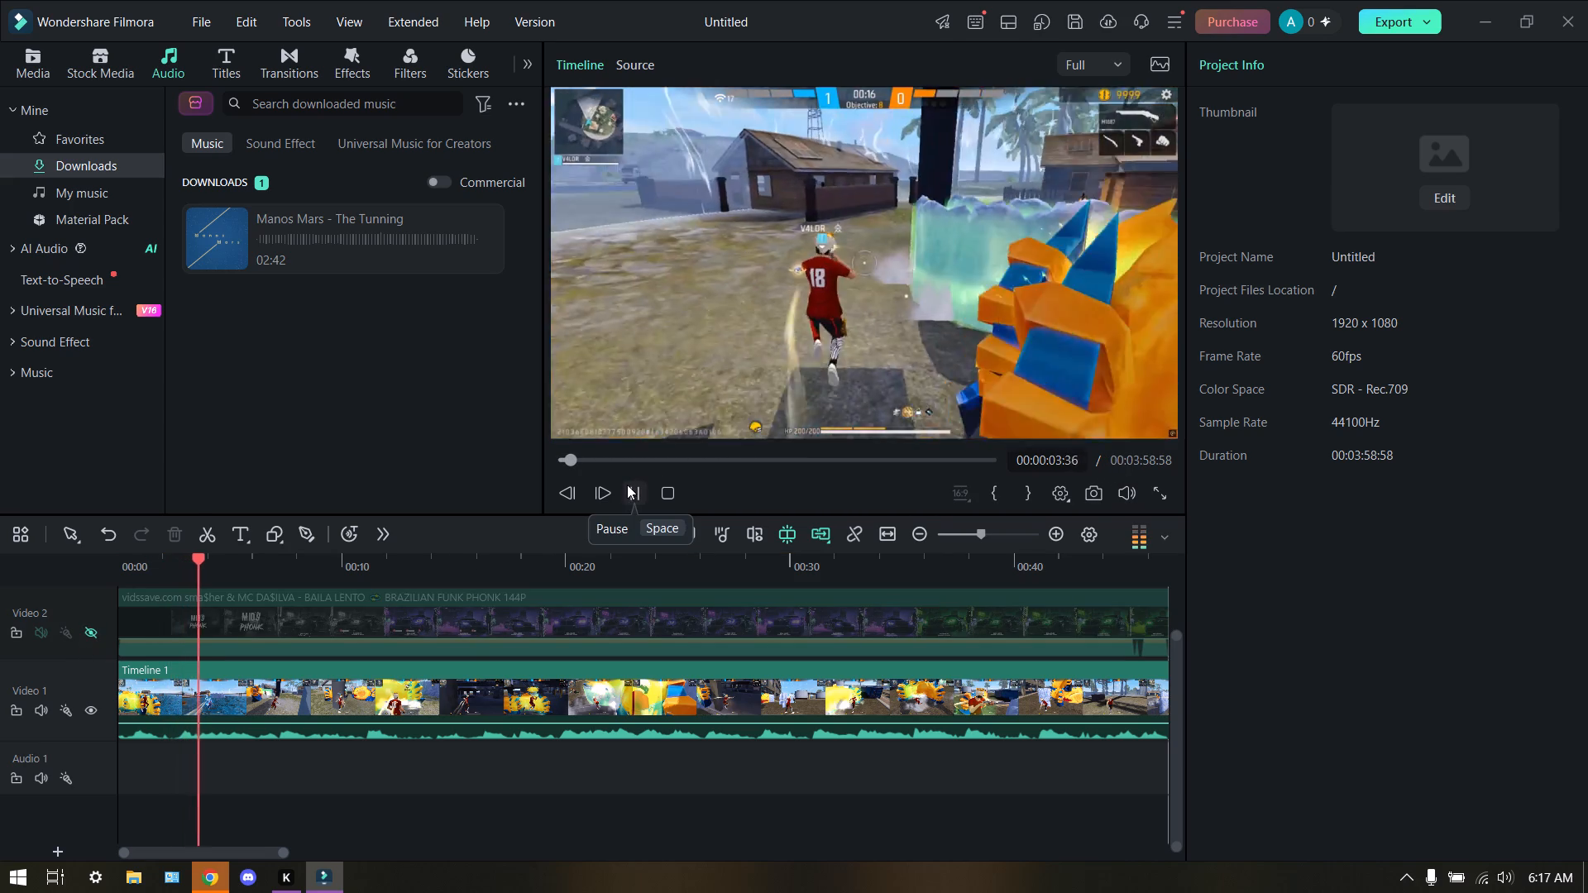
pyautogui.rightClick(581, 599)
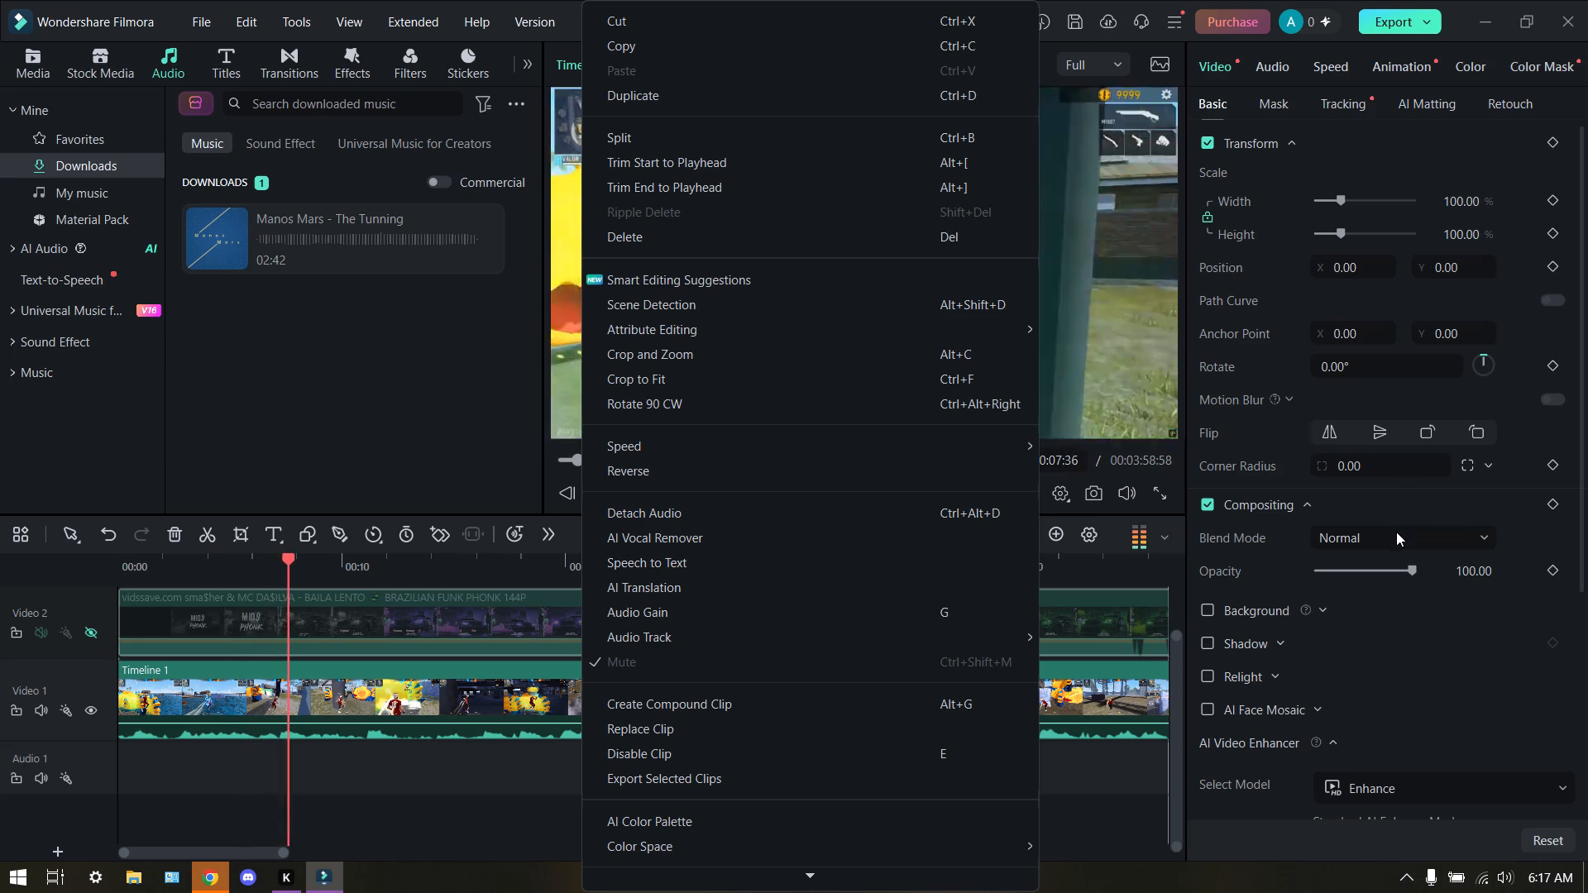
pyautogui.click(256, 339)
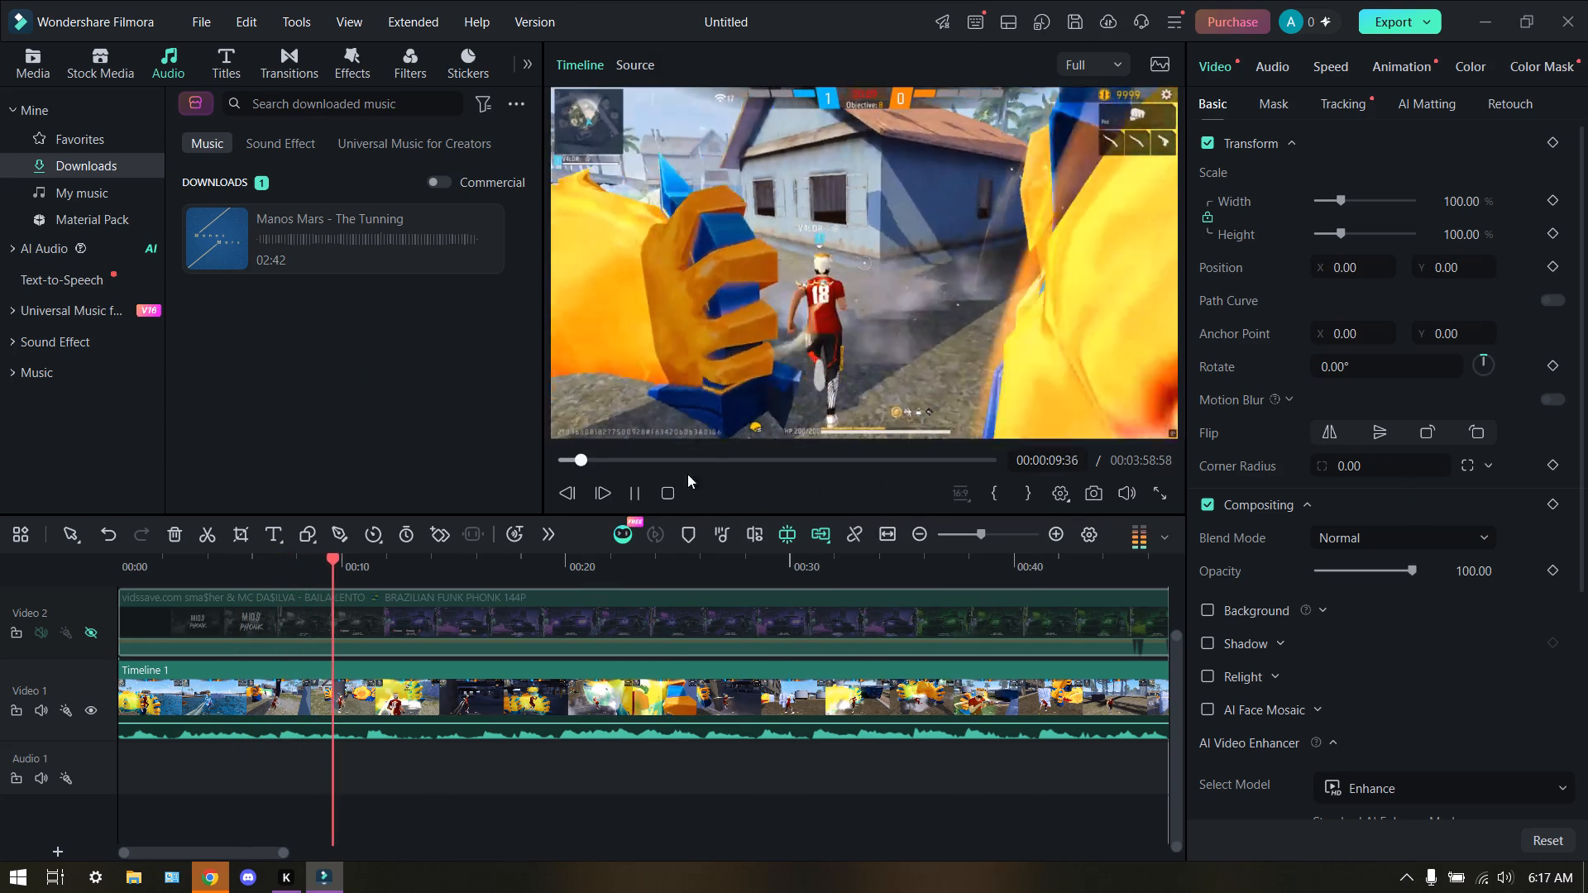
pyautogui.click(629, 491)
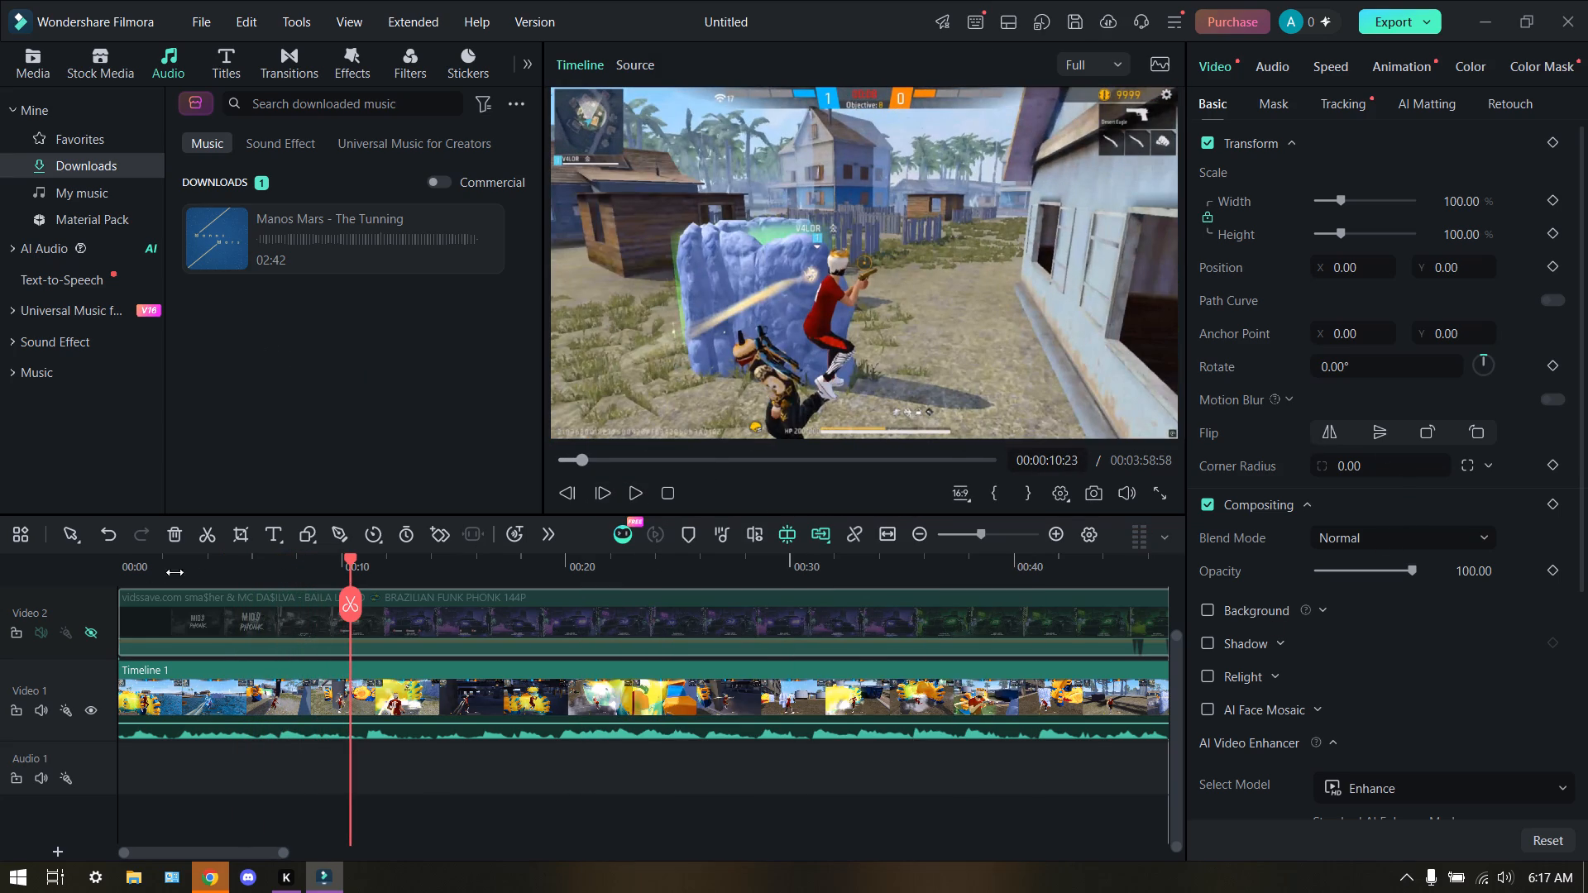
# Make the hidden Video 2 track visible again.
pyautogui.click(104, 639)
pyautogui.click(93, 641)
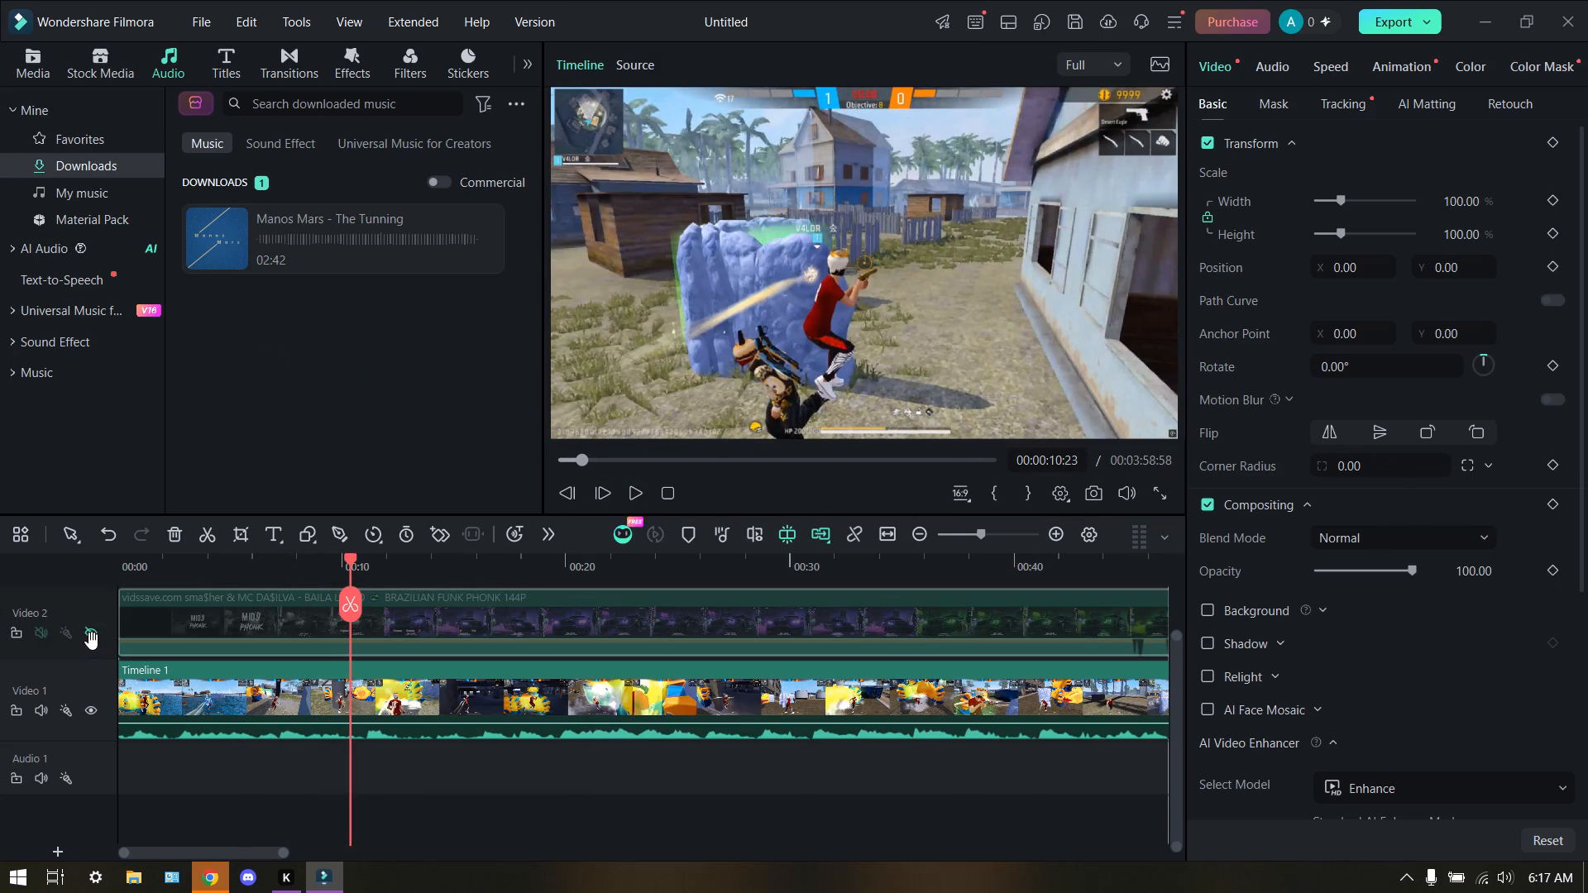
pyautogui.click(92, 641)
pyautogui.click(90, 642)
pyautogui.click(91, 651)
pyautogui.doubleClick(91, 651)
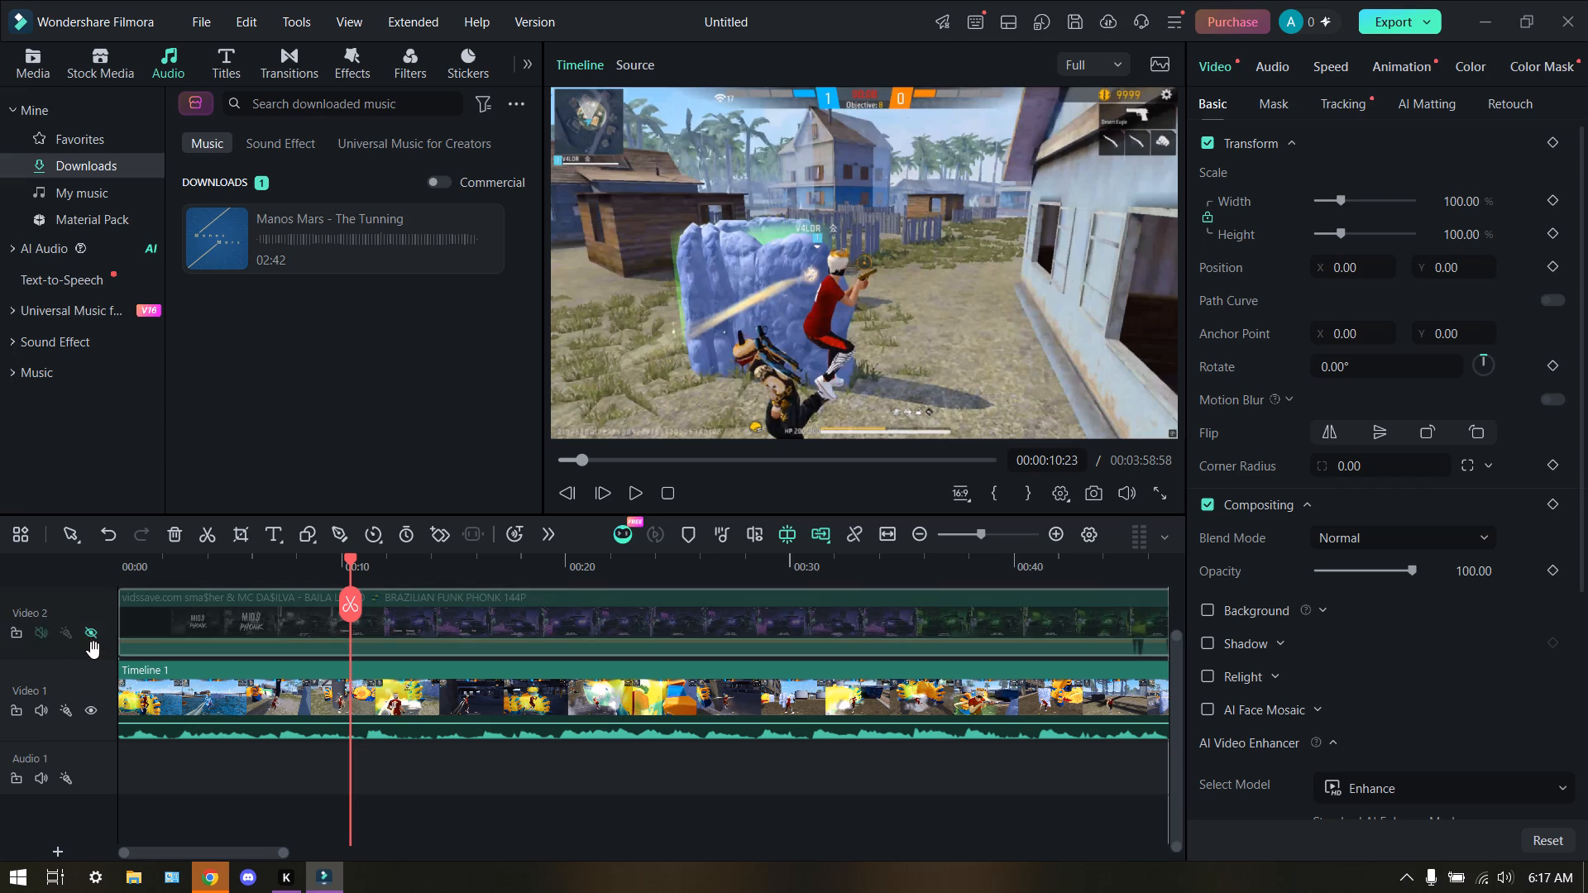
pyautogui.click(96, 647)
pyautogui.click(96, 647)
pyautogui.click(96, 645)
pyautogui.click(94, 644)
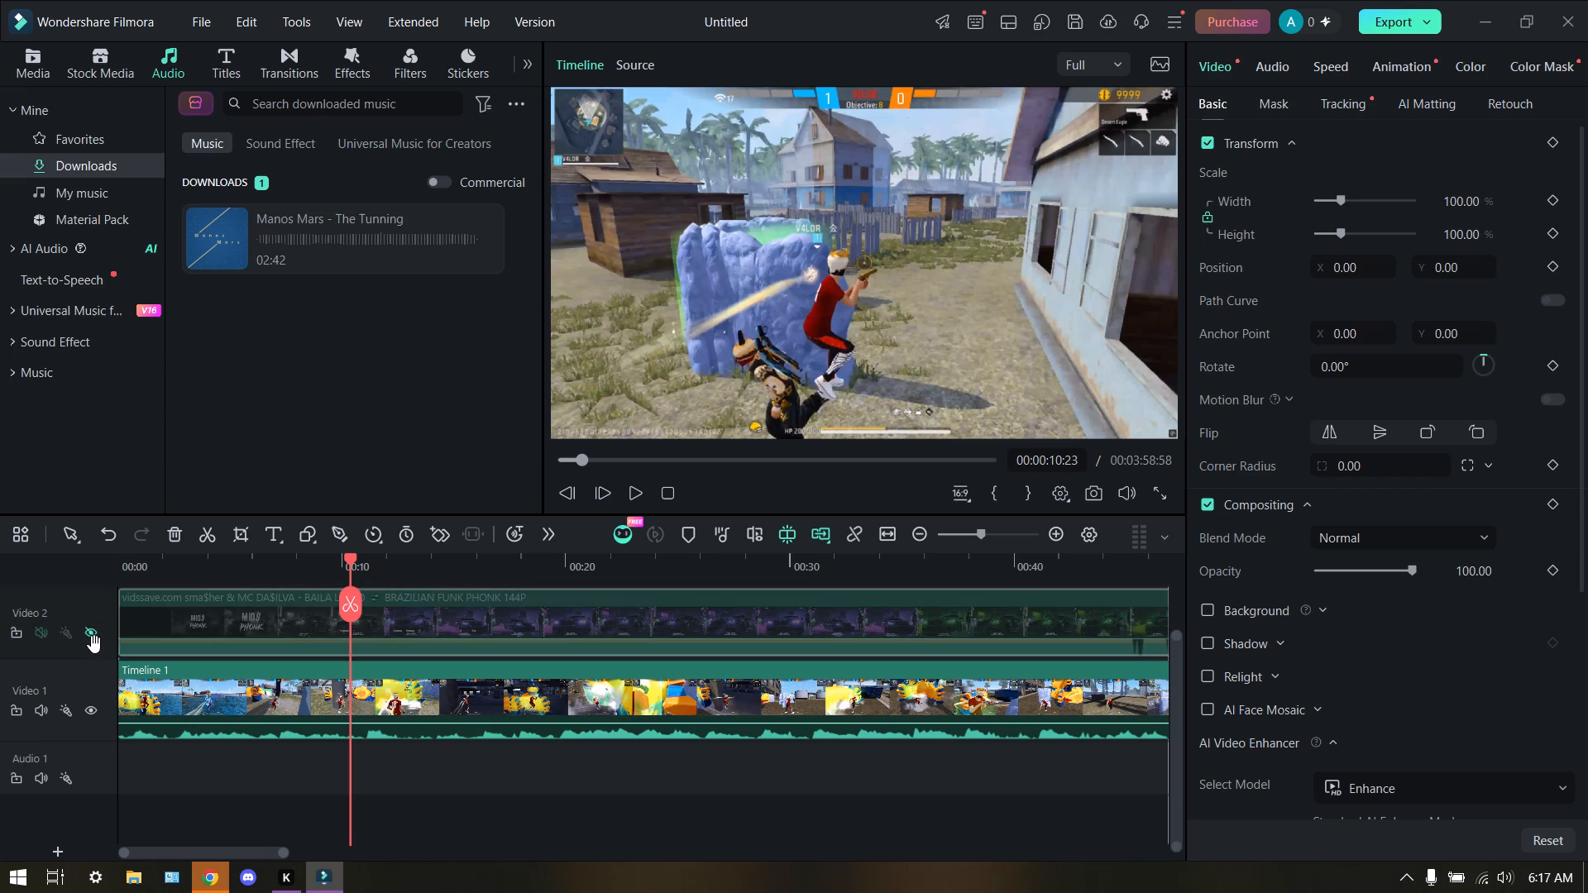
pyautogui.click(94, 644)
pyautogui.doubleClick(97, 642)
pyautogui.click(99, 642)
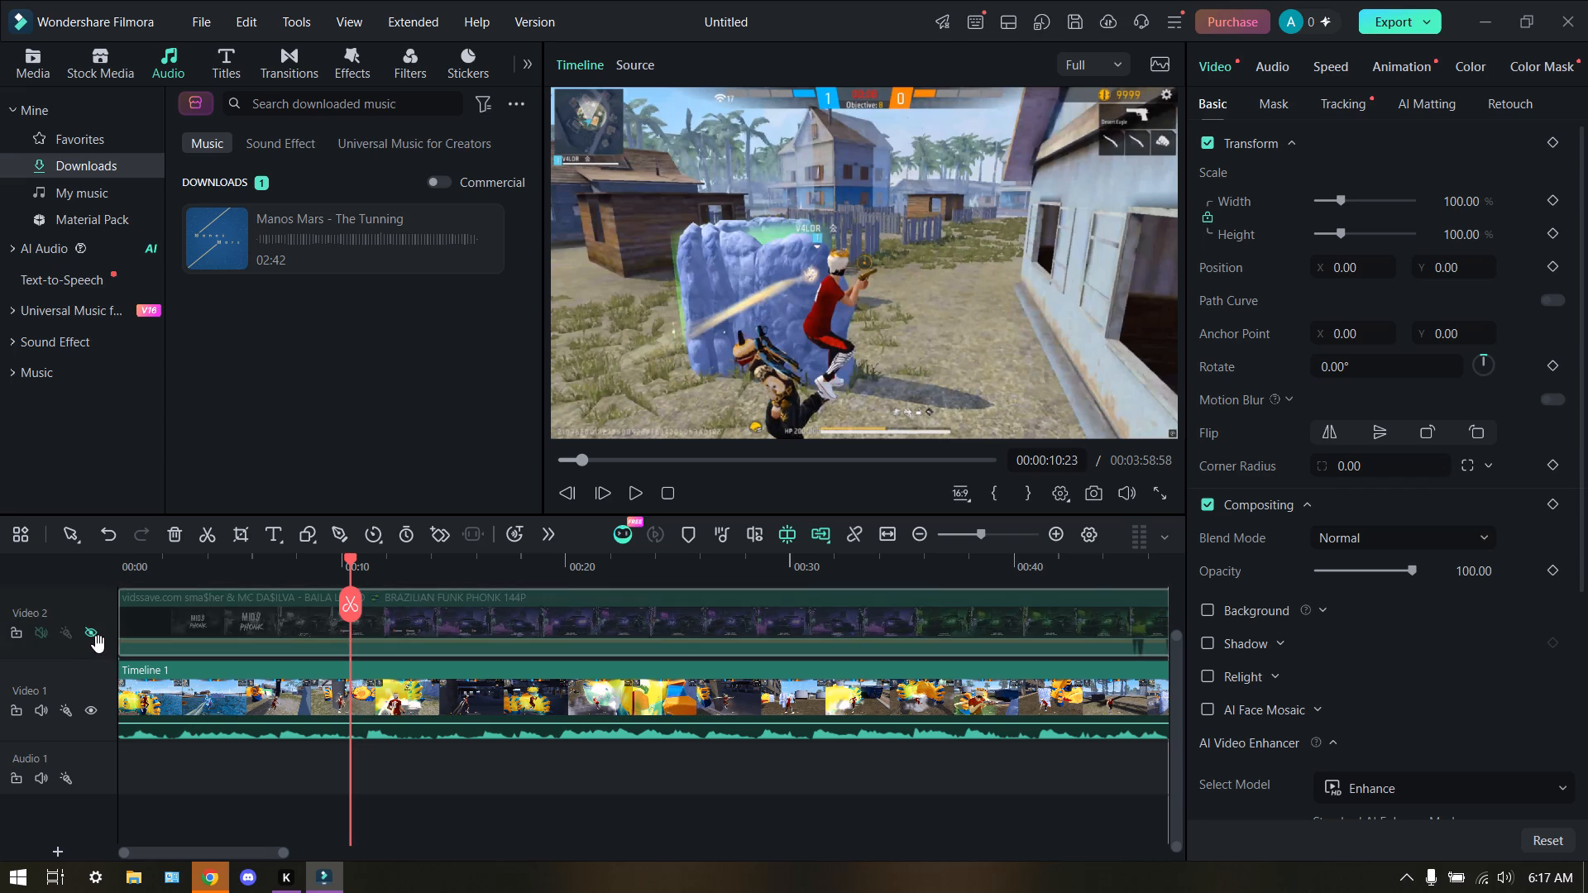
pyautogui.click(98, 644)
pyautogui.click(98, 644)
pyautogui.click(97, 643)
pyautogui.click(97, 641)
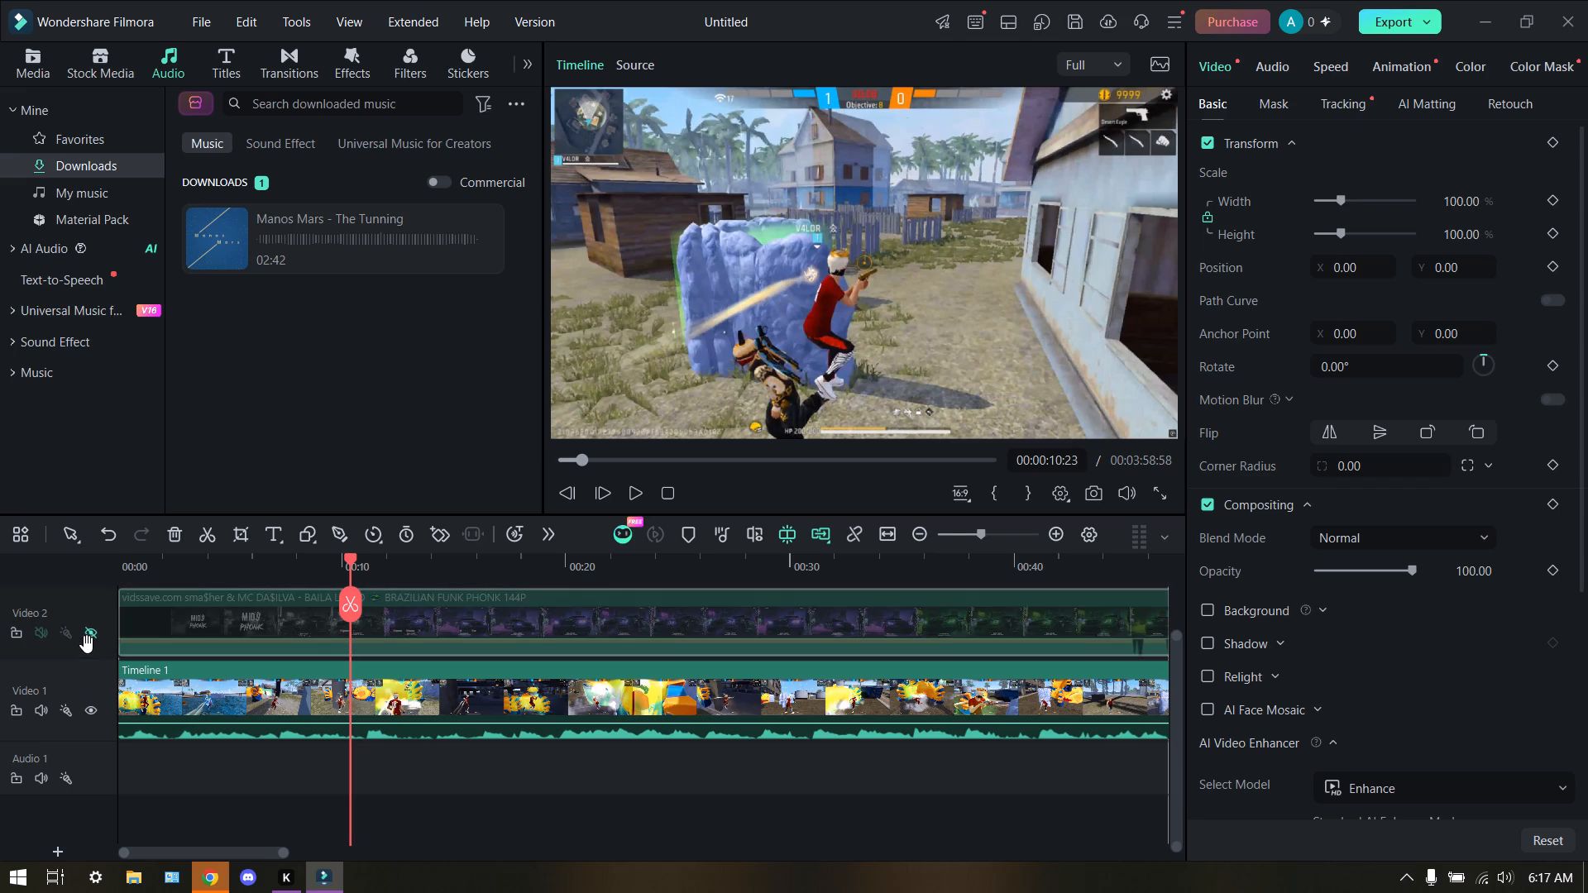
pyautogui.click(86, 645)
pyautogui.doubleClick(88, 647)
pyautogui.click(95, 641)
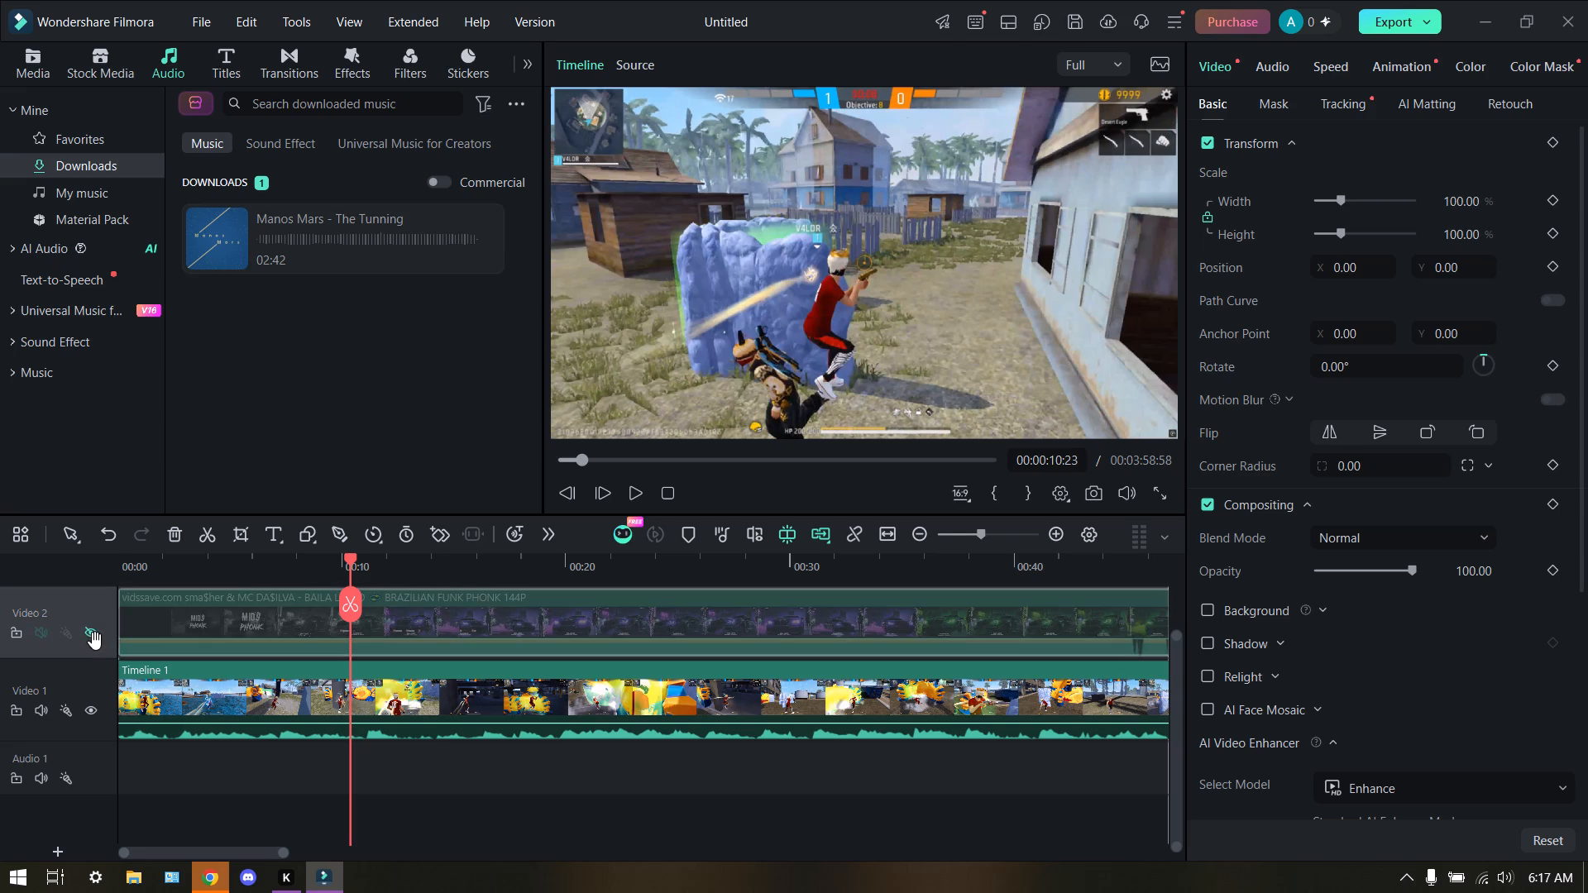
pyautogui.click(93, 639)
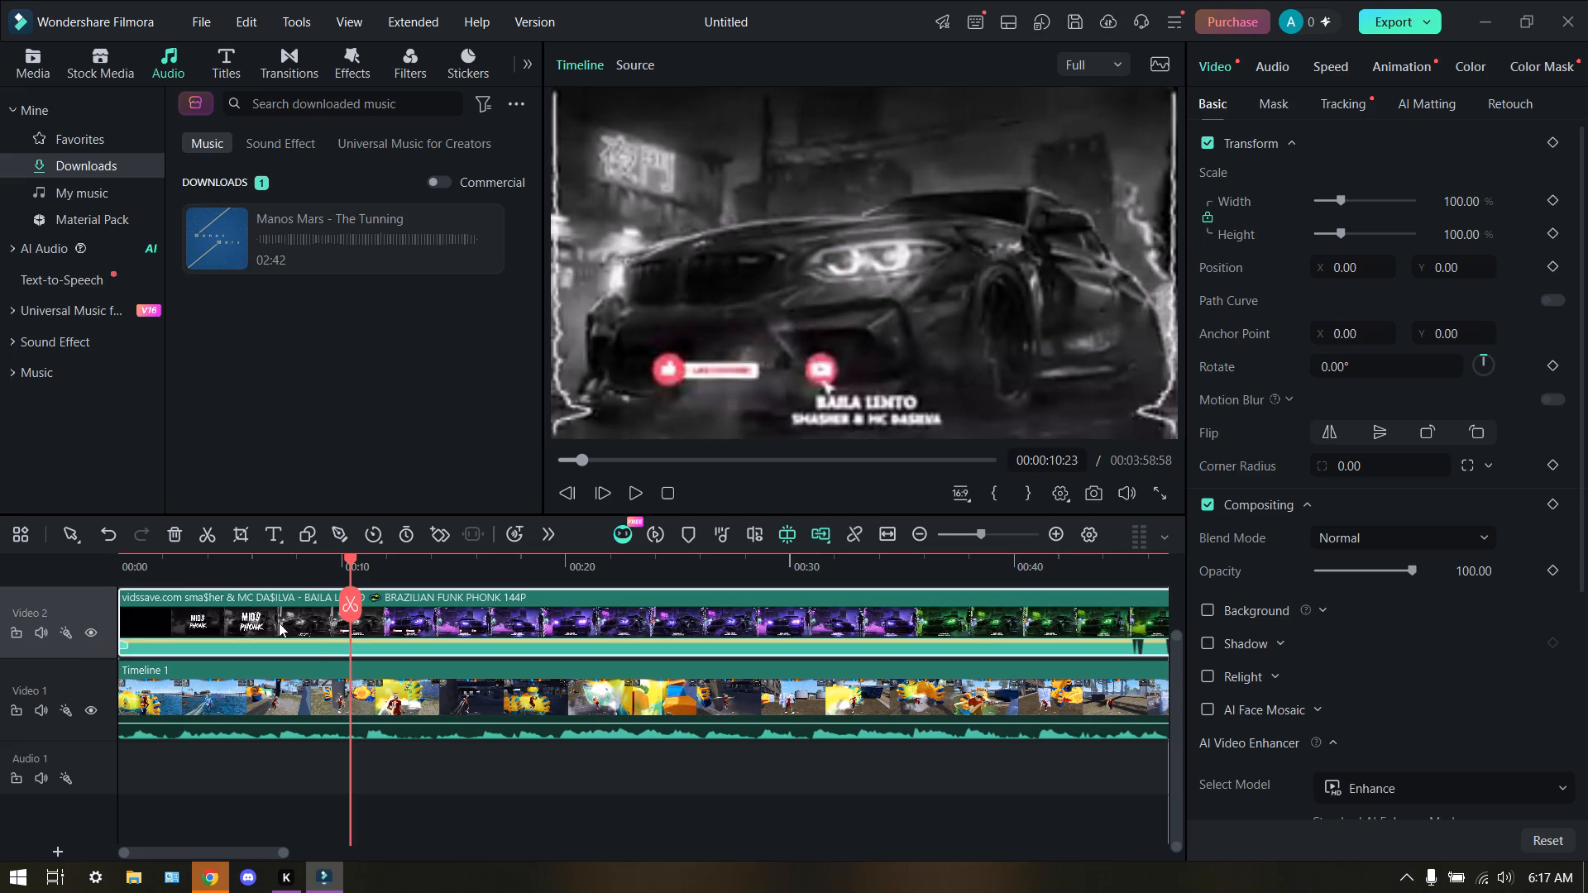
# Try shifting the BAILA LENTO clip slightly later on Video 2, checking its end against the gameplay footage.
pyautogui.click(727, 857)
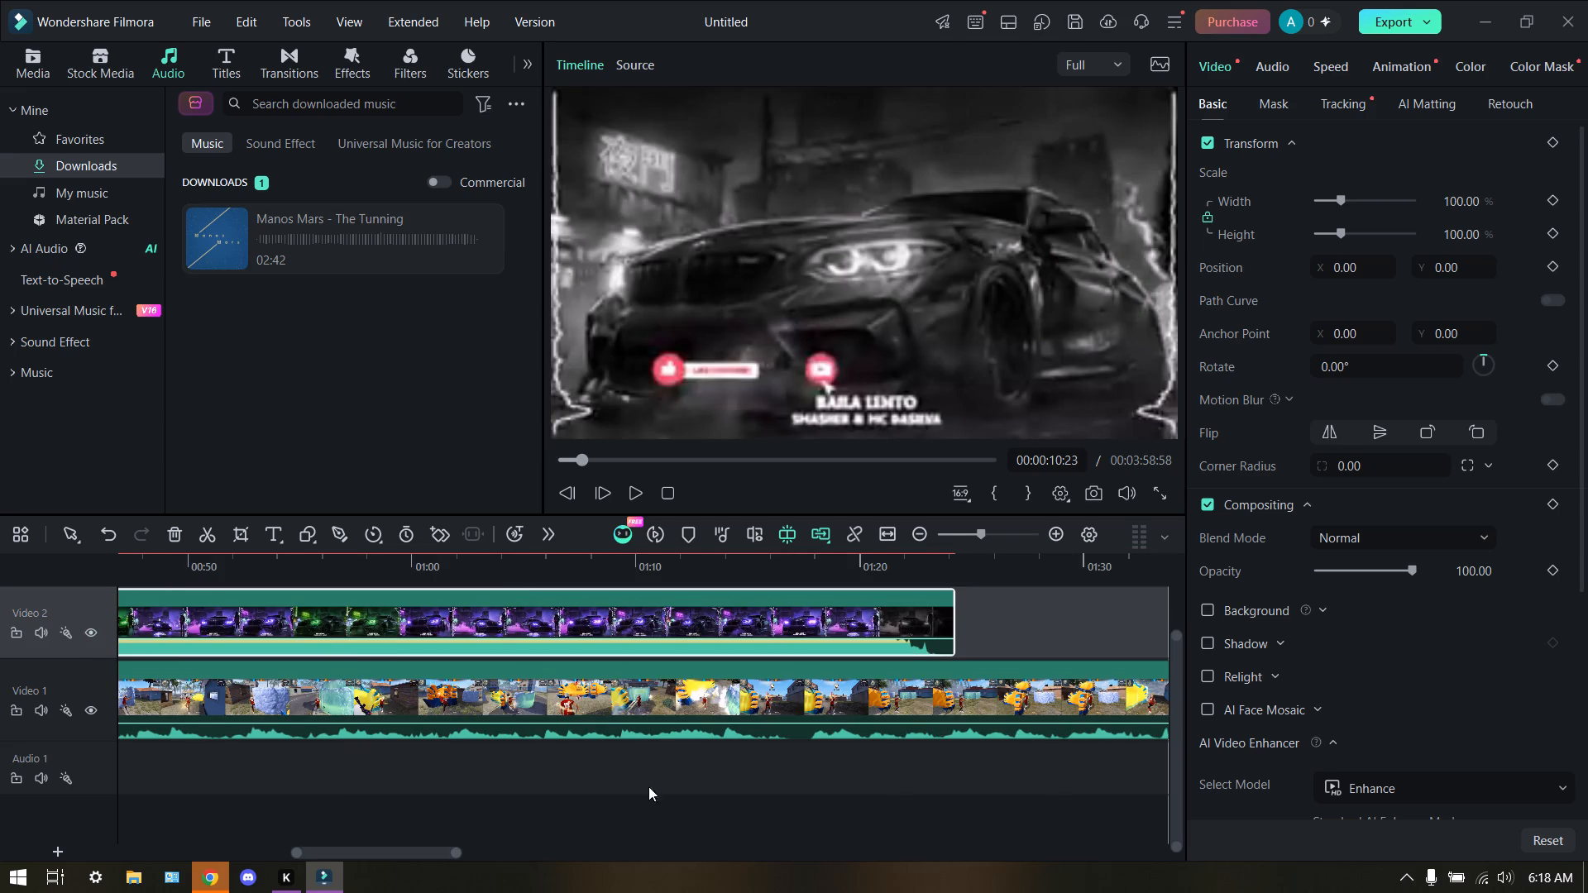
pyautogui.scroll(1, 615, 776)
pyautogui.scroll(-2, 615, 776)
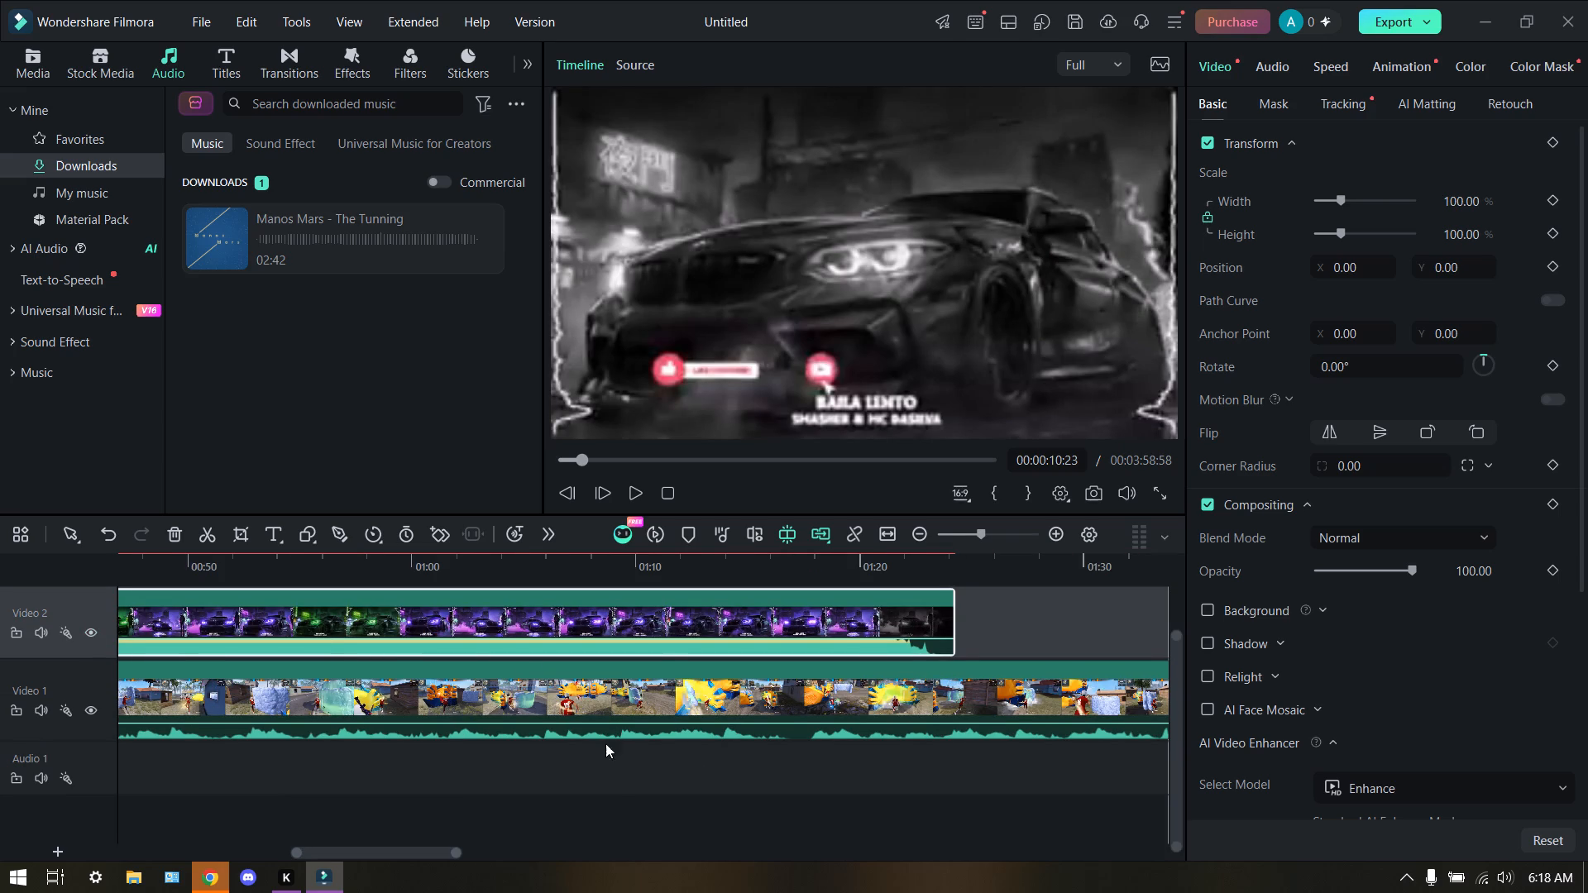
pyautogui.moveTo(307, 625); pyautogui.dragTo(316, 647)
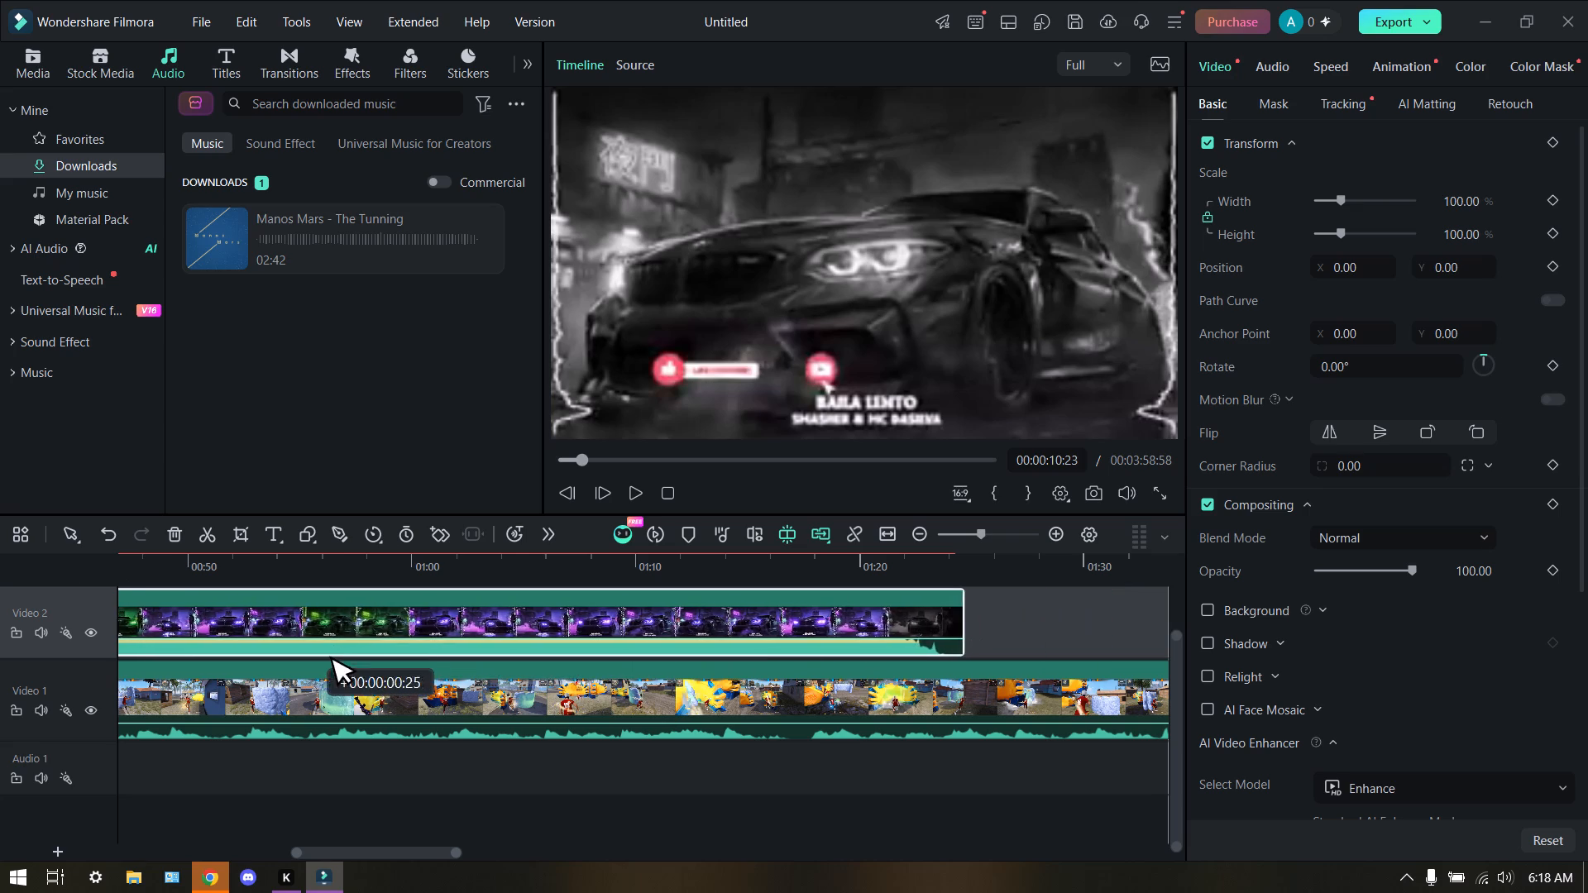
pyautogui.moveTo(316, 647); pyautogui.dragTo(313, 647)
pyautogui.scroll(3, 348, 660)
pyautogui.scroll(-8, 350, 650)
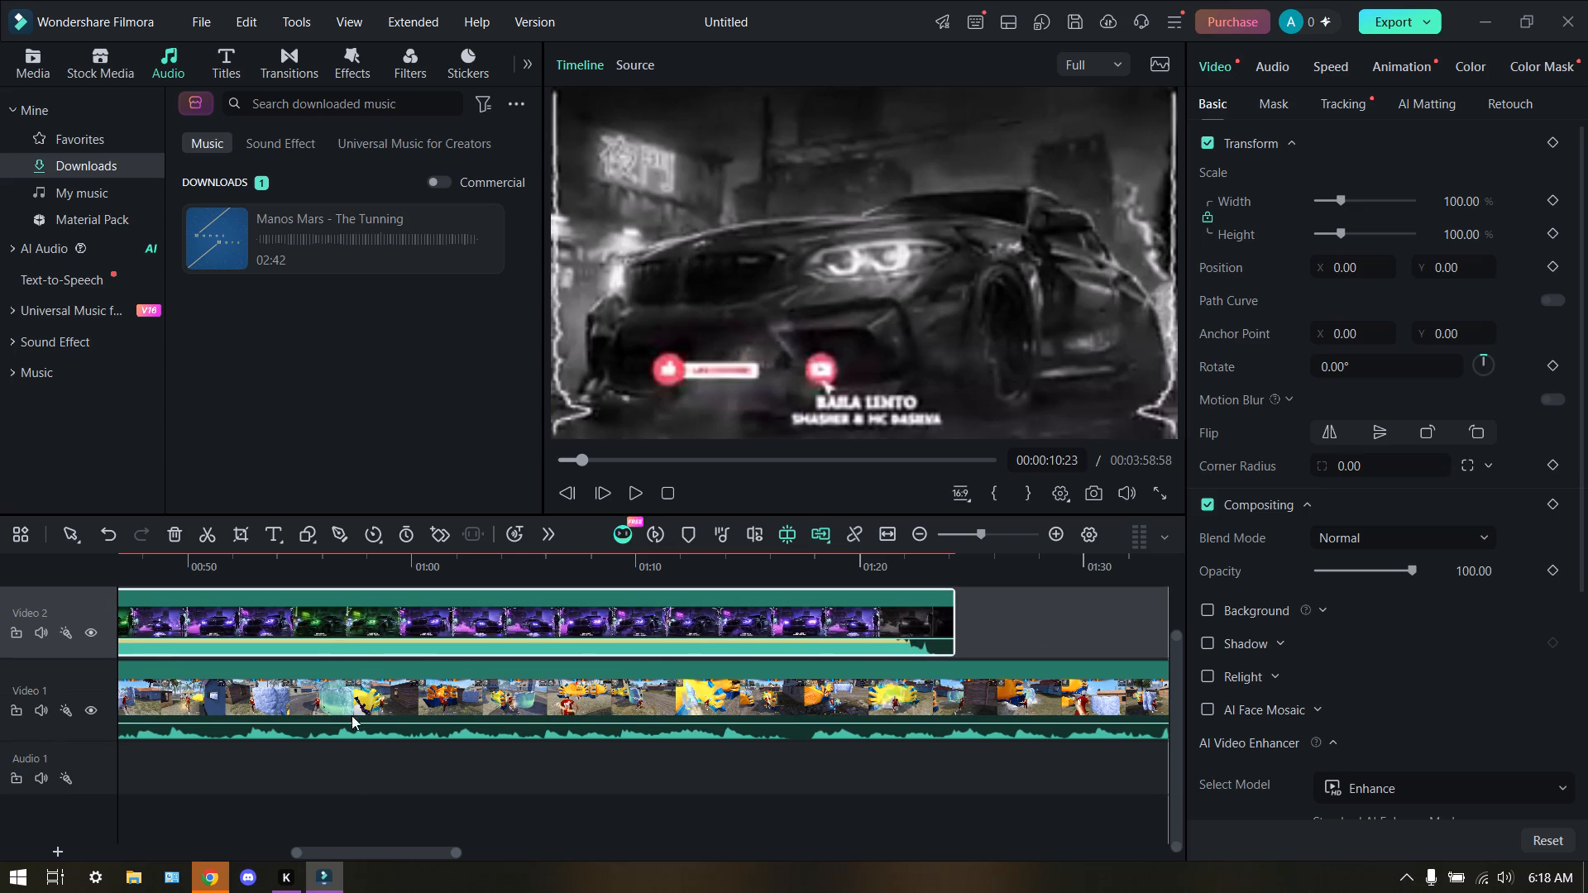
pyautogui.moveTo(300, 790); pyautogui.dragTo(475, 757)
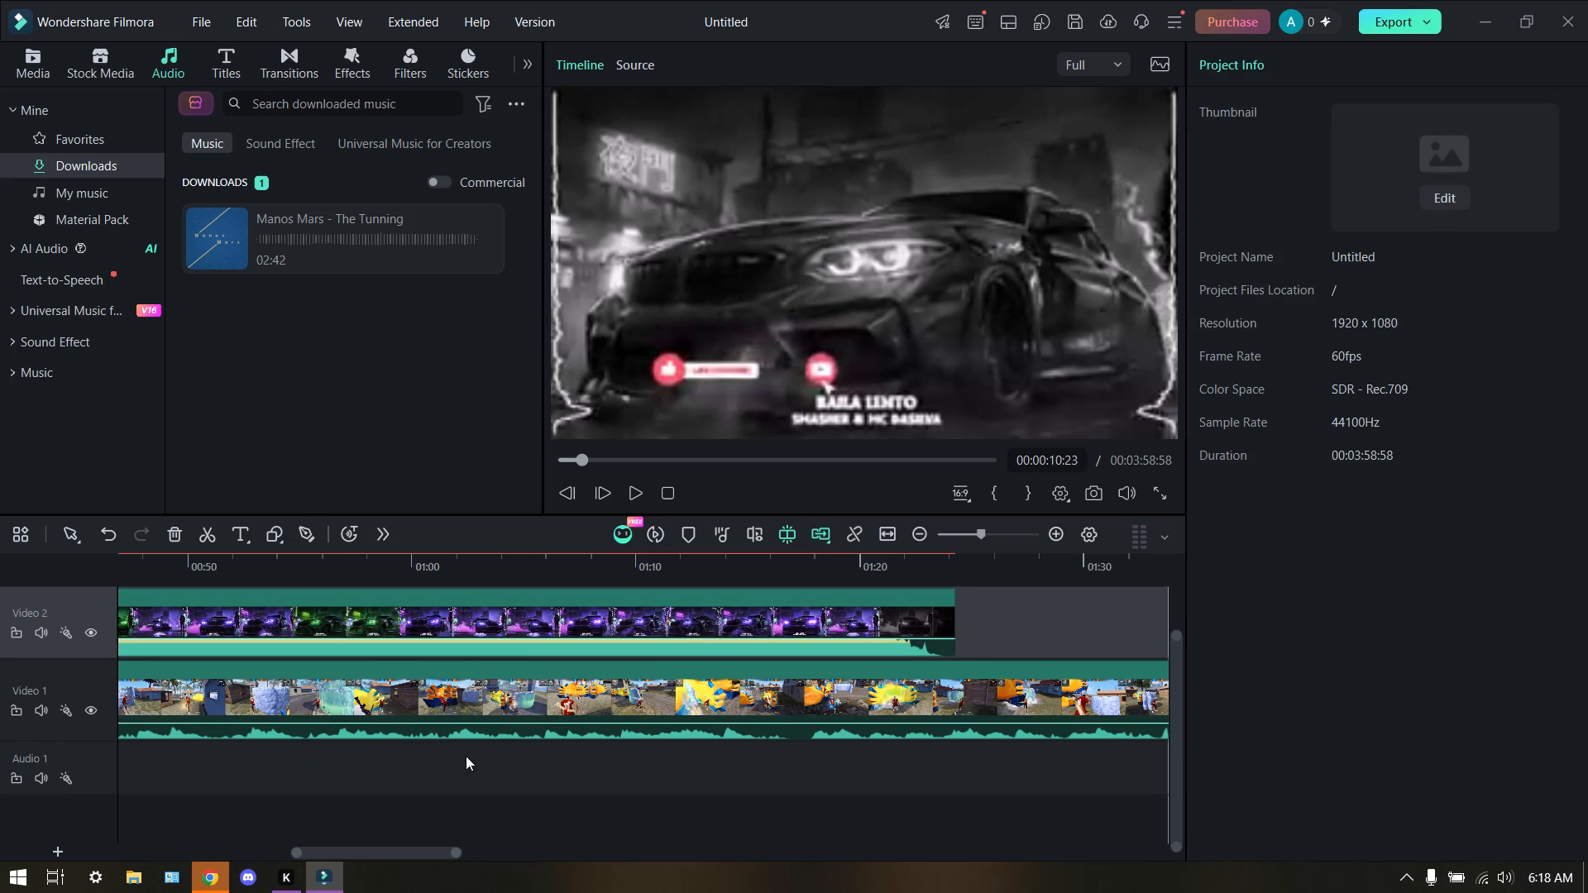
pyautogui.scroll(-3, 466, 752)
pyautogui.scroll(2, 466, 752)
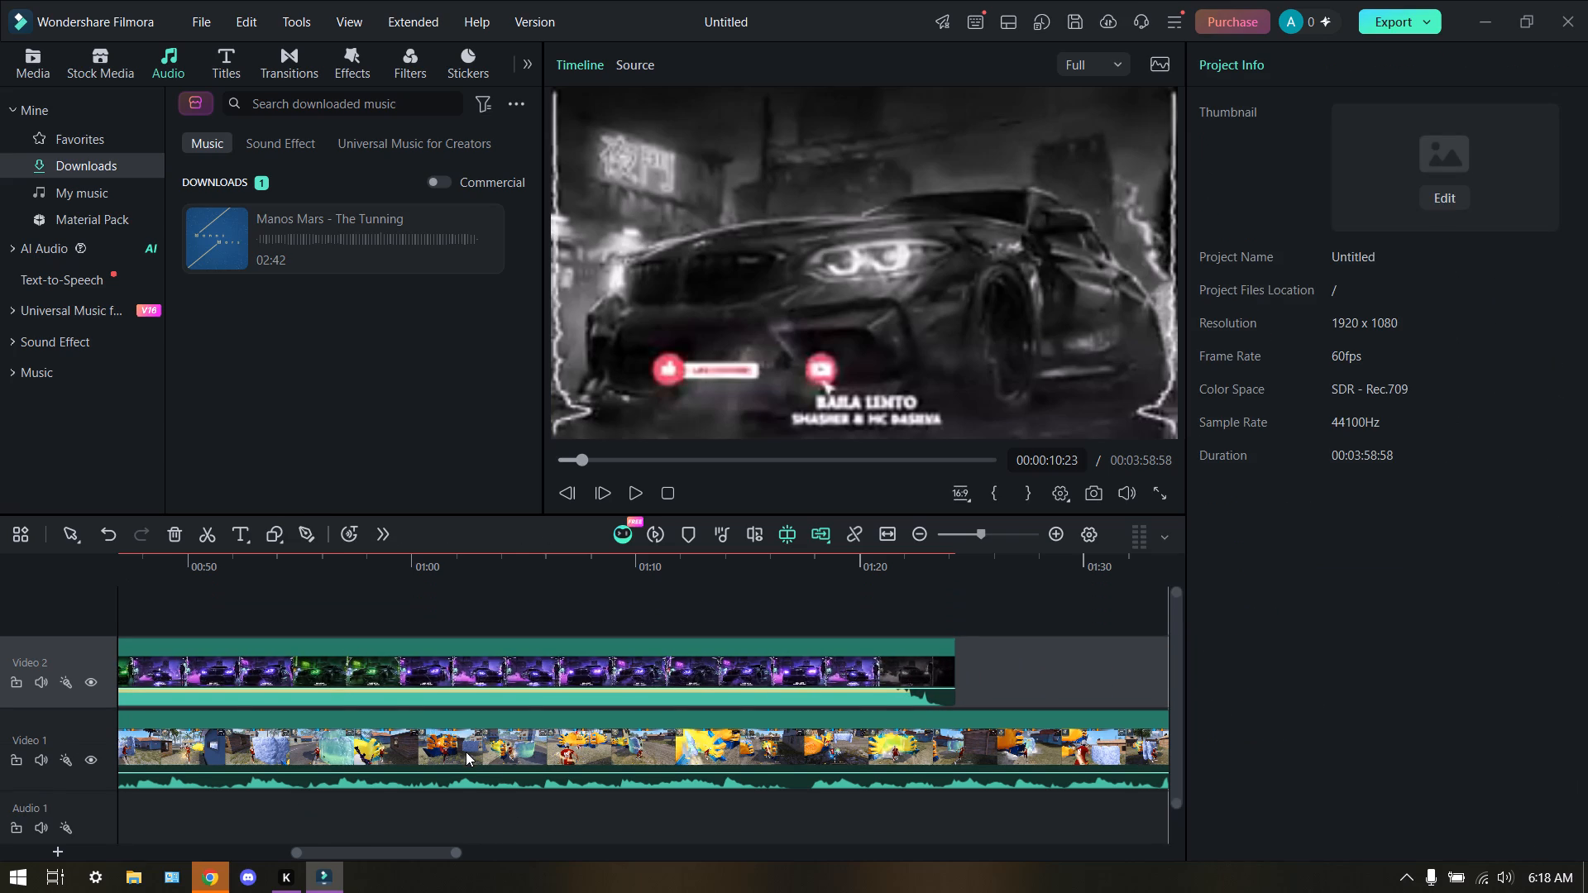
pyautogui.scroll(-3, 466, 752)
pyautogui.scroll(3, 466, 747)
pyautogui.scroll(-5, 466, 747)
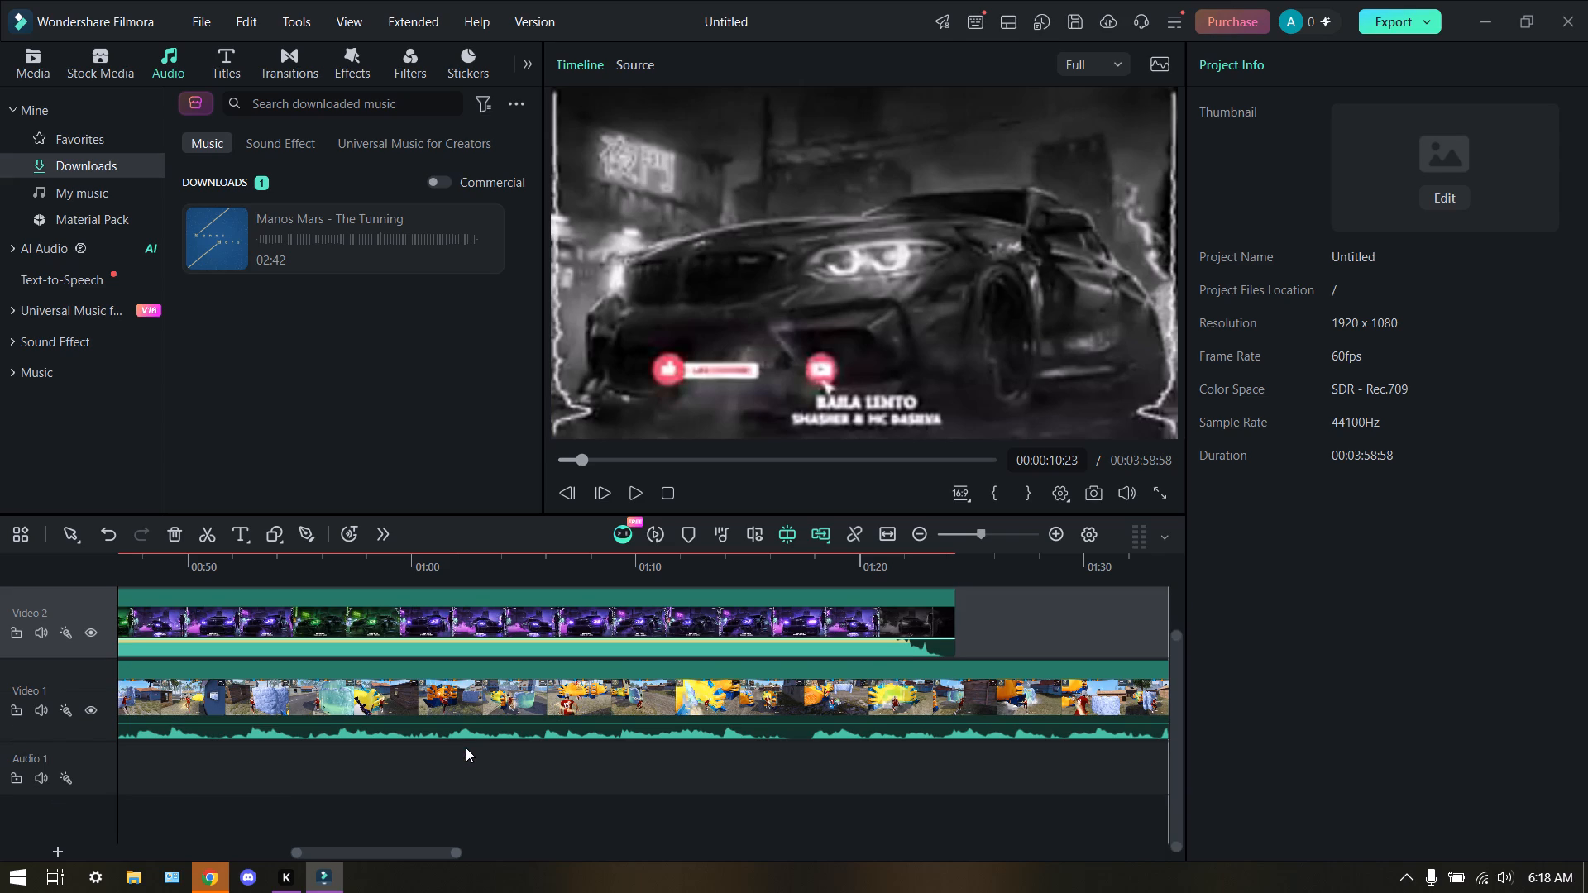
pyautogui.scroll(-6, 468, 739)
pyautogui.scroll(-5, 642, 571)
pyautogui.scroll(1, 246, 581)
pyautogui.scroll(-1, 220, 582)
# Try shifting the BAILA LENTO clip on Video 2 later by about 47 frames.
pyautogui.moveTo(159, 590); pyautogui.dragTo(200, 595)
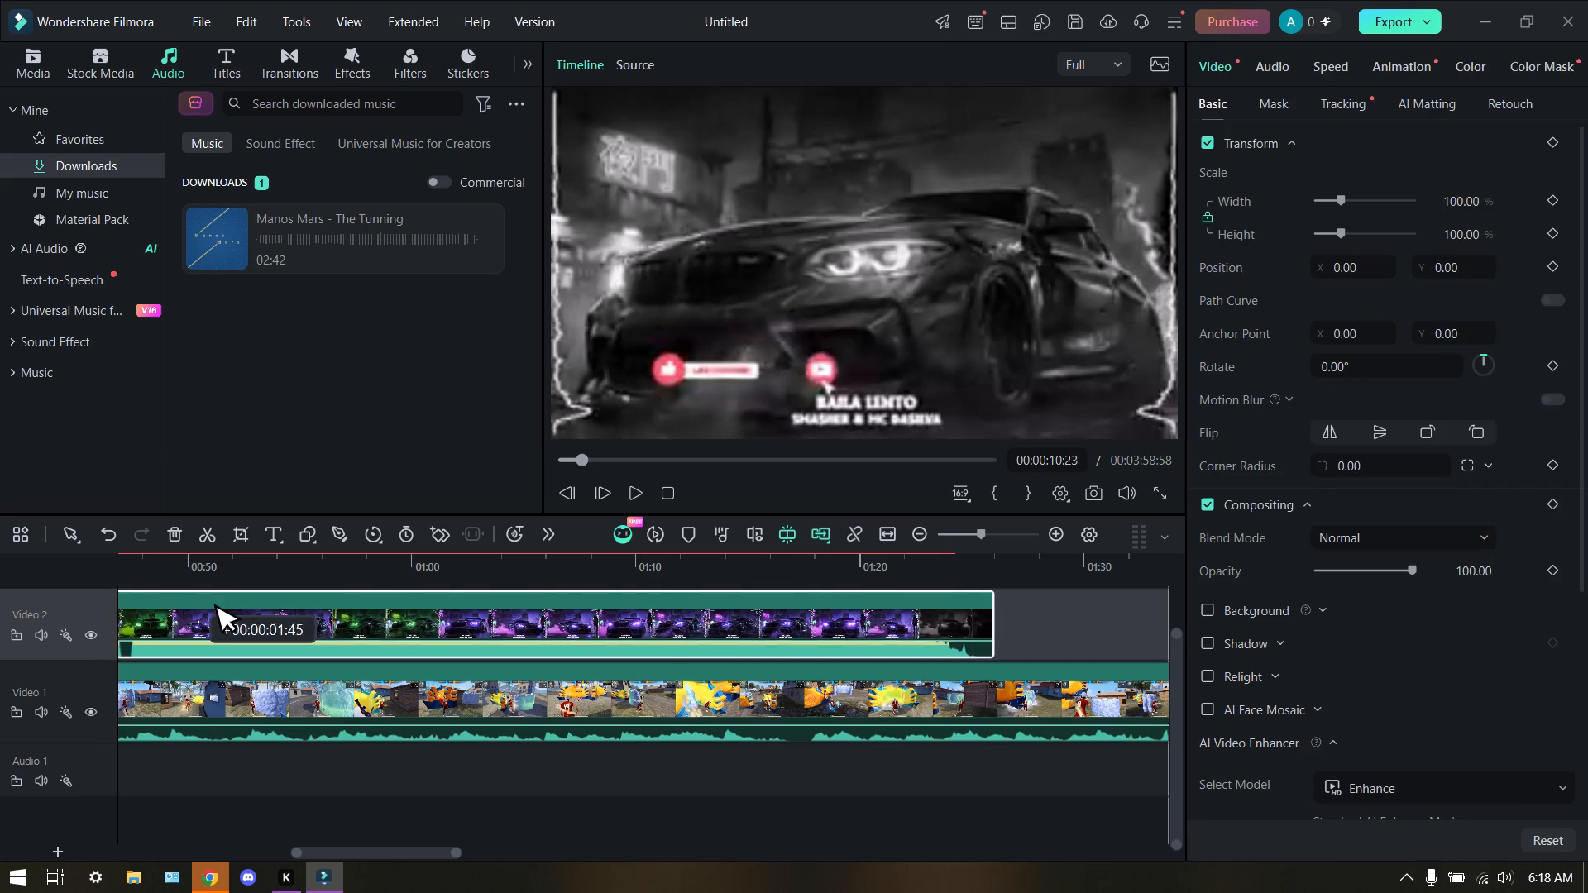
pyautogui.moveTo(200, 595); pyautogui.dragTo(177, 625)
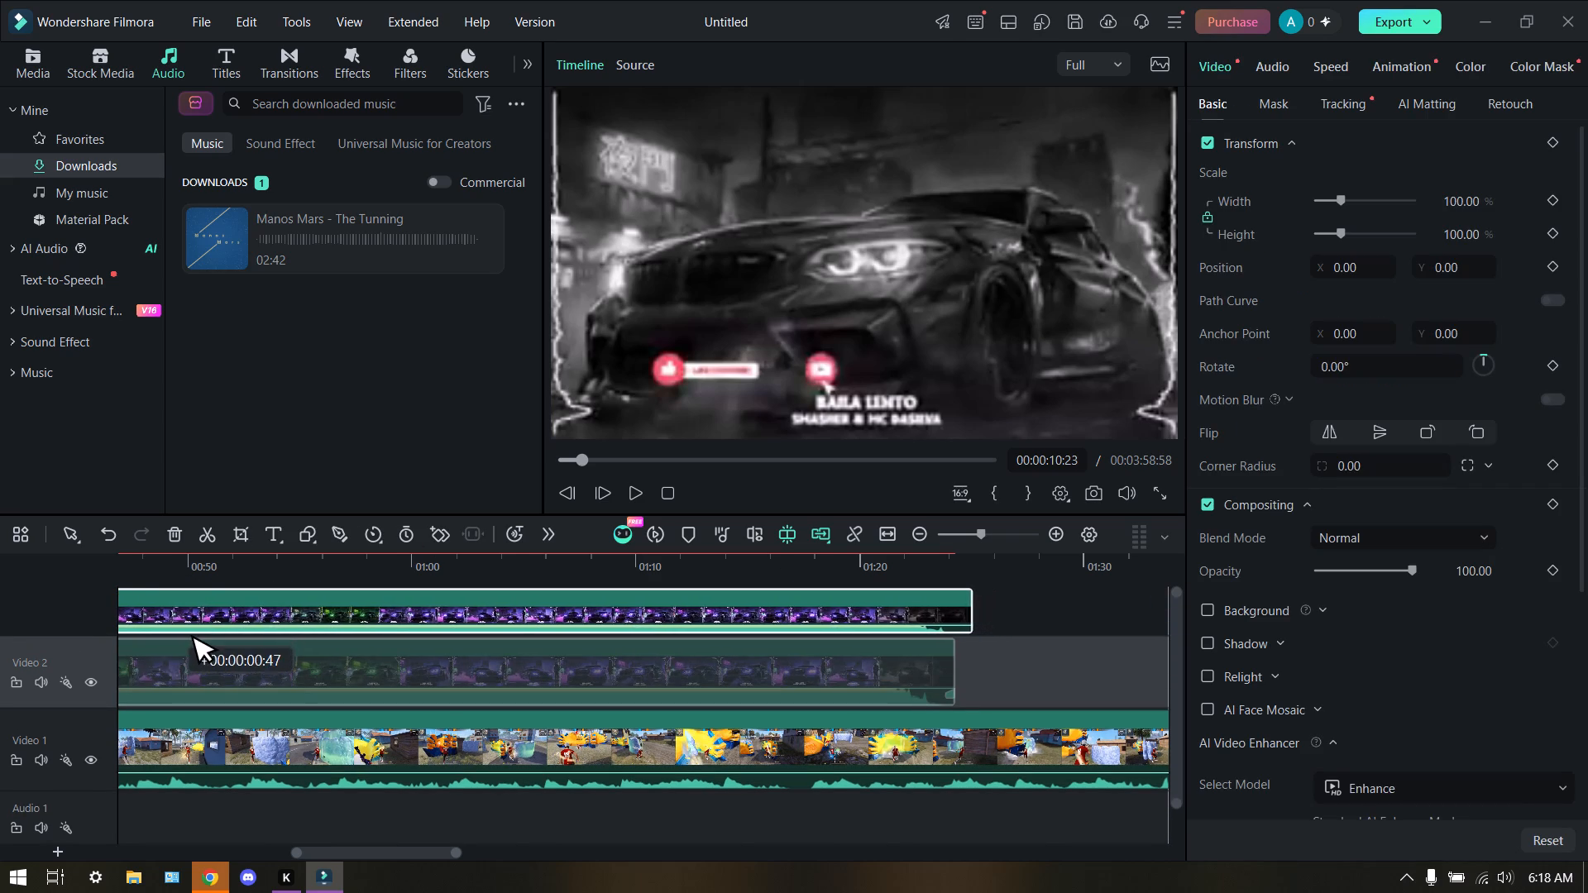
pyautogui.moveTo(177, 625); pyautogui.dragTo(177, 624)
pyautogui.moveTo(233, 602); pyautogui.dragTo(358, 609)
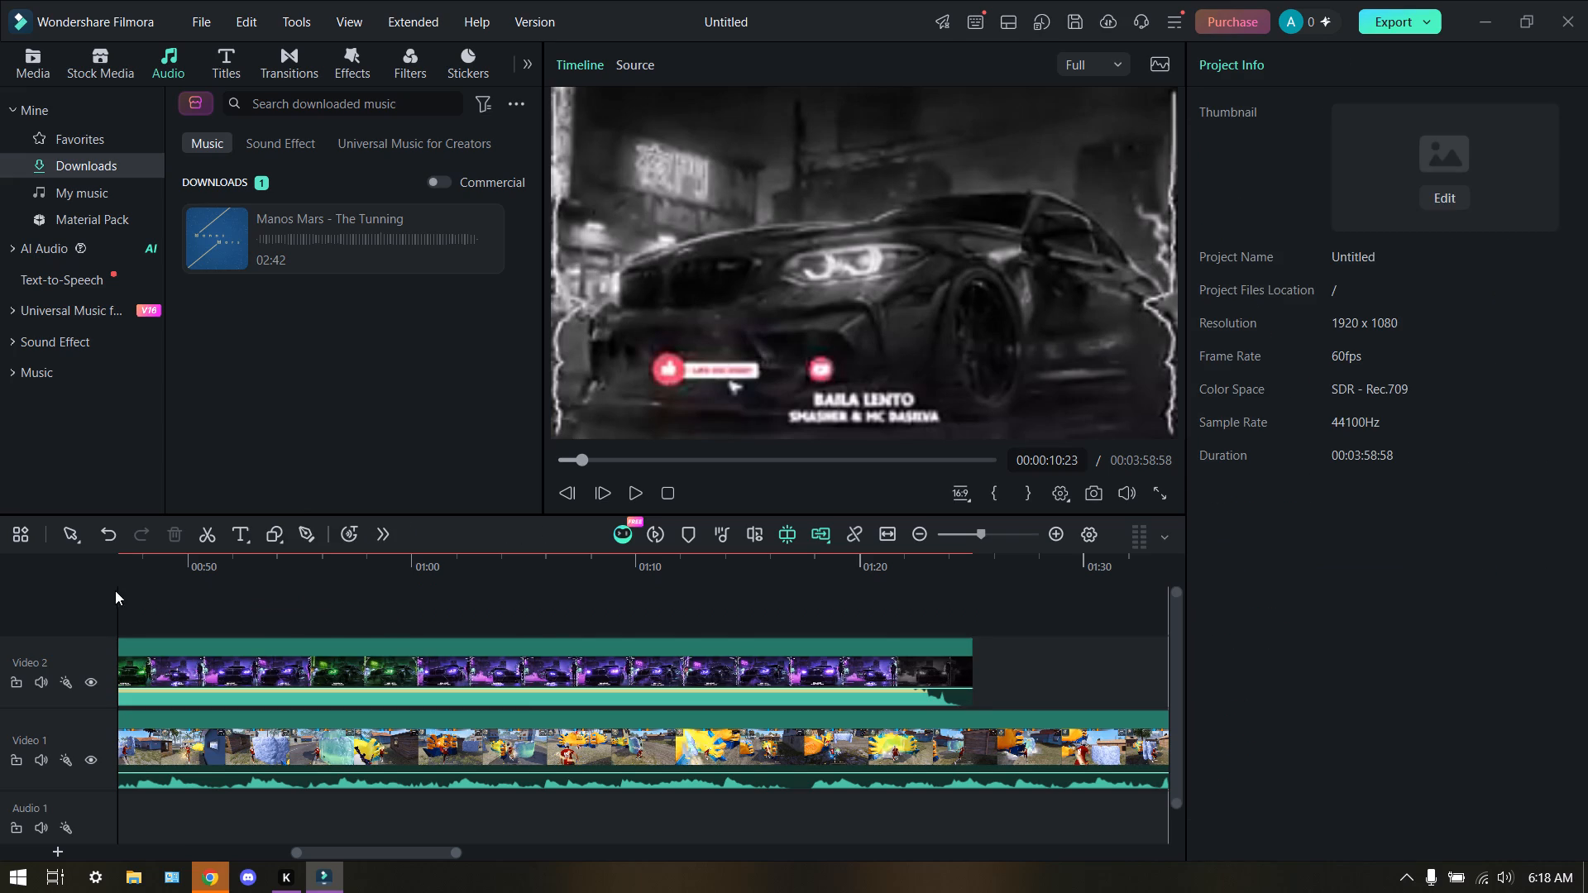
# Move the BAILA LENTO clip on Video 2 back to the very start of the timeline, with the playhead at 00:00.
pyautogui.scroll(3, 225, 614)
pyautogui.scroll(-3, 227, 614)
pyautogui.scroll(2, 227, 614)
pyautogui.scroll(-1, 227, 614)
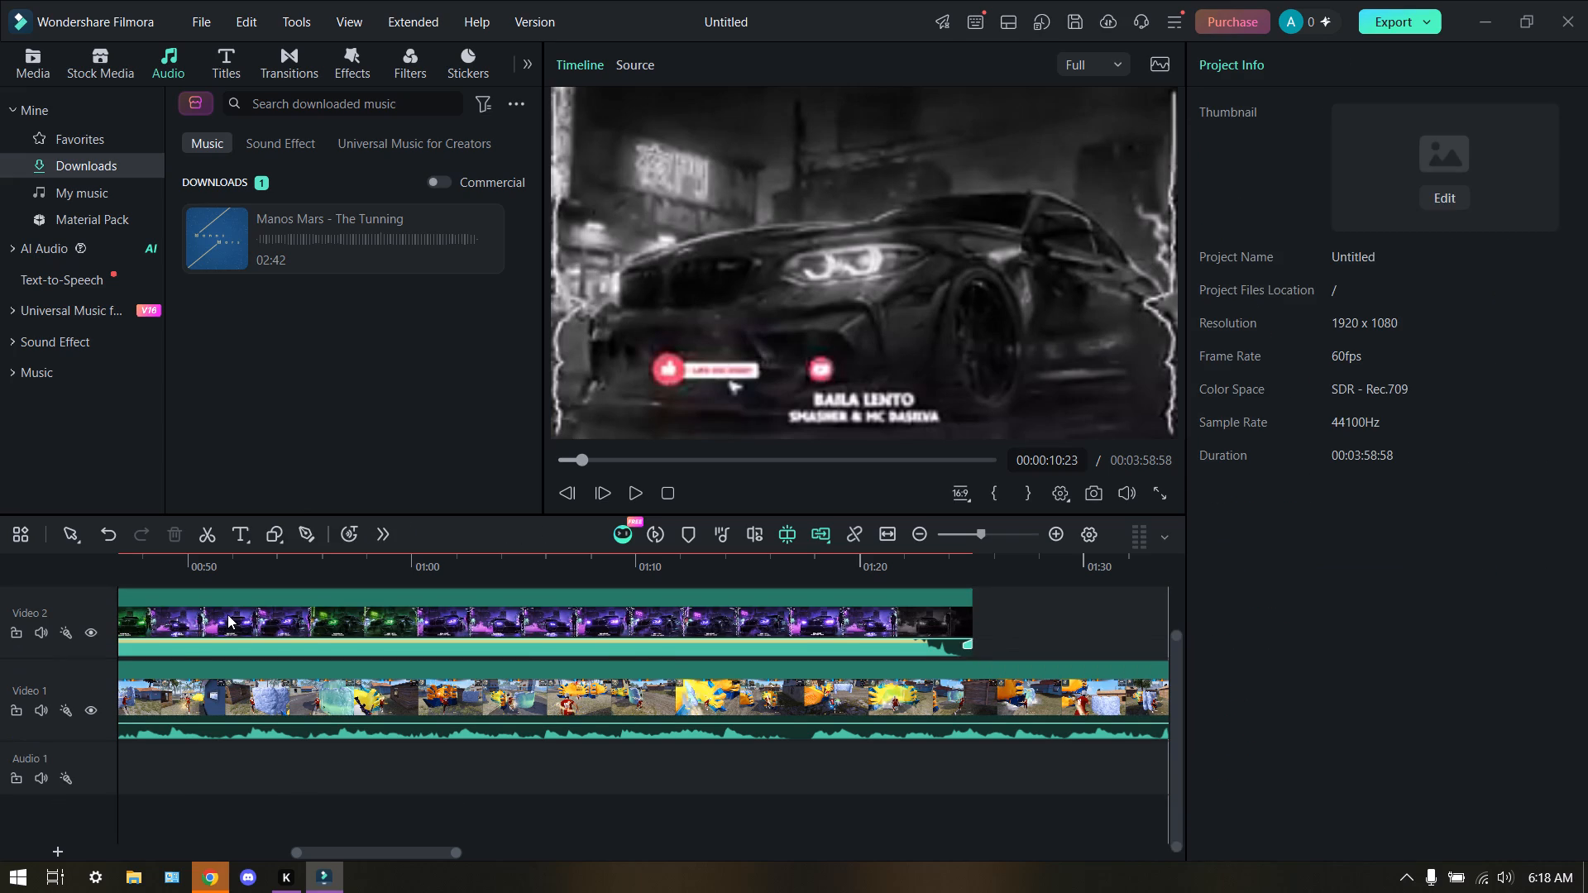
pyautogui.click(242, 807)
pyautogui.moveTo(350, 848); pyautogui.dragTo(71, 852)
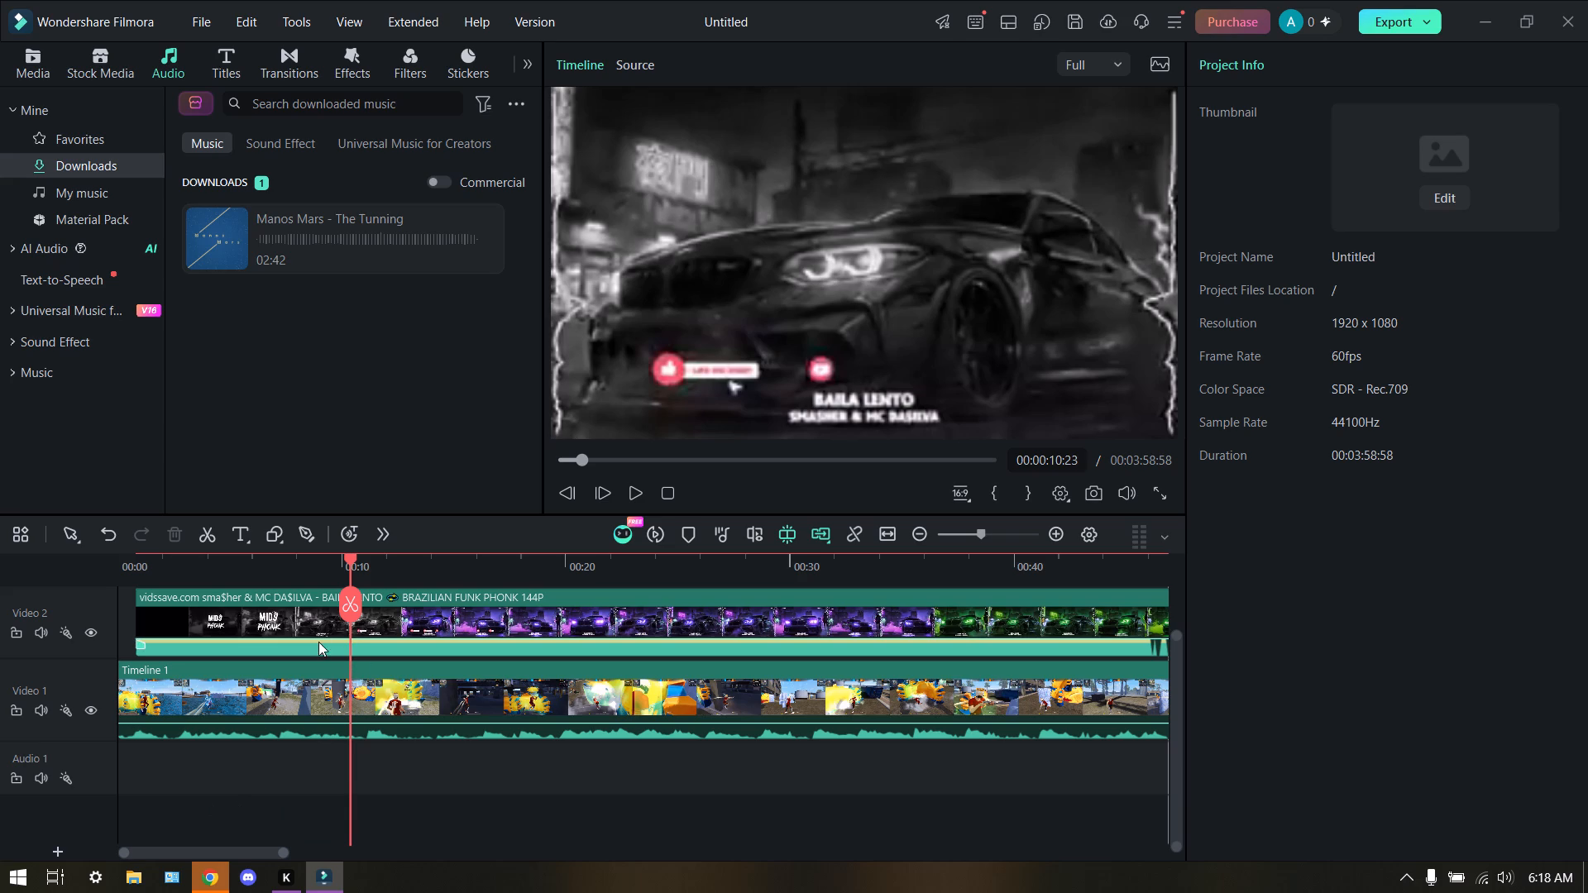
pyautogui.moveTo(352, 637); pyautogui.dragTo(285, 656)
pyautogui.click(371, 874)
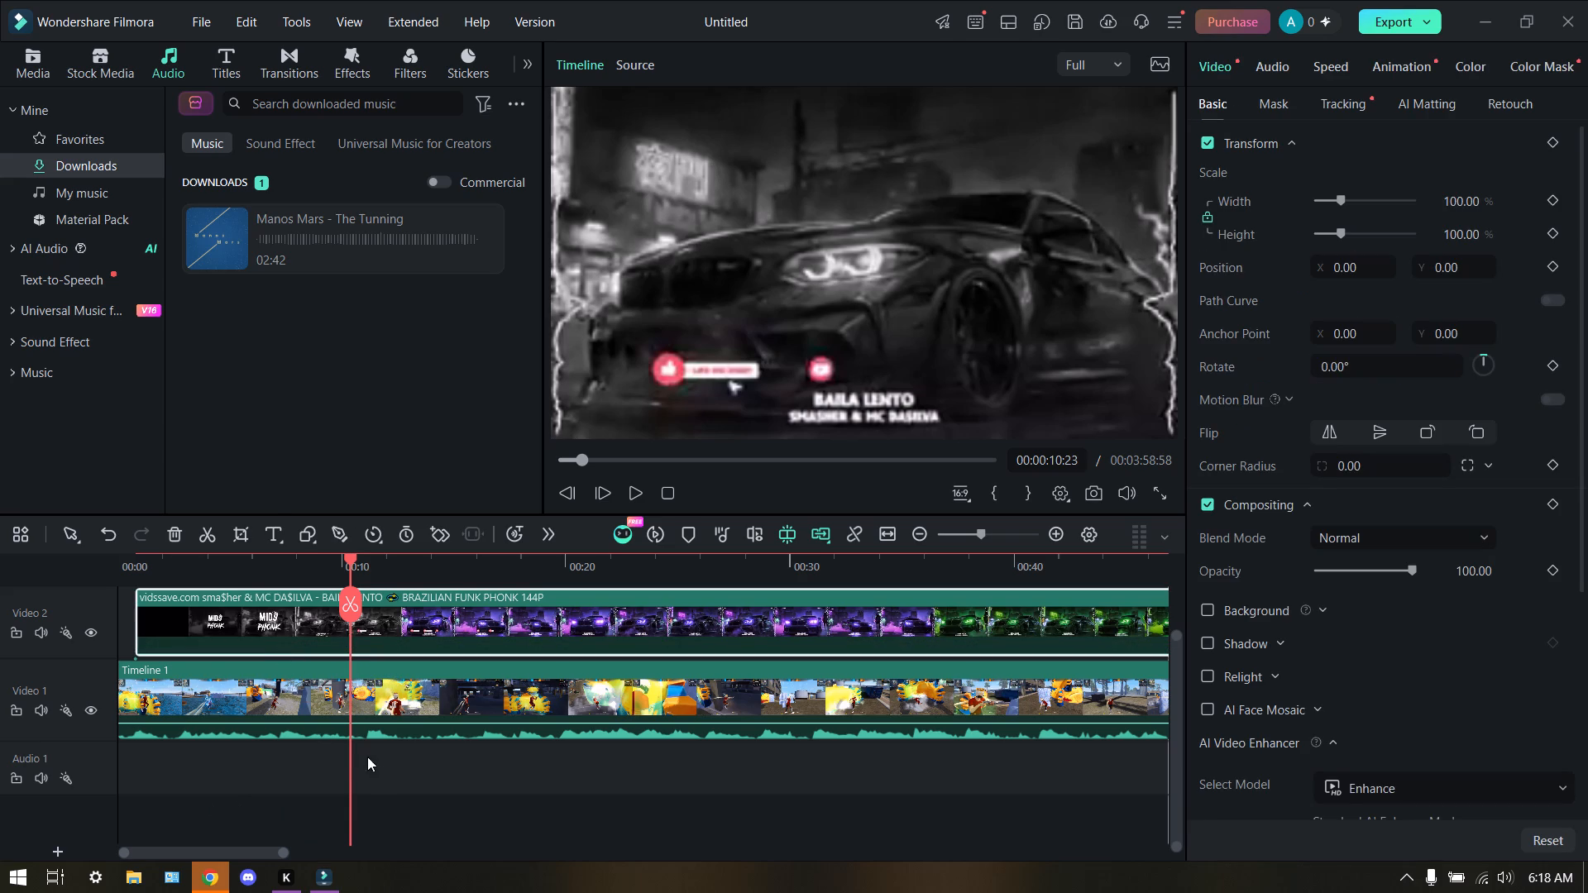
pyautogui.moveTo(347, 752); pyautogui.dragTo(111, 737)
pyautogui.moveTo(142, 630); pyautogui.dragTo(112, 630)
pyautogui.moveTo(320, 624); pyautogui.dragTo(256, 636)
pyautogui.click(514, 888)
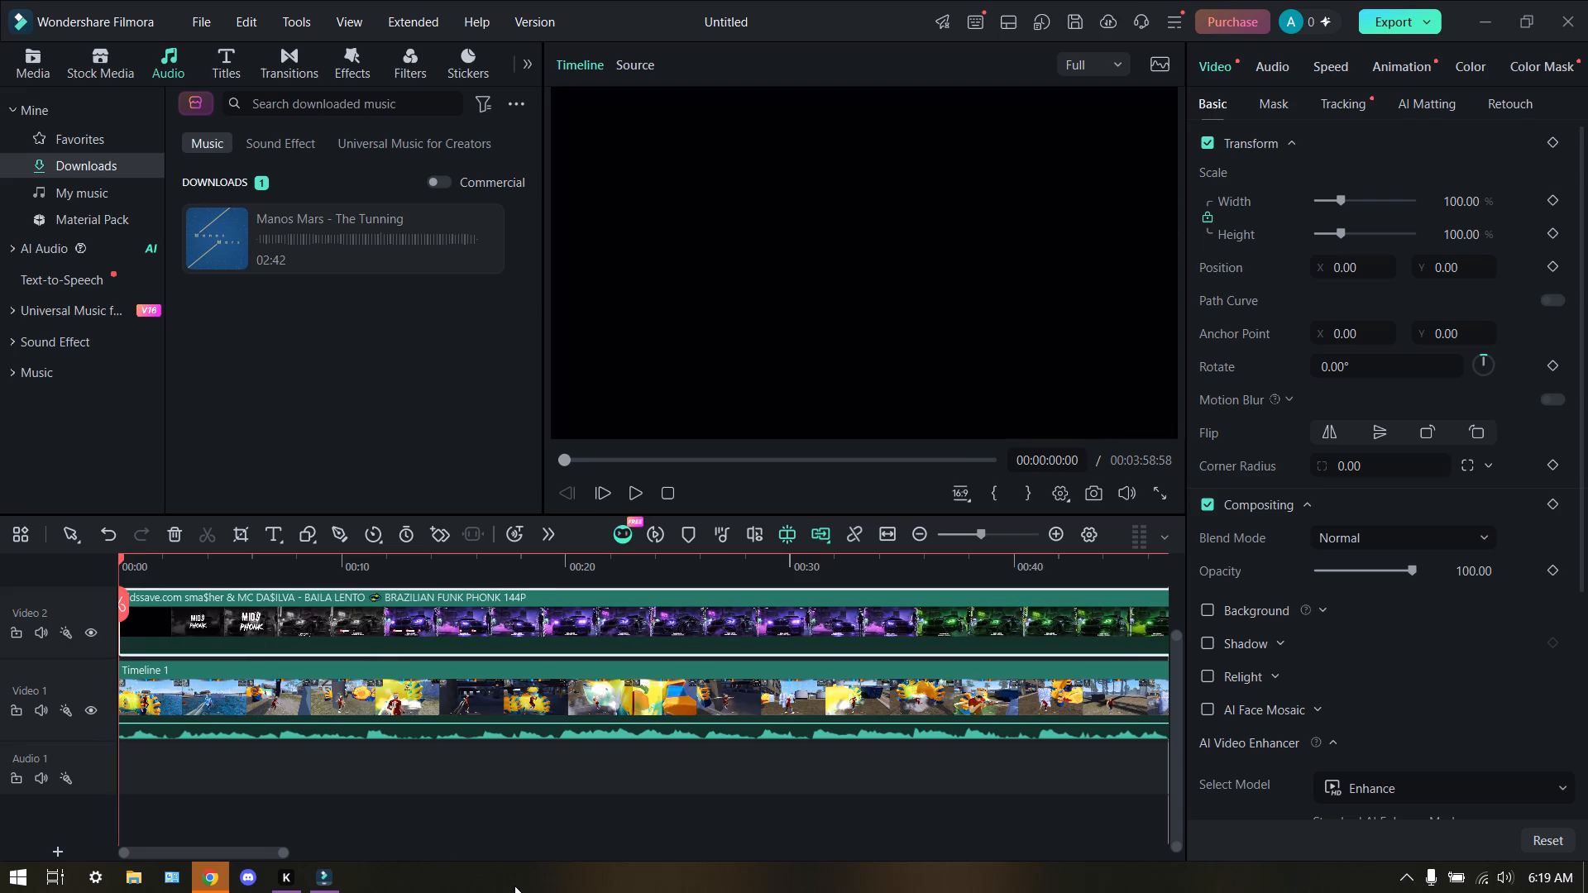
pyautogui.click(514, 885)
# Play the timeline from its start to about 0:15, checking the BAILA LENTO music against the gameplay footage.
pyautogui.click(629, 488)
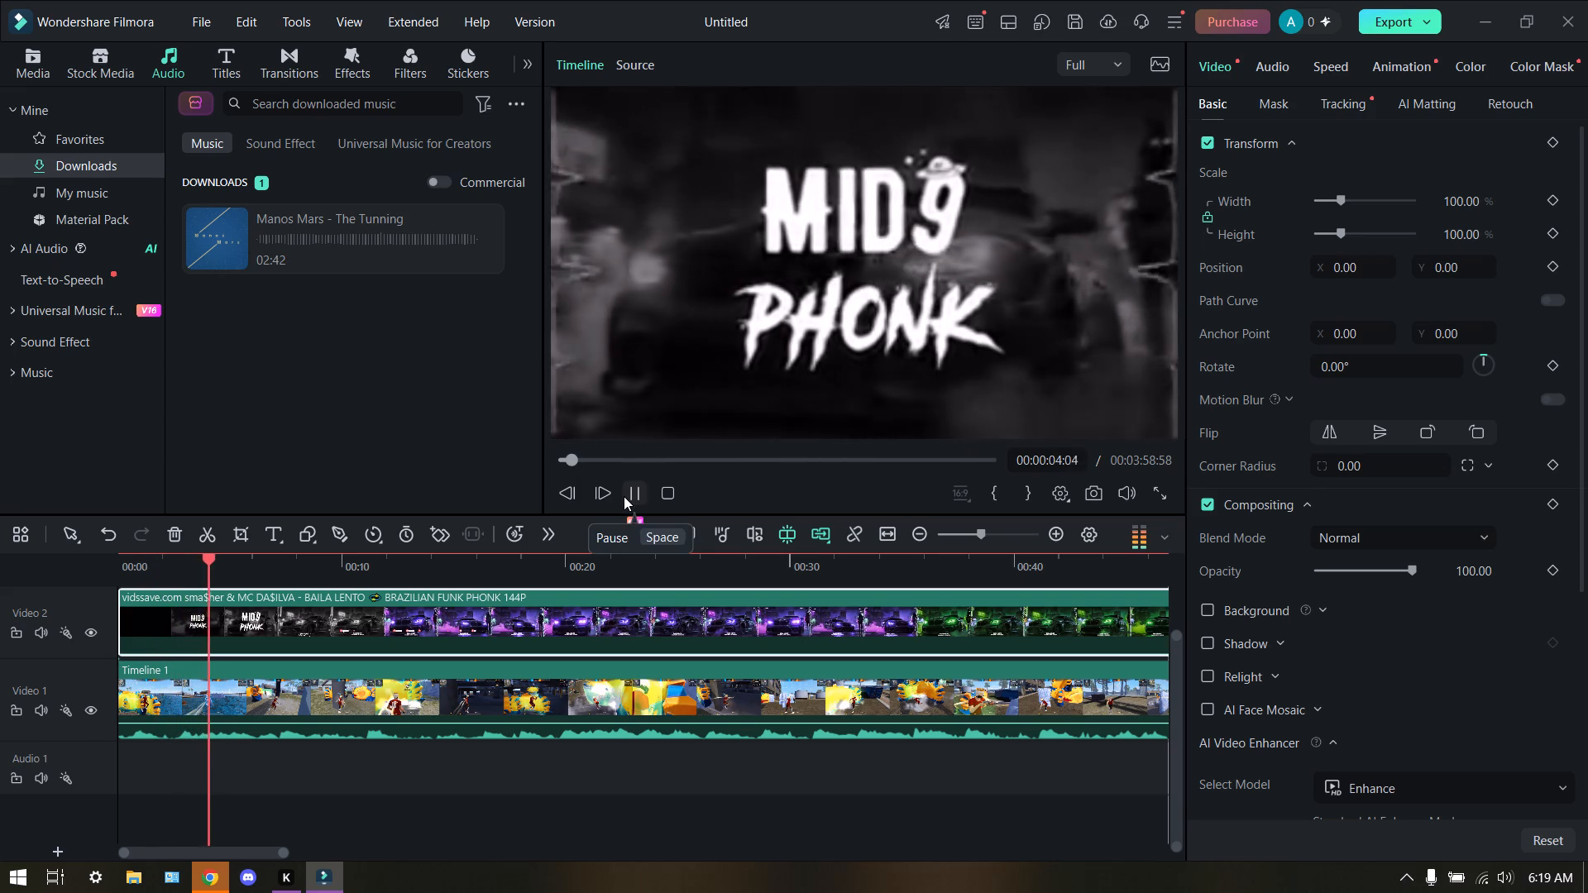
pyautogui.click(622, 497)
pyautogui.click(630, 494)
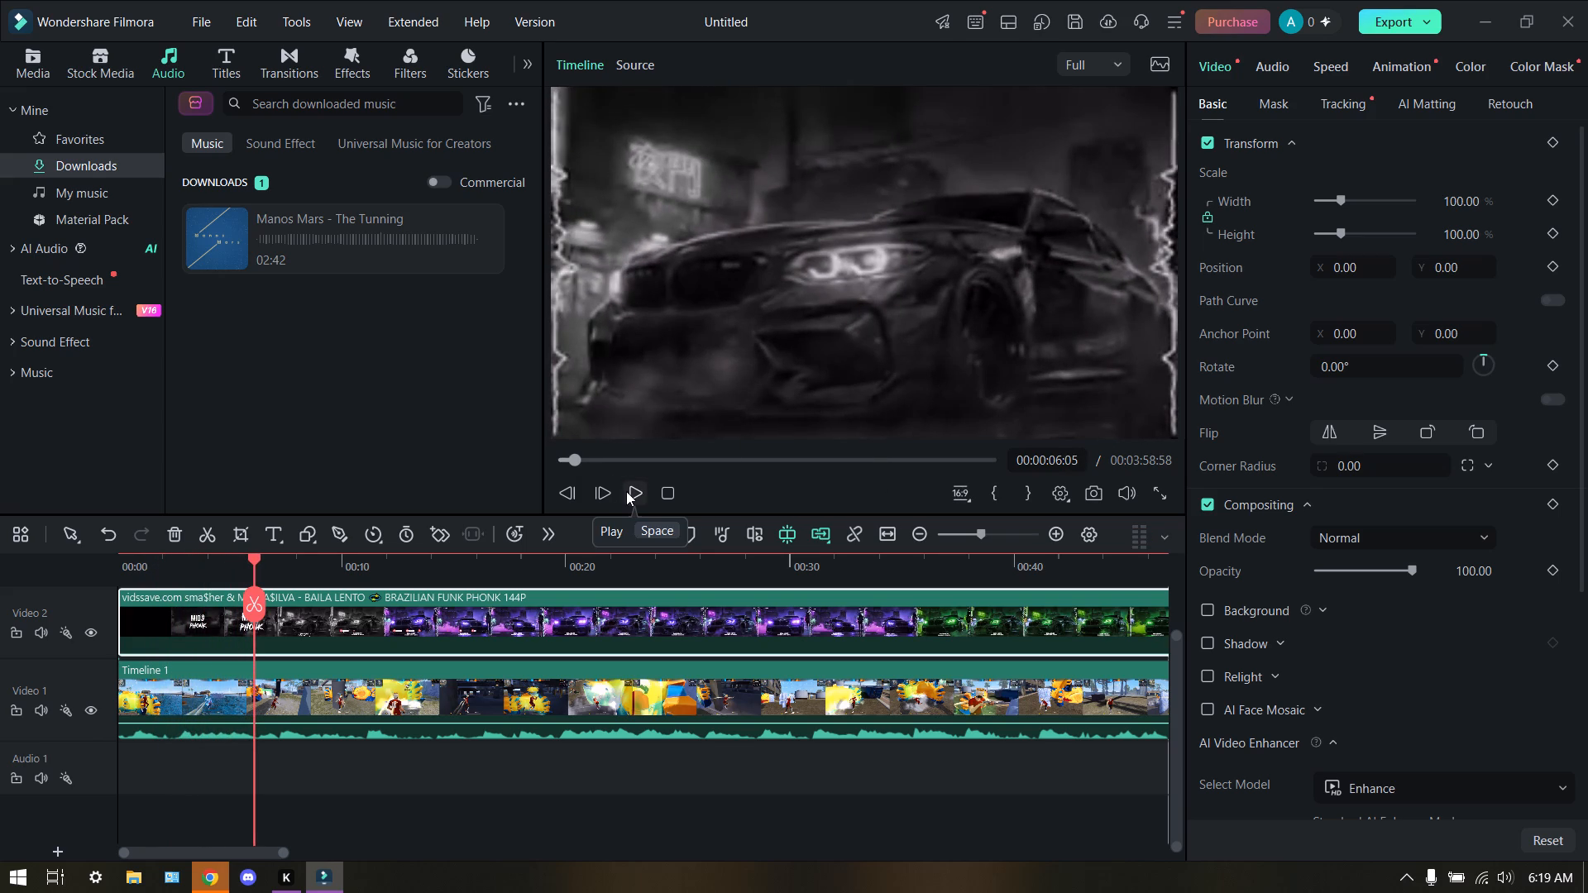
pyautogui.click(630, 491)
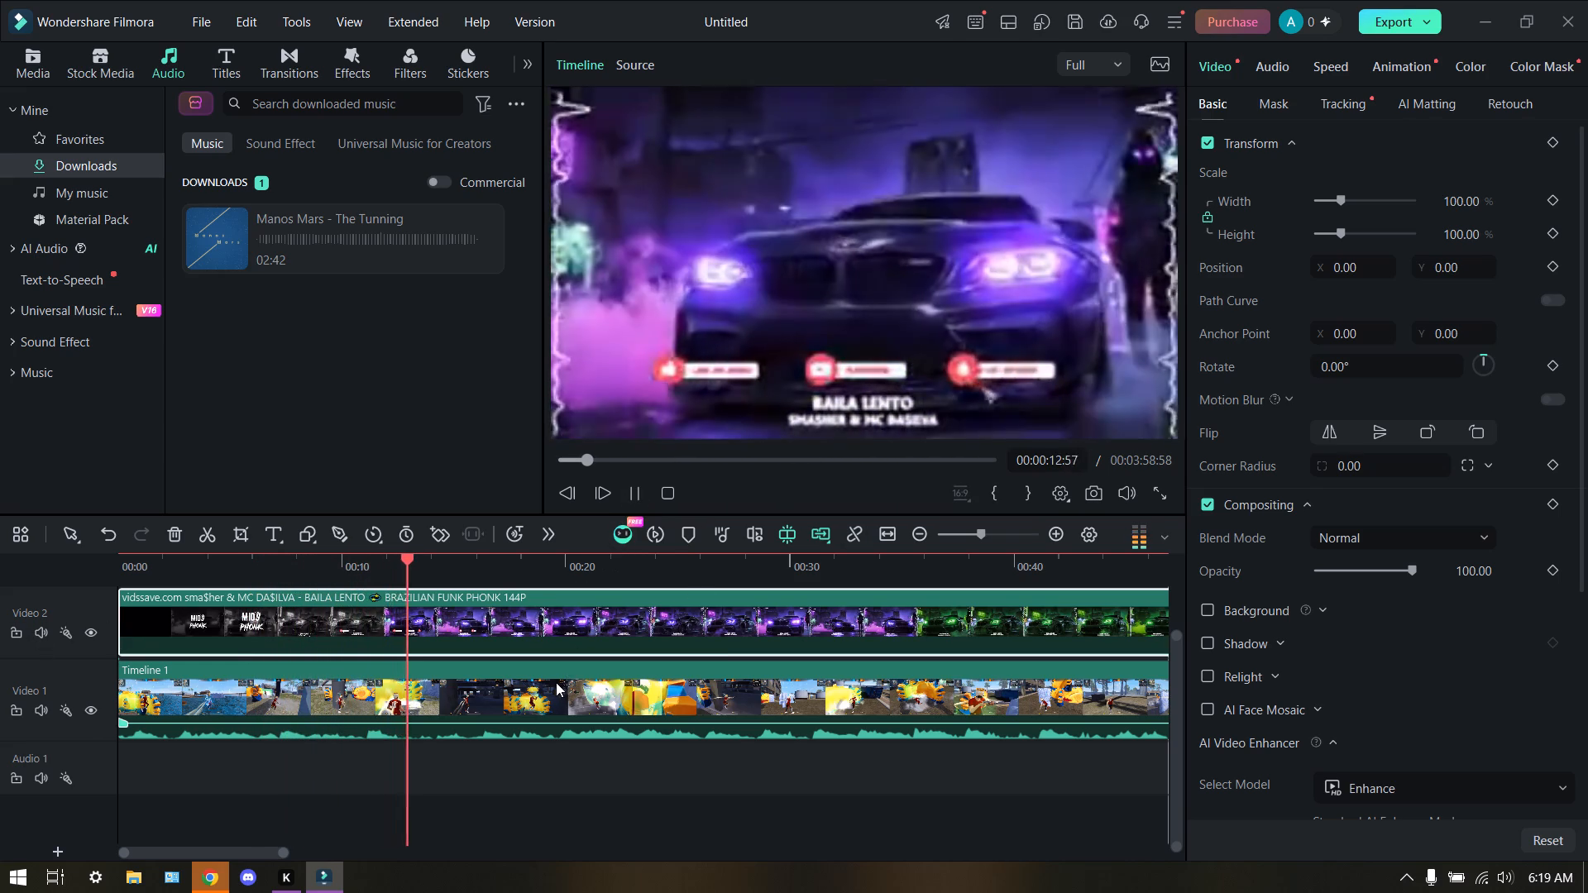
pyautogui.click(556, 682)
pyautogui.click(566, 614)
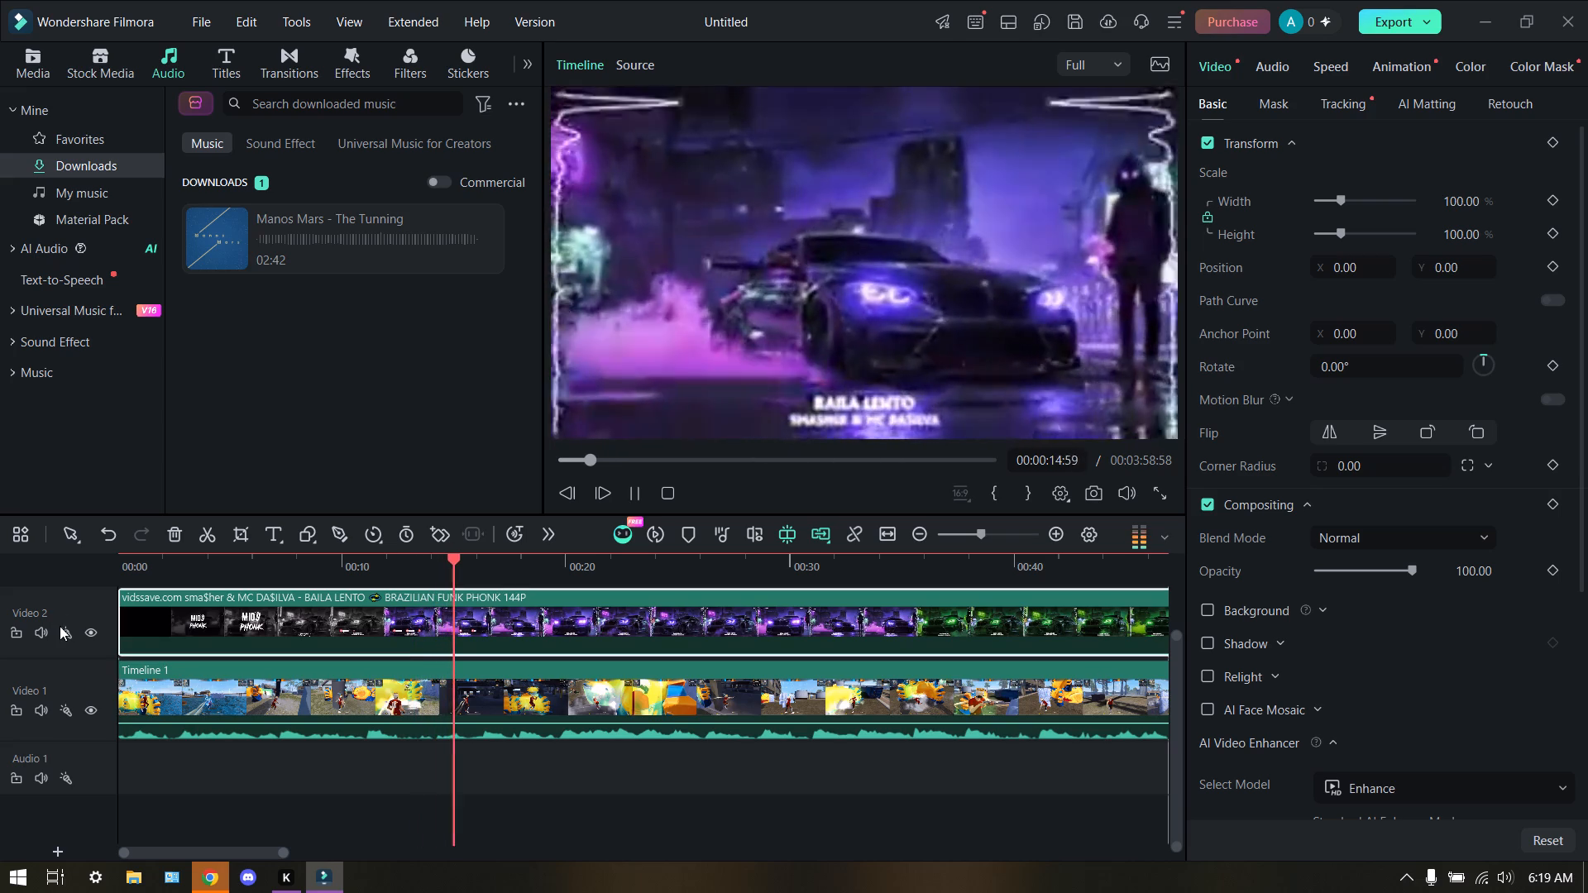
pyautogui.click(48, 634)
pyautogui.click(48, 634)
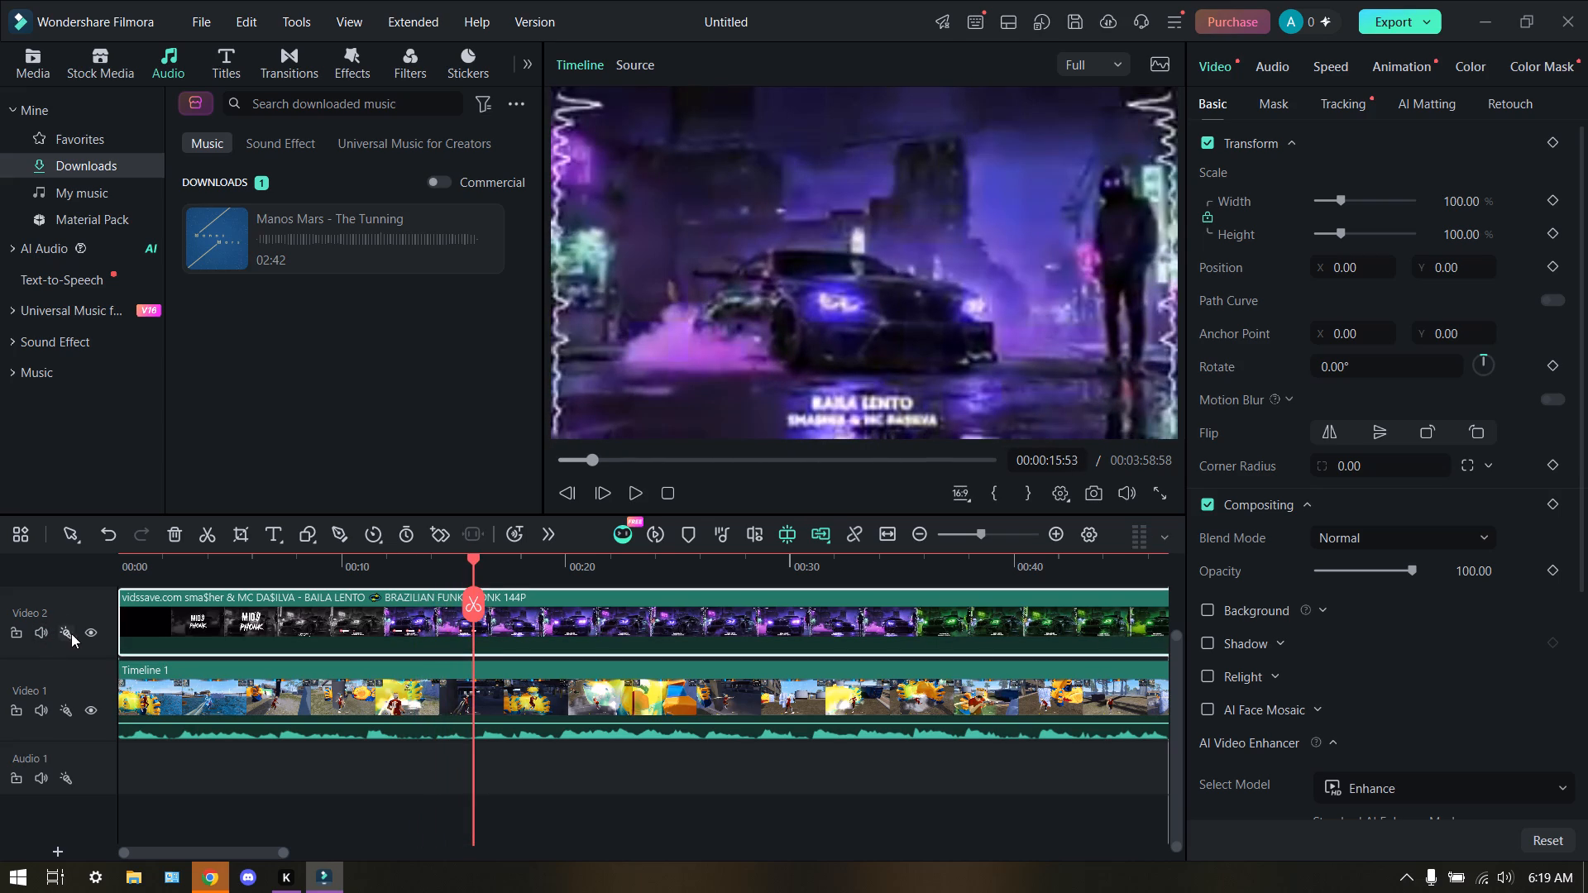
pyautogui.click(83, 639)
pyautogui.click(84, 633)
# Delete the BAILA LENTO clip from Video 2.
pyautogui.rightClick(267, 635)
pyautogui.scroll(-3, 270, 632)
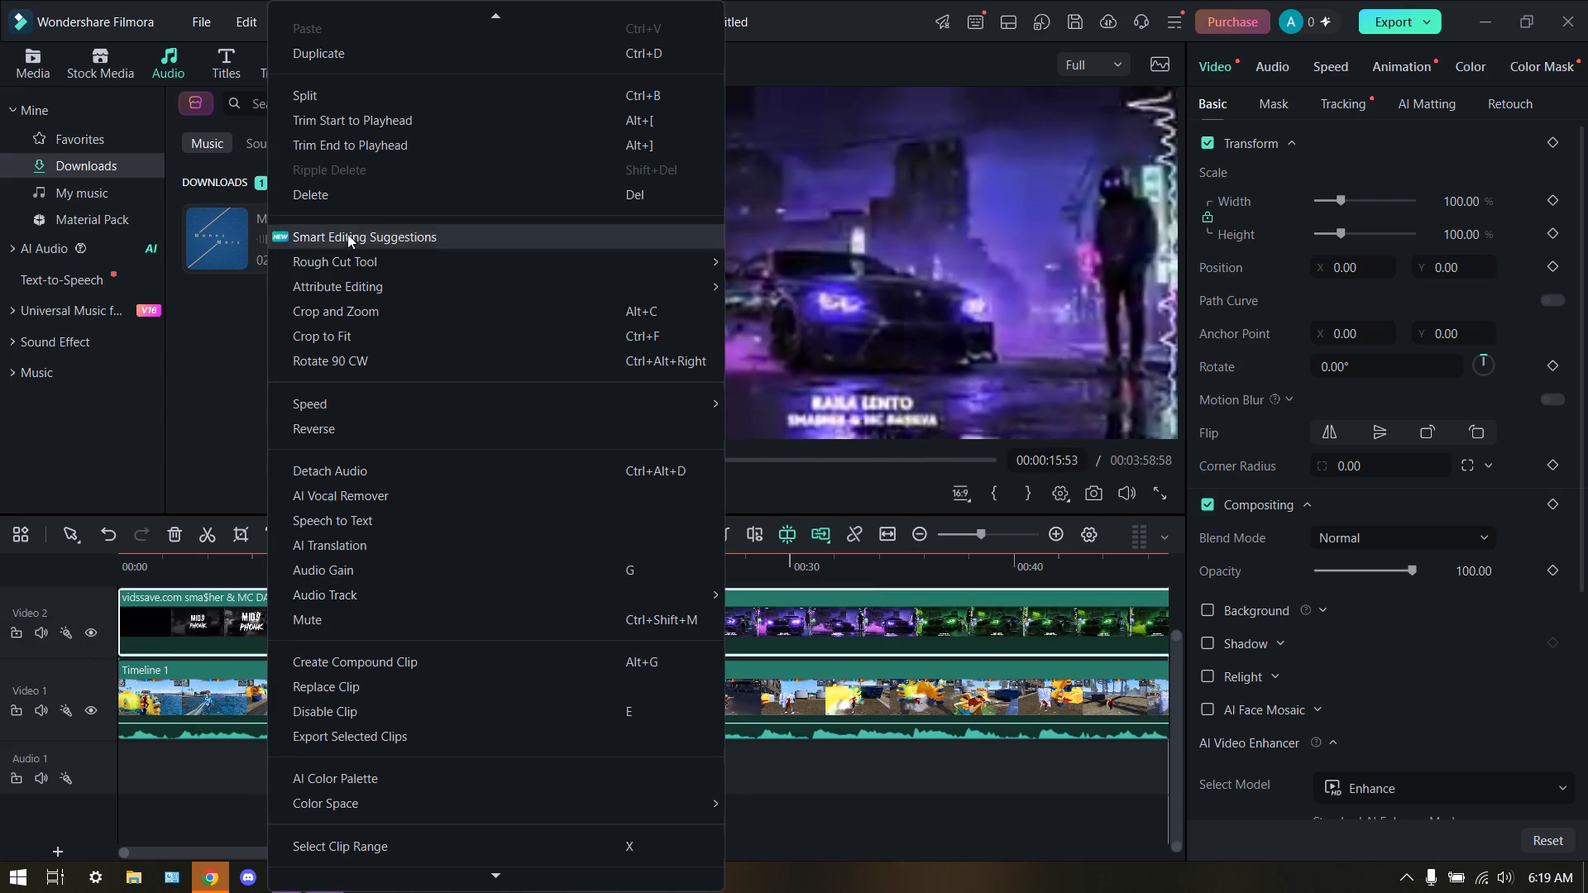
pyautogui.click(355, 201)
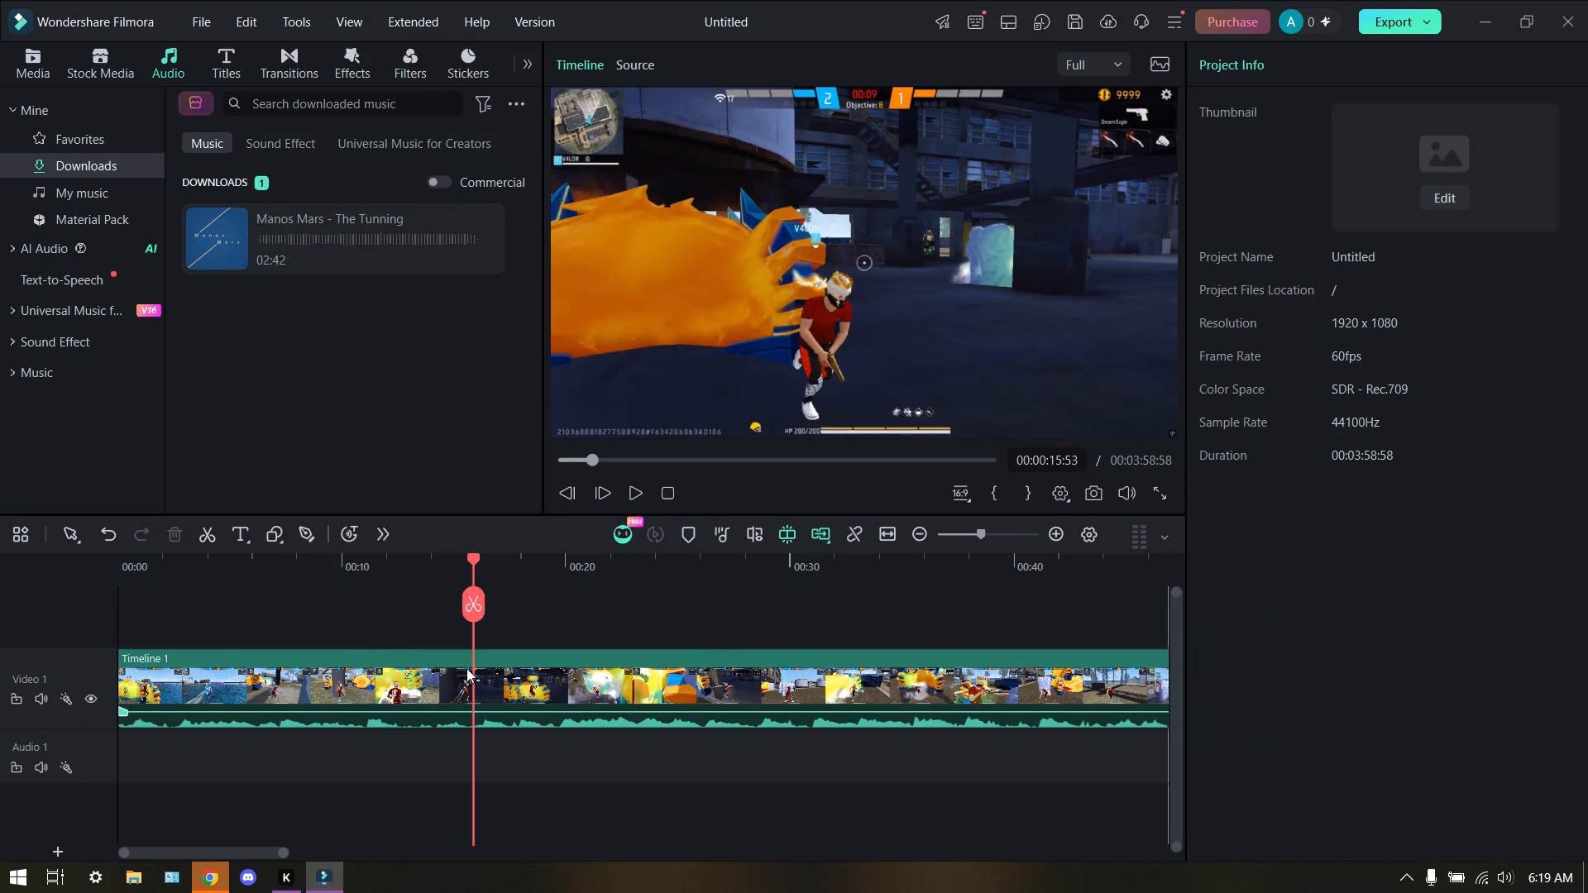
# Place the BAILA LENTO video from the project media above the gameplay footage at 00:00, keeping the 1920x1080 60fps project settings.
pyautogui.moveTo(471, 666); pyautogui.dragTo(270, 673)
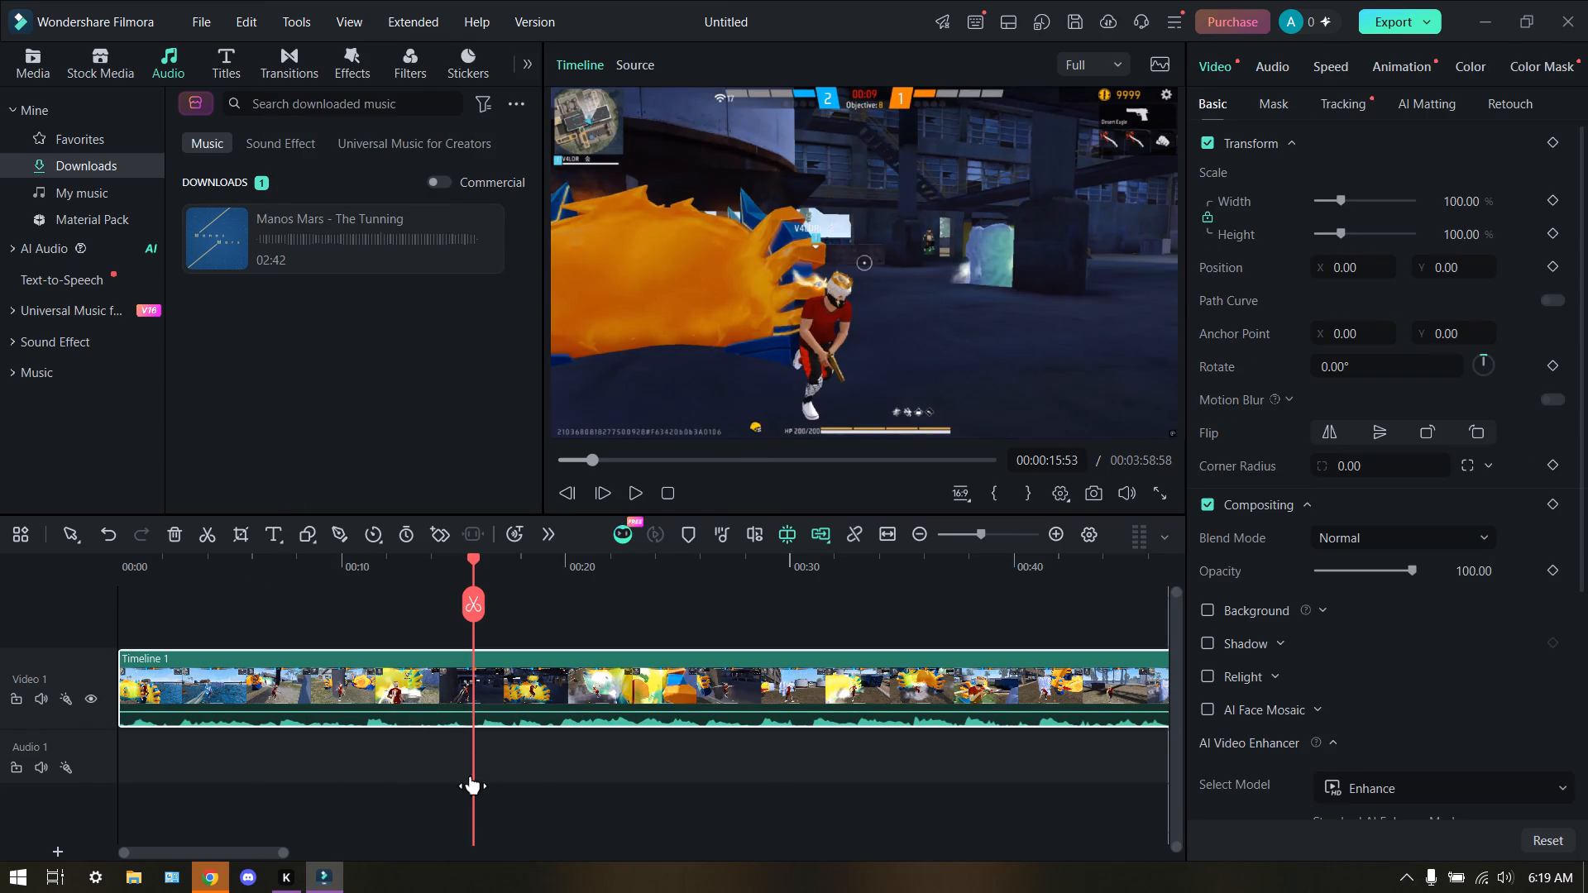
pyautogui.moveTo(474, 776); pyautogui.dragTo(81, 721)
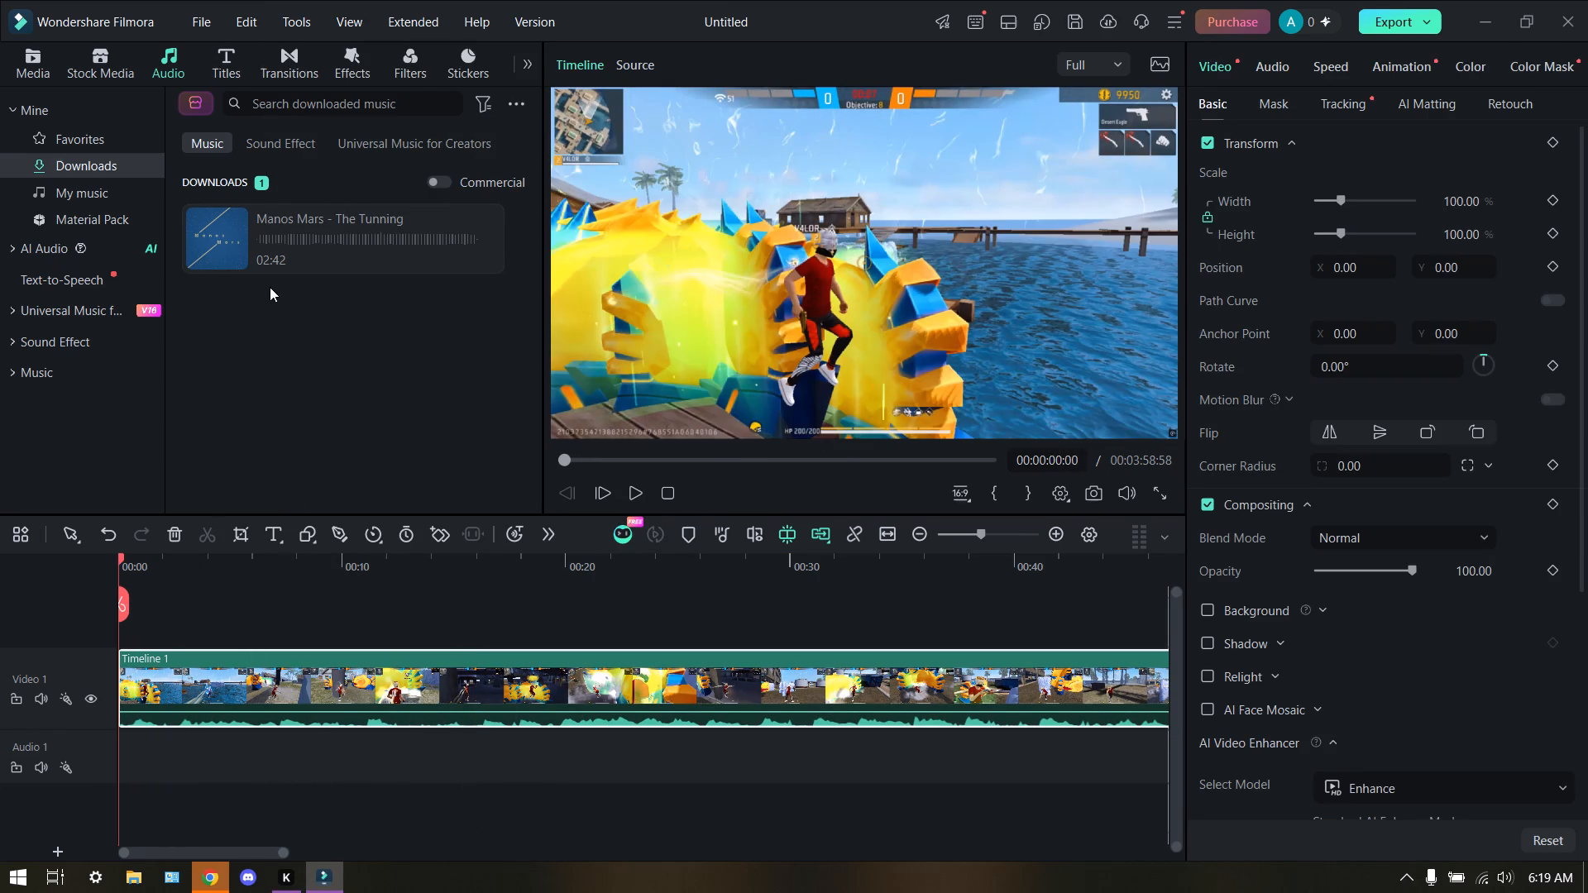
pyautogui.click(47, 68)
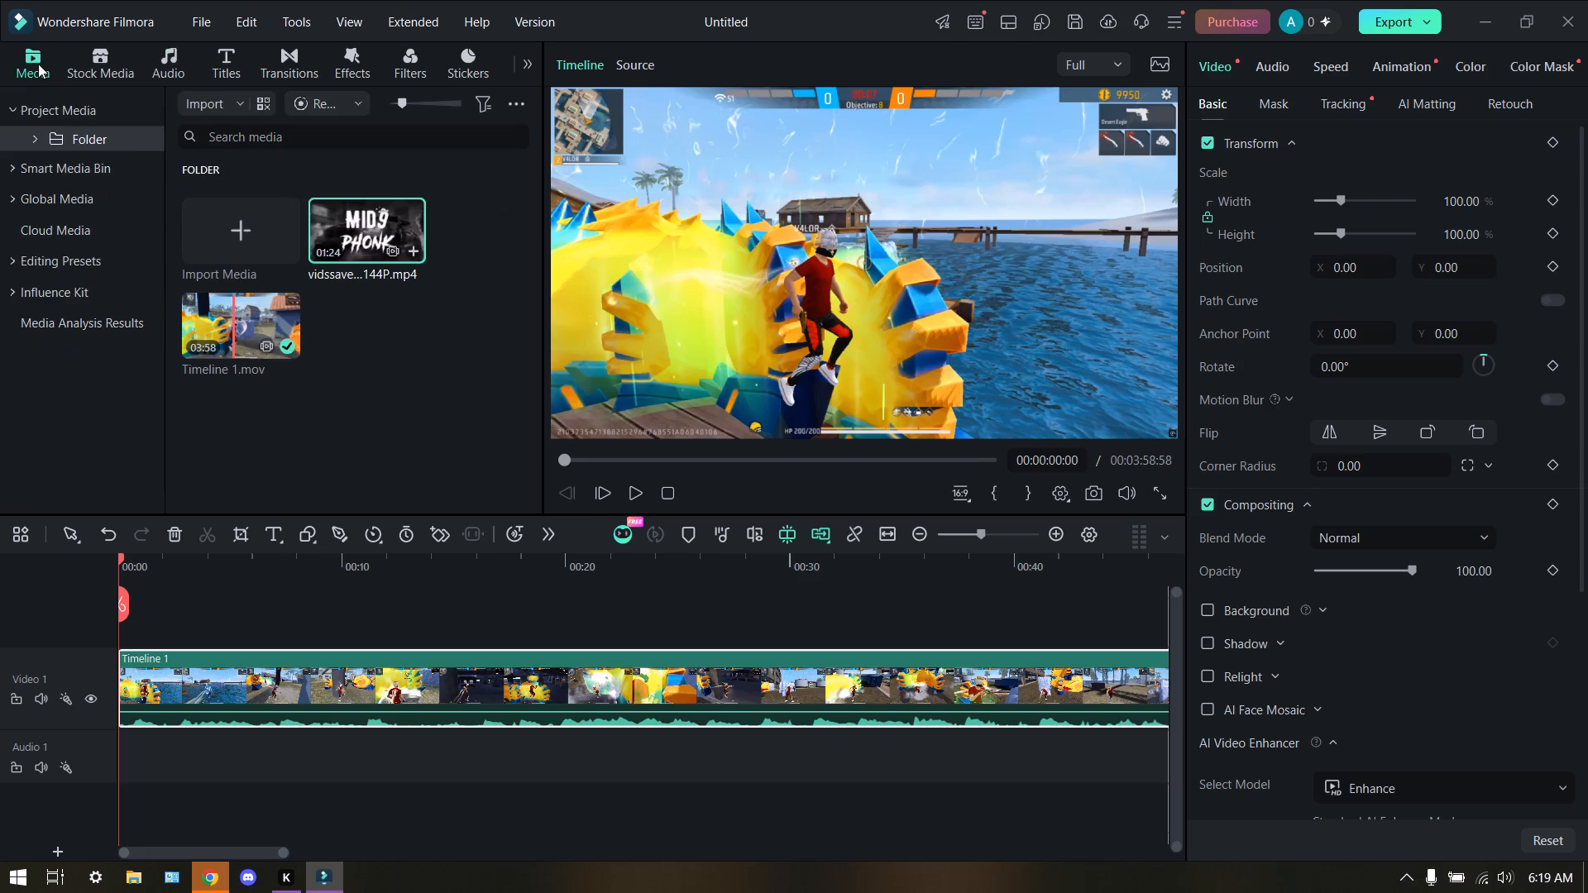
pyautogui.moveTo(342, 218); pyautogui.dragTo(370, 370)
pyautogui.moveTo(370, 370); pyautogui.dragTo(163, 595)
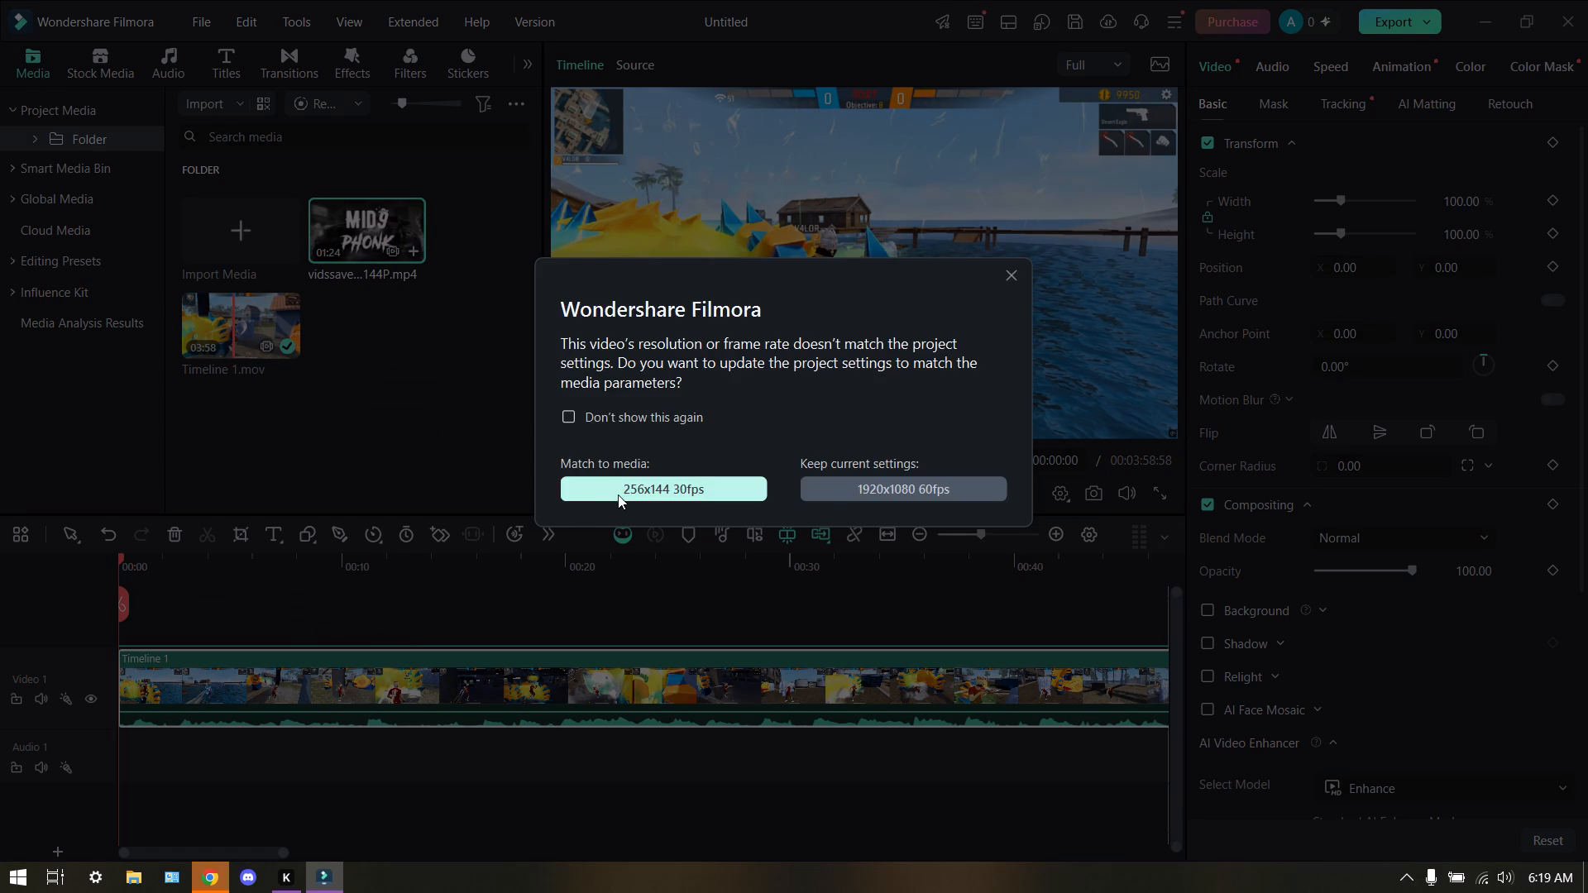
pyautogui.click(890, 496)
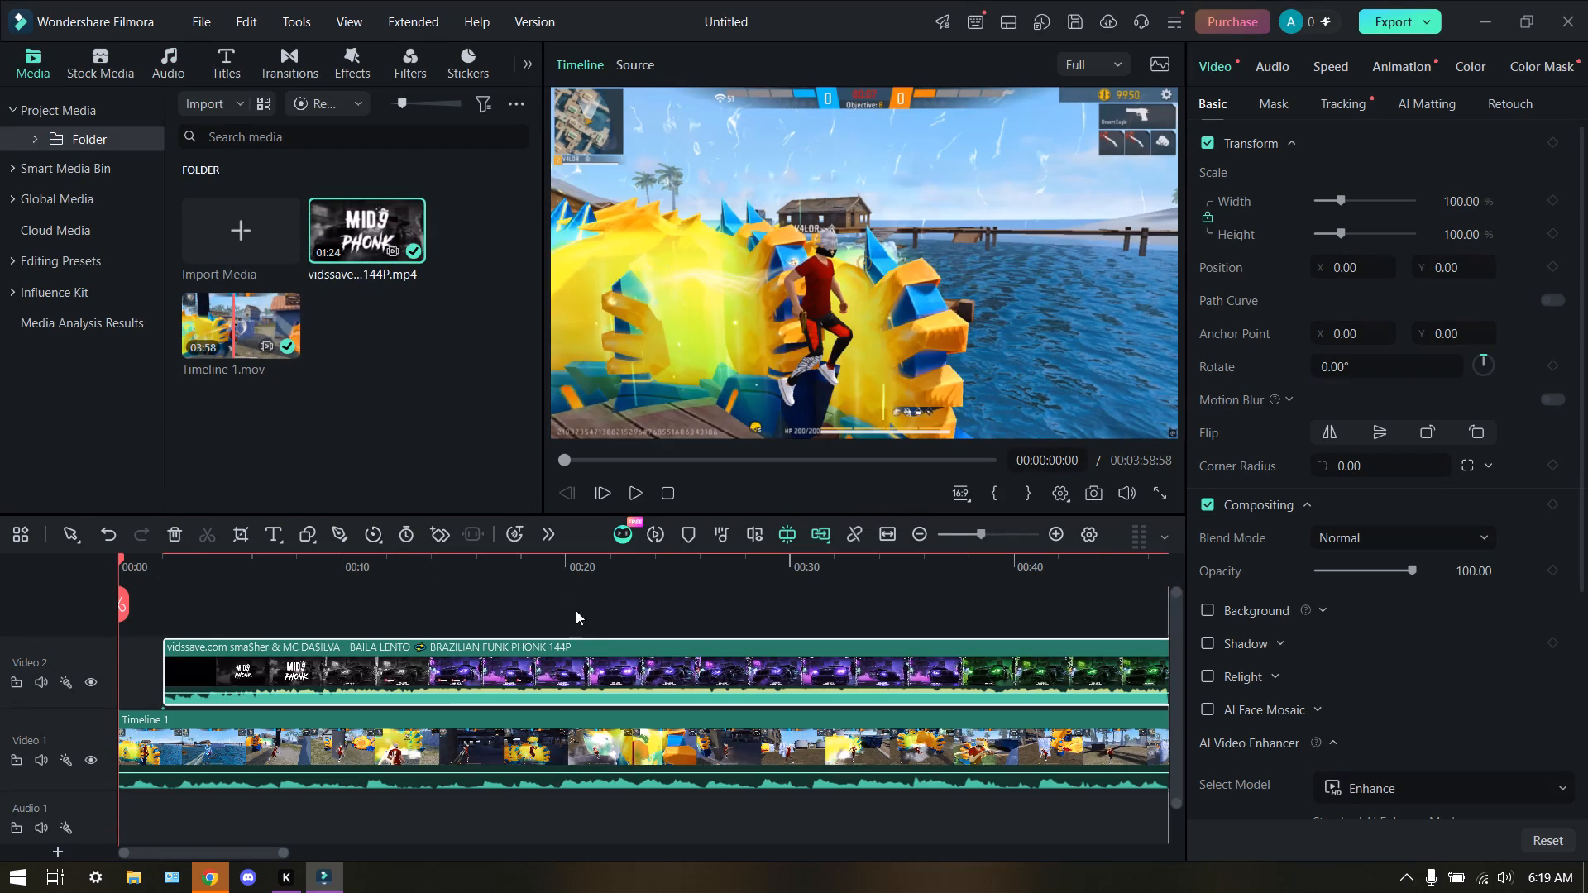
pyautogui.moveTo(573, 680); pyautogui.dragTo(472, 682)
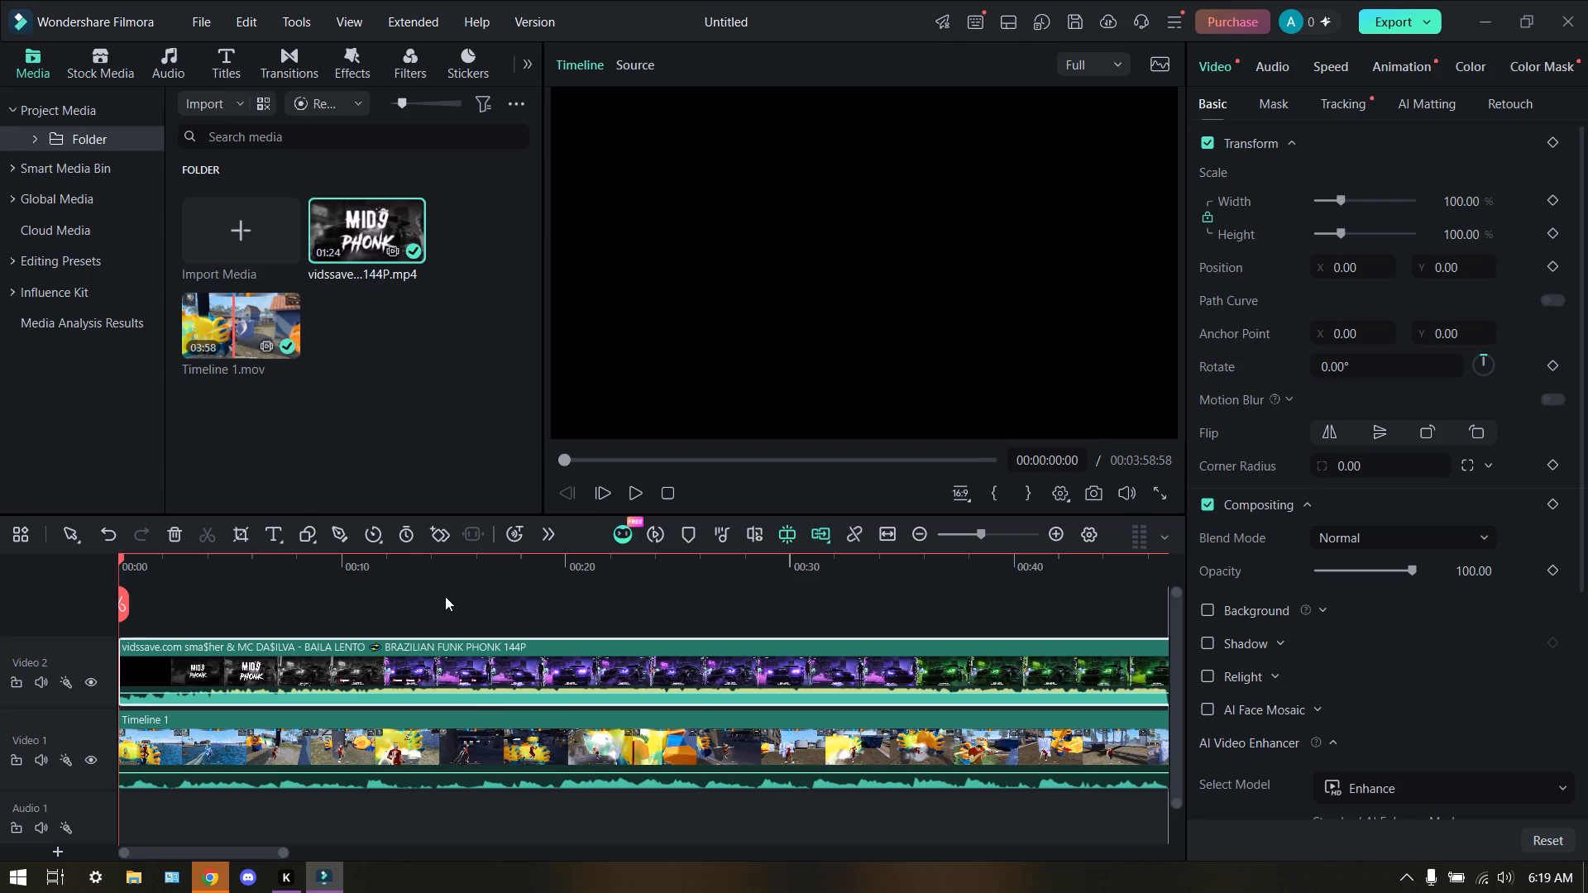
# Play about the first second of the timeline with the newly placed BAILA LENTO clip.
pyautogui.click(445, 596)
pyautogui.click(631, 497)
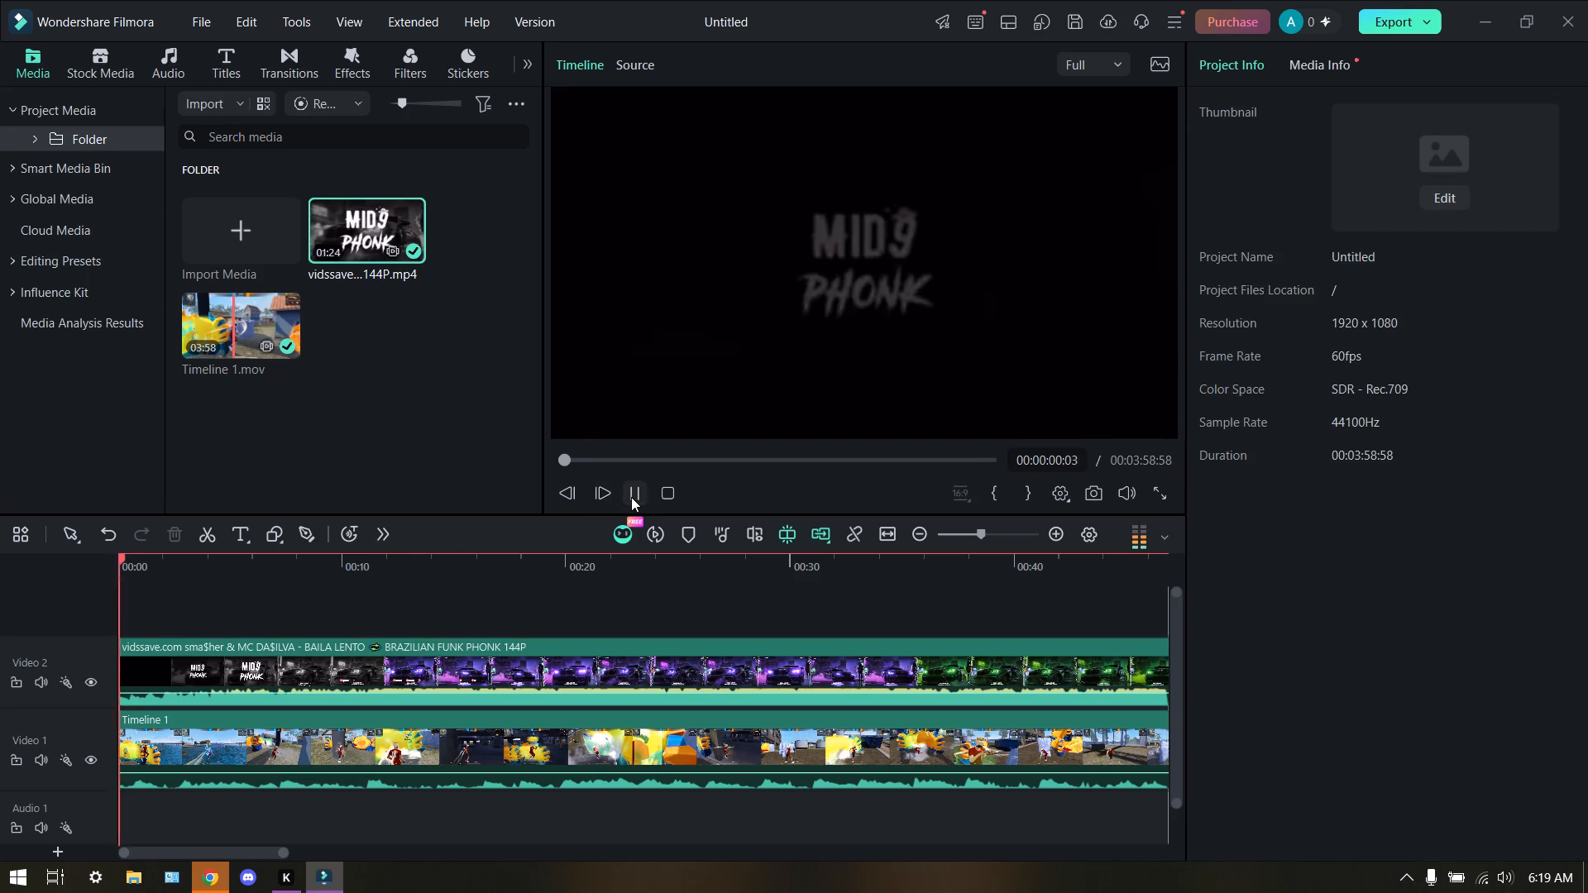
pyautogui.click(629, 497)
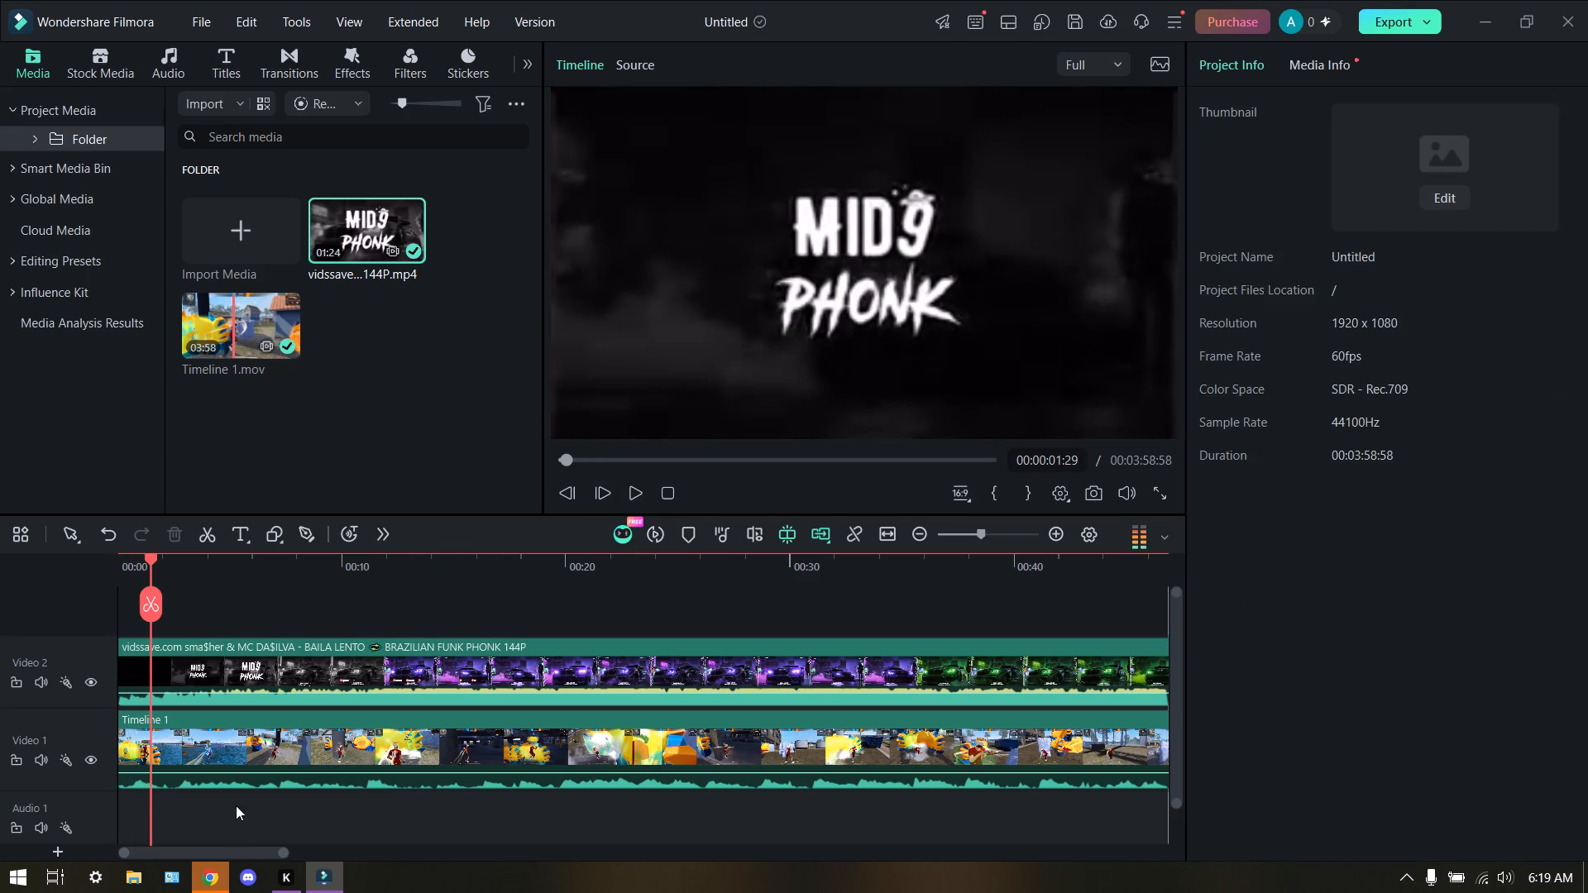
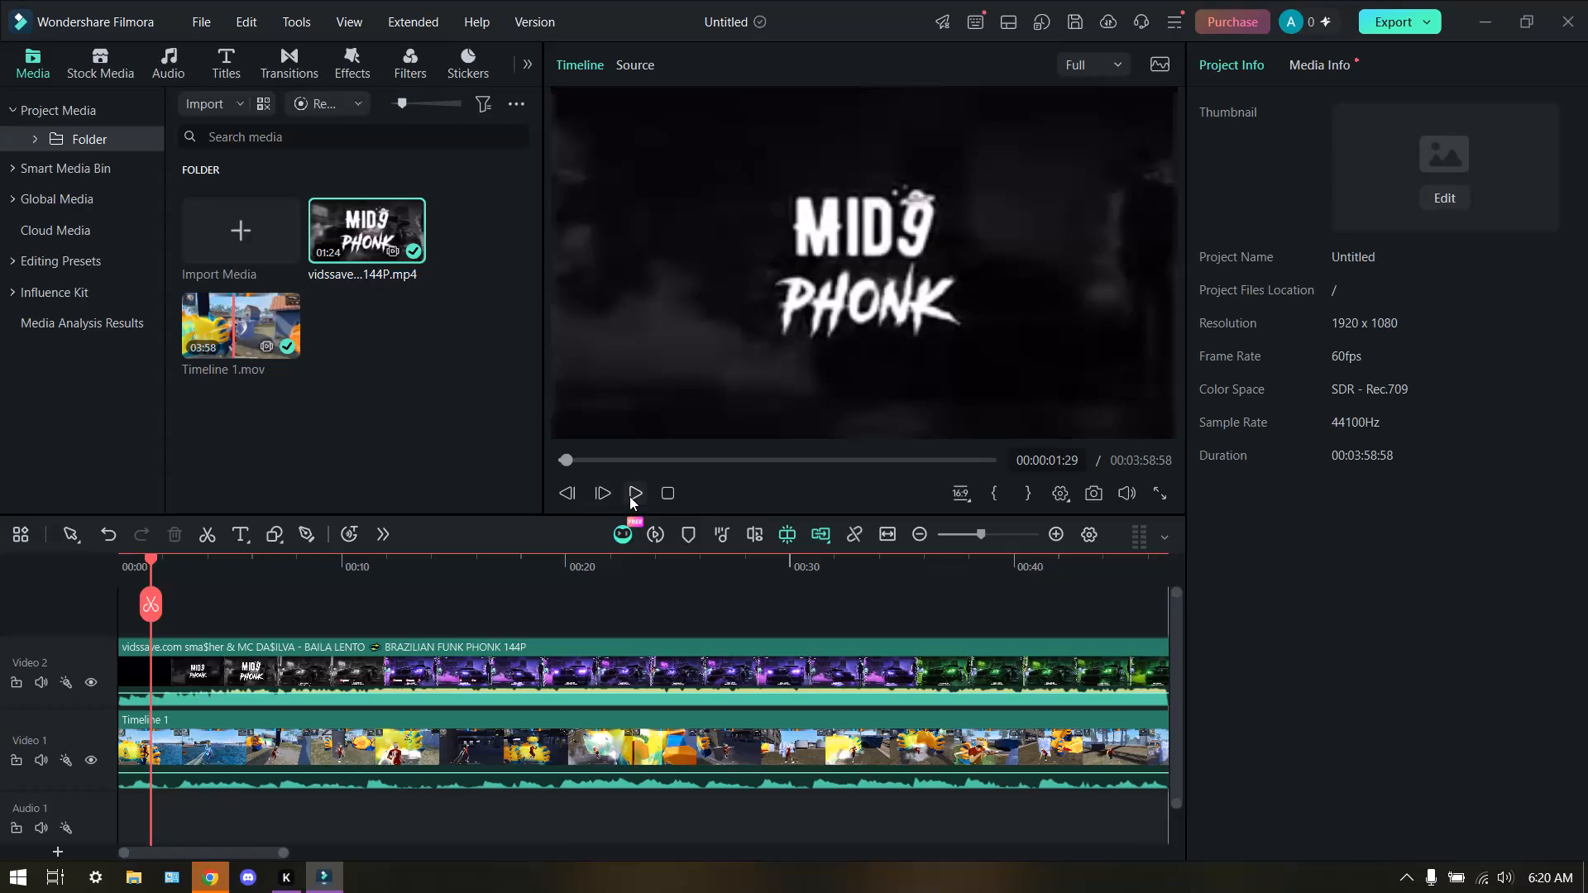
# Play the timeline on from about 0:01 to about 0:05, checking the BAILA LENTO clip.
pyautogui.click(629, 496)
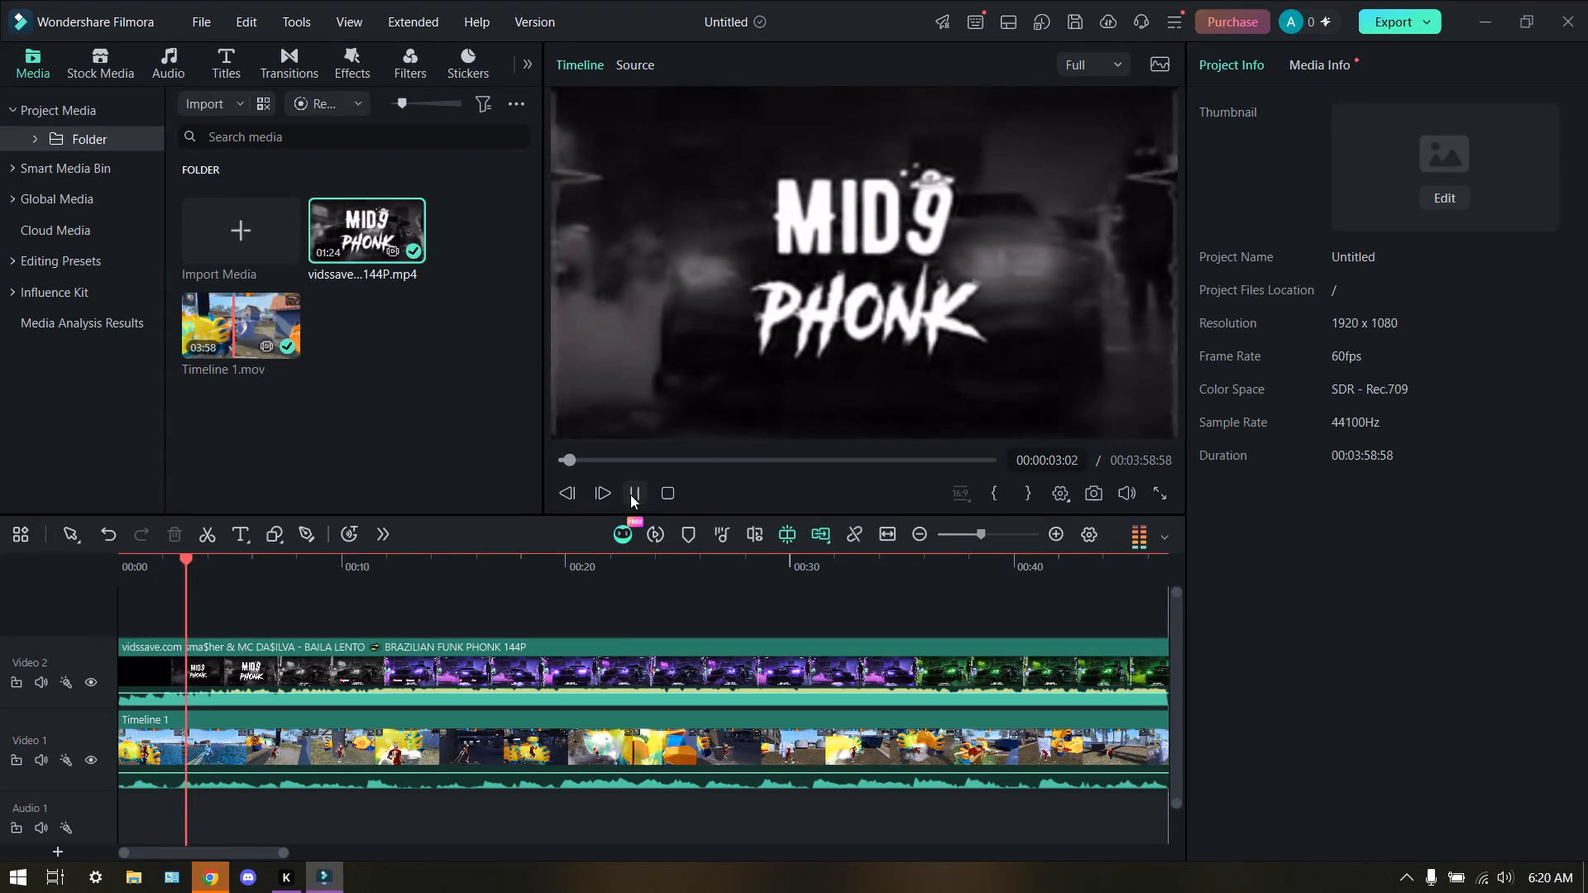
pyautogui.click(631, 490)
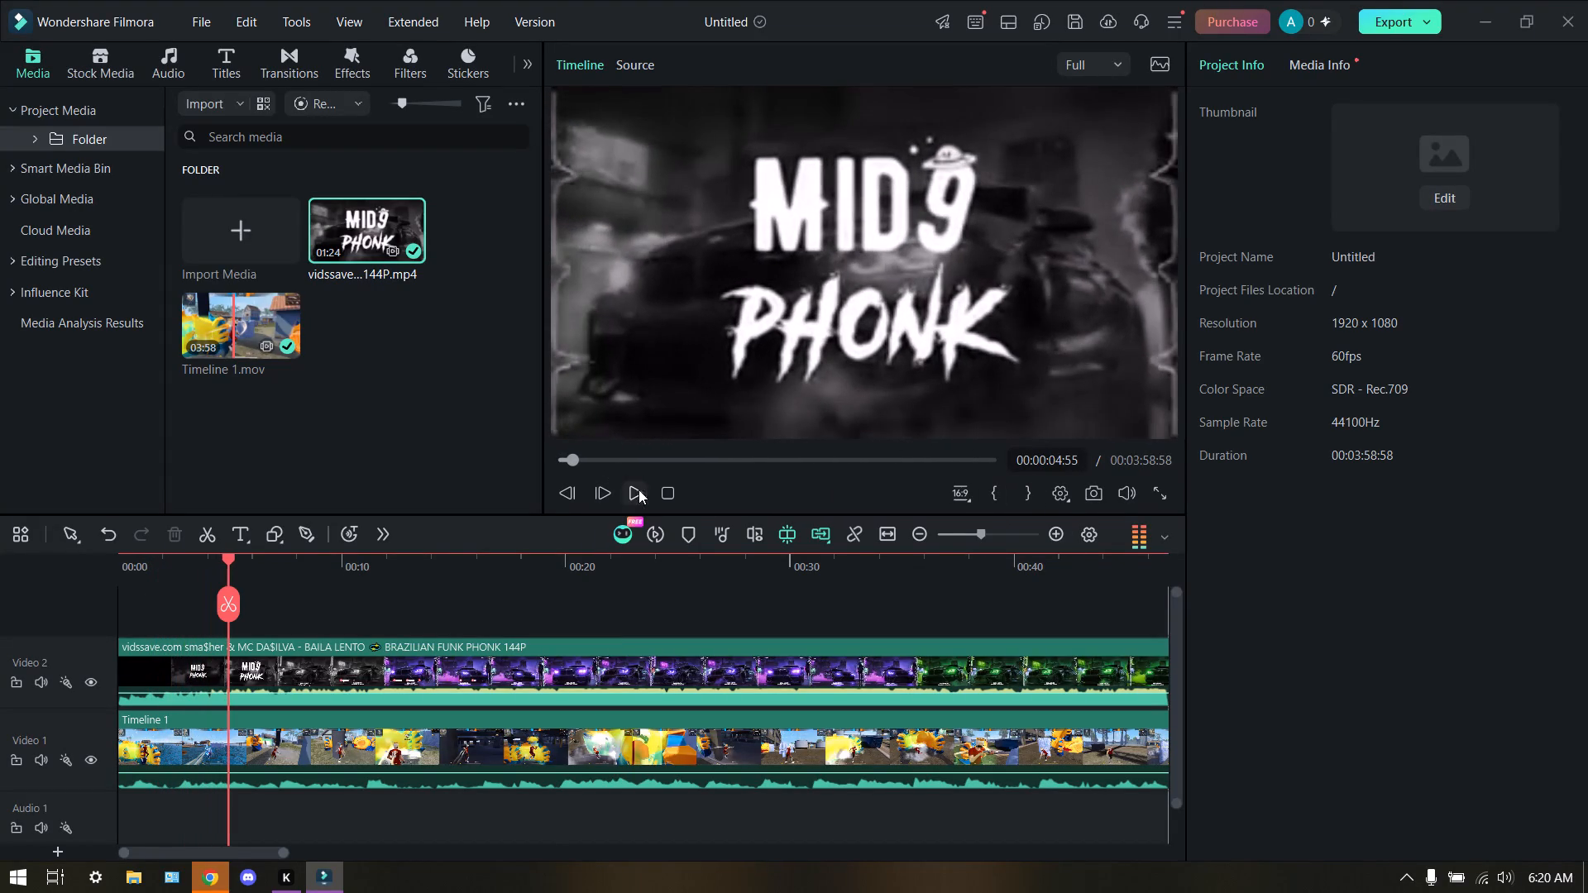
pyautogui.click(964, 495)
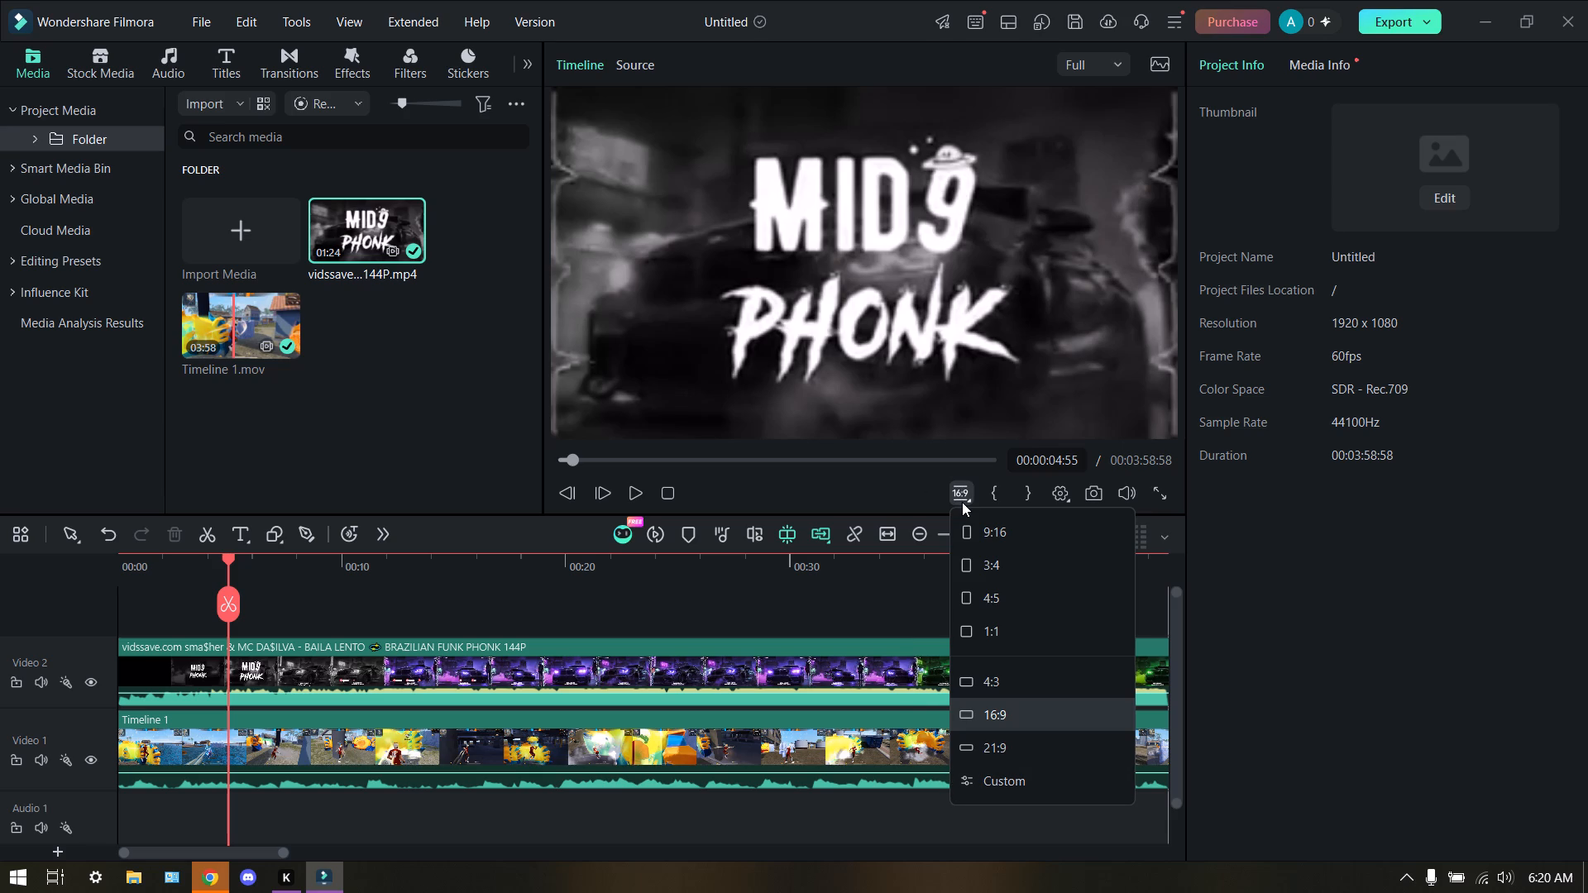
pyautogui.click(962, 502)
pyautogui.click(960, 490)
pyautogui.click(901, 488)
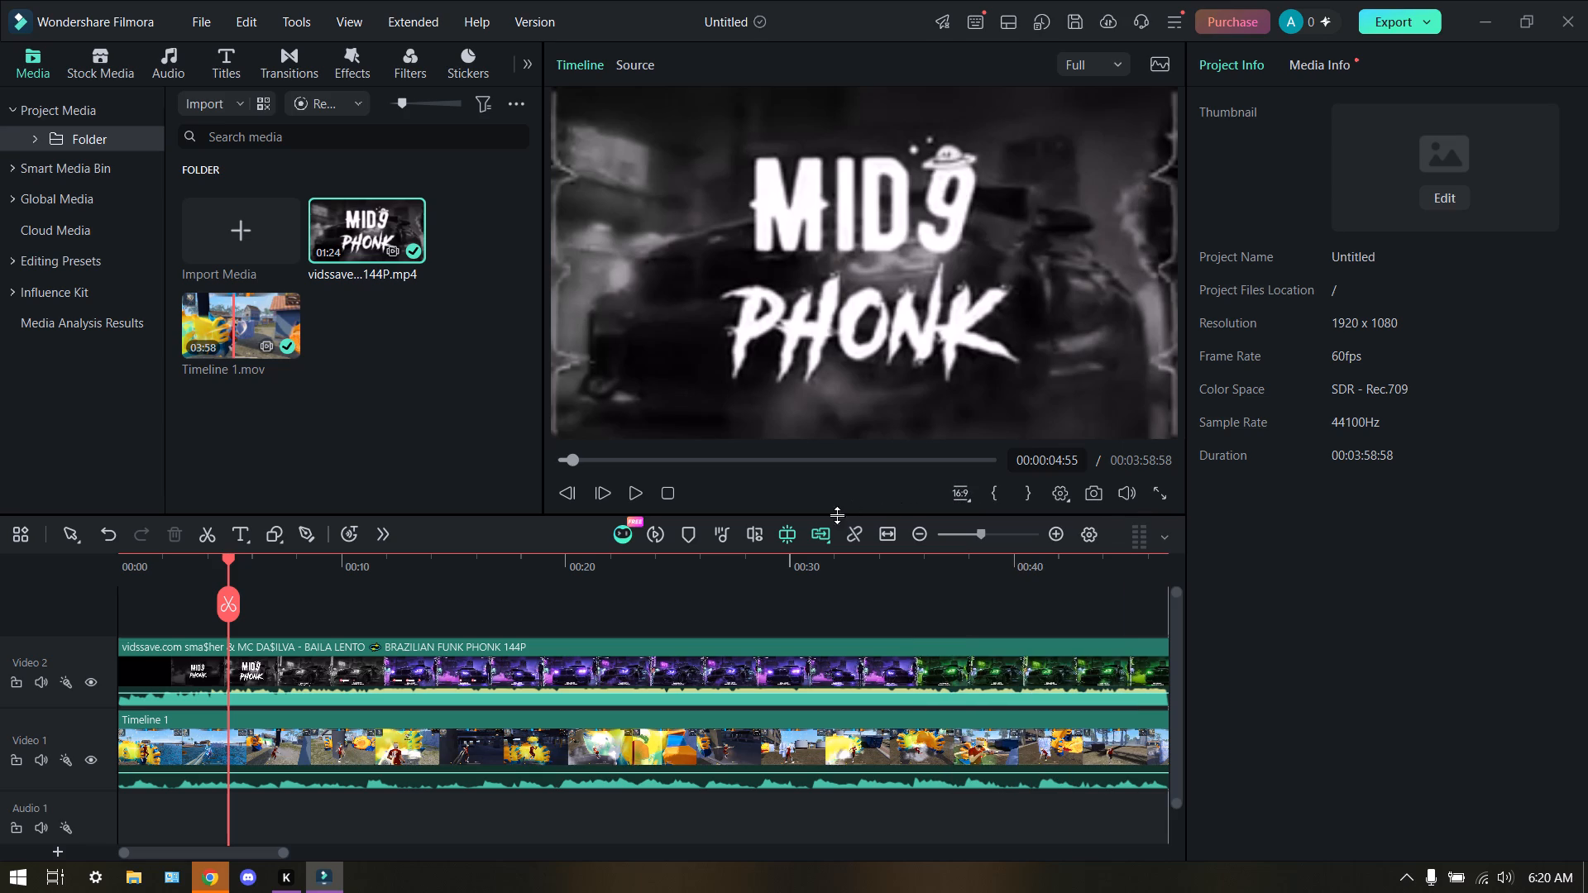
# Turn off auto ripple and fit the whole project within the timeline view.
pyautogui.click(850, 532)
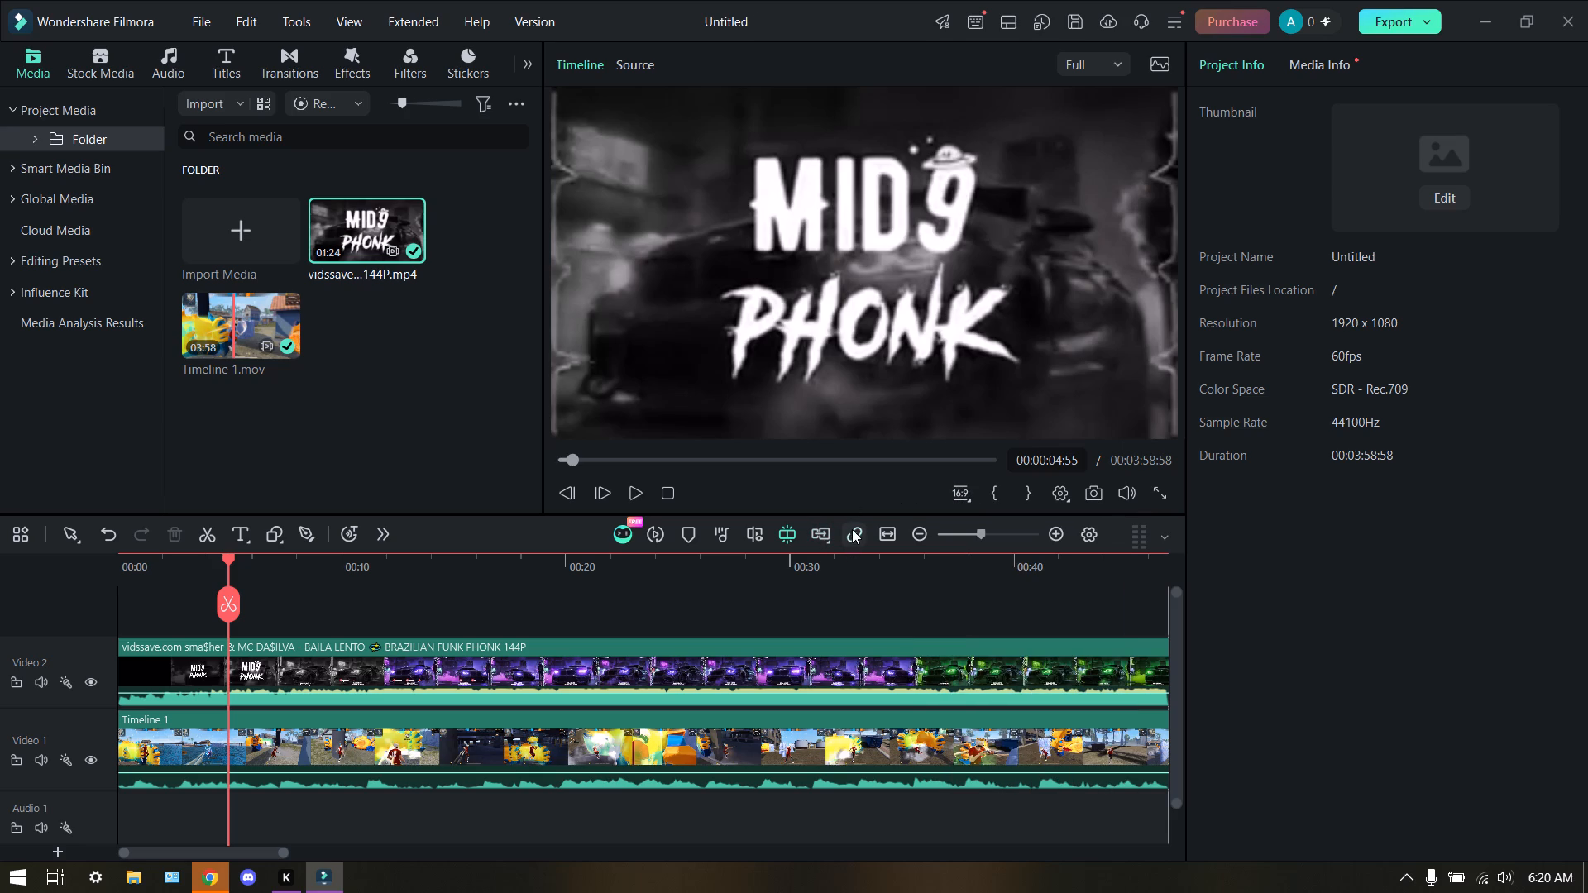
pyautogui.click(852, 529)
pyautogui.click(882, 532)
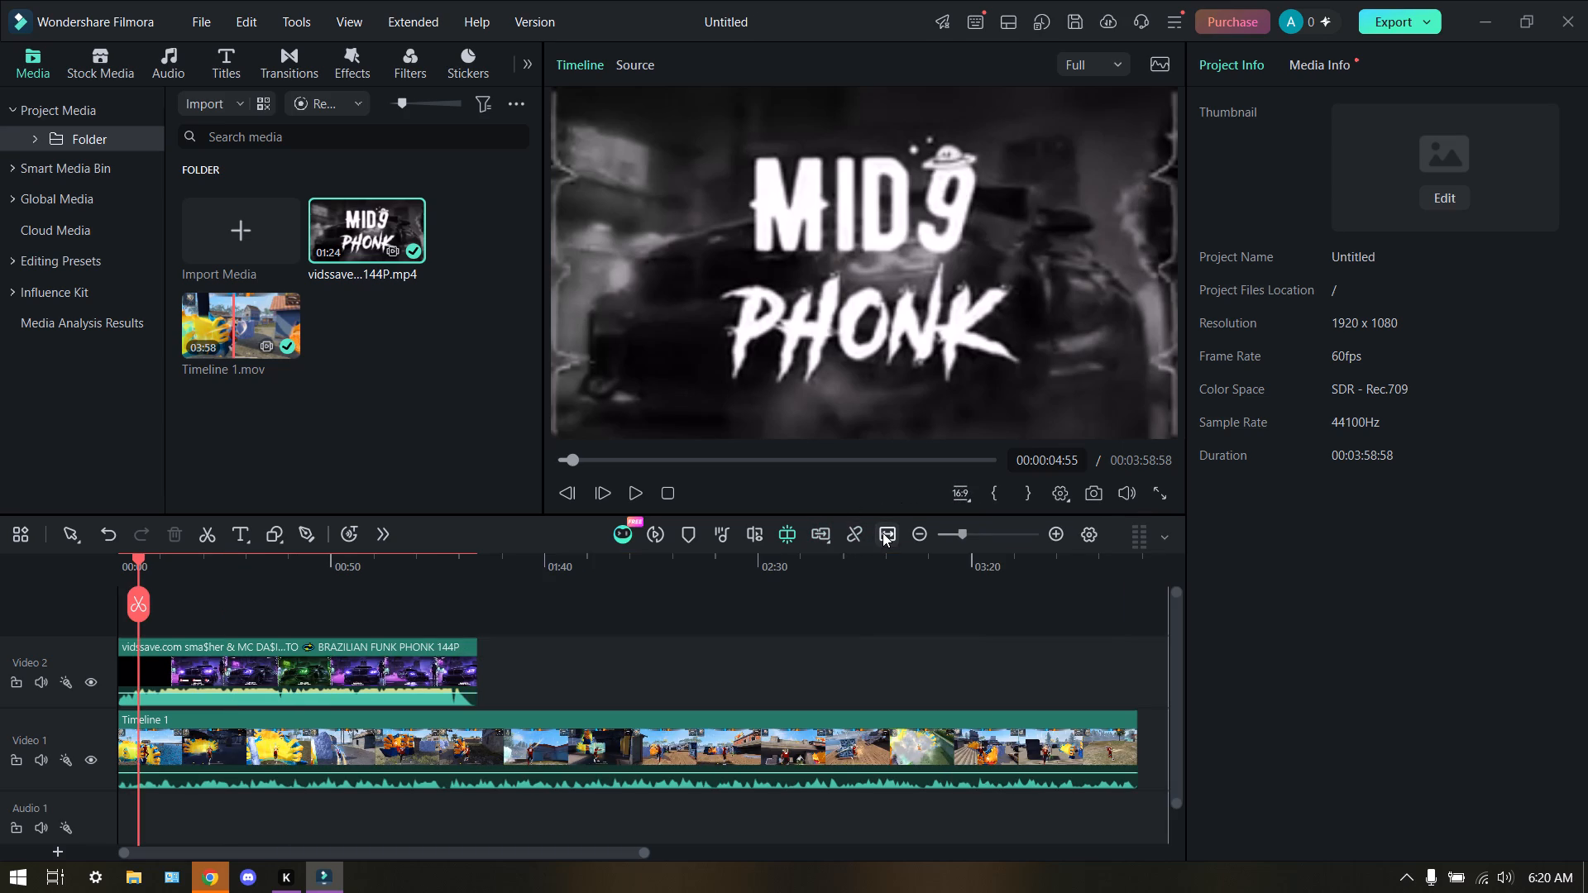
pyautogui.click(373, 441)
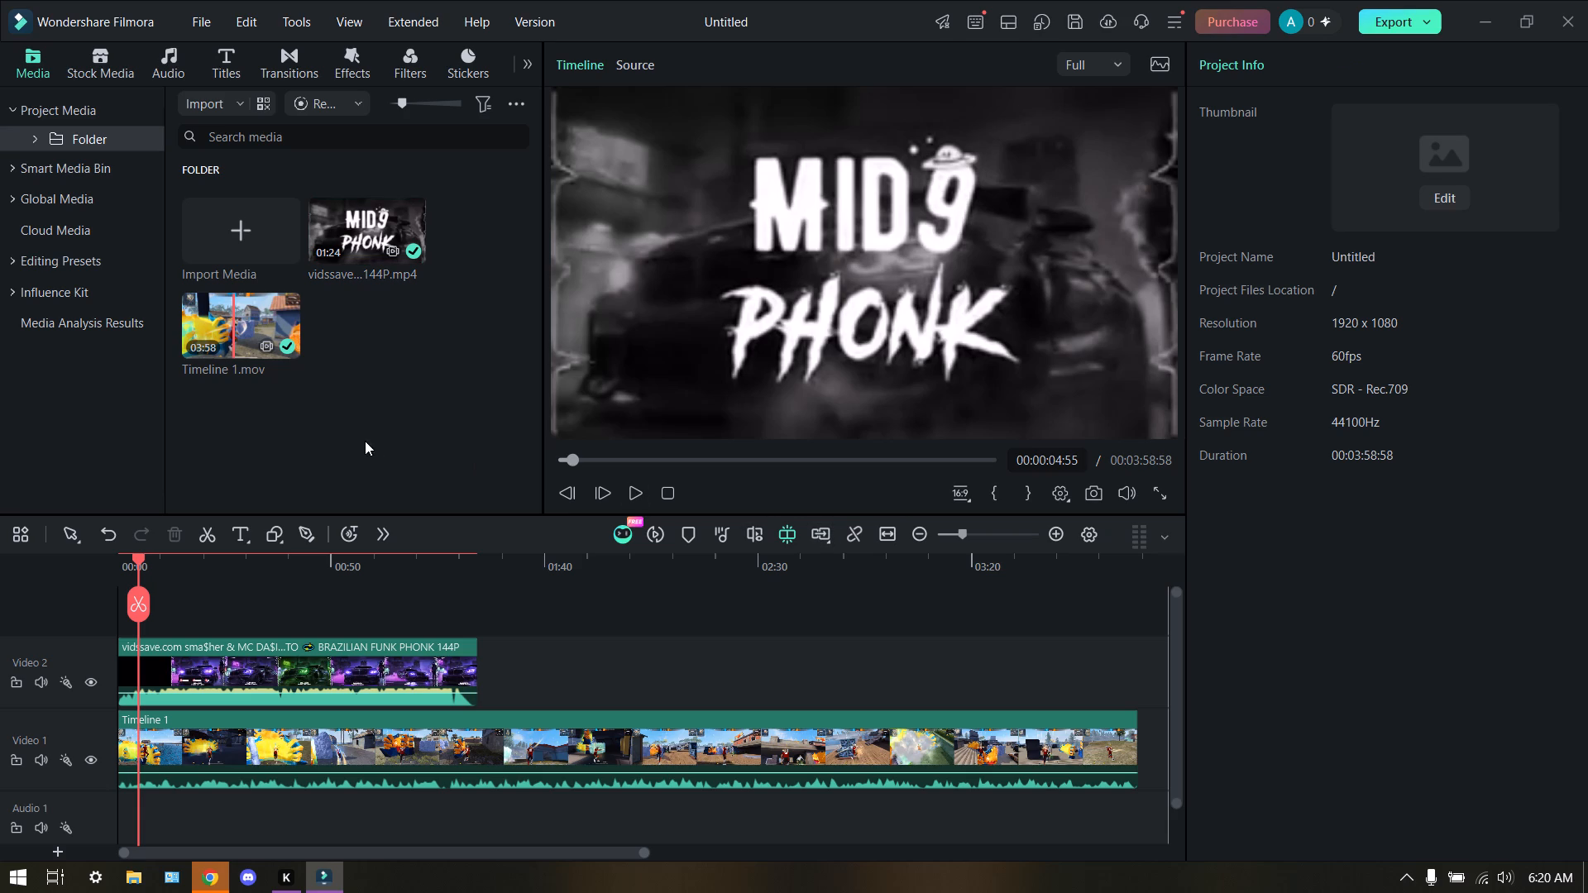
# Disable timeline snapping while the timeline plays on from about 0:05.
pyautogui.click(632, 494)
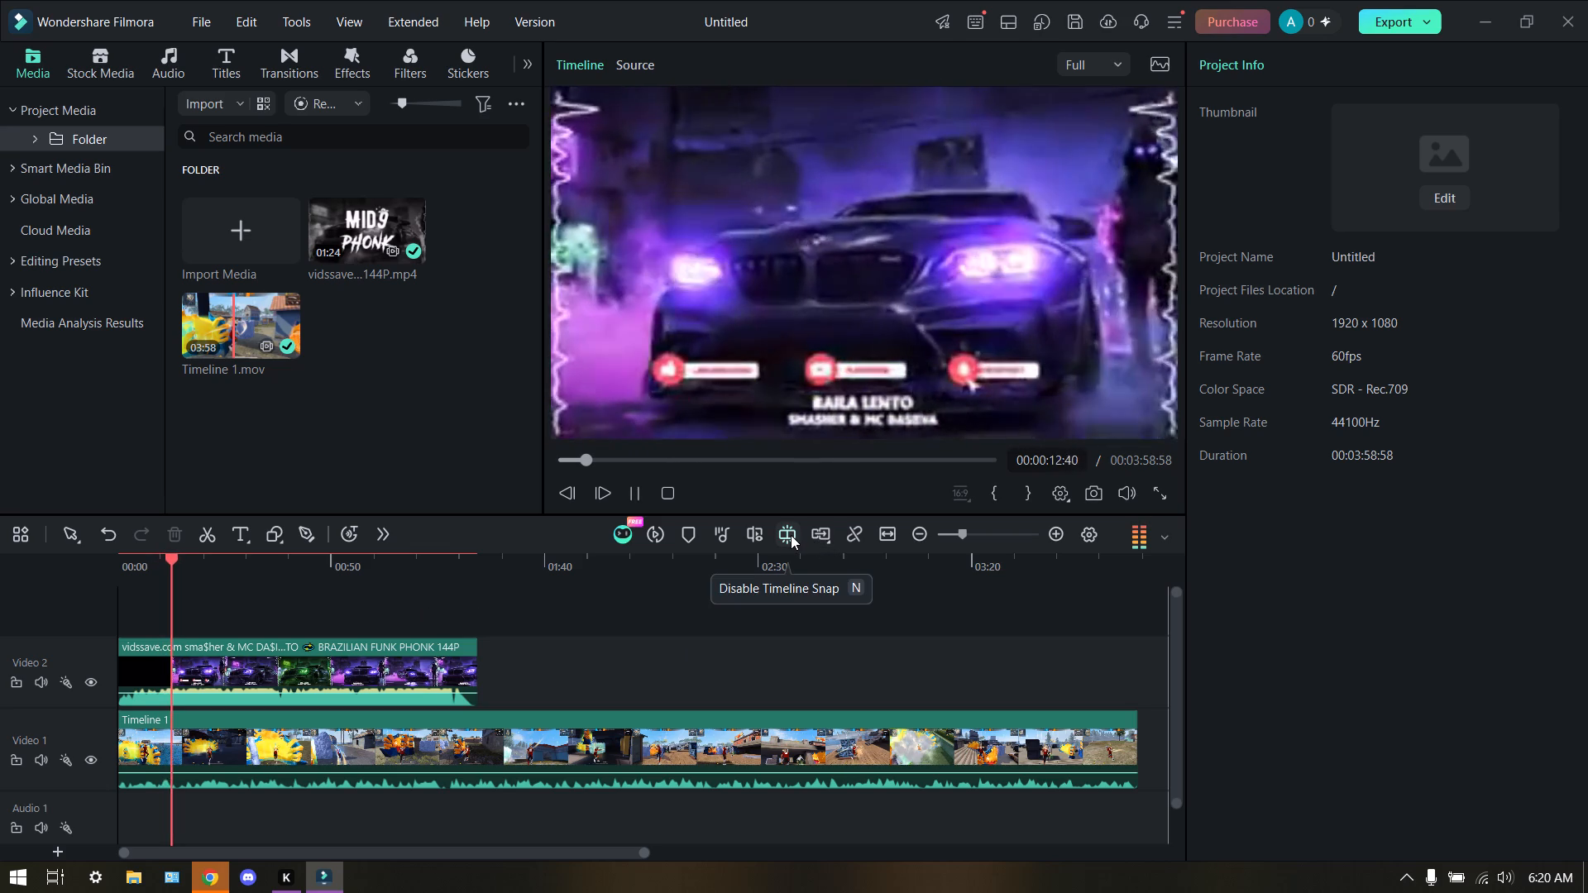
pyautogui.click(791, 535)
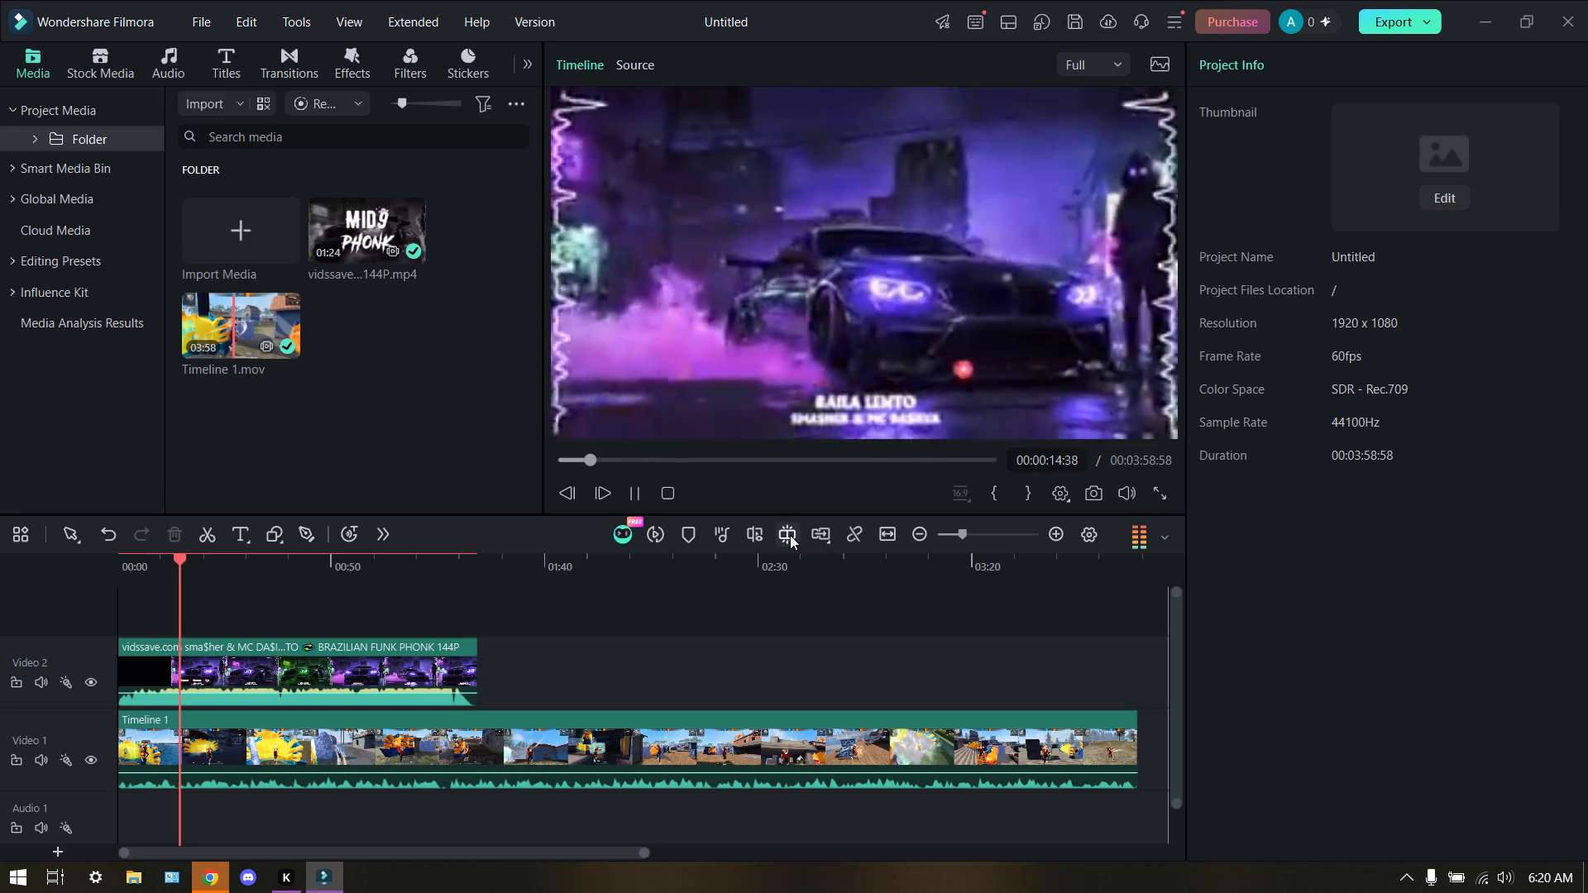
pyautogui.click(885, 532)
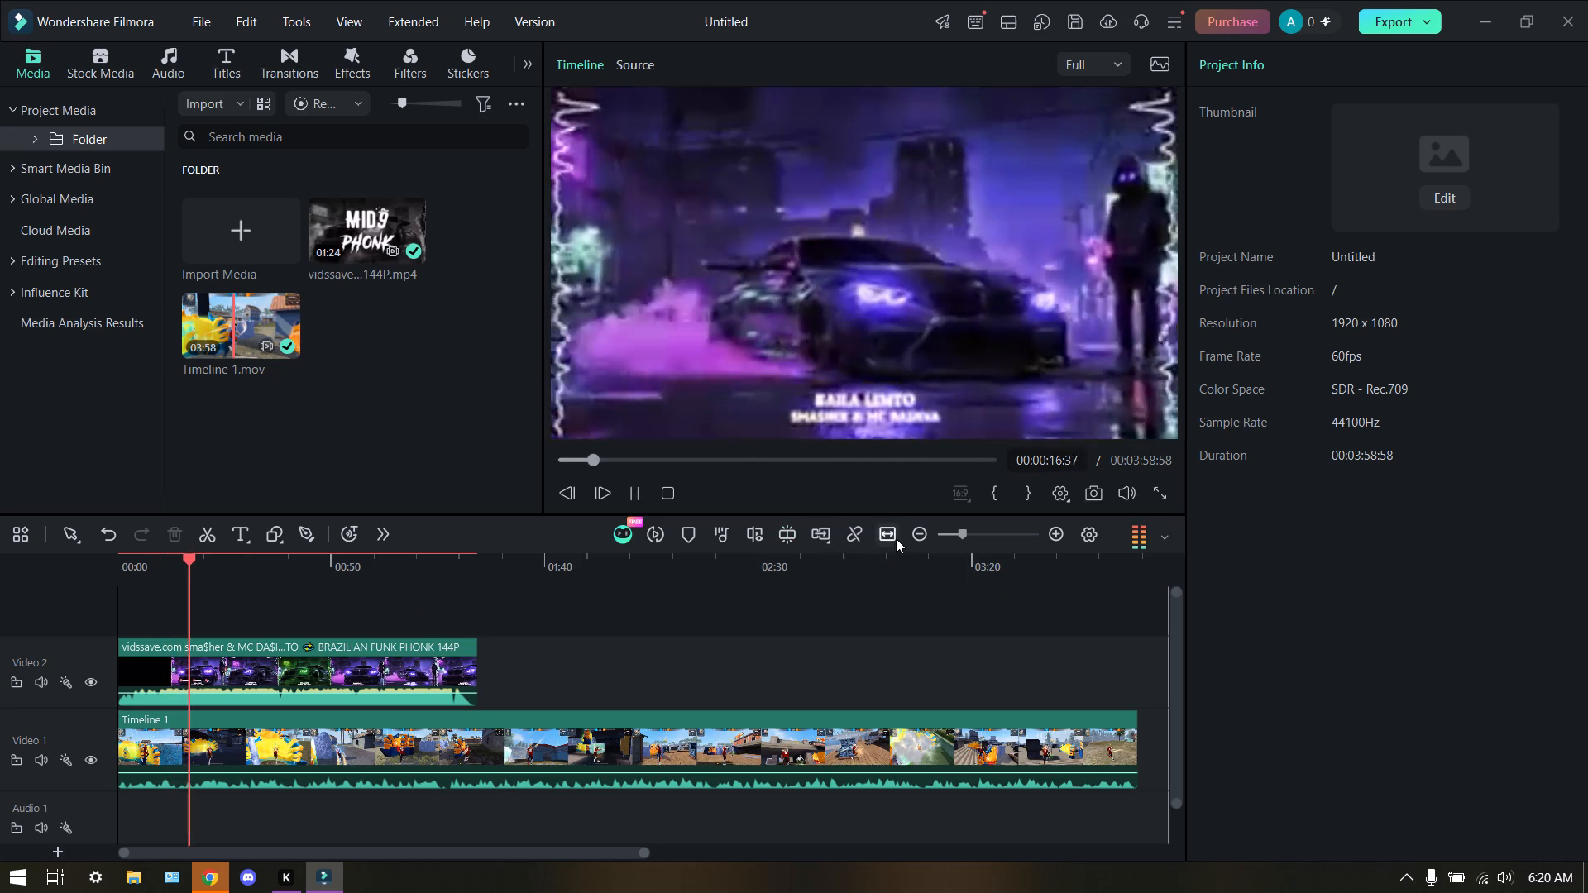
# Pause at about 0:22 and move the BAILA LENTO picture out of the frame to about X 2193, Y 177, uncovering the gameplay.
pyautogui.click(290, 734)
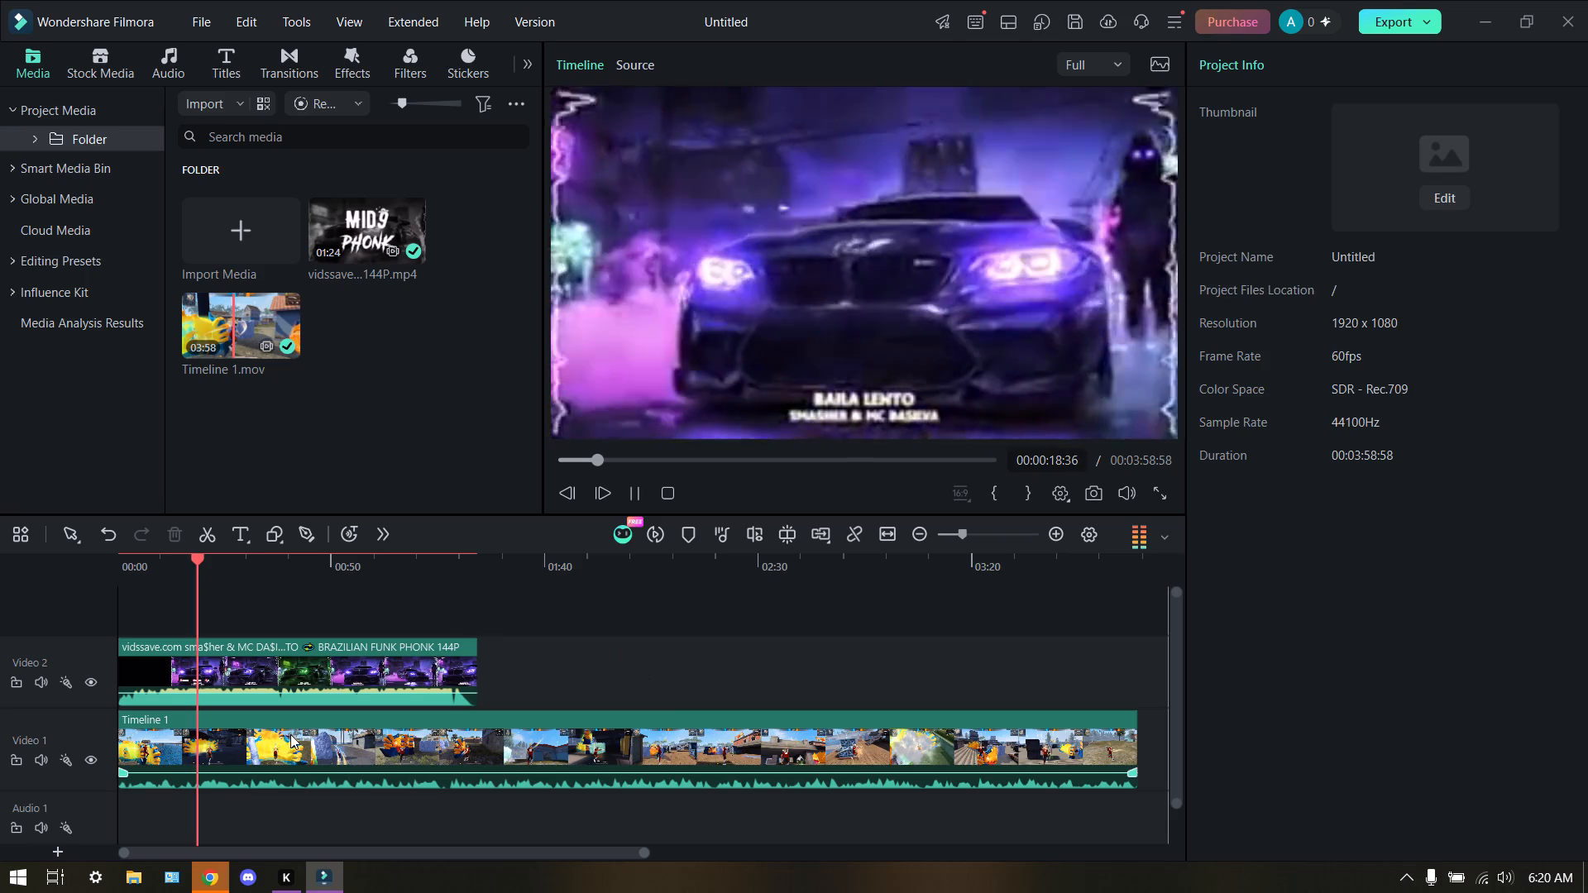
pyautogui.click(294, 733)
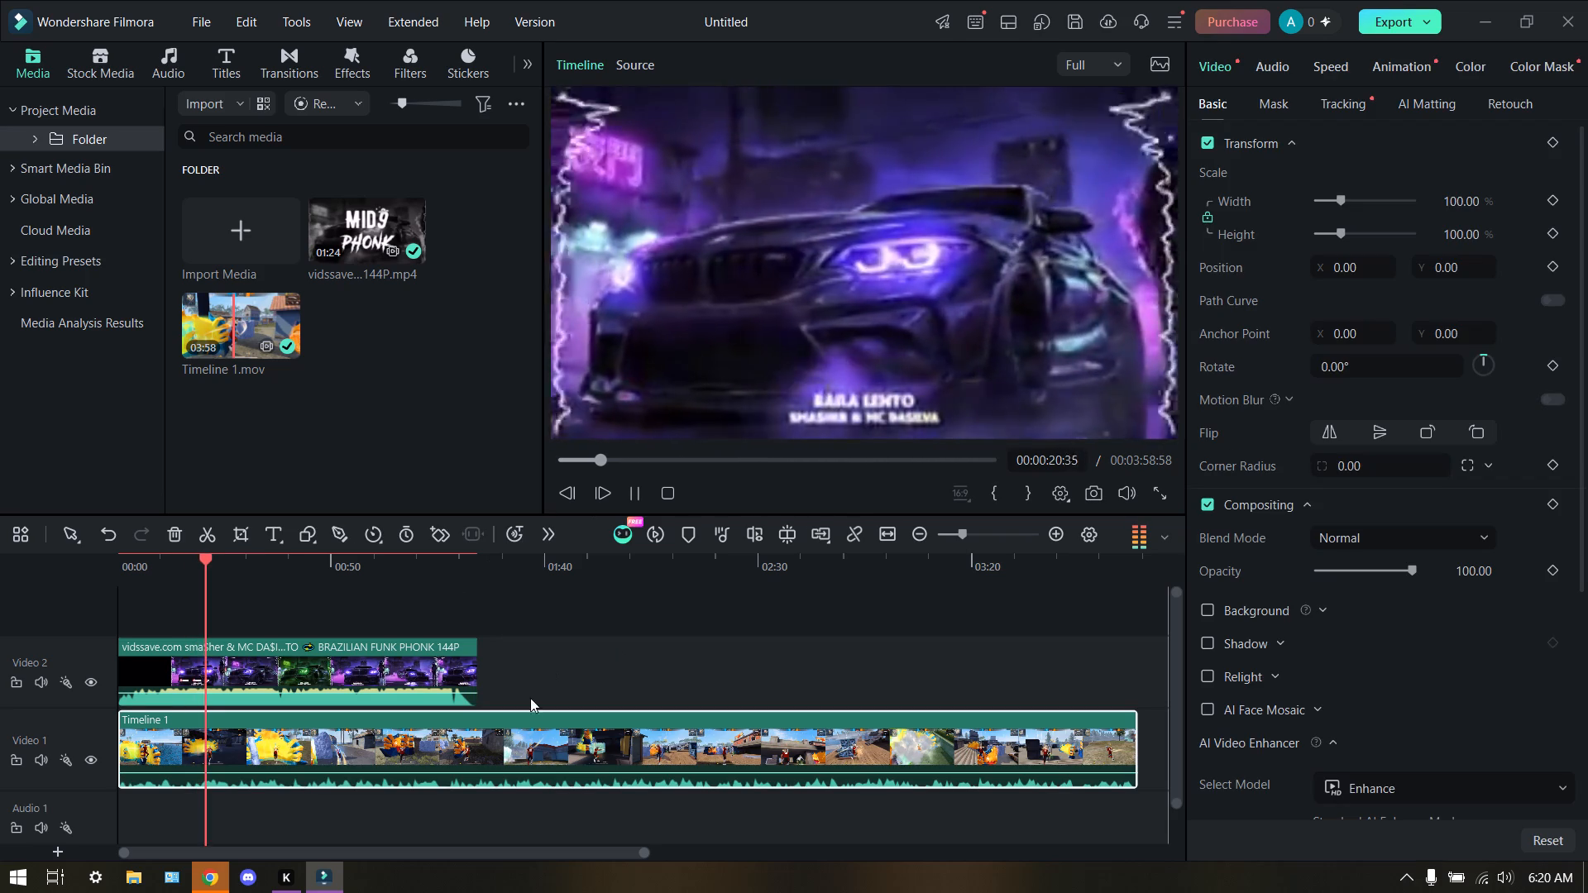
pyautogui.click(639, 497)
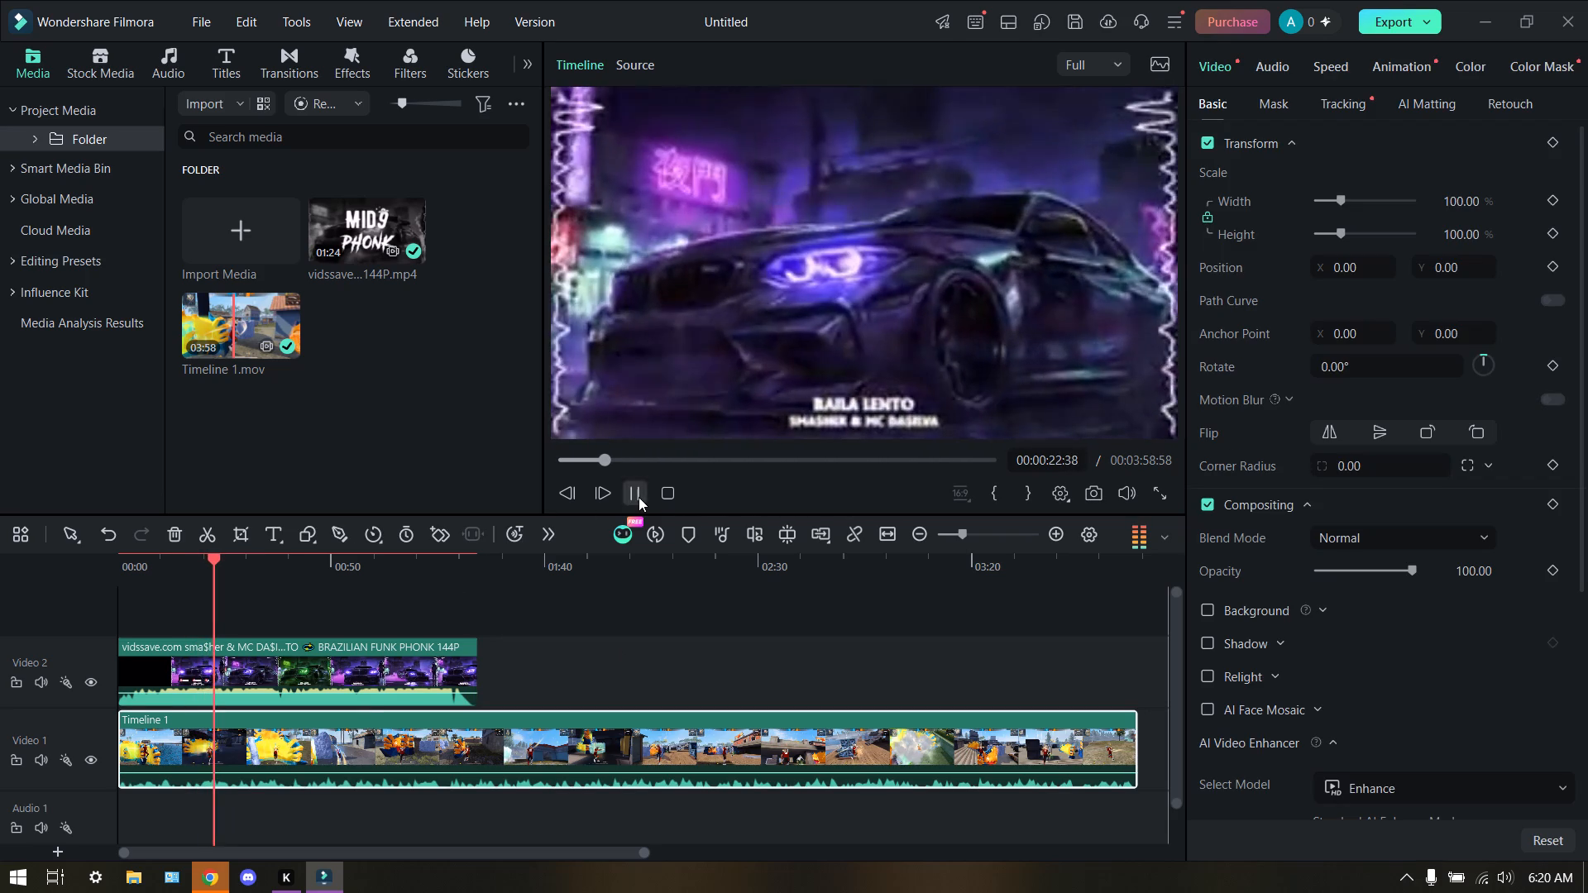
pyautogui.moveTo(670, 349); pyautogui.dragTo(1237, 260)
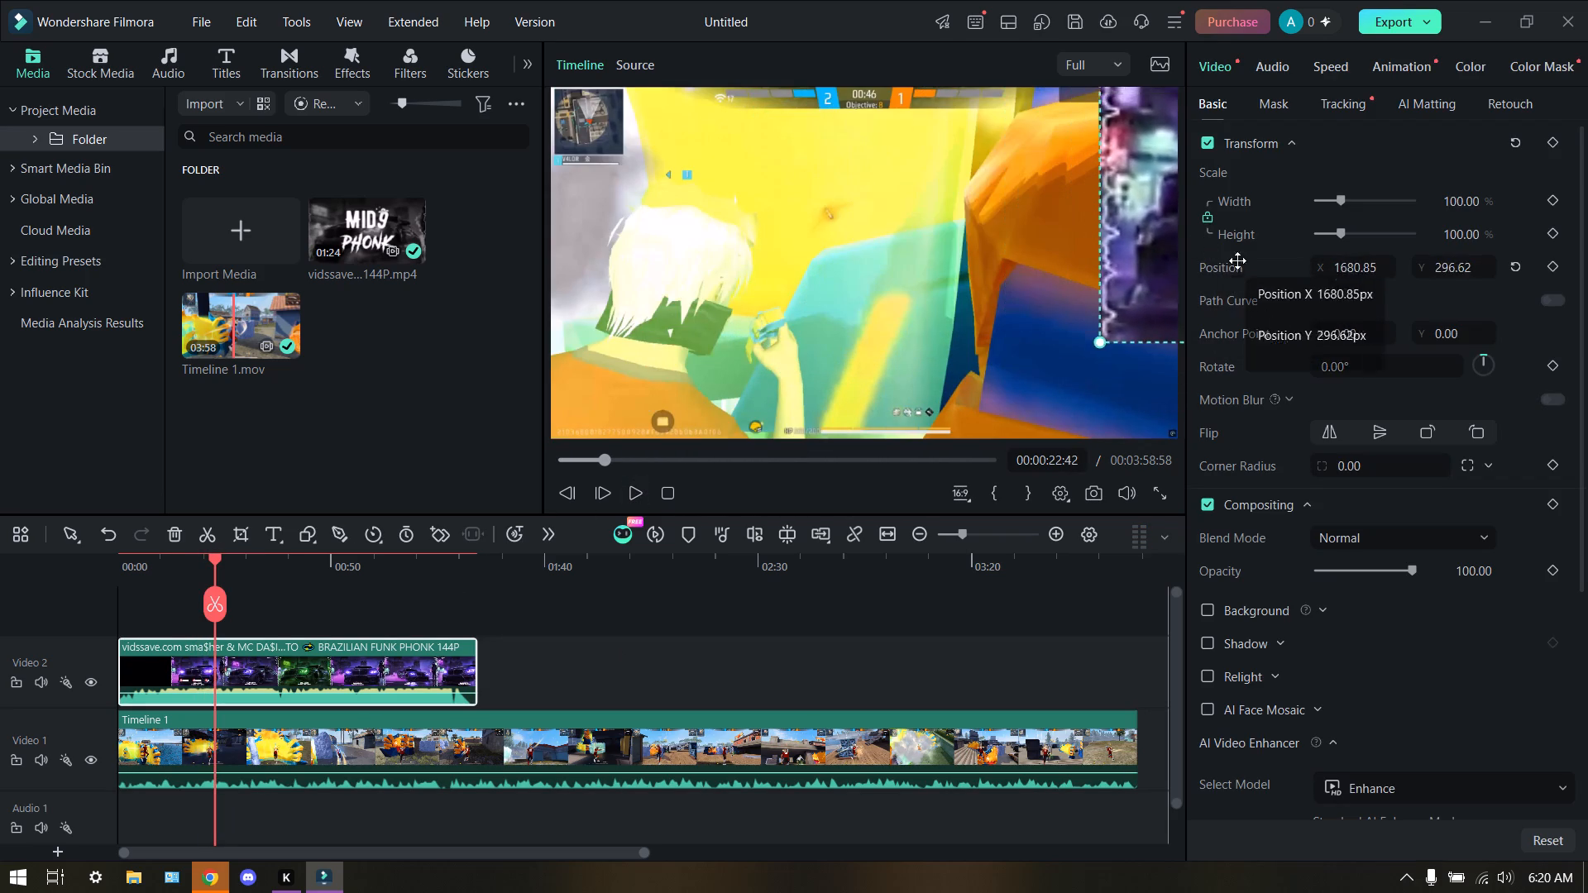
pyautogui.moveTo(1237, 260); pyautogui.dragTo(1385, 291)
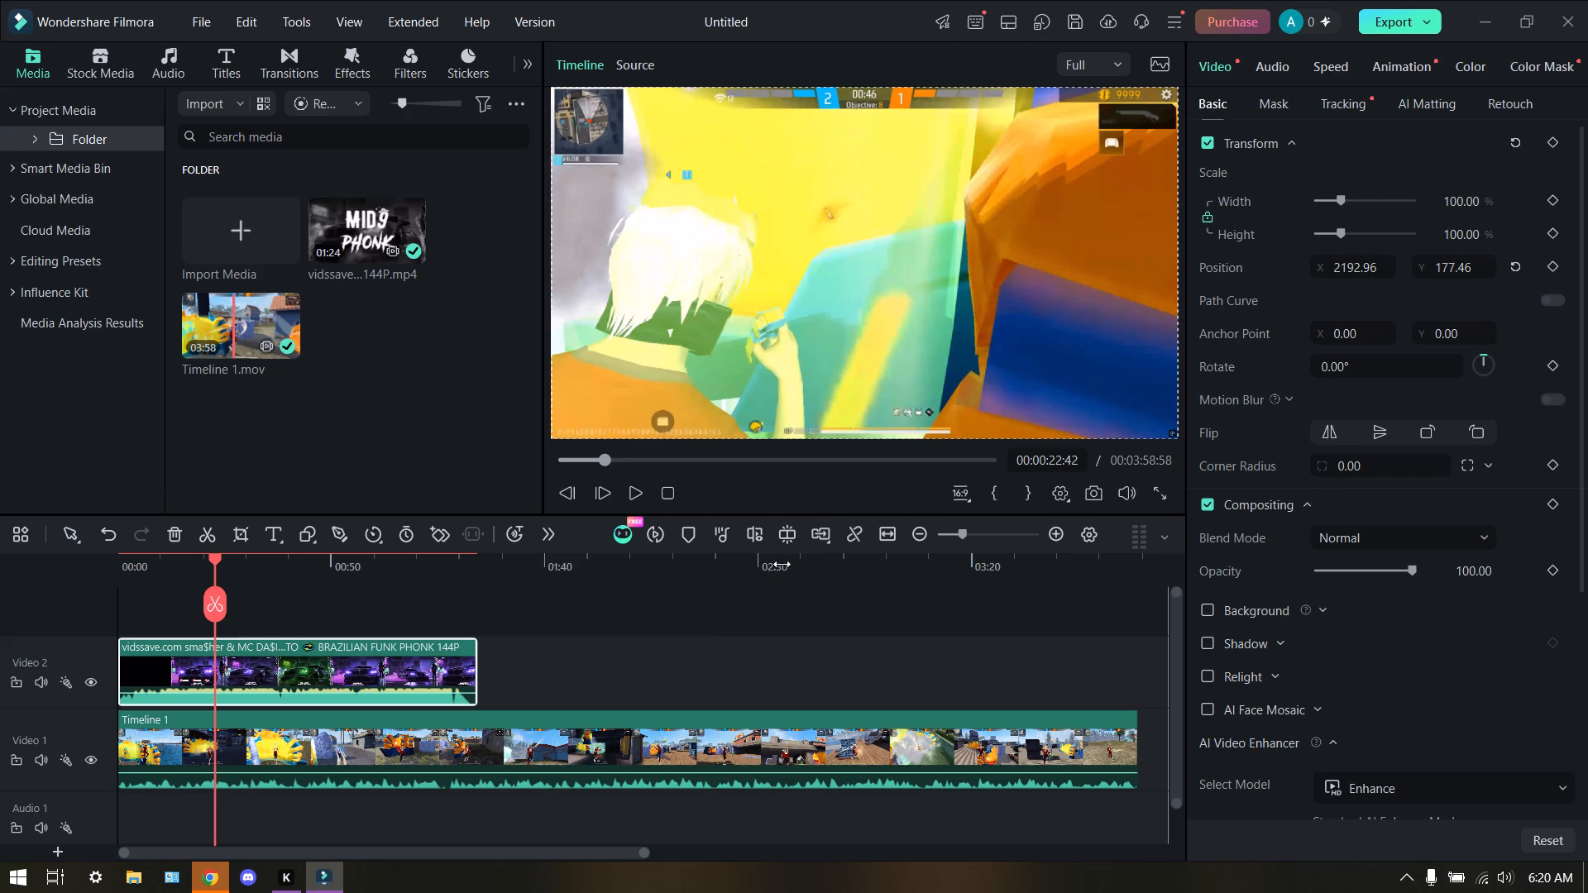
# Resume playback from about 0:22 and show the audio level meter beside the timeline.
pyautogui.click(632, 499)
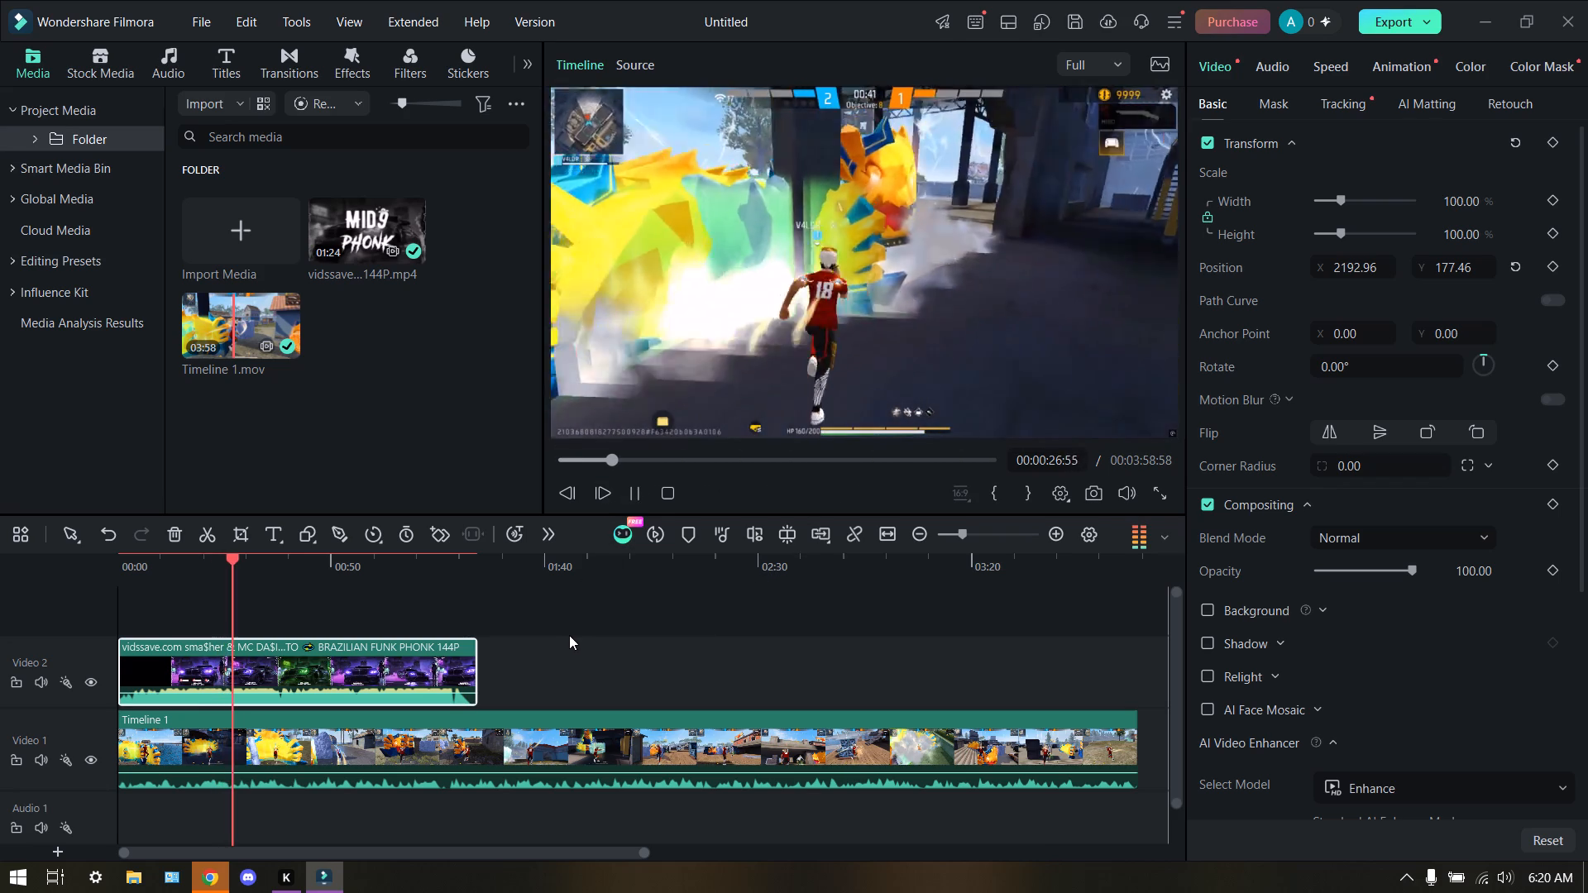
pyautogui.click(725, 740)
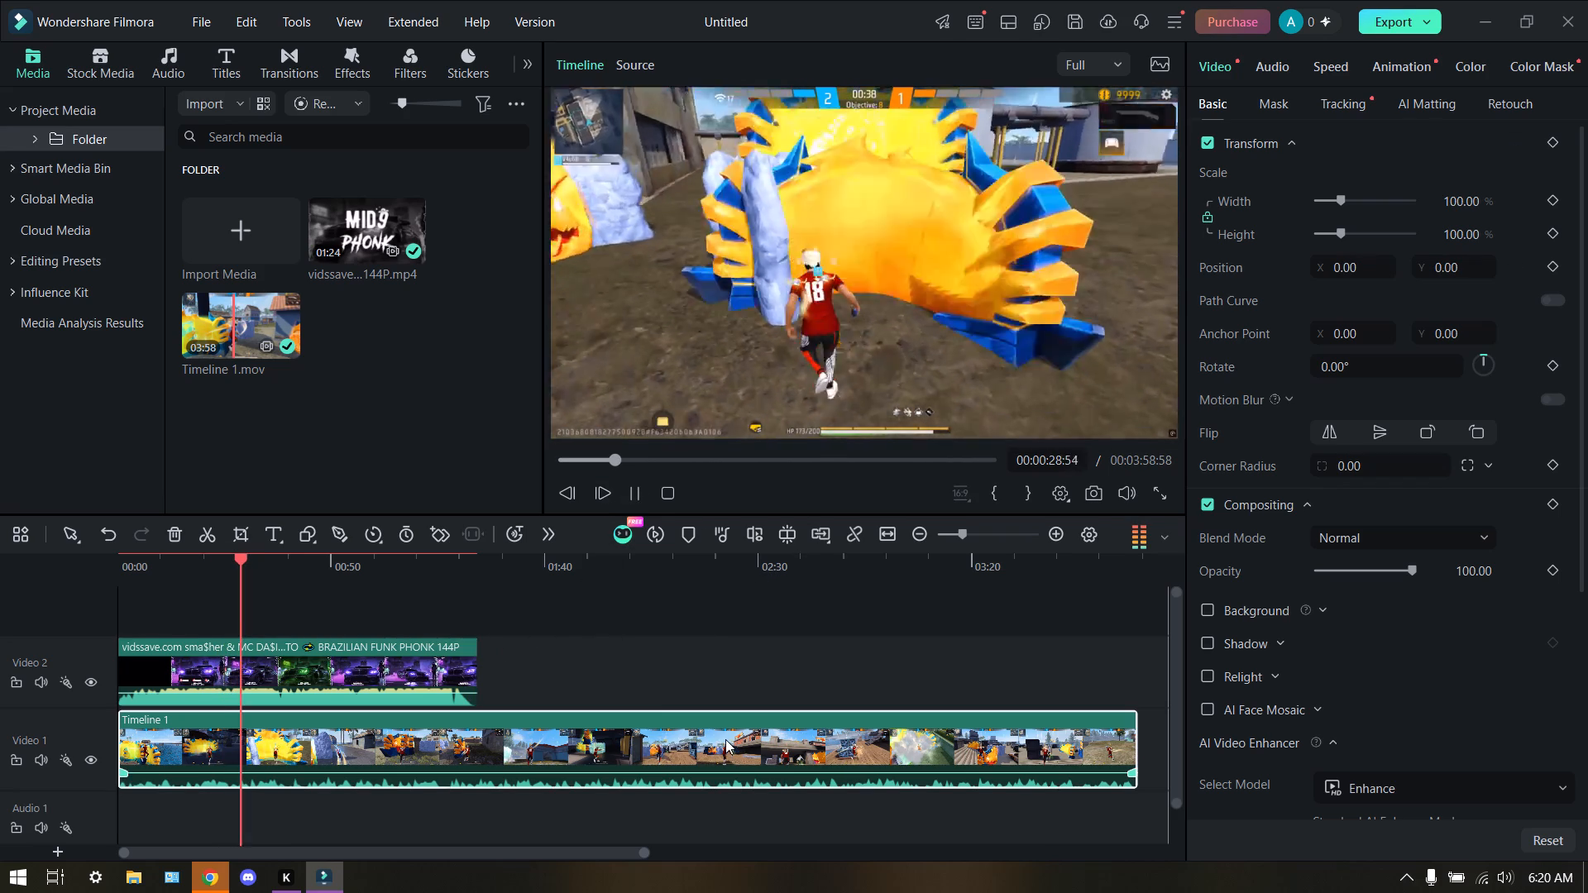
pyautogui.click(1141, 536)
pyautogui.click(949, 590)
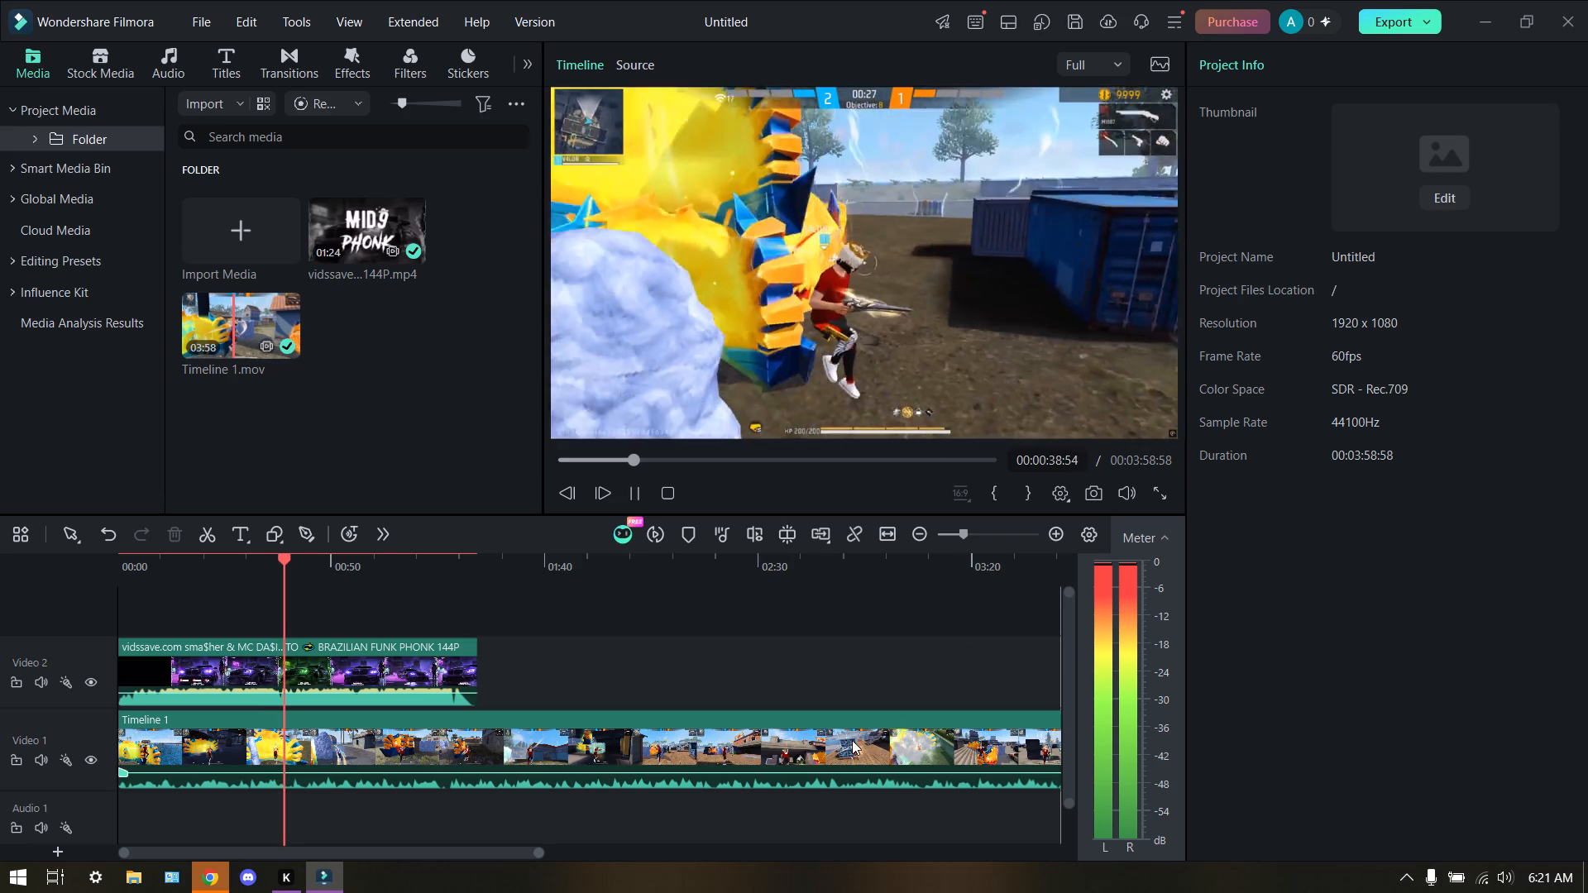
# Raise the volume of the Timeline 1 gameplay clip to 20 dB while the timeline plays.
pyautogui.click(849, 741)
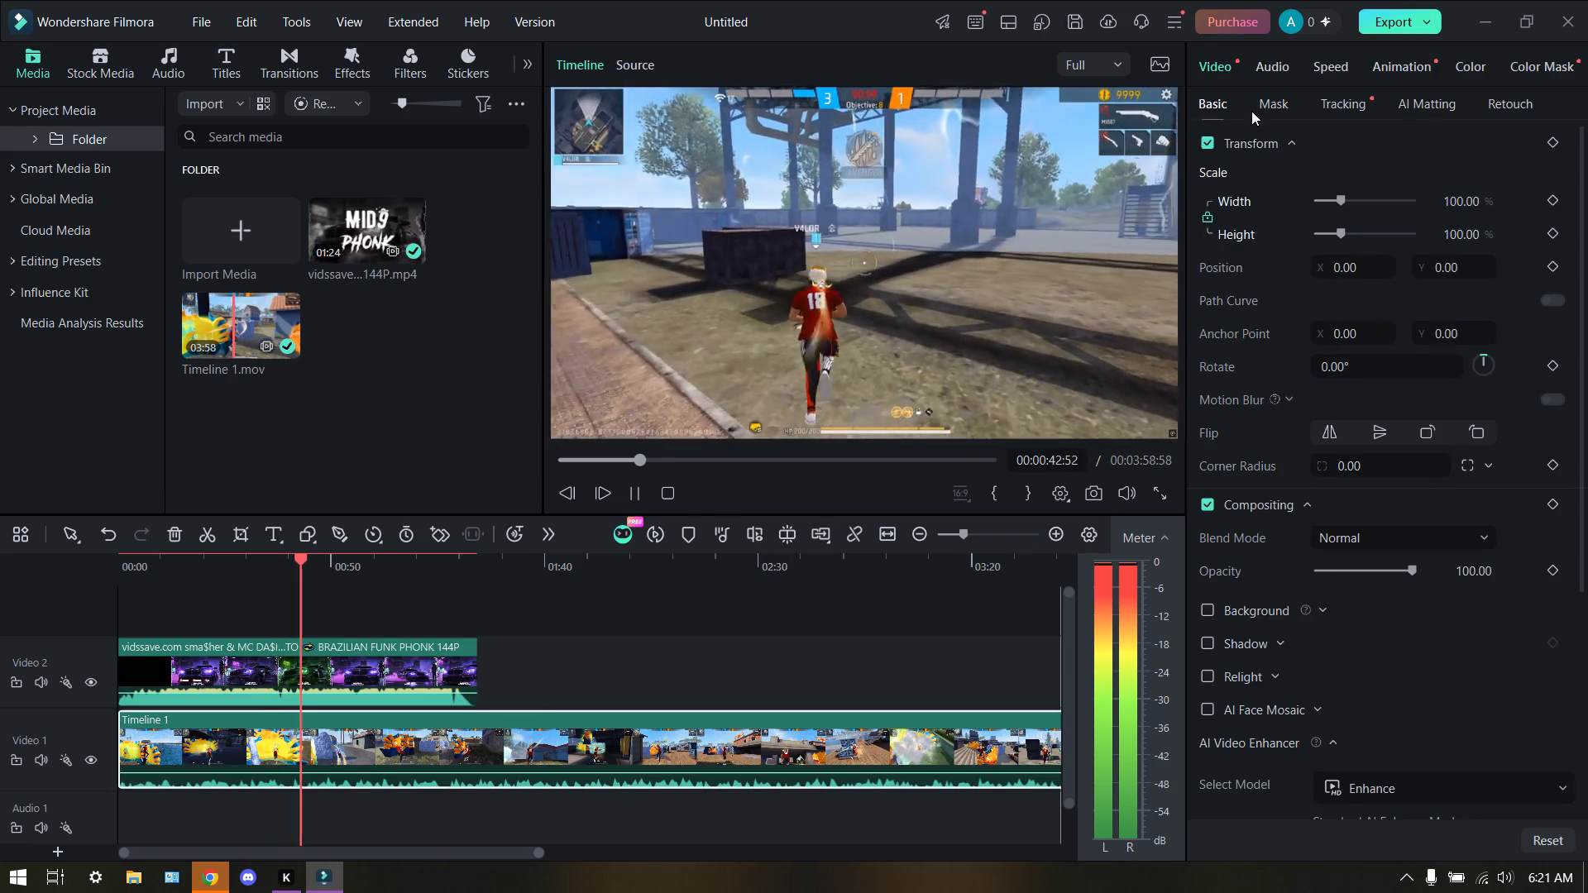
pyautogui.click(1279, 72)
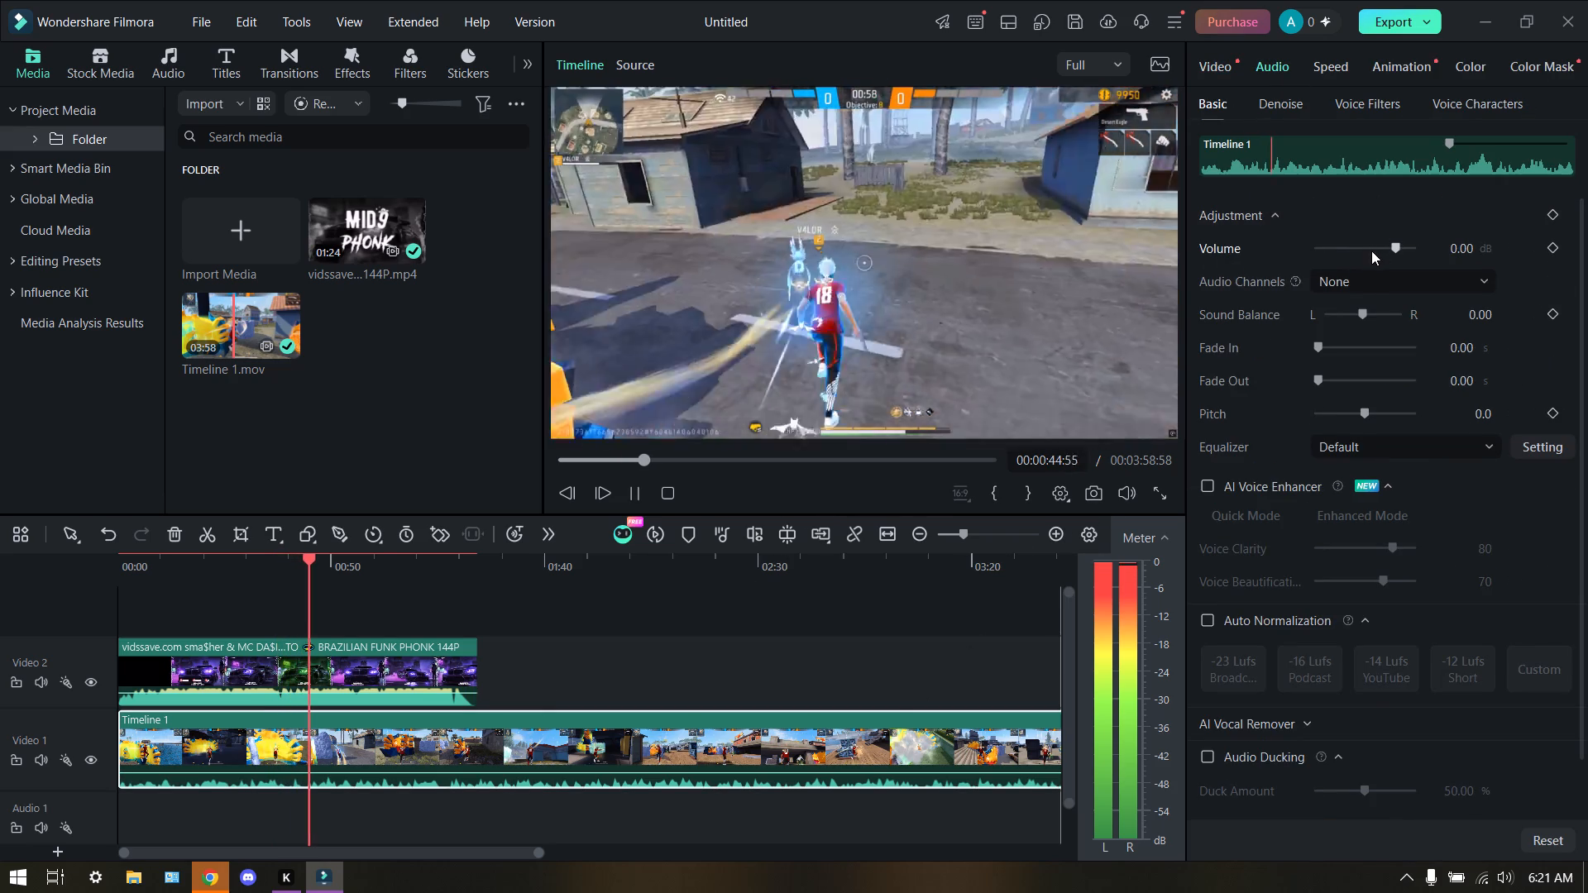
pyautogui.moveTo(1387, 251); pyautogui.dragTo(1473, 254)
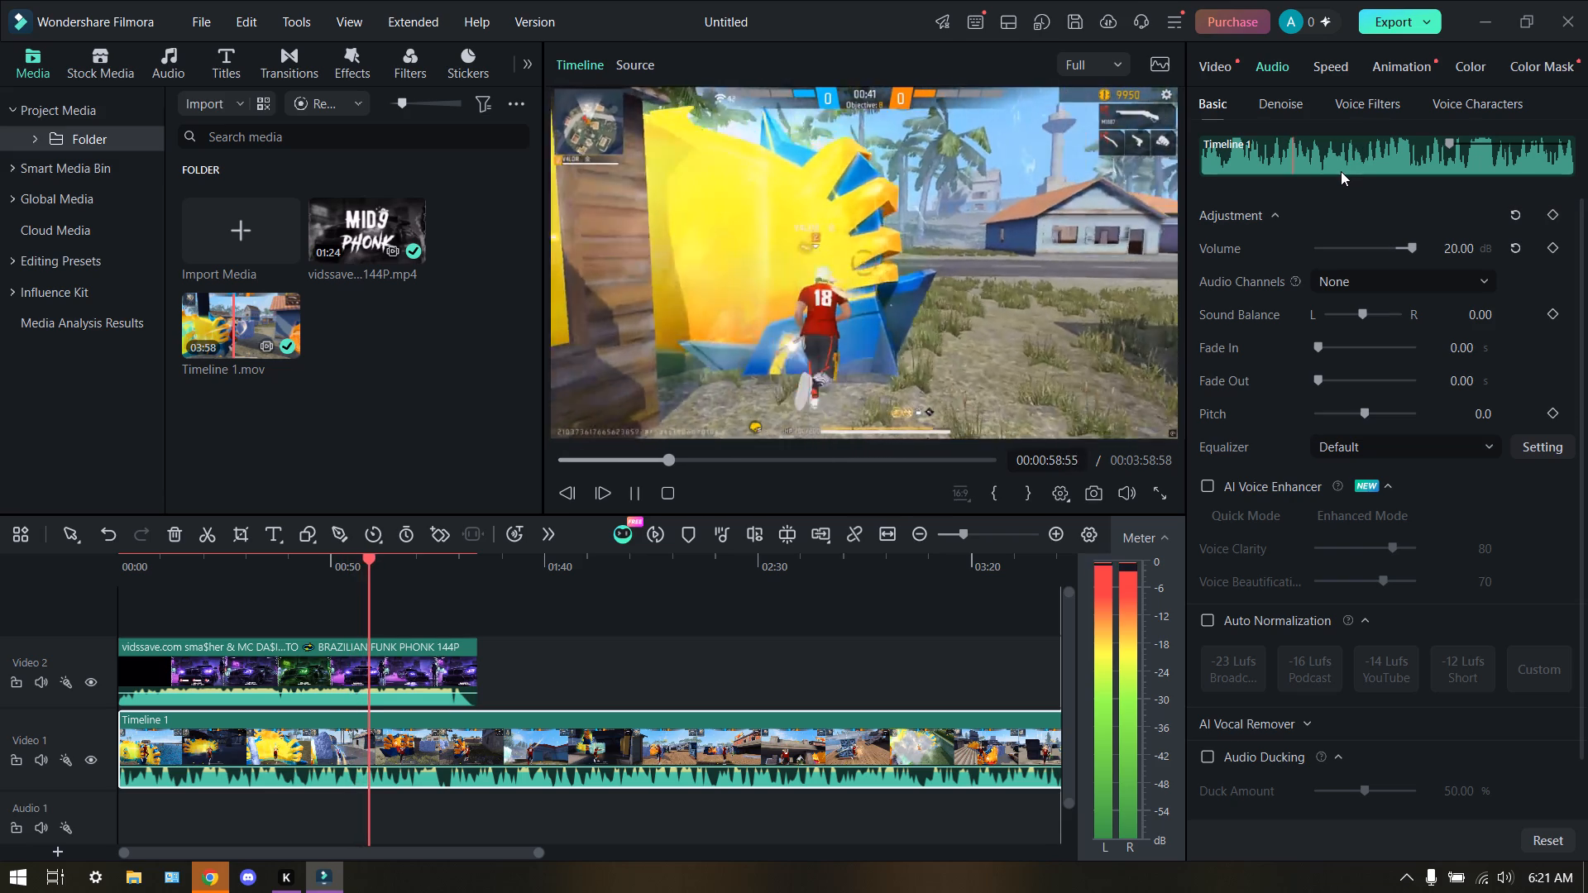
pyautogui.moveTo(1419, 243); pyautogui.dragTo(1452, 245)
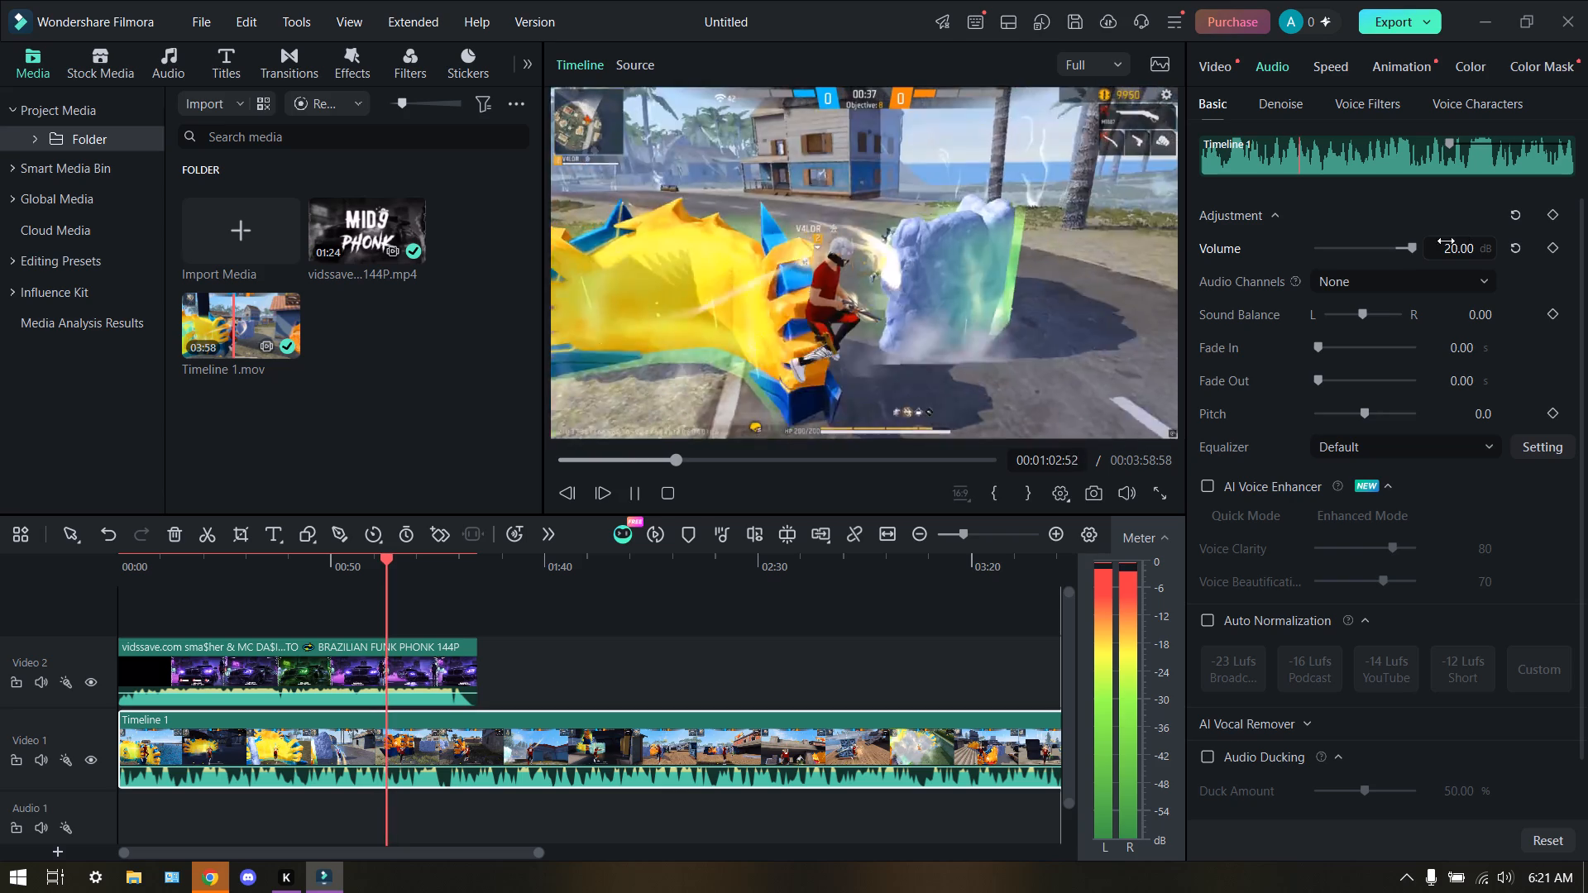
pyautogui.click(956, 602)
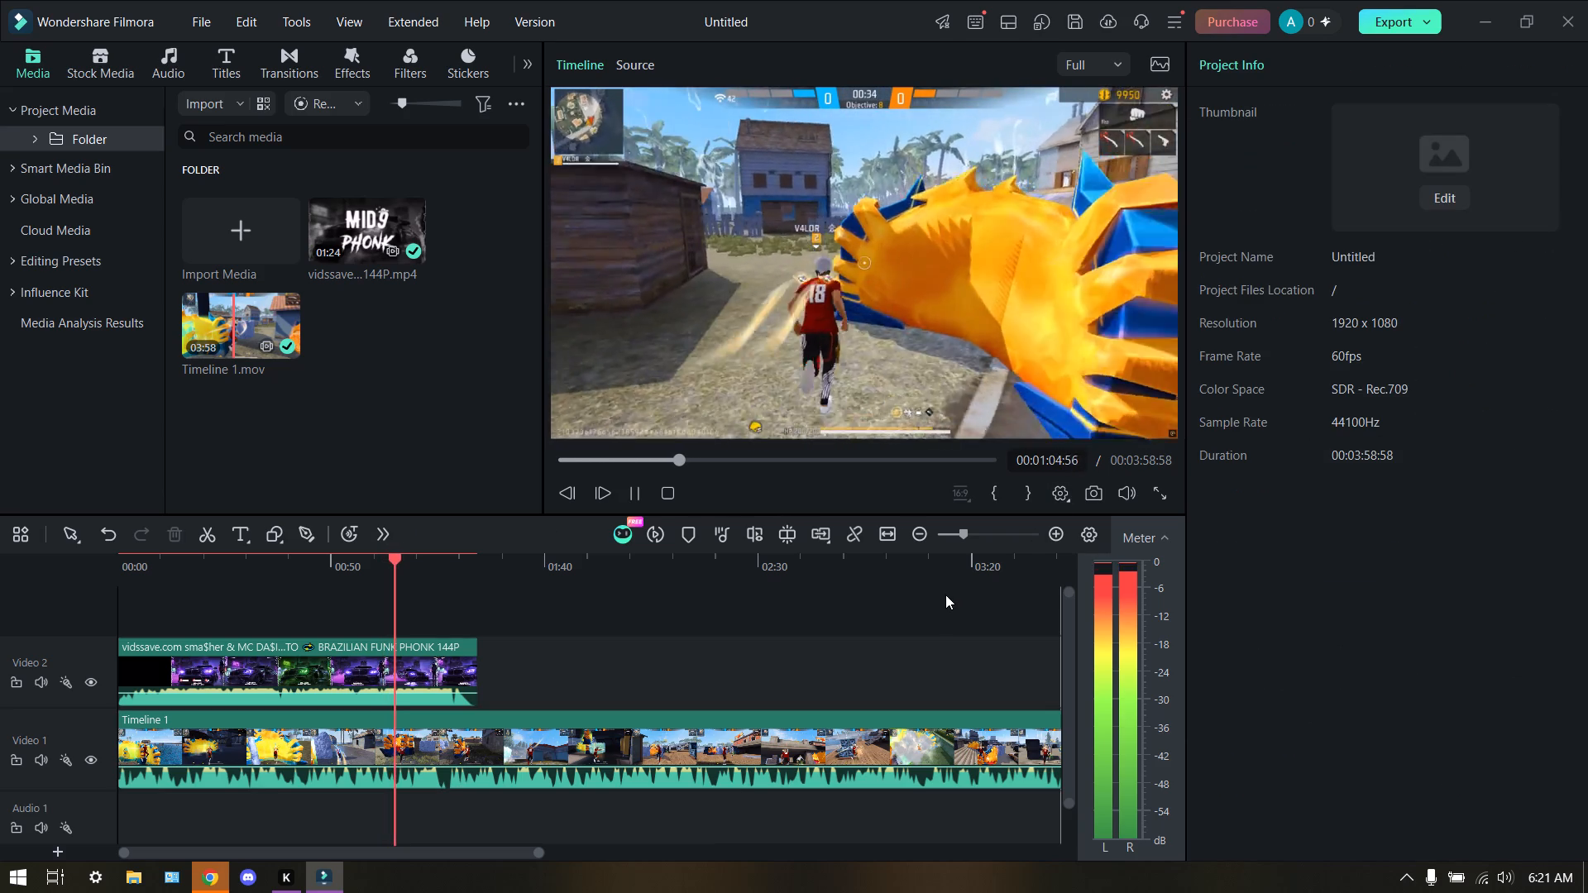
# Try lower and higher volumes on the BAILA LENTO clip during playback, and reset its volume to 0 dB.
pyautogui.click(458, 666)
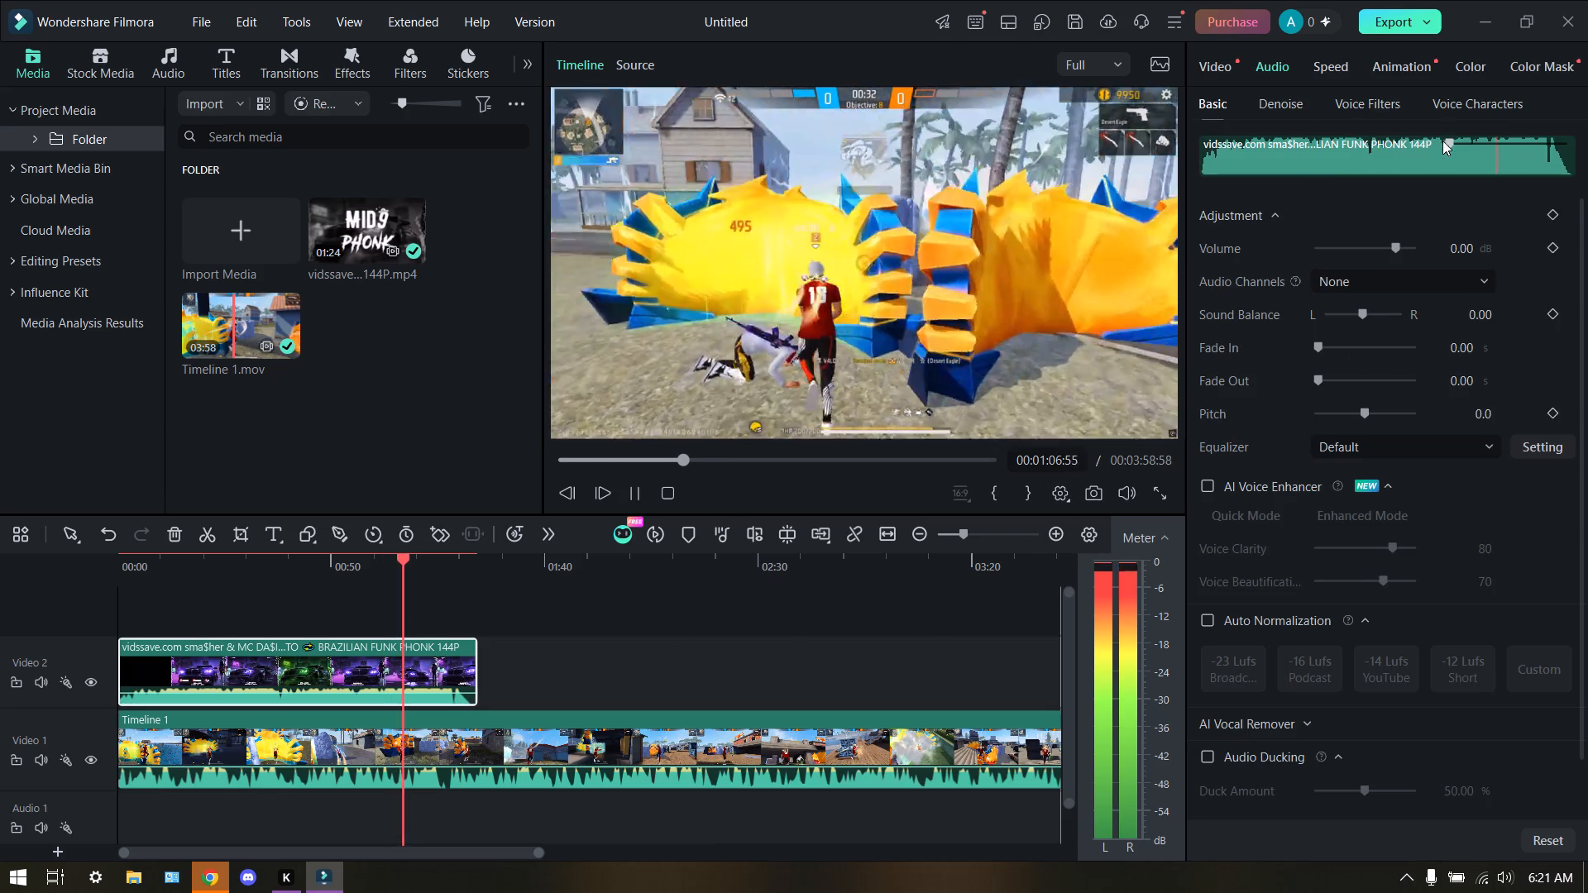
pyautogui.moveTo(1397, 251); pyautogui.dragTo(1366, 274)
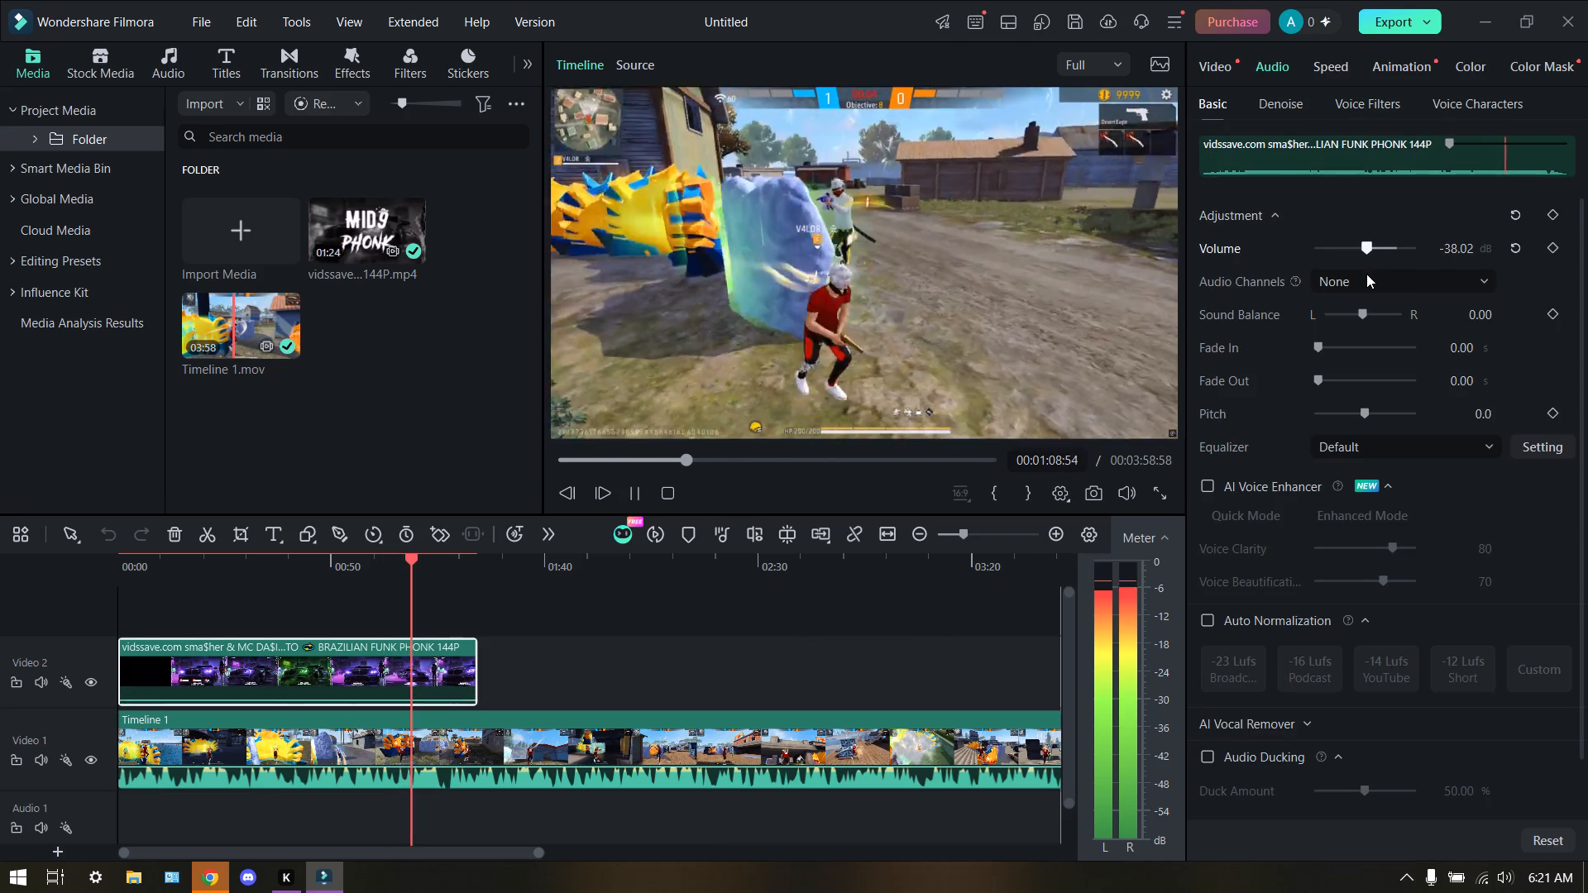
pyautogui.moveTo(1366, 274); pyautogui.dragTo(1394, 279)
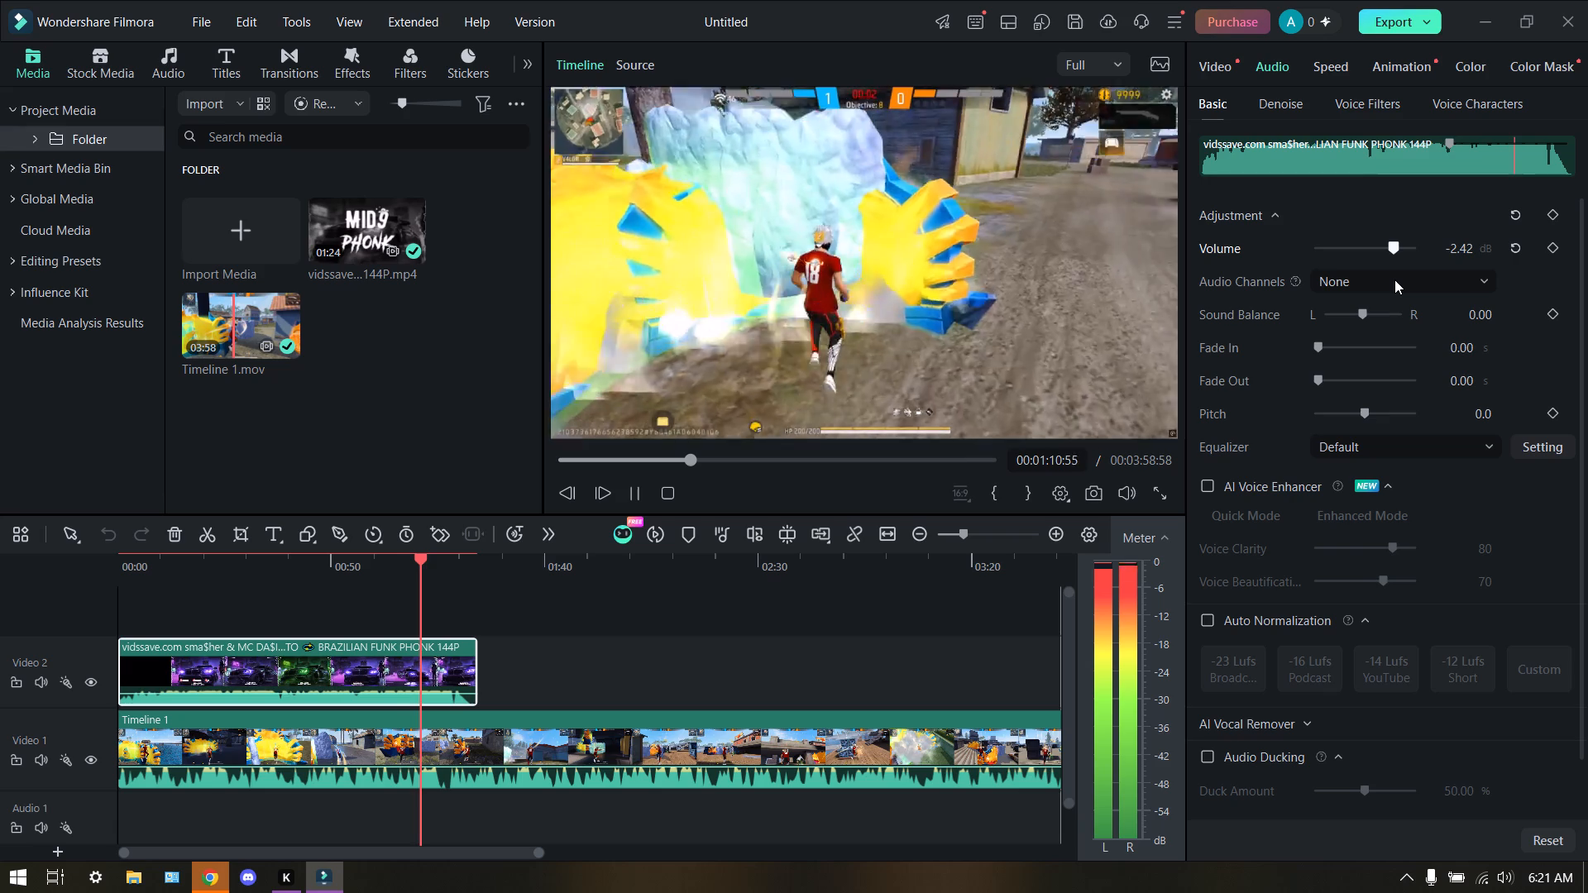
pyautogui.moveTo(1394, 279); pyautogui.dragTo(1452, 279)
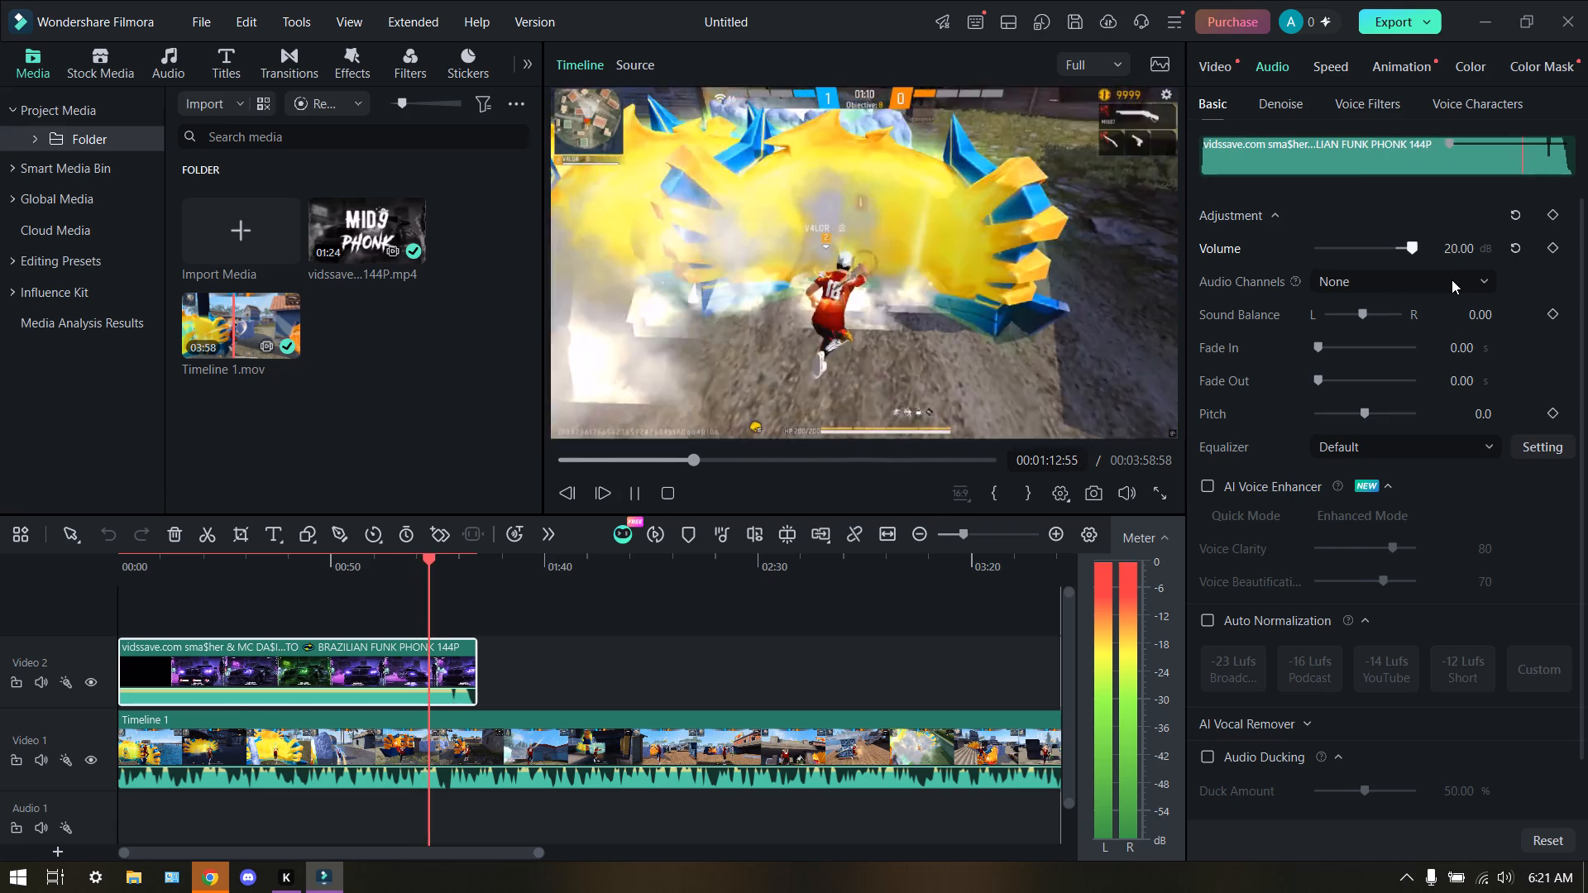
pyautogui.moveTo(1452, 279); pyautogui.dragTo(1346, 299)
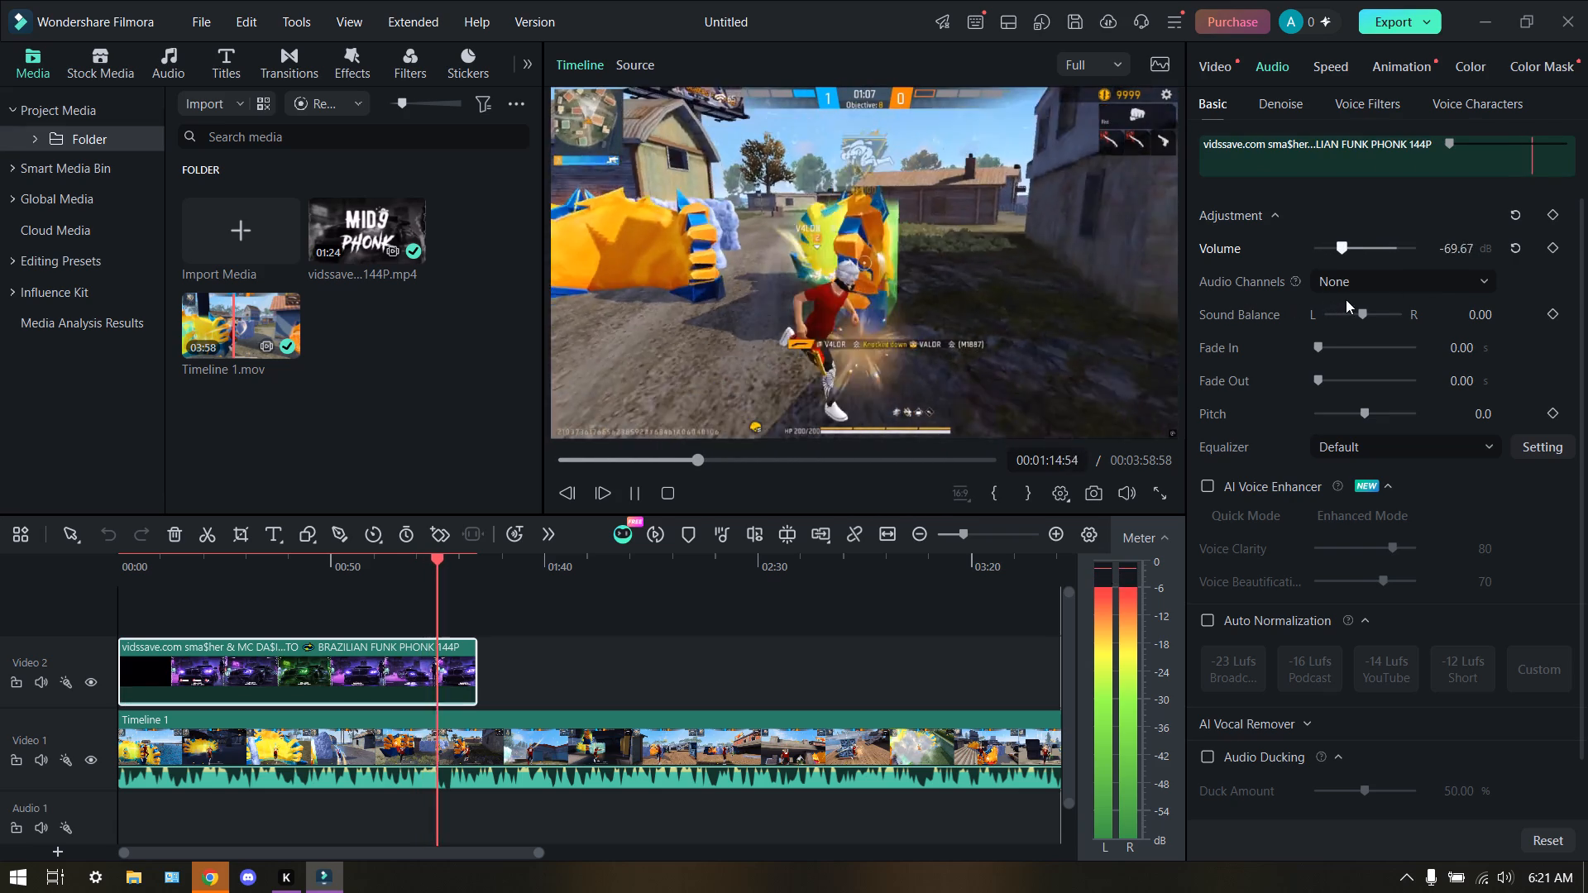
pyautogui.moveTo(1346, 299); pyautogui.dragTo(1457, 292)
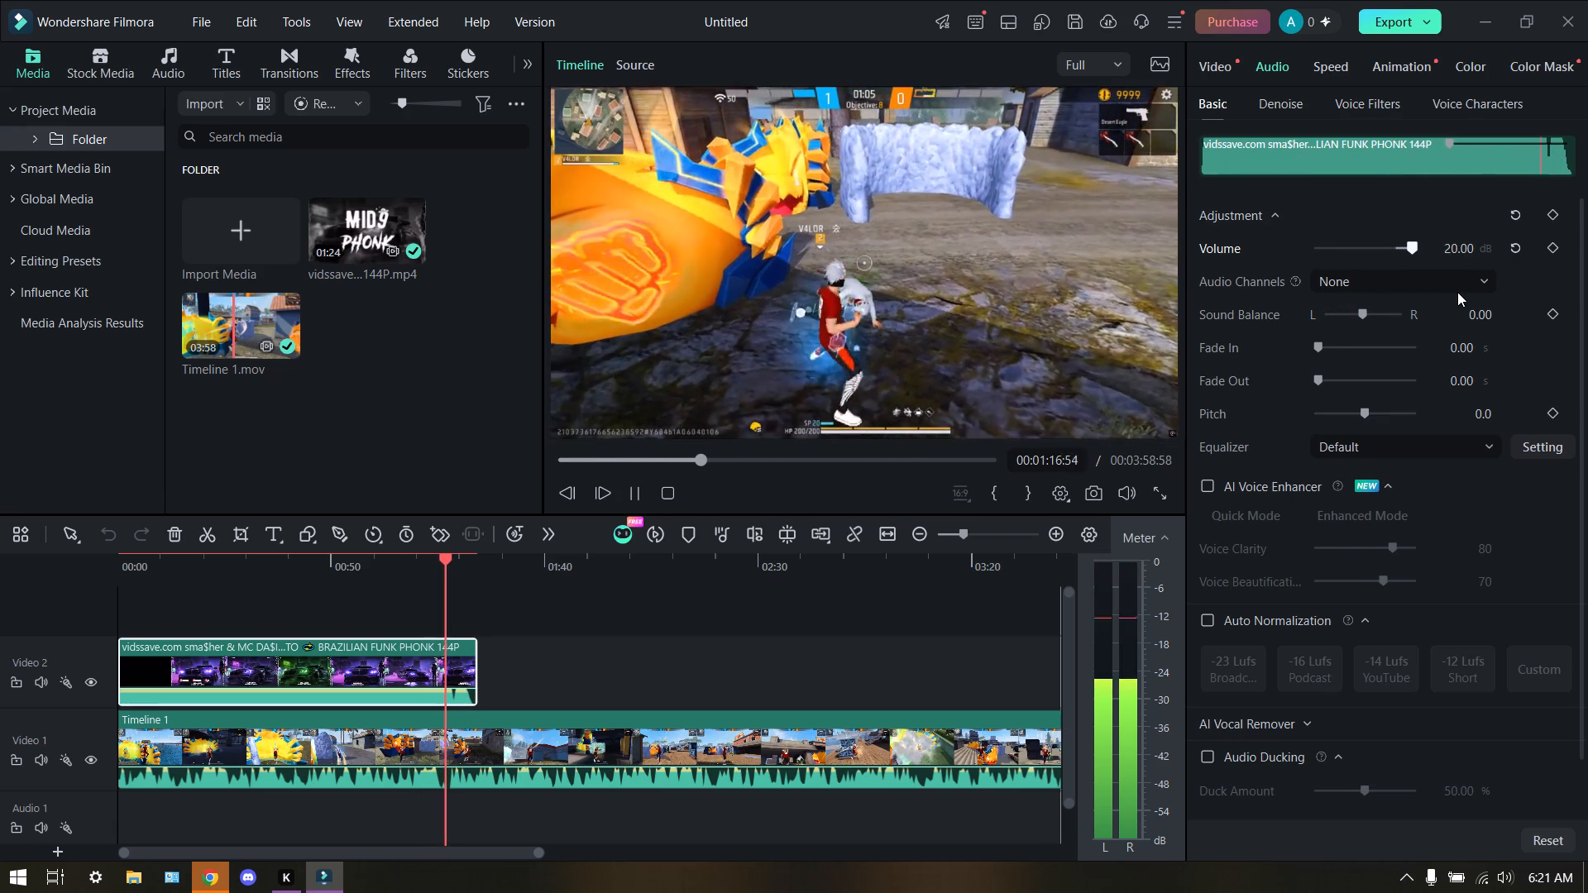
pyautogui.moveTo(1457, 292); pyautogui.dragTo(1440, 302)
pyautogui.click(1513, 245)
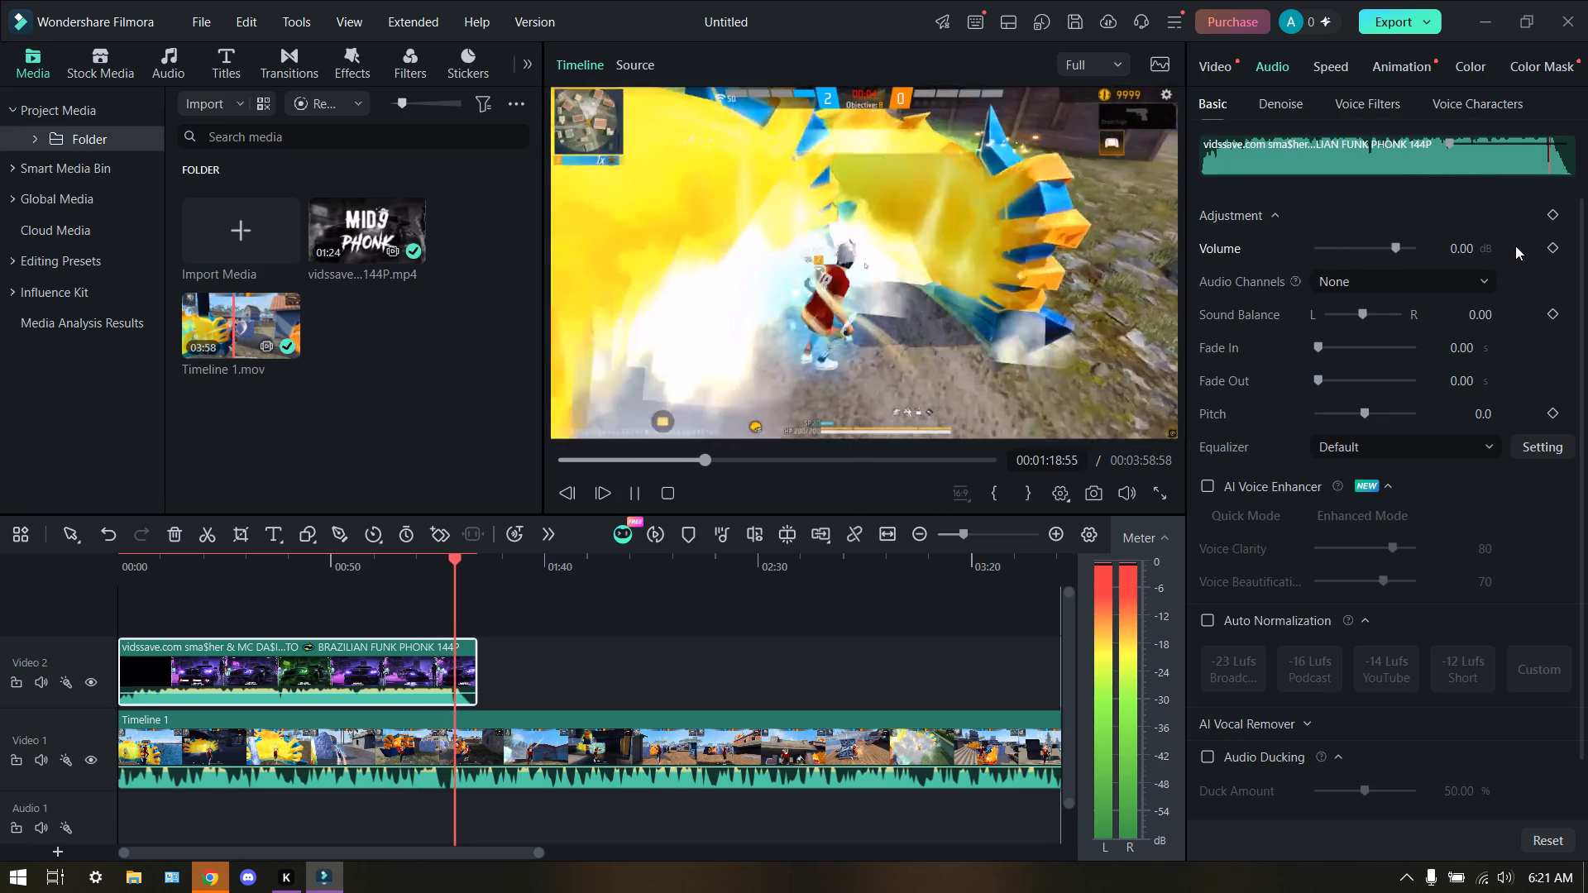
# Add a second copy of the BAILA LENTO video to Video 2, directly after the end of the first one.
pyautogui.click(881, 580)
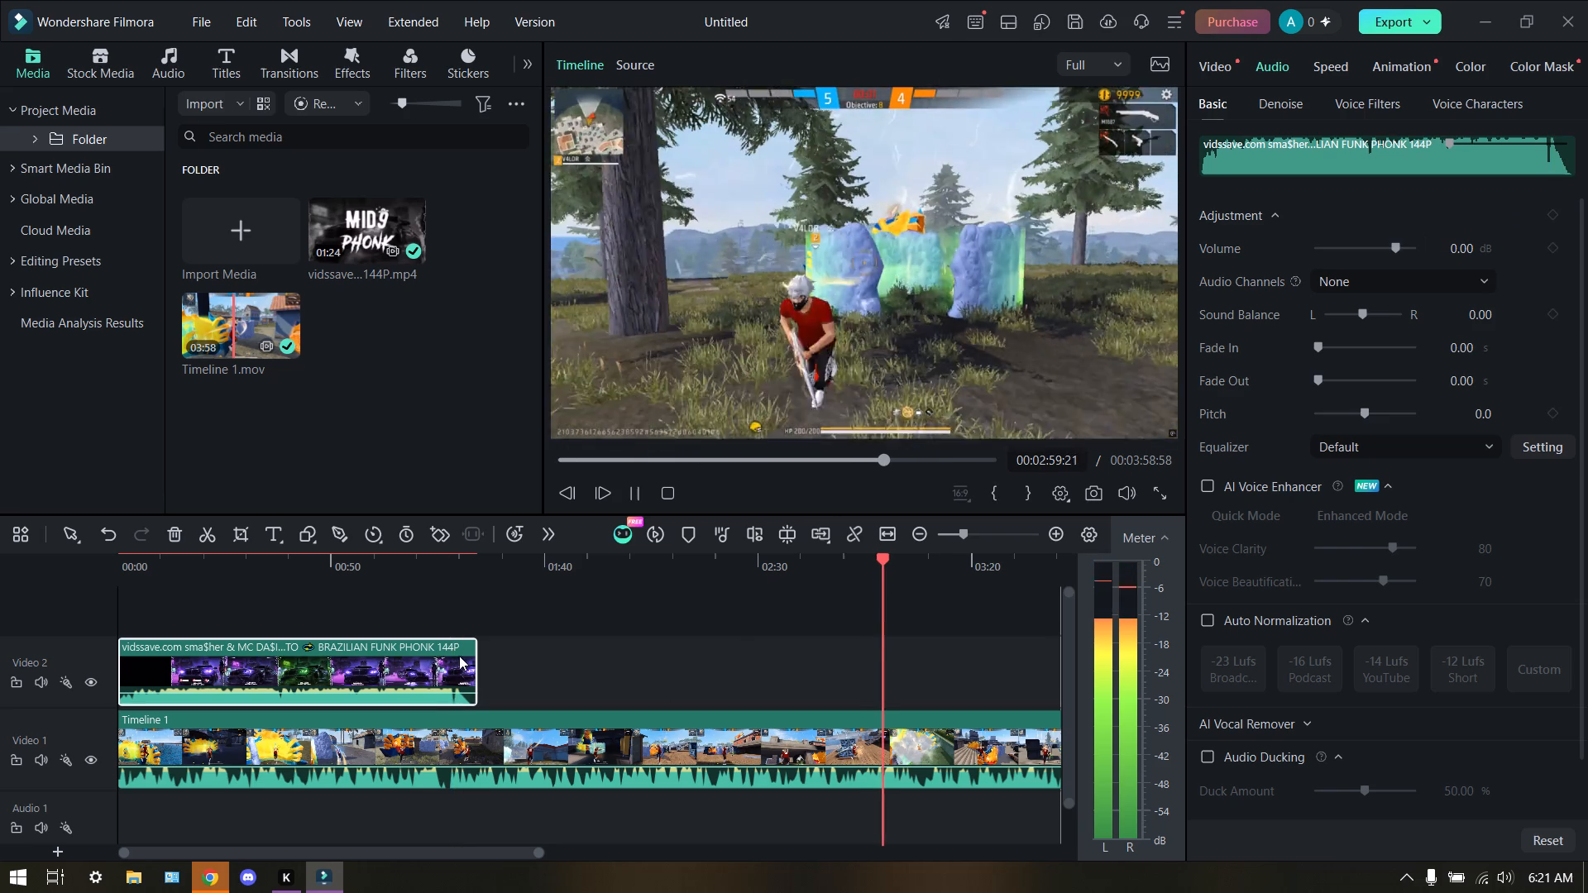
pyautogui.moveTo(384, 240); pyautogui.dragTo(615, 661)
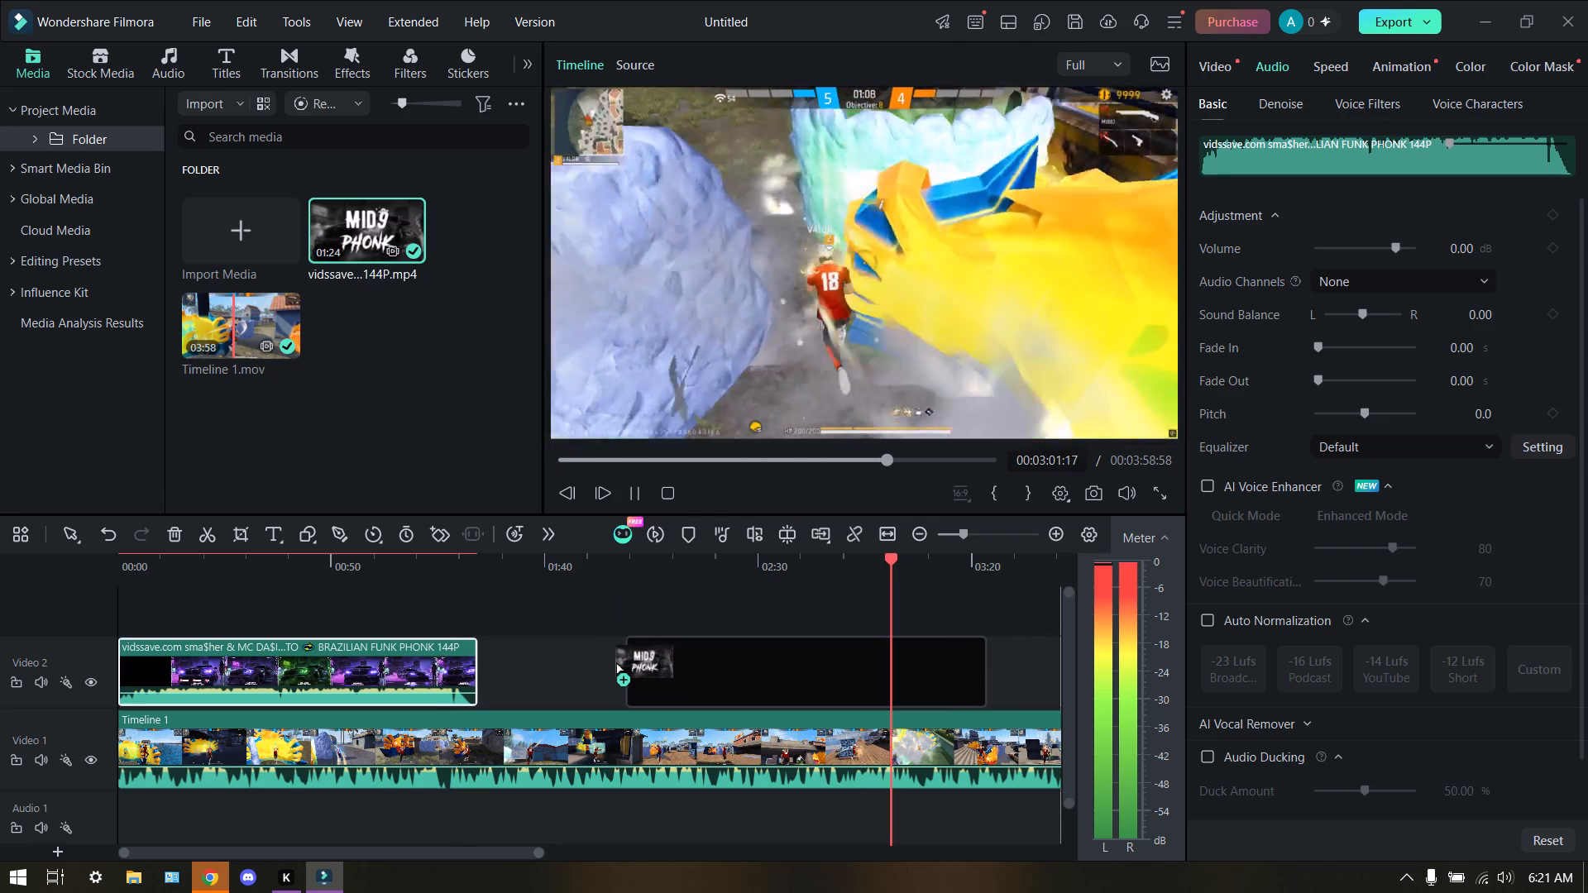
pyautogui.moveTo(615, 661); pyautogui.dragTo(598, 663)
pyautogui.click(903, 488)
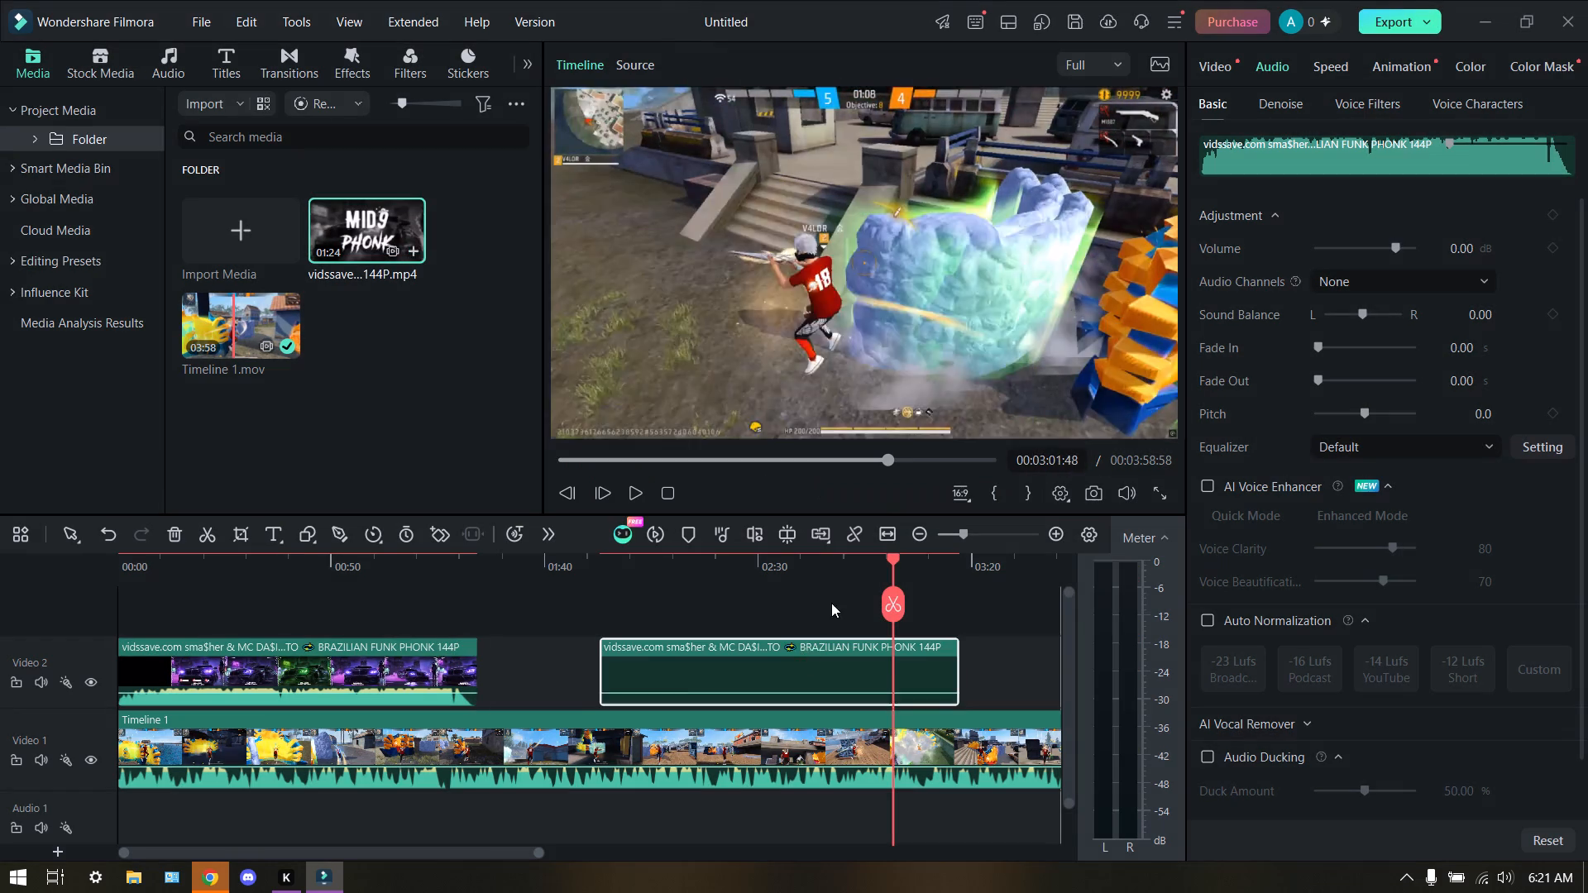
pyautogui.moveTo(777, 672); pyautogui.dragTo(656, 690)
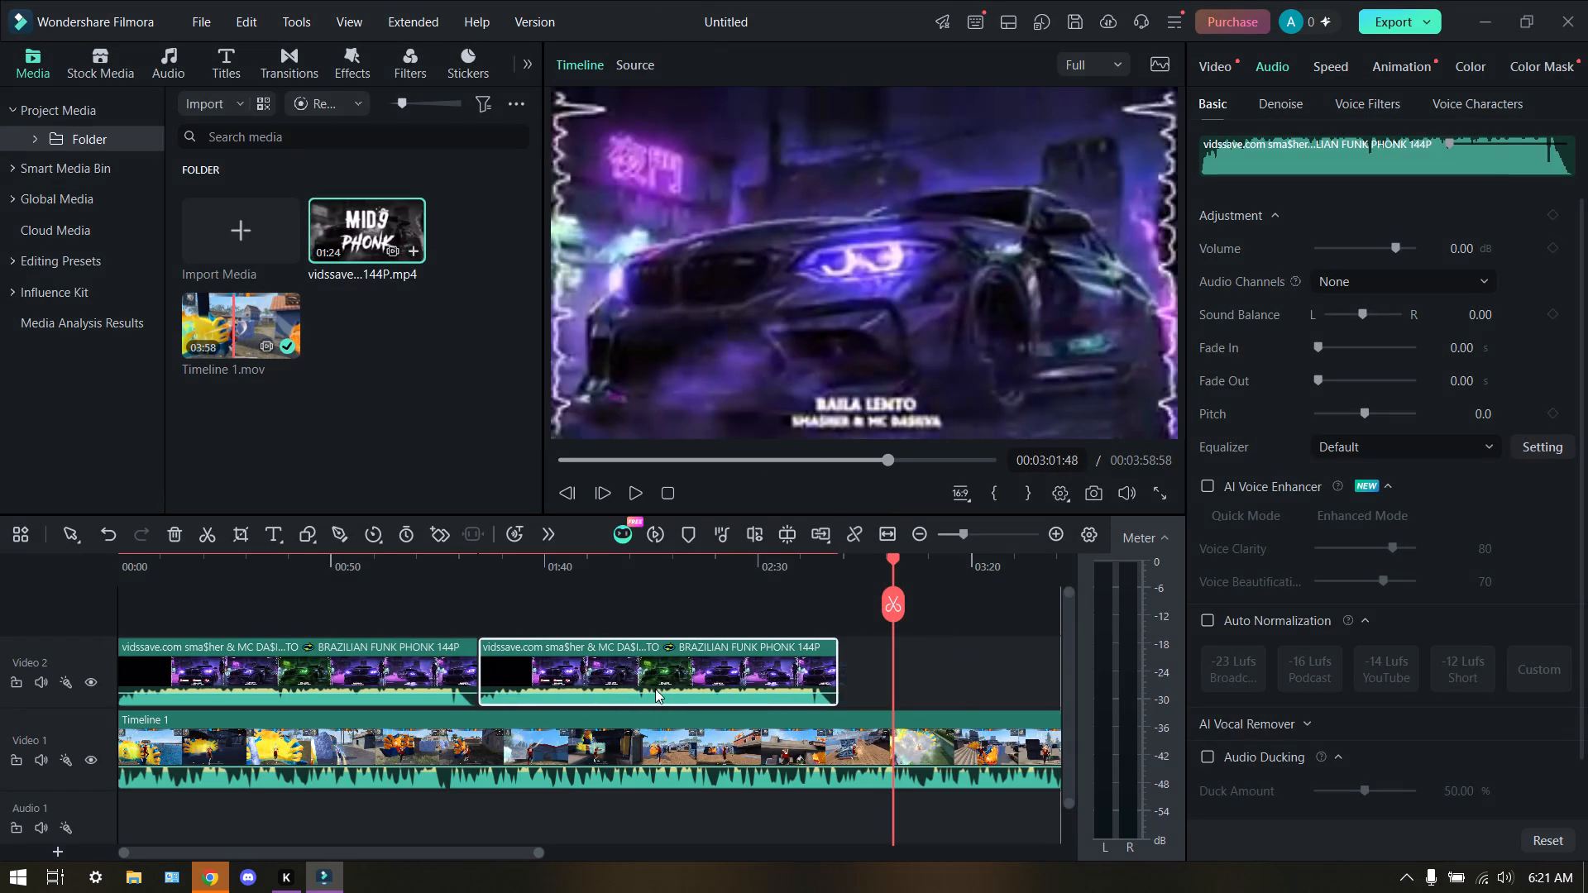
# Add a third copy of the BAILA LENTO video to Video 2 right after the second, keeping the project at 1920x1080 60fps.
pyautogui.moveTo(392, 227); pyautogui.dragTo(903, 655)
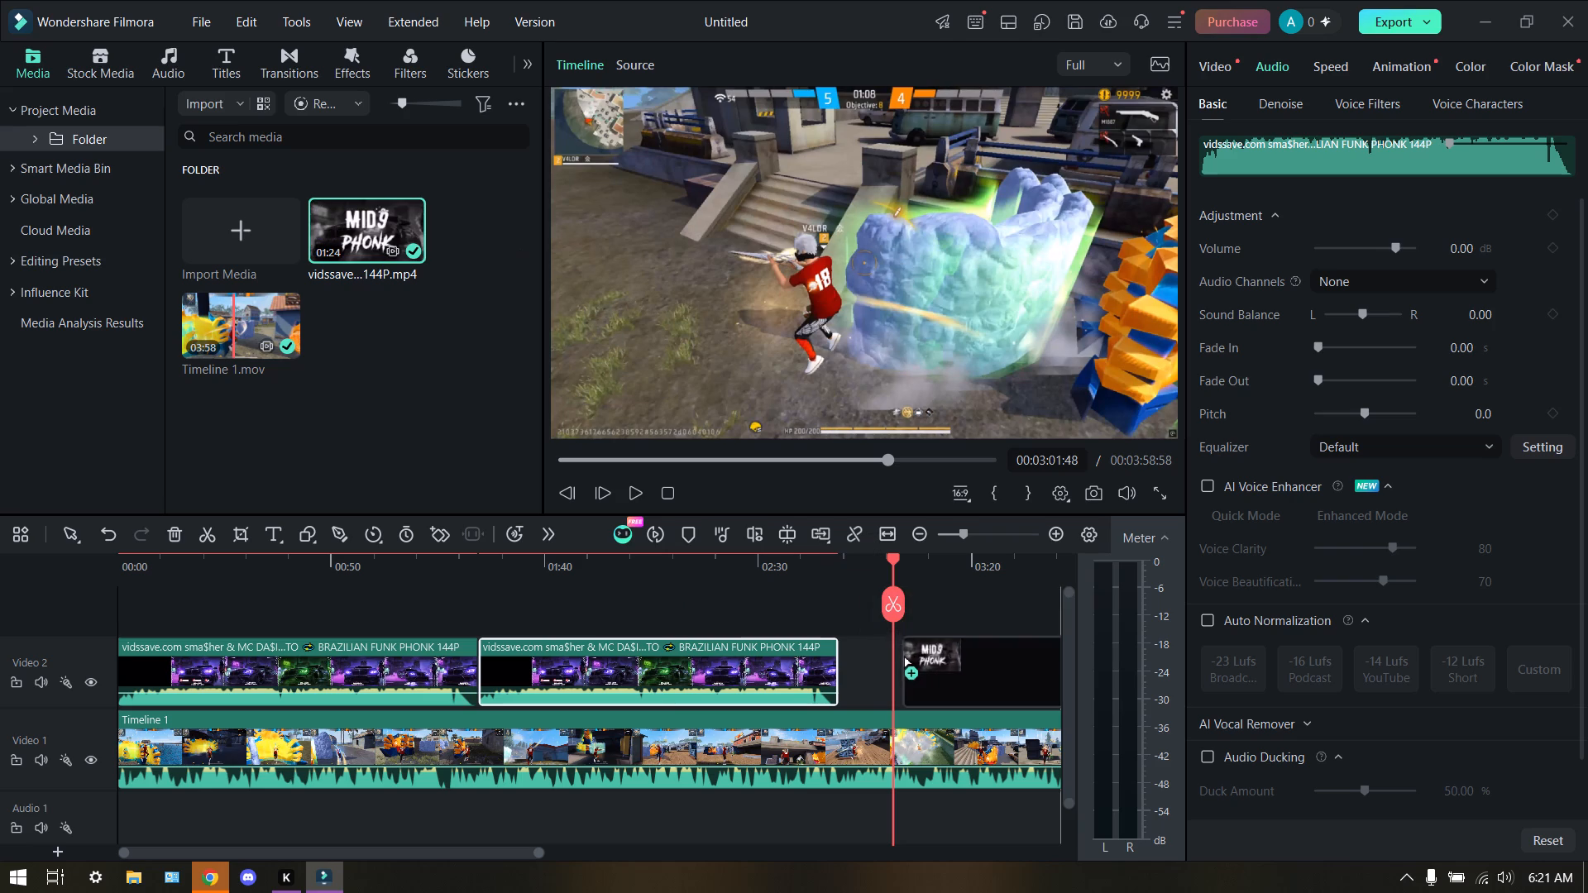
pyautogui.moveTo(903, 655); pyautogui.dragTo(849, 666)
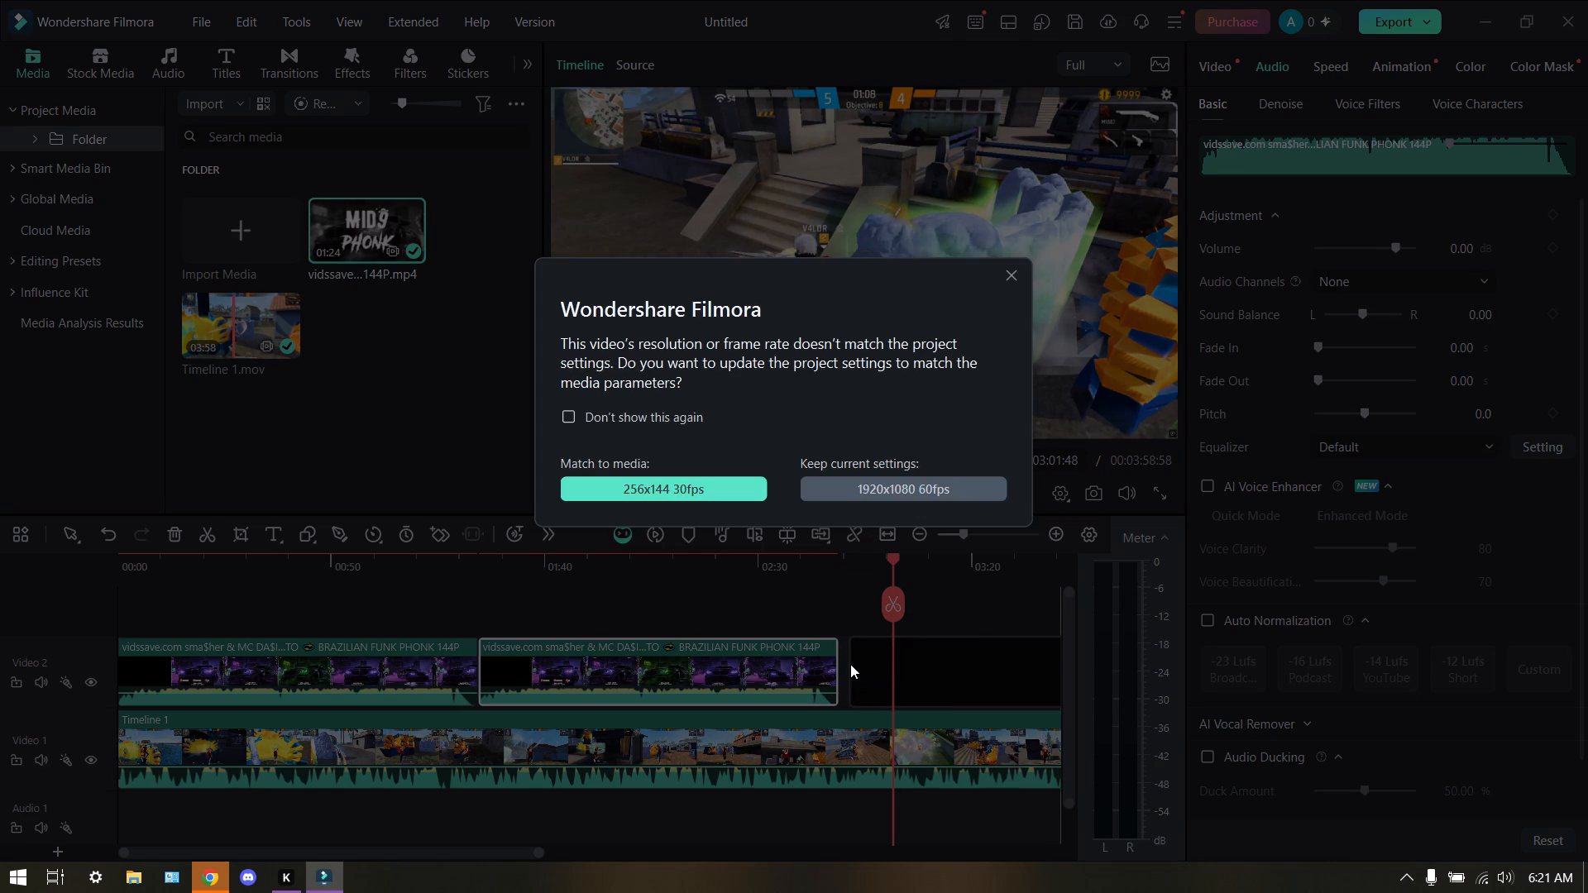
pyautogui.click(879, 493)
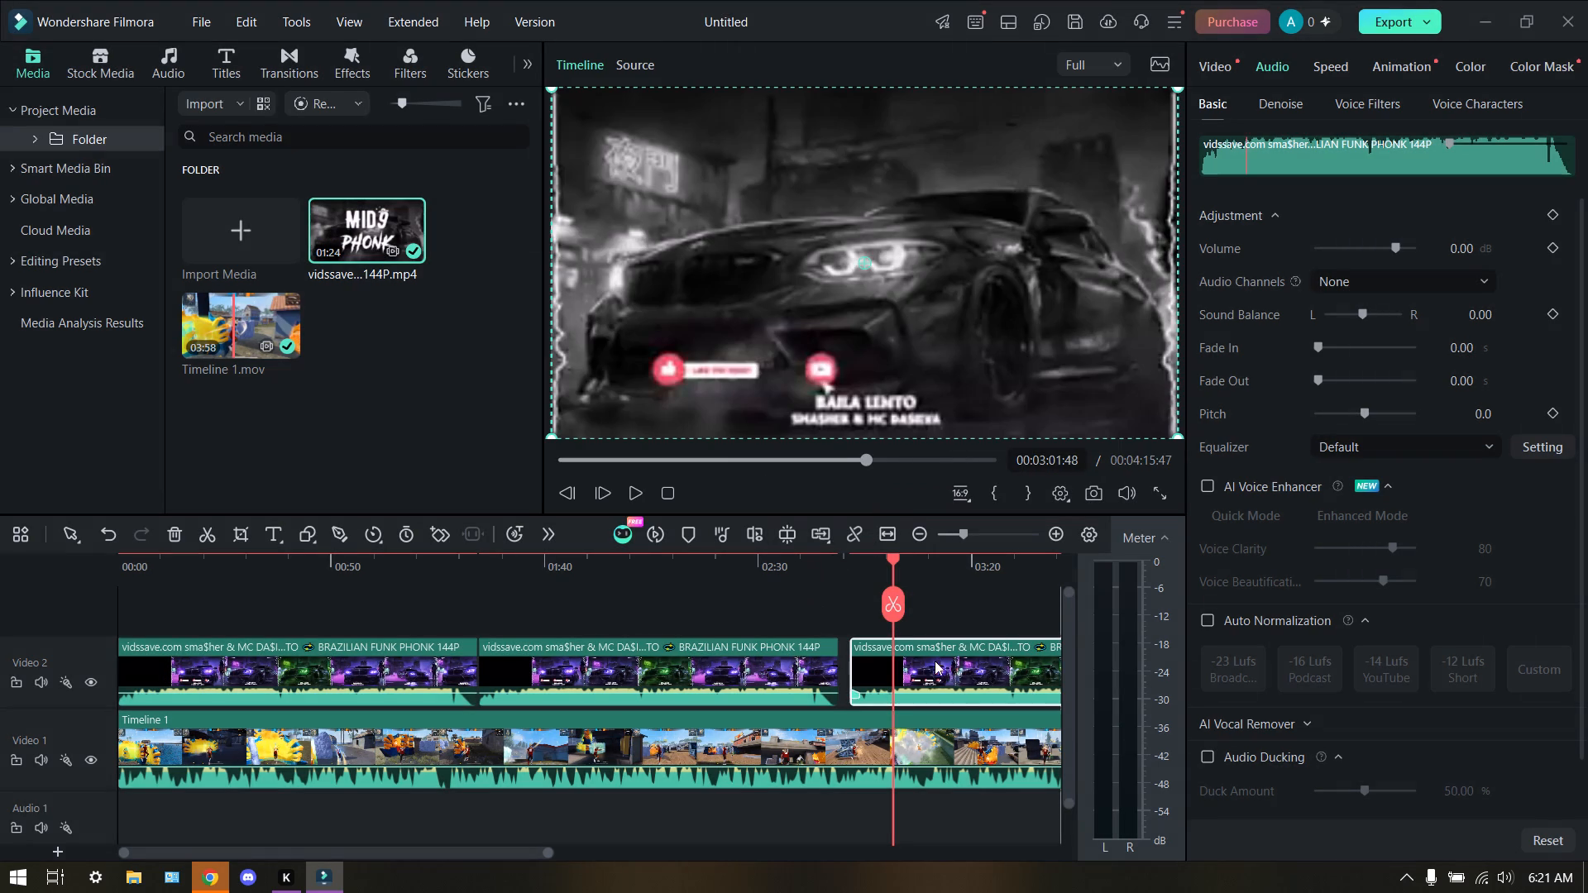
pyautogui.moveTo(938, 667); pyautogui.dragTo(919, 671)
# Move the third BAILA LENTO copy's picture completely out of the frame so only the gameplay is covered by its music.
pyautogui.moveTo(849, 358); pyautogui.dragTo(1380, 203)
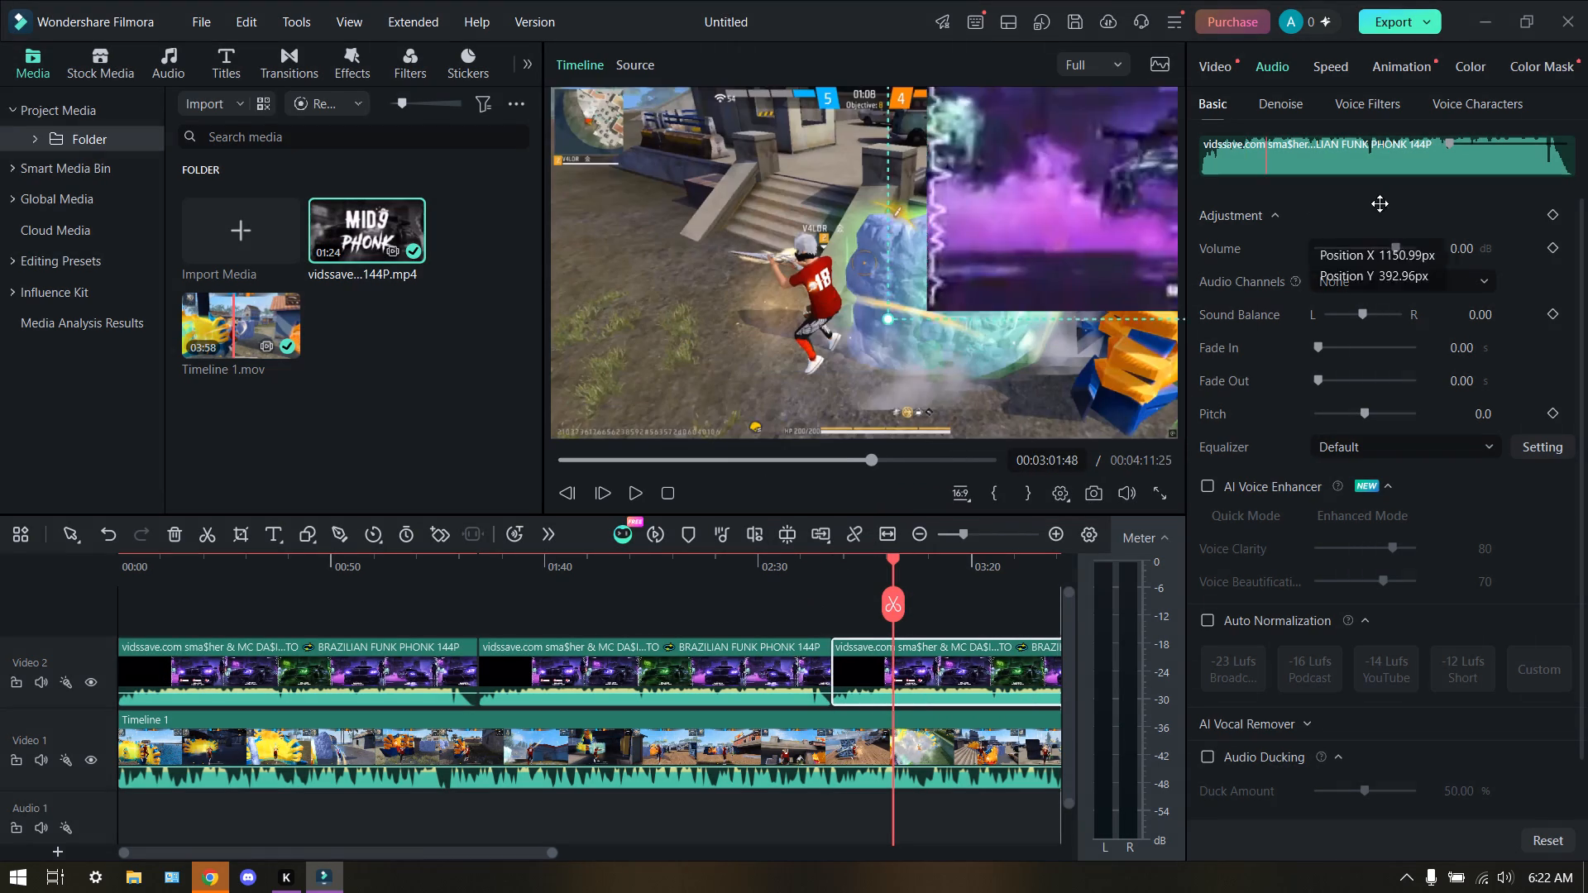
pyautogui.moveTo(1380, 203); pyautogui.dragTo(1489, 198)
pyautogui.click(695, 611)
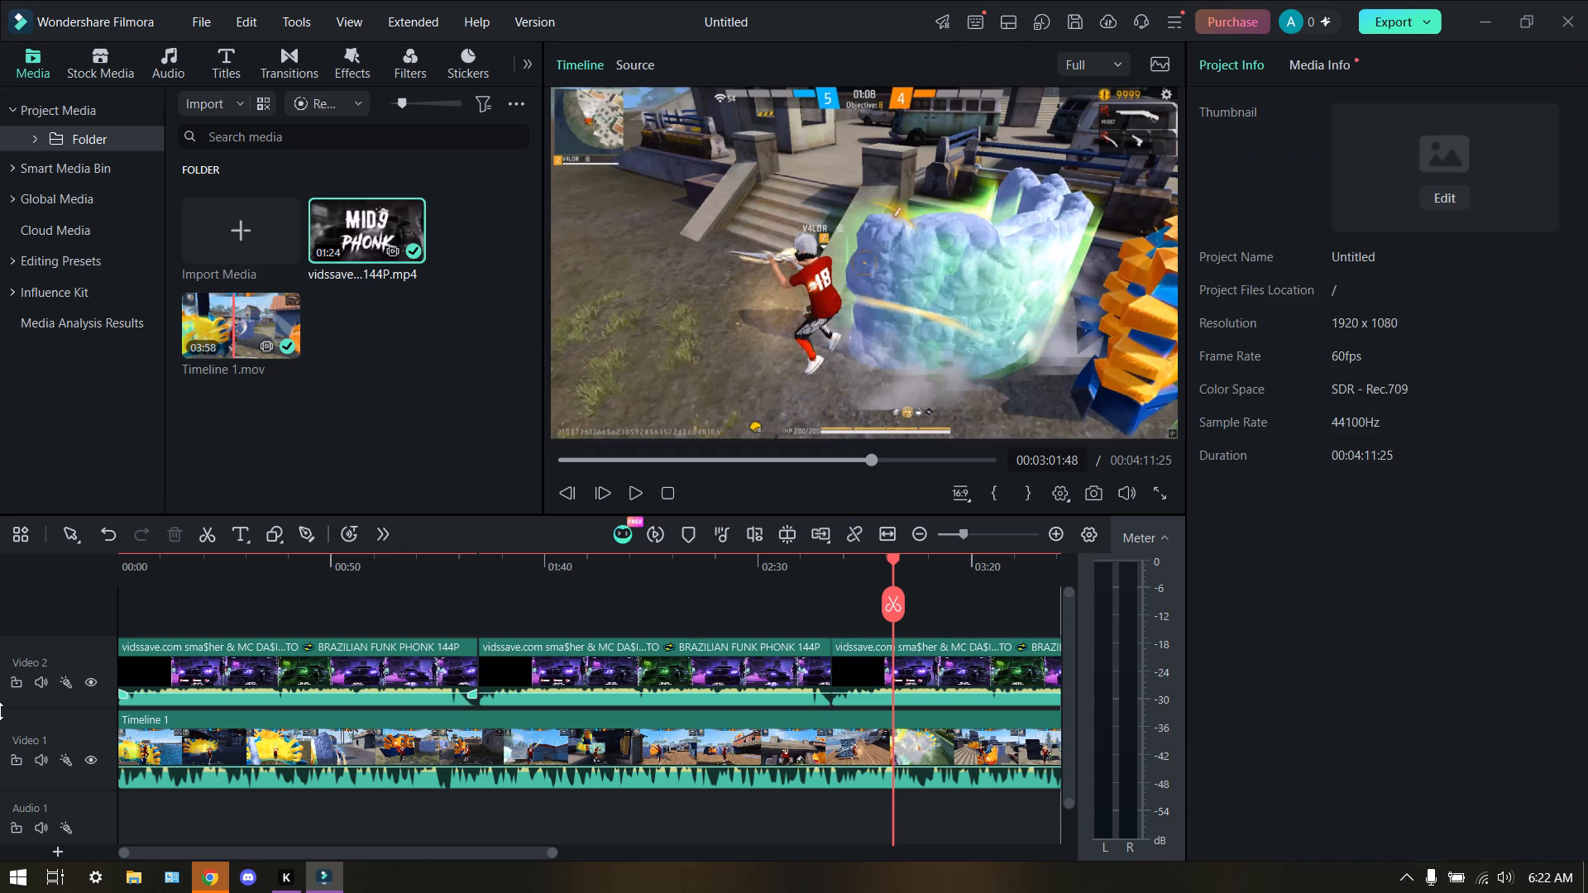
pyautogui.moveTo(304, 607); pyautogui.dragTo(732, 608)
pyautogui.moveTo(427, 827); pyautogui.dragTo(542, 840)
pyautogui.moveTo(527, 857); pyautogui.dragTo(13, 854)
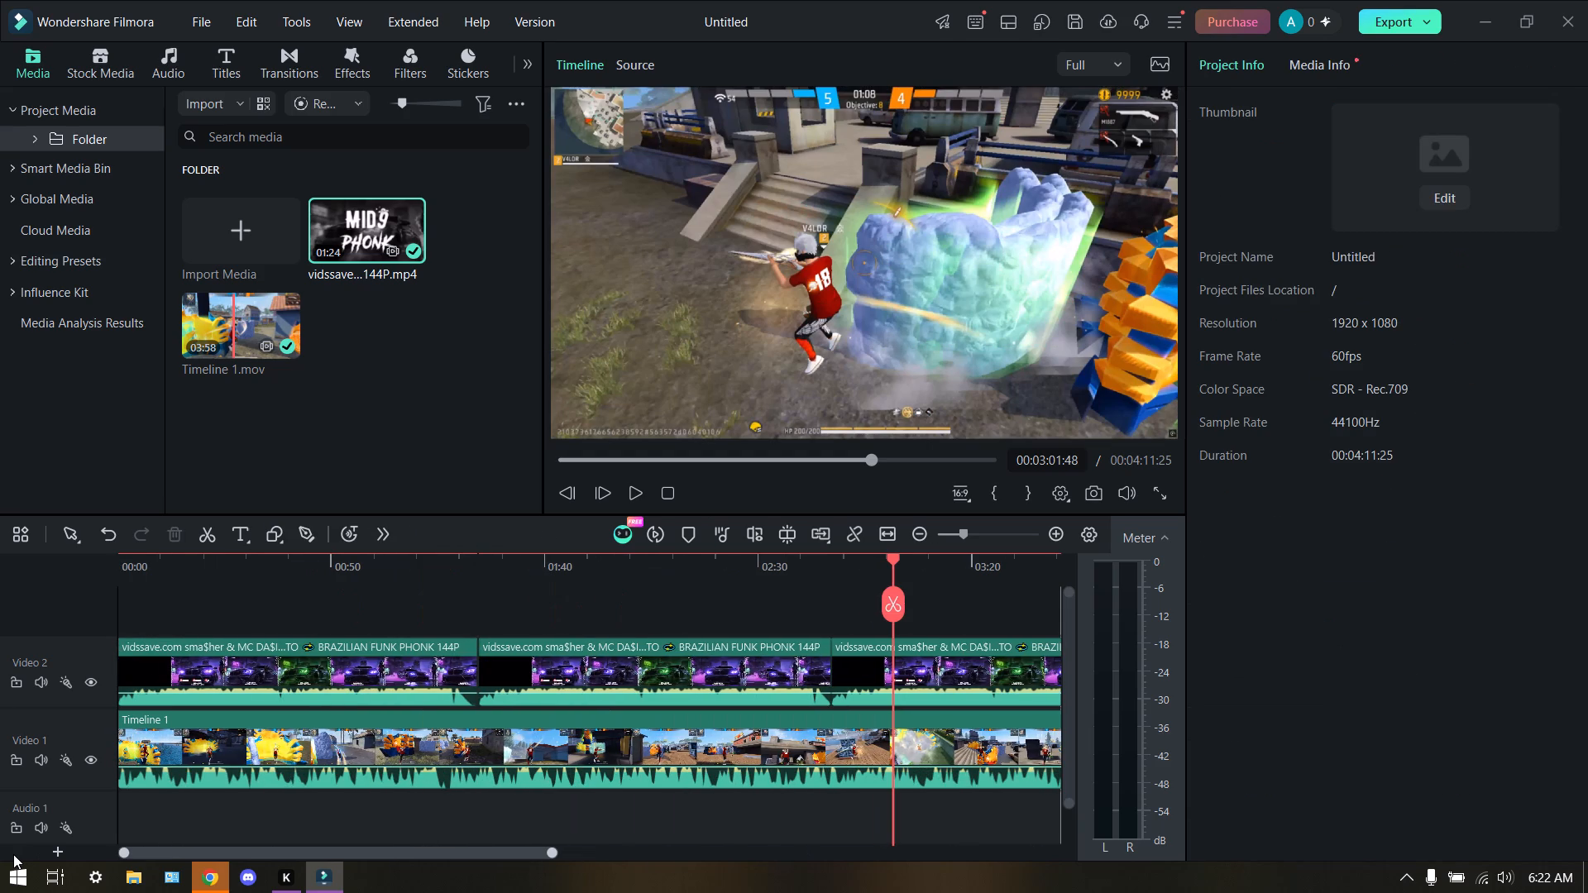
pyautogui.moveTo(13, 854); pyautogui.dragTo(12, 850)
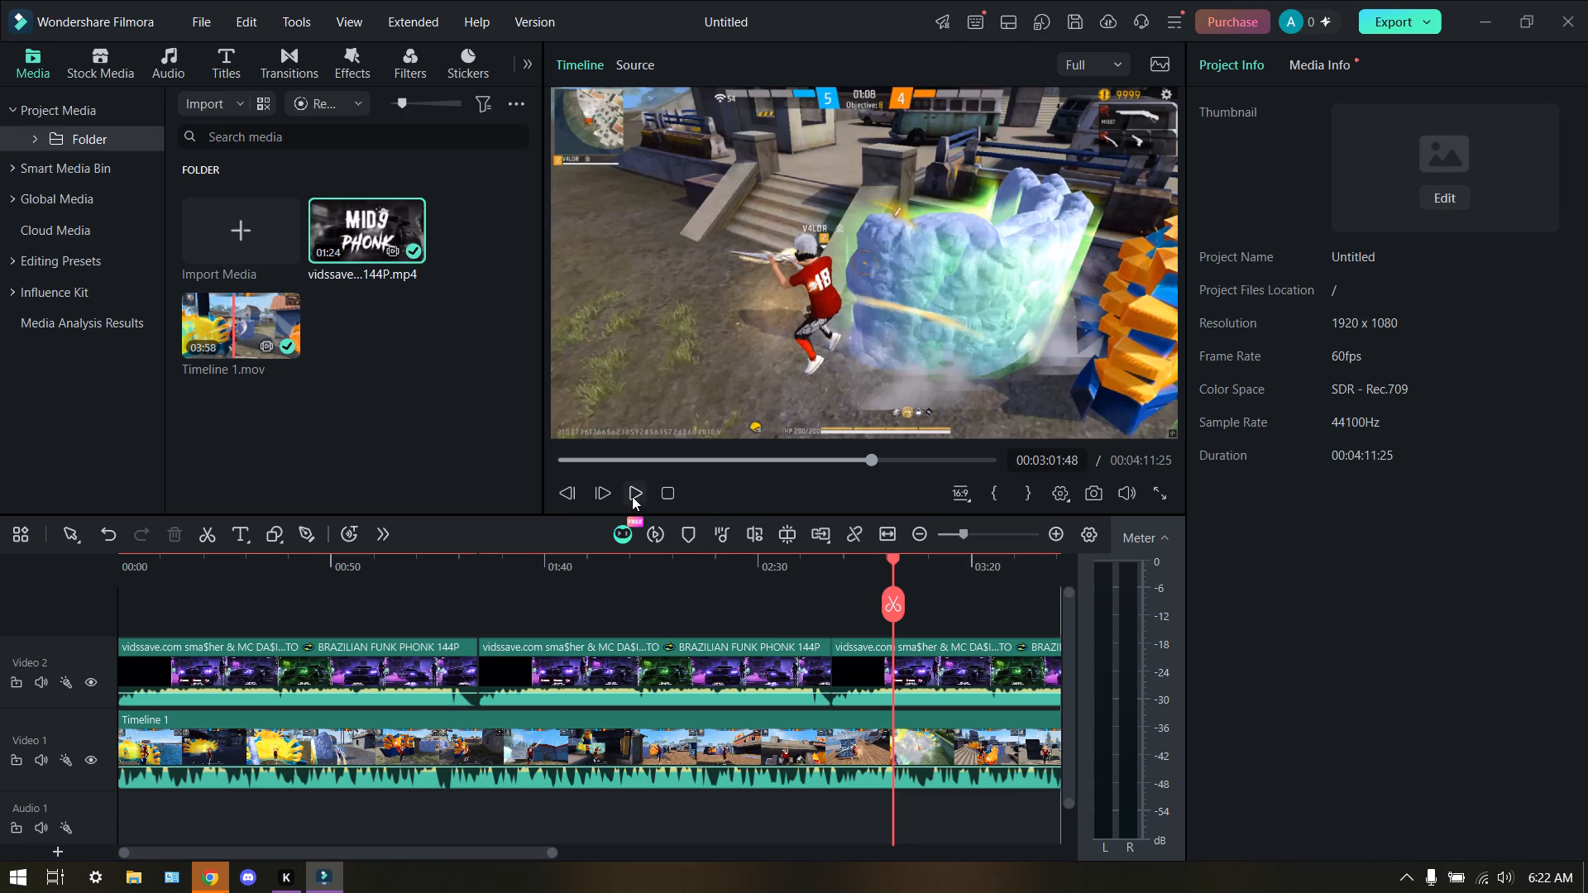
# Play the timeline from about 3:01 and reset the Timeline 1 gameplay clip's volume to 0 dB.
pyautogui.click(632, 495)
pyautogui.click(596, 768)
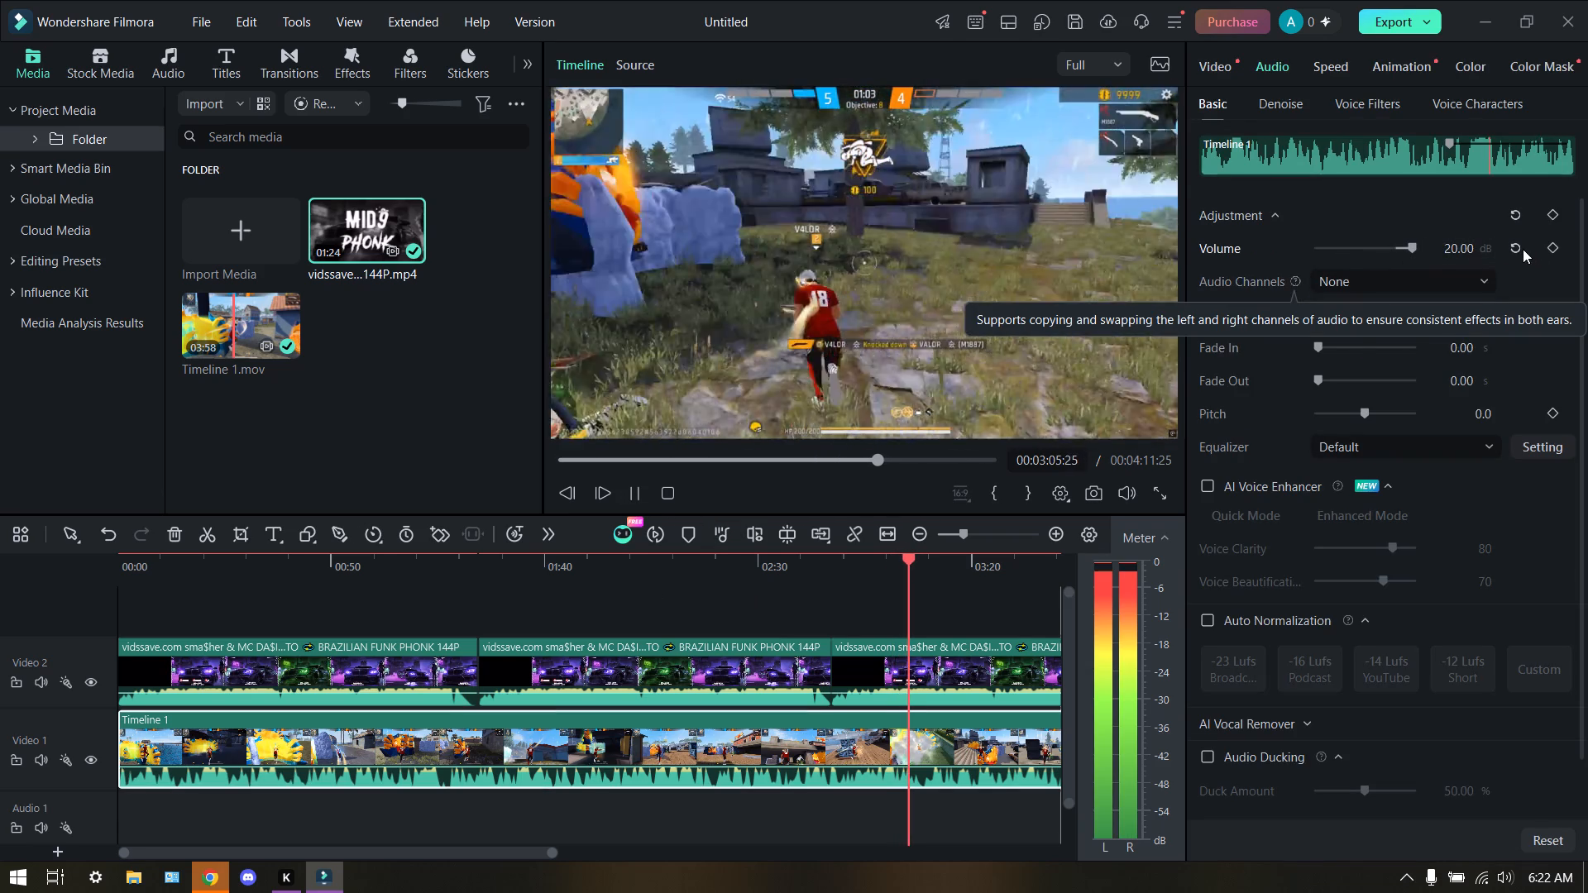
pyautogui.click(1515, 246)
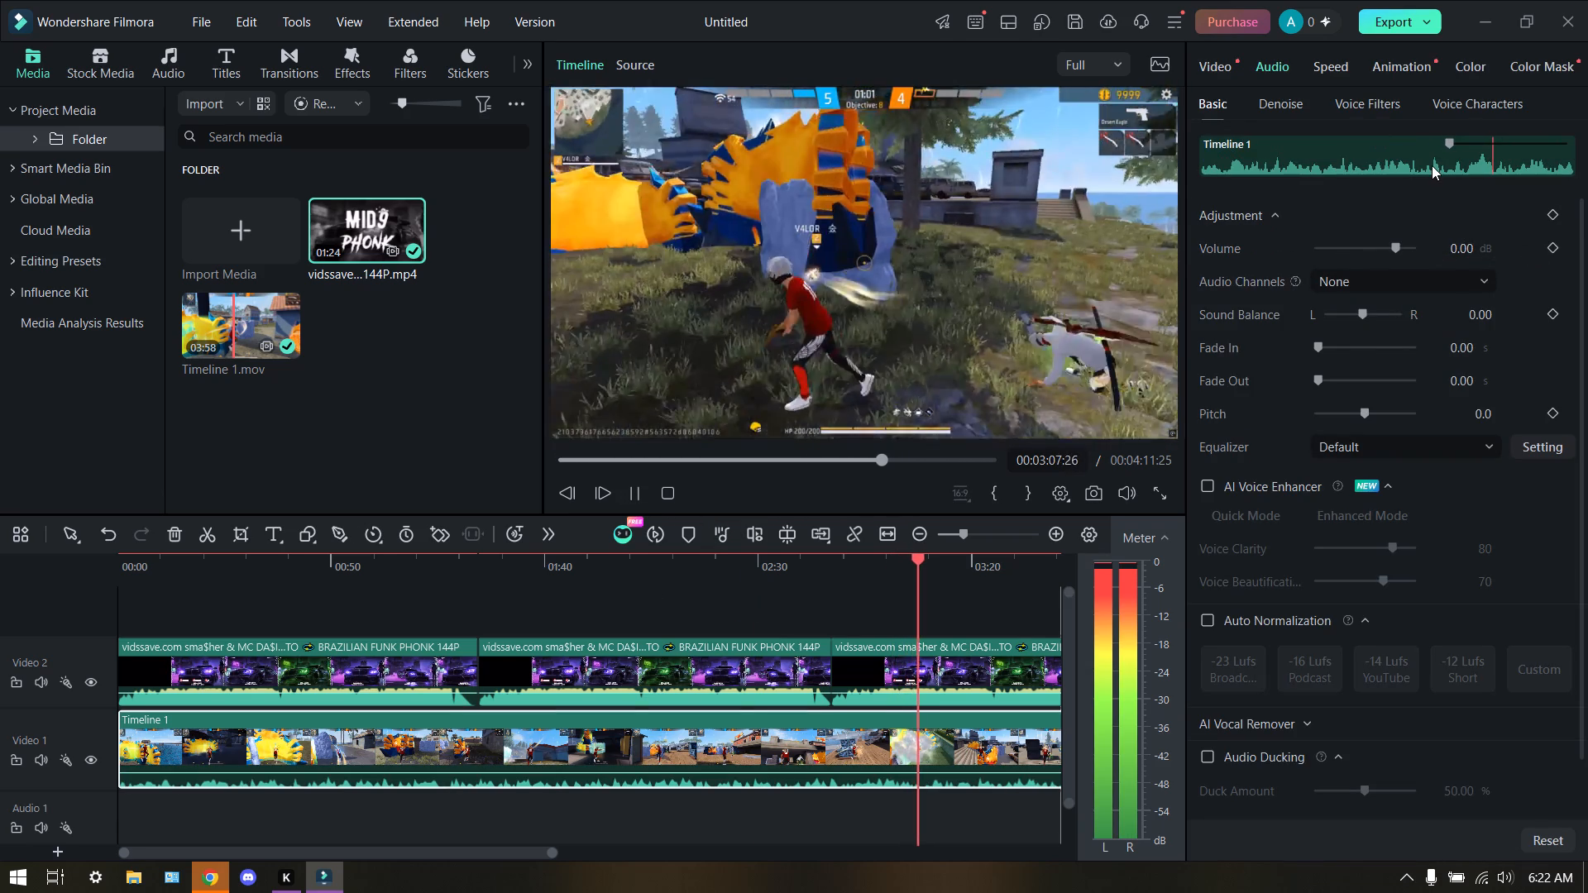
# Go to about 2:28 and move the second BAILA LENTO copy's picture completely out of the frame.
pyautogui.rightClick(1432, 165)
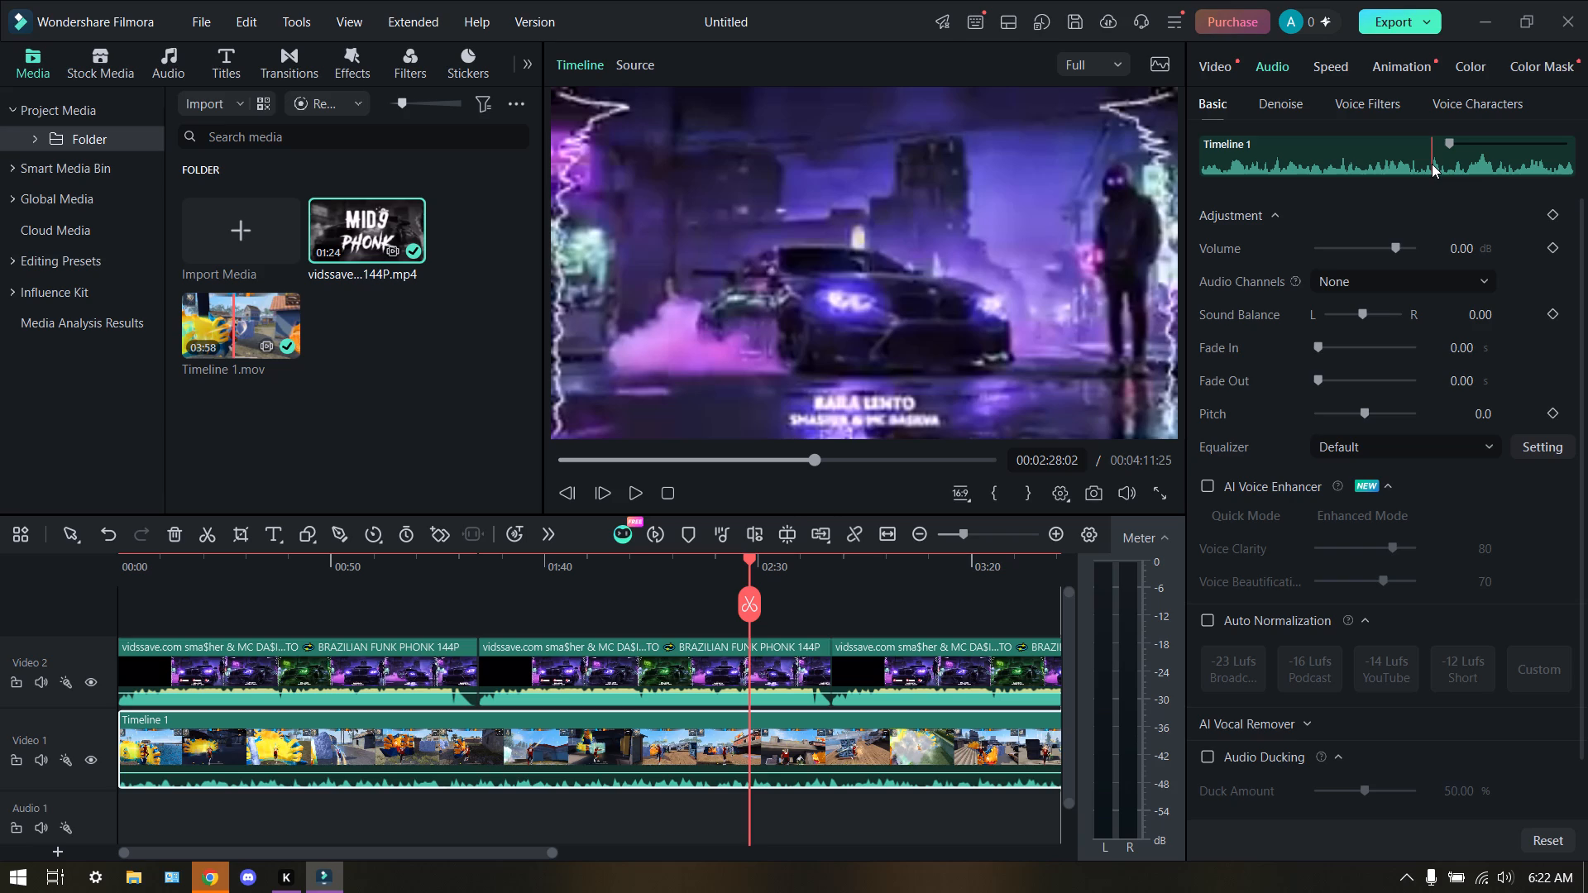
pyautogui.moveTo(1432, 164); pyautogui.dragTo(1574, 164)
pyautogui.moveTo(793, 322); pyautogui.dragTo(1436, 264)
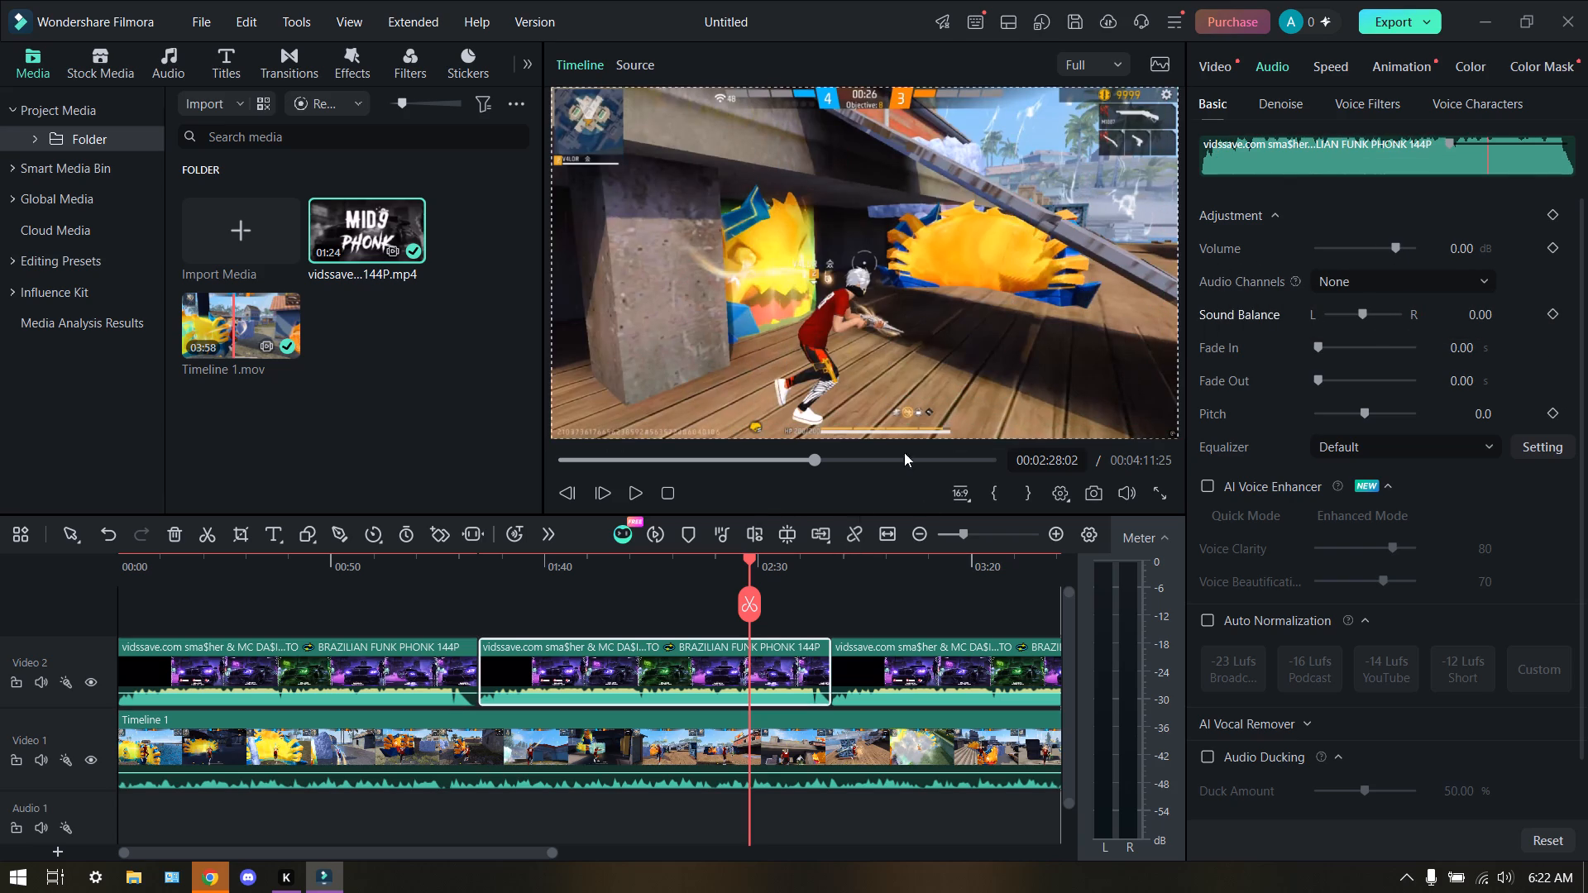
pyautogui.click(562, 630)
pyautogui.click(859, 669)
pyautogui.click(440, 673)
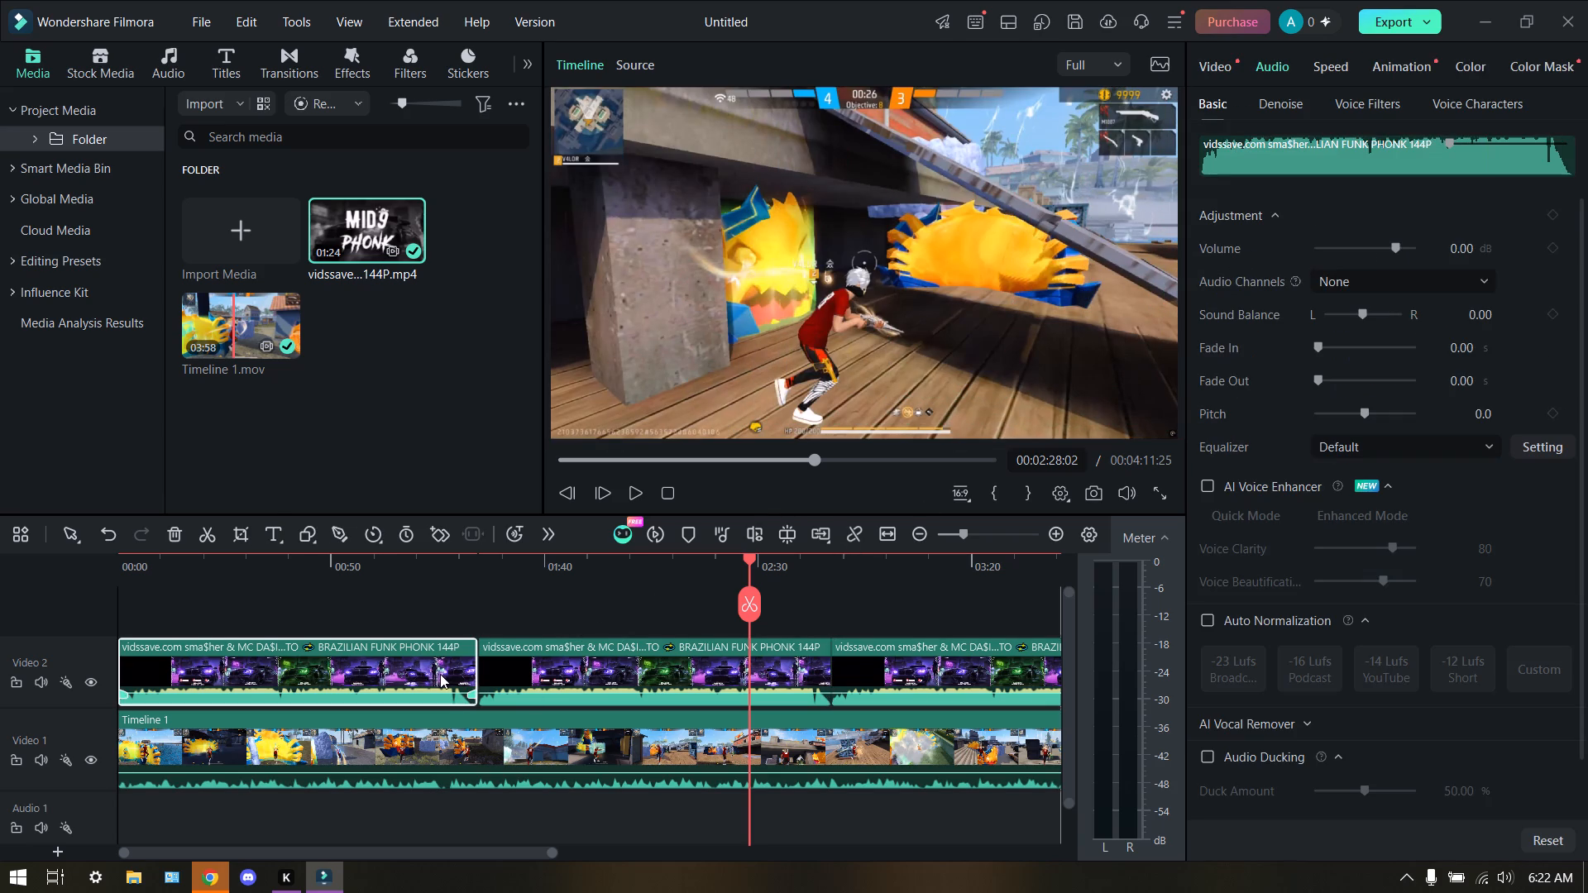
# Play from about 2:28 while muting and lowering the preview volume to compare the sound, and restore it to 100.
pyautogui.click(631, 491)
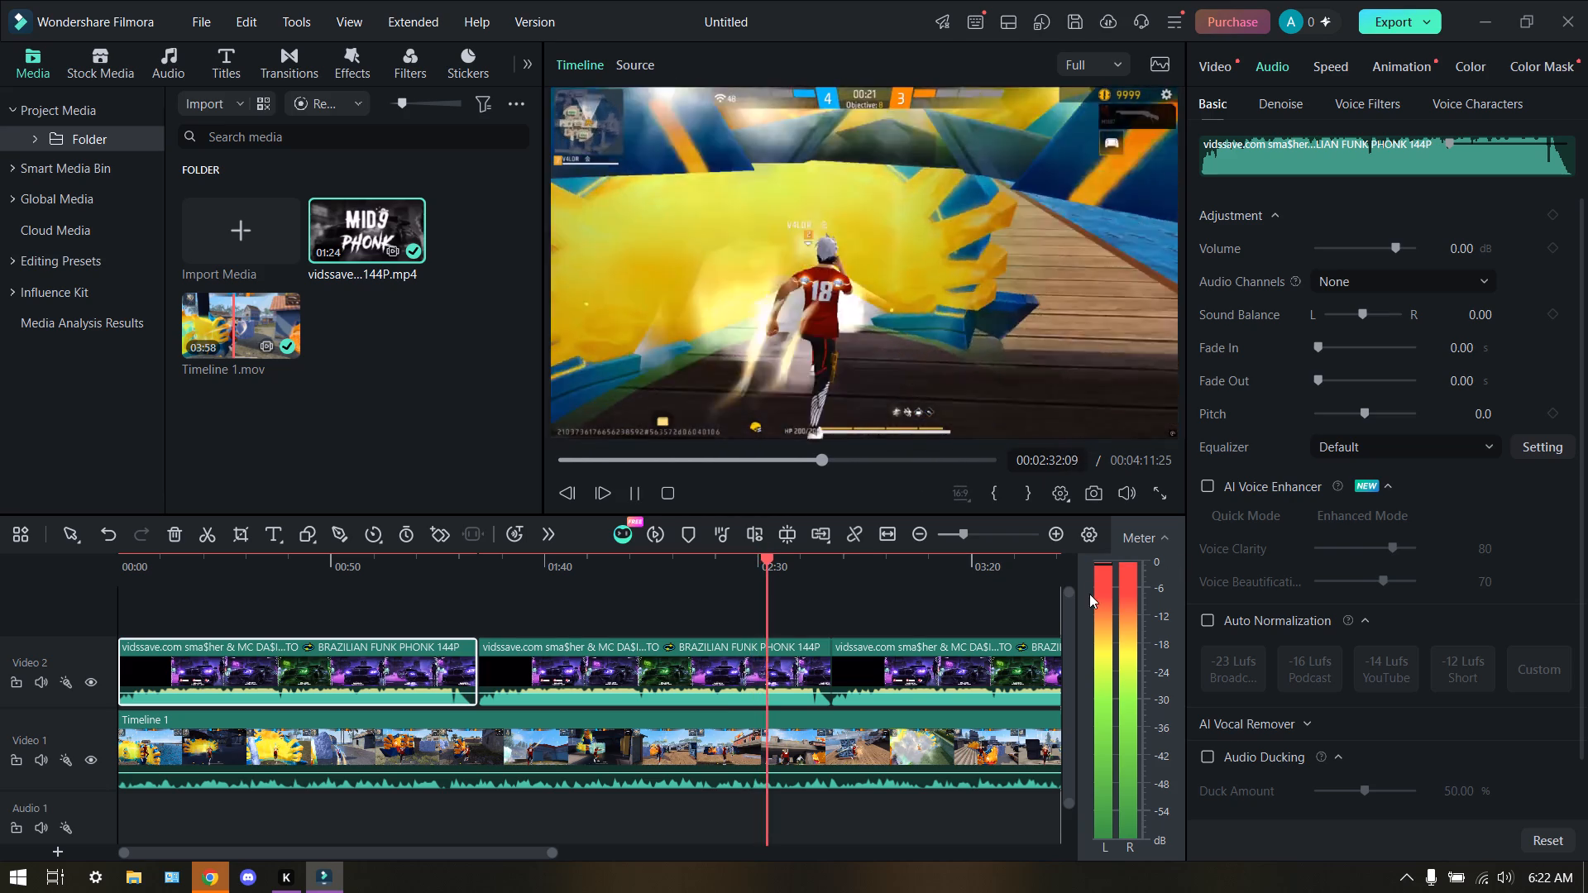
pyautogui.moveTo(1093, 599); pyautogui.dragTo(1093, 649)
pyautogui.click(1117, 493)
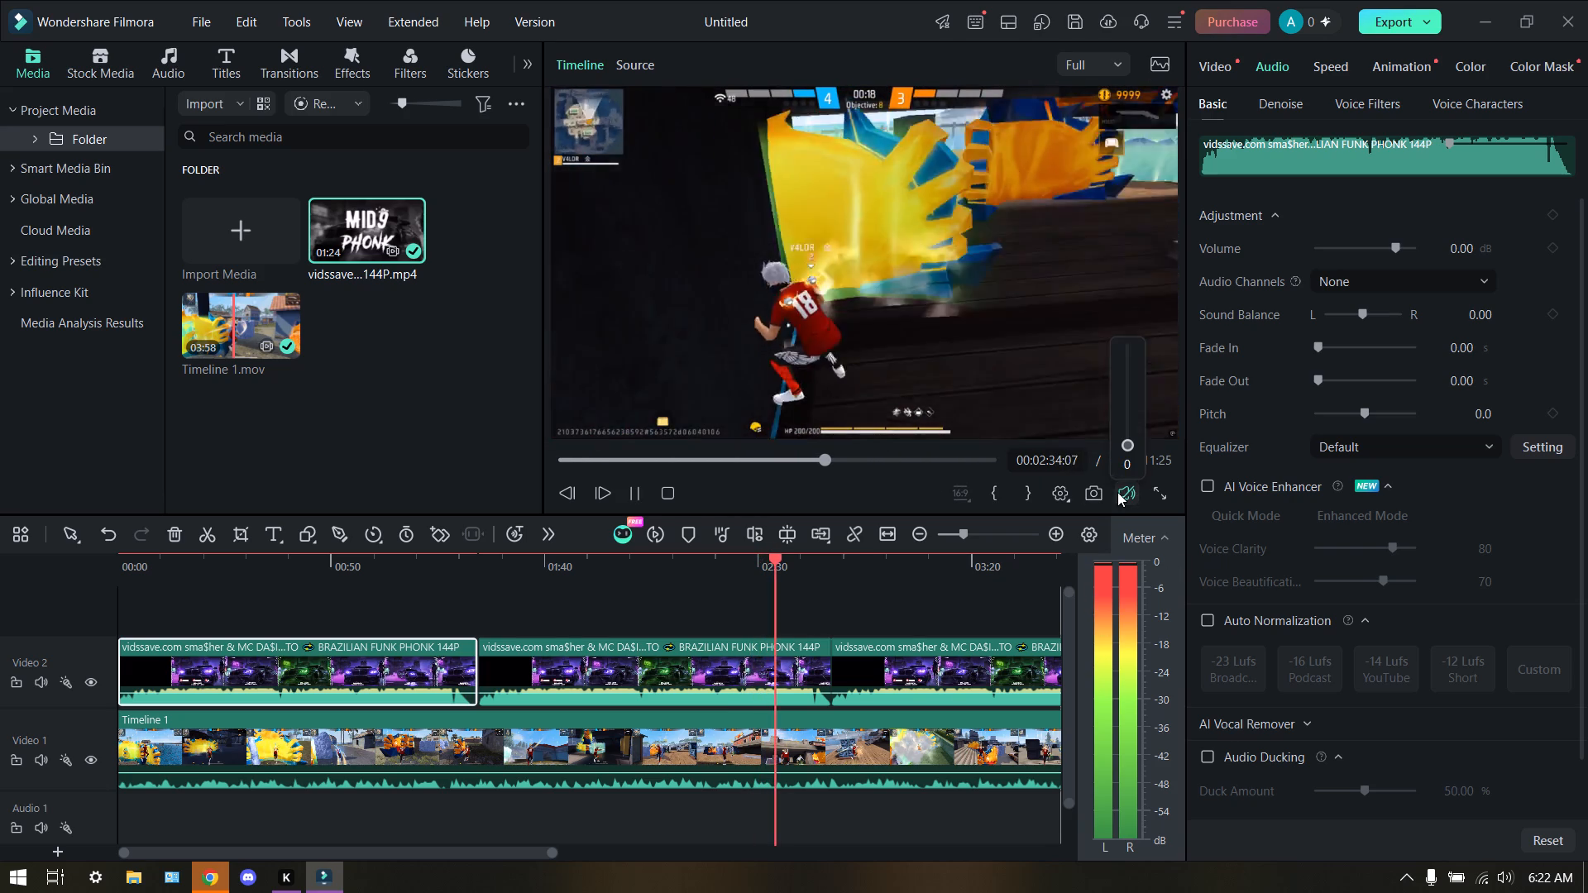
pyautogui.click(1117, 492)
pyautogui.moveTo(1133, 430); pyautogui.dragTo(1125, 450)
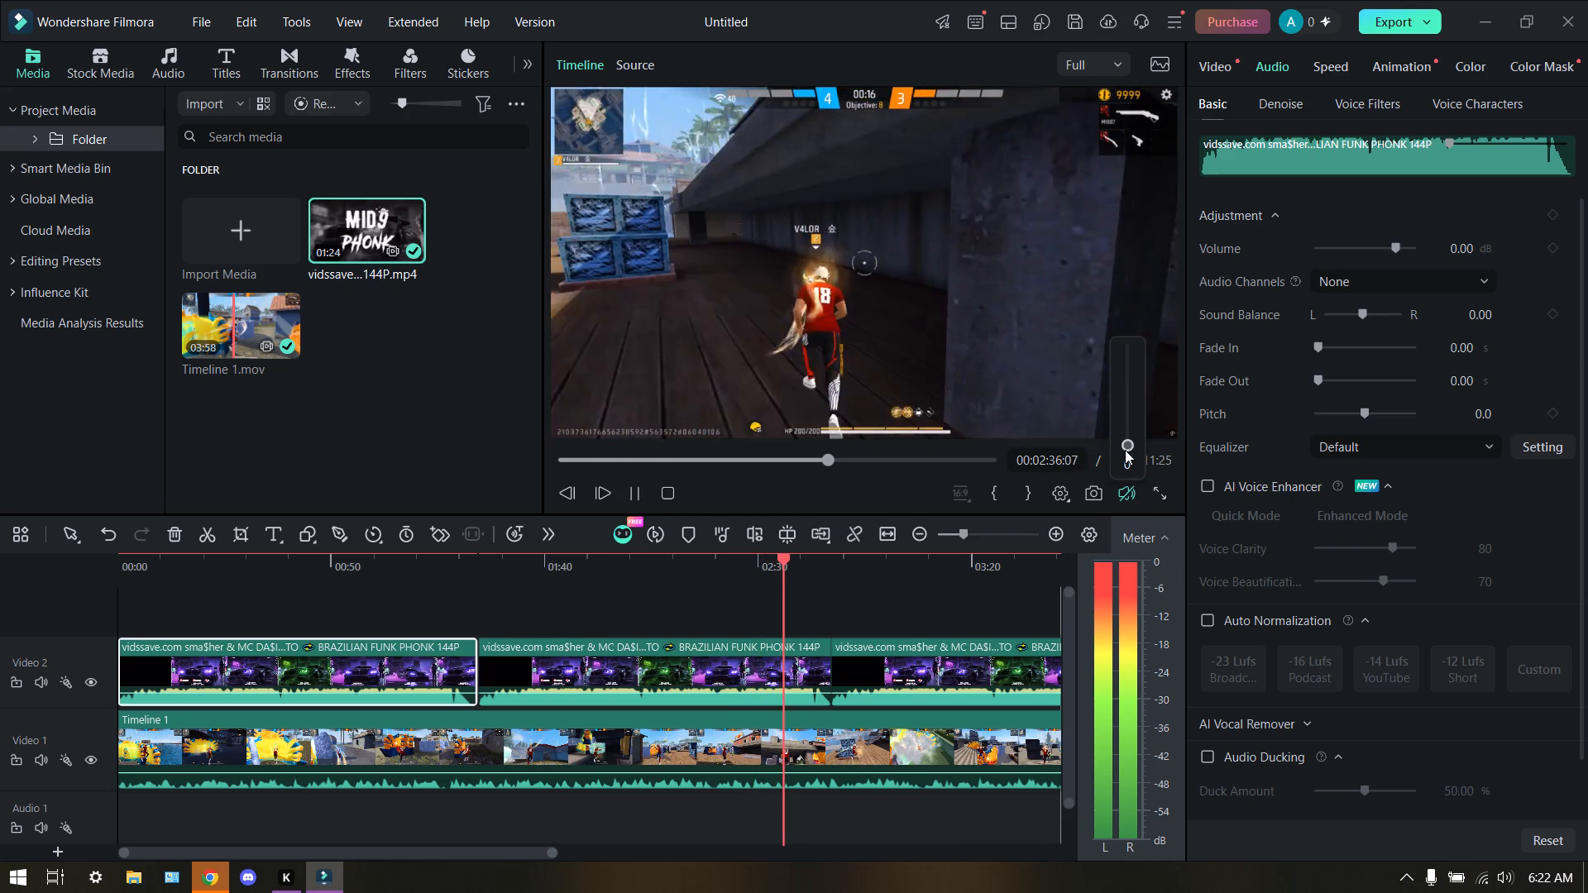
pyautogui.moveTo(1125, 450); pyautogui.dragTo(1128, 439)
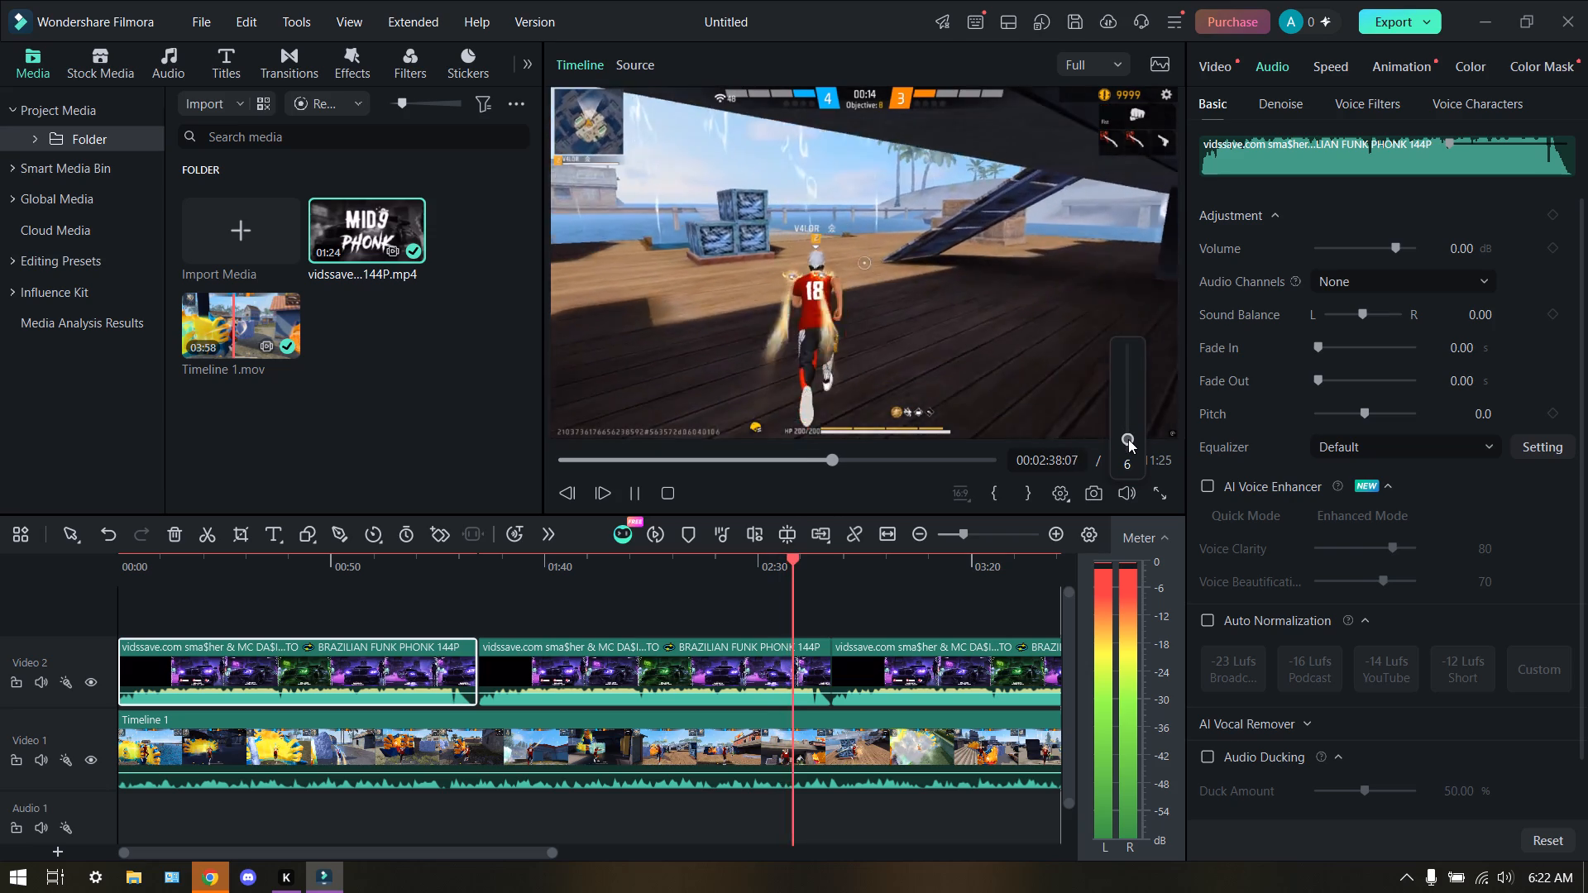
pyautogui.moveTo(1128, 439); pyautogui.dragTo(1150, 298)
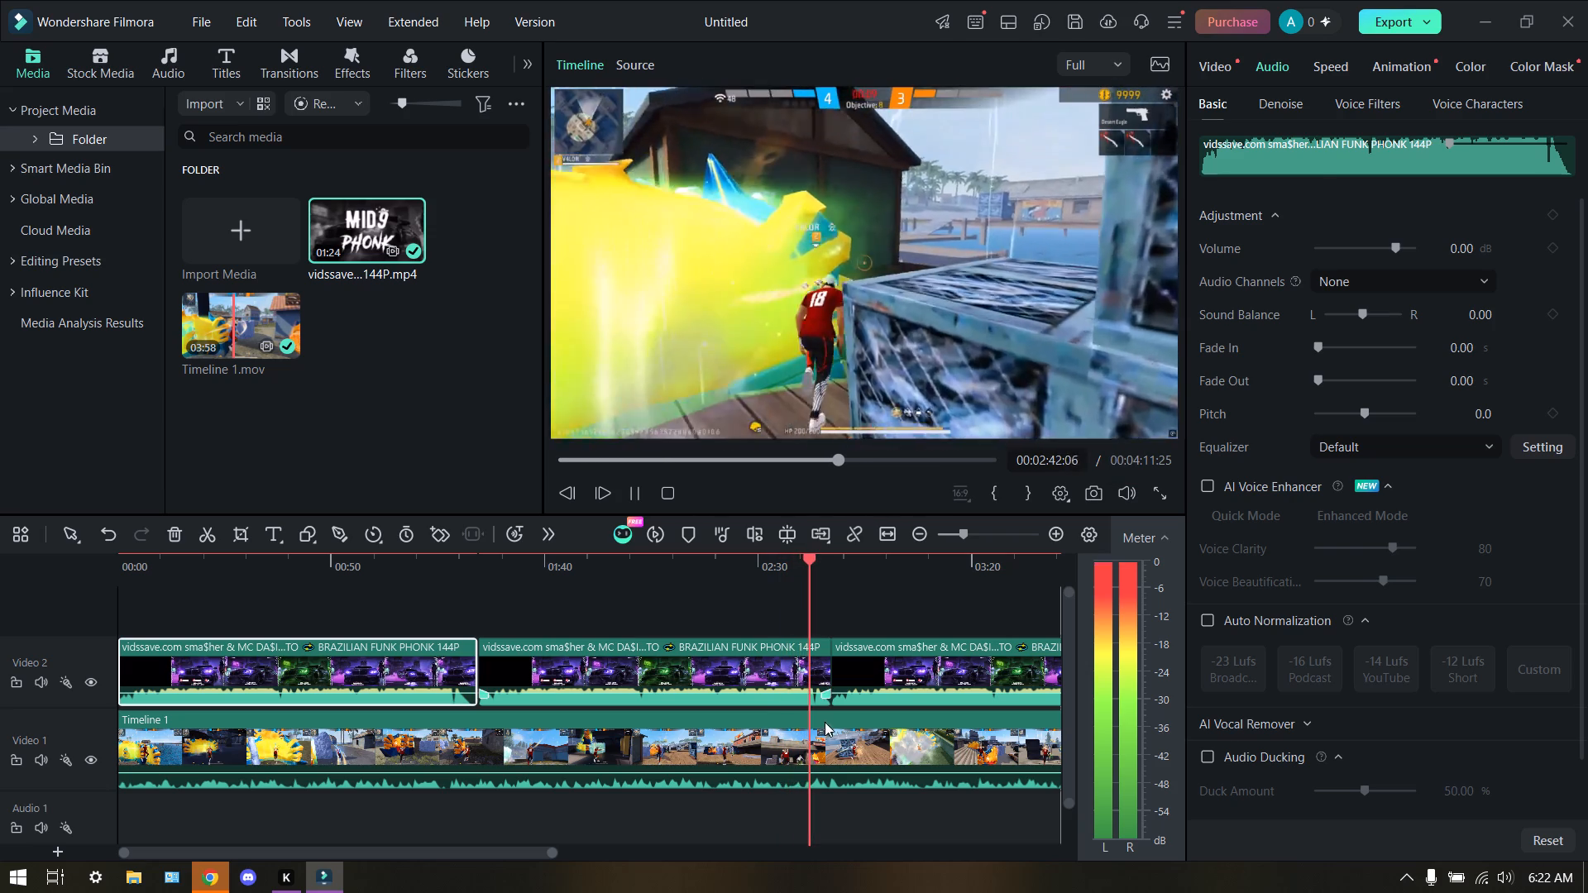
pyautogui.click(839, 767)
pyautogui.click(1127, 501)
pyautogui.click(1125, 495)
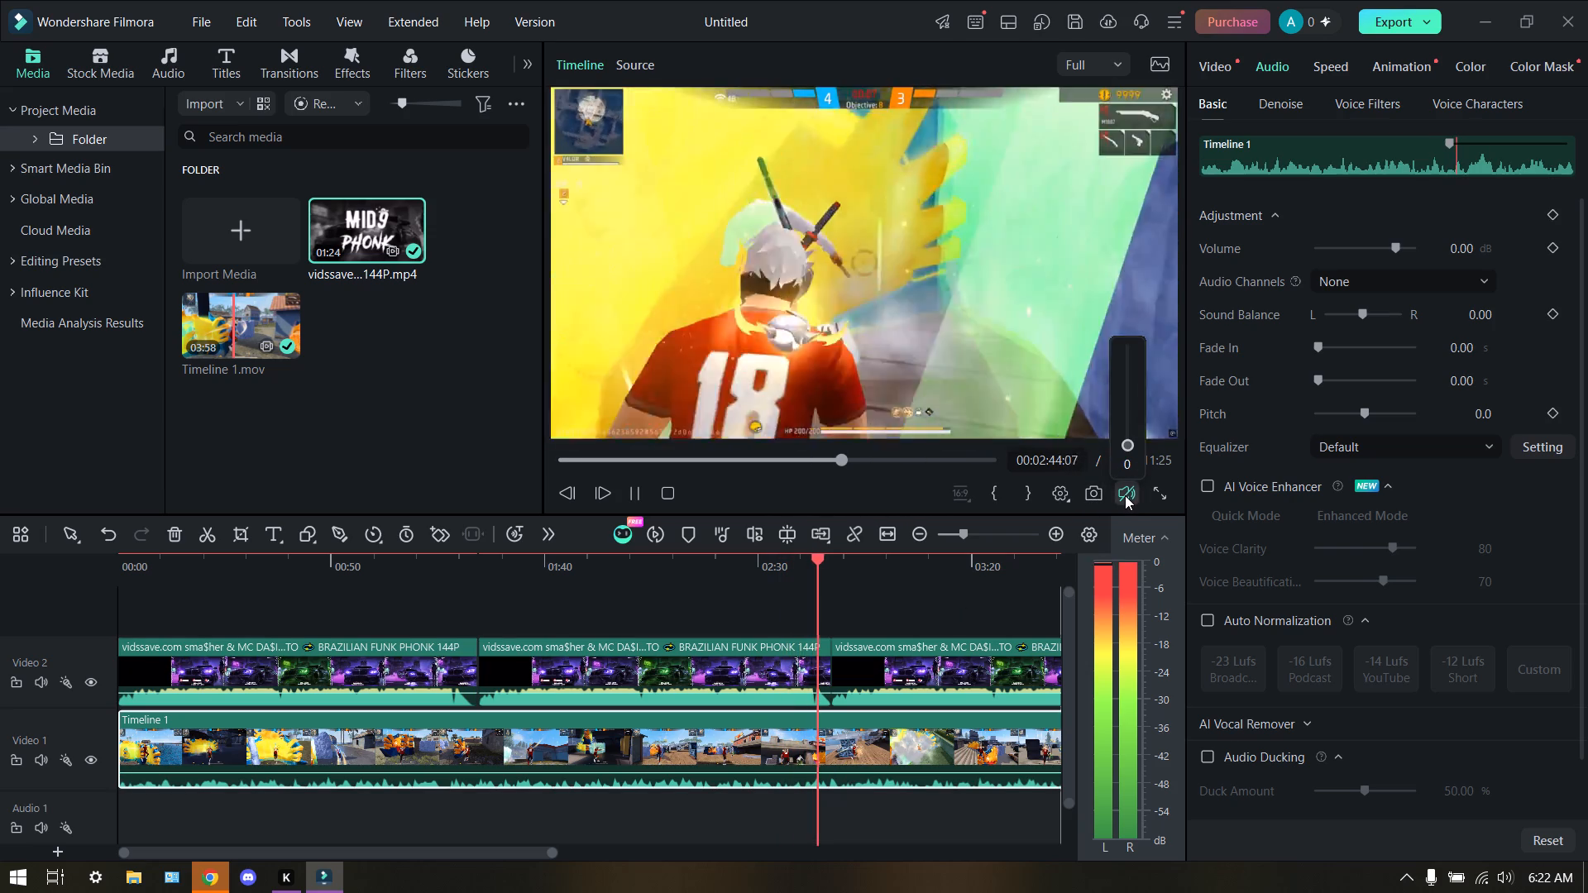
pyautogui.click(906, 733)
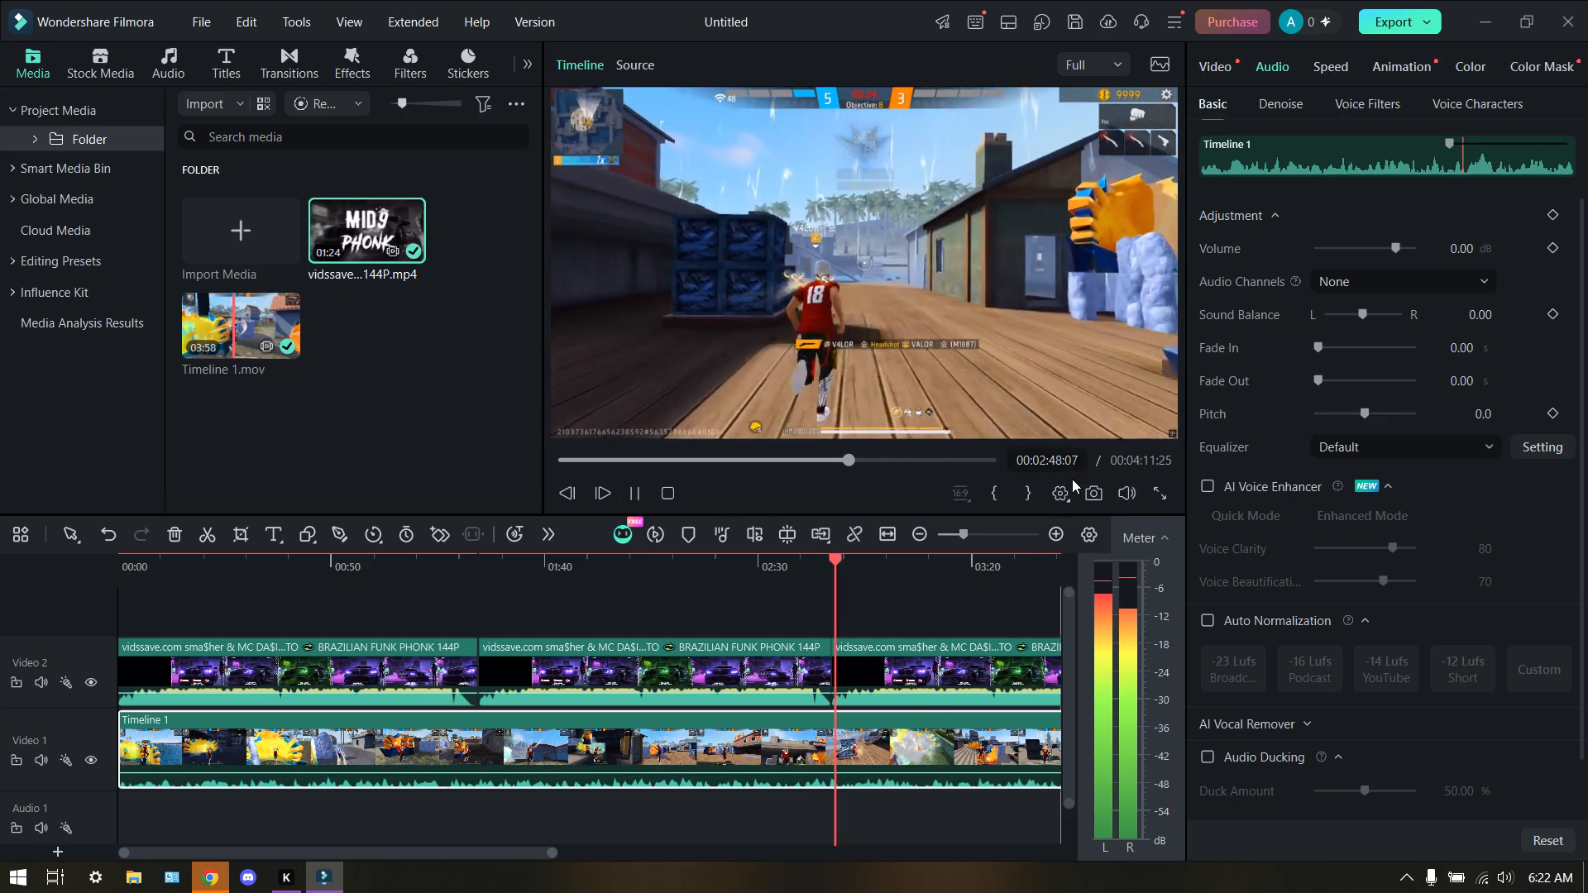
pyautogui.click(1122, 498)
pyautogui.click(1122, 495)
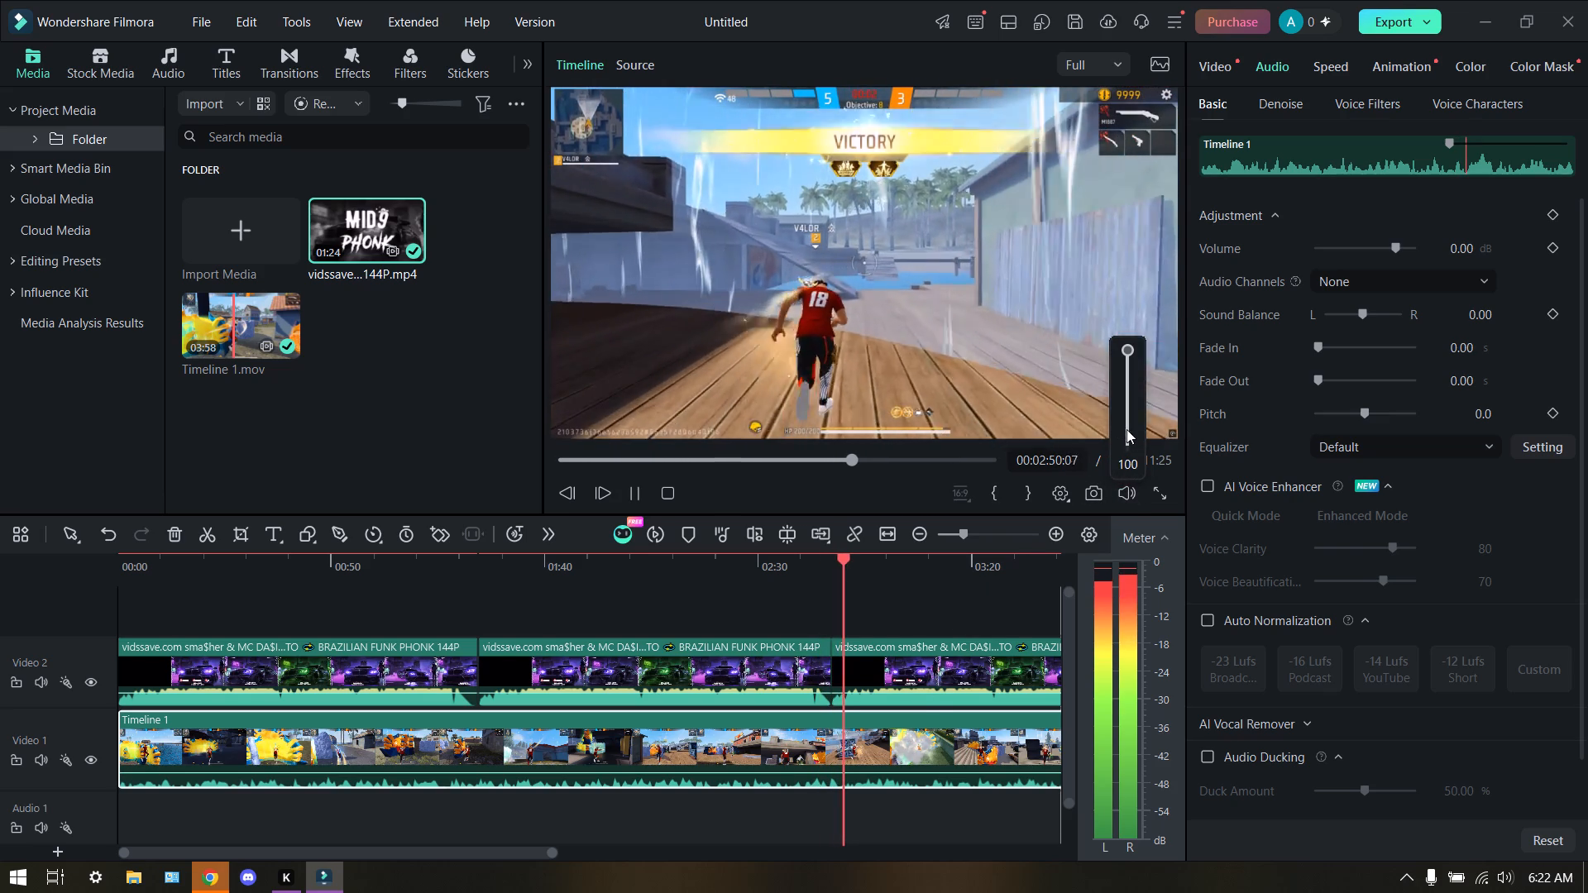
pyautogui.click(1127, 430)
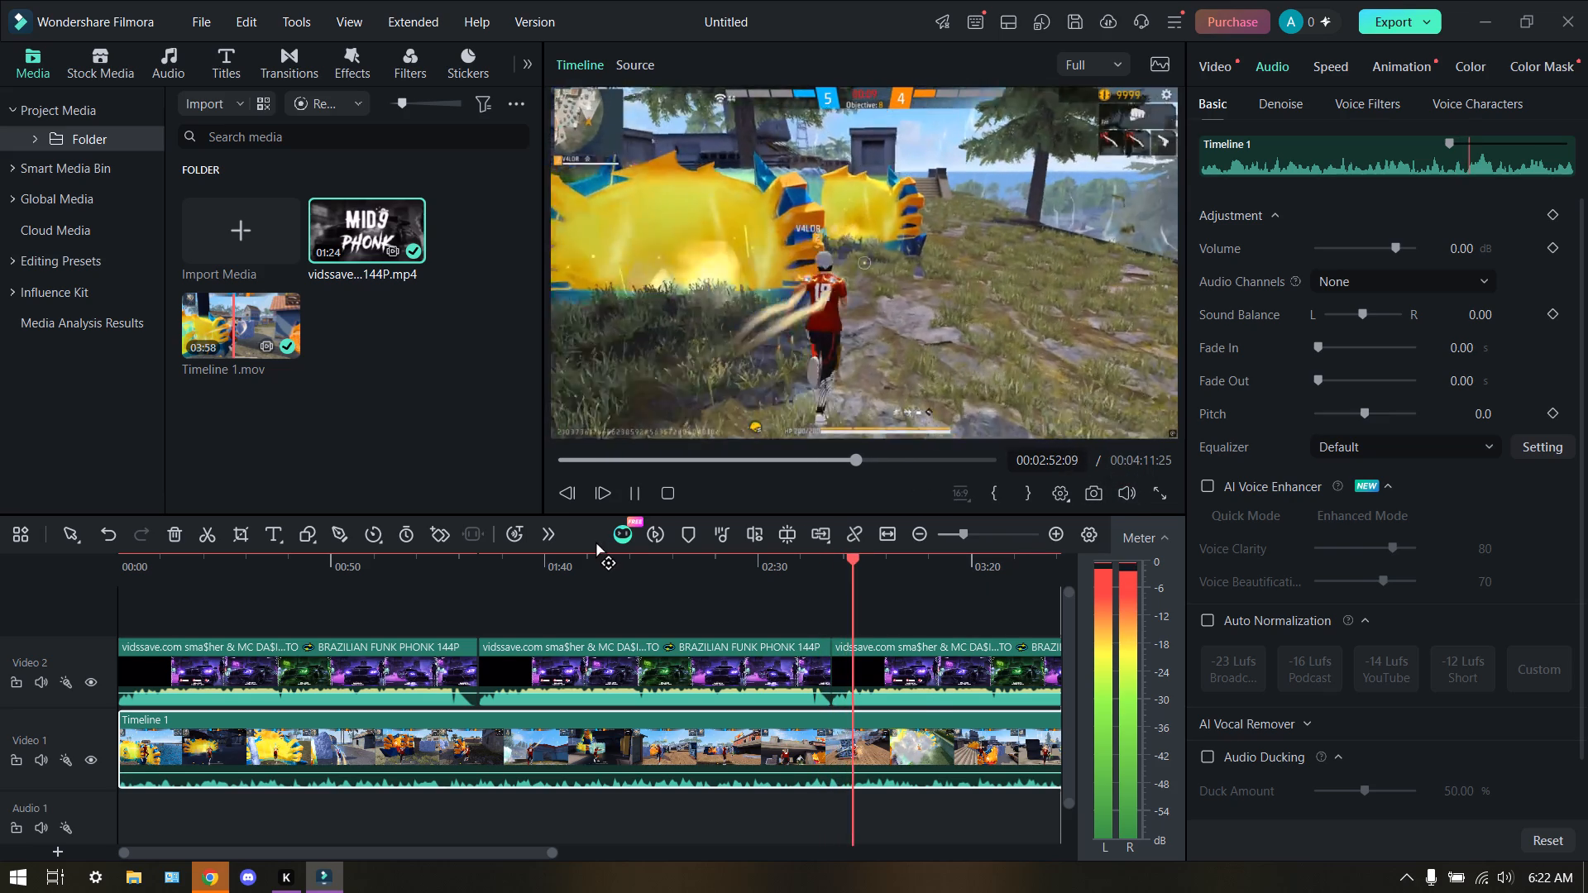
# Raise the volume of the Timeline 1 gameplay clip to 20 dB during playback.
pyautogui.click(589, 591)
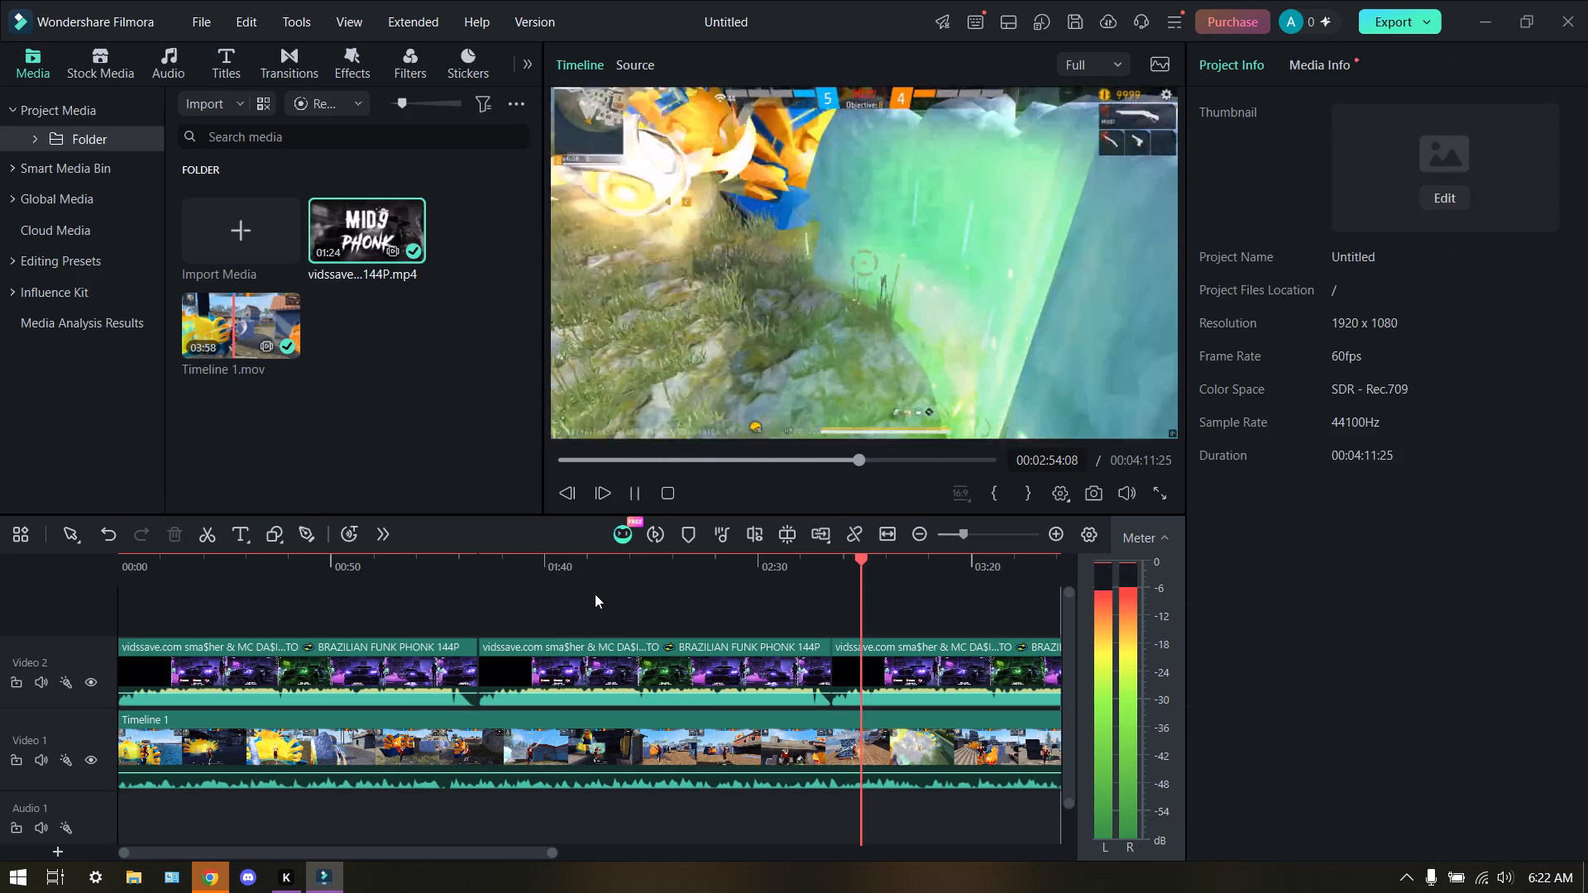
pyautogui.click(748, 757)
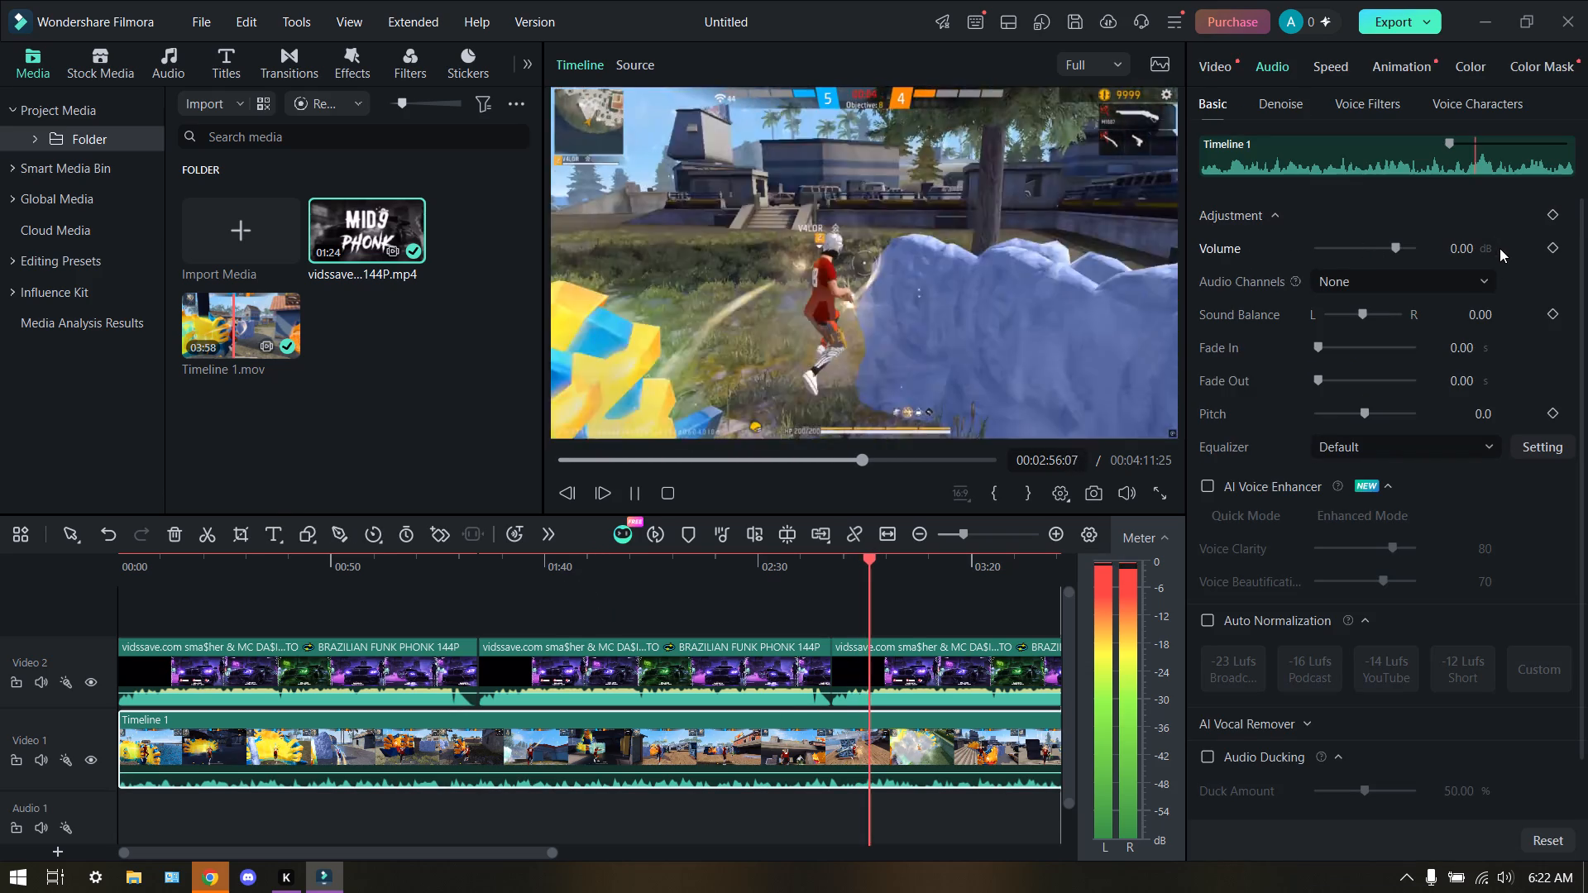
pyautogui.click(1485, 252)
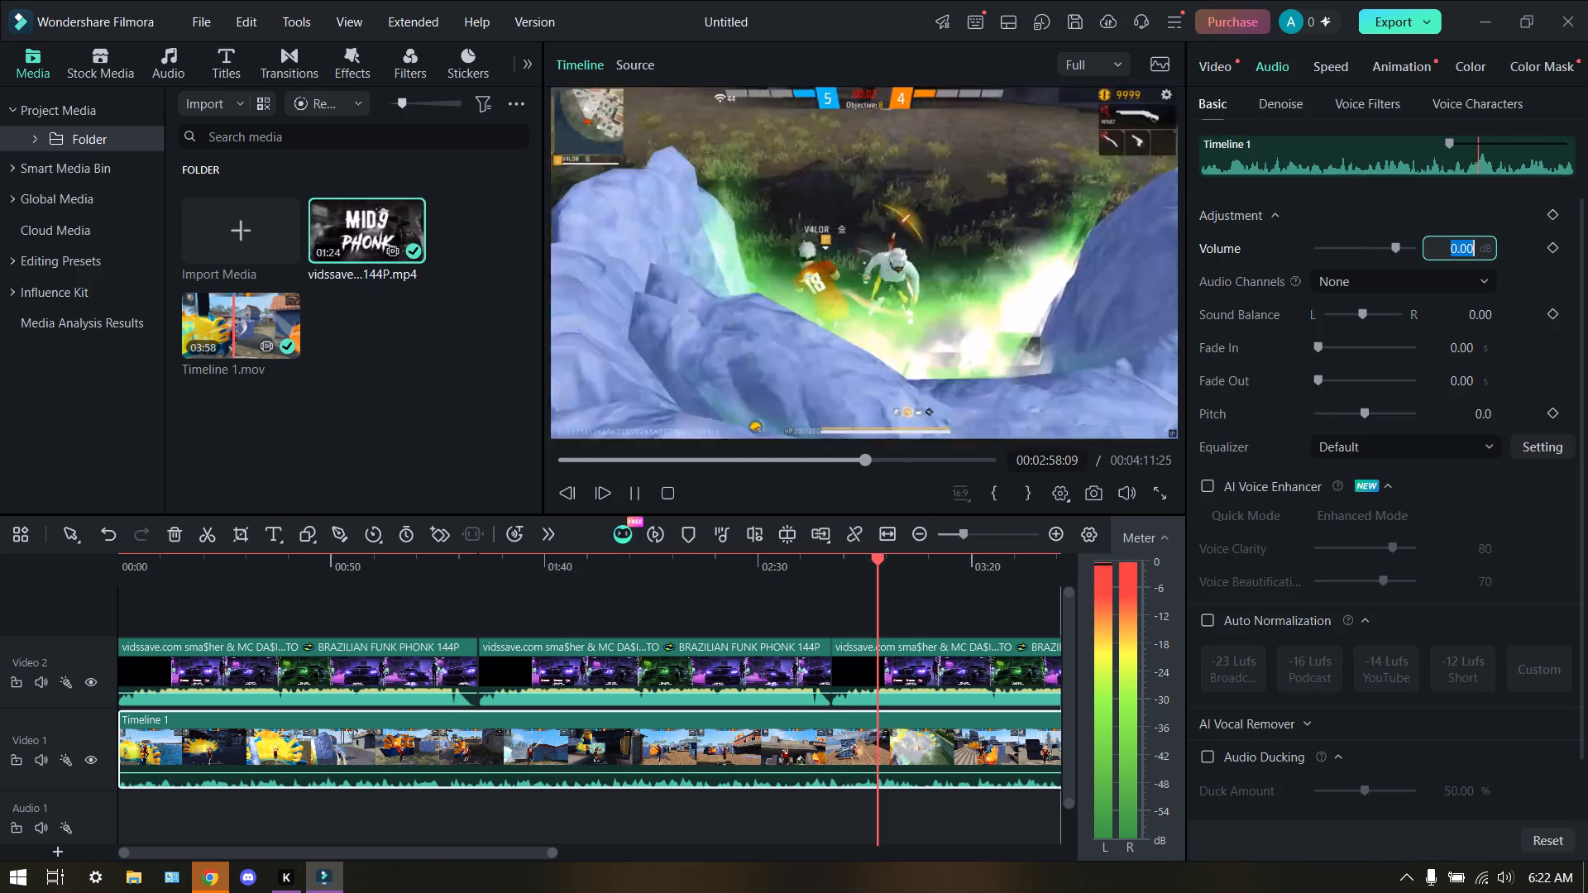
pyautogui.click(1485, 187)
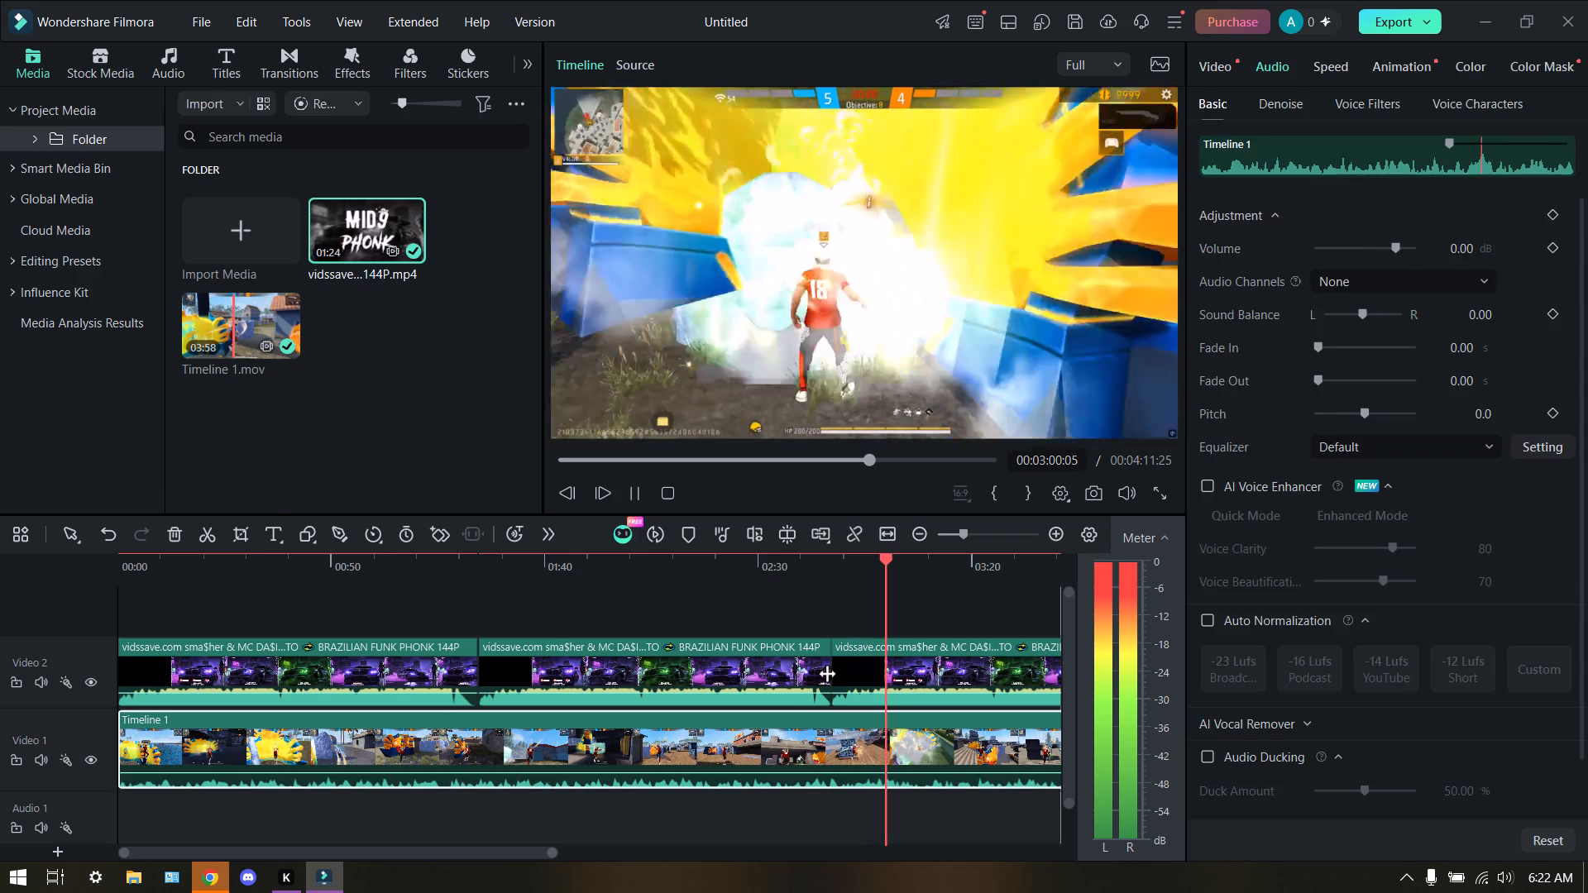
pyautogui.click(906, 762)
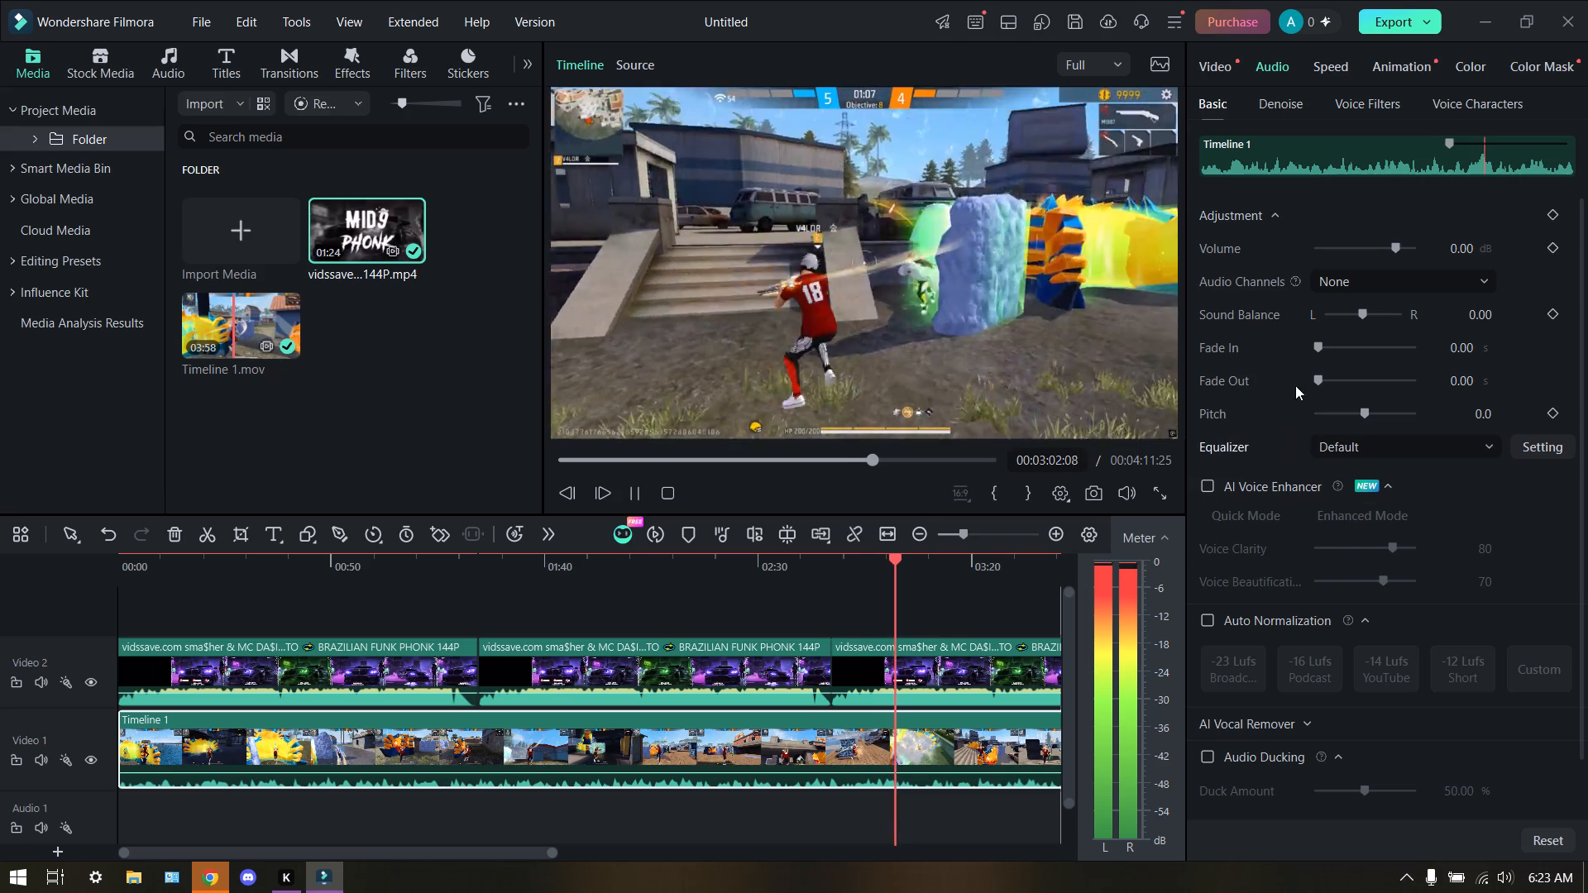
pyautogui.moveTo(1396, 253); pyautogui.dragTo(1479, 265)
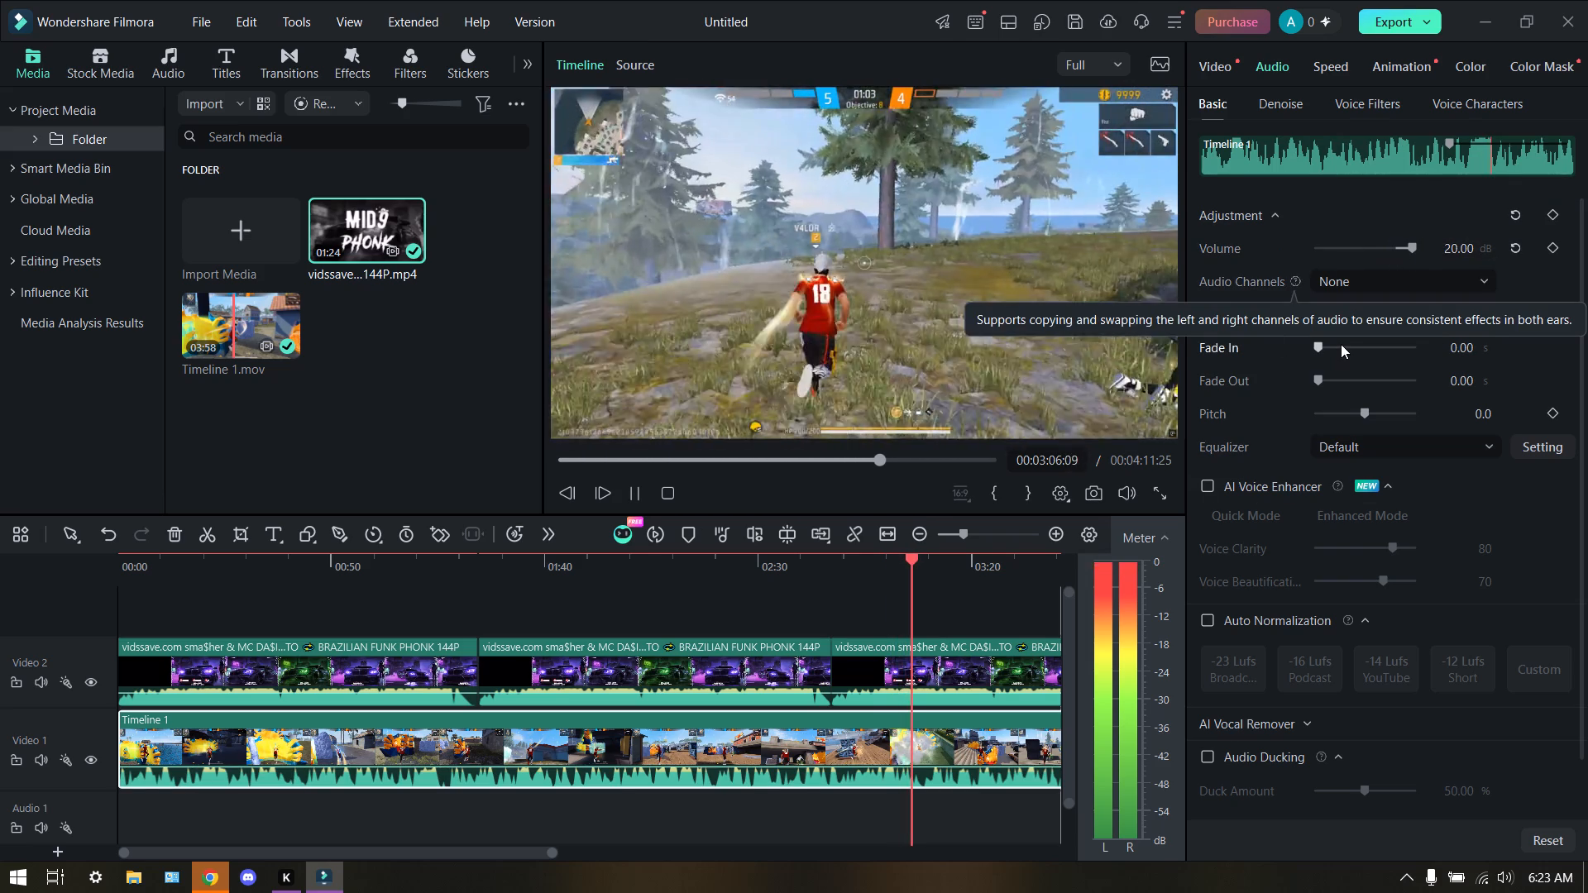
# Try a 238.97-second fade-in on the Timeline 1 gameplay clip, and replace it with a fade-out of 238.97 seconds.
pyautogui.moveTo(1342, 343); pyautogui.dragTo(1485, 337)
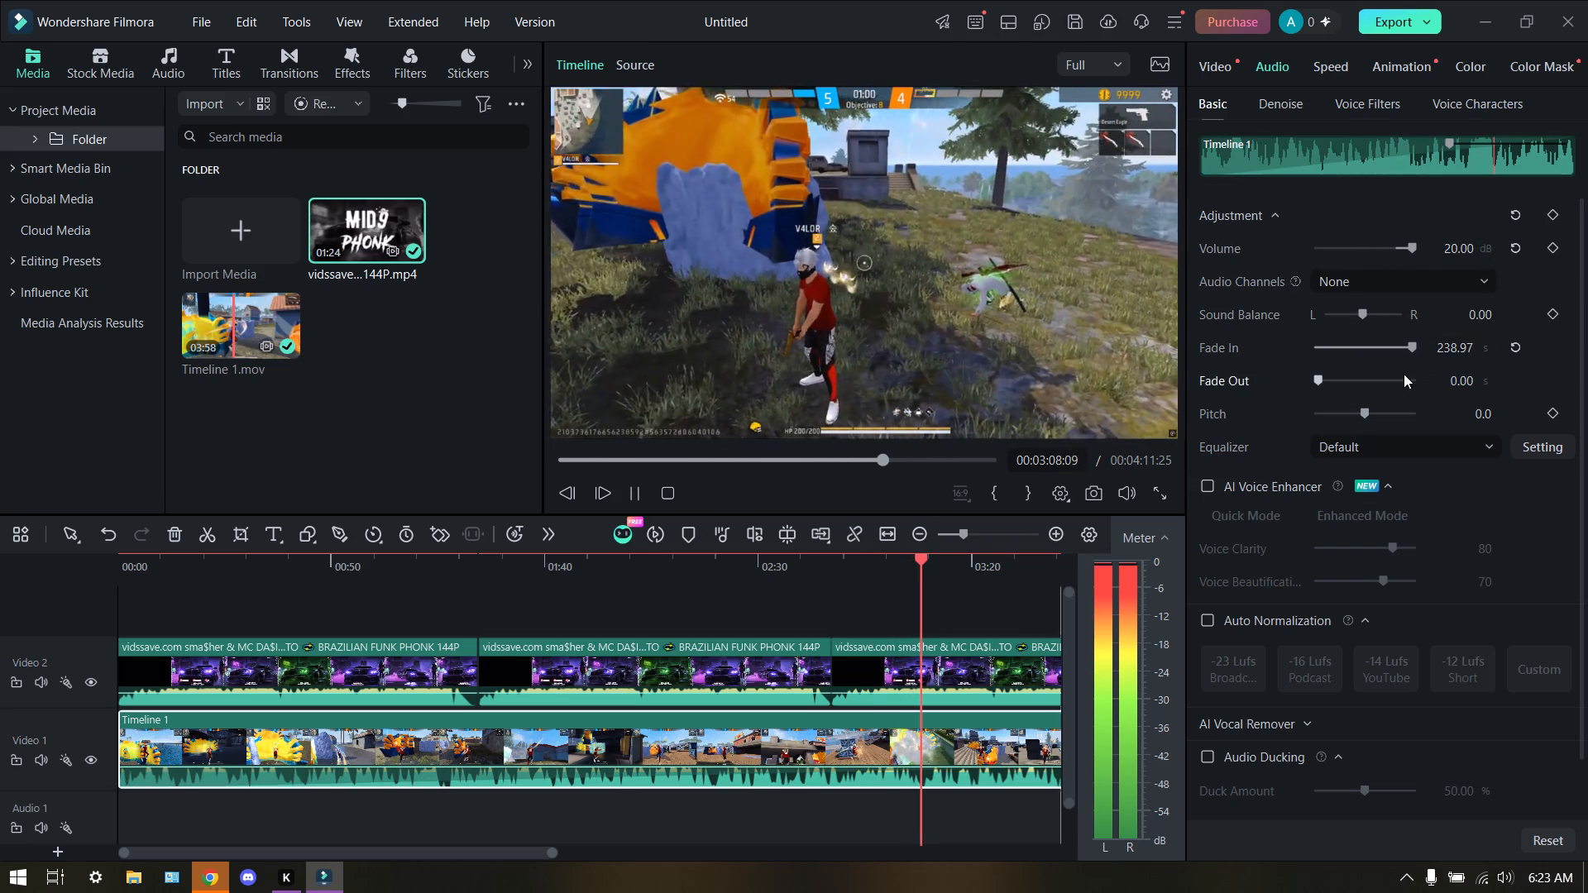
pyautogui.moveTo(1404, 374); pyautogui.dragTo(1488, 375)
# Try a pitch of 12 on the Timeline 1 gameplay clip, and bring it down to 1.5.
pyautogui.moveTo(1412, 408); pyautogui.dragTo(1497, 408)
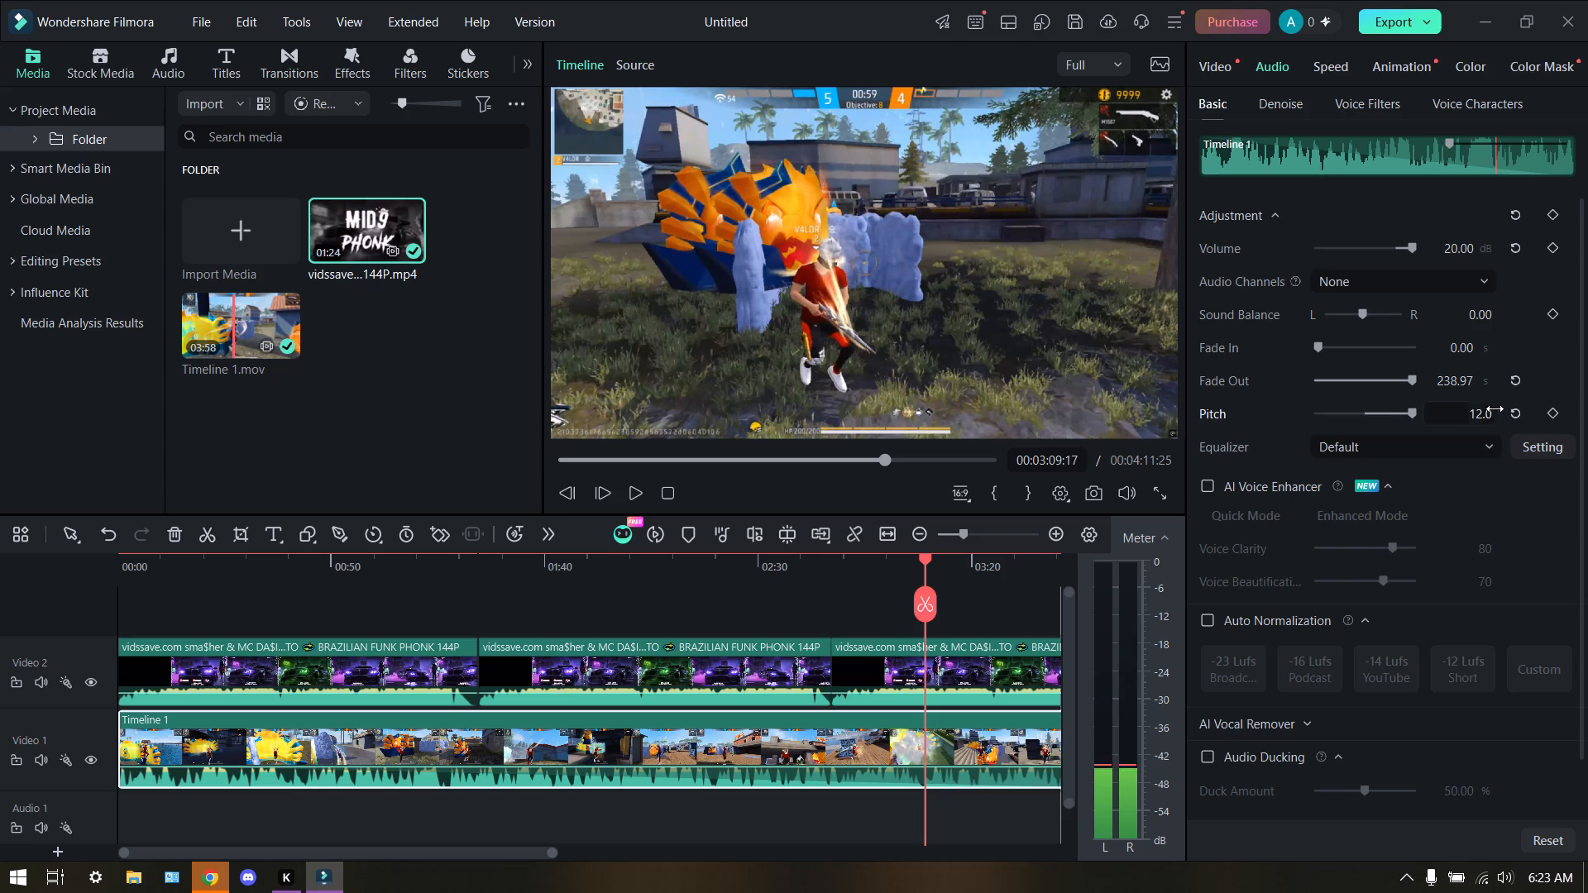
pyautogui.moveTo(1403, 424); pyautogui.dragTo(1389, 429)
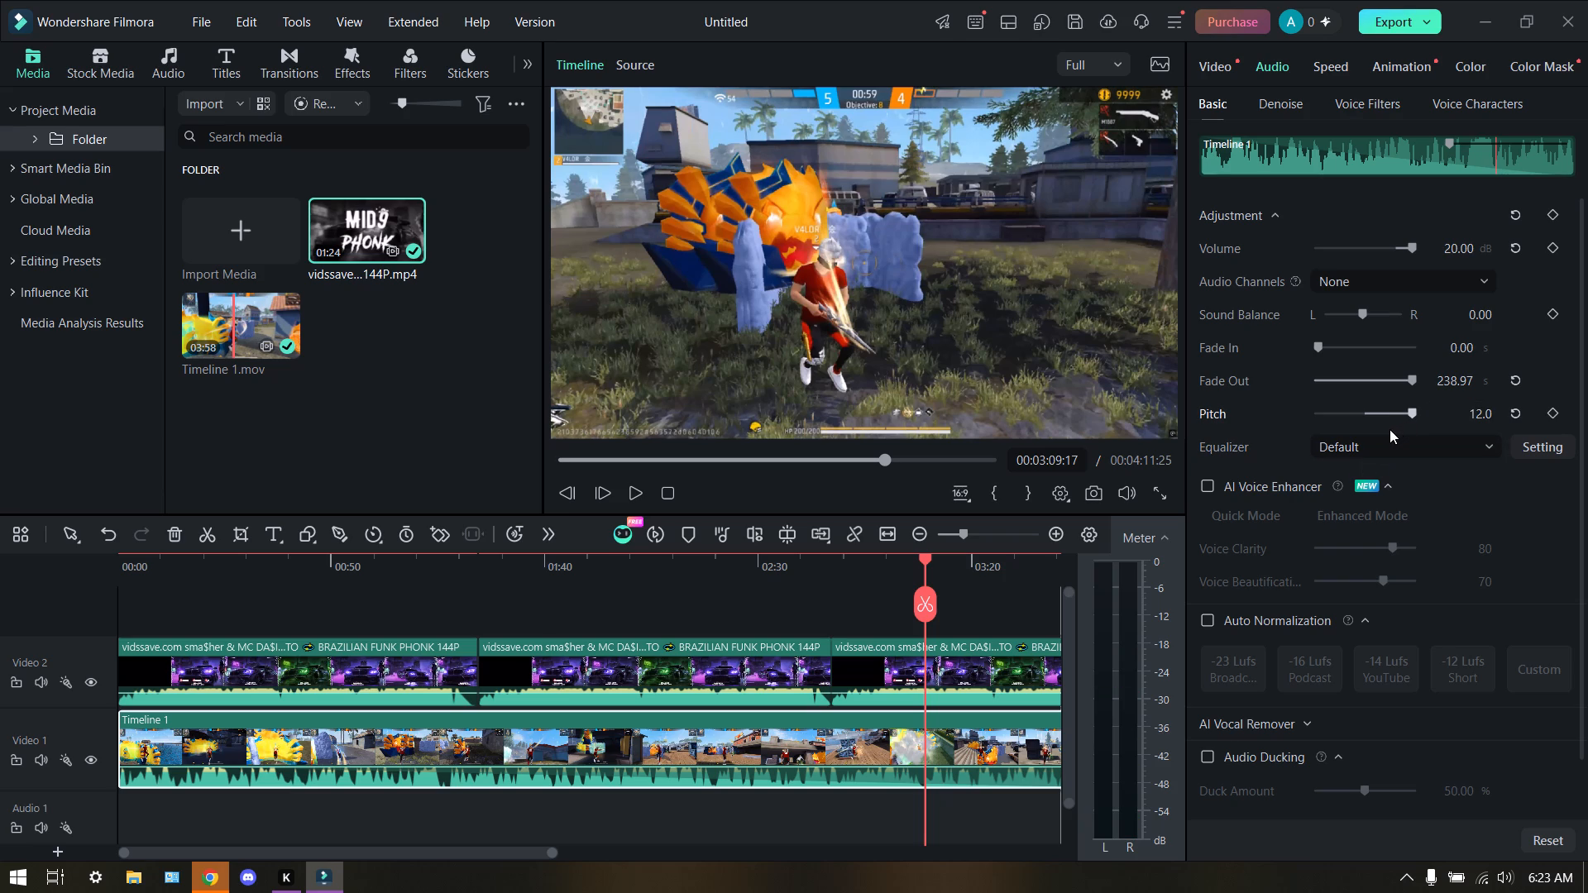
pyautogui.moveTo(1389, 429); pyautogui.dragTo(1389, 423)
pyautogui.moveTo(1390, 418); pyautogui.dragTo(1370, 424)
pyautogui.click(779, 607)
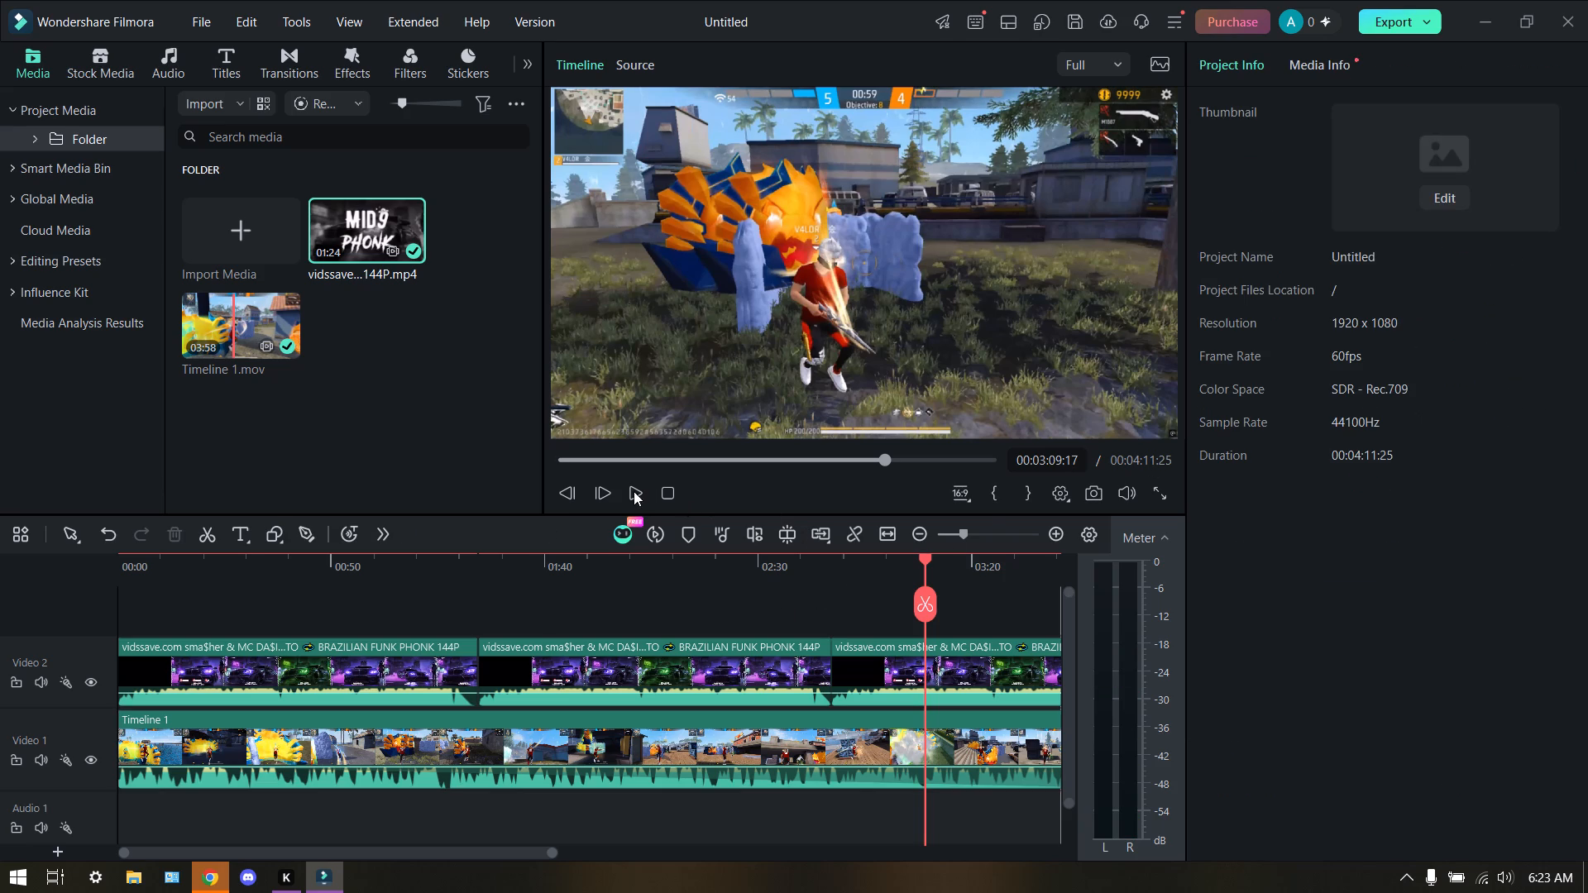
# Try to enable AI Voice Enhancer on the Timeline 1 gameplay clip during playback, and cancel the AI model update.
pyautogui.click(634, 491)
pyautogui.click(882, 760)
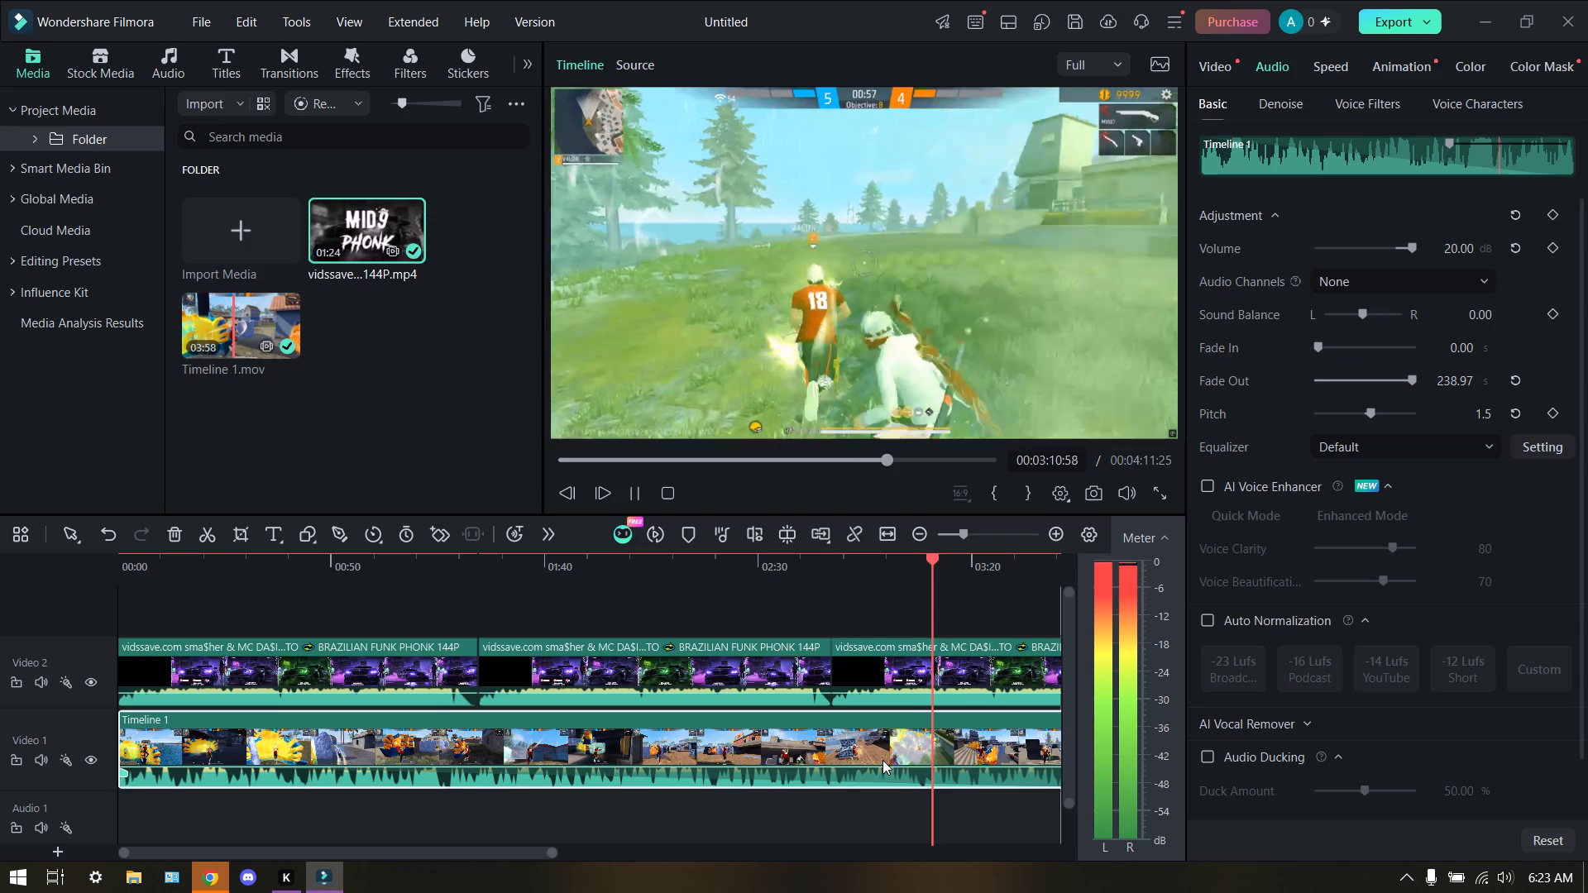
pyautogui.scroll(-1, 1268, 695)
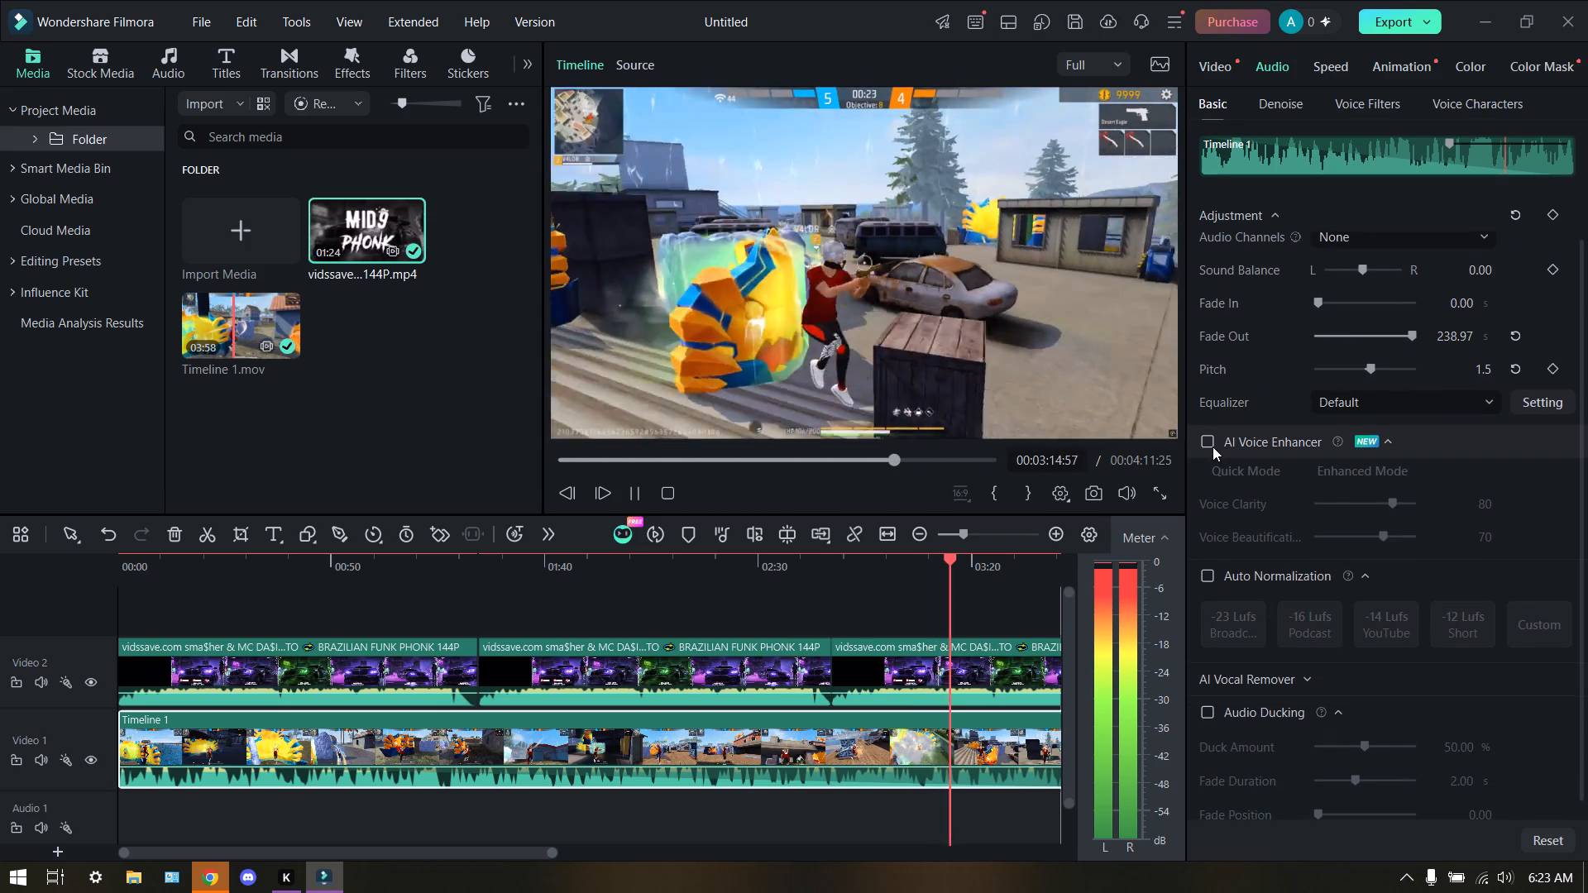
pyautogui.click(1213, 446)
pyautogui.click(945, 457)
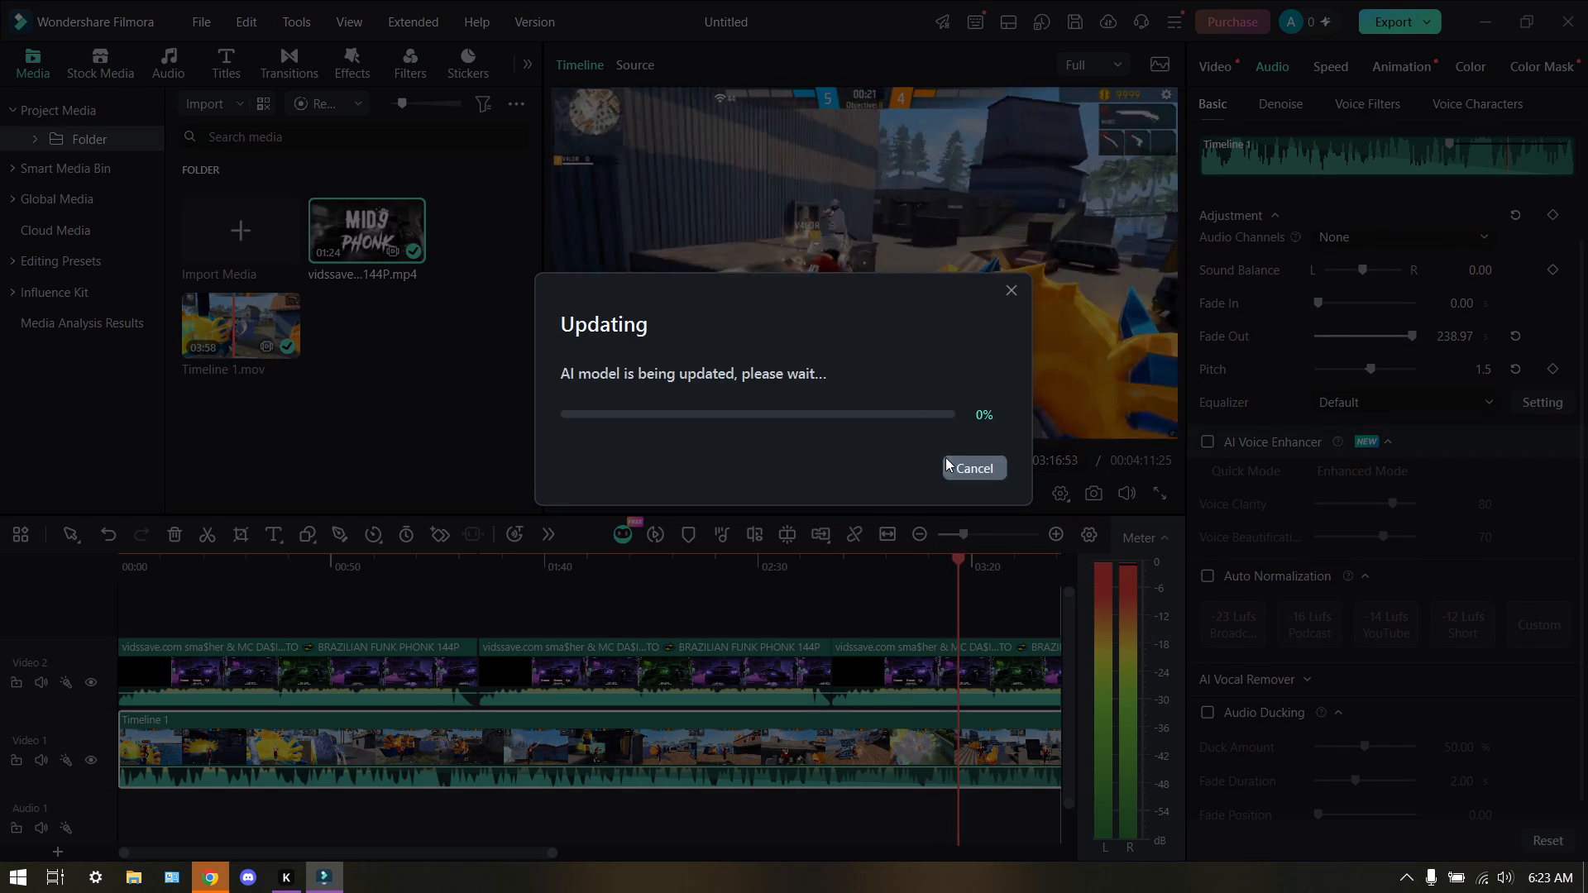
# Try a 238.97-second fade-in in place of the fade-out on the Timeline 1 gameplay clip, and reset the fade-in to 0.
pyautogui.scroll(2, 1295, 541)
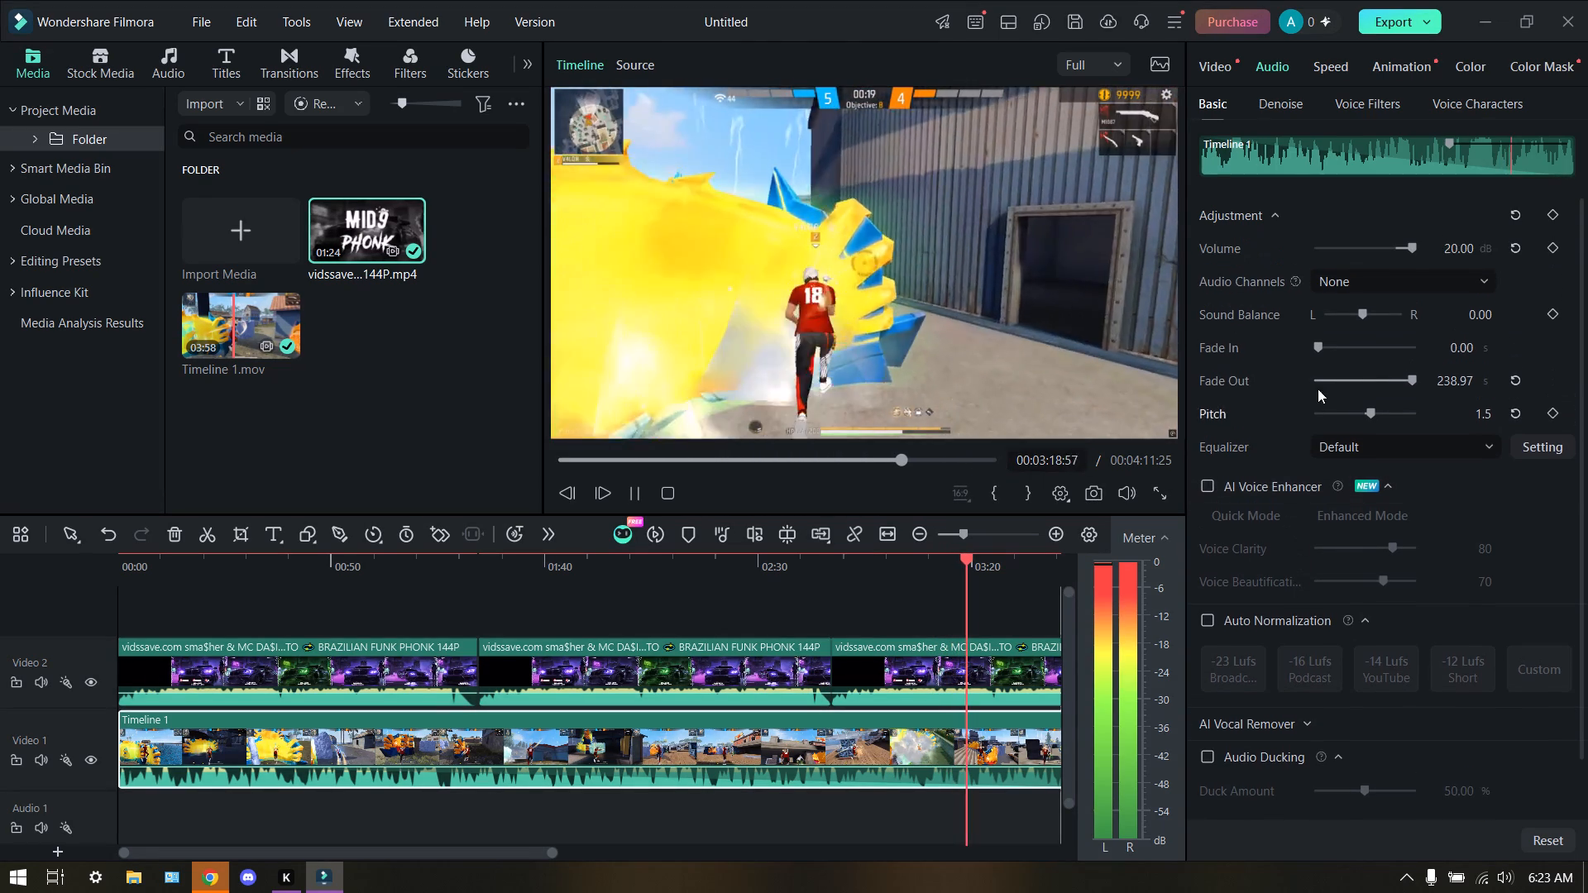
pyautogui.scroll(2, 1208, 366)
pyautogui.moveTo(1323, 342); pyautogui.dragTo(1482, 346)
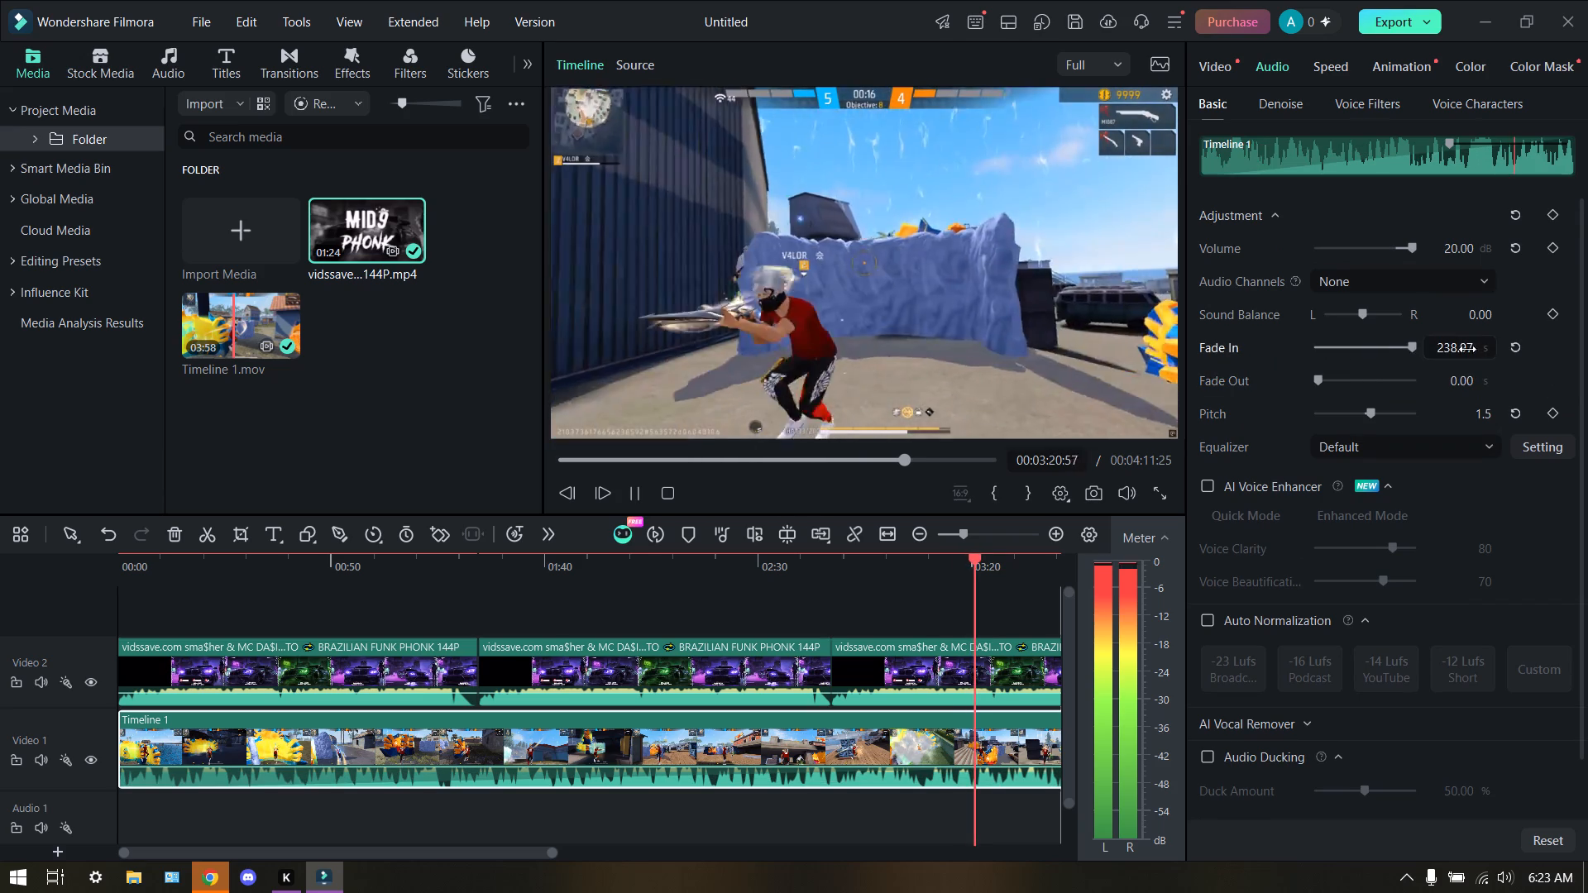
pyautogui.click(1514, 345)
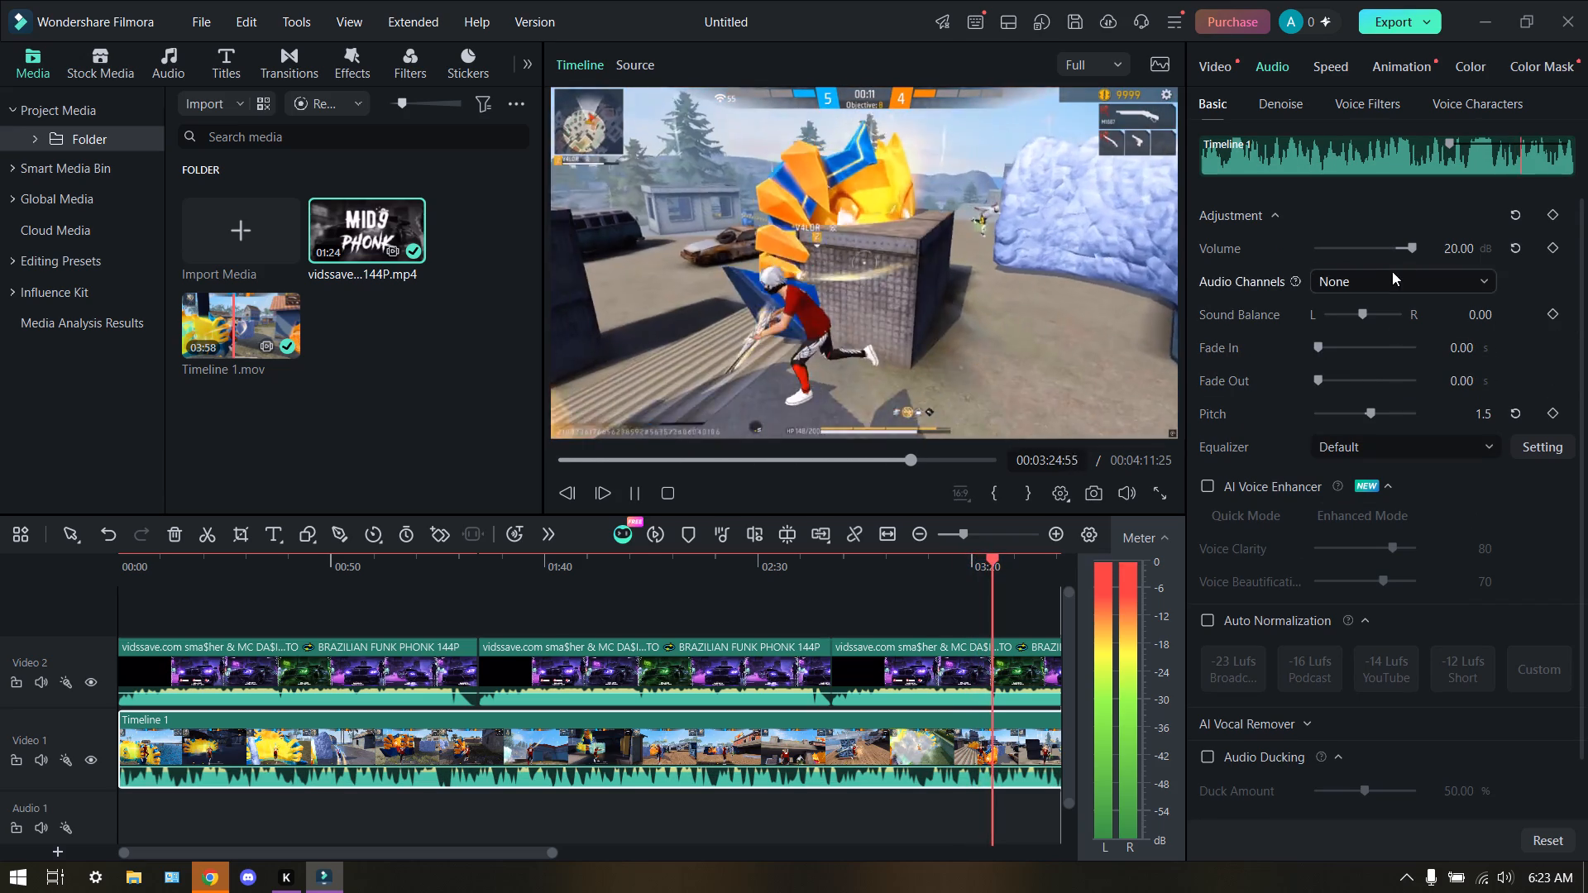
# Add a volume keyframe to the Timeline 1 gameplay clip at about 3:26 during playback.
pyautogui.click(1545, 248)
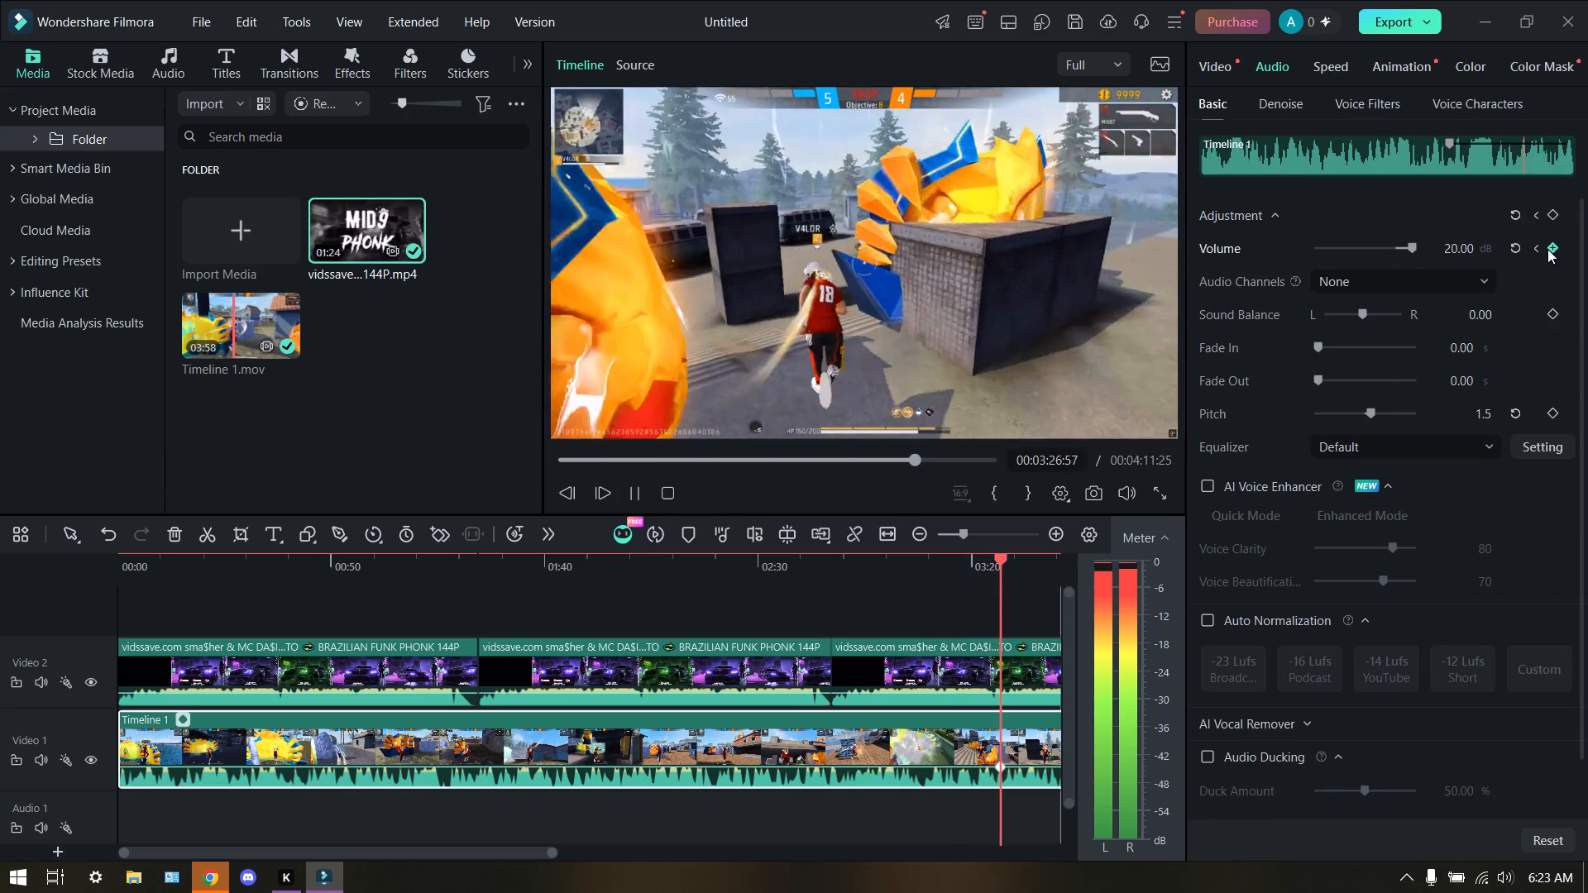
pyautogui.click(1533, 249)
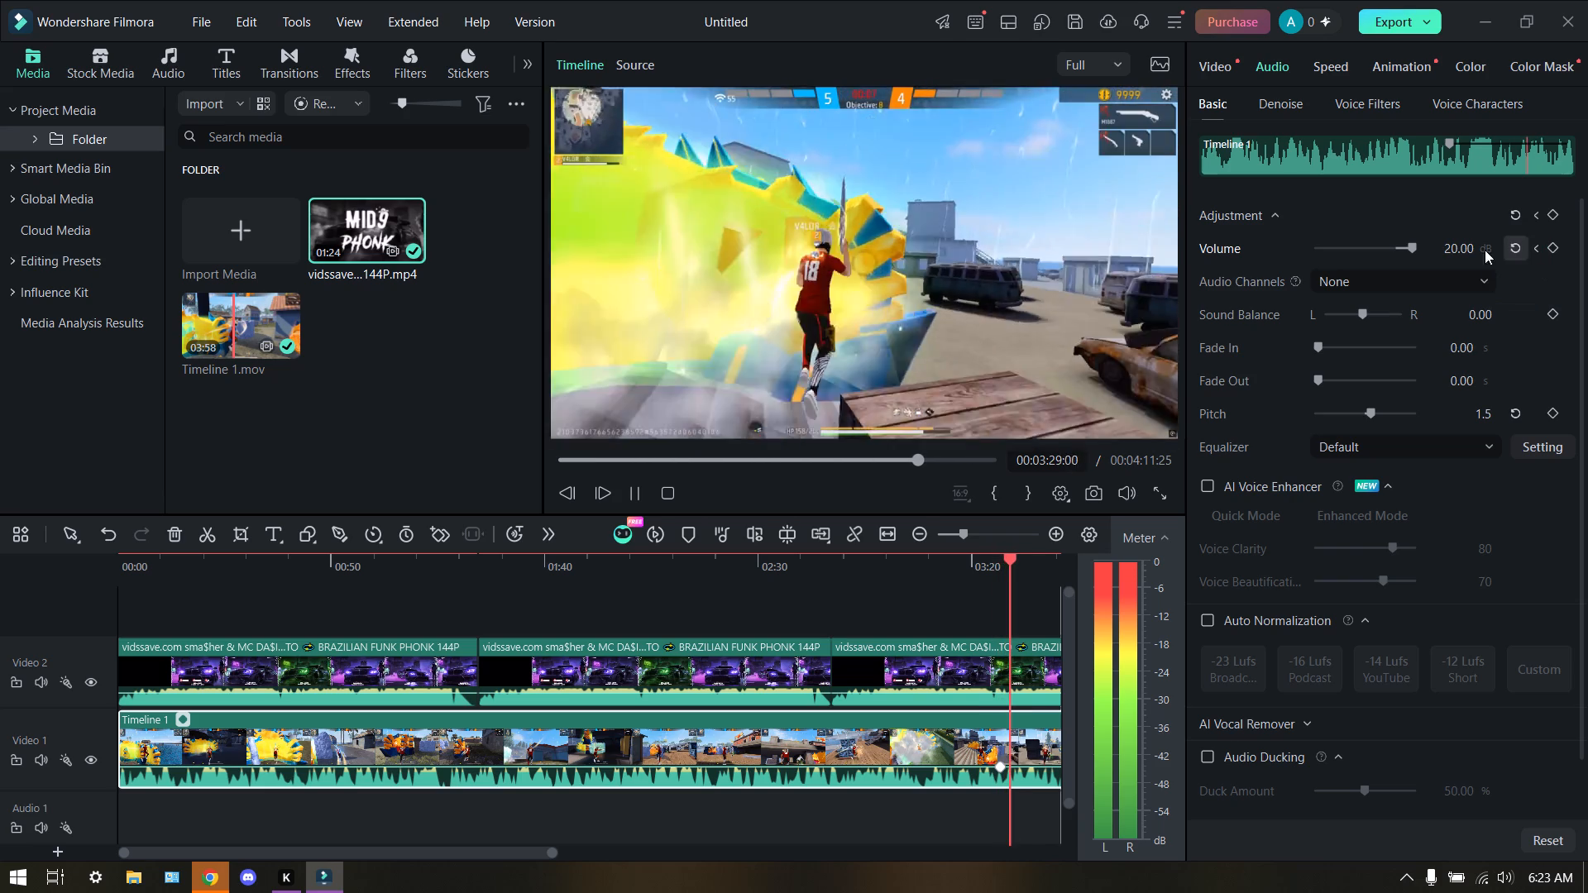
pyautogui.click(1251, 216)
pyautogui.click(1251, 216)
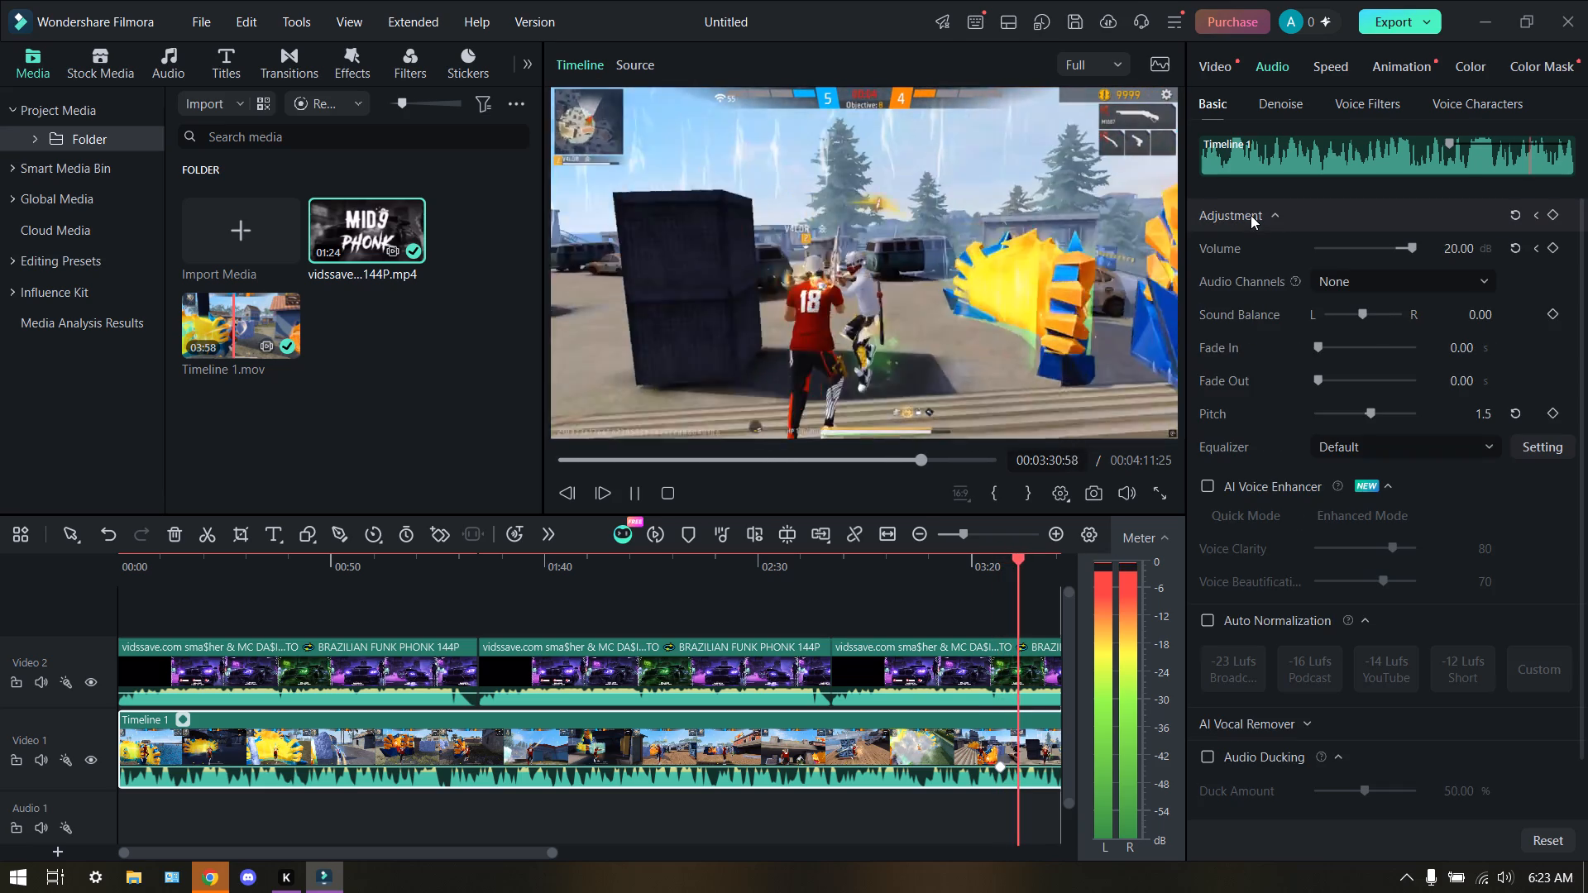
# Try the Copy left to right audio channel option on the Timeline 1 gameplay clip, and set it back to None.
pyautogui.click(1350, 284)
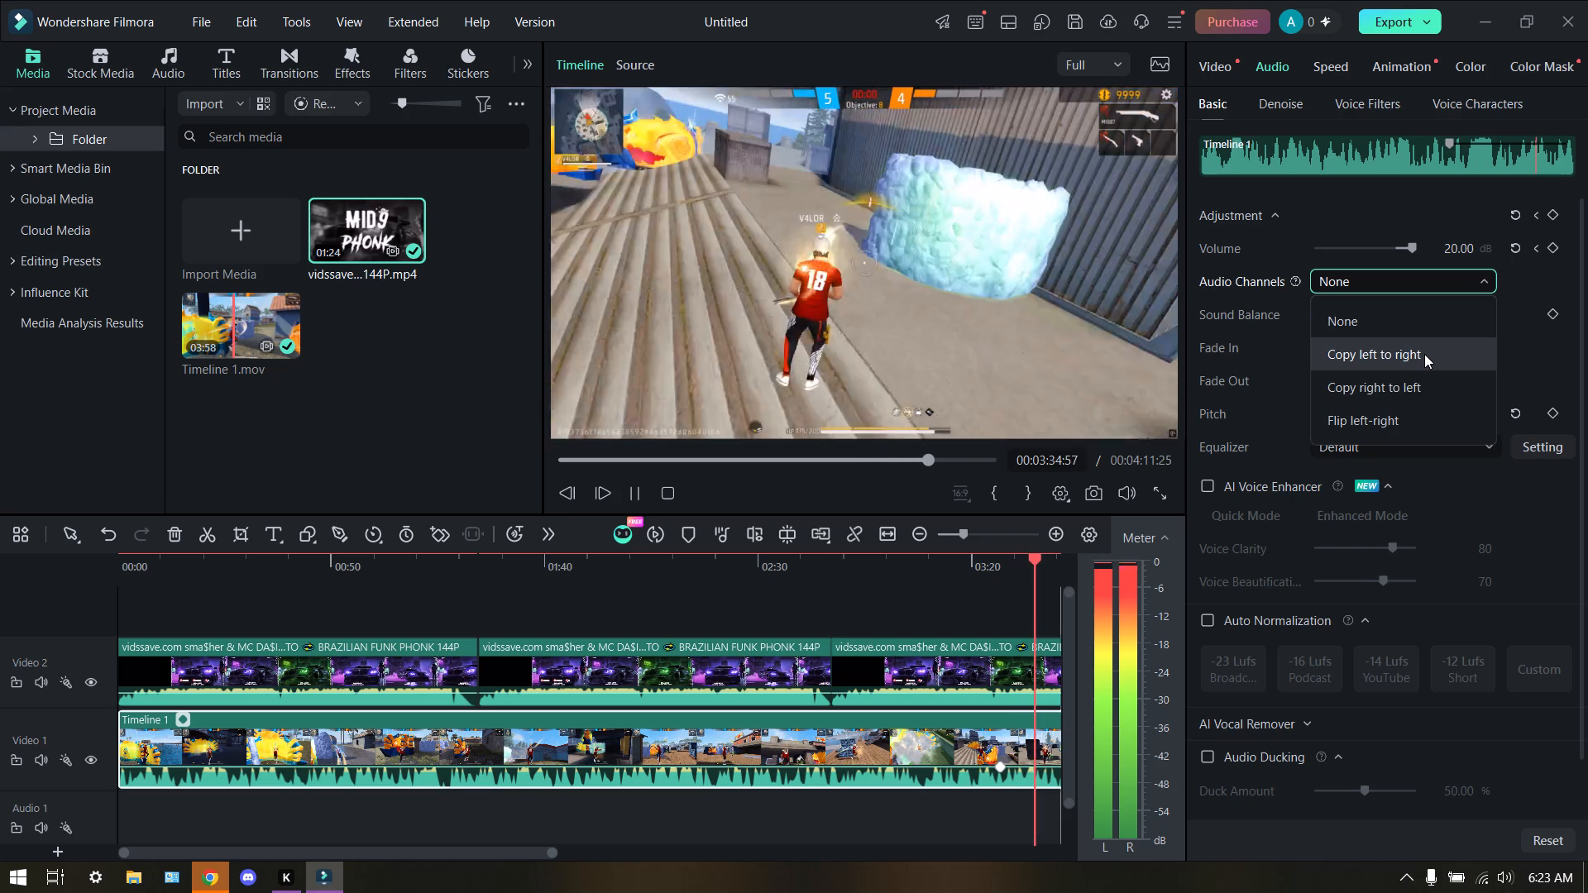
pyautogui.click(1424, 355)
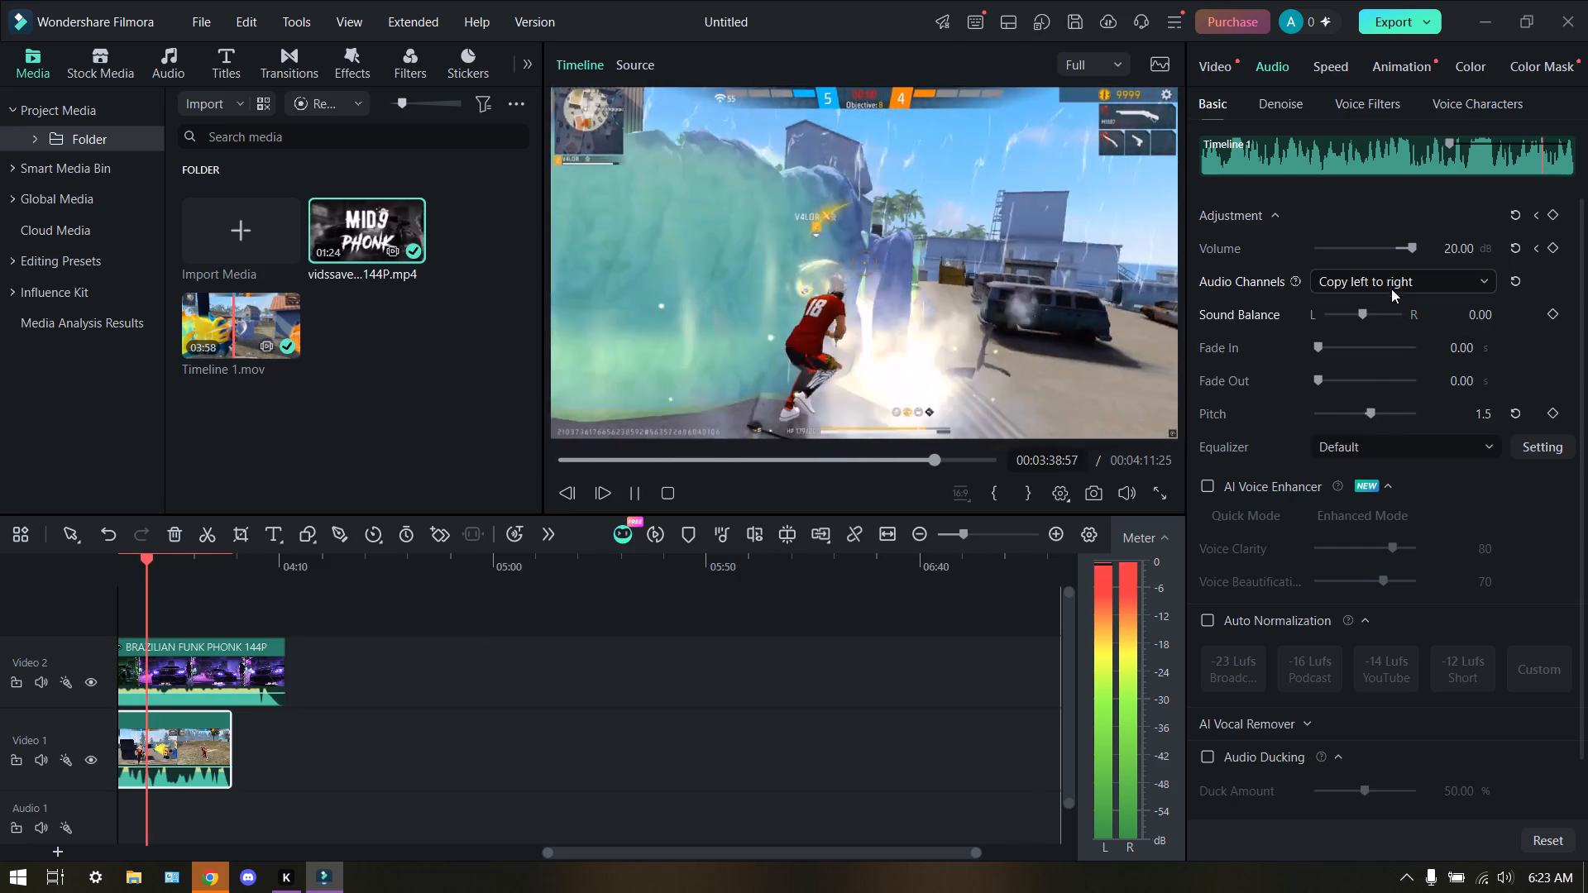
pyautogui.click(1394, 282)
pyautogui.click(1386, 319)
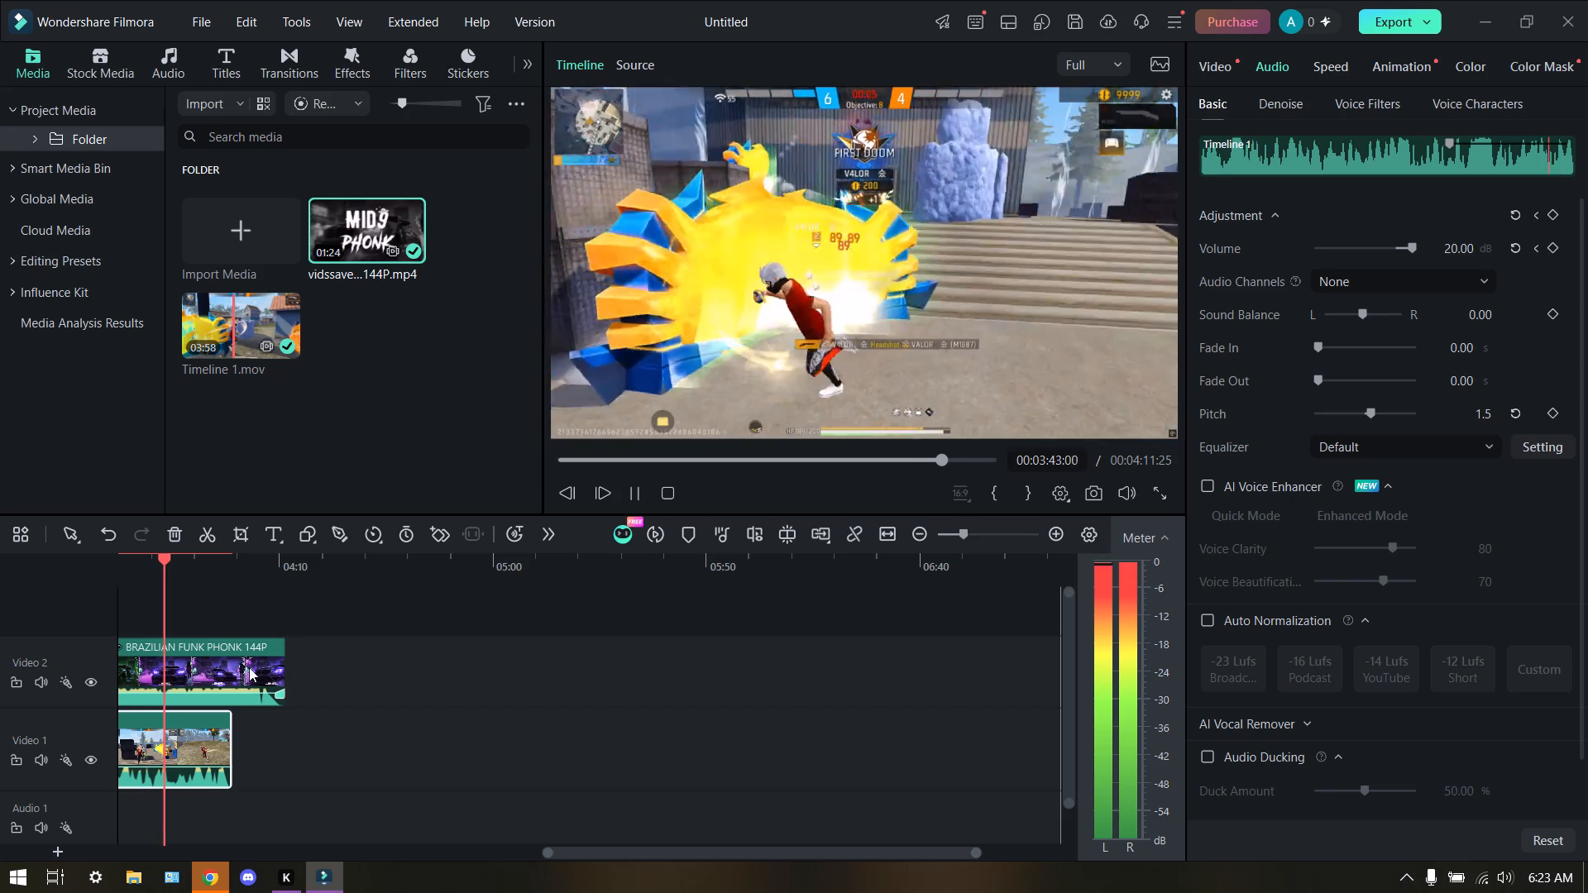
# Split the last BAILA LENTO music clip on the Video 2 track at about 3:45.
pyautogui.click(246, 667)
pyautogui.click(210, 542)
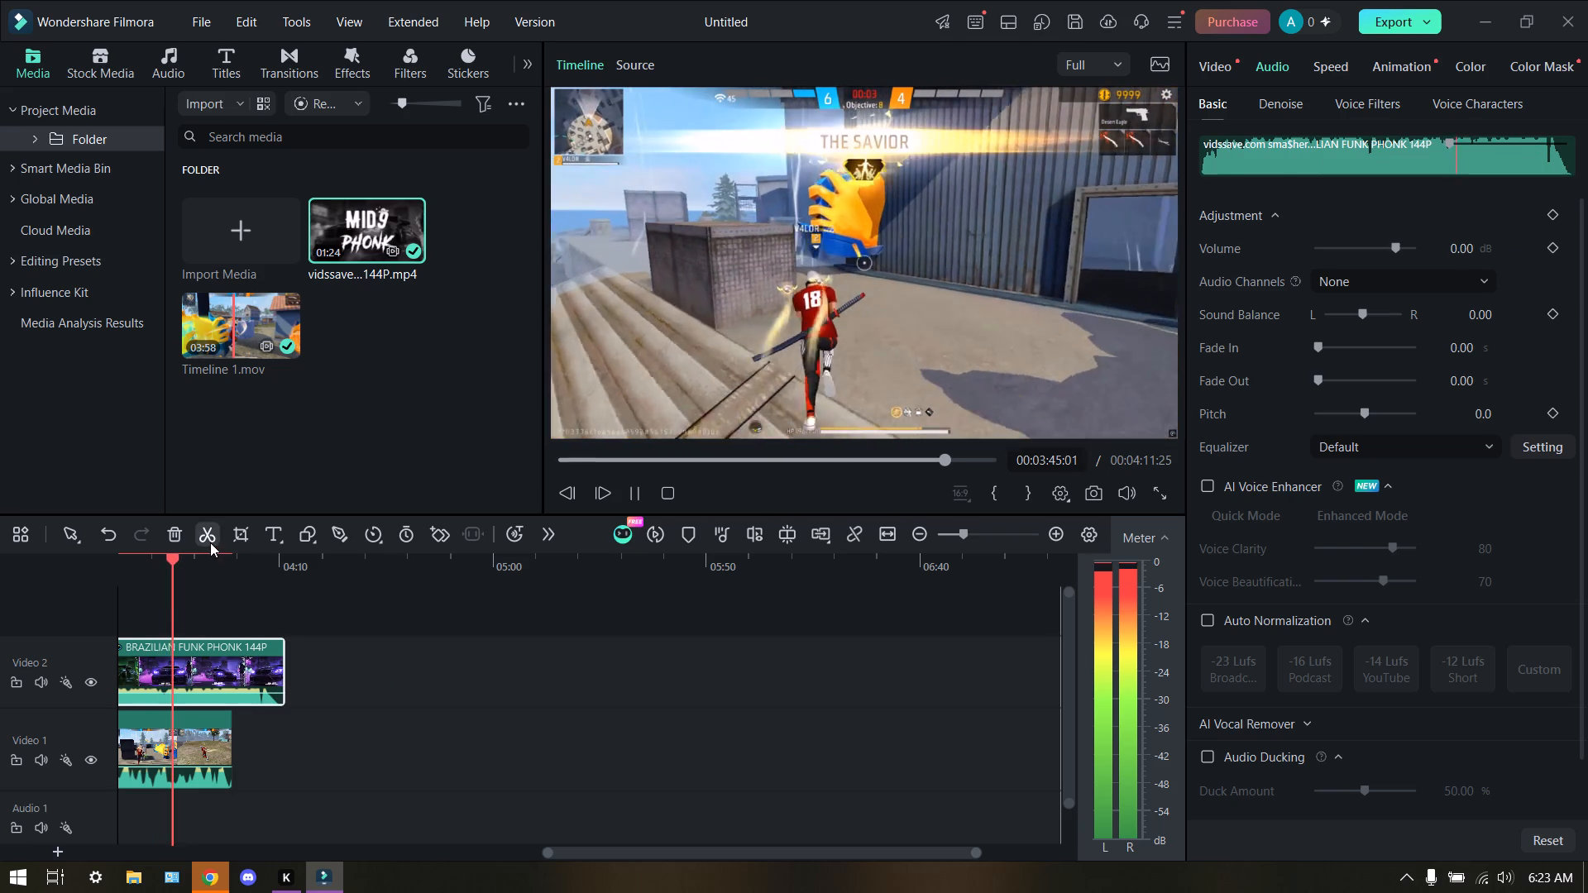
pyautogui.click(232, 696)
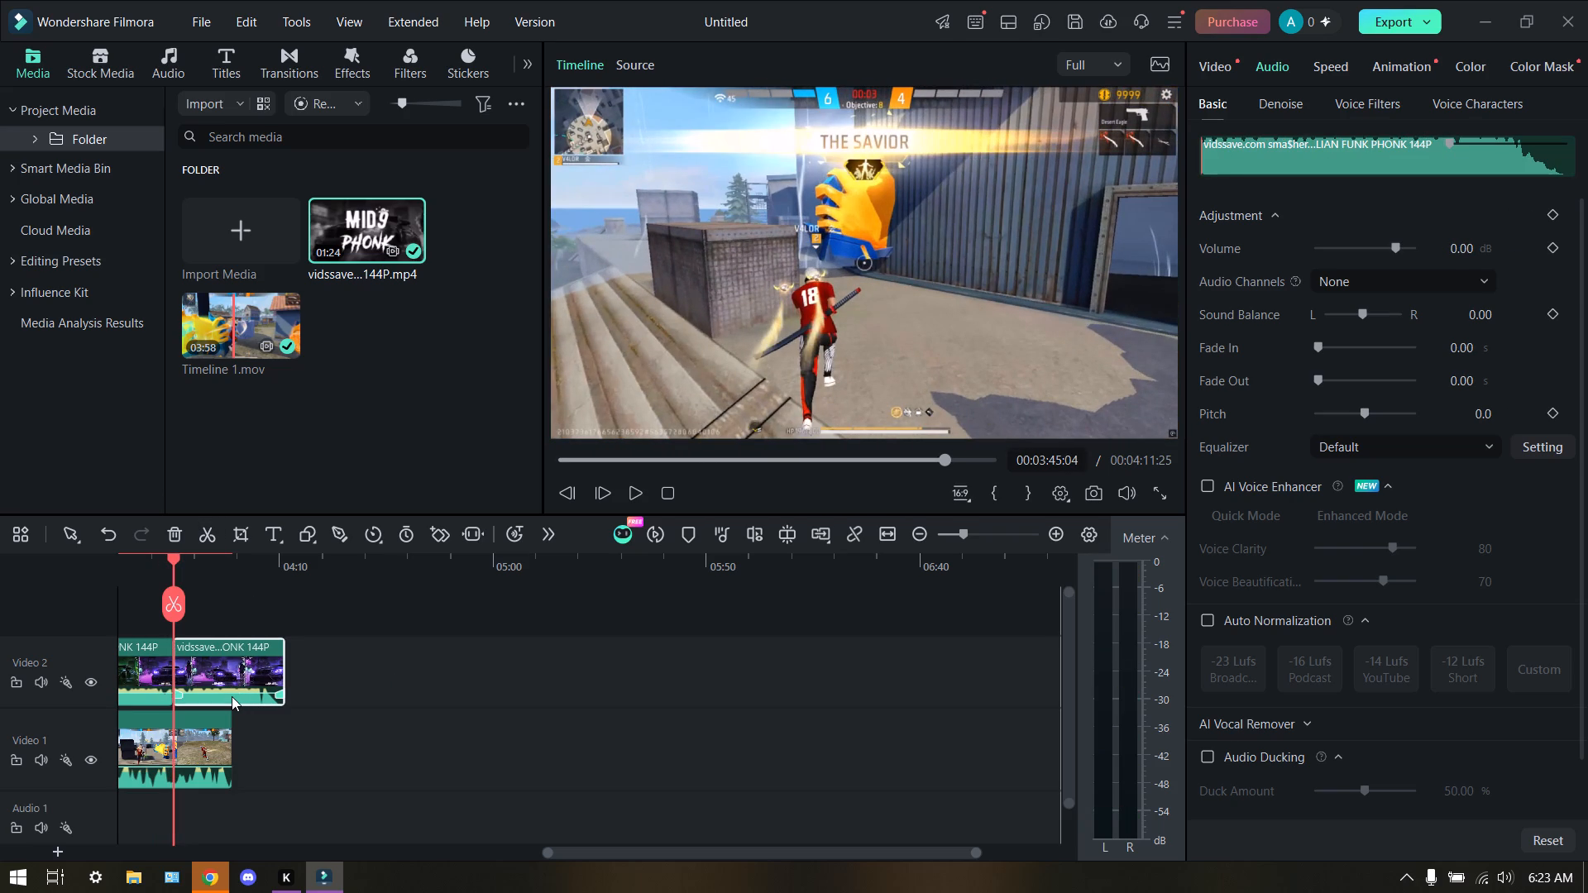
pyautogui.moveTo(210, 542); pyautogui.dragTo(239, 682)
# Split the last music clip at about 3:59, where the gameplay ends, and delete the leftover piece beyond it.
pyautogui.click(639, 494)
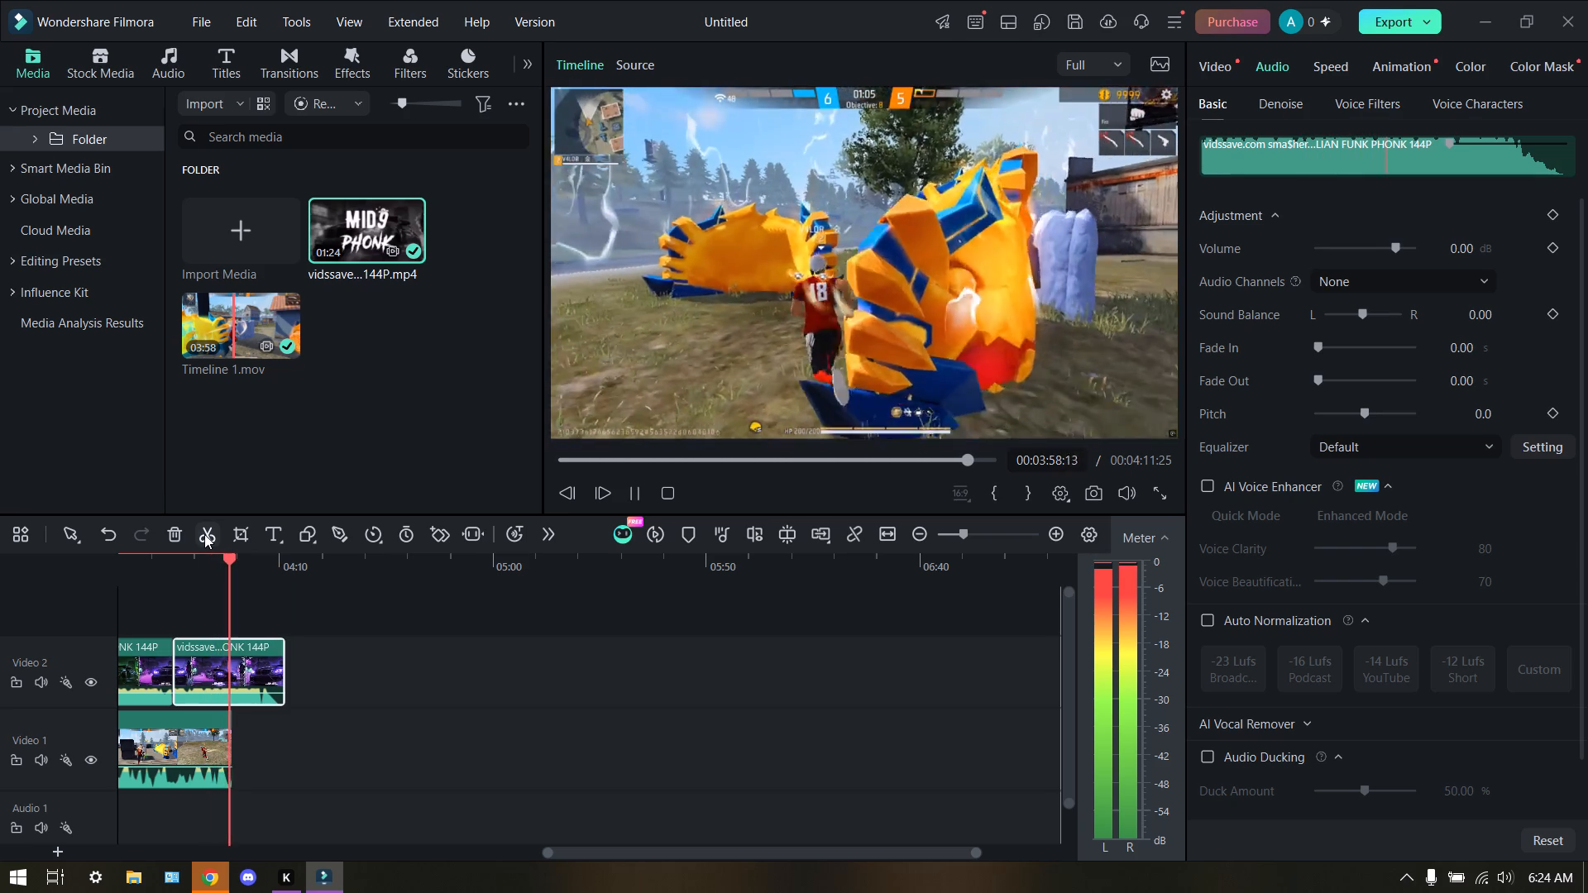
pyautogui.click(204, 534)
pyautogui.rightClick(256, 660)
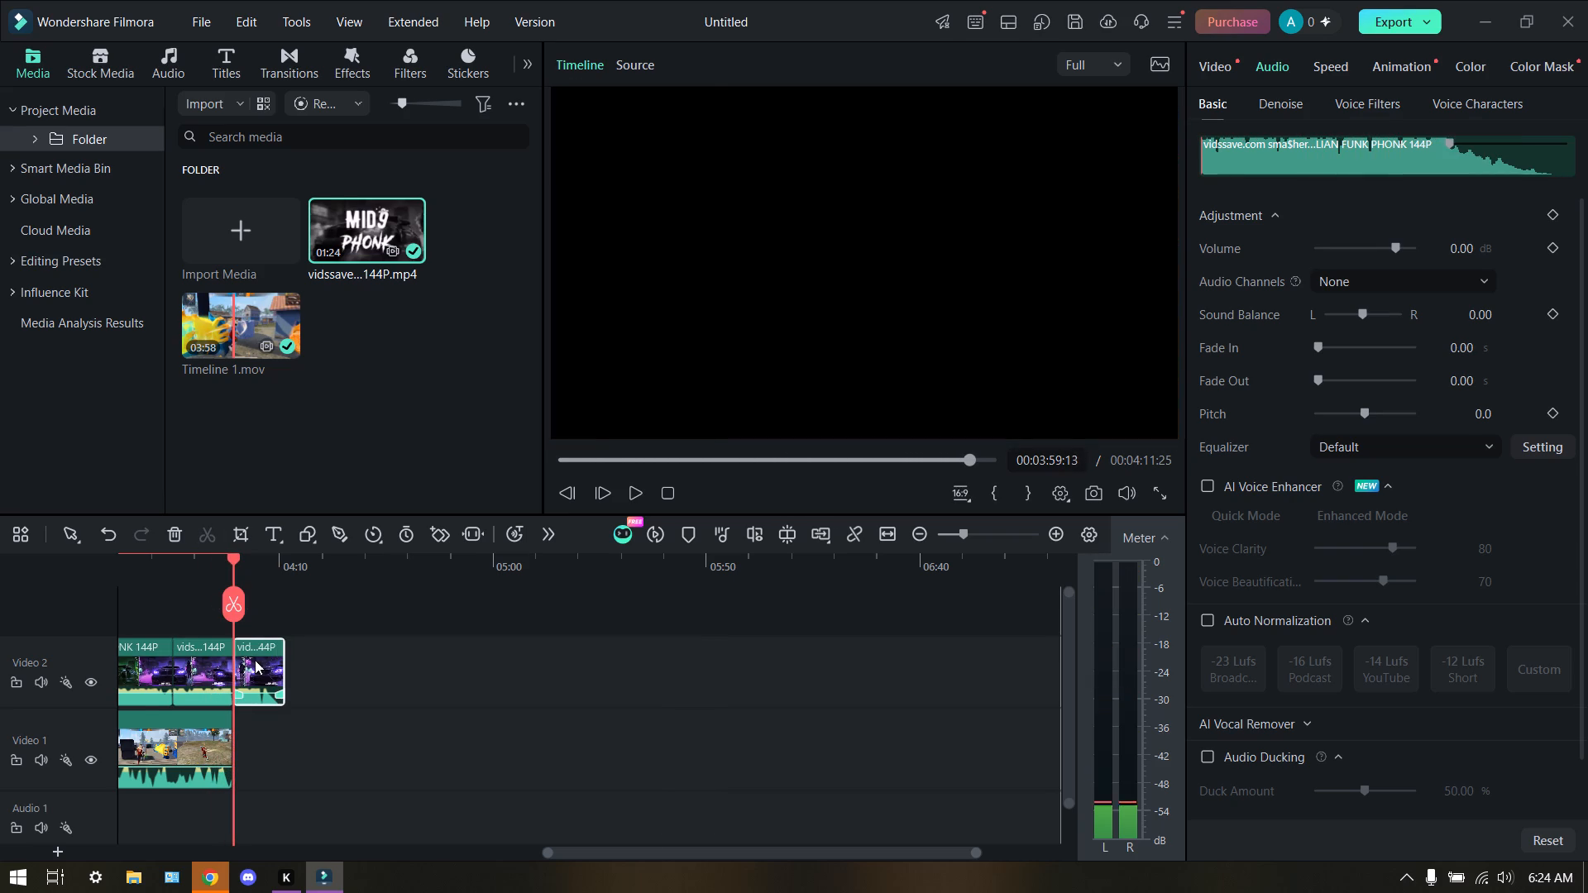
pyautogui.click(347, 248)
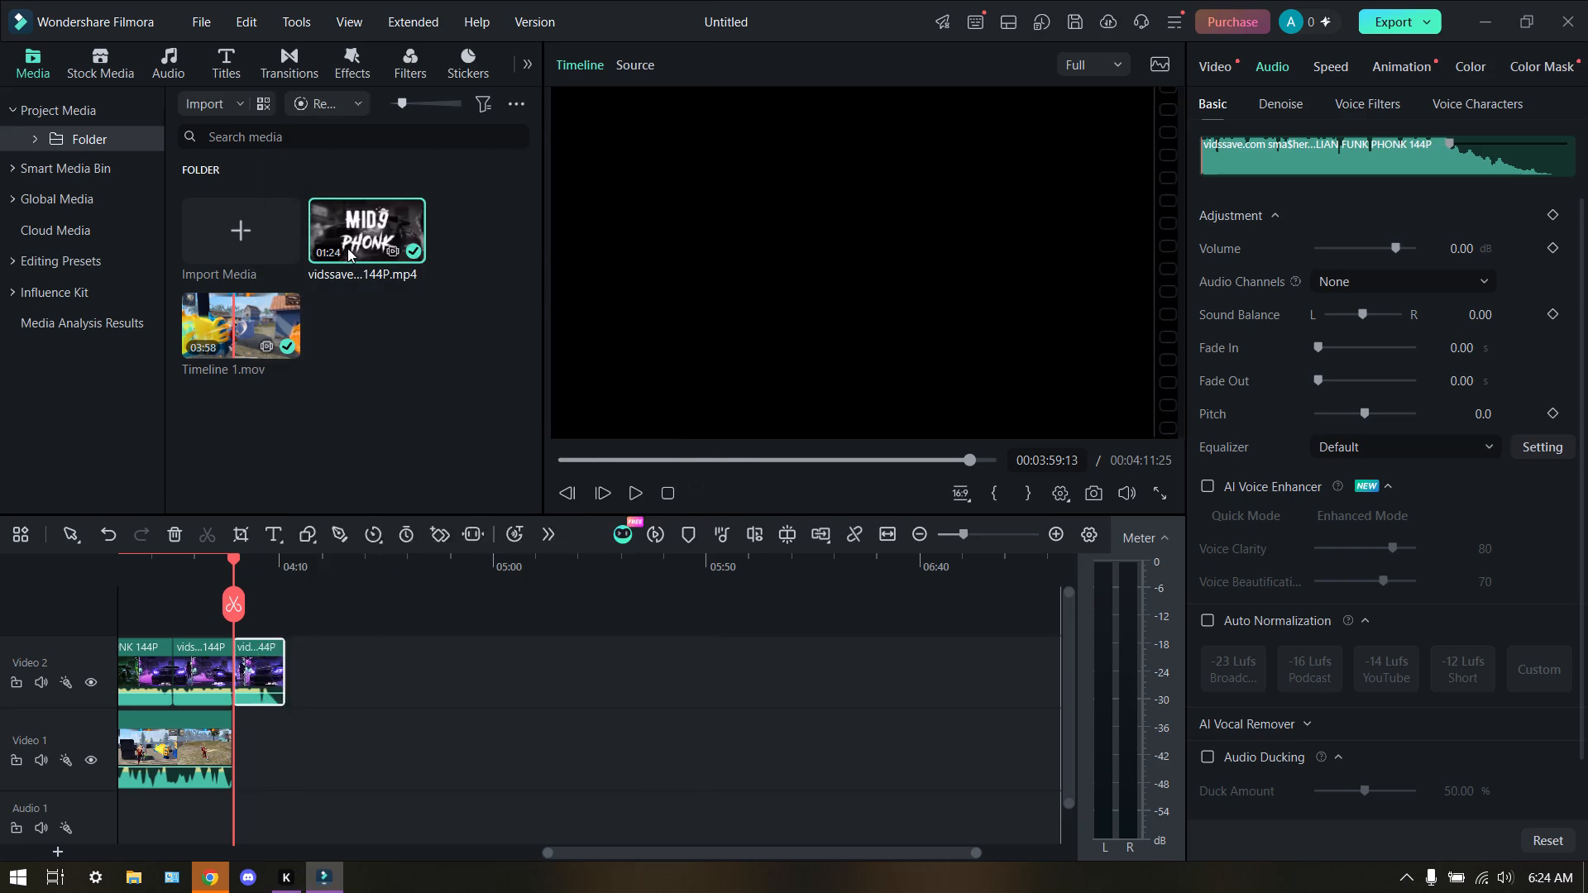
# Play the video from the start and apply the Spin4 In motion preset to the Timeline 1 gameplay clip.
pyautogui.scroll(2, 399, 695)
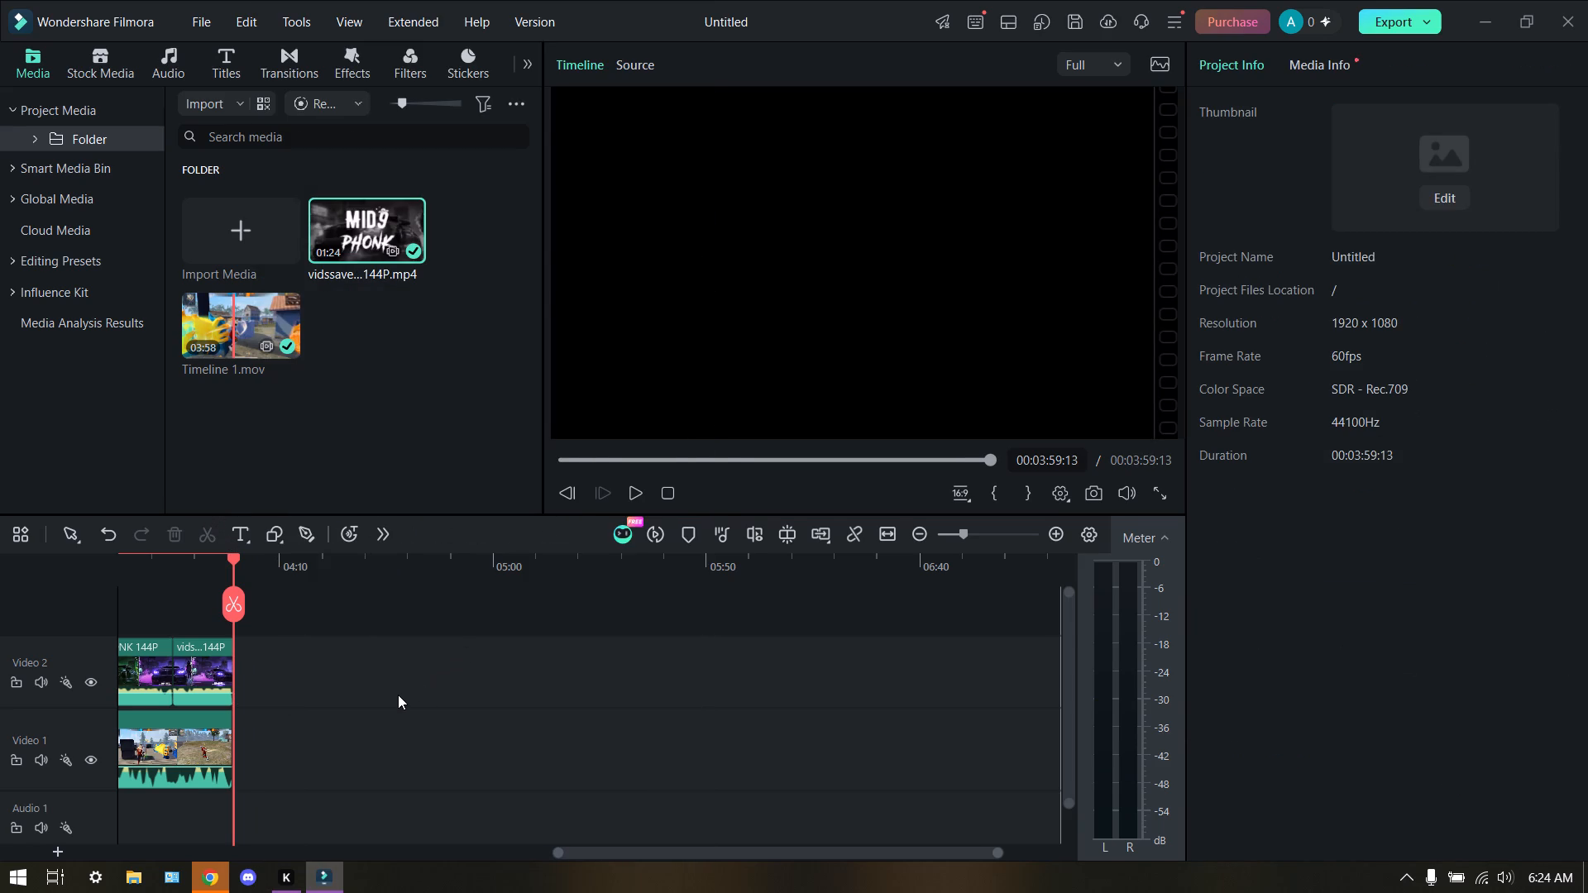
pyautogui.scroll(-2, 398, 695)
pyautogui.scroll(2, 397, 691)
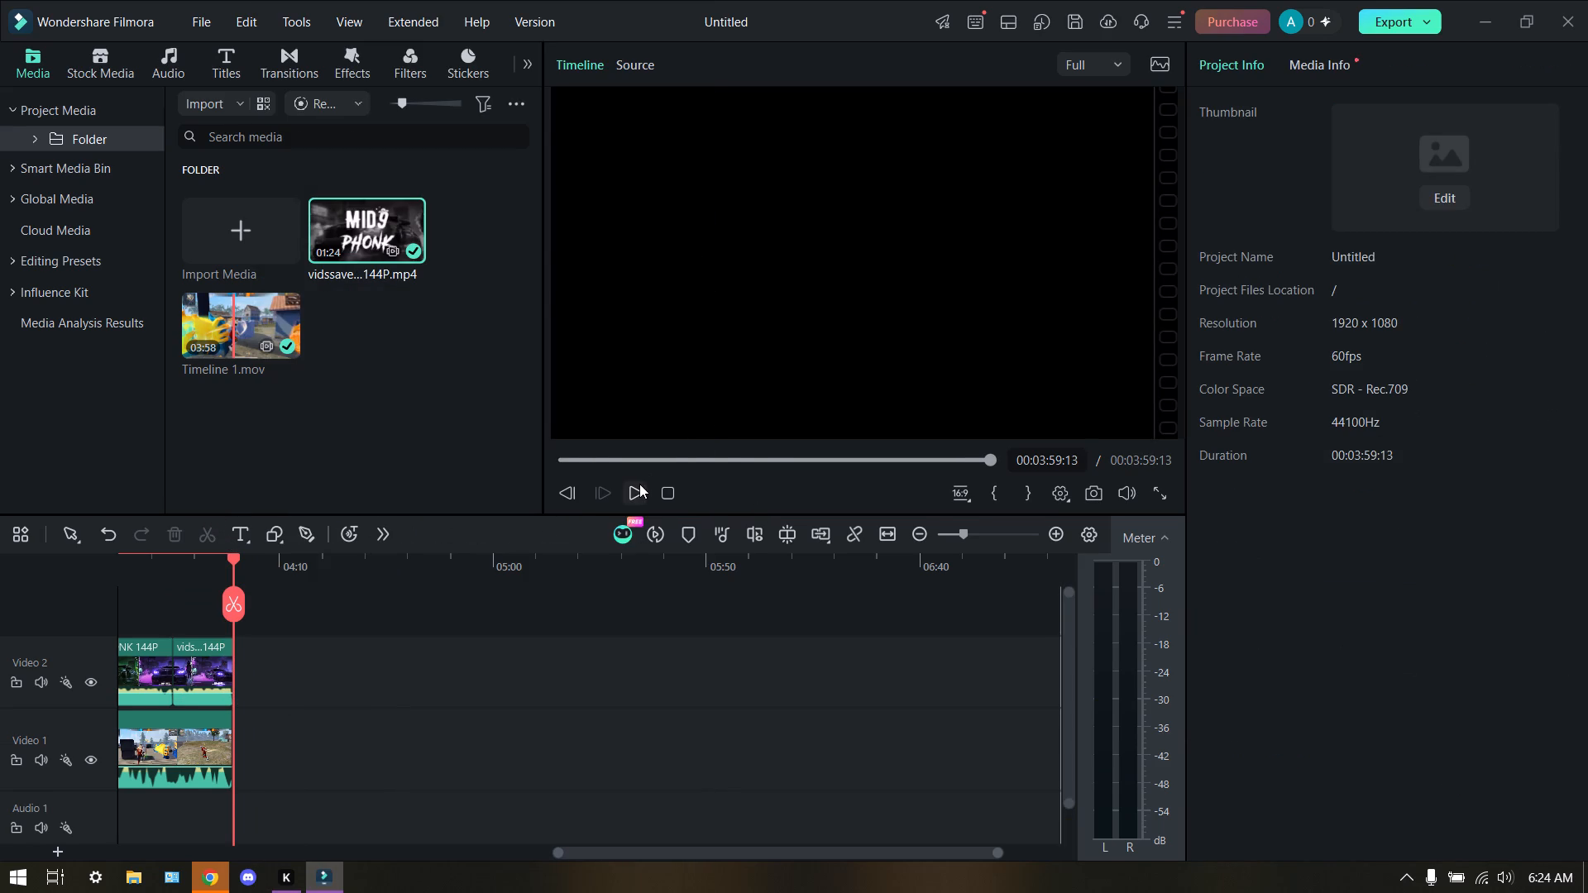
pyautogui.click(639, 484)
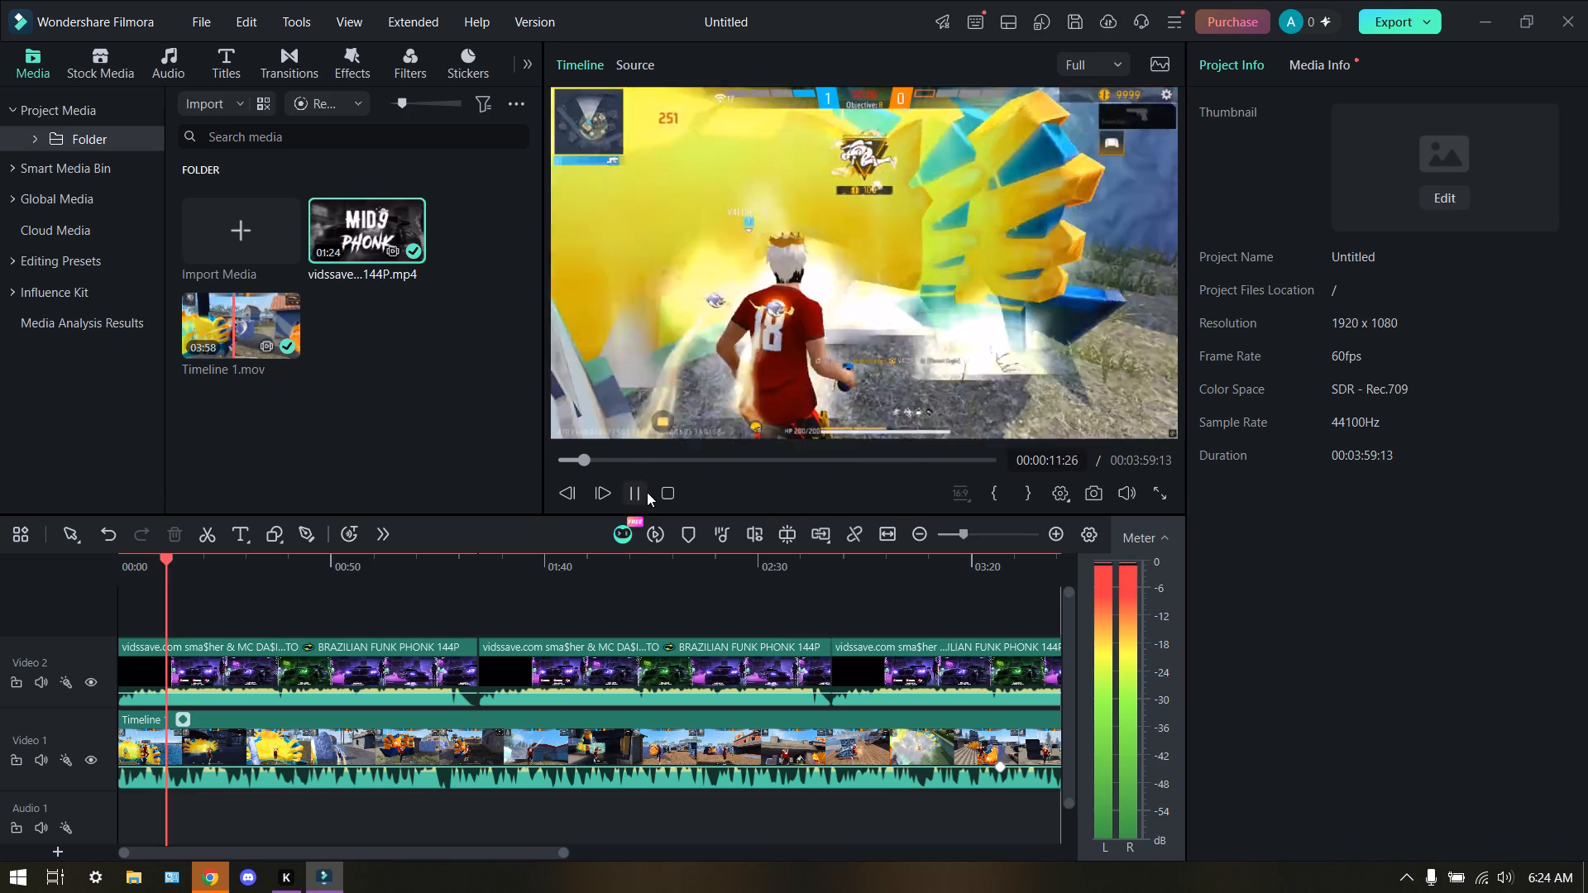
pyautogui.click(715, 745)
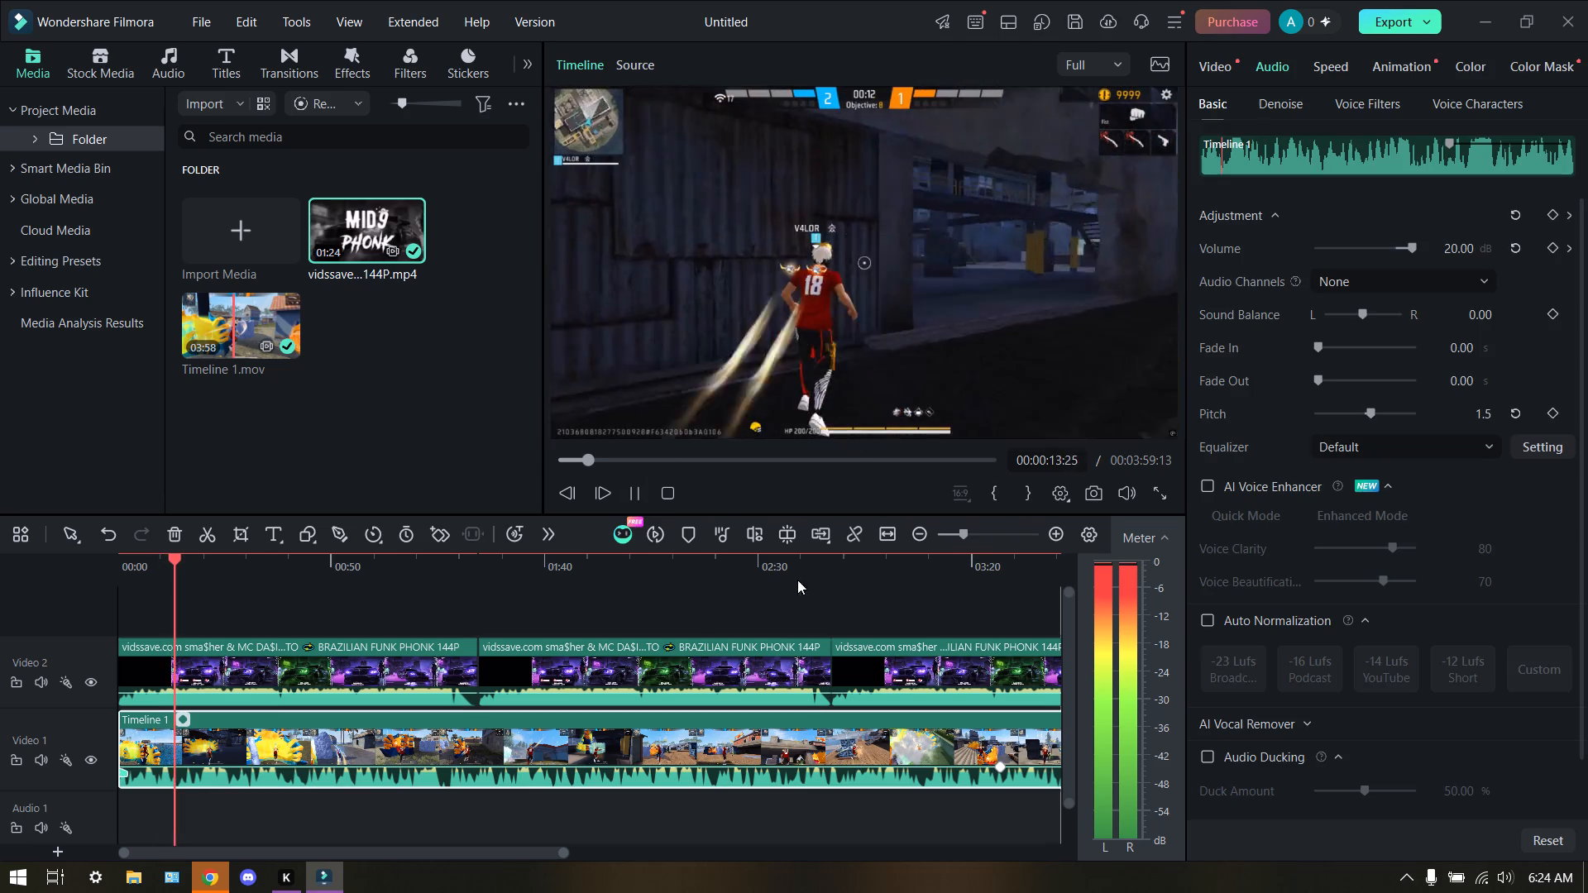
pyautogui.click(1377, 83)
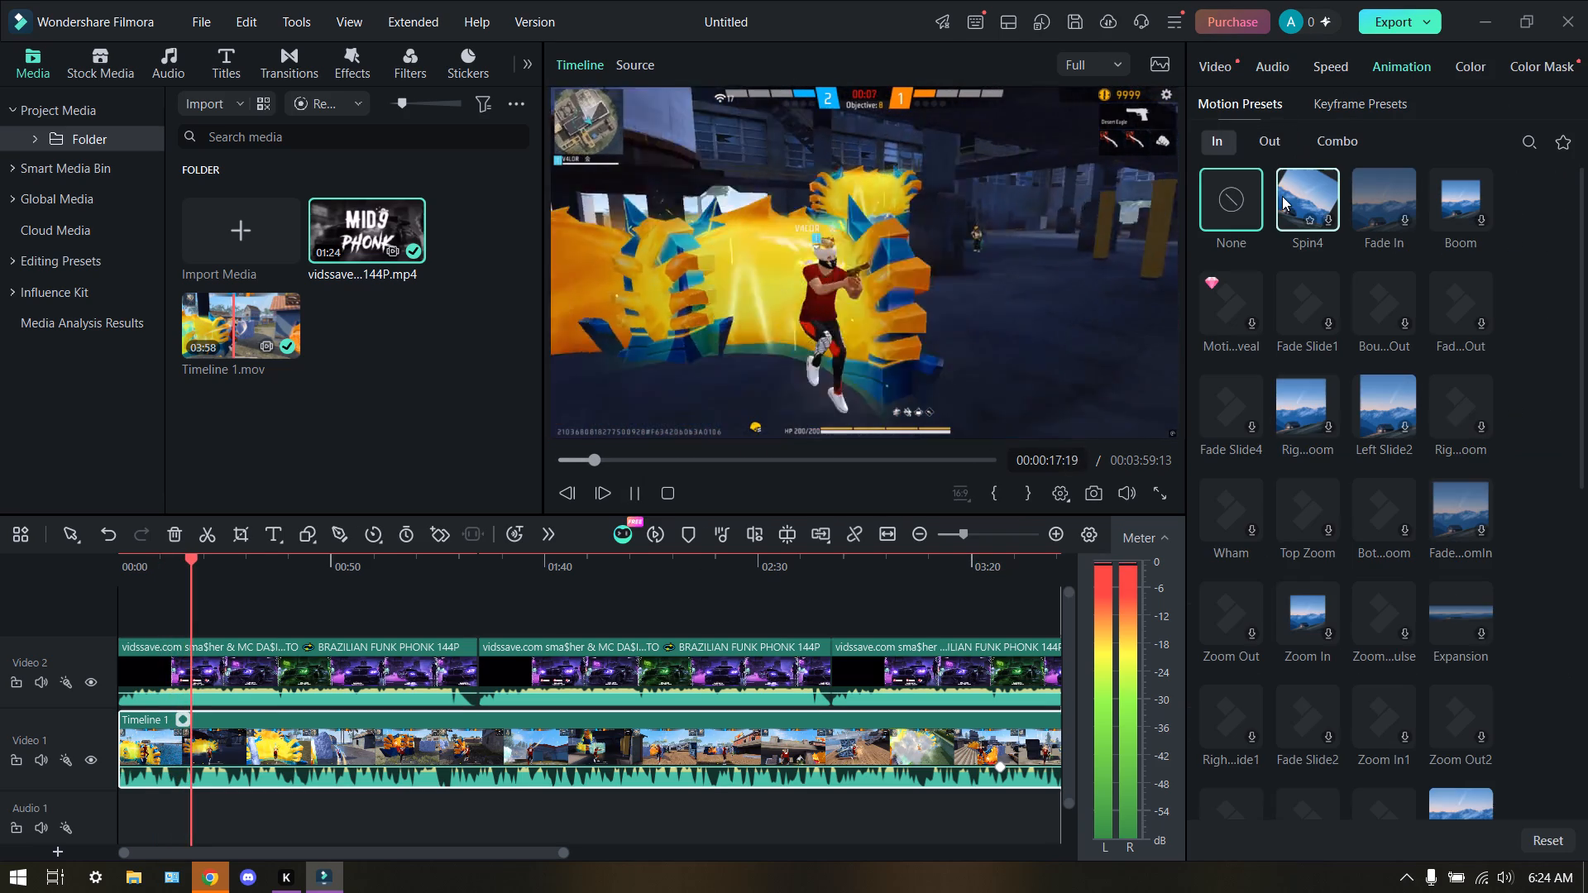
pyautogui.click(1300, 180)
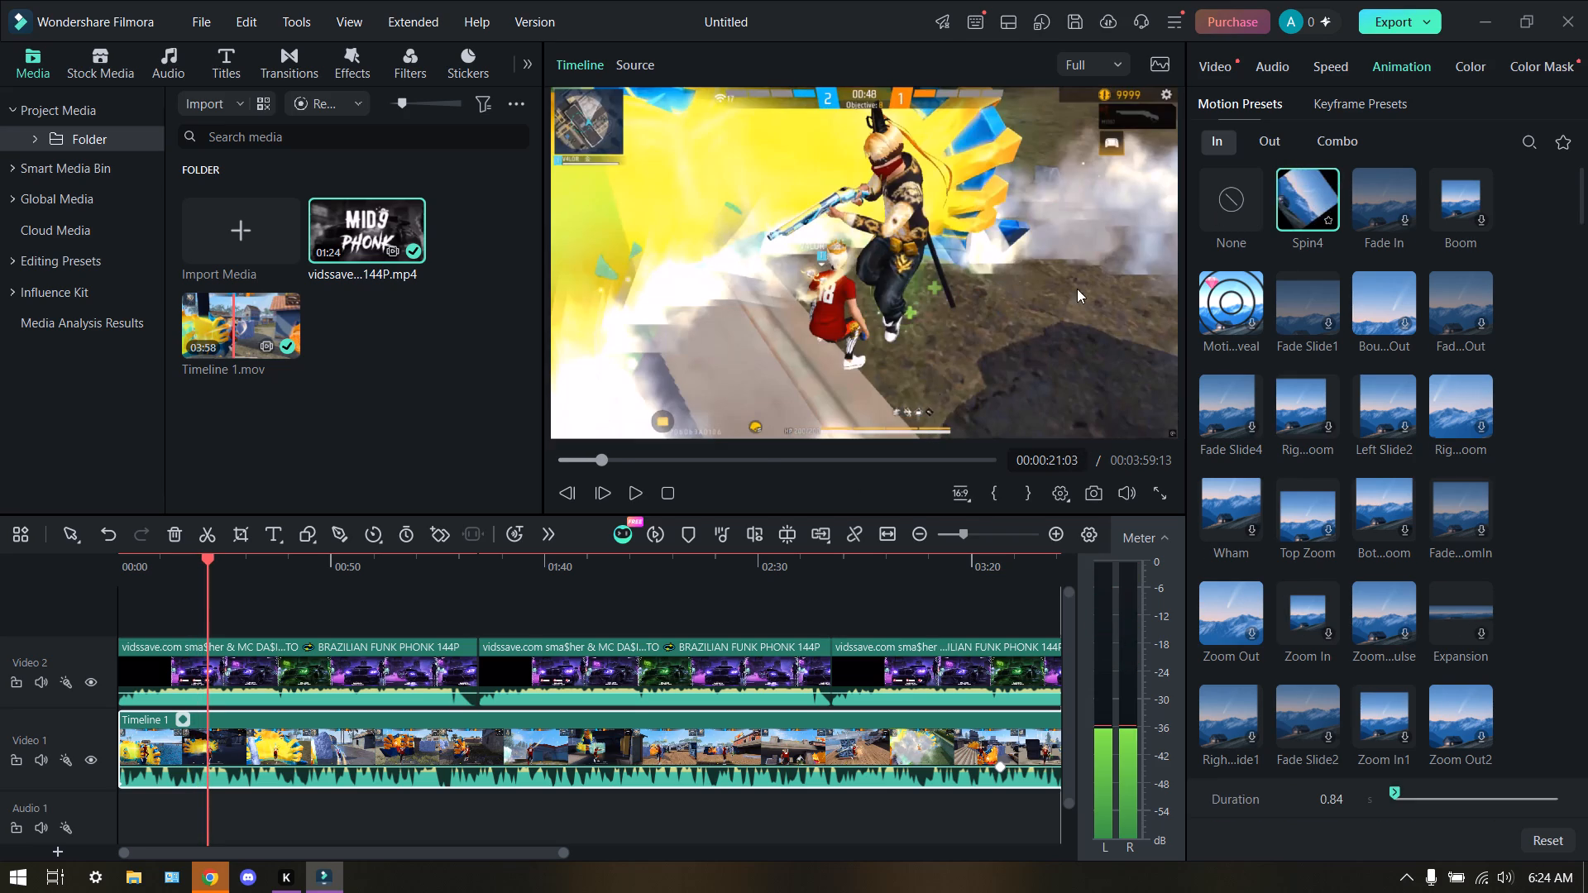
# Play the video on and replay it from about 0:06 to check the gameplay with the Spin4 preset.
pyautogui.click(635, 491)
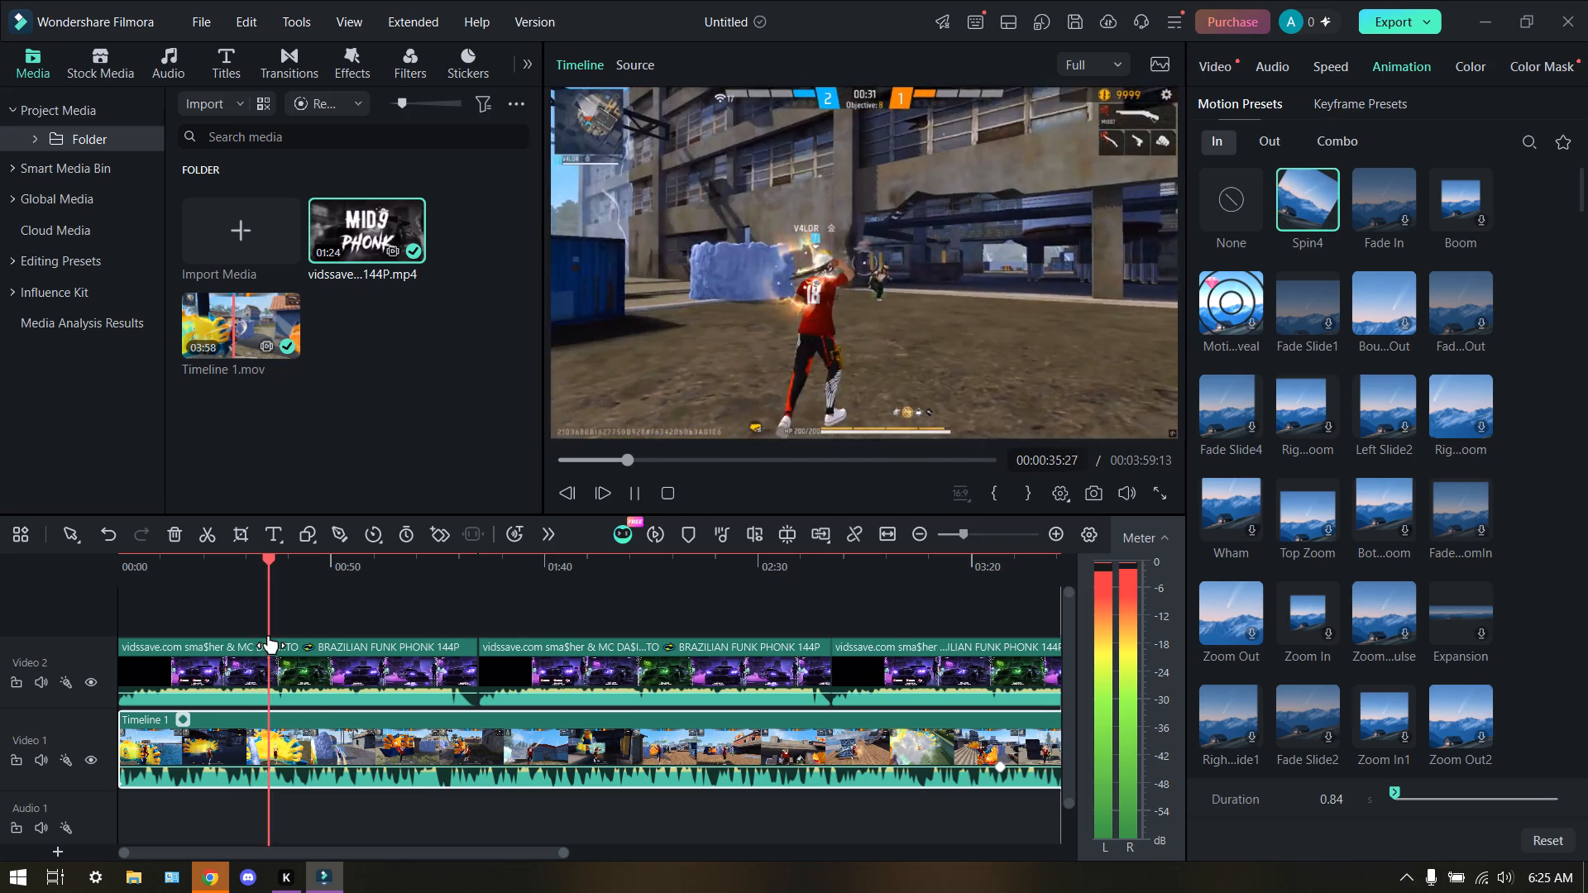
pyautogui.moveTo(269, 635); pyautogui.dragTo(146, 663)
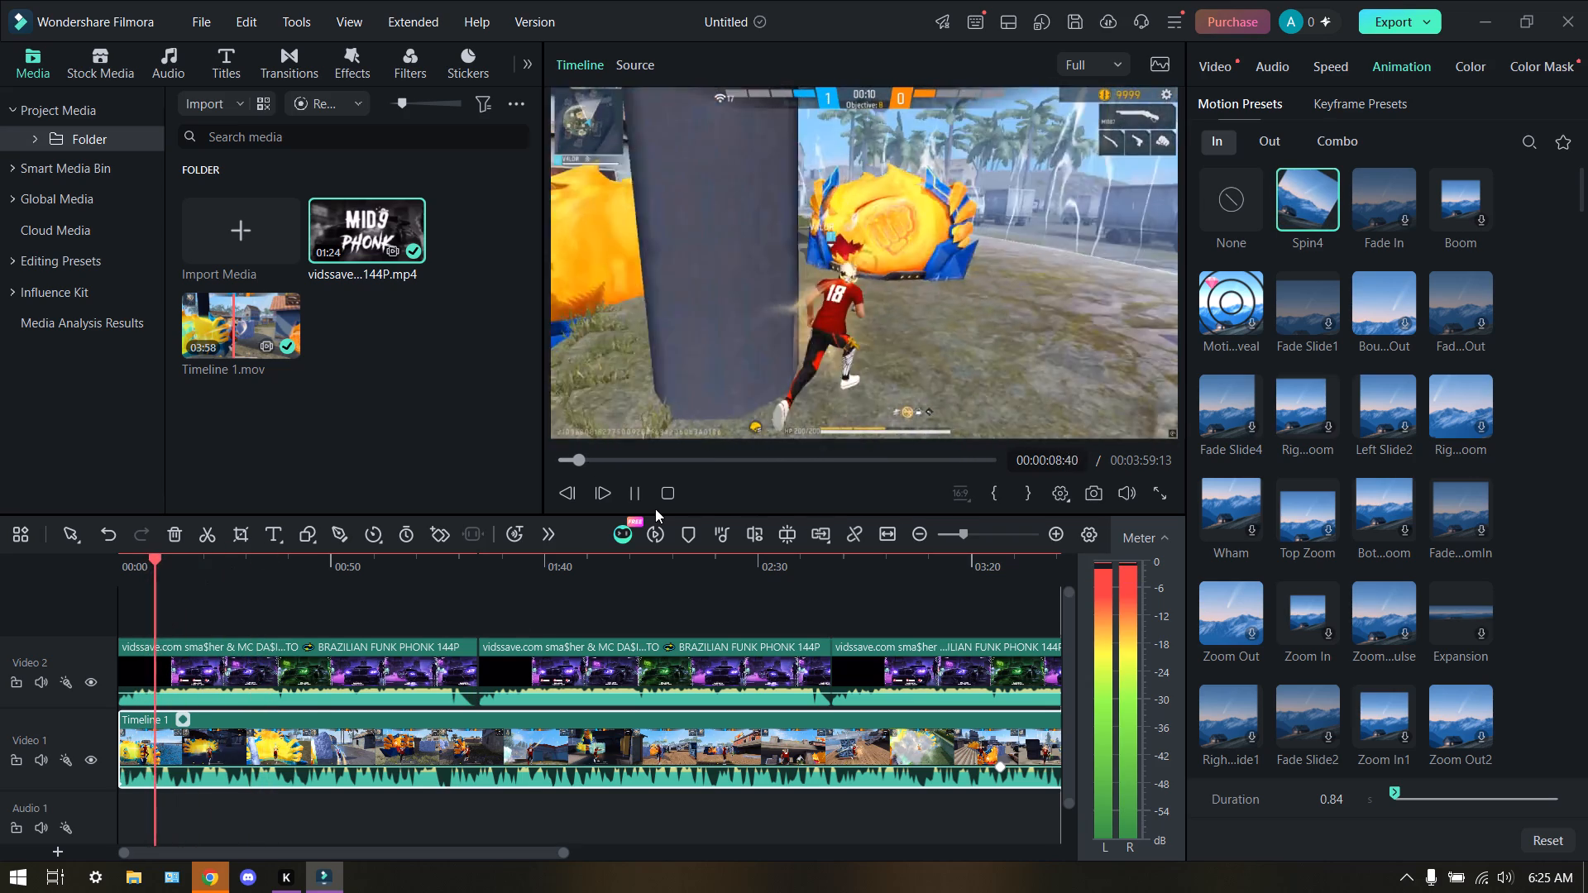
pyautogui.click(636, 484)
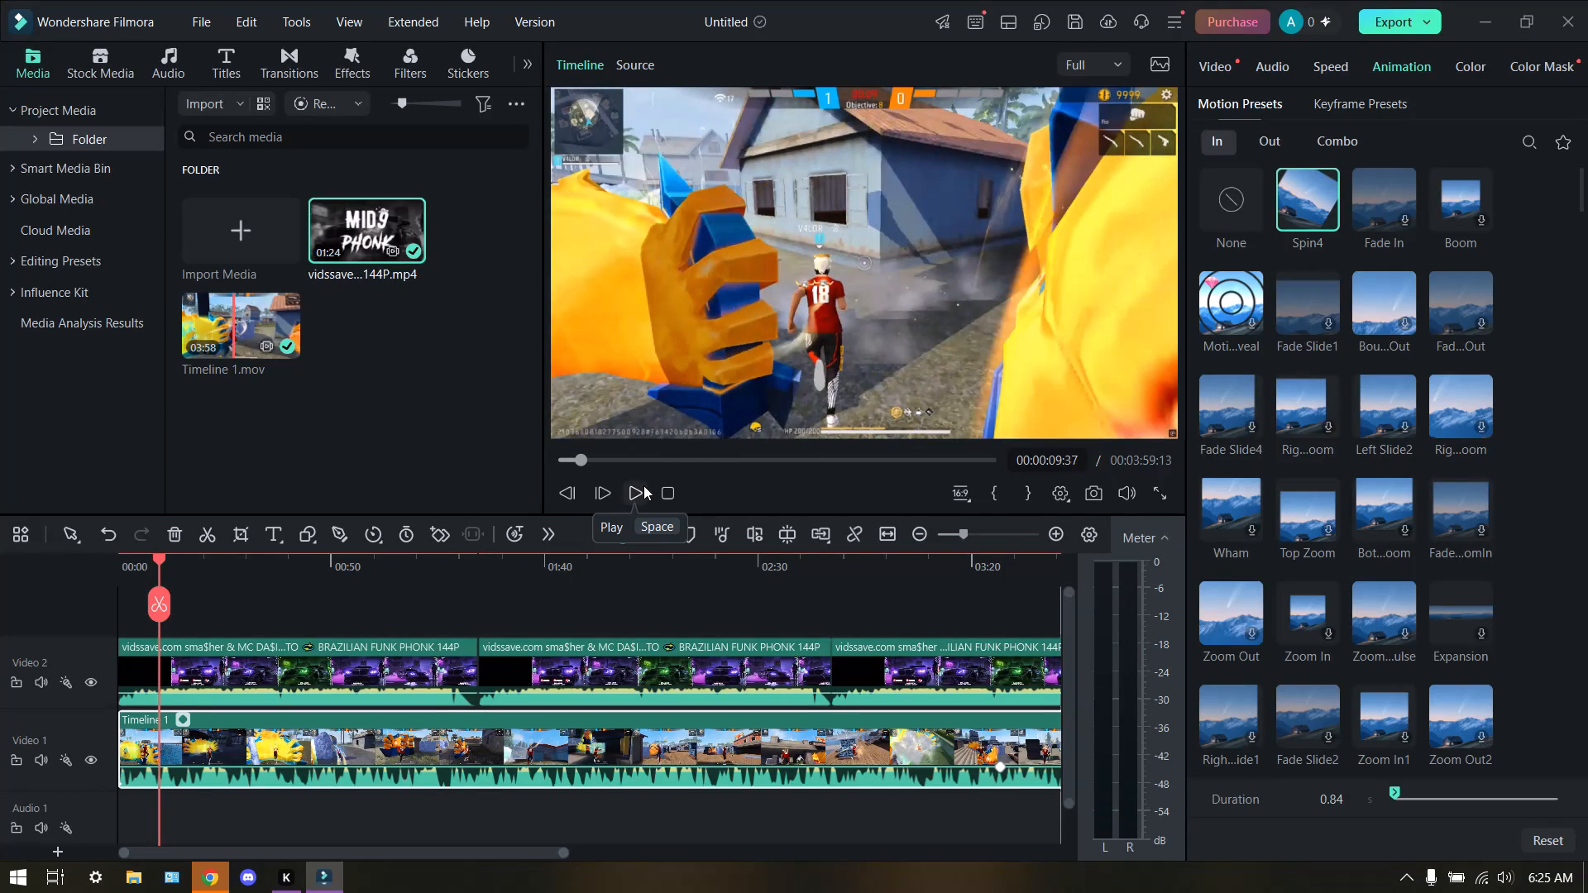
pyautogui.click(629, 487)
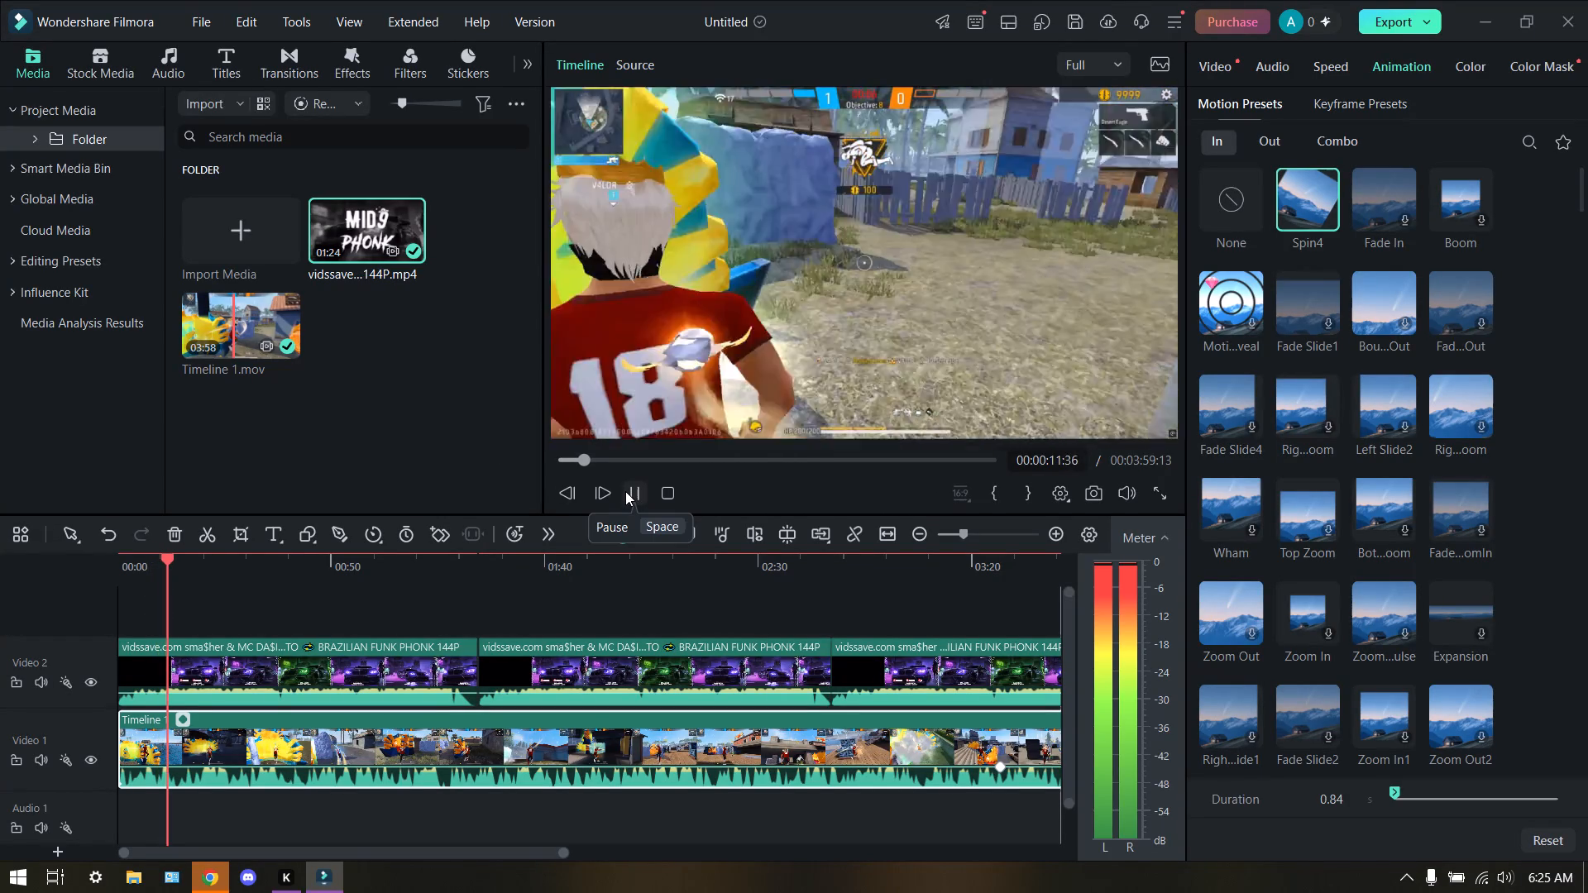
pyautogui.click(1329, 189)
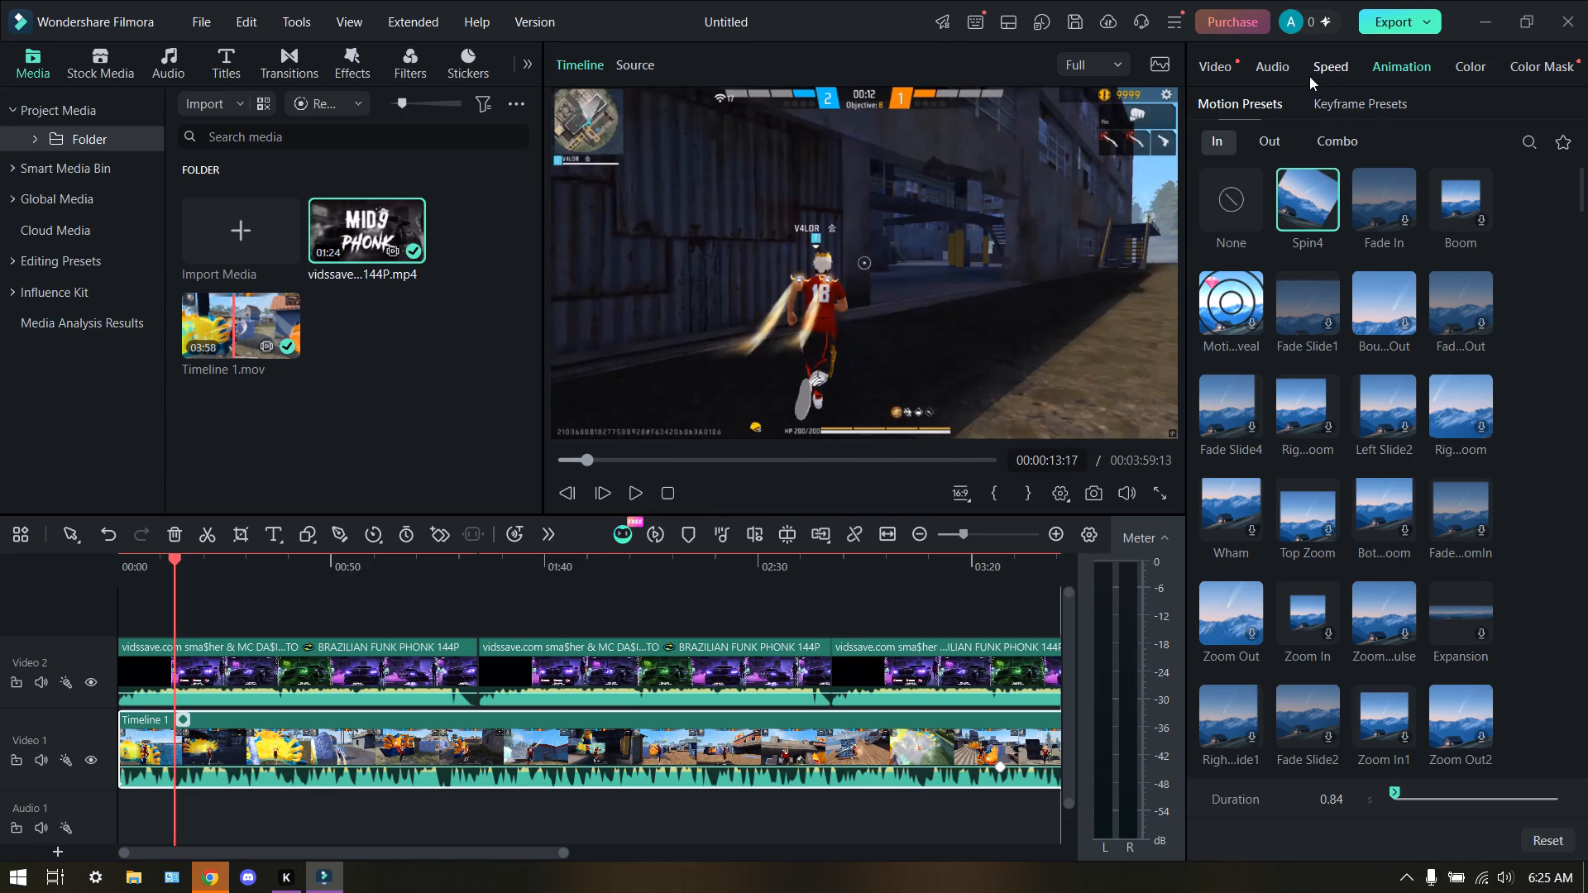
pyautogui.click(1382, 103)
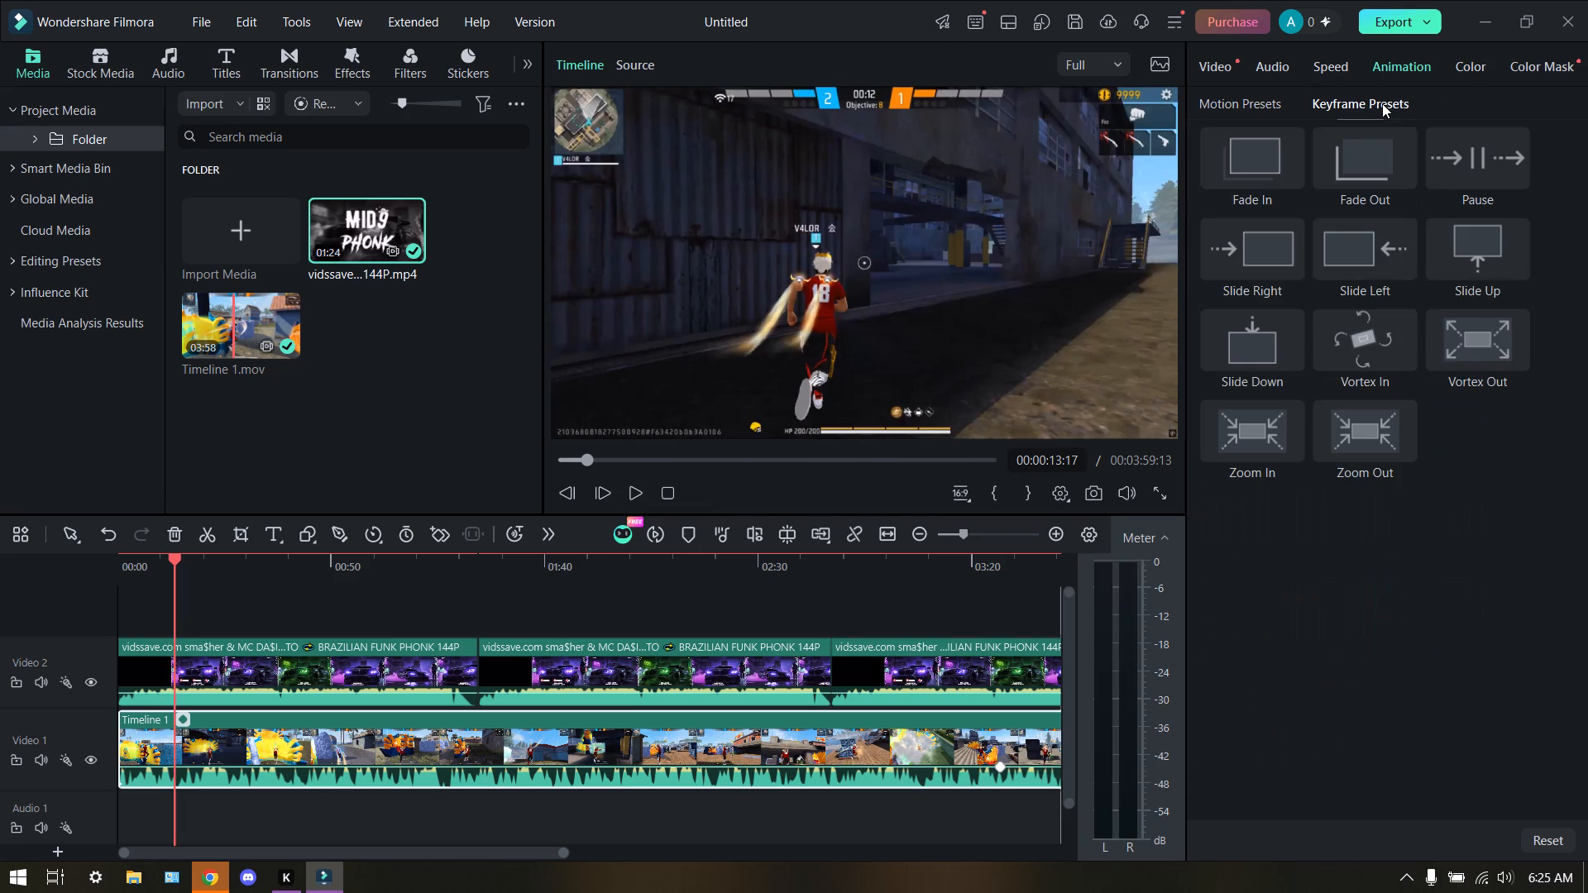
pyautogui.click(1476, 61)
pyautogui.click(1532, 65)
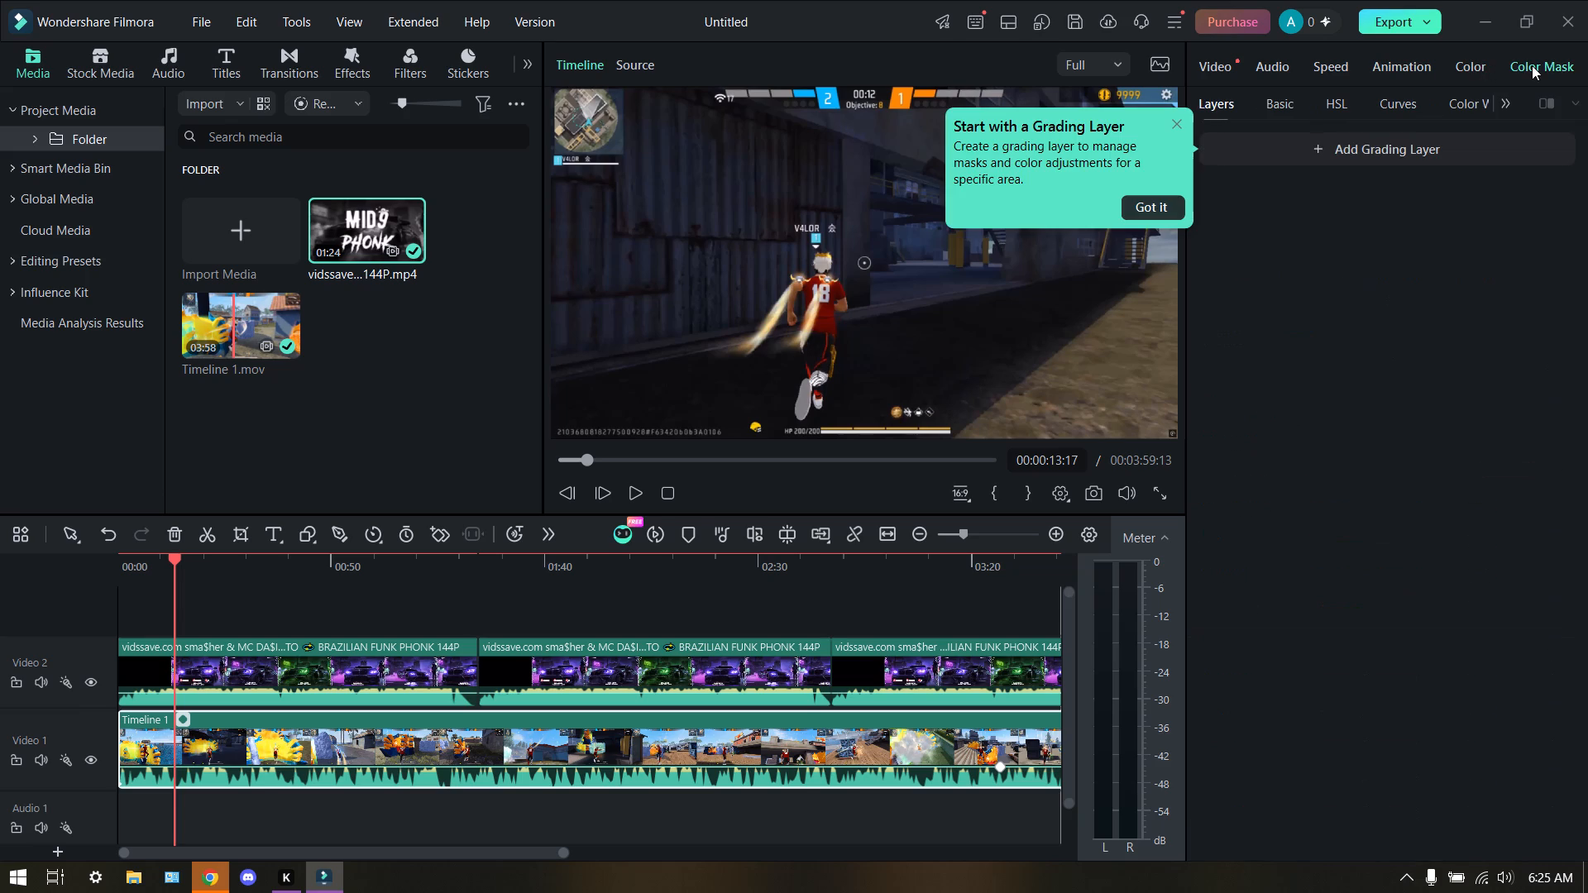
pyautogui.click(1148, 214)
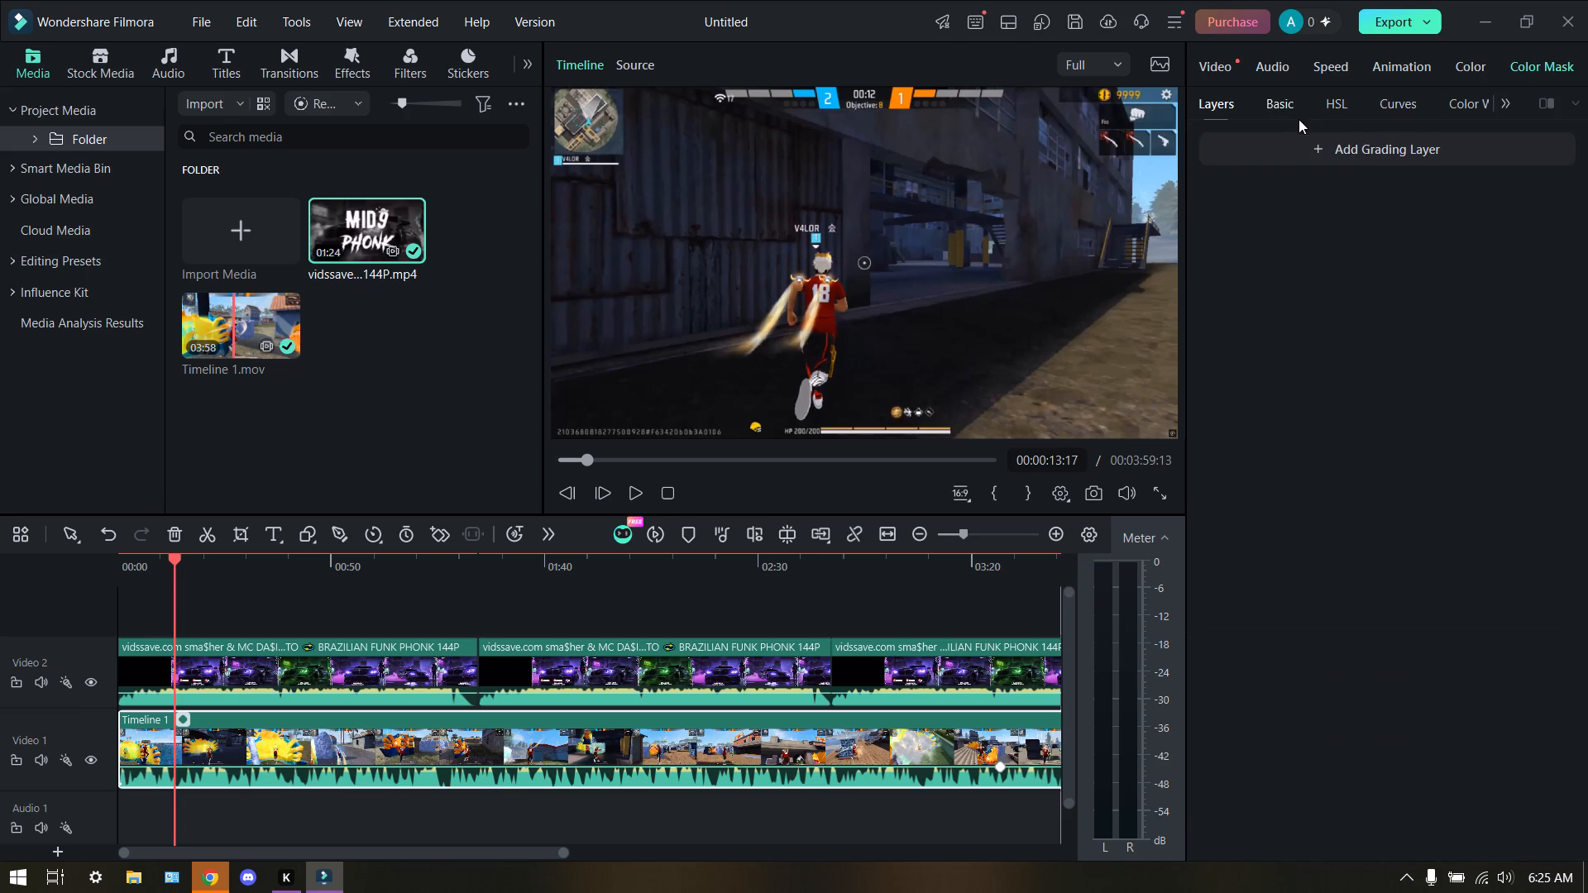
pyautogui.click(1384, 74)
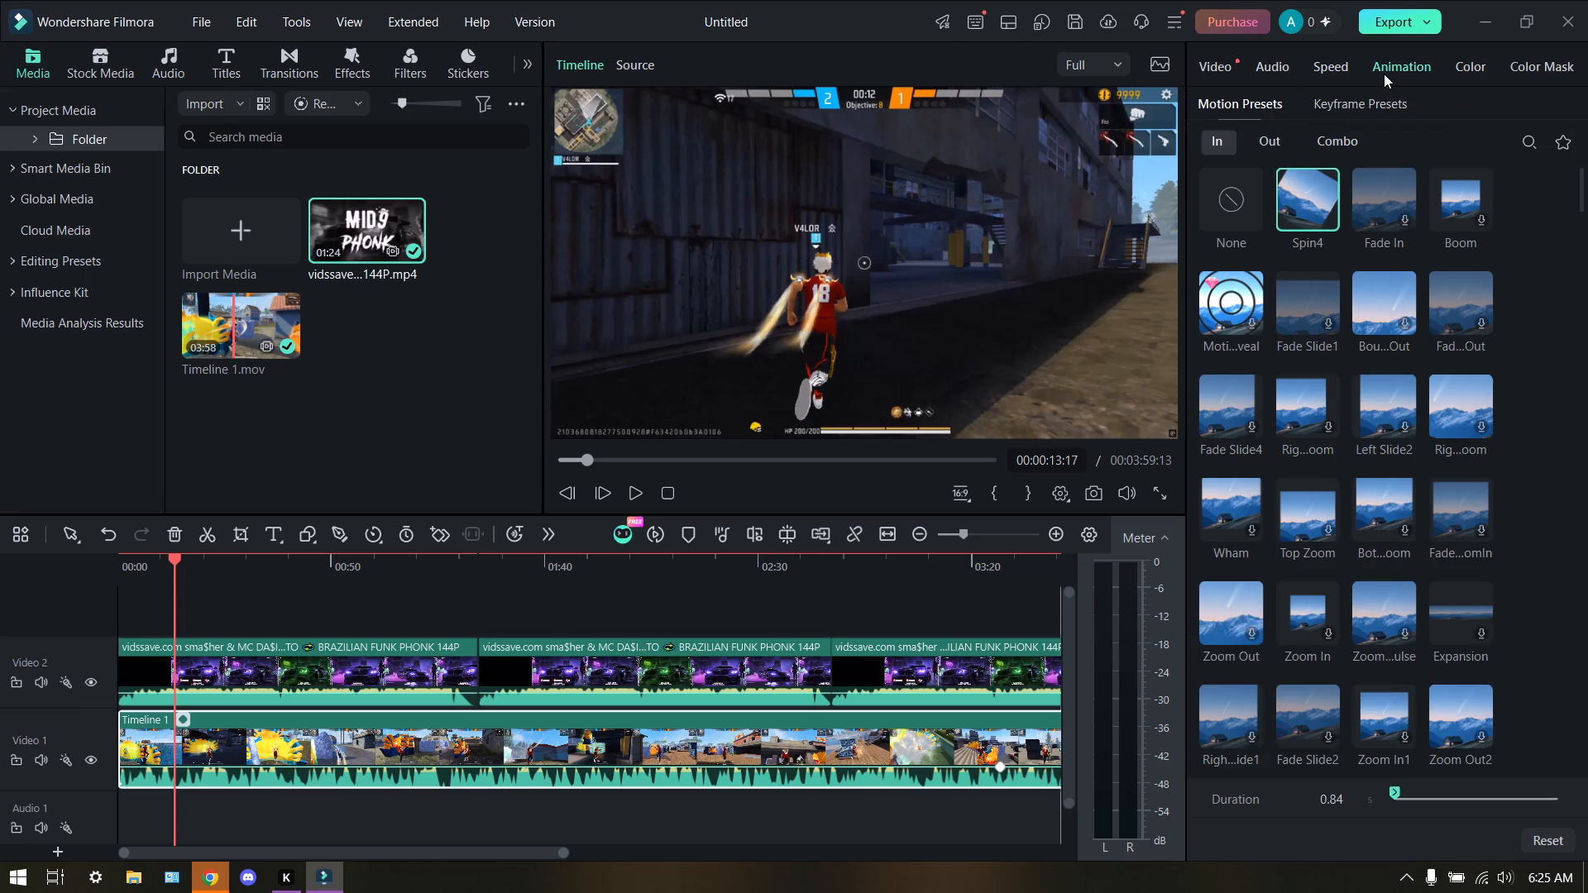
# Apply the Right Slide1 Out motion preset to the Timeline 1 gameplay clip and preview it briefly.
pyautogui.click(499, 757)
pyautogui.click(1266, 143)
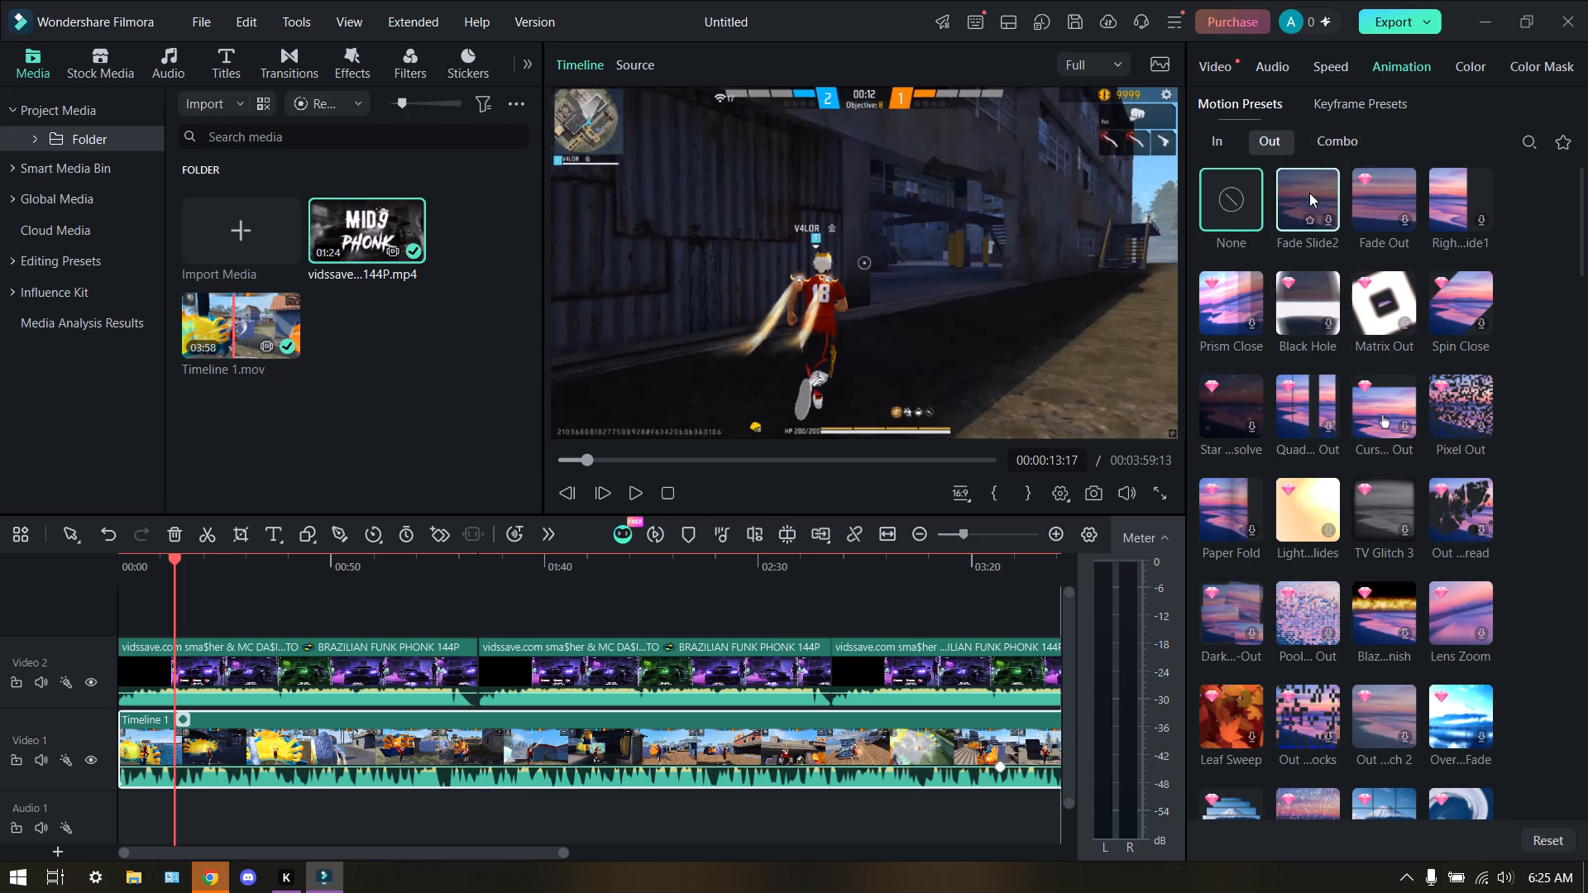
pyautogui.click(1445, 198)
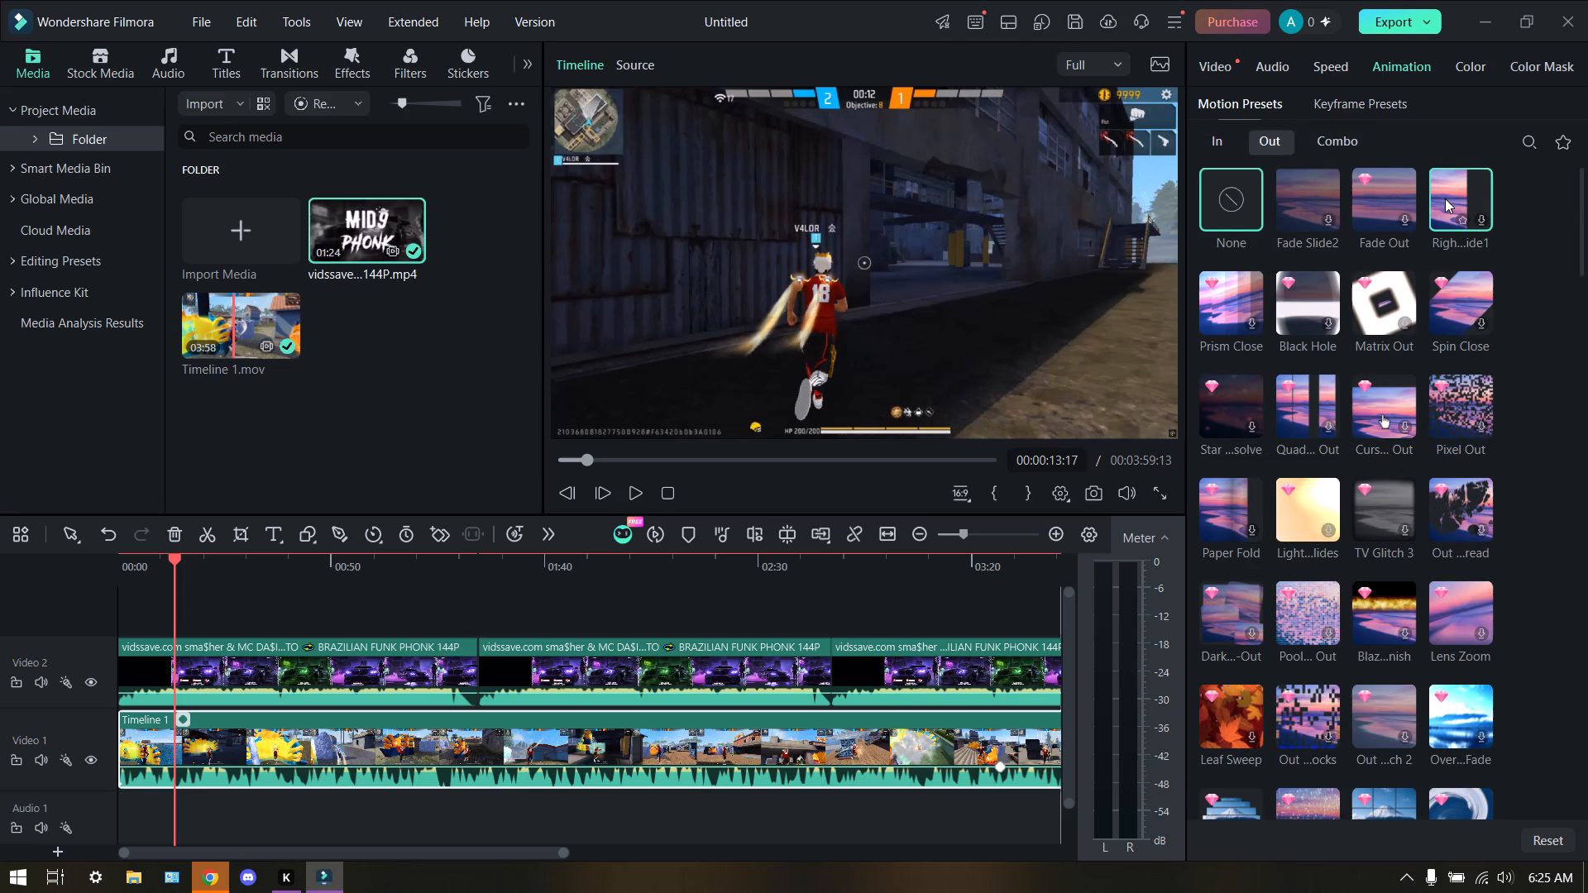
pyautogui.click(637, 493)
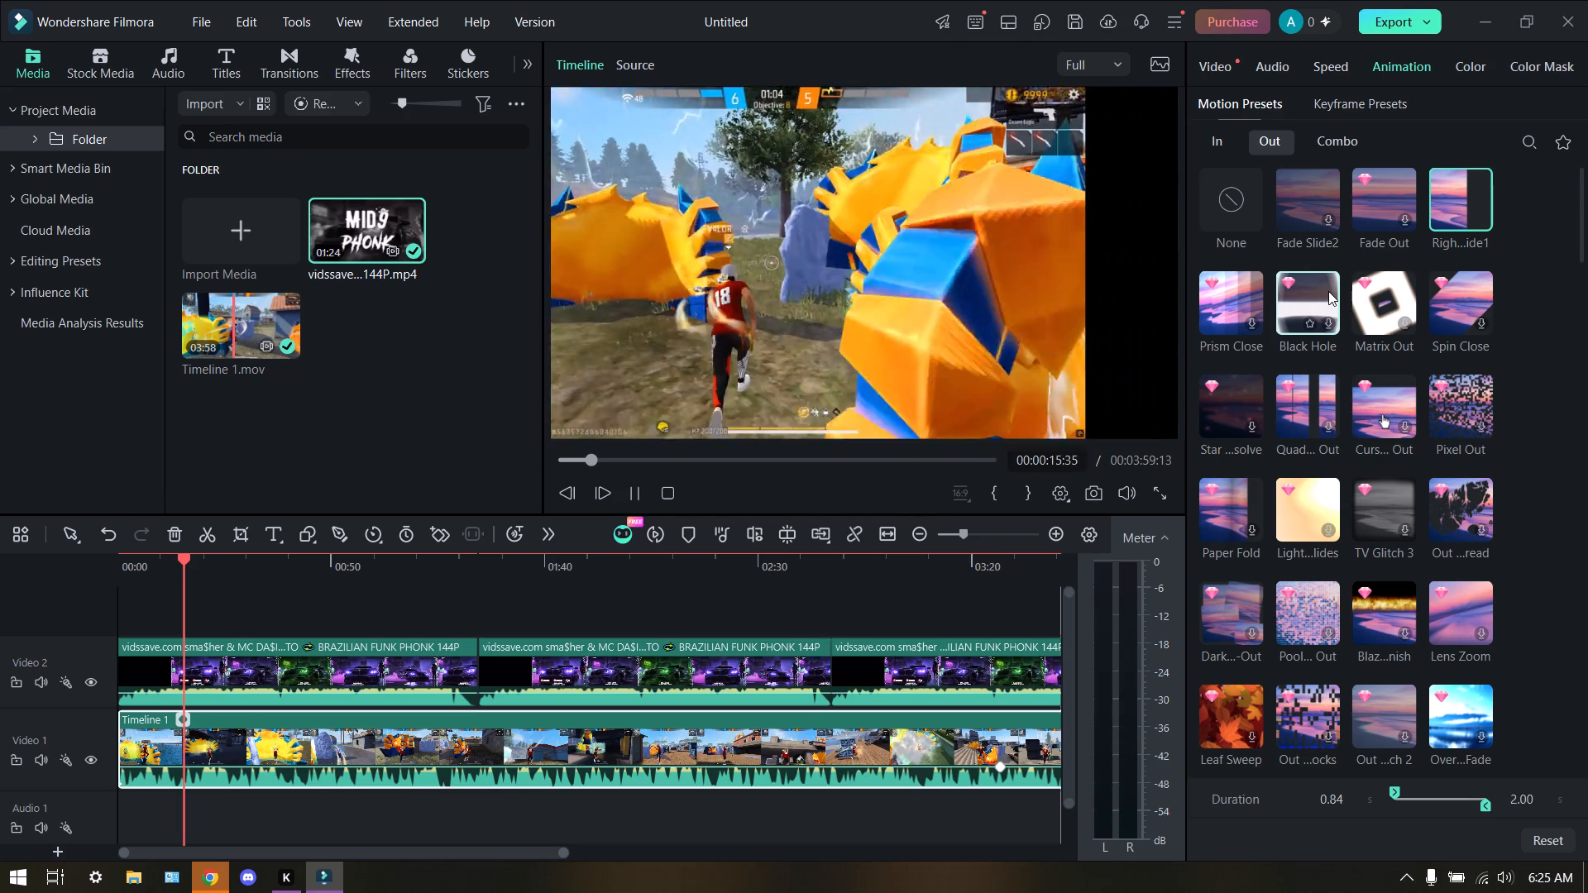
pyautogui.click(1451, 204)
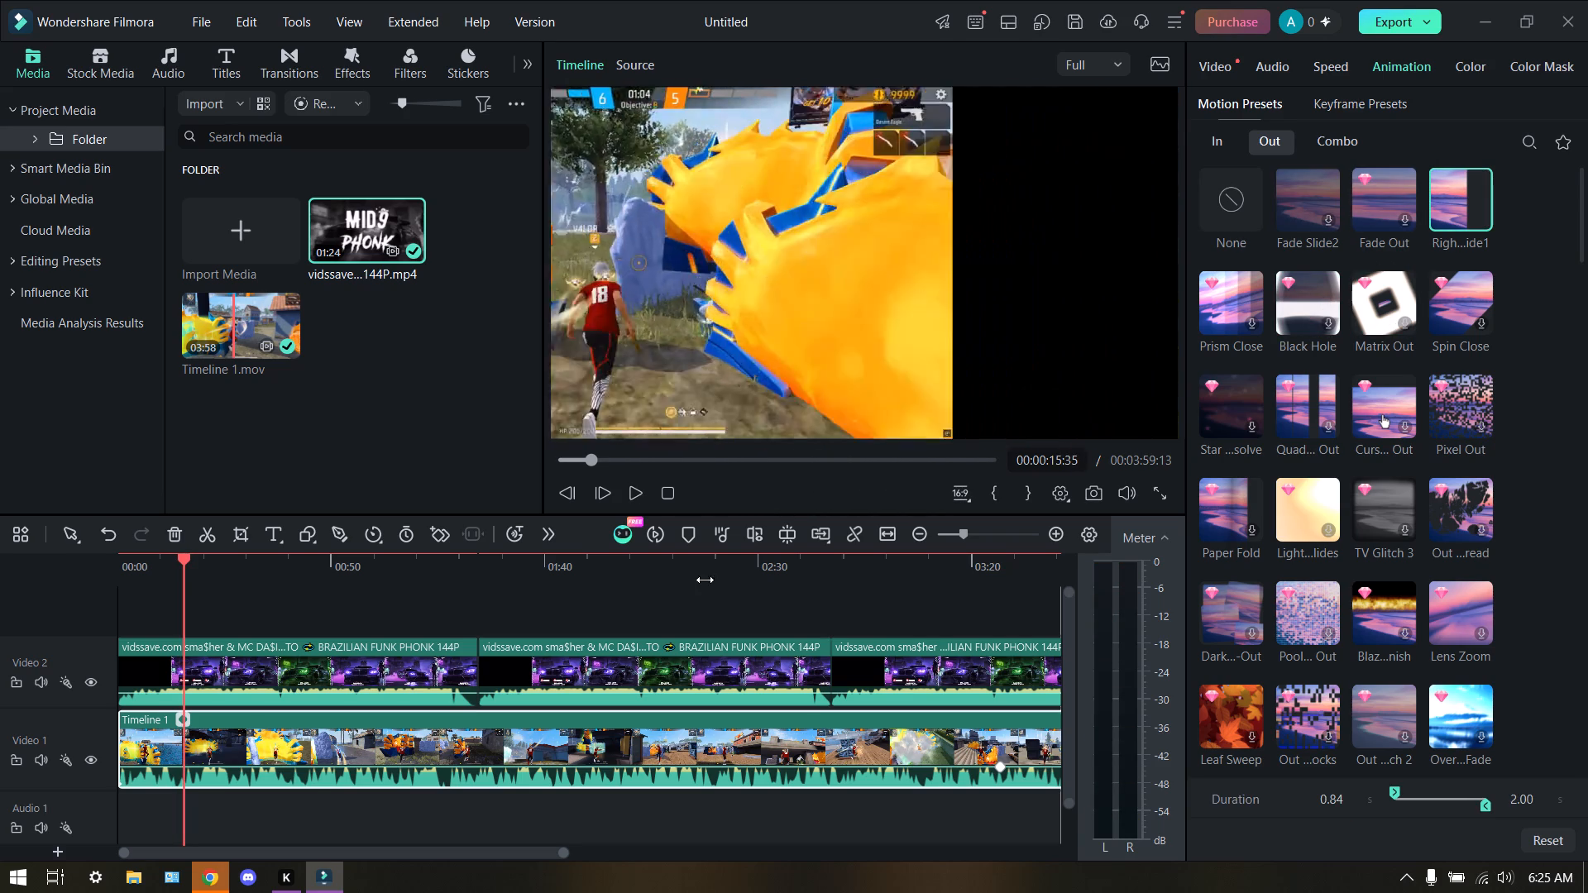
pyautogui.rightClick(1432, 207)
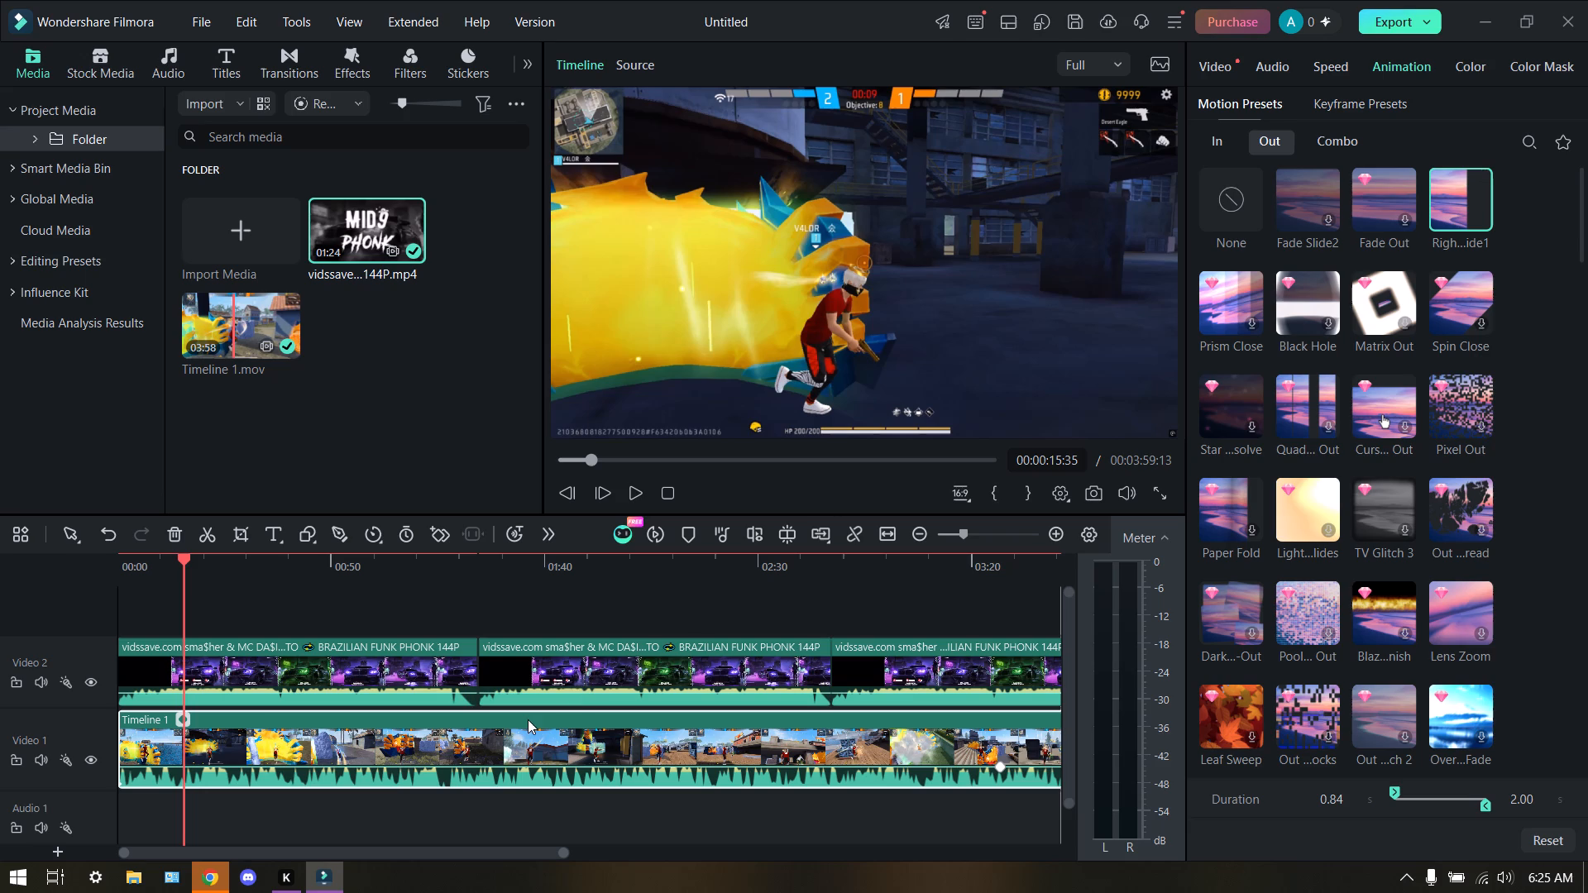
pyautogui.click(527, 719)
pyautogui.moveTo(1456, 214); pyautogui.dragTo(1555, 214)
# Play the video on from about 0:15 with the audio level meter hidden and the timeline shown in more detail.
pyautogui.click(634, 490)
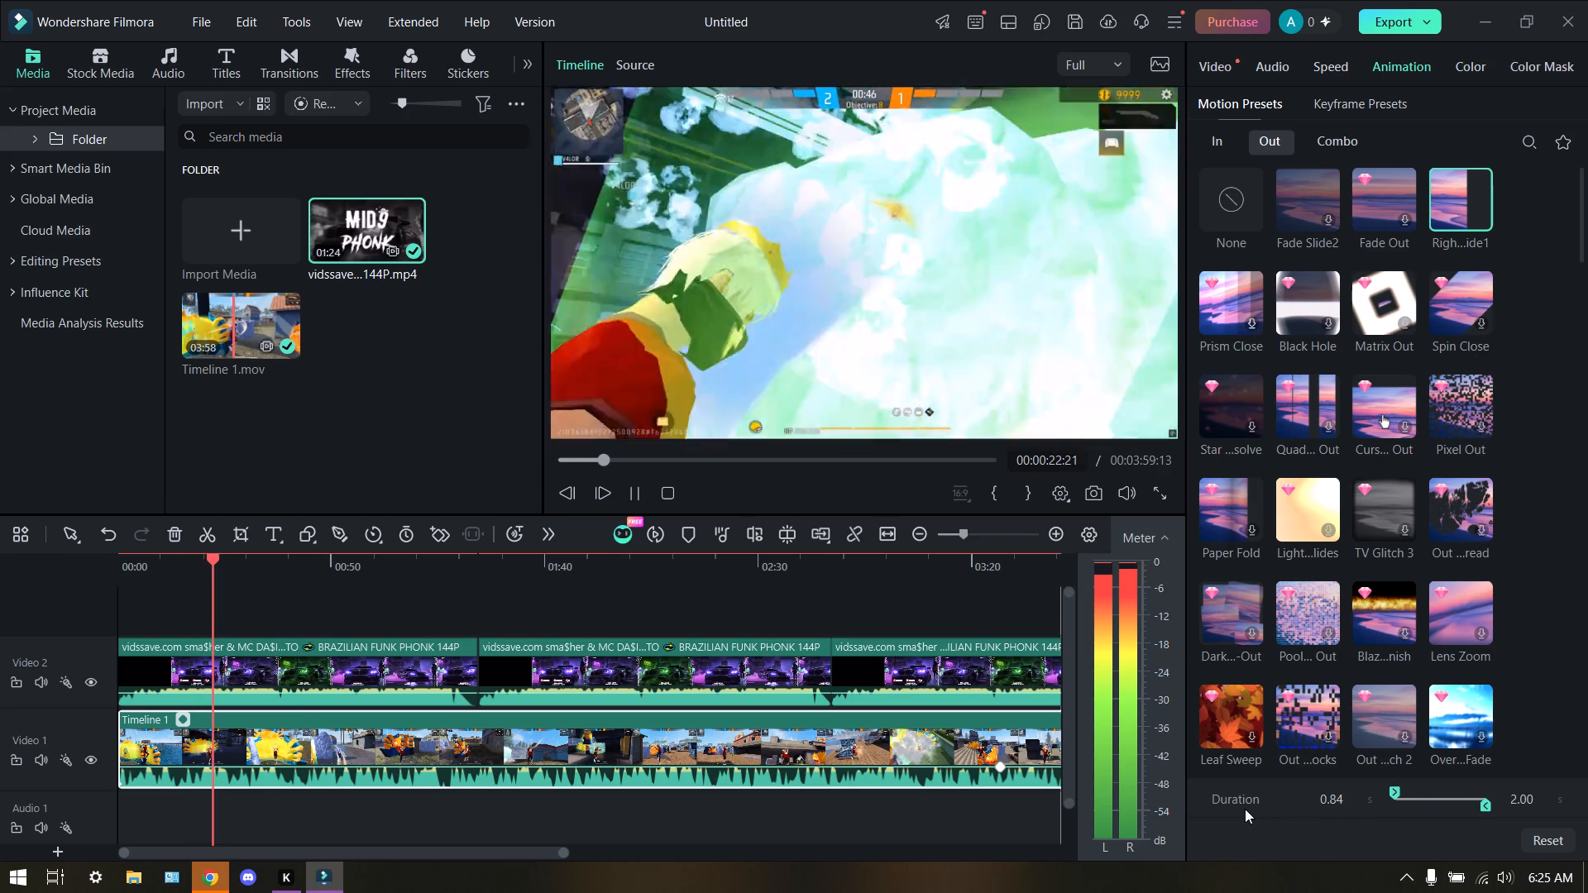
pyautogui.moveTo(1074, 793); pyautogui.dragTo(1083, 722)
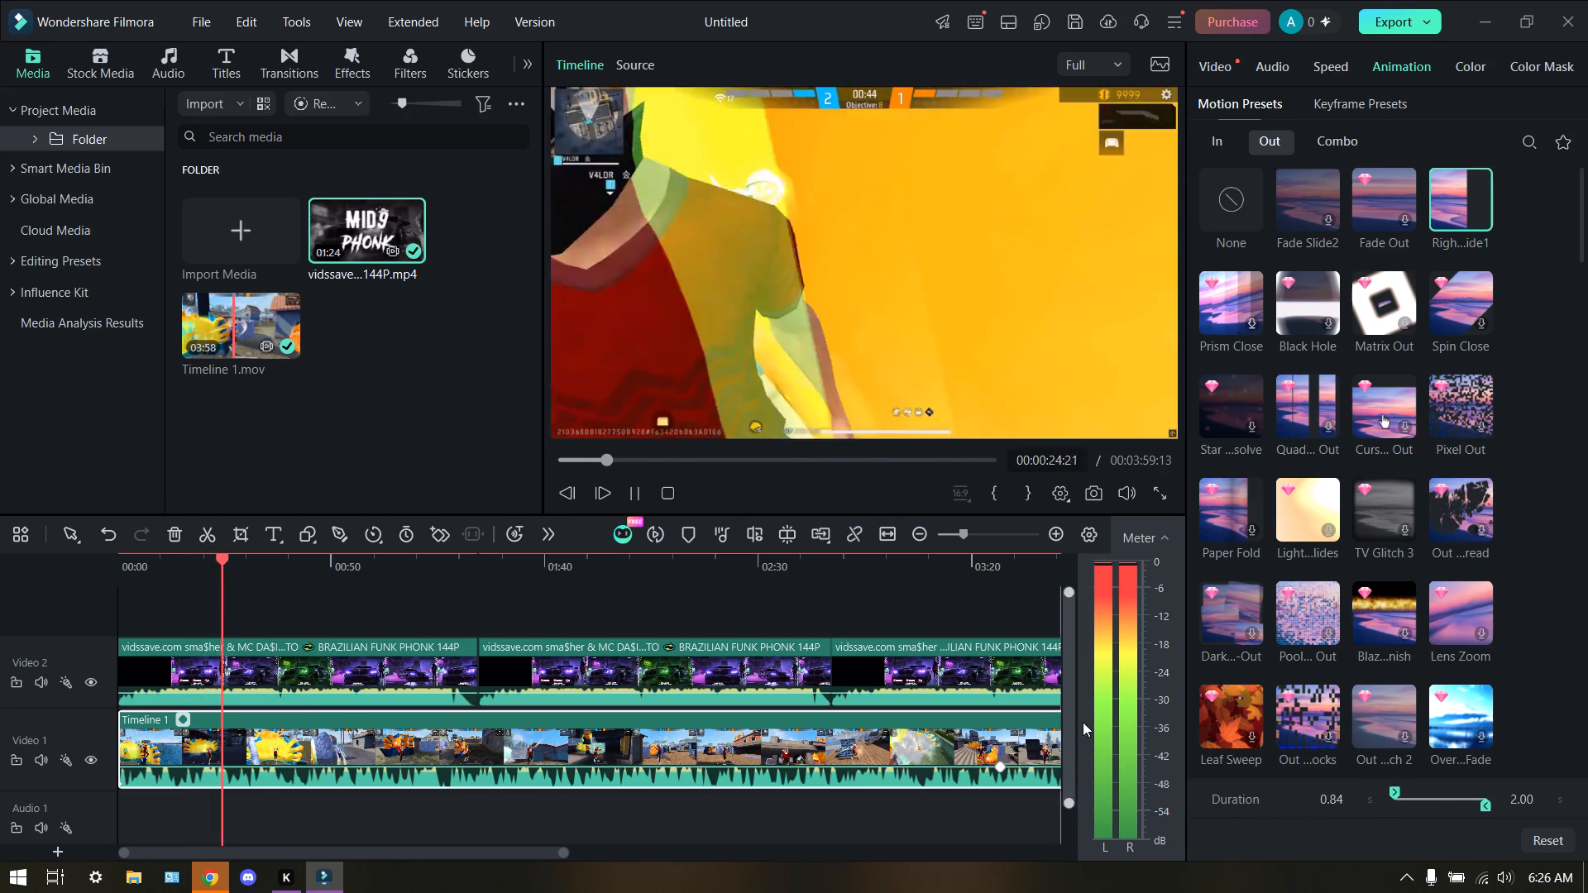
pyautogui.moveTo(1083, 722); pyautogui.dragTo(1083, 716)
pyautogui.click(1155, 542)
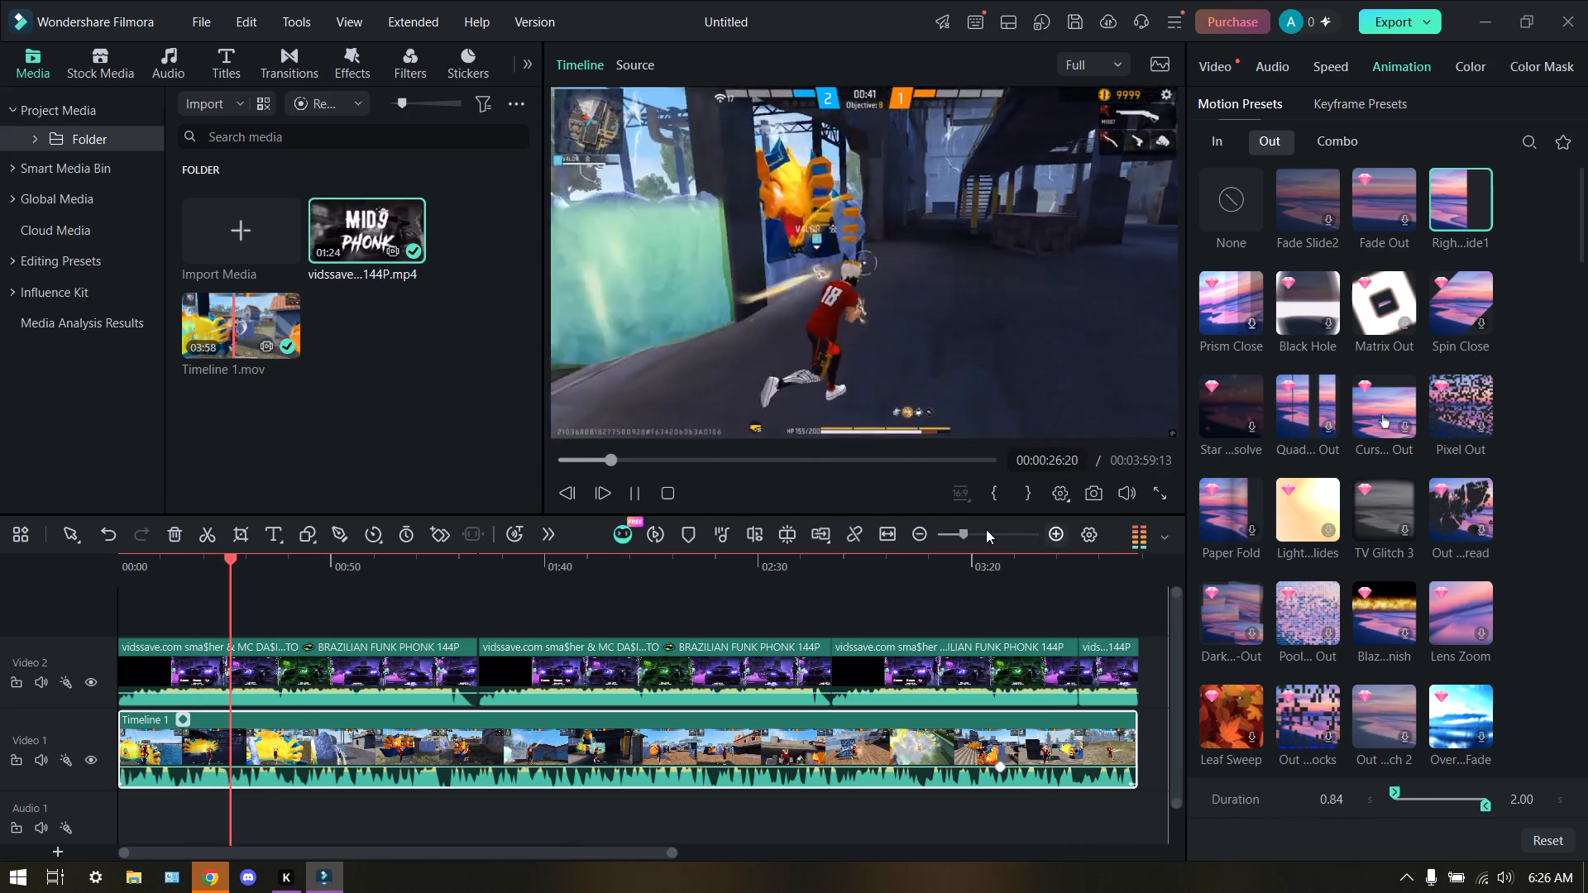
pyautogui.moveTo(977, 529); pyautogui.dragTo(978, 538)
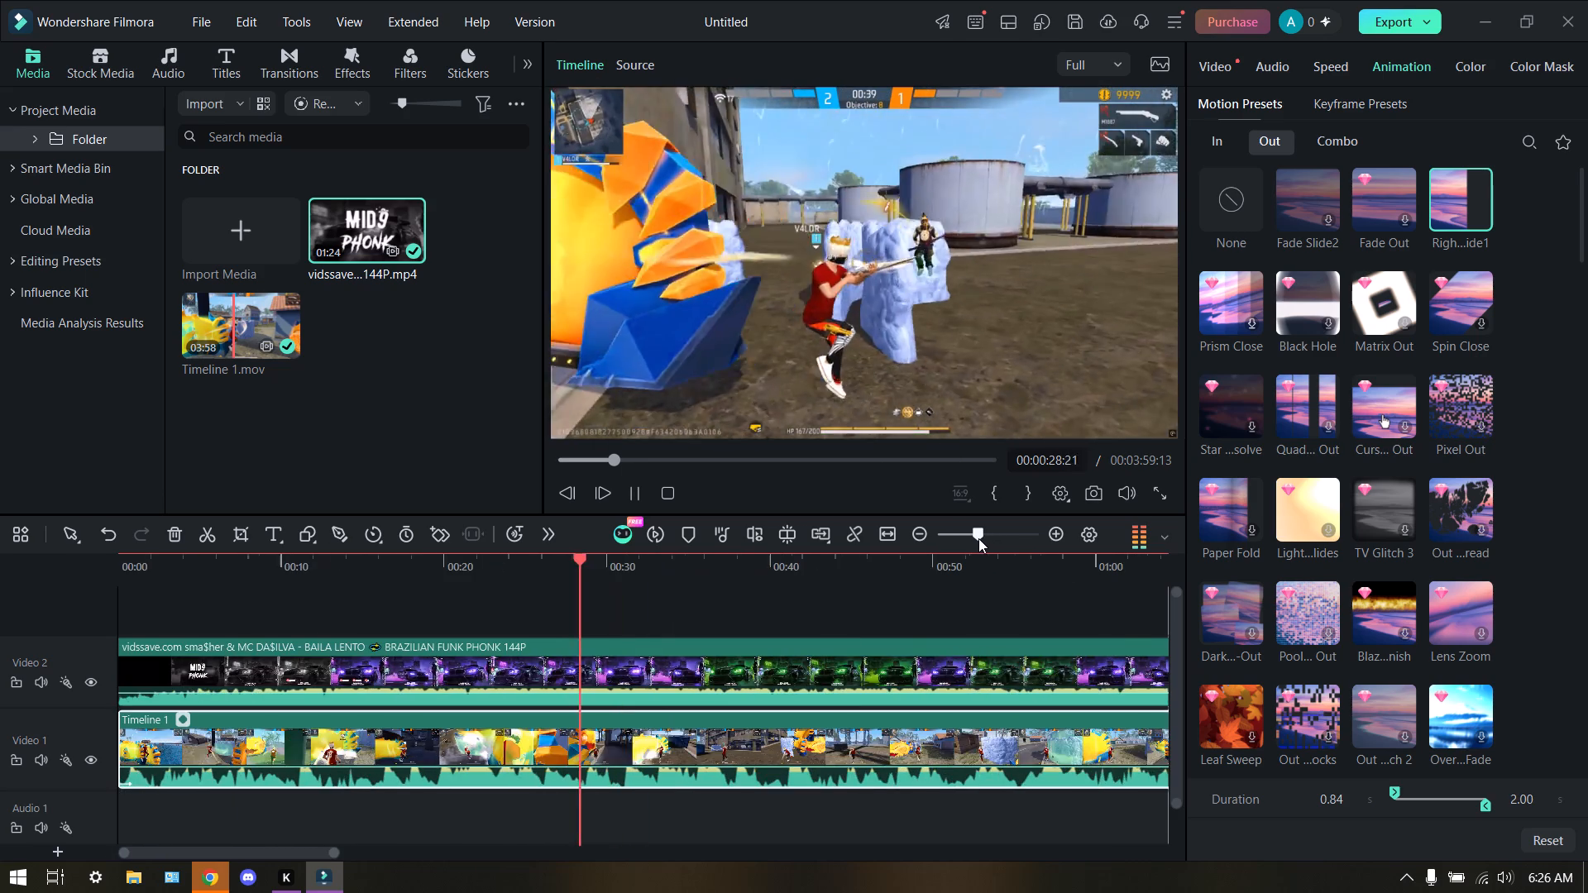
pyautogui.moveTo(978, 538); pyautogui.dragTo(991, 544)
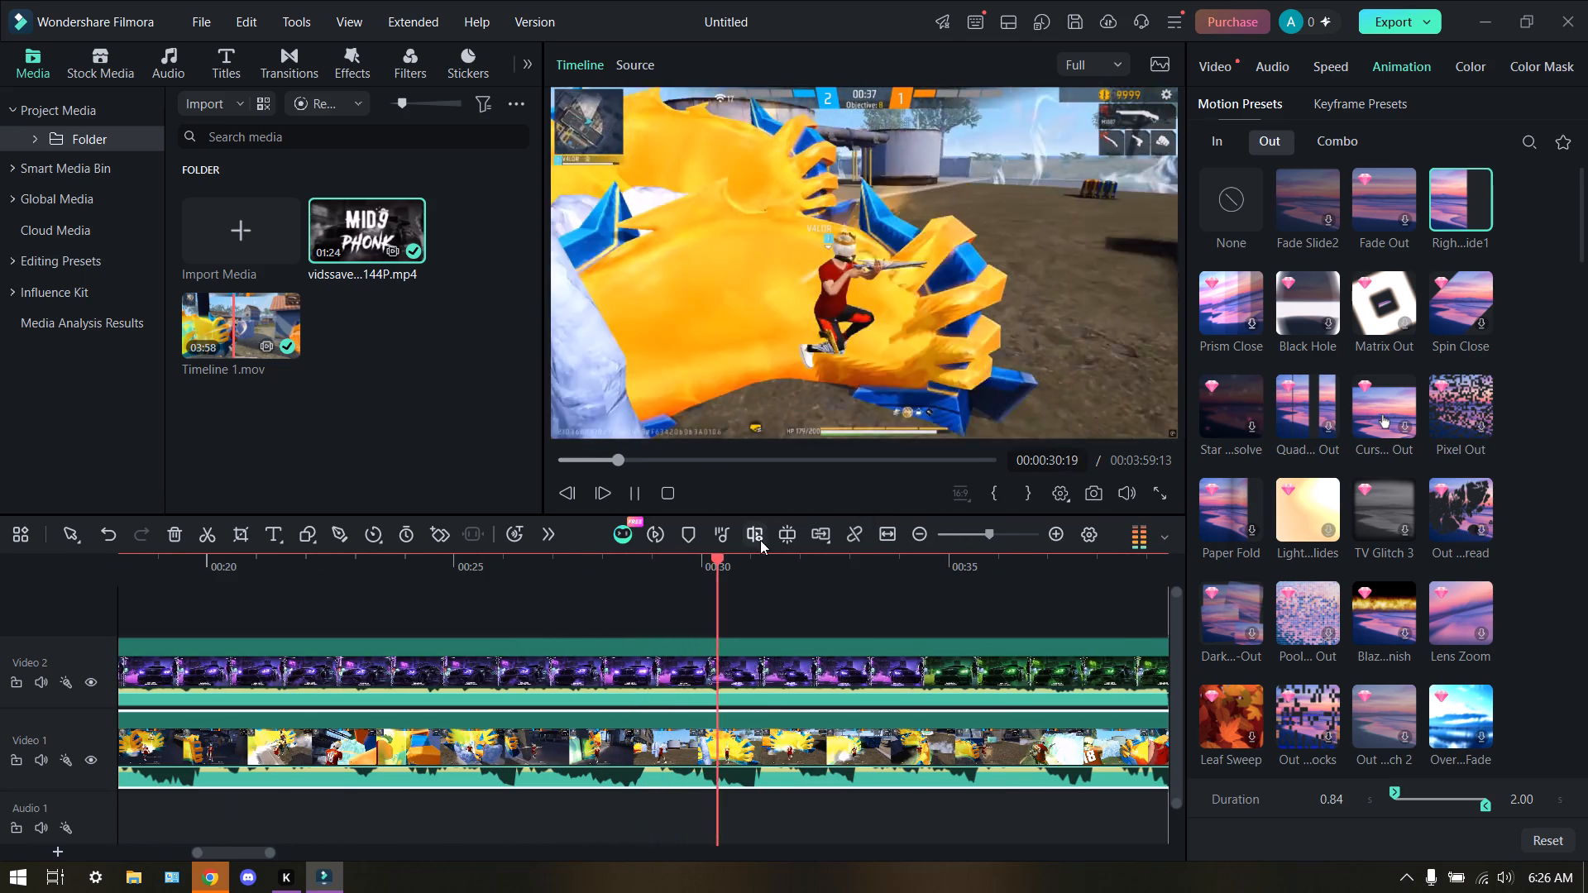
# In the Audio Mixer, set the Video 1 track's left-right balance to -2.60, keeping the Stereo mode.
pyautogui.click(733, 537)
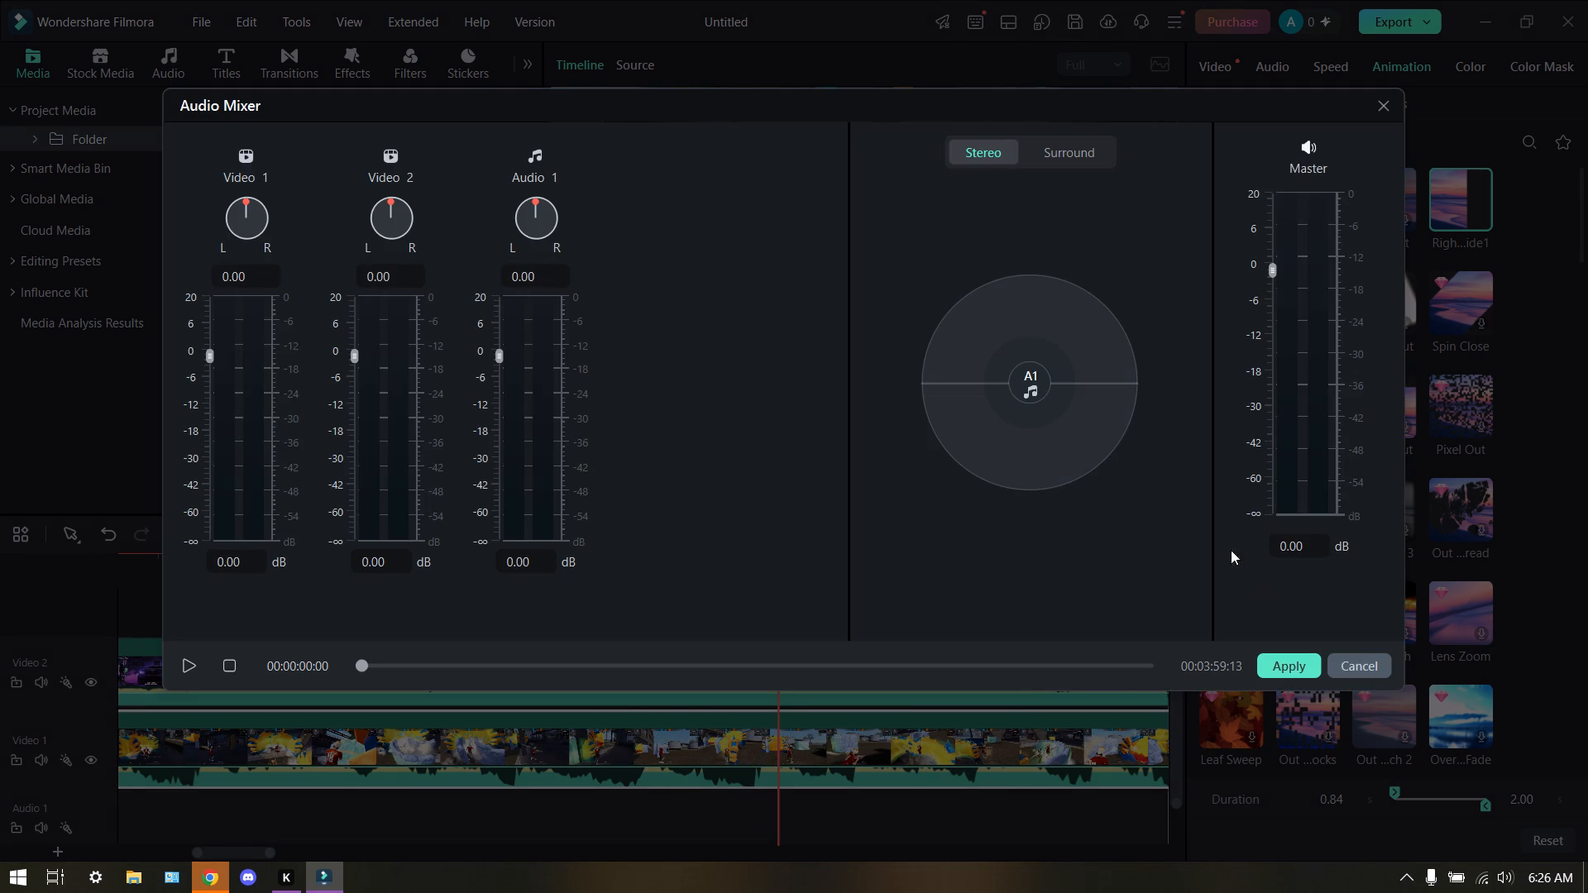
pyautogui.click(1064, 155)
pyautogui.click(978, 150)
pyautogui.click(1058, 146)
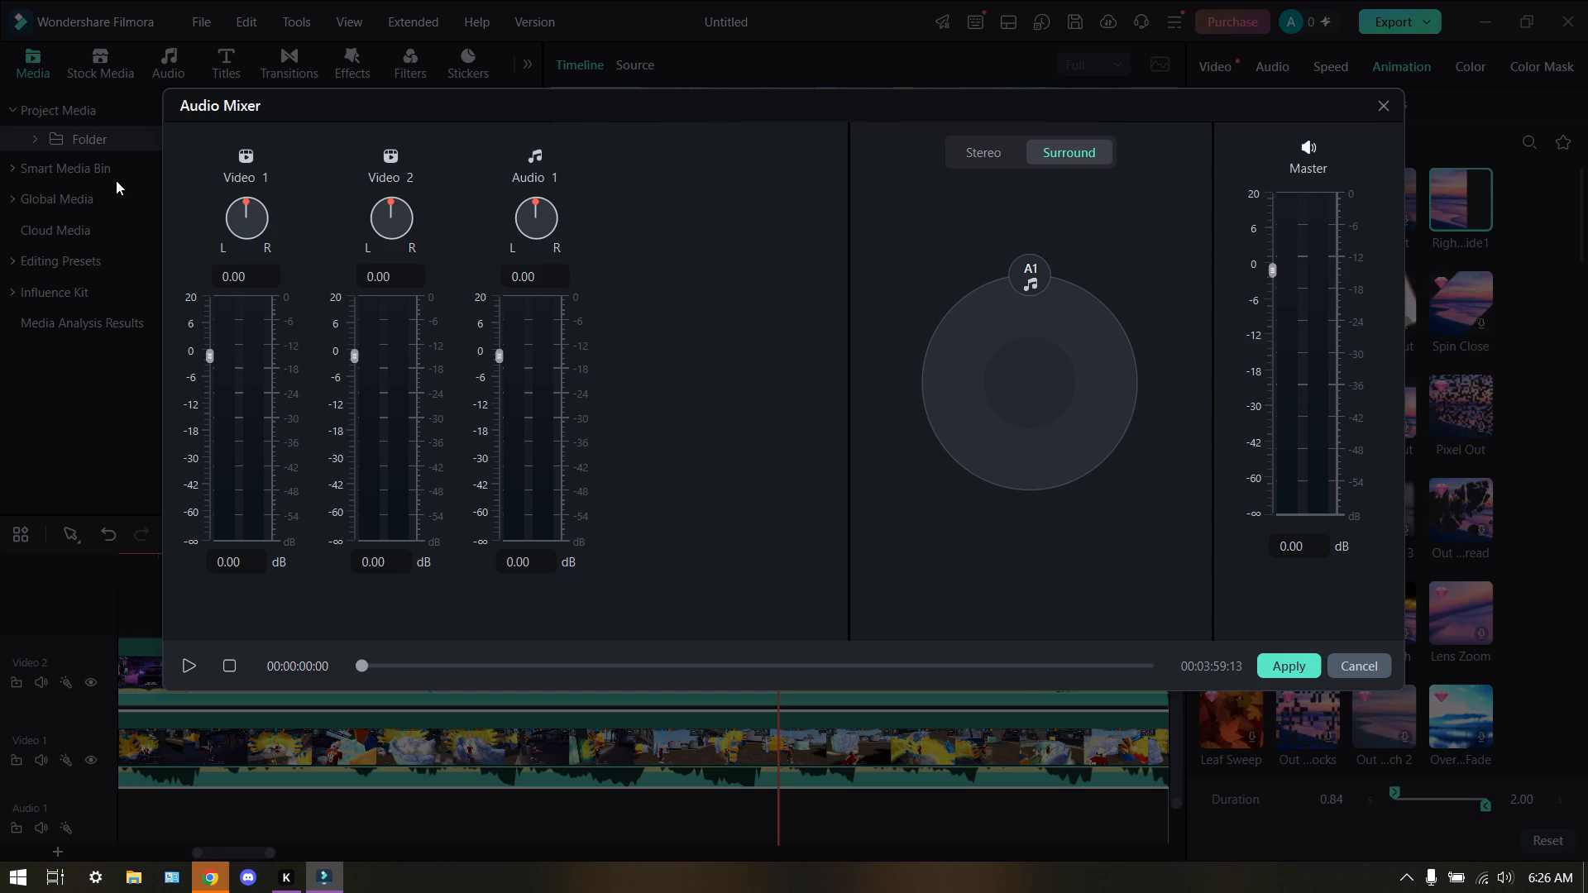
pyautogui.click(259, 205)
pyautogui.moveTo(257, 209); pyautogui.dragTo(250, 175)
pyautogui.moveTo(250, 175); pyautogui.dragTo(244, 171)
pyautogui.moveTo(217, 351); pyautogui.dragTo(213, 384)
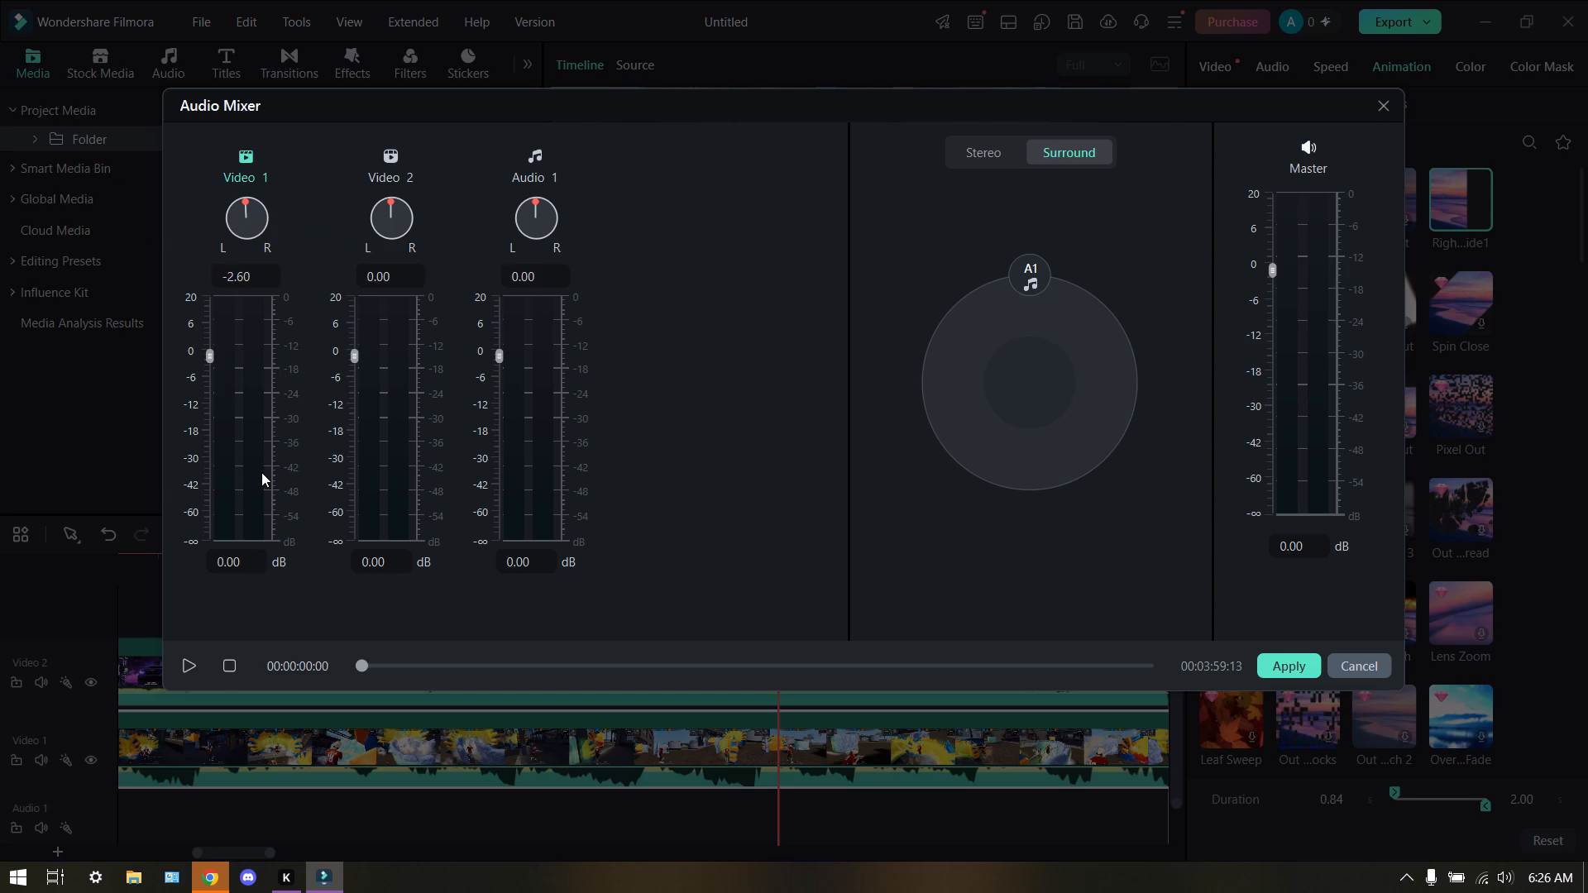
pyautogui.click(262, 474)
pyautogui.click(978, 160)
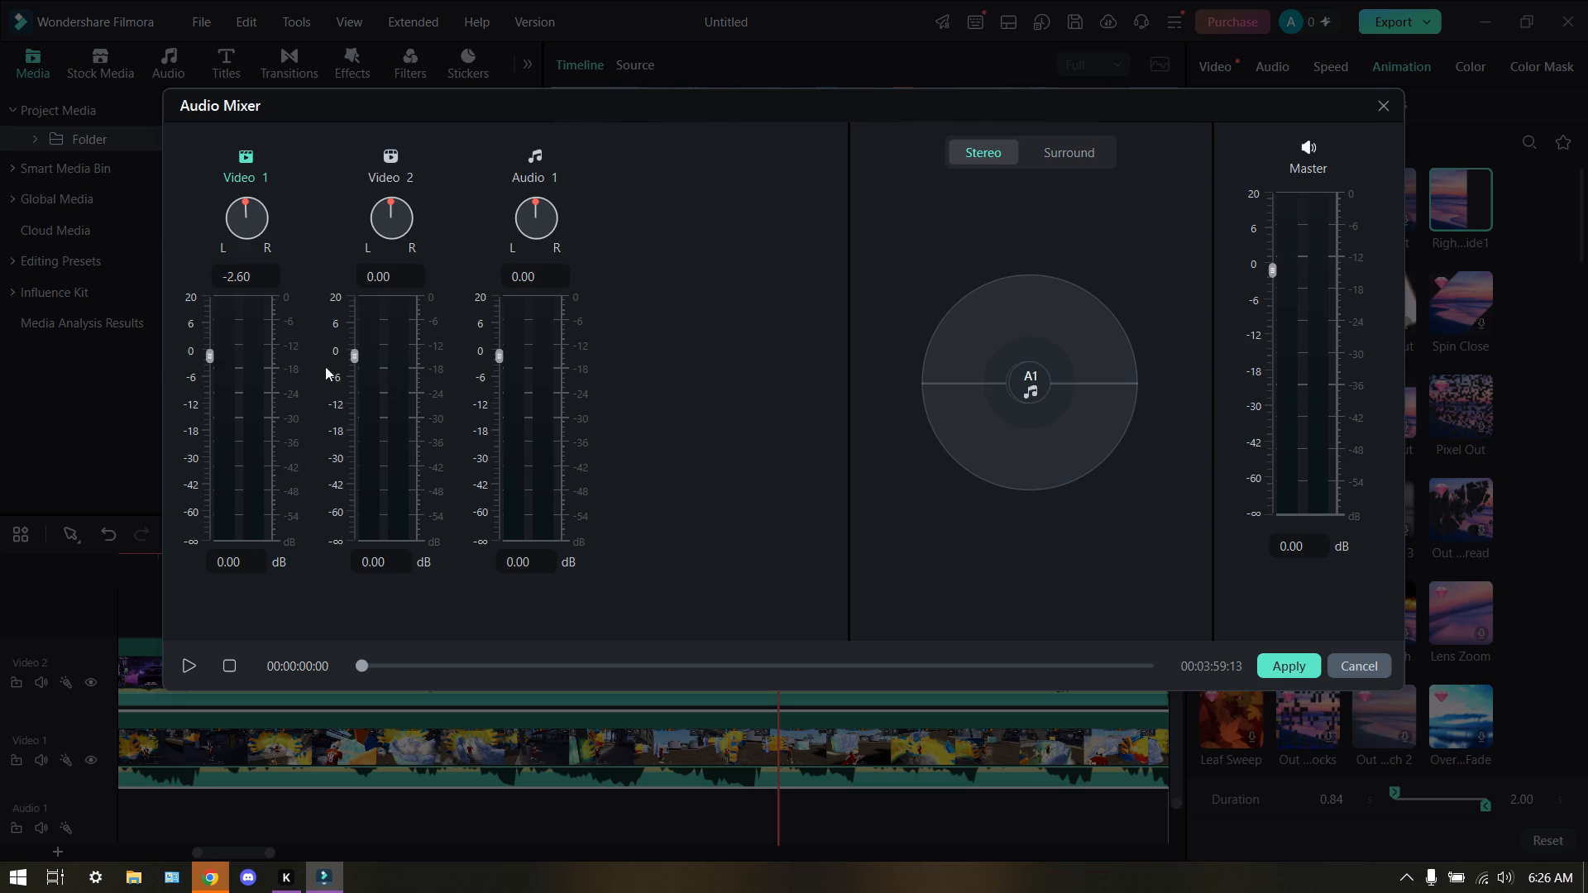
pyautogui.moveTo(222, 390); pyautogui.dragTo(214, 392)
pyautogui.click(199, 353)
# Play the mix in the Audio Mixer and compare the Surround and Stereo modes by ear.
pyautogui.click(186, 667)
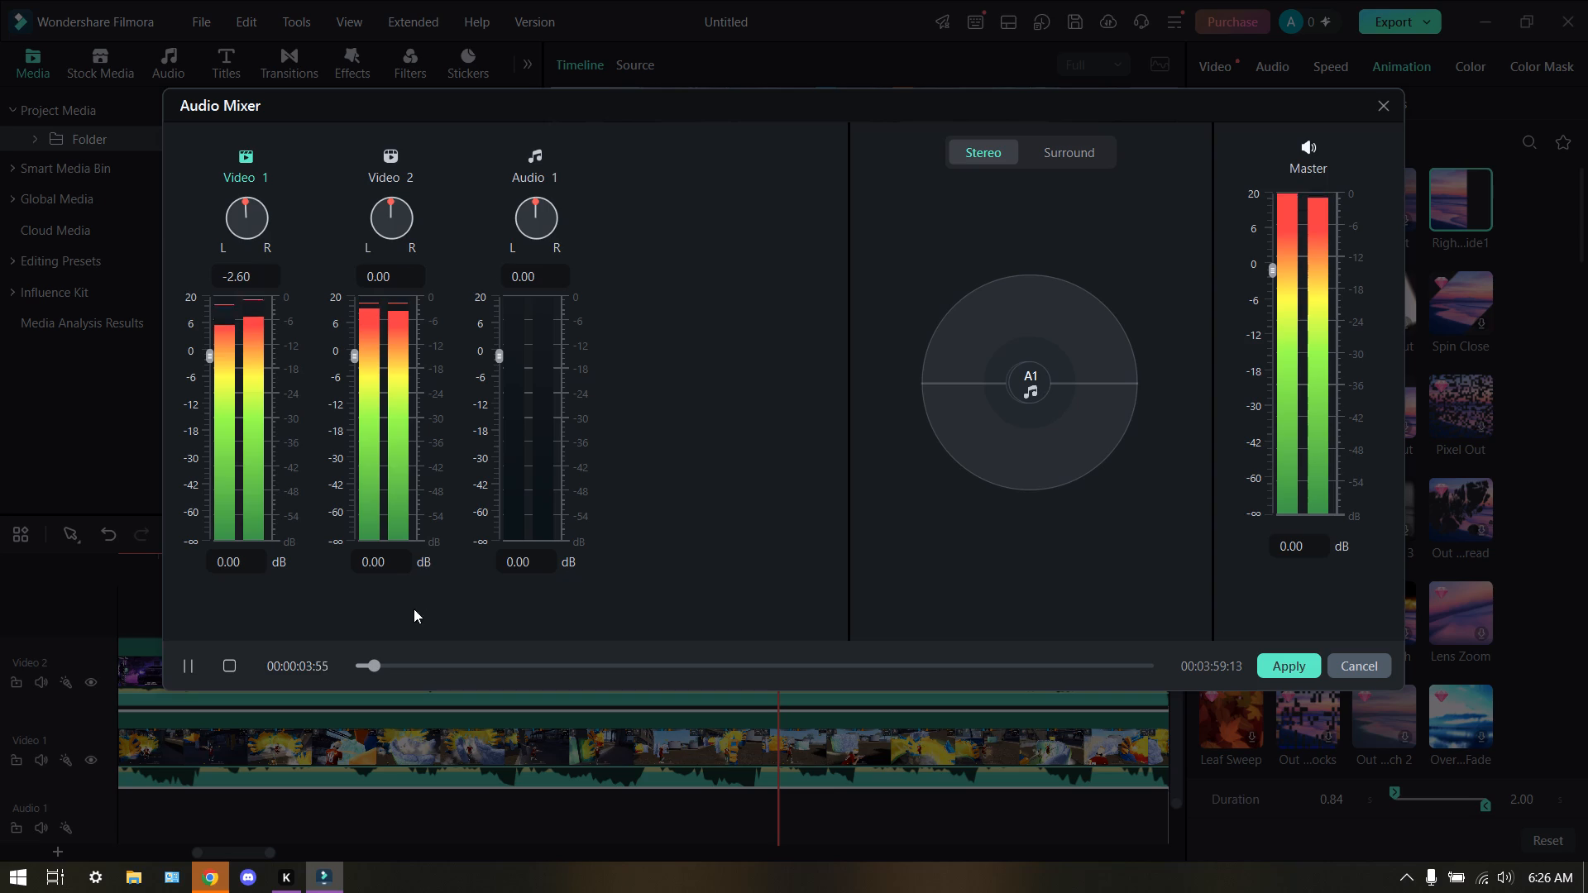
pyautogui.moveTo(342, 345); pyautogui.dragTo(344, 437)
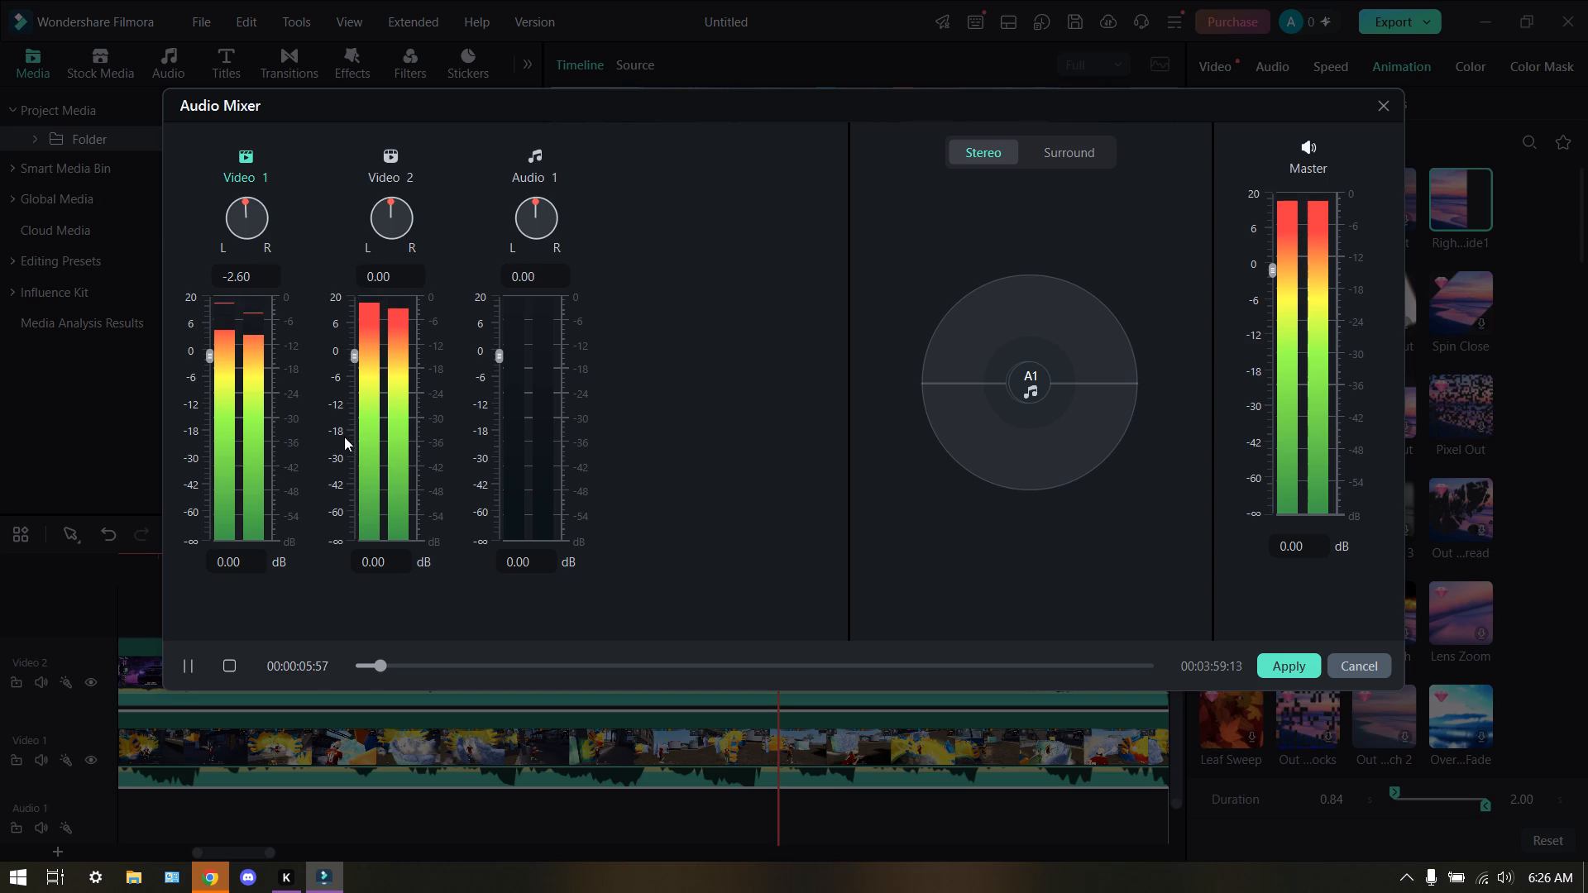
pyautogui.moveTo(344, 437); pyautogui.dragTo(343, 437)
pyautogui.click(1062, 149)
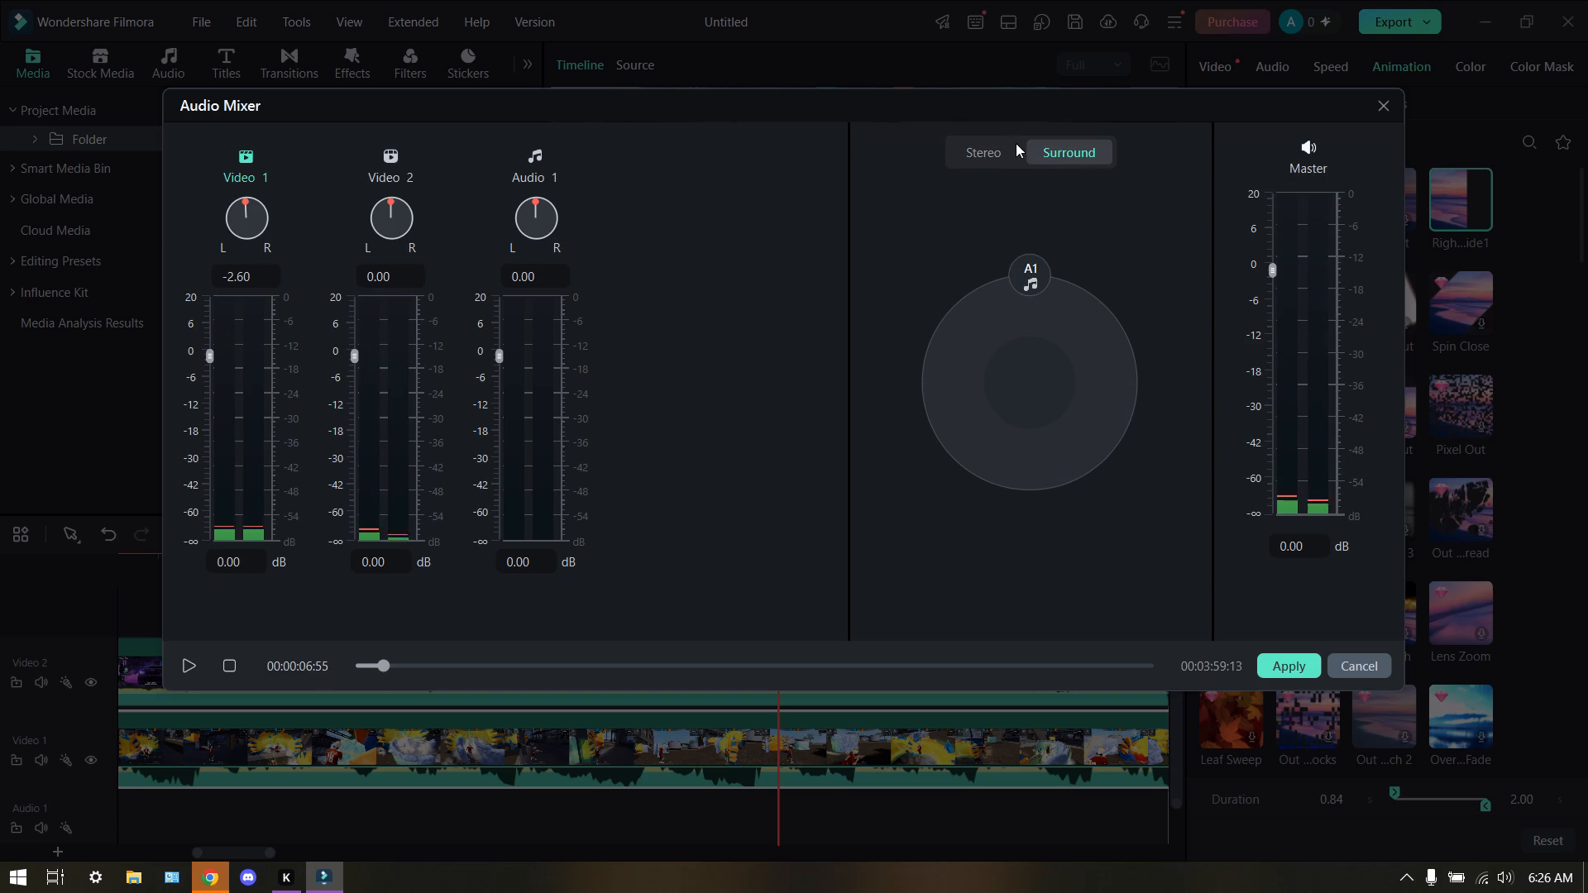
pyautogui.click(181, 671)
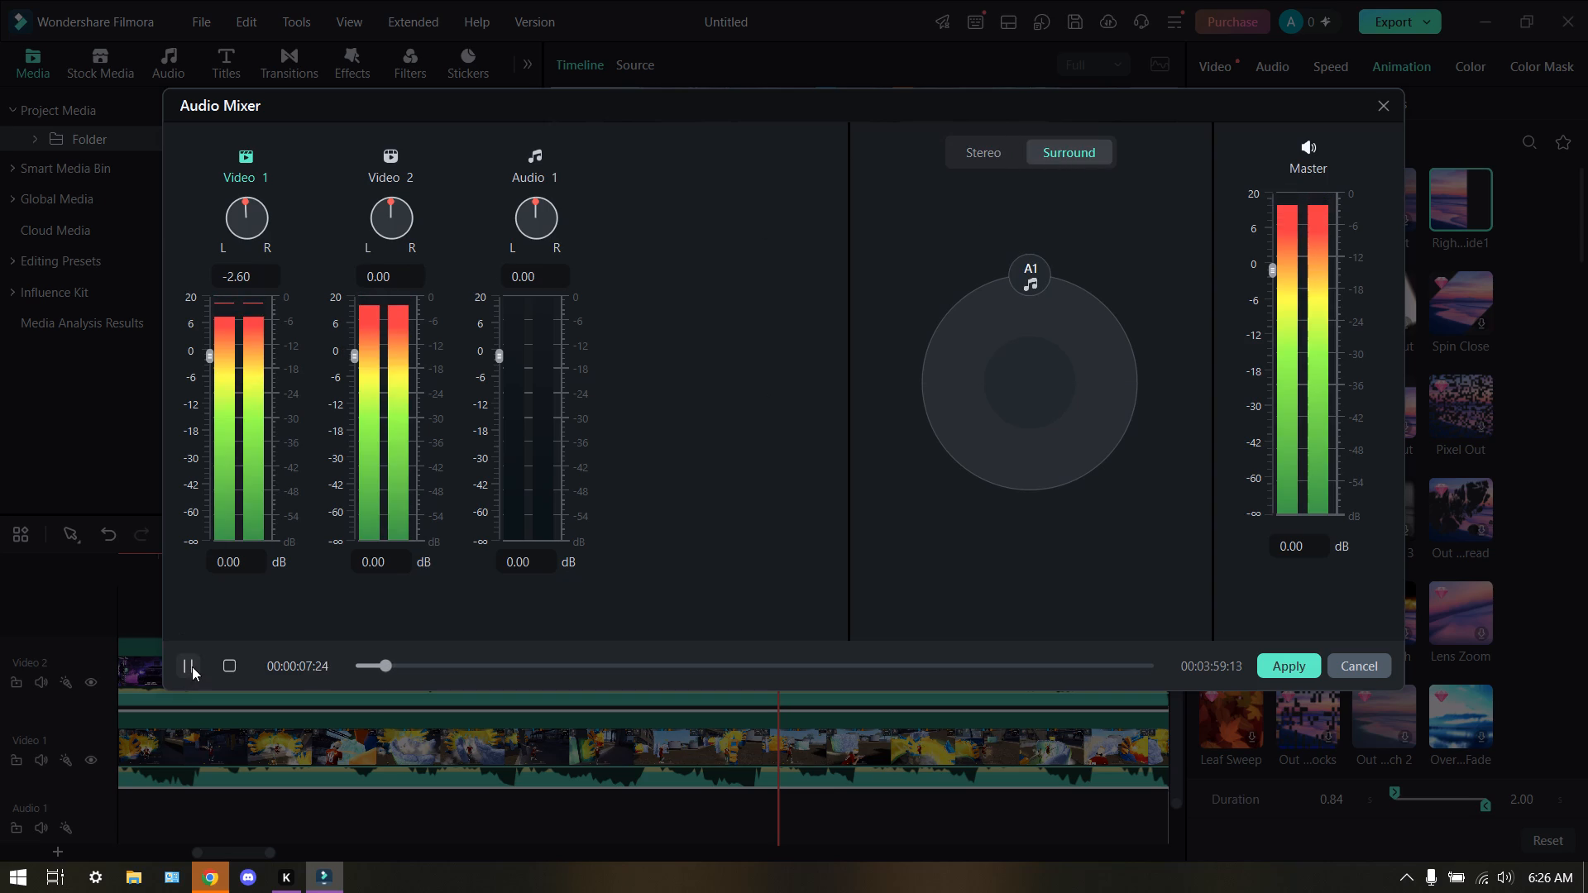
pyautogui.click(1000, 162)
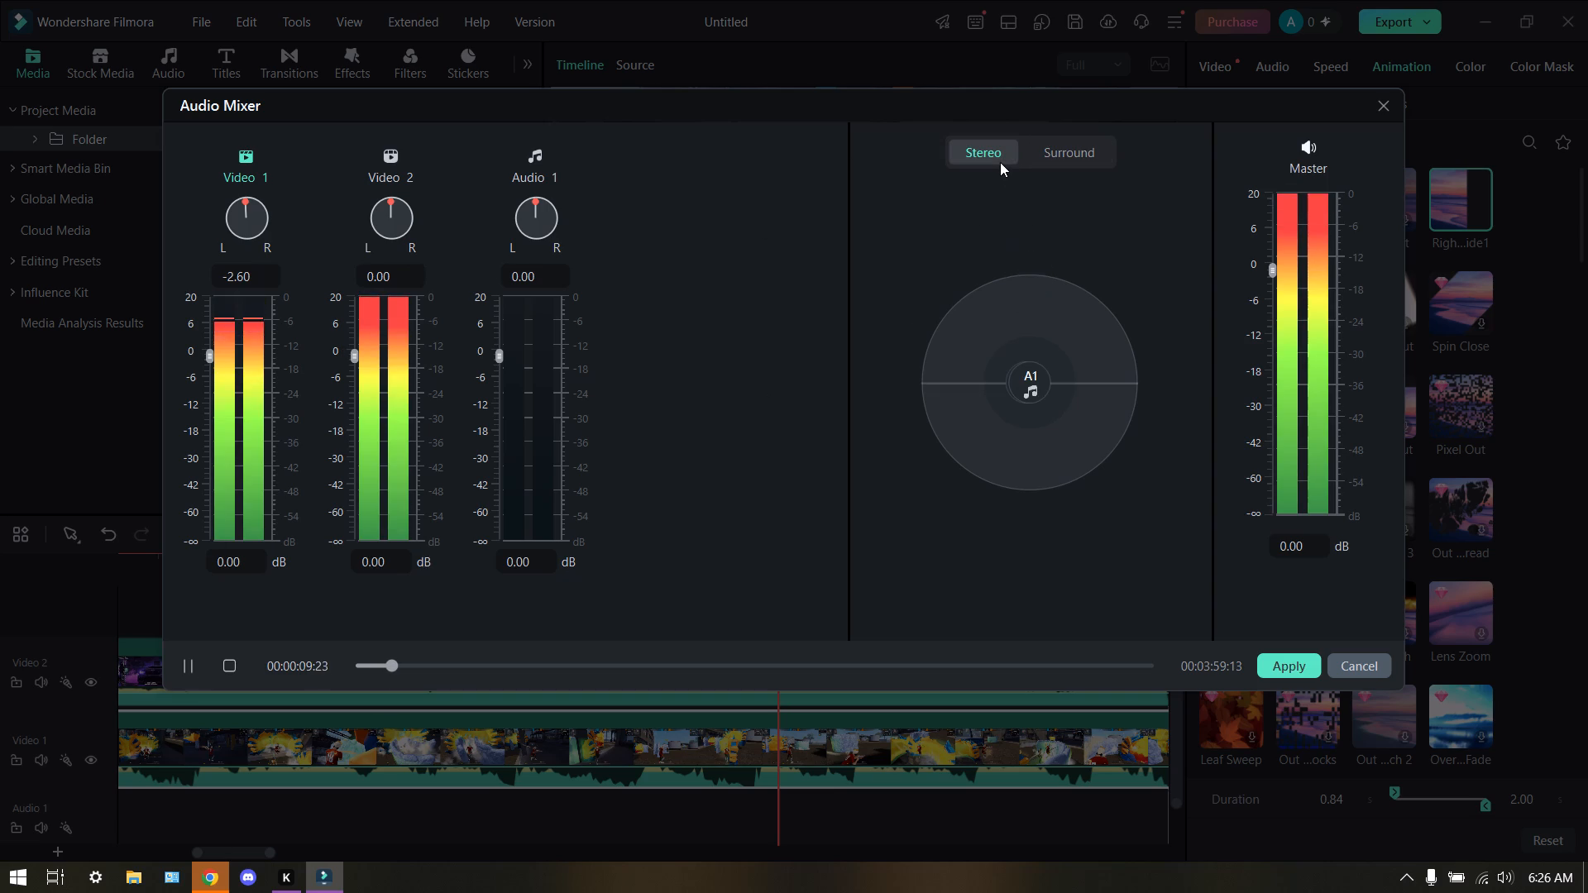
pyautogui.click(201, 672)
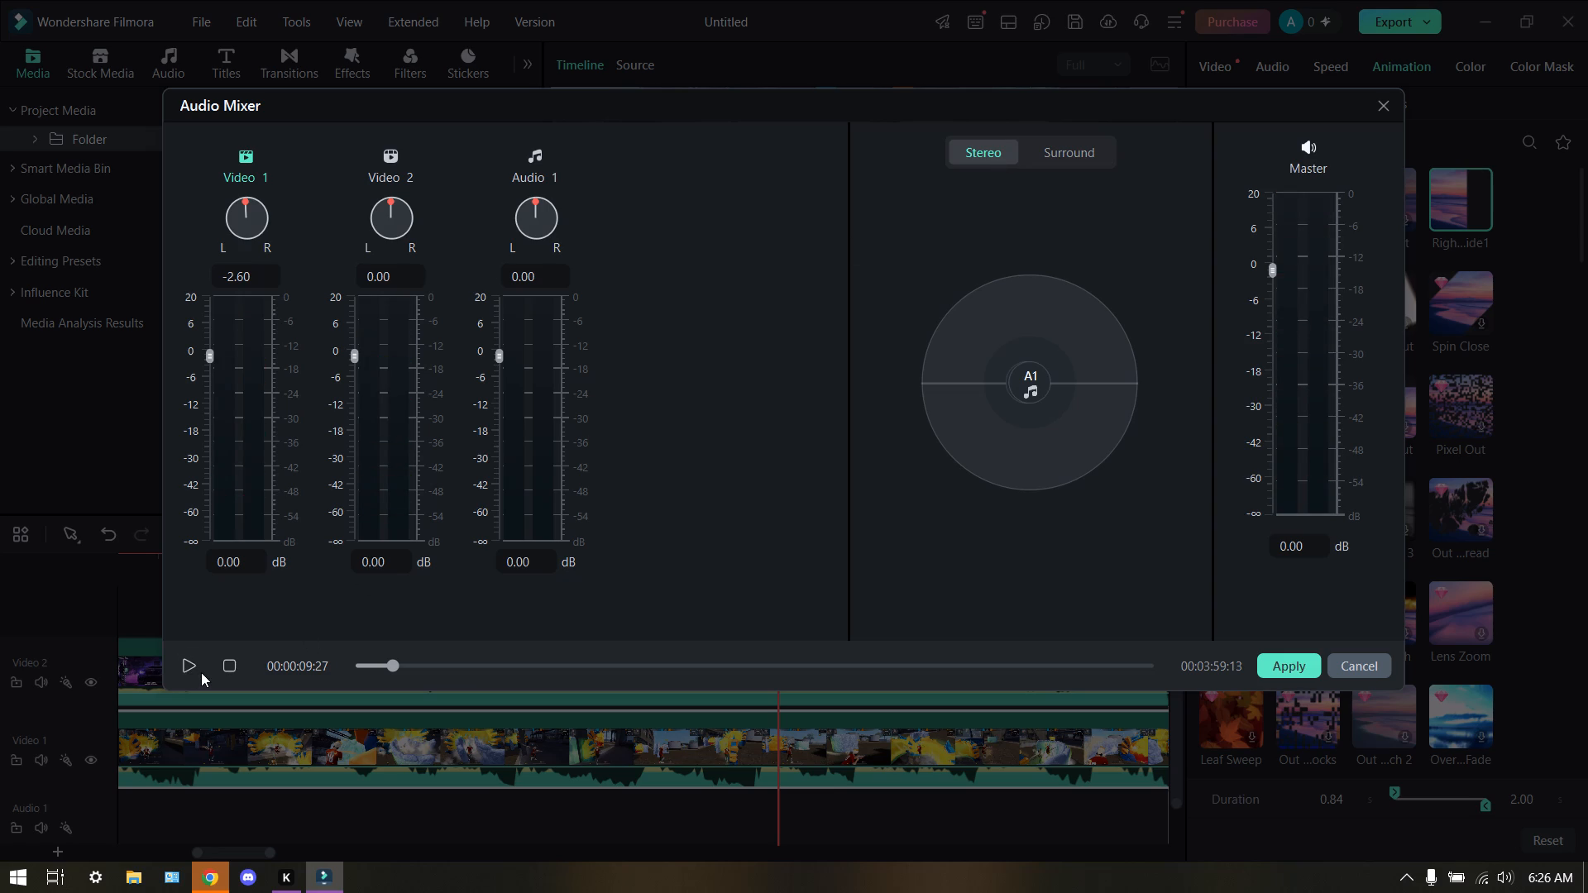
pyautogui.click(189, 676)
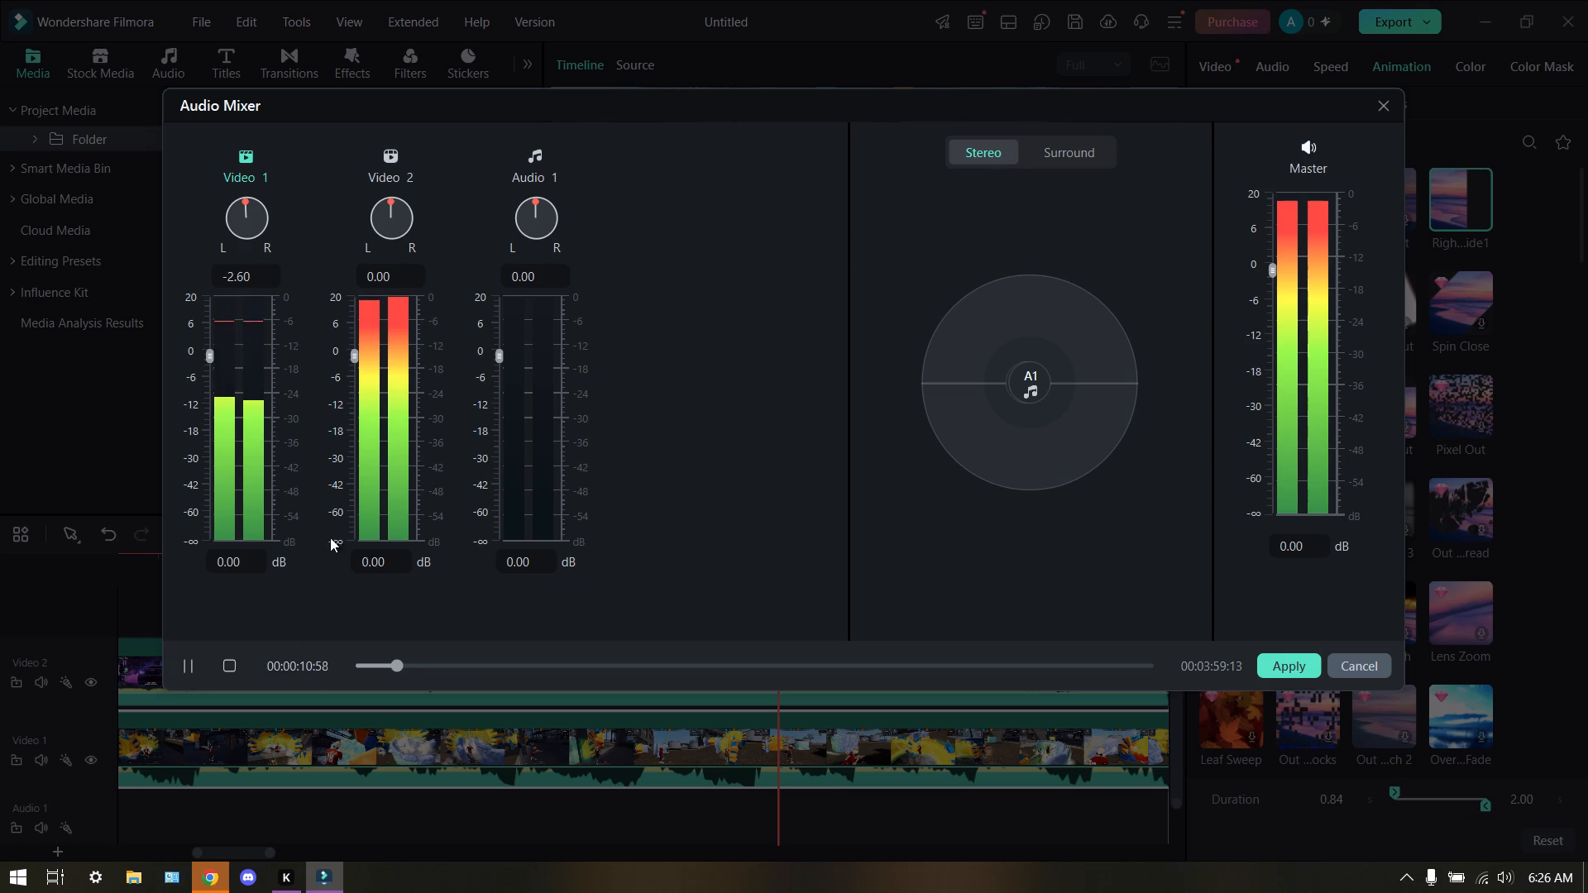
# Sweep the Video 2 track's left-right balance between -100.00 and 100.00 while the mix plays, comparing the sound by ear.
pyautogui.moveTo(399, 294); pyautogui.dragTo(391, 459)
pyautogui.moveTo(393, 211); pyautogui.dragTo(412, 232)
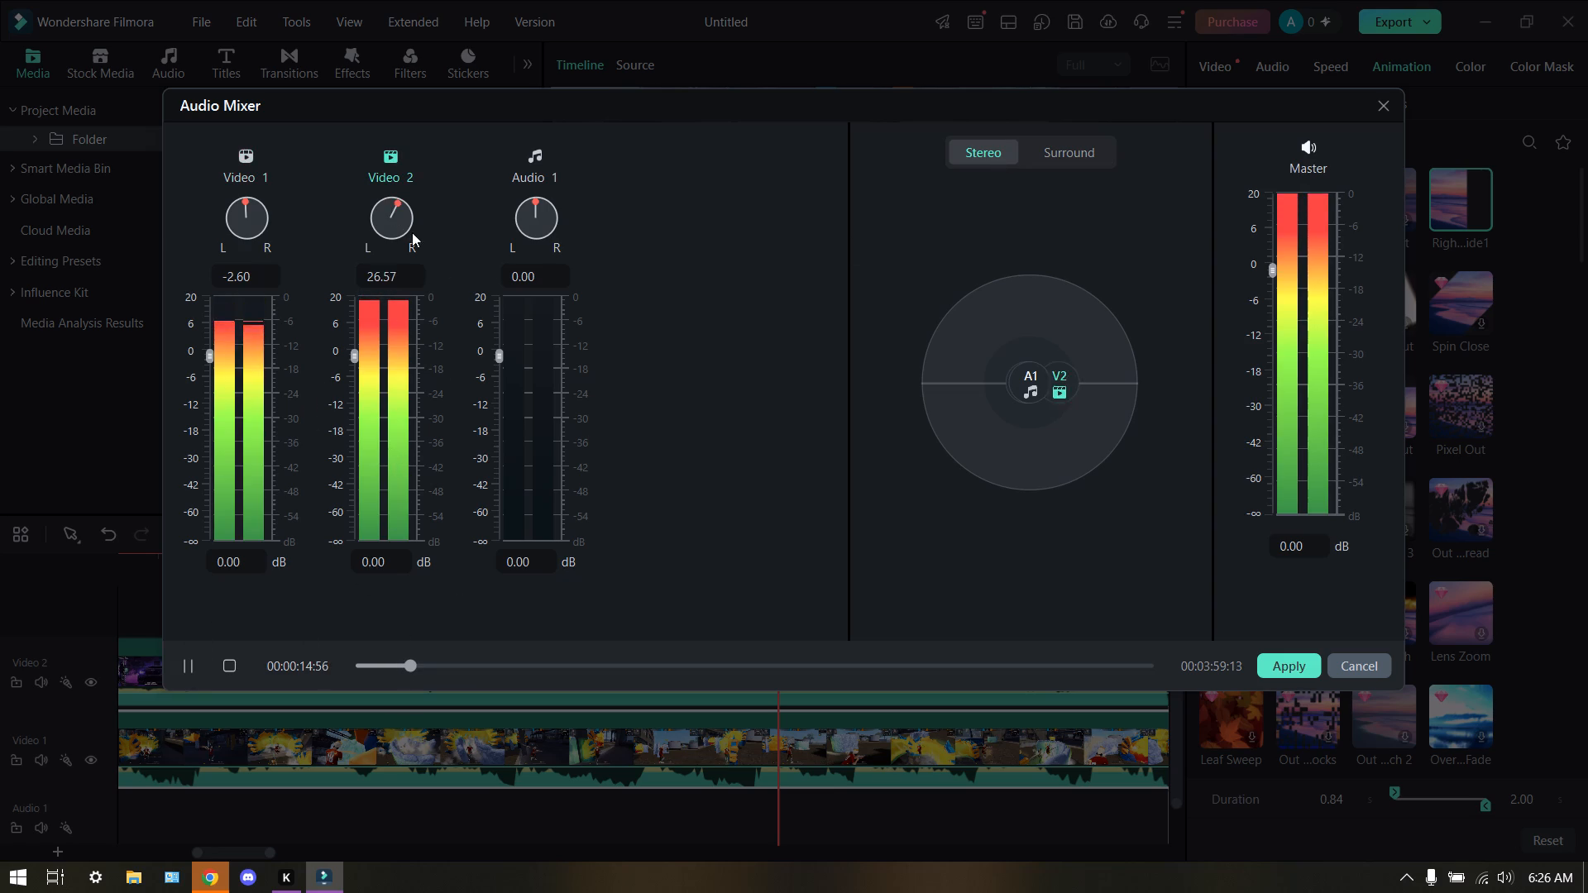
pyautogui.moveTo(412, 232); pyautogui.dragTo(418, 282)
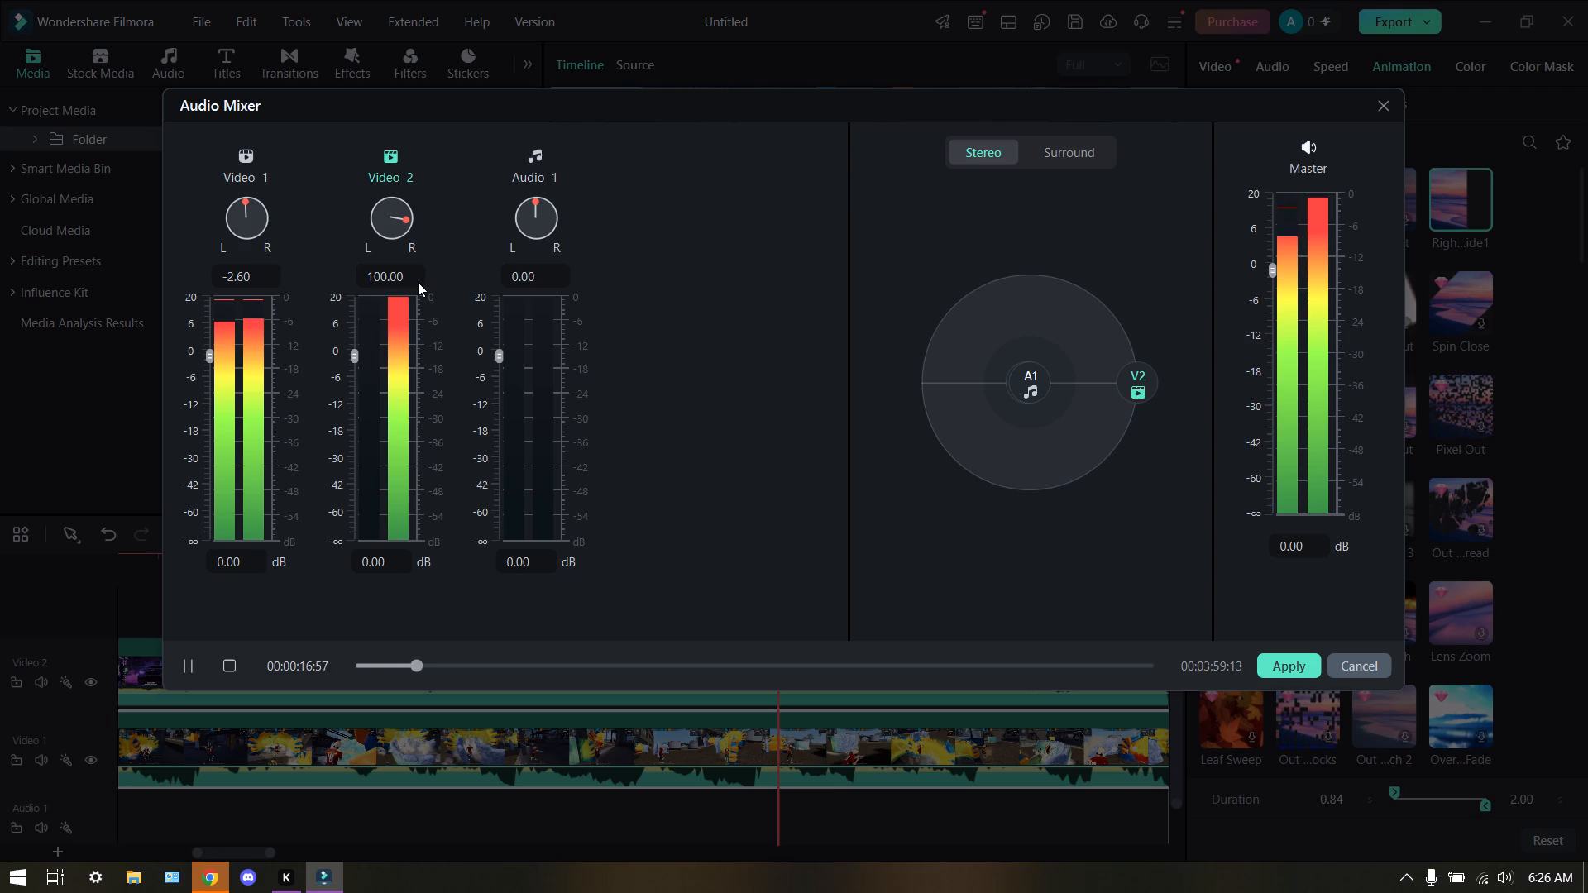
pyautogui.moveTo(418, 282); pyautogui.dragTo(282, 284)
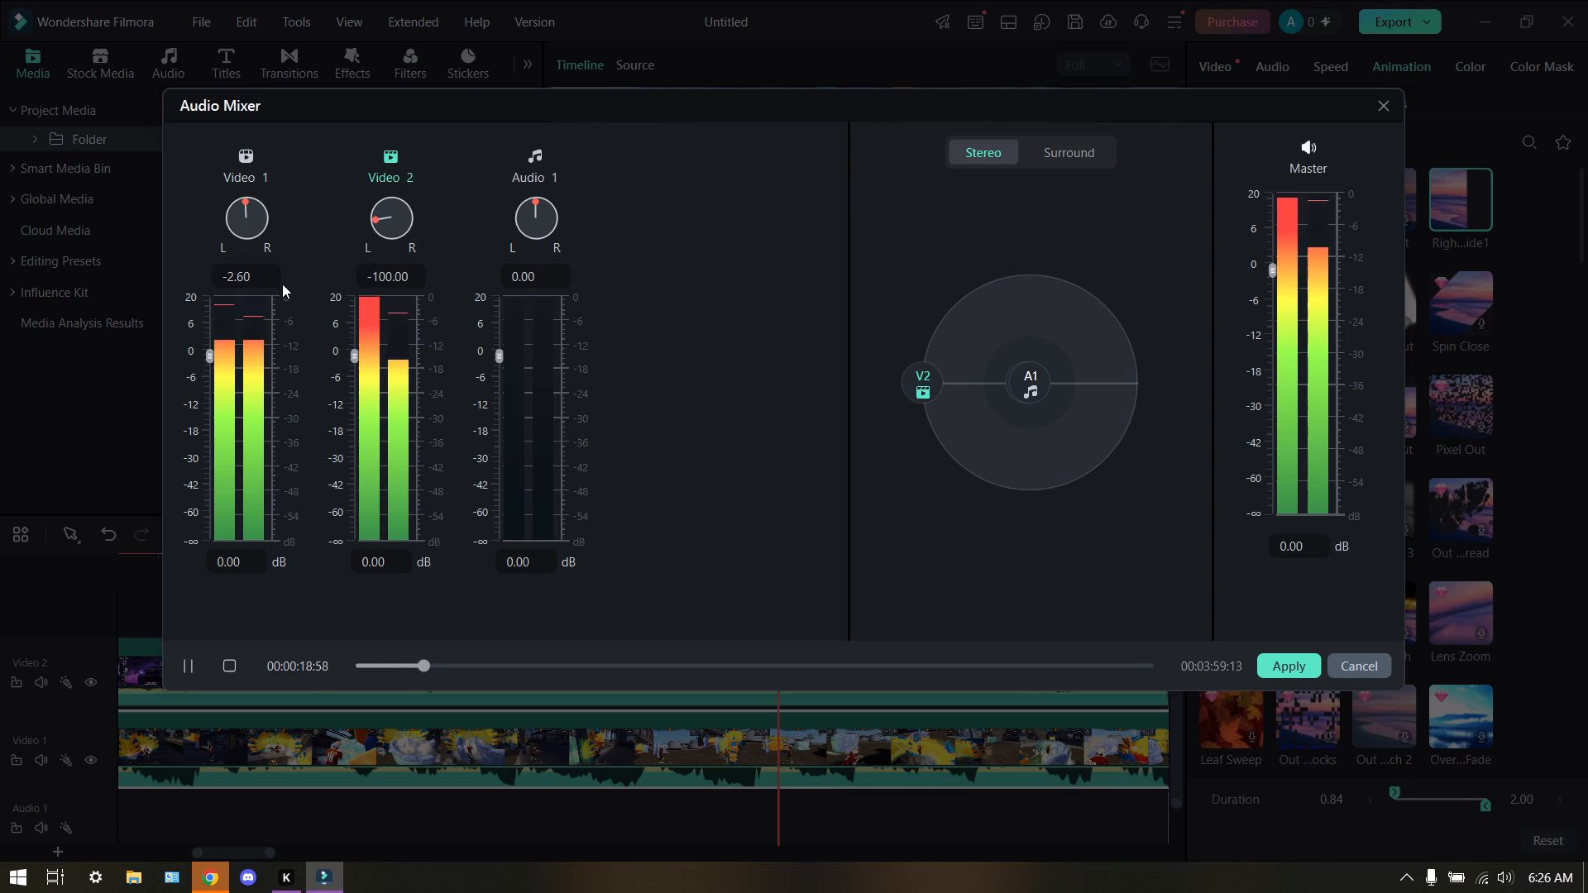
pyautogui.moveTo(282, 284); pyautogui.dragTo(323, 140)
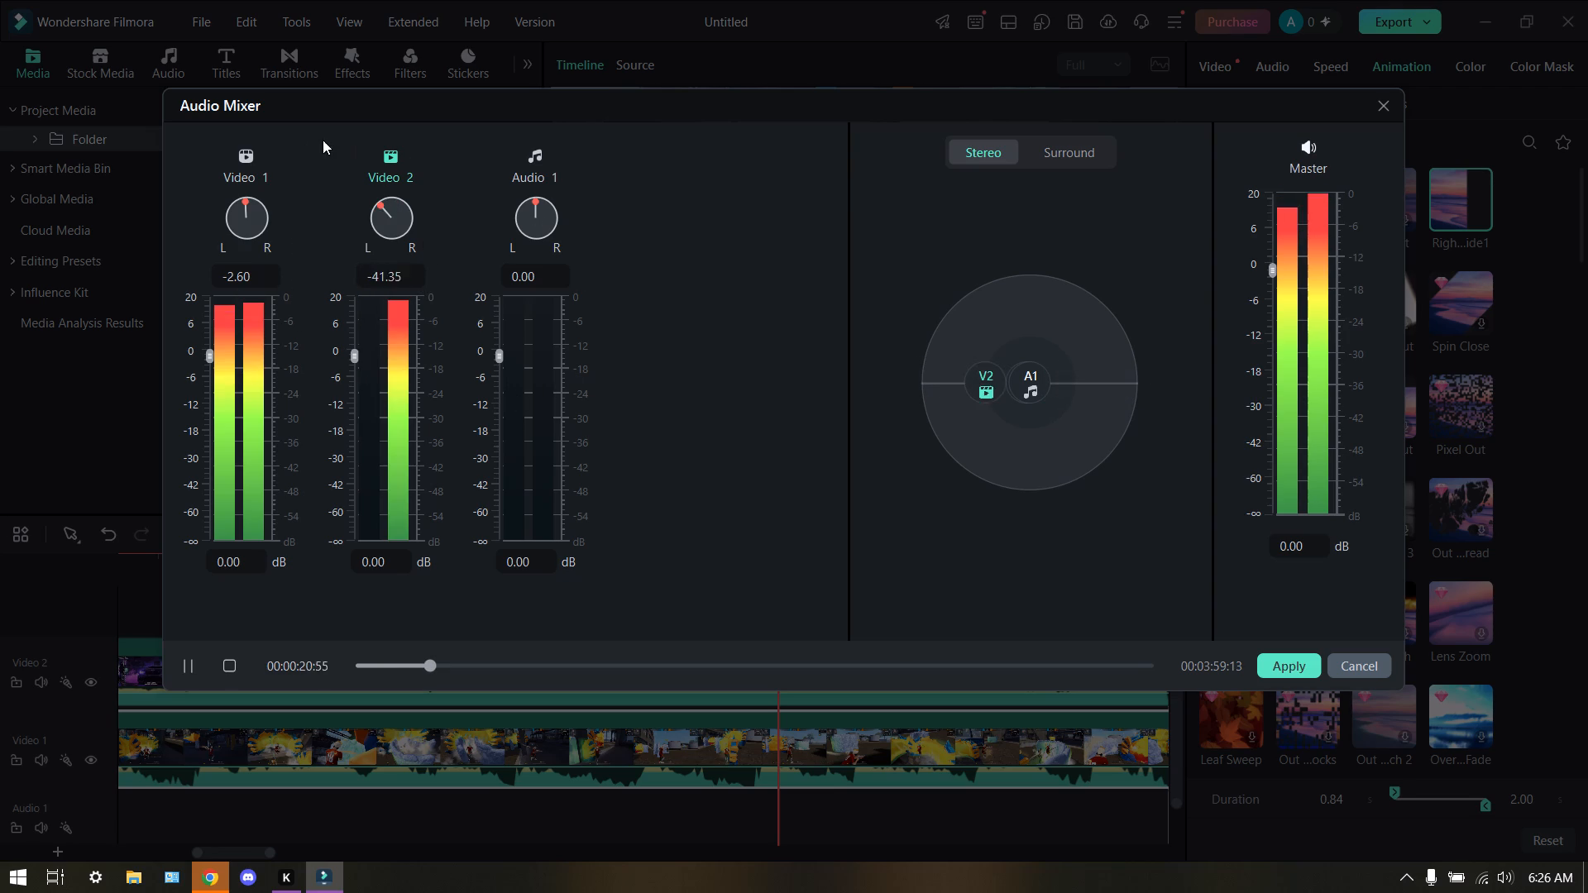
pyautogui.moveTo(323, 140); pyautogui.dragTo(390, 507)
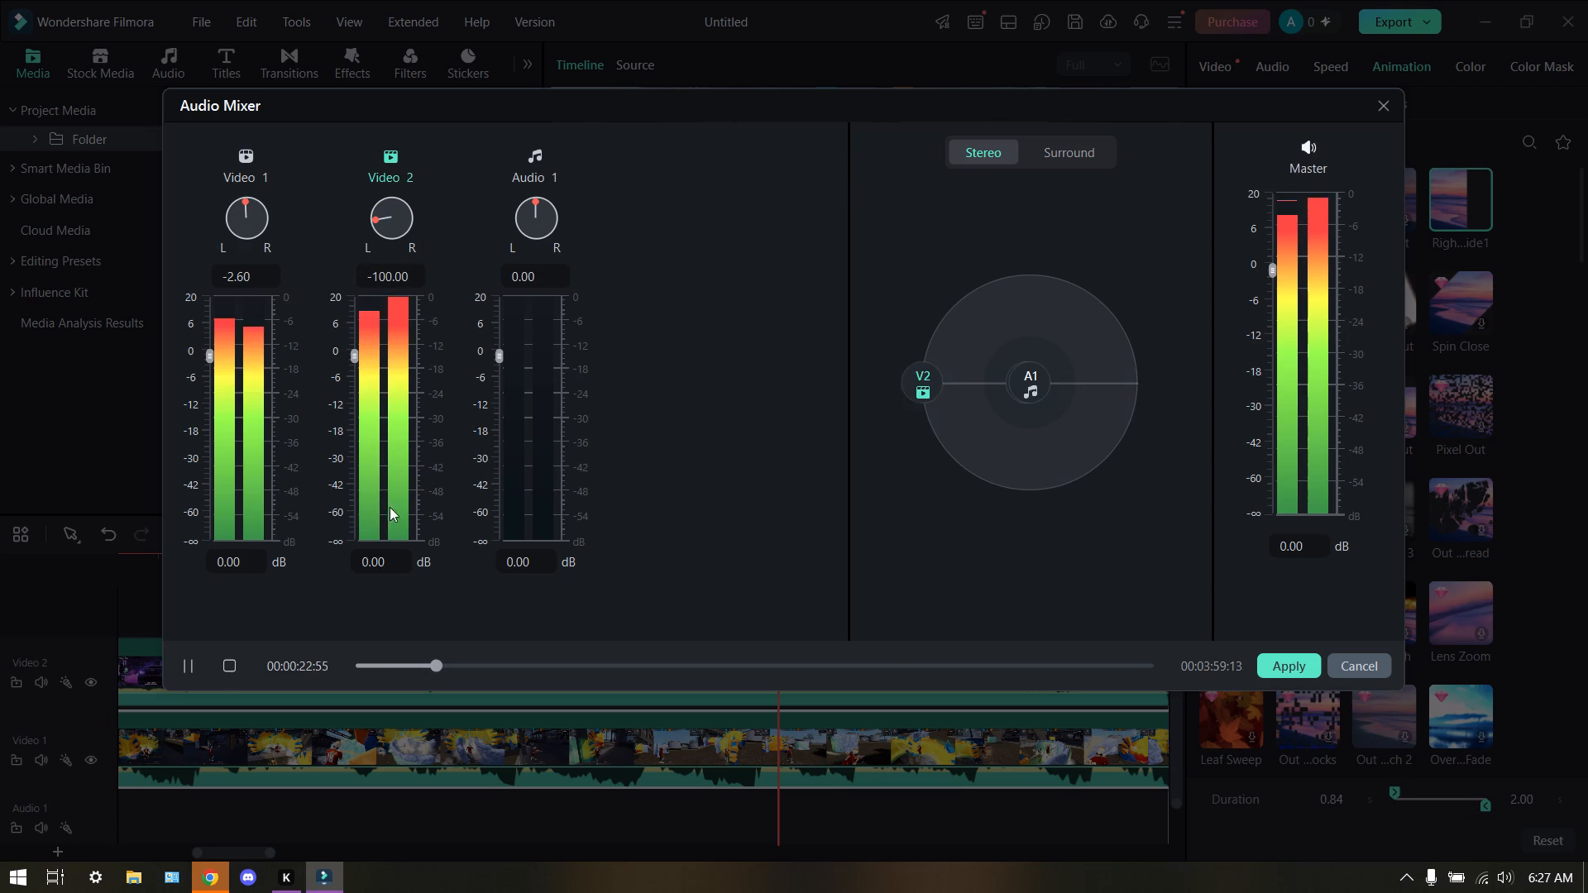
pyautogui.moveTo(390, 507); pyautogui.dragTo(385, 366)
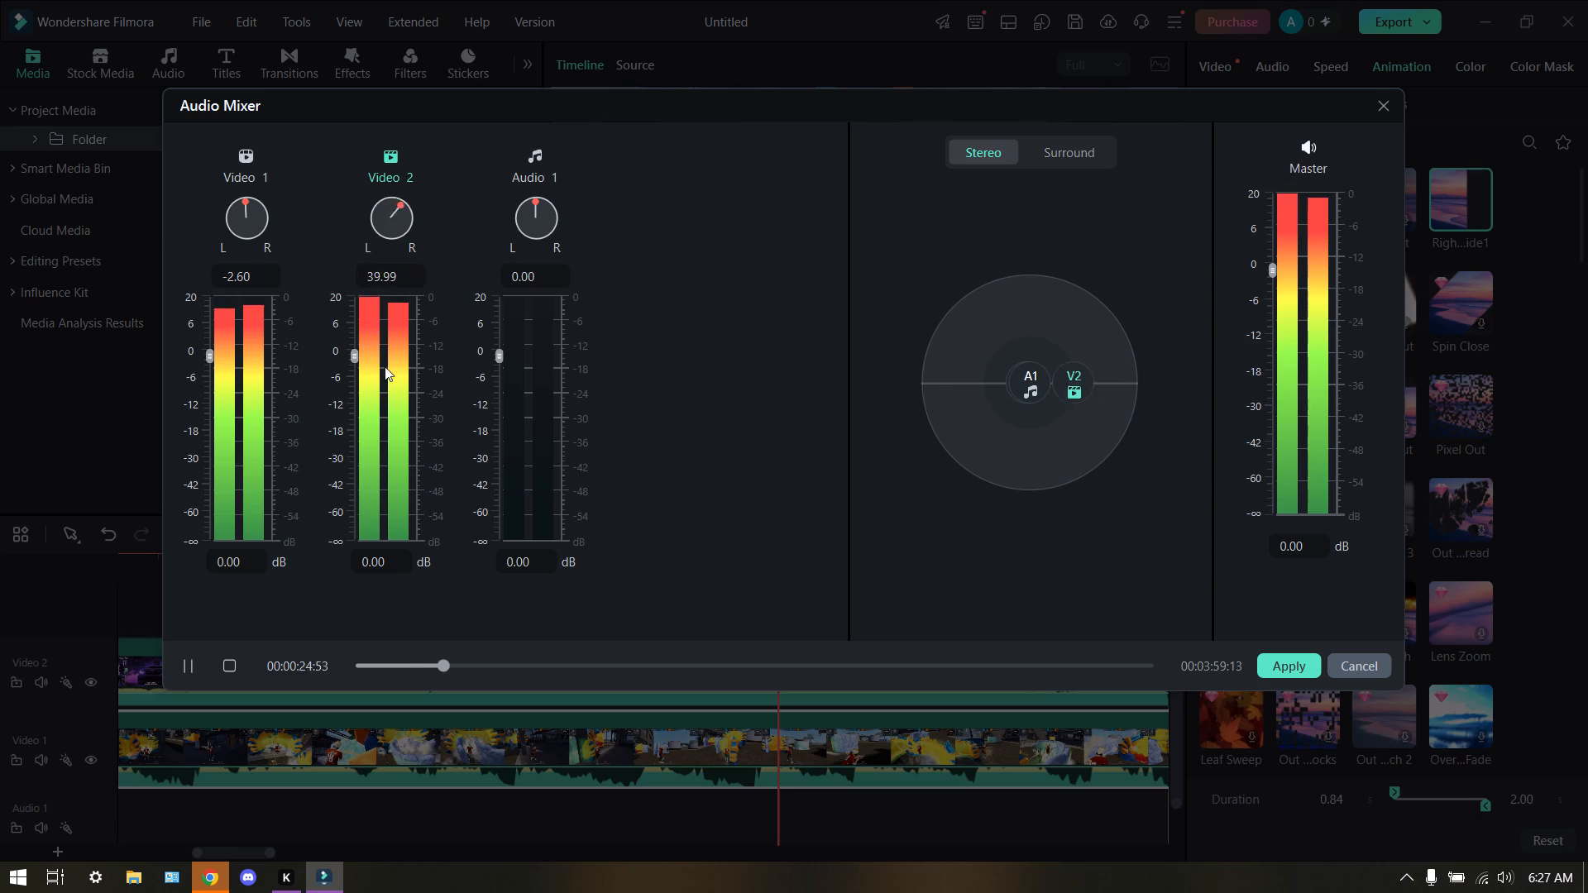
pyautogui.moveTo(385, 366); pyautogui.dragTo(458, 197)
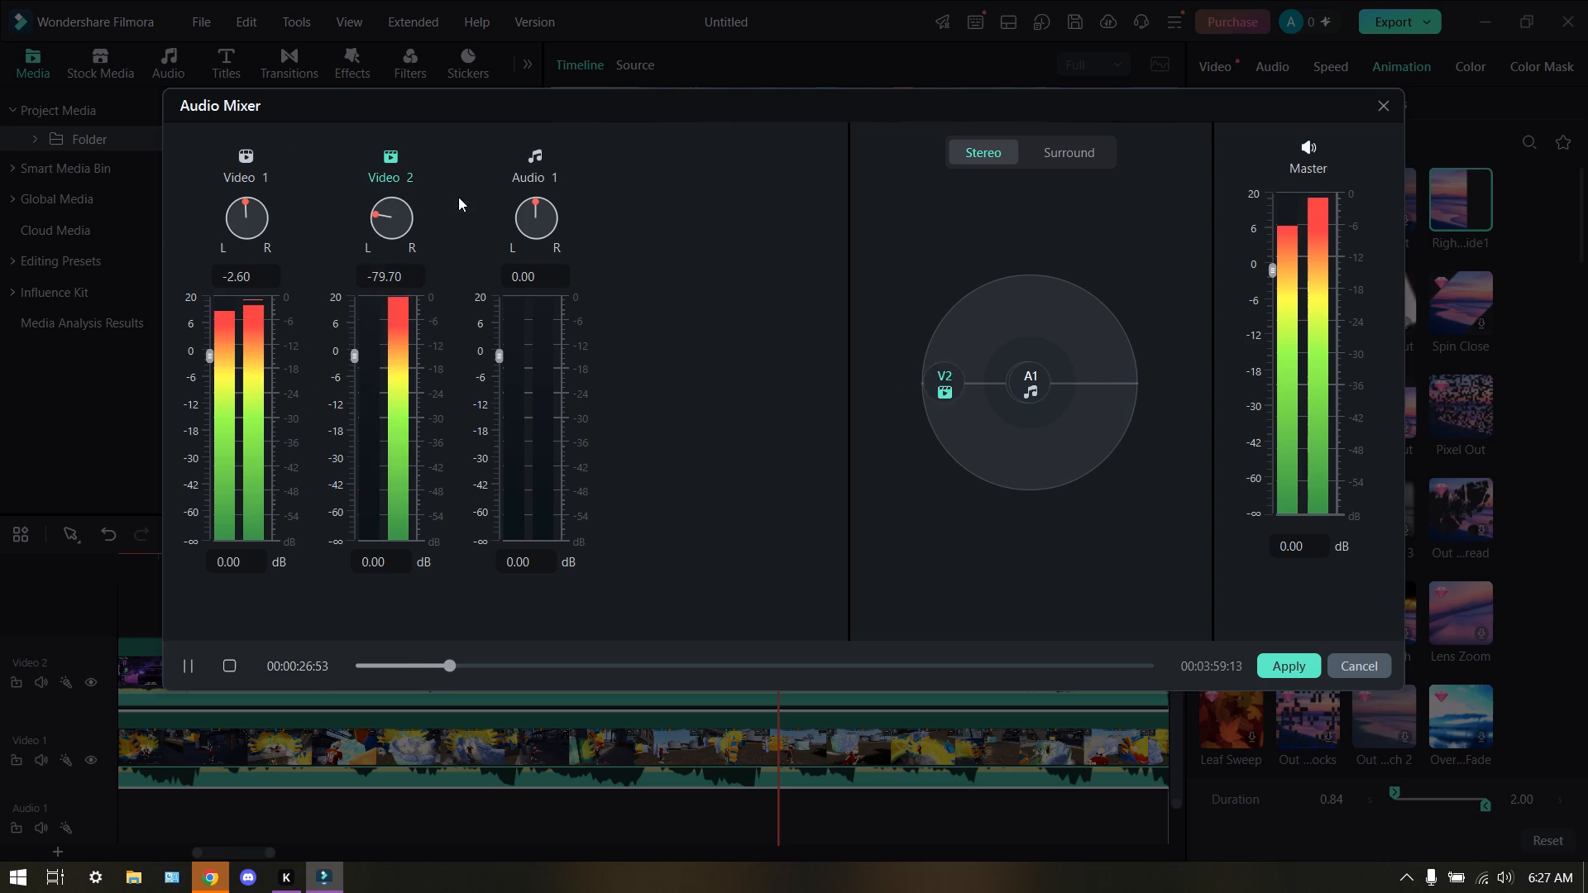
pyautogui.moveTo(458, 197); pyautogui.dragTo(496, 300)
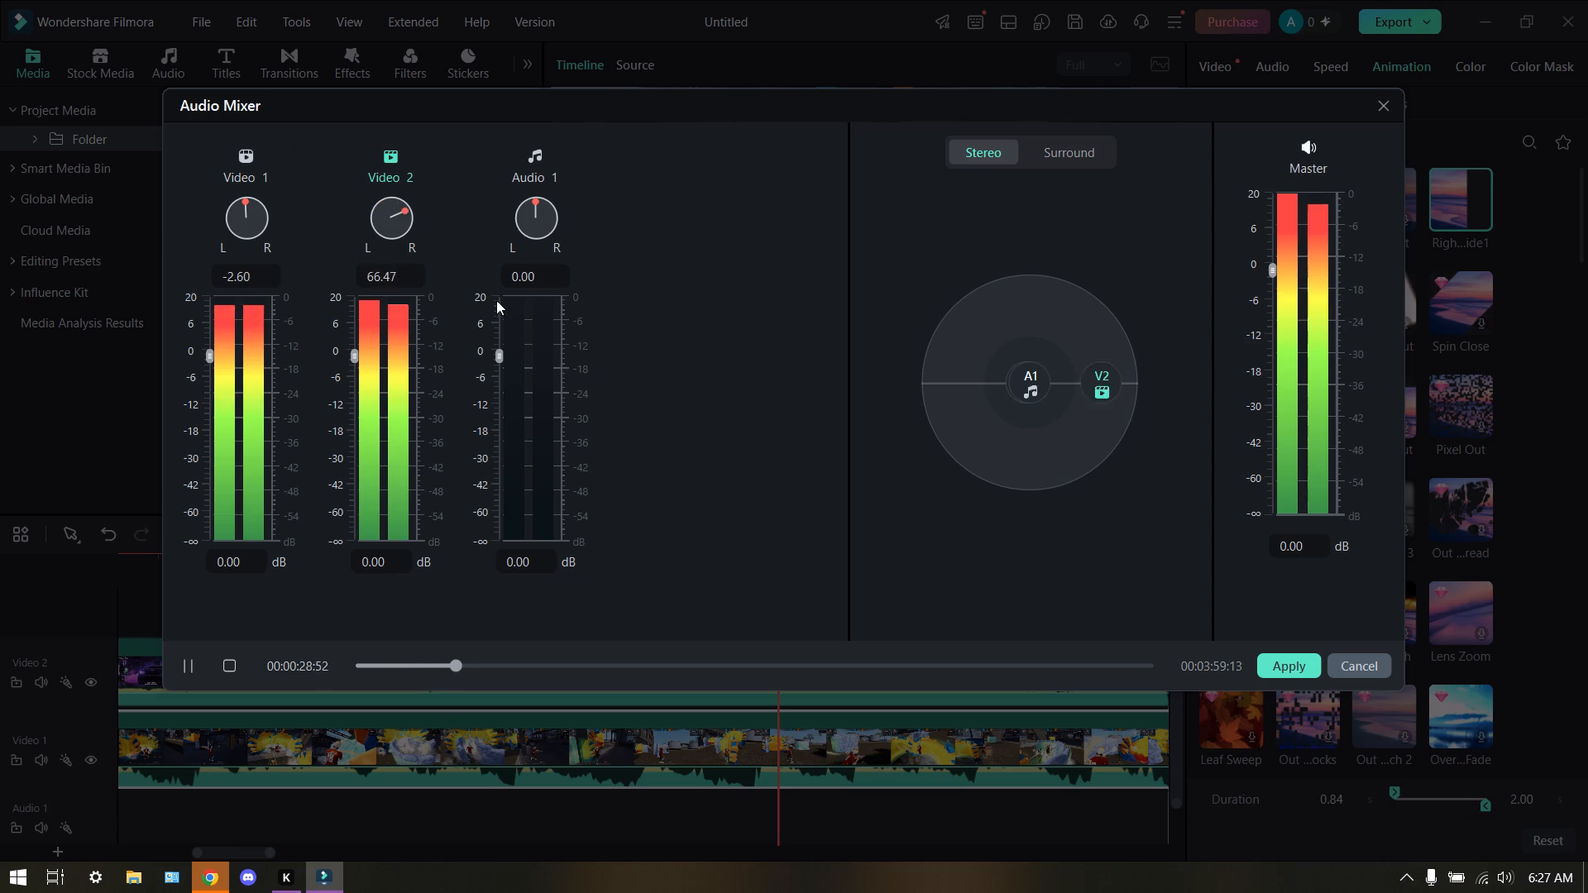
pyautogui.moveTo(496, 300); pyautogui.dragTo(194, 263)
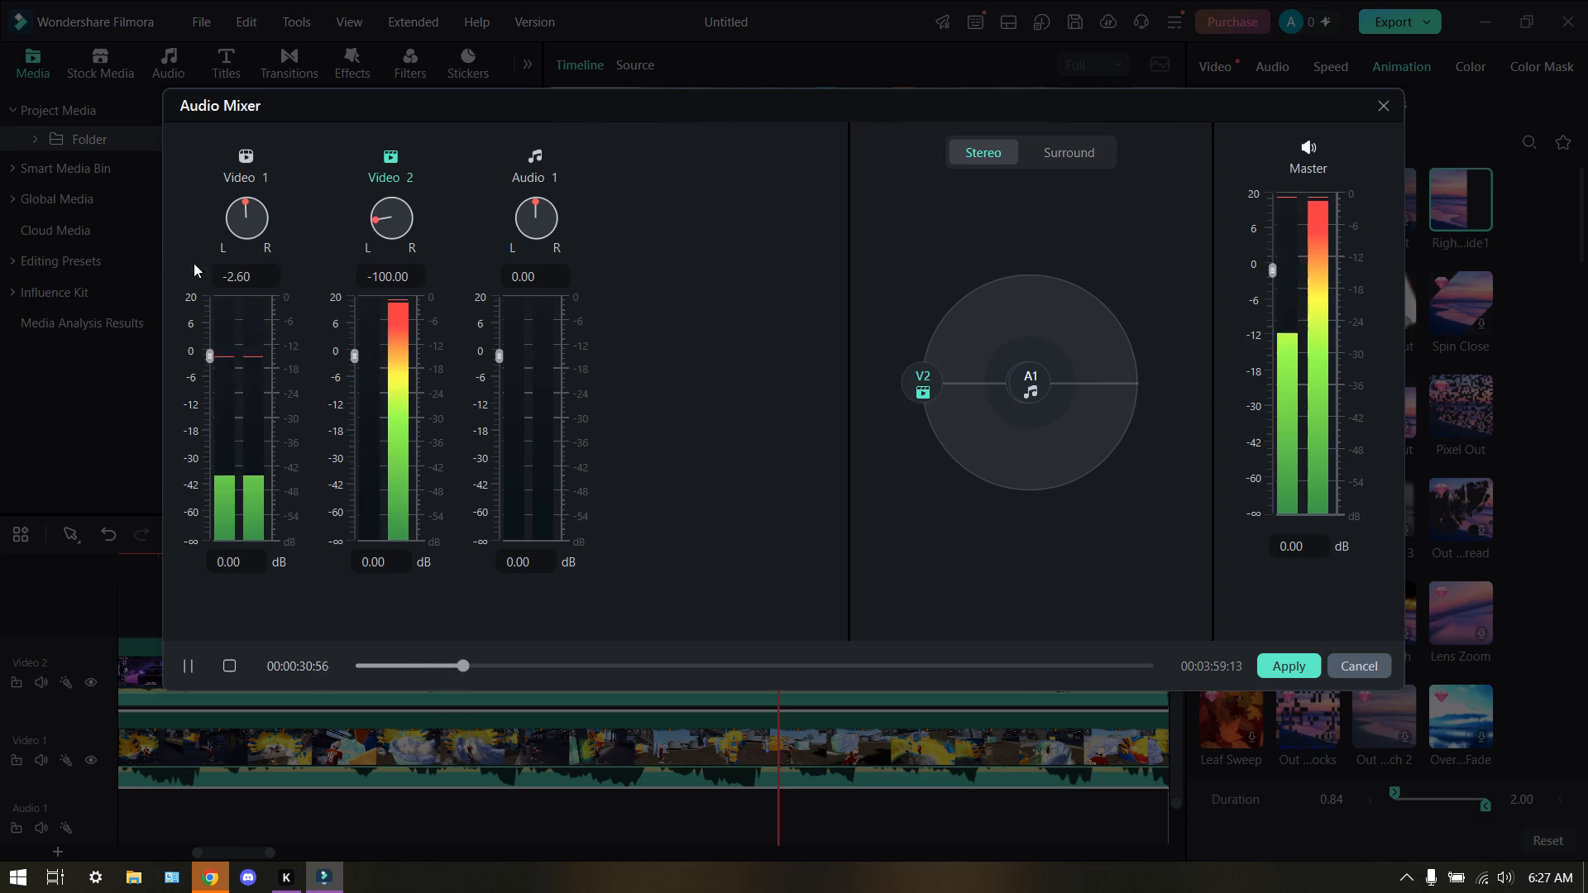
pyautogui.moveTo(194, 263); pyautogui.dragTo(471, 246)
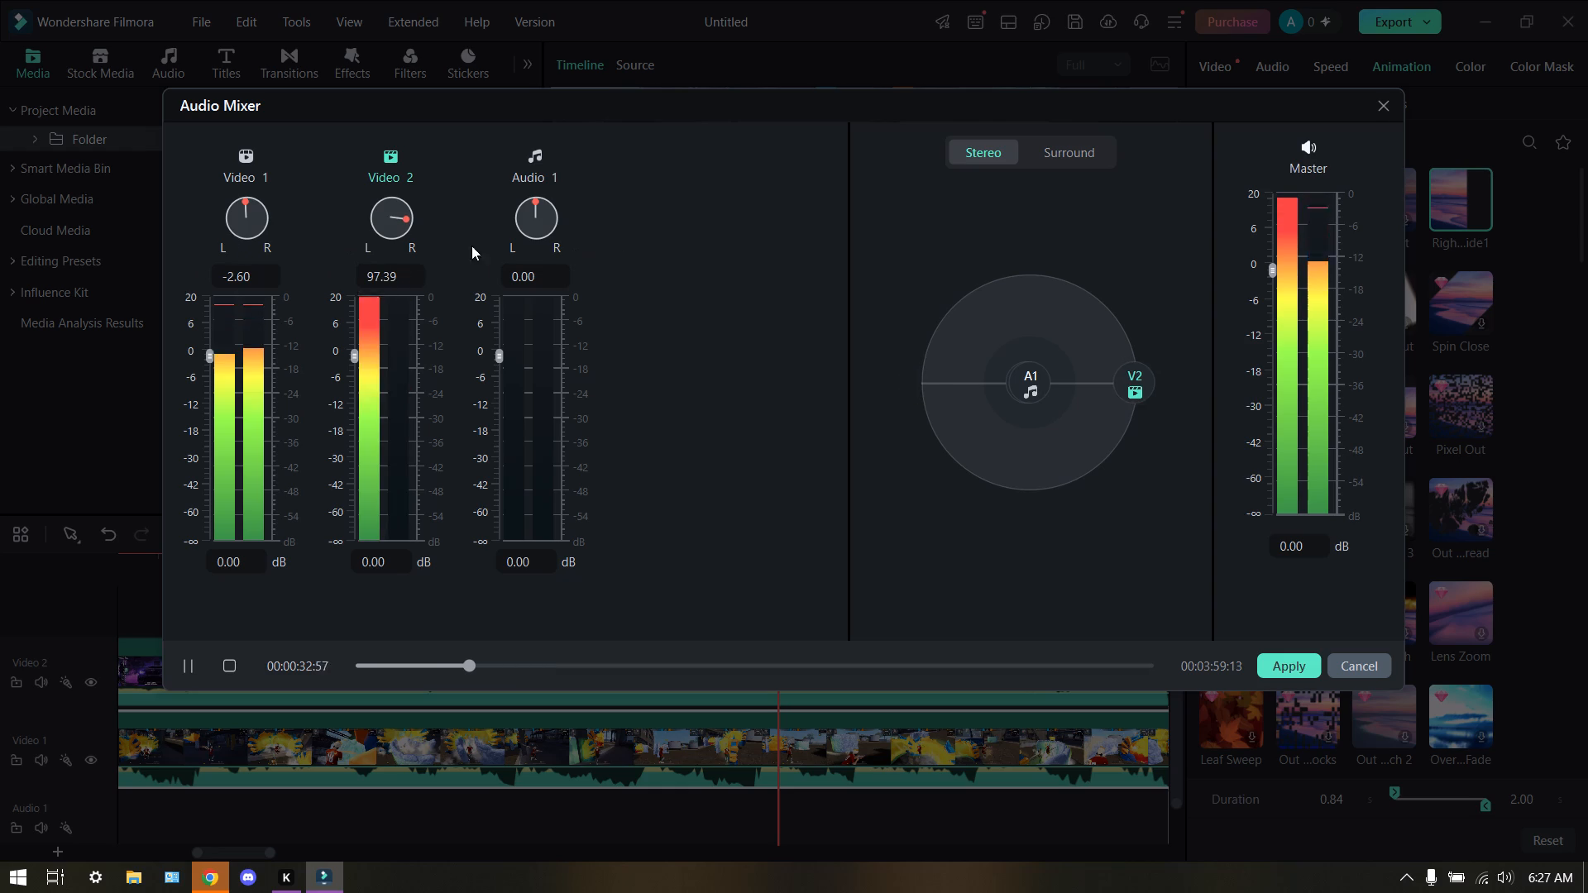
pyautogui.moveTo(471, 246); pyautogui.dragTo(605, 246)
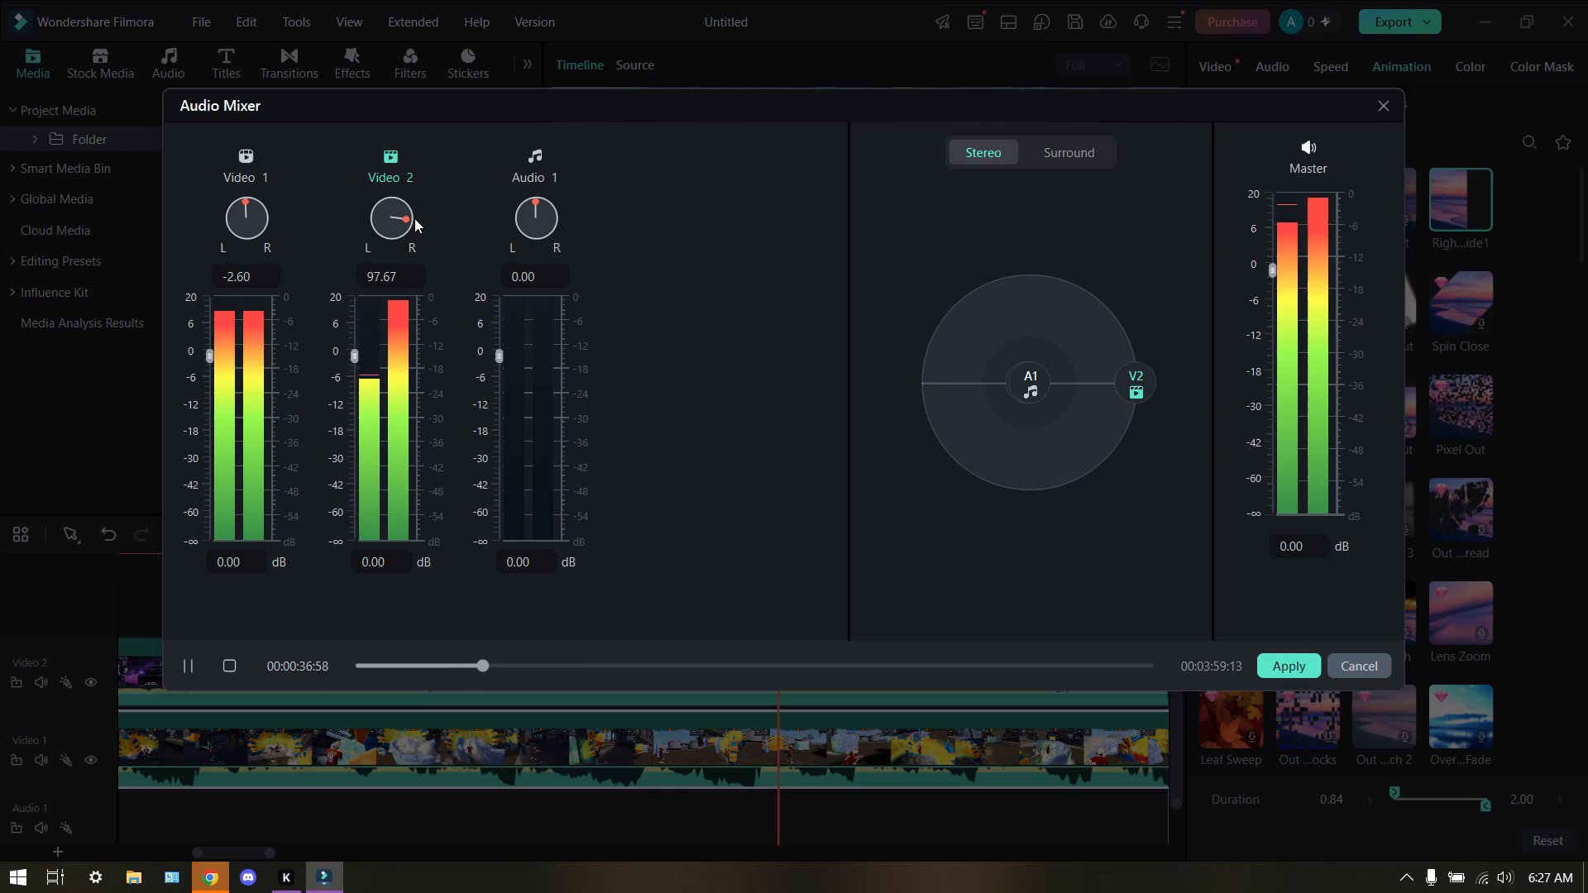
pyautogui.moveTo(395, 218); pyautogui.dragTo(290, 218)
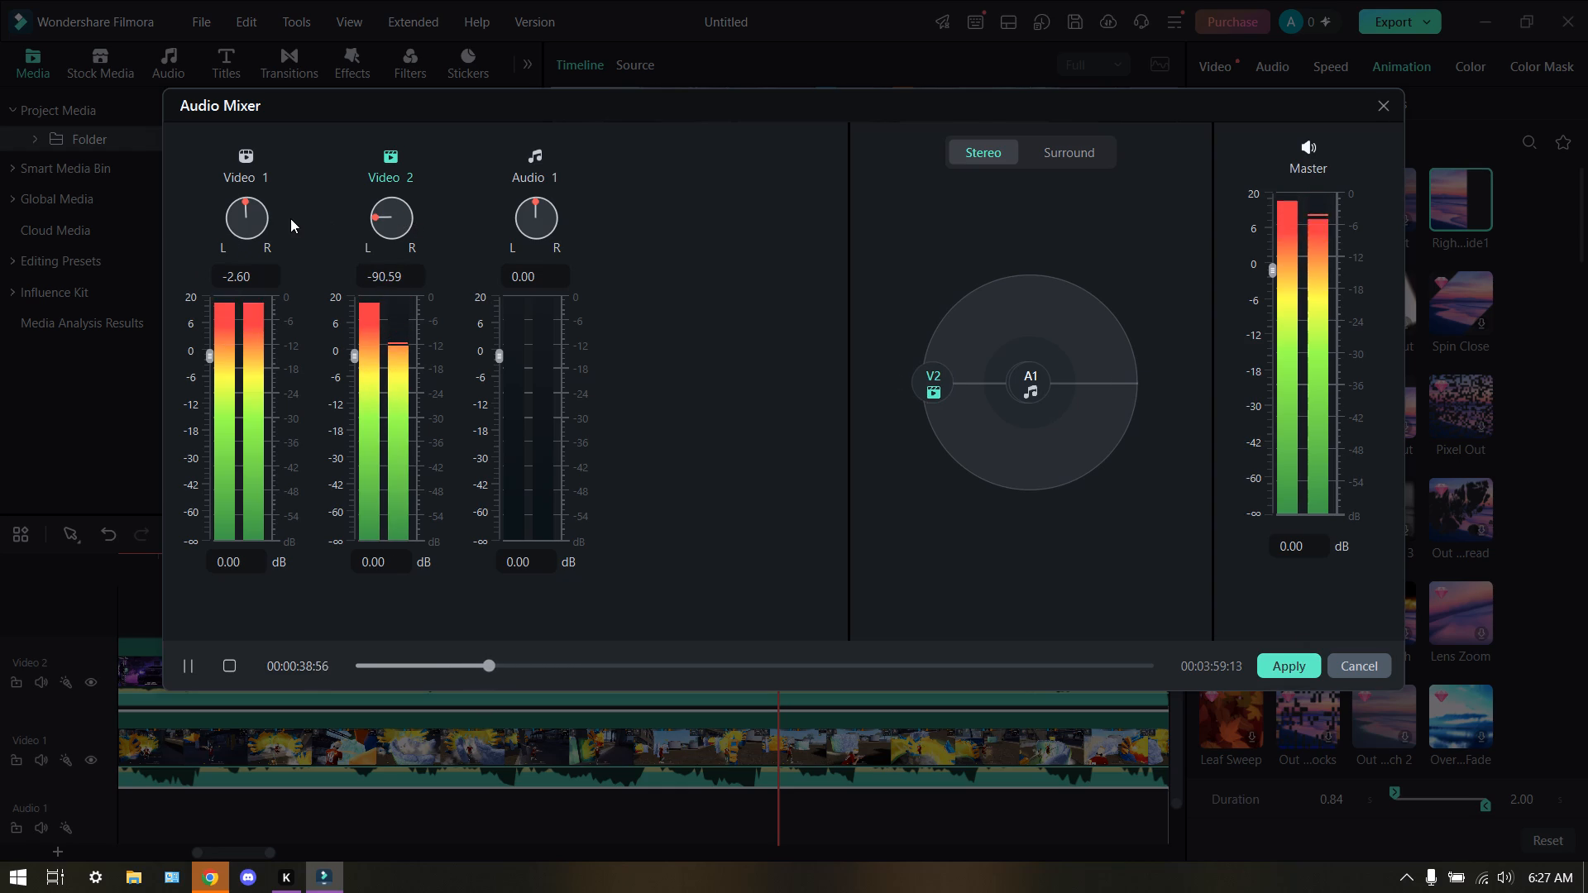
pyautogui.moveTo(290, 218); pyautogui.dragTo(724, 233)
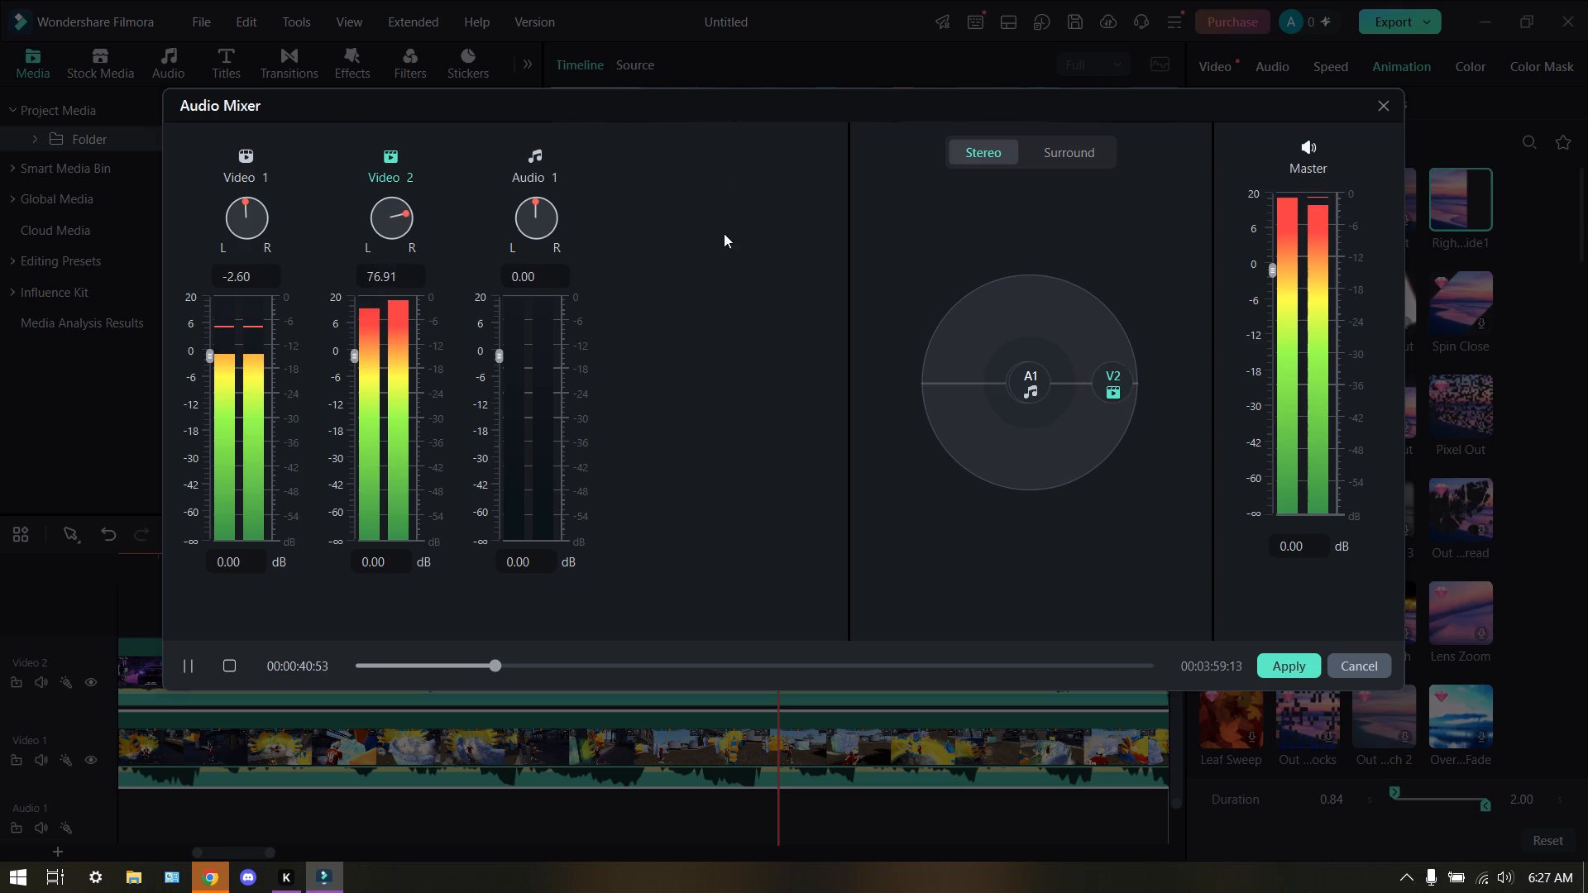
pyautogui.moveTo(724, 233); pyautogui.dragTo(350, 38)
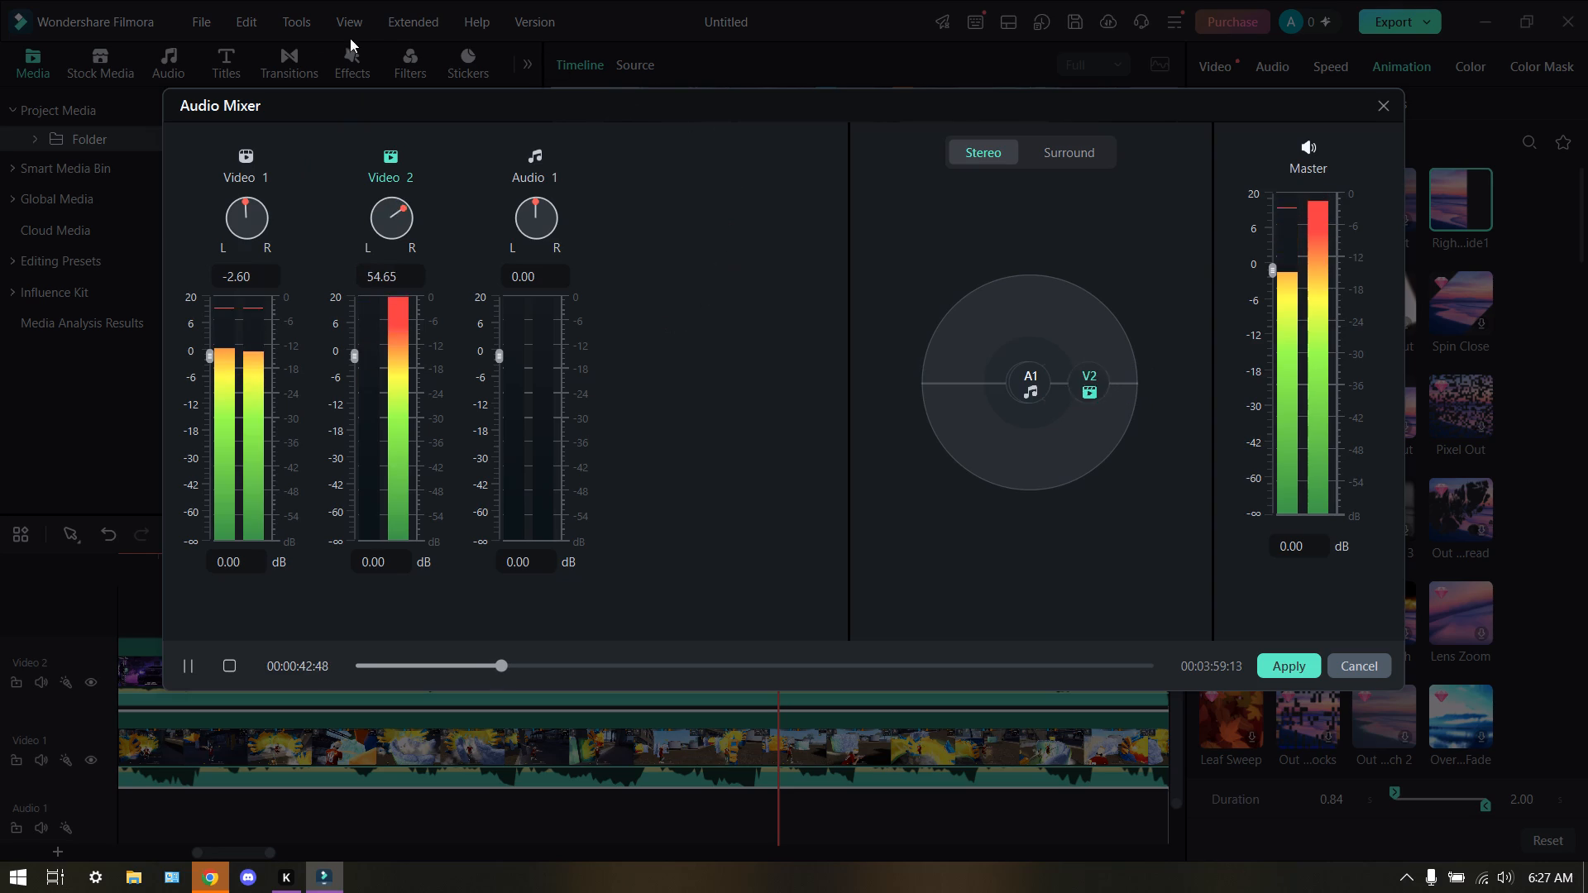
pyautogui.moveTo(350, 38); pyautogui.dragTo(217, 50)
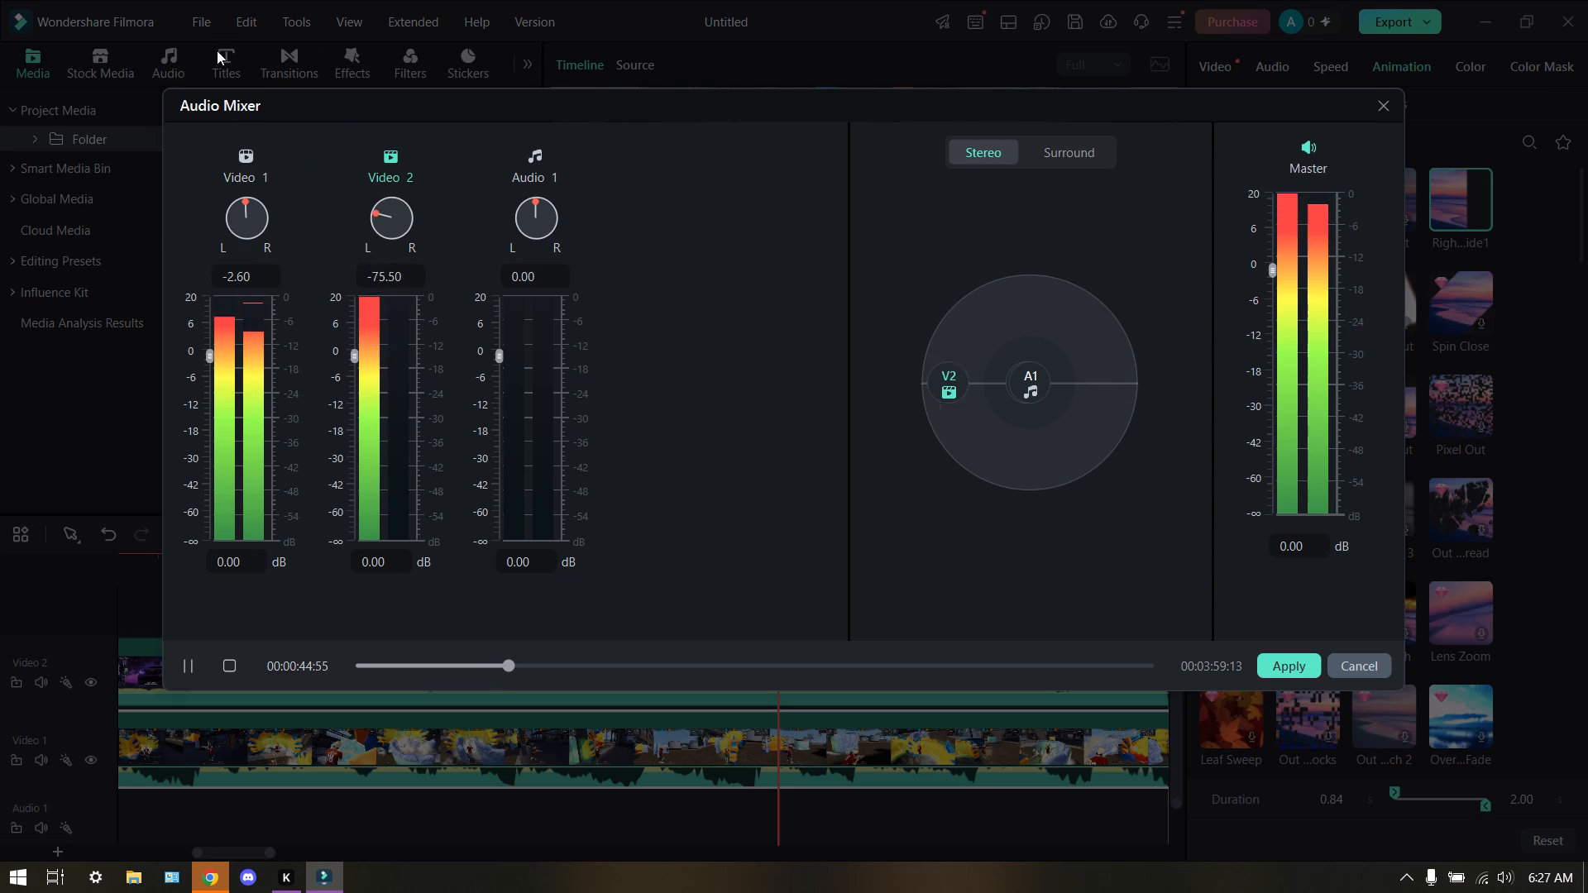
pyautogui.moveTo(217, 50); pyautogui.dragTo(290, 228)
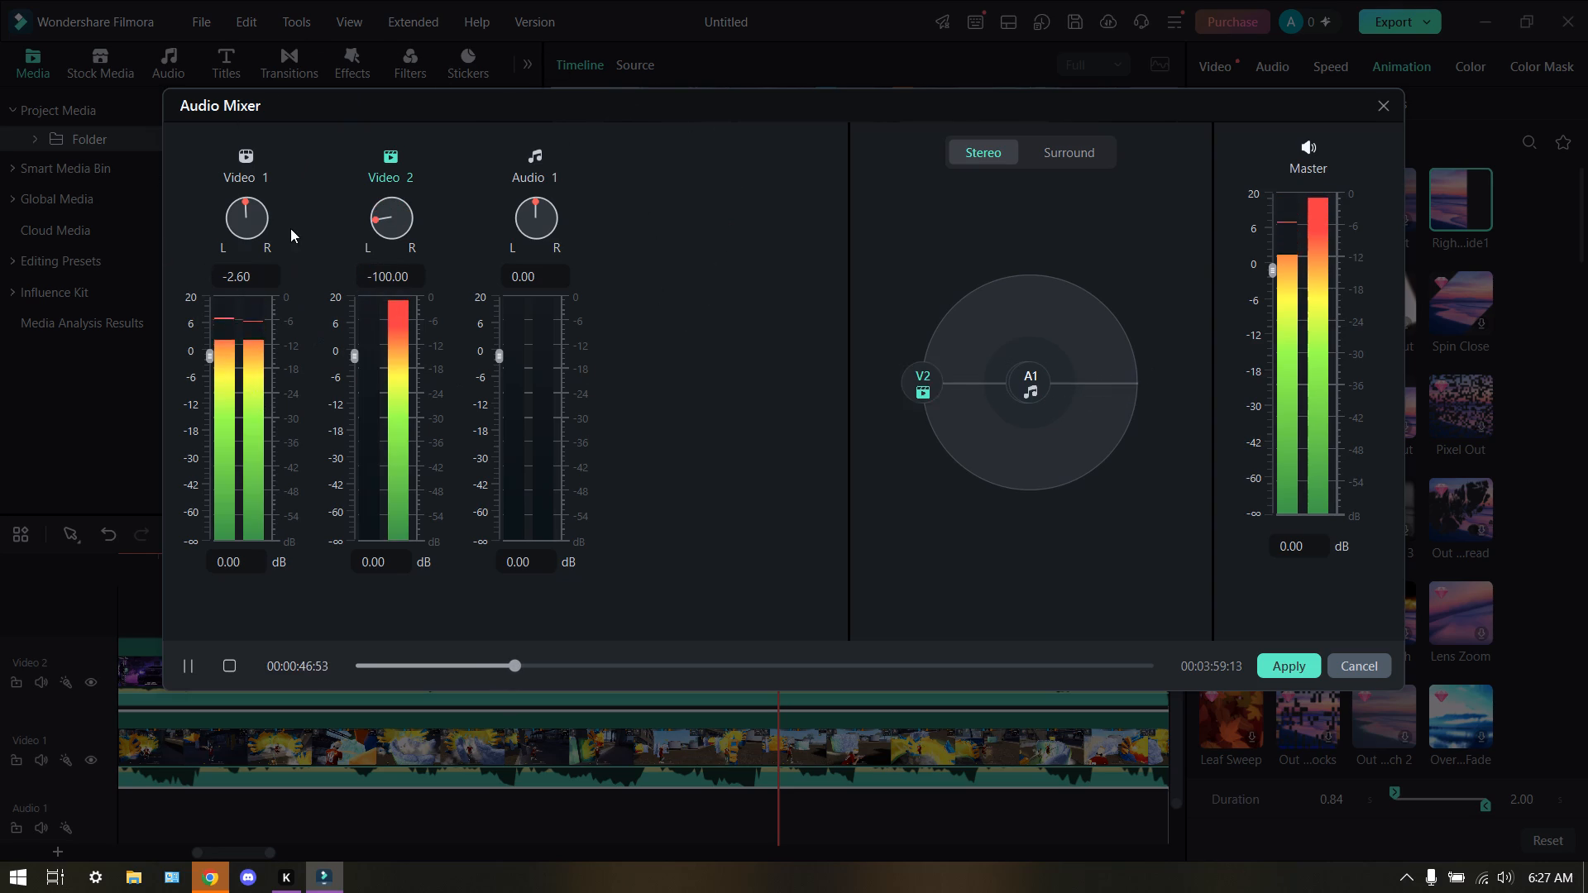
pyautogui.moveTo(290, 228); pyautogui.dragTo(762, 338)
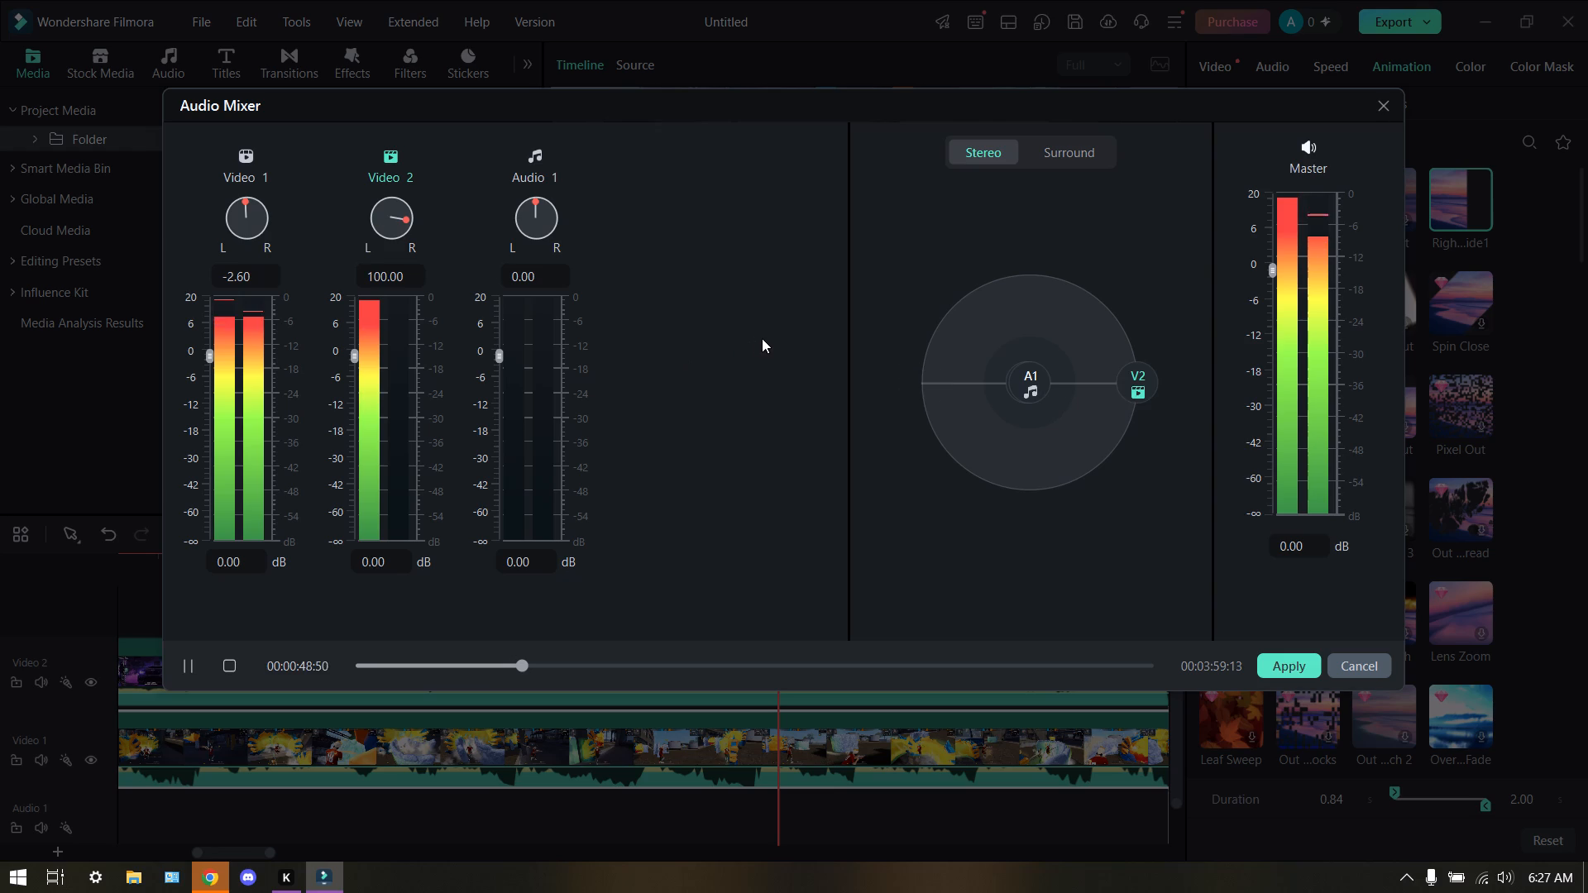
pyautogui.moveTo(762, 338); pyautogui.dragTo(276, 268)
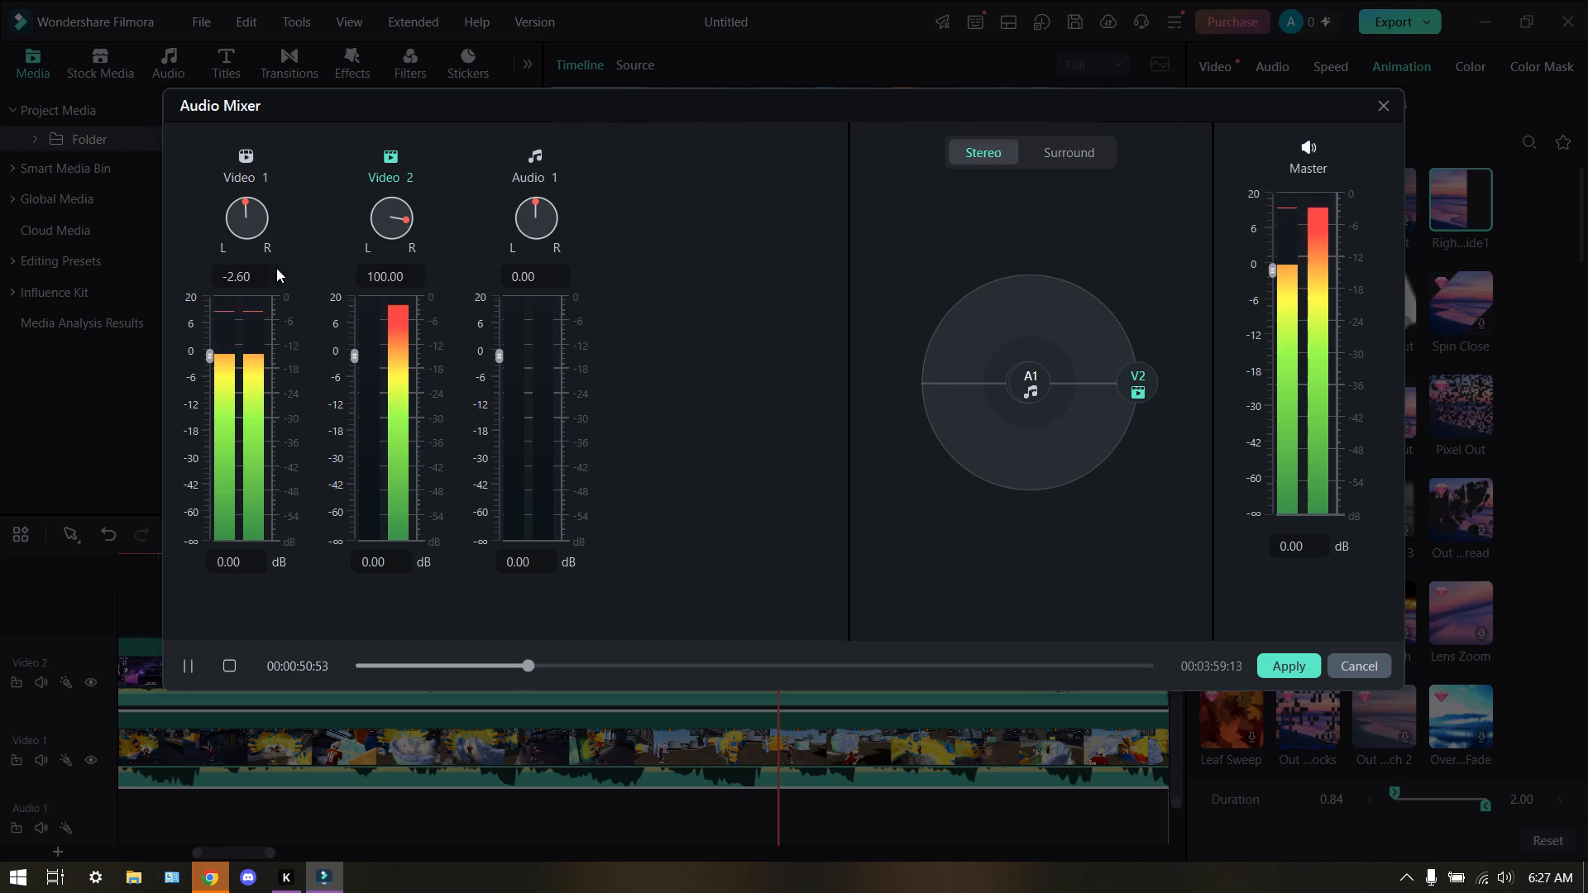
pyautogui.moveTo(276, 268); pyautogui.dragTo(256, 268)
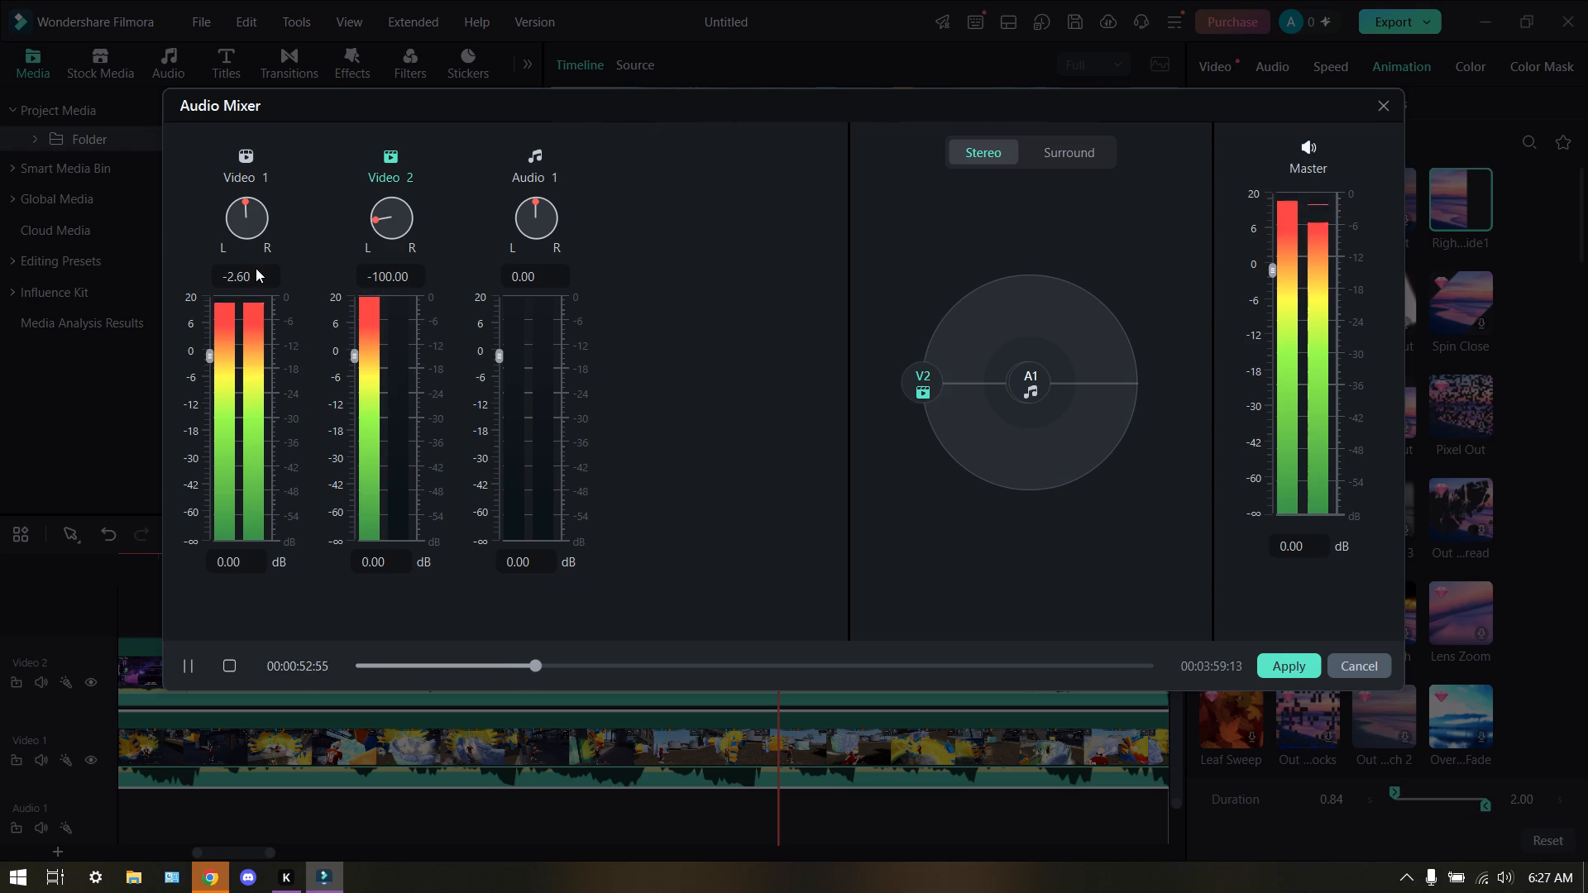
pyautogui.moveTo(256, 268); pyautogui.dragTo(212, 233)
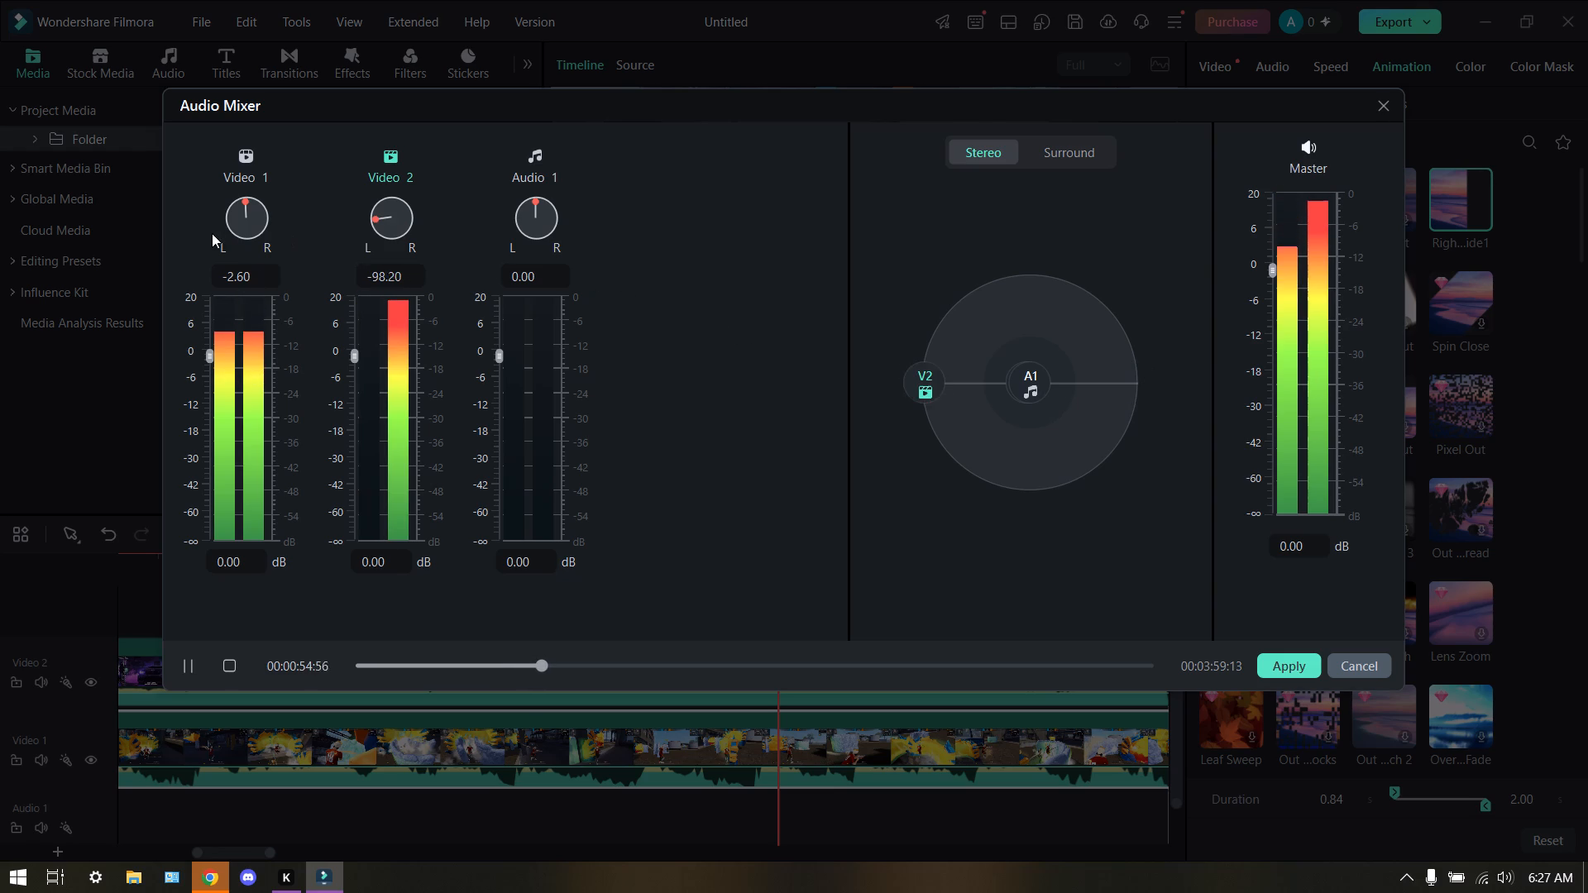
# Set the Video 2 track's left-right balance to 20.85 and apply the Audio Mixer settings.
pyautogui.moveTo(212, 233); pyautogui.dragTo(473, 0)
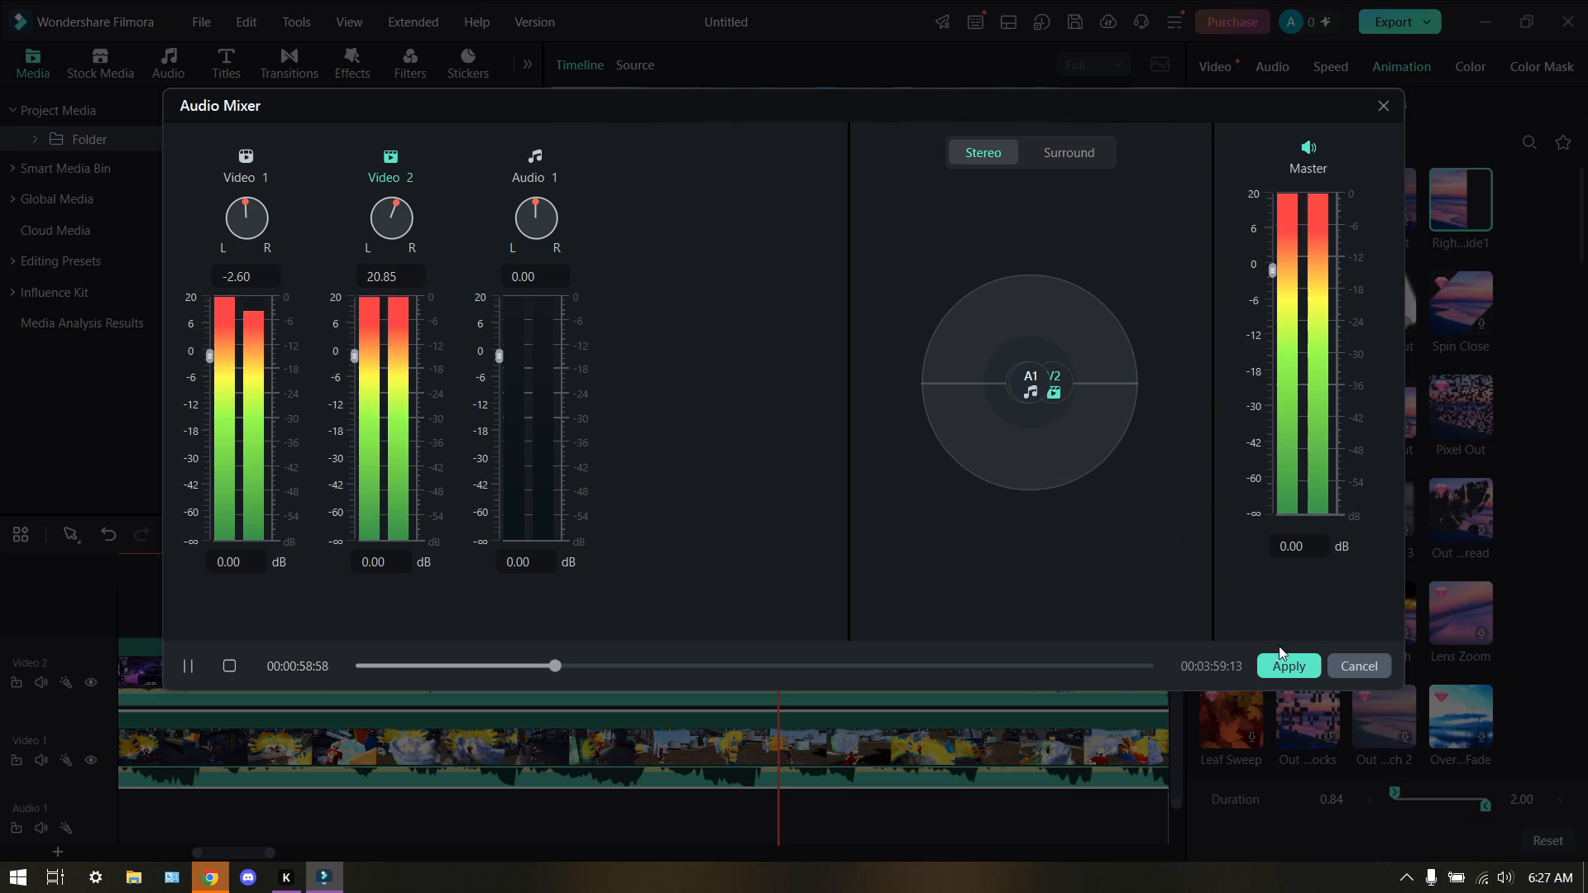
pyautogui.click(1287, 671)
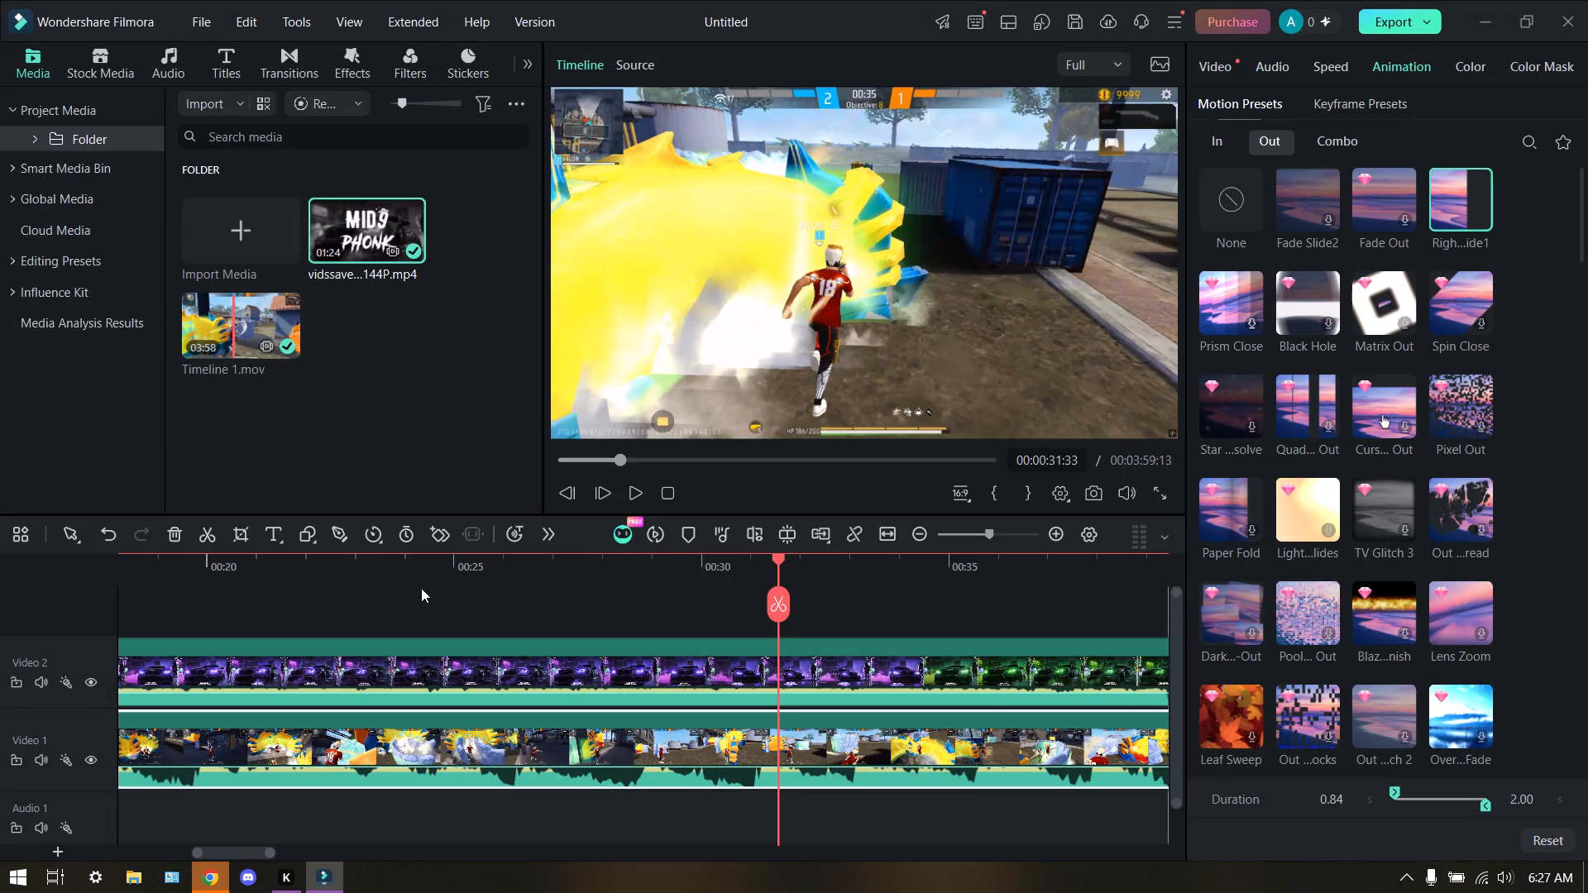
# Play the video on from about 0:31 to hear the applied mix, and restart playback from the beginning with the whole timeline shown.
pyautogui.click(634, 491)
pyautogui.moveTo(399, 563); pyautogui.dragTo(526, 582)
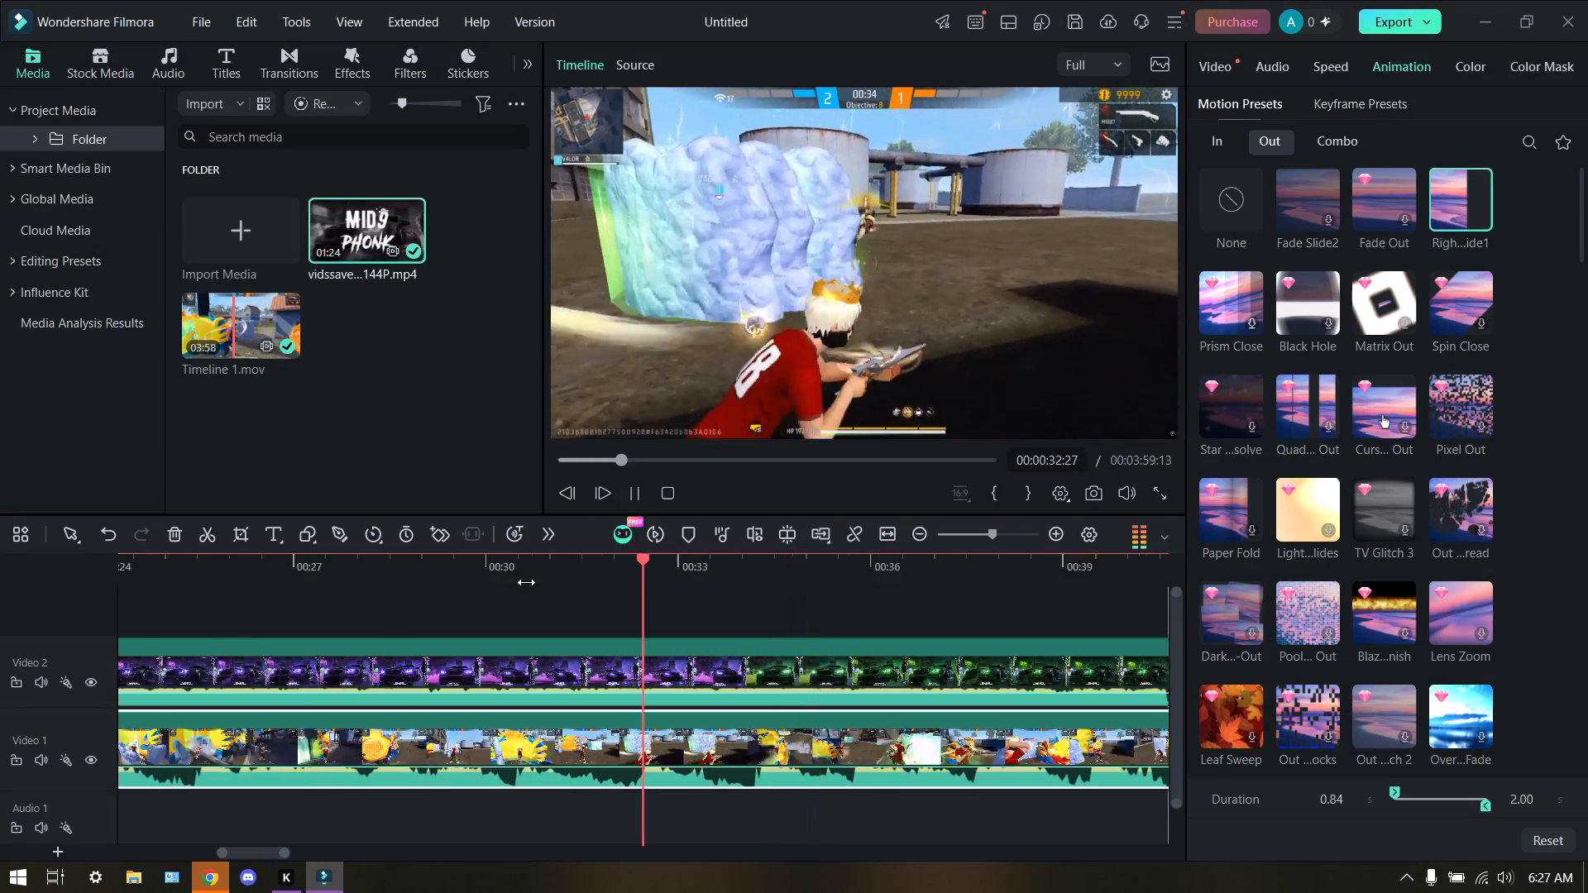
pyautogui.moveTo(526, 582); pyautogui.dragTo(1318, 596)
pyautogui.moveTo(334, 589); pyautogui.dragTo(429, 607)
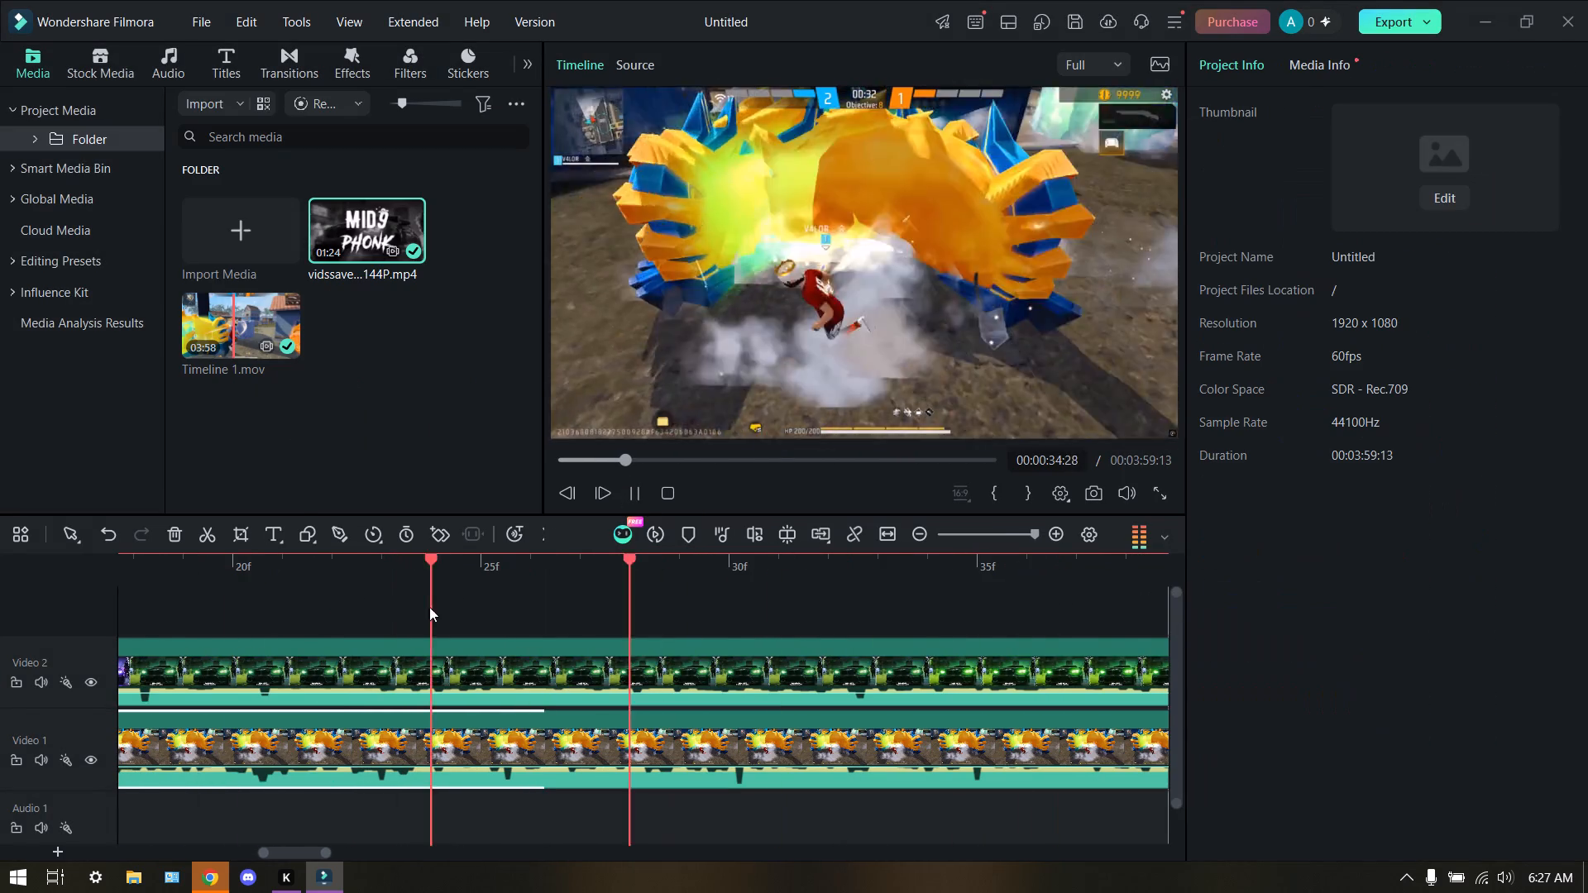
pyautogui.moveTo(429, 607); pyautogui.dragTo(732, 614)
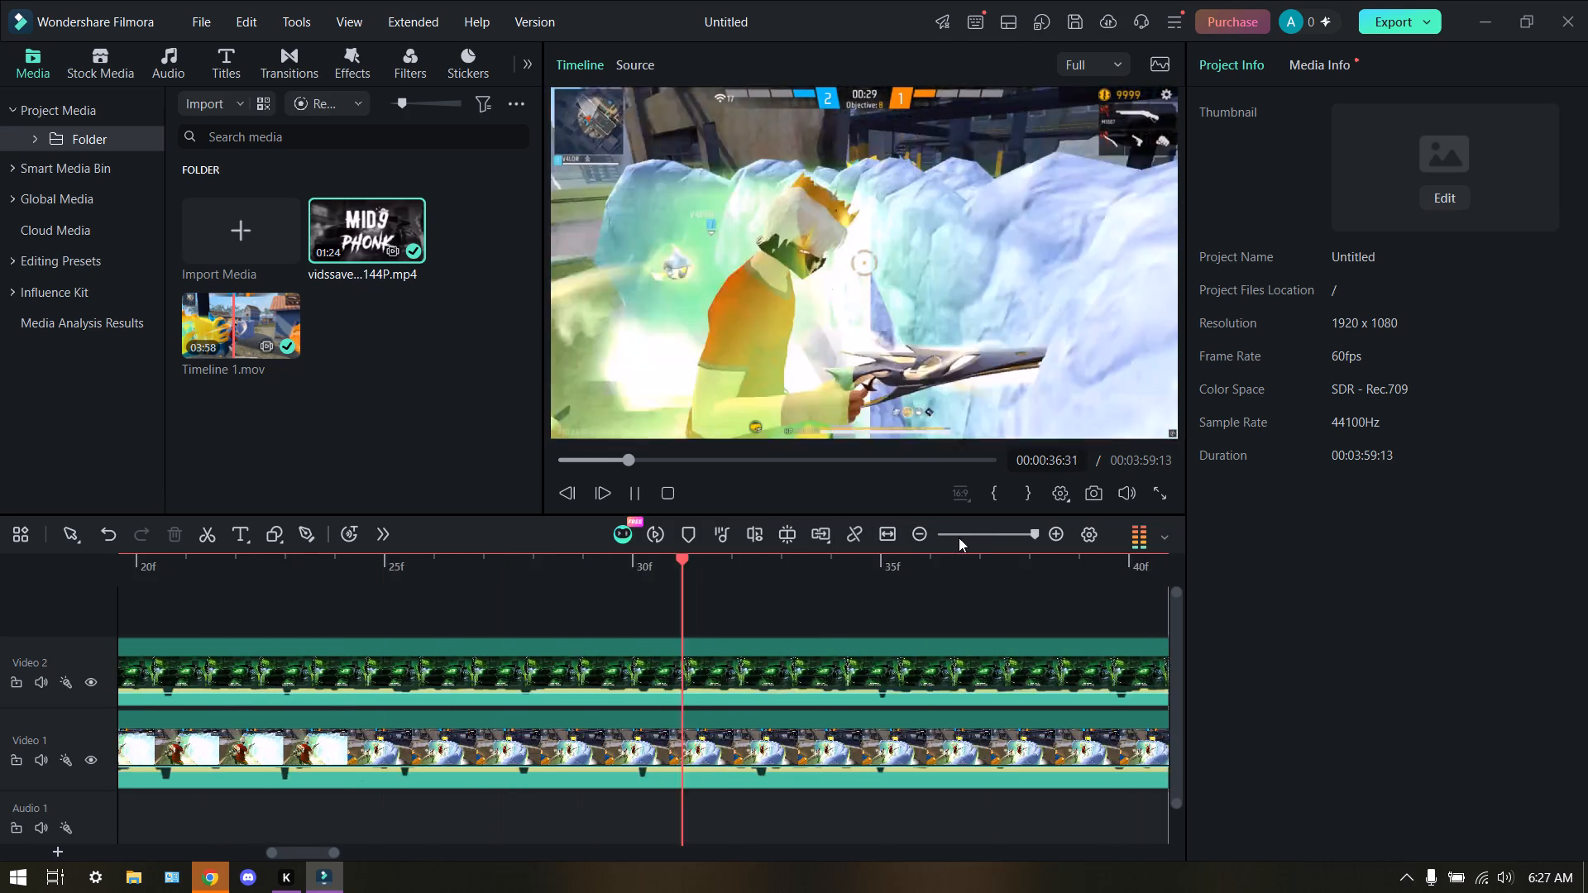
pyautogui.moveTo(959, 537); pyautogui.dragTo(961, 546)
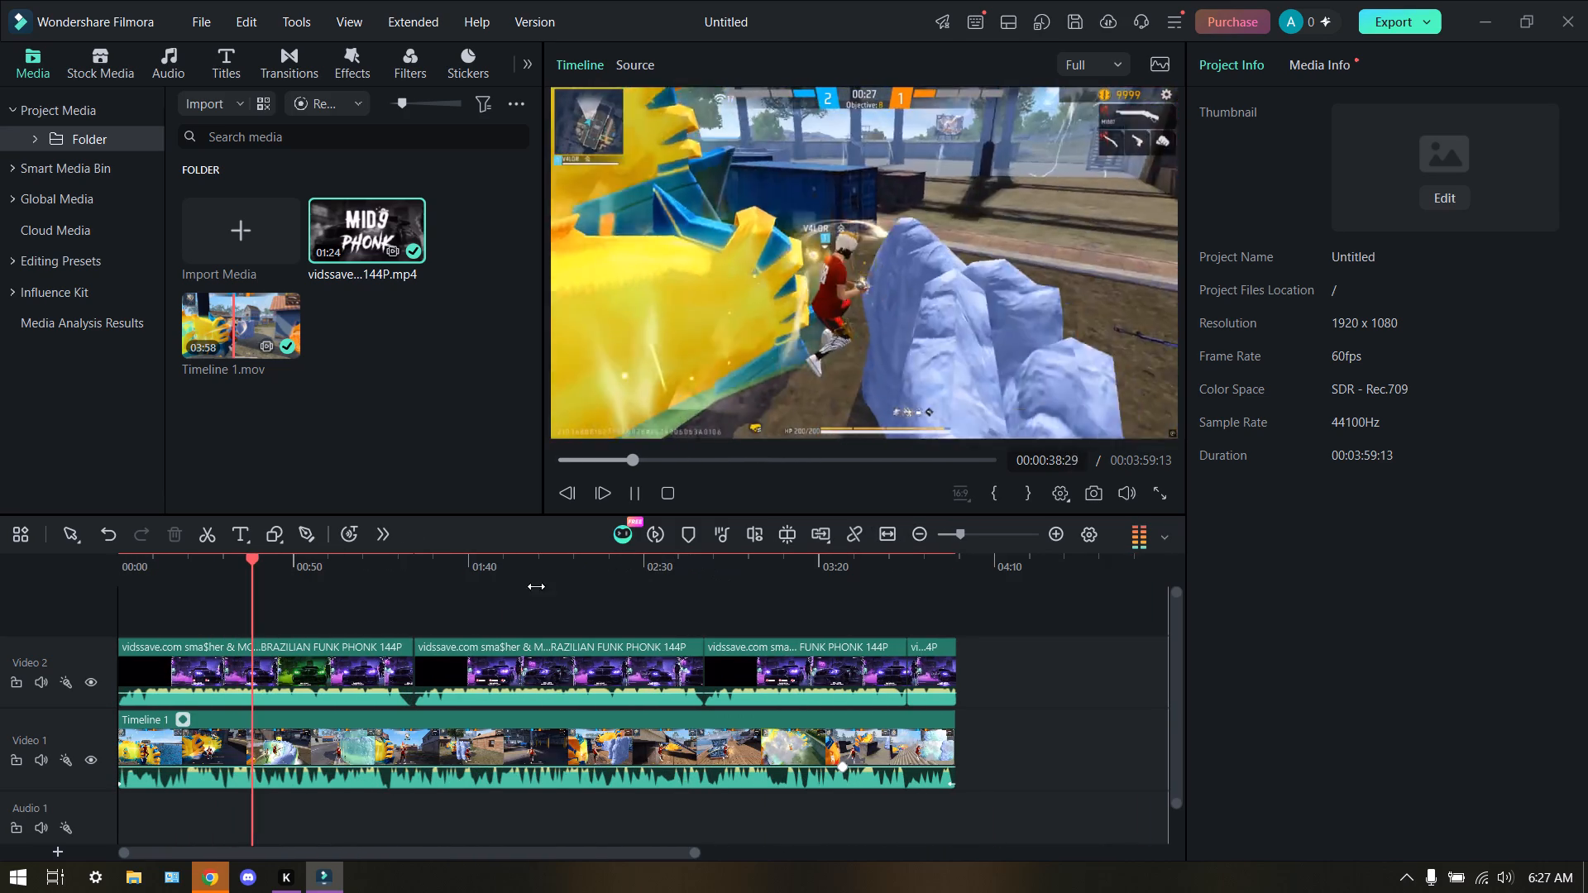
pyautogui.moveTo(629, 461); pyautogui.dragTo(452, 468)
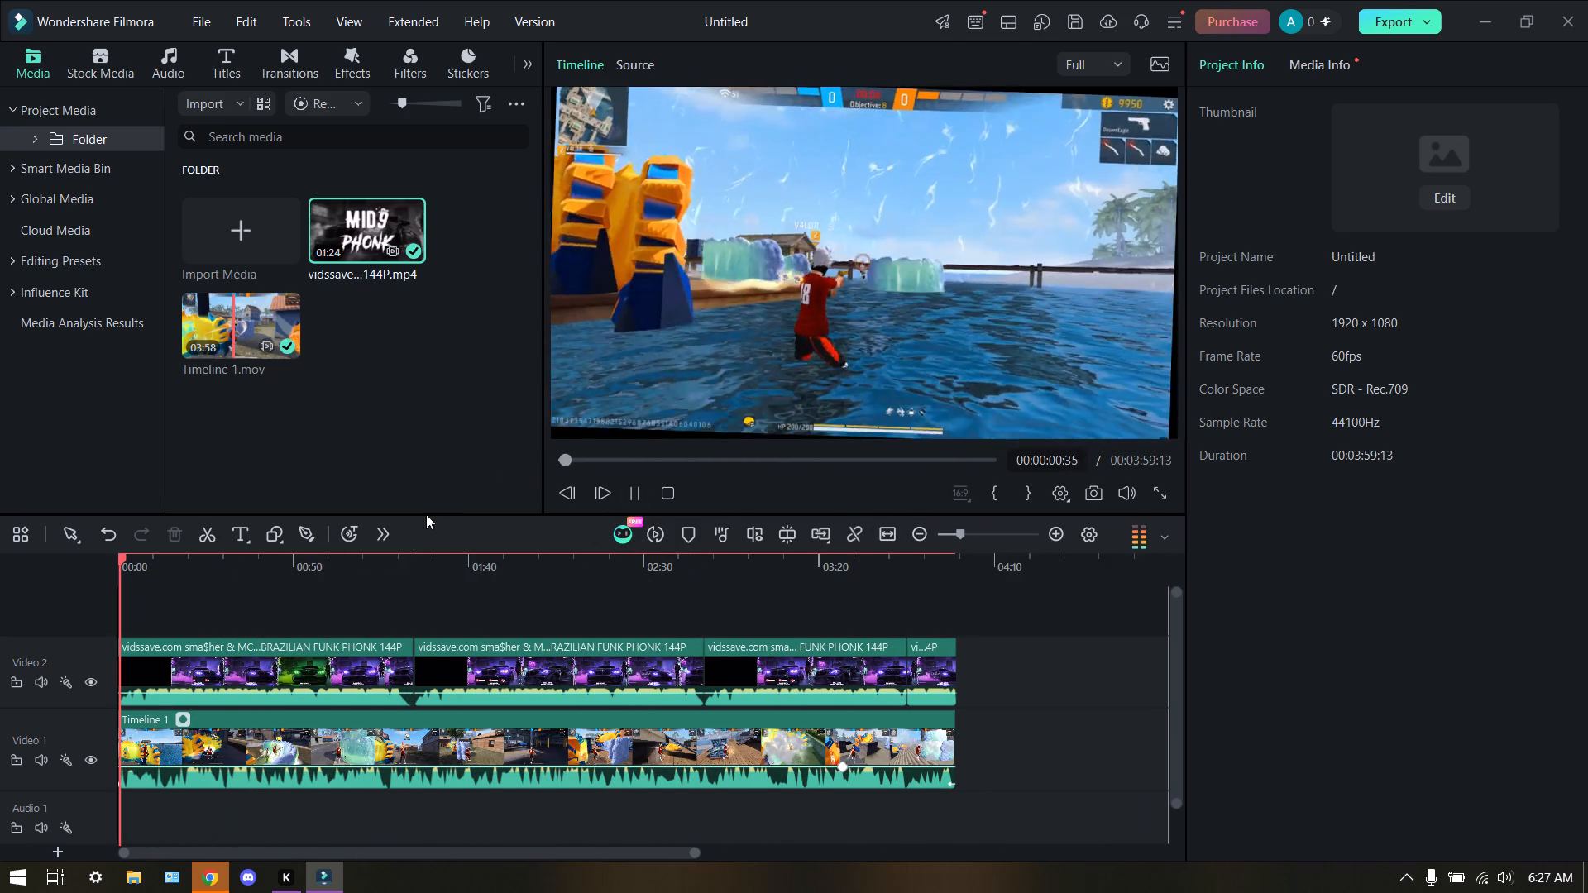
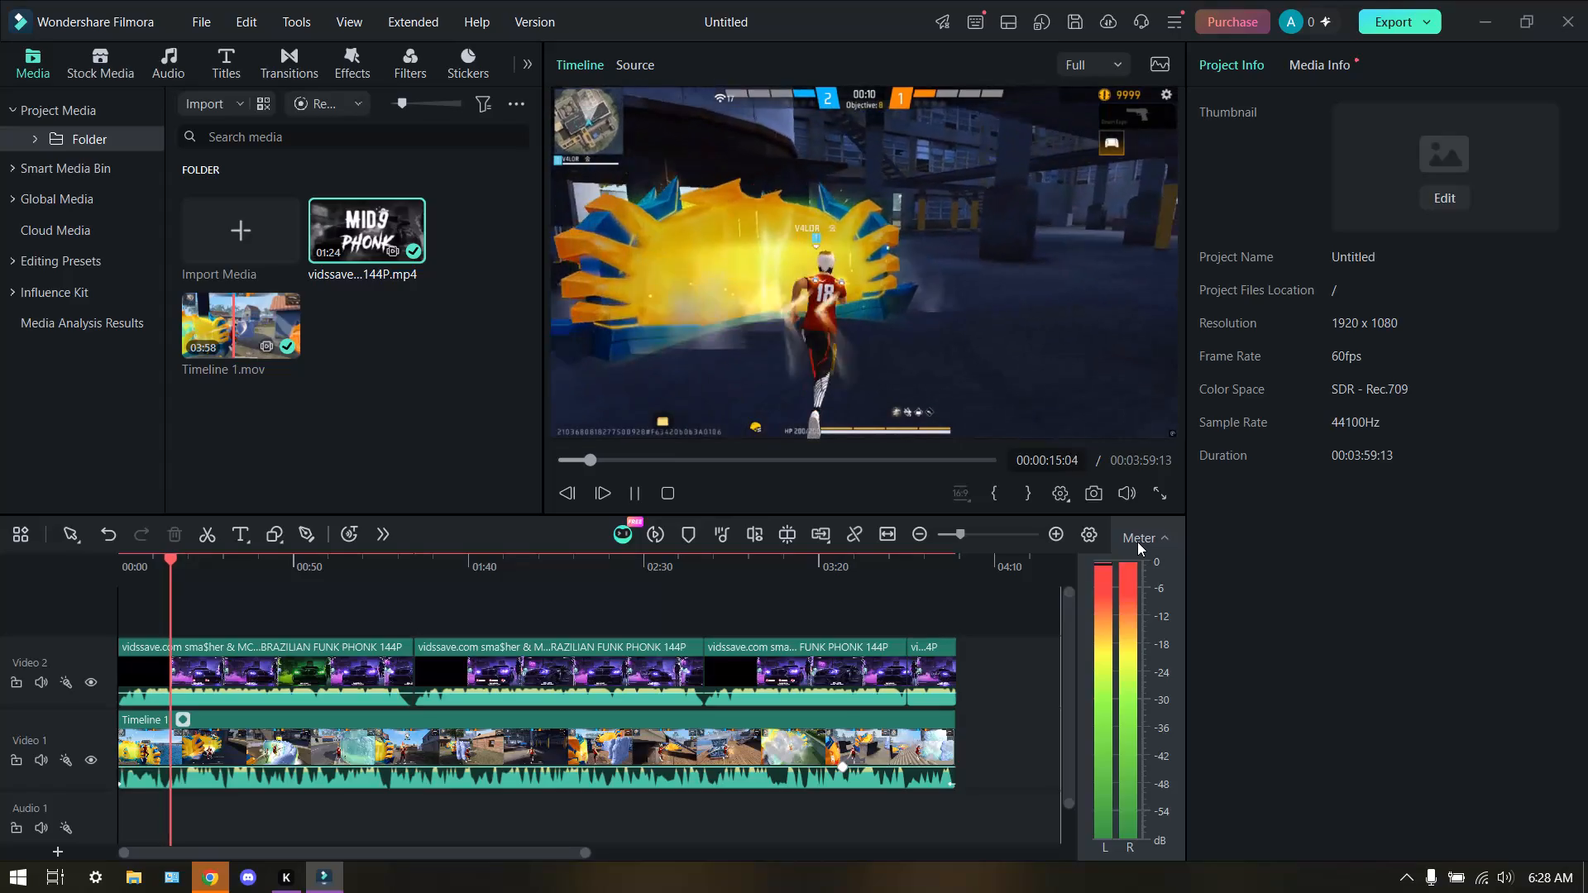
# Hide the expanded audio level meter beside the timeline.
pyautogui.click(1137, 542)
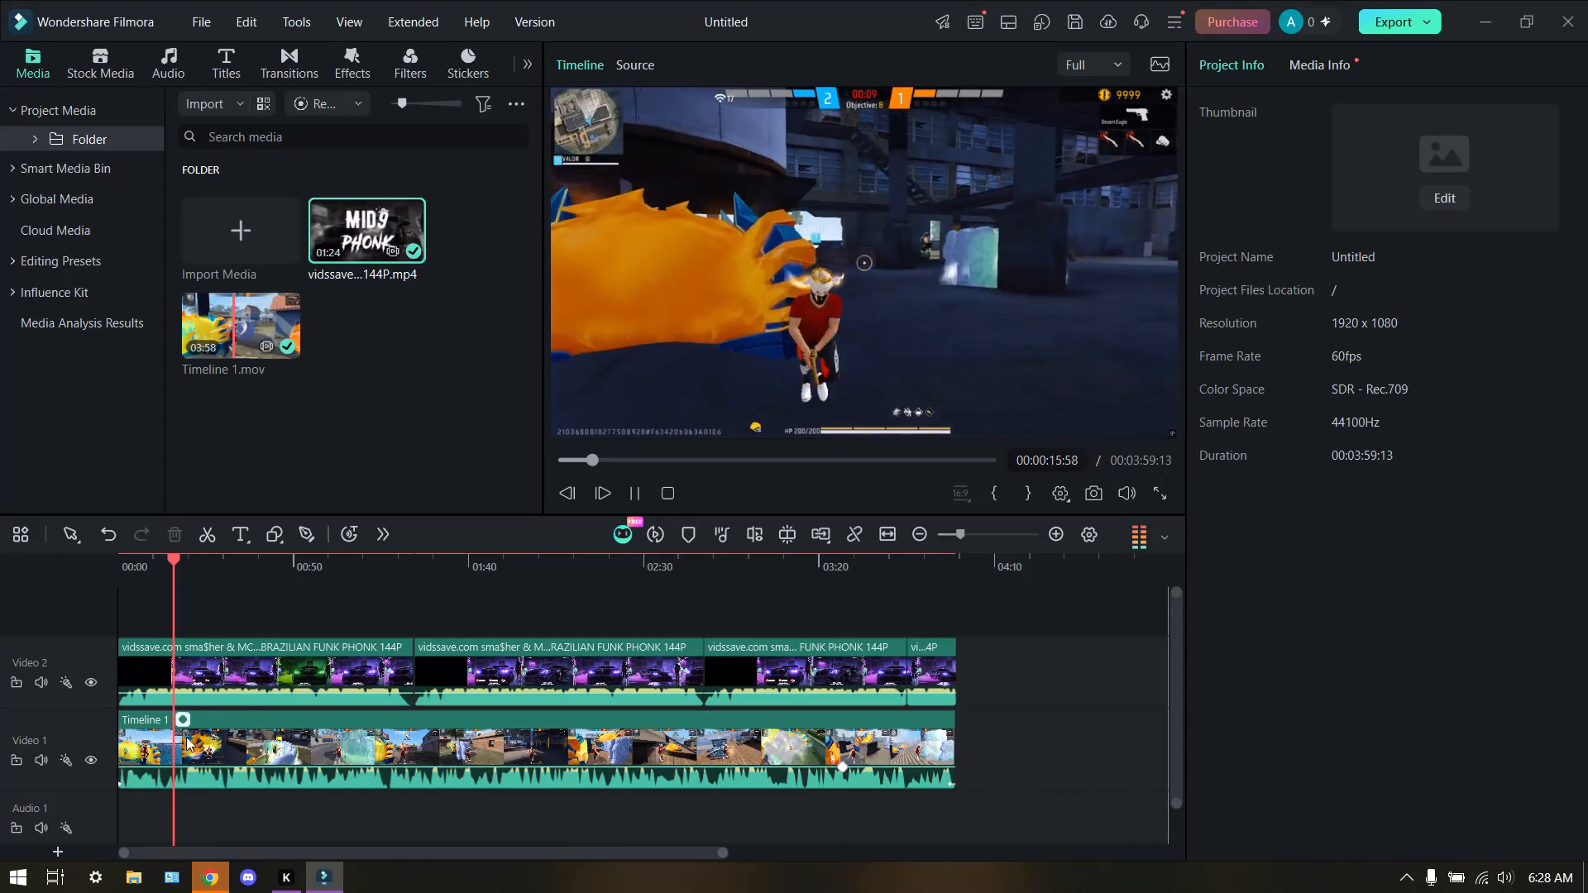
pyautogui.click(257, 676)
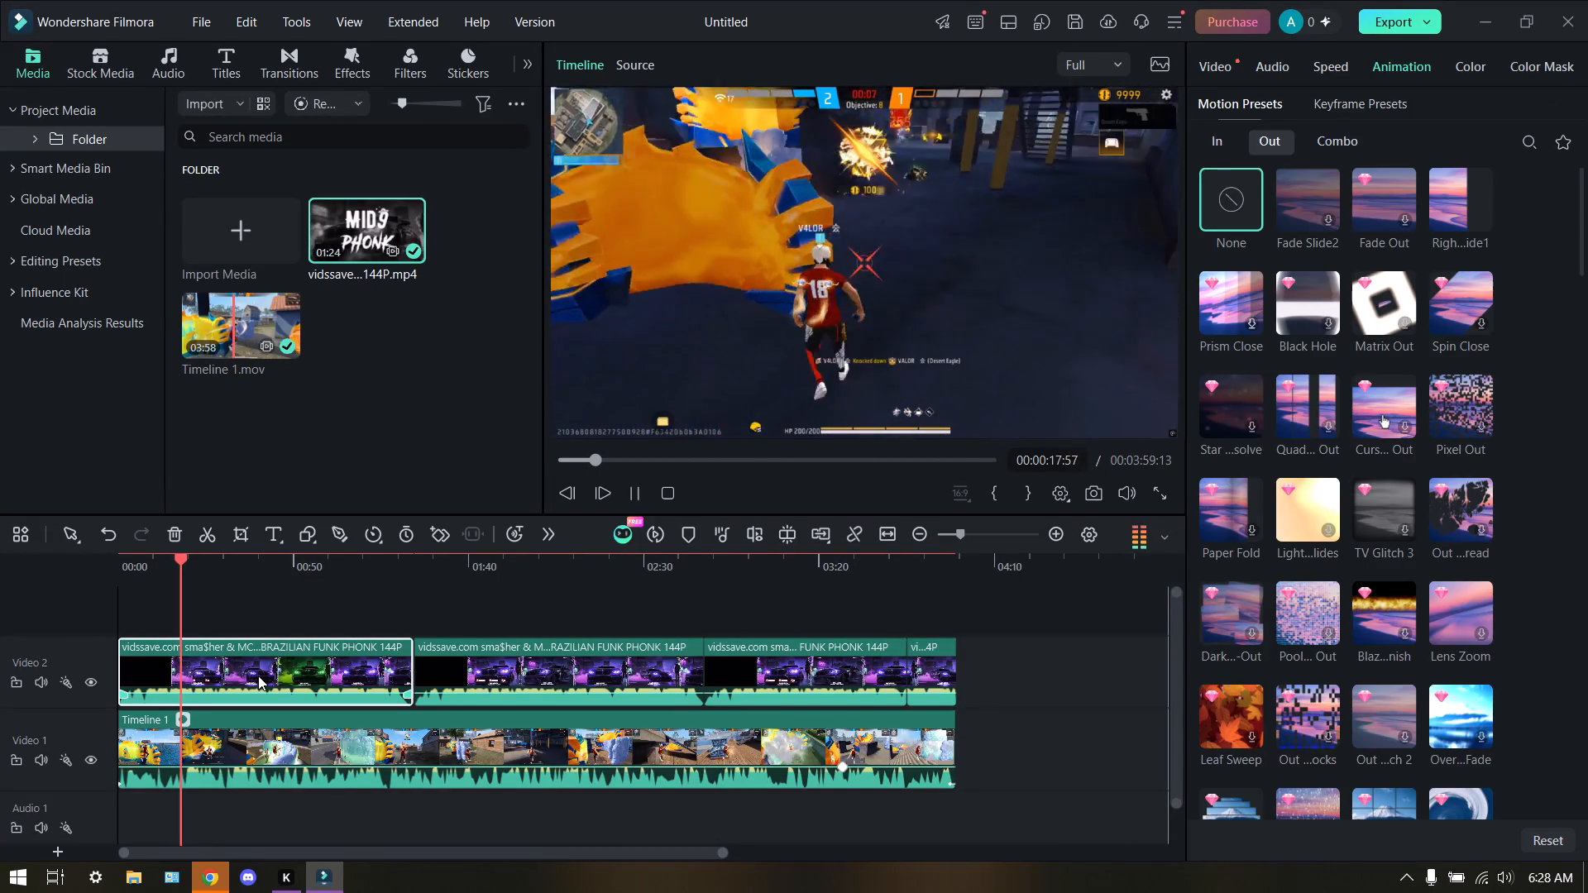
pyautogui.click(290, 744)
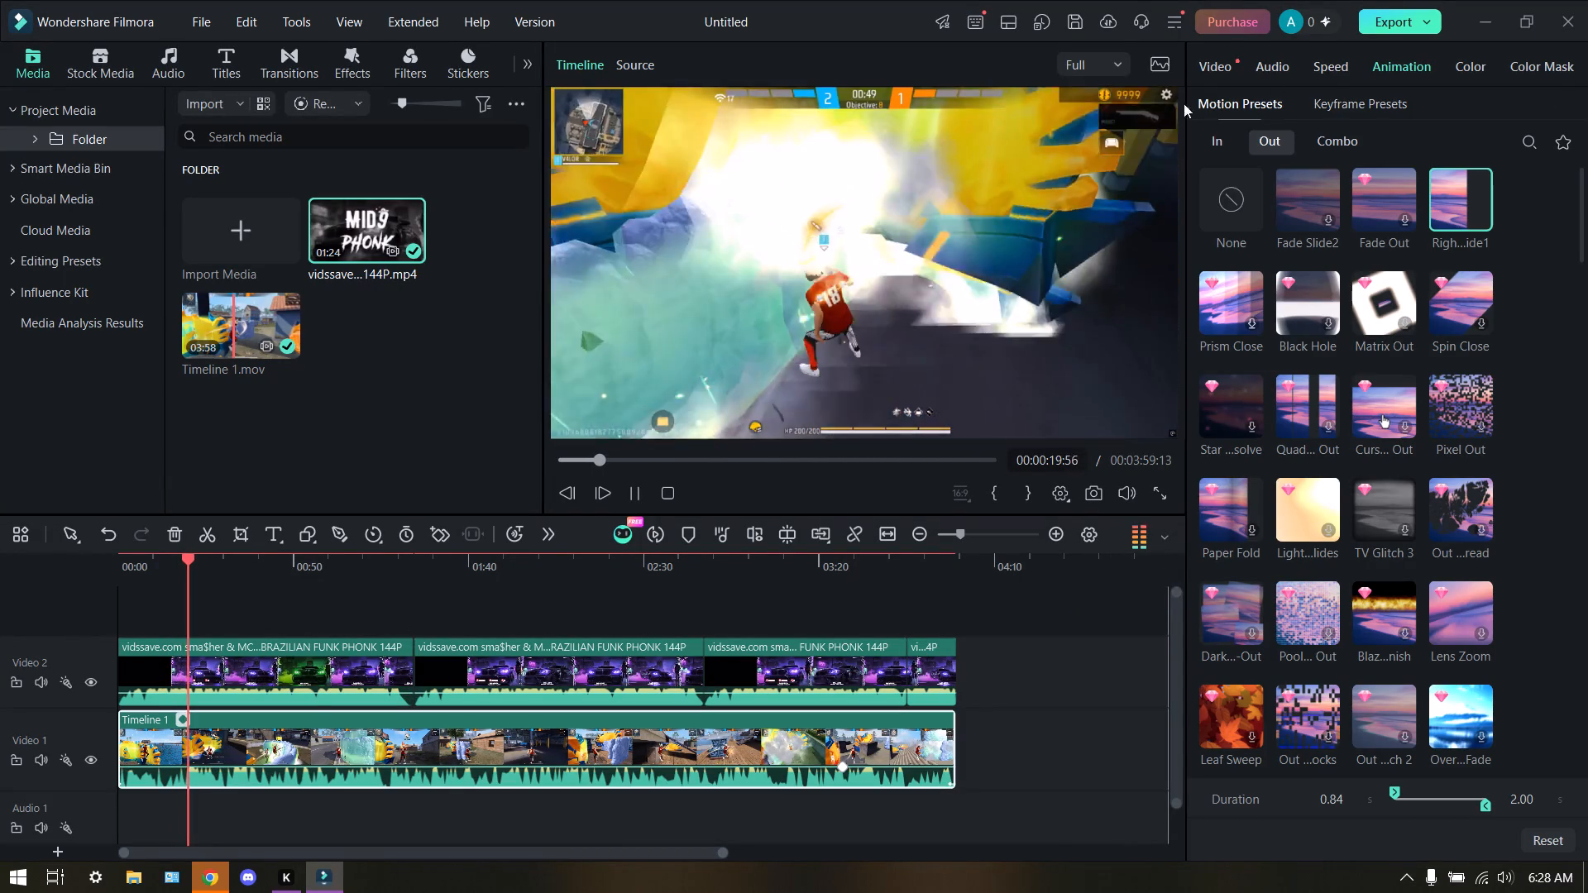
pyautogui.click(1435, 210)
pyautogui.rightClick(1447, 206)
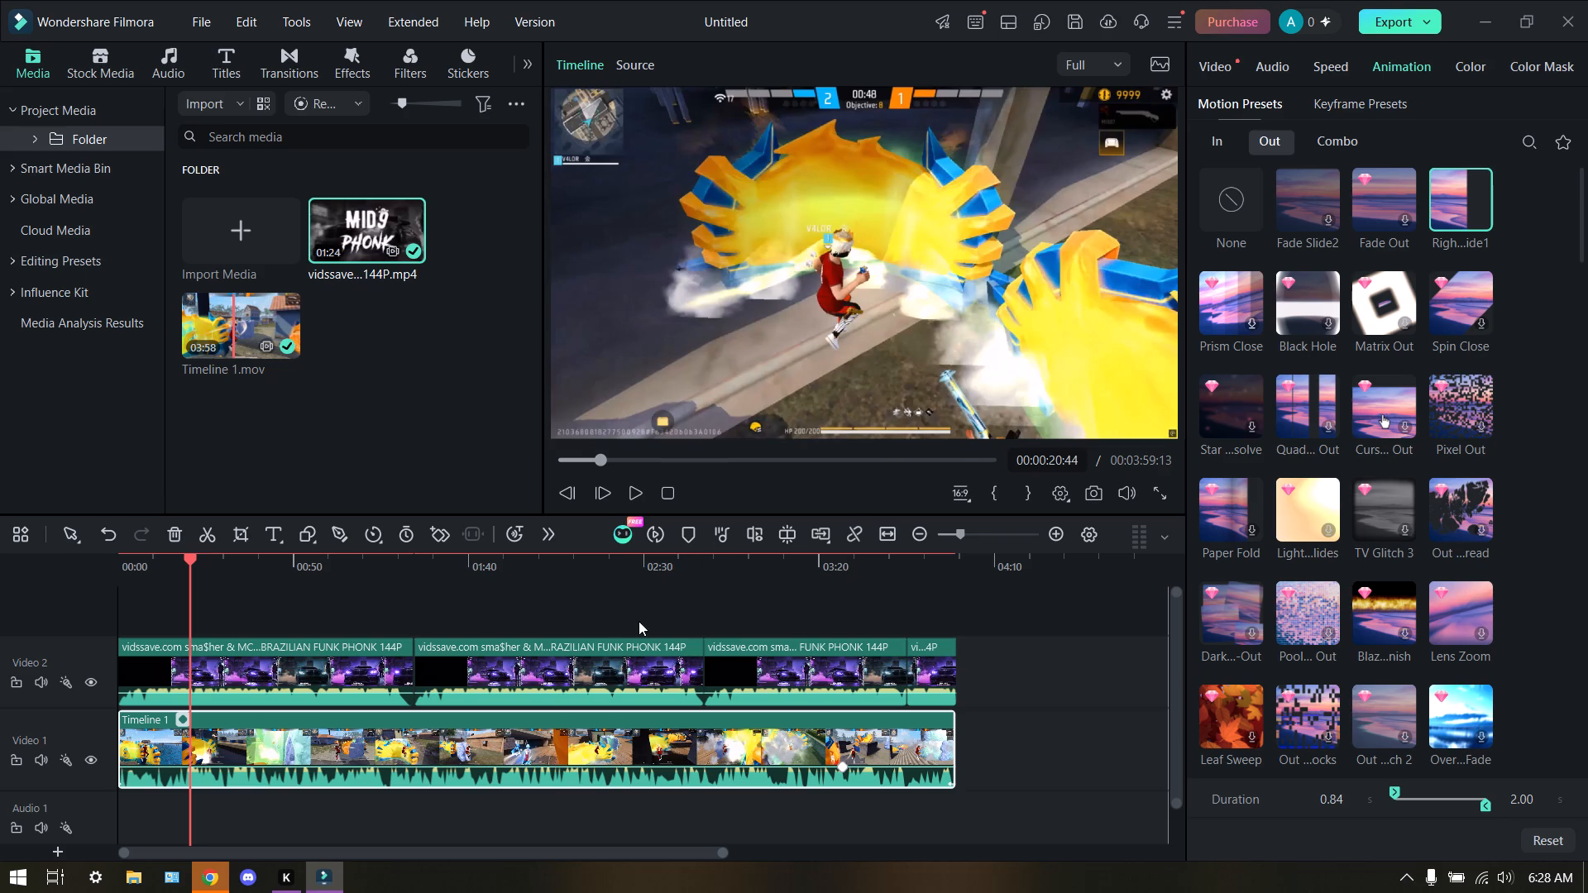
pyautogui.click(640, 497)
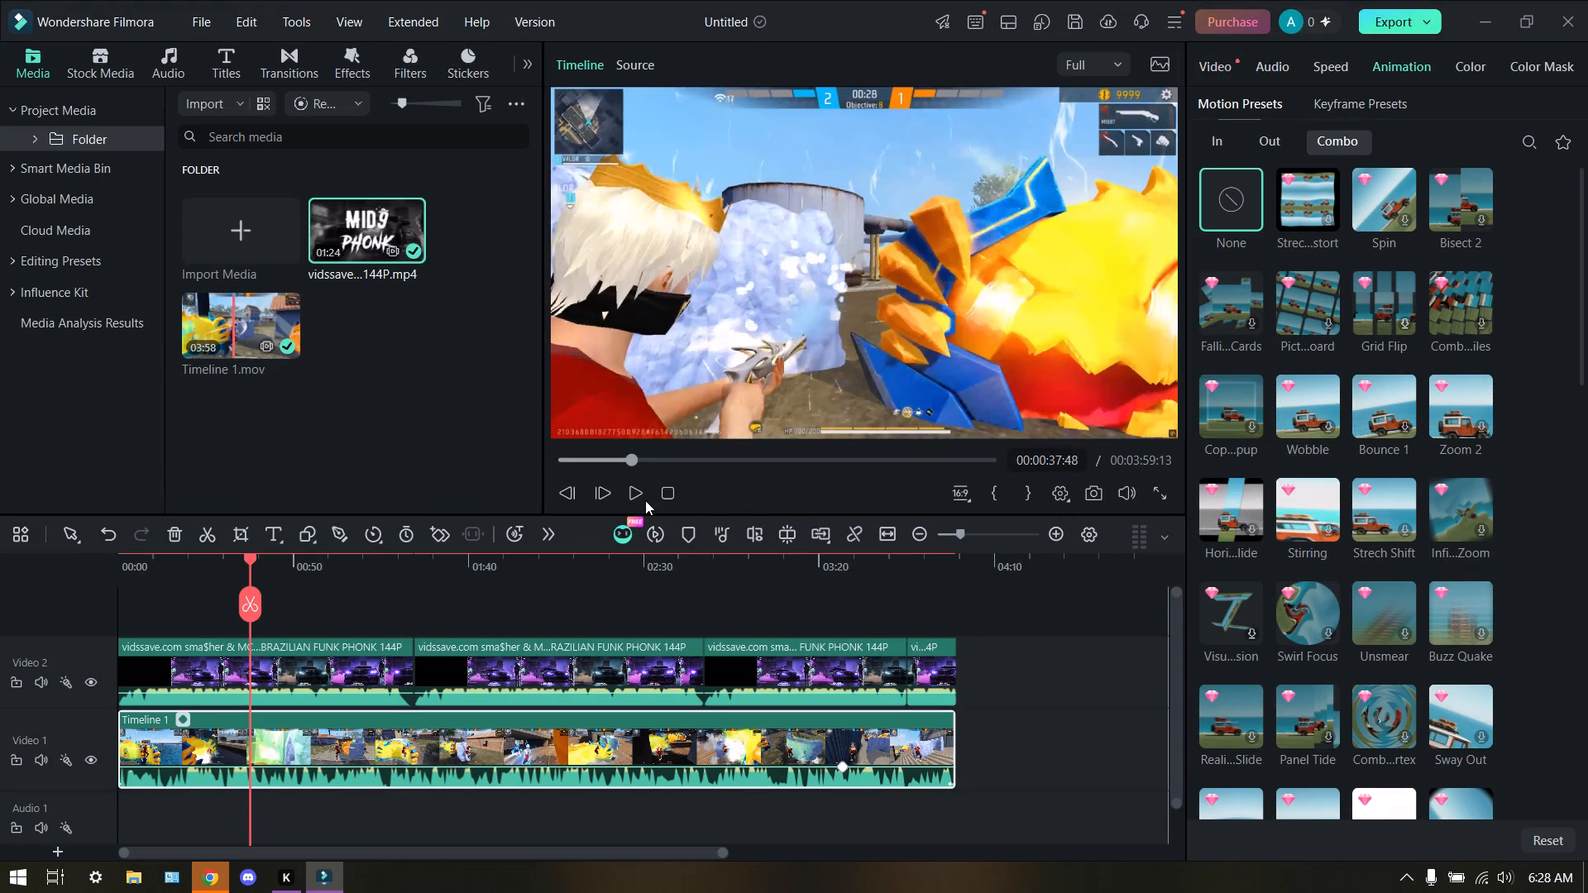
# Play the video on from about 0:37 to review the edit.
pyautogui.click(631, 498)
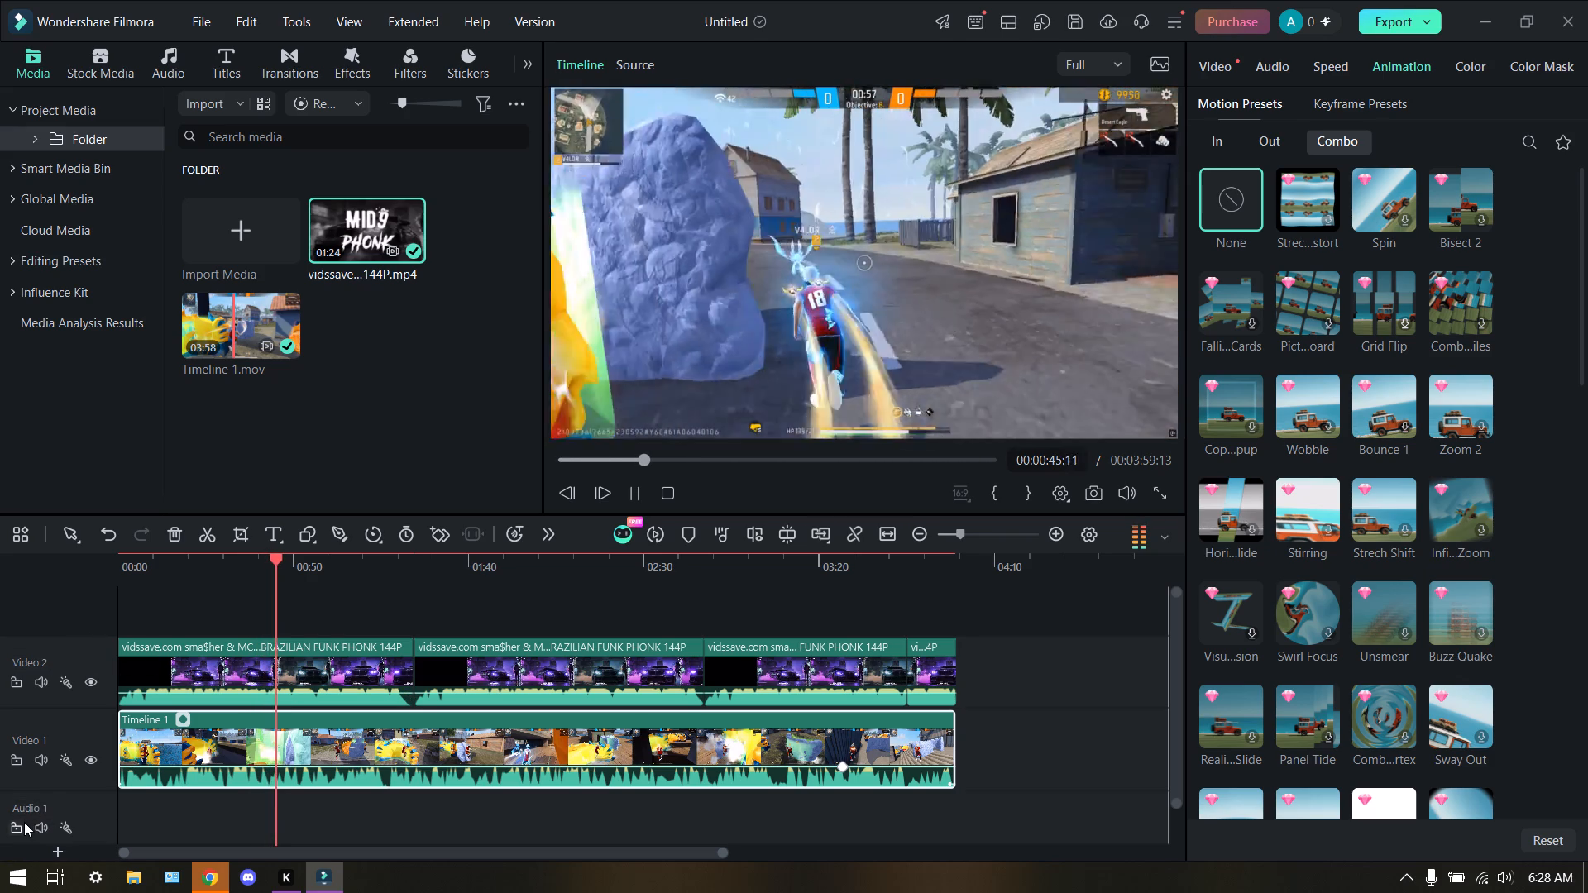
pyautogui.click(14, 774)
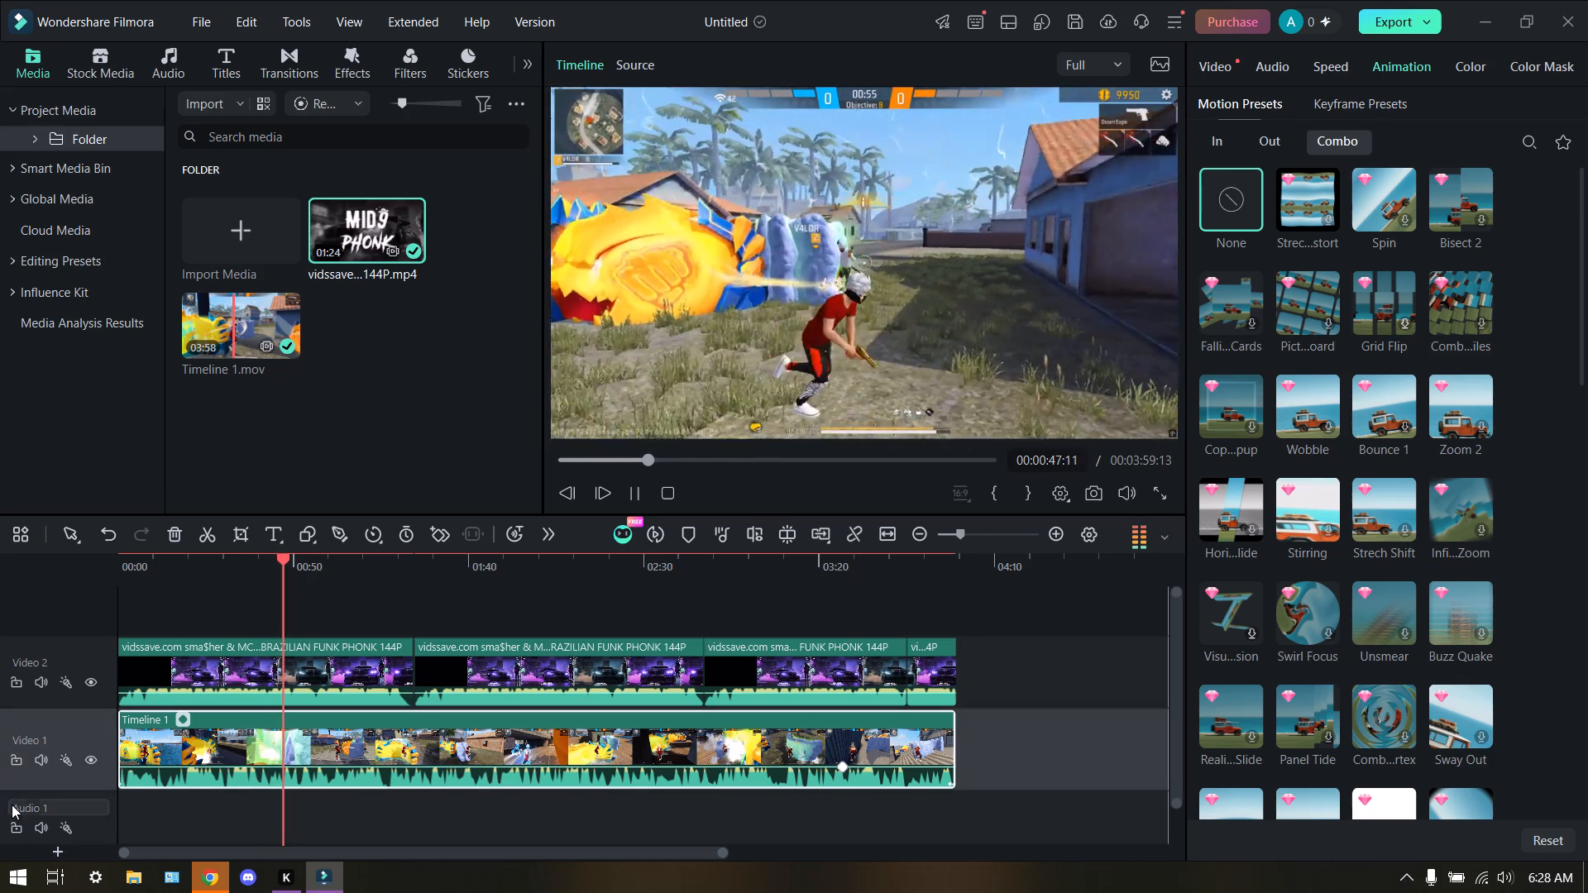
pyautogui.click(16, 777)
pyautogui.click(16, 775)
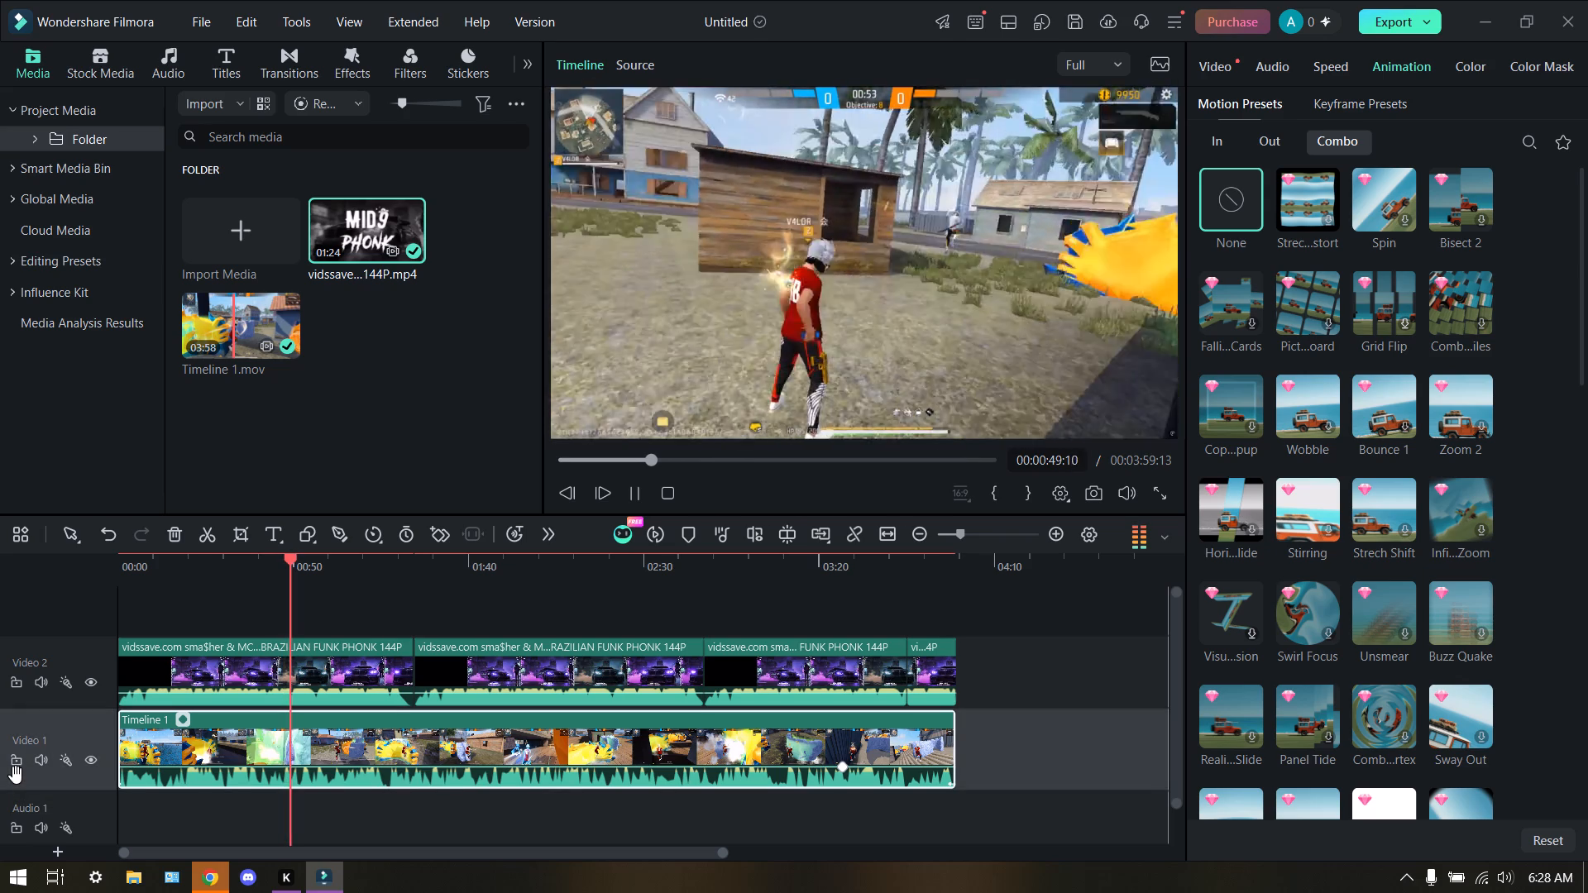
pyautogui.click(16, 775)
pyautogui.click(62, 774)
pyautogui.click(68, 773)
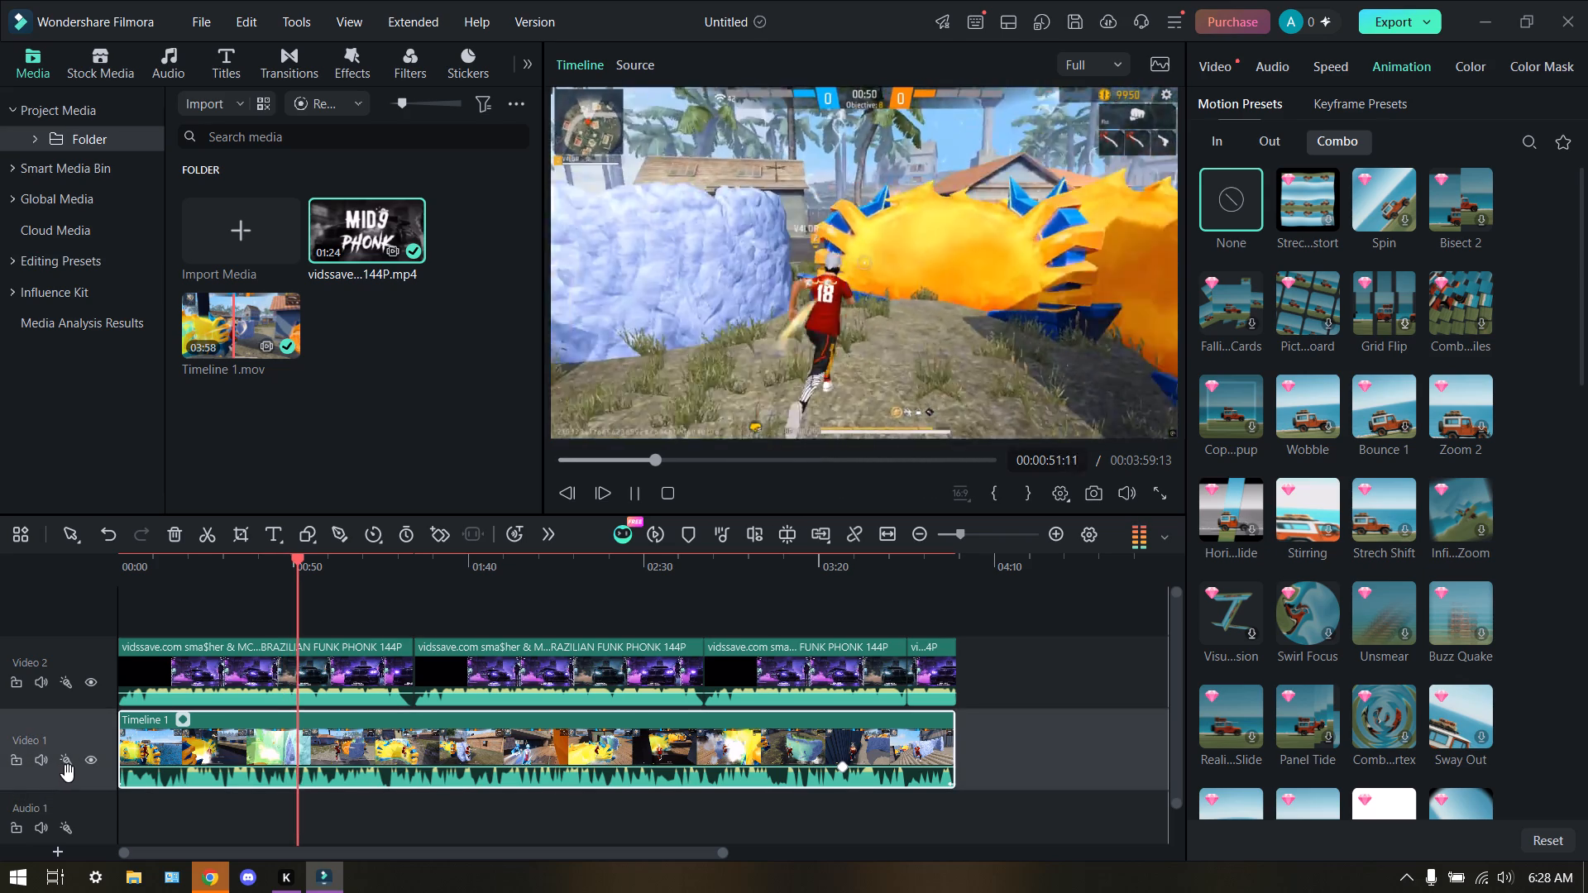
pyautogui.doubleClick(68, 773)
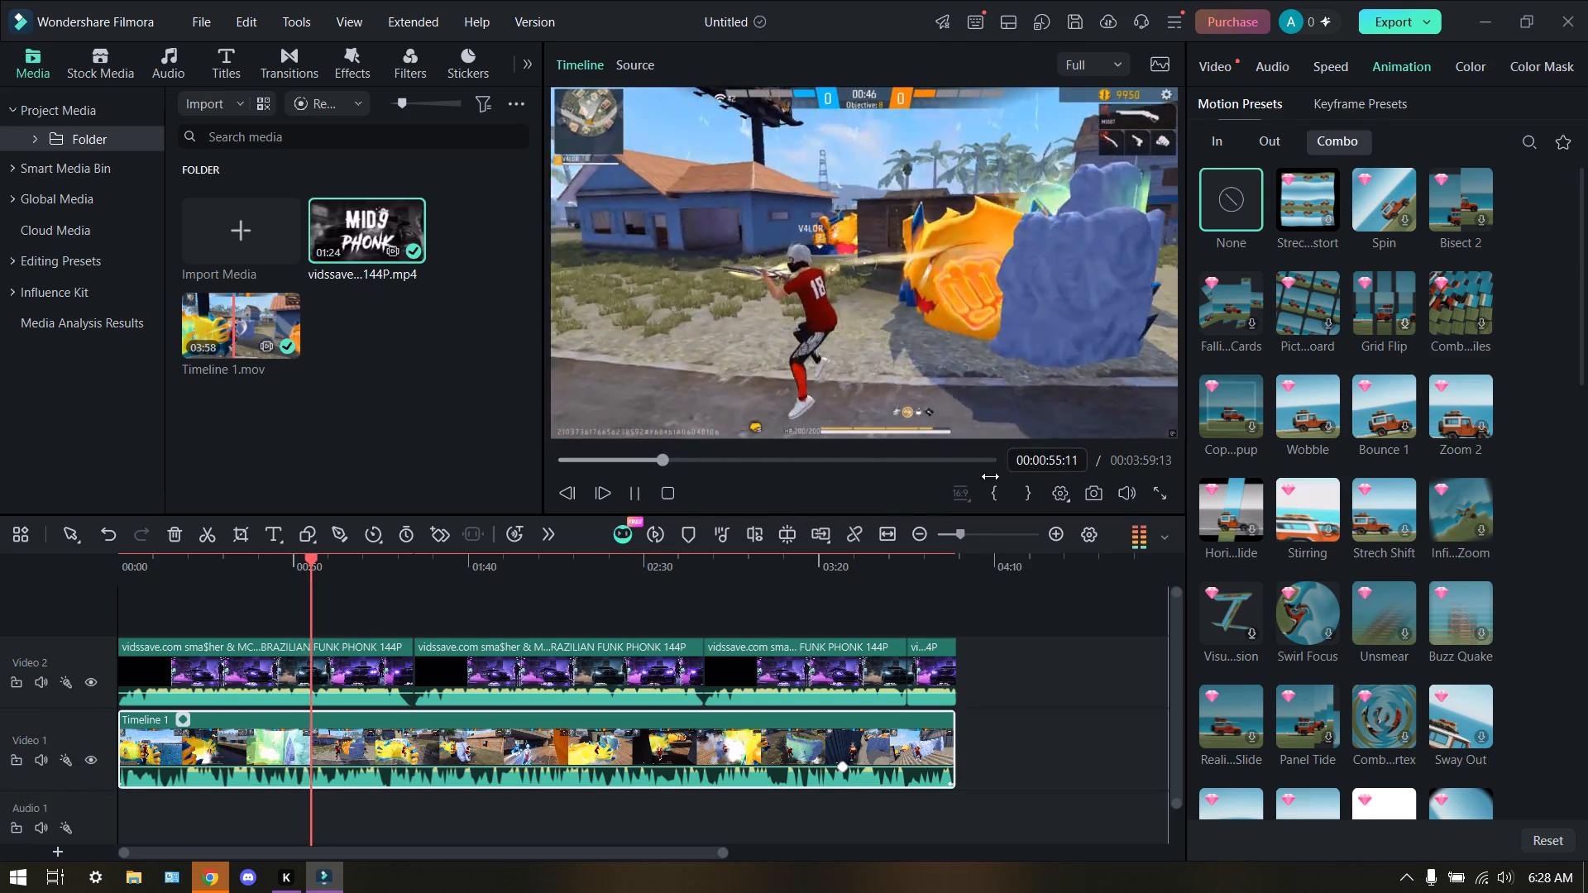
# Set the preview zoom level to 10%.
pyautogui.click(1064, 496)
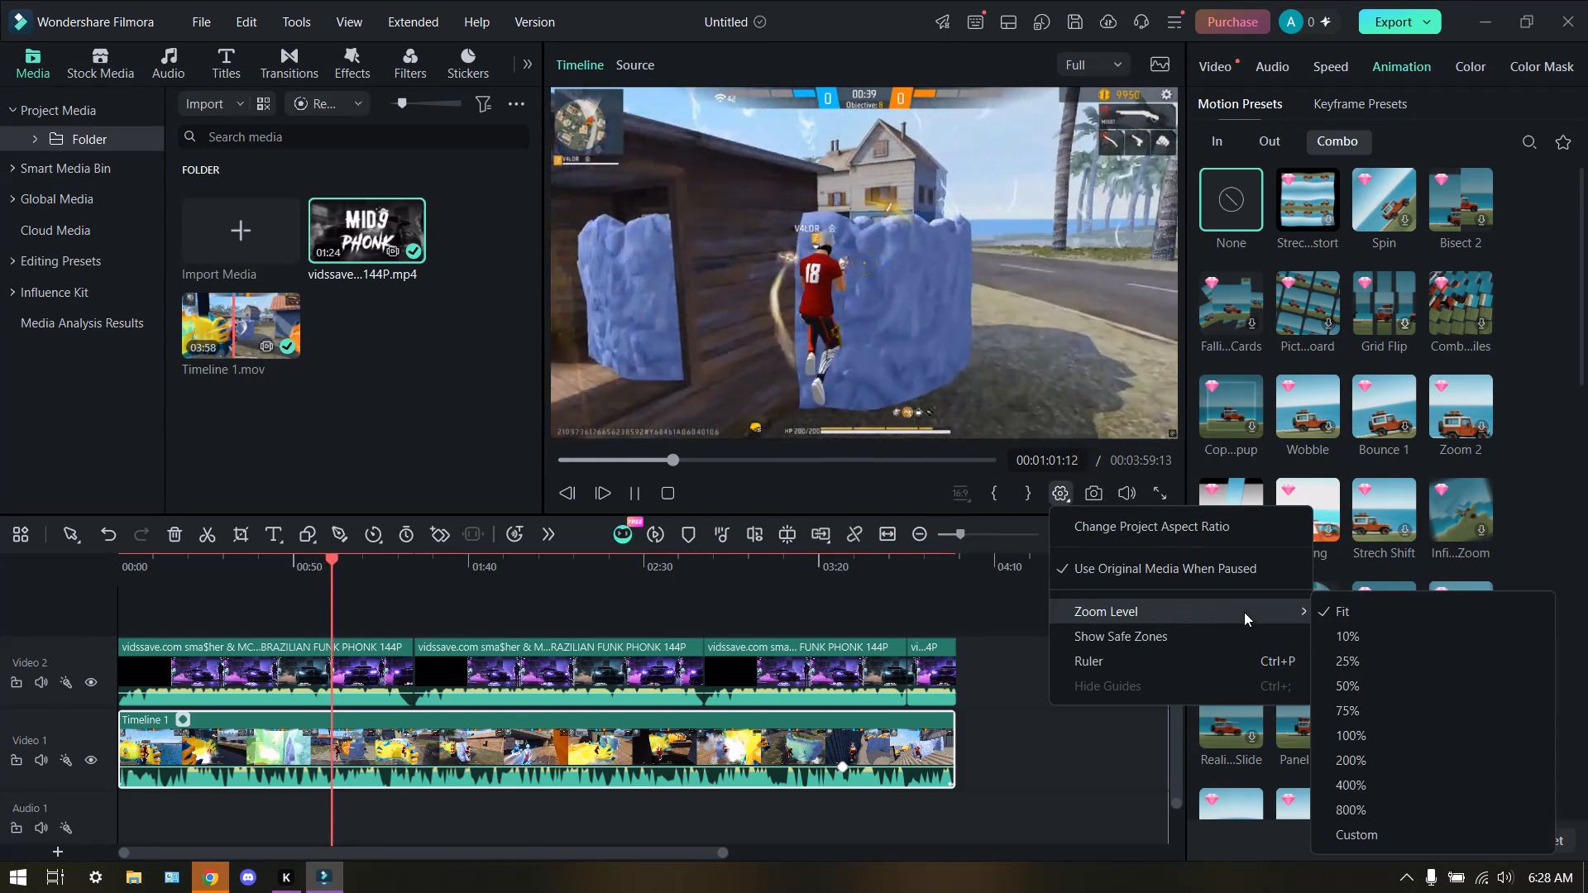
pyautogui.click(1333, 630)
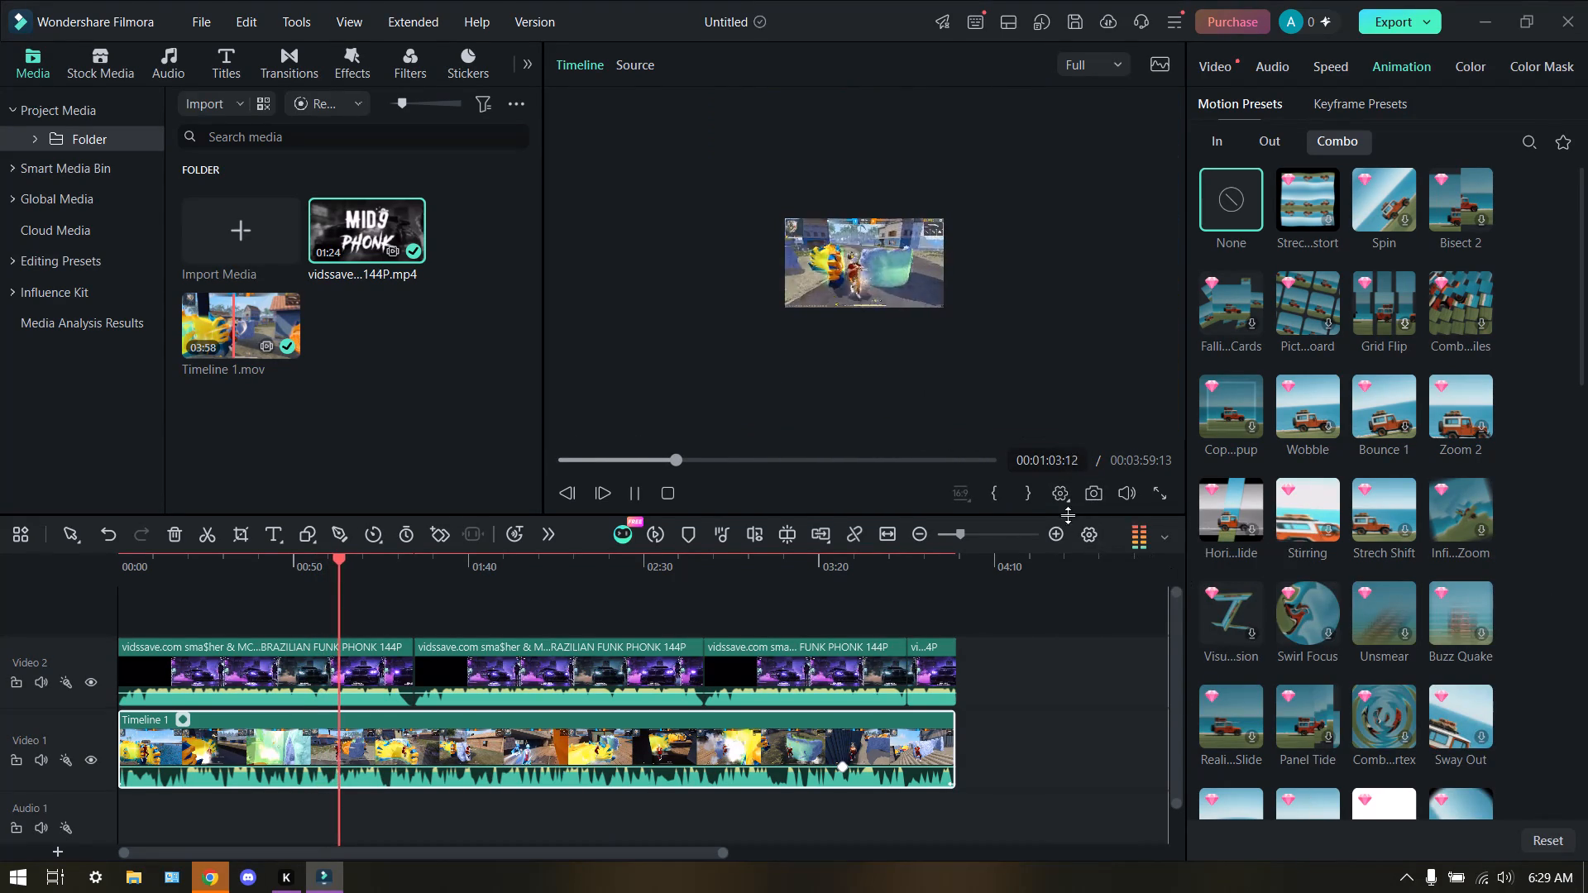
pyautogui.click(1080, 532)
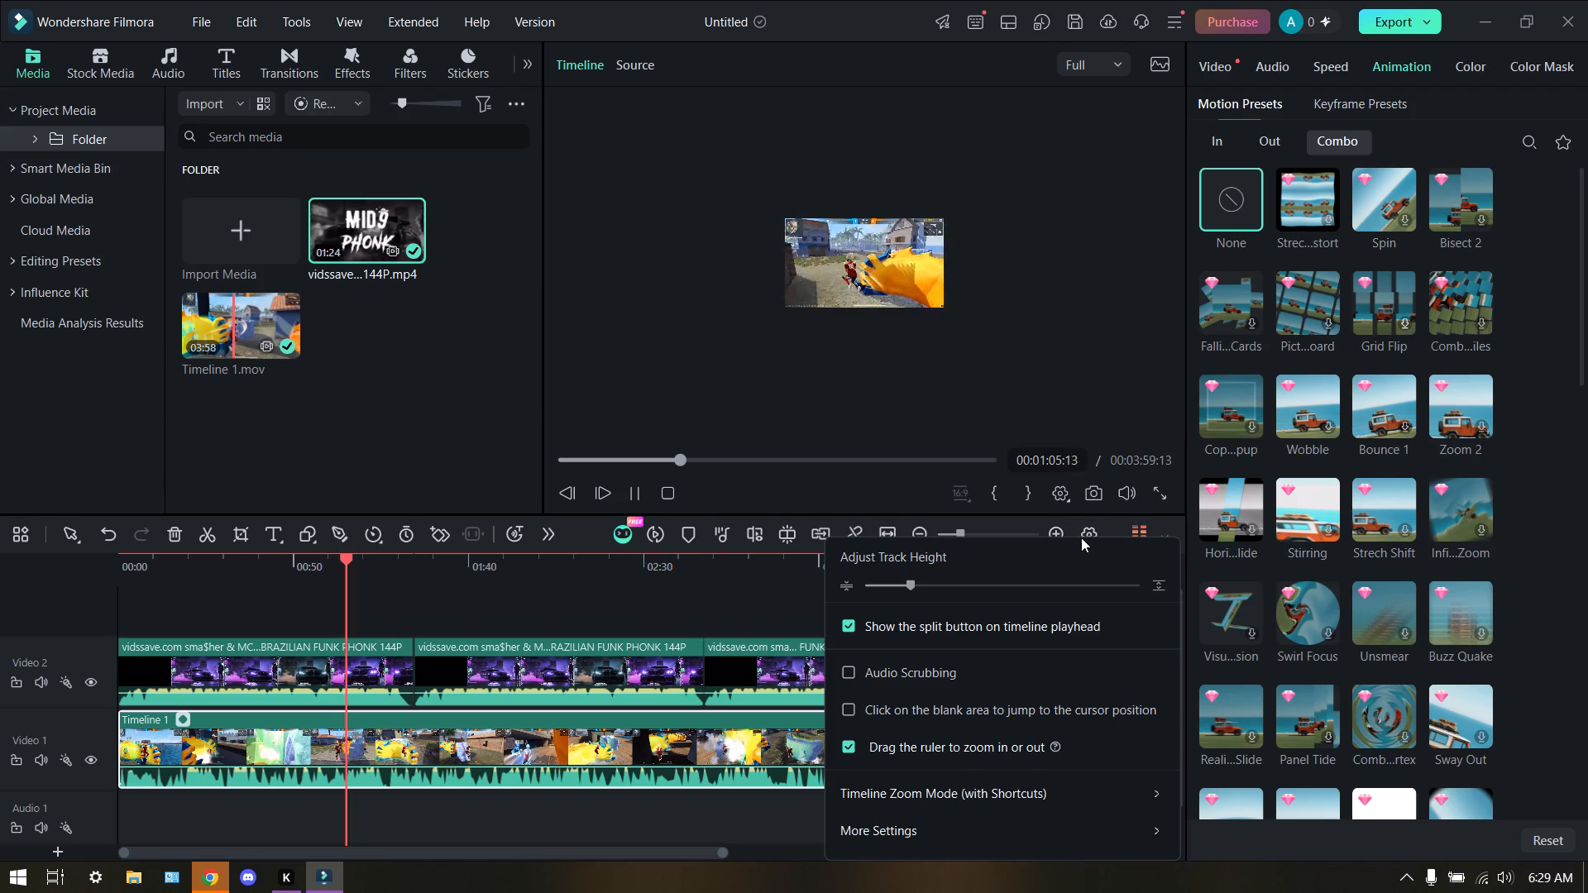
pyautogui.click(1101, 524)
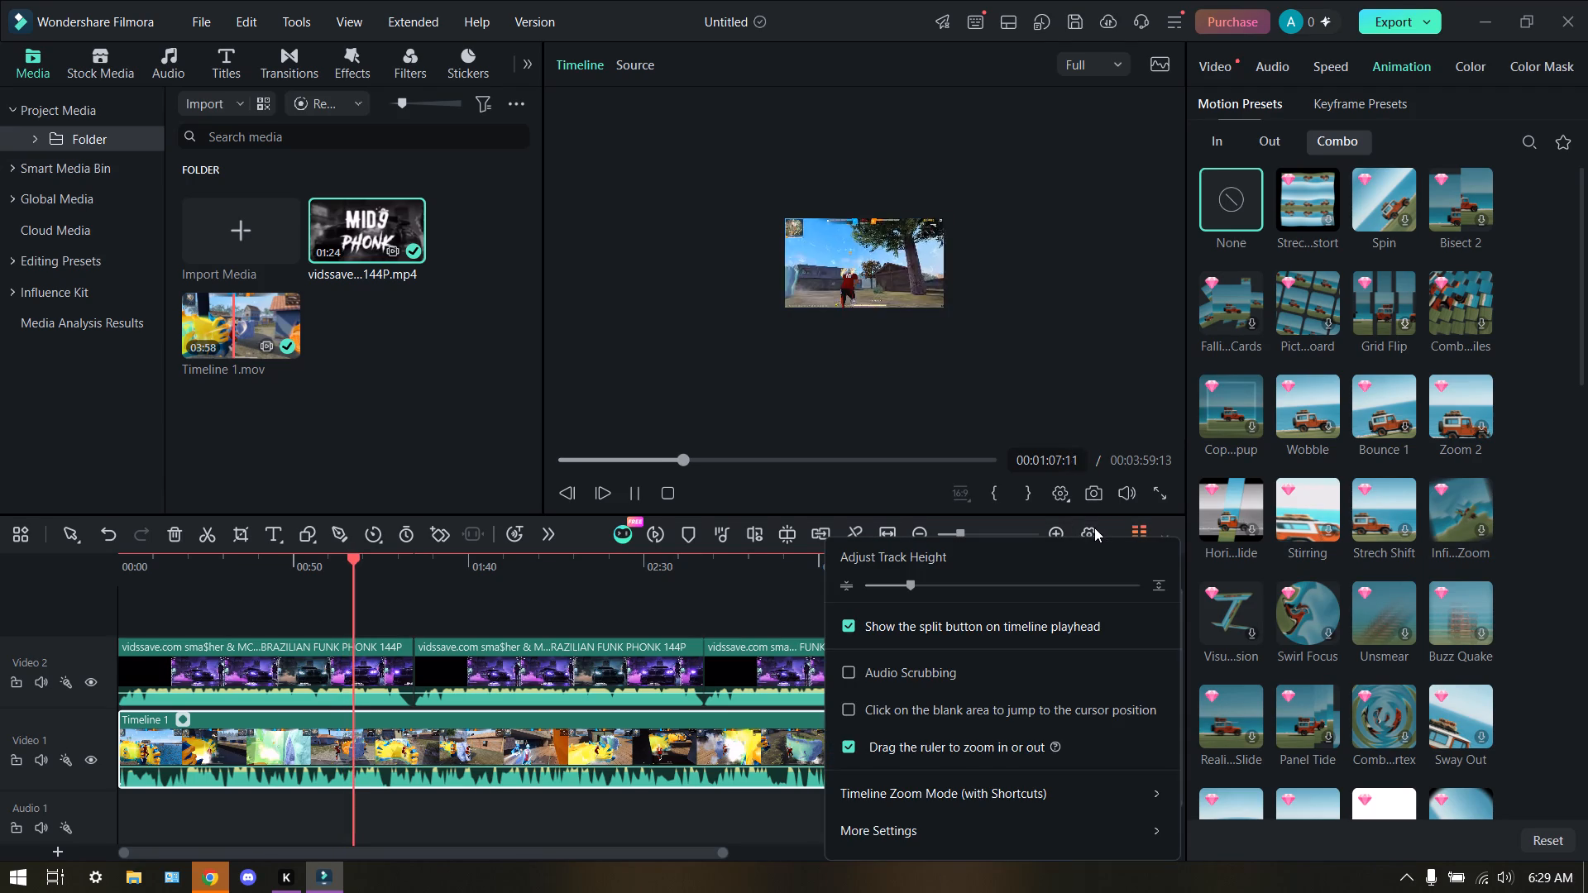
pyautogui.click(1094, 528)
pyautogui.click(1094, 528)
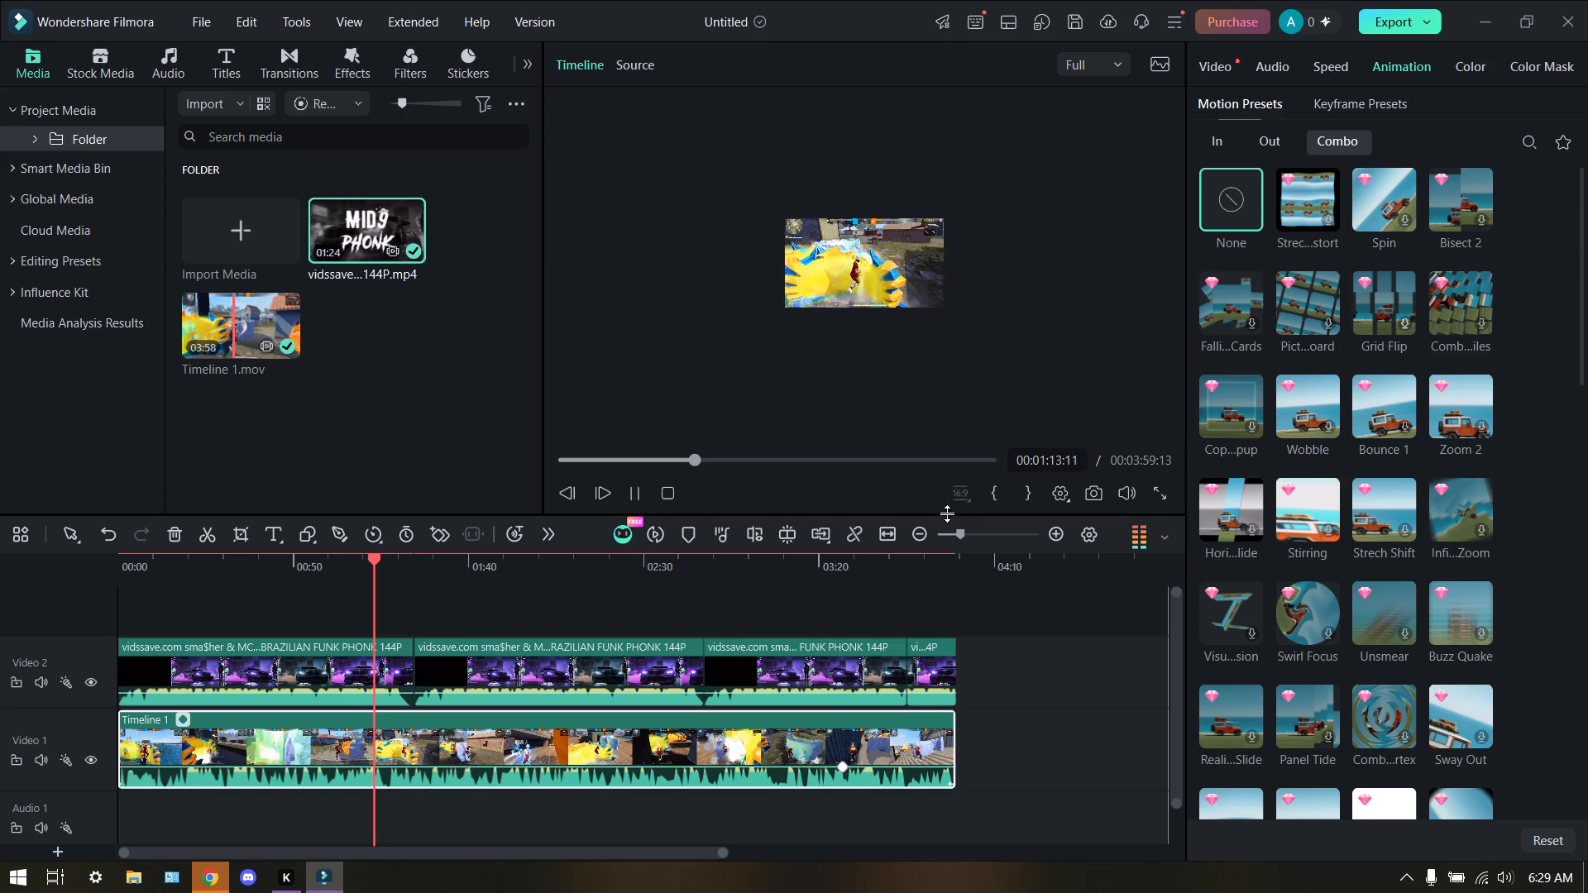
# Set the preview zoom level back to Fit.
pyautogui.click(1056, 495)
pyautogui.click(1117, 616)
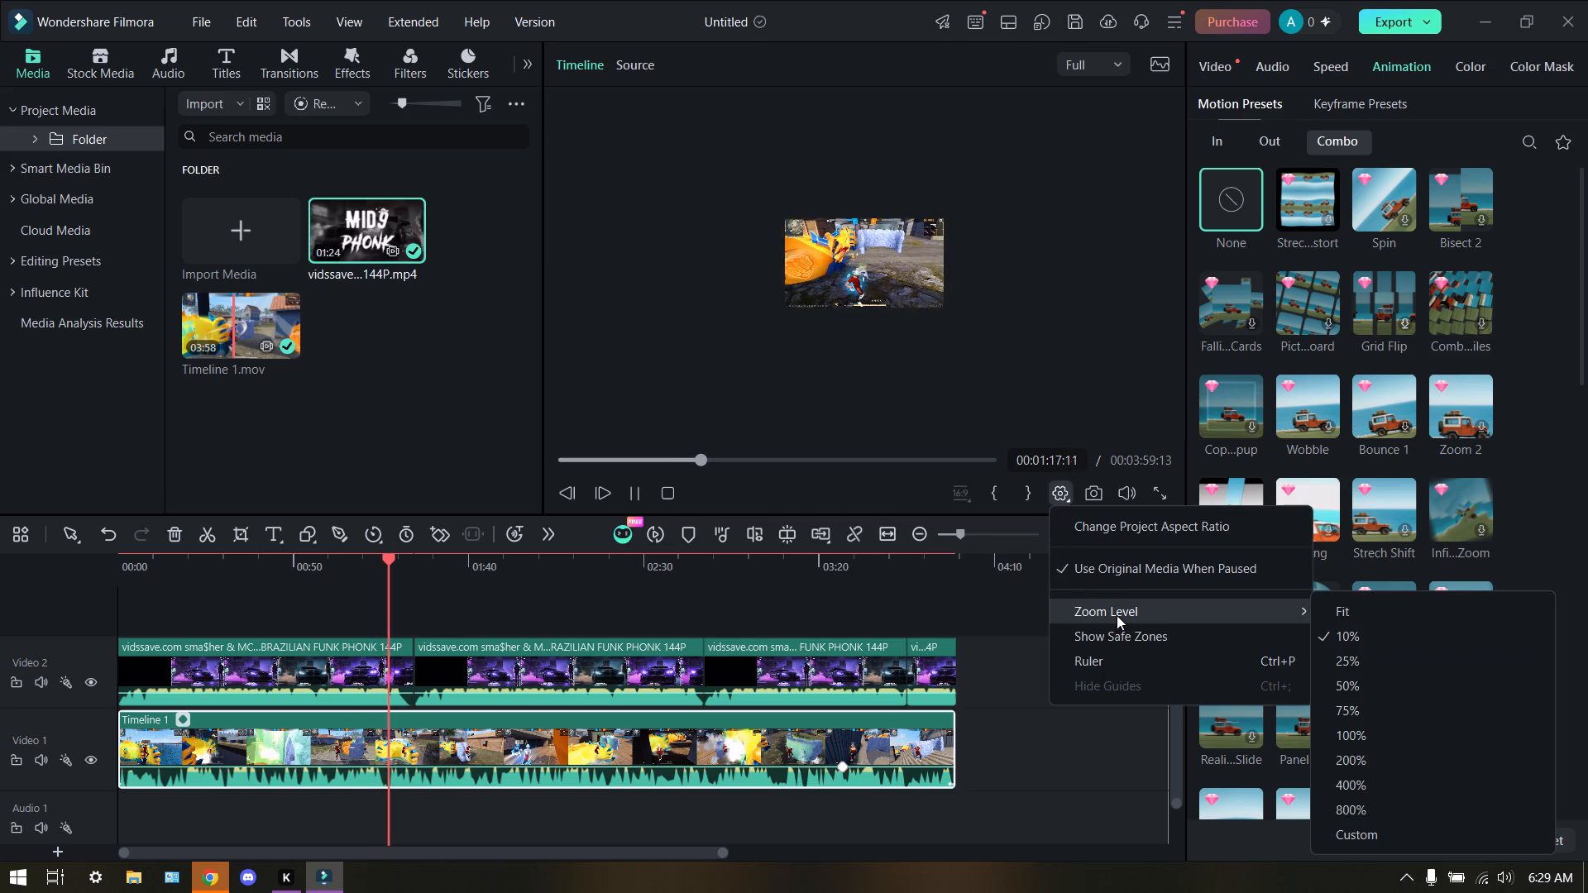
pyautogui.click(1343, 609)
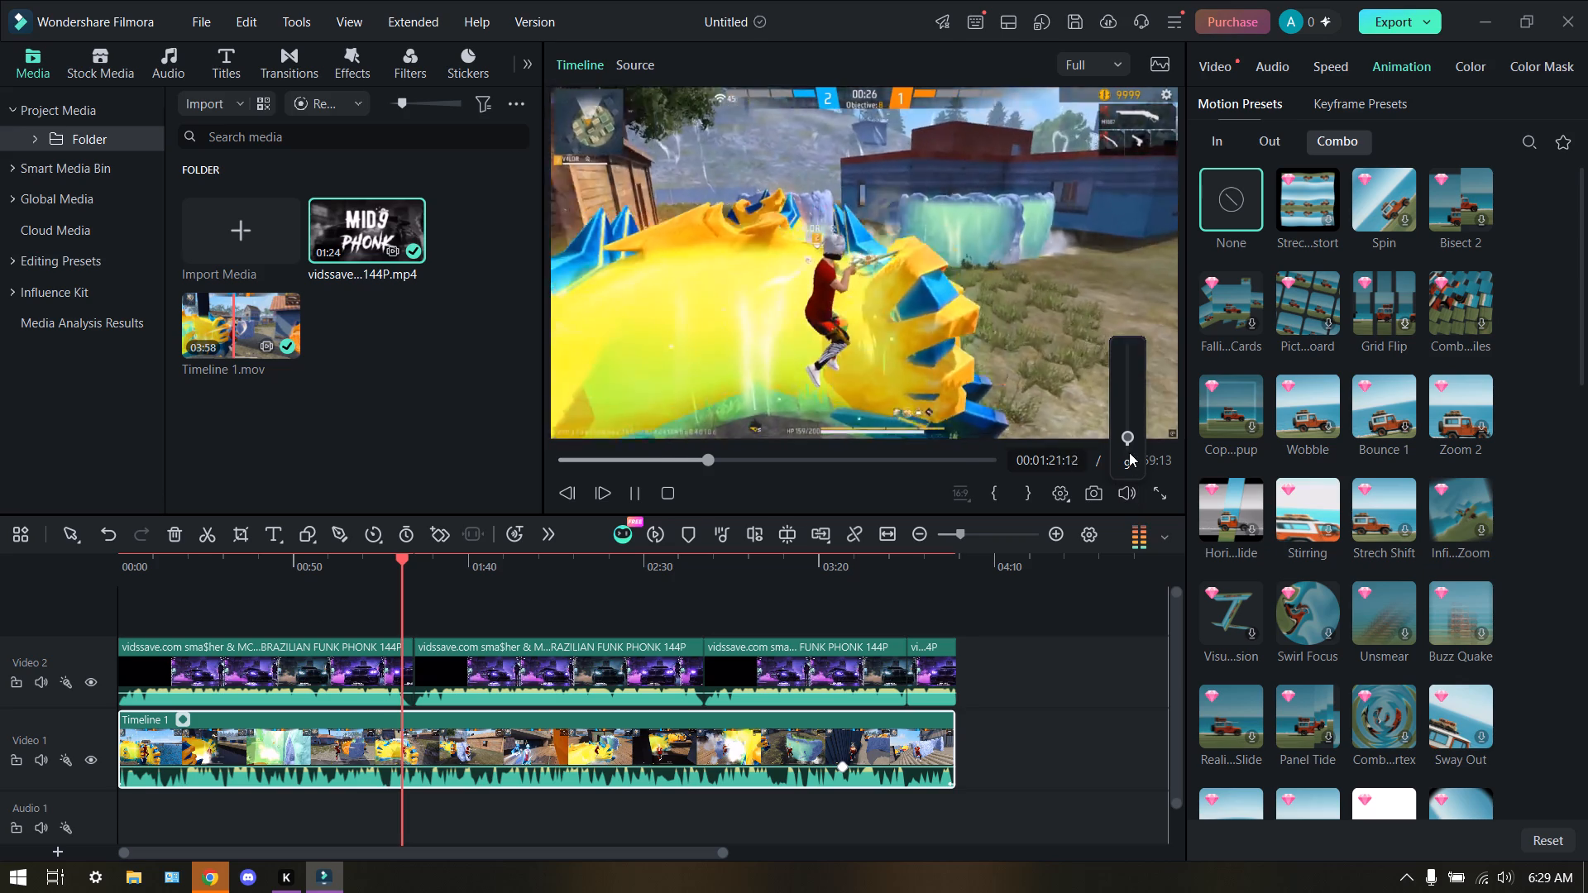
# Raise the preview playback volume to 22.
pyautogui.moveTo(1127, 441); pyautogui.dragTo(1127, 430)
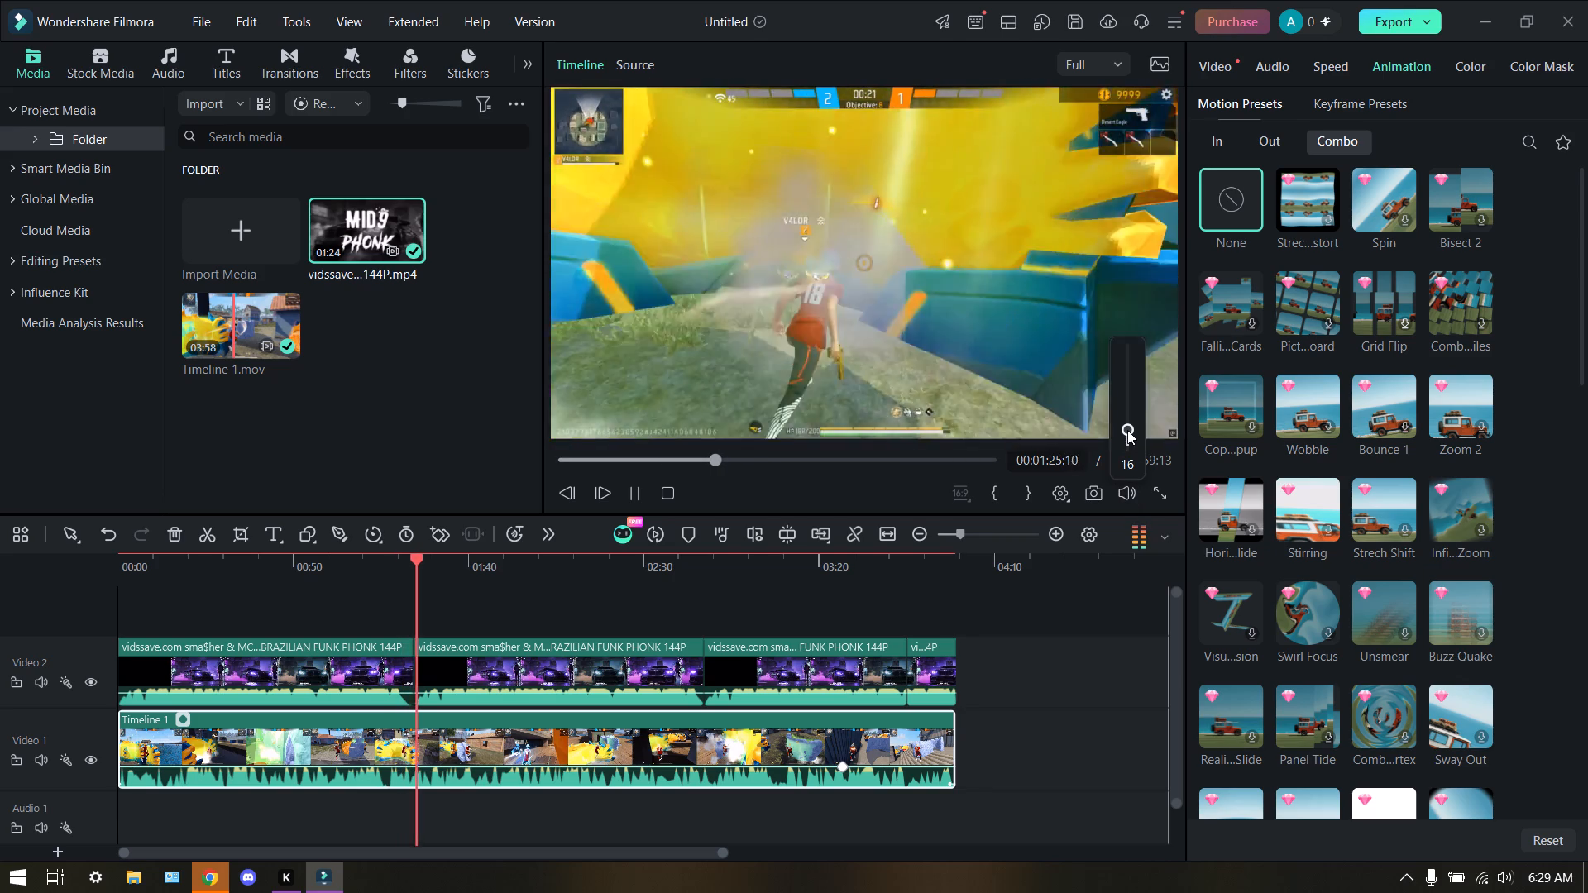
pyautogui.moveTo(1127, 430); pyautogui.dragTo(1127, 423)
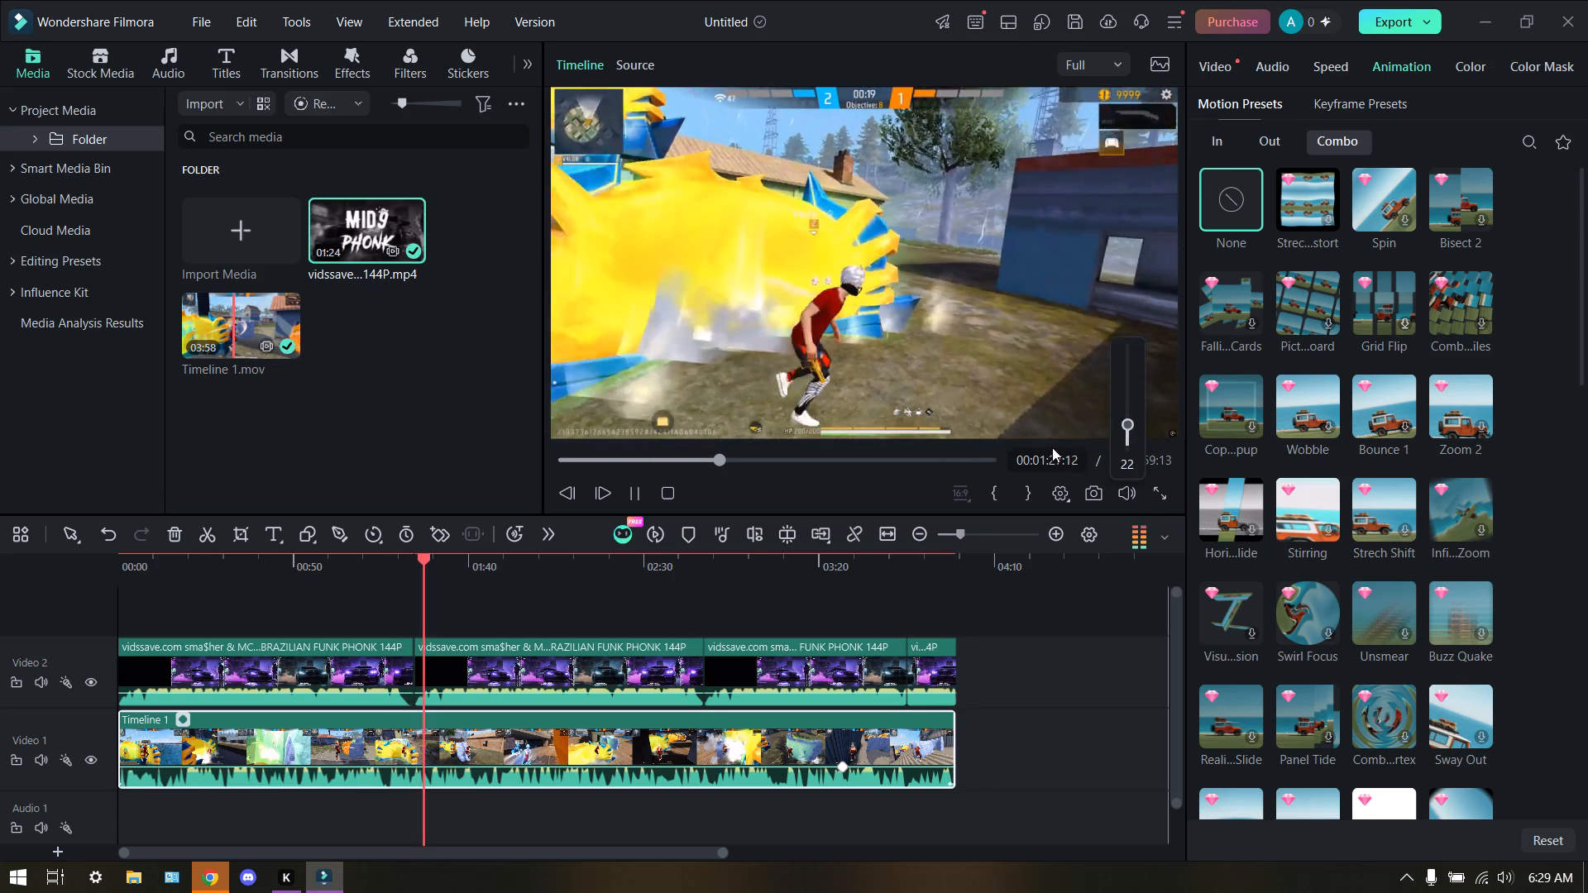
# Choose the AAC, 2 Channels, 44100 kbps audio track for the third phonk clip on Video 2 and deselect the clip.
pyautogui.rightClick(812, 680)
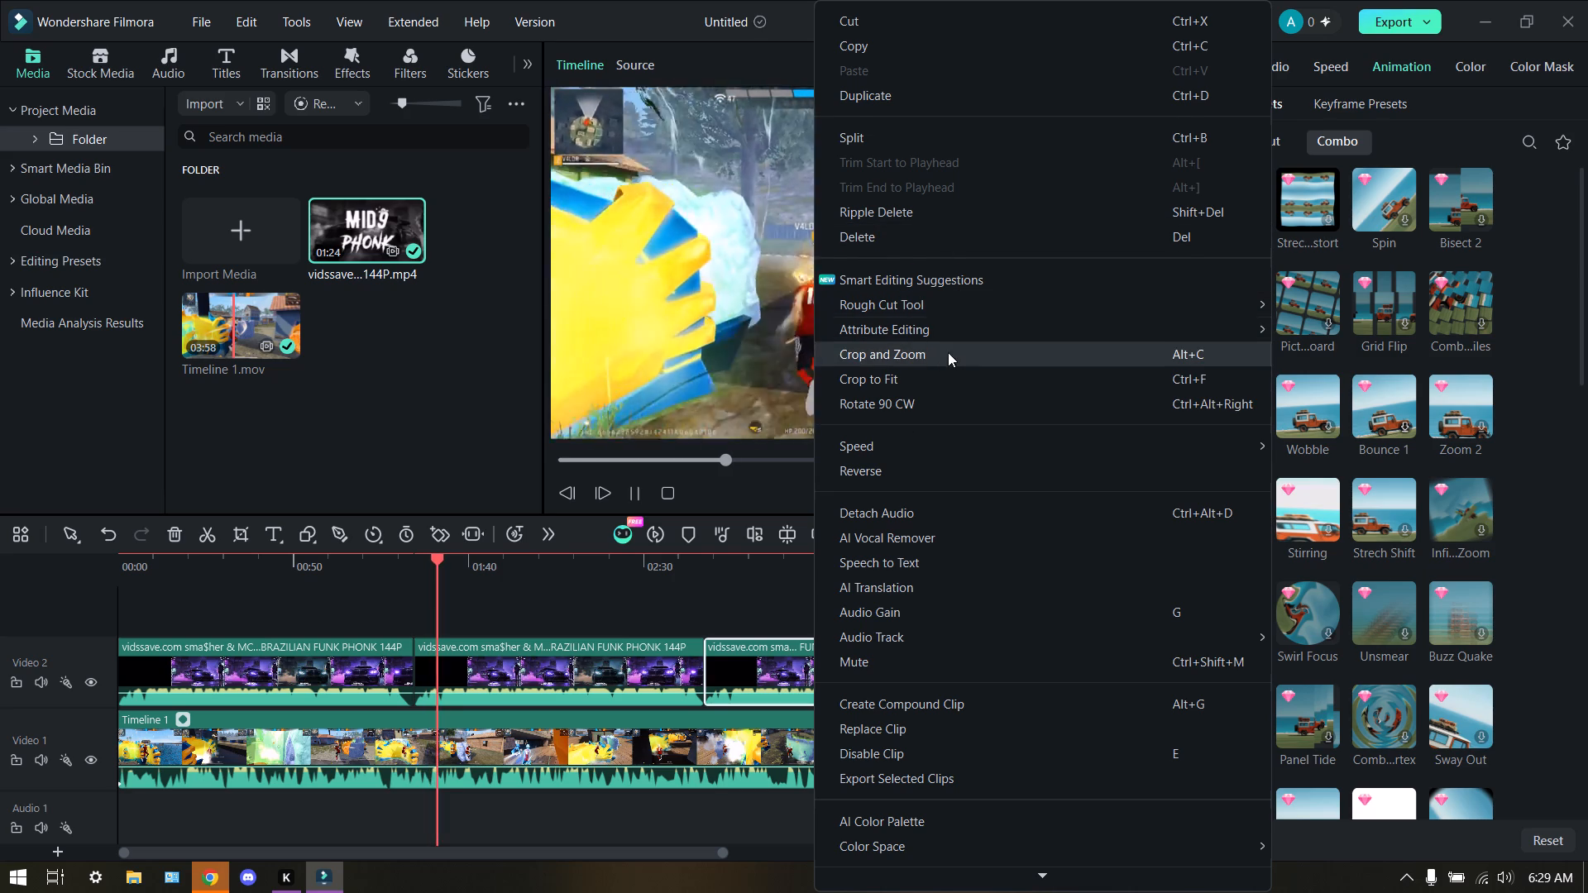
pyautogui.scroll(-2, 948, 352)
pyautogui.scroll(-4, 887, 542)
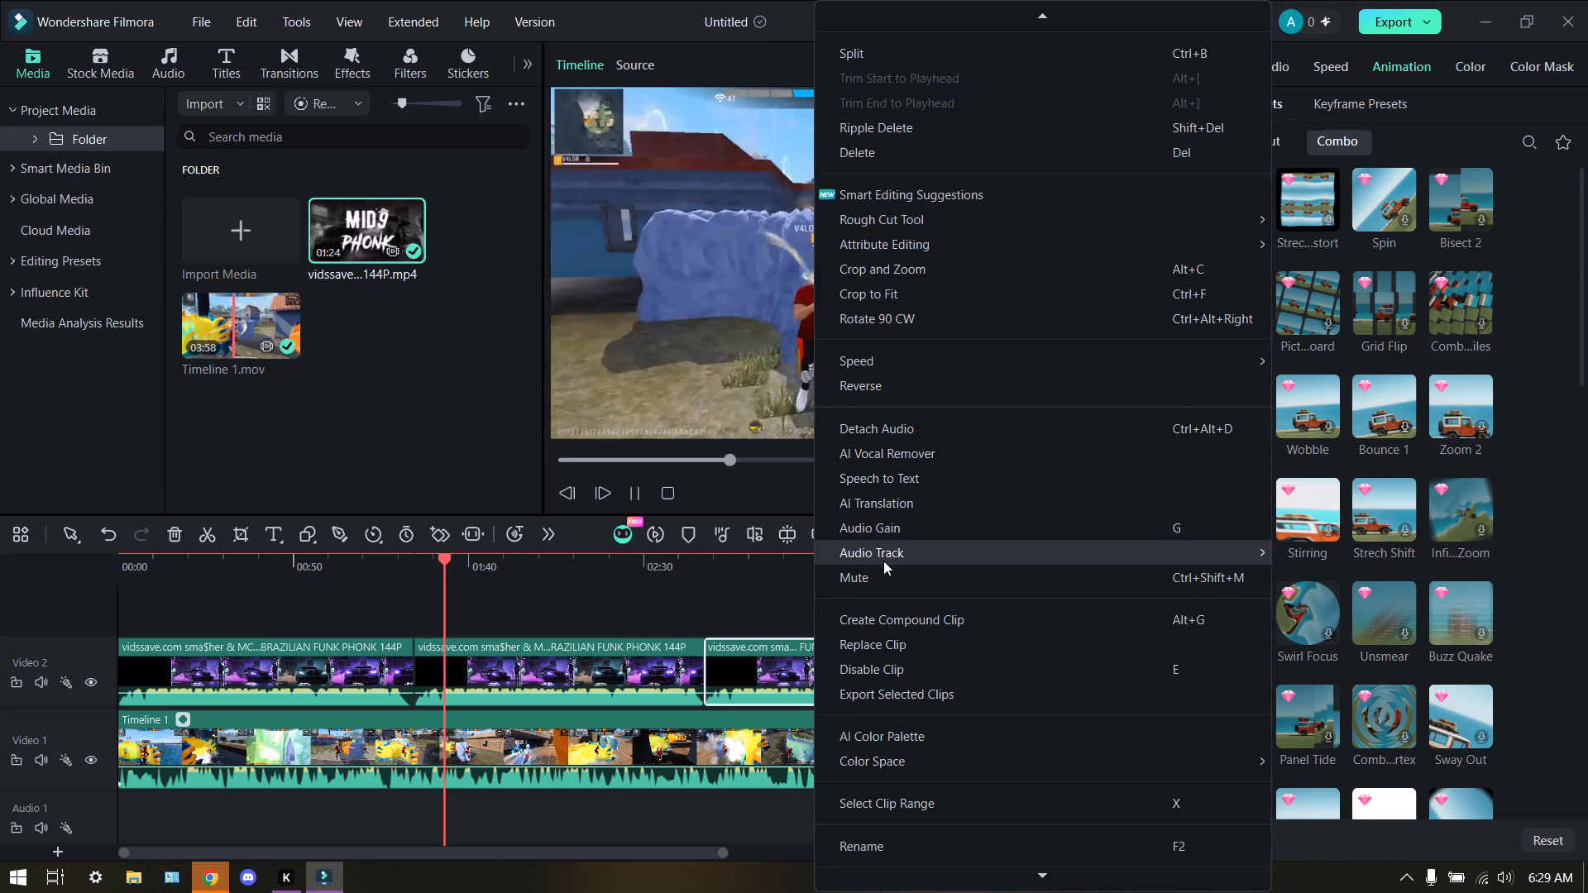
pyautogui.click(896, 547)
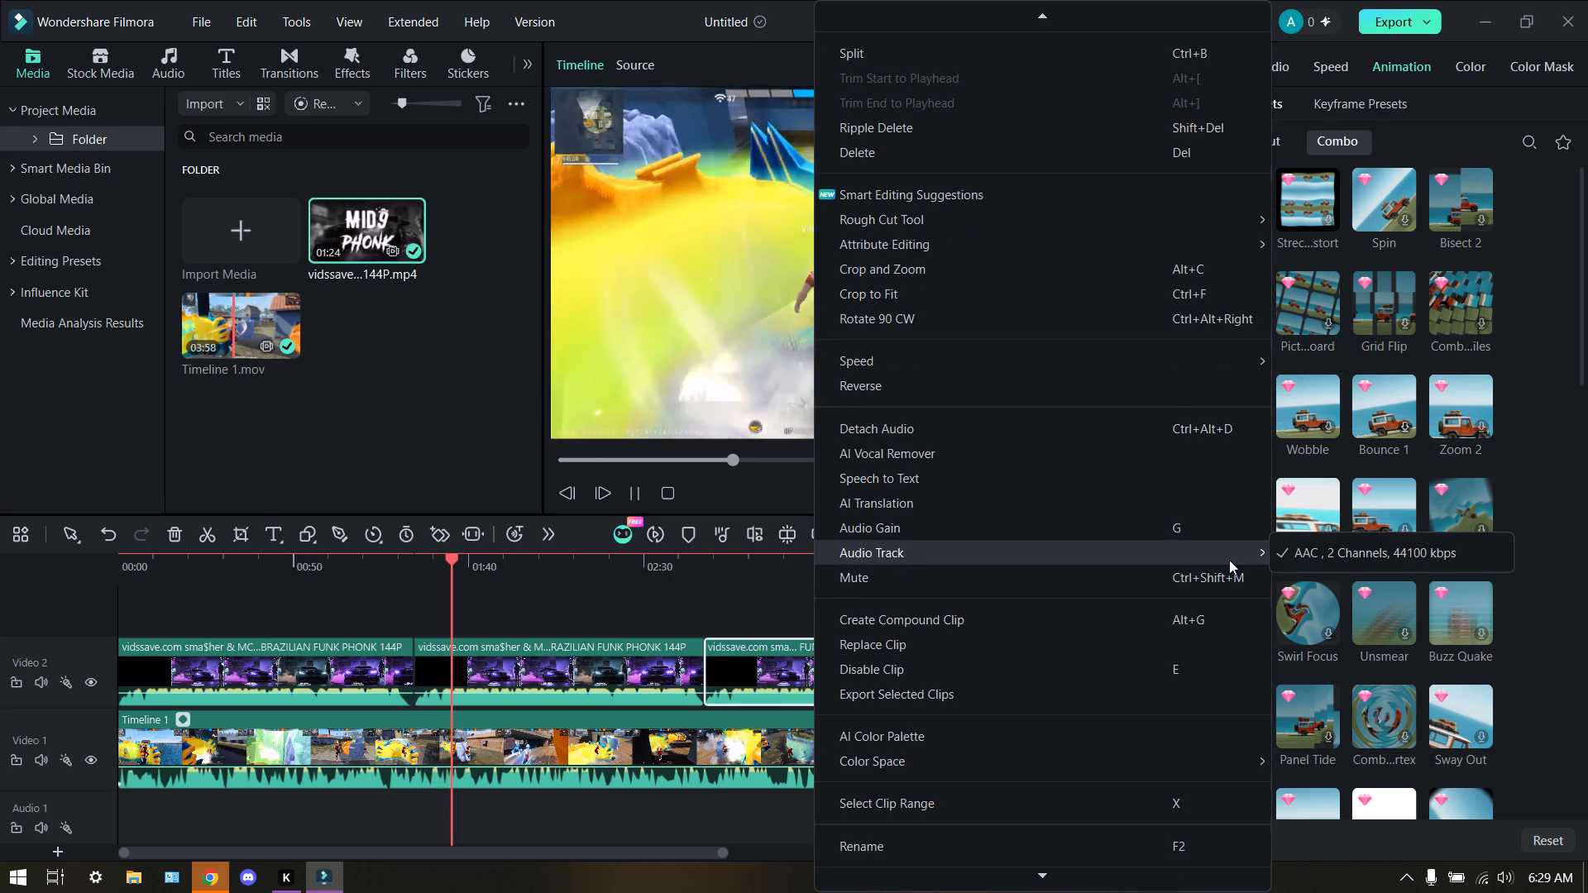
pyautogui.click(1230, 561)
pyautogui.moveTo(1259, 549); pyautogui.dragTo(1276, 549)
pyautogui.click(1300, 547)
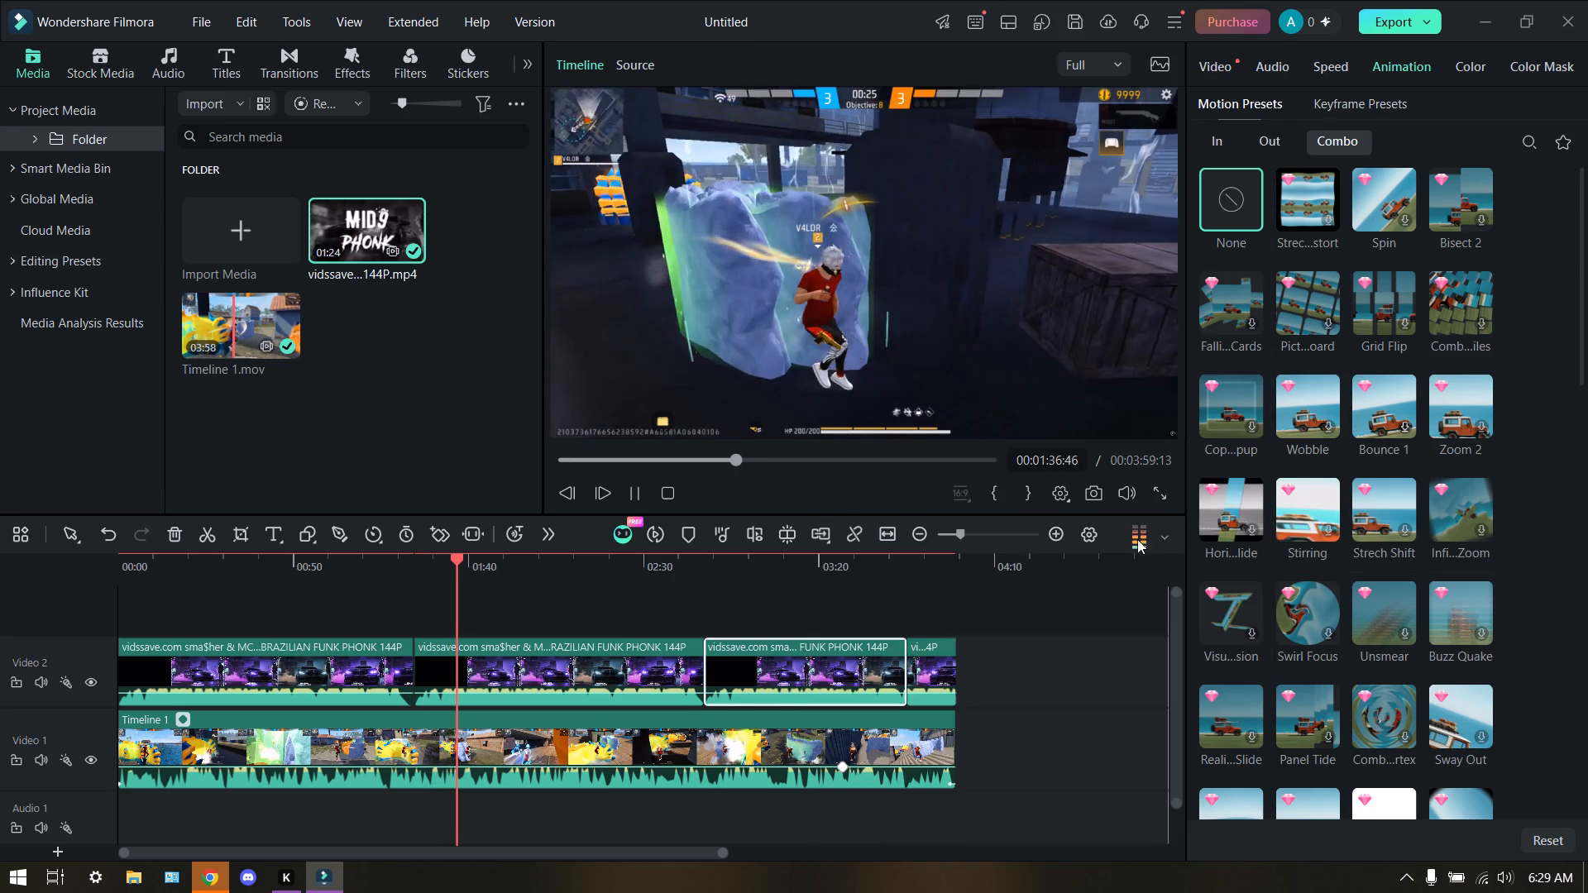
pyautogui.click(961, 624)
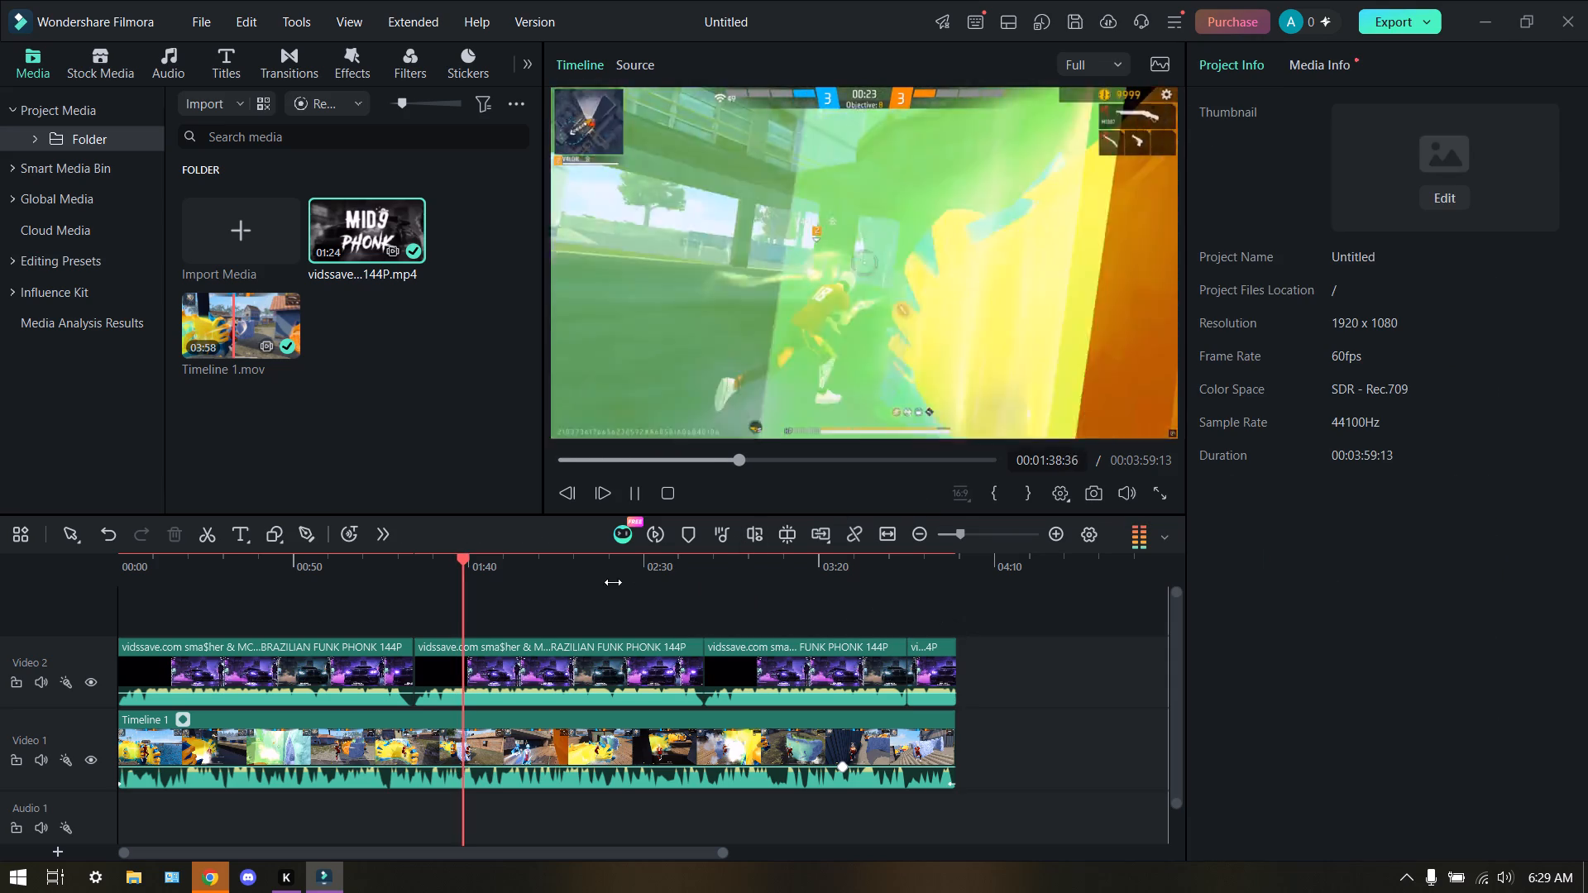
# Pause the video at about 1:40 and resume playback from there.
pyautogui.scroll(1, 358, 639)
pyautogui.scroll(-2, 350, 636)
pyautogui.click(657, 542)
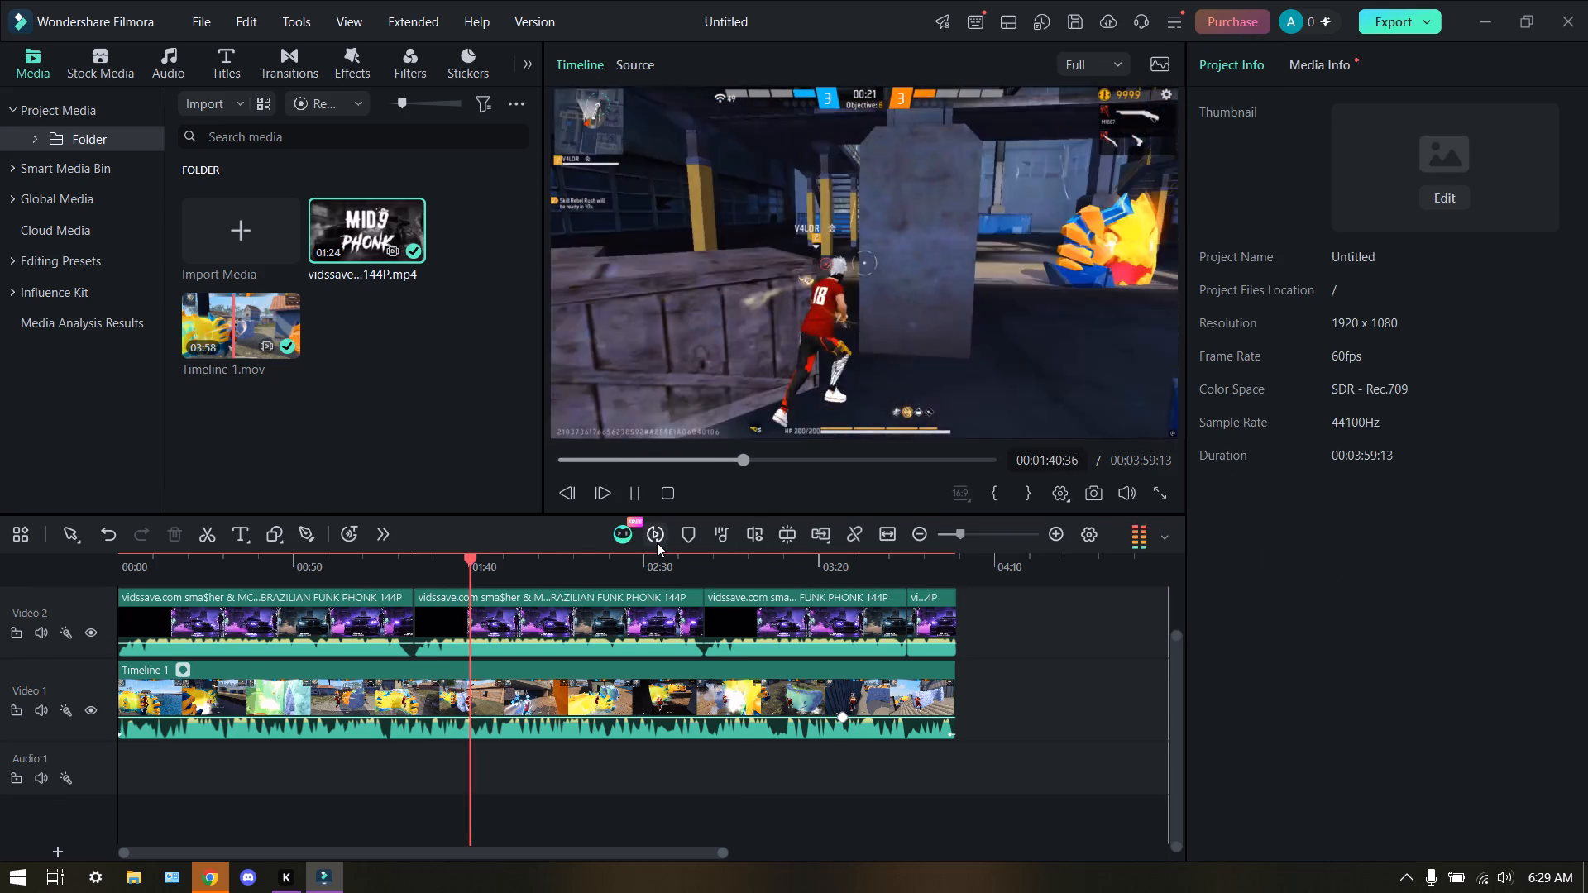
pyautogui.click(1001, 473)
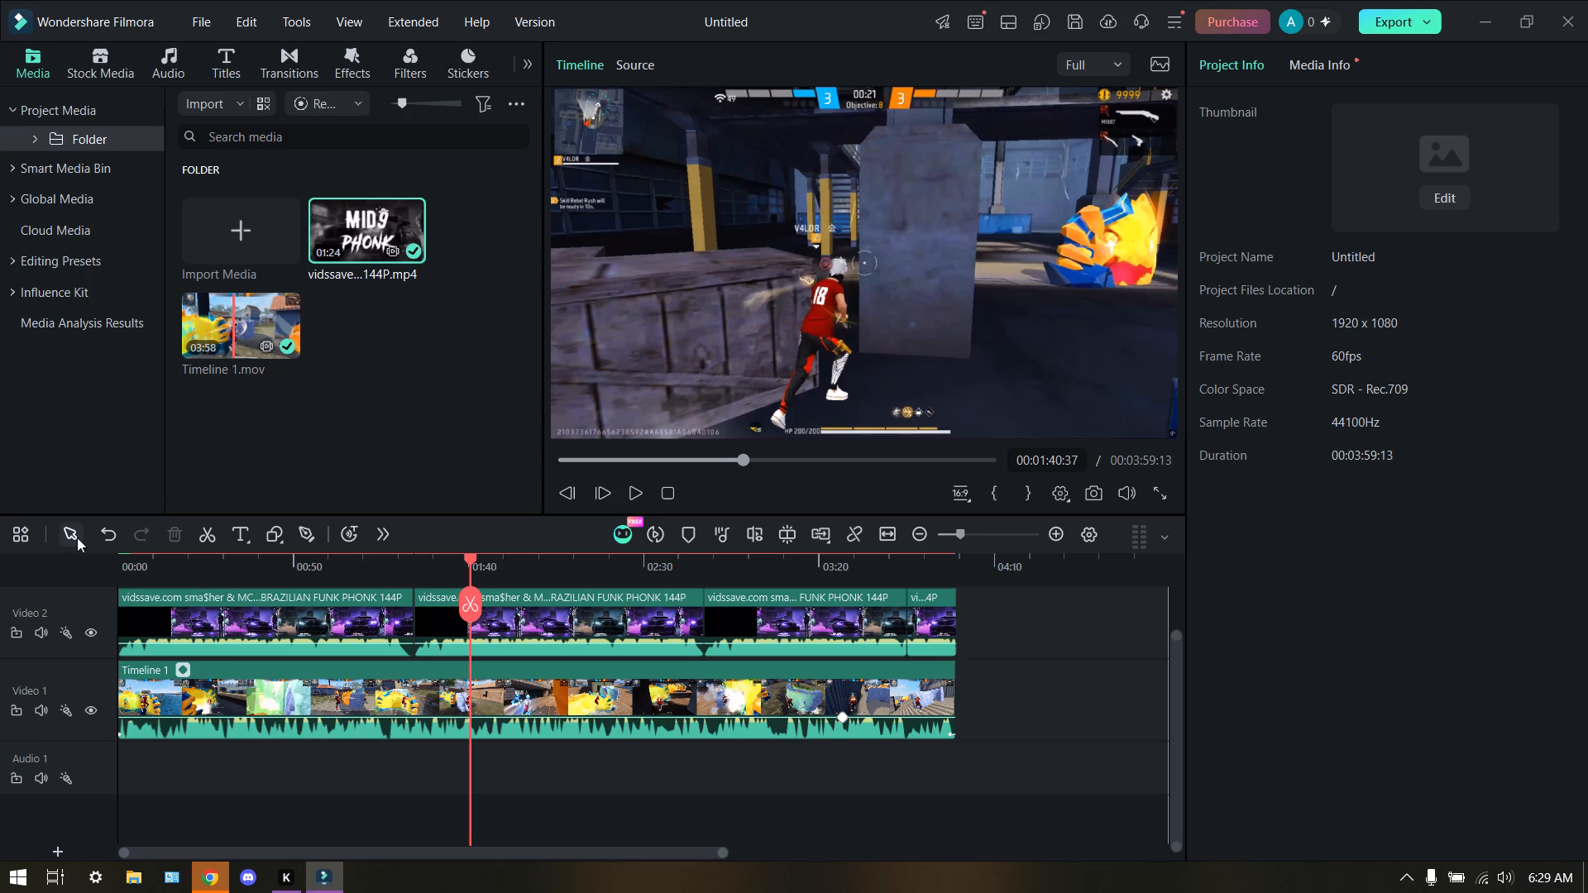
pyautogui.click(632, 490)
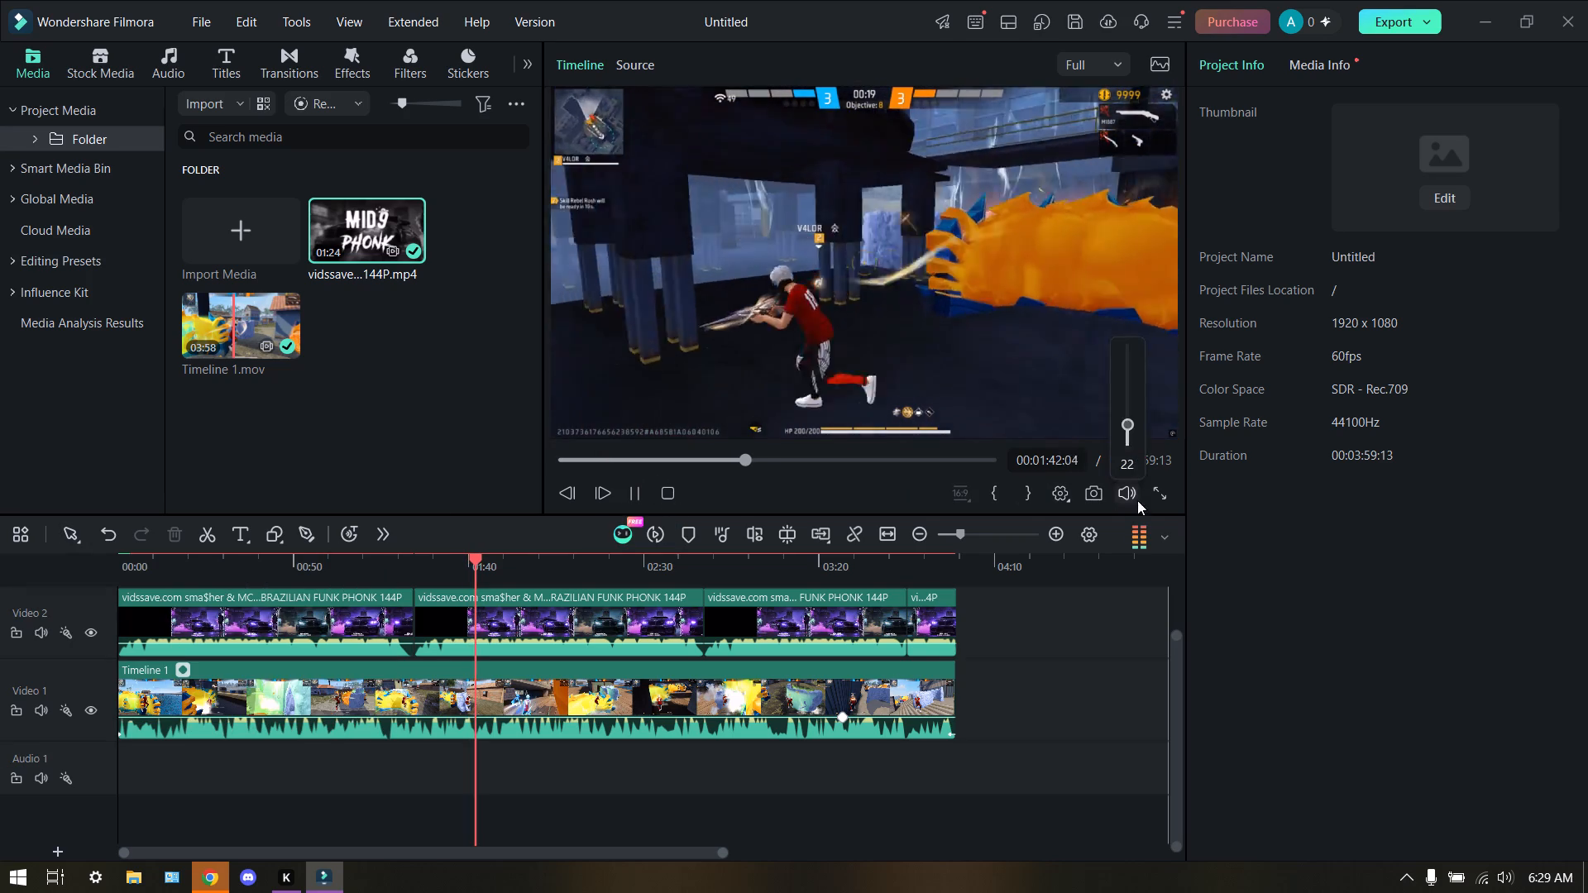
# Lower the preview playback volume to 8.
pyautogui.click(1128, 494)
pyautogui.click(1128, 494)
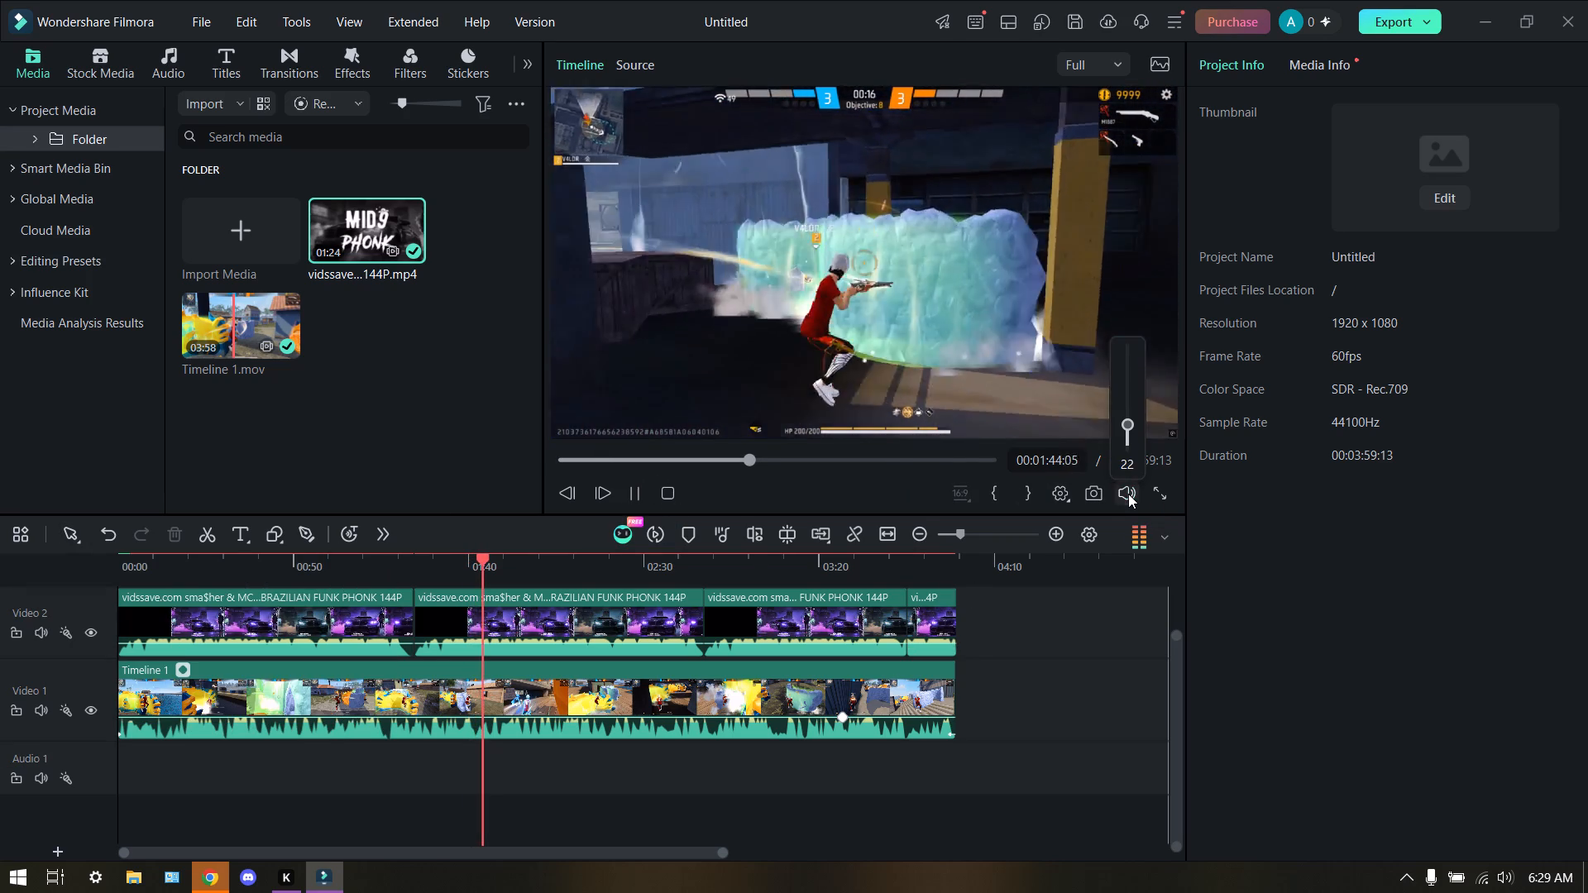
pyautogui.click(1130, 442)
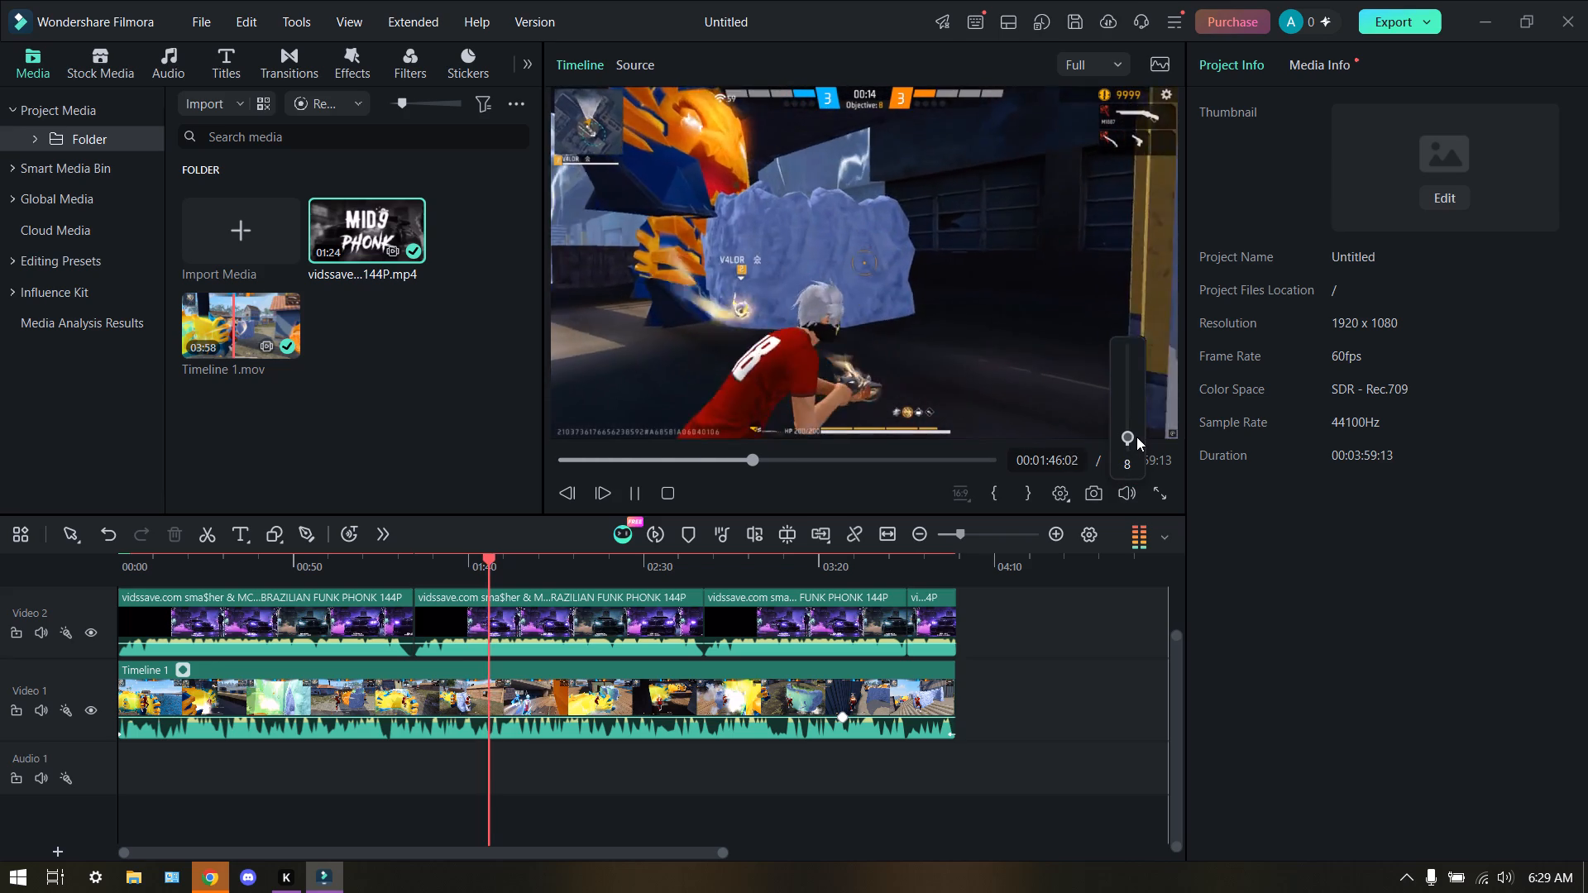
# Show the video scopes below the preview and look through the Waveform scope's type and channel options.
pyautogui.click(1164, 67)
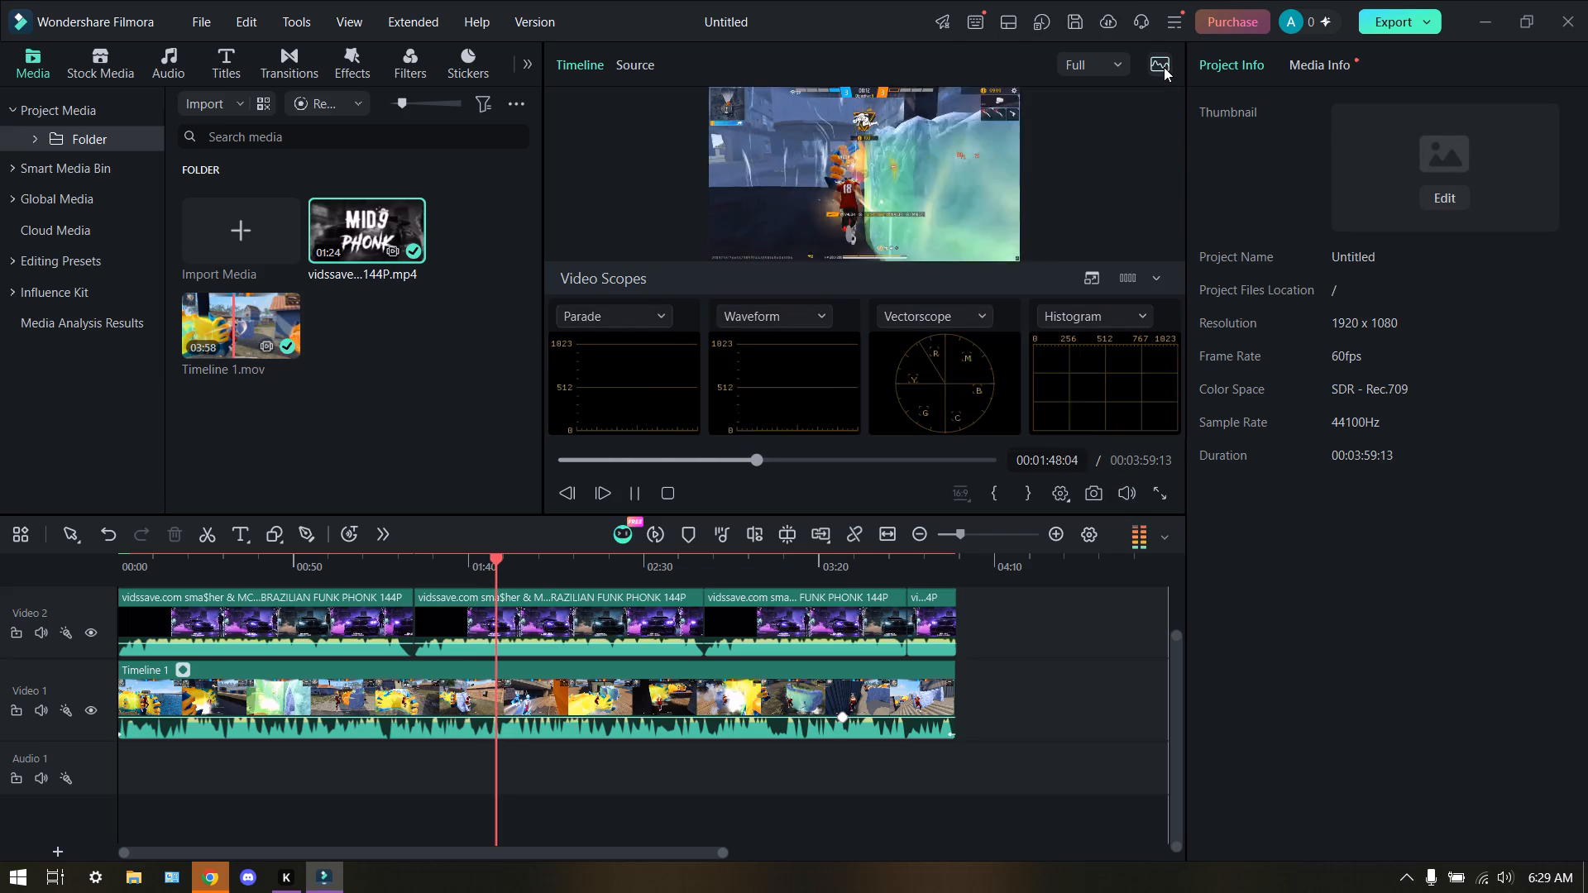
pyautogui.click(784, 322)
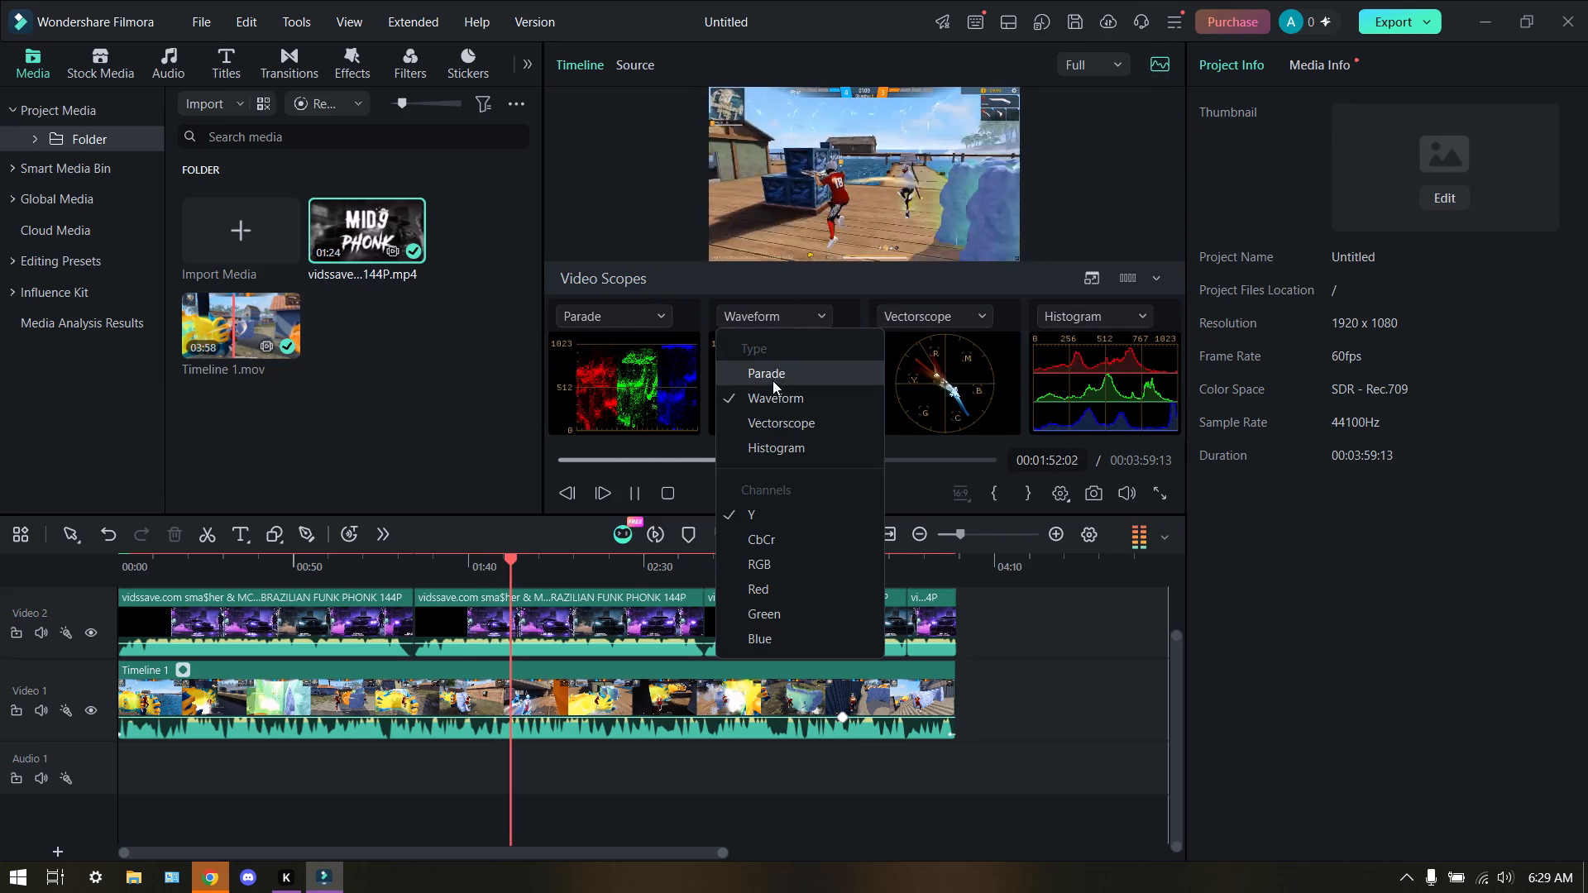
pyautogui.click(808, 312)
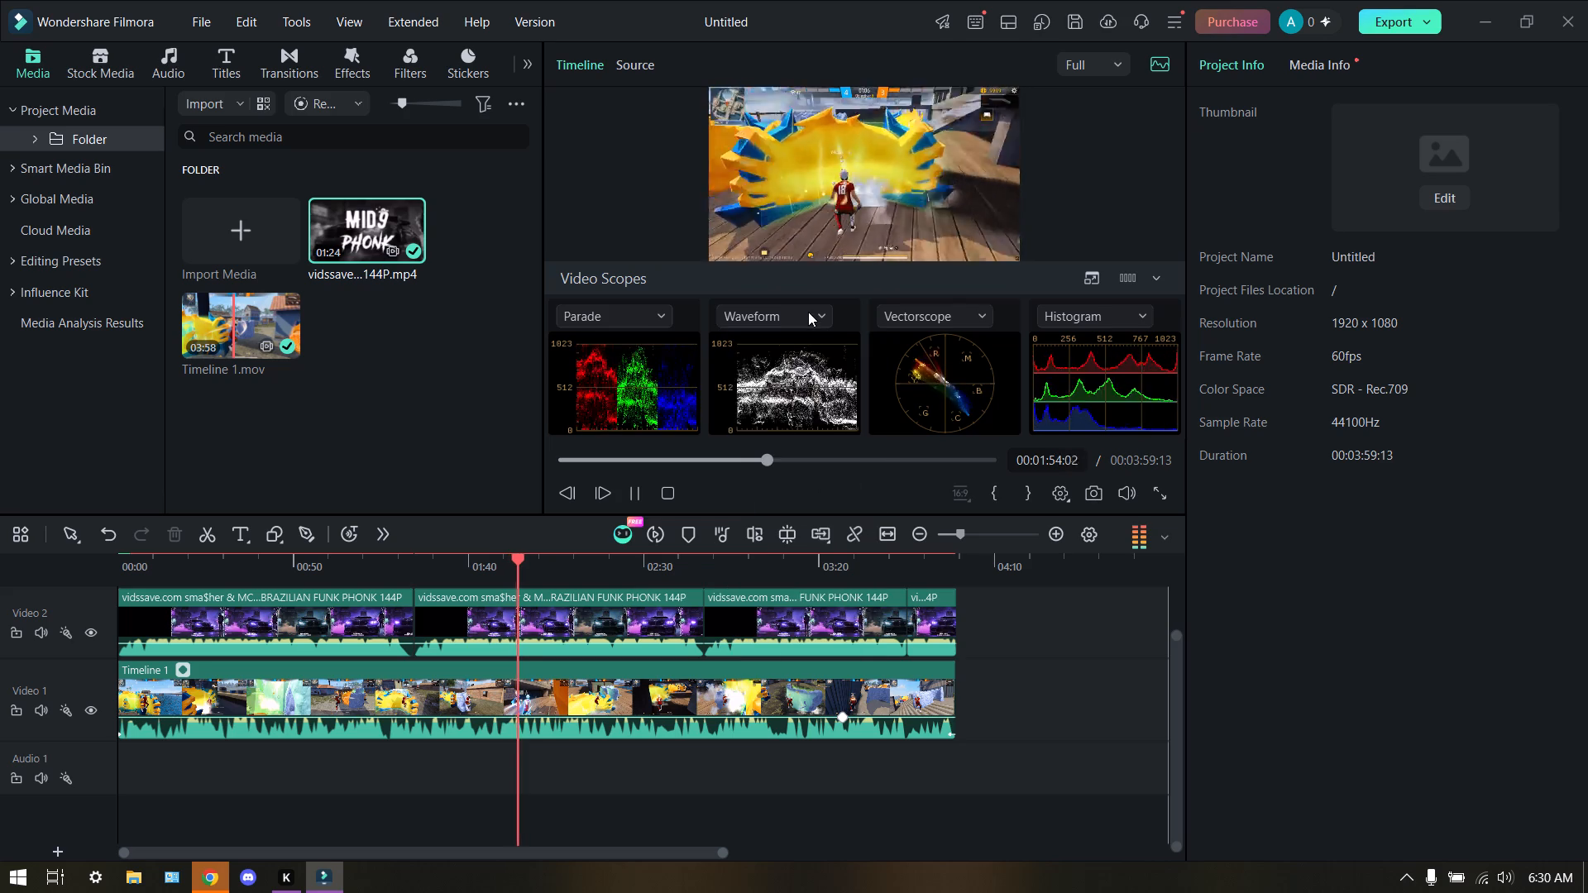
pyautogui.scroll(1, 1005, 366)
pyautogui.click(908, 329)
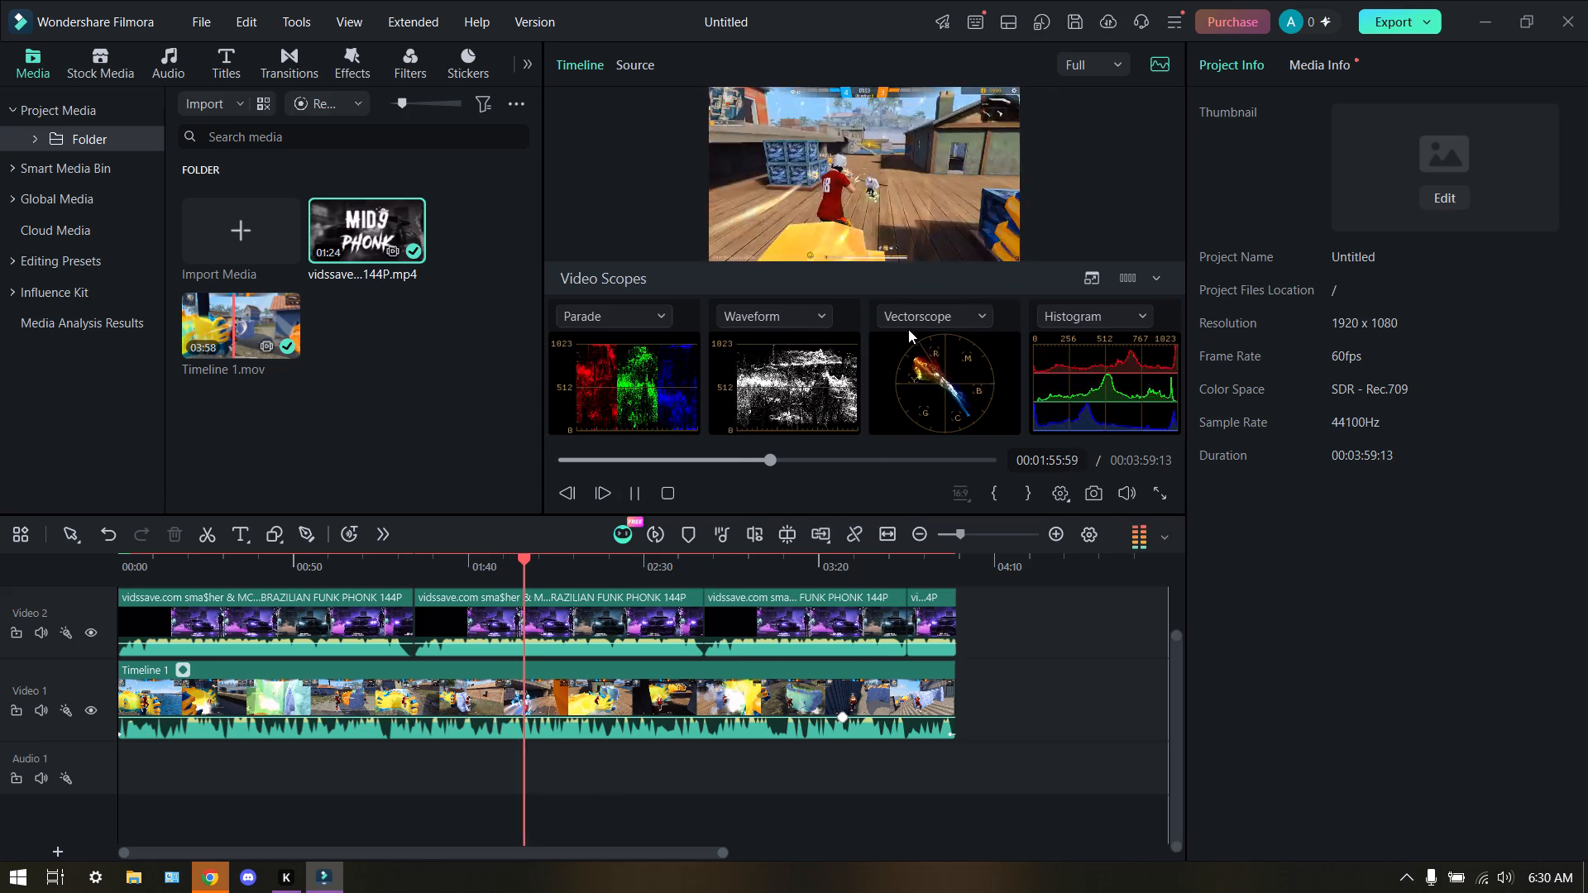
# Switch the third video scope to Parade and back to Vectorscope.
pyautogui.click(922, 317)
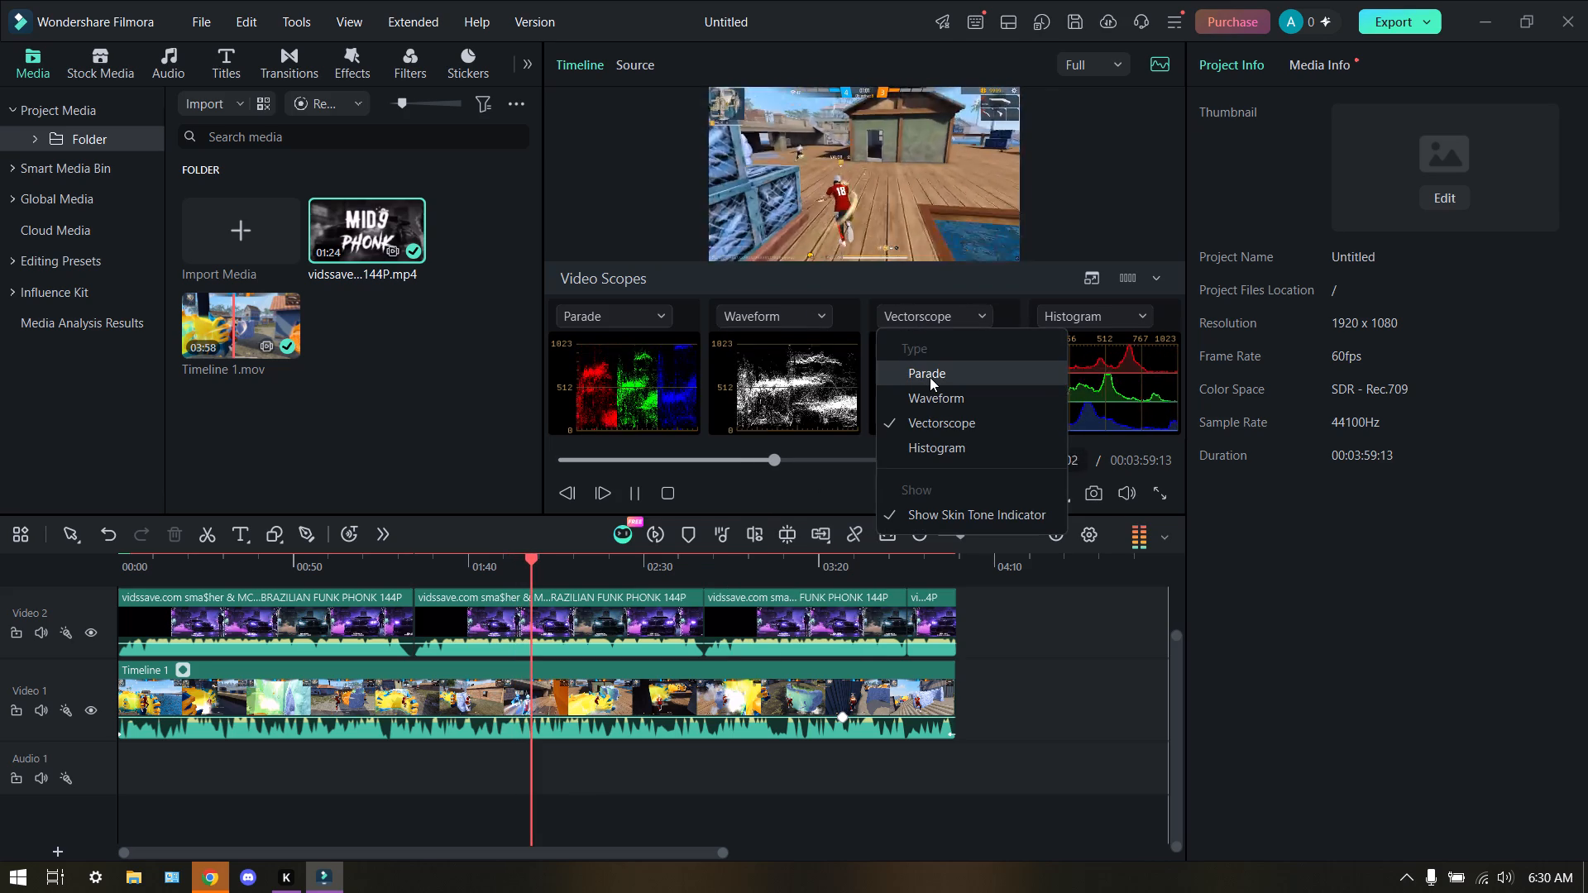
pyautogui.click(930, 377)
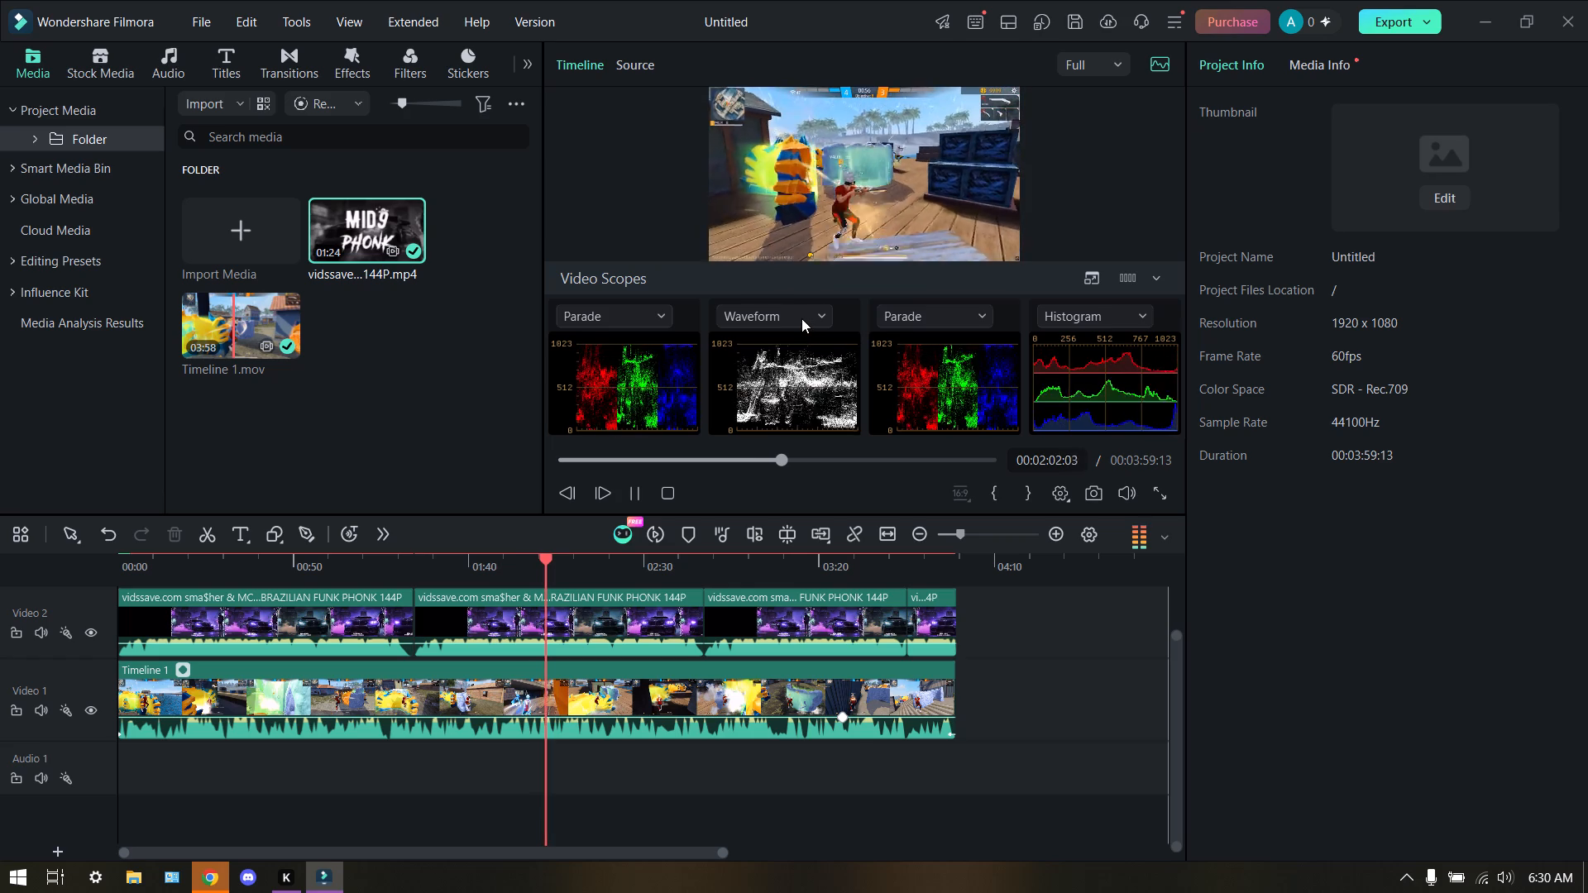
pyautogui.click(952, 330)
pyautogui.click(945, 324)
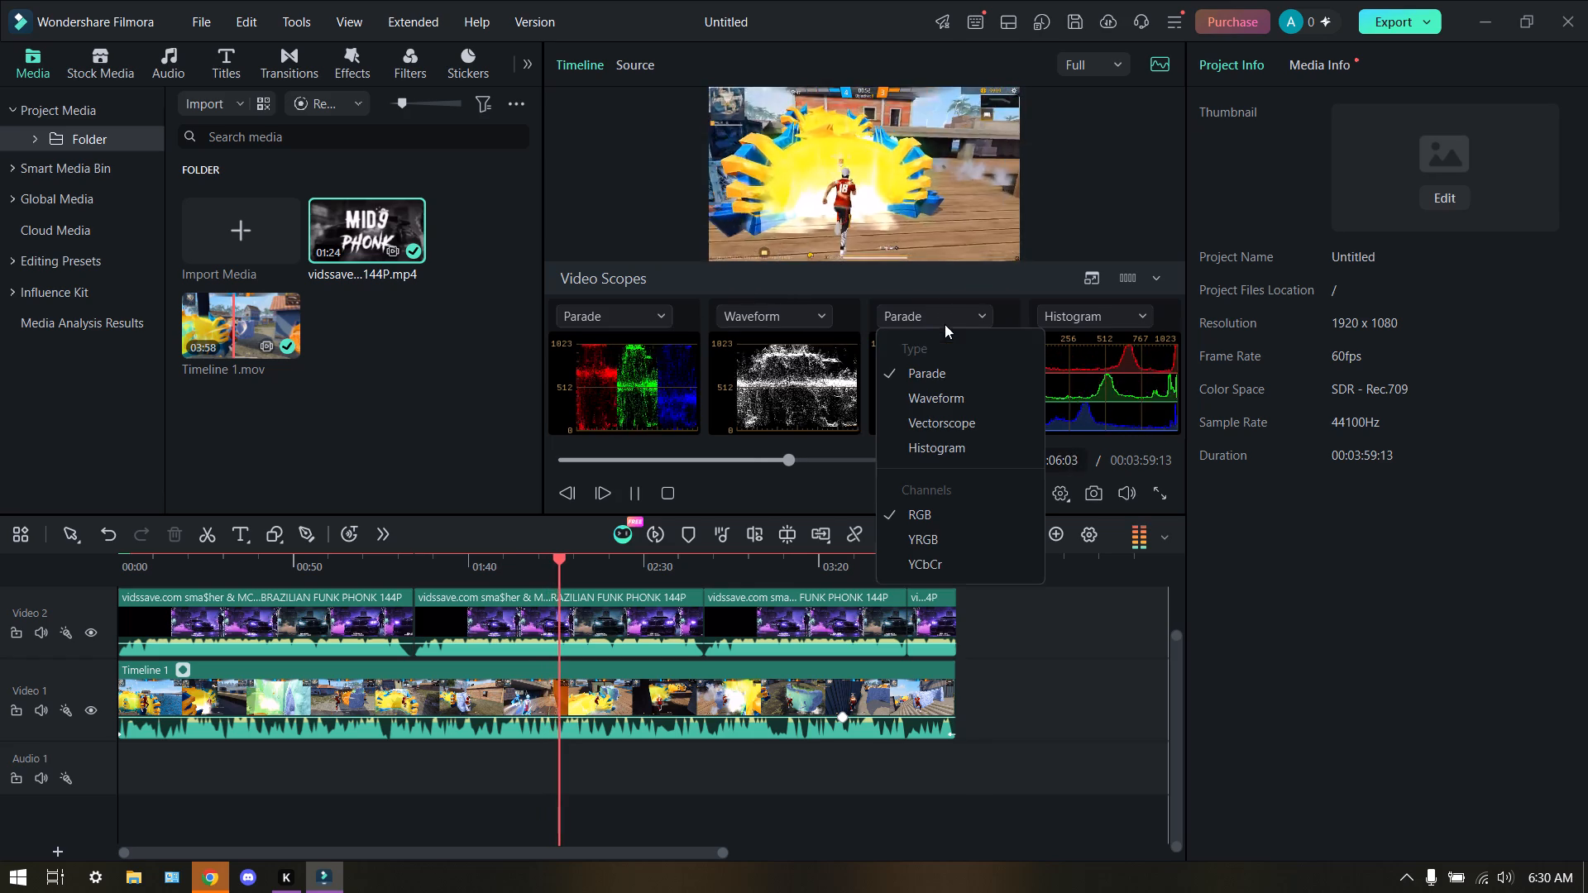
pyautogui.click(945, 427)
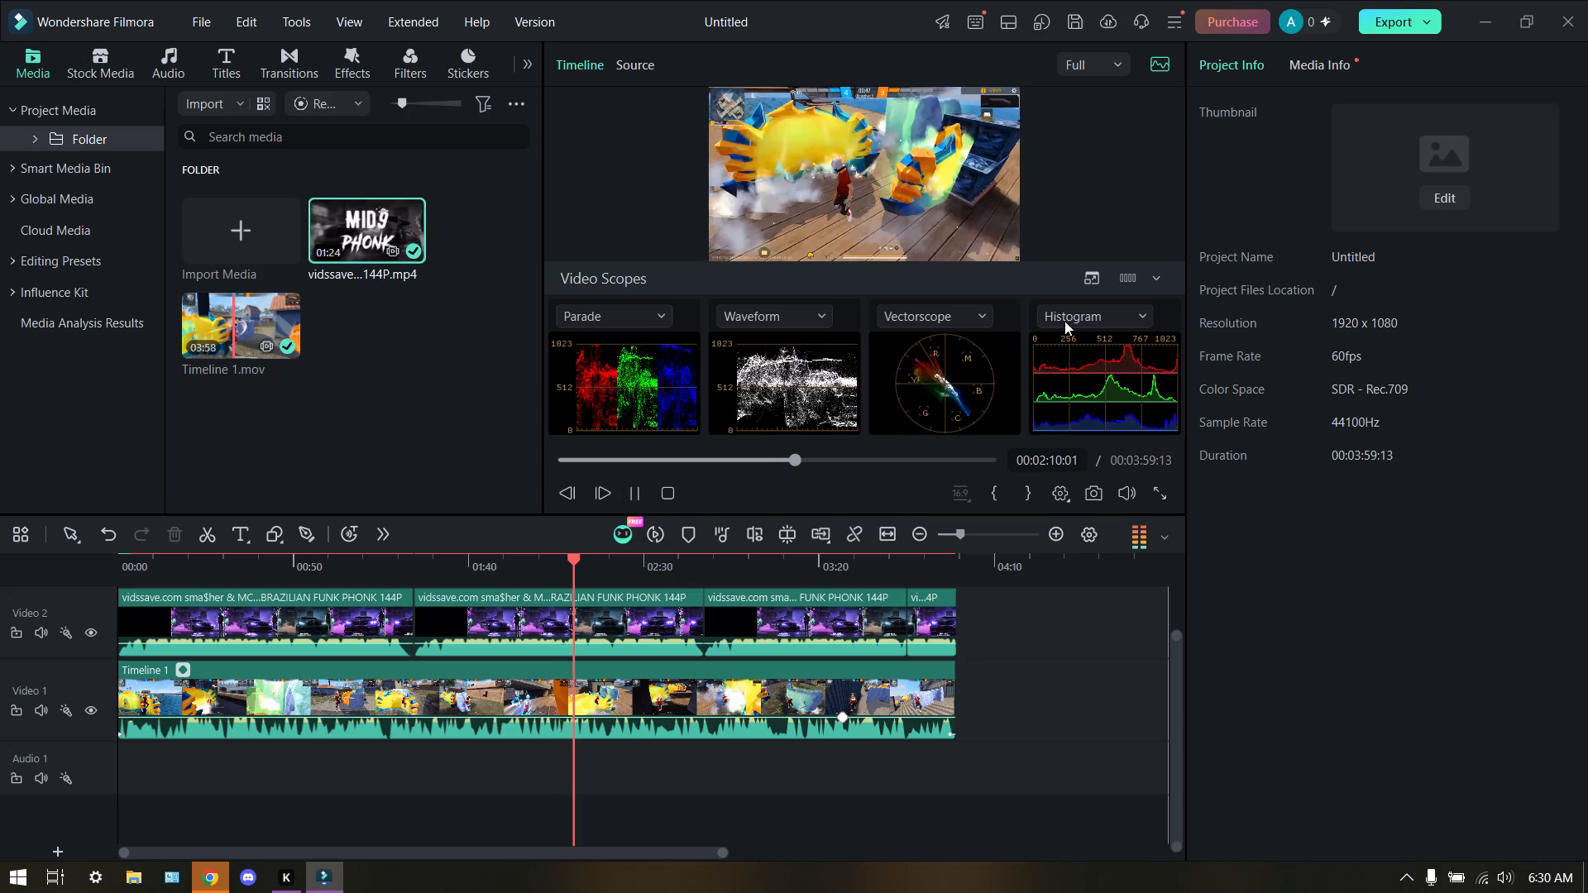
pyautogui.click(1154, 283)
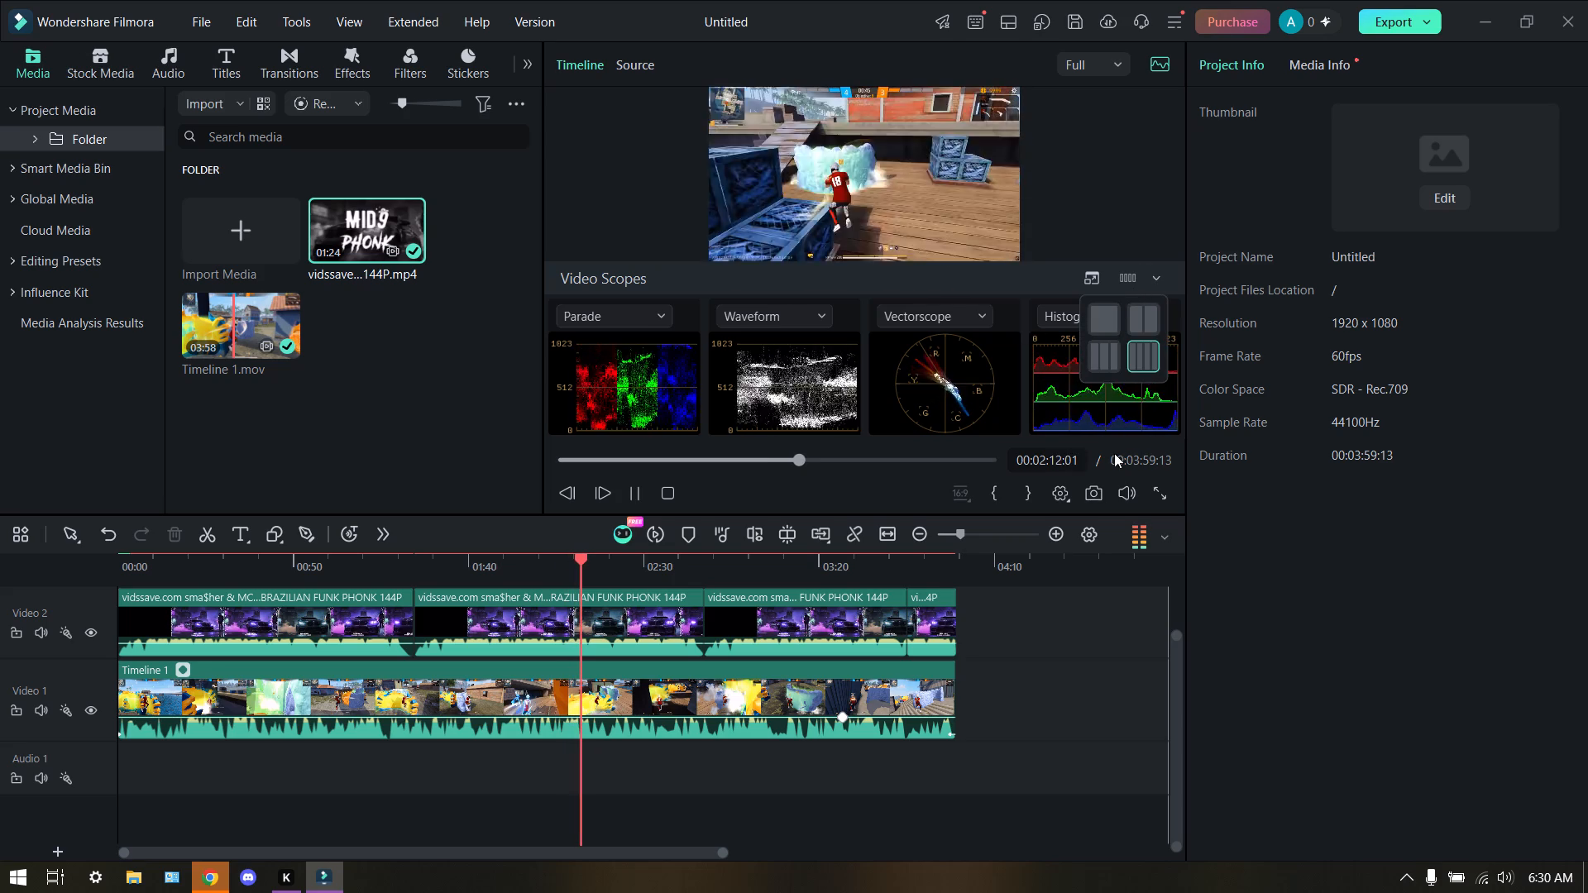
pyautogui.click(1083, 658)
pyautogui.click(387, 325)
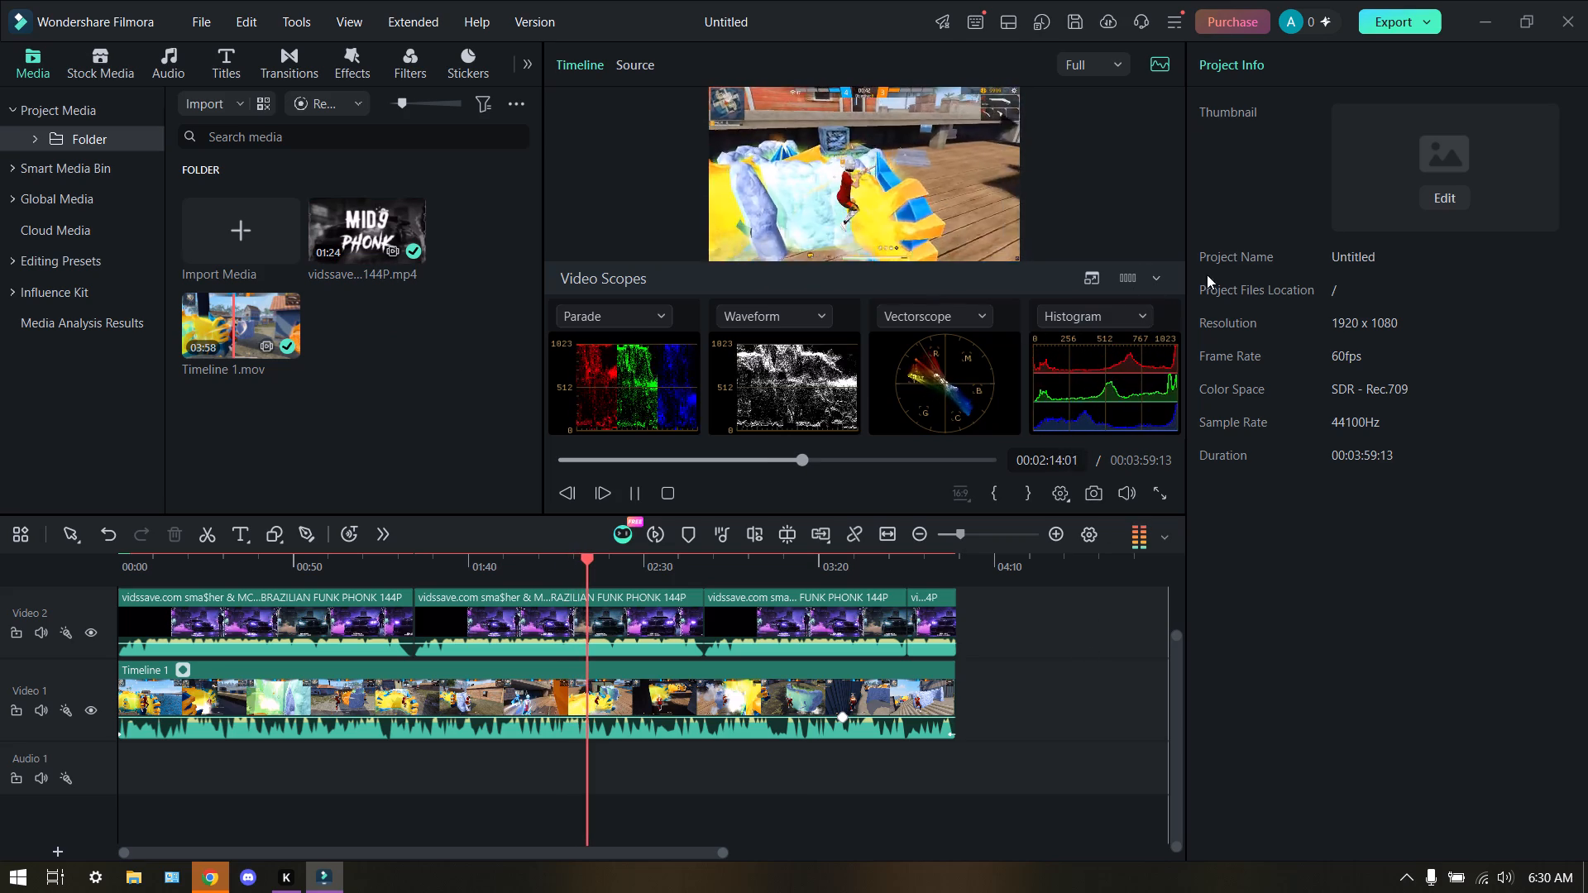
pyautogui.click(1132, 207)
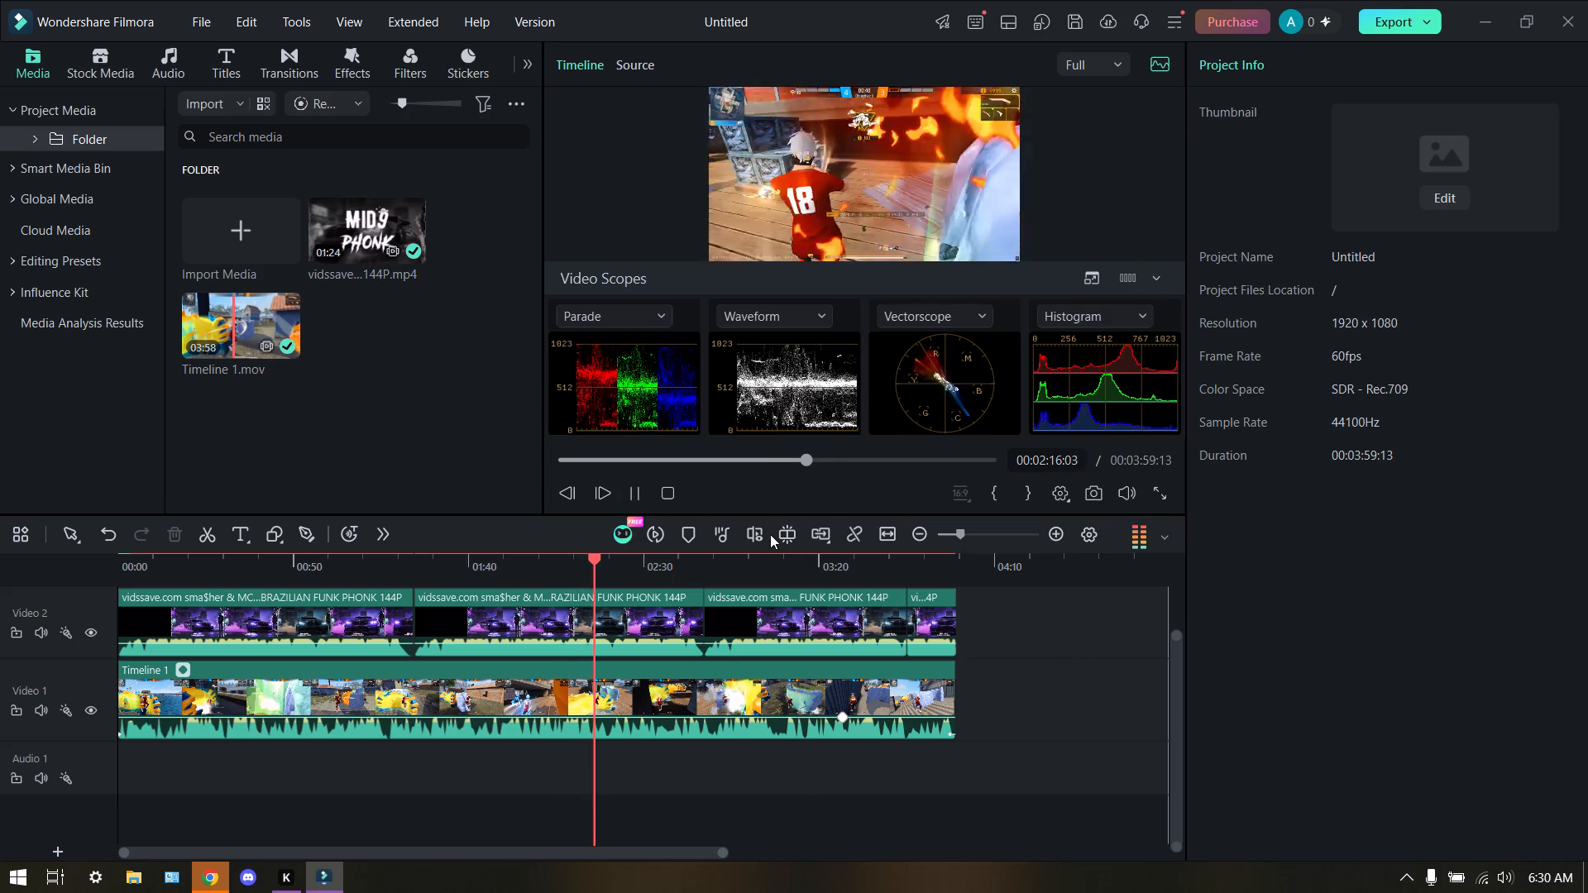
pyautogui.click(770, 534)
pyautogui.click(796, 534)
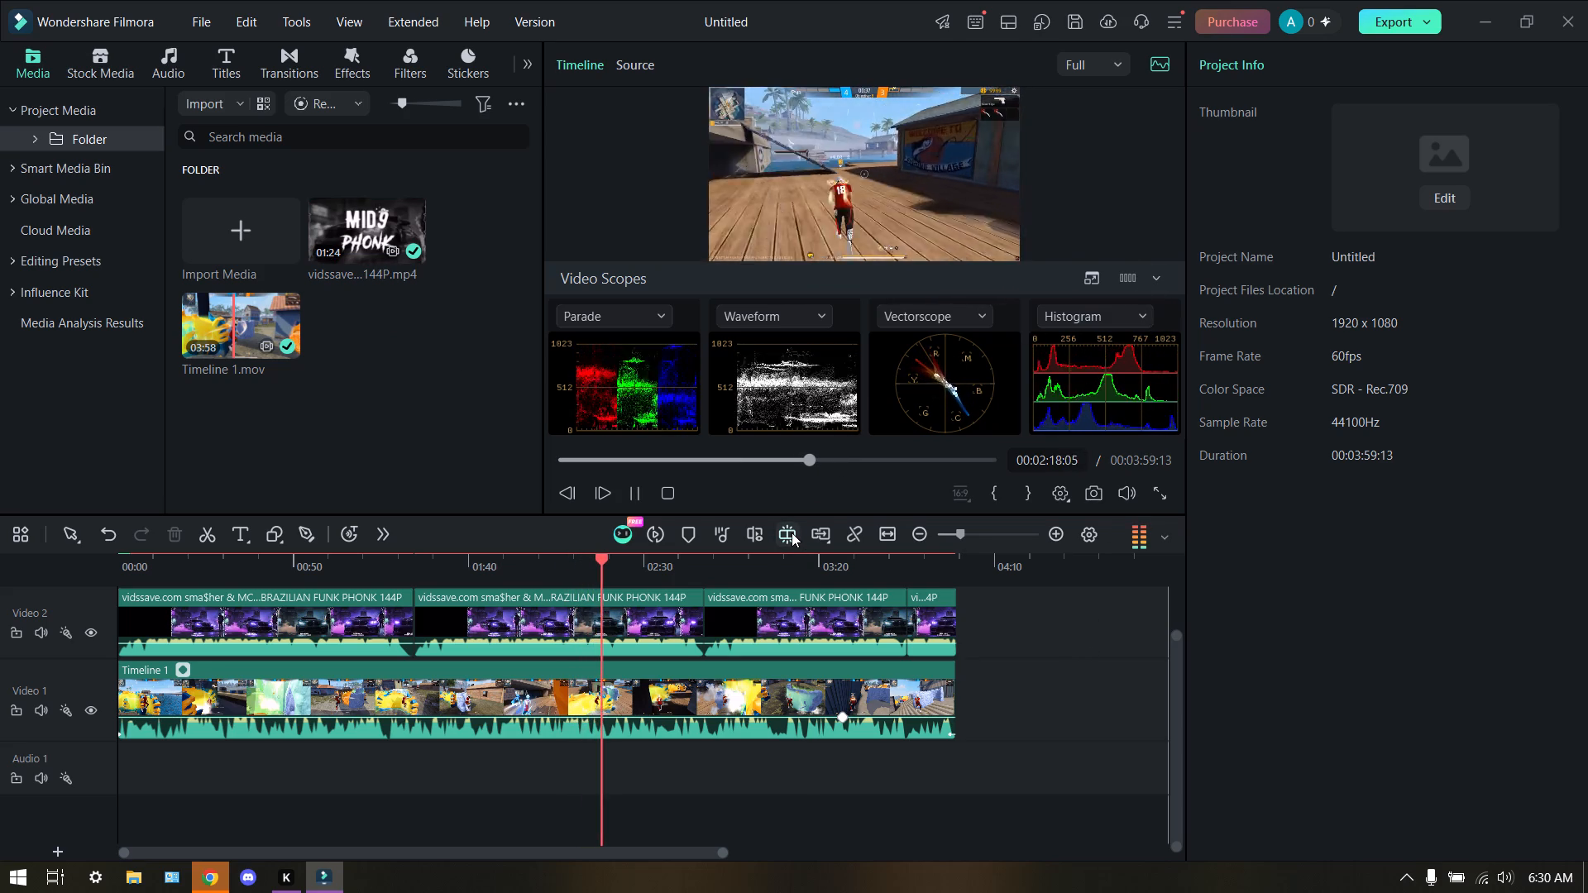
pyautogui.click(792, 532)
# Review the track levels and the Stereo and Surround modes in the Audio Mixer and close it without applying.
pyautogui.click(720, 531)
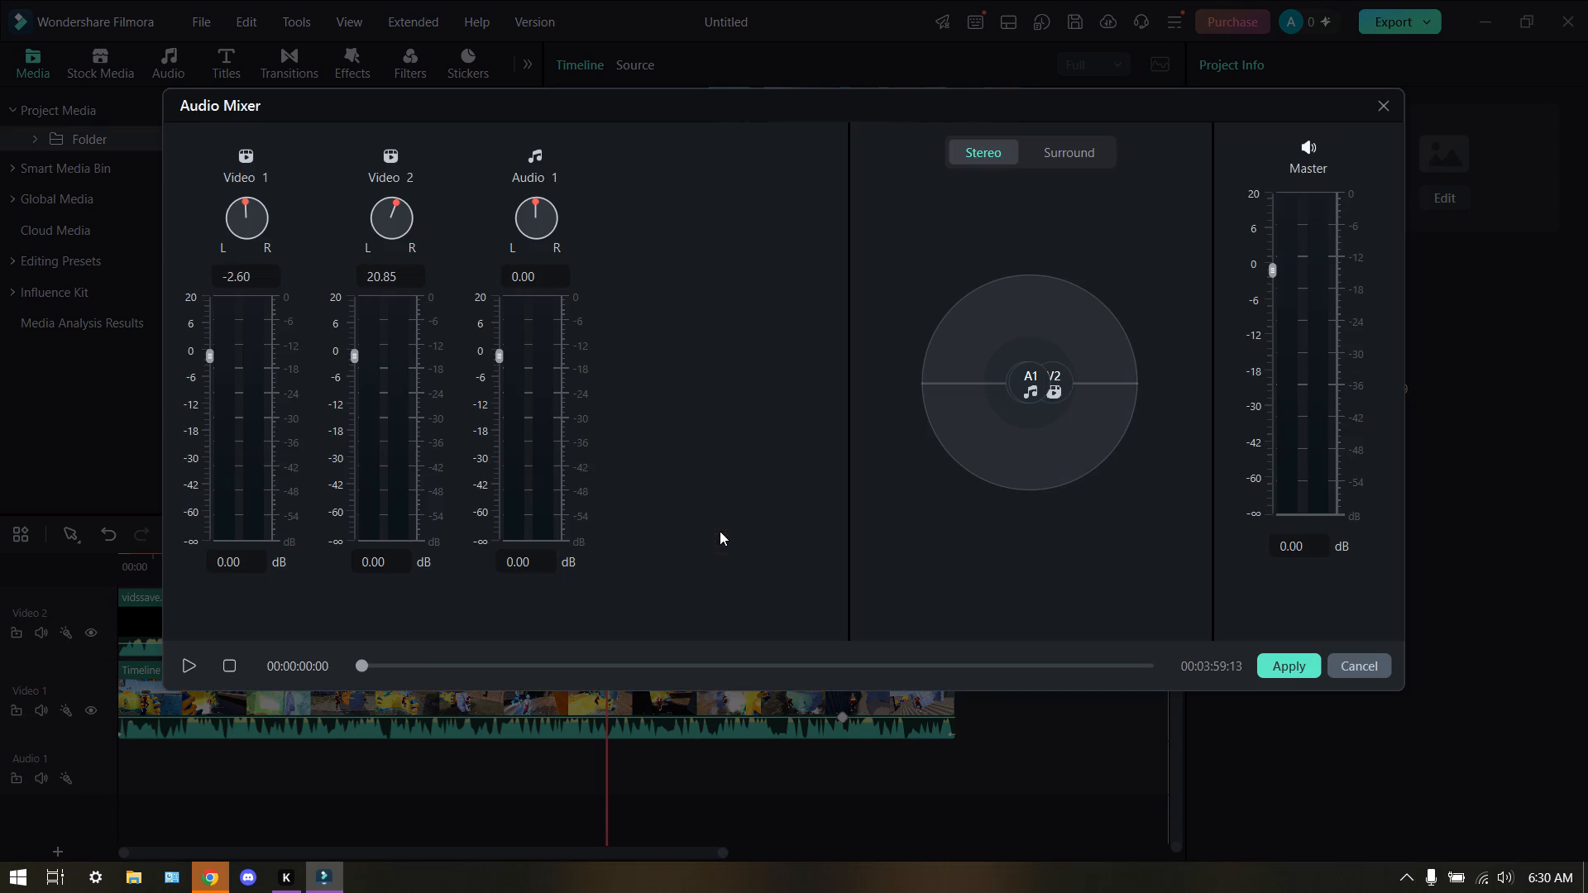
pyautogui.click(1051, 402)
pyautogui.click(1045, 158)
pyautogui.click(995, 147)
pyautogui.click(250, 377)
pyautogui.moveTo(214, 459); pyautogui.dragTo(224, 490)
pyautogui.click(216, 380)
pyautogui.doubleClick(234, 400)
pyautogui.click(1345, 666)
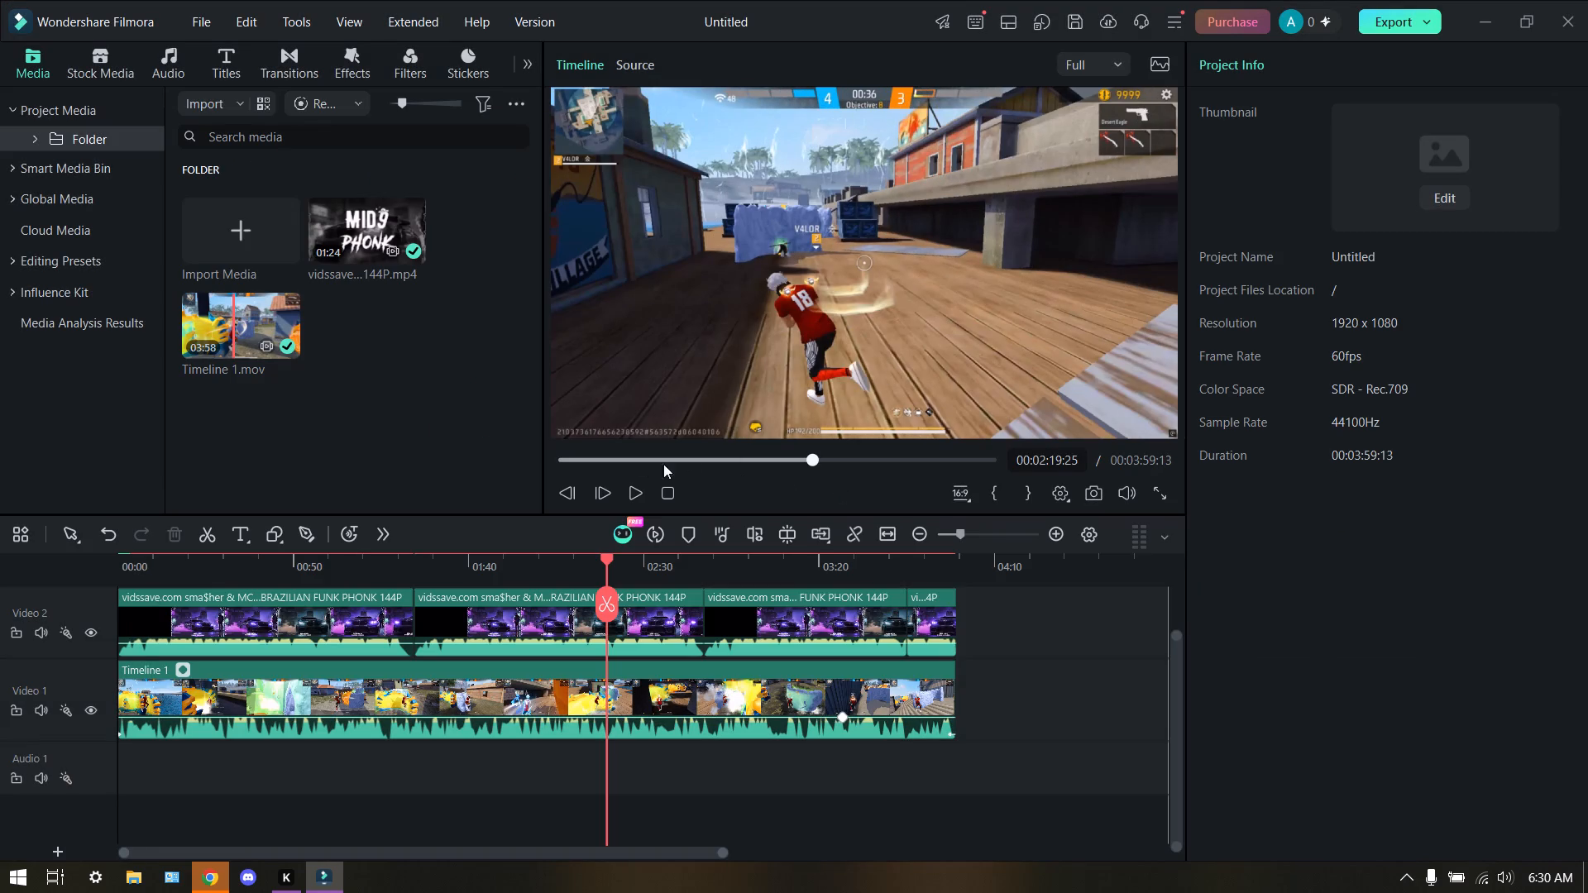
# Stop playback and replay the timeline from the beginning.
pyautogui.click(627, 494)
pyautogui.click(673, 492)
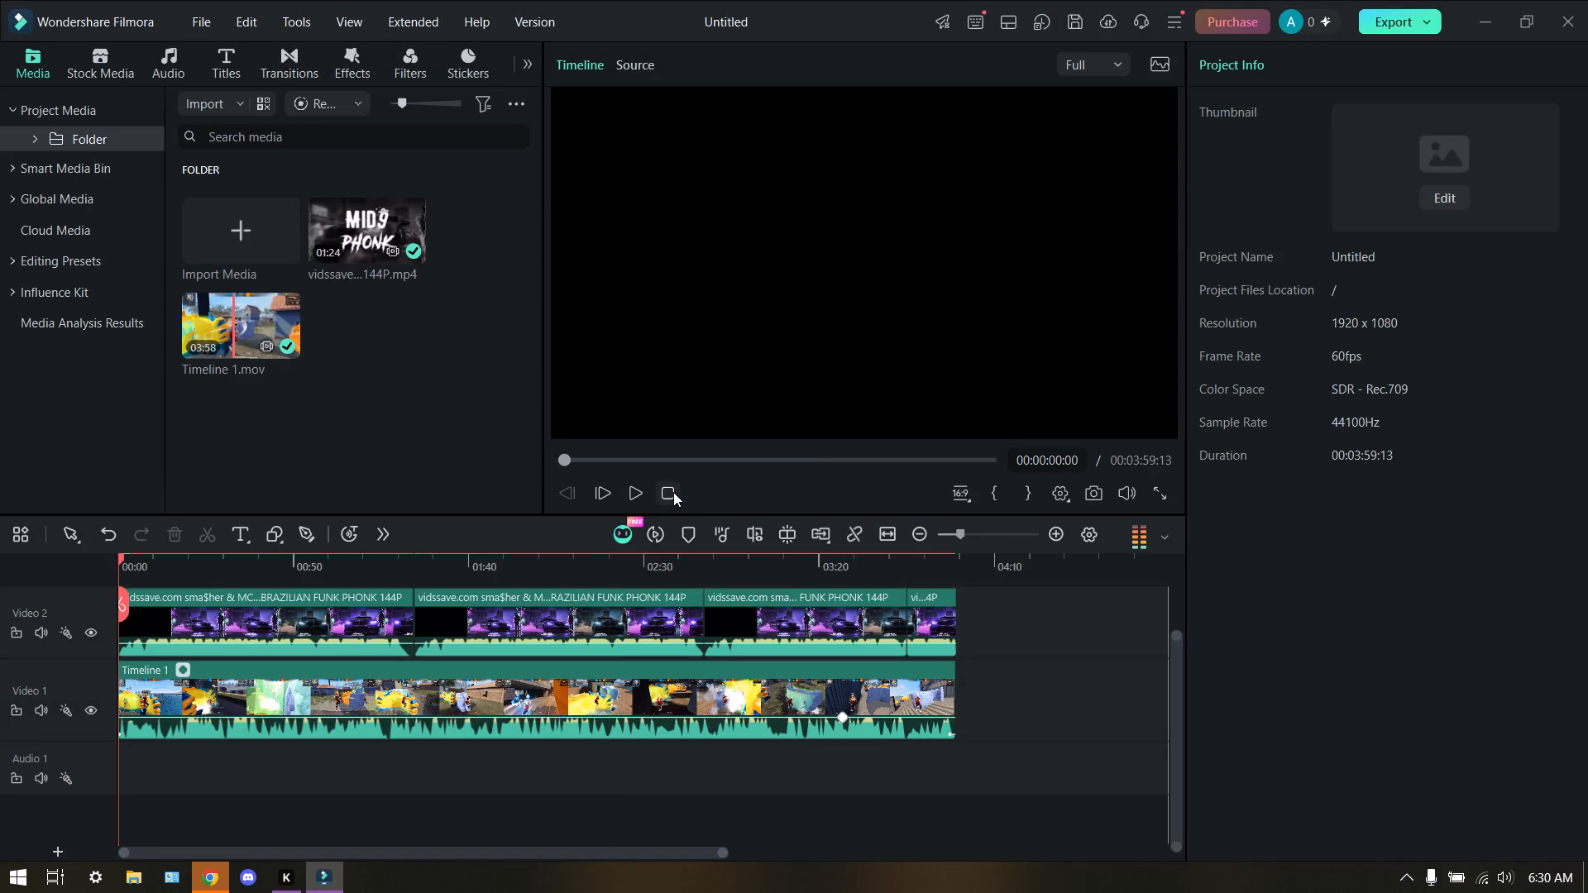
pyautogui.click(633, 494)
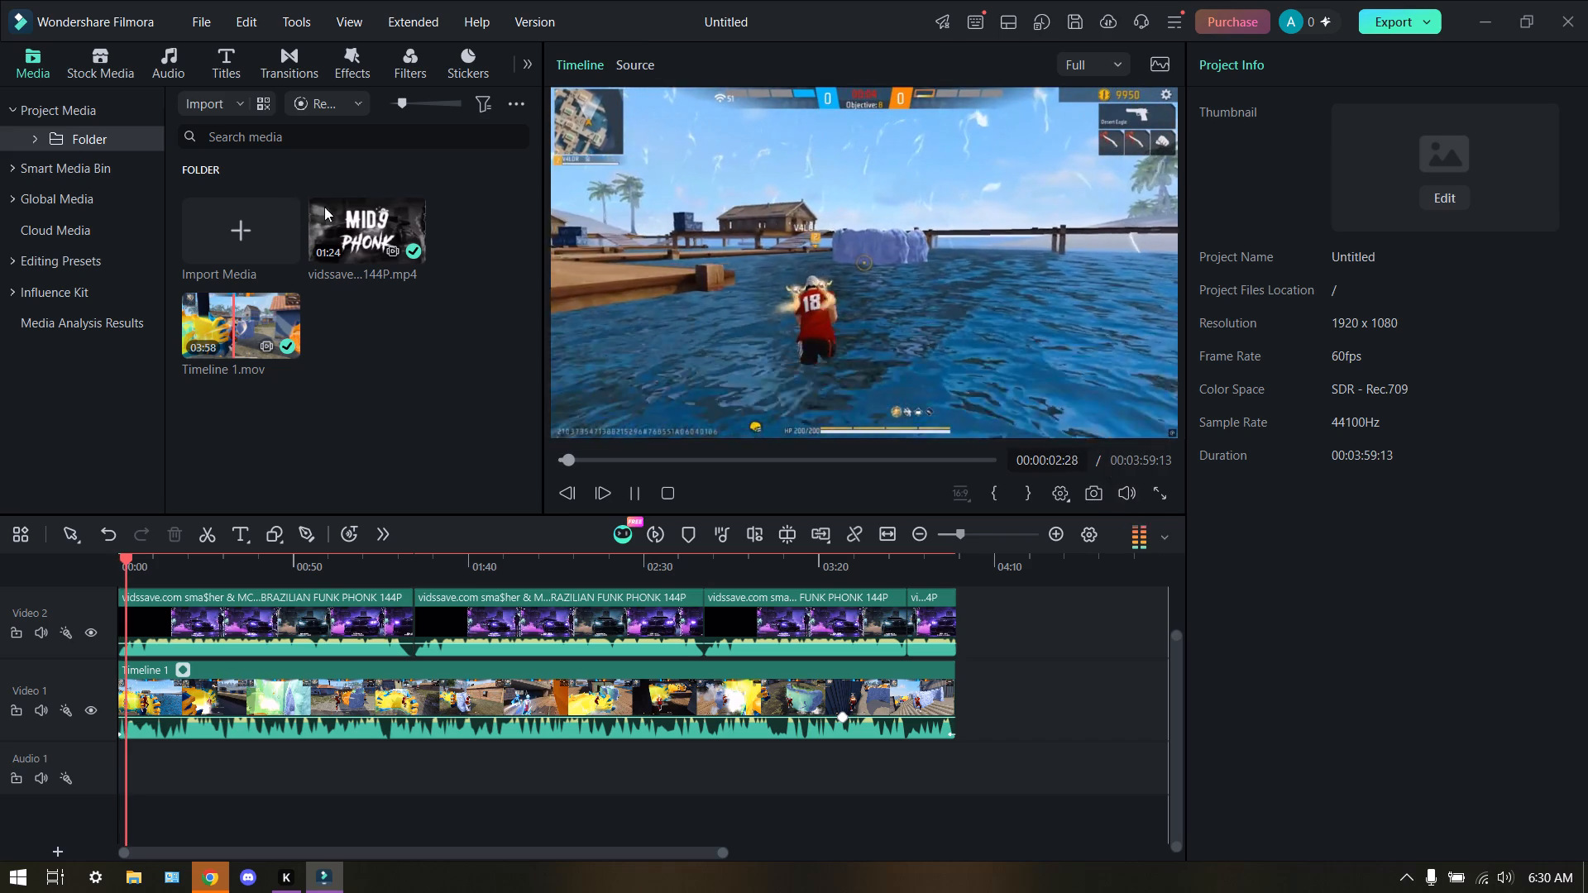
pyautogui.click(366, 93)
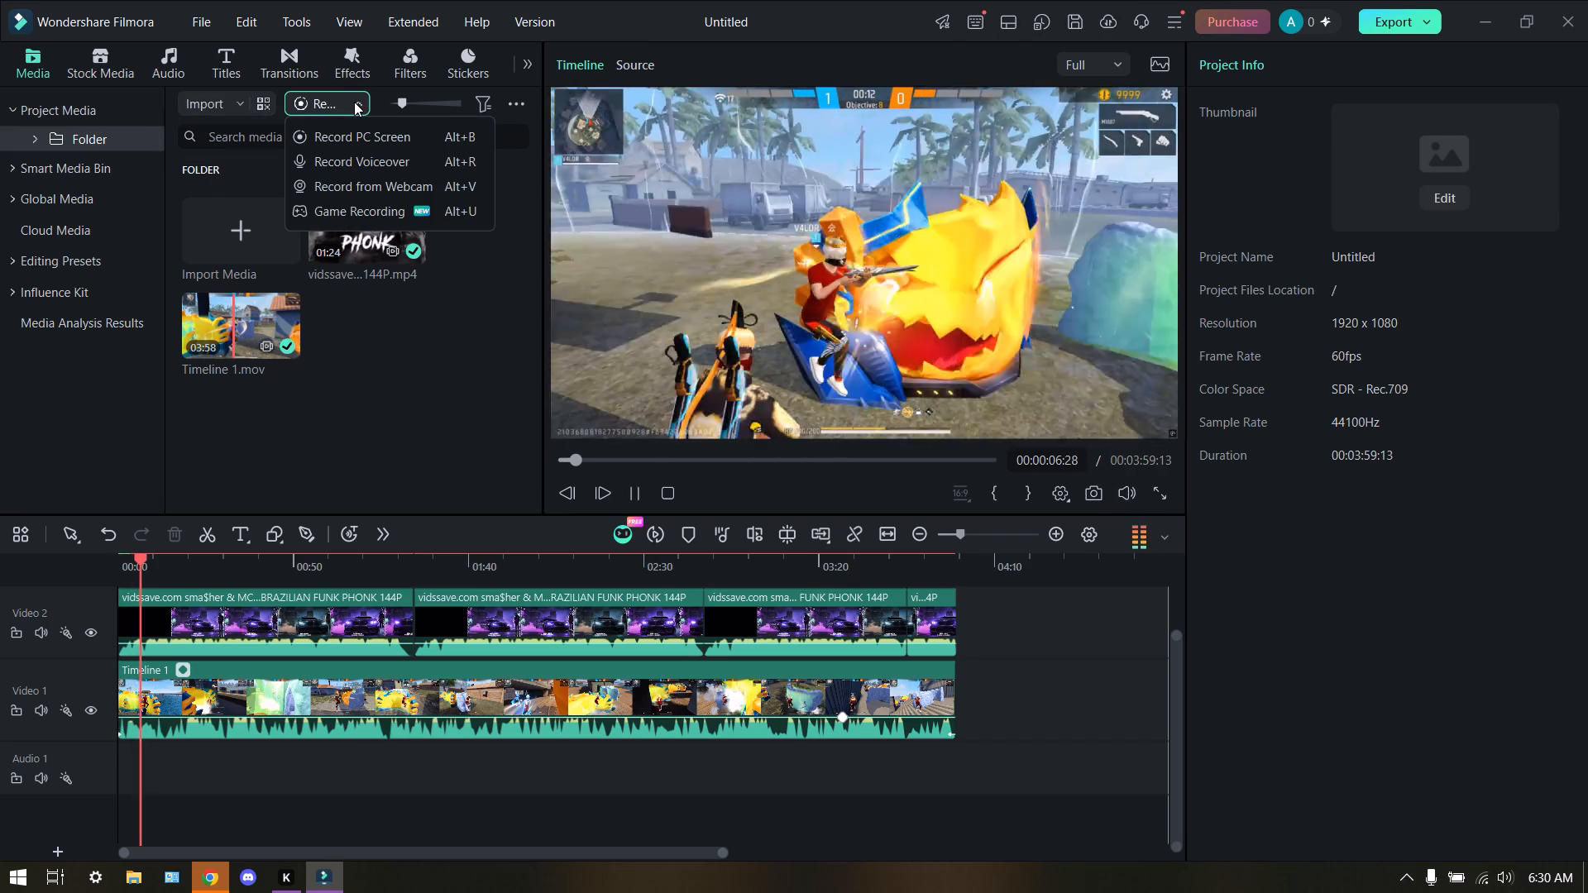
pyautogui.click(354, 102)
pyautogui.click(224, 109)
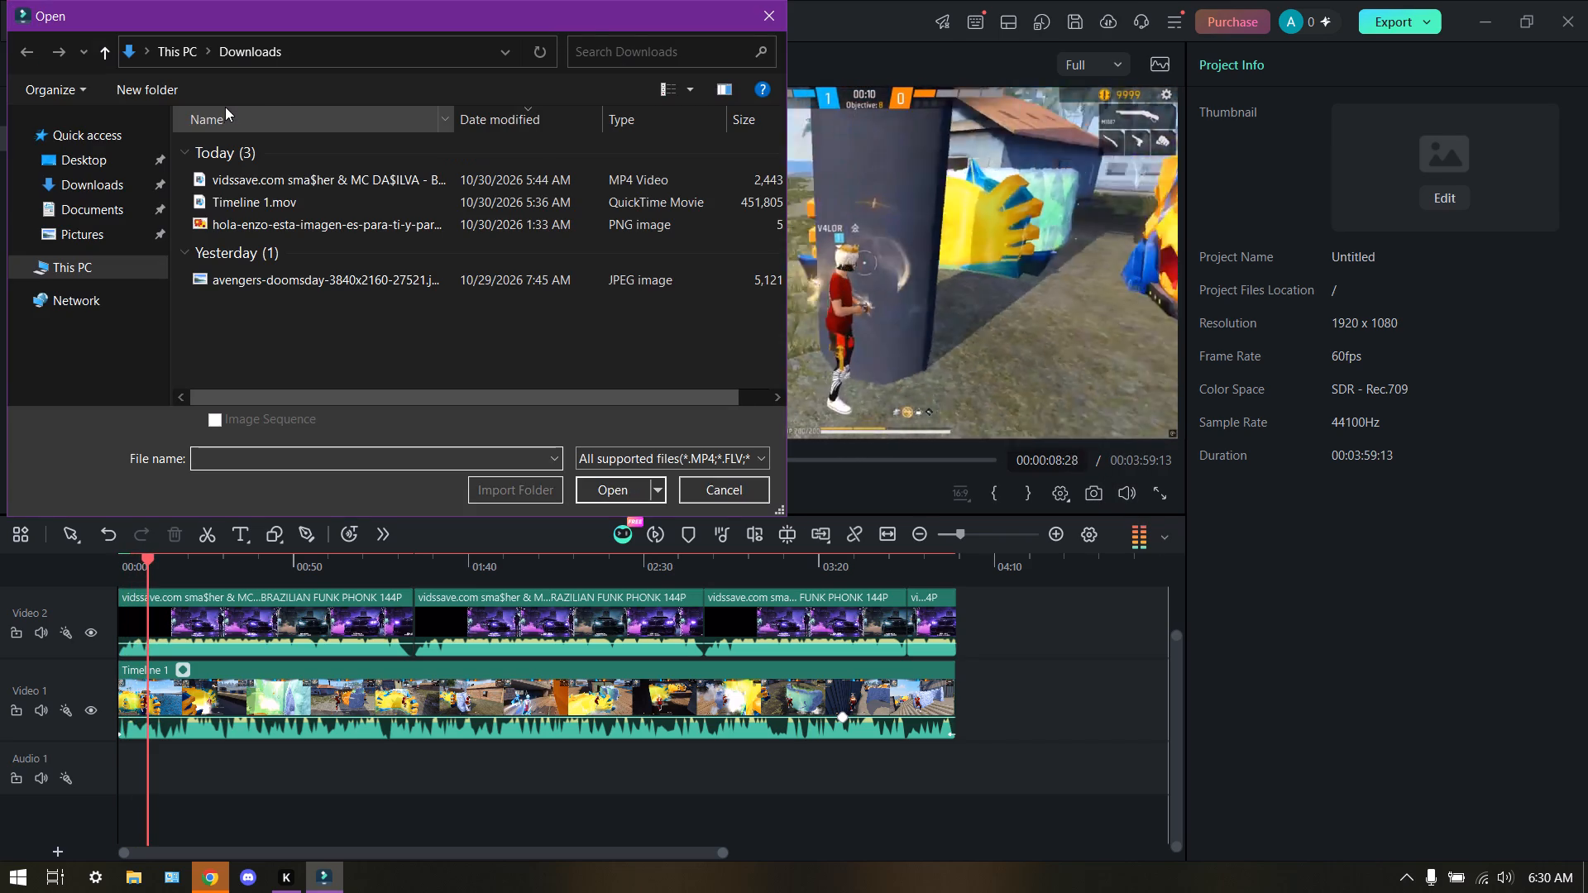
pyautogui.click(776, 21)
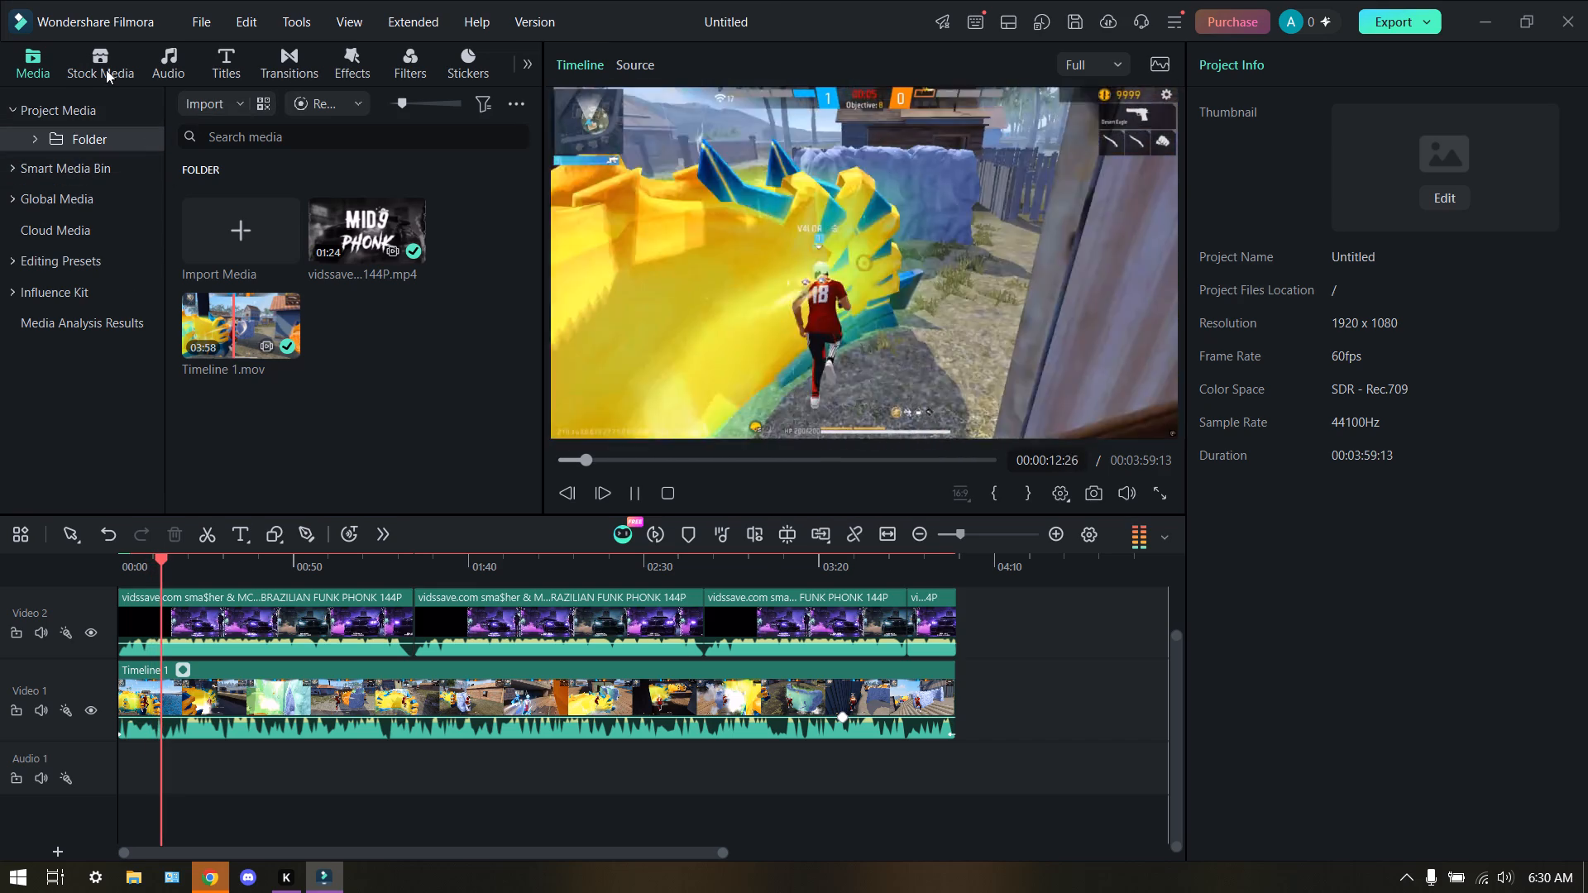
# Preview the Wave Flip and Water Ripple effects from the Trending video effects on the gameplay footage.
pyautogui.click(342, 75)
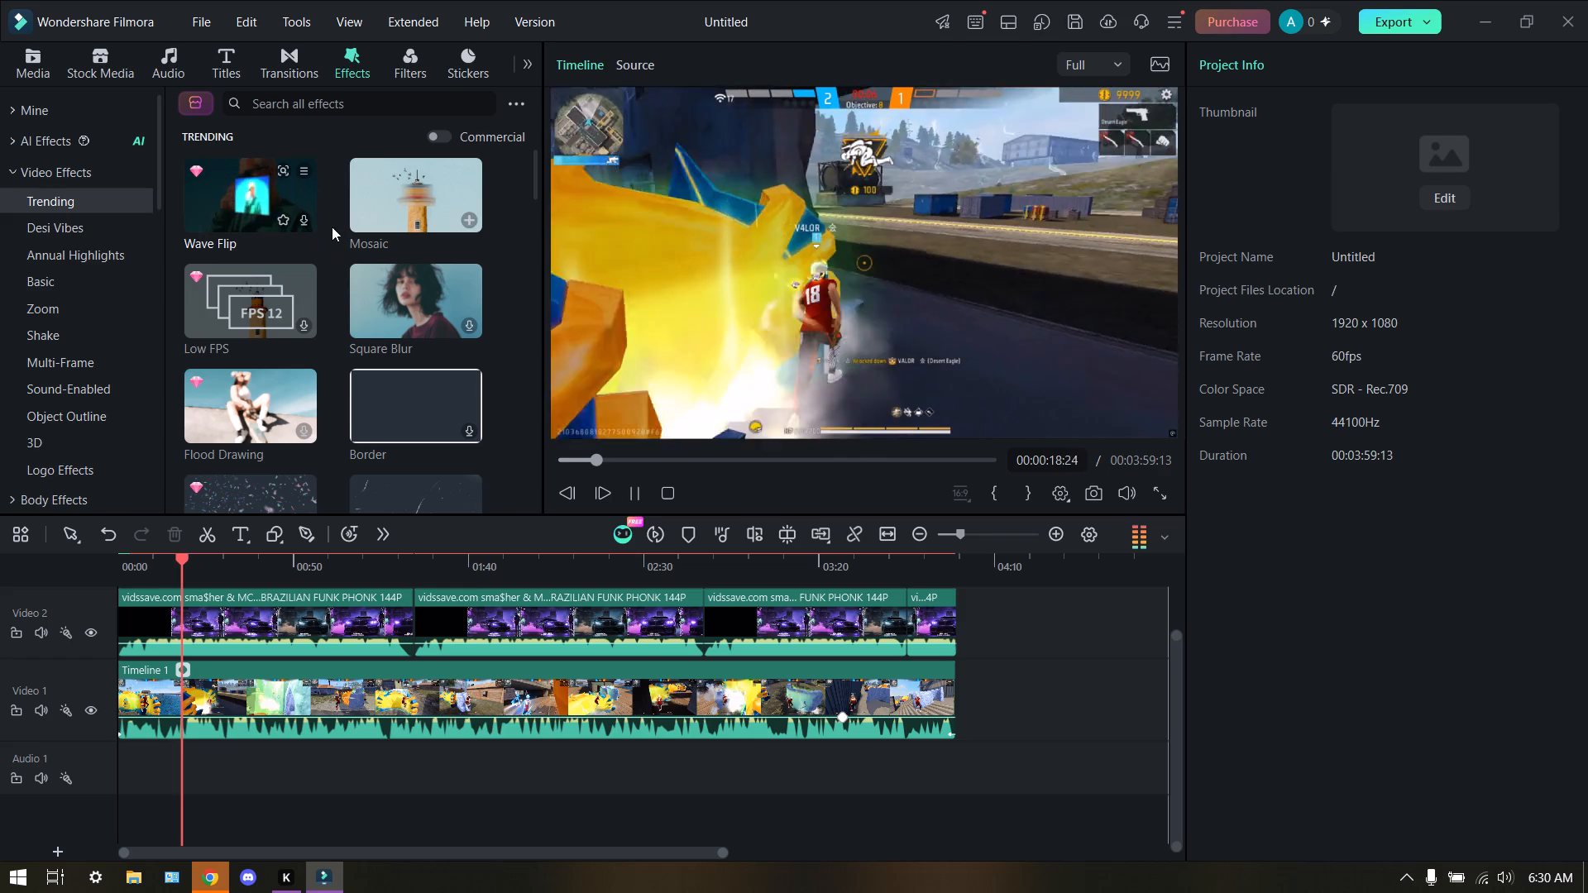
pyautogui.click(220, 184)
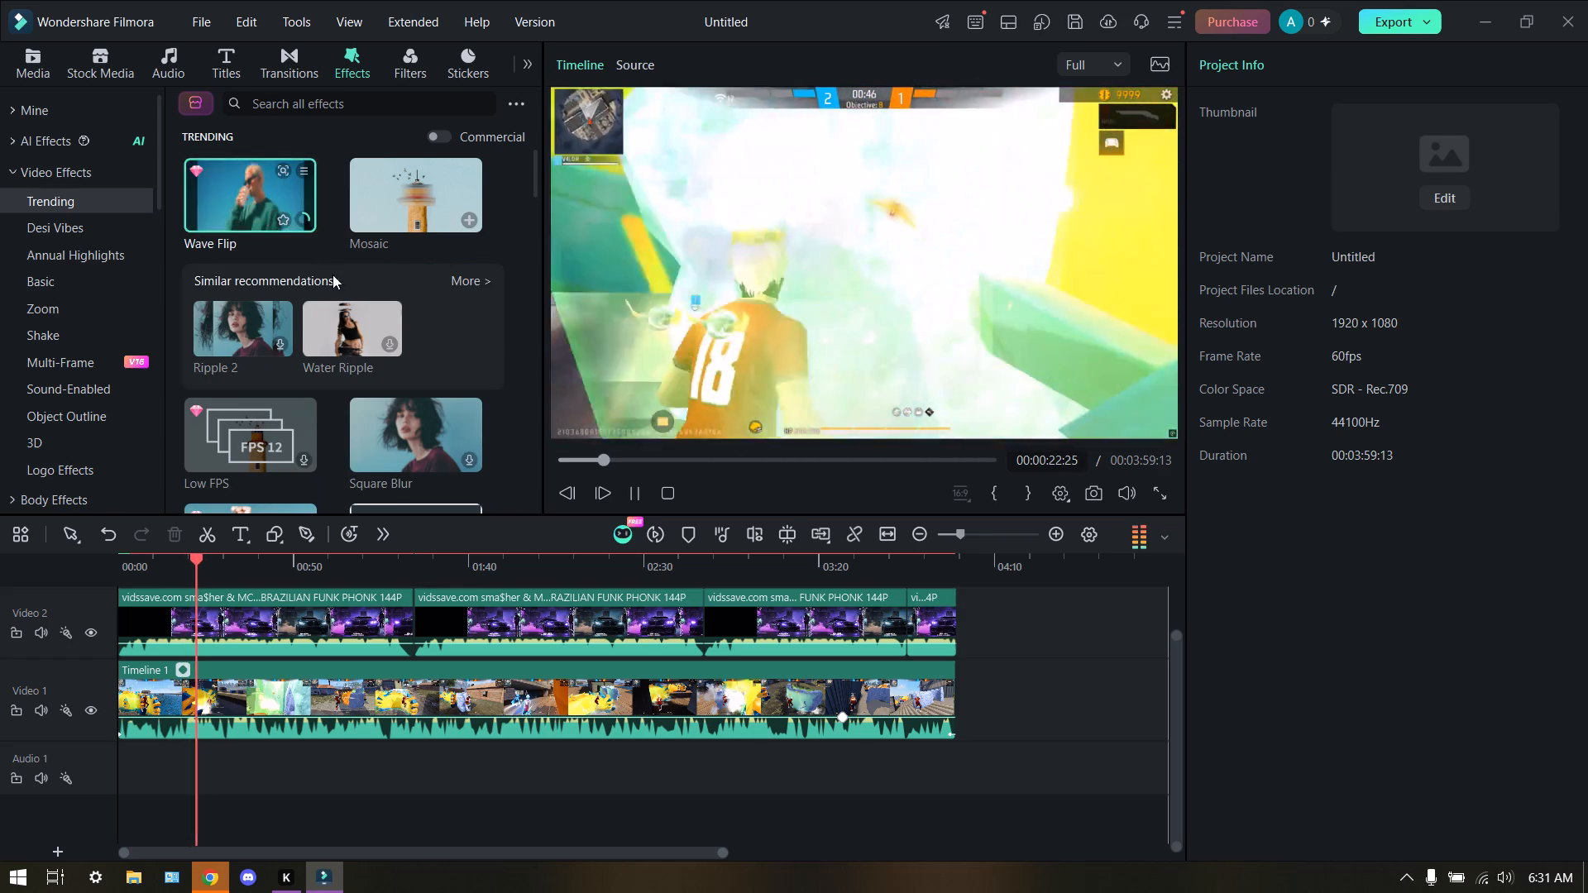
pyautogui.click(370, 326)
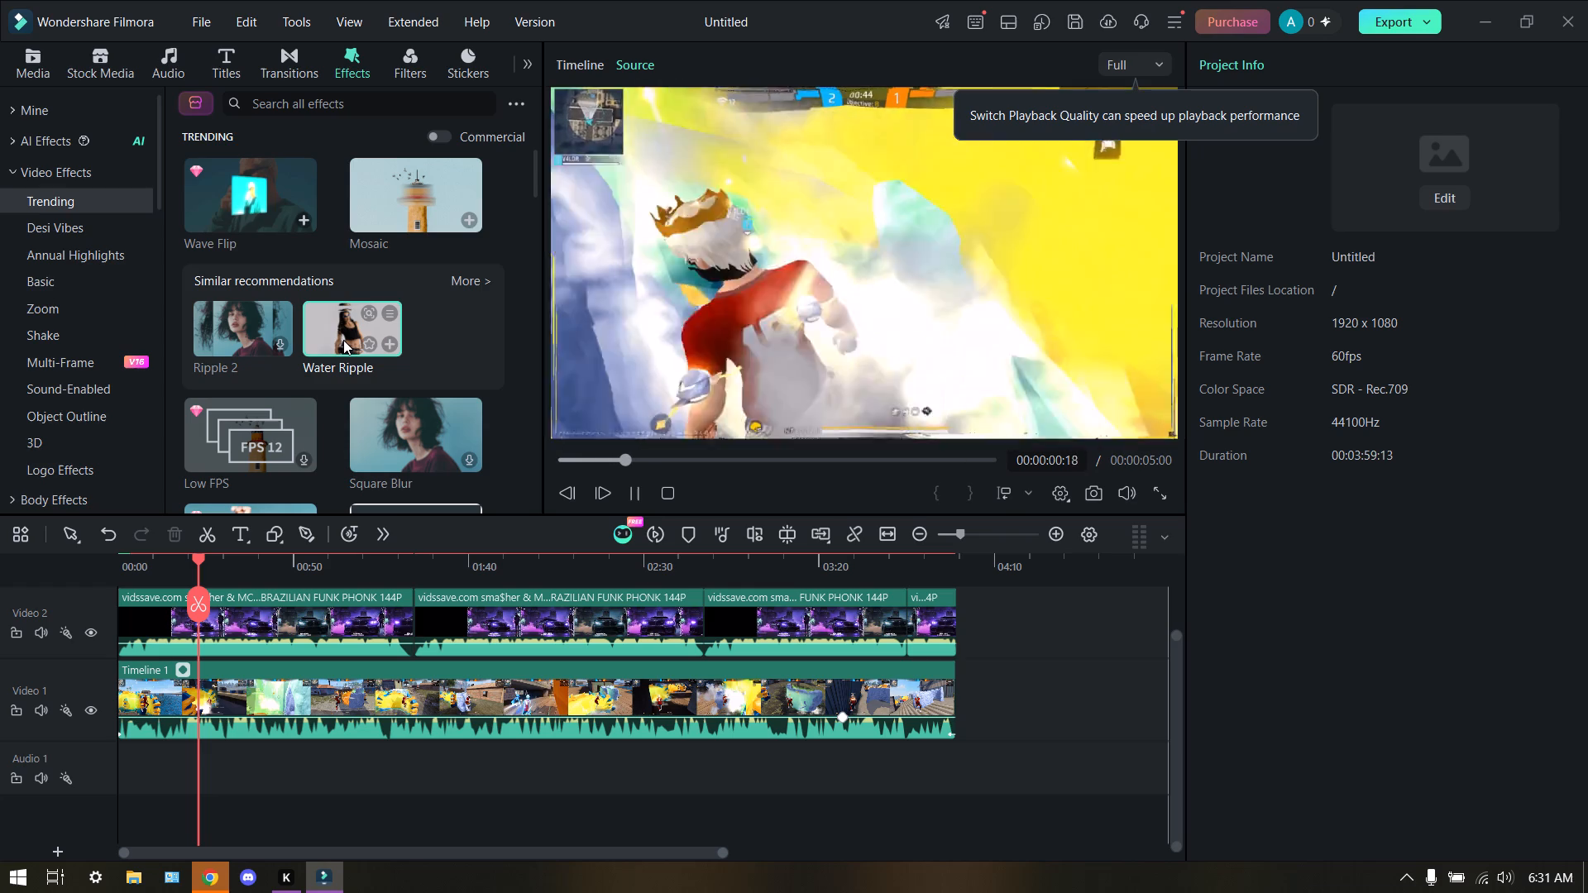
pyautogui.click(237, 208)
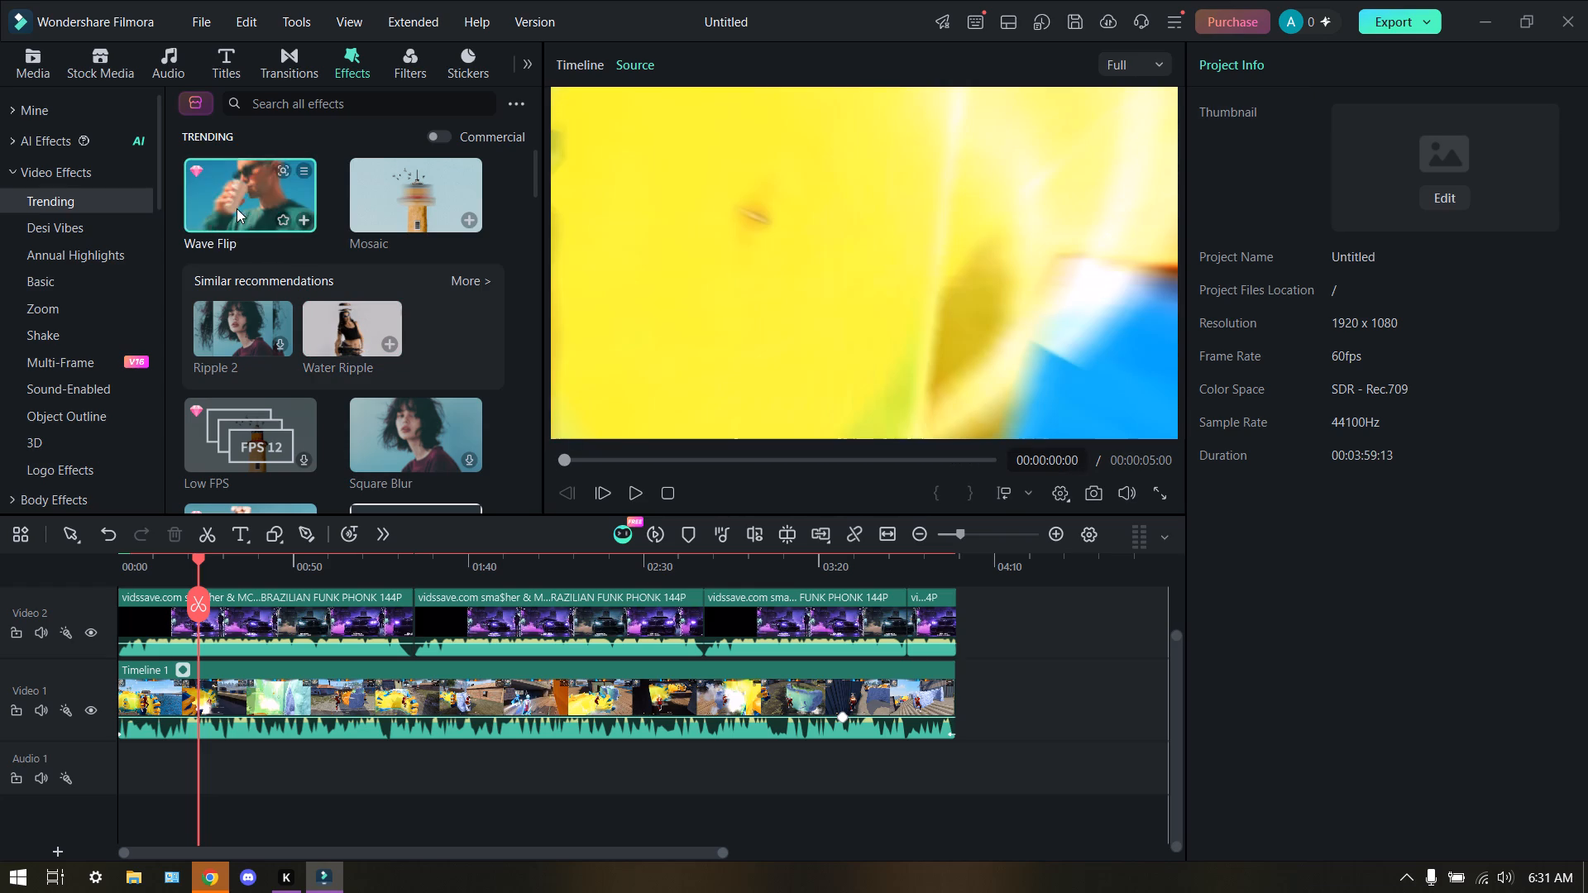
pyautogui.click(632, 494)
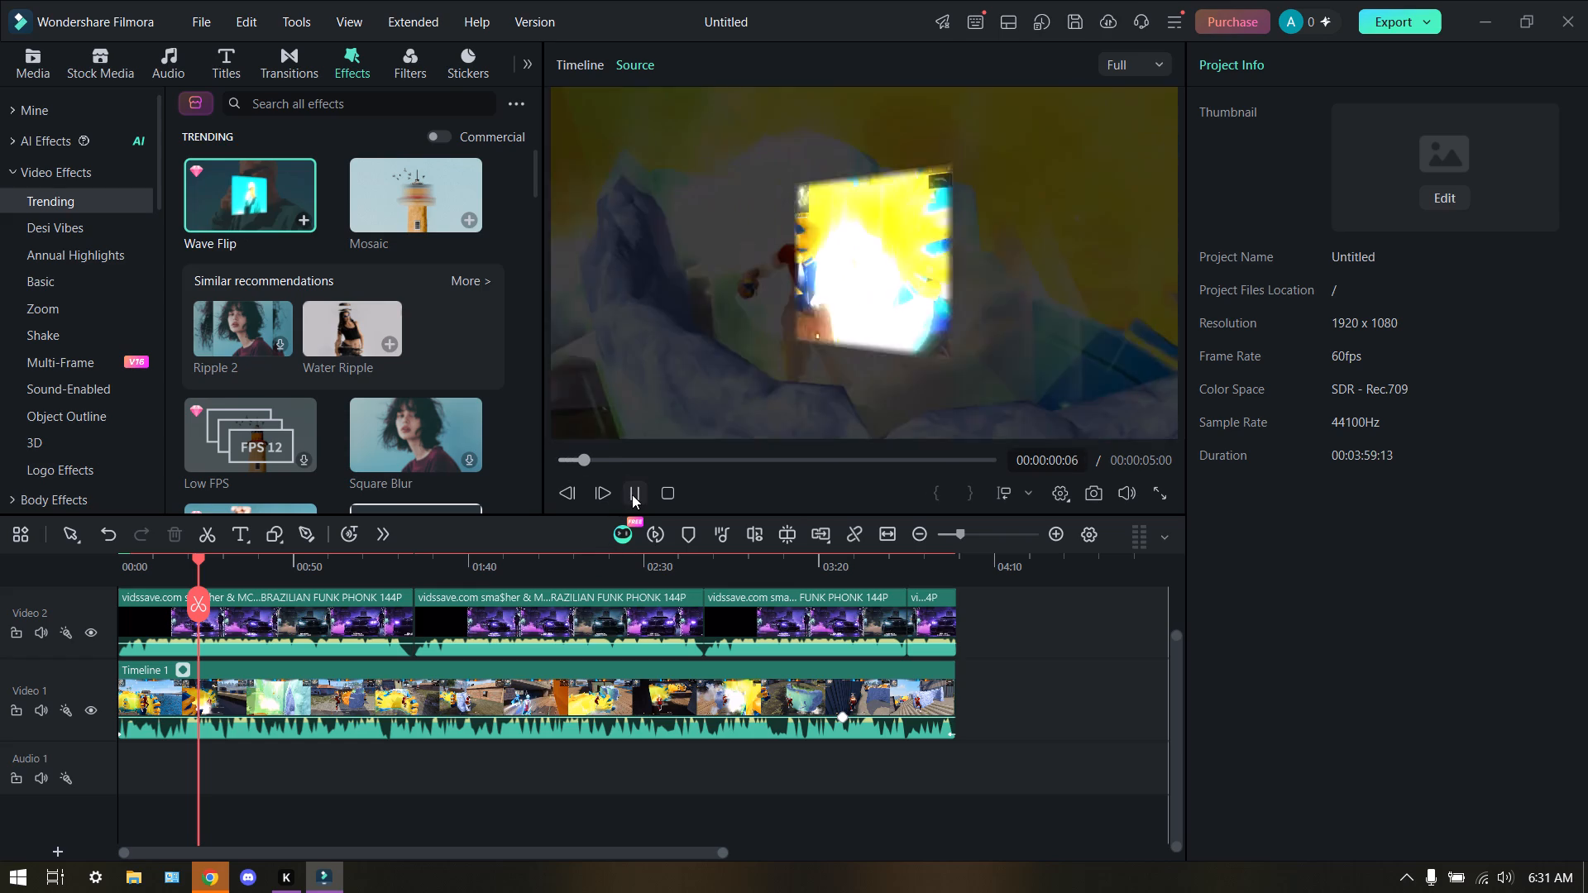
# Preview the Mosaic effect on the gameplay footage and try to reposition its blurred area.
pyautogui.click(442, 202)
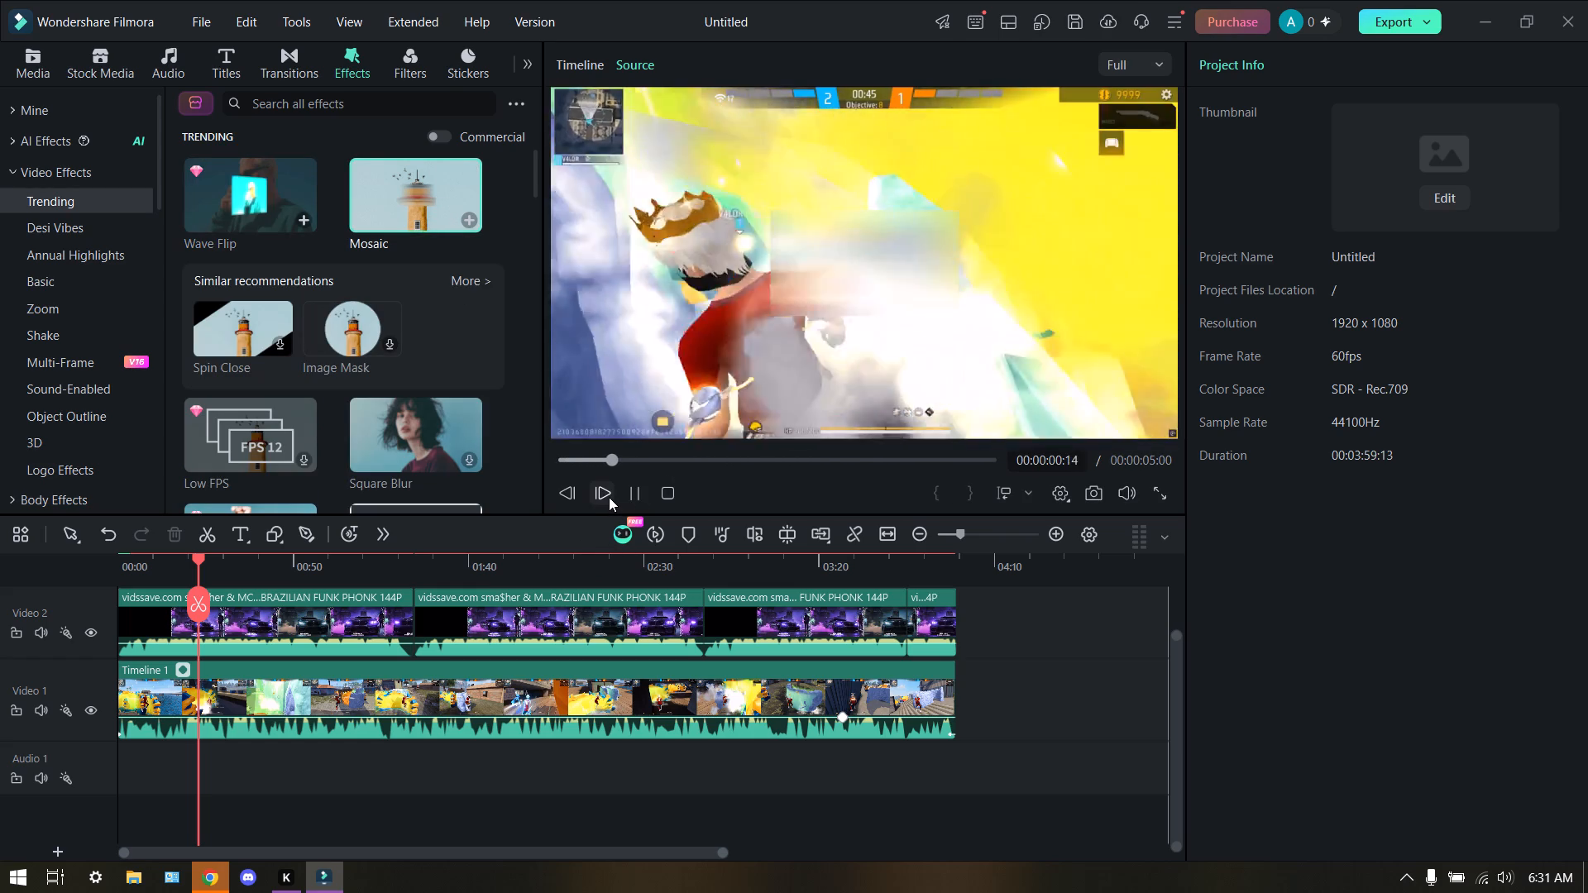
pyautogui.moveTo(844, 267); pyautogui.dragTo(832, 264)
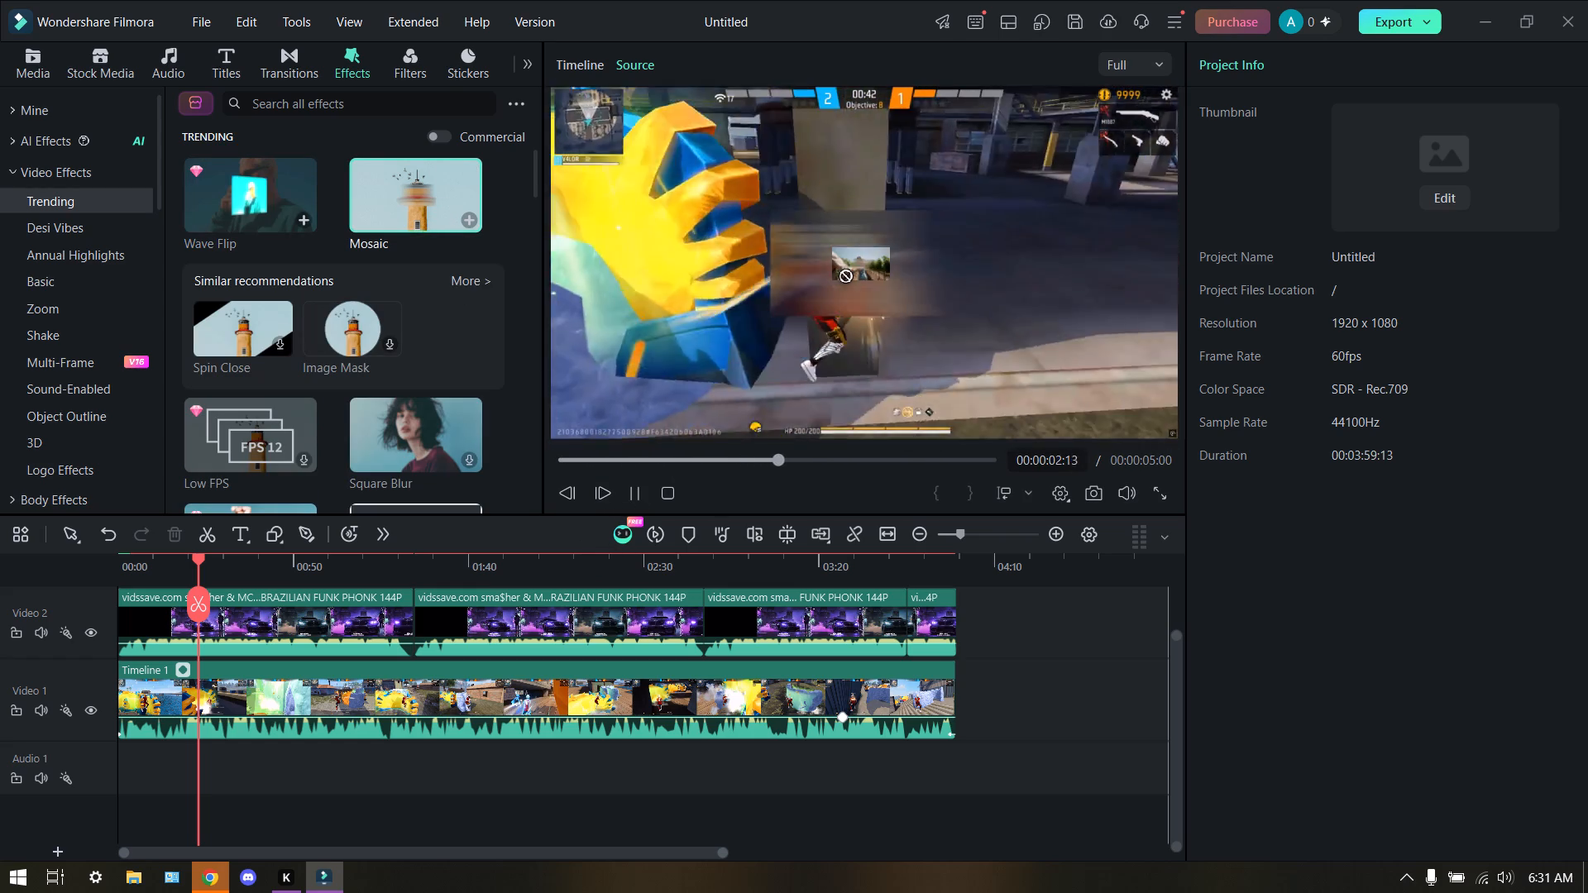
pyautogui.moveTo(832, 264); pyautogui.dragTo(816, 254)
pyautogui.click(385, 195)
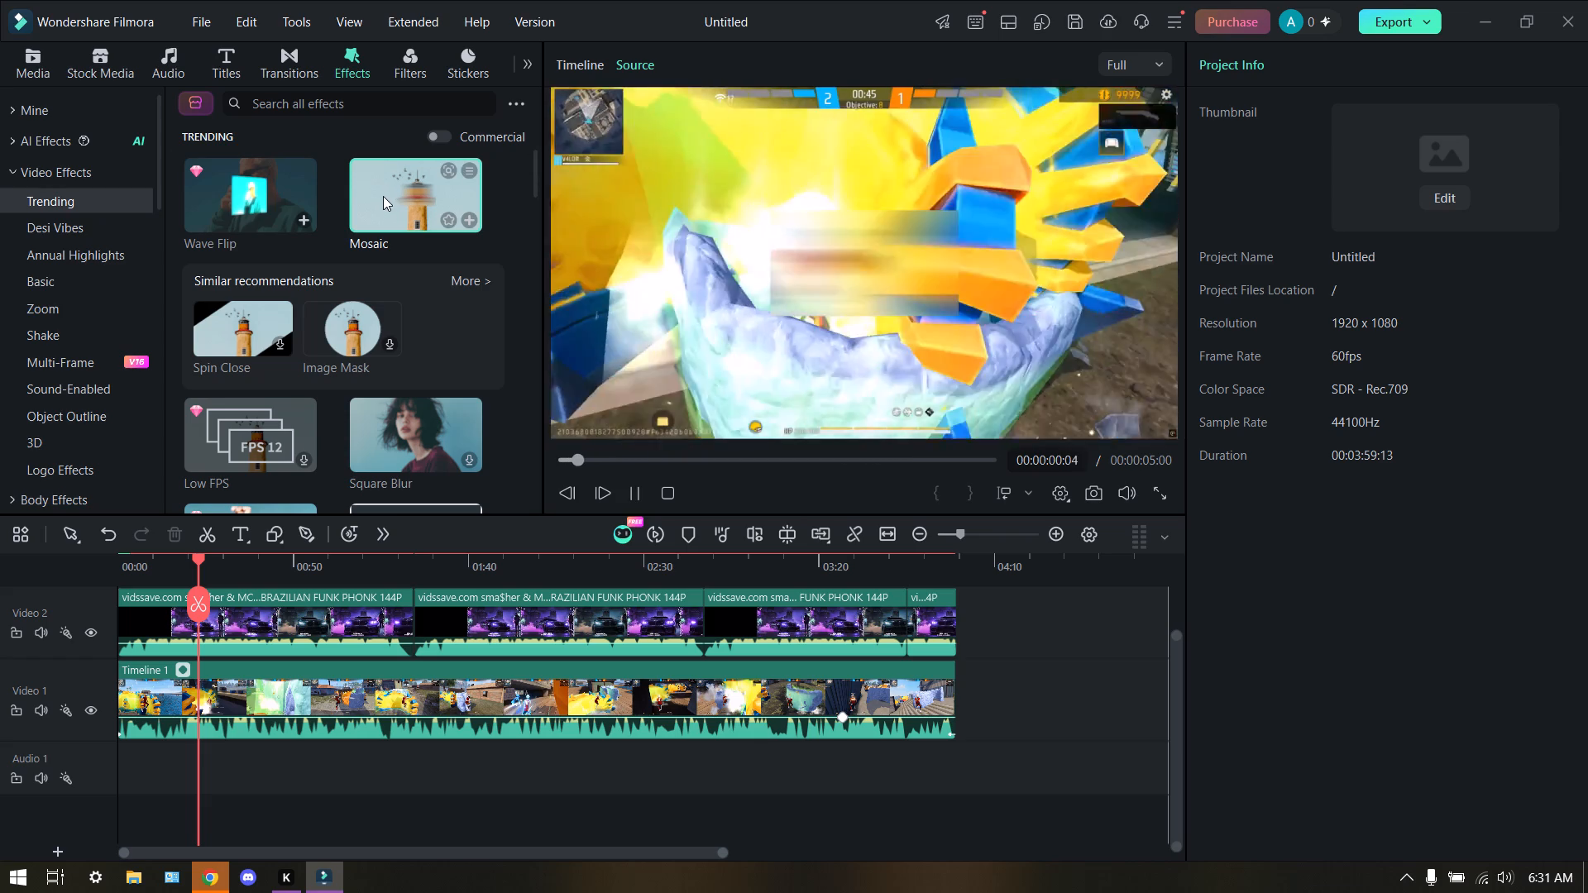
pyautogui.click(941, 267)
pyautogui.rightClick(894, 260)
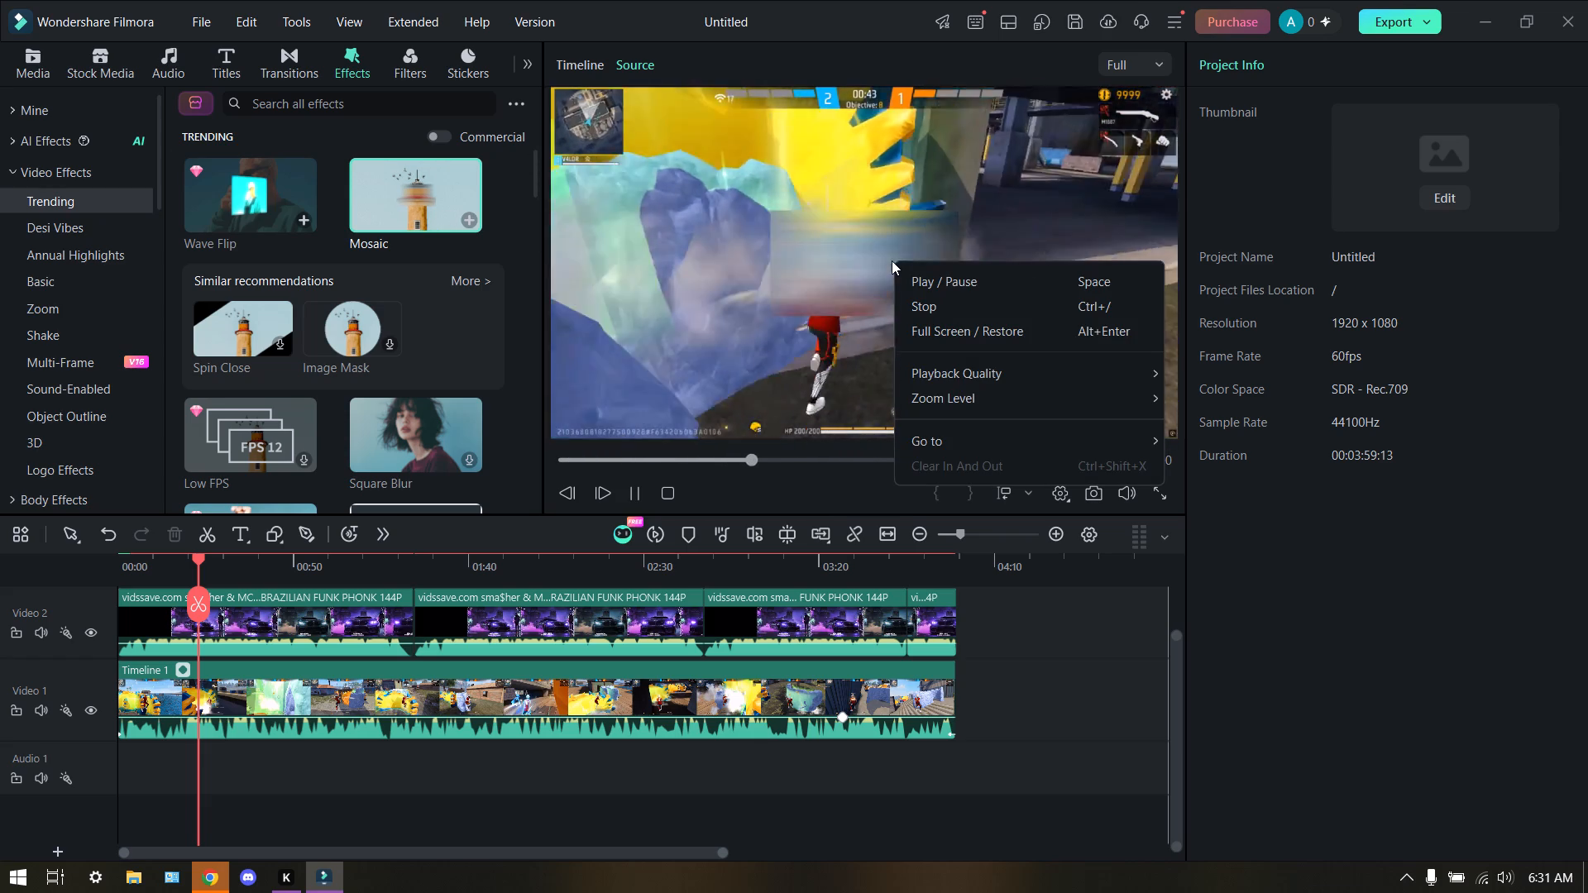
pyautogui.rightClick(388, 195)
pyautogui.click(395, 194)
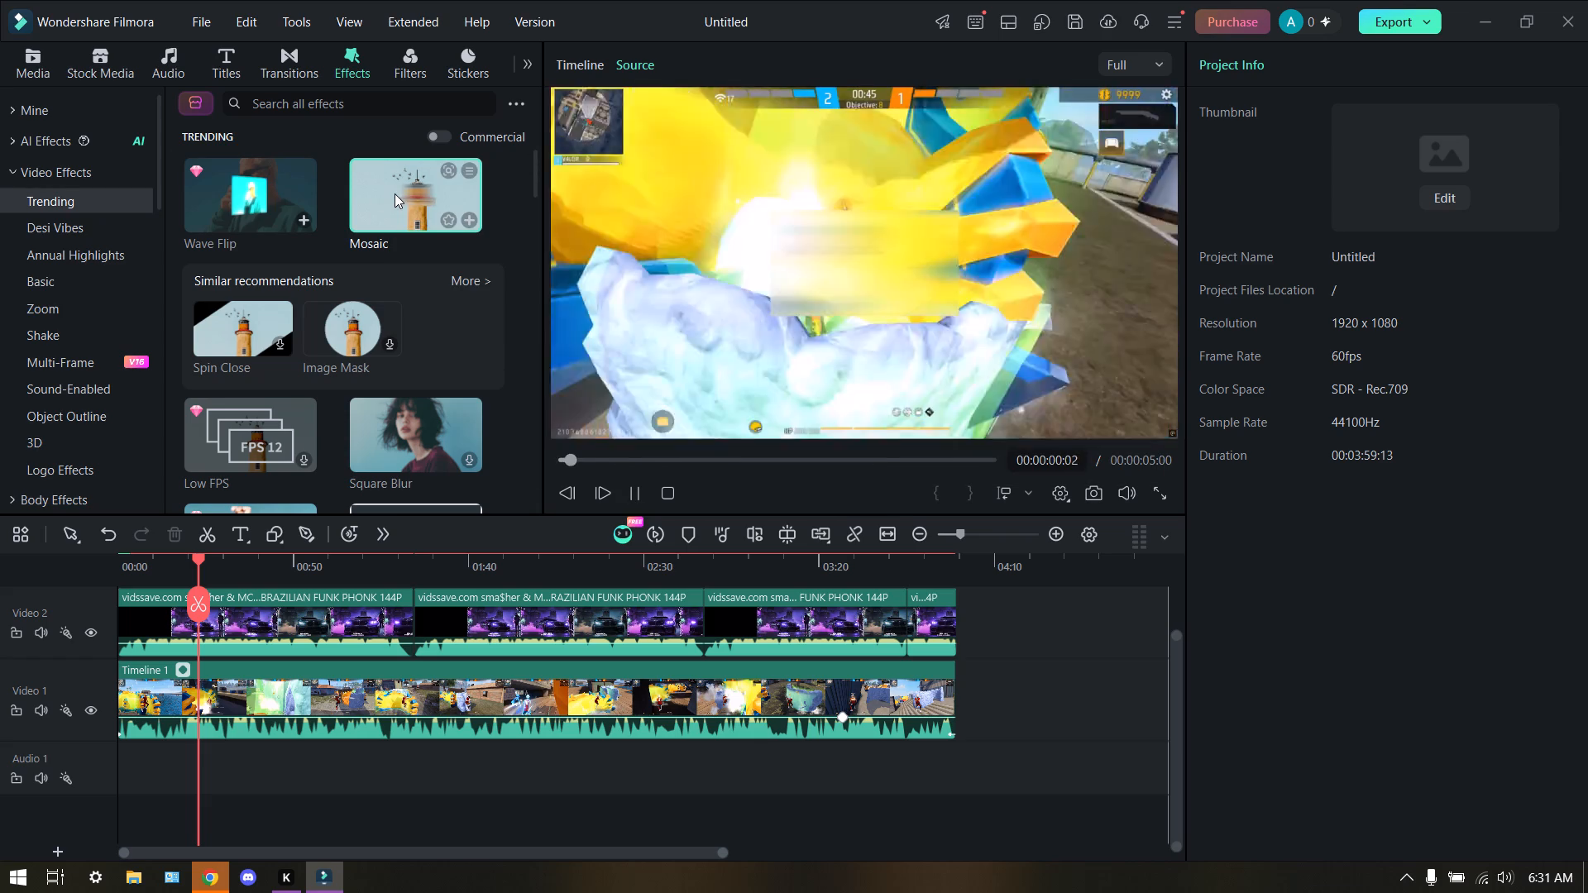
# Open the full list of effects similar to Mosaic and try to move the blurred area lower in the preview.
pyautogui.click(466, 276)
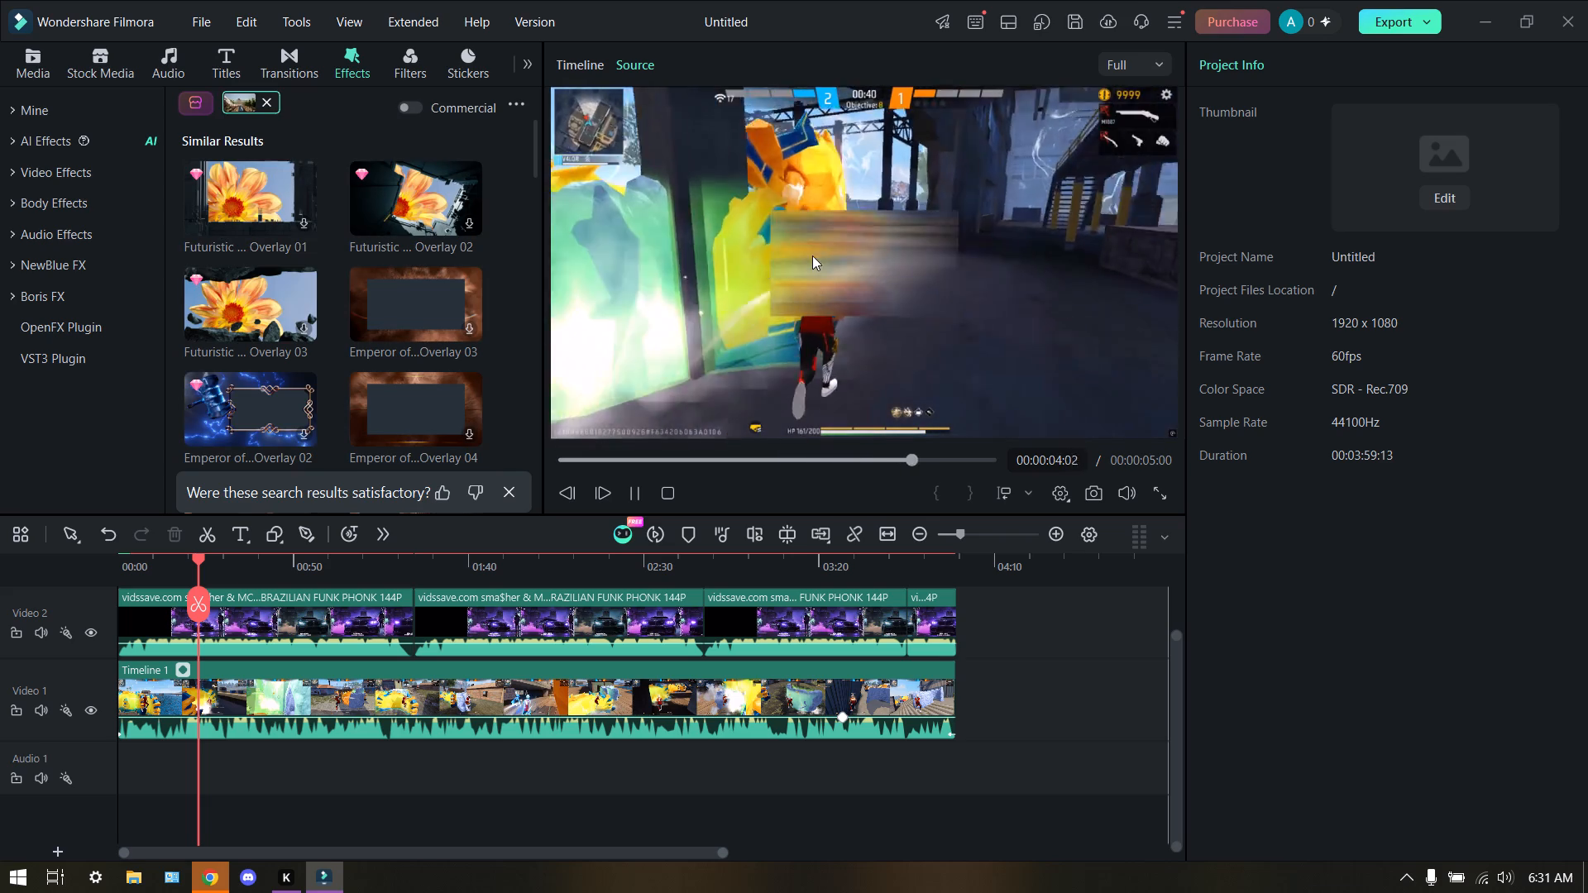
pyautogui.moveTo(821, 255); pyautogui.dragTo(827, 395)
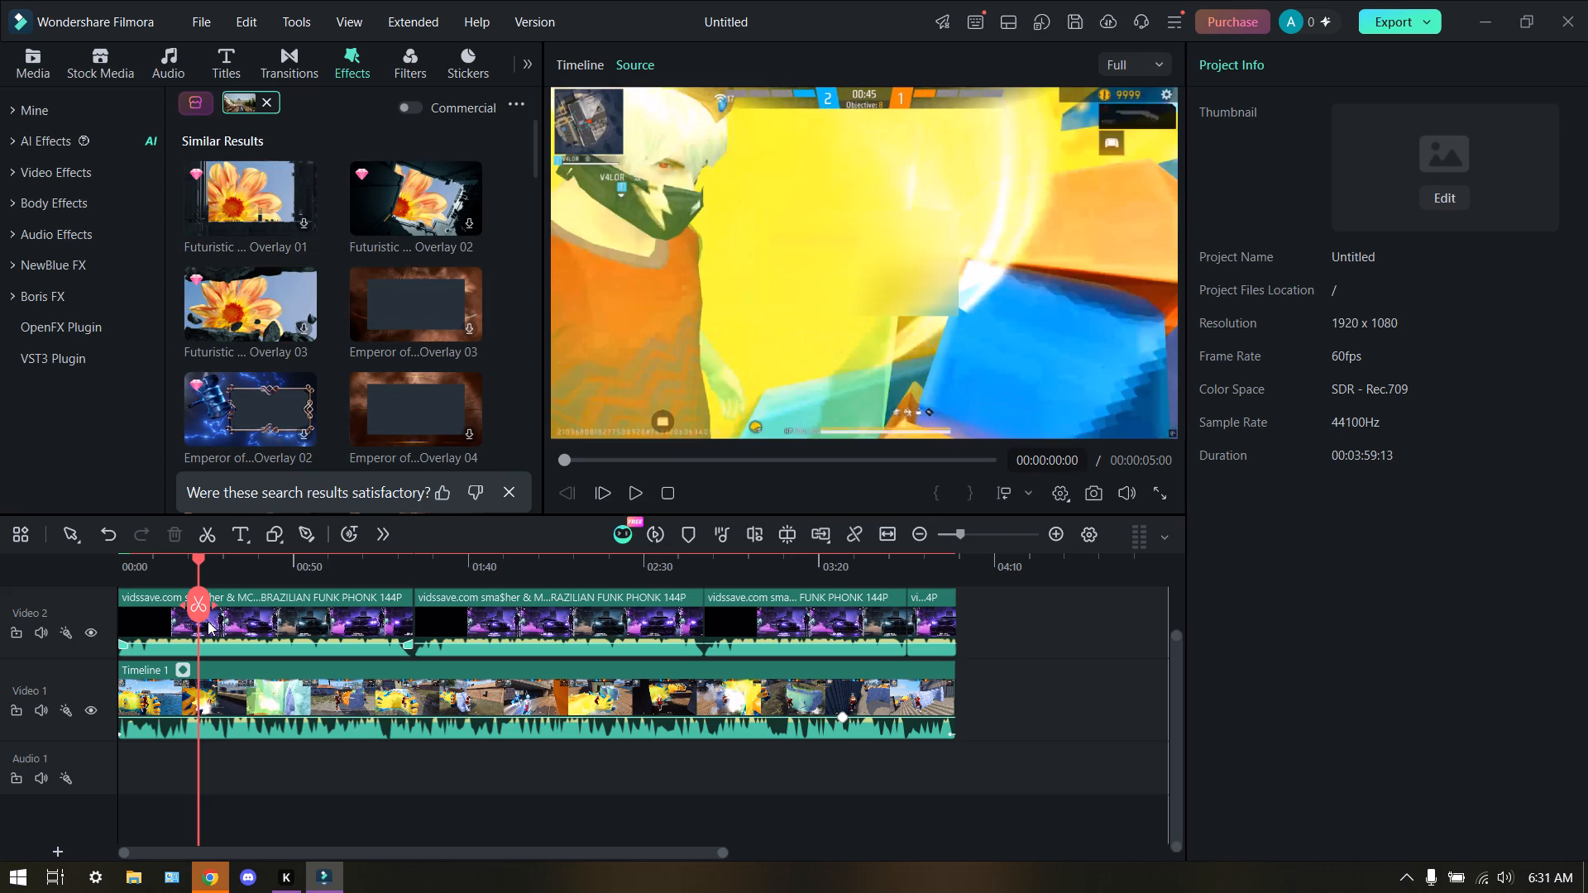
# Select the Timeline 1 clip, close the similar-effects results and play the timeline from the current position.
pyautogui.click(201, 672)
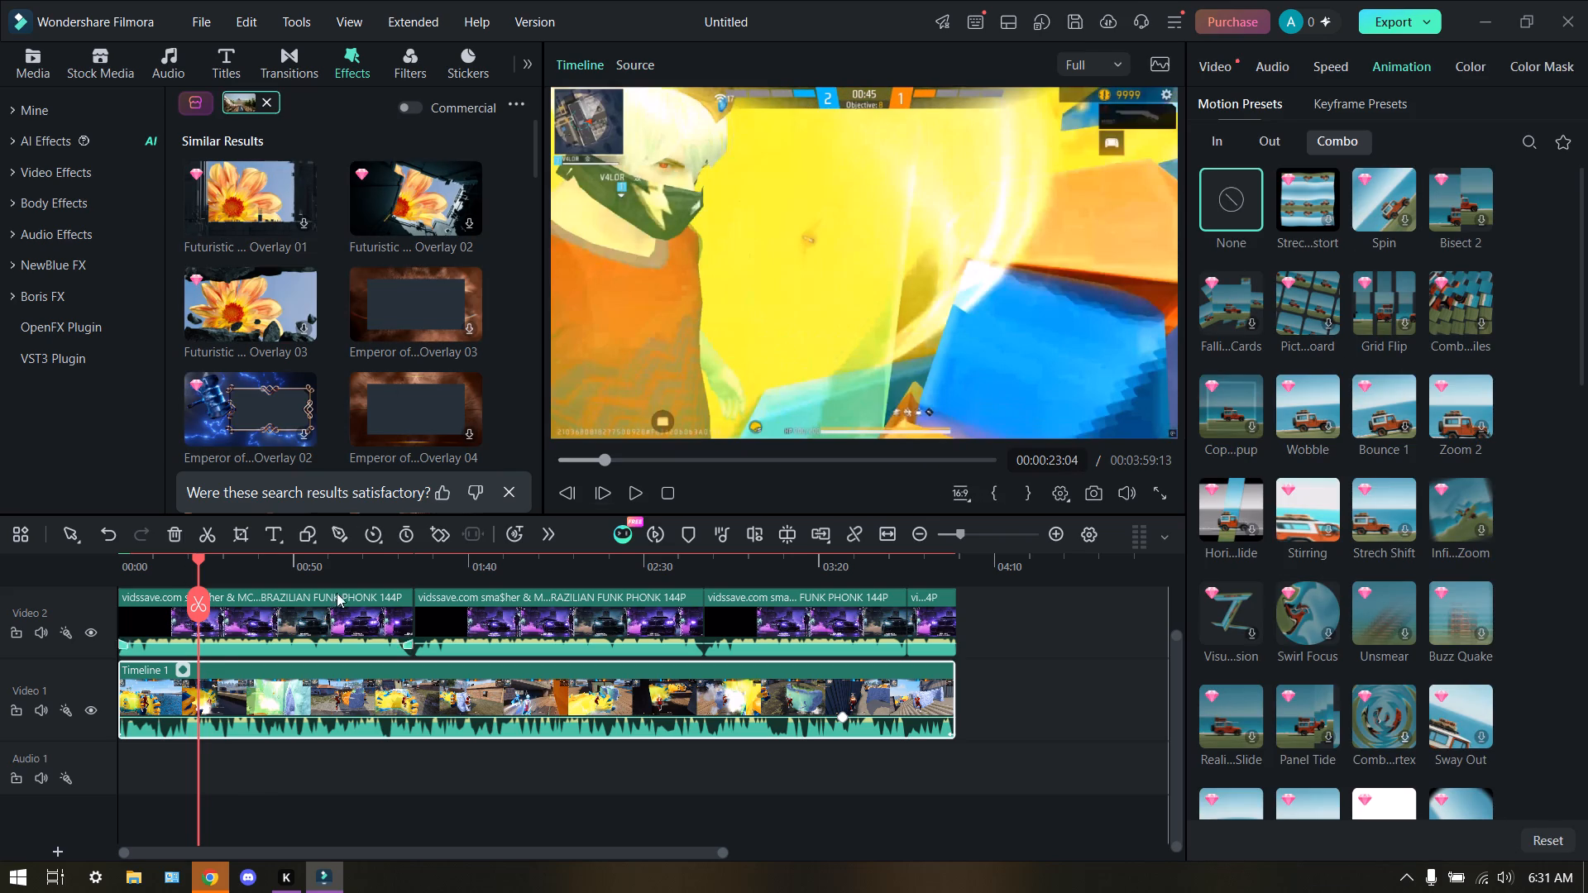
pyautogui.click(1213, 210)
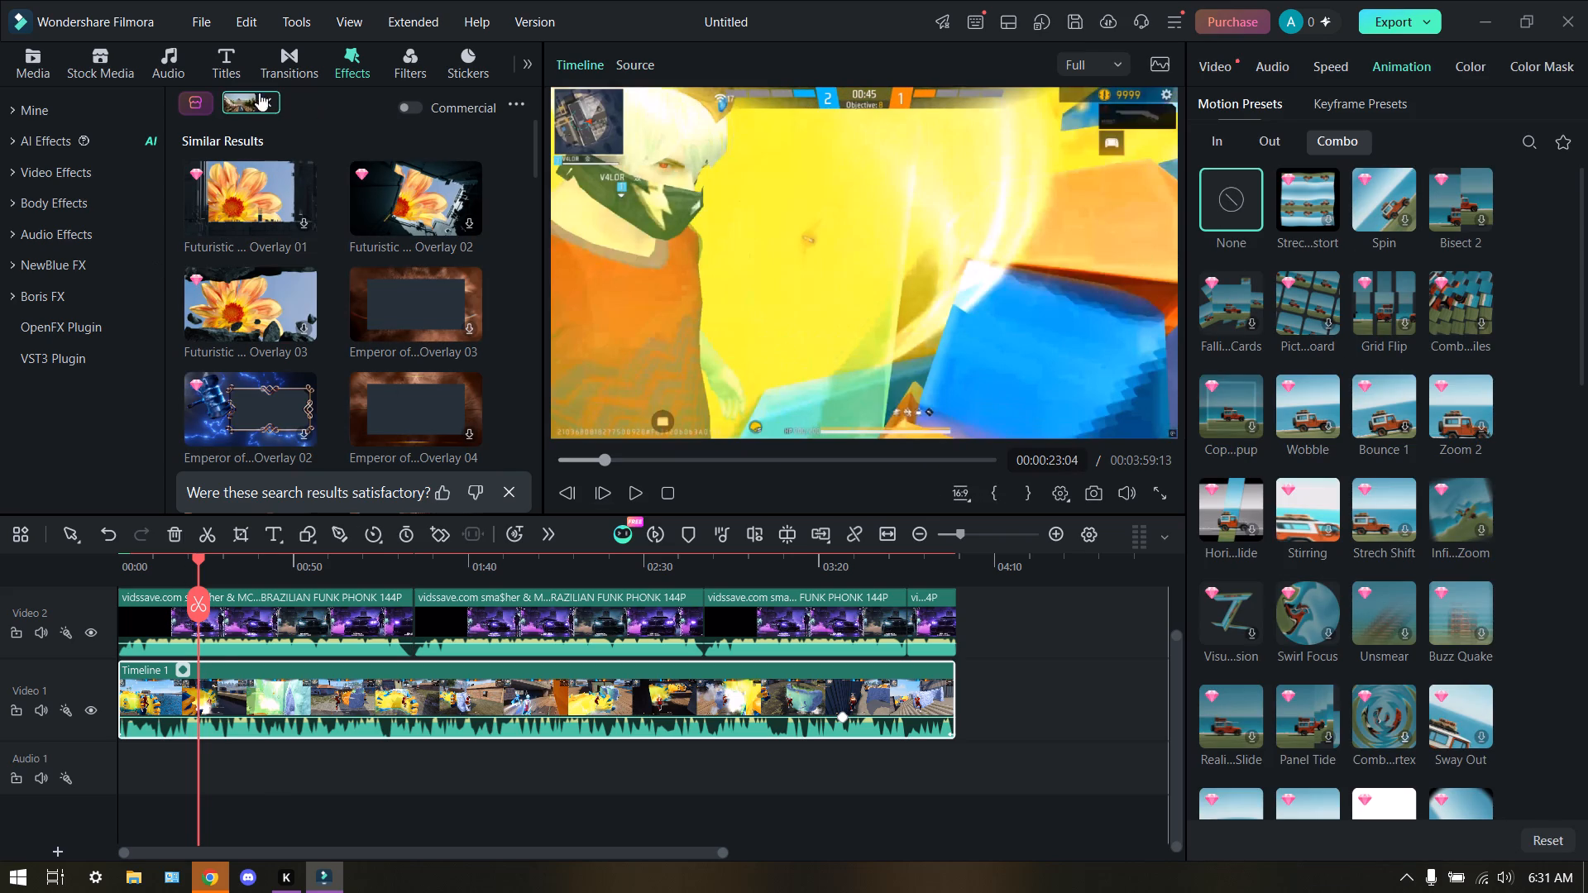
pyautogui.click(268, 104)
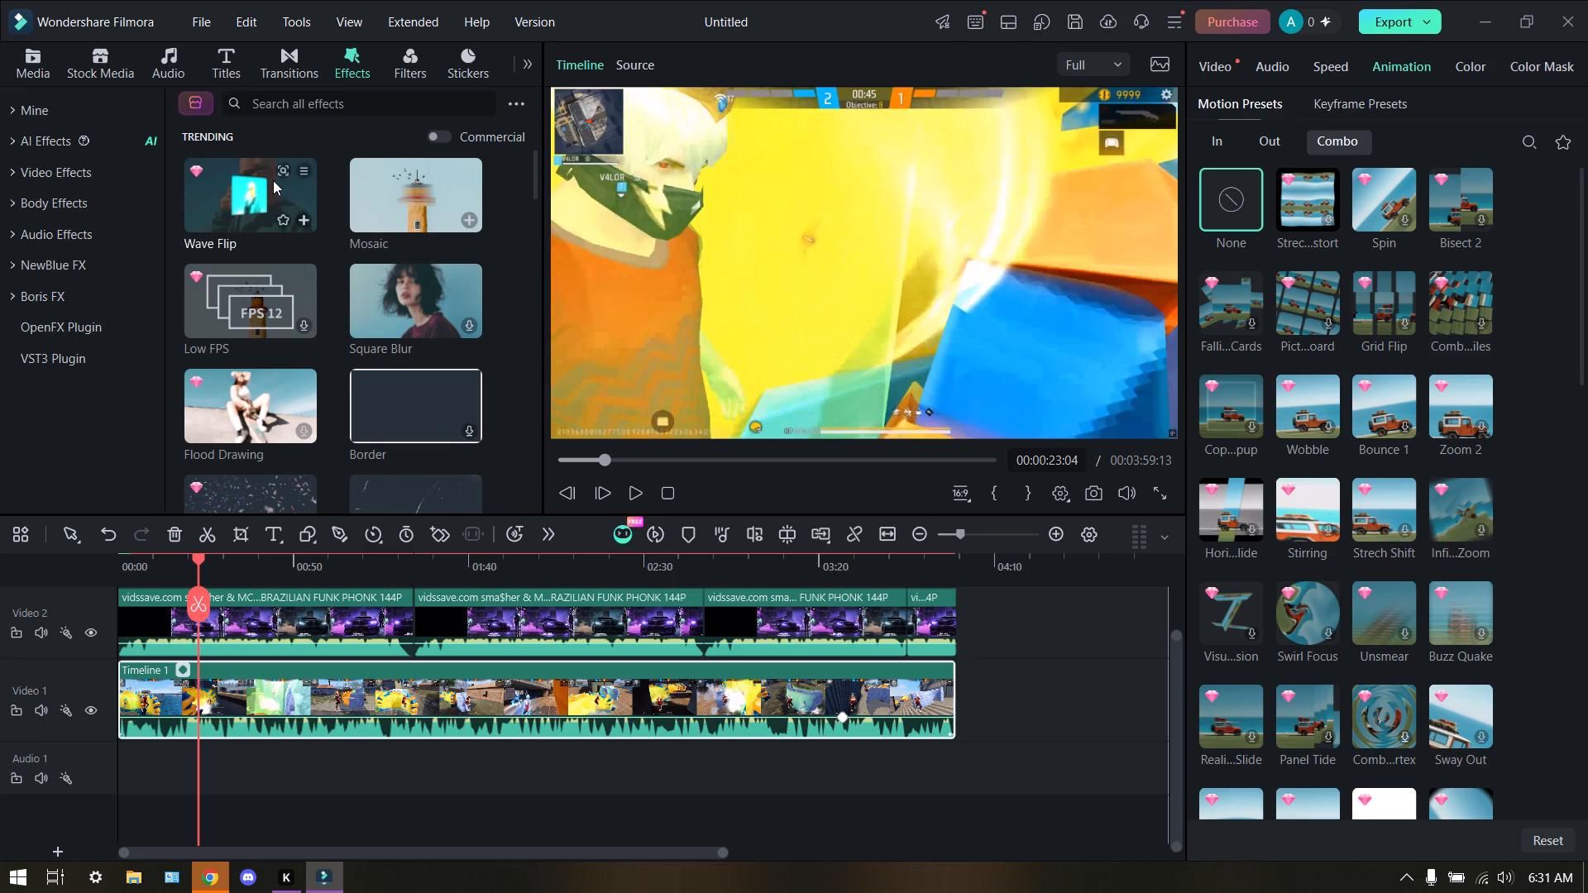
pyautogui.click(639, 493)
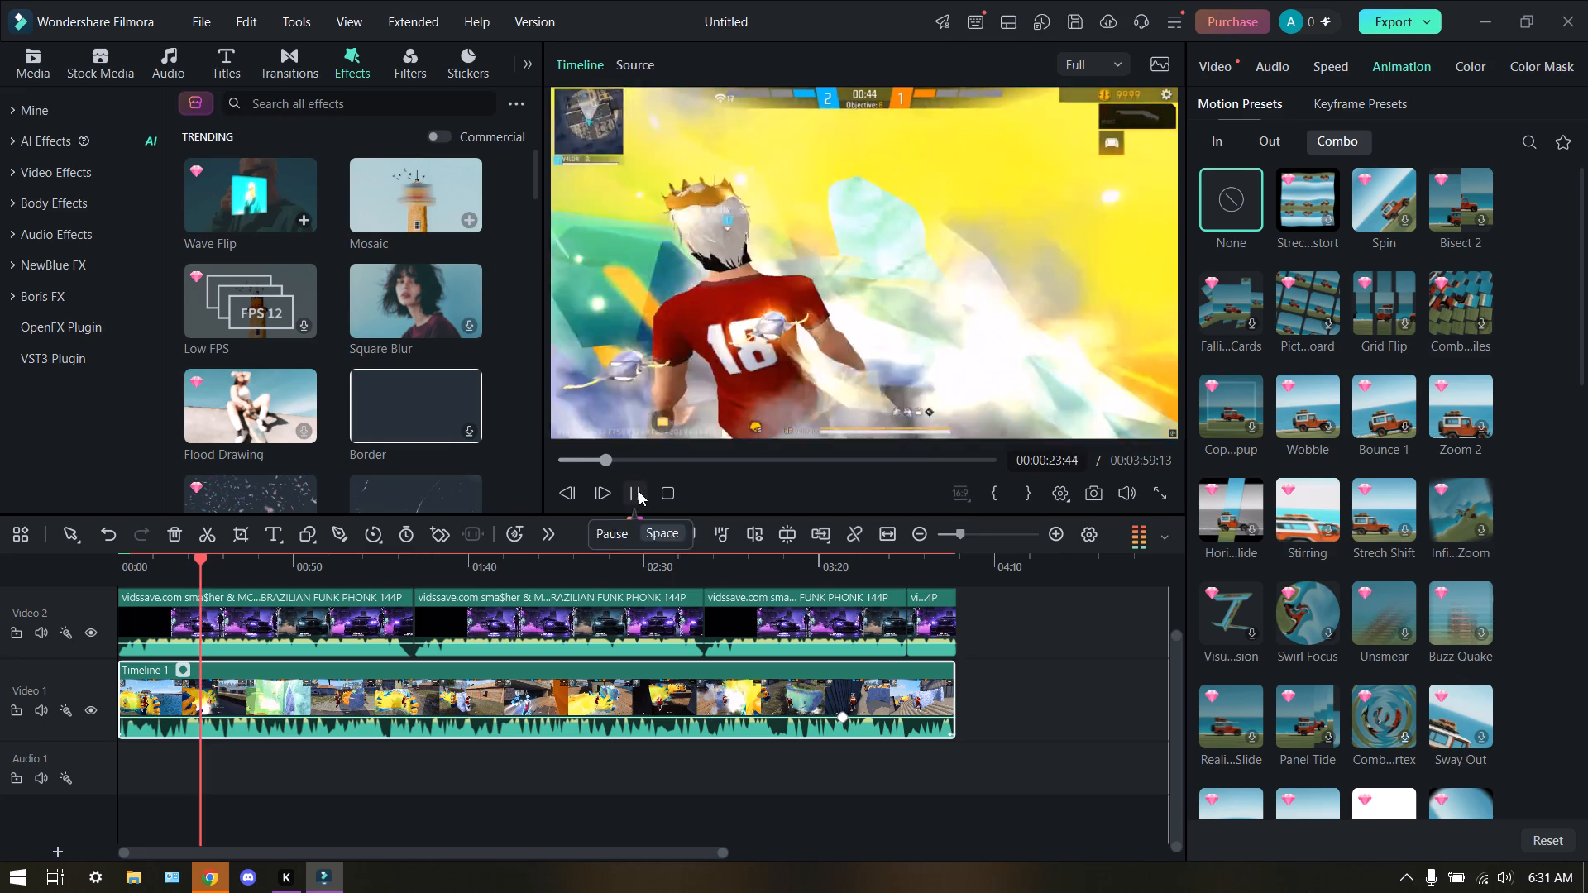
# Preview the Square Blur effect from the Trending effects on the gameplay footage and pause the preview.
pyautogui.scroll(2, 299, 576)
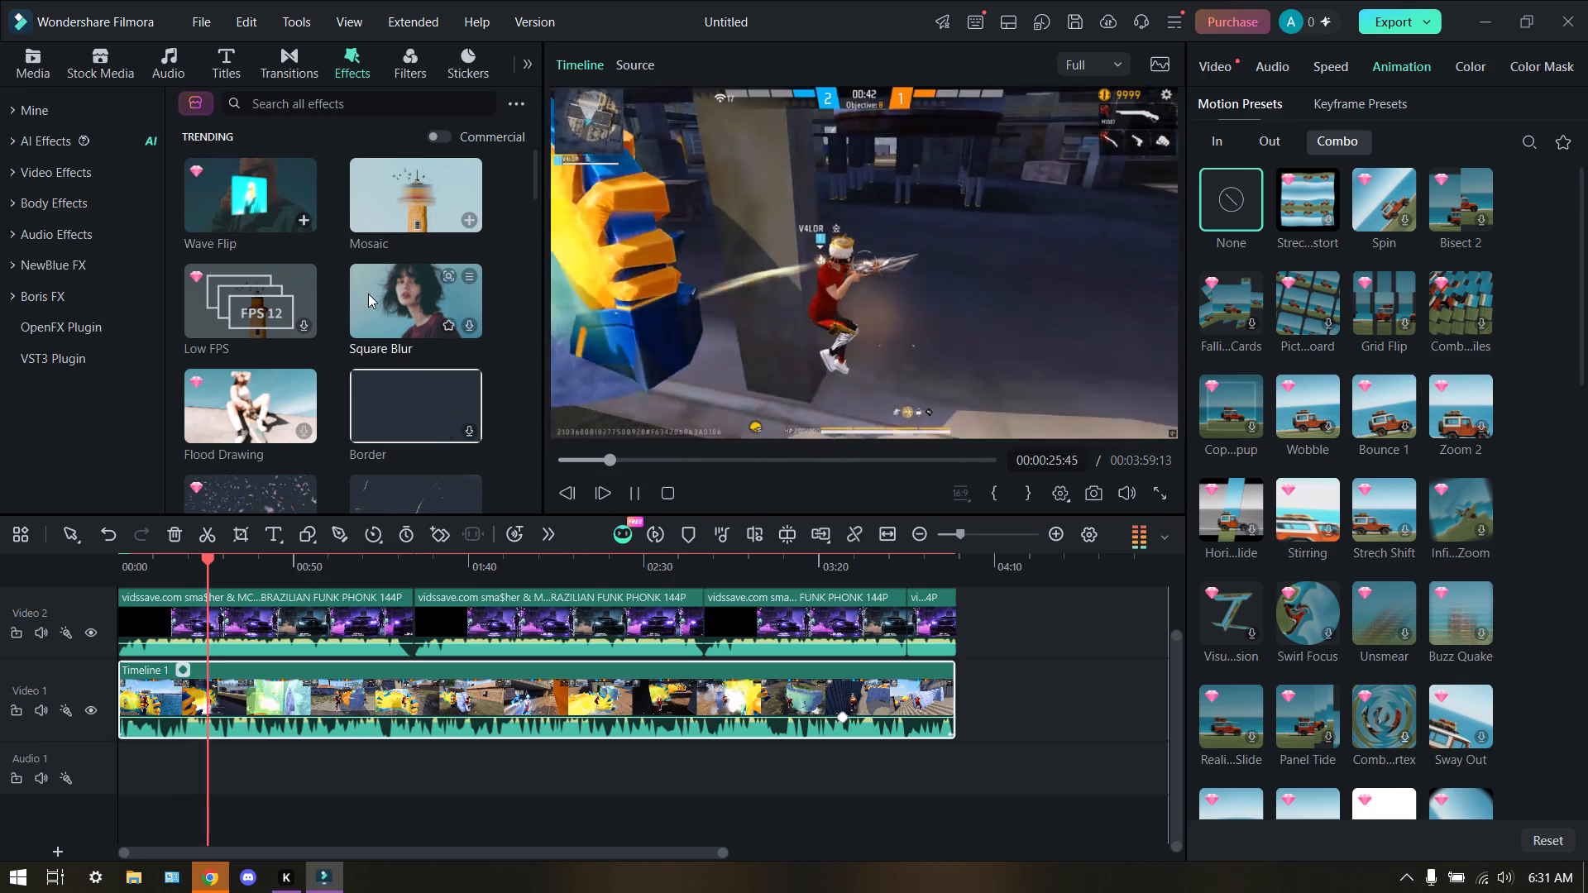
pyautogui.click(378, 297)
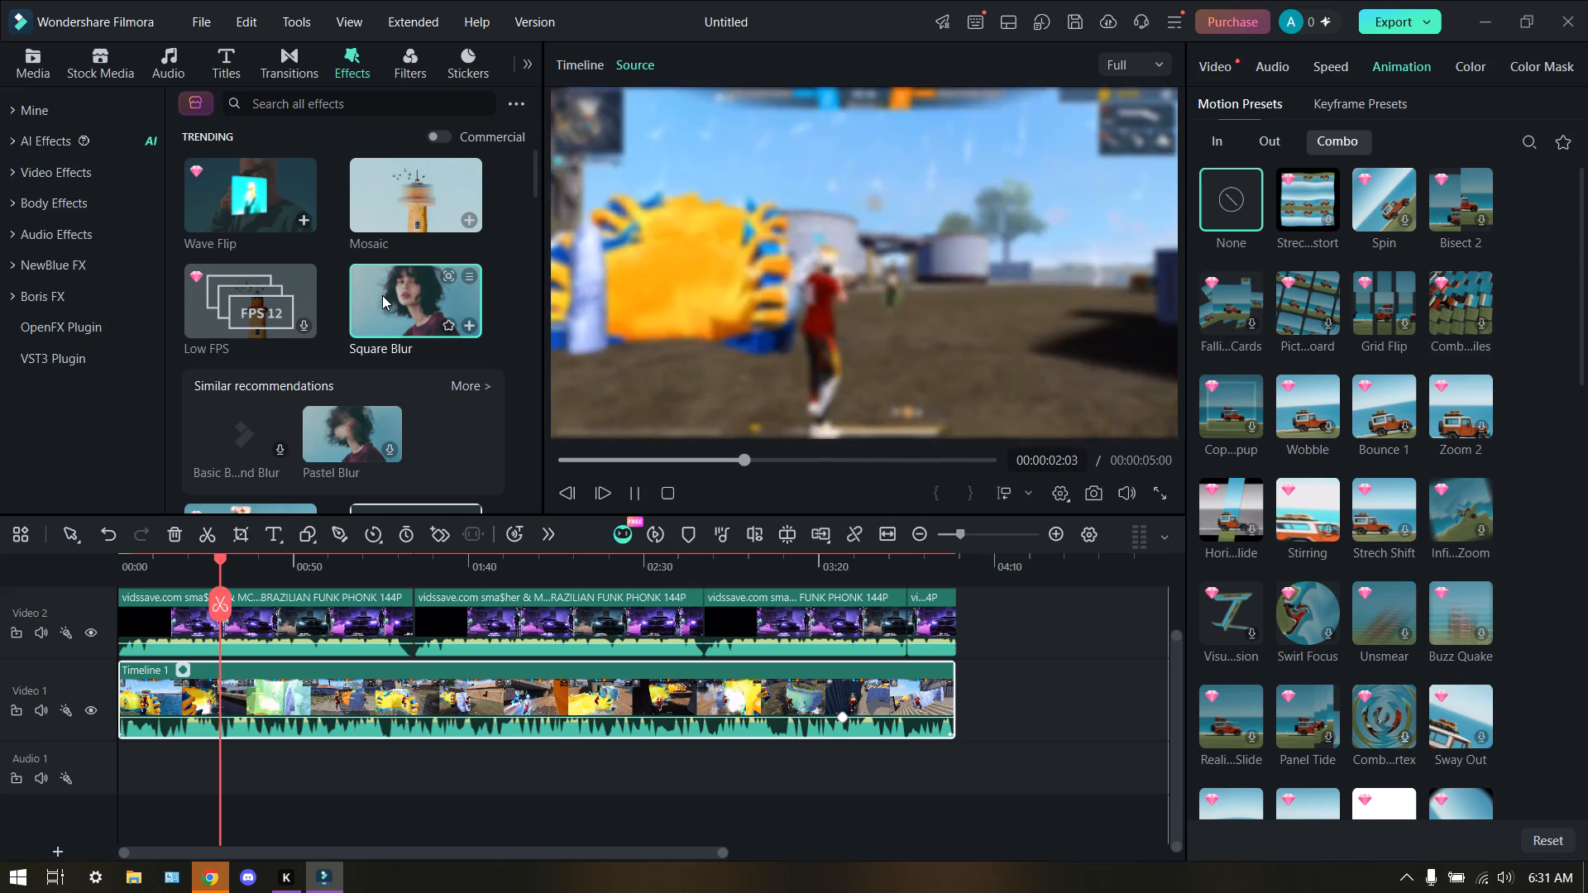
pyautogui.click(382, 295)
pyautogui.scroll(-1, 364, 292)
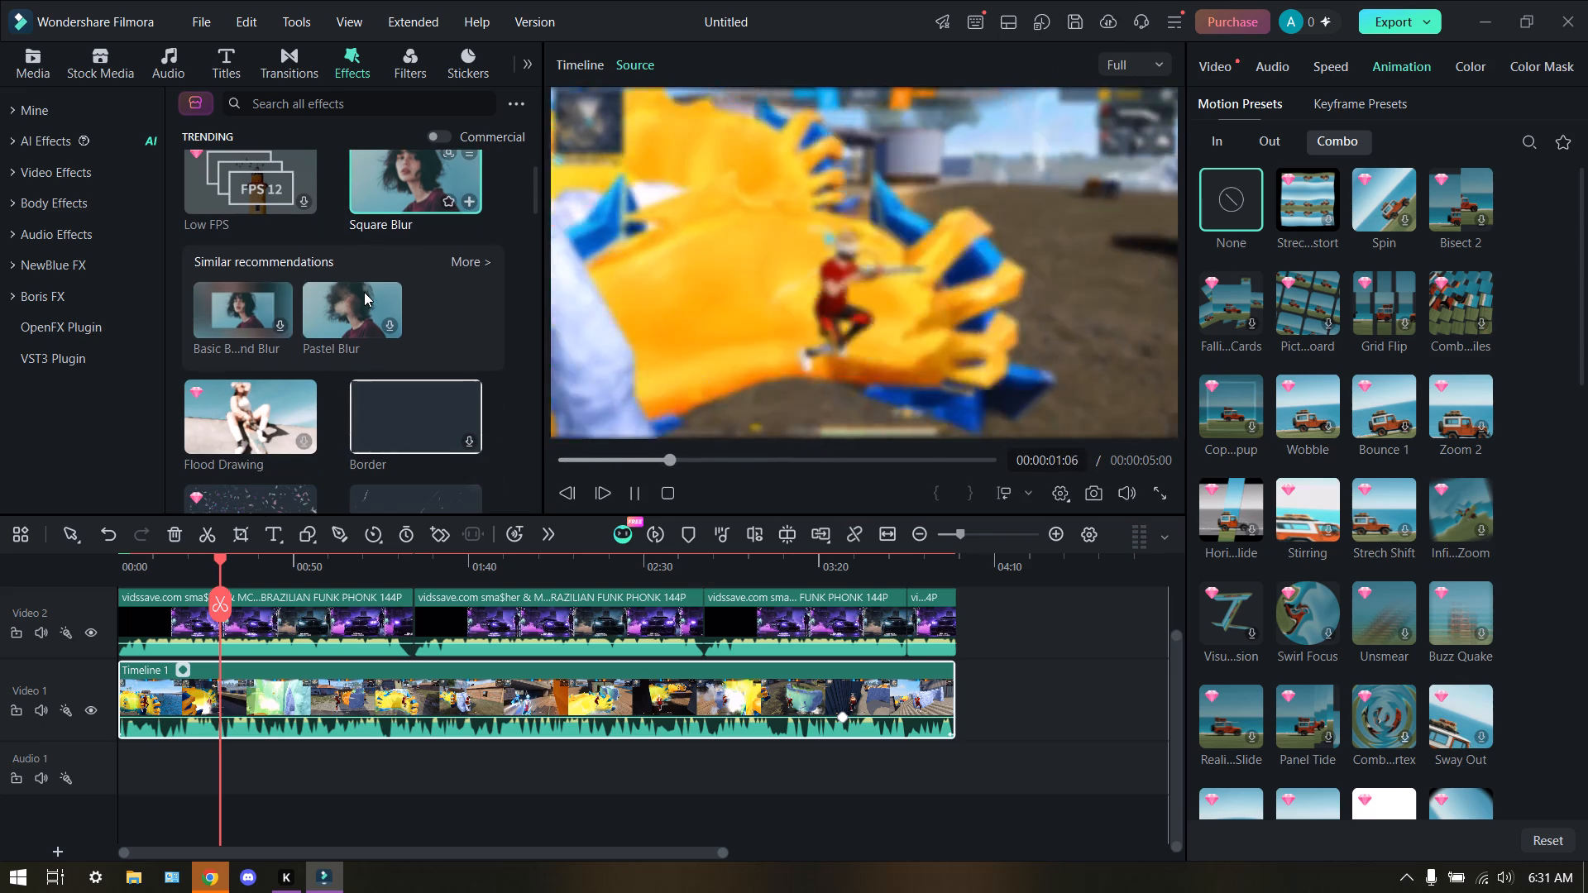
pyautogui.click(641, 487)
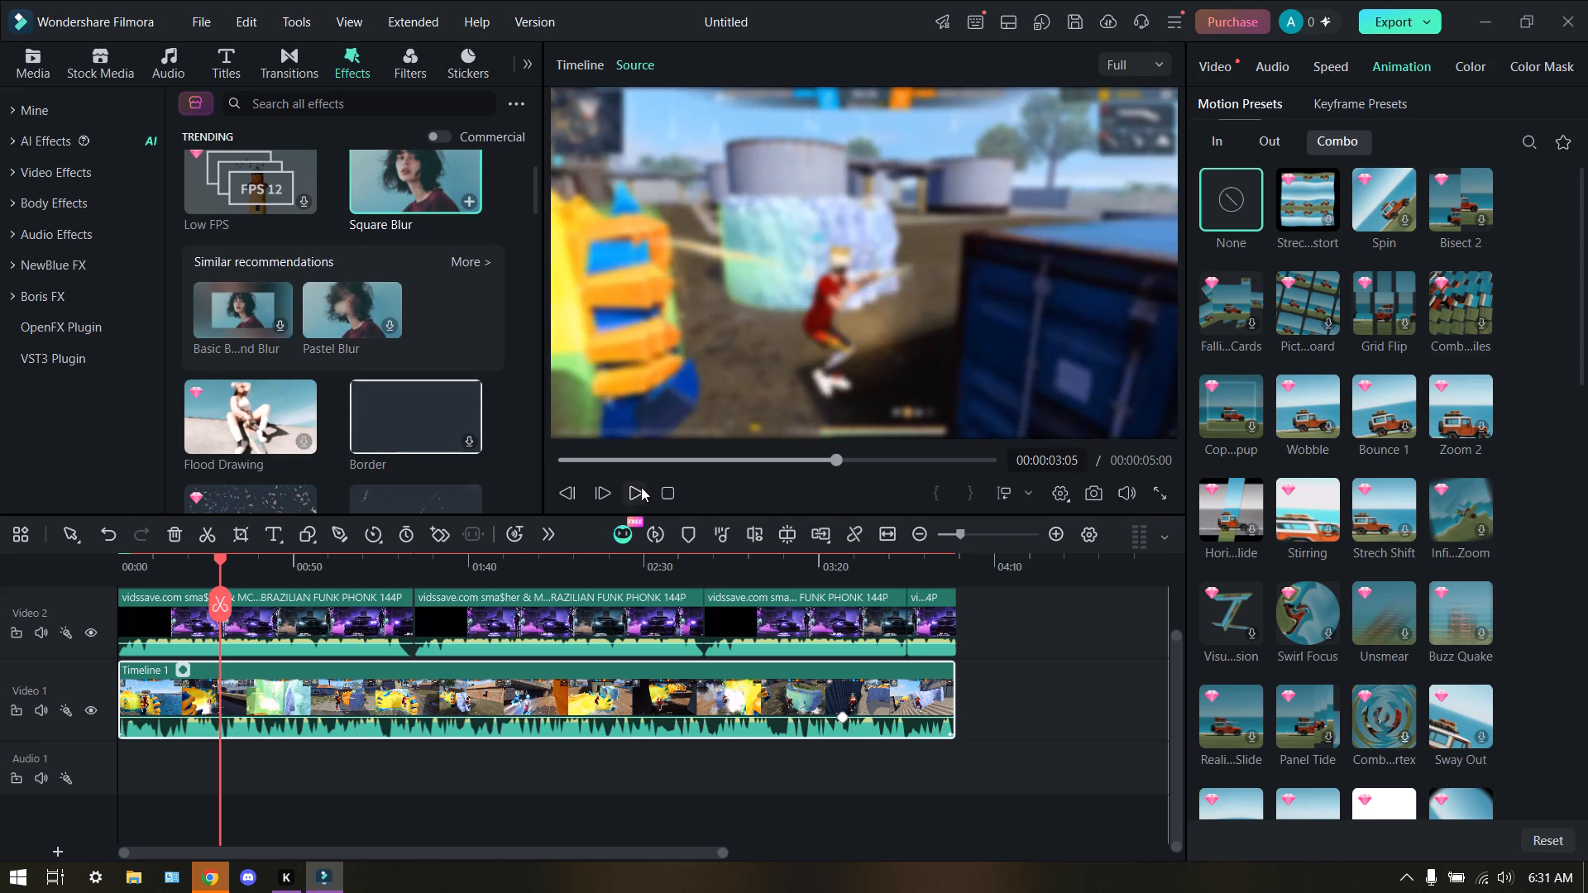
# Preview the Old Film effect and its similar recommendation Overlay 05 on the gameplay footage.
pyautogui.scroll(1, 422, 284)
pyautogui.scroll(-3, 424, 292)
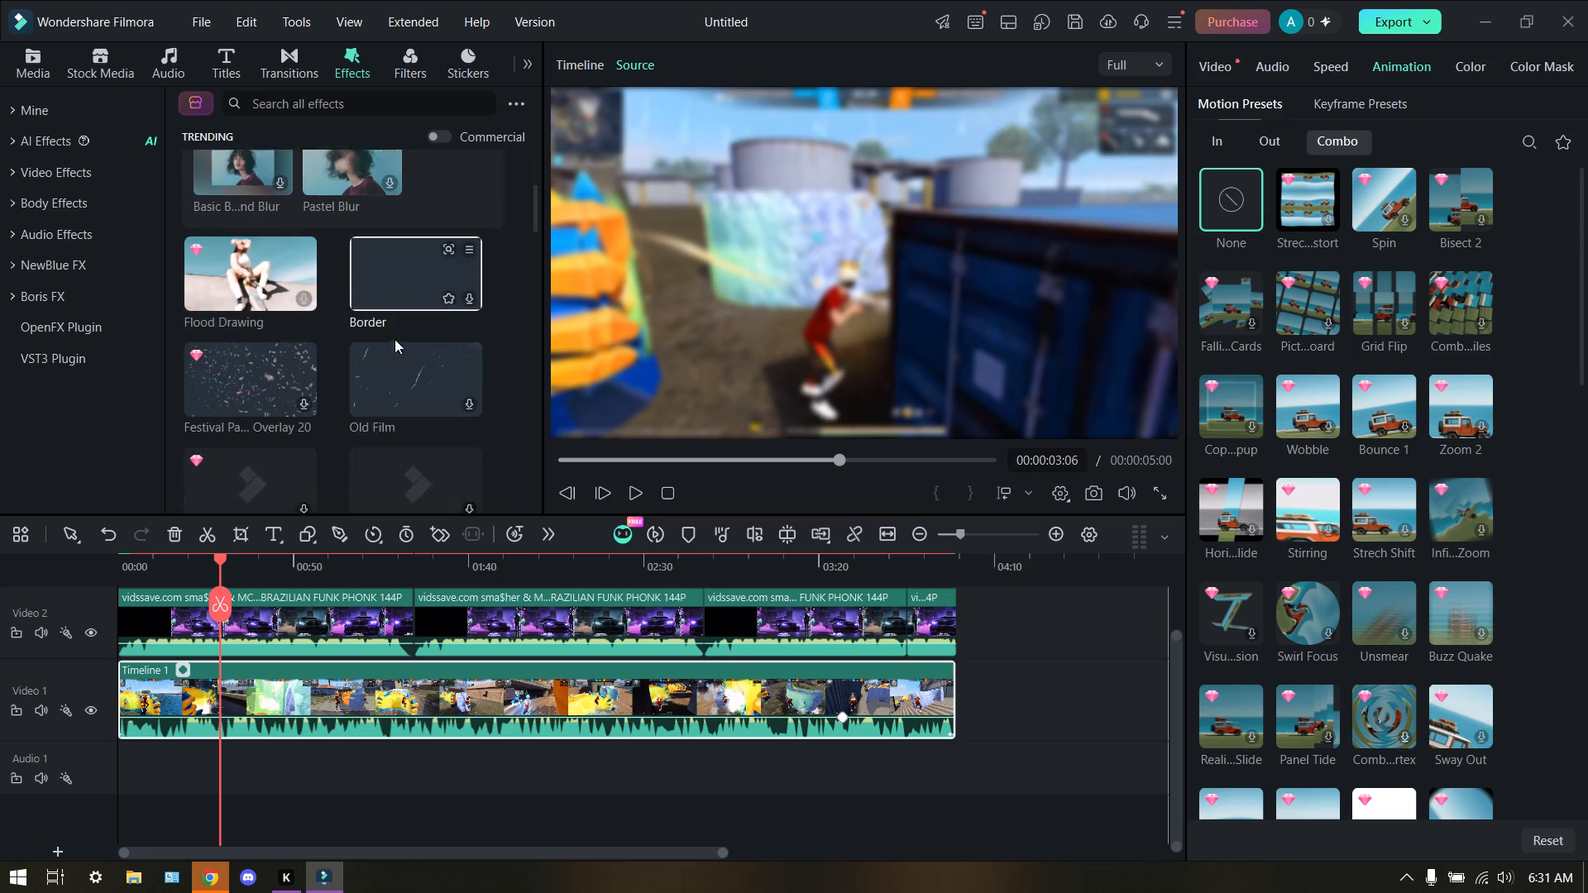
pyautogui.click(414, 255)
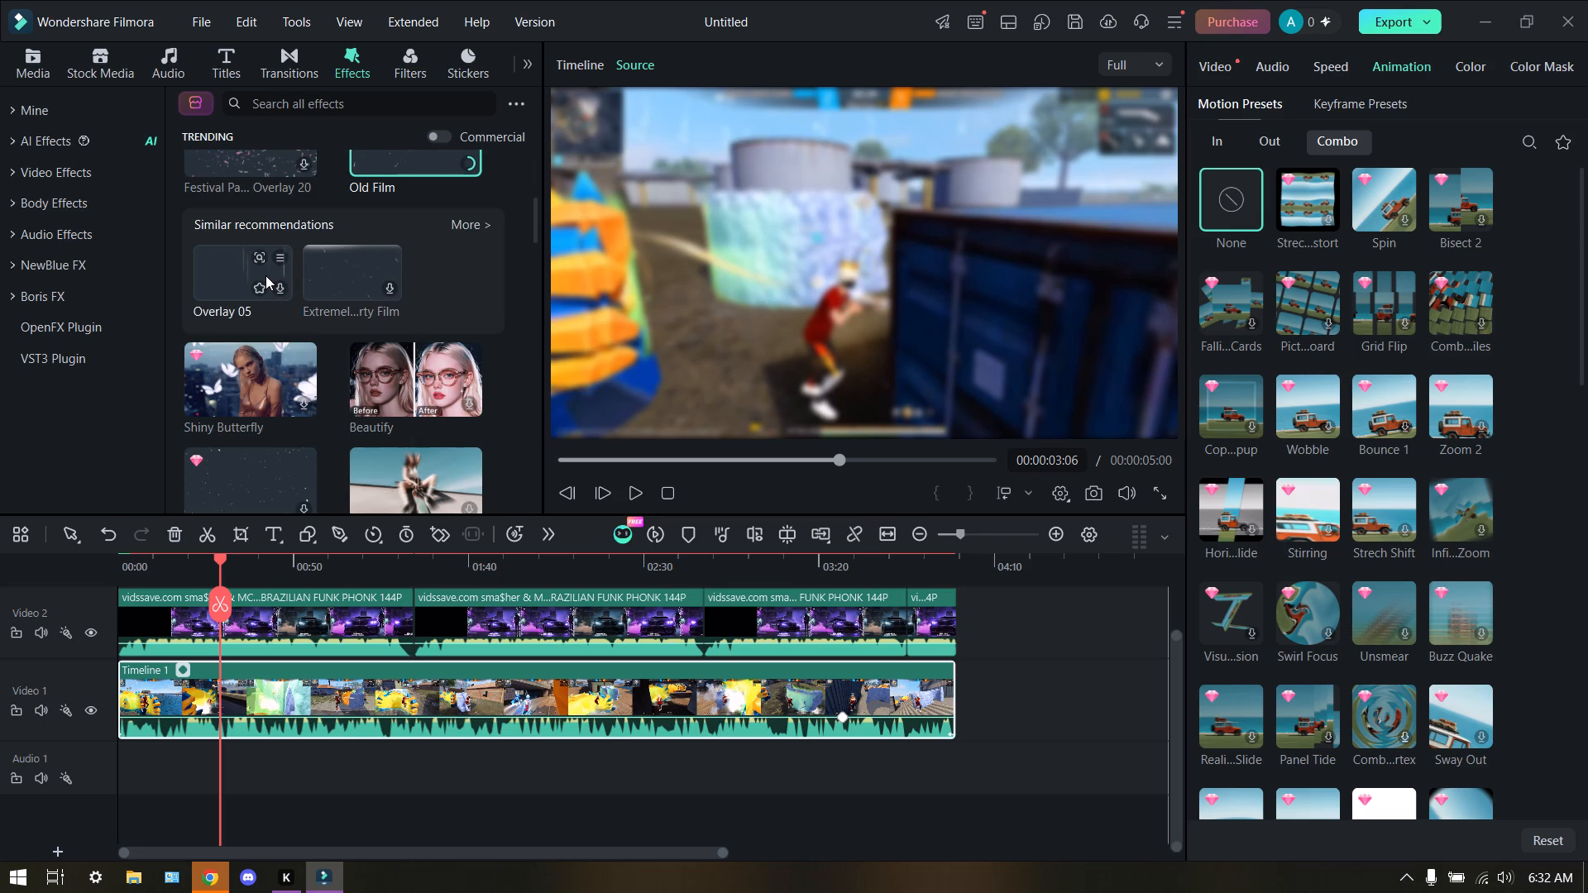
pyautogui.click(262, 275)
pyautogui.scroll(2, 370, 294)
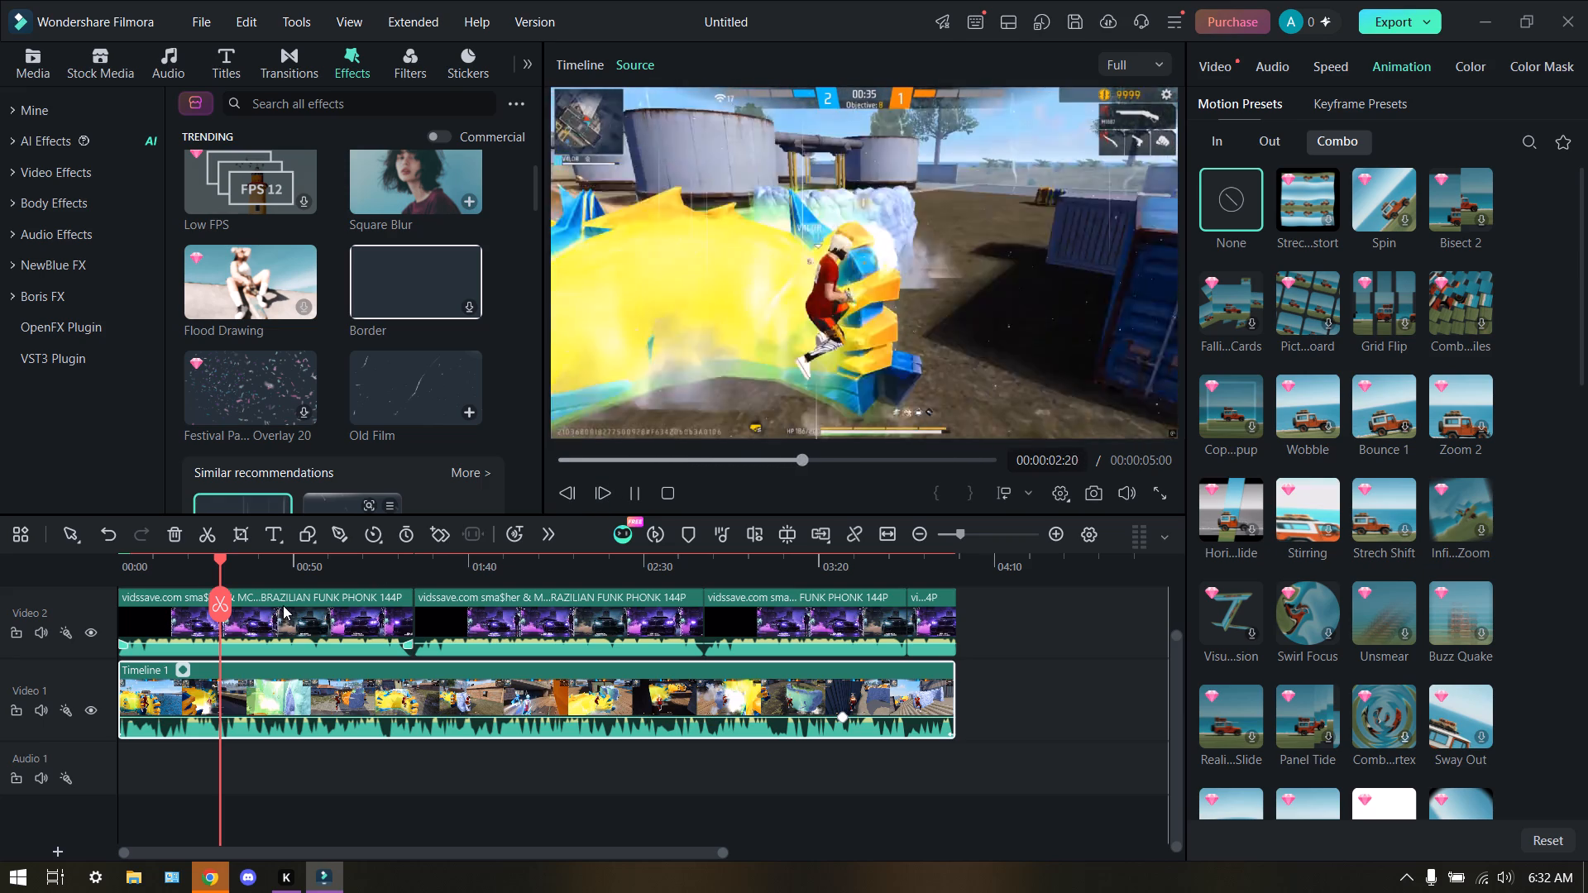
# Browse the Trending effects collection for other effects that could suit the gameplay footage.
pyautogui.scroll(1, 208, 569)
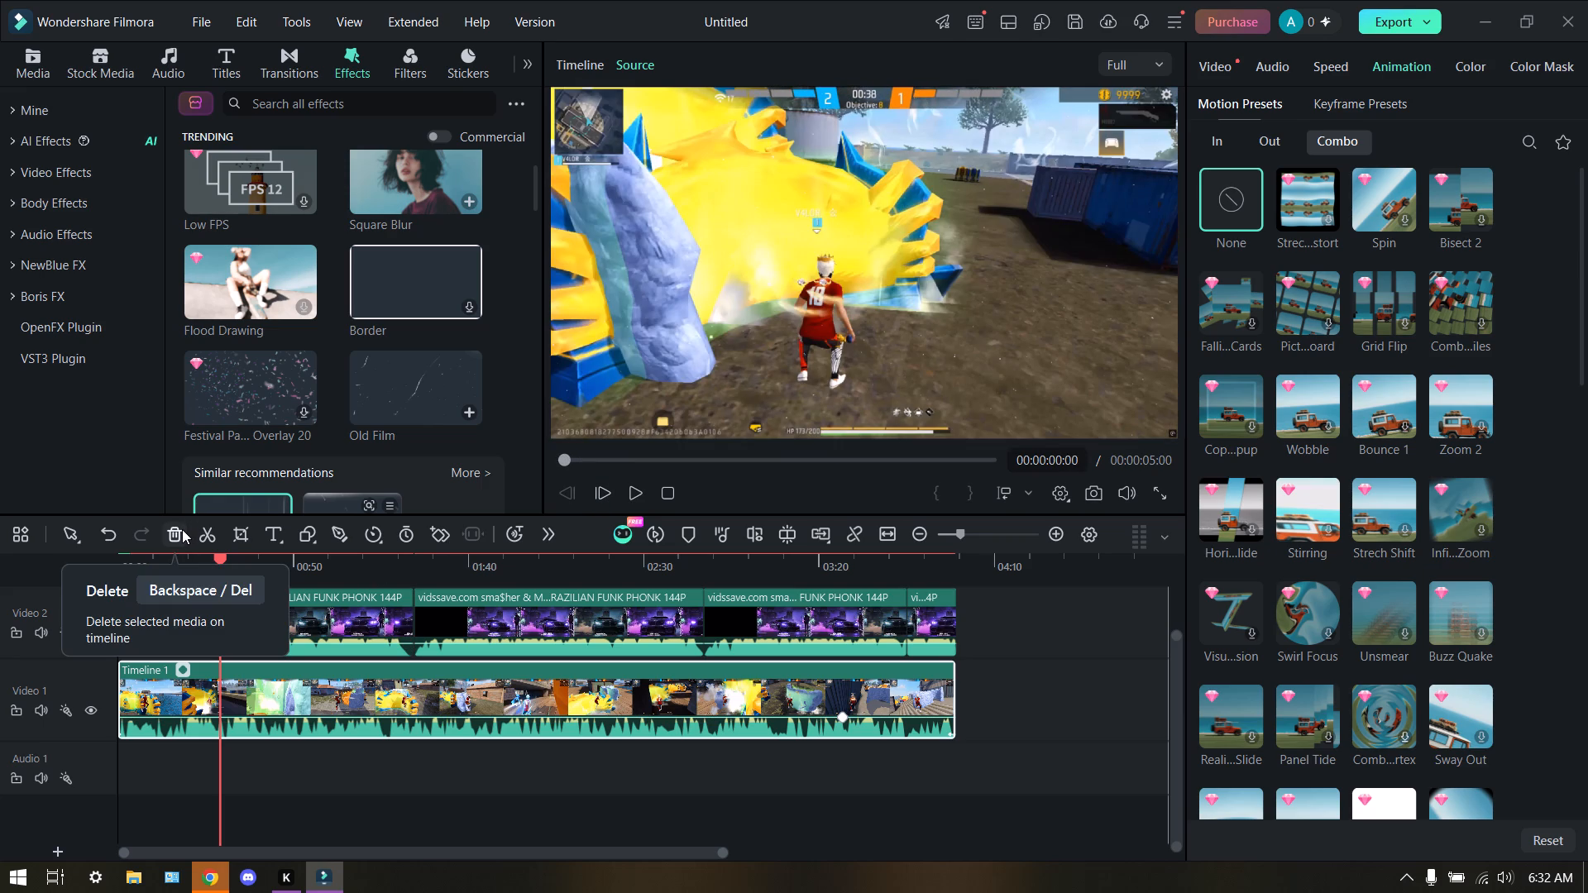
pyautogui.scroll(3, 323, 275)
pyautogui.scroll(-2, 322, 276)
pyautogui.scroll(9, 322, 276)
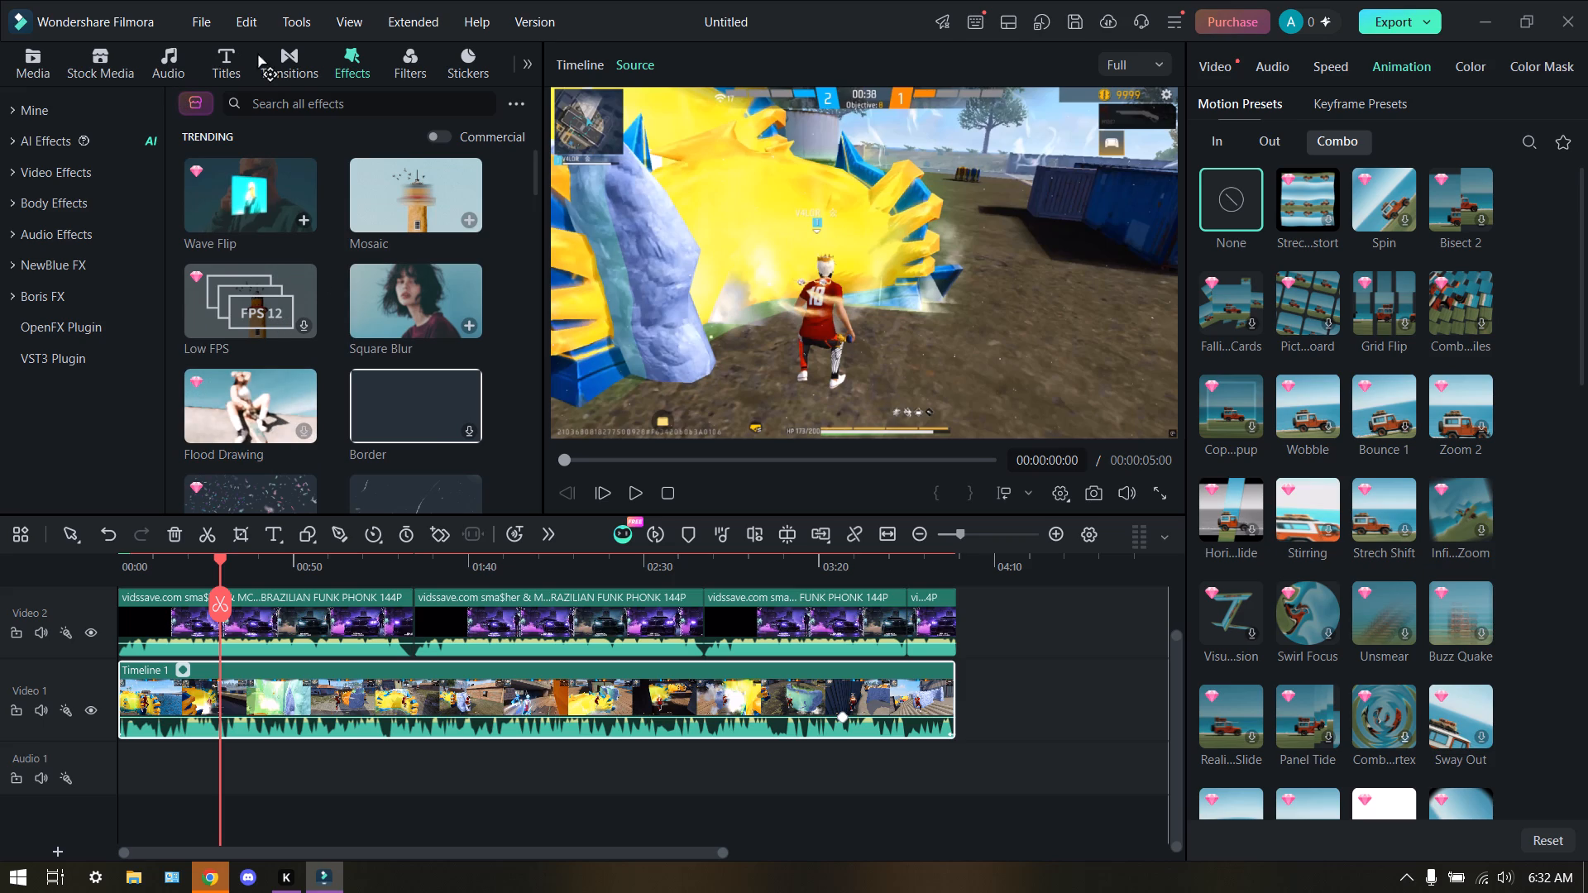
pyautogui.scroll(-5, 452, 257)
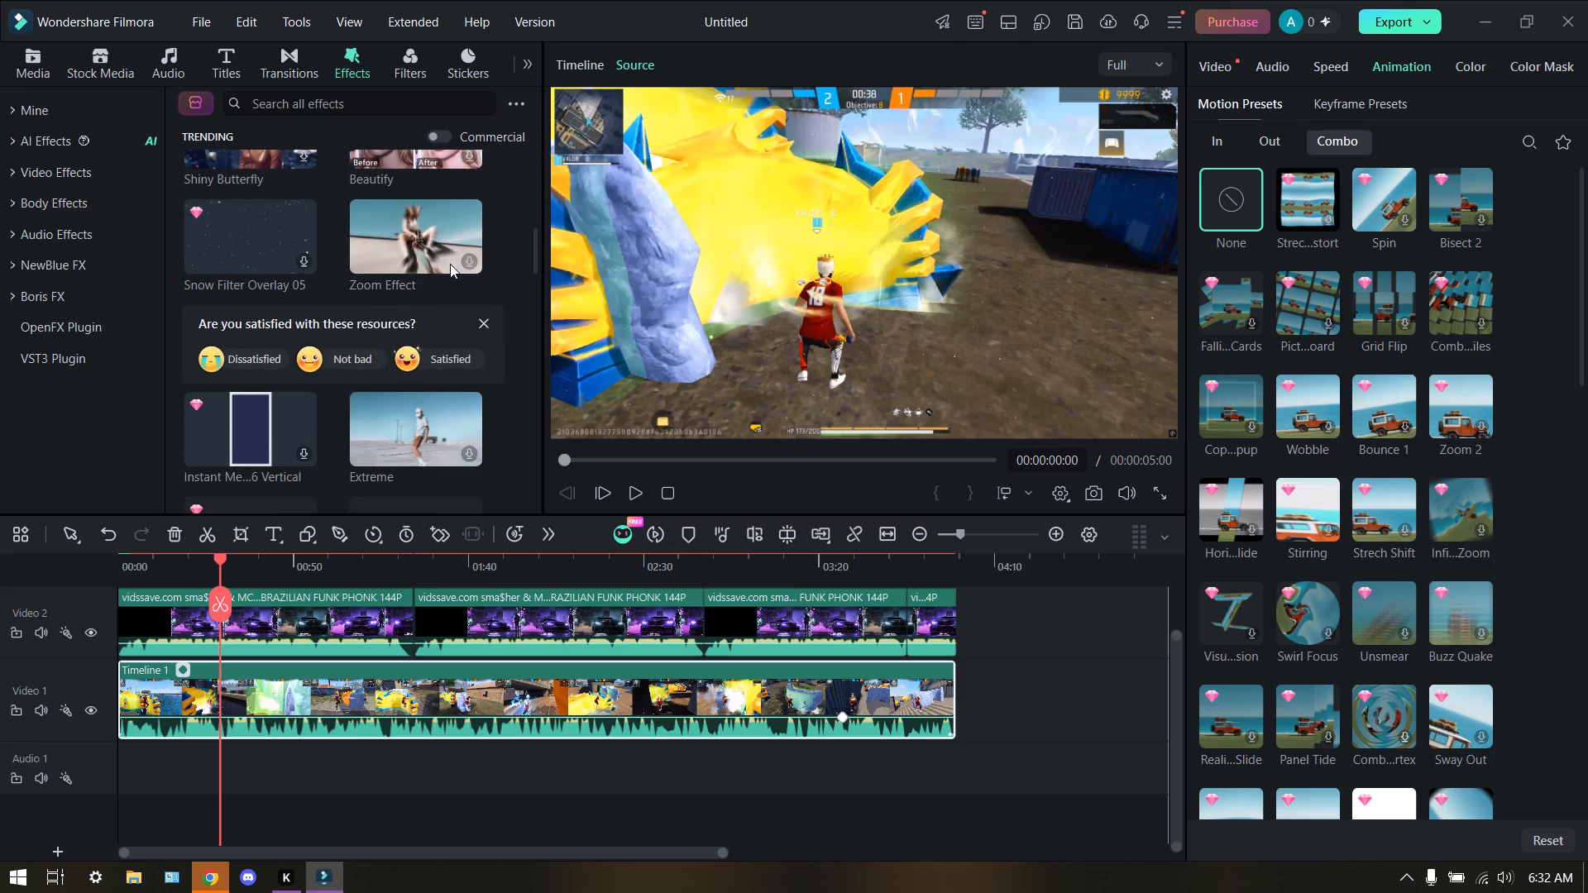
pyautogui.scroll(-2, 448, 264)
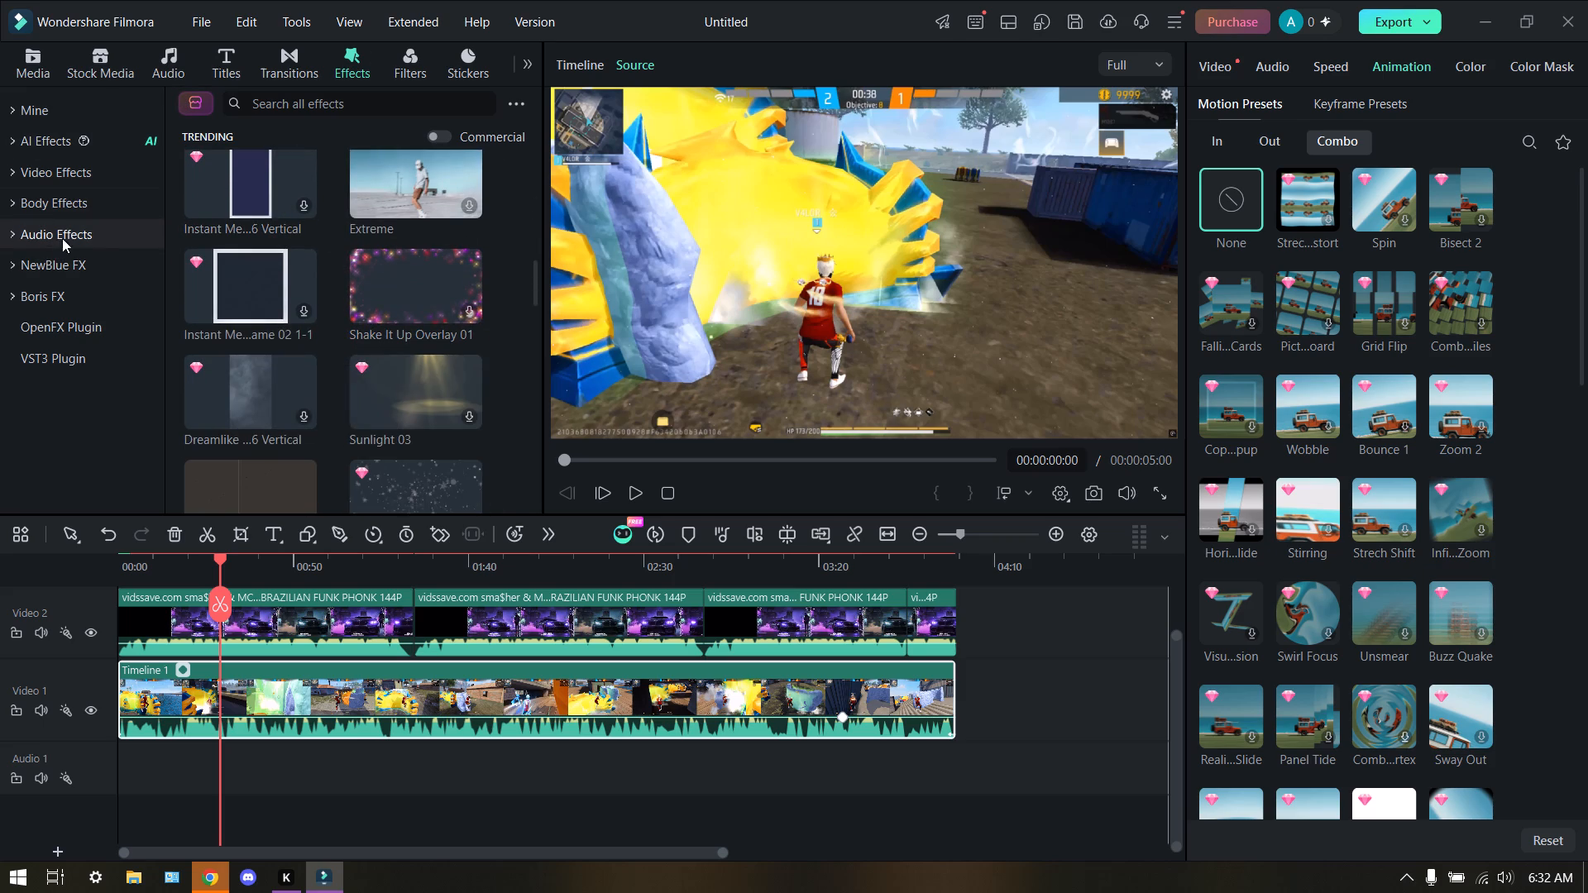
# Preview the Phone, Small Room, Lobby and Big Room effects from the Voice Changer audio effects.
pyautogui.click(92, 231)
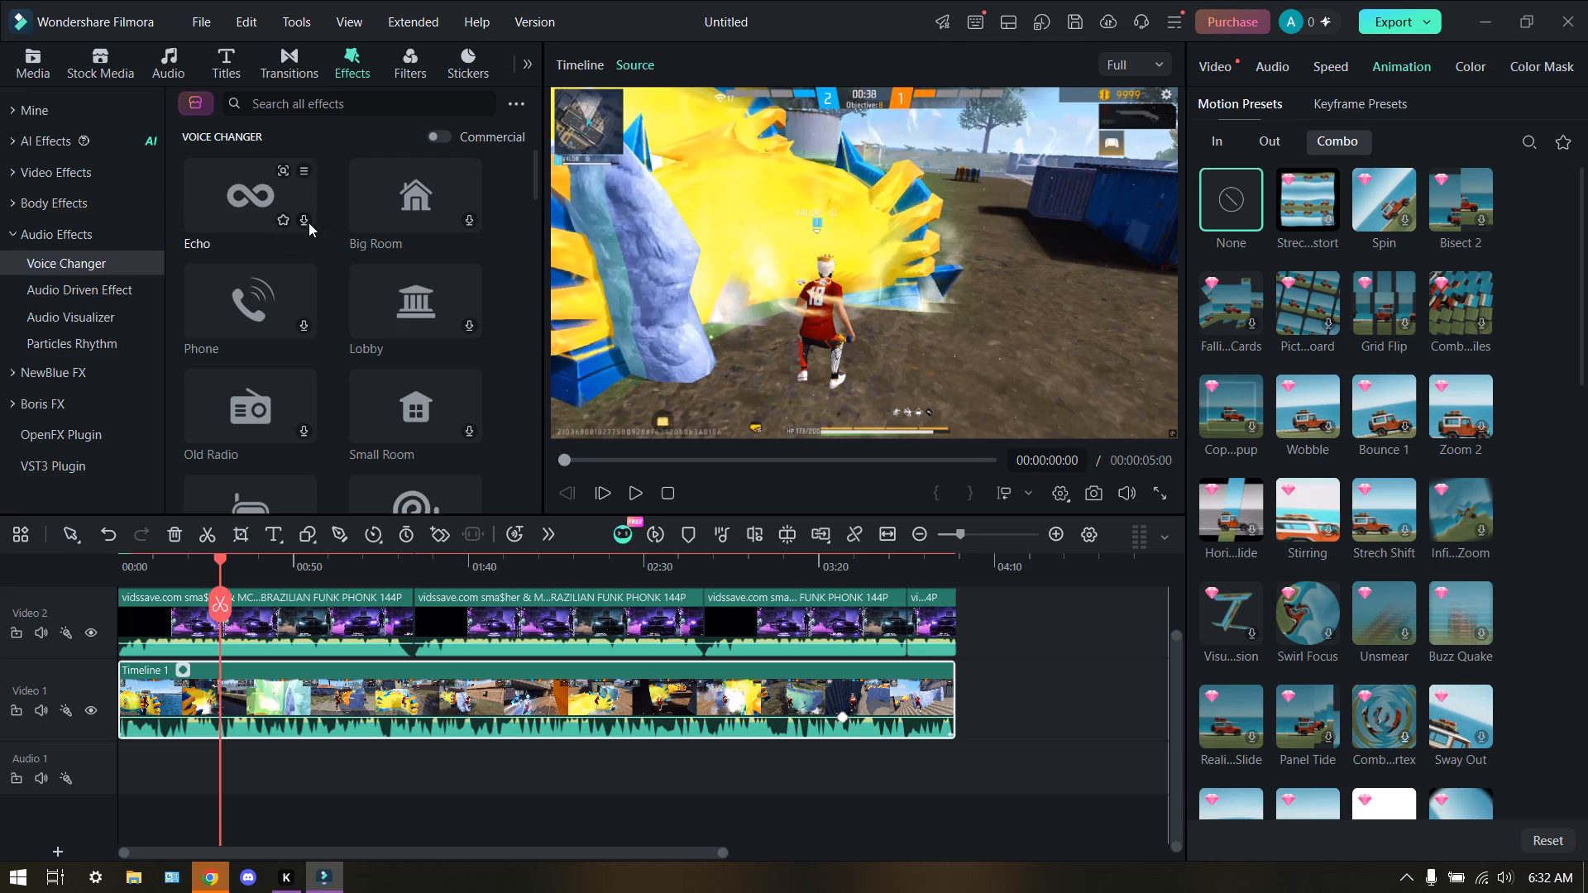
pyautogui.click(251, 281)
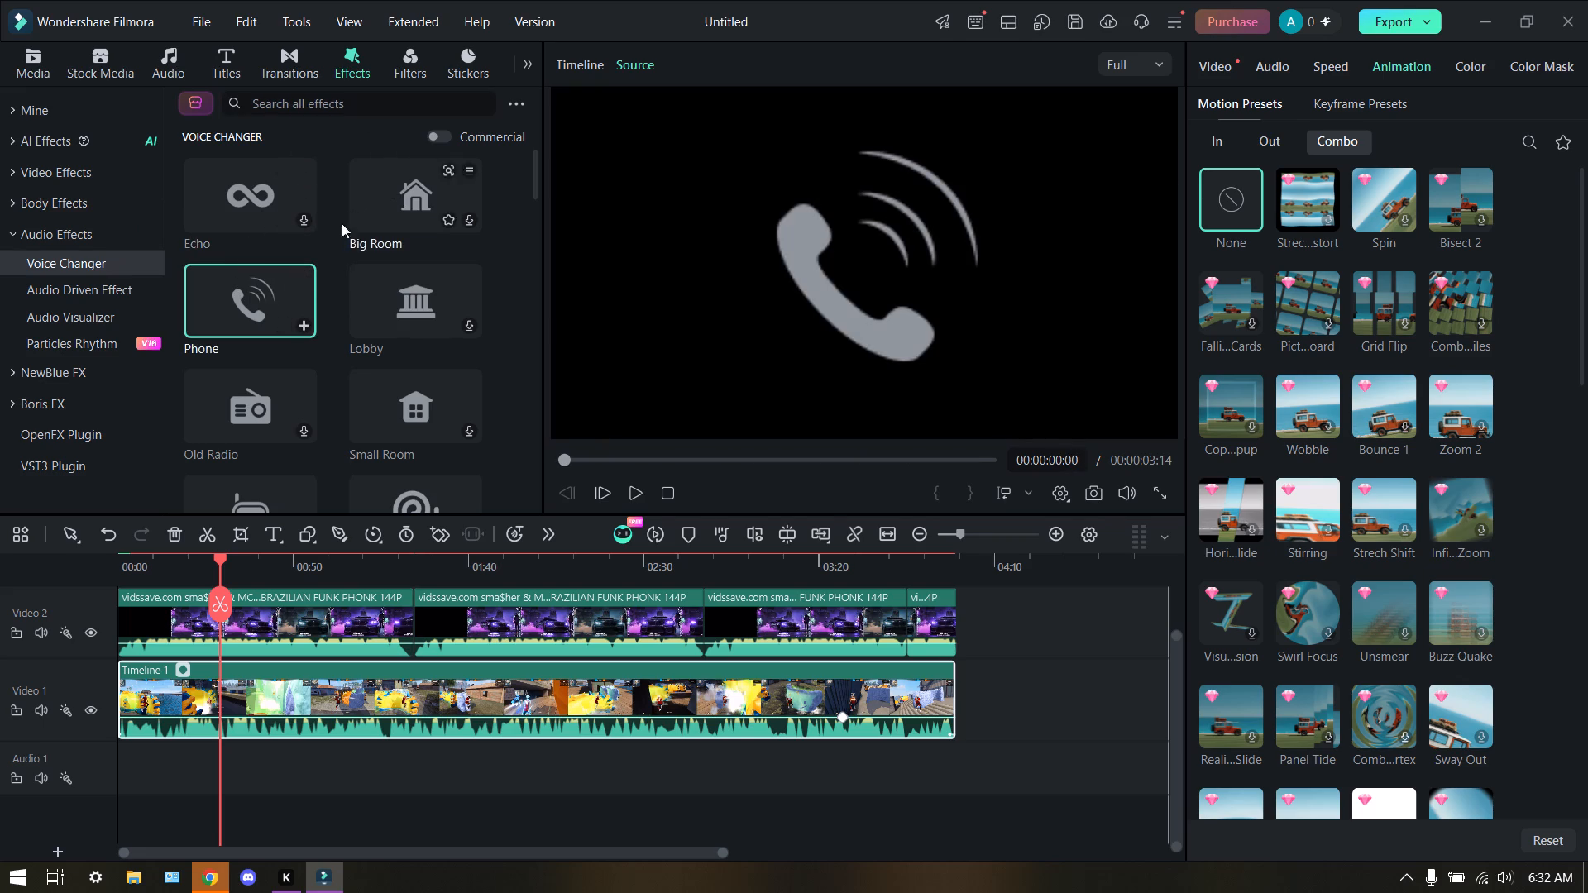
pyautogui.click(237, 308)
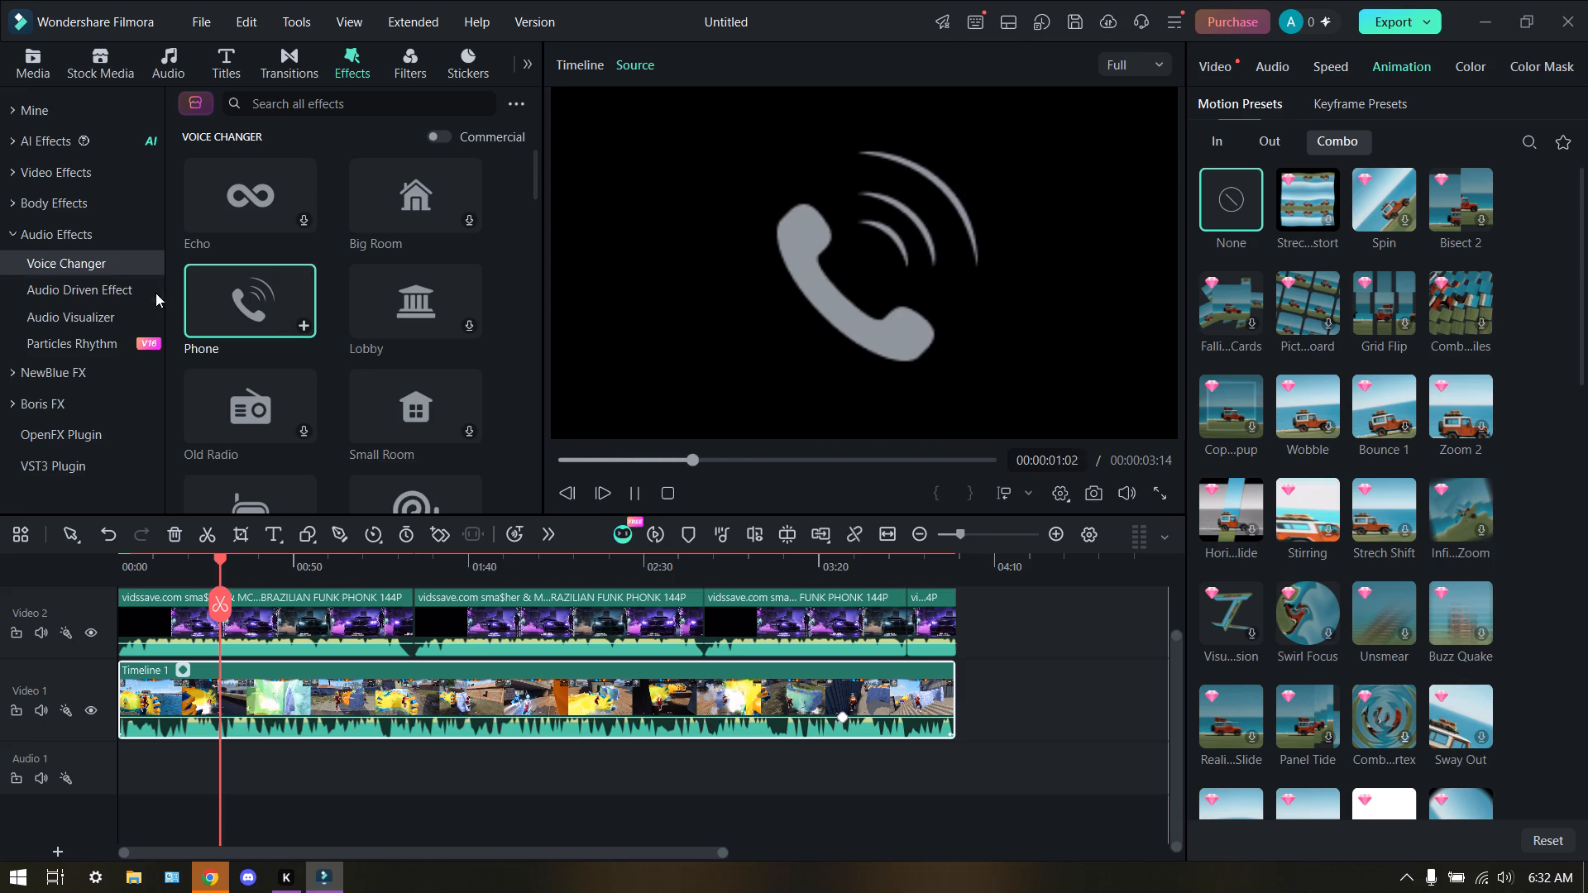
pyautogui.click(141, 294)
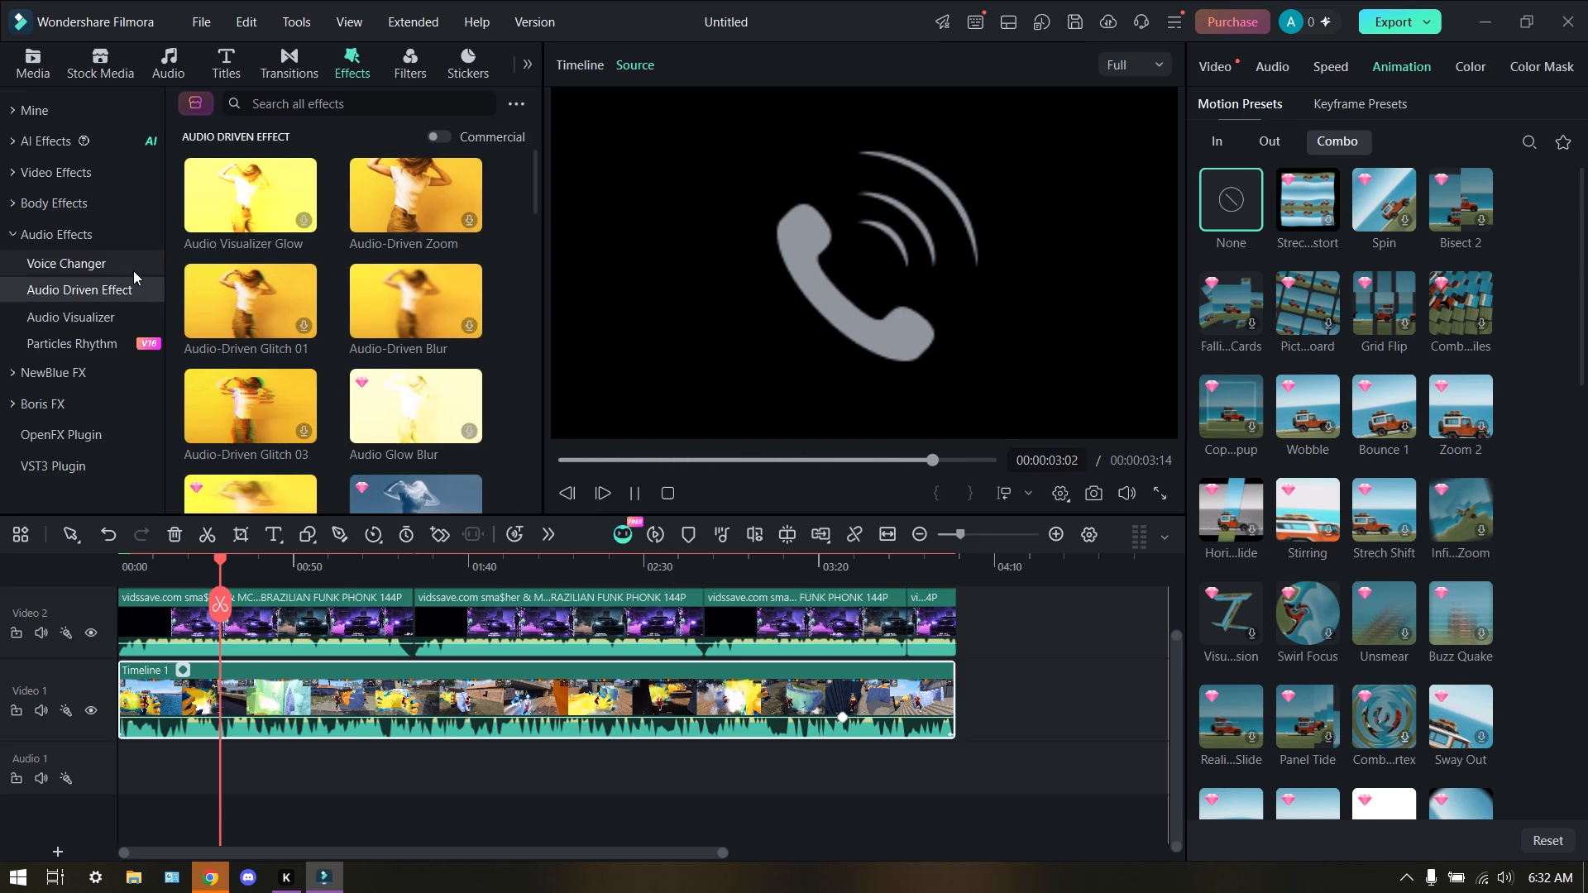
pyautogui.click(133, 270)
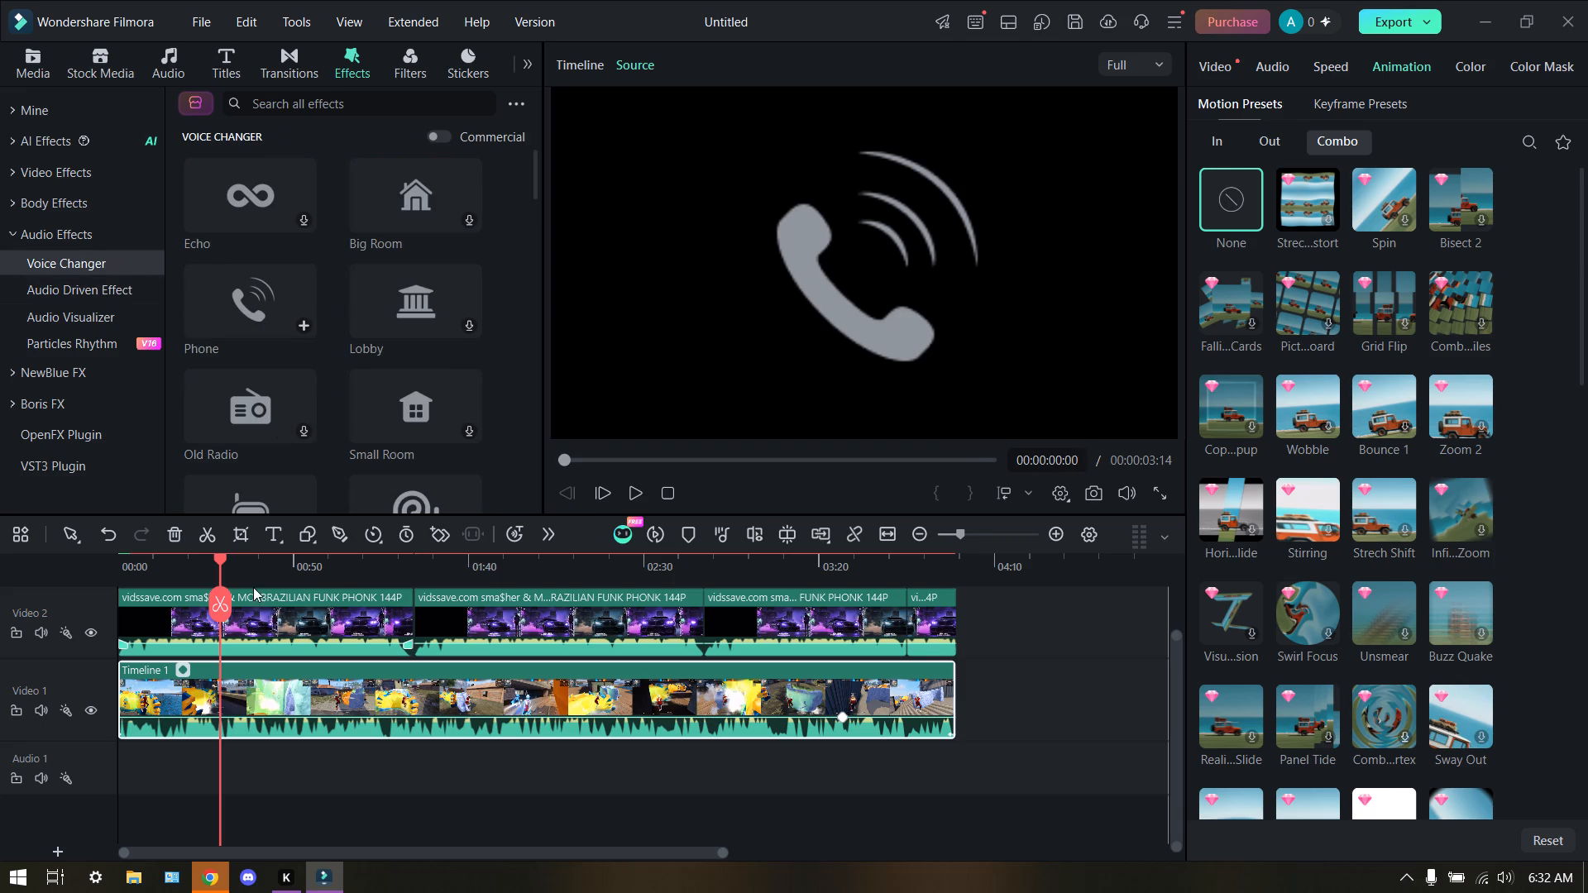
pyautogui.click(389, 399)
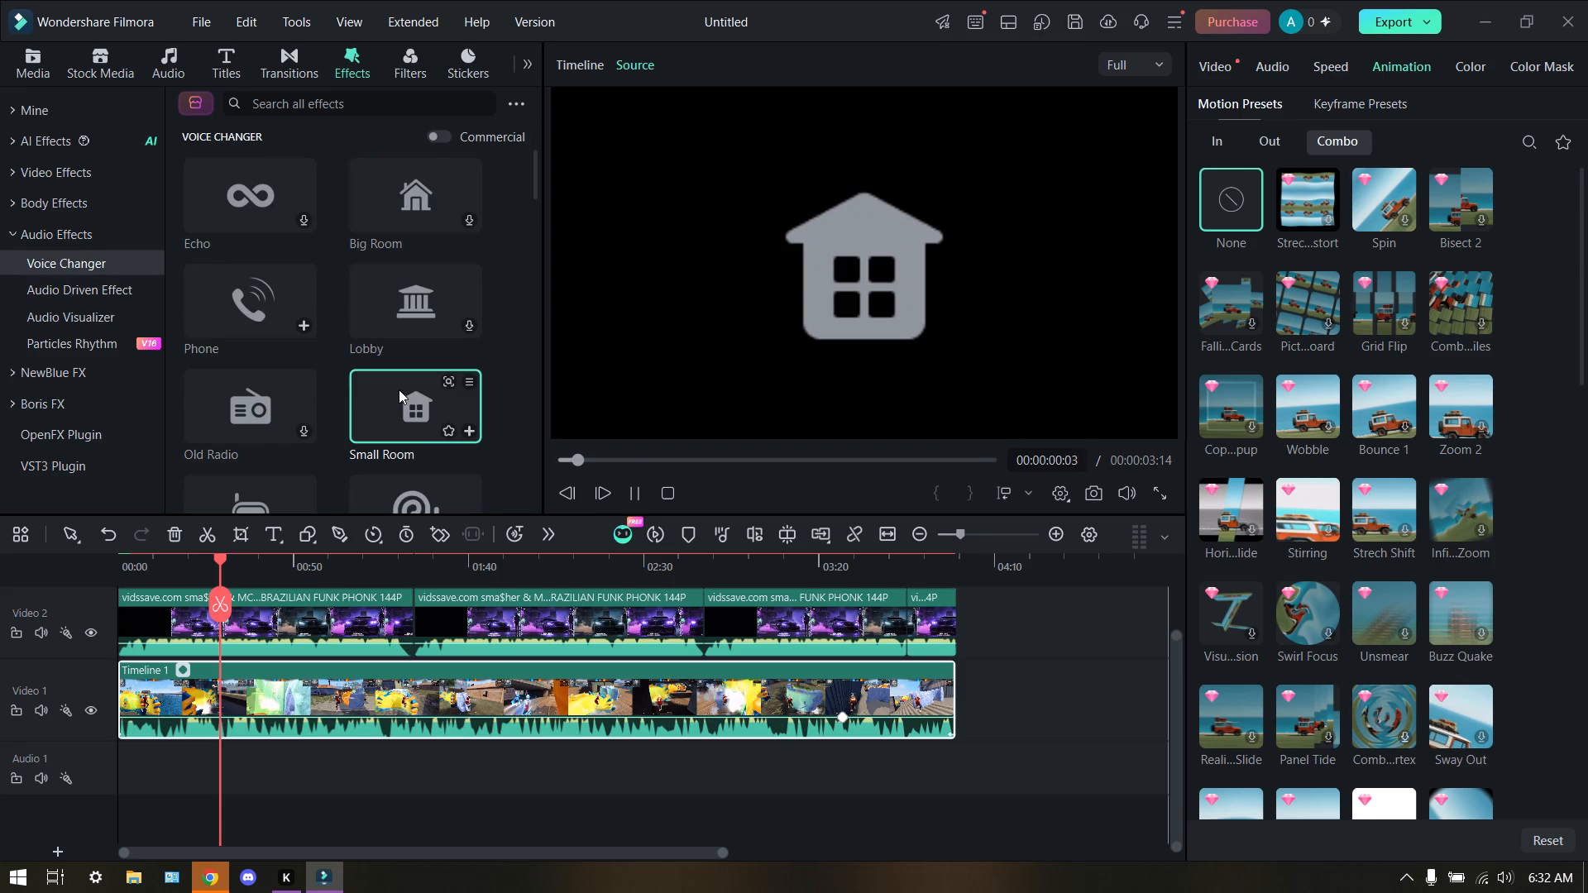
pyautogui.click(394, 284)
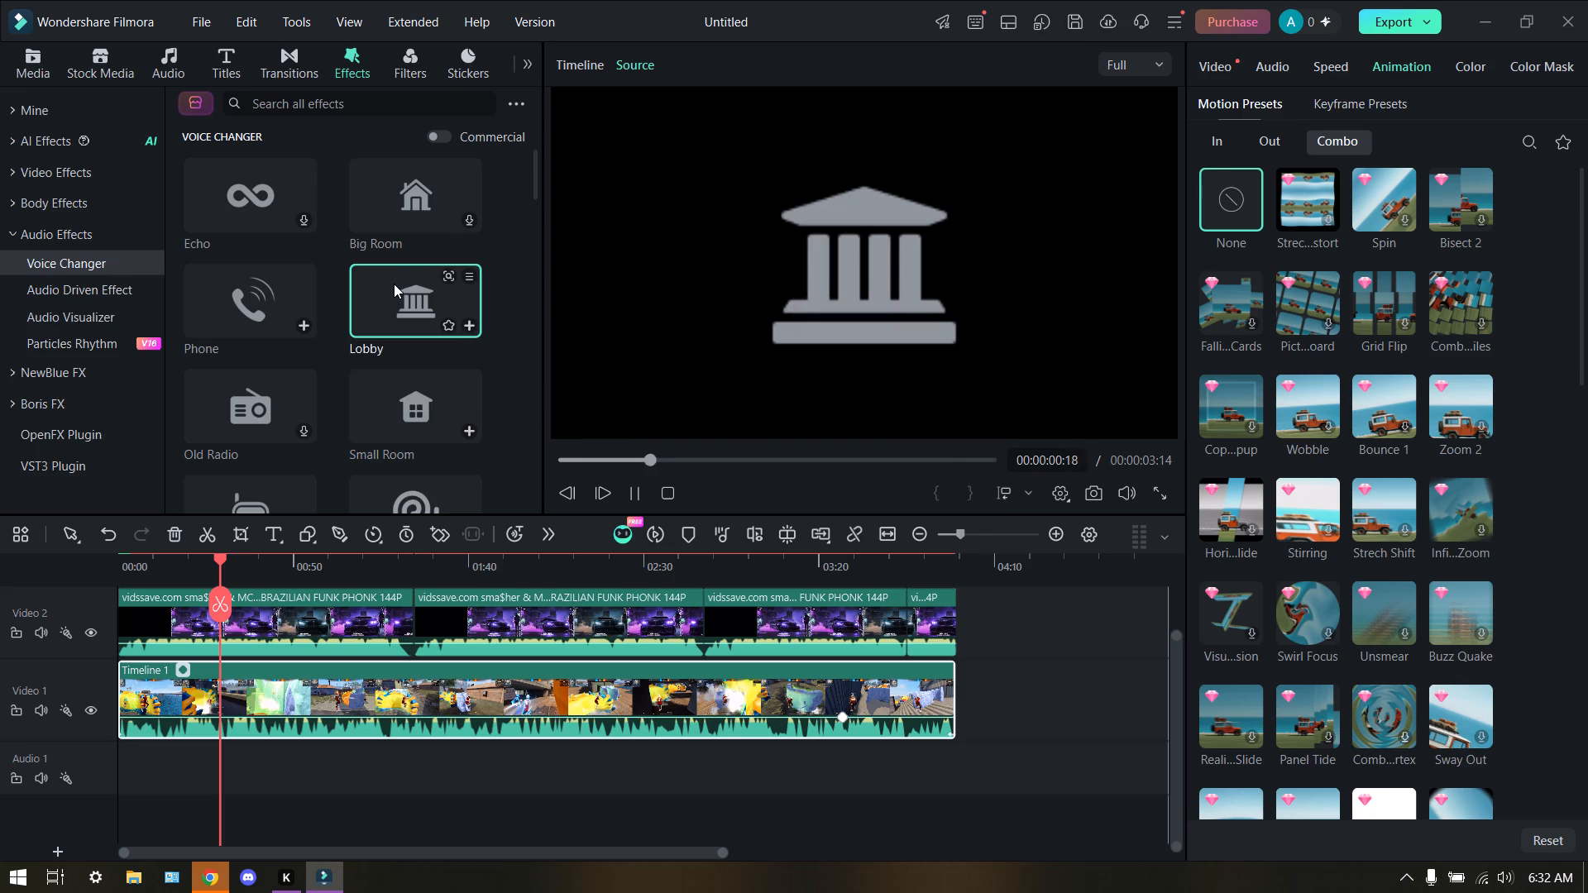
pyautogui.click(399, 205)
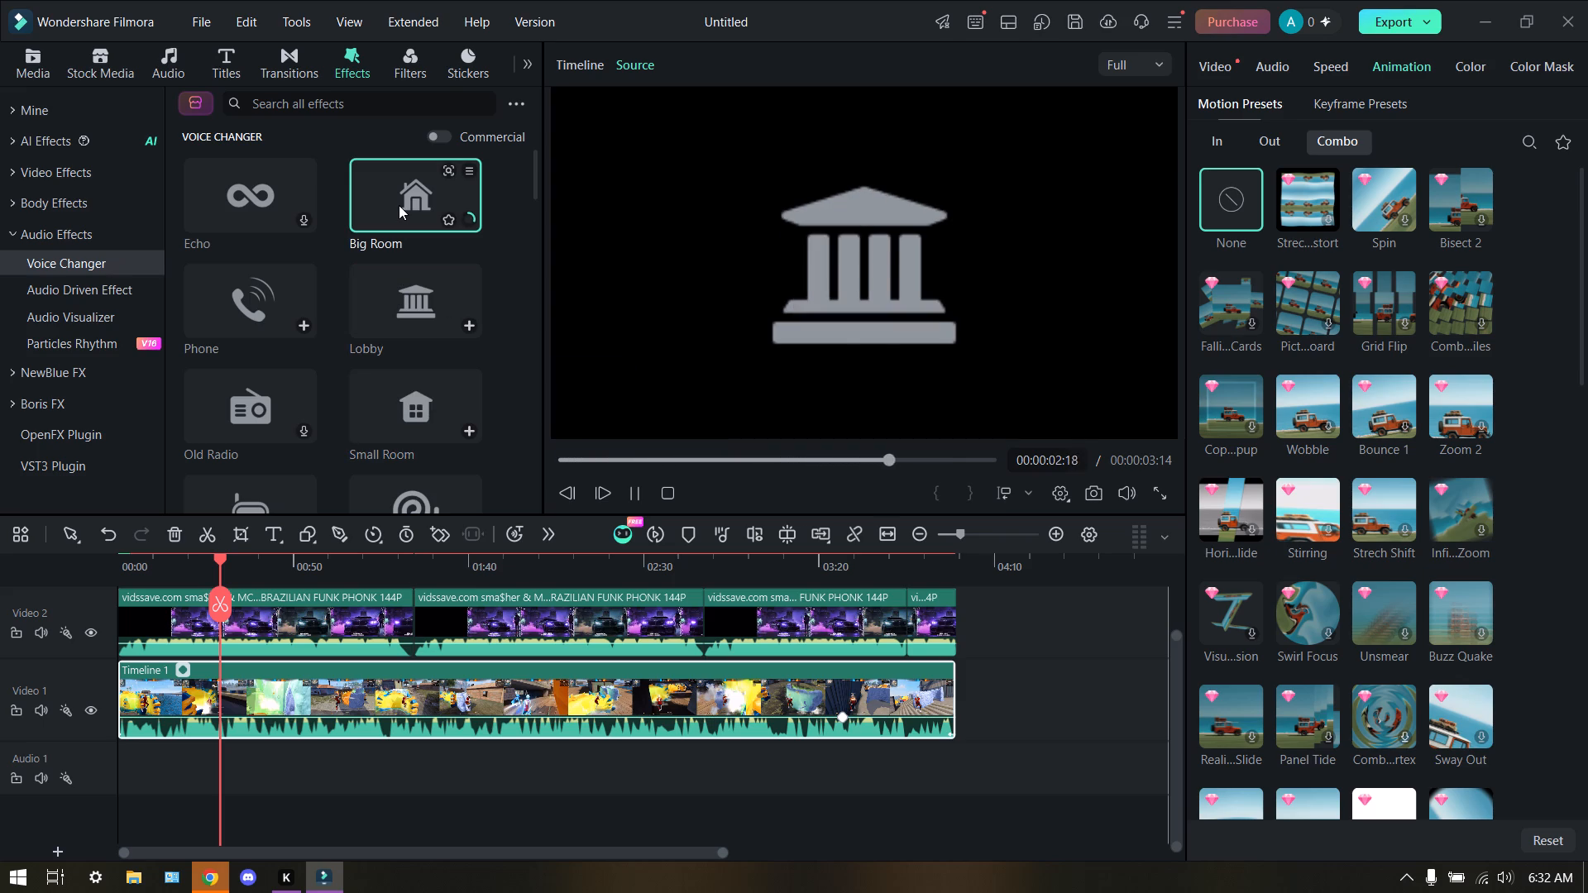
pyautogui.click(390, 214)
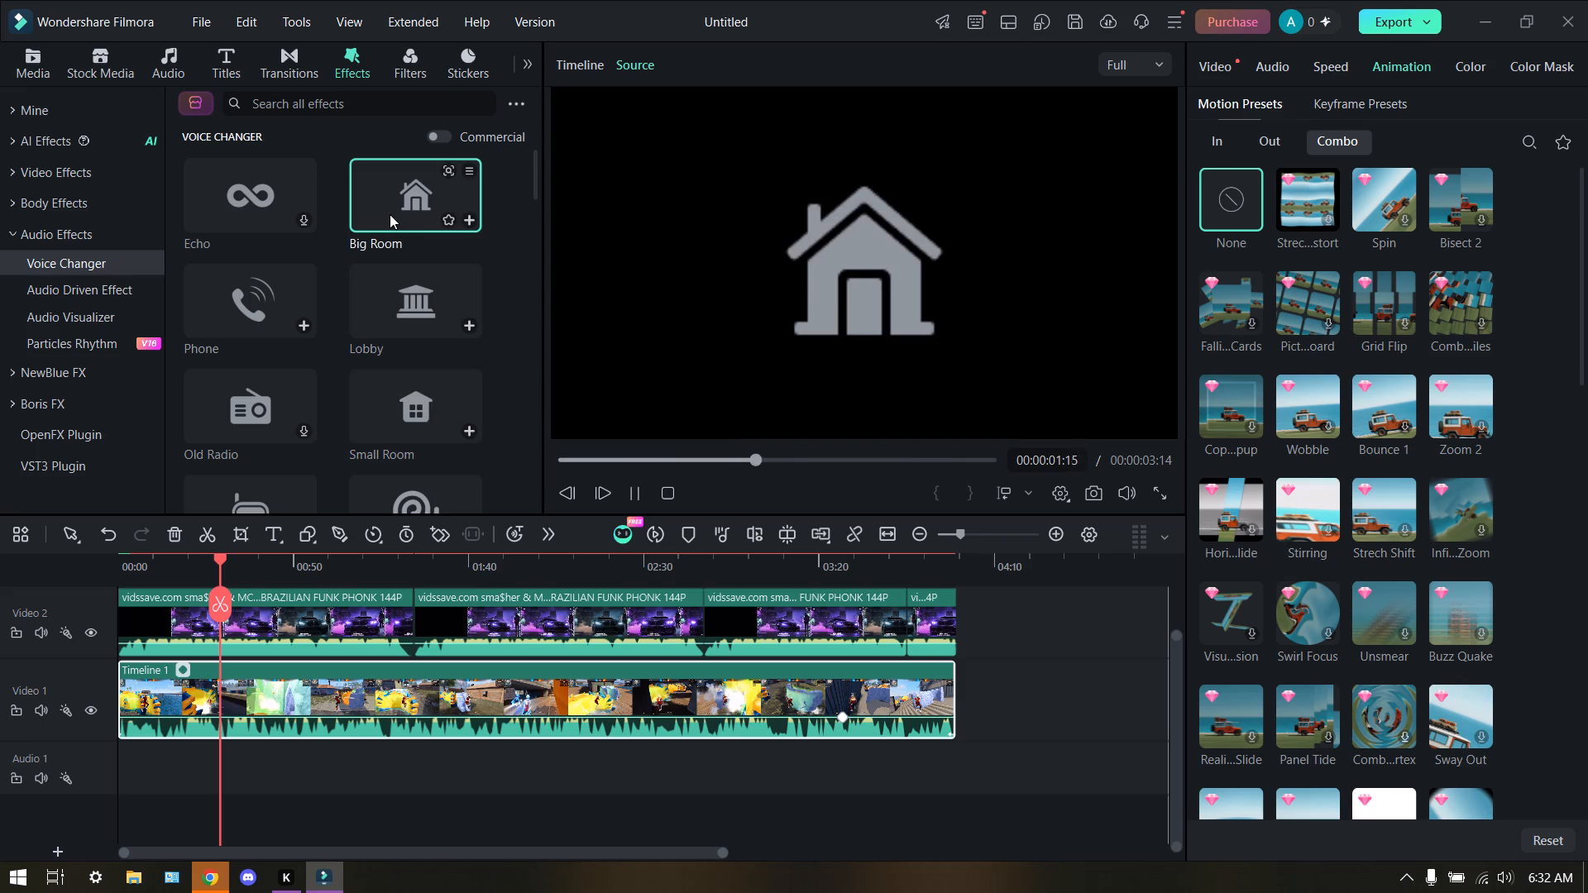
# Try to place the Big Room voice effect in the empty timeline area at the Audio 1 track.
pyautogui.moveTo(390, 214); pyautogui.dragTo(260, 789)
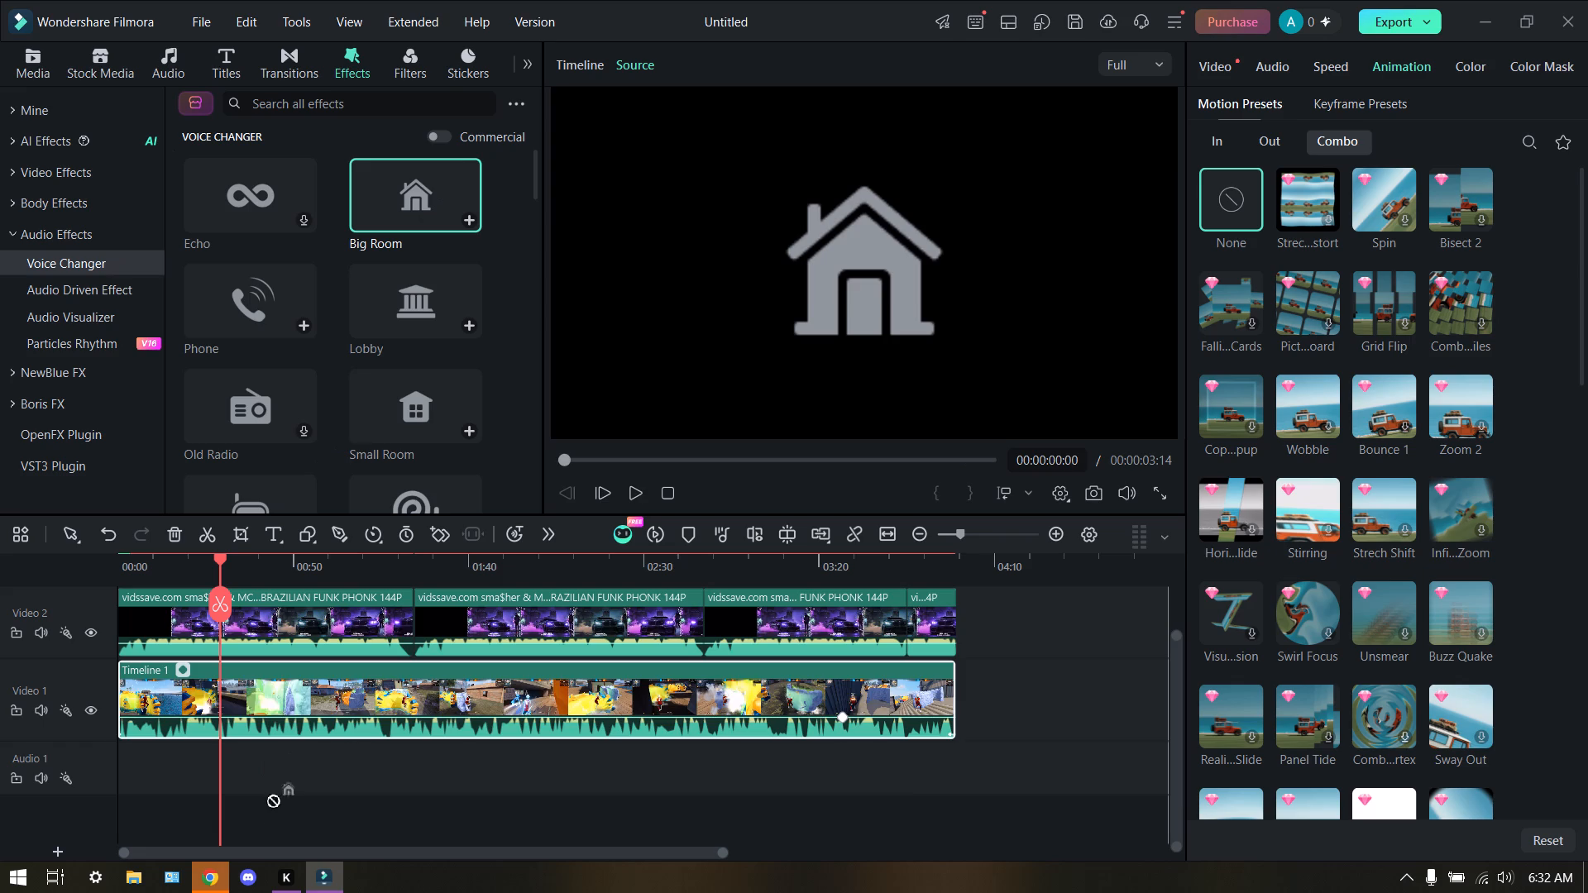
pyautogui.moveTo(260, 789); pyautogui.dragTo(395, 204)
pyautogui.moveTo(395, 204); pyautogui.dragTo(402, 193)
# Preview the Echo voice changer effect.
pyautogui.click(256, 202)
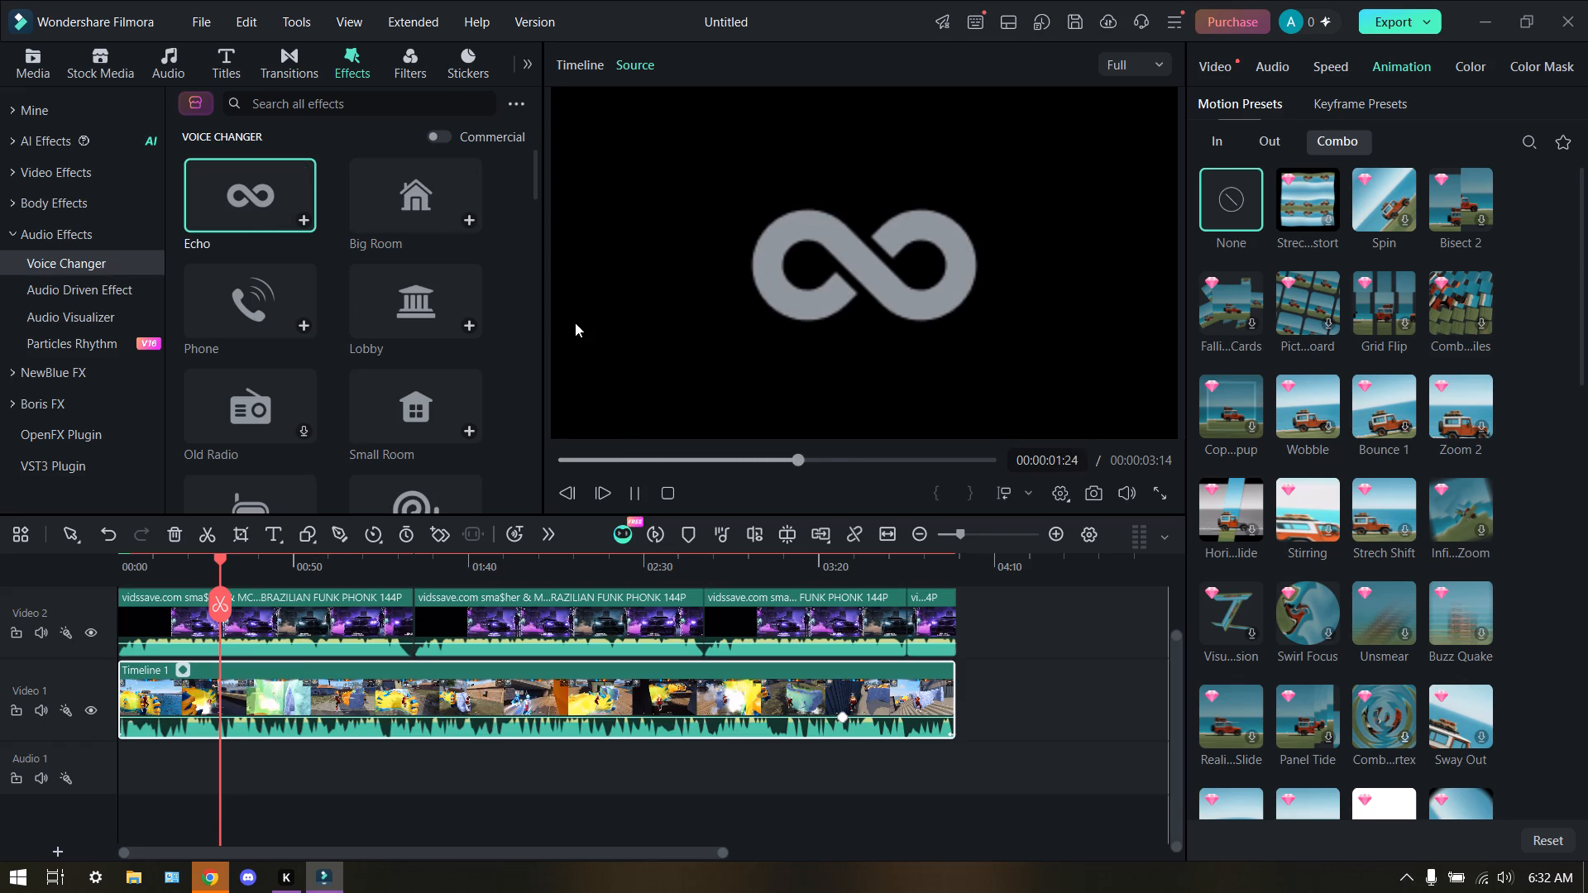
# Preview the Audio Visualizer Glow, Audio-Driven Zoom, Audio-Driven Blur and Audio-Driven Glitch 01 effects on the gameplay footage.
pyautogui.click(82, 290)
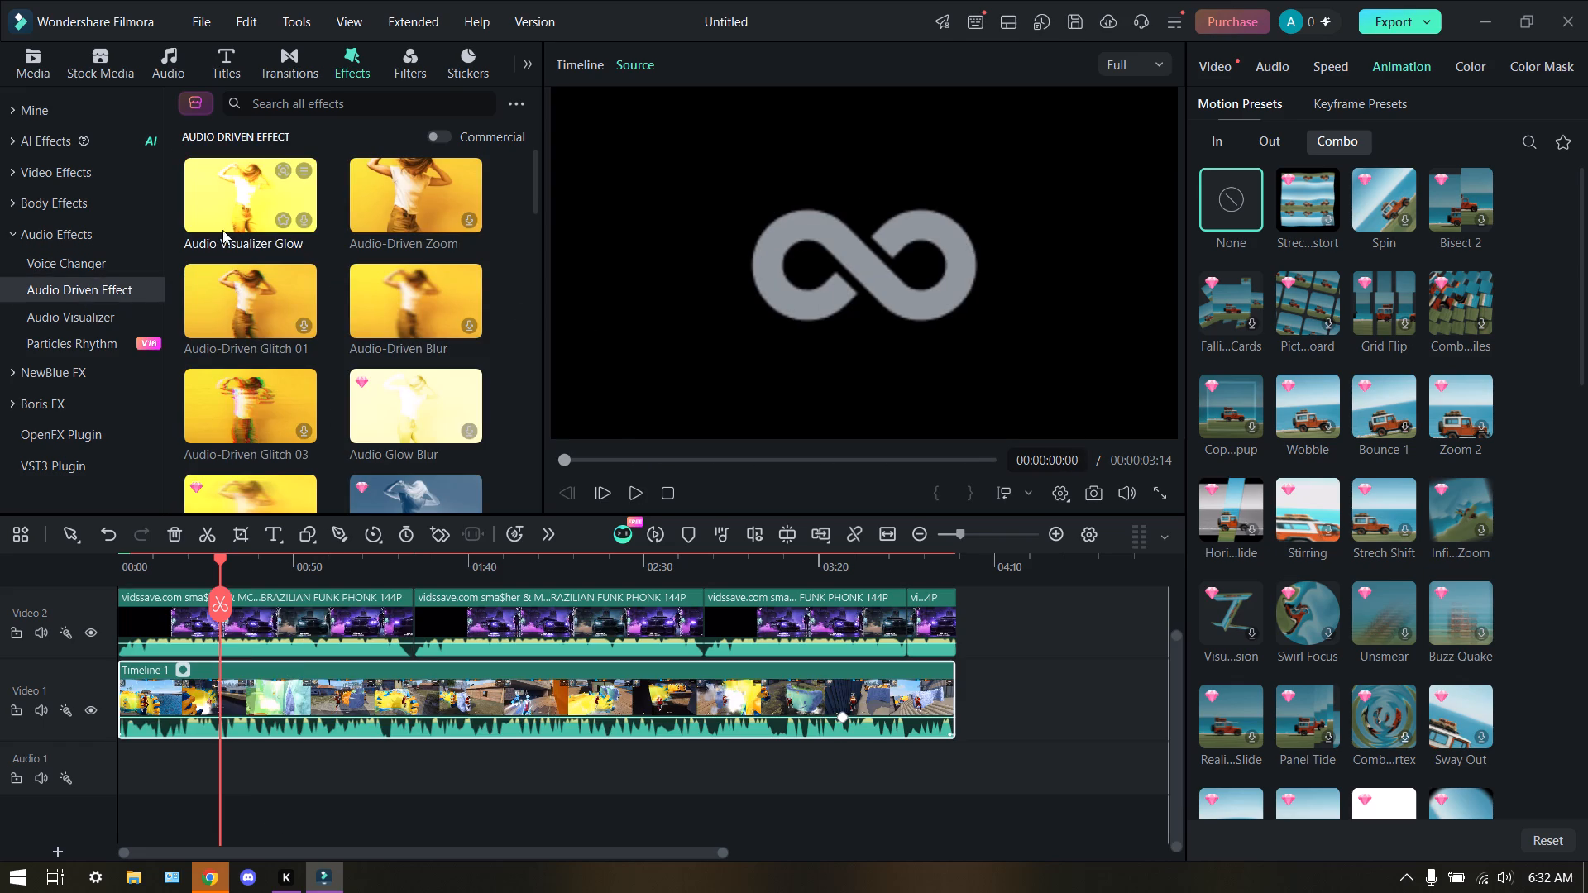
pyautogui.click(236, 203)
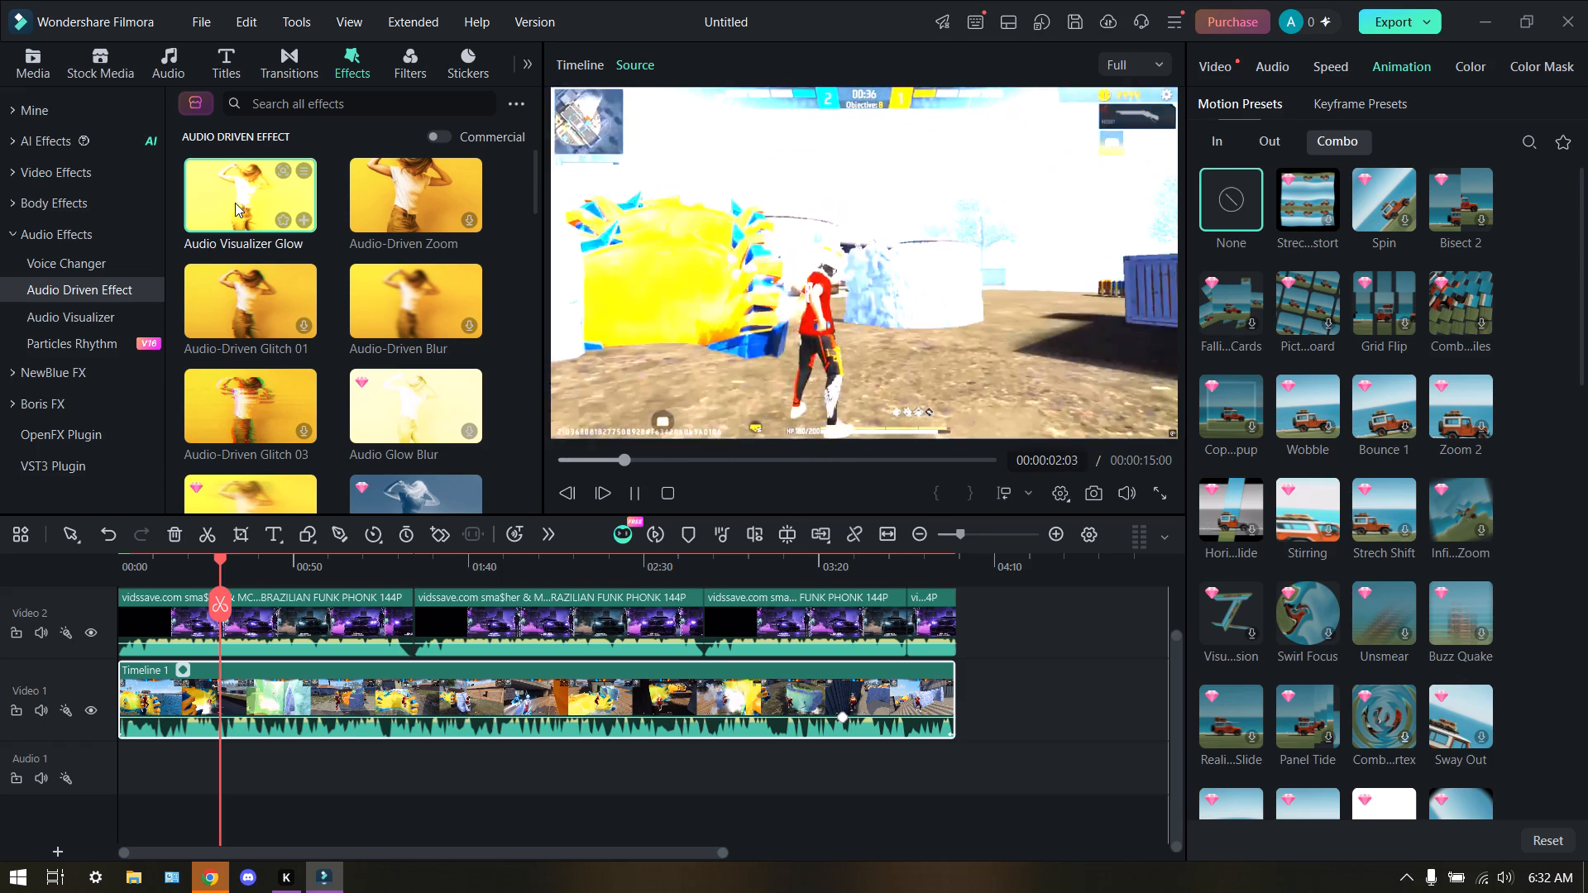
pyautogui.click(380, 208)
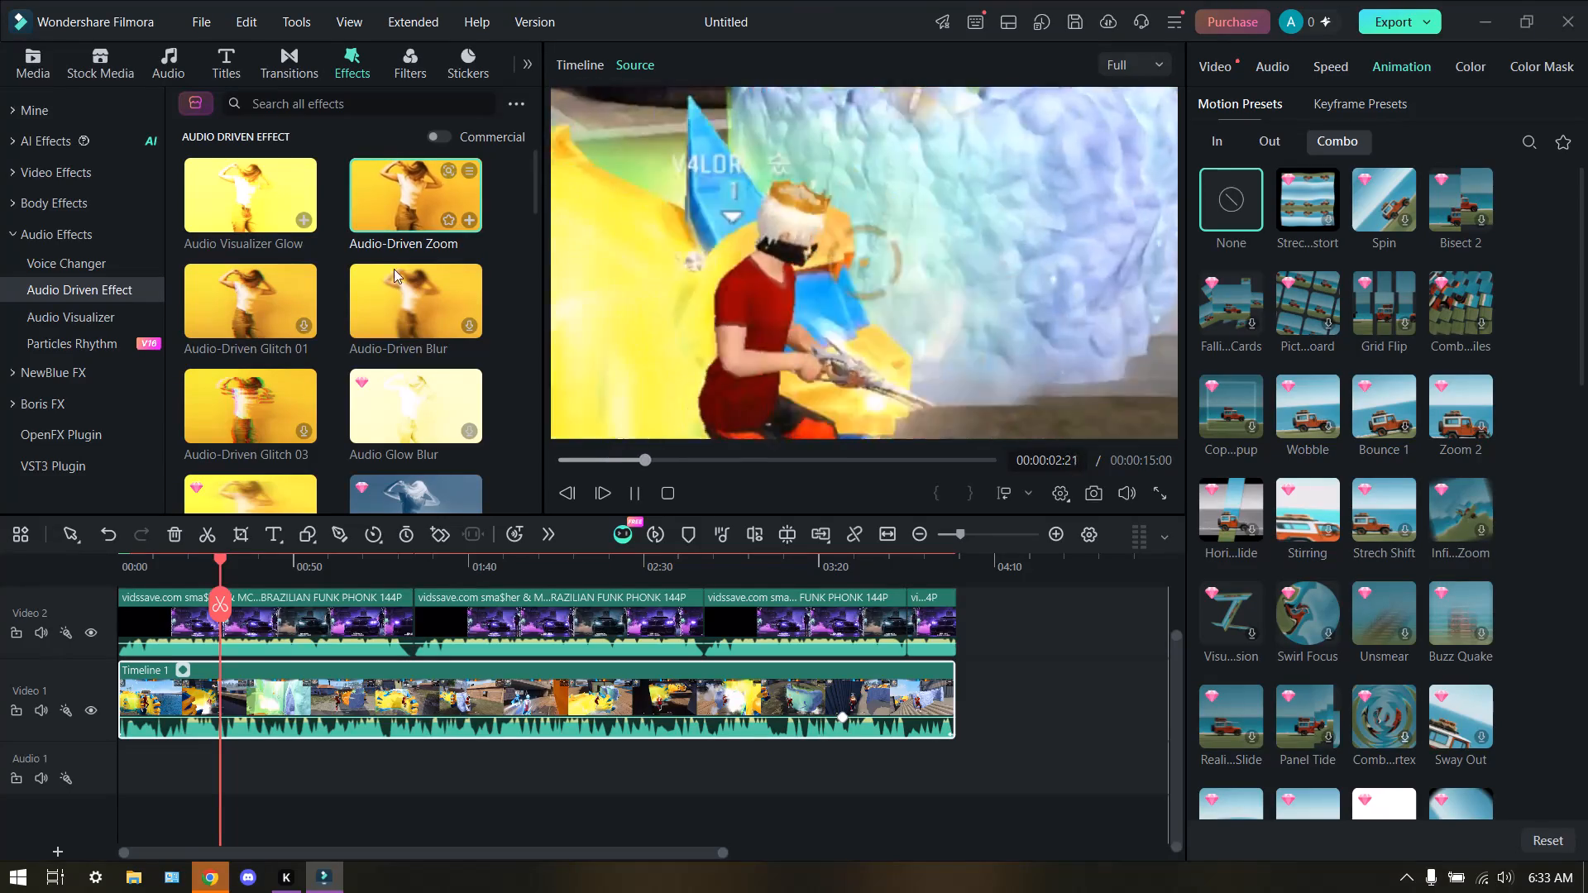
pyautogui.click(399, 285)
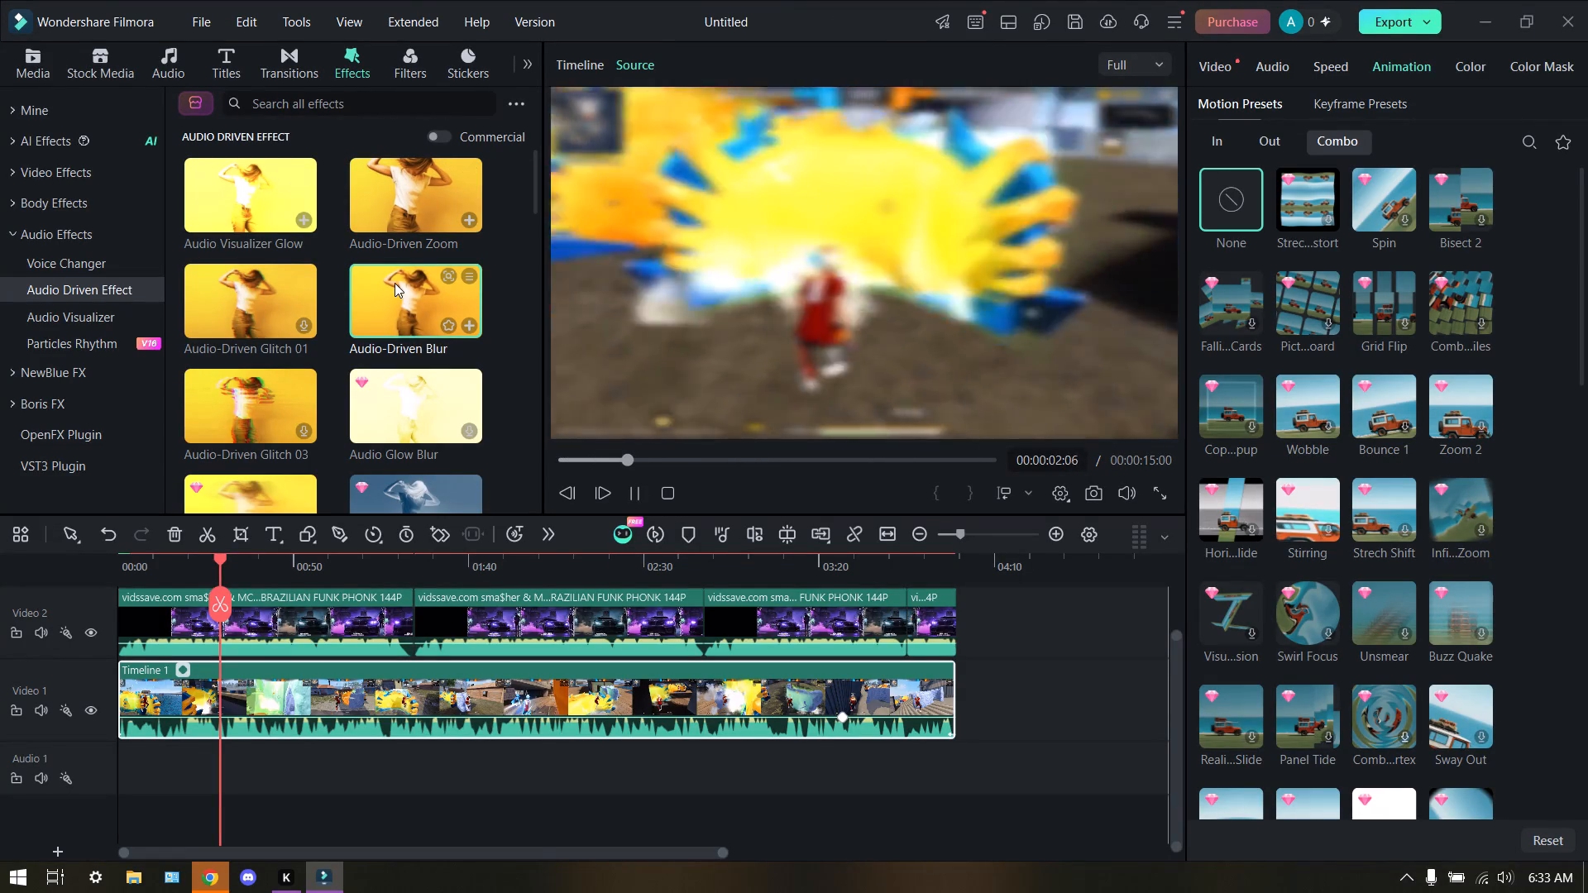
pyautogui.click(248, 301)
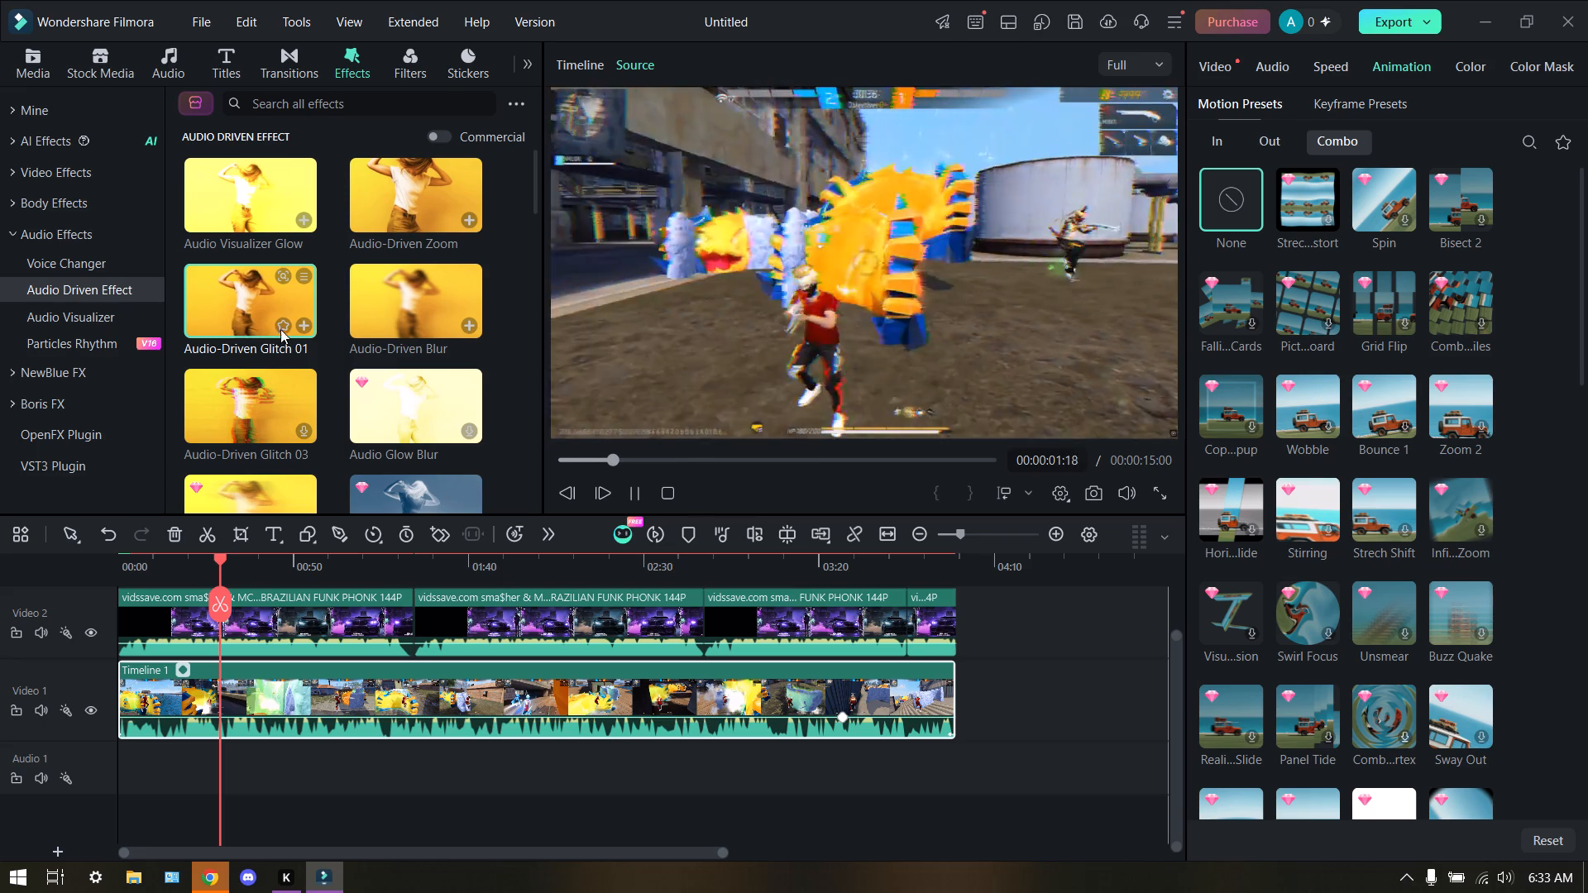
pyautogui.click(279, 387)
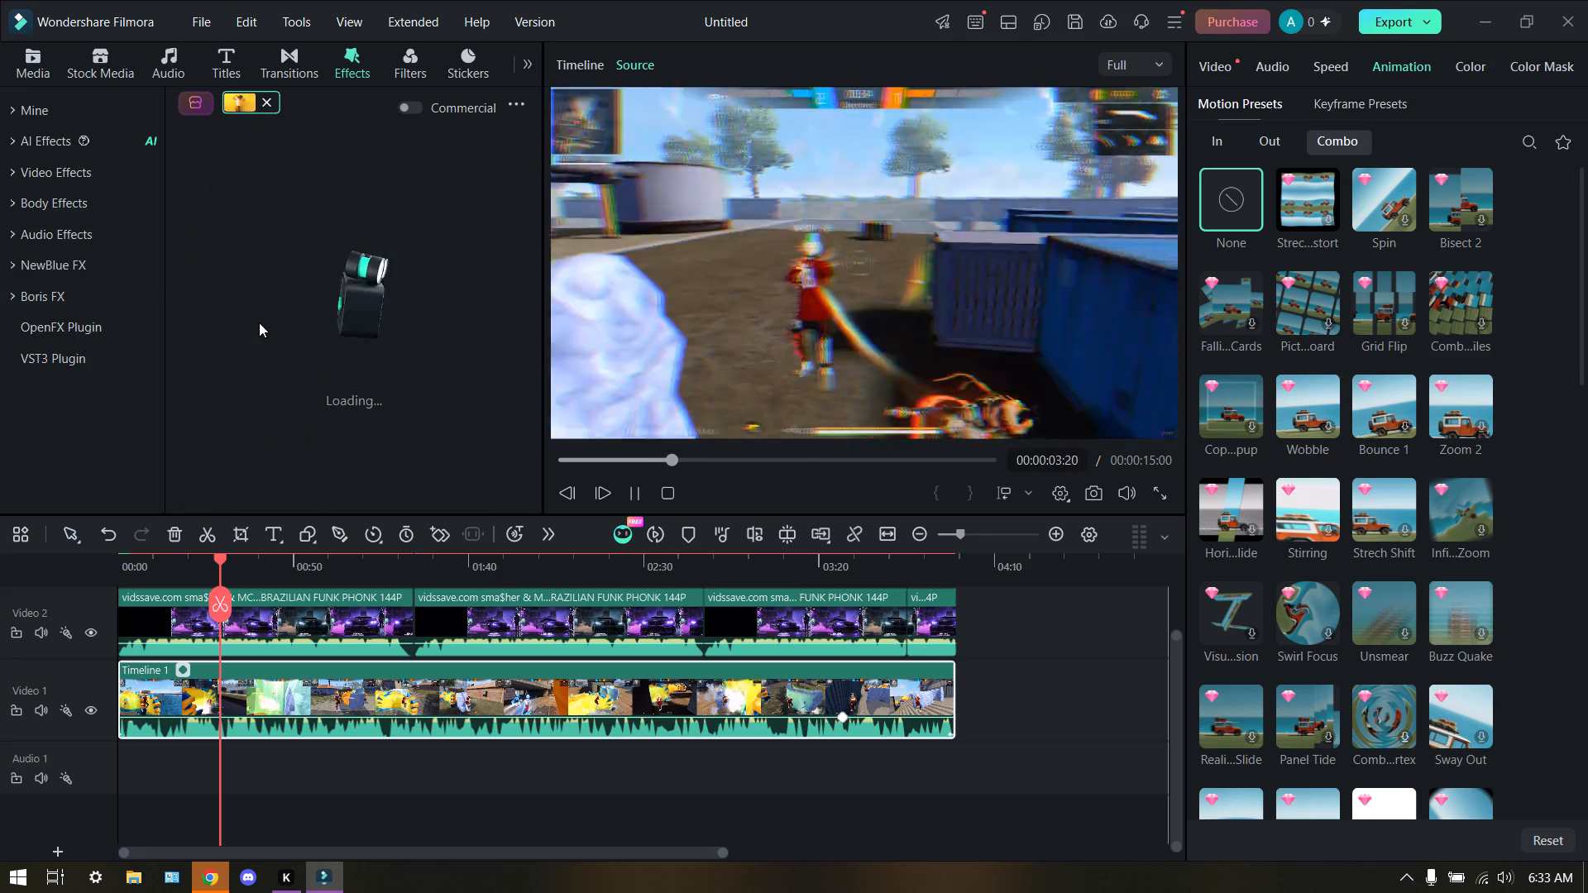
pyautogui.click(264, 103)
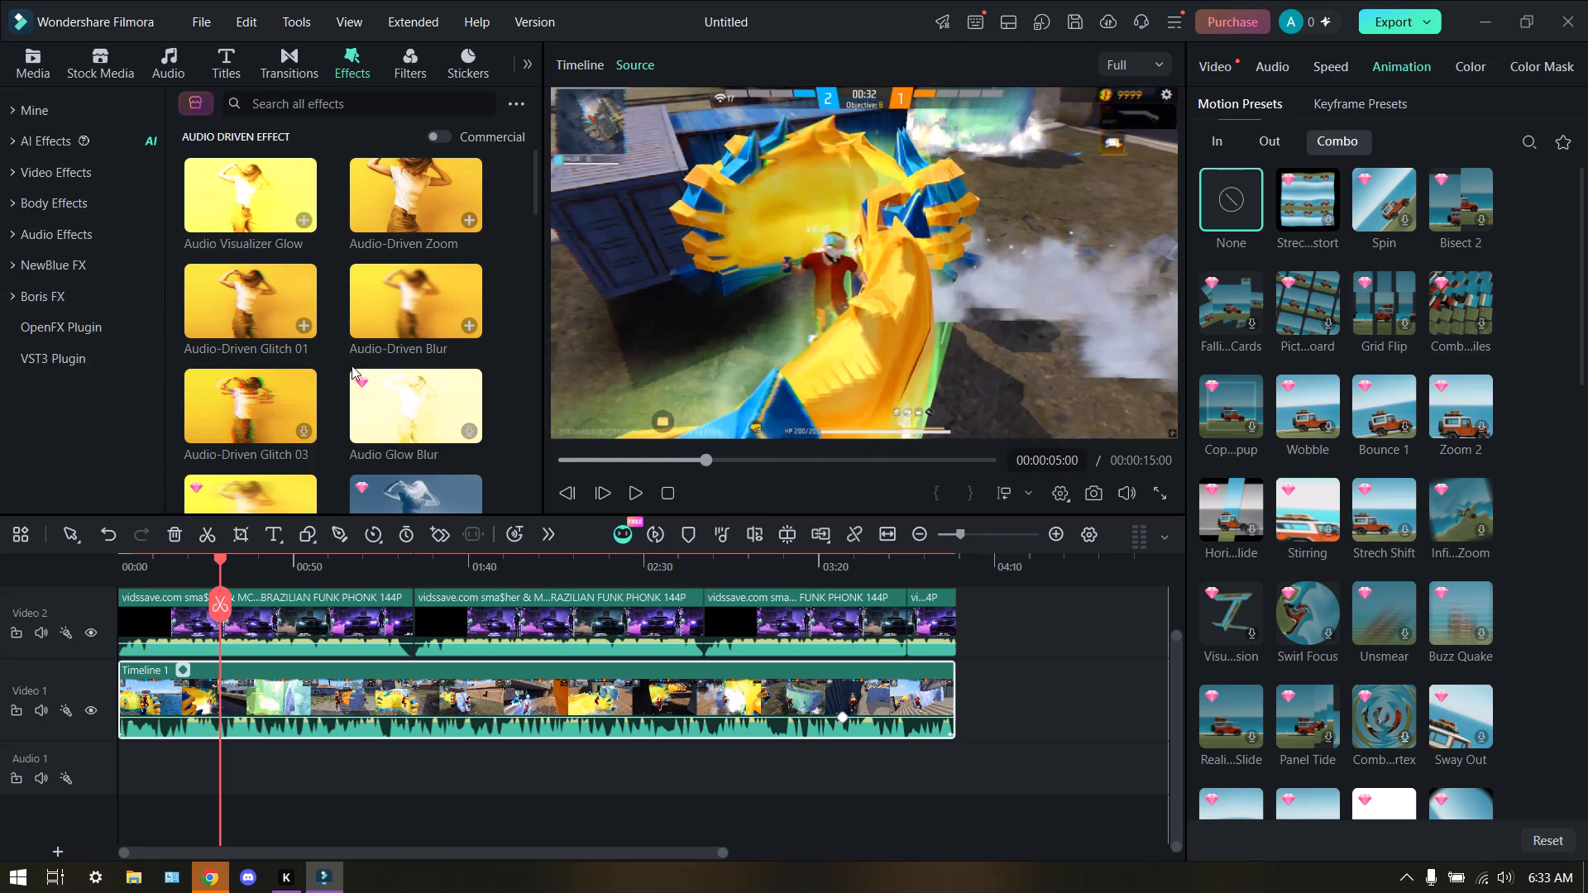
# Browse the Audio Driven Effect collection and preview Audio-Driven Zoom on the gameplay footage again.
pyautogui.scroll(-2, 254, 380)
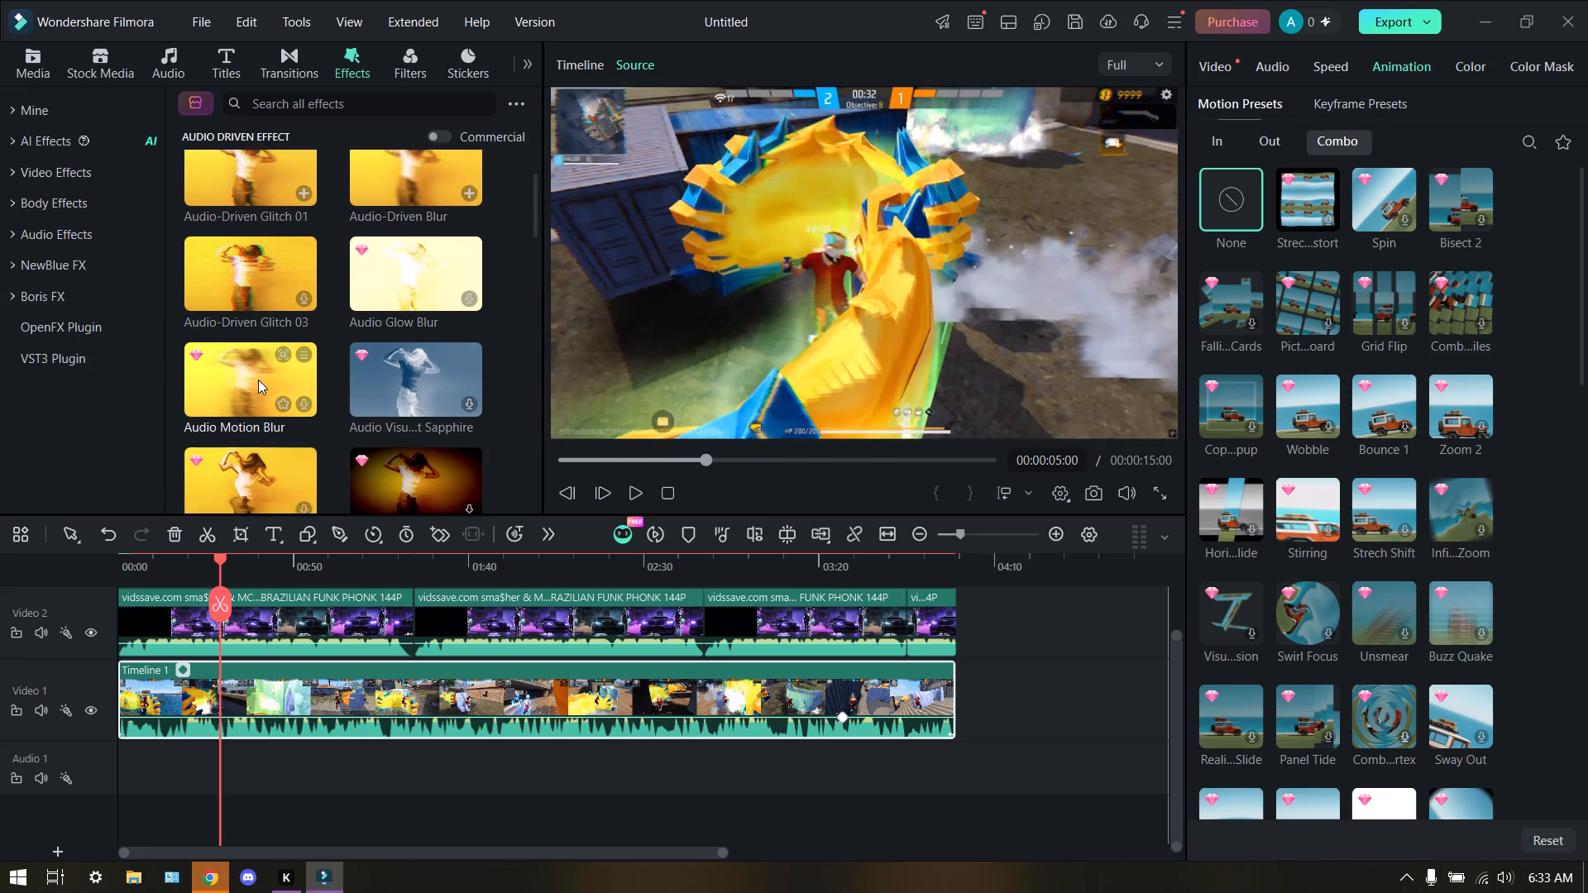
pyautogui.scroll(-1, 258, 380)
pyautogui.scroll(7, 270, 373)
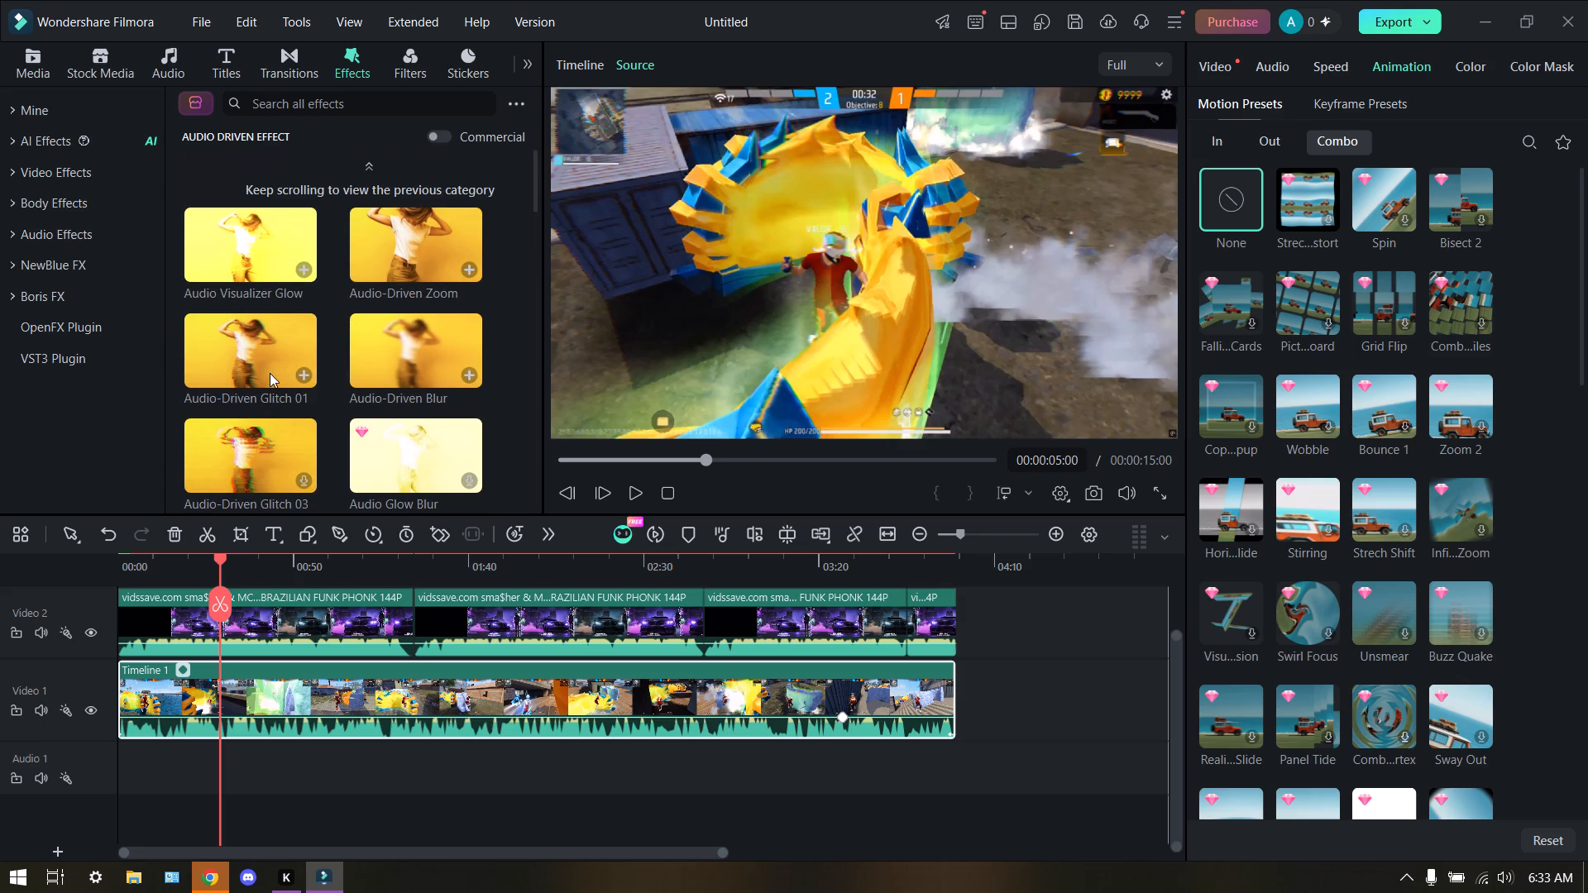
pyautogui.click(407, 245)
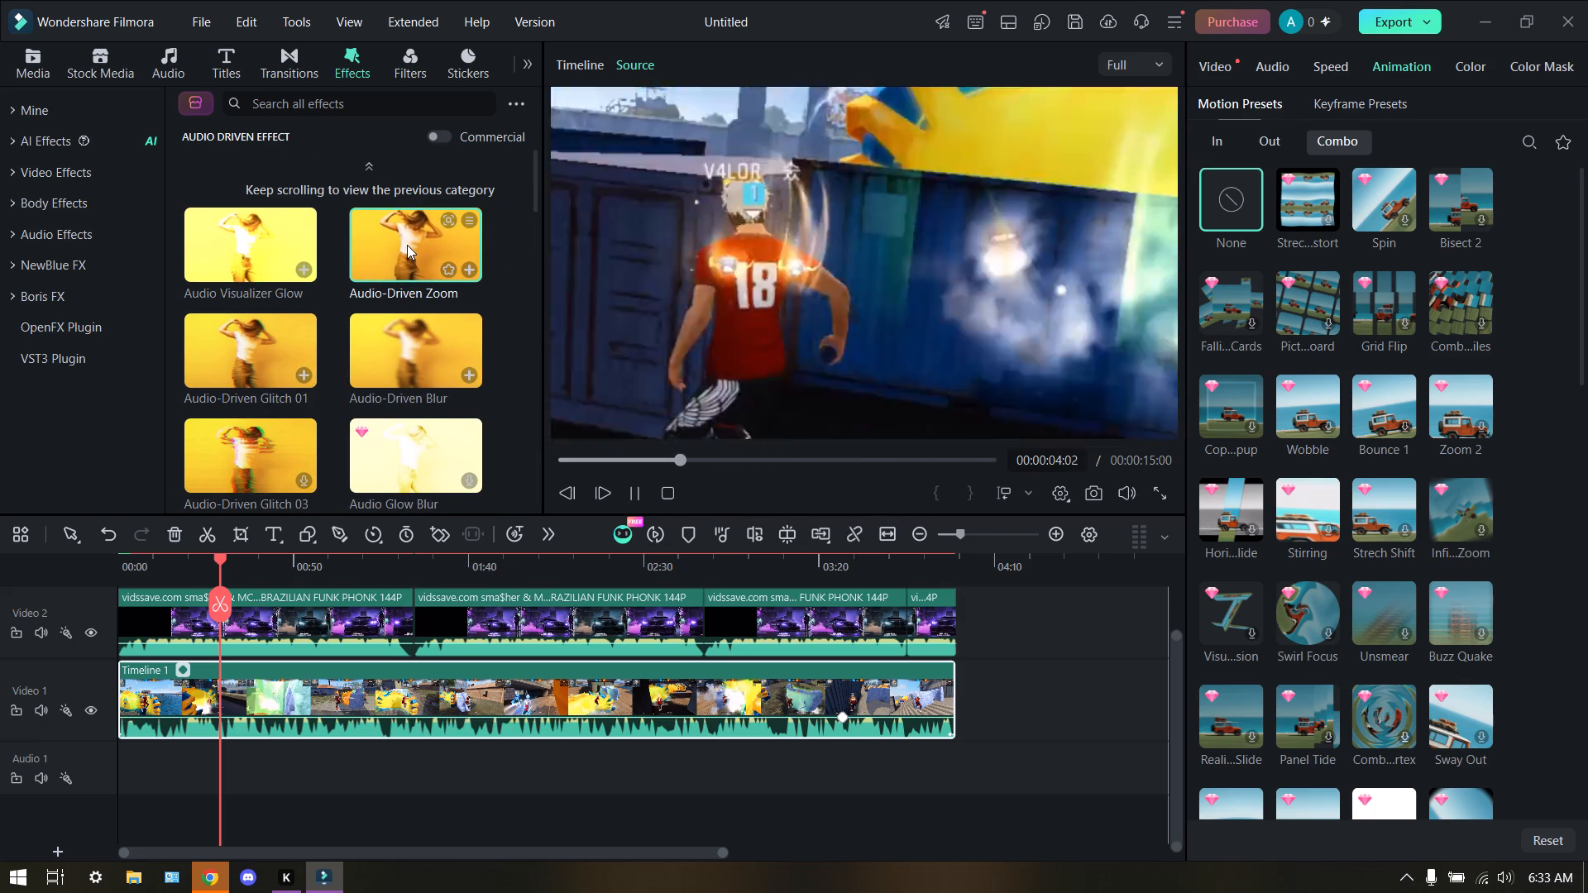
pyautogui.click(395, 241)
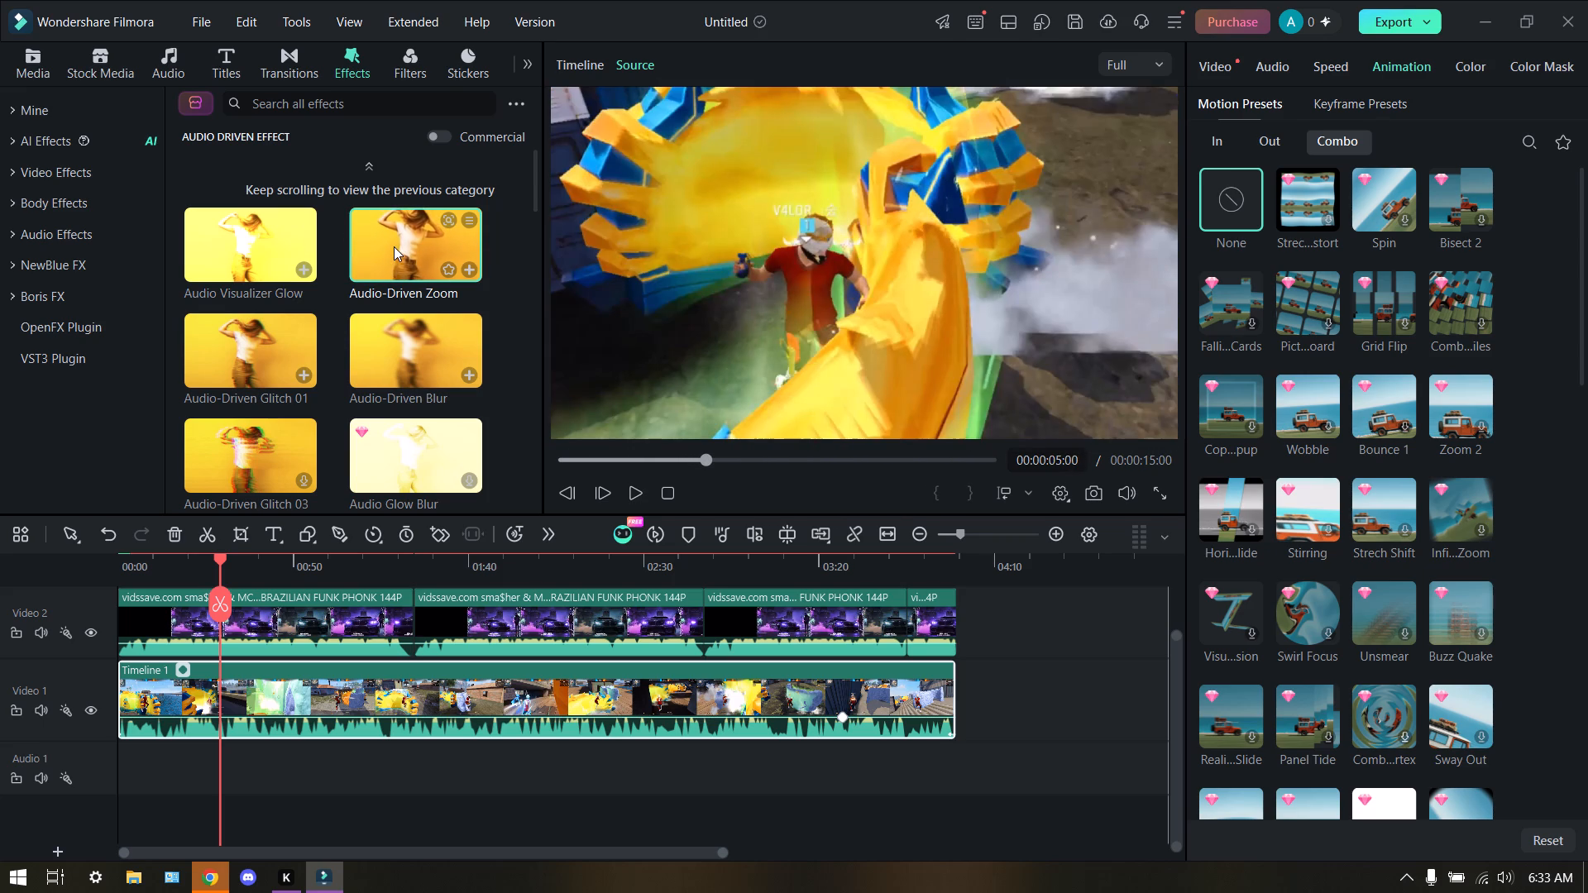
pyautogui.click(394, 246)
# Look at the Boris FX and NewBlue FX plugin effect categories.
pyautogui.click(64, 297)
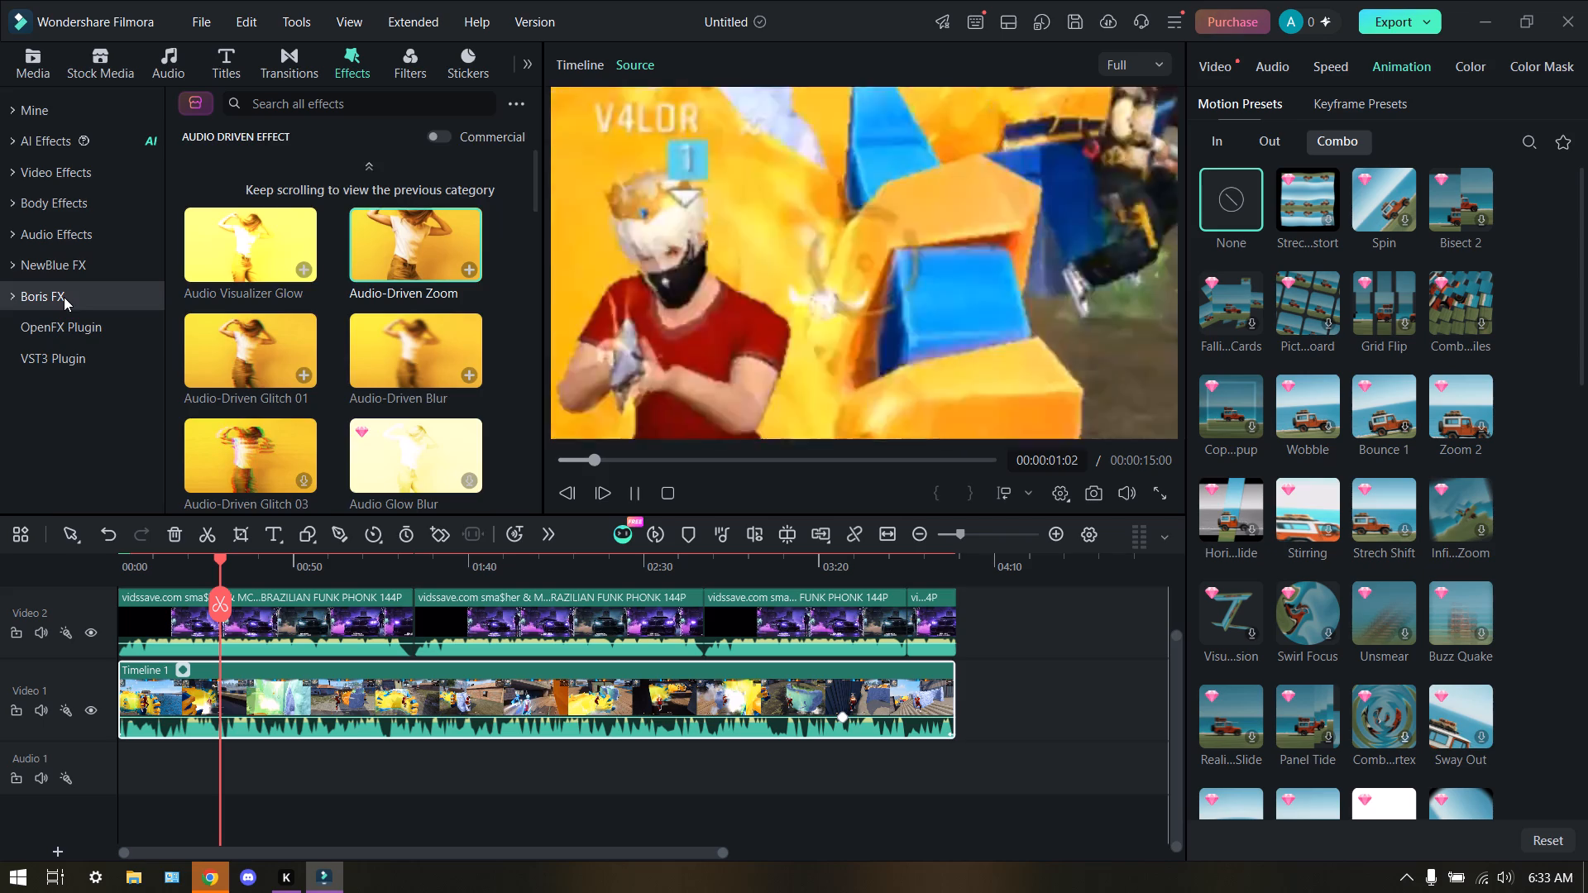
pyautogui.click(102, 293)
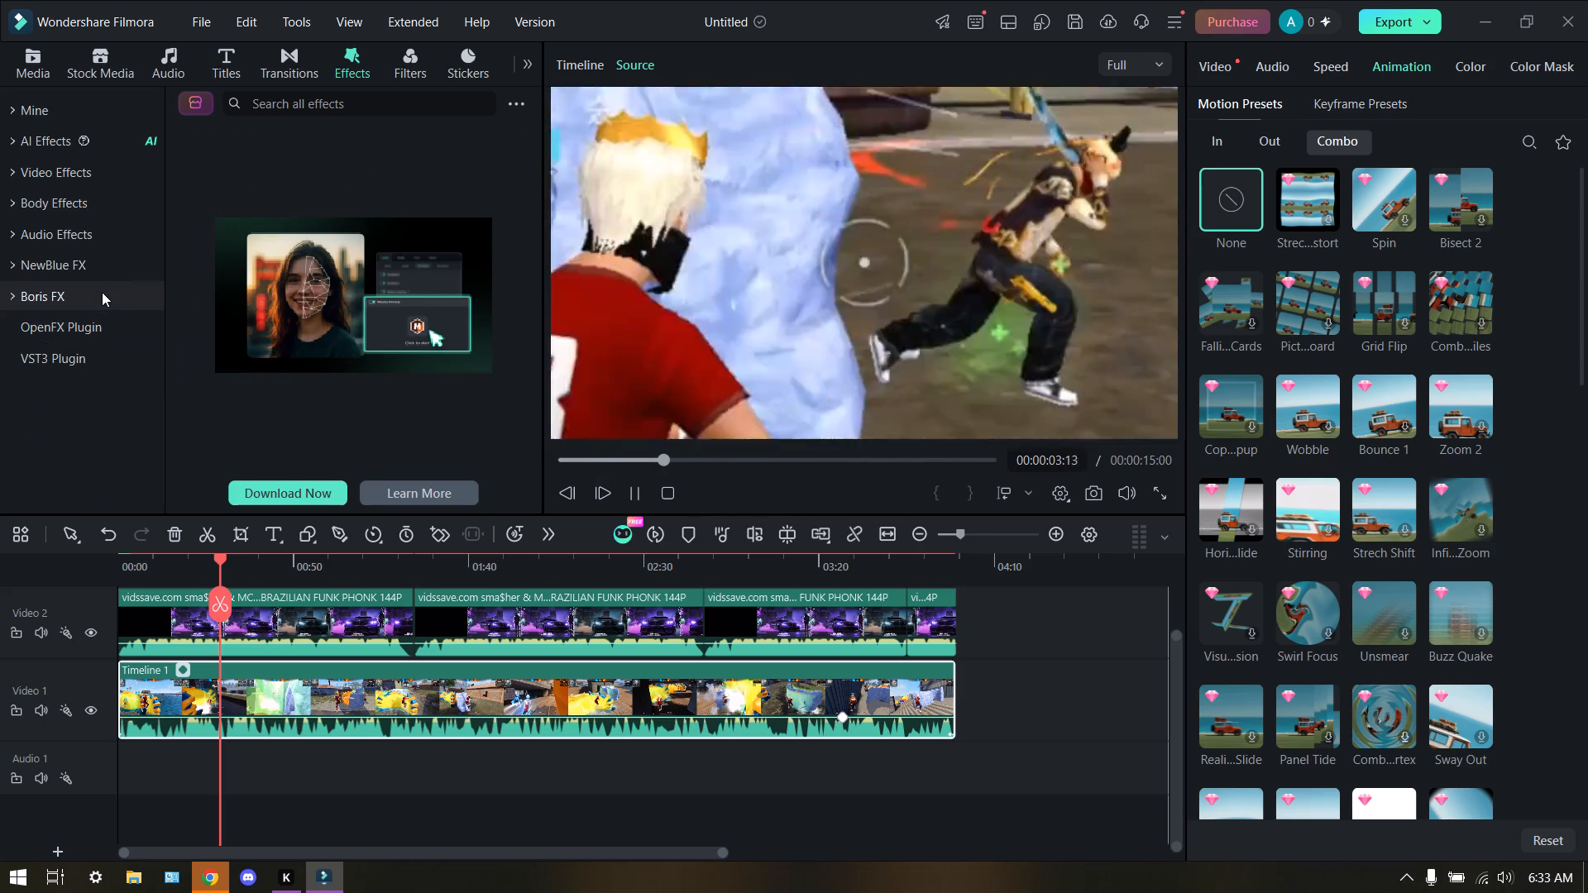
pyautogui.click(102, 269)
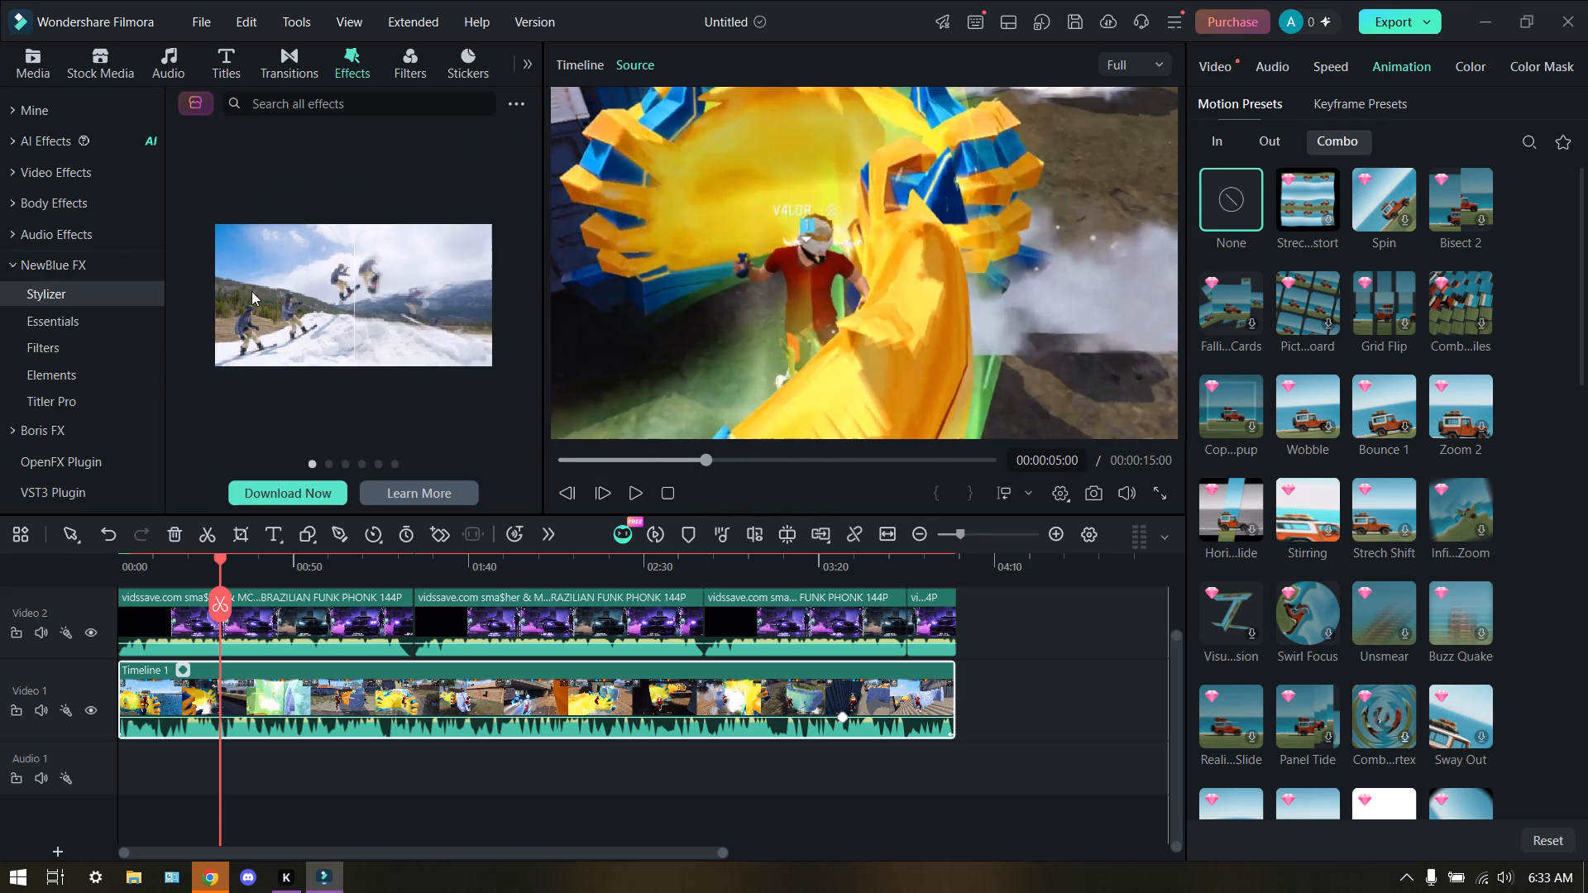
pyautogui.click(32, 263)
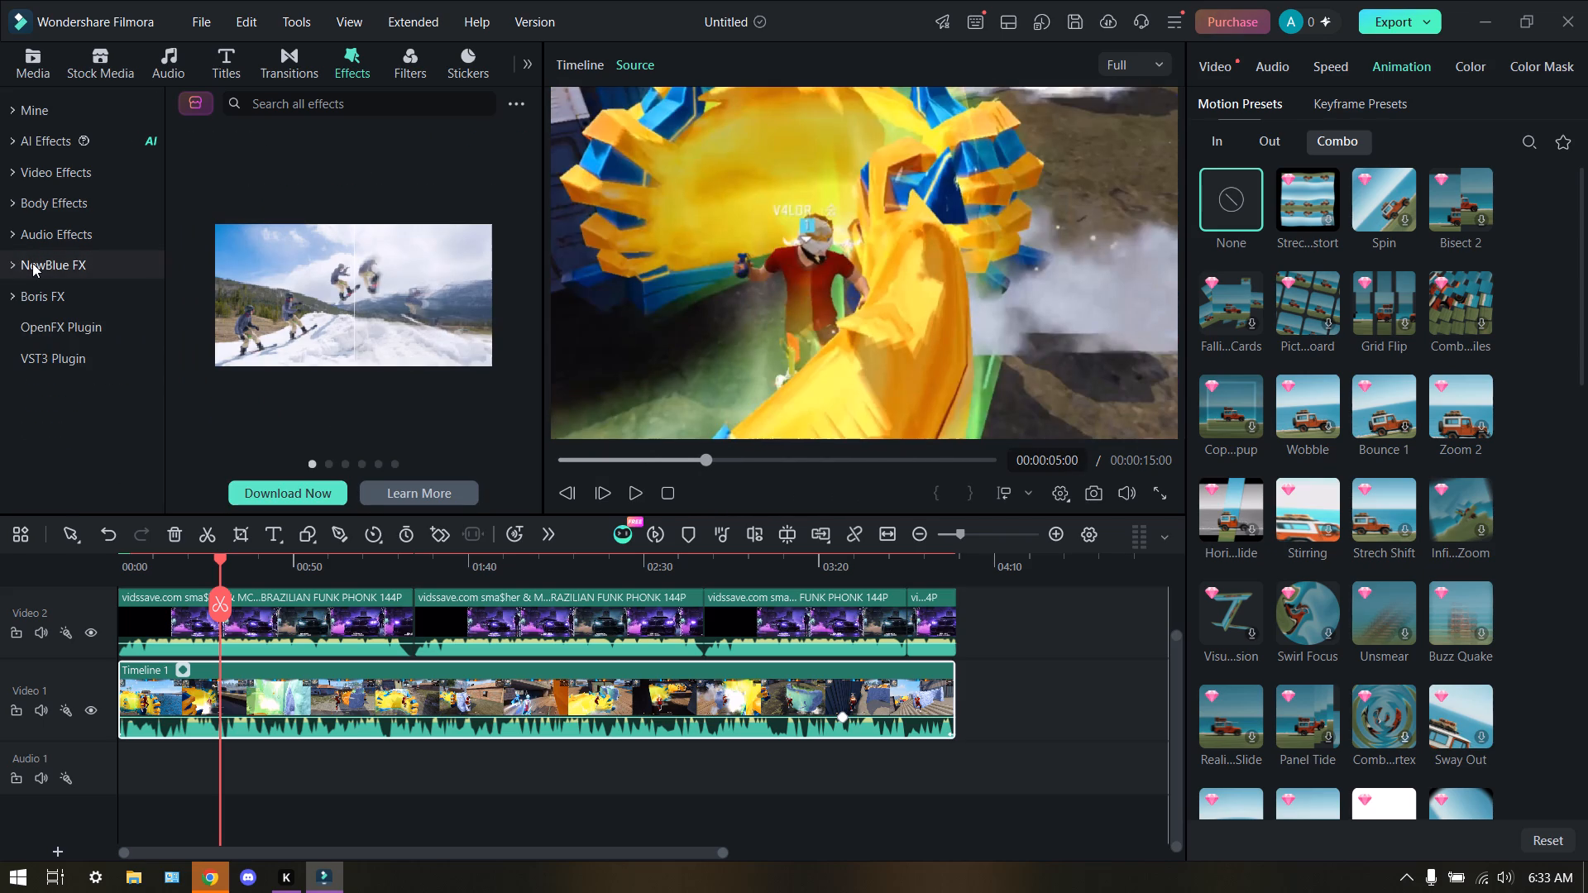
pyautogui.click(32, 263)
pyautogui.click(3, 265)
# Preview the White Digital Wave 1 and White Digital Wave 3 audio visualizers on the gameplay footage.
pyautogui.click(12, 235)
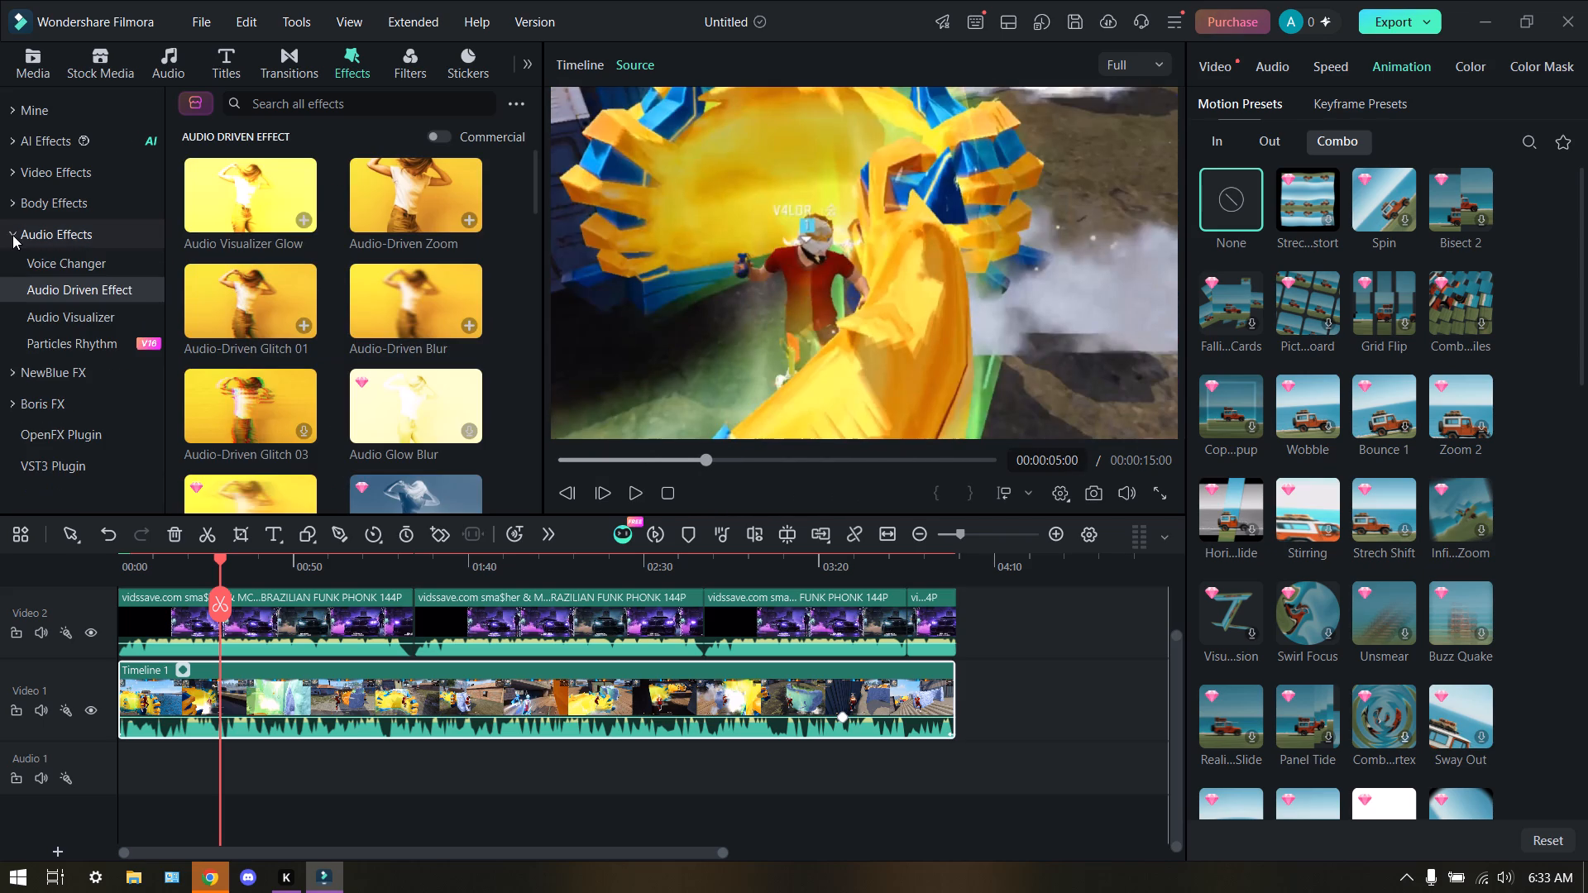
pyautogui.click(41, 310)
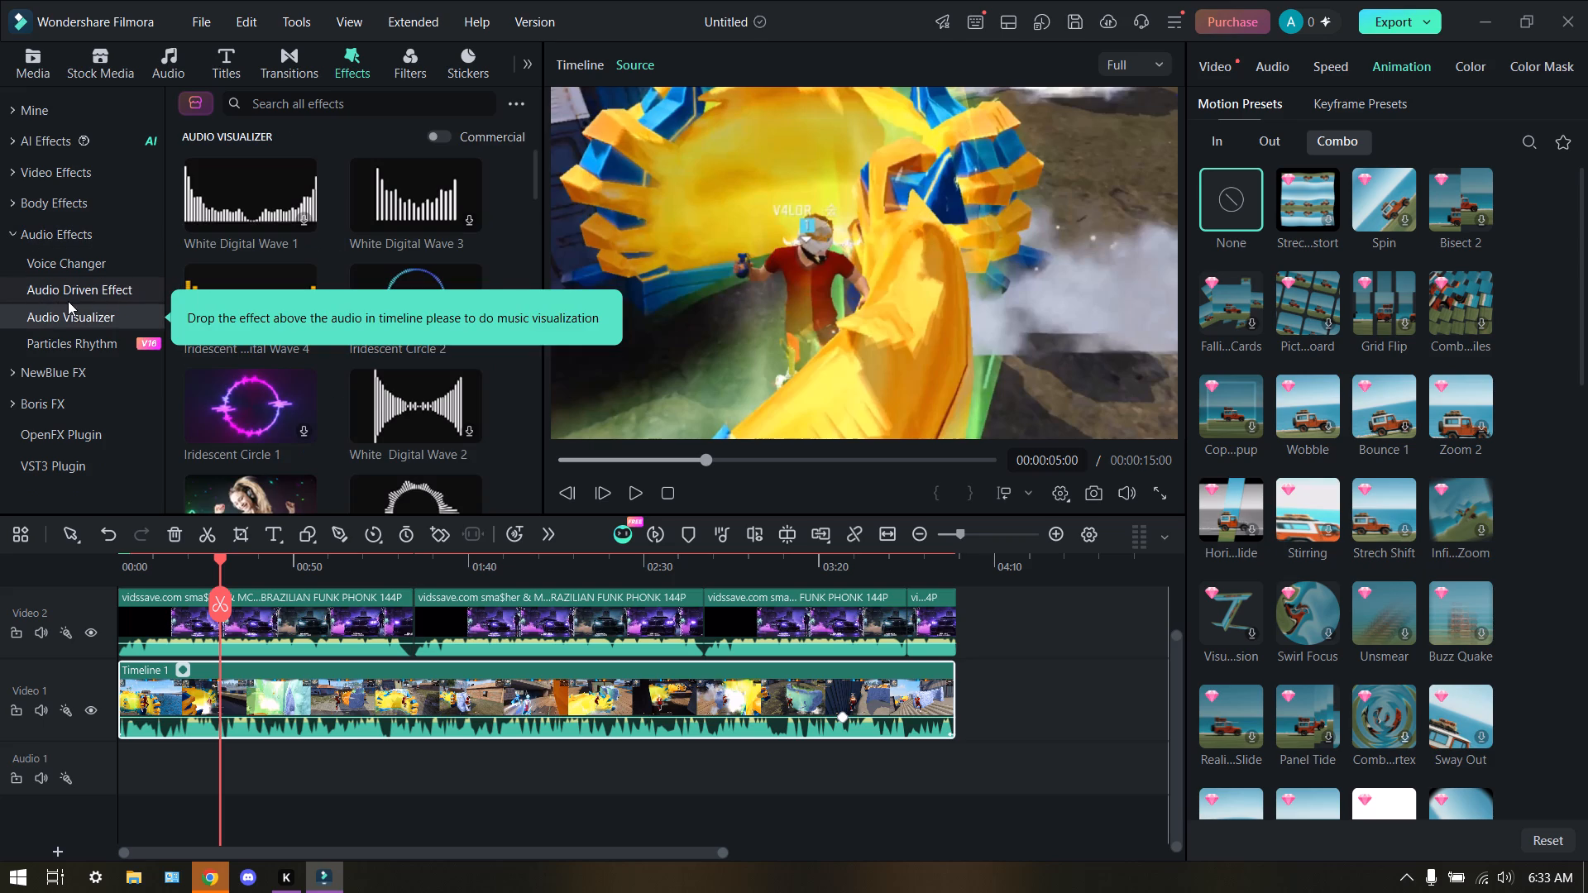
pyautogui.click(256, 222)
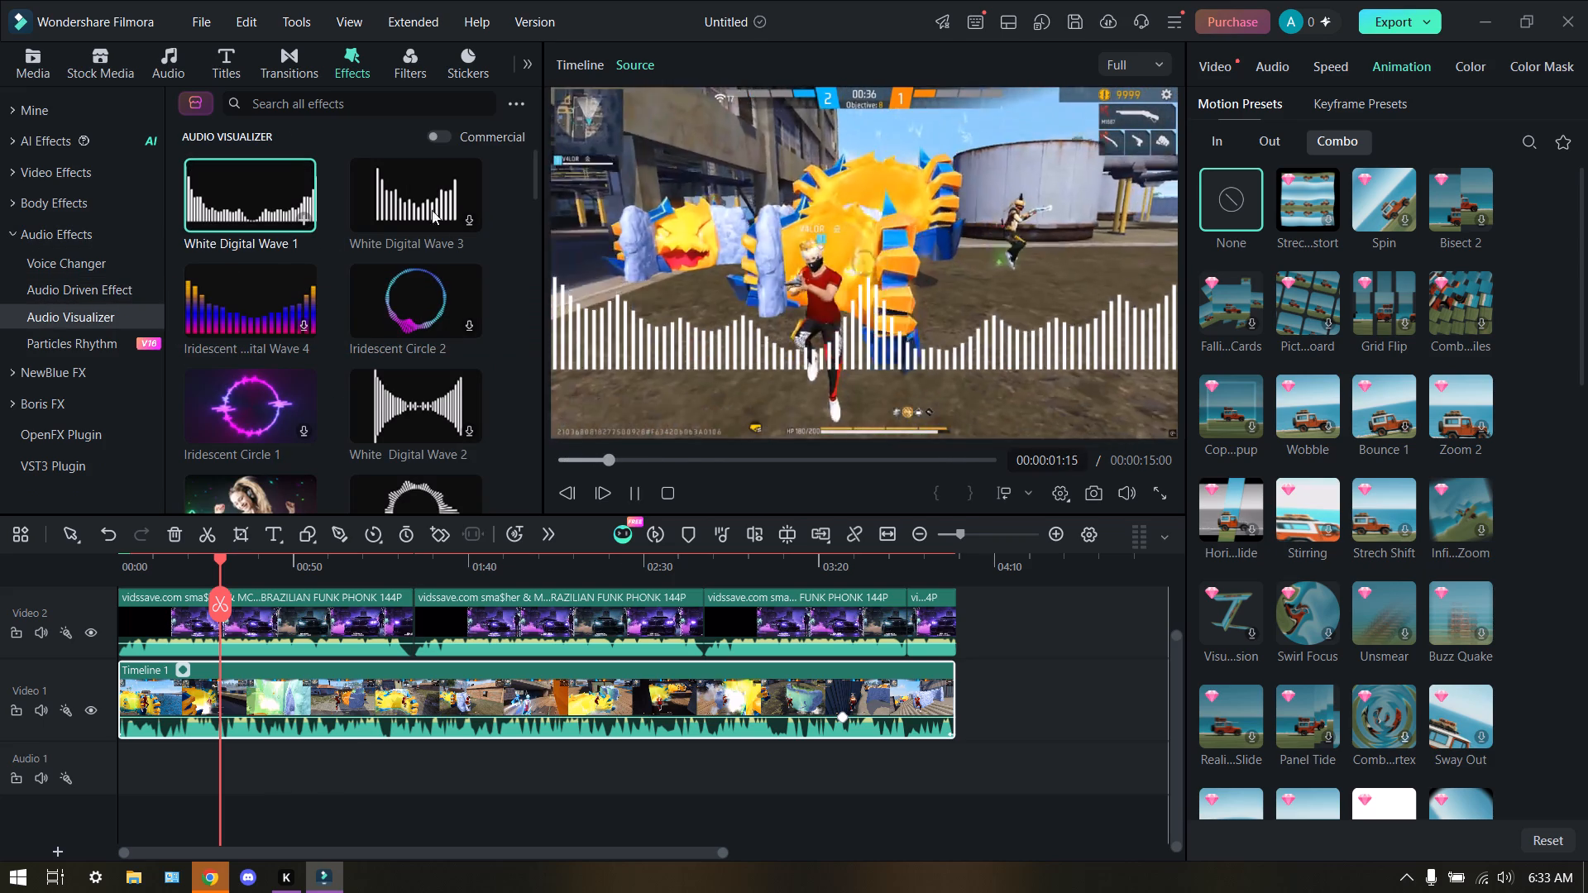
pyautogui.click(395, 209)
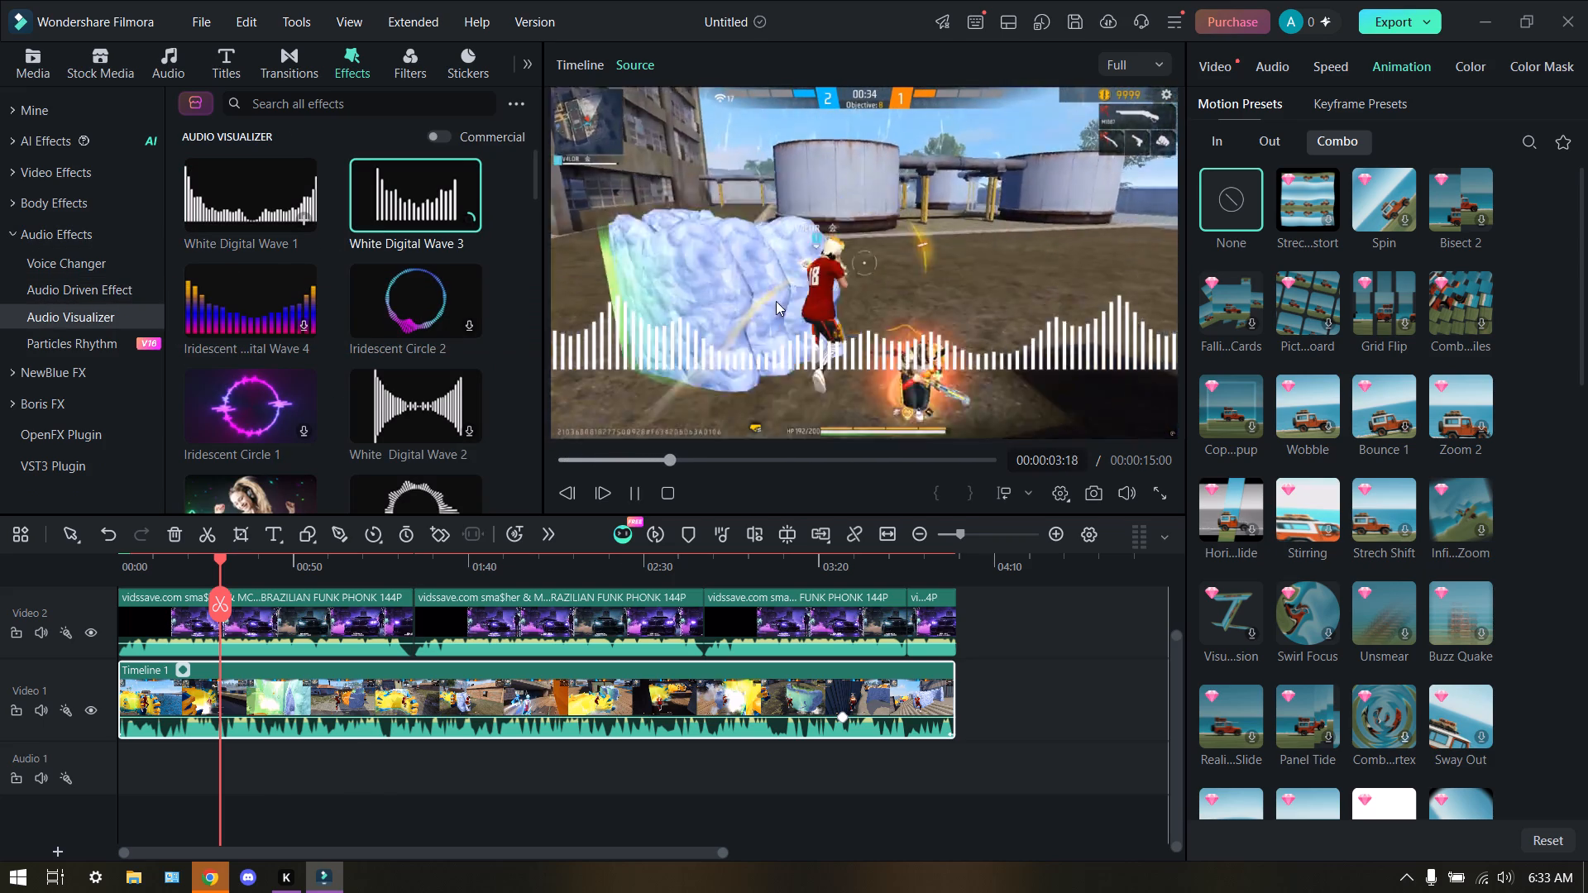
pyautogui.moveTo(820, 351); pyautogui.dragTo(814, 423)
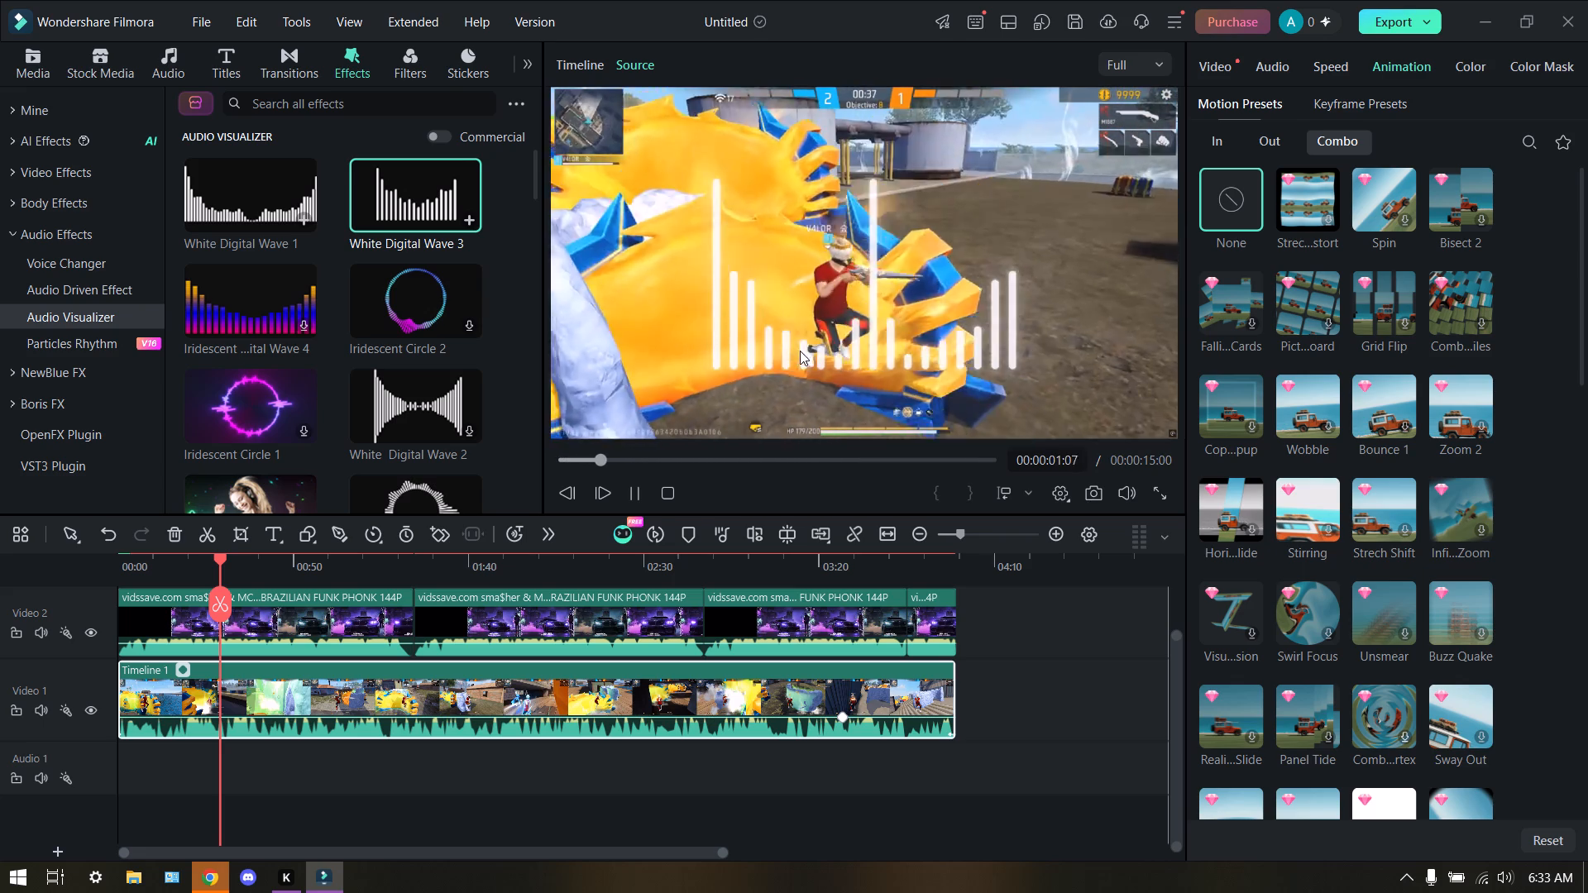
pyautogui.moveTo(797, 342); pyautogui.dragTo(905, 346)
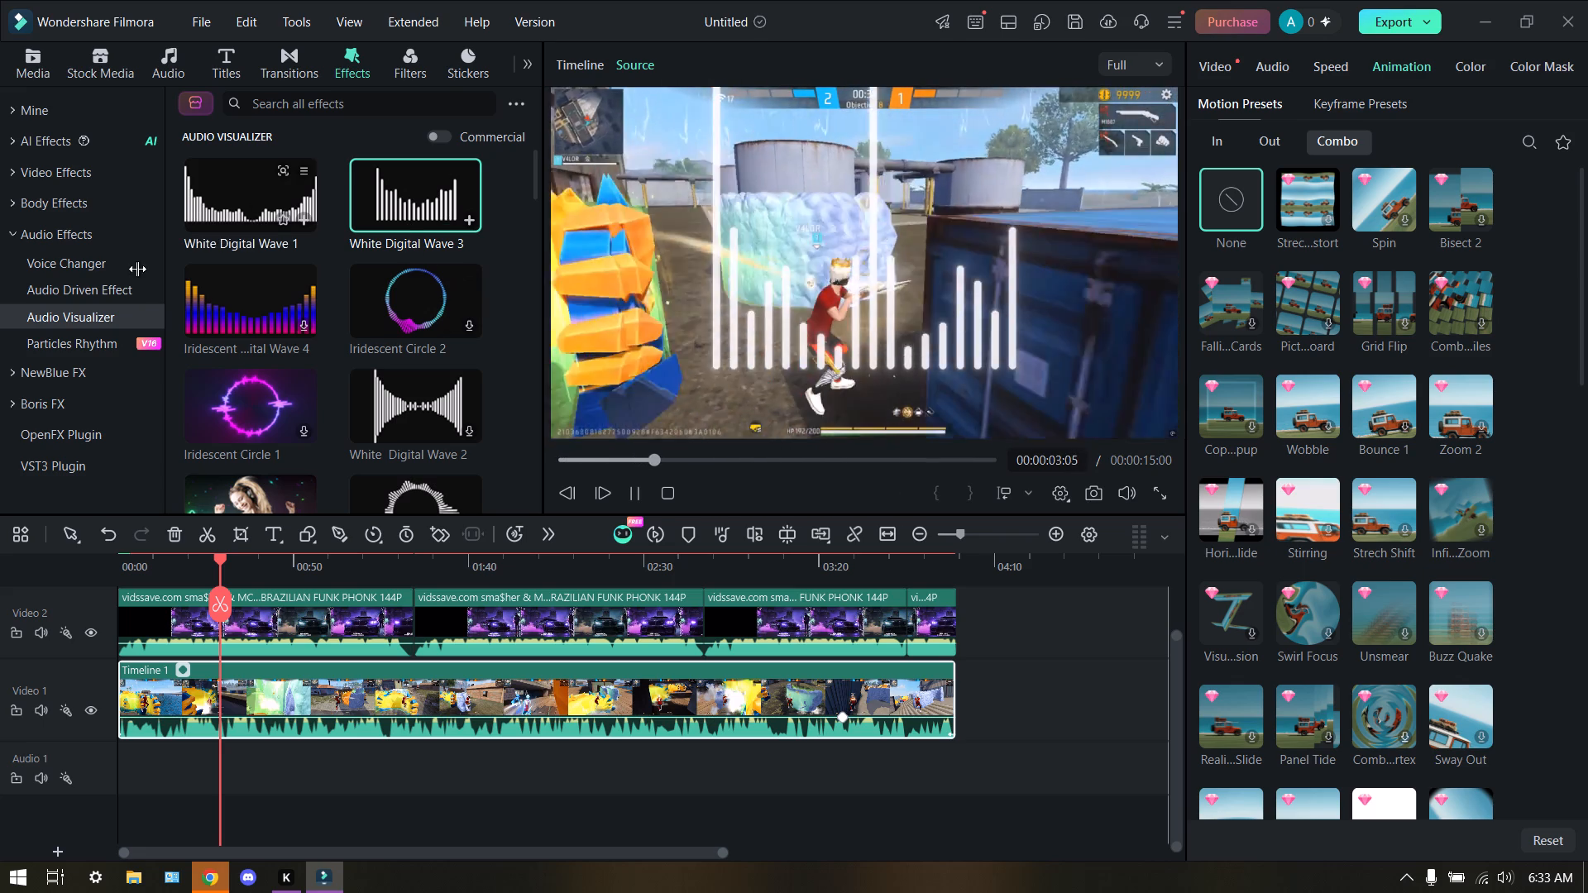
# Browse the Particles Rhythm audio effects.
pyautogui.click(92, 347)
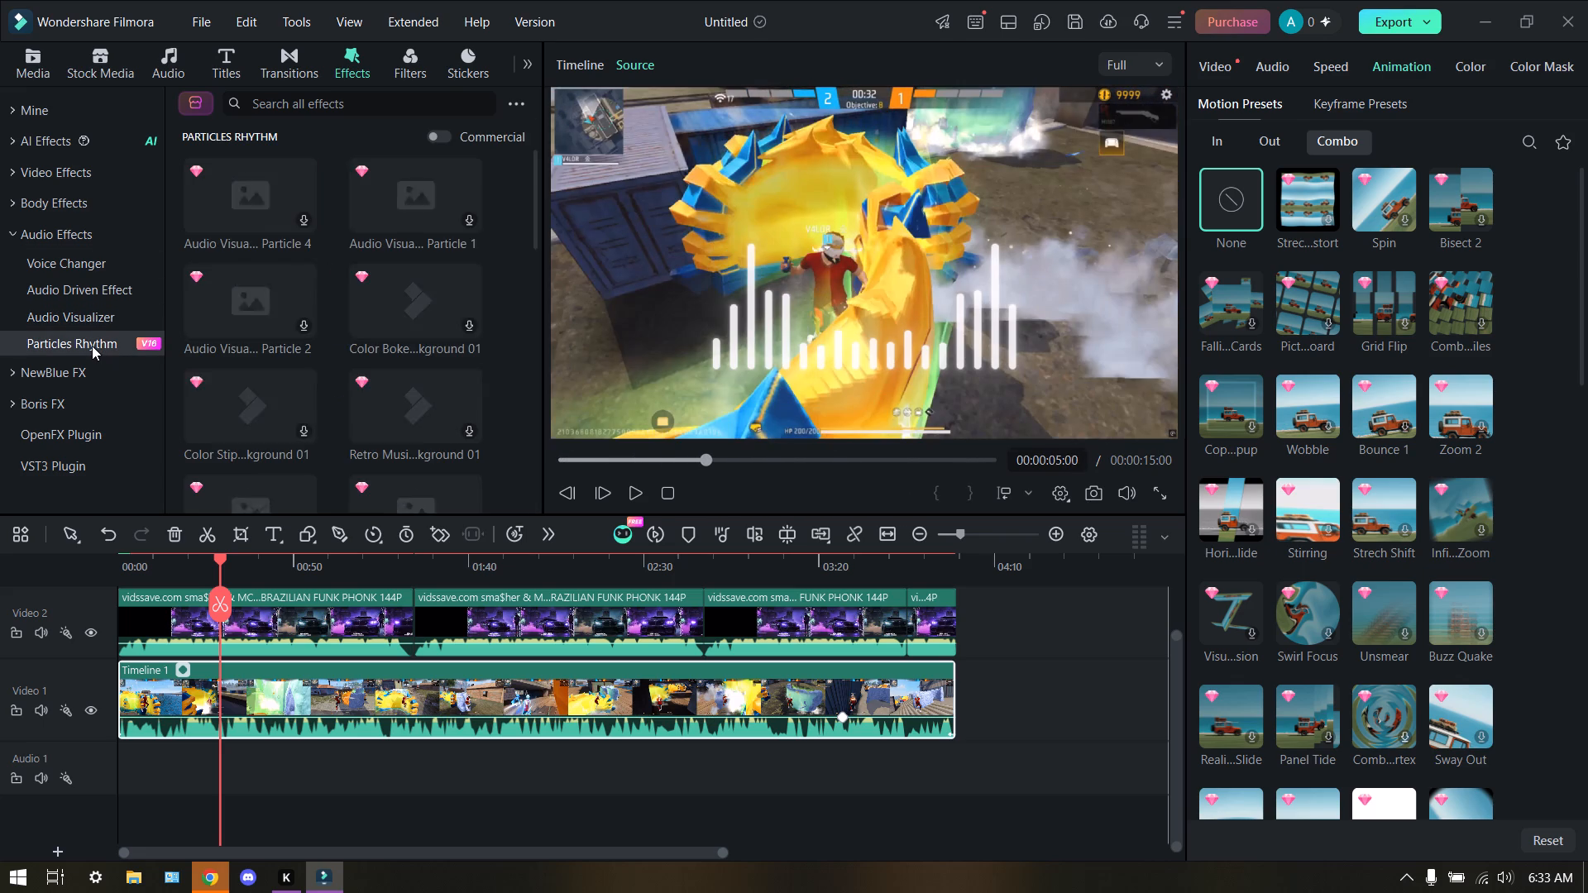
pyautogui.scroll(-3, 300, 314)
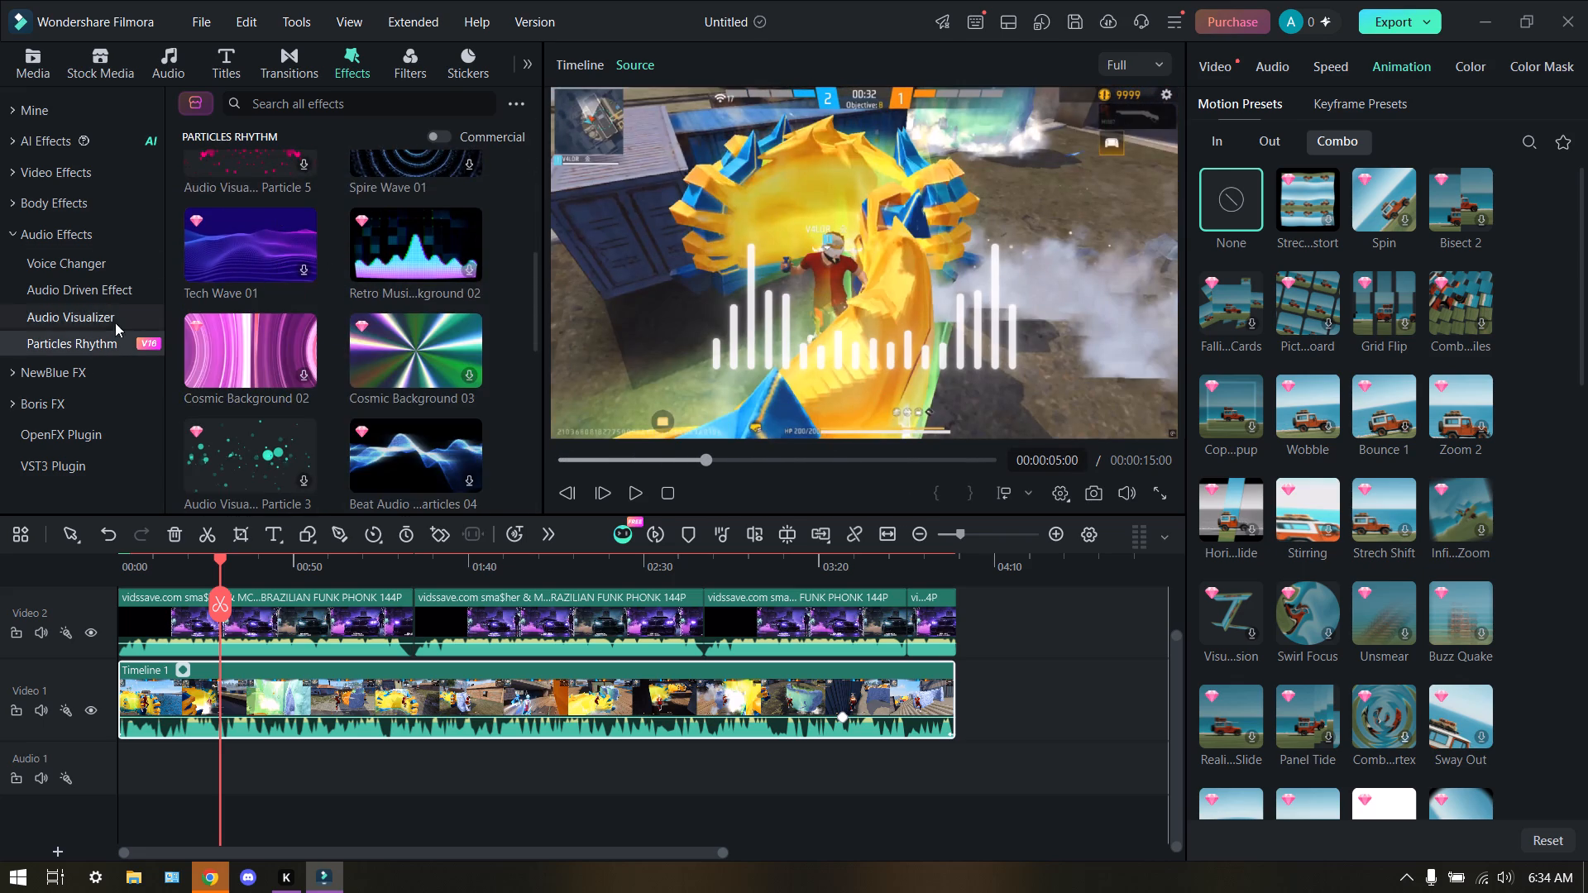
# Look through the Essentials, Filters and Elements categories of the NewBlue FX effects.
pyautogui.click(78, 371)
pyautogui.click(110, 327)
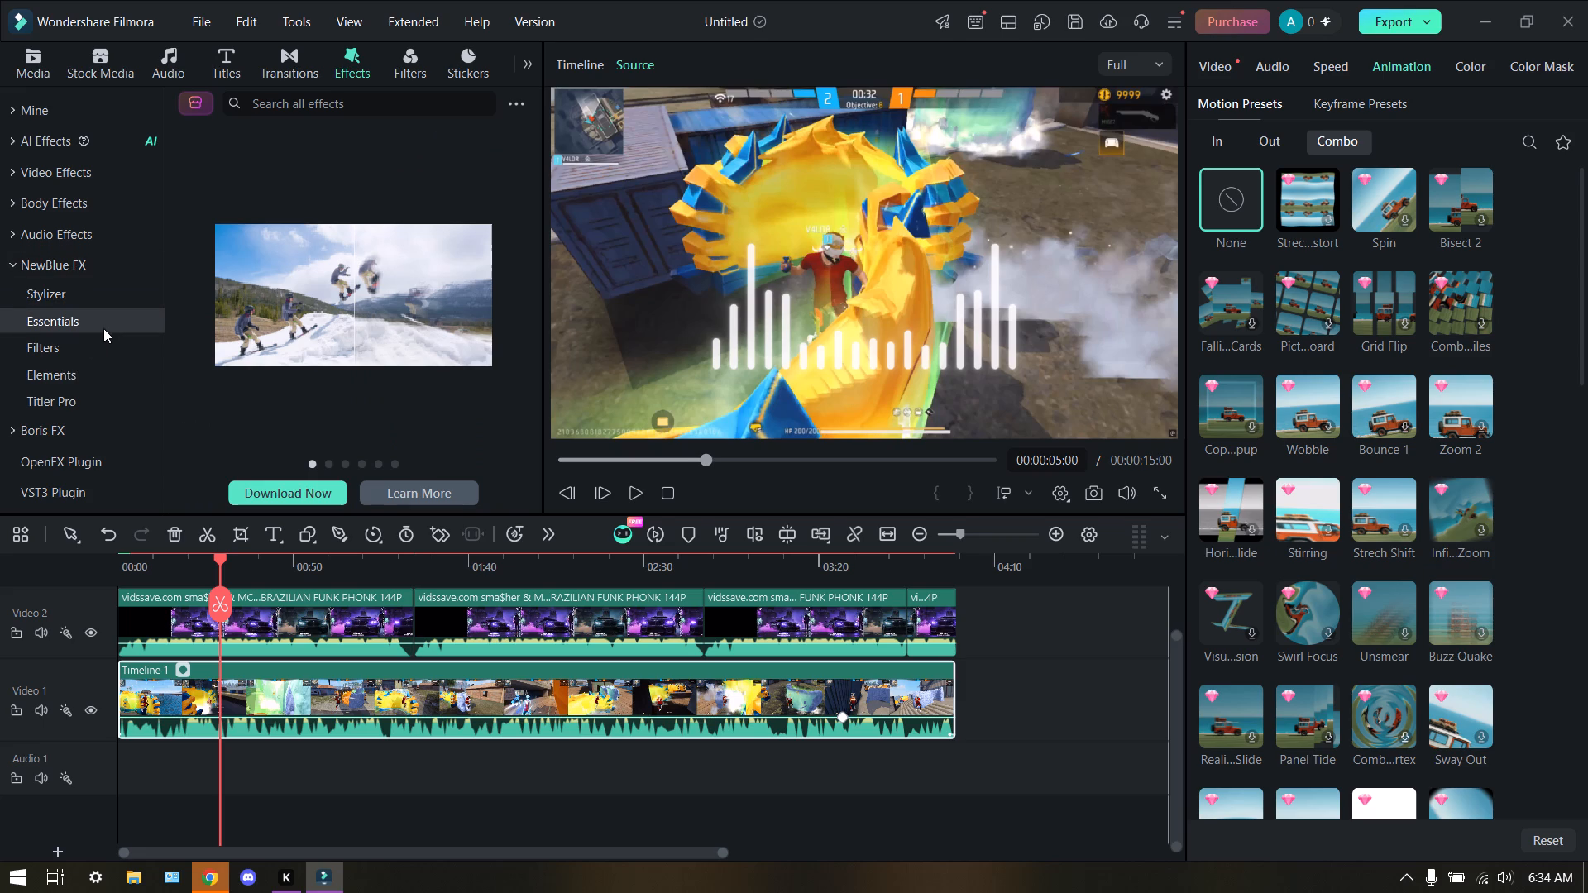
pyautogui.click(77, 353)
pyautogui.moveTo(367, 302); pyautogui.dragTo(141, 304)
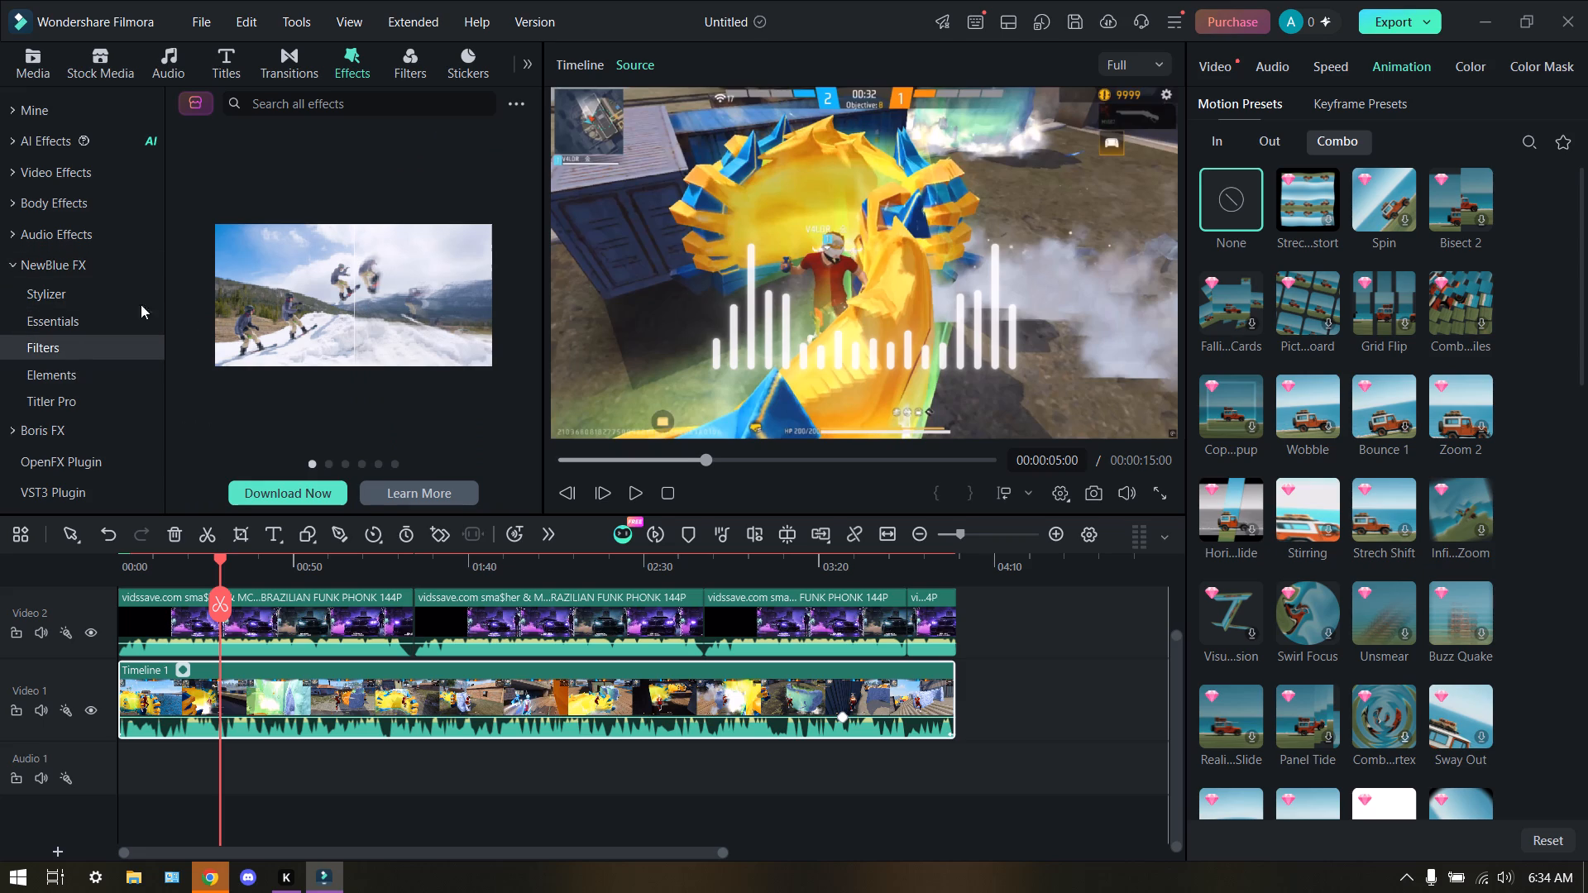
pyautogui.moveTo(141, 304); pyautogui.dragTo(120, 304)
pyautogui.click(66, 380)
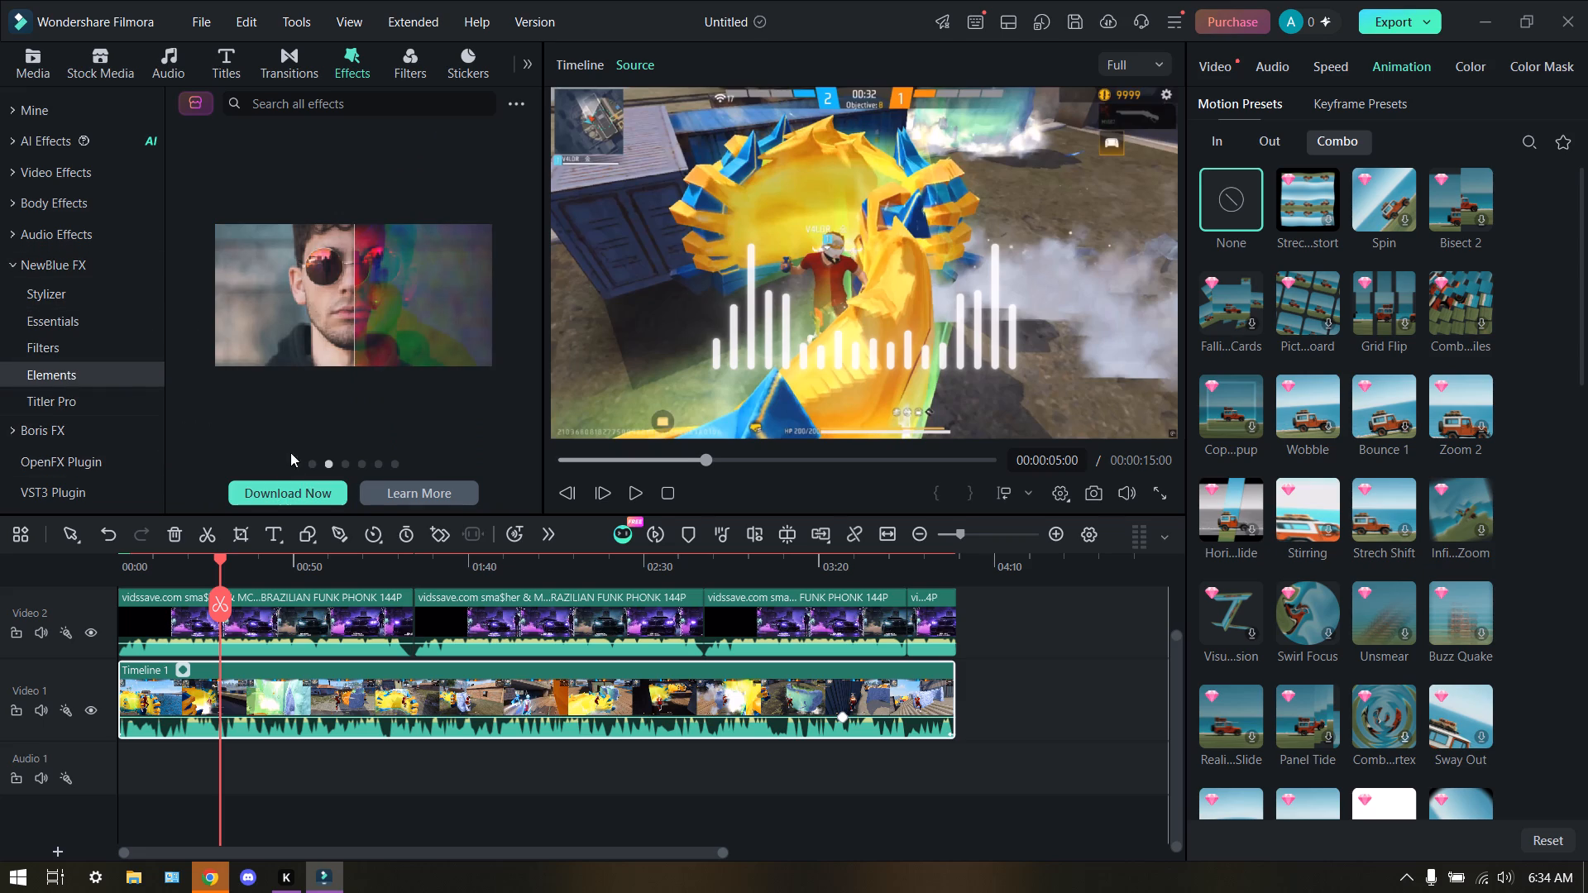
# Download the NewBlue FX effect plugin.
pyautogui.click(282, 485)
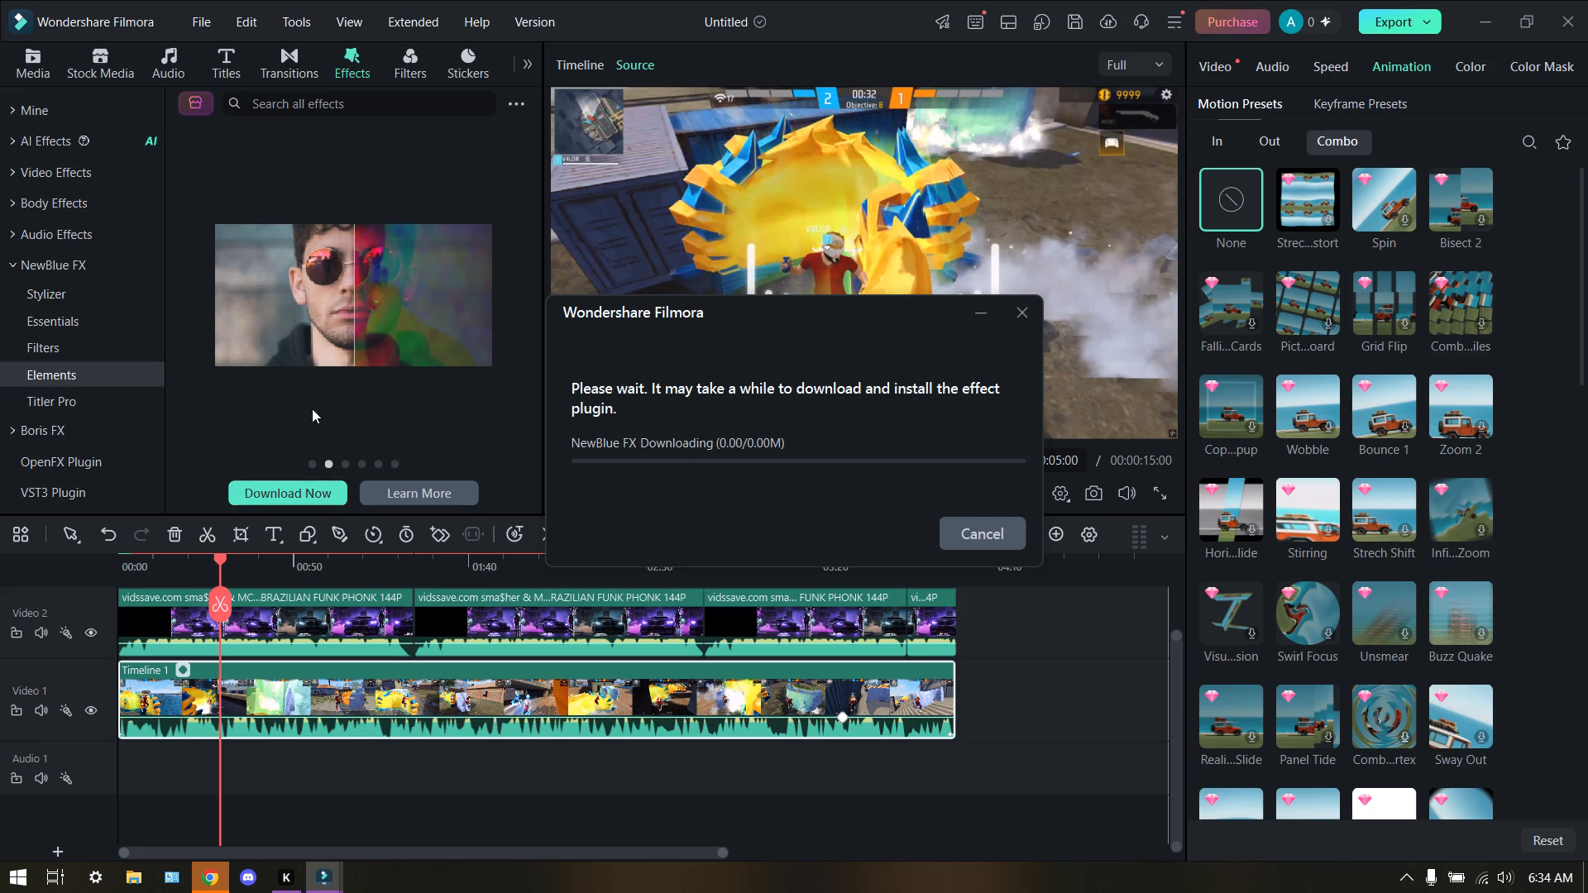
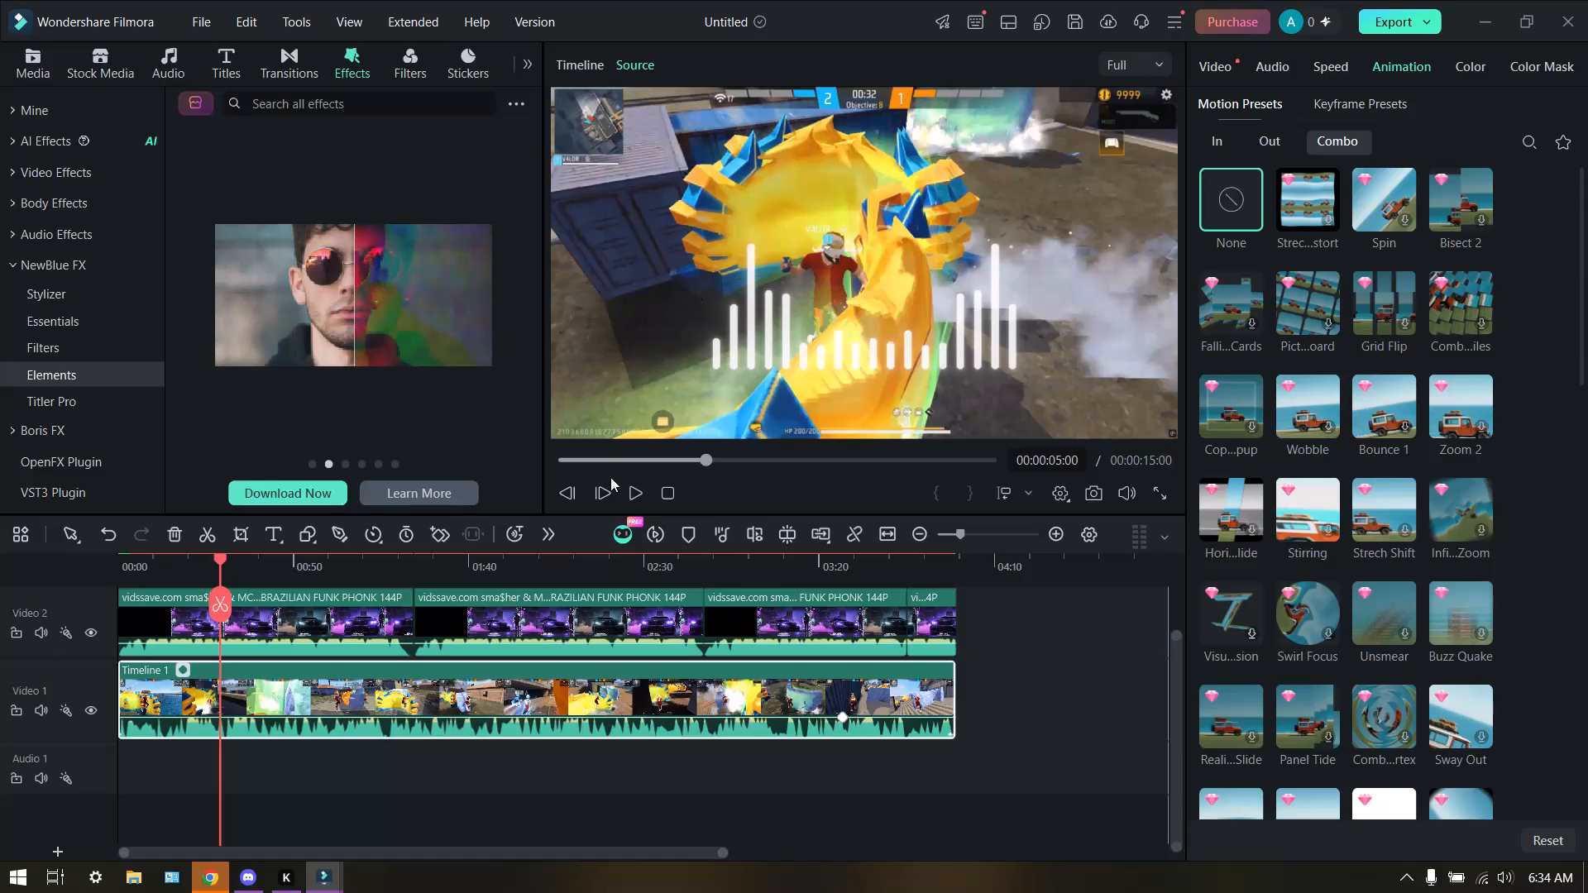
# Play the preview of the audio-bar visual over the gameplay footage to check how it looks.
pyautogui.click(630, 490)
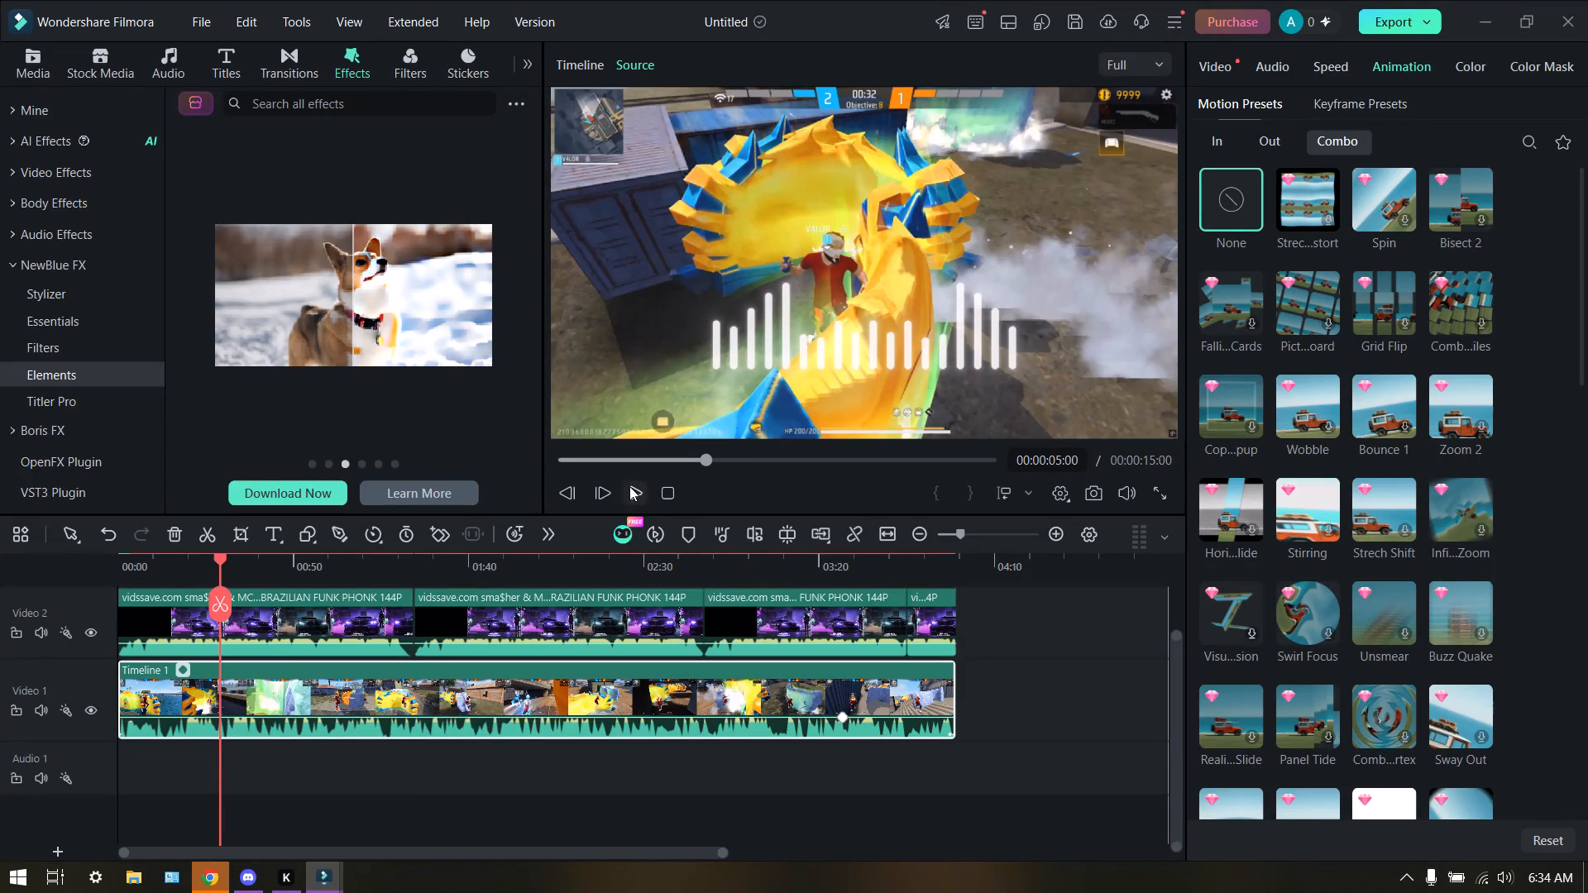
pyautogui.click(638, 493)
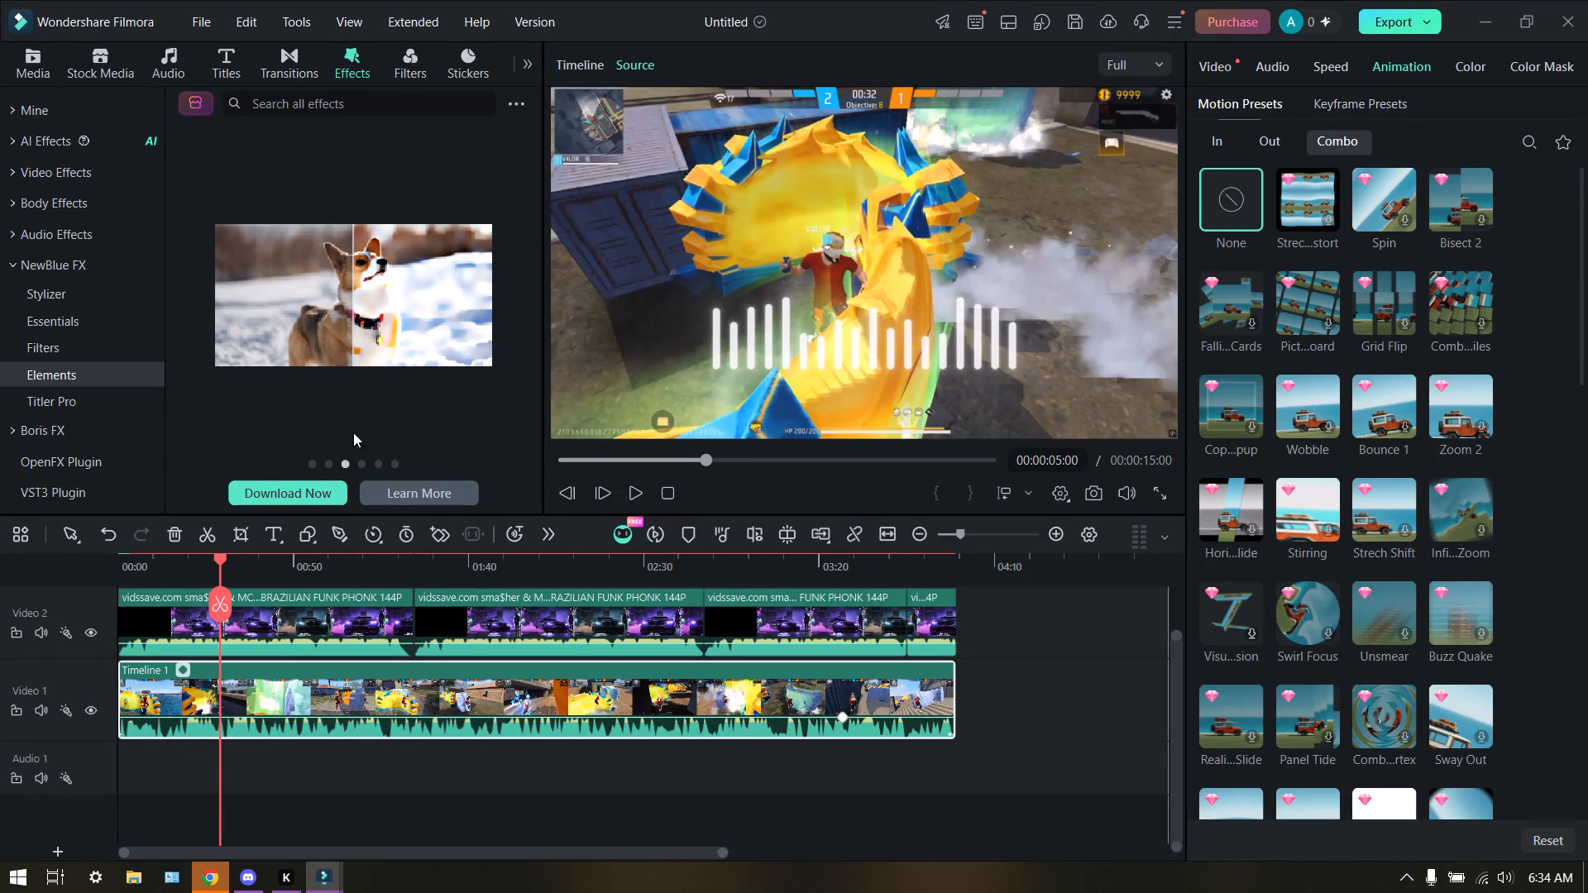
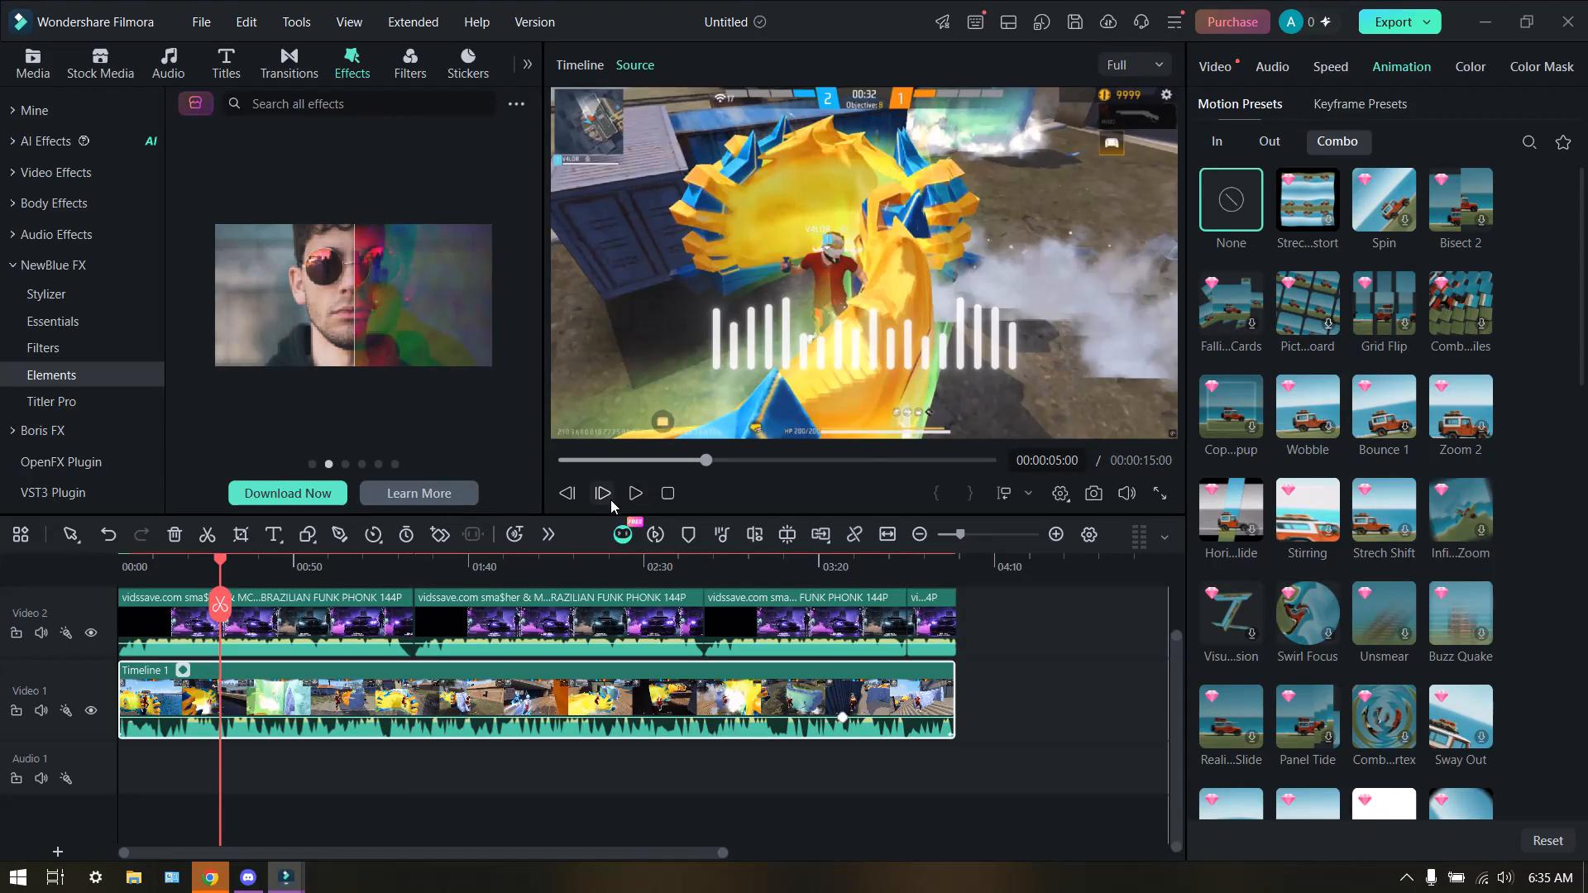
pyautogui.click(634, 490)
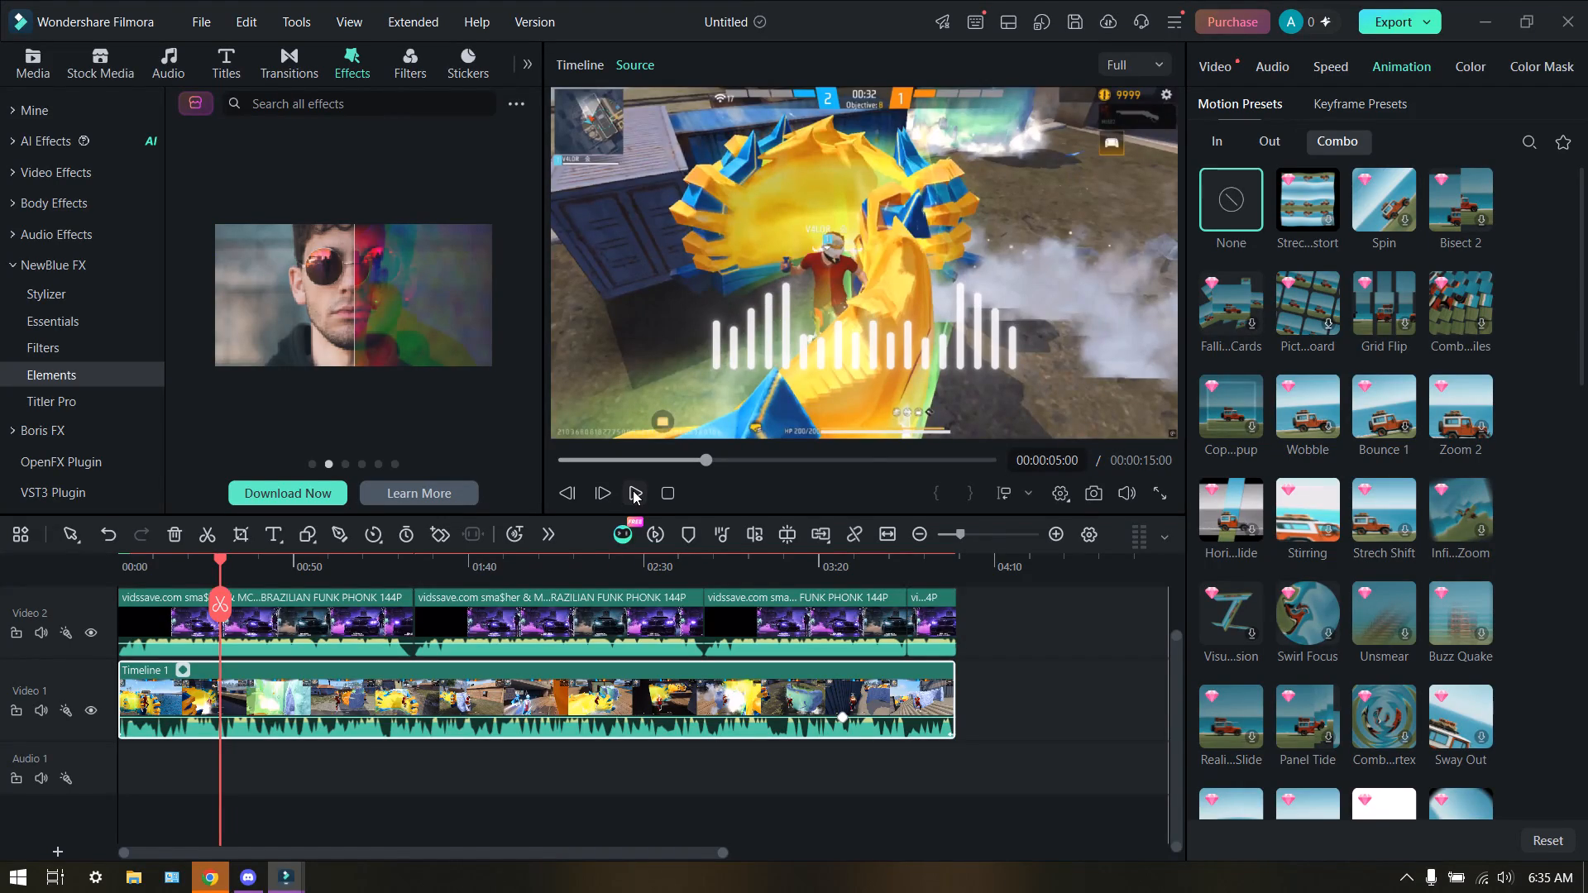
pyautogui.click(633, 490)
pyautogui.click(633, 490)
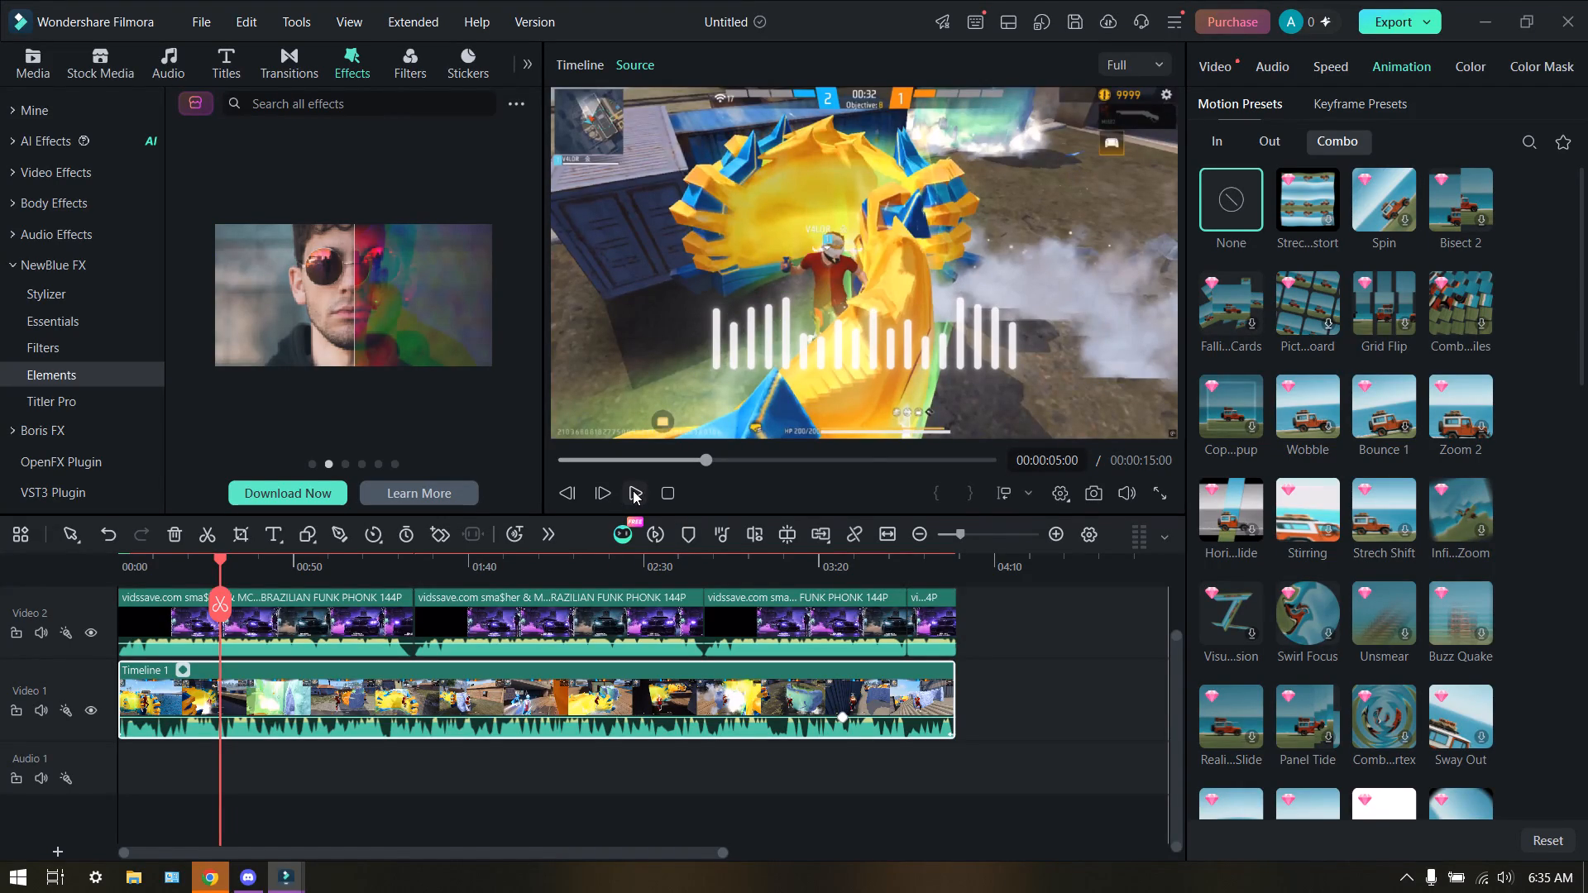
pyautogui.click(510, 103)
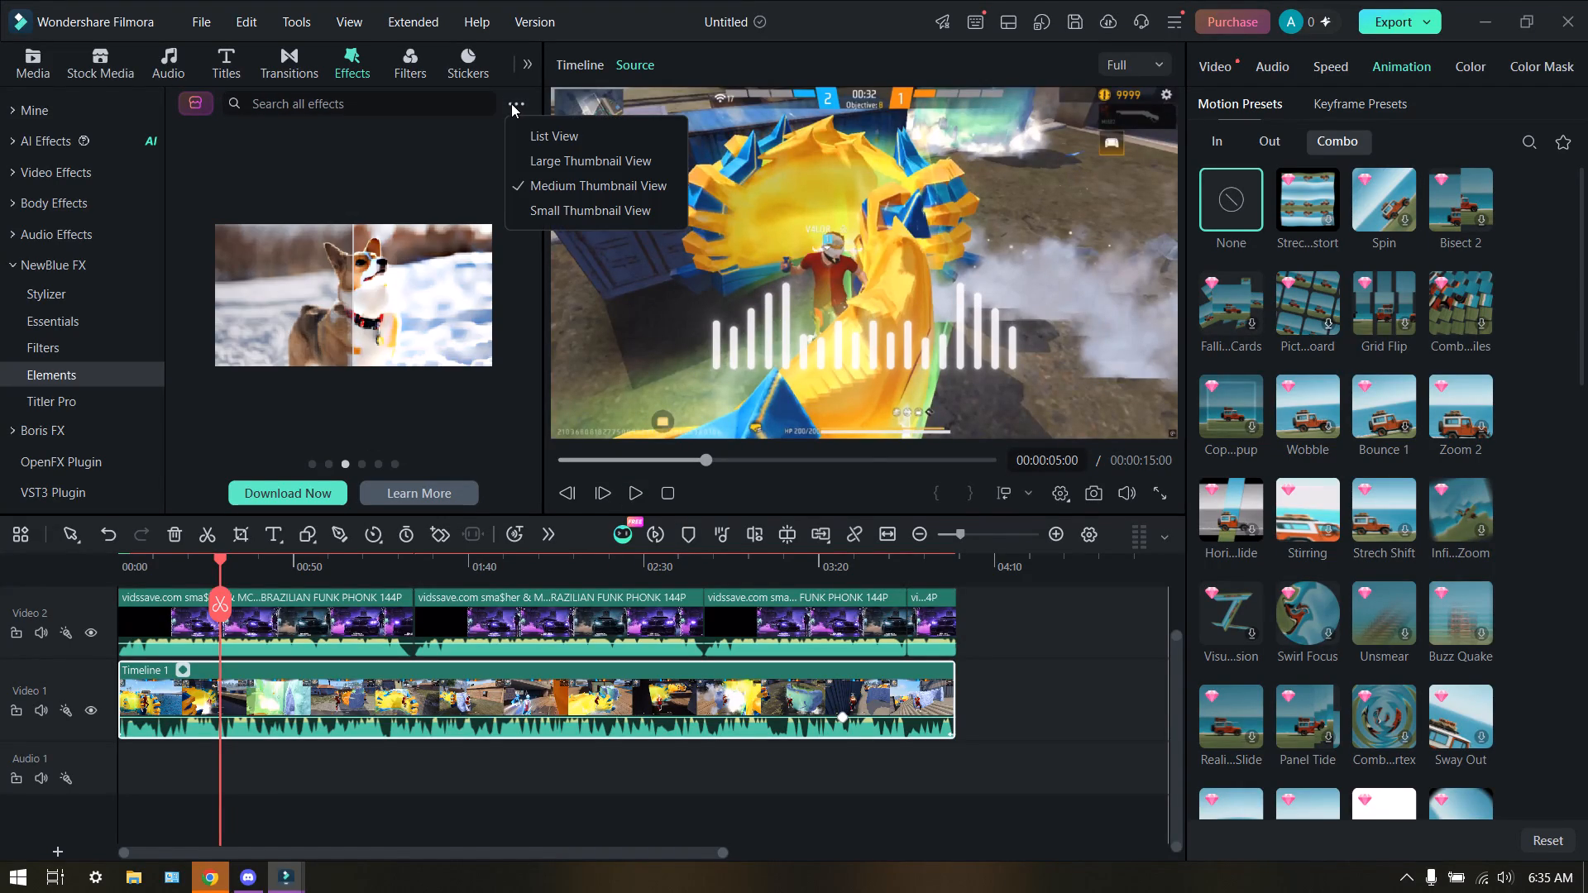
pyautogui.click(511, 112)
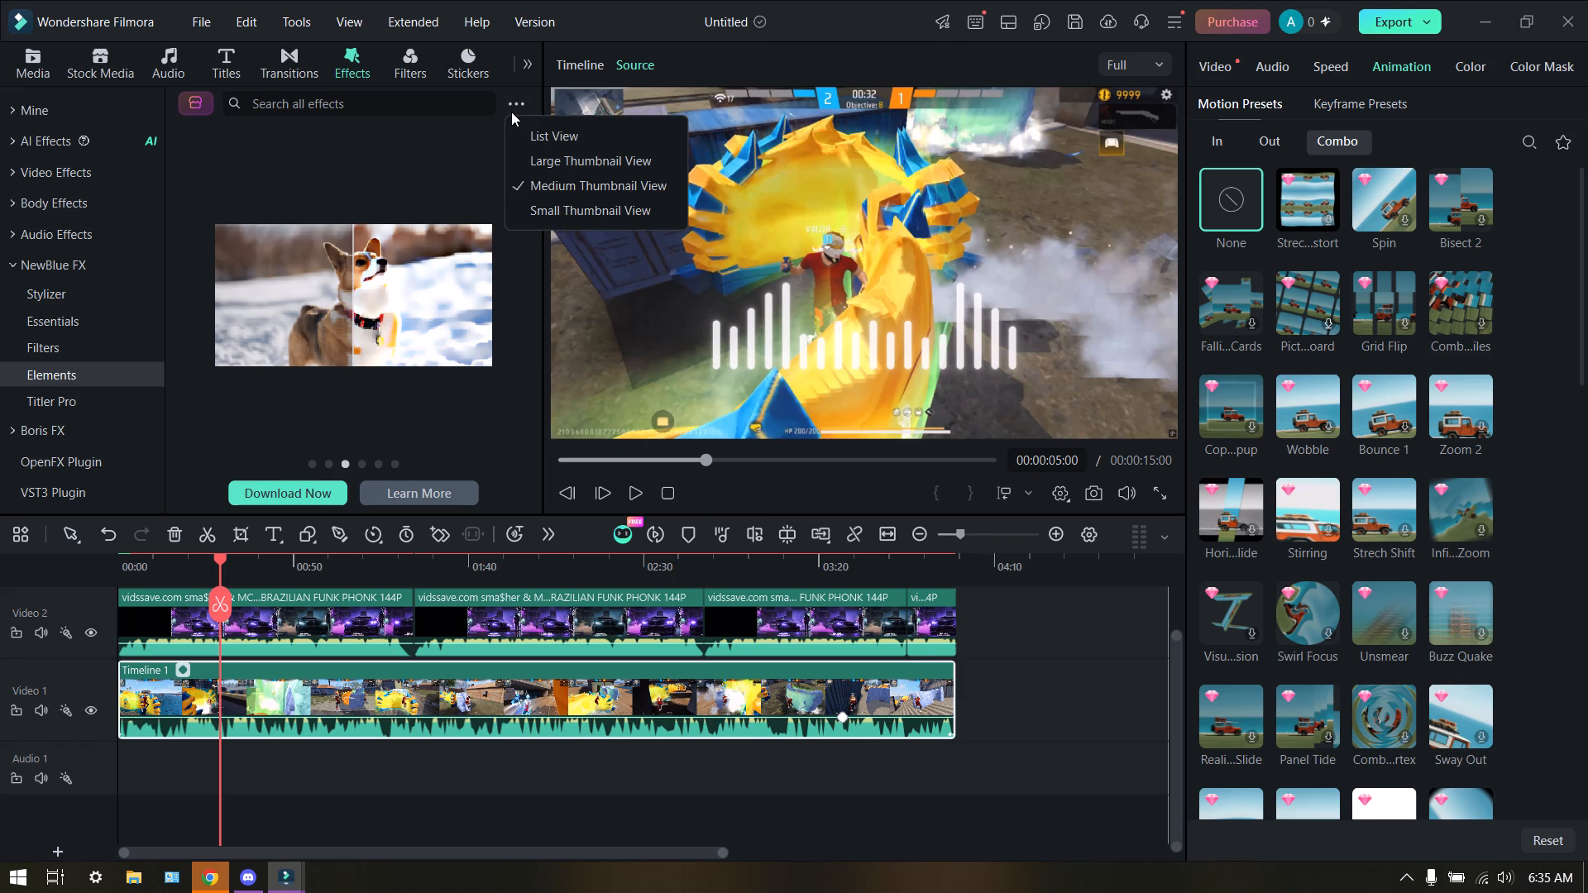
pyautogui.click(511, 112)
# Show the favourite video effects saved in the personal effects collection.
pyautogui.click(31, 116)
pyautogui.scroll(4, 70, 198)
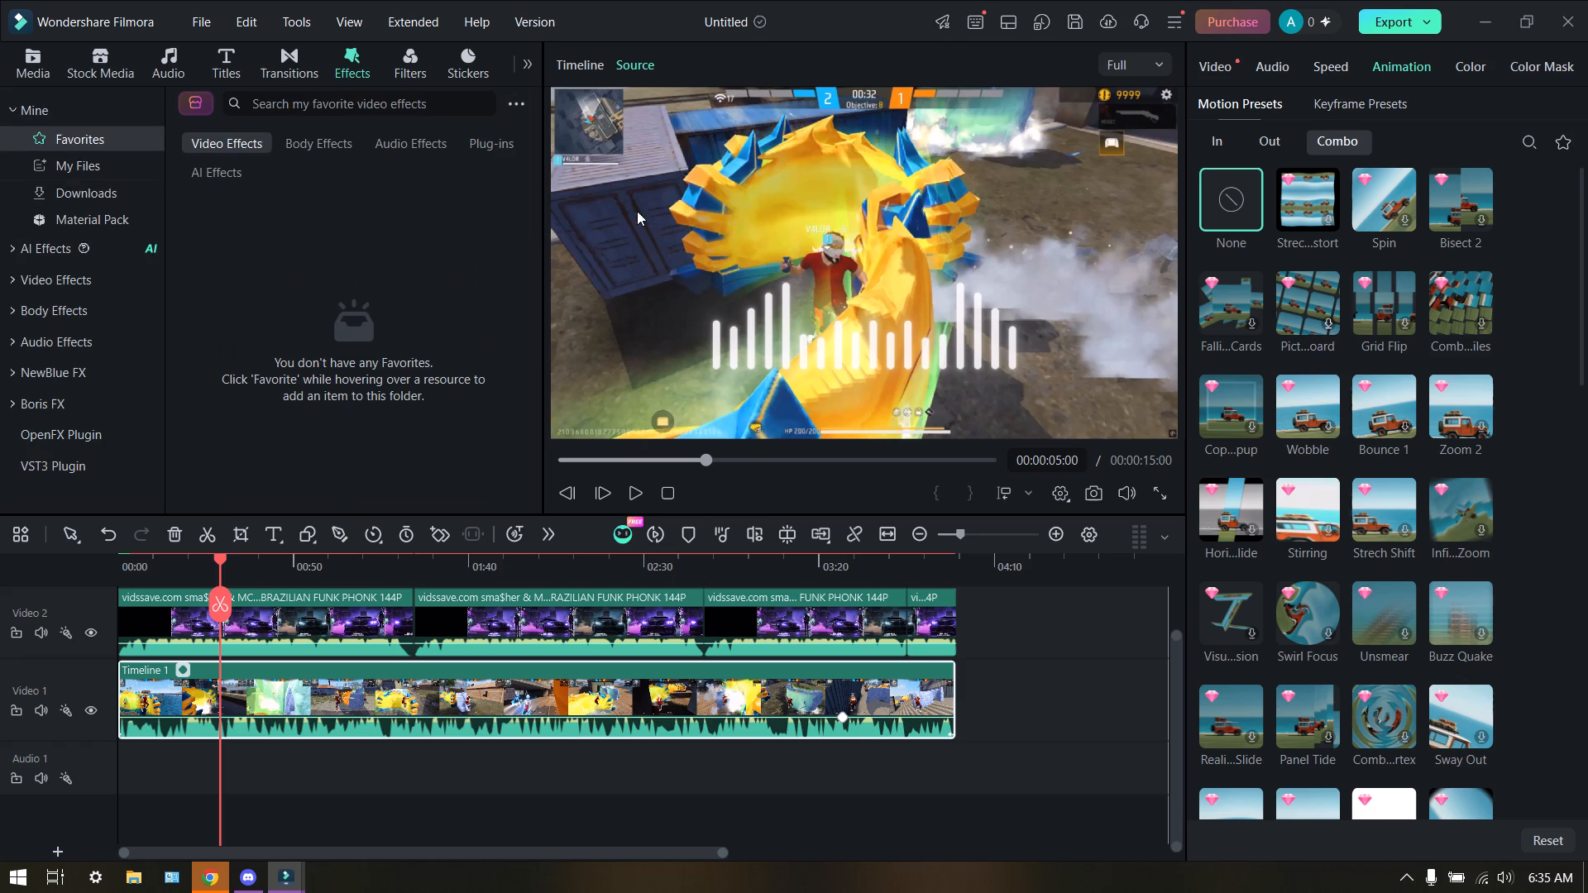
# Play the edited timeline from near its beginning to about 21 seconds to review the gameplay footage with the phonk music.
pyautogui.click(605, 489)
pyautogui.click(630, 491)
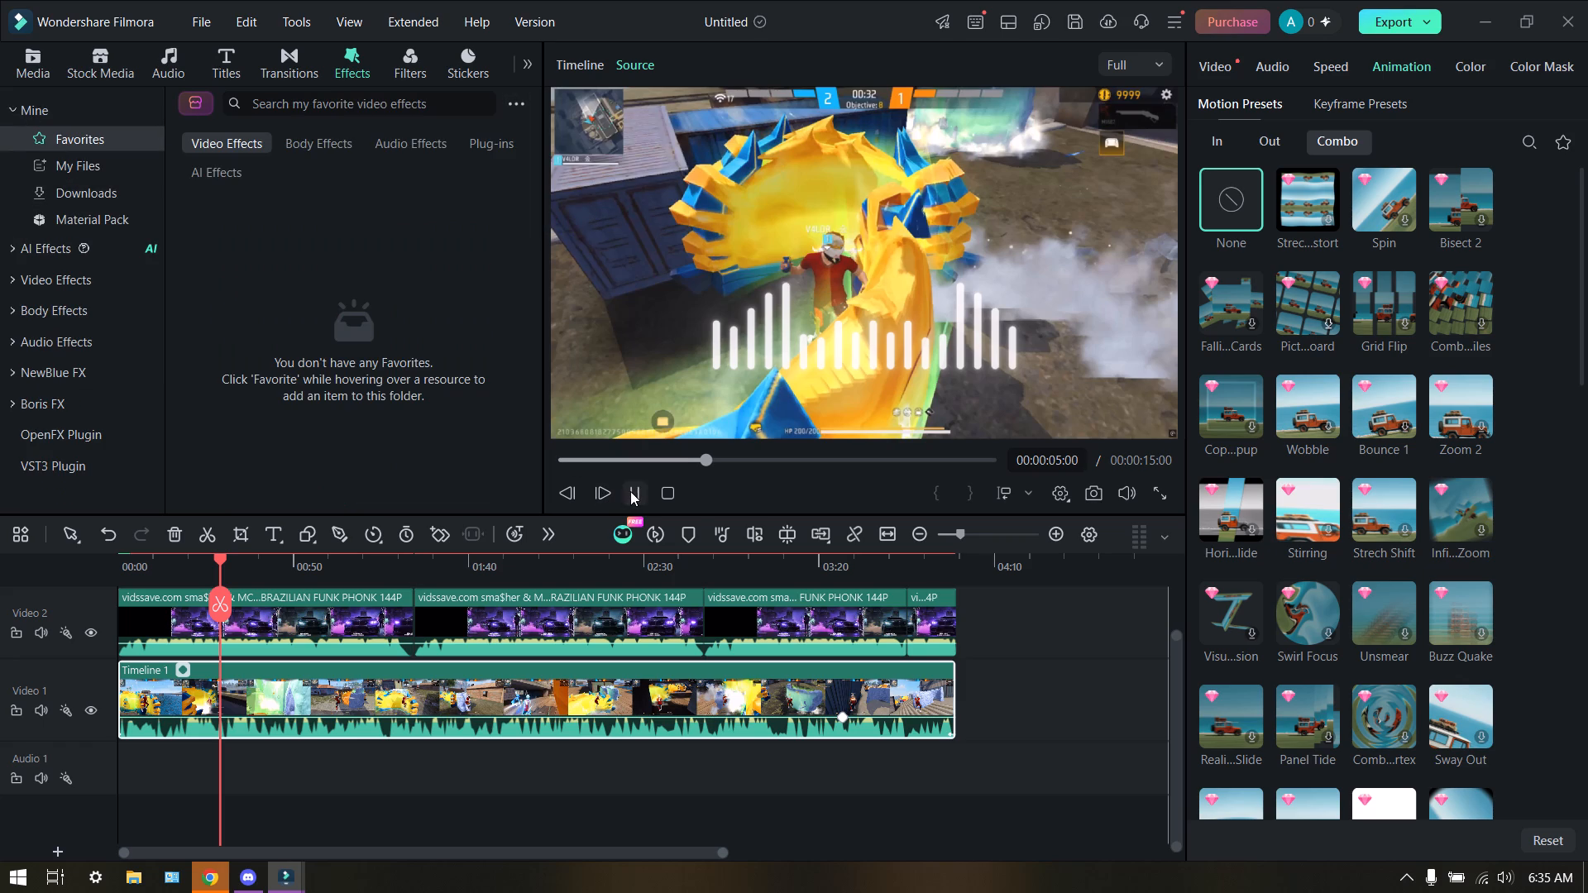
pyautogui.click(630, 491)
pyautogui.moveTo(222, 605); pyautogui.dragTo(151, 585)
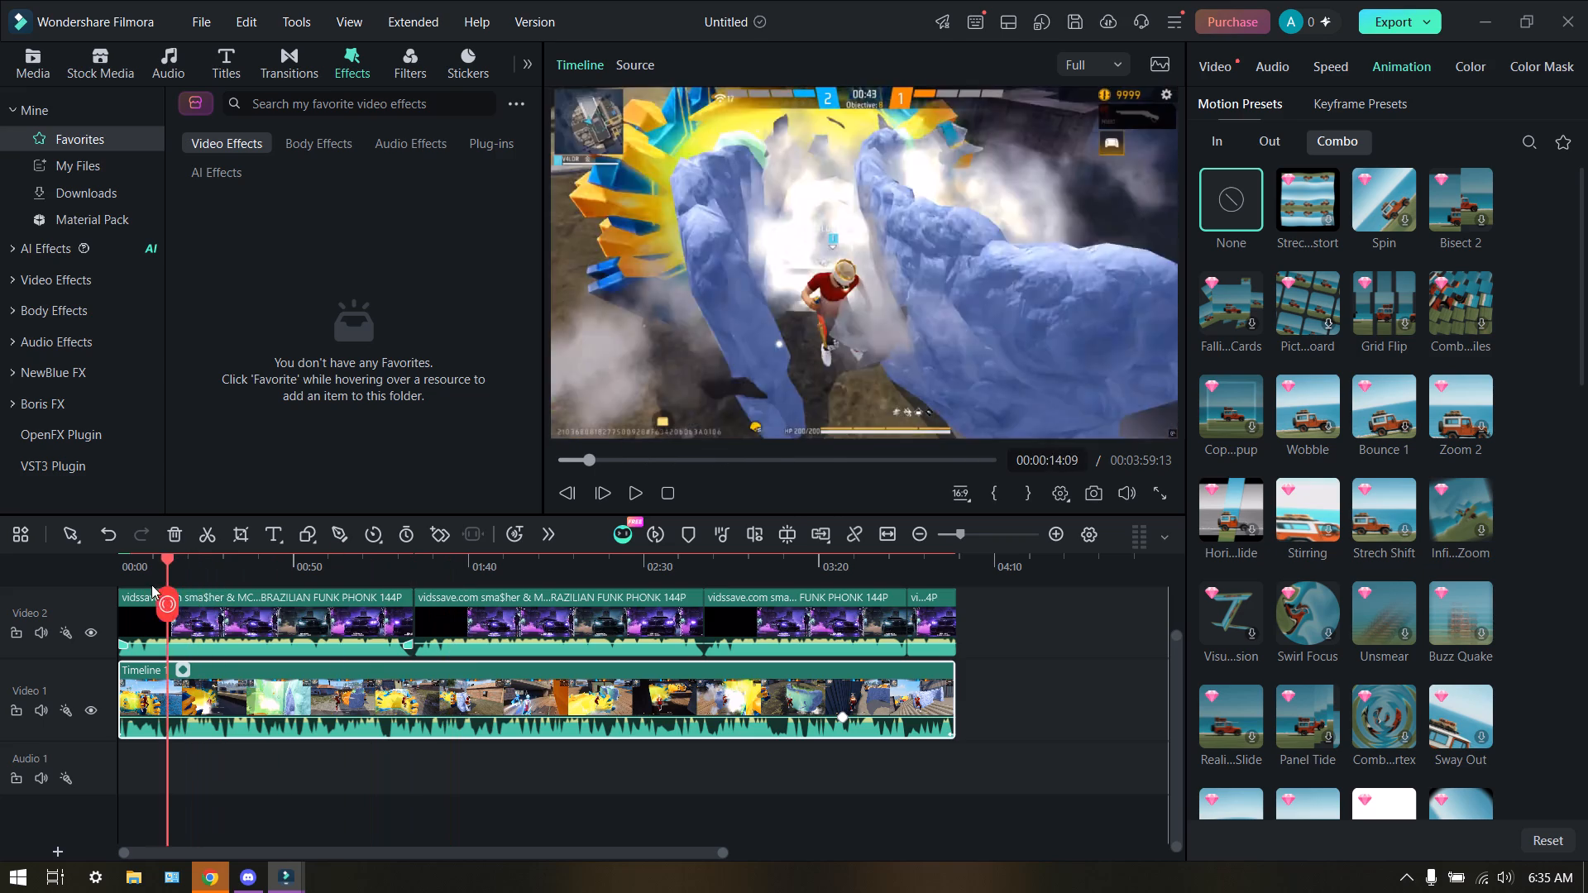
pyautogui.moveTo(151, 585); pyautogui.dragTo(149, 584)
pyautogui.click(633, 490)
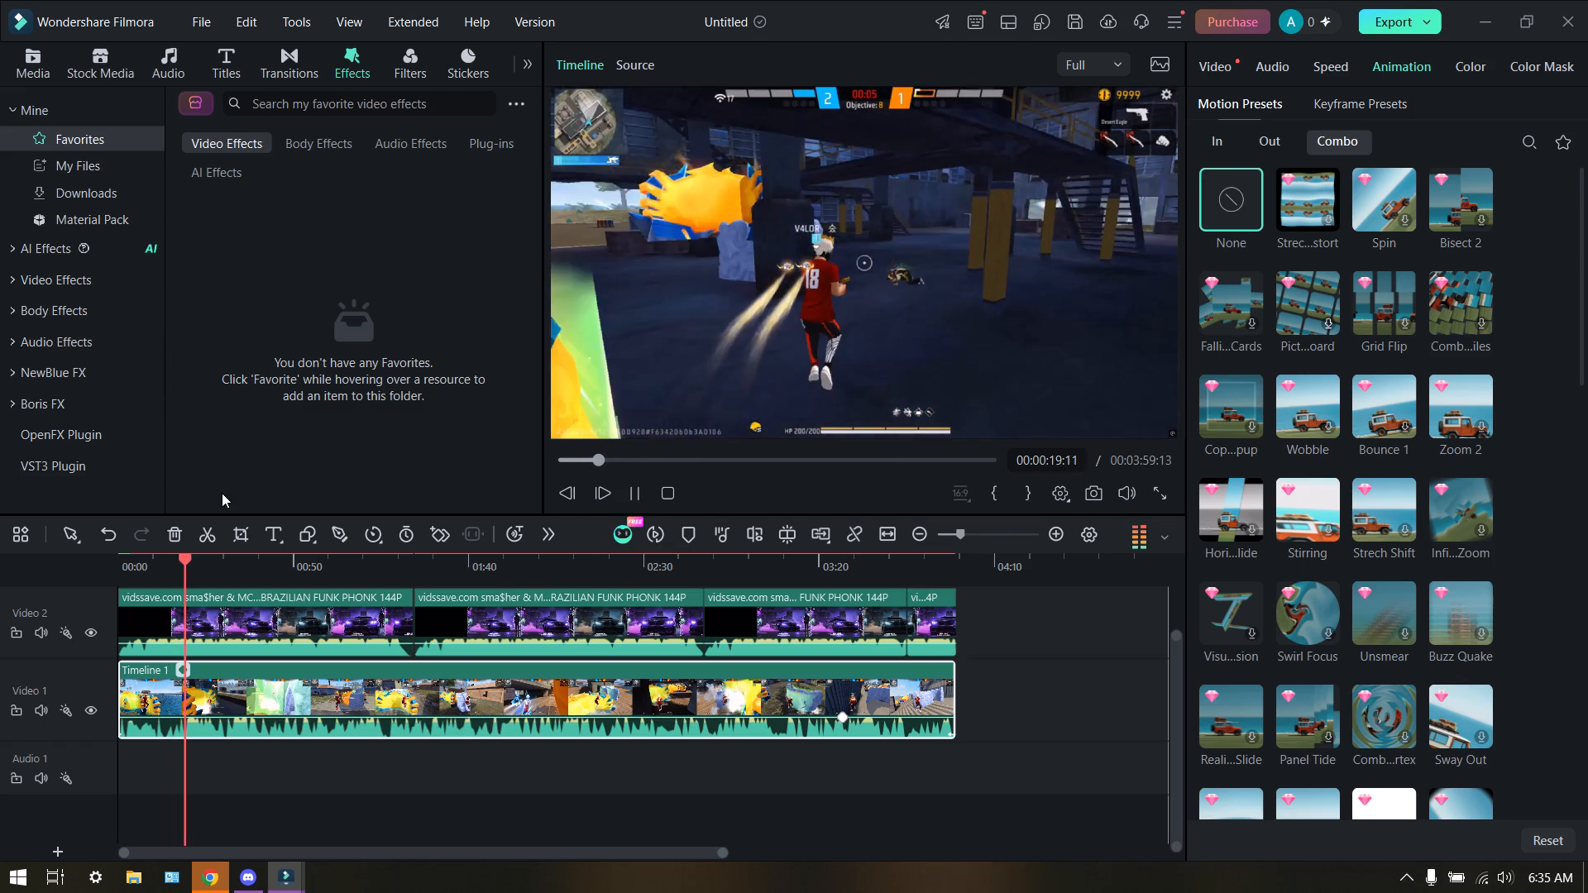
pyautogui.click(630, 492)
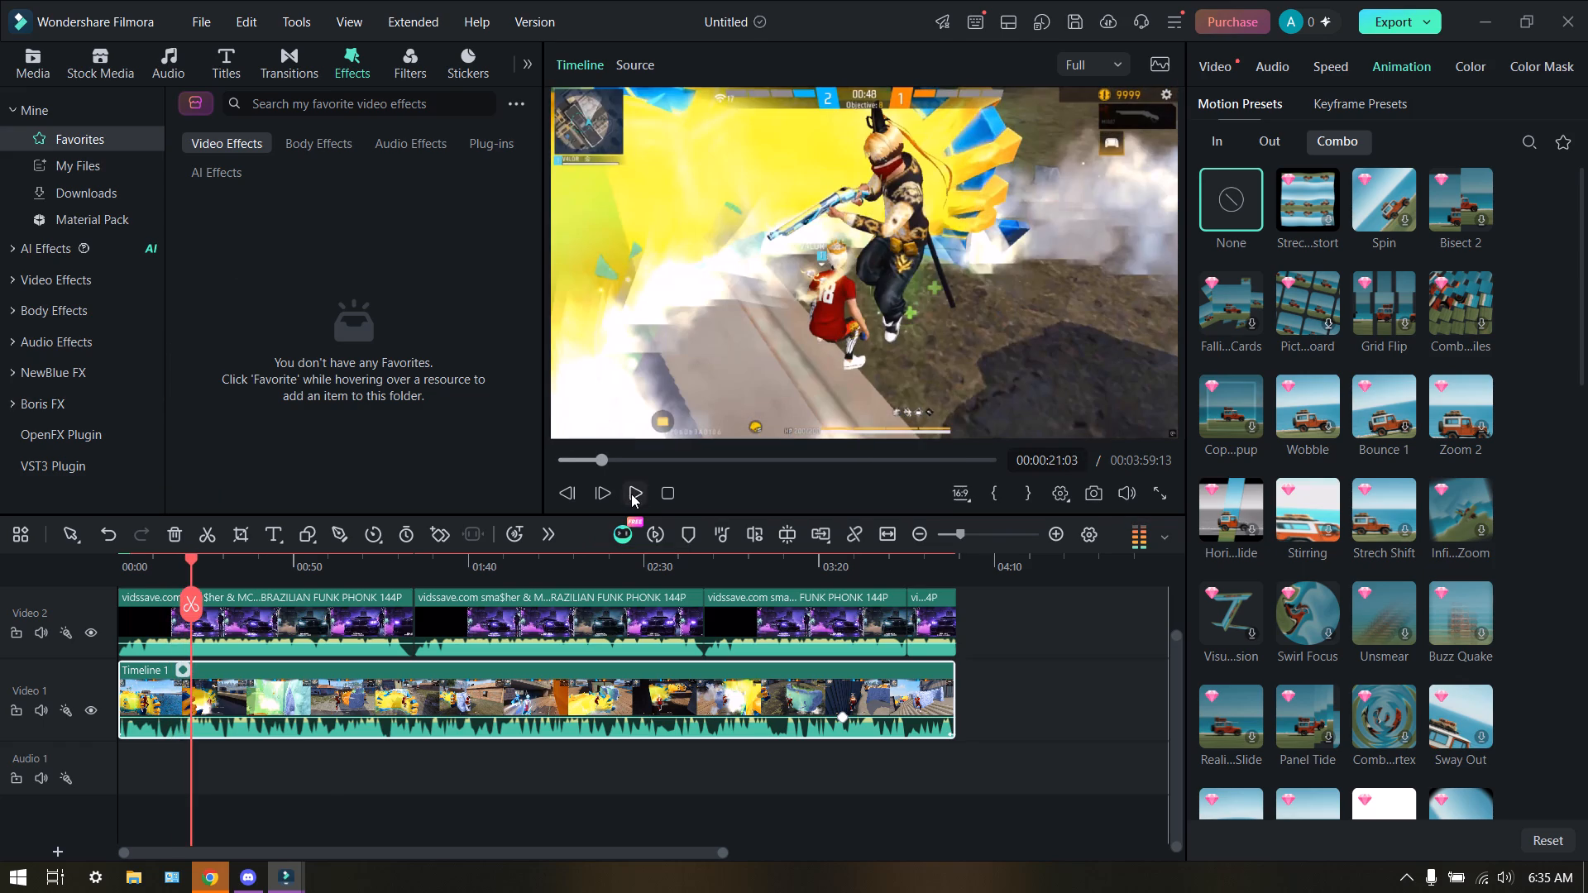
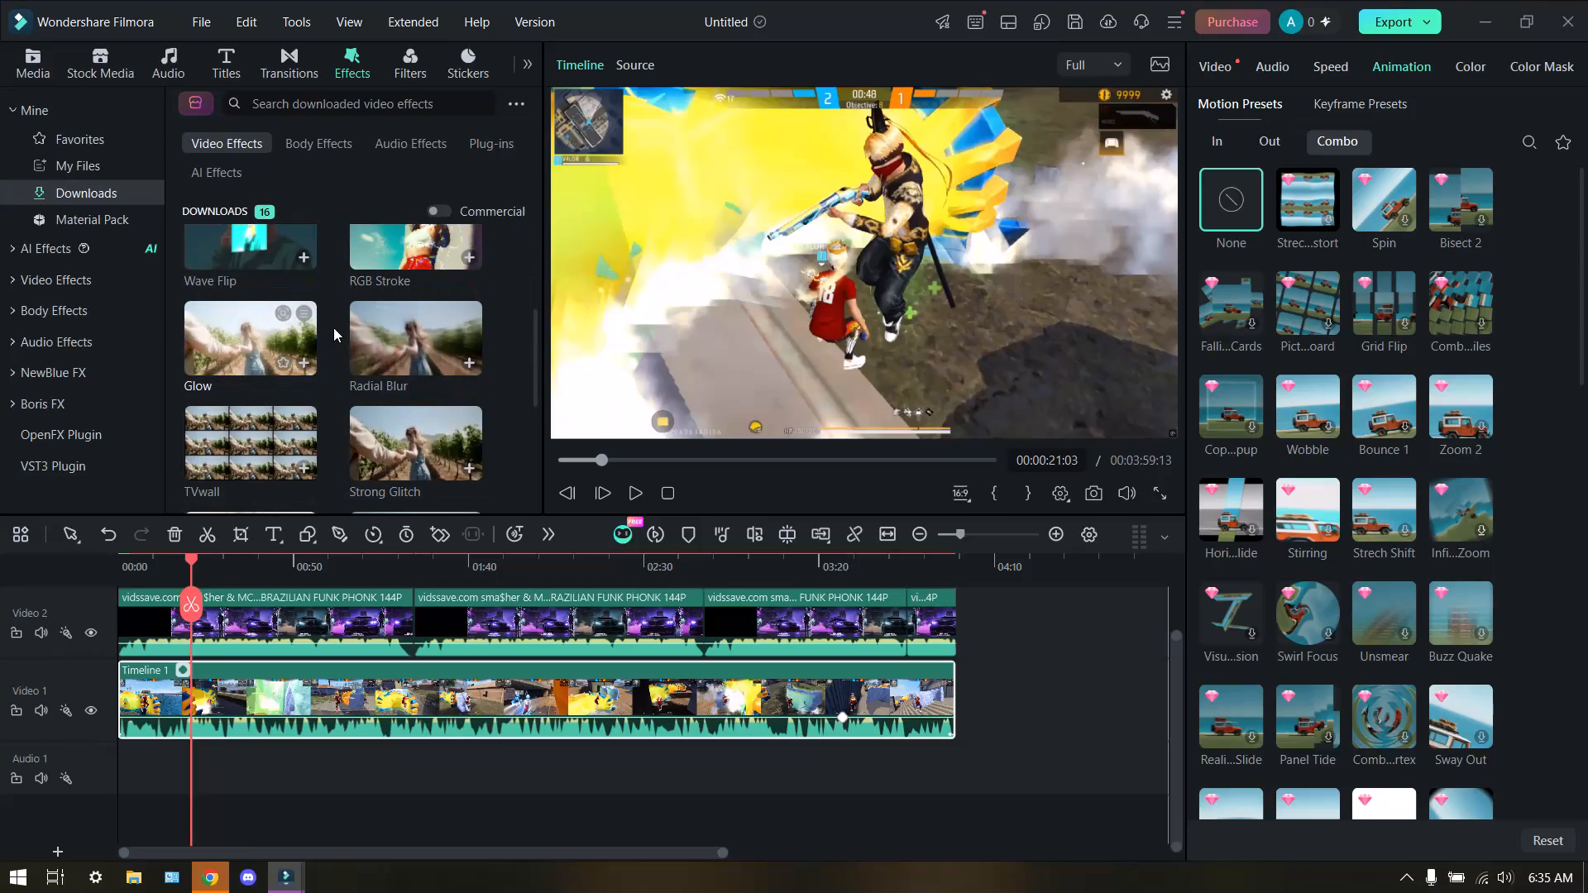
# Preview the downloaded video effects TVwall, Strong Glitch, Chromatic Aberration, Four Seasons, Cool Film, Mosaic and Radial Blur.
pyautogui.scroll(-1, 333, 327)
pyautogui.click(269, 313)
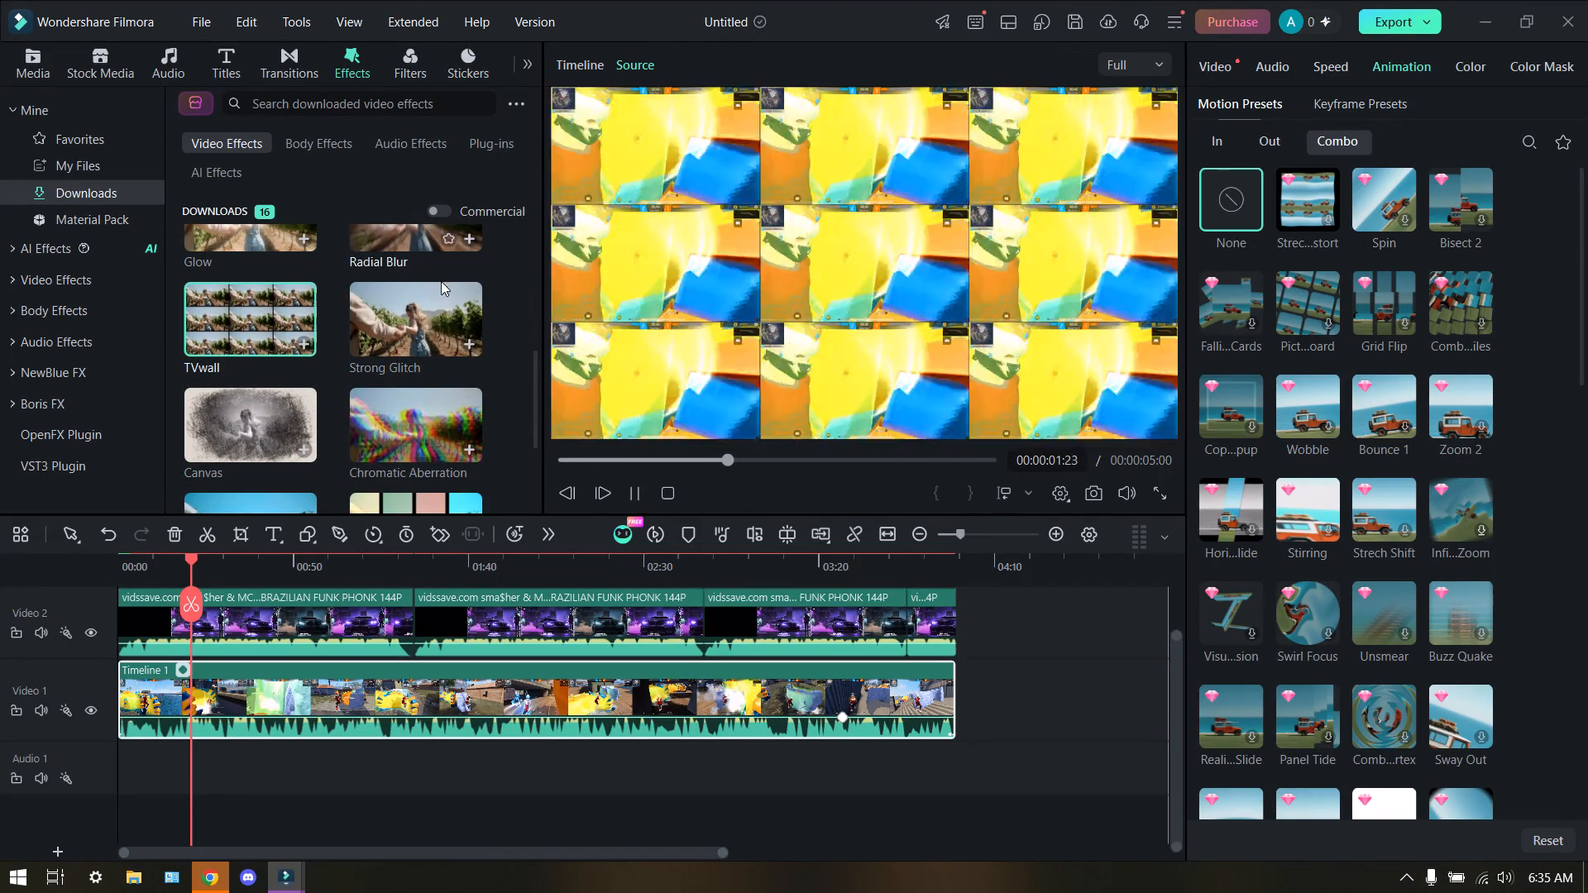
pyautogui.click(414, 298)
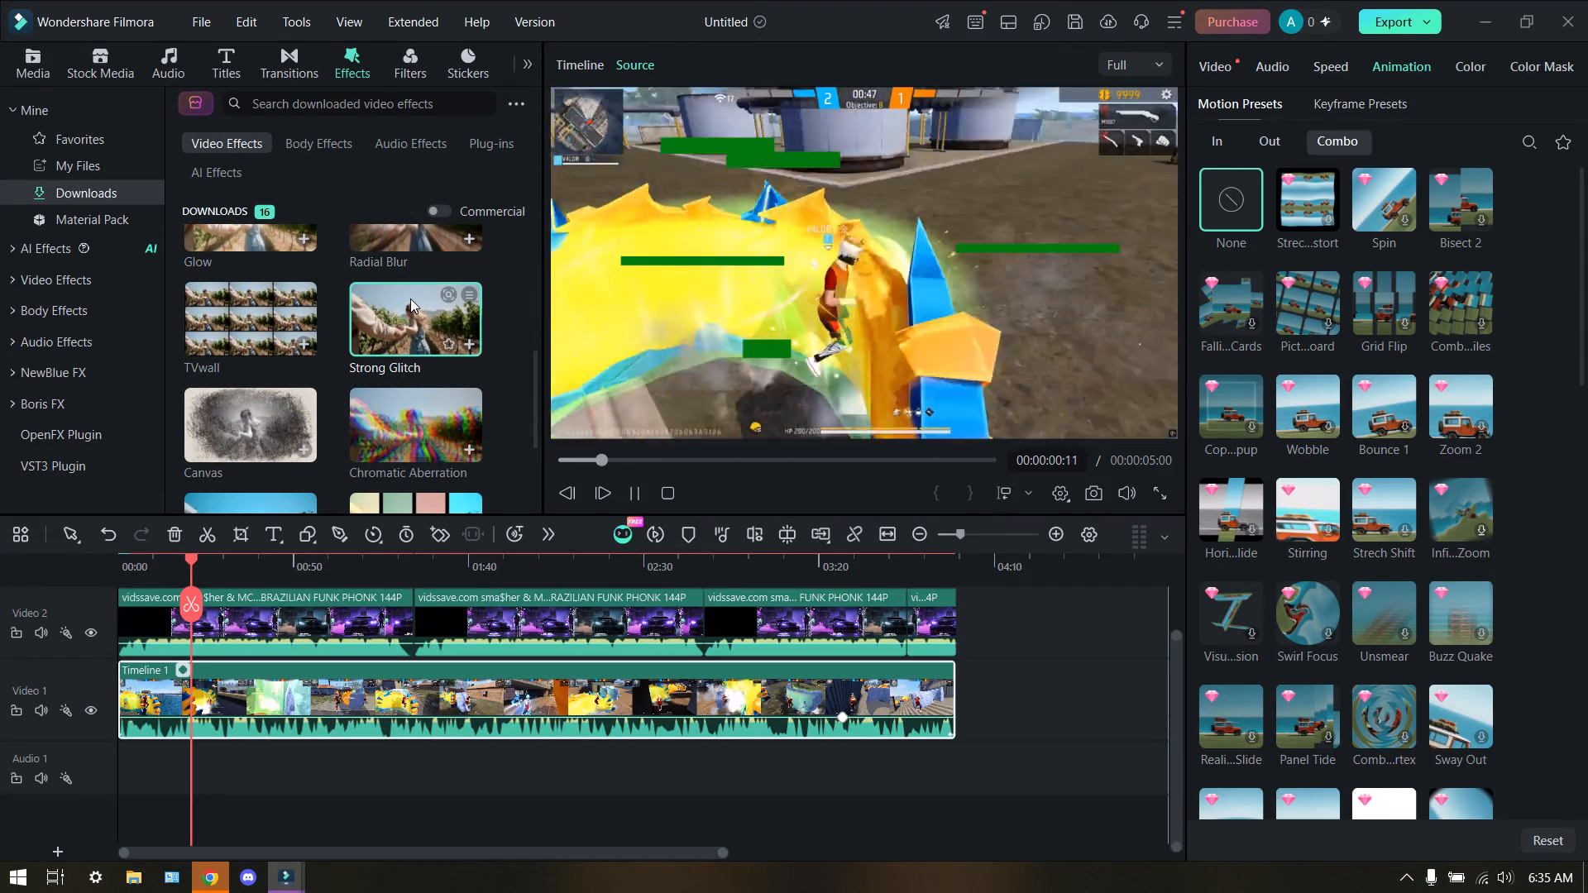
pyautogui.scroll(-1, 396, 360)
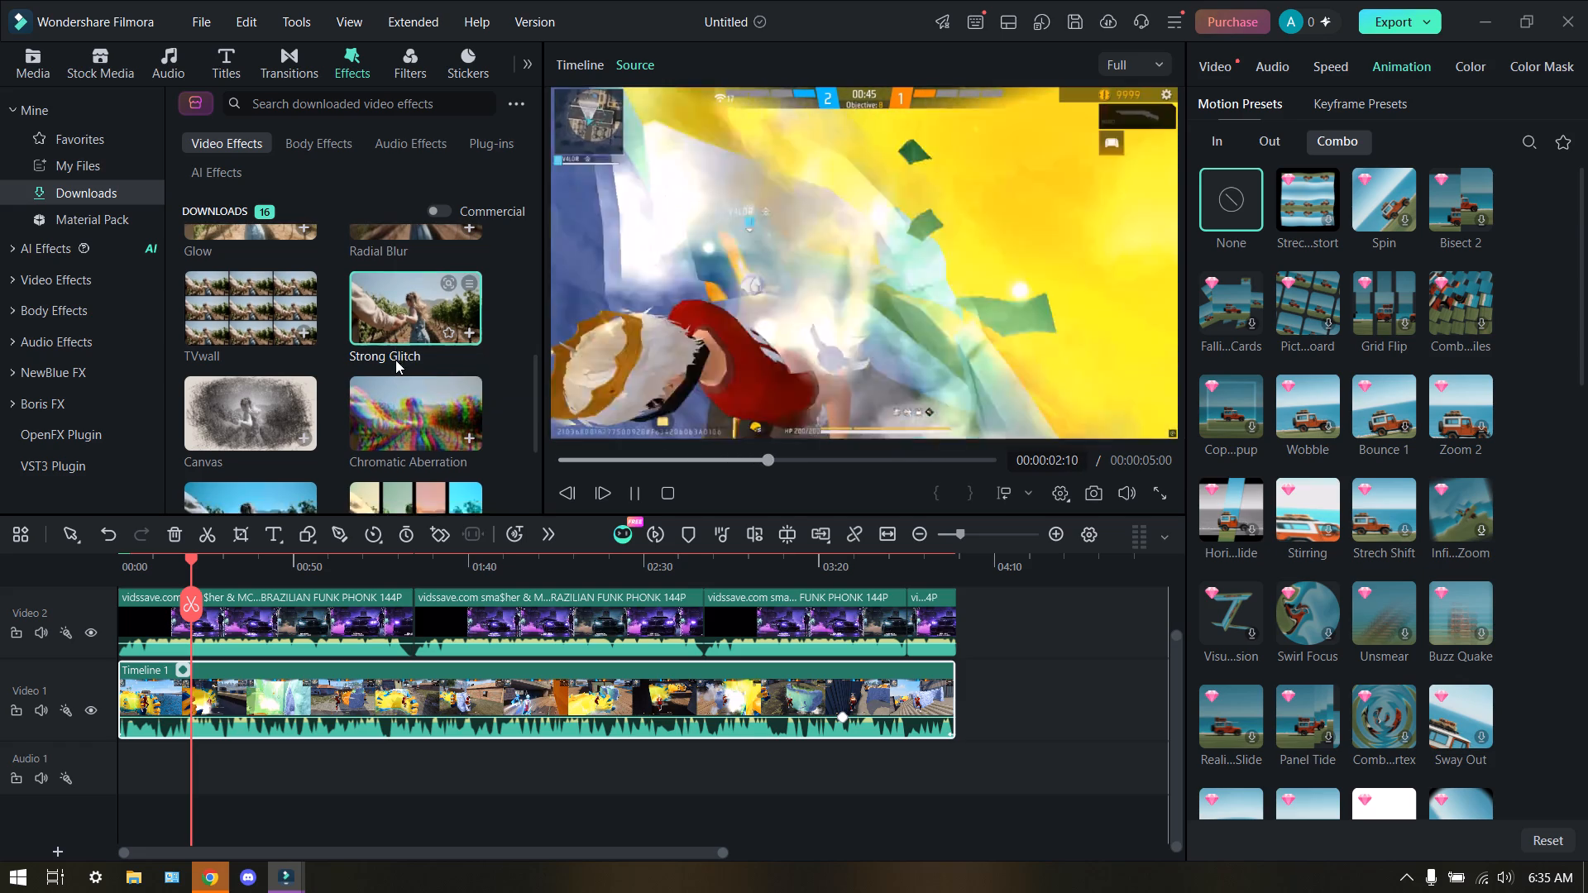
pyautogui.click(396, 320)
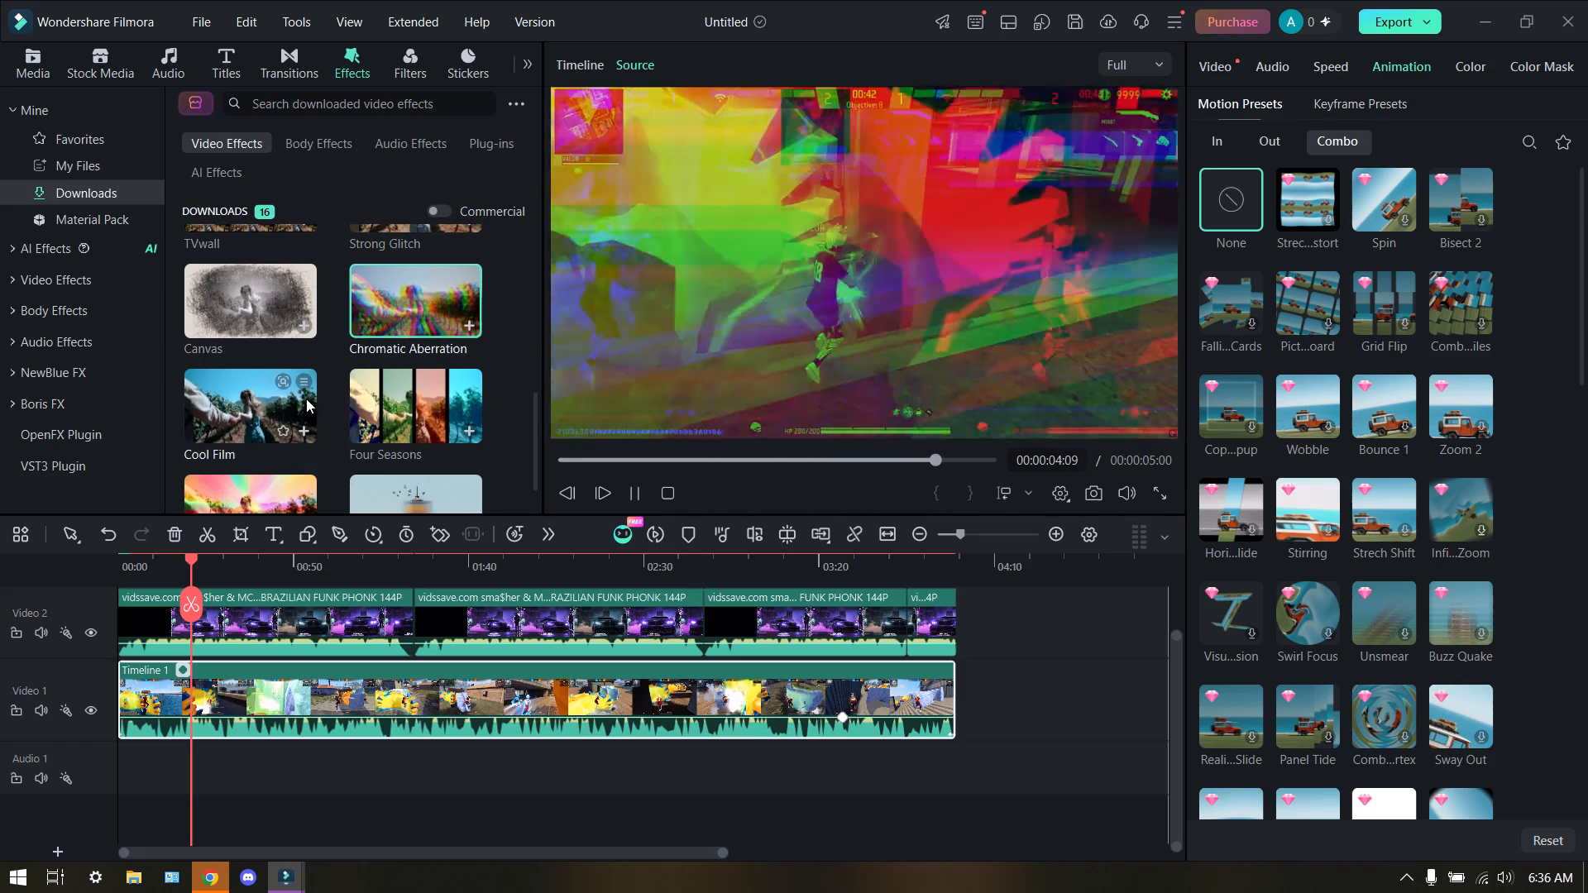
pyautogui.click(371, 399)
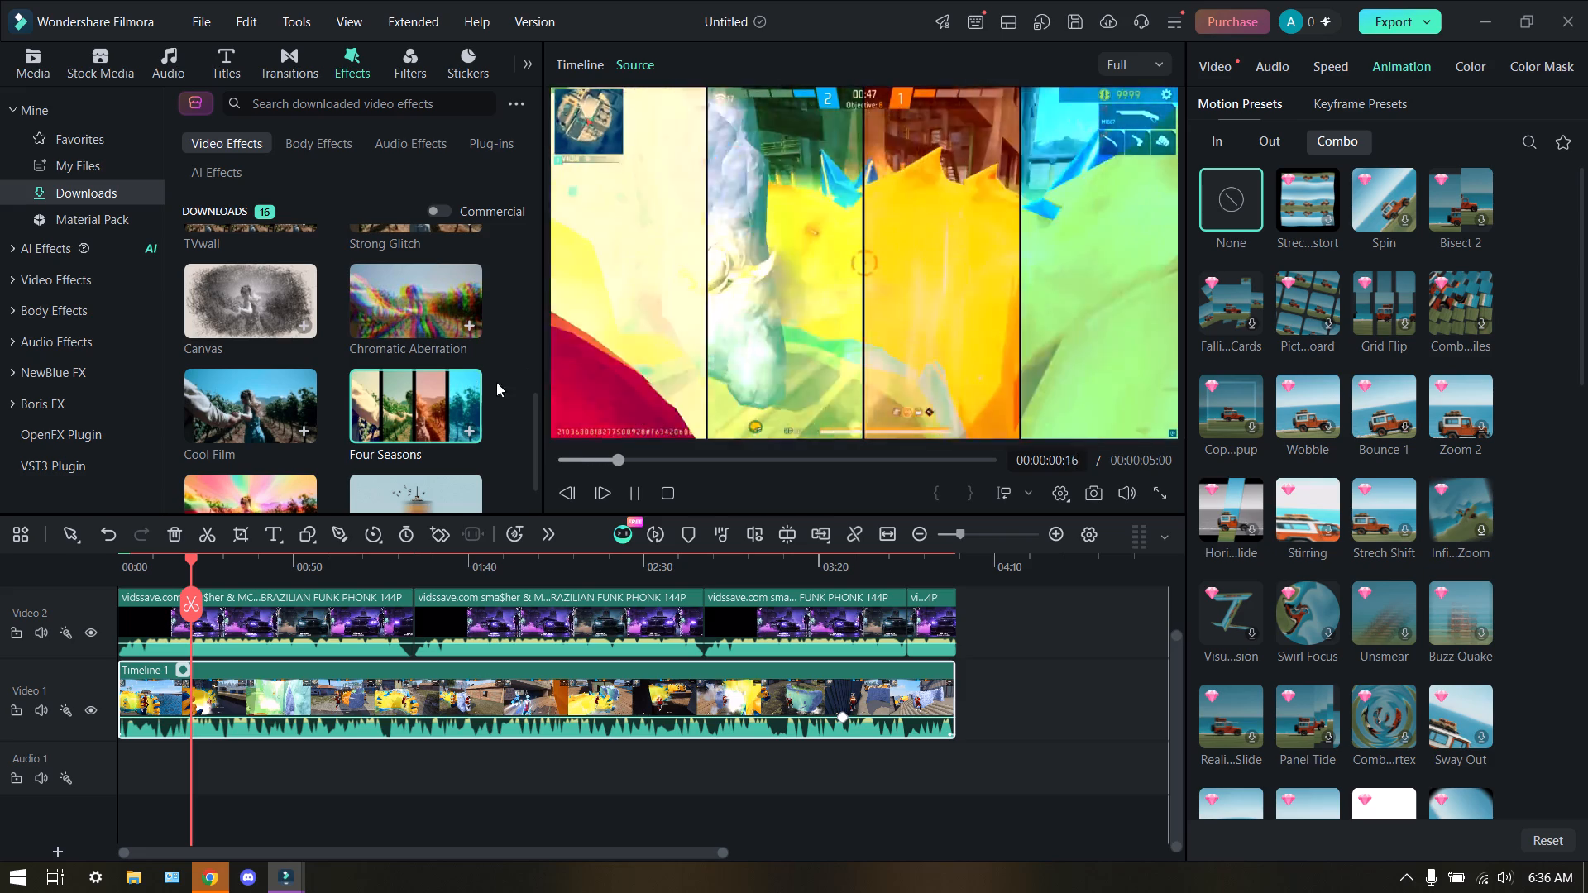
pyautogui.click(238, 409)
pyautogui.scroll(-1, 246, 396)
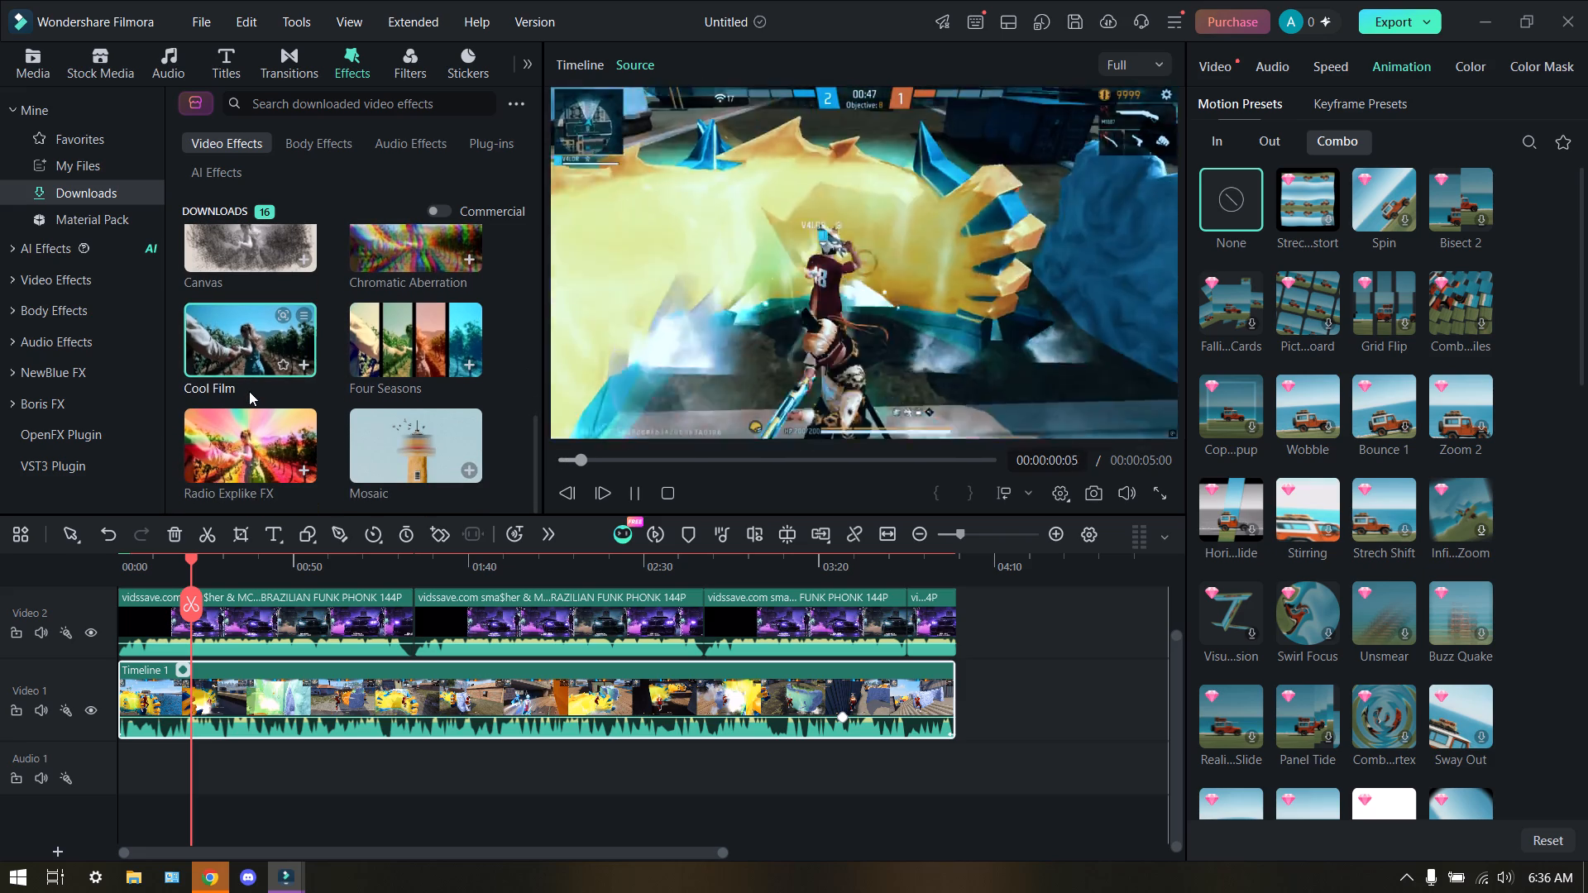
pyautogui.scroll(-1, 269, 388)
pyautogui.click(413, 430)
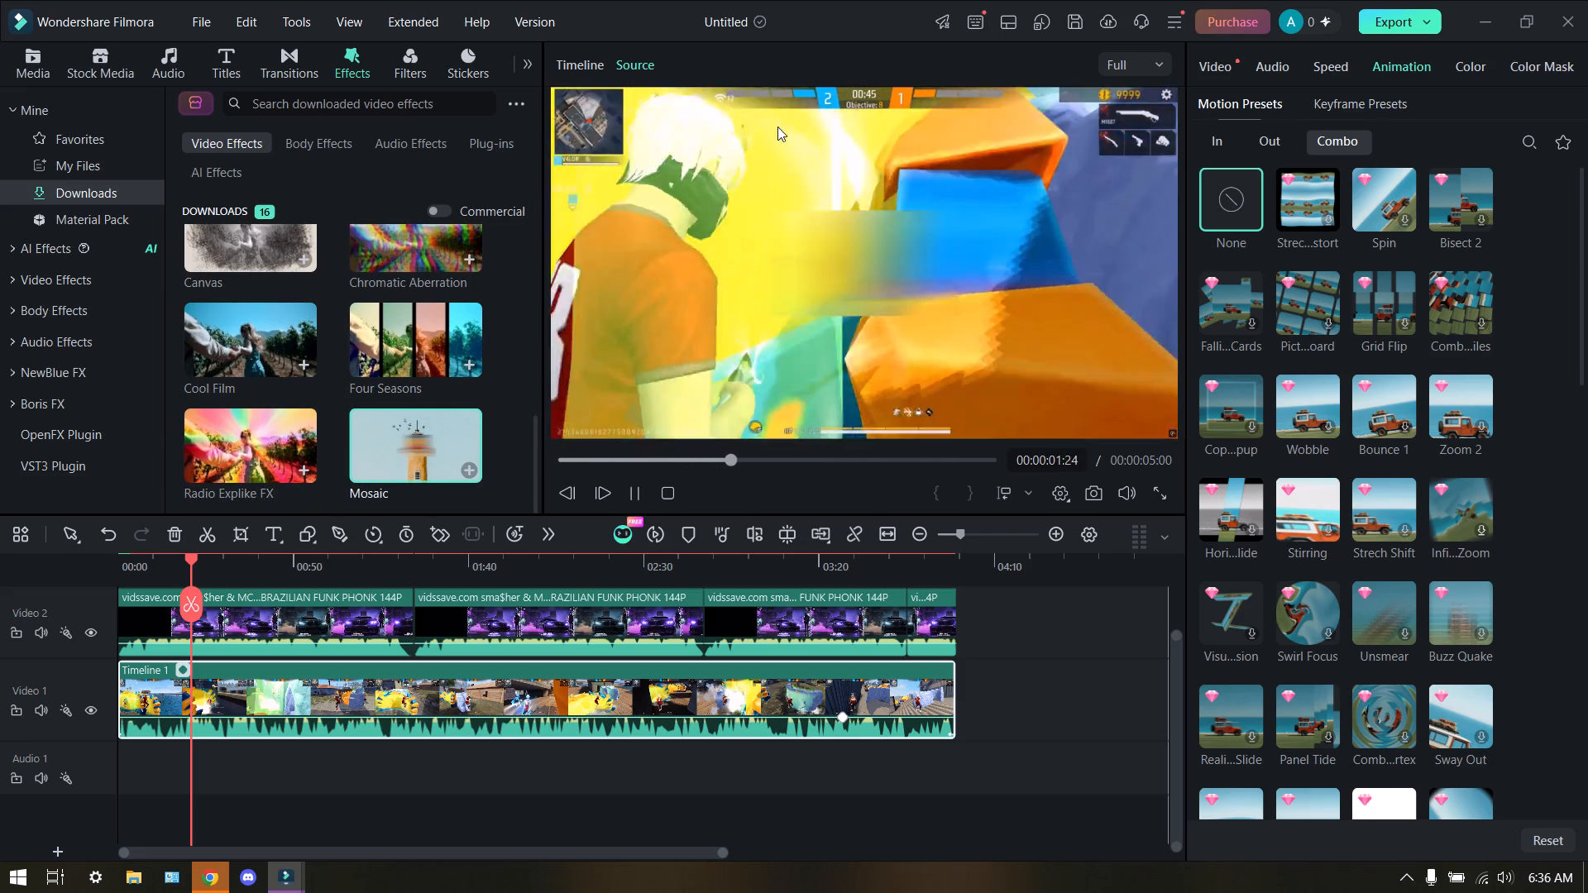
pyautogui.scroll(2, 380, 260)
pyautogui.click(414, 308)
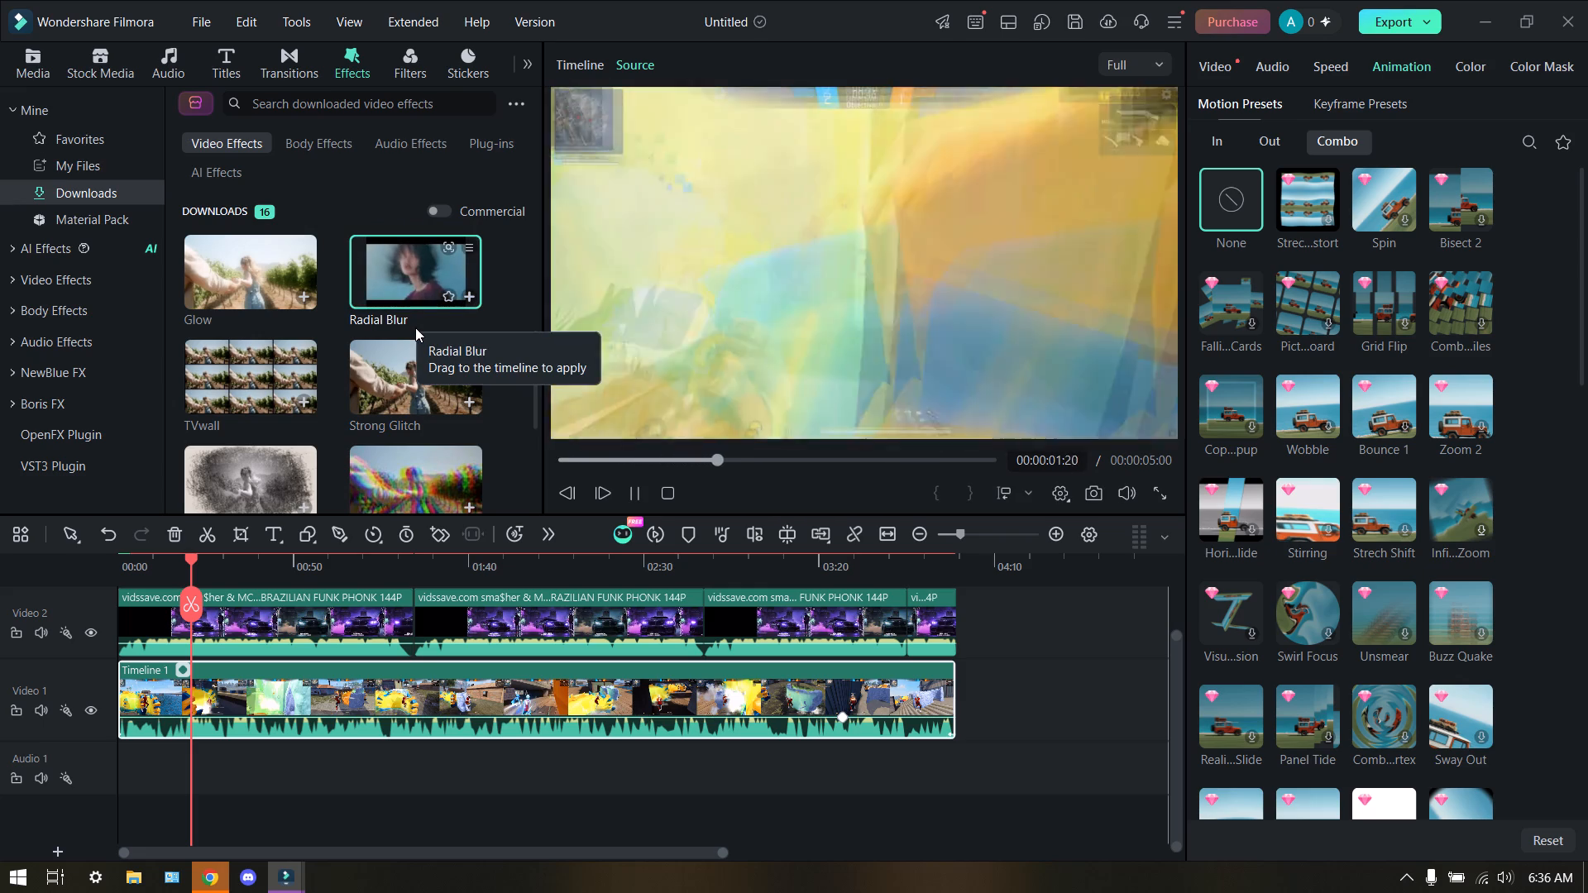
pyautogui.click(415, 327)
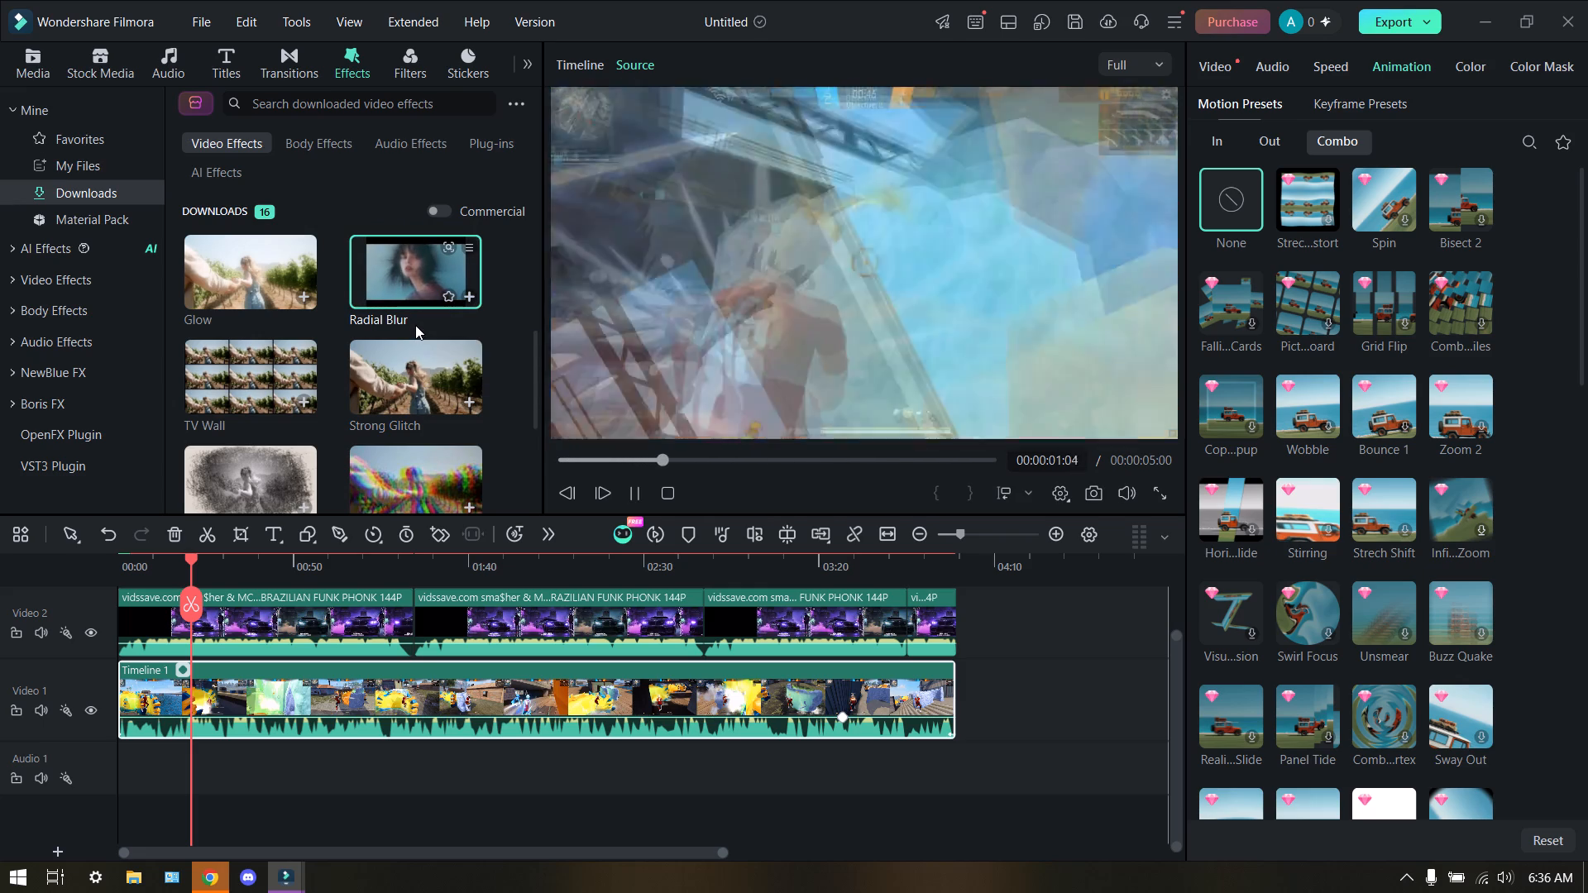
pyautogui.click(399, 375)
pyautogui.scroll(1, 371, 372)
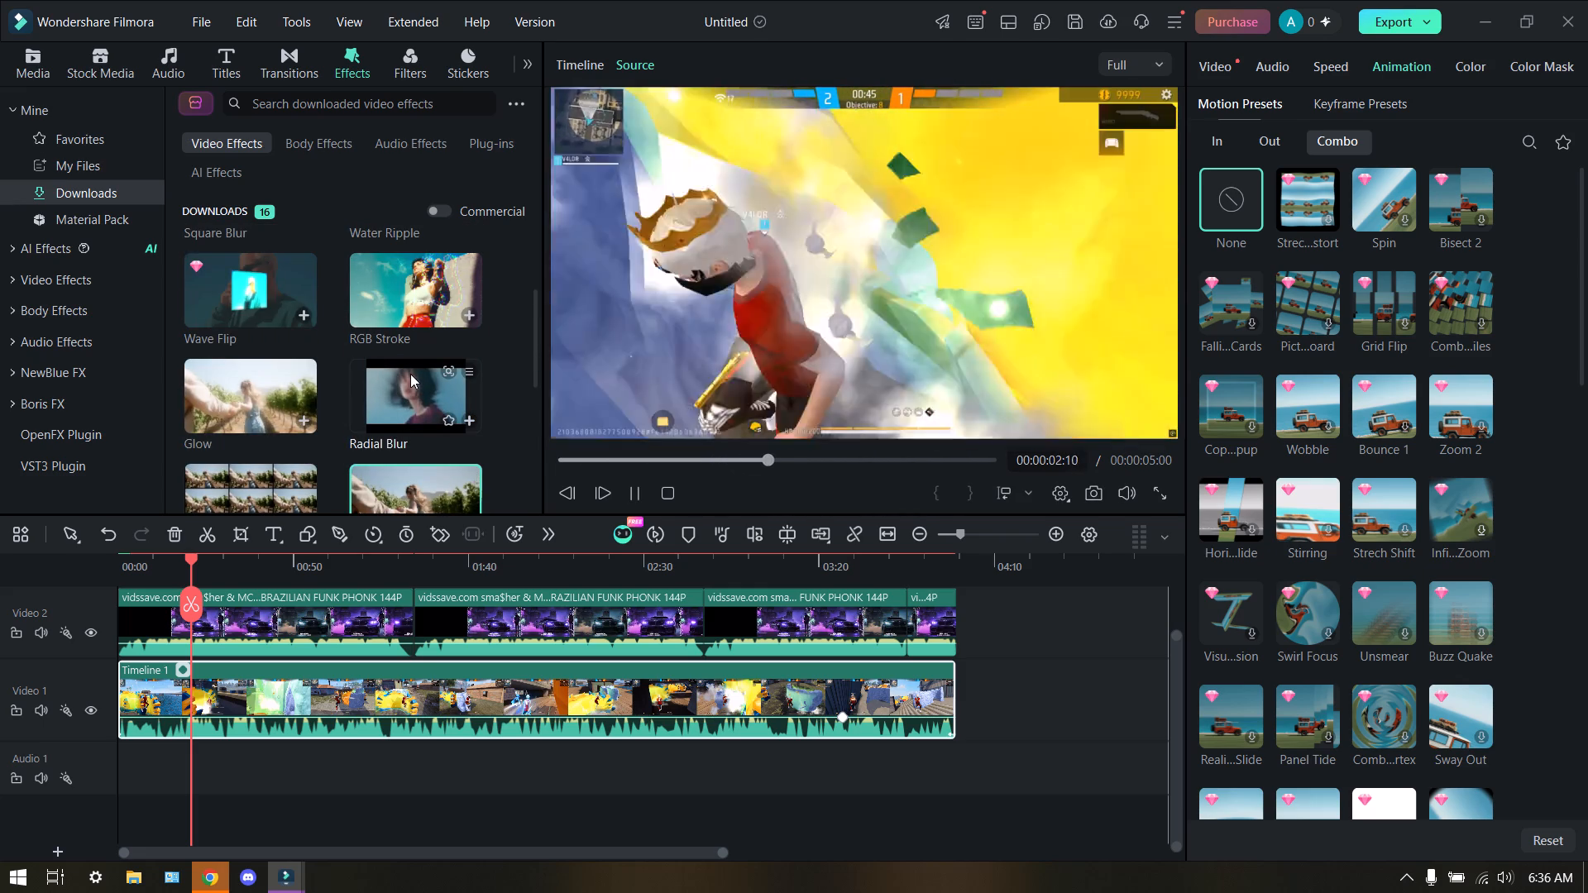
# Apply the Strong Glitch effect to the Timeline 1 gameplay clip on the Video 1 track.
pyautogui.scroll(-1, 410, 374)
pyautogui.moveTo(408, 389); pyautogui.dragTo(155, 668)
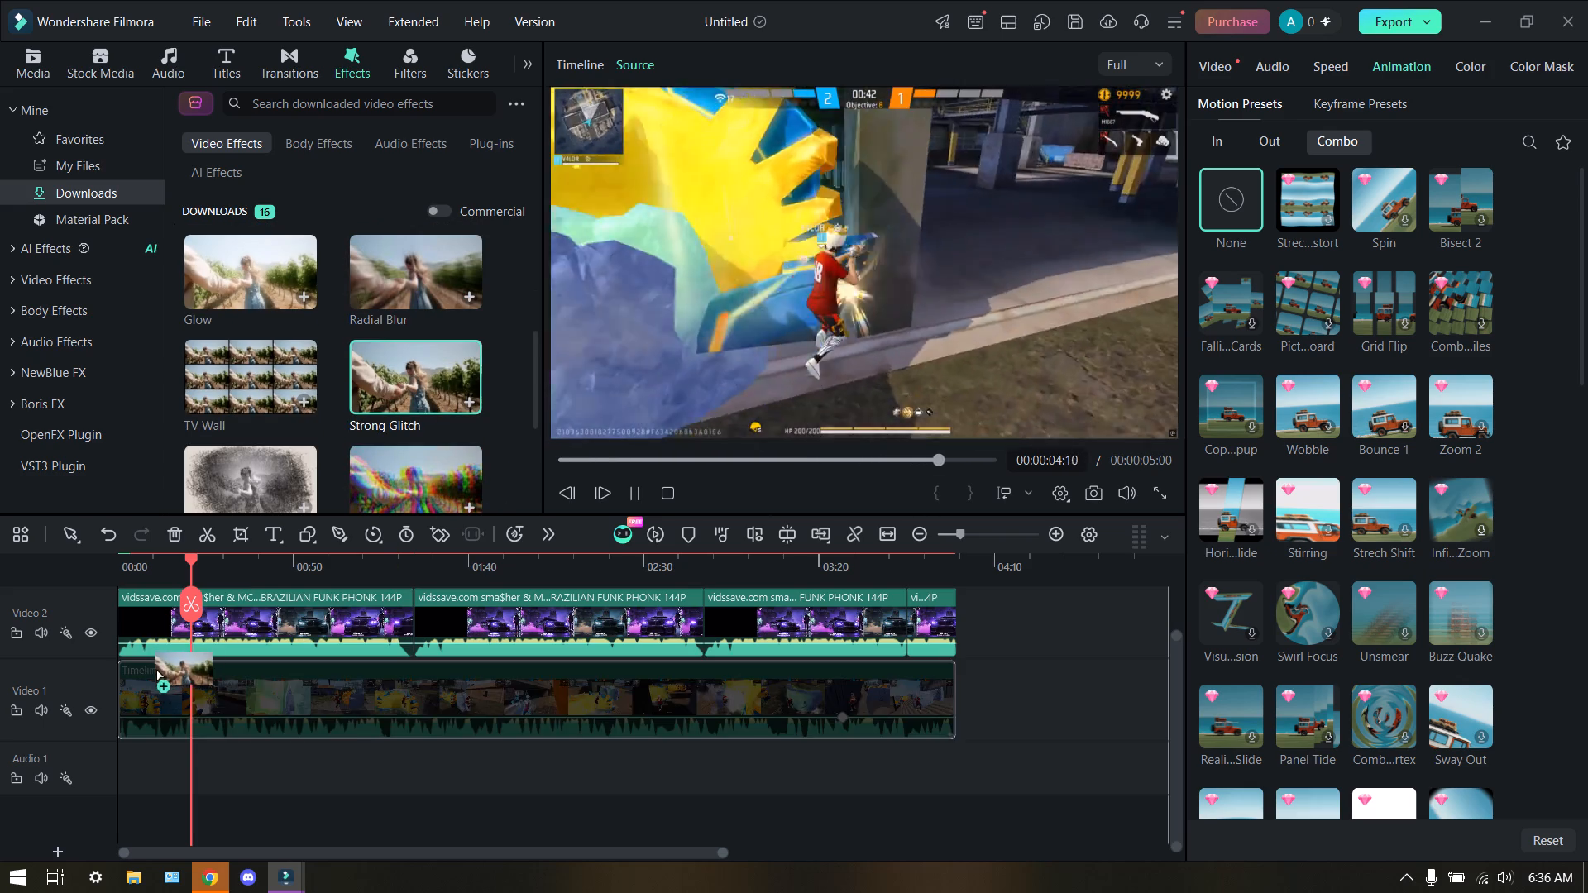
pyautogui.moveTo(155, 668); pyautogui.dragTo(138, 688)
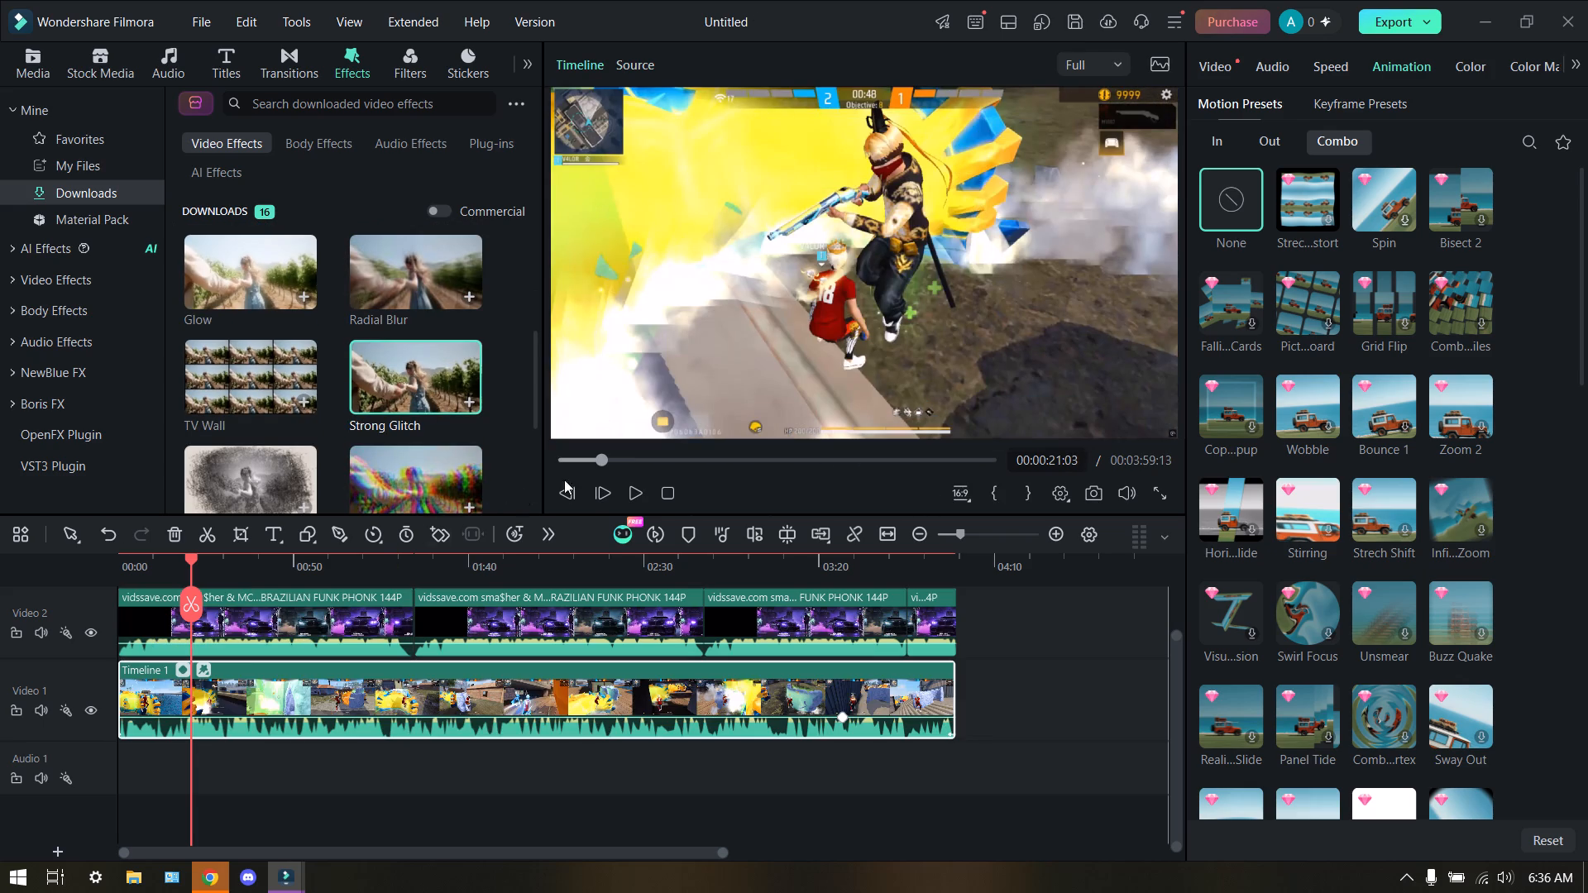
# Play the timeline from about 21 seconds to review the gameplay clip with the Strong Glitch effect.
pyautogui.click(639, 495)
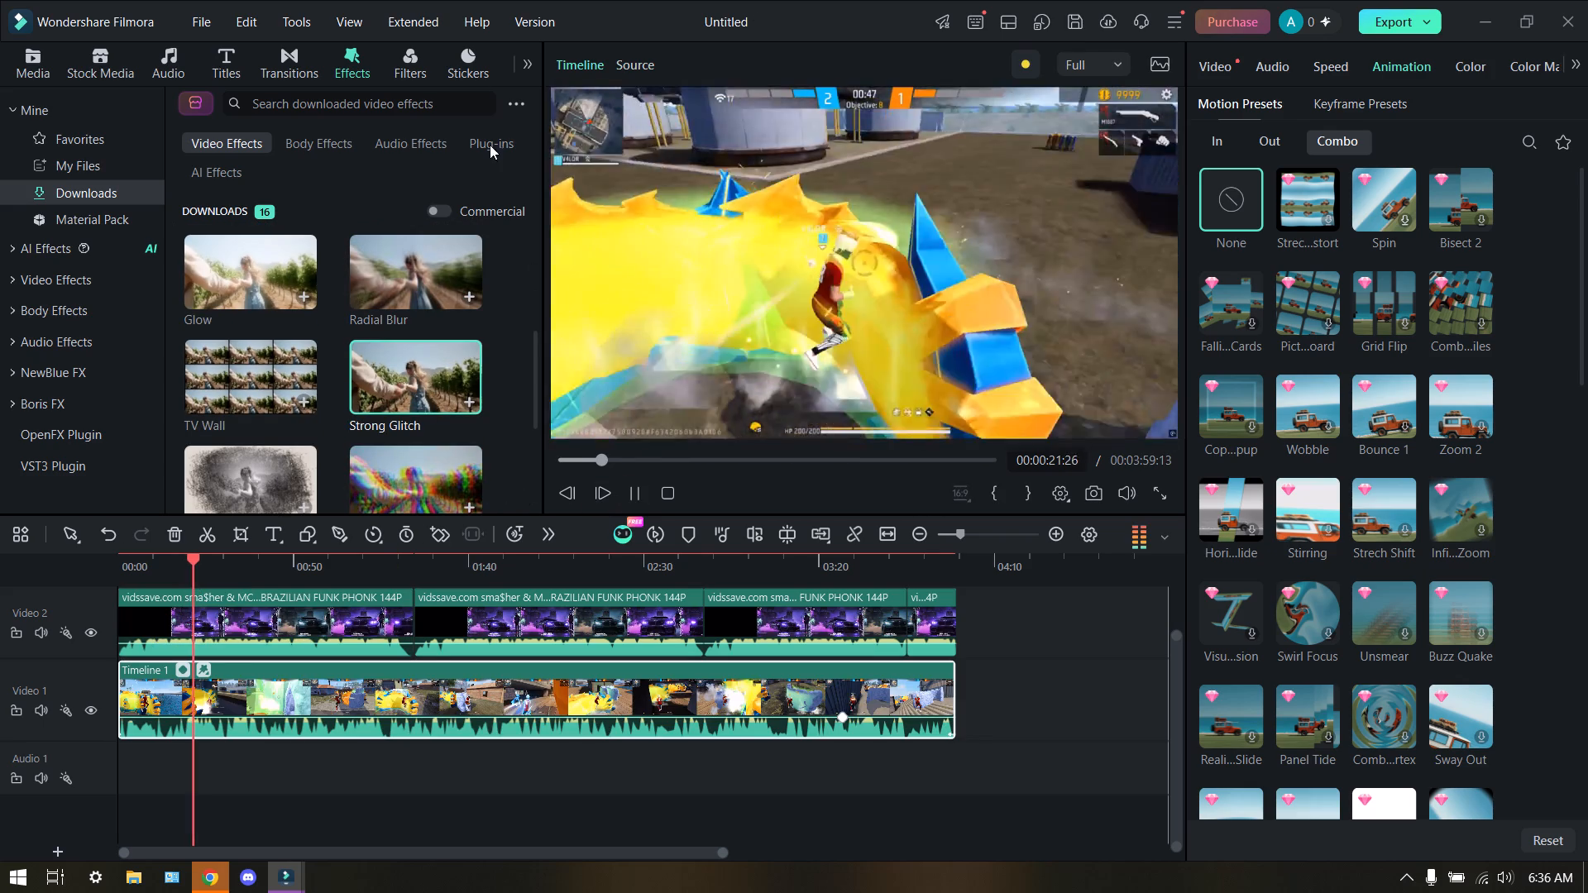
pyautogui.moveTo(602, 466); pyautogui.dragTo(502, 484)
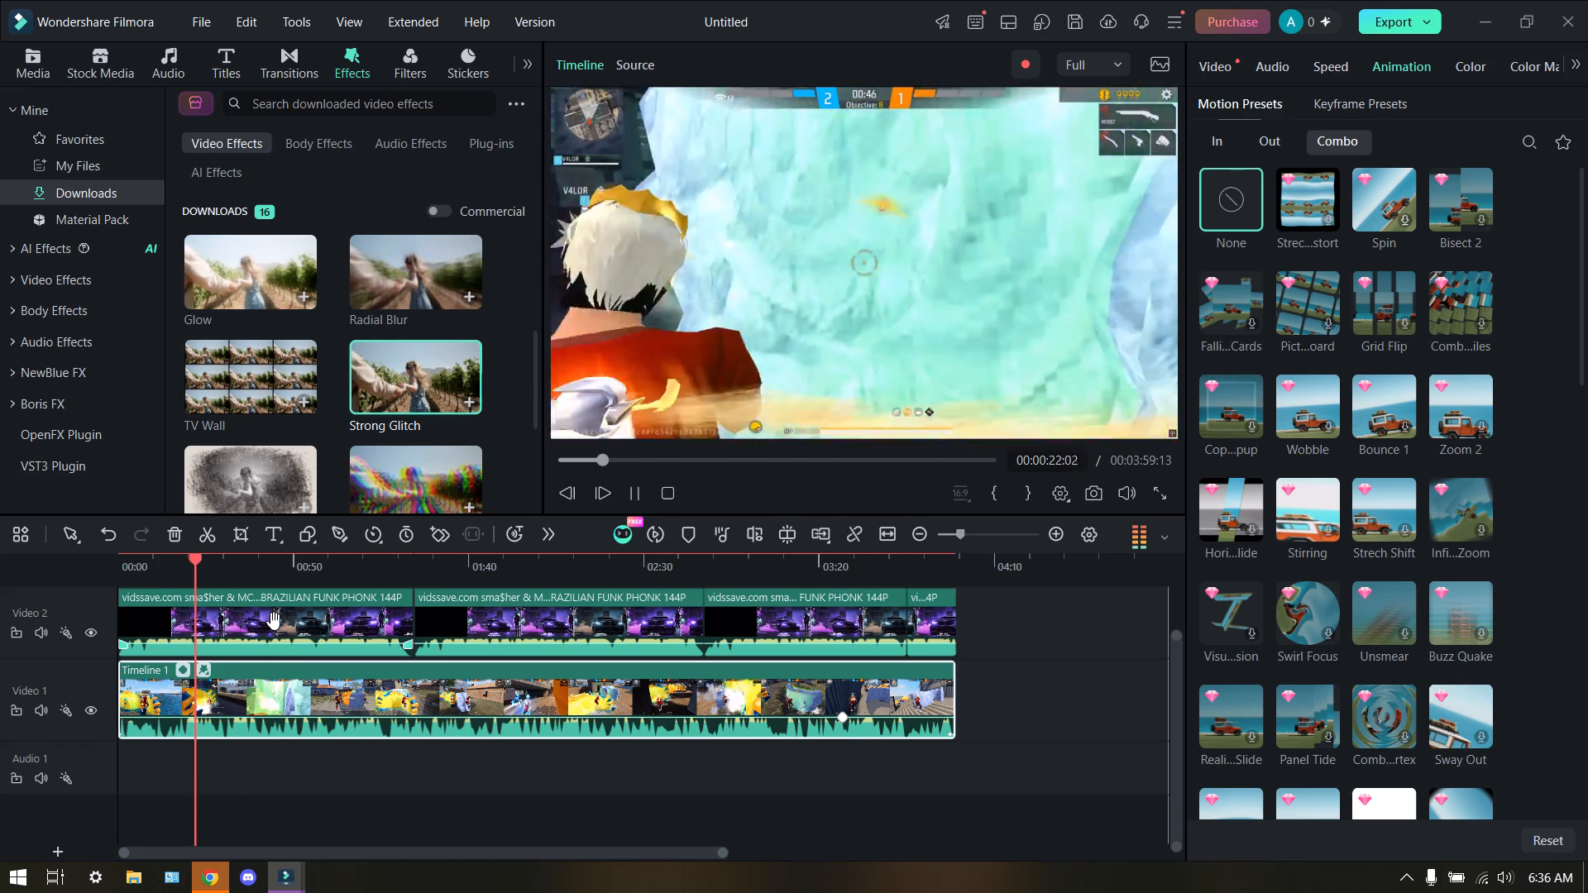
pyautogui.moveTo(222, 659); pyautogui.dragTo(227, 661)
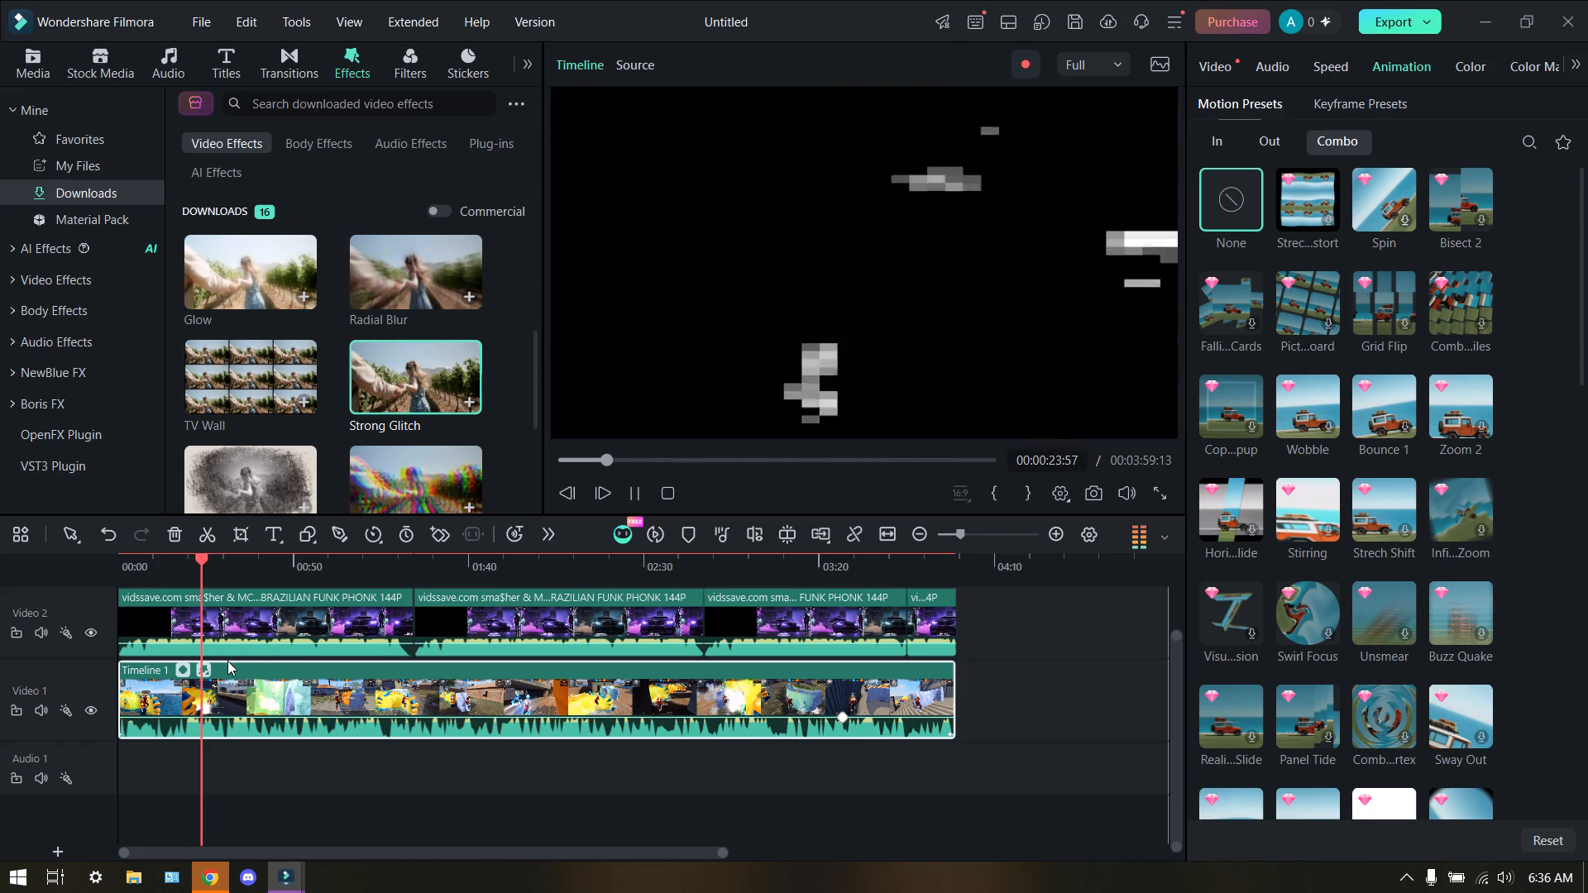
pyautogui.moveTo(227, 661); pyautogui.dragTo(252, 665)
pyautogui.click(244, 676)
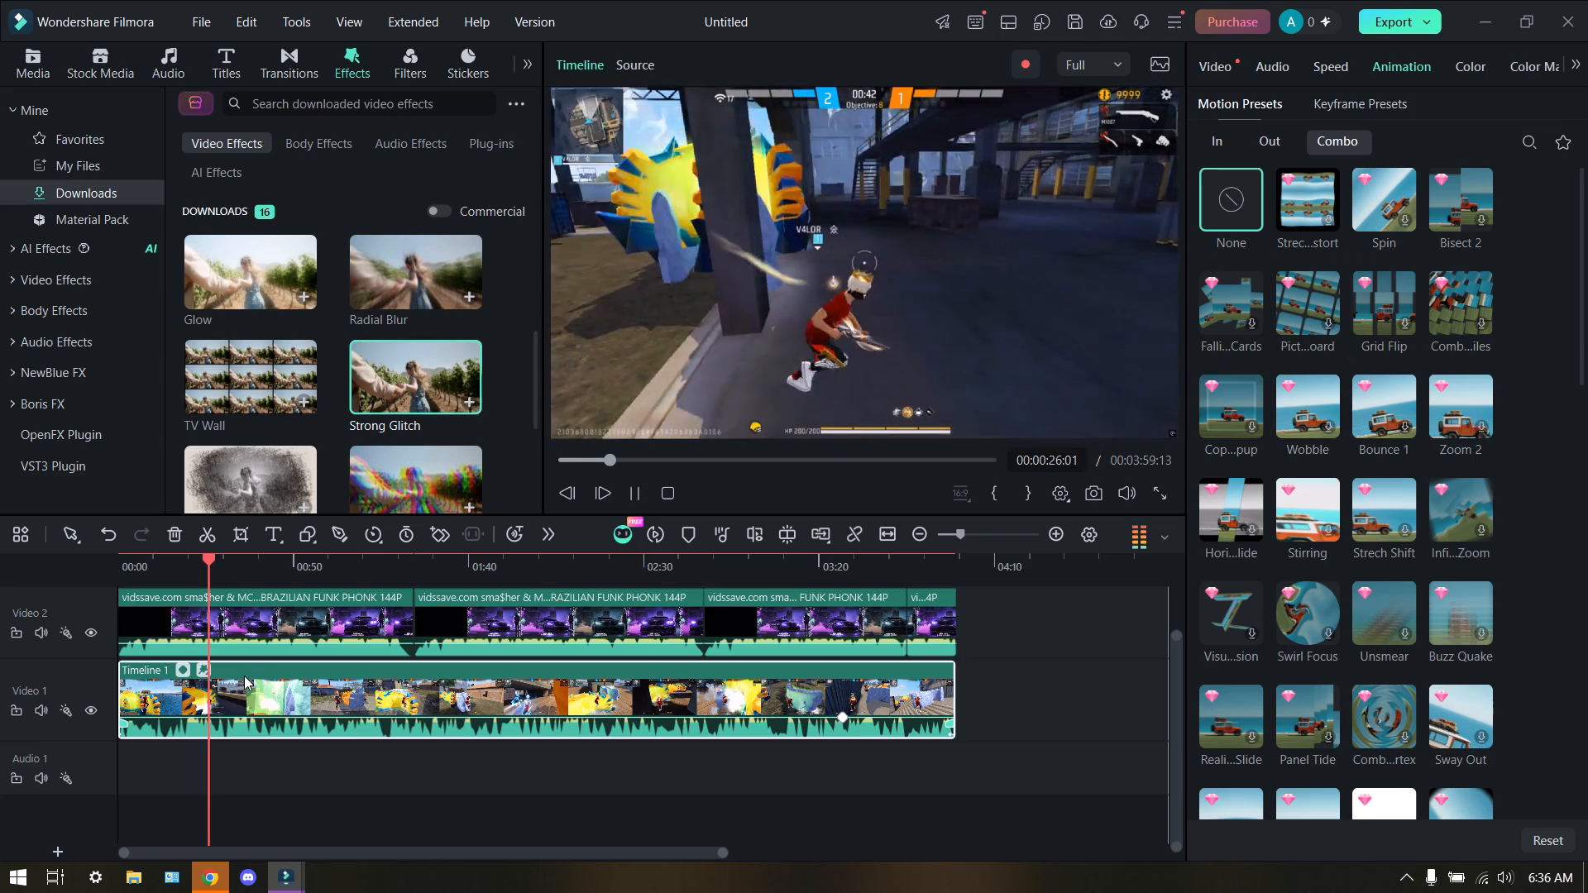
# Delete the Timeline 1 gameplay clip from the Video 1 track.
pyautogui.rightClick(203, 664)
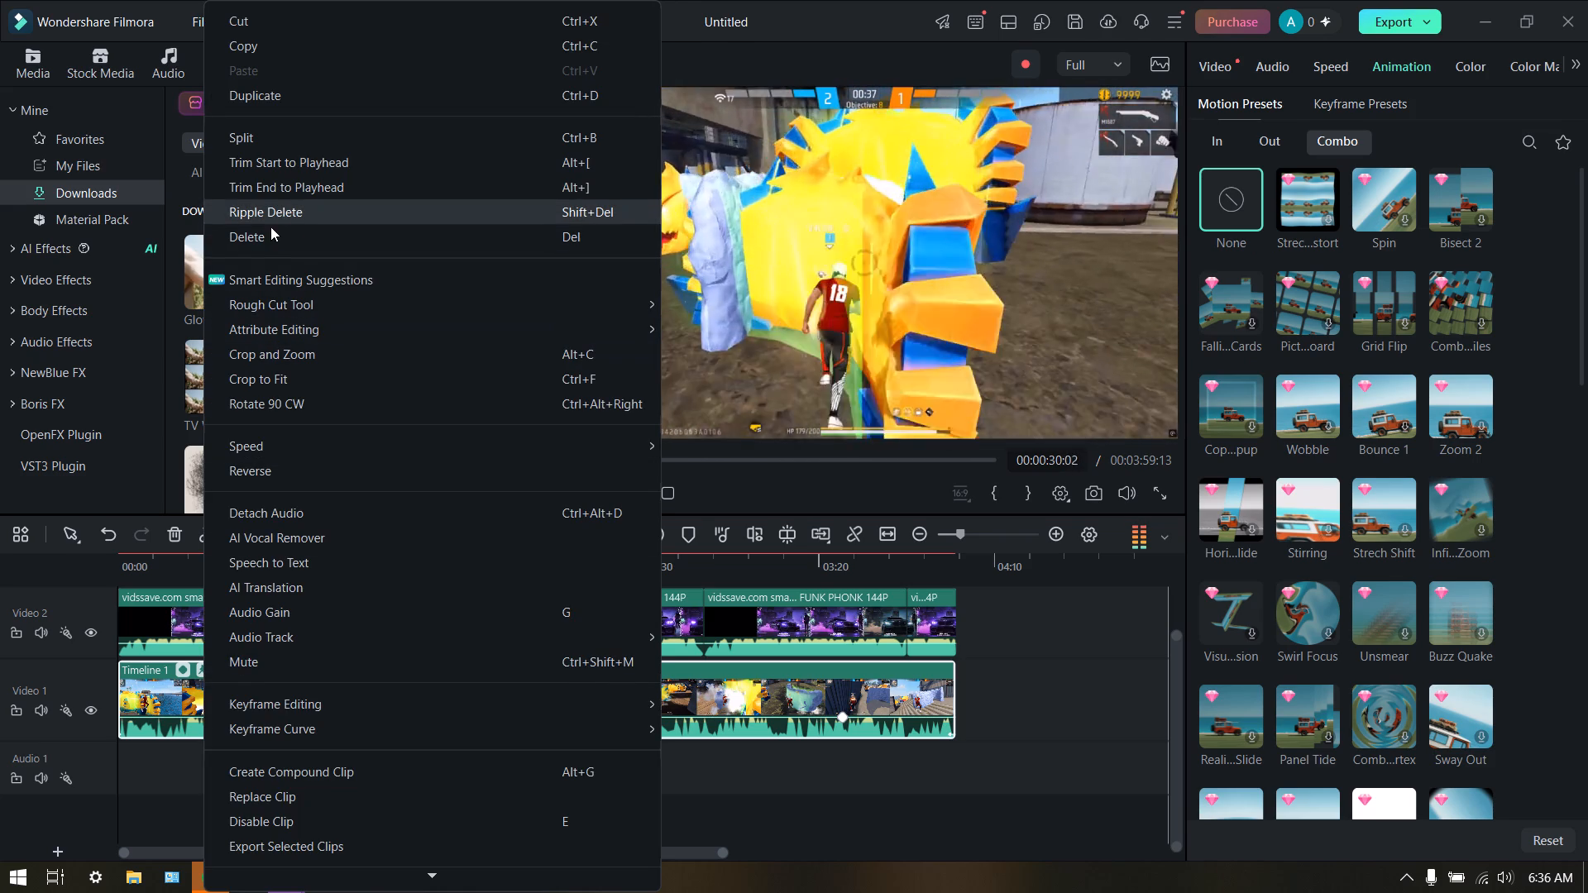
pyautogui.click(270, 231)
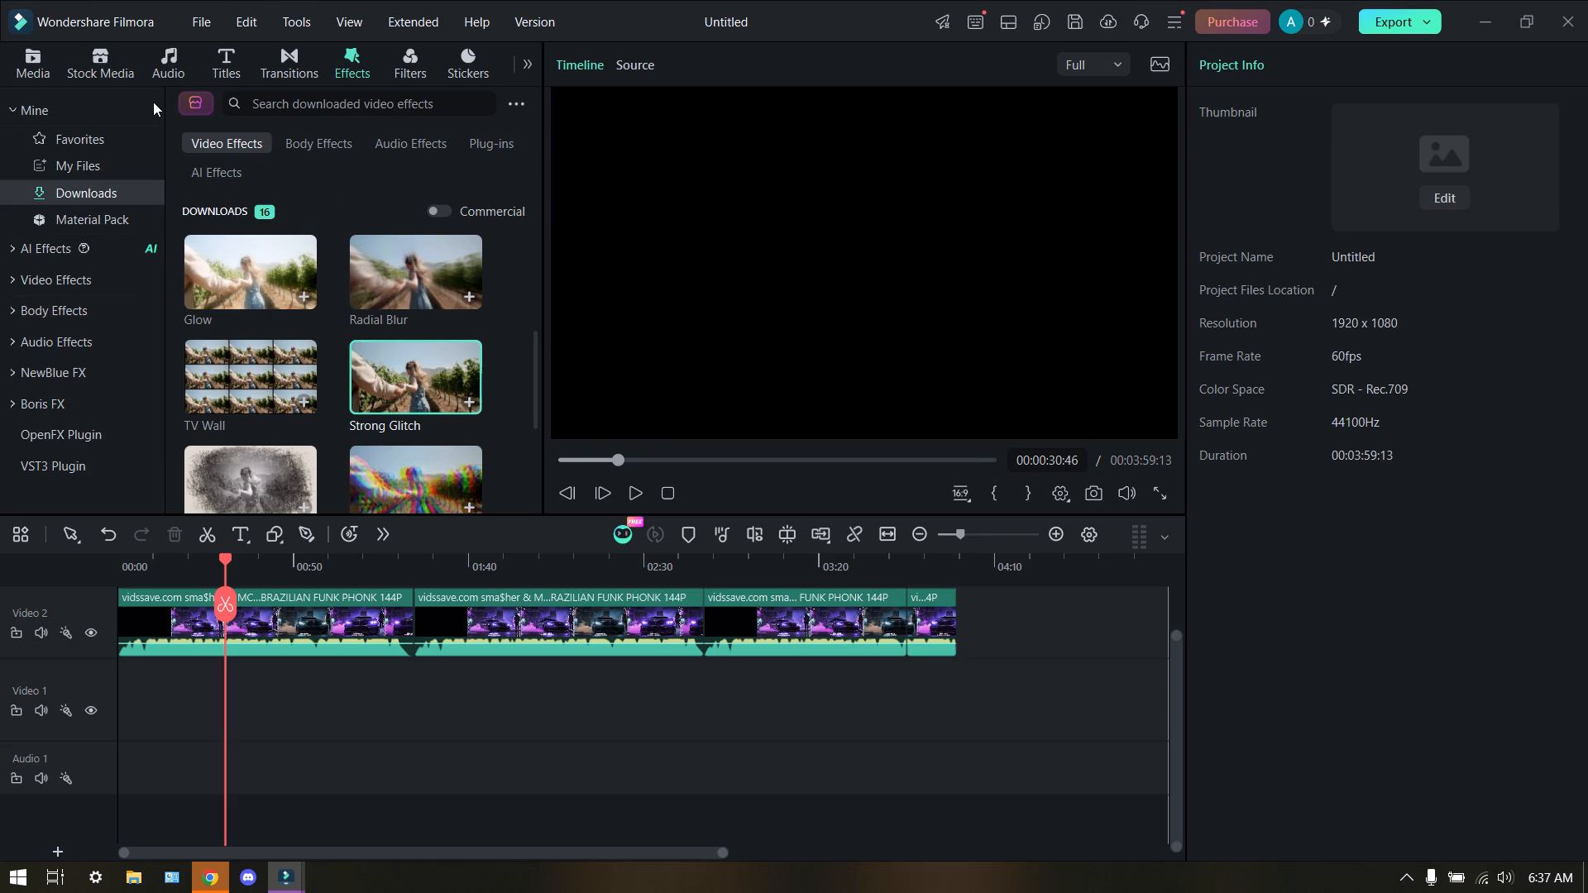
# Place Timeline 1.mov from the project media at the start of the Video 1 track.
pyautogui.click(45, 63)
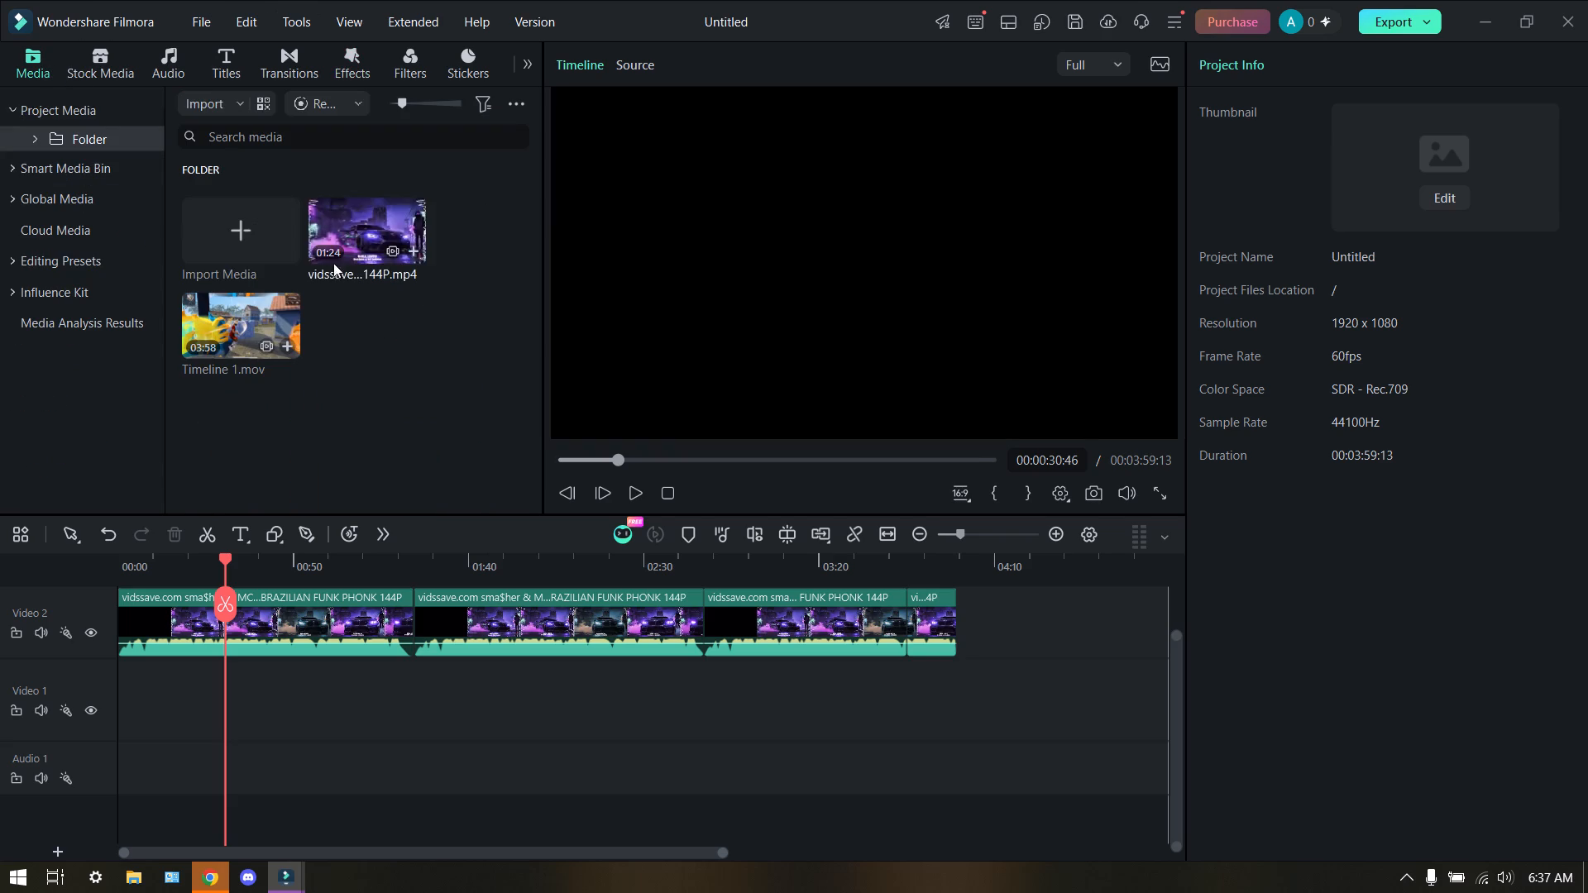
pyautogui.moveTo(230, 323); pyautogui.dragTo(188, 717)
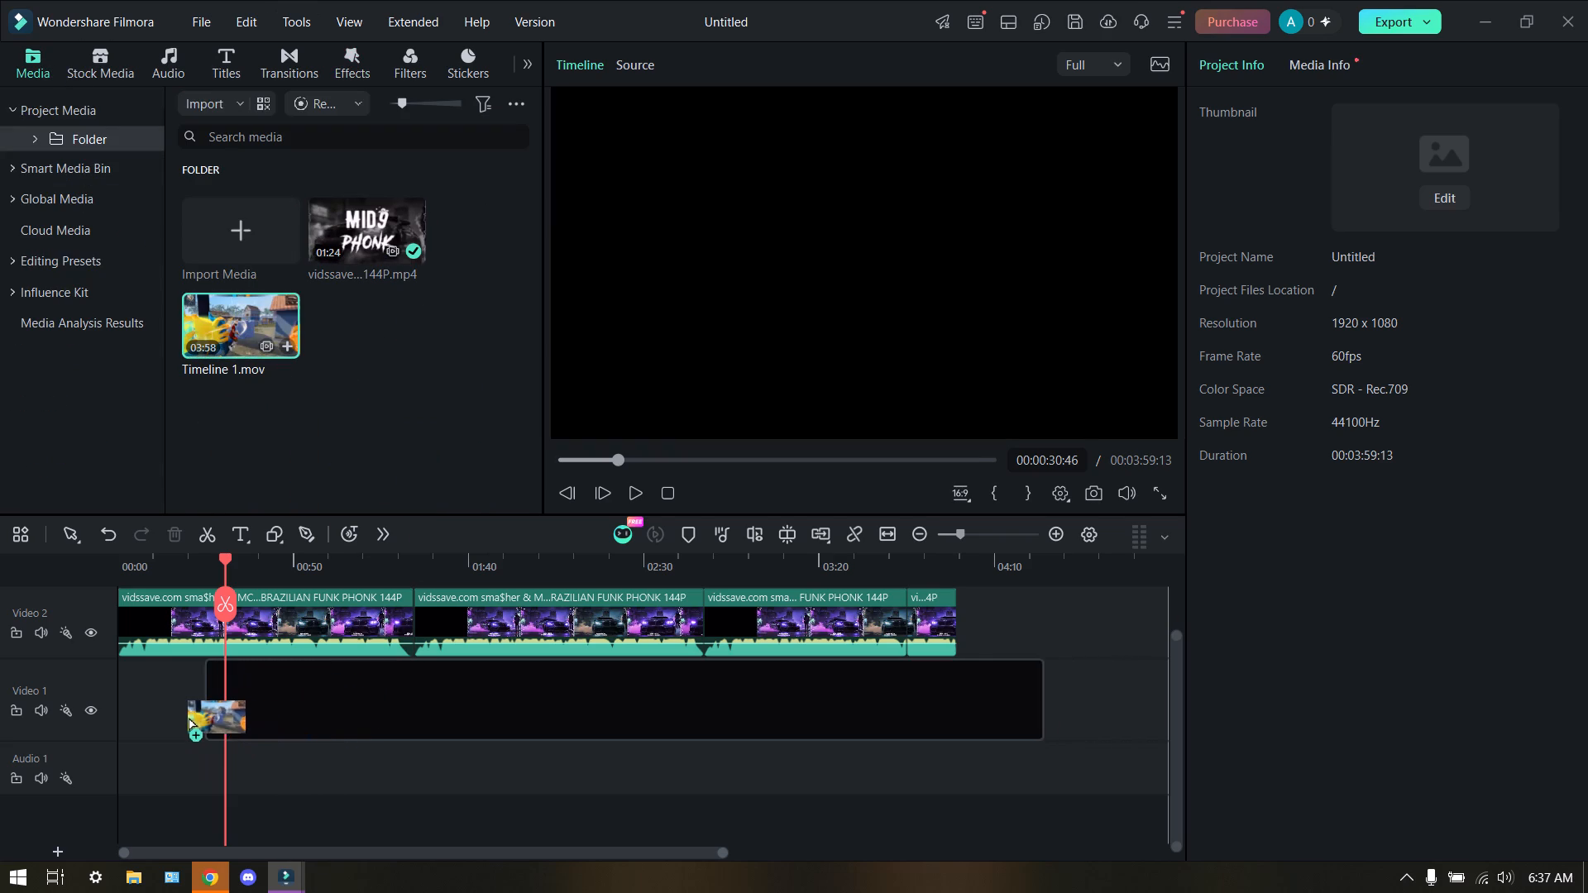
pyautogui.moveTo(188, 717); pyautogui.dragTo(102, 706)
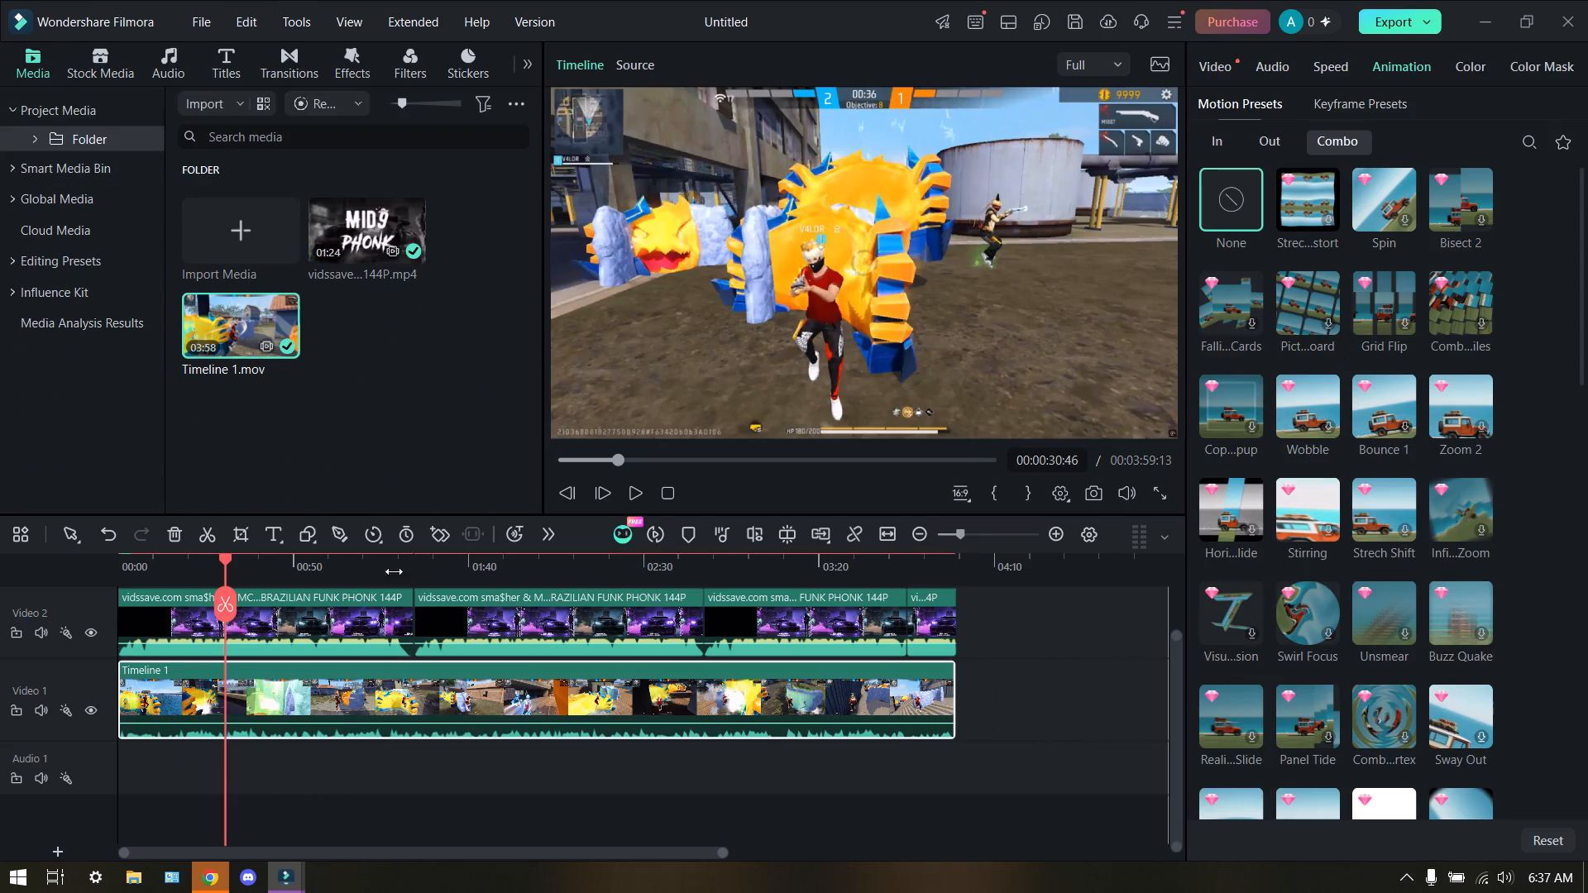
# Play the re-added gameplay clip in short bursts from about 30 to 32 seconds.
pyautogui.click(633, 496)
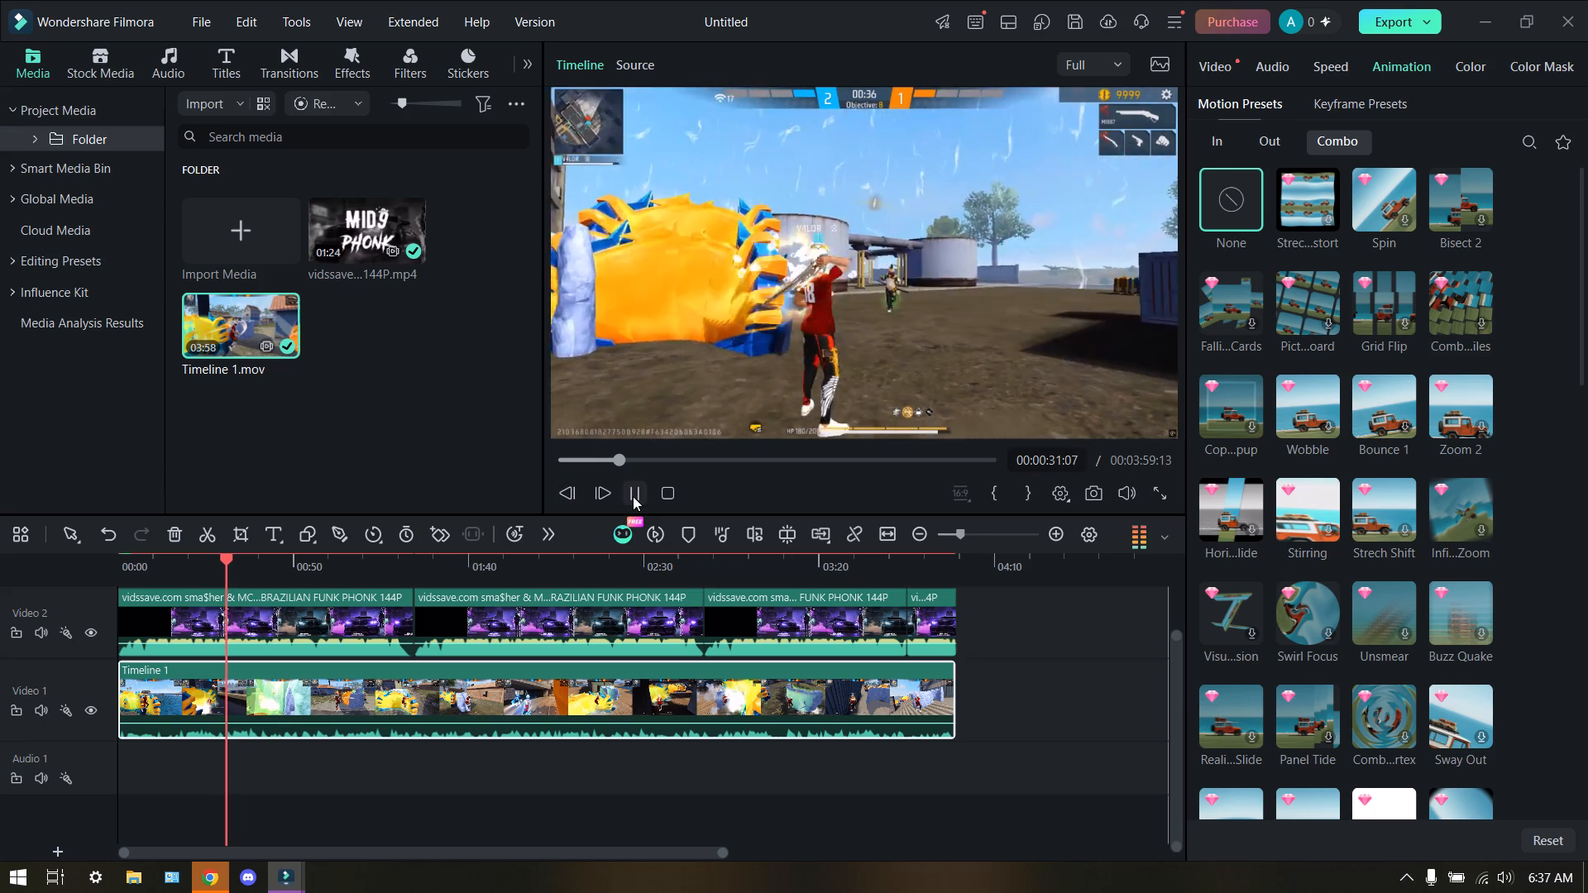
pyautogui.click(633, 496)
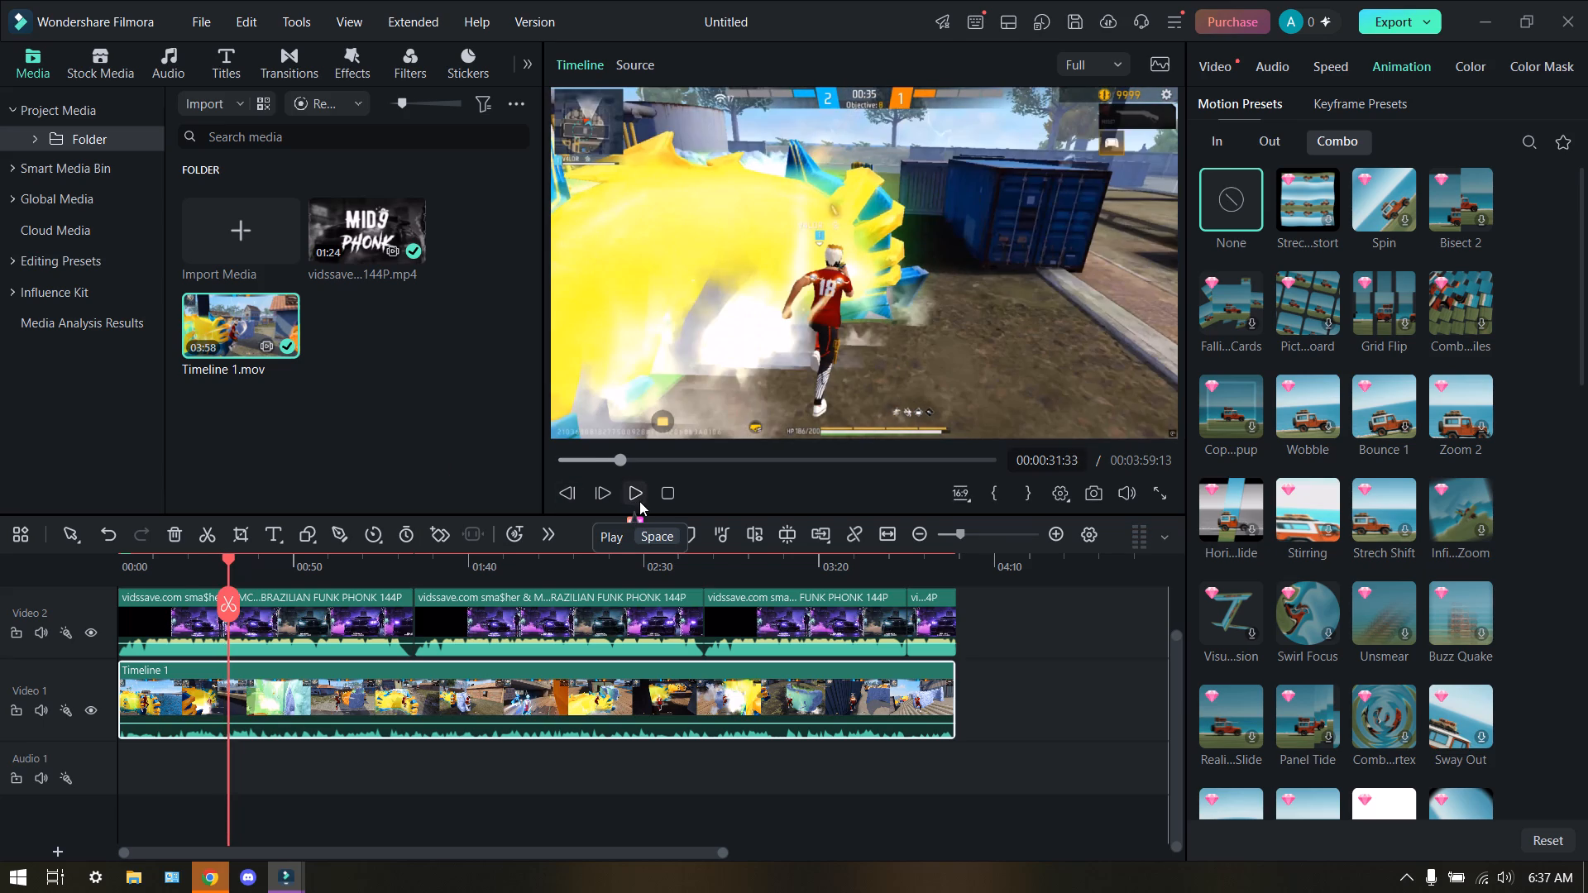
pyautogui.click(639, 501)
pyautogui.click(640, 499)
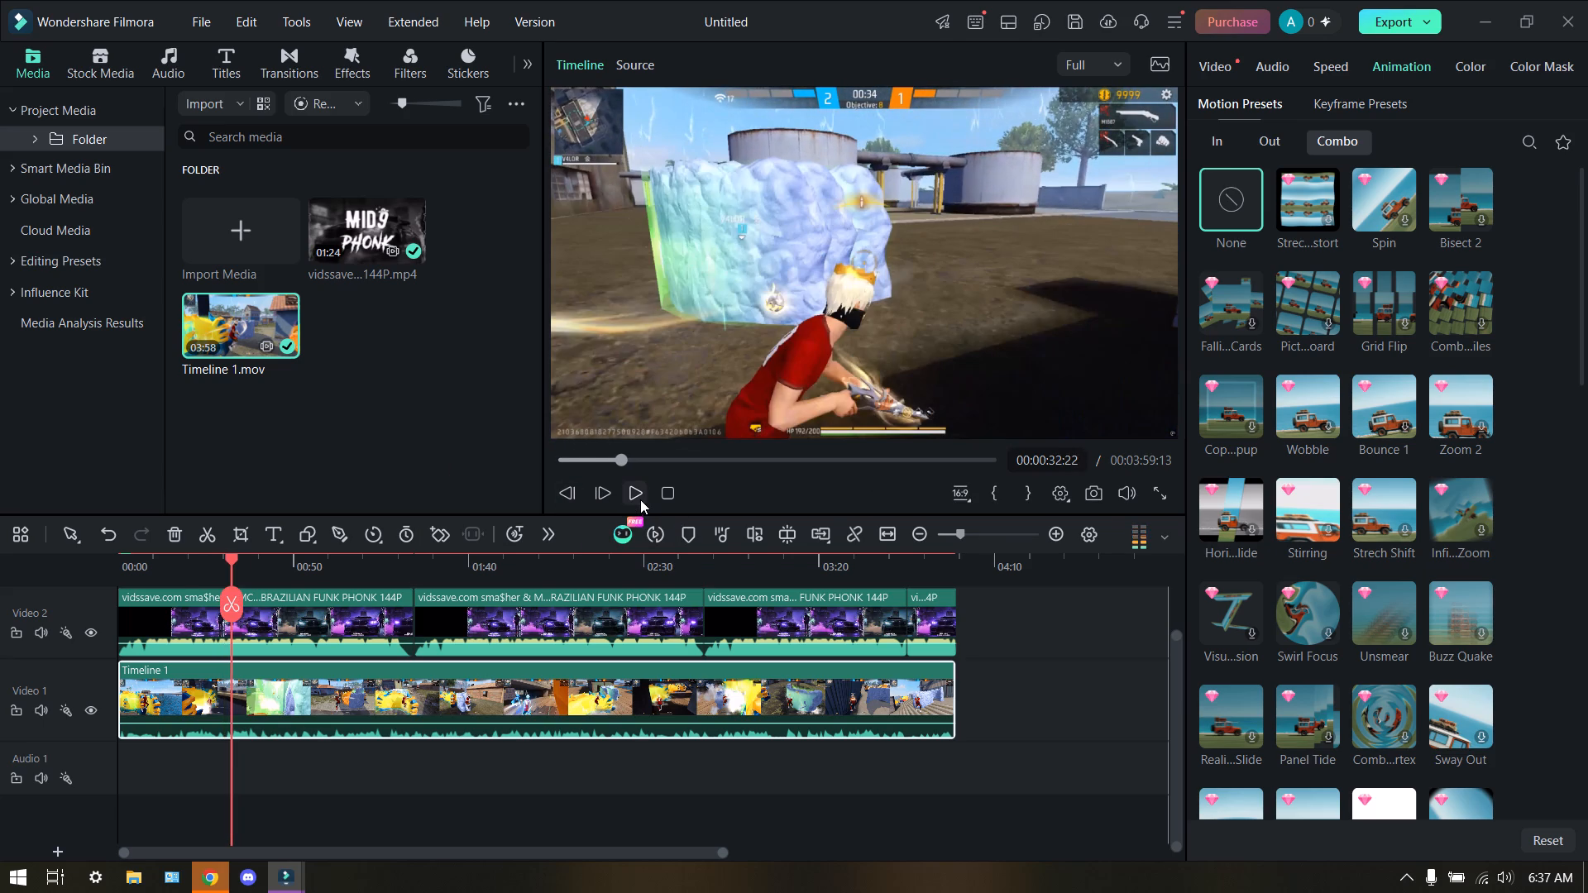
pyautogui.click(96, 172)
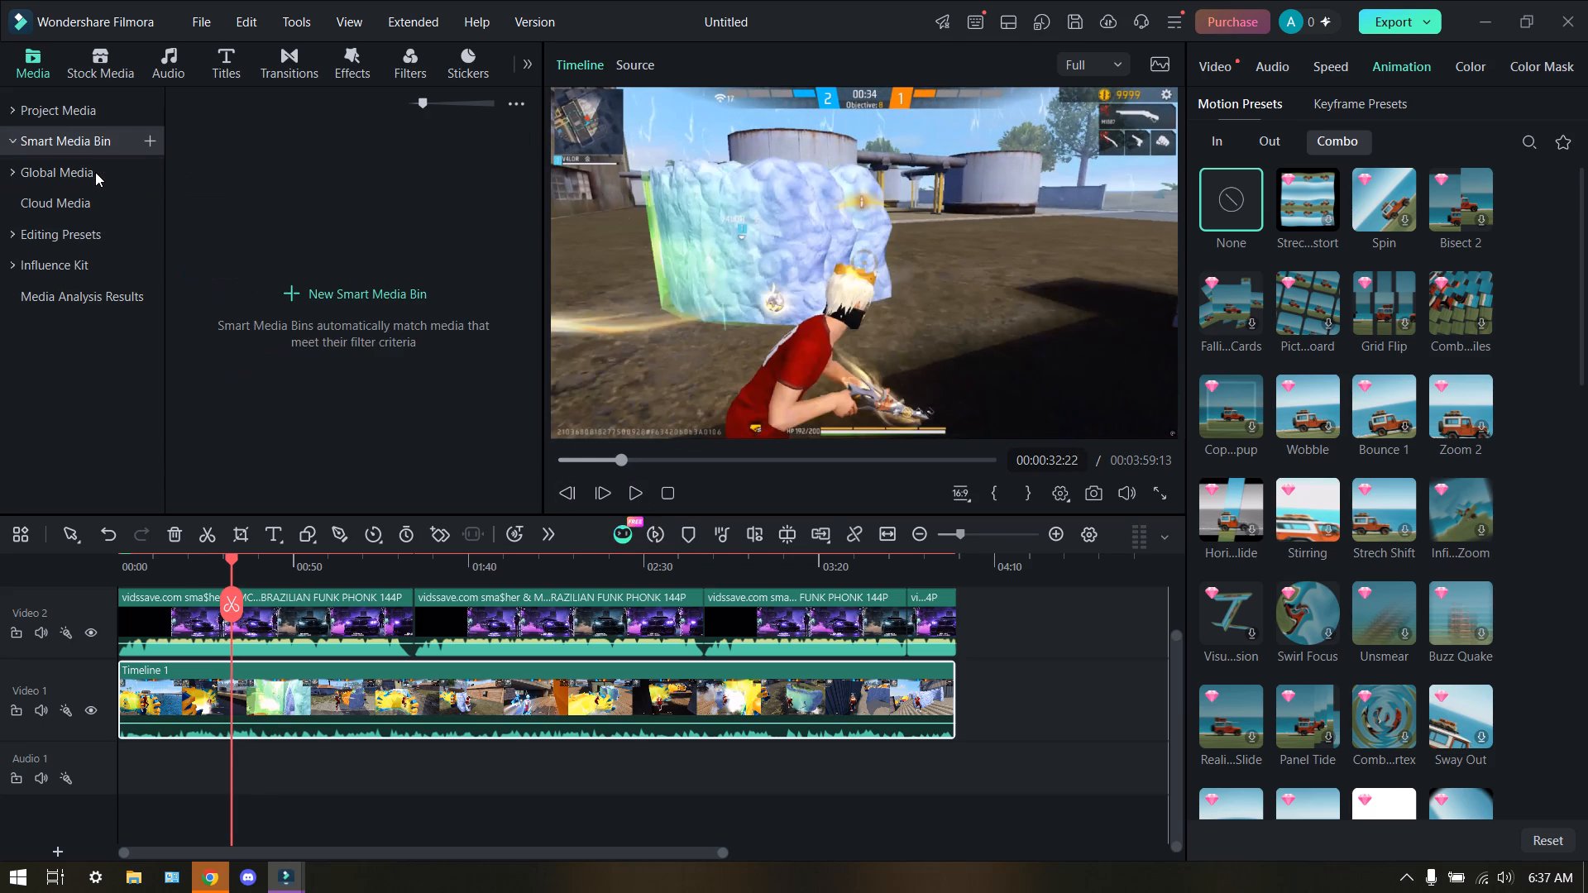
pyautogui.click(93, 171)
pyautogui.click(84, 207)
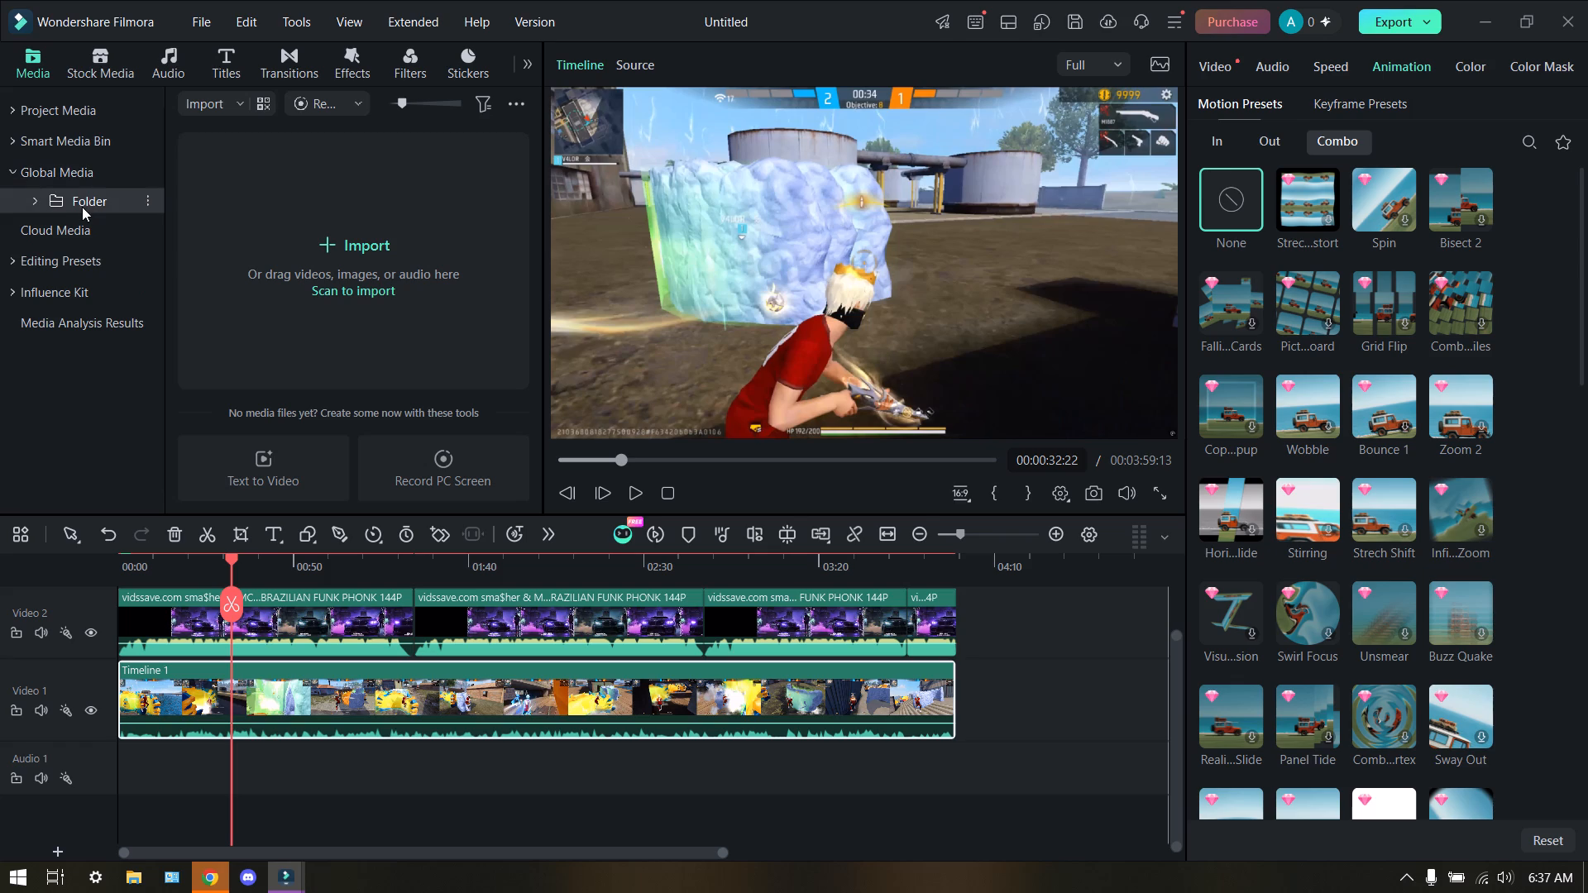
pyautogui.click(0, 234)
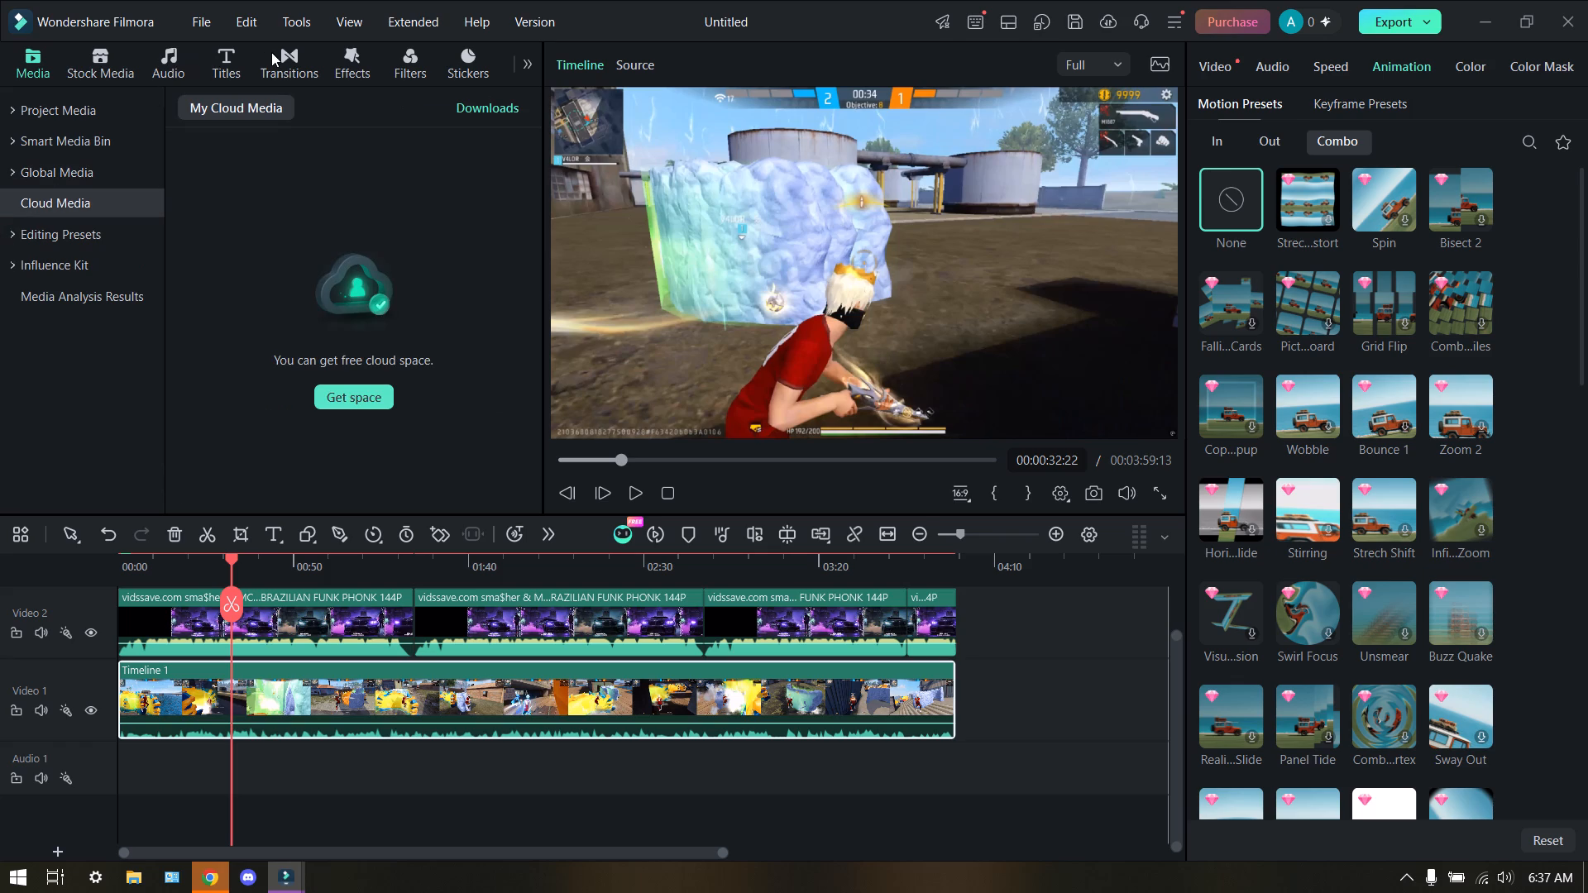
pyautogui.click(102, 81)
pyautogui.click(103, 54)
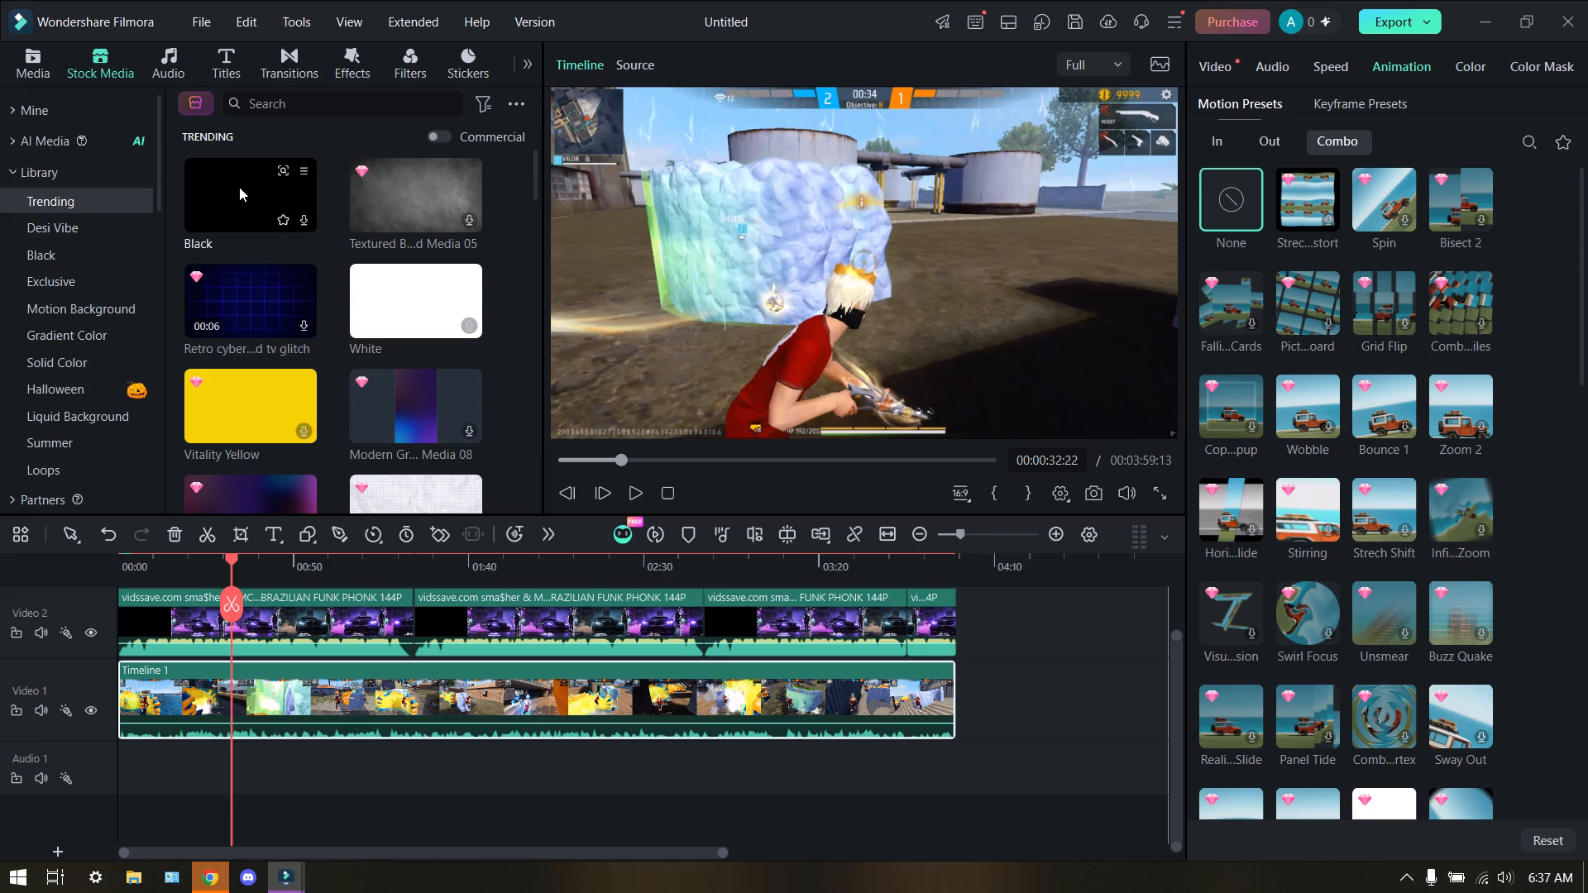
# Browse the Fade&Dissolve and Zoom transitions, previewing Dissolve and Zoom, and return to the gameplay clip on the timeline.
pyautogui.click(283, 45)
pyautogui.click(285, 60)
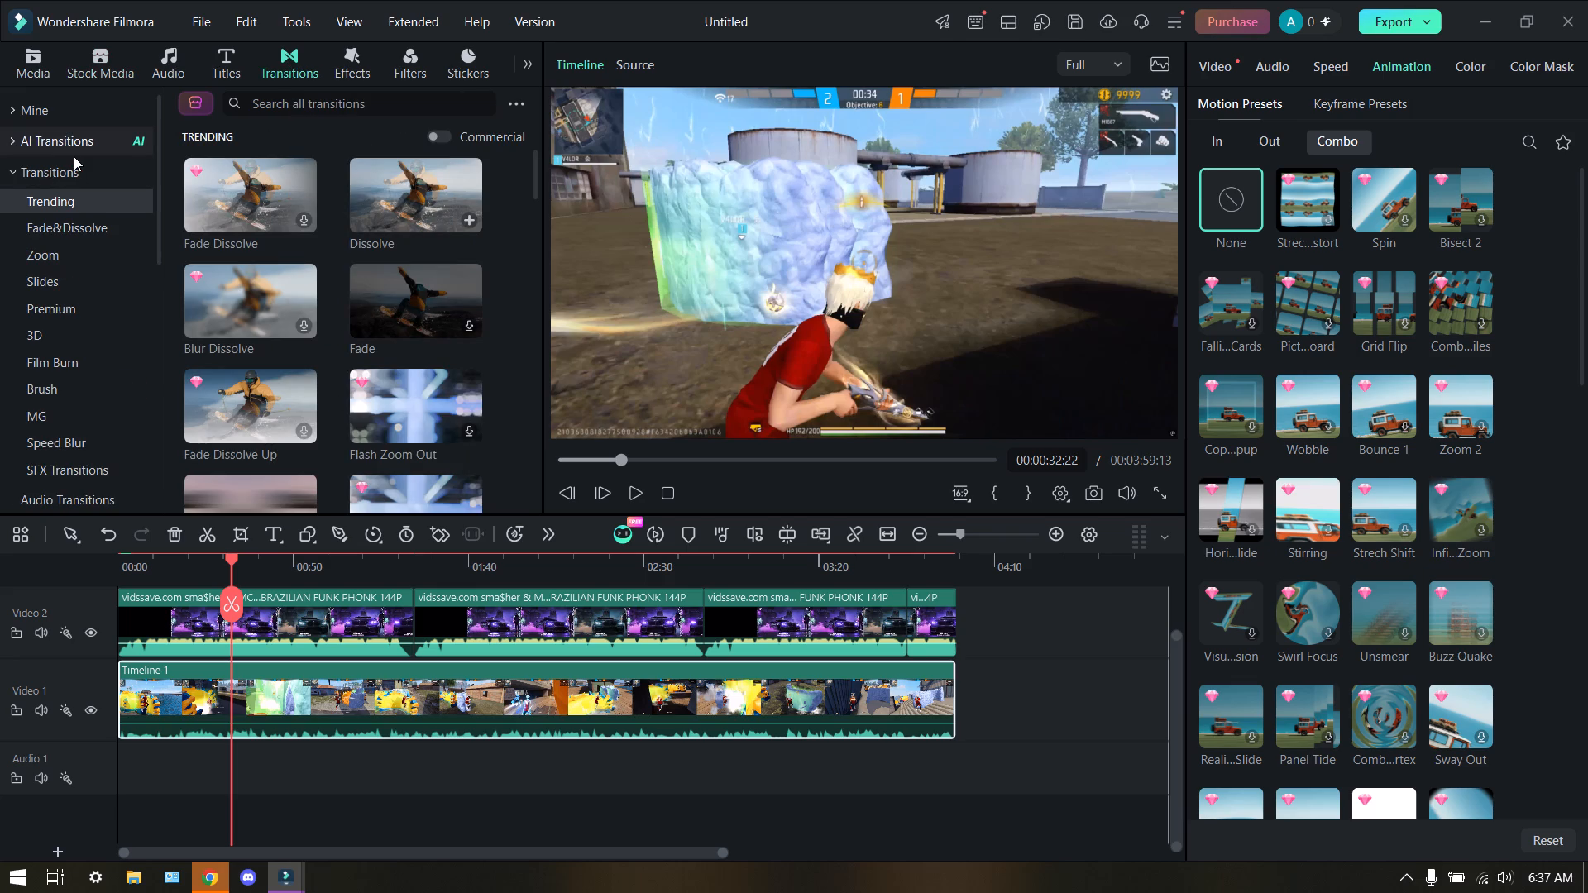
pyautogui.click(447, 204)
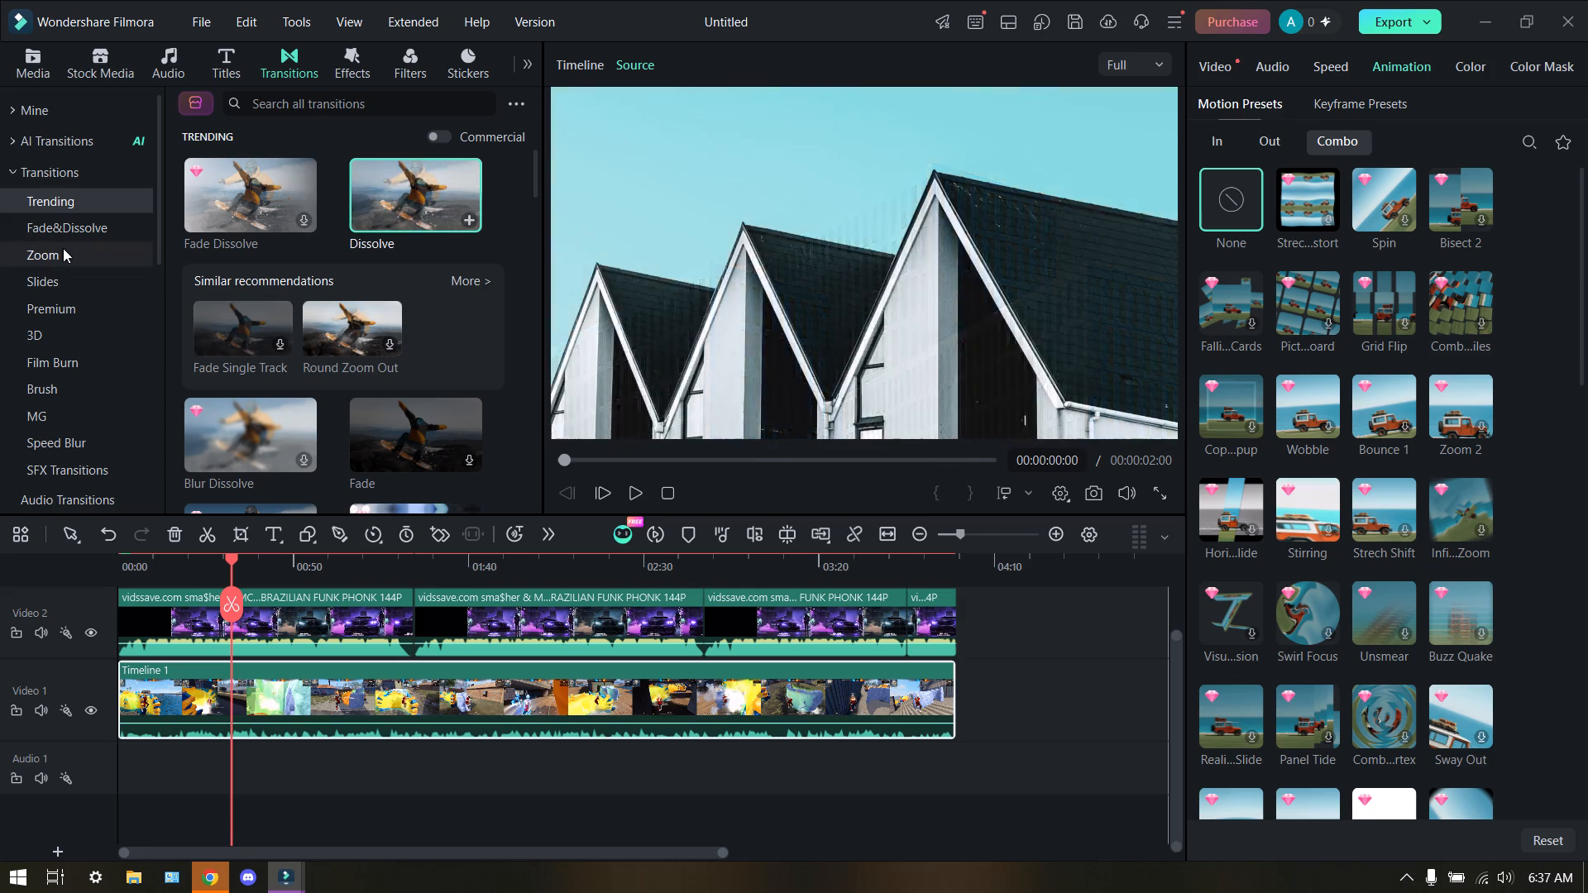
pyautogui.click(61, 234)
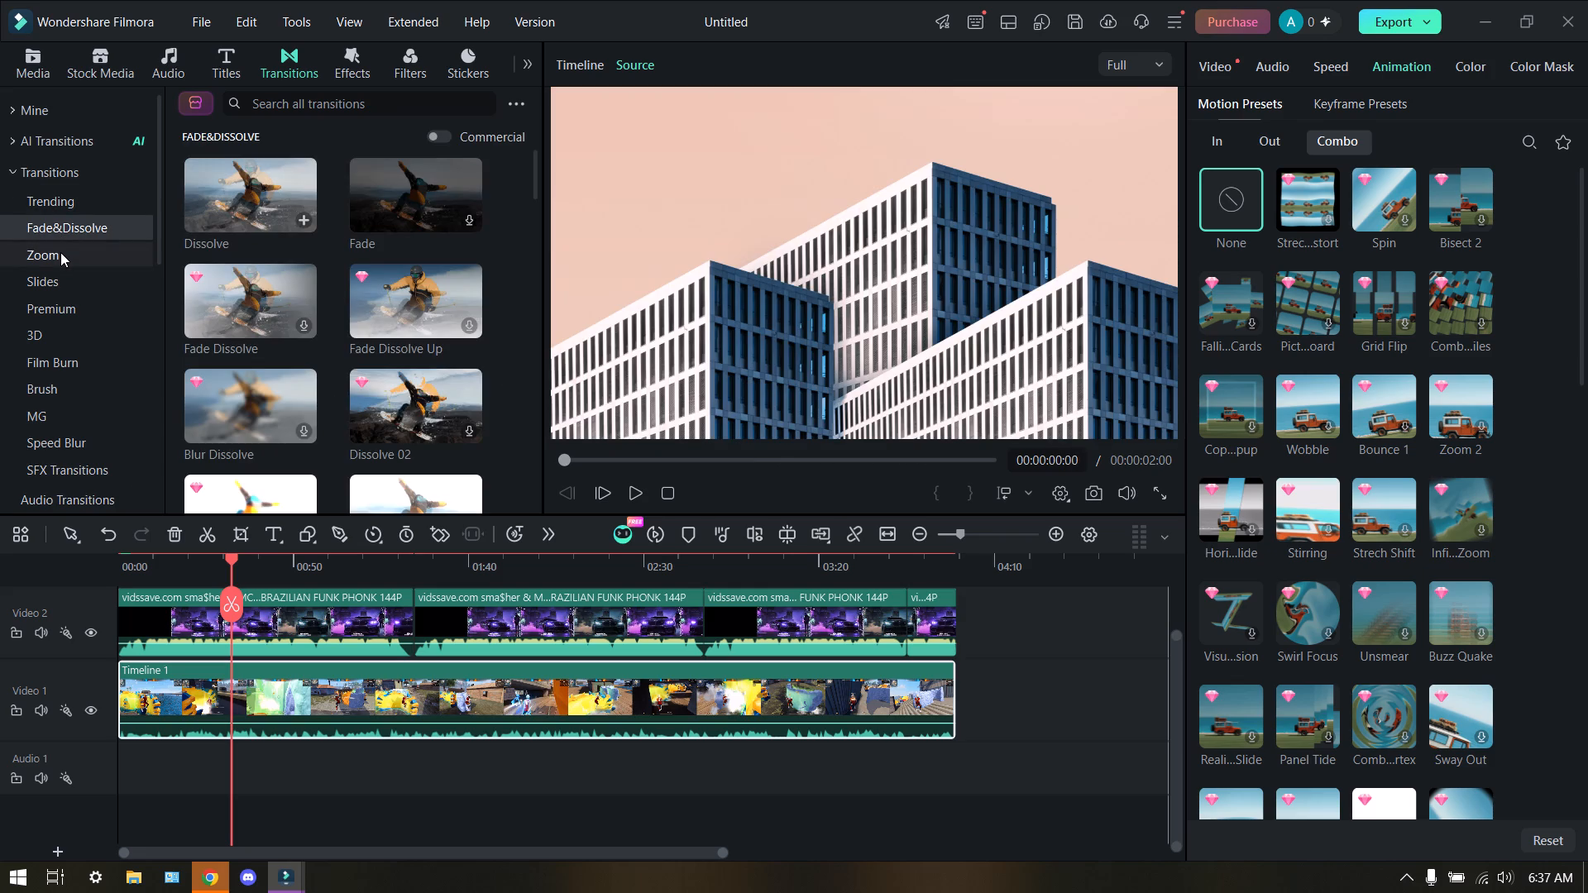
pyautogui.click(60, 252)
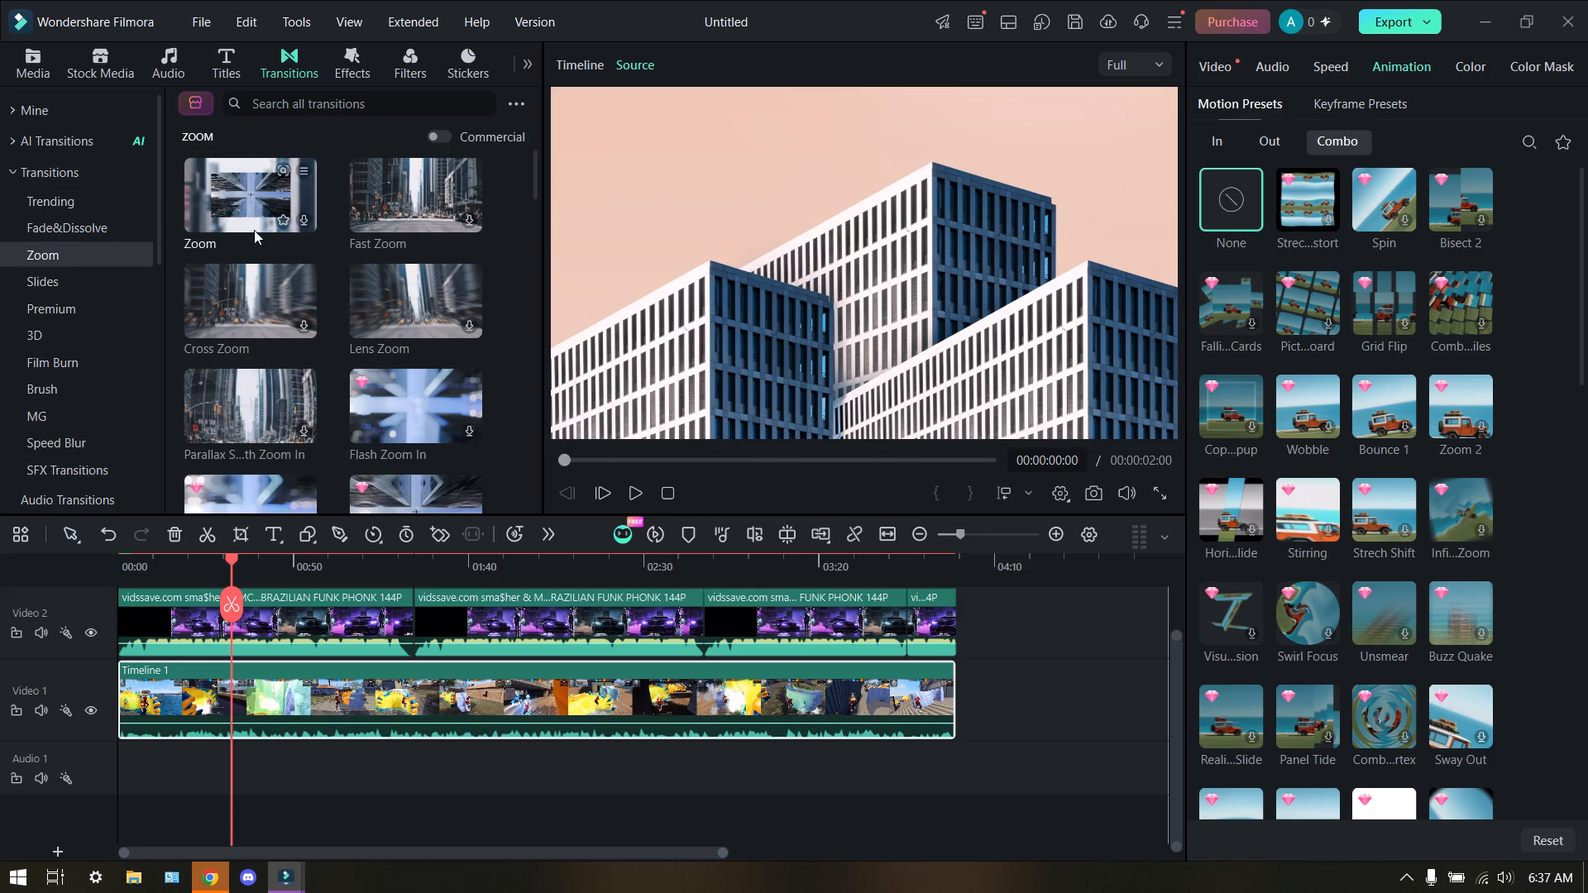
pyautogui.click(249, 210)
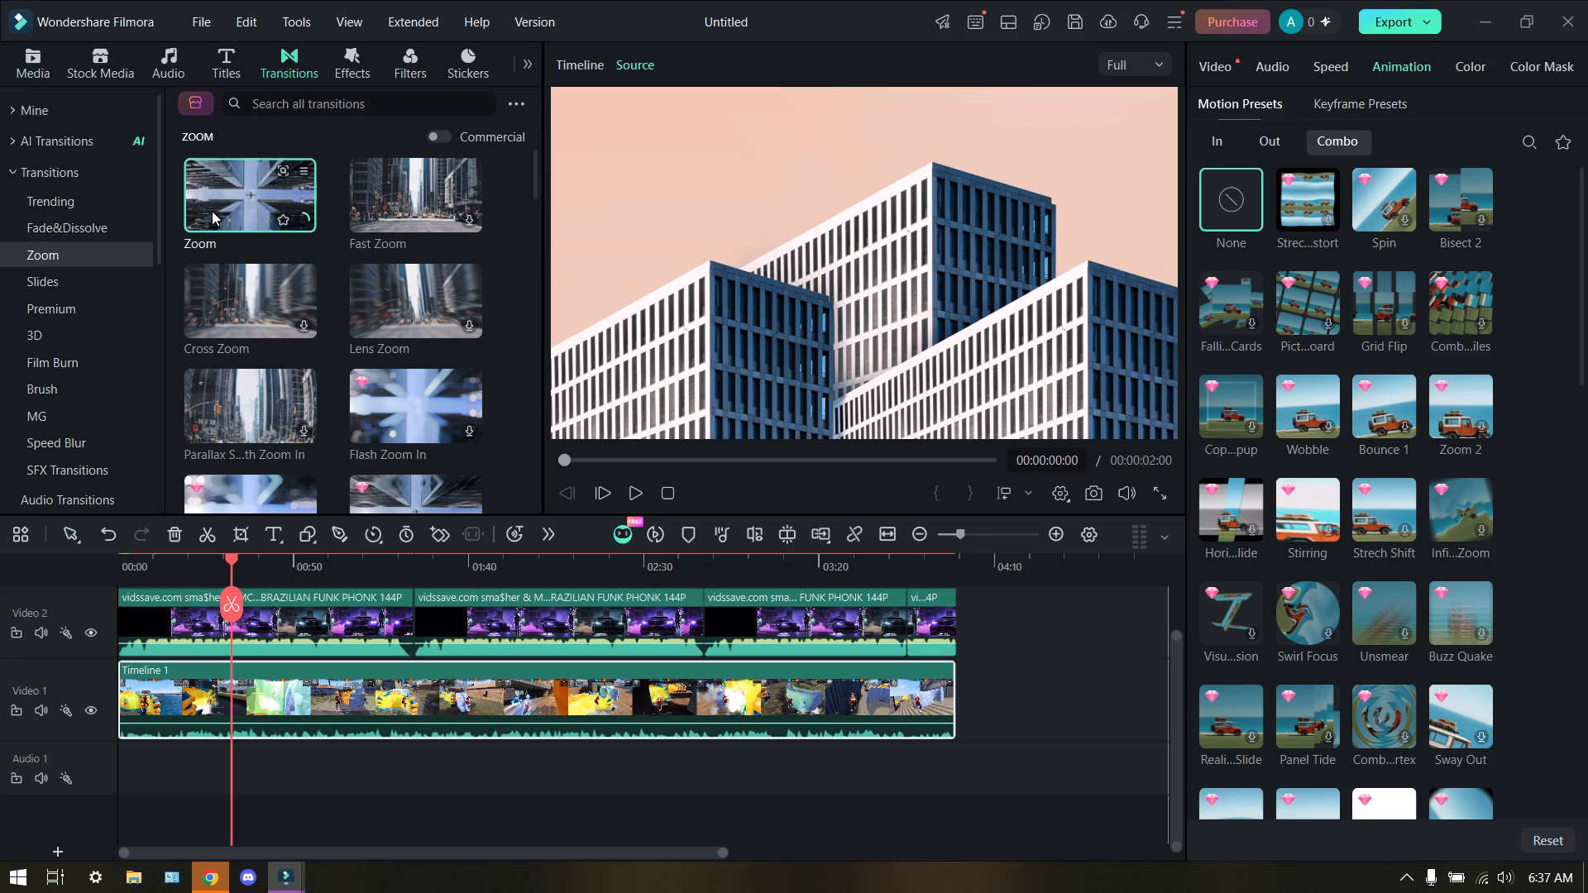
pyautogui.moveTo(668, 272); pyautogui.dragTo(667, 310)
pyautogui.click(215, 199)
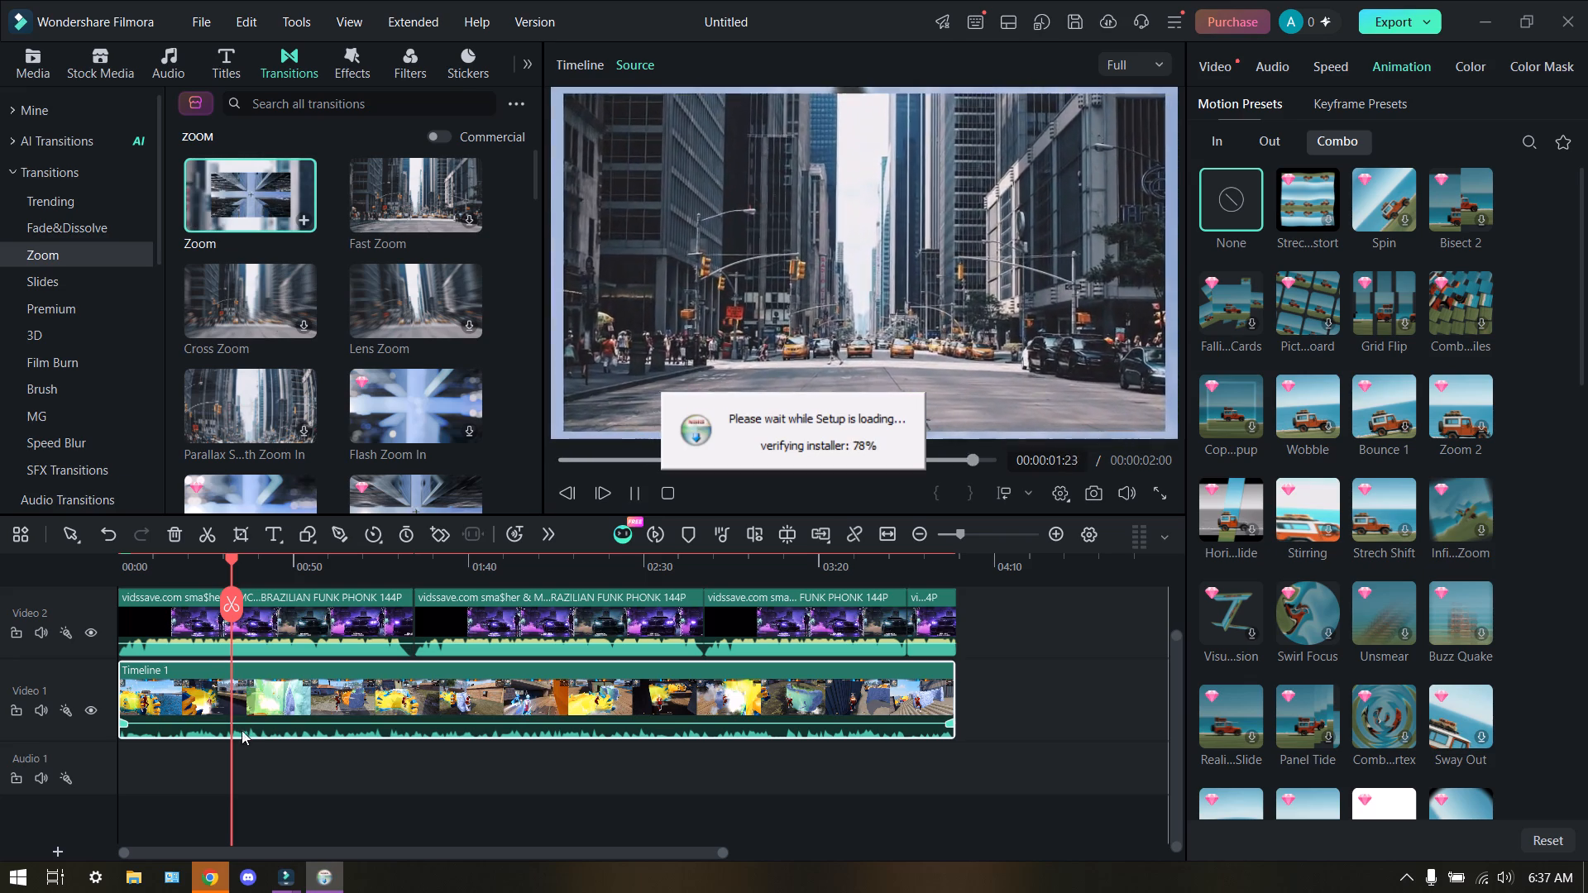
pyautogui.click(245, 714)
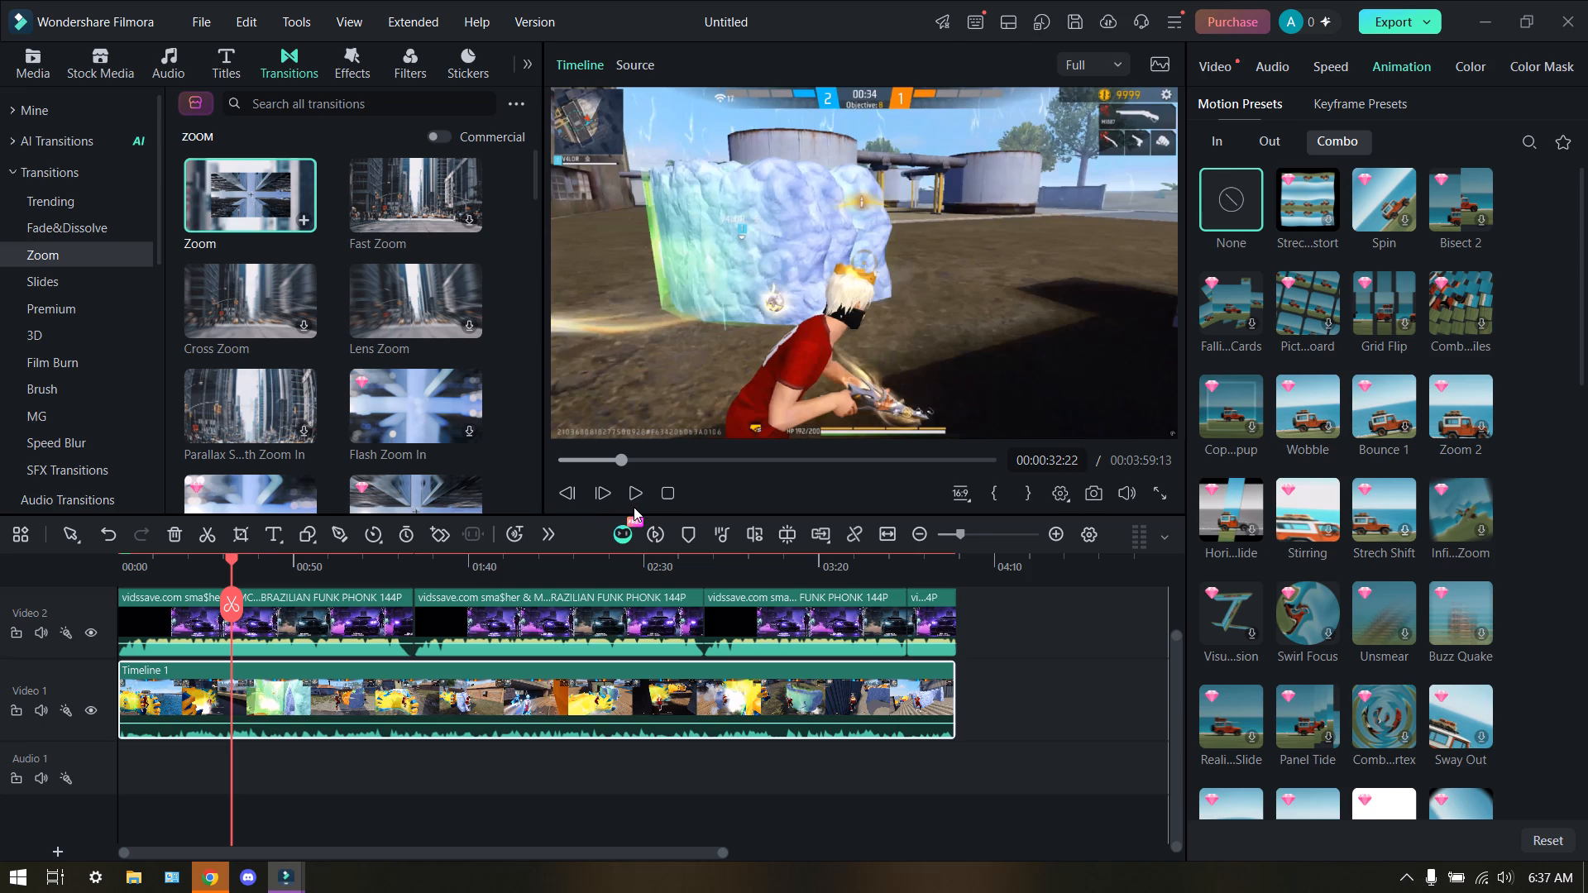
# Play the gameplay timeline from about 32 seconds.
pyautogui.click(634, 507)
pyautogui.click(636, 500)
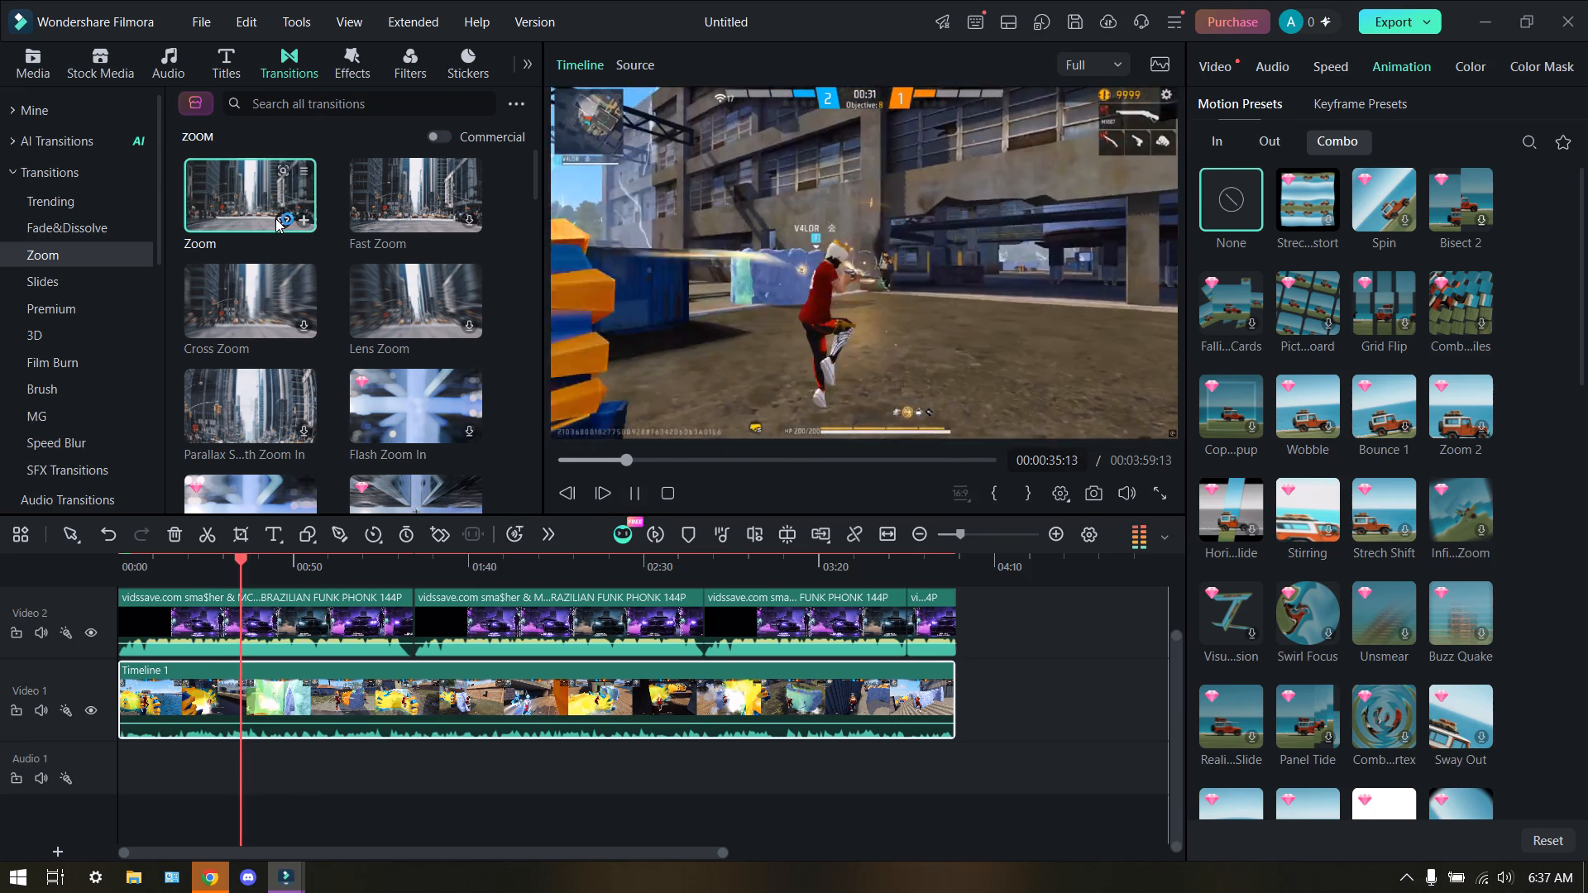
# Mark the Zoom transition as a favourite.
pyautogui.click(275, 218)
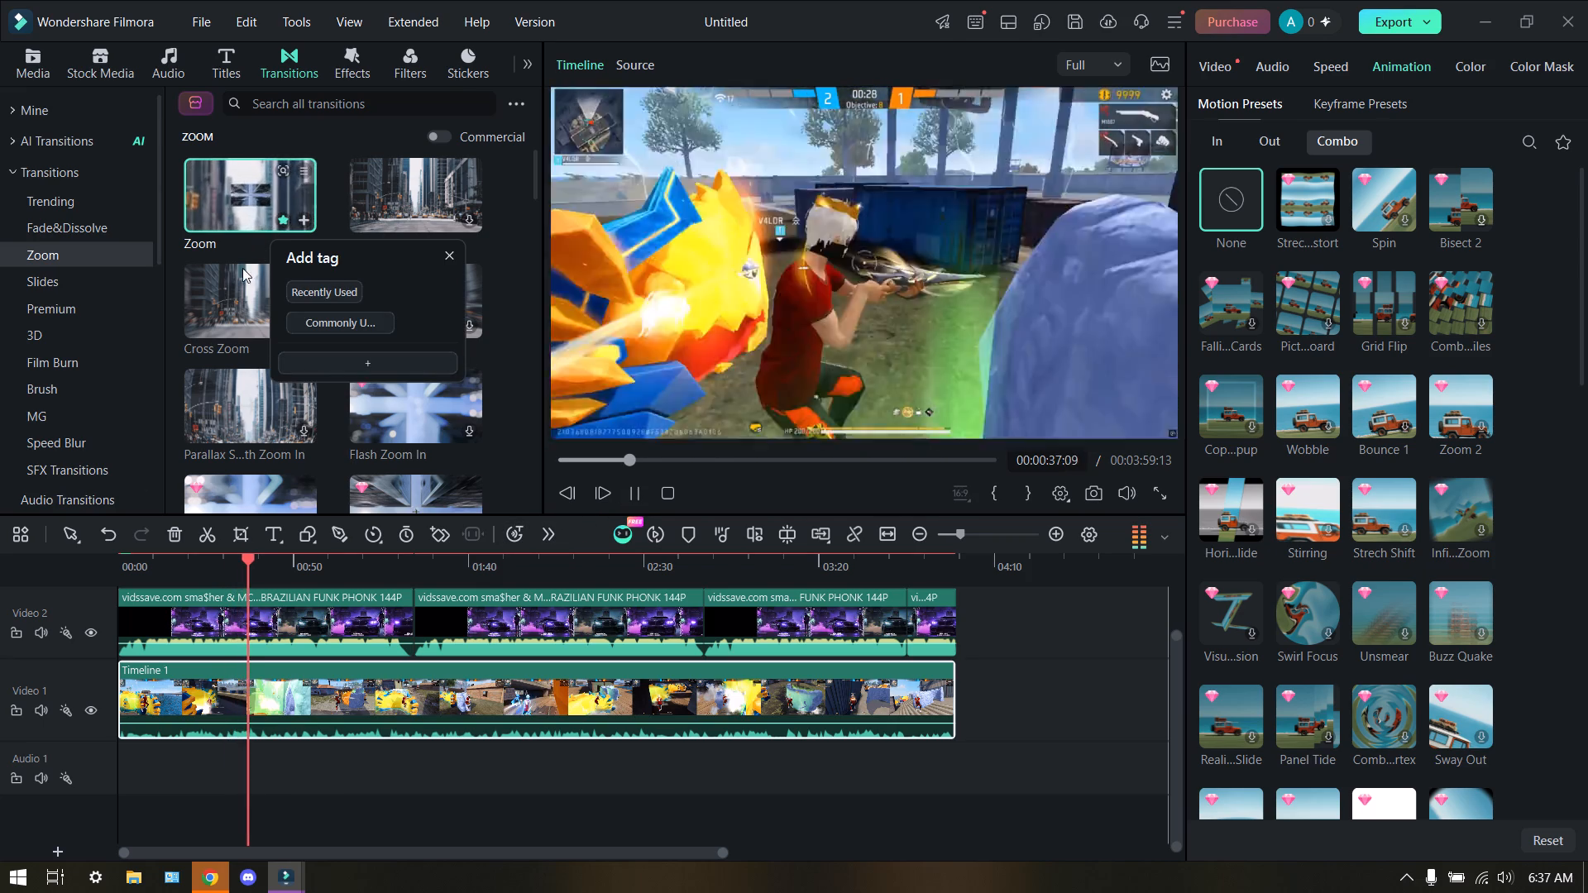
# Preview the Cross Zoom transition, and browse the Slides, Premium and 3D transitions, including a preview of Cube Right.
pyautogui.click(234, 286)
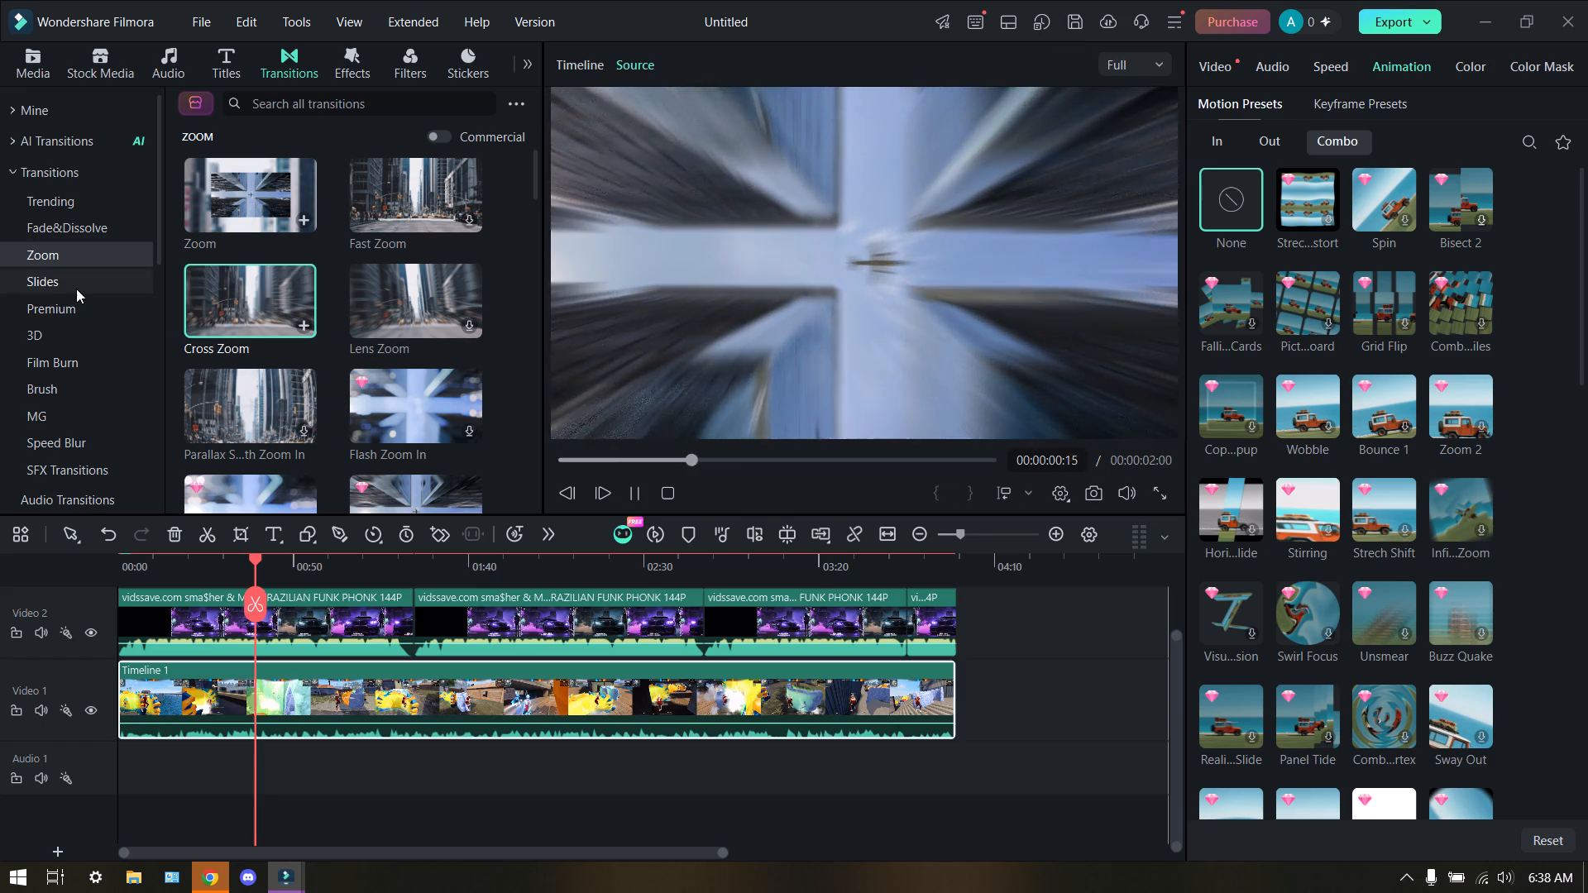
pyautogui.click(75, 289)
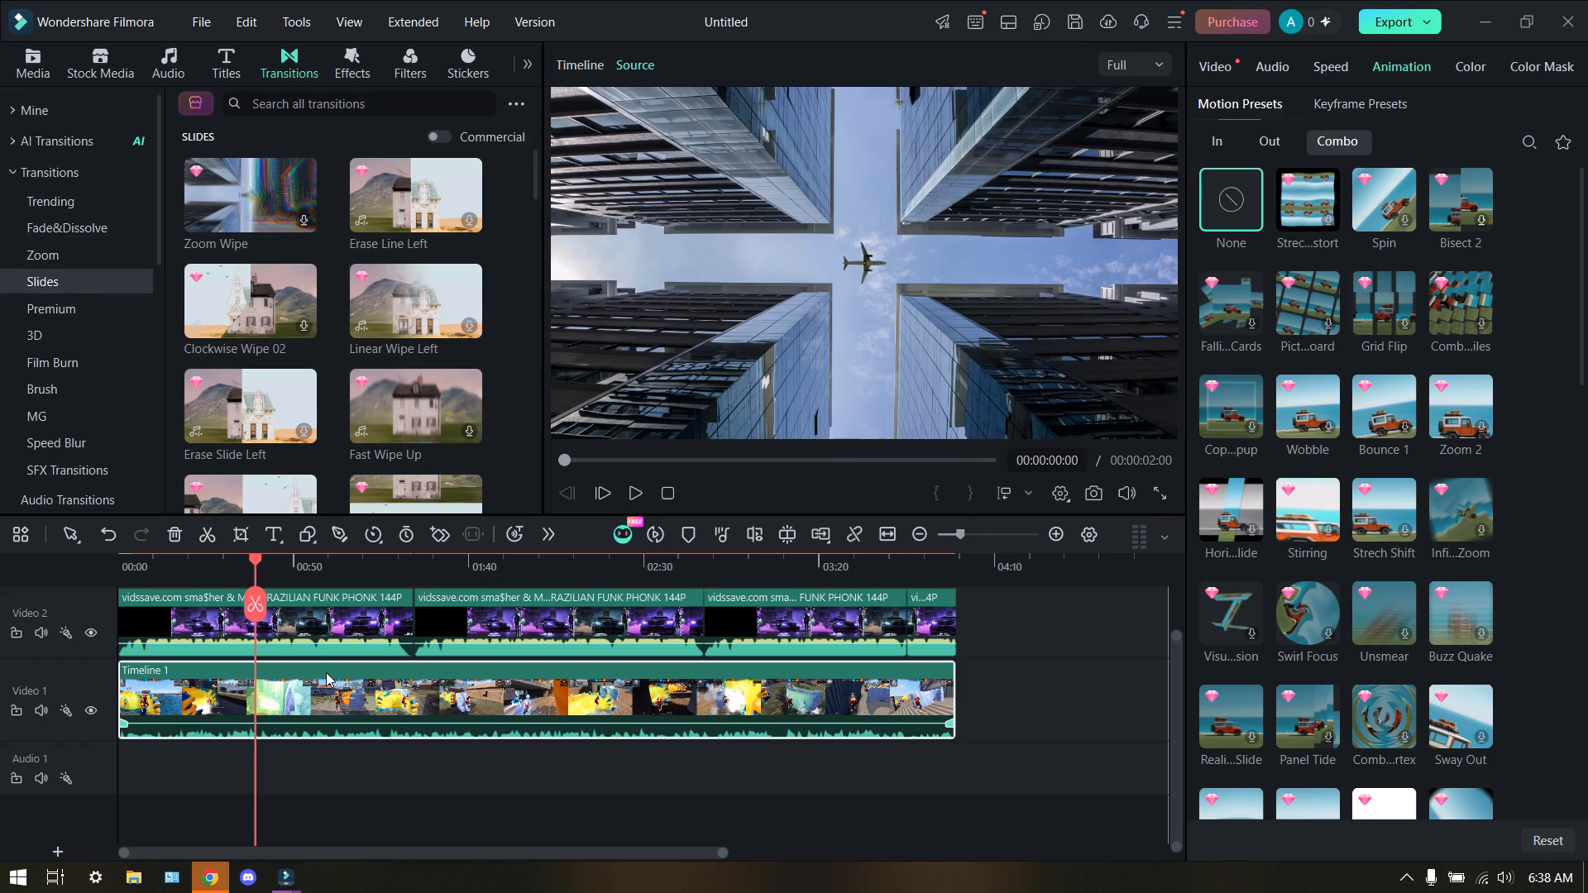
pyautogui.click(337, 695)
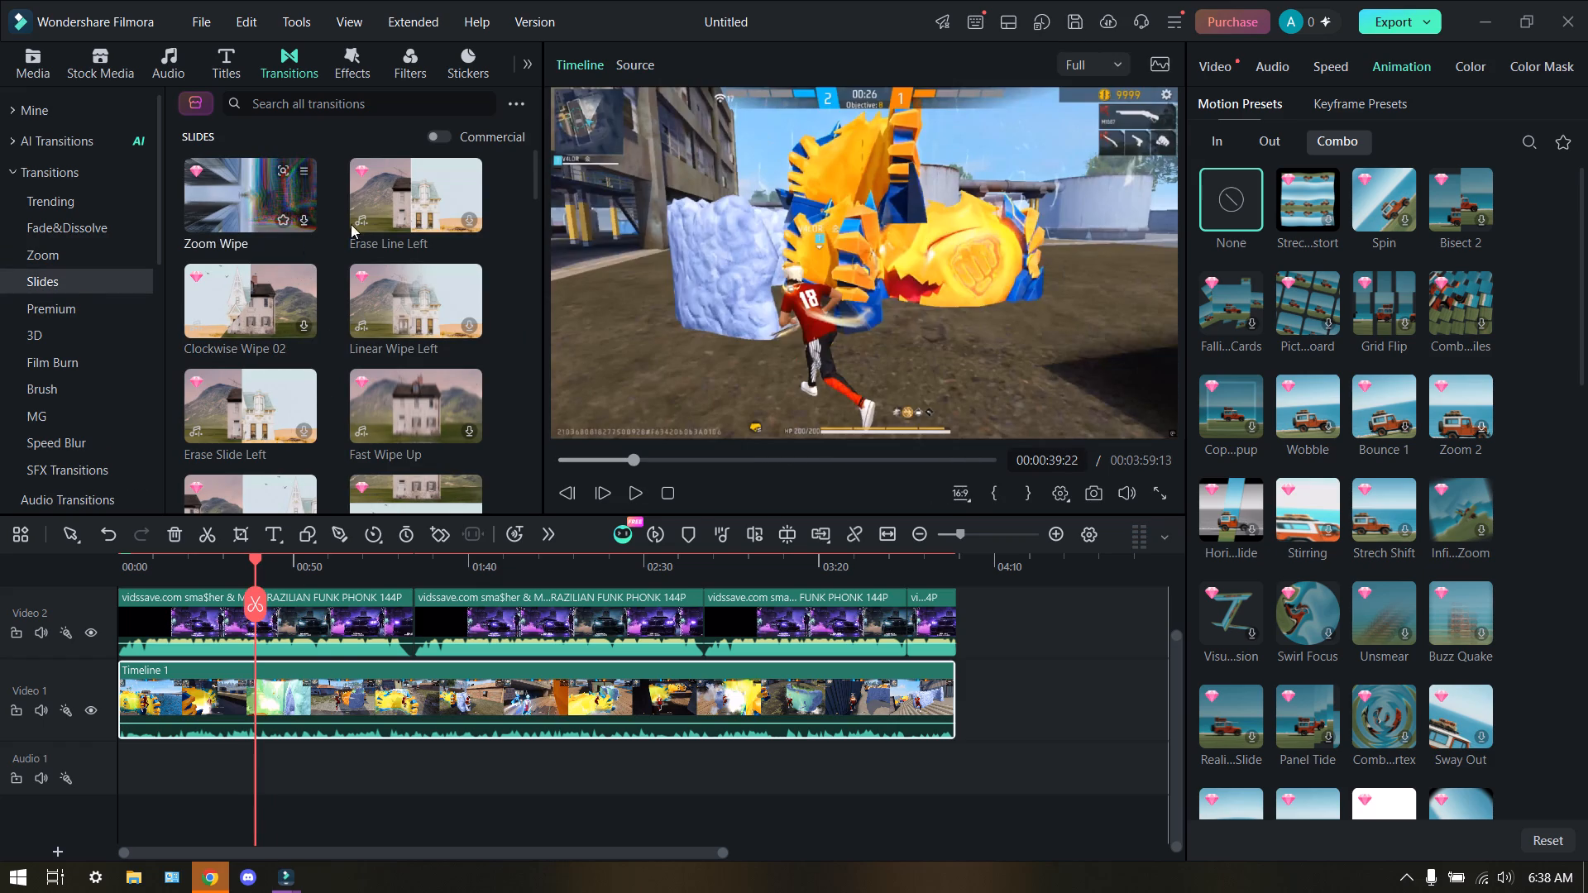
pyautogui.scroll(-3, 400, 251)
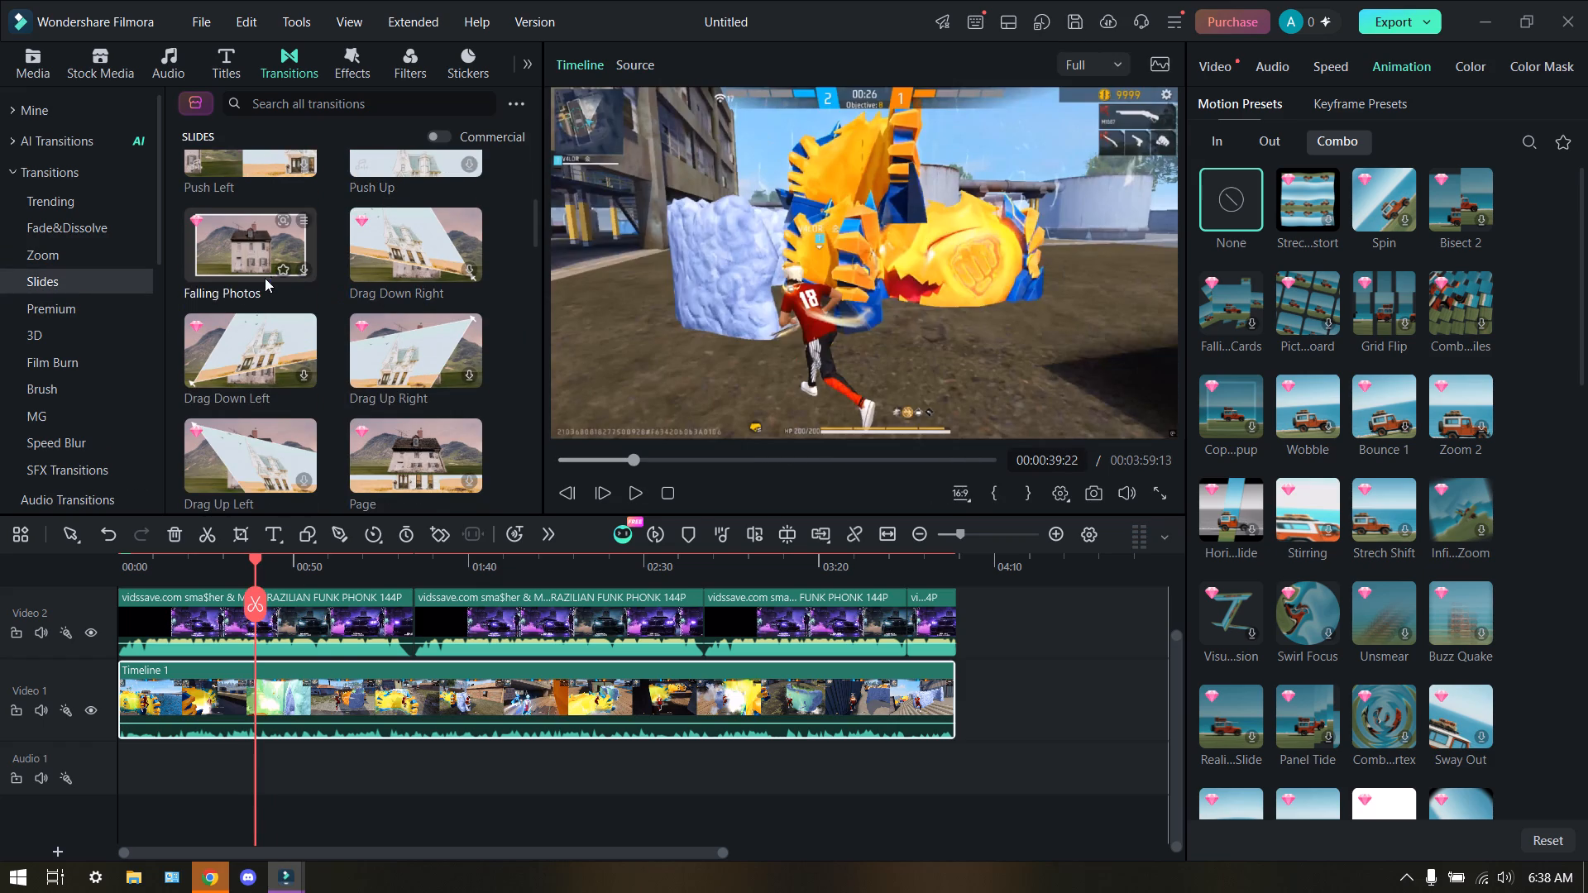
pyautogui.click(118, 315)
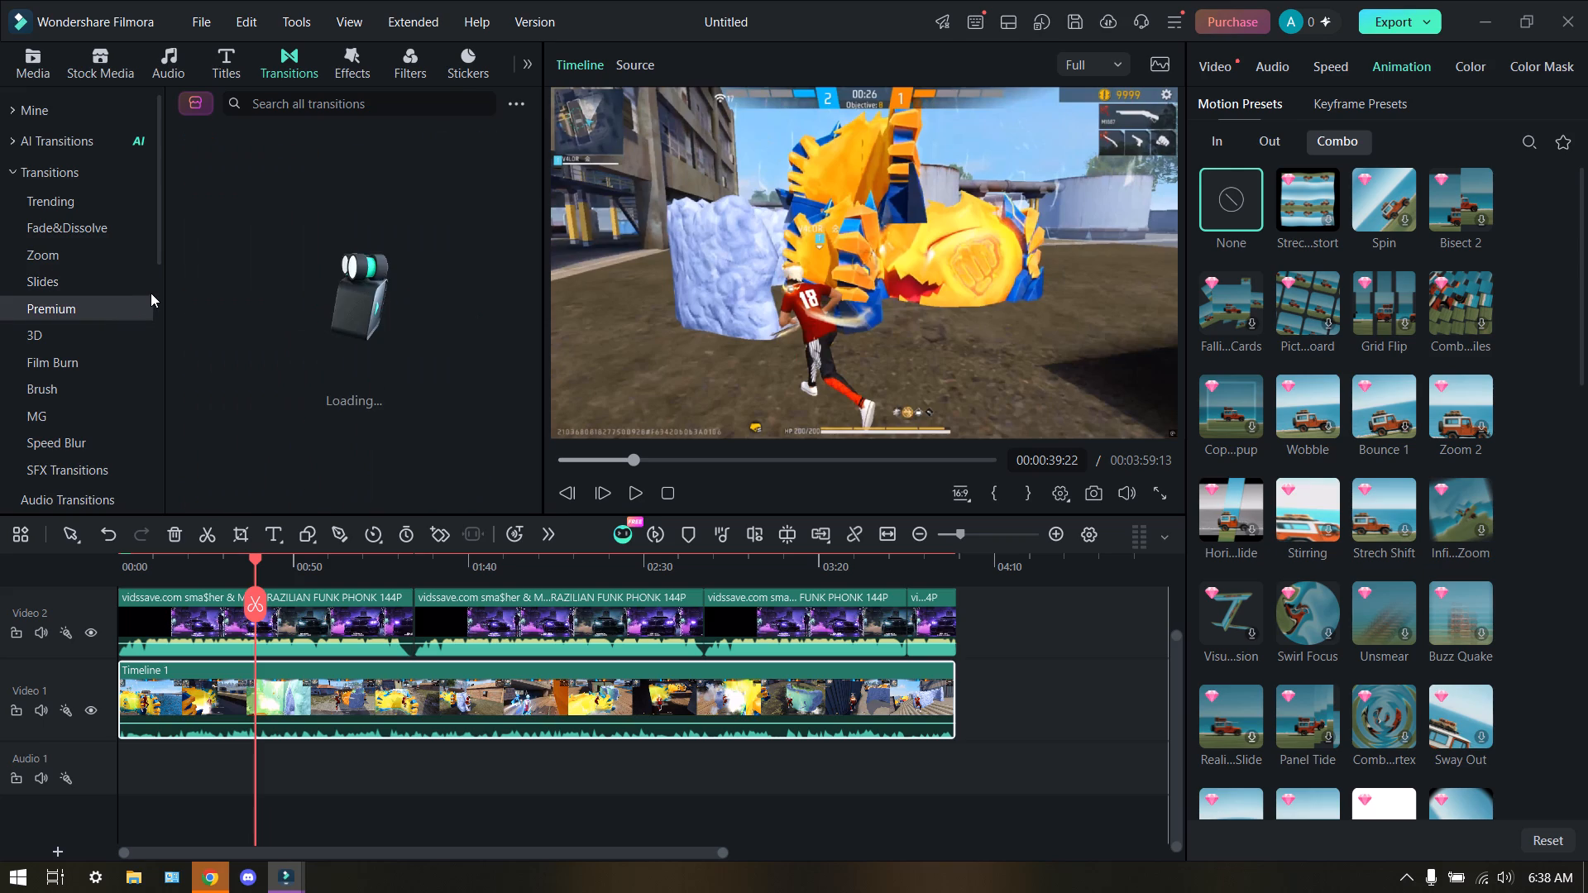
pyautogui.click(105, 343)
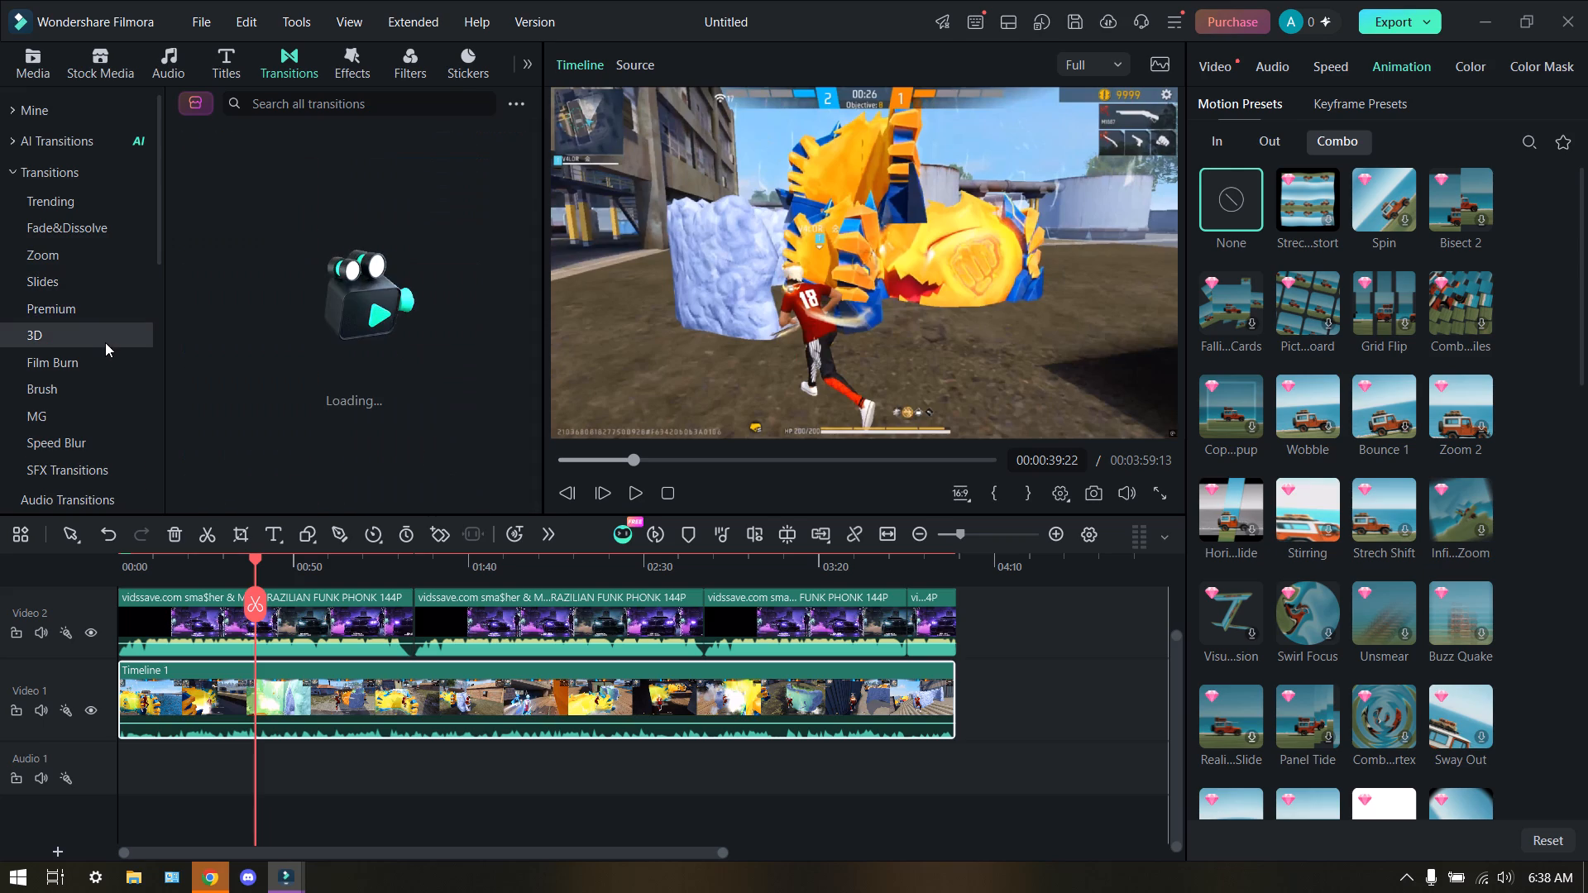
pyautogui.click(221, 191)
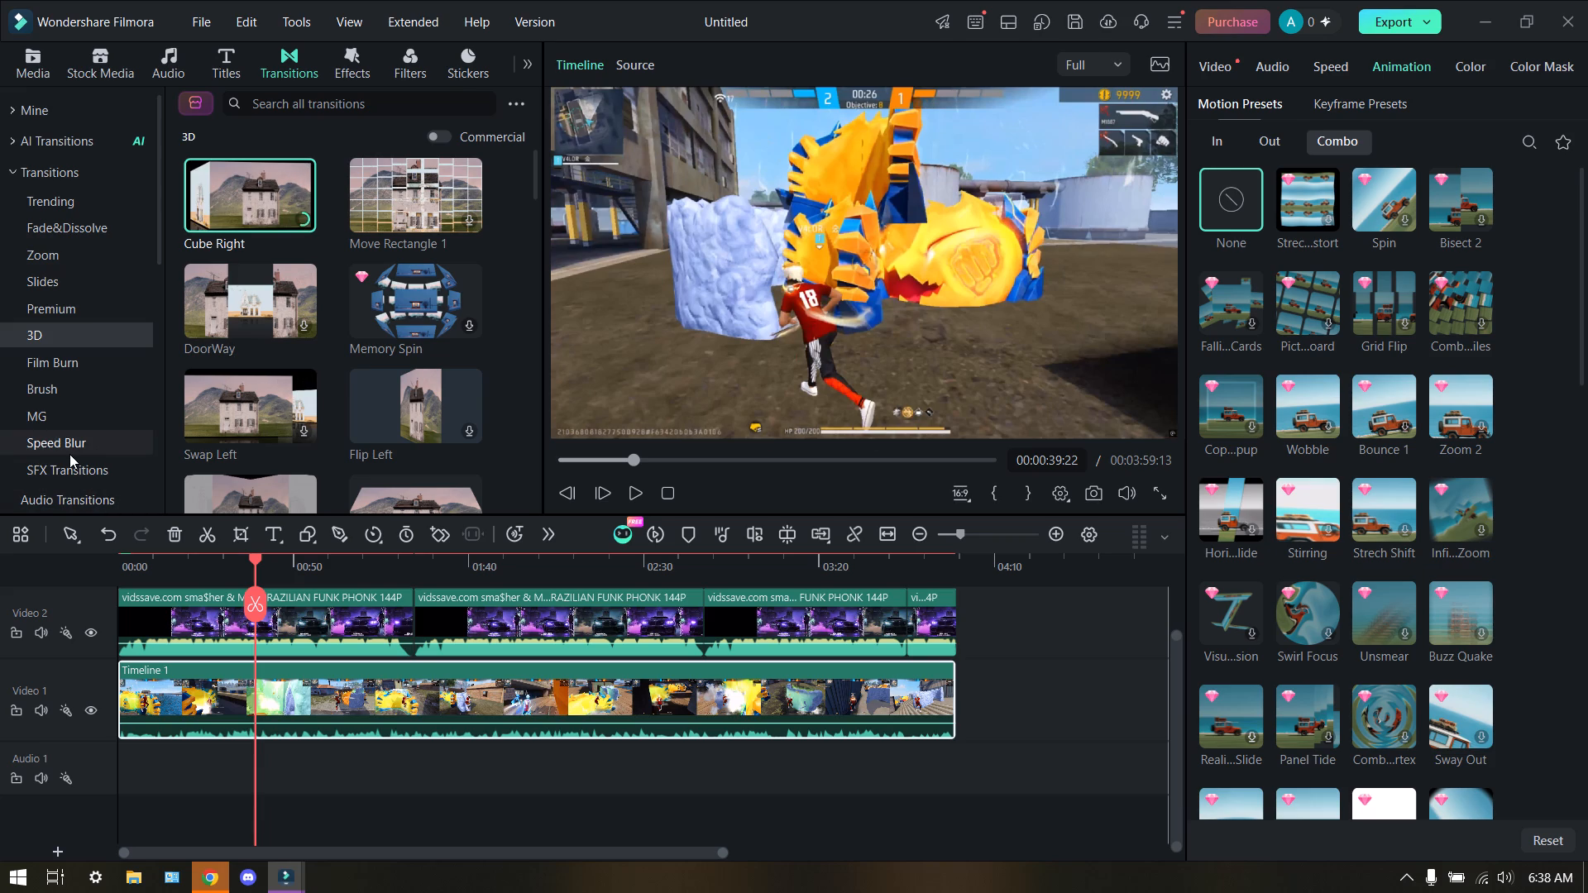
# Browse the SFX Transitions, Desi Vibes and Split transition categories for one that suits the gameplay clip.
pyautogui.doubleClick(70, 478)
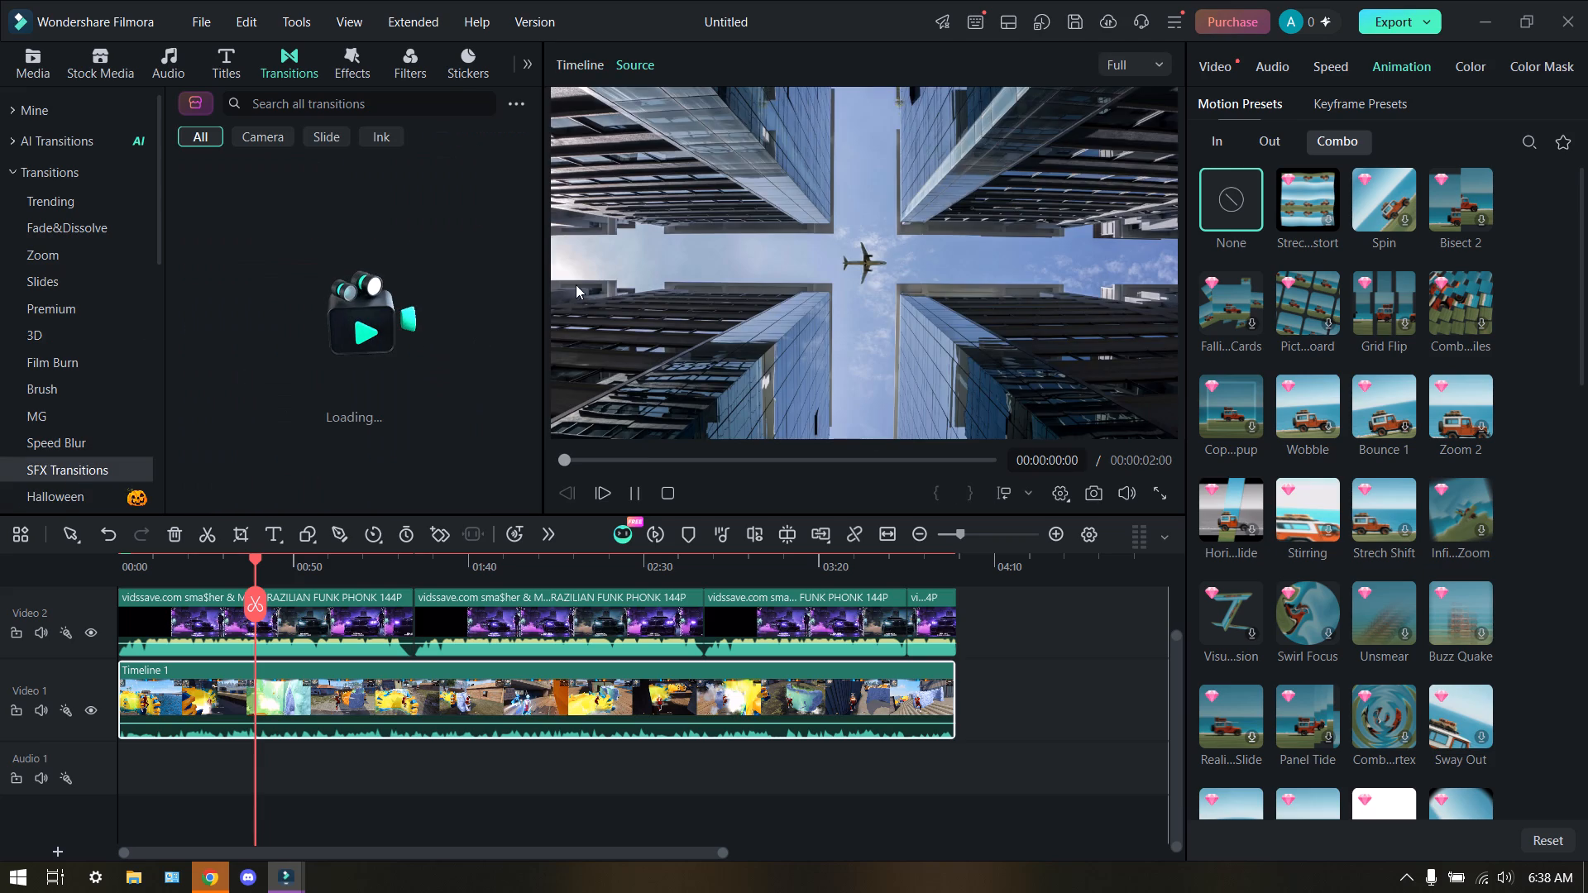
pyautogui.click(509, 708)
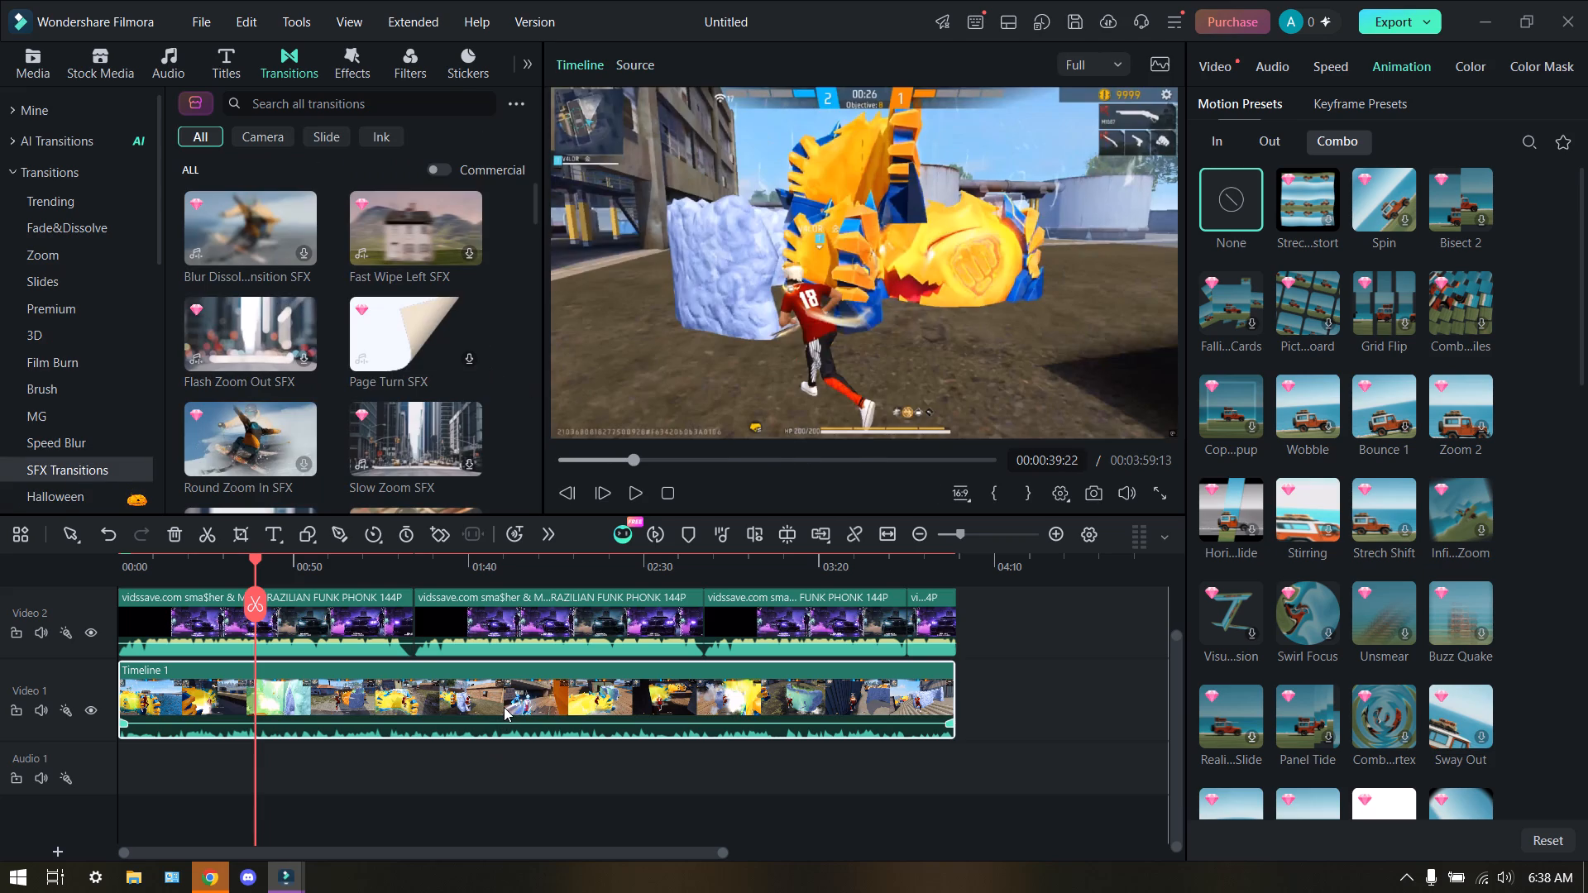
pyautogui.scroll(-6, 245, 407)
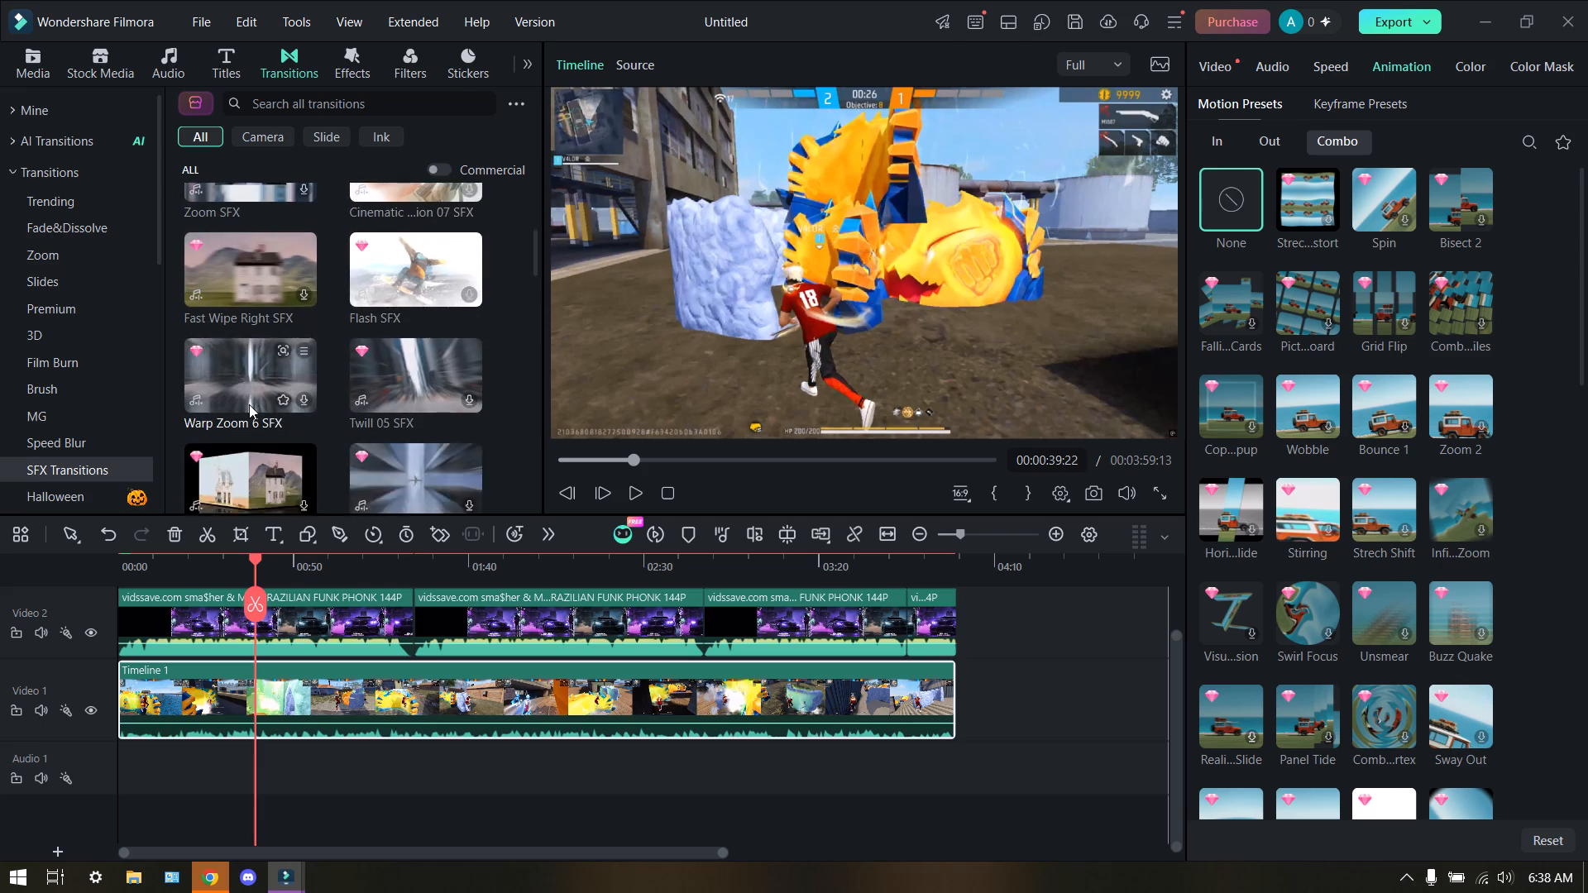
pyautogui.scroll(2, 249, 404)
pyautogui.scroll(-1, 94, 428)
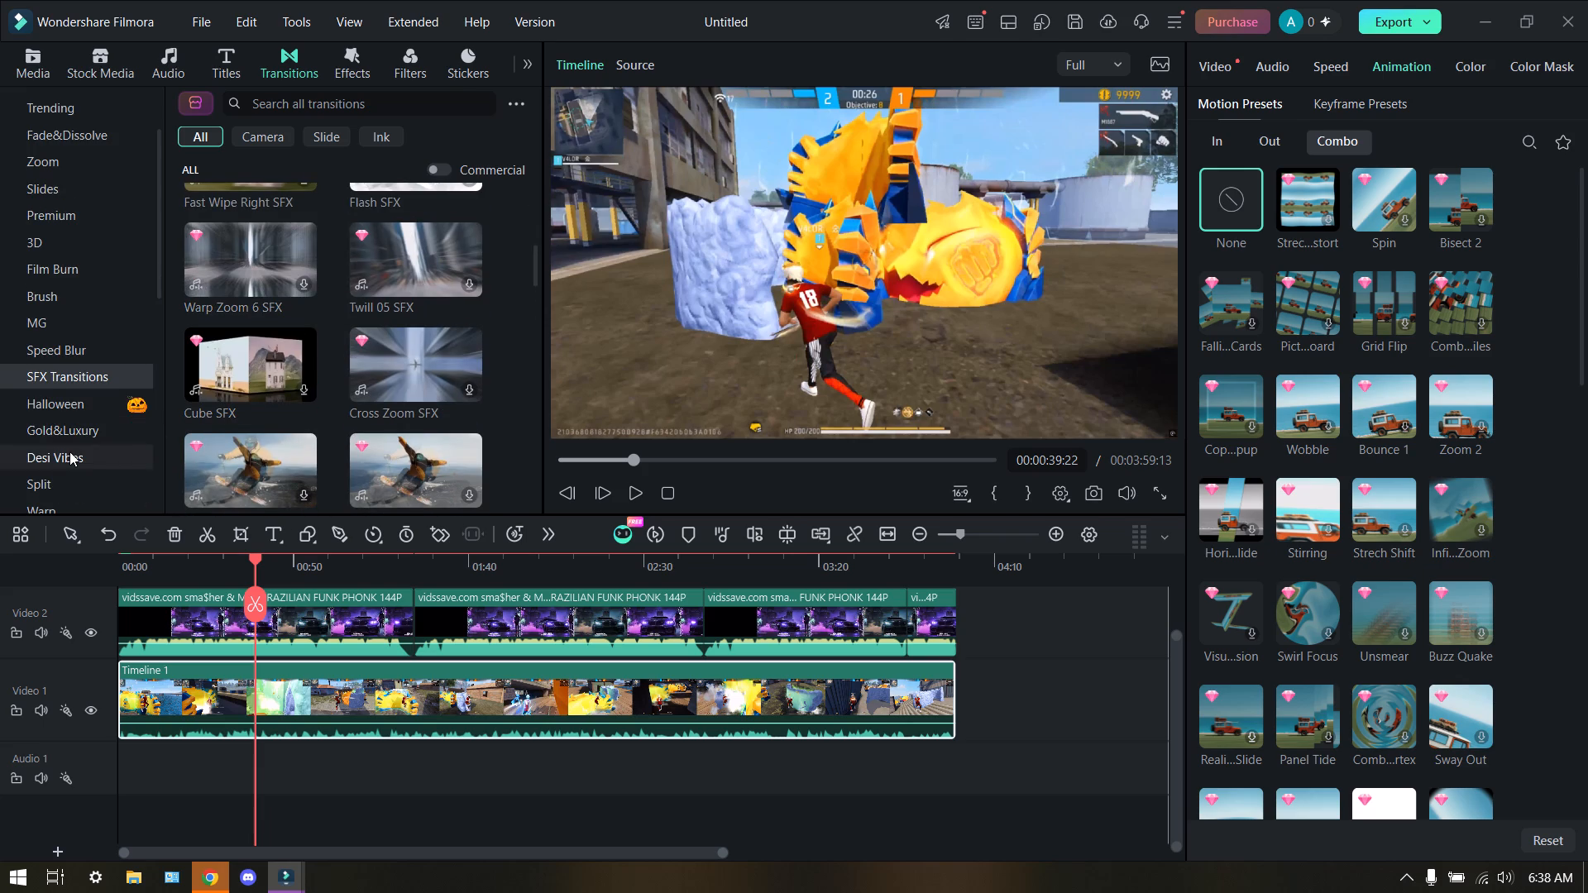
pyautogui.click(69, 451)
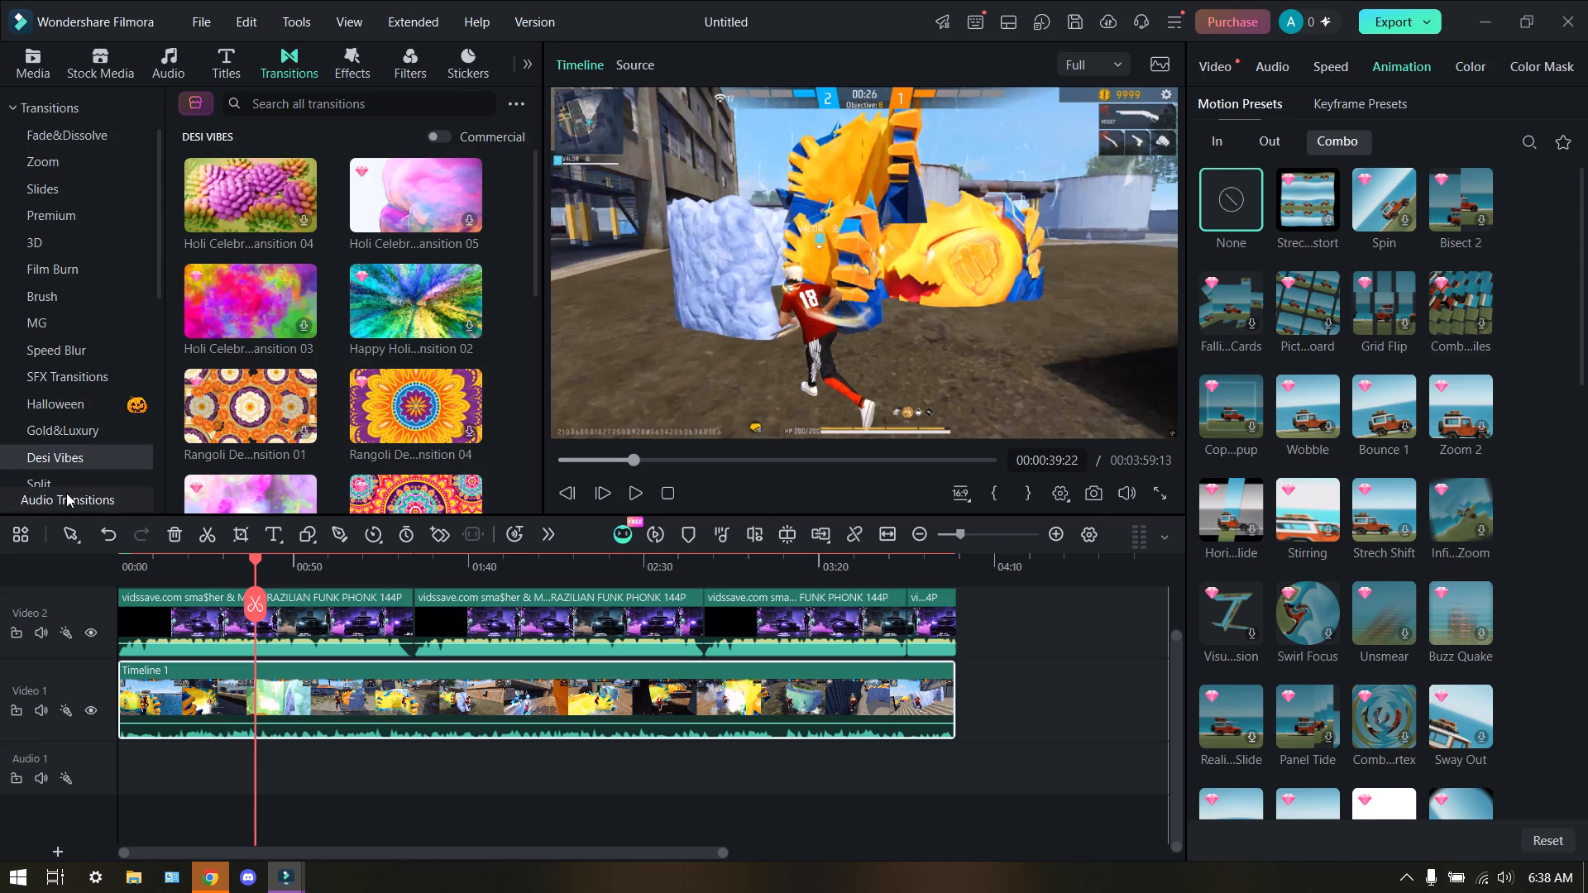
pyautogui.click(74, 473)
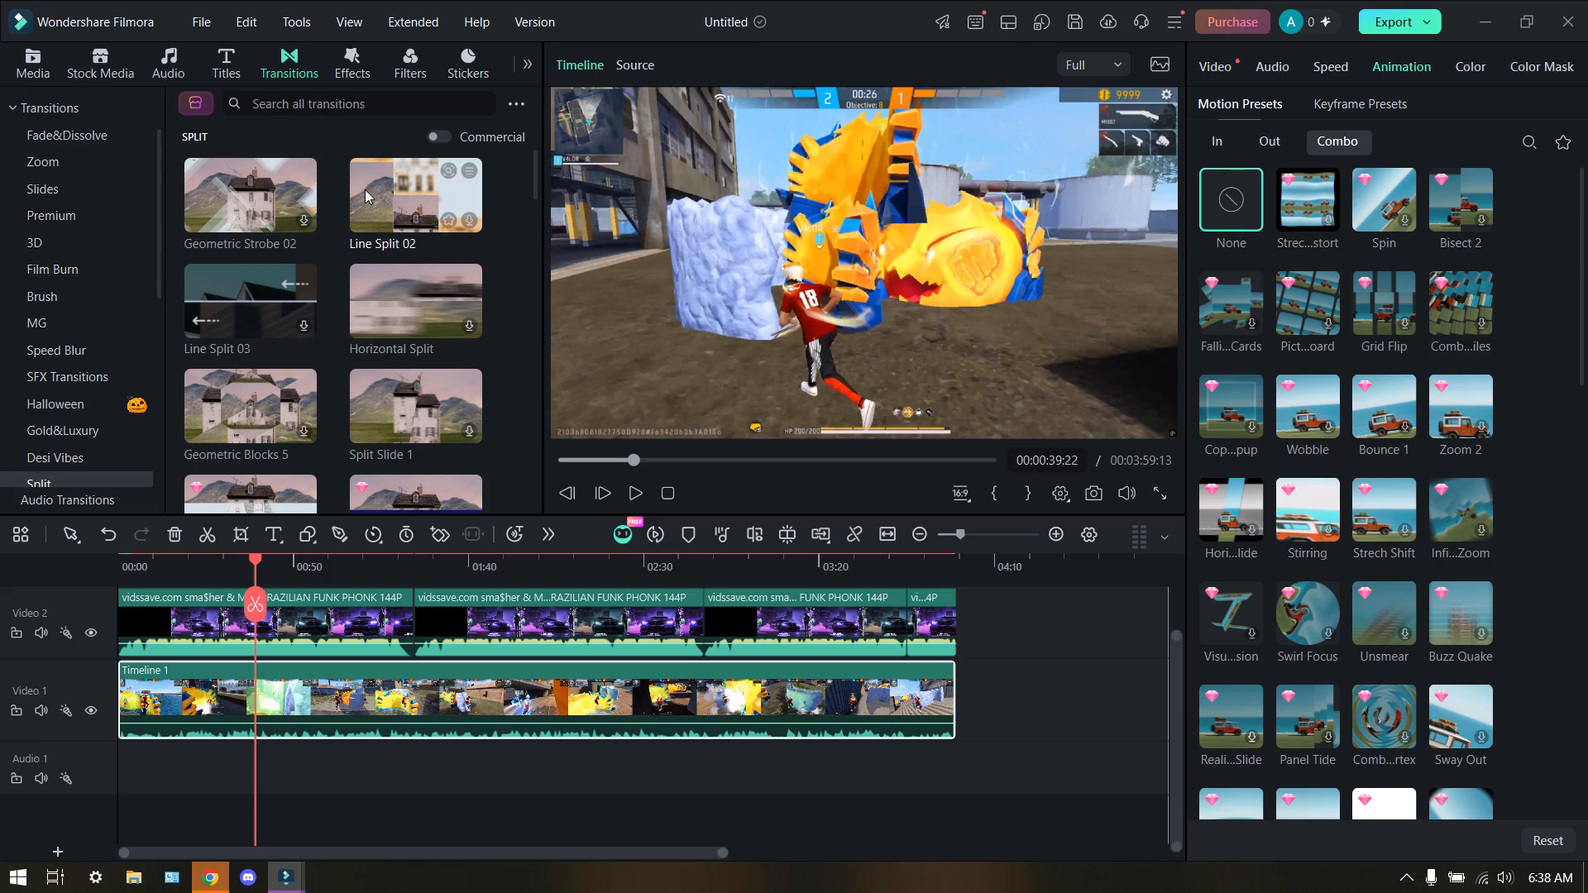
# Play the gameplay timeline from about 39 to 46 seconds and pause it.
pyautogui.click(624, 497)
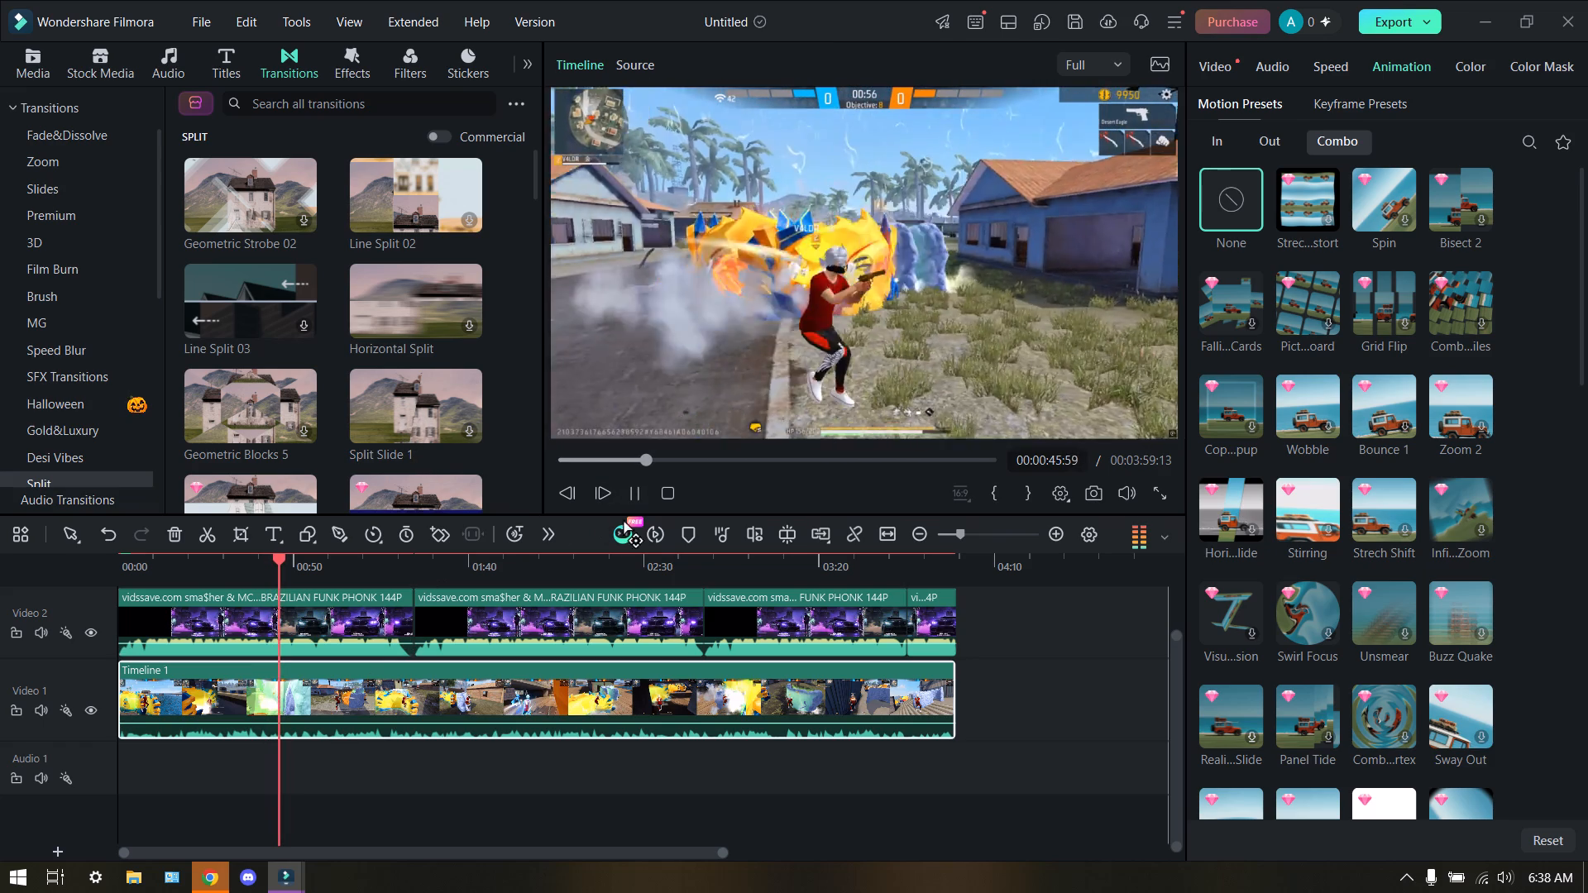
pyautogui.click(635, 503)
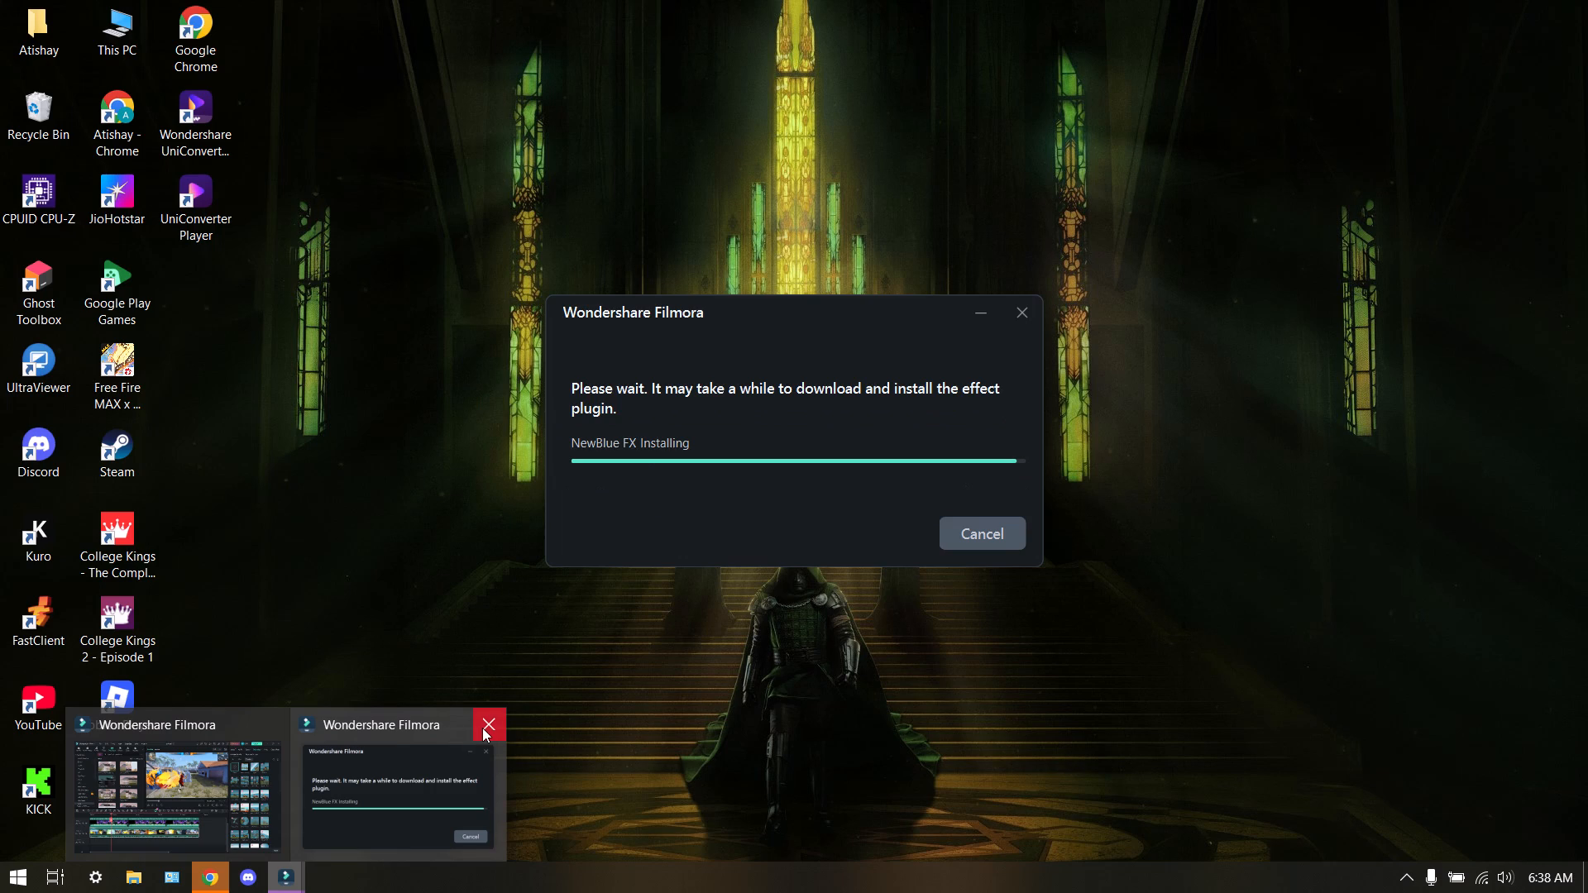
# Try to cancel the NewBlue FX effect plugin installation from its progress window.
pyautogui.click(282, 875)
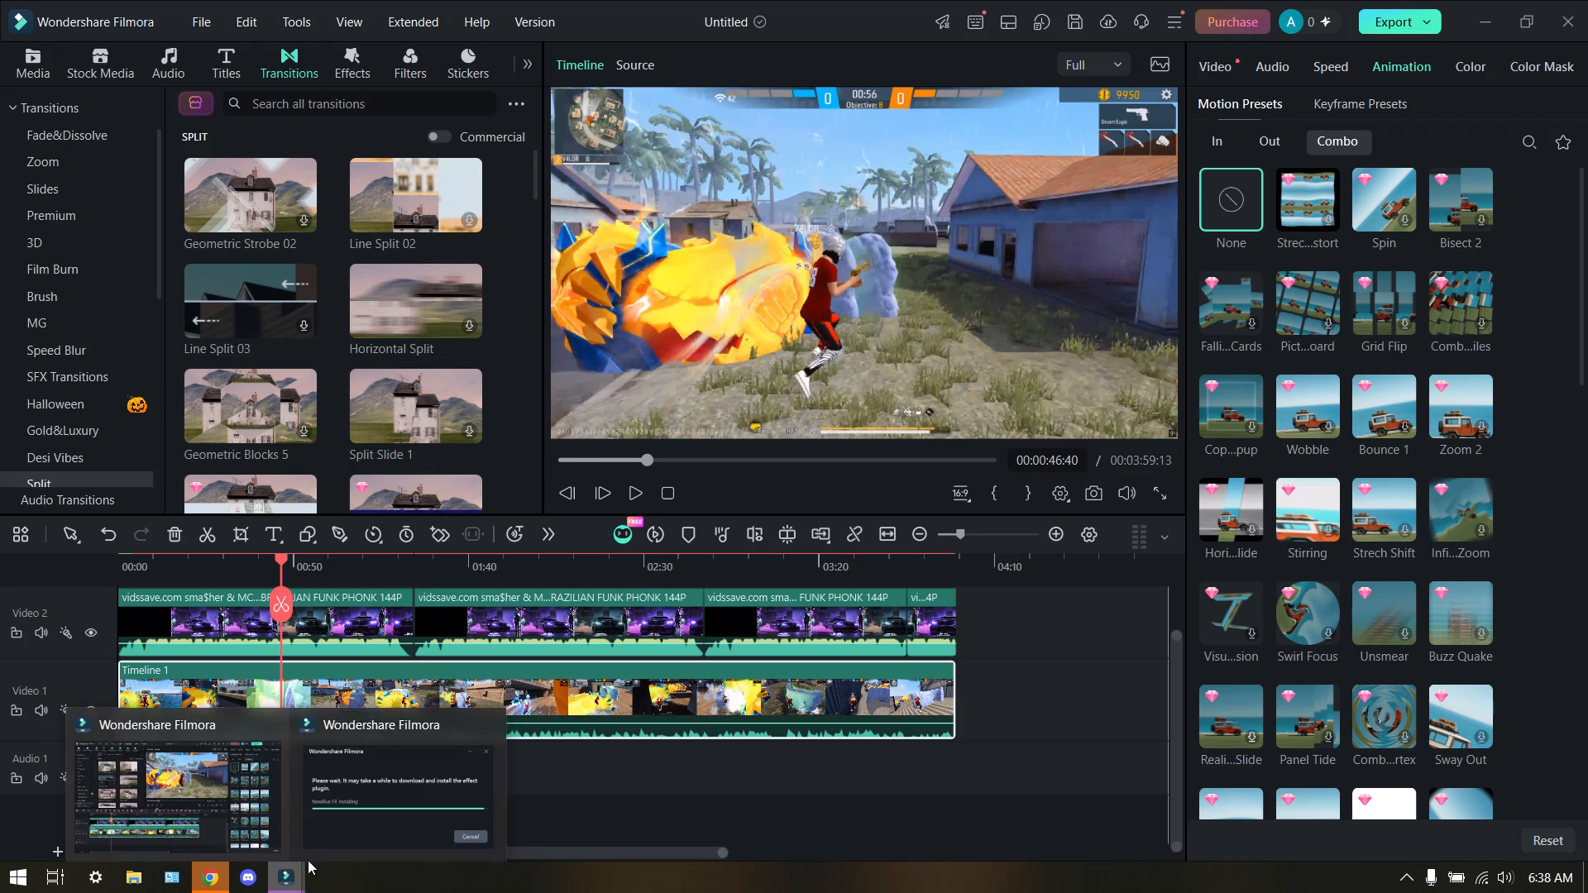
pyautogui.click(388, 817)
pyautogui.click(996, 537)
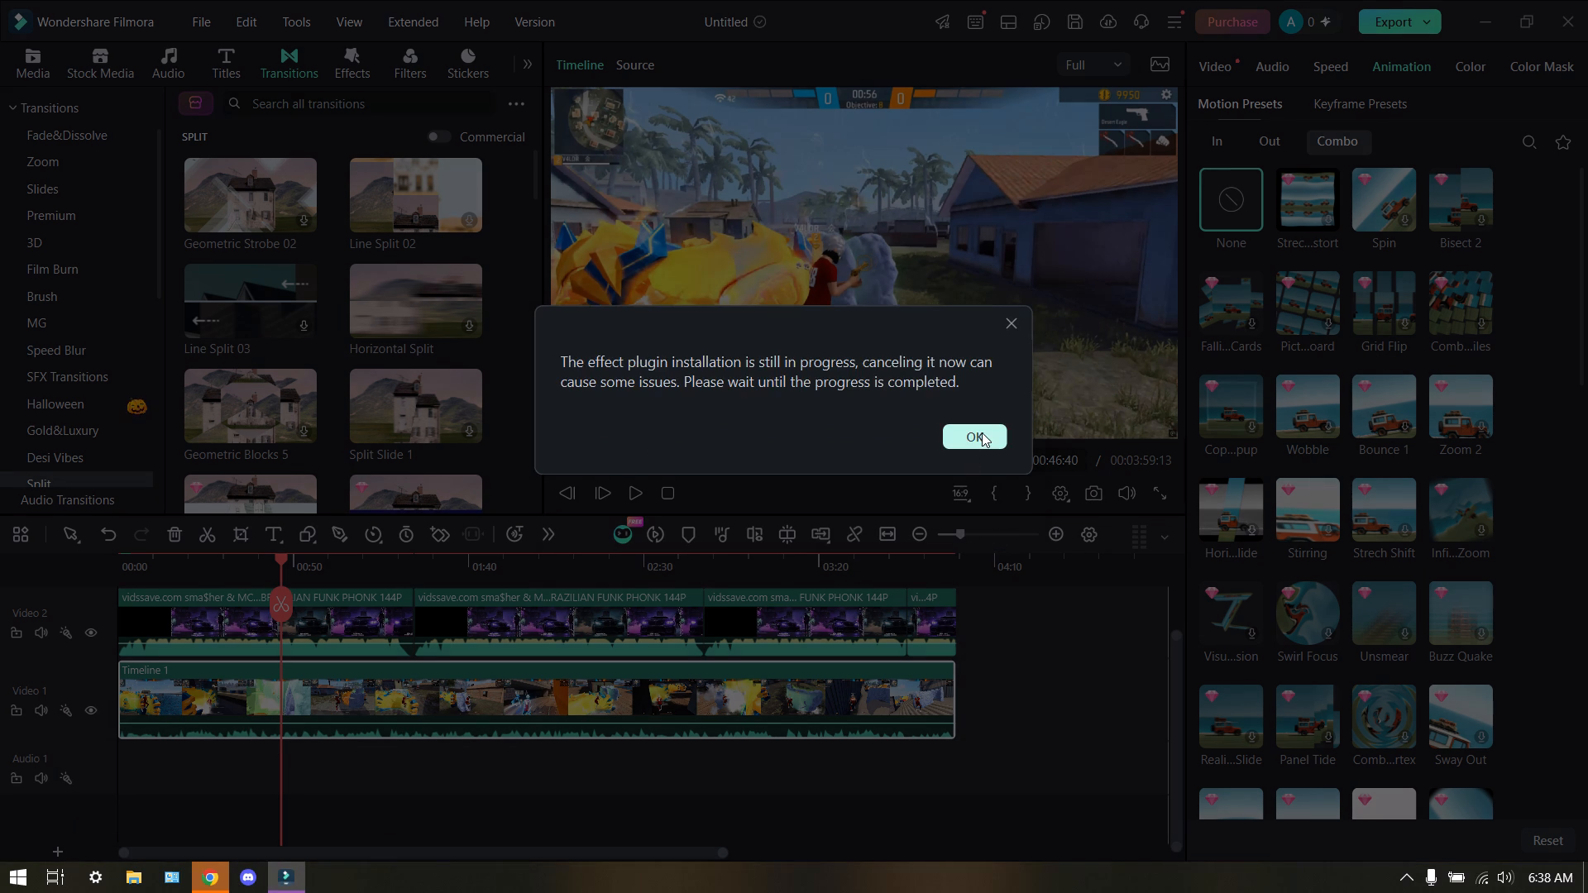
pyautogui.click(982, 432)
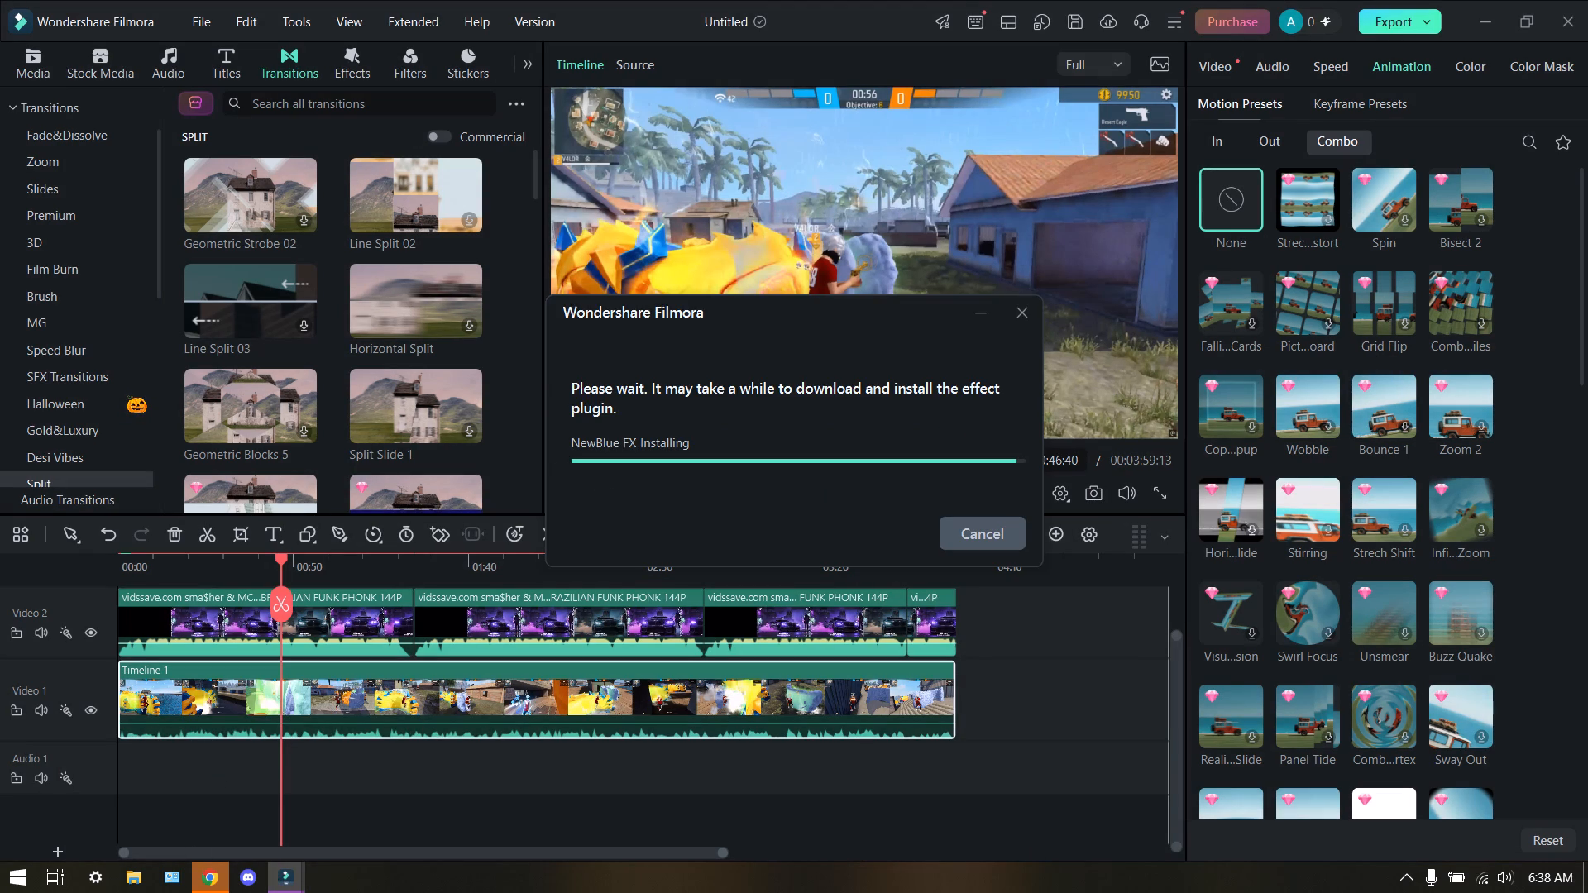
# Show the hidden system tray icons.
pyautogui.click(1404, 881)
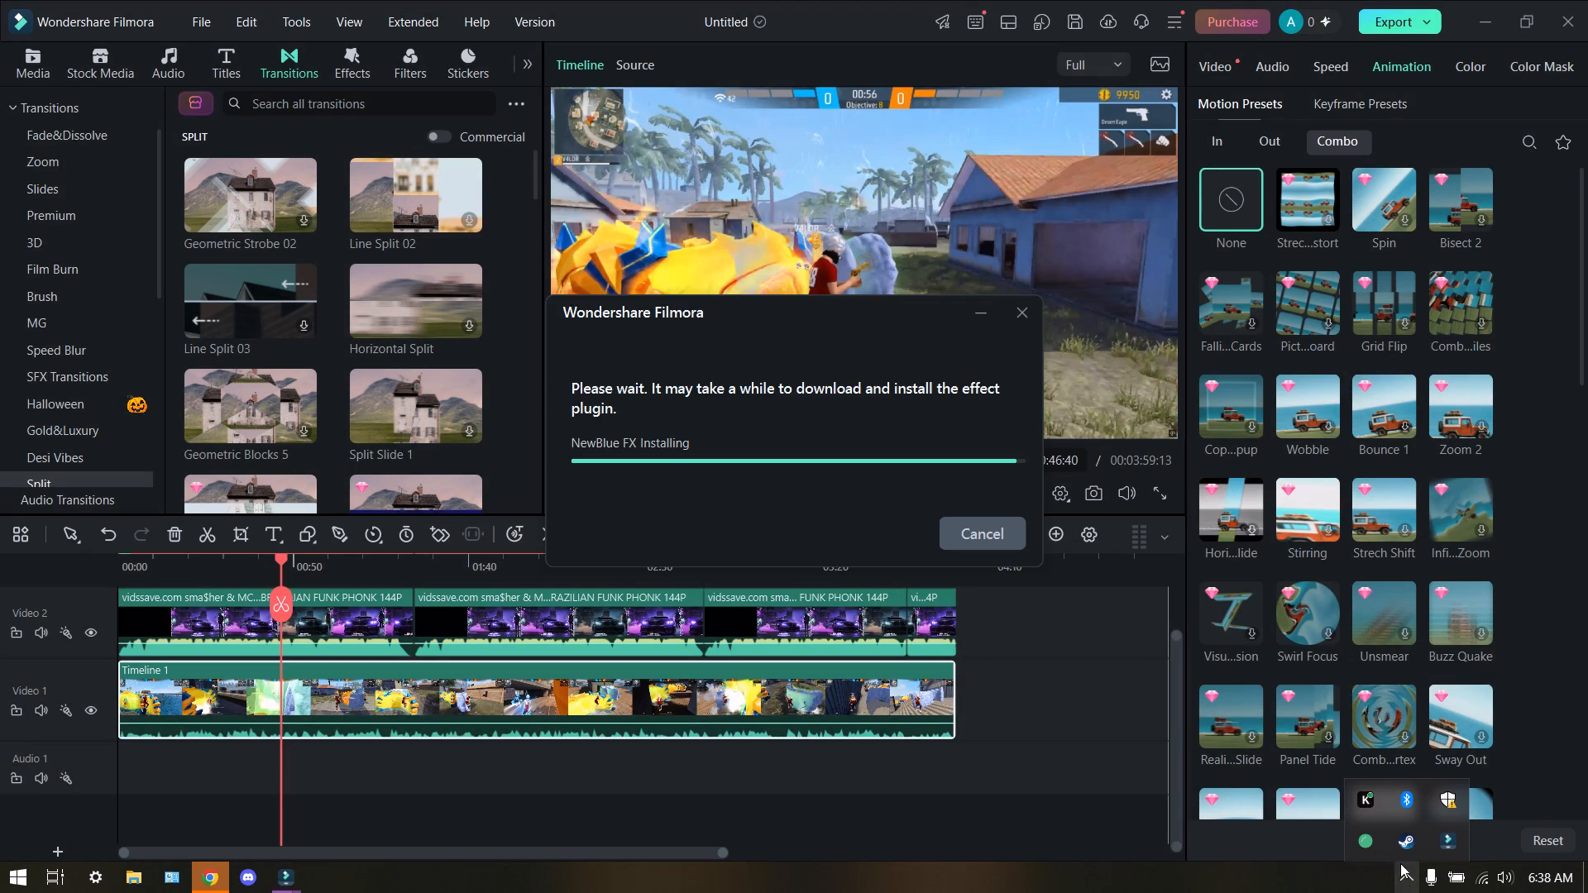
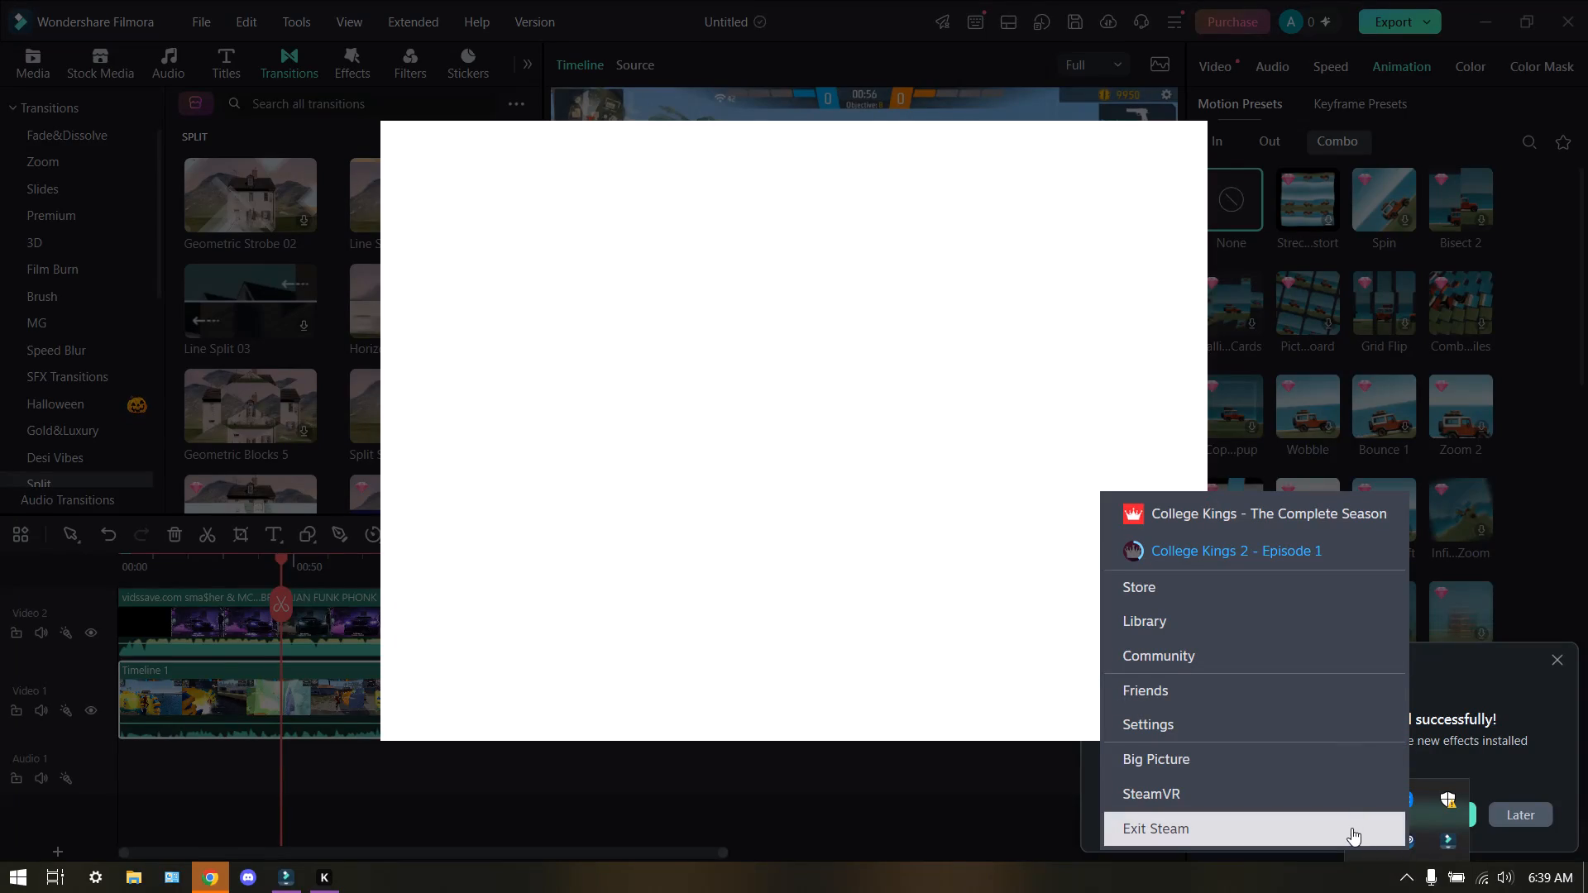
# Dismiss the Steam tray menu without exiting Steam and hide the extra system tray icons.
pyautogui.click(1313, 867)
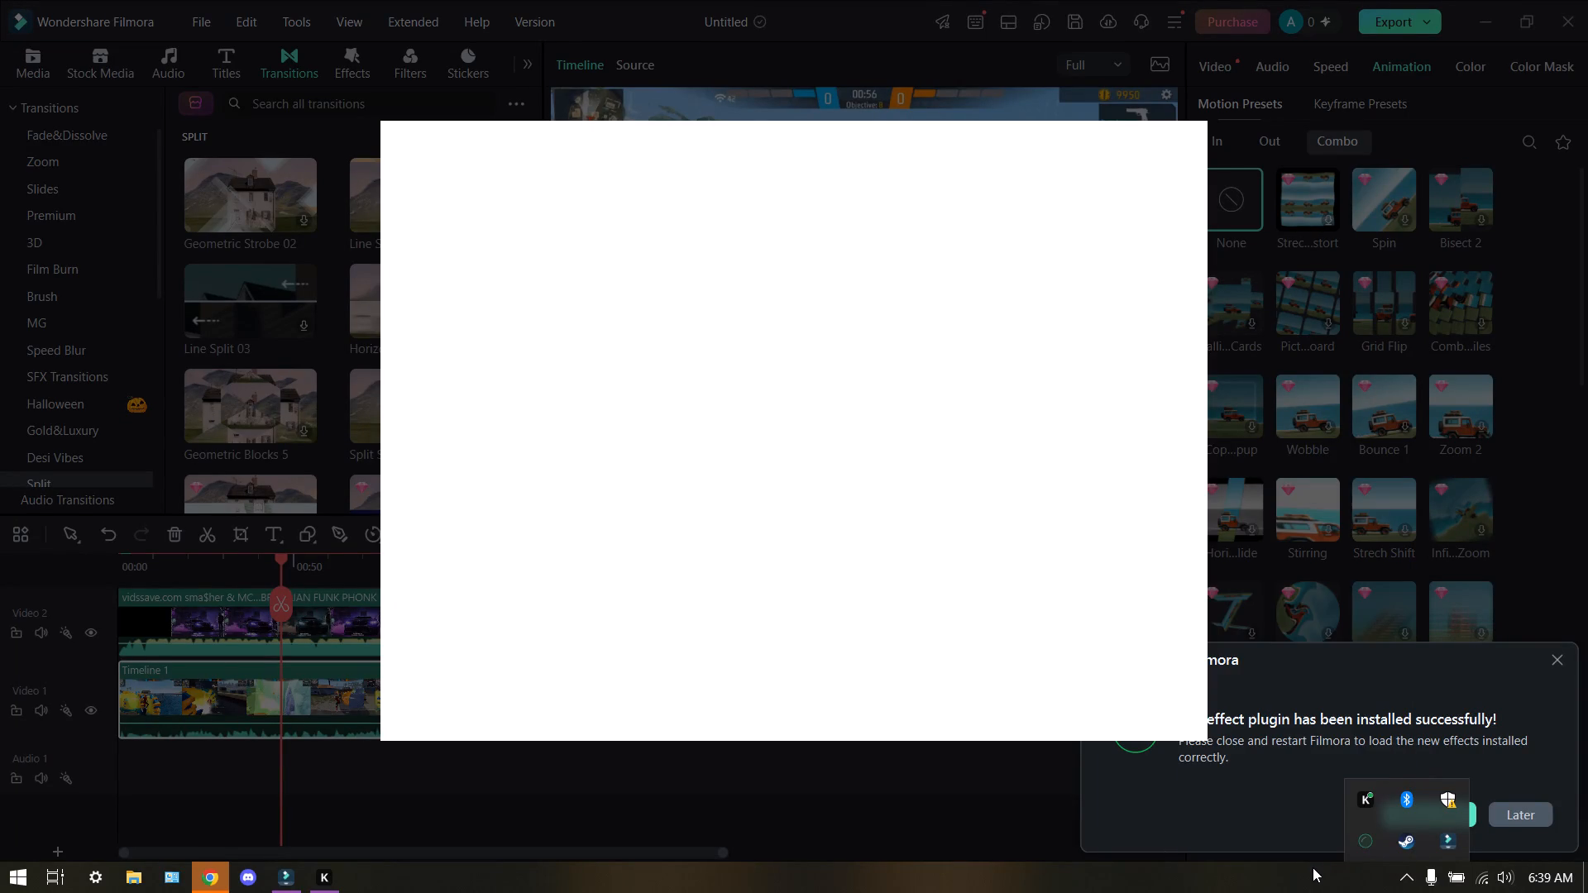
pyautogui.click(1404, 886)
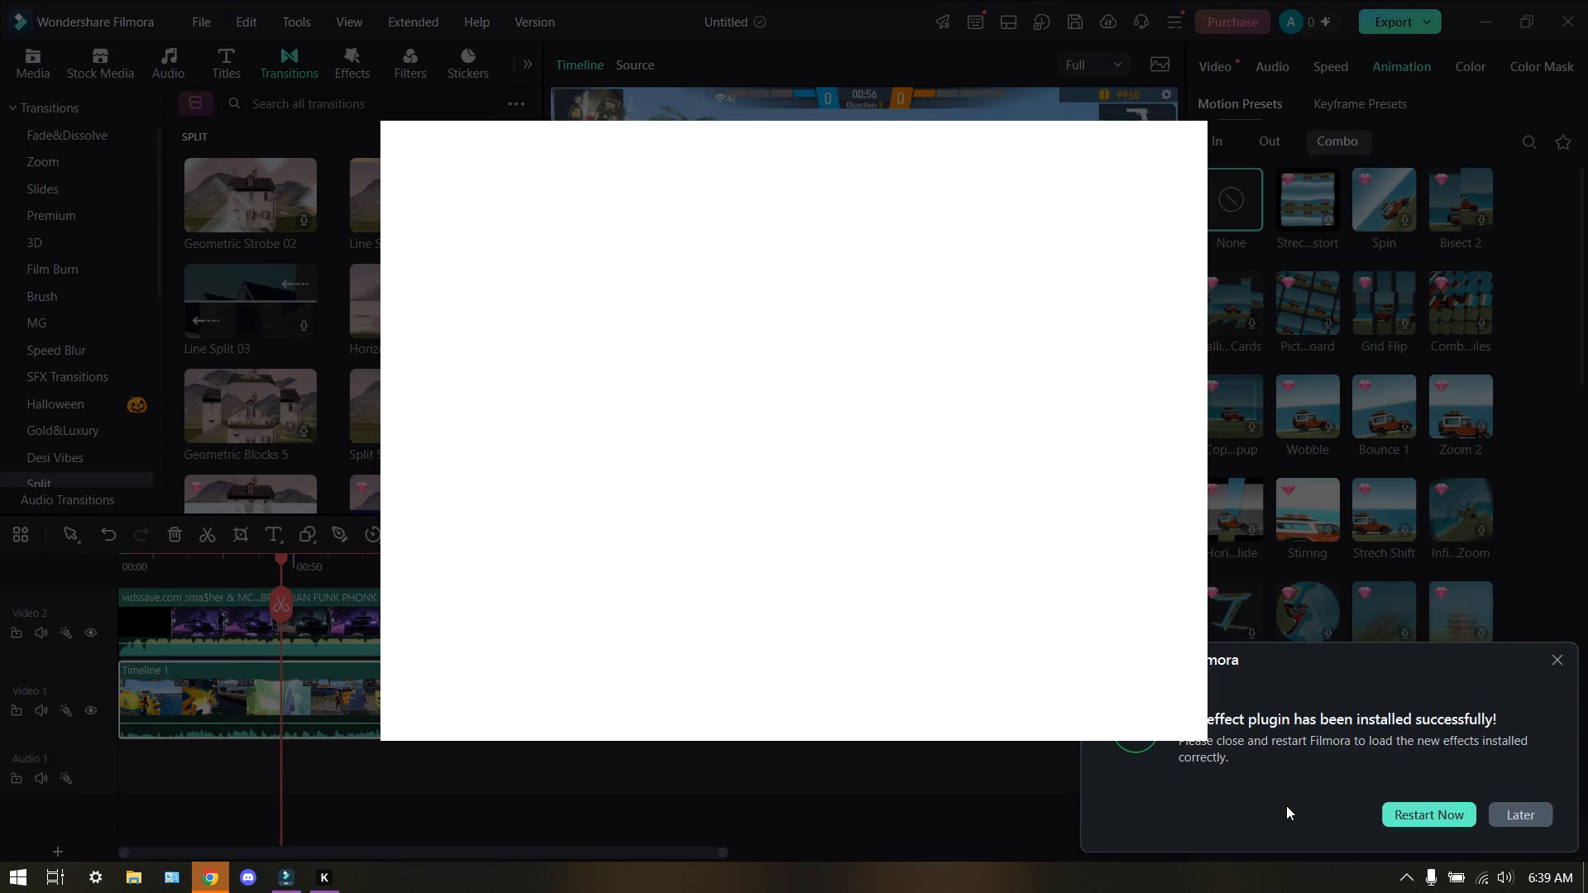
# Restart Filmora immediately to load the newly installed effect plugin.
pyautogui.click(1392, 805)
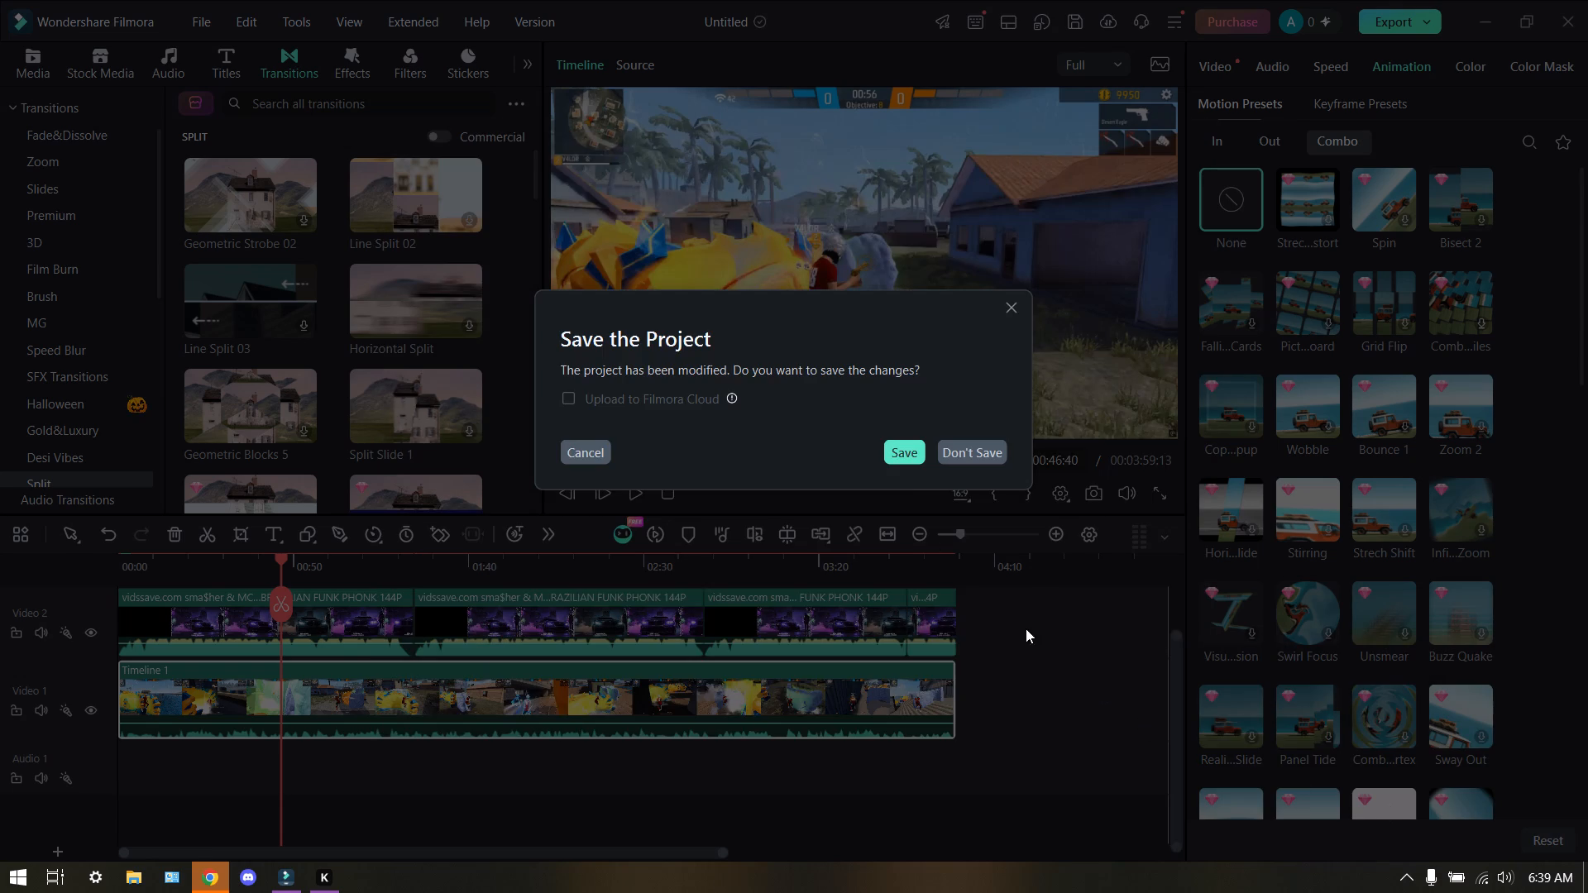
# Save the modified project as Untitled.wfp in the Pictures folder, without uploading it to Filmora Cloud.
pyautogui.click(903, 463)
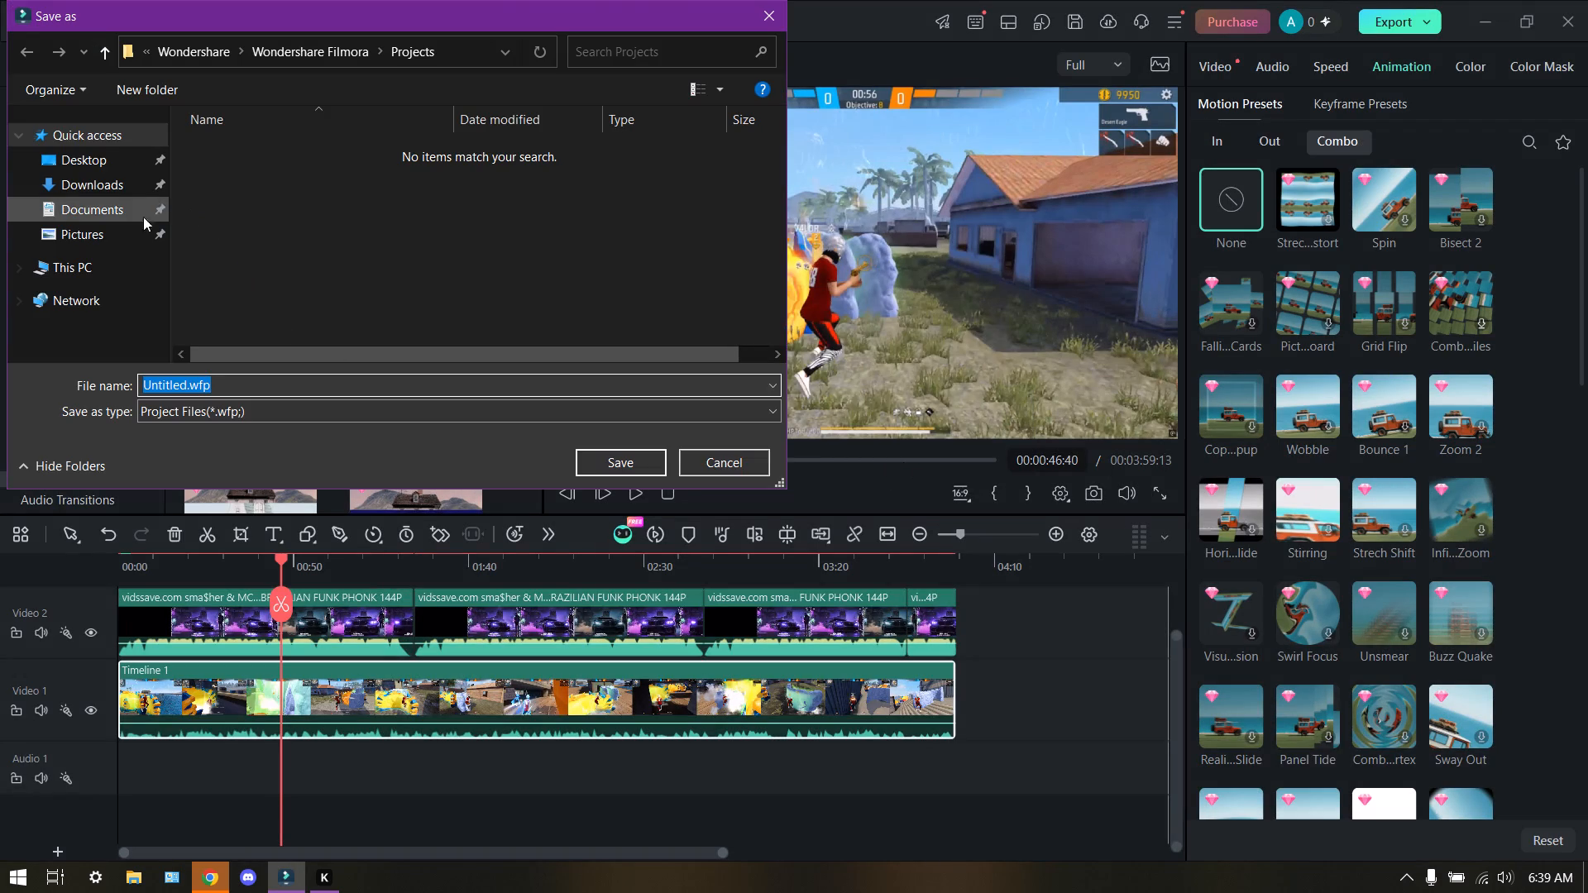
pyautogui.click(101, 221)
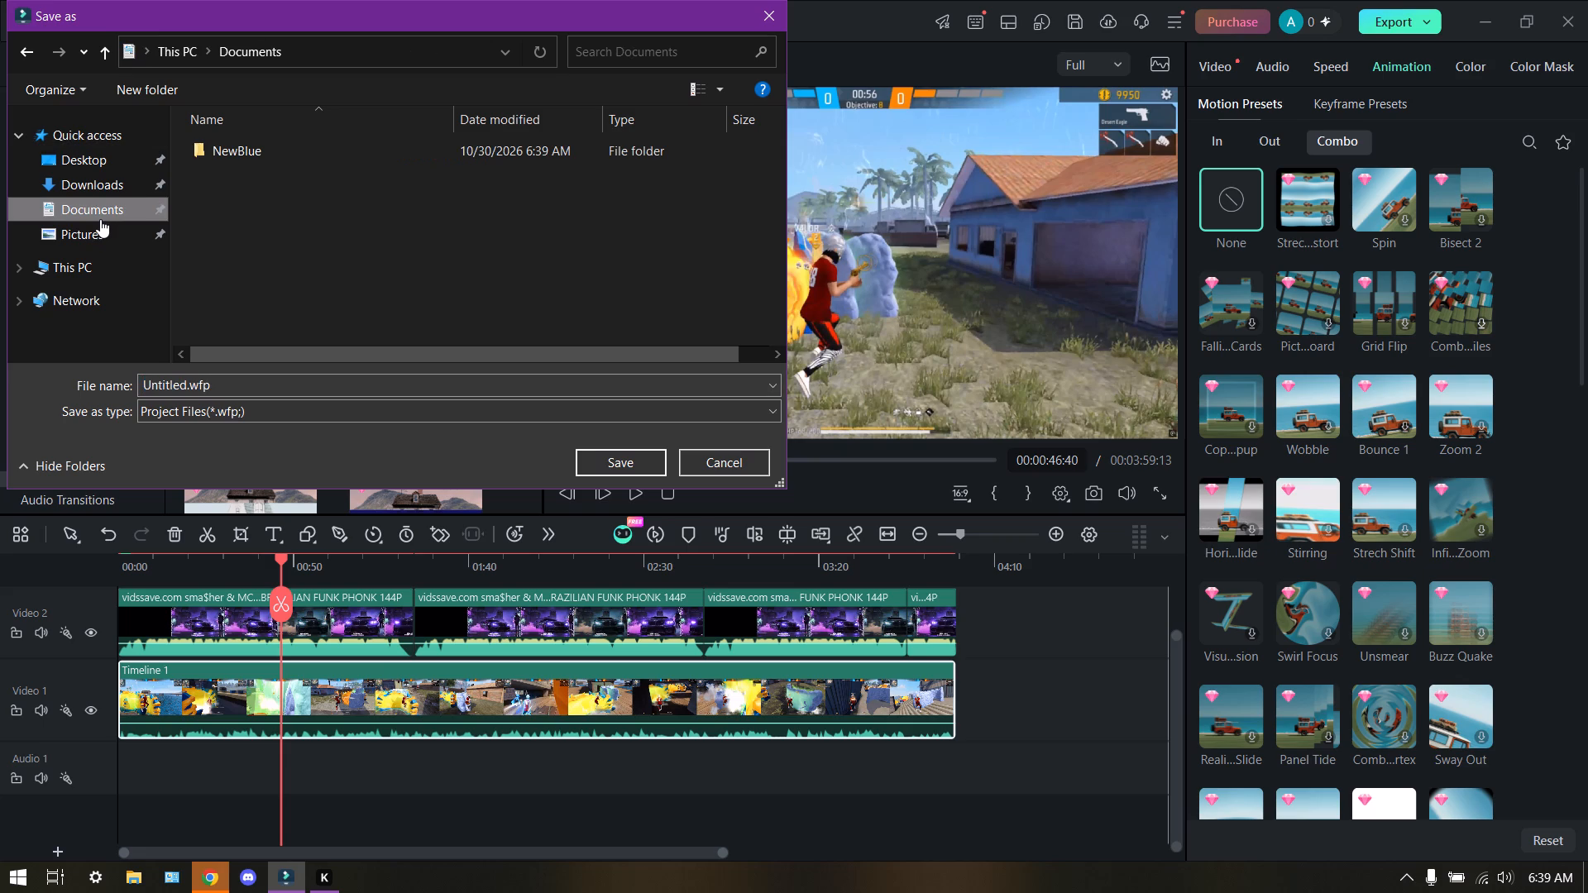
pyautogui.click(98, 235)
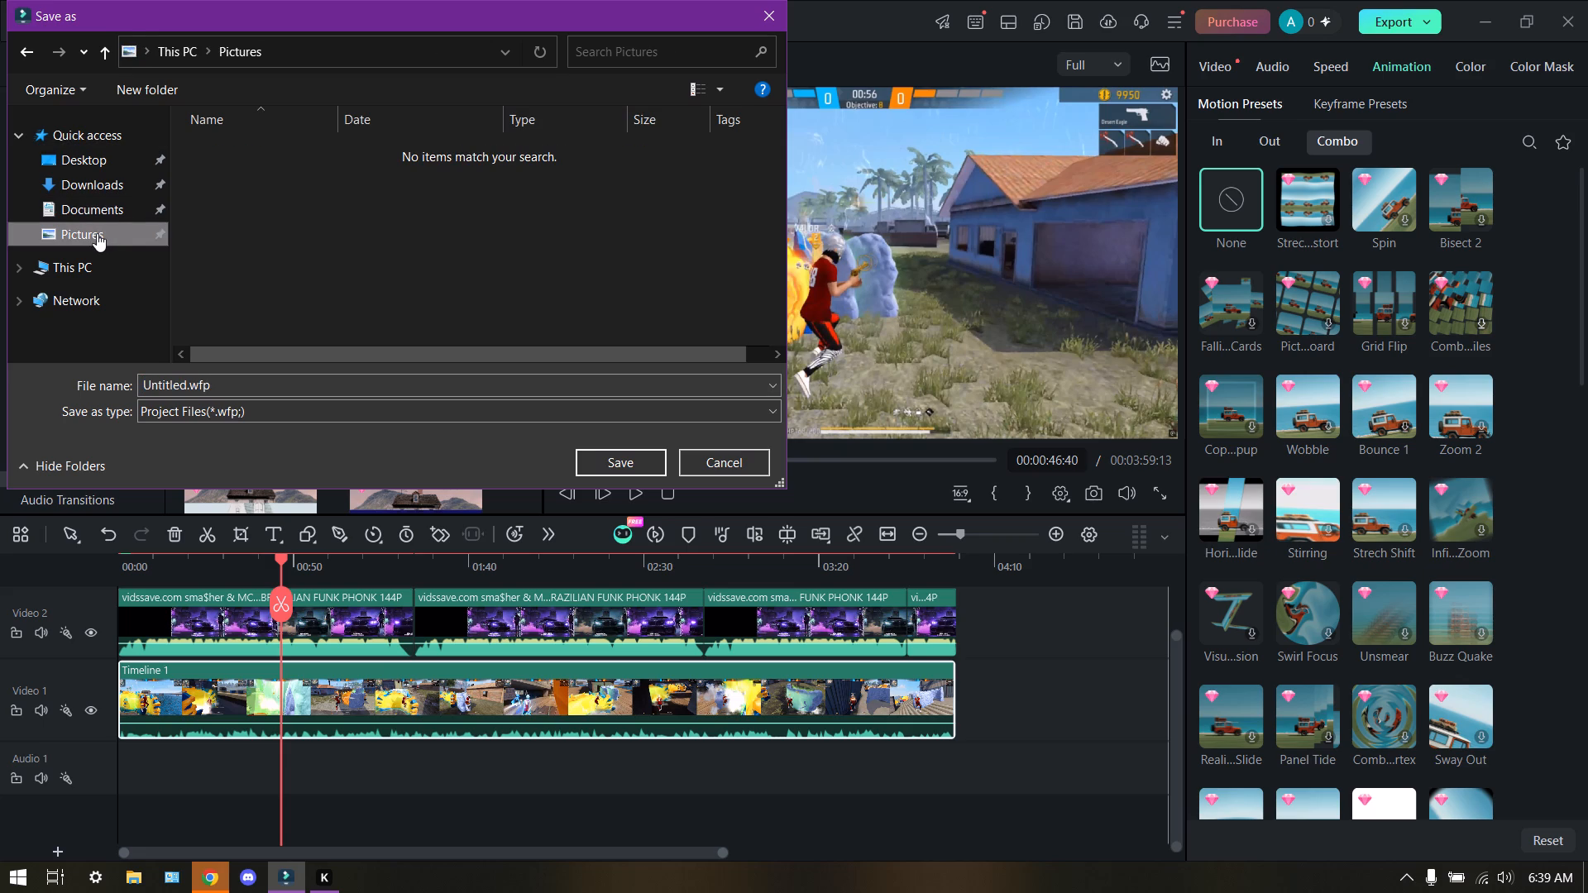
pyautogui.click(614, 461)
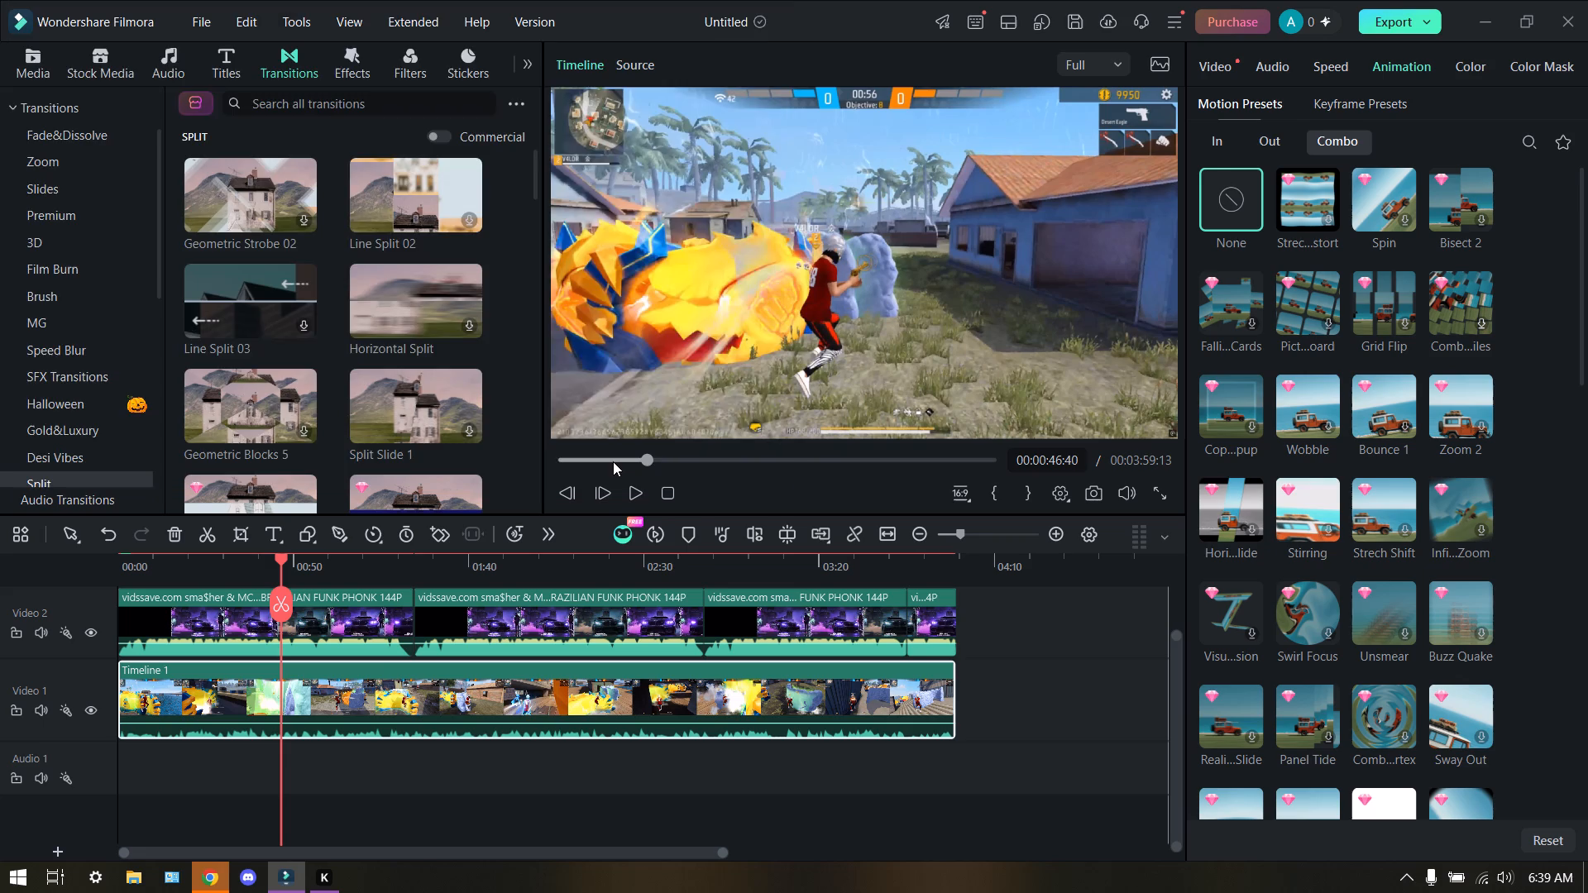
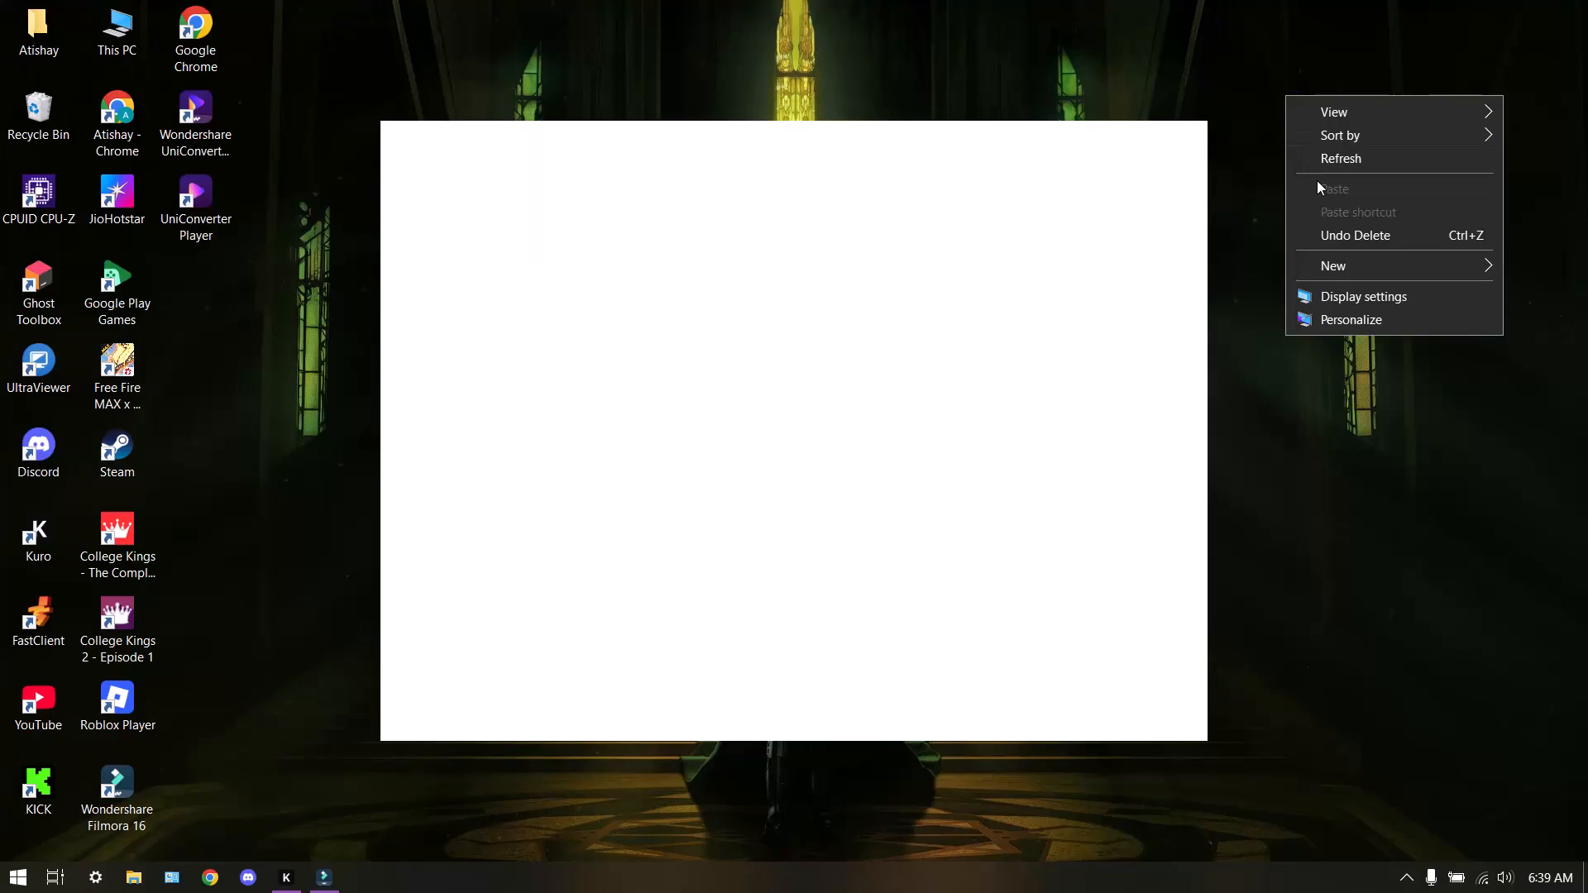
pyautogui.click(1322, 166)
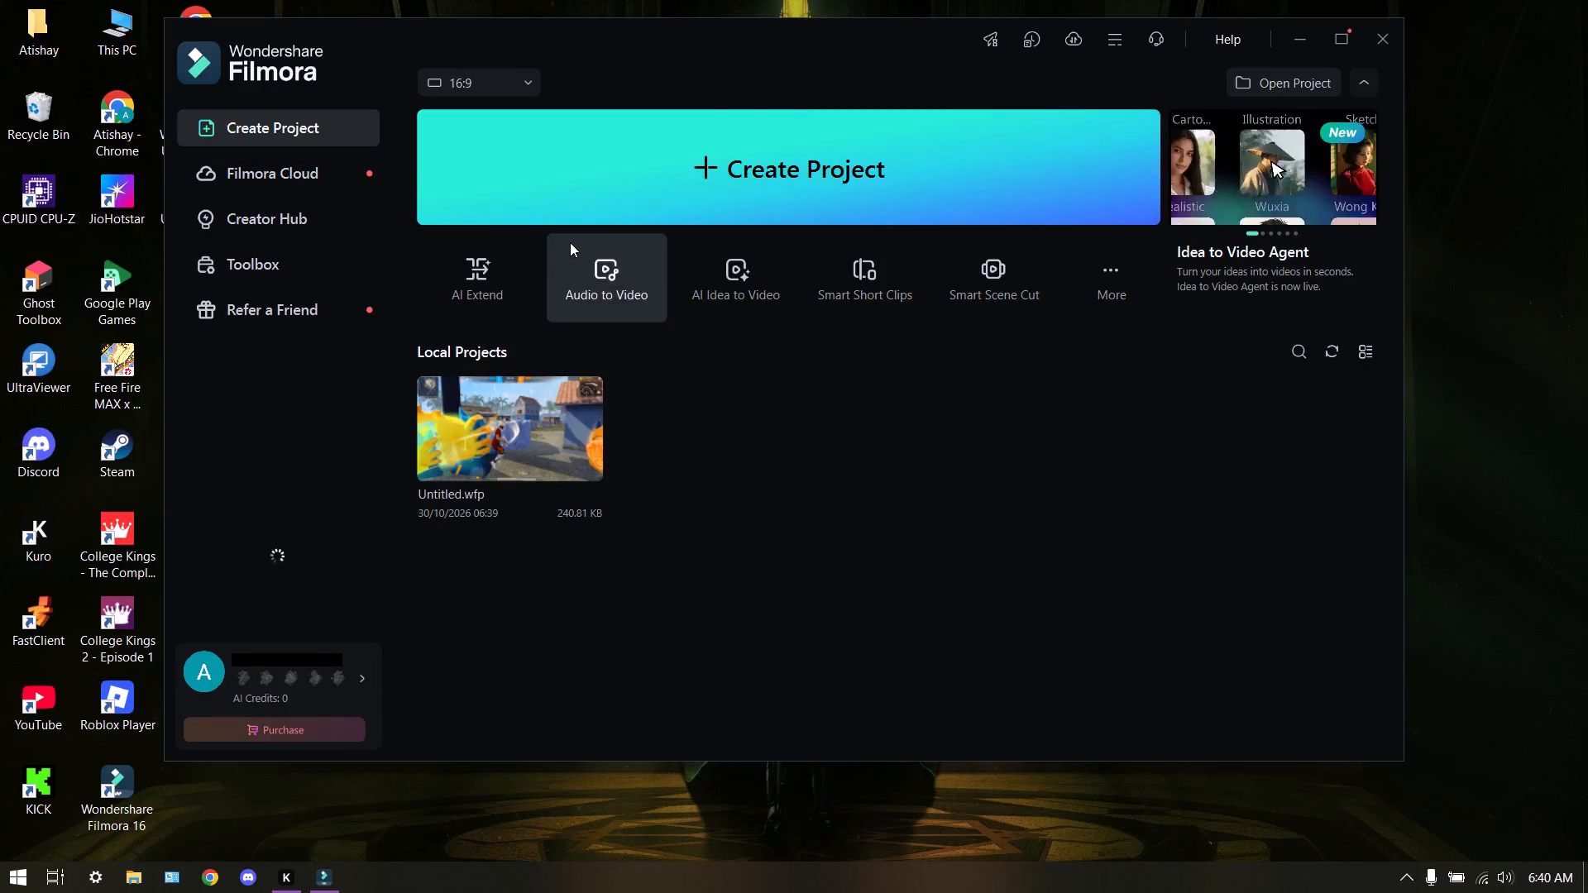
# Reopen the saved Untitled.wfp project from the local projects in the restarted Filmora.
pyautogui.click(492, 417)
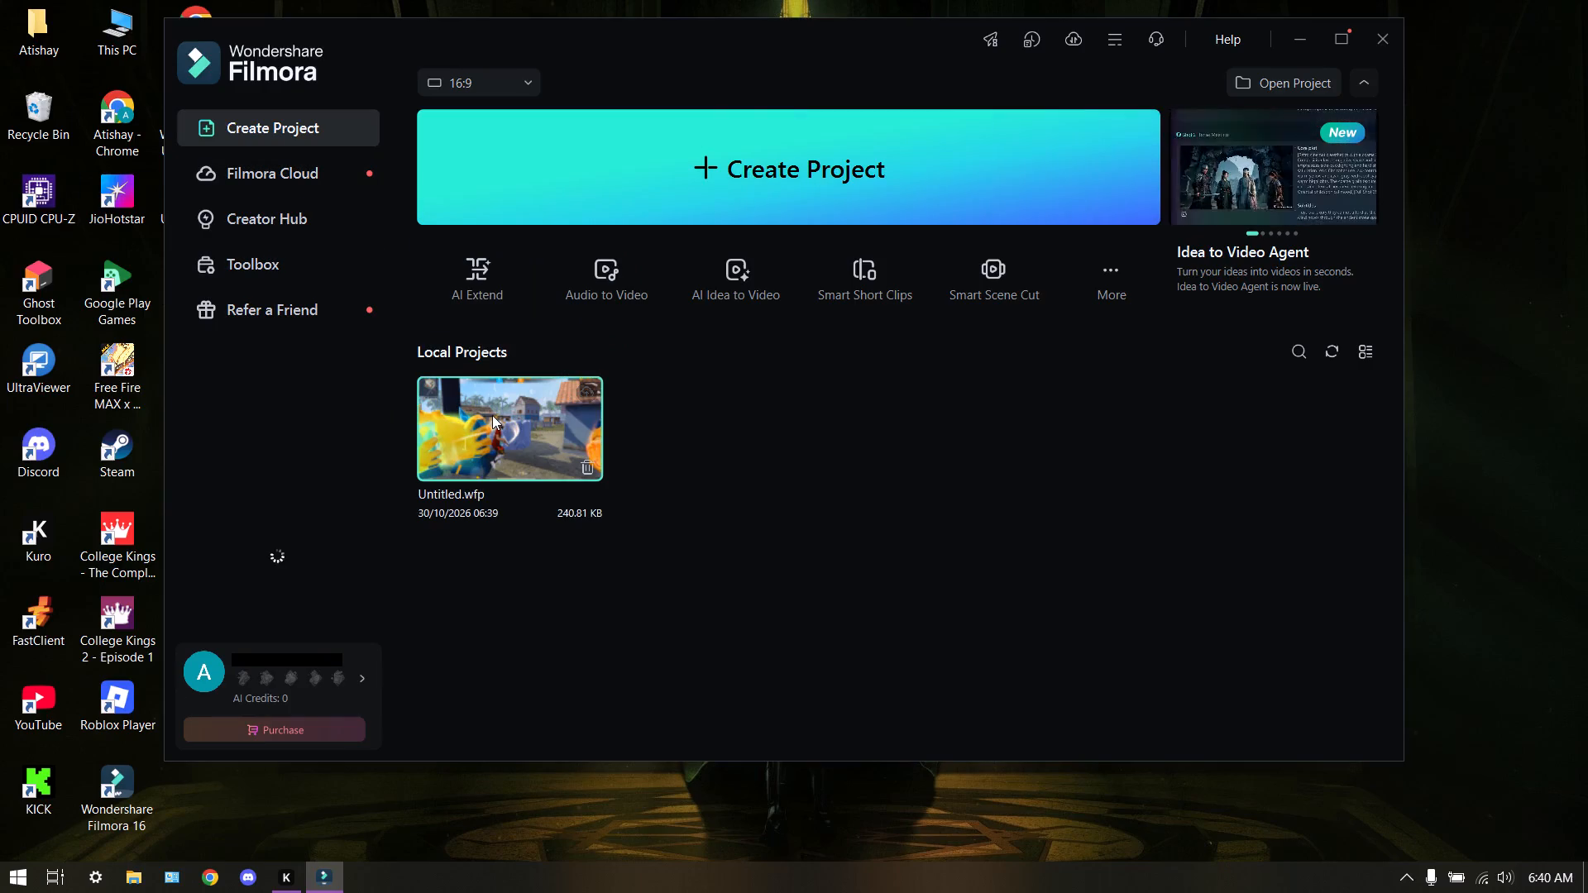
pyautogui.click(491, 413)
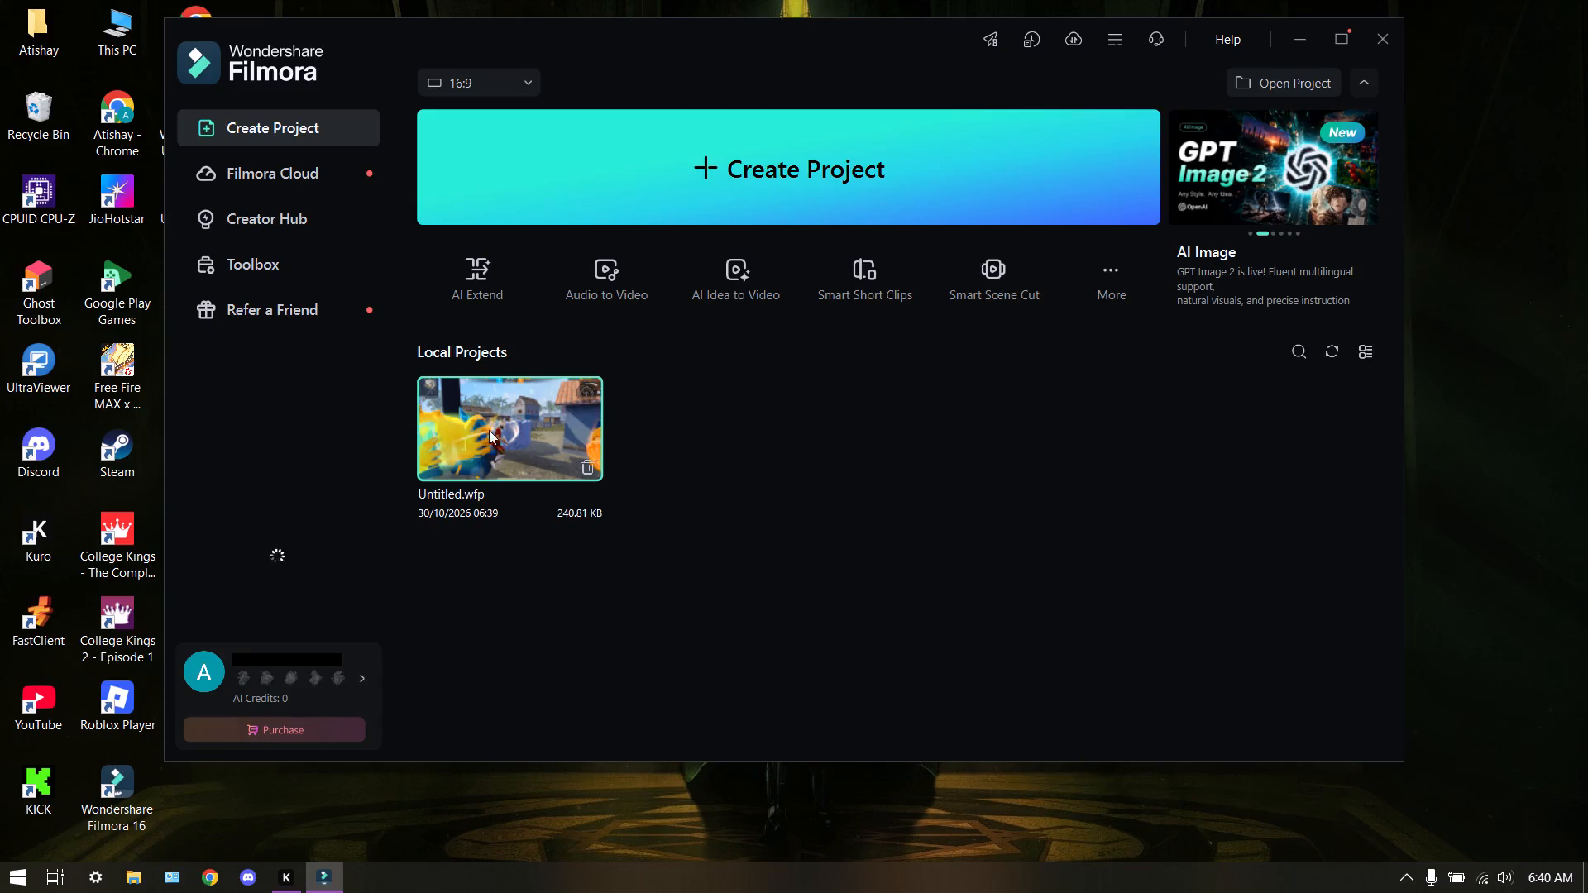
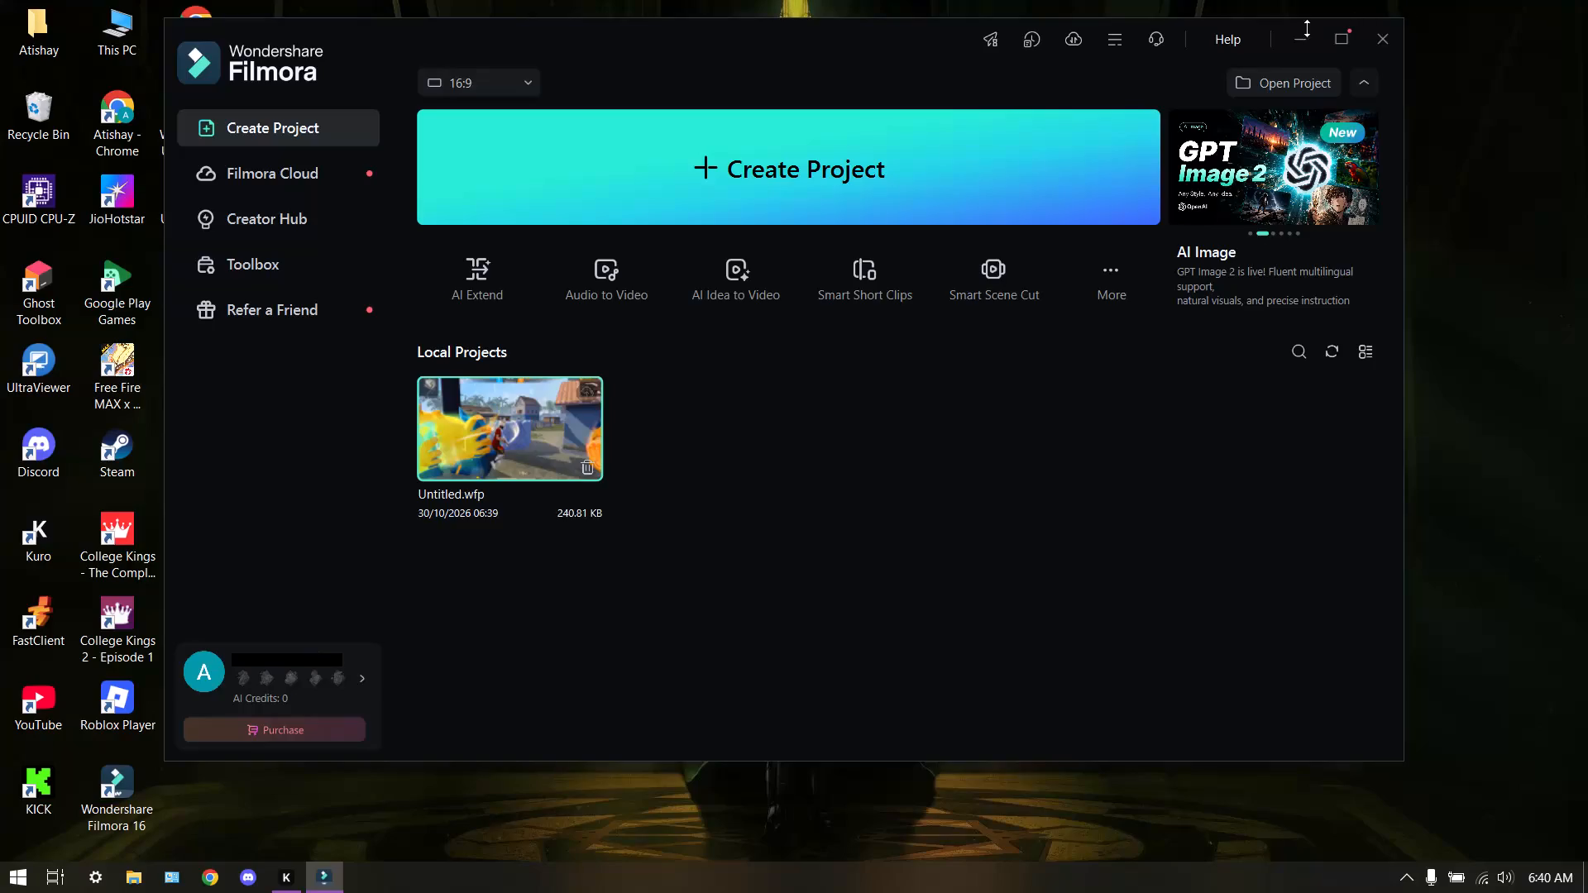
# Maximize the start window and open the saved Untitled.wfp project from the local projects.
pyautogui.click(731, 19)
pyautogui.doubleClick(685, 39)
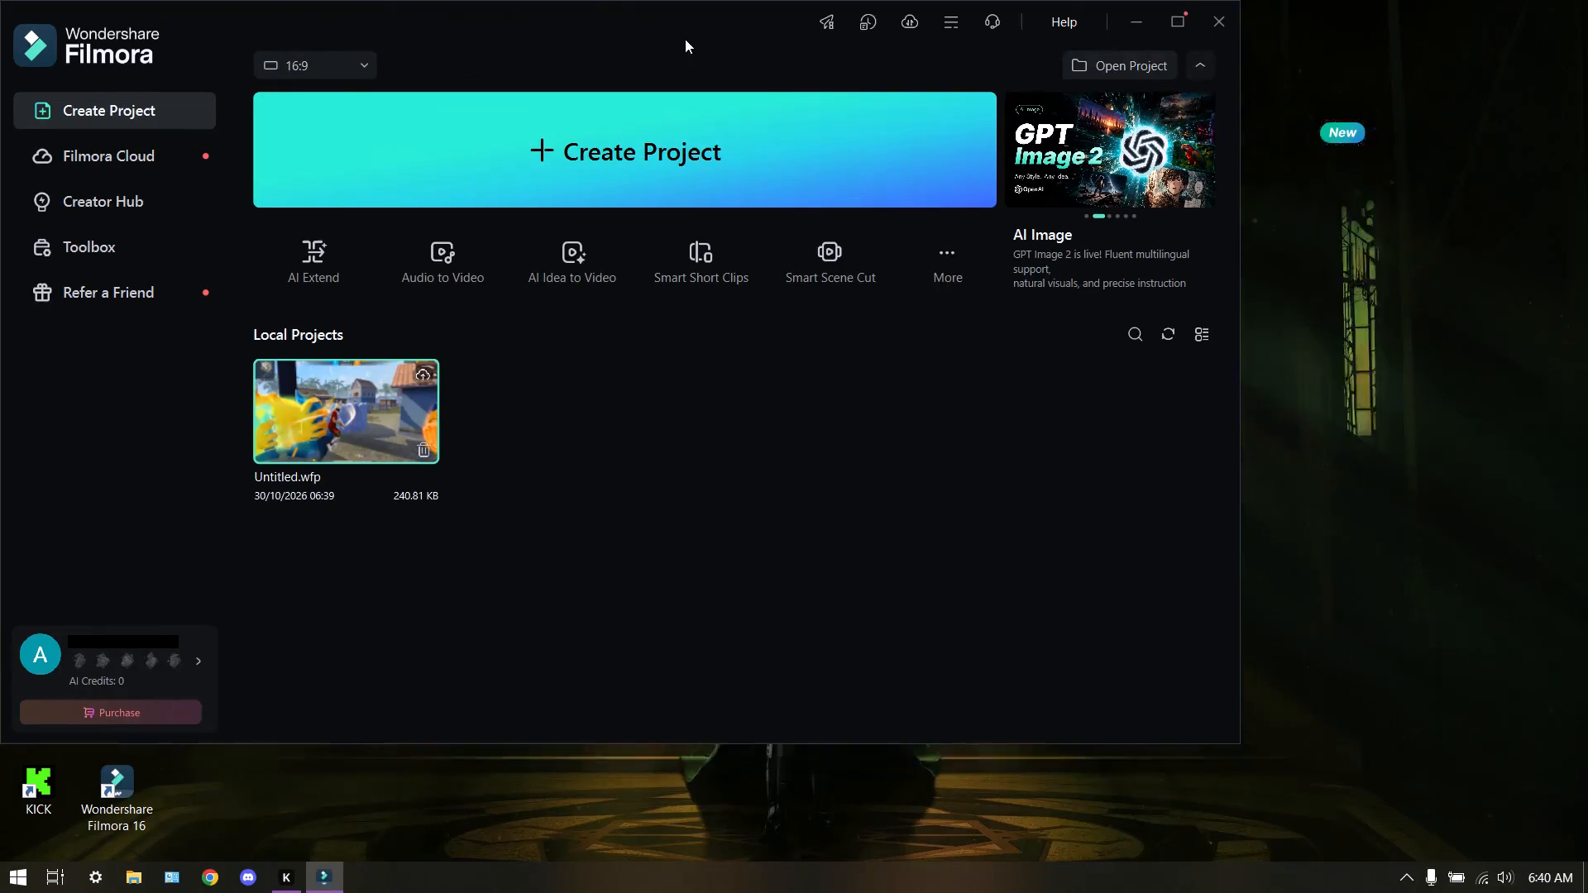
pyautogui.click(294, 394)
pyautogui.click(369, 394)
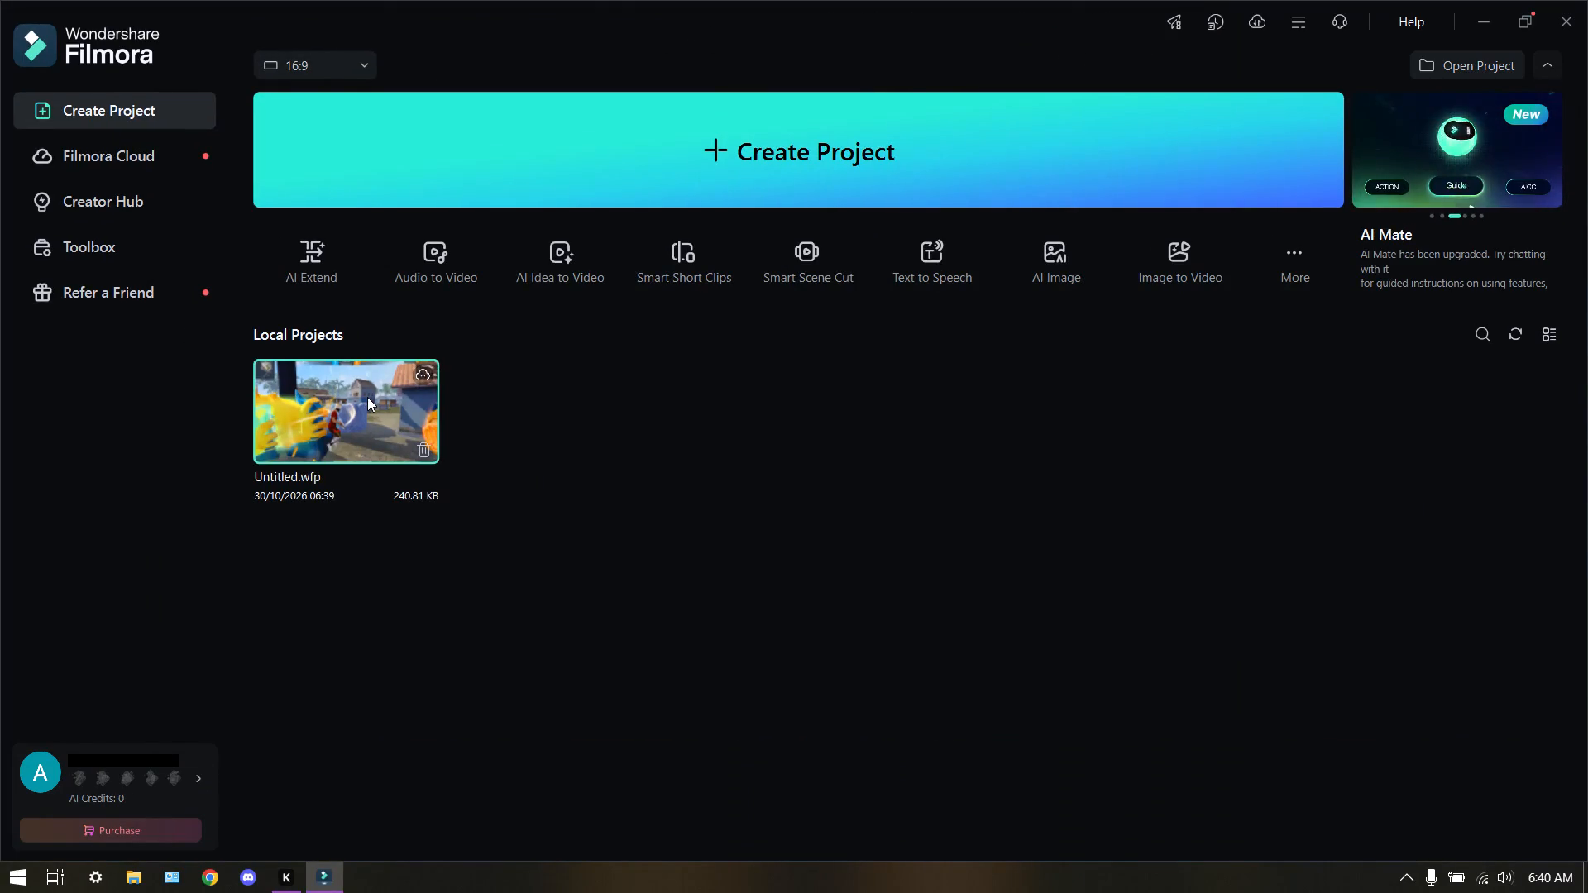
pyautogui.tripleClick(366, 397)
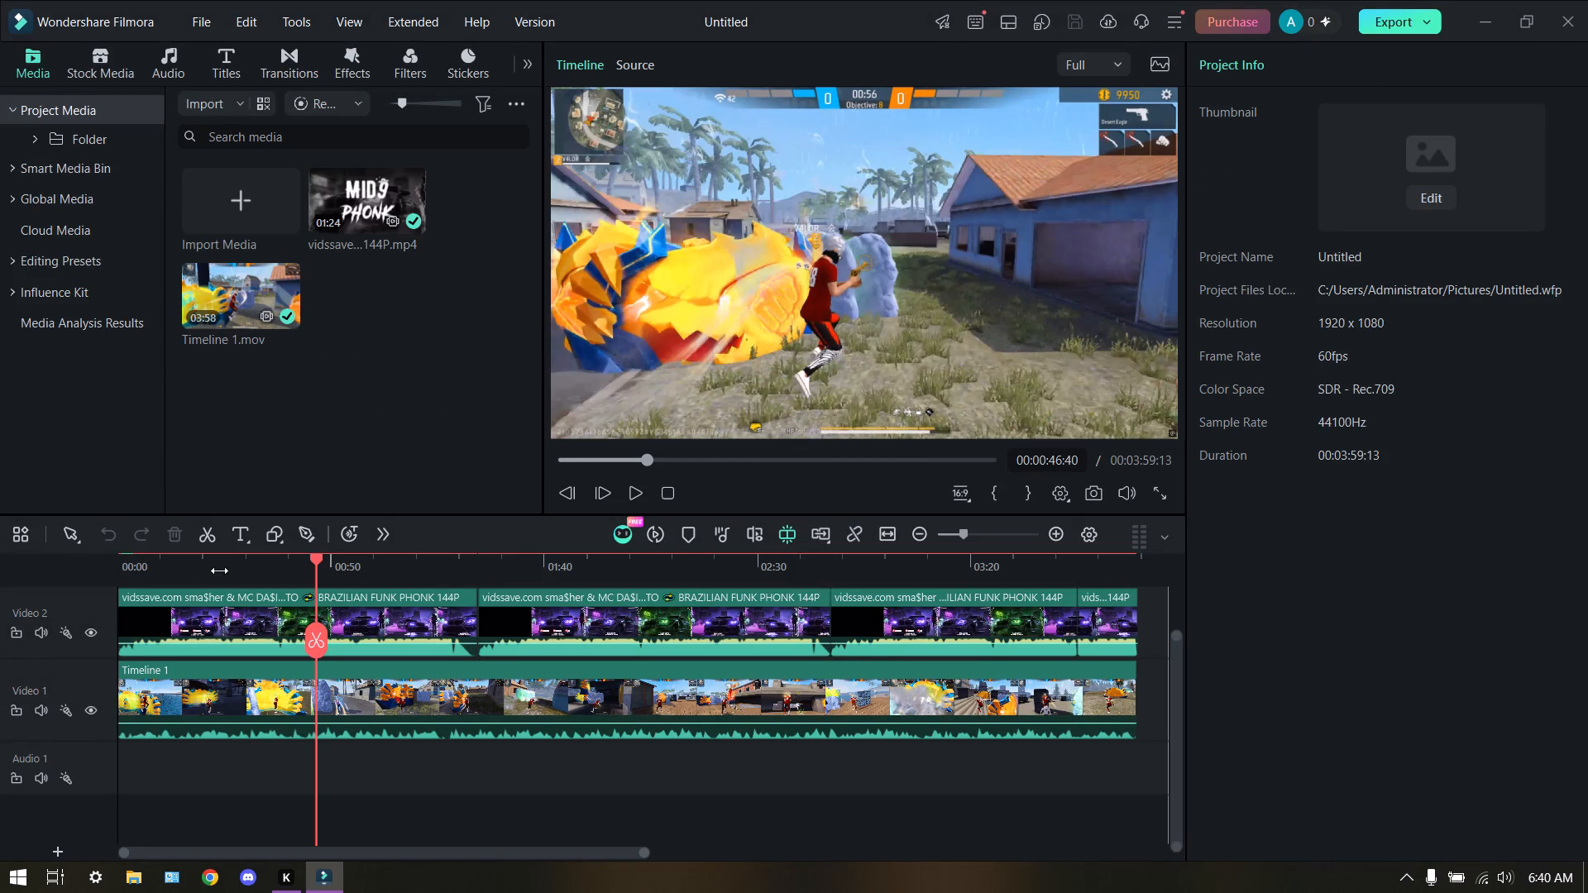
# Move the playhead back to the start of the timeline and play through the opening seconds of the edit.
pyautogui.moveTo(313, 581); pyautogui.dragTo(219, 573)
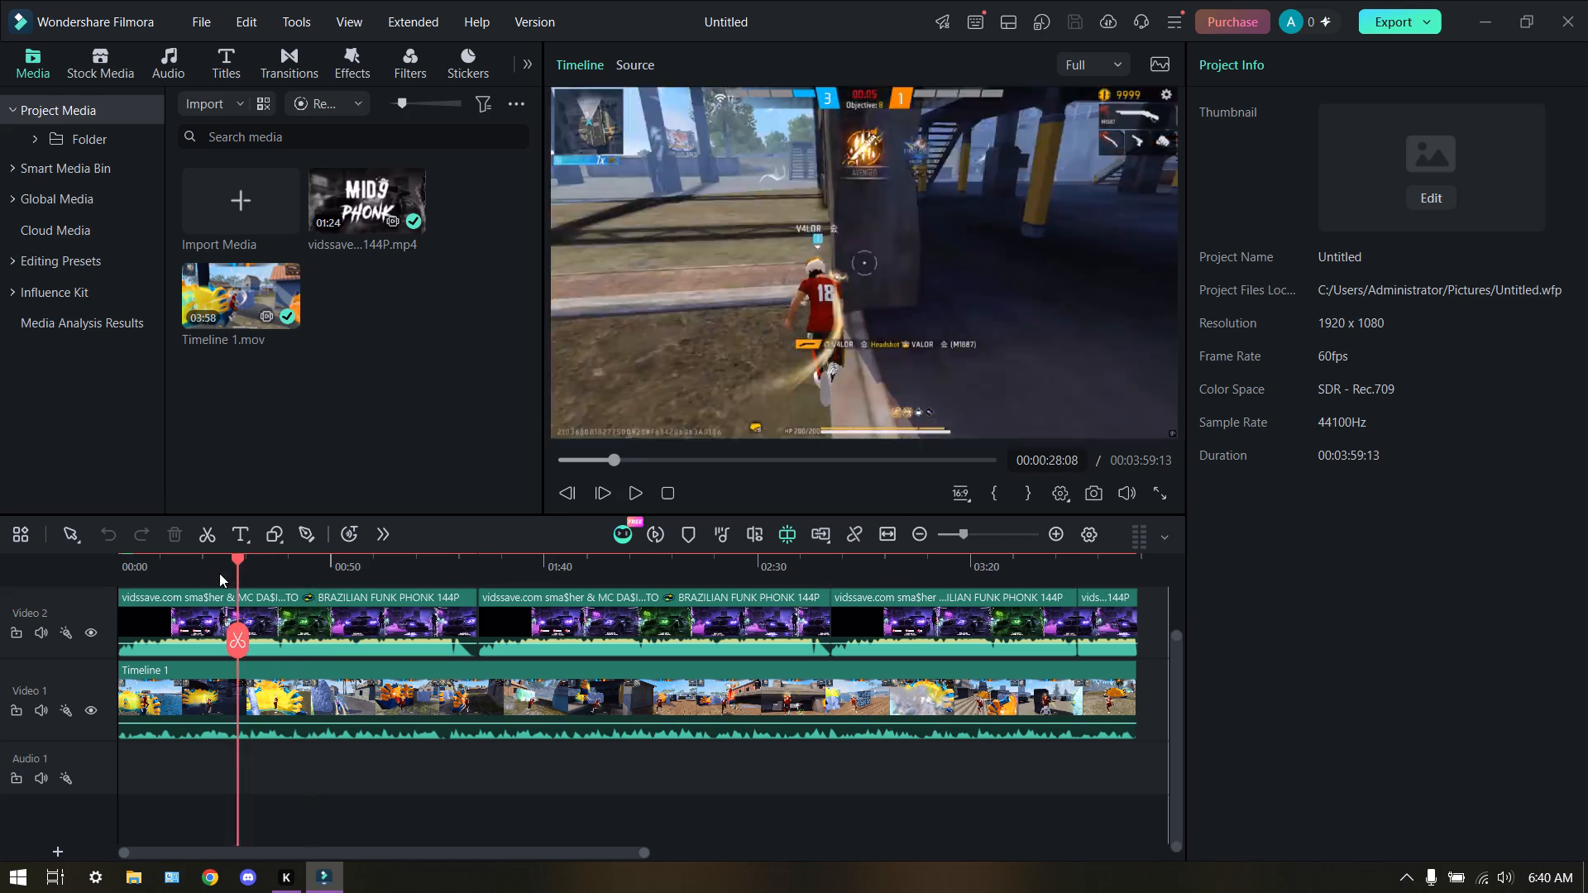
pyautogui.moveTo(219, 573); pyautogui.dragTo(74, 577)
pyautogui.scroll(1, 328, 561)
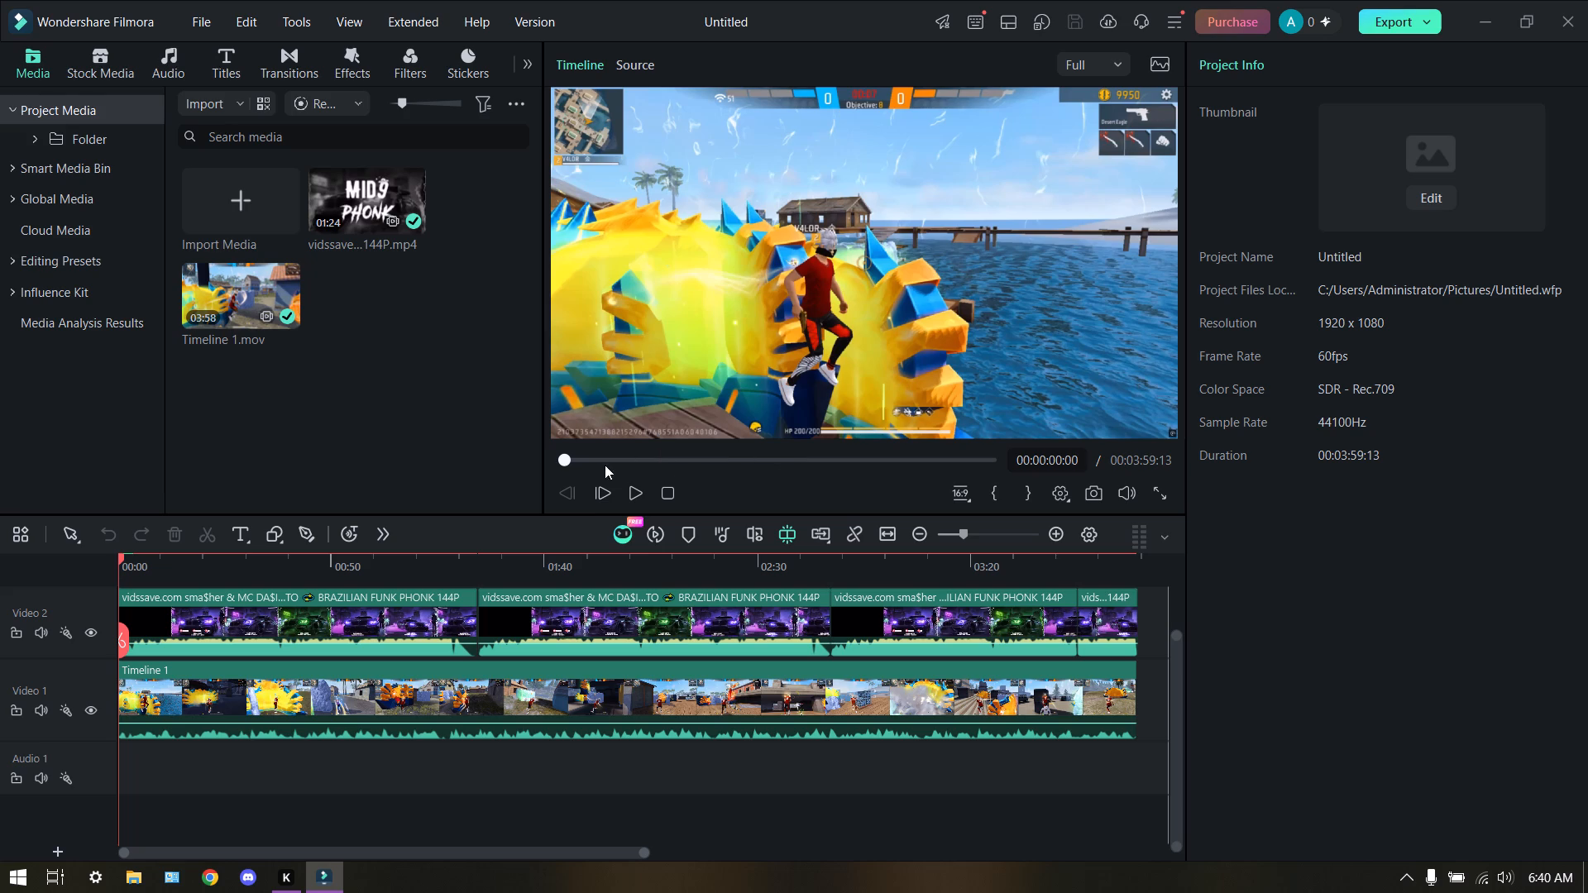
pyautogui.click(624, 489)
pyautogui.click(624, 489)
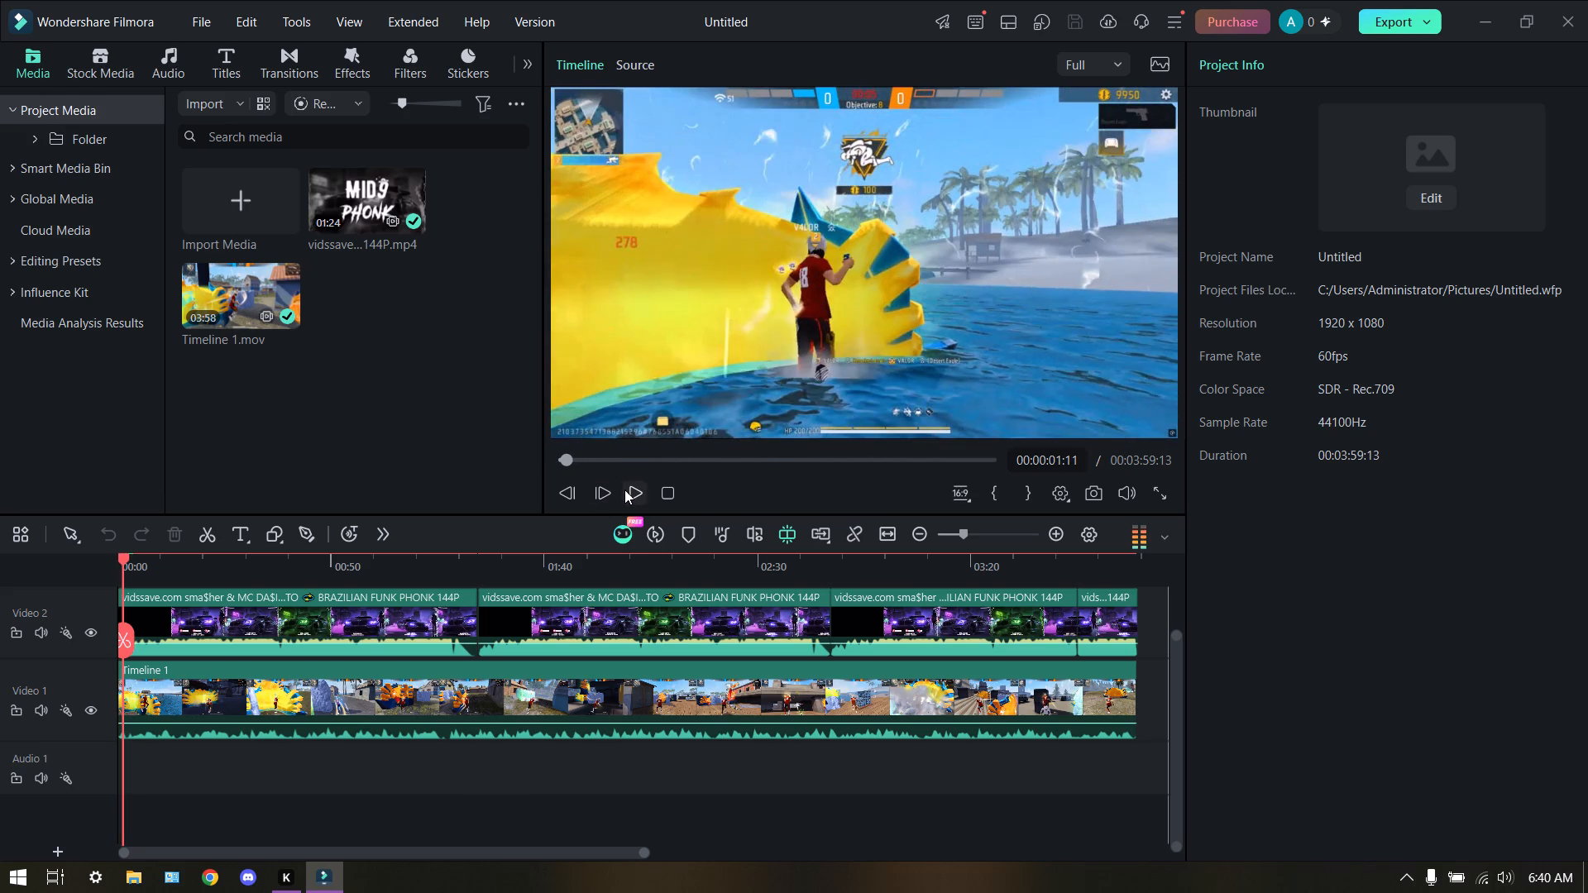
pyautogui.click(624, 481)
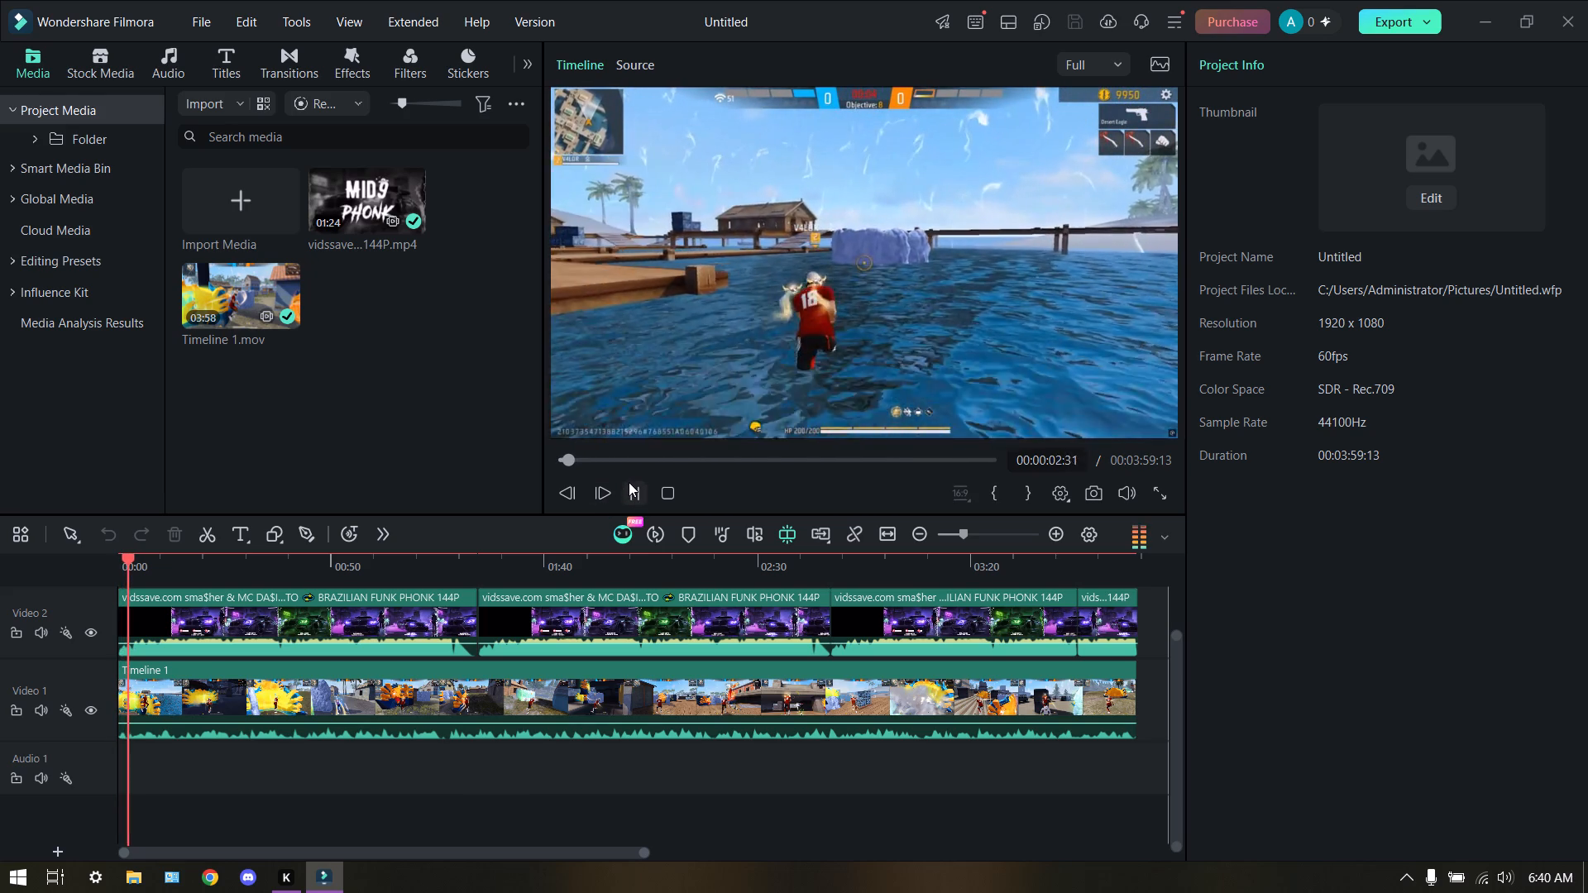
pyautogui.click(632, 488)
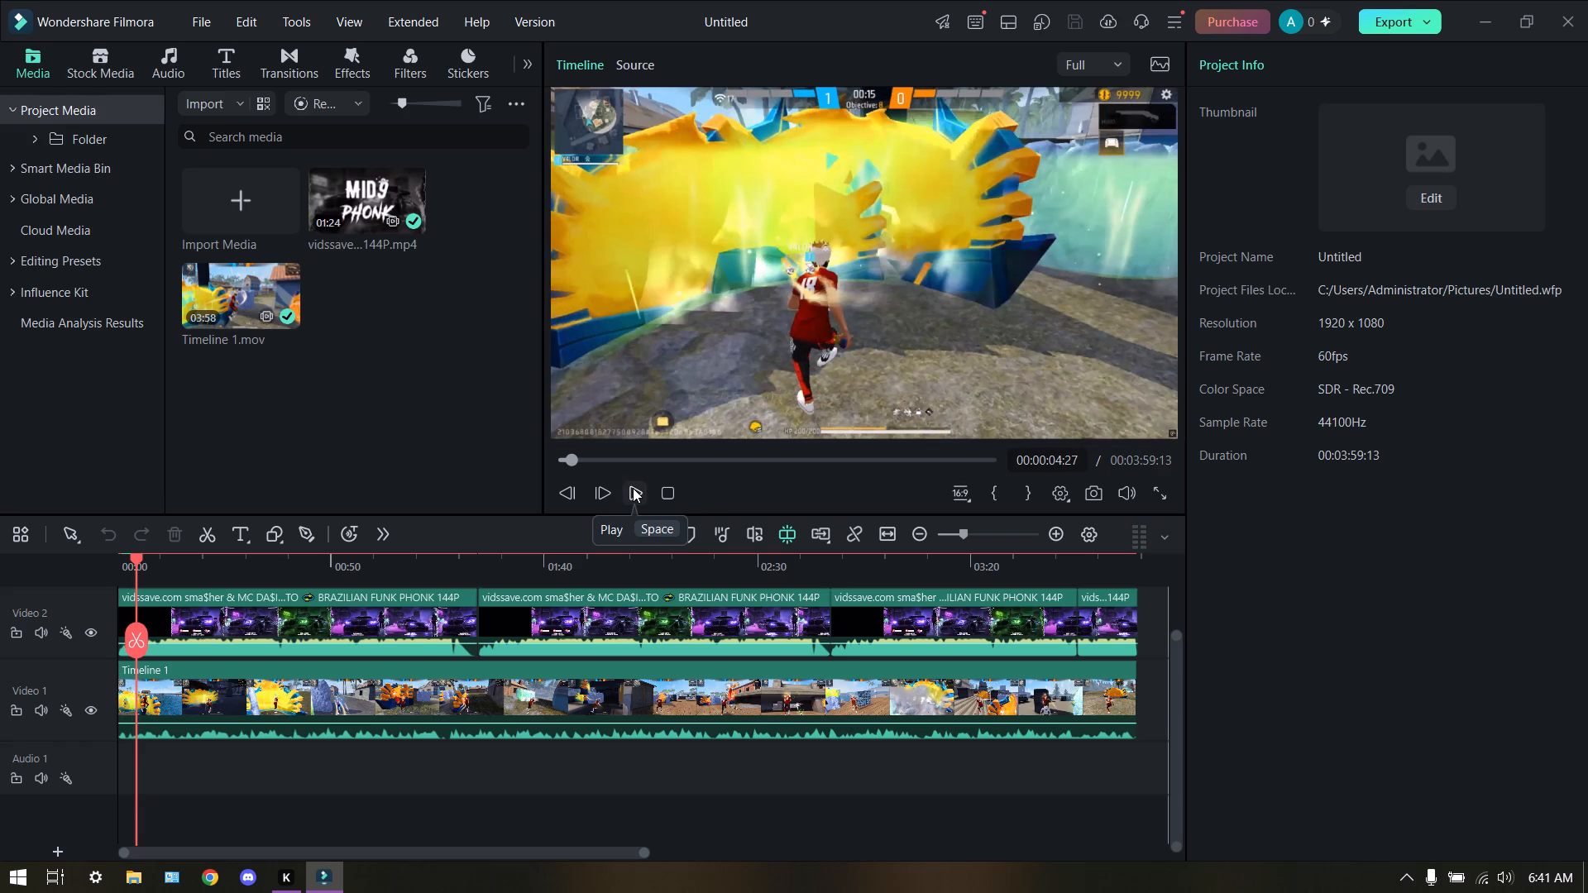
pyautogui.click(633, 488)
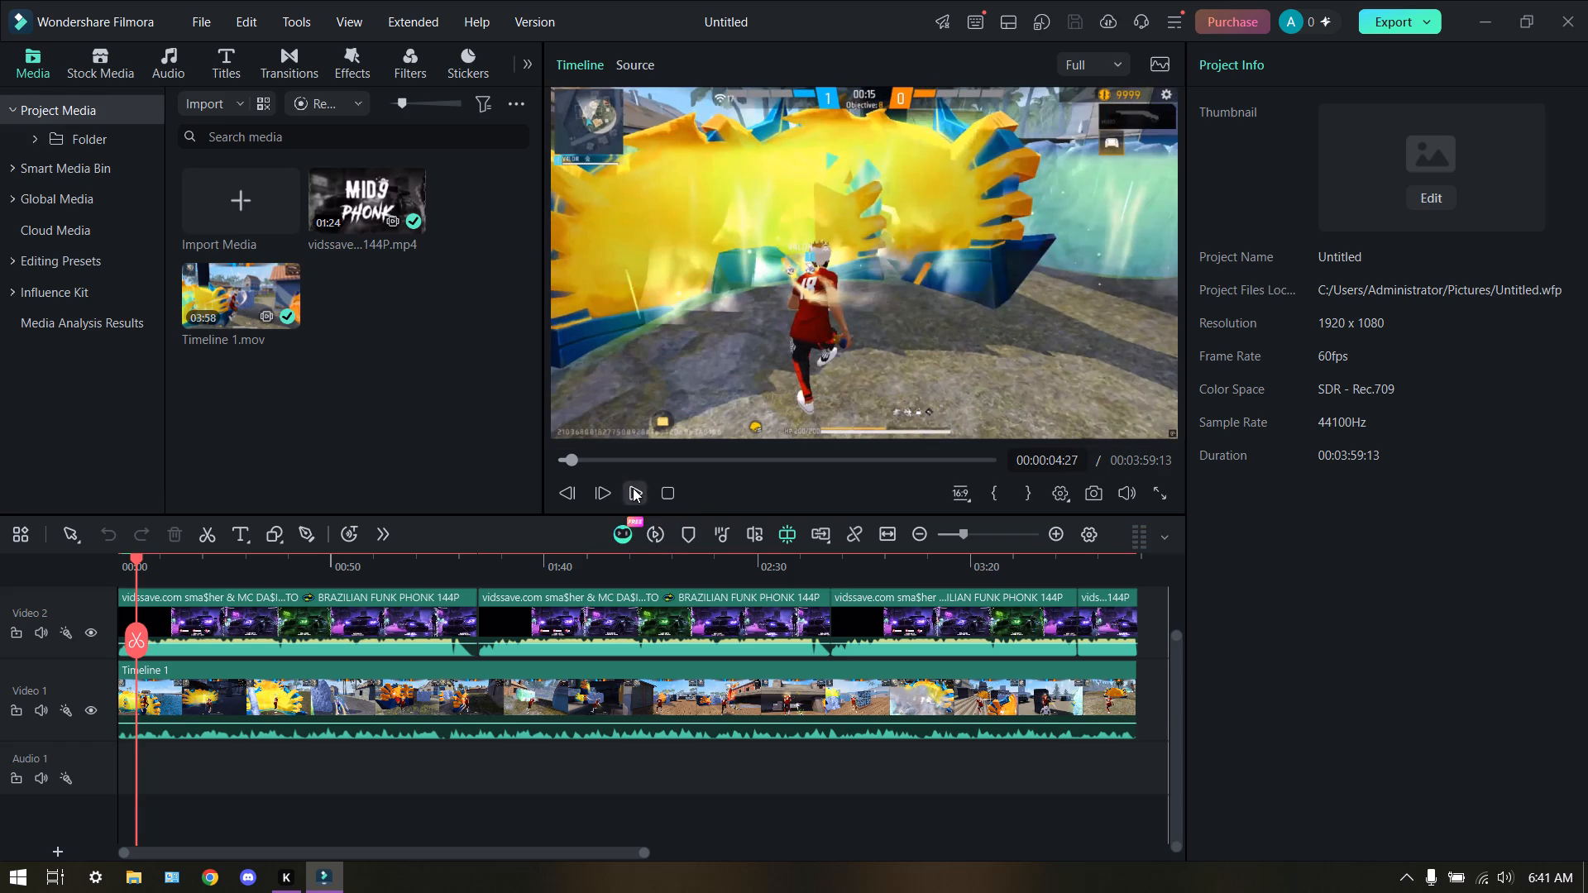
pyautogui.click(633, 488)
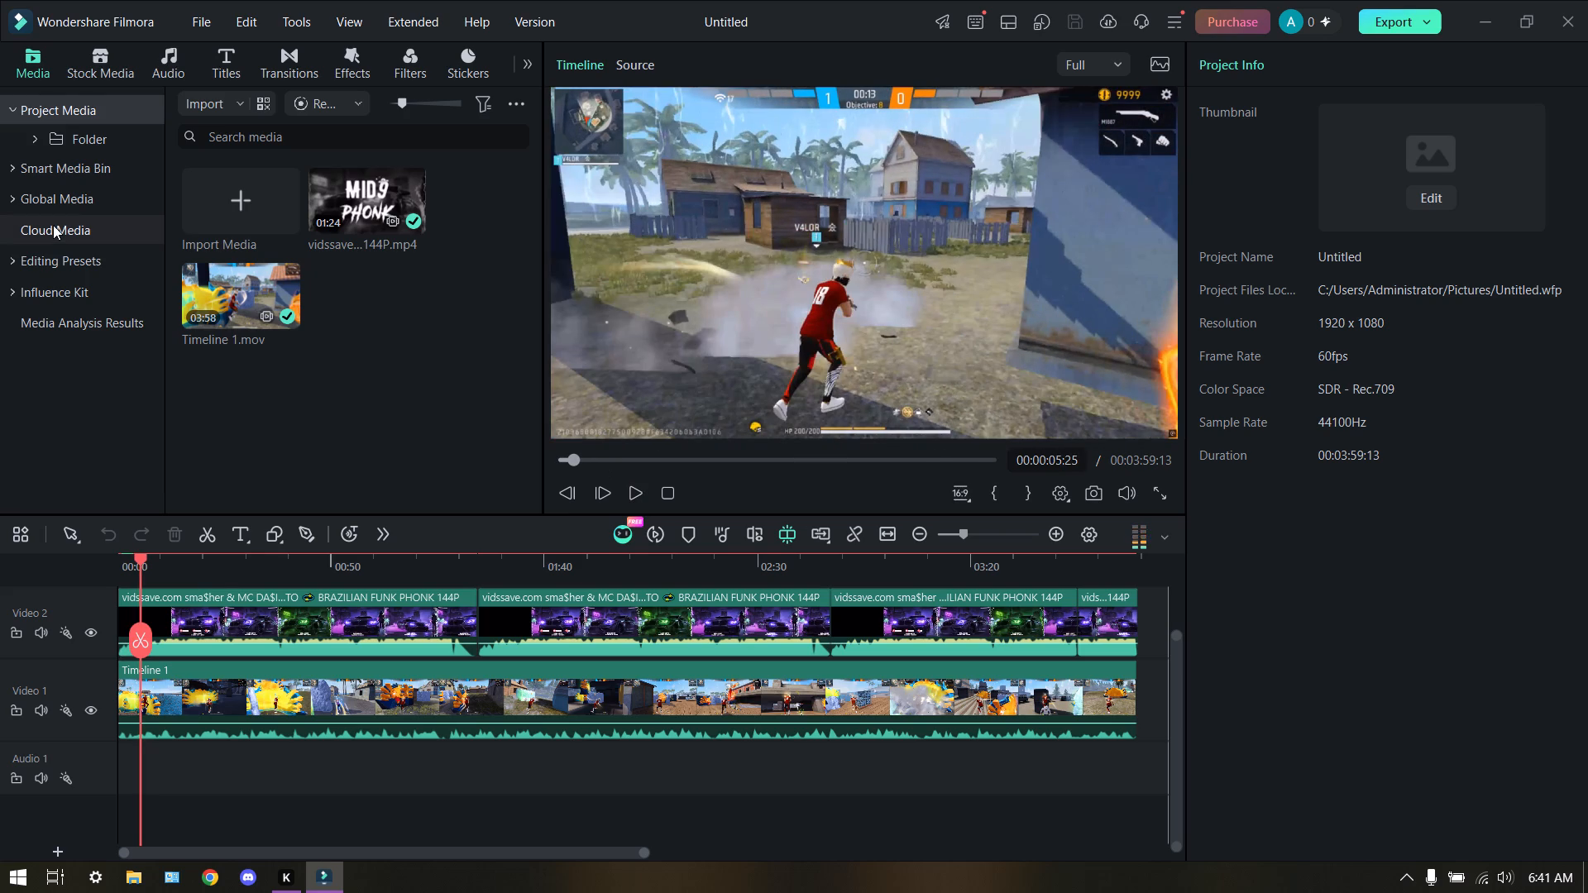
# Look through the audio and transitions libraries and the trending video effects for something to use on the gameplay video.
pyautogui.click(160, 73)
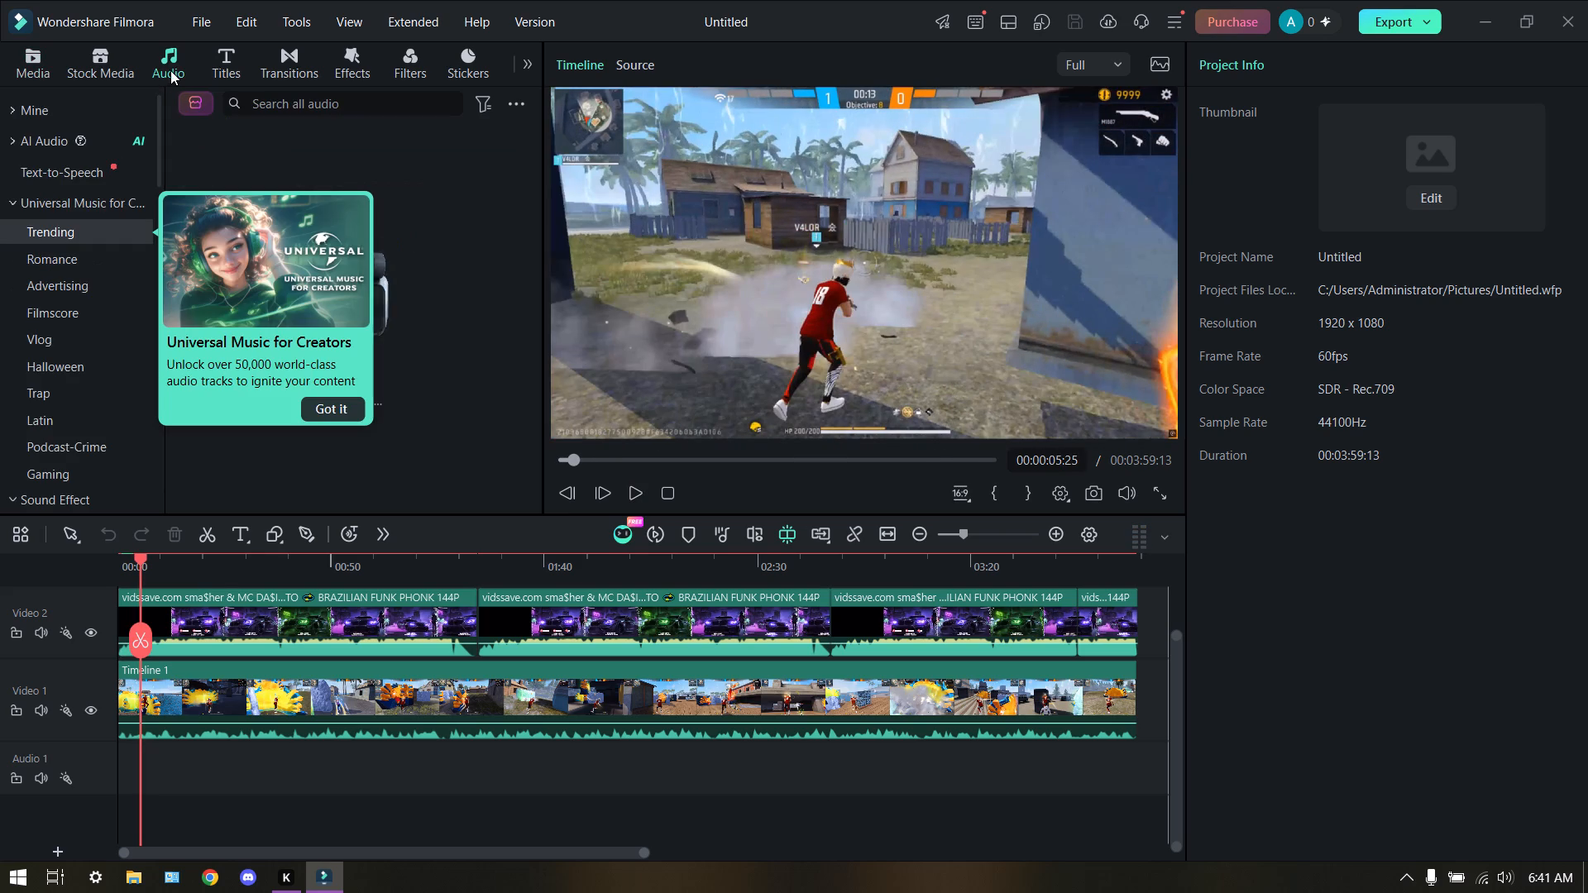
pyautogui.click(318, 408)
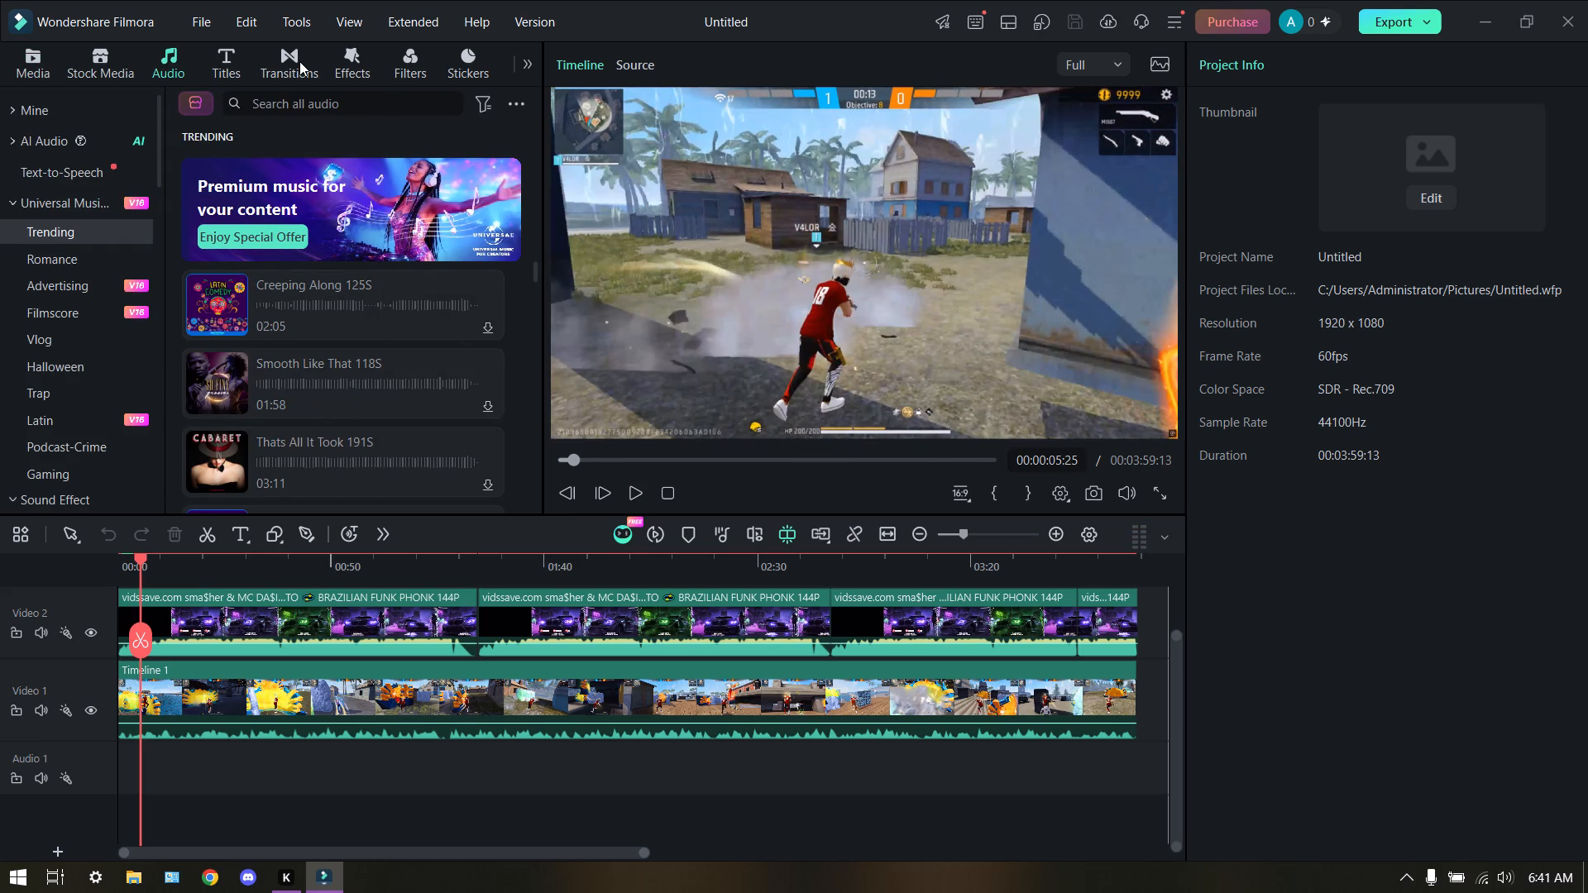
pyautogui.click(299, 60)
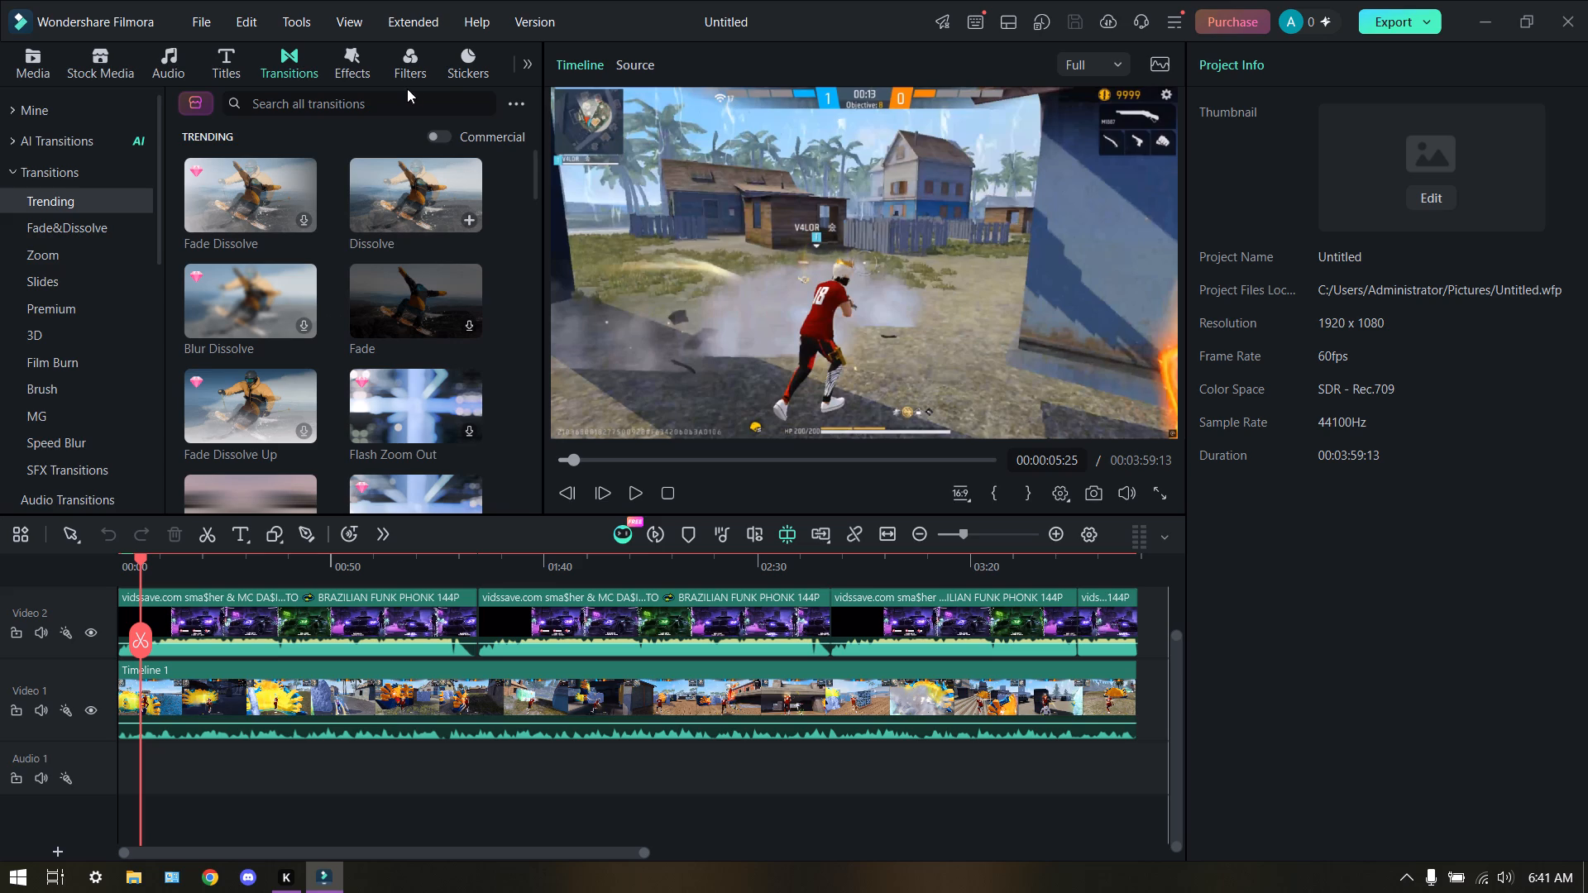
pyautogui.click(356, 57)
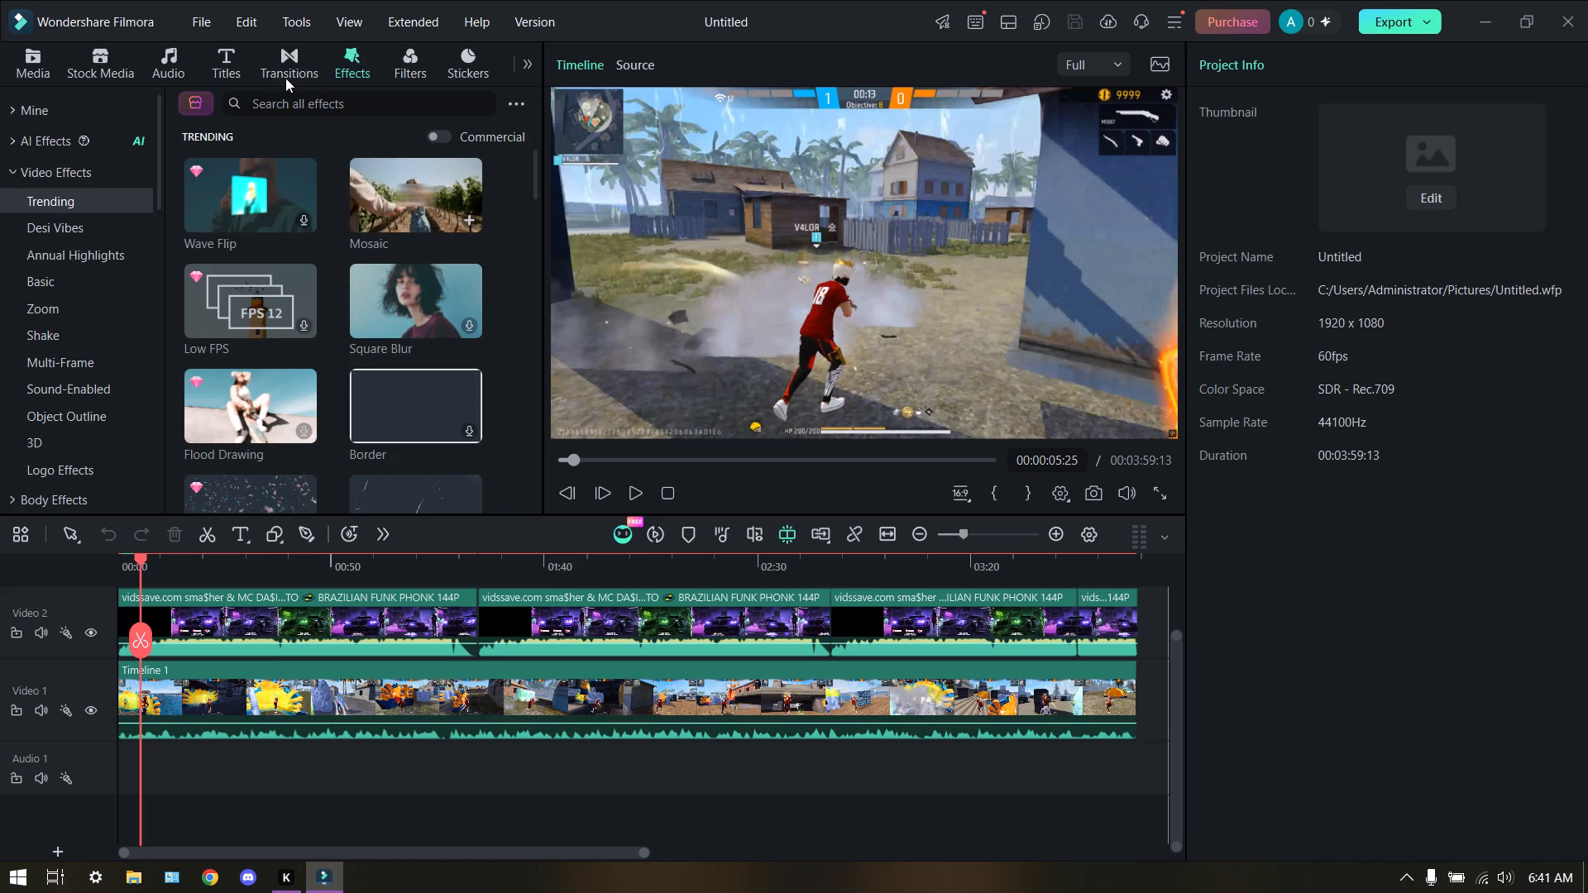
pyautogui.scroll(-3, 300, 218)
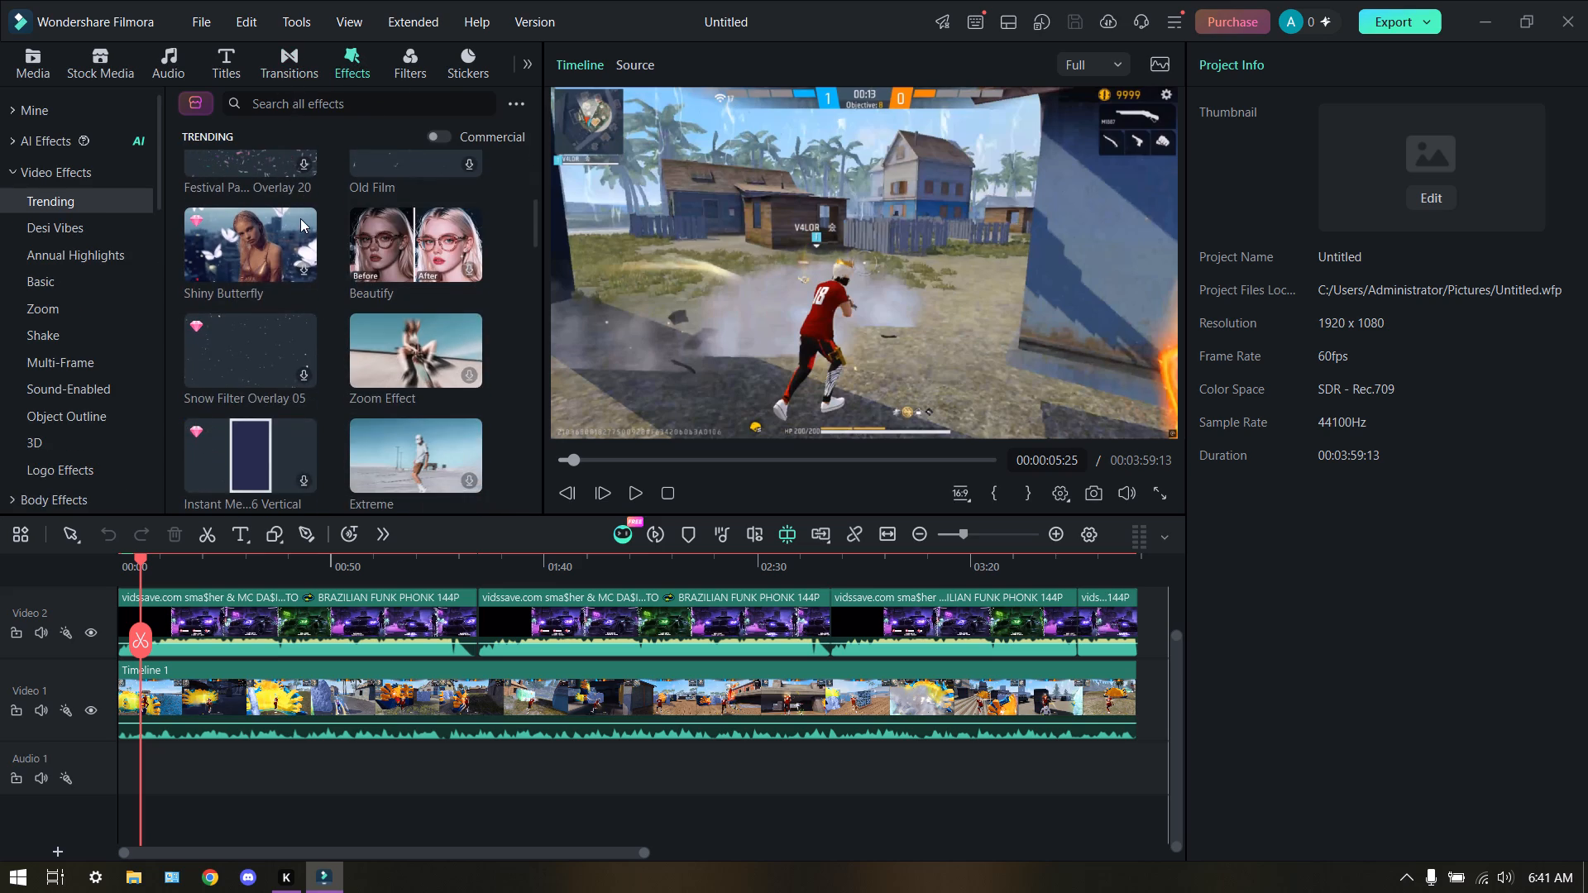
pyautogui.scroll(-5, 300, 216)
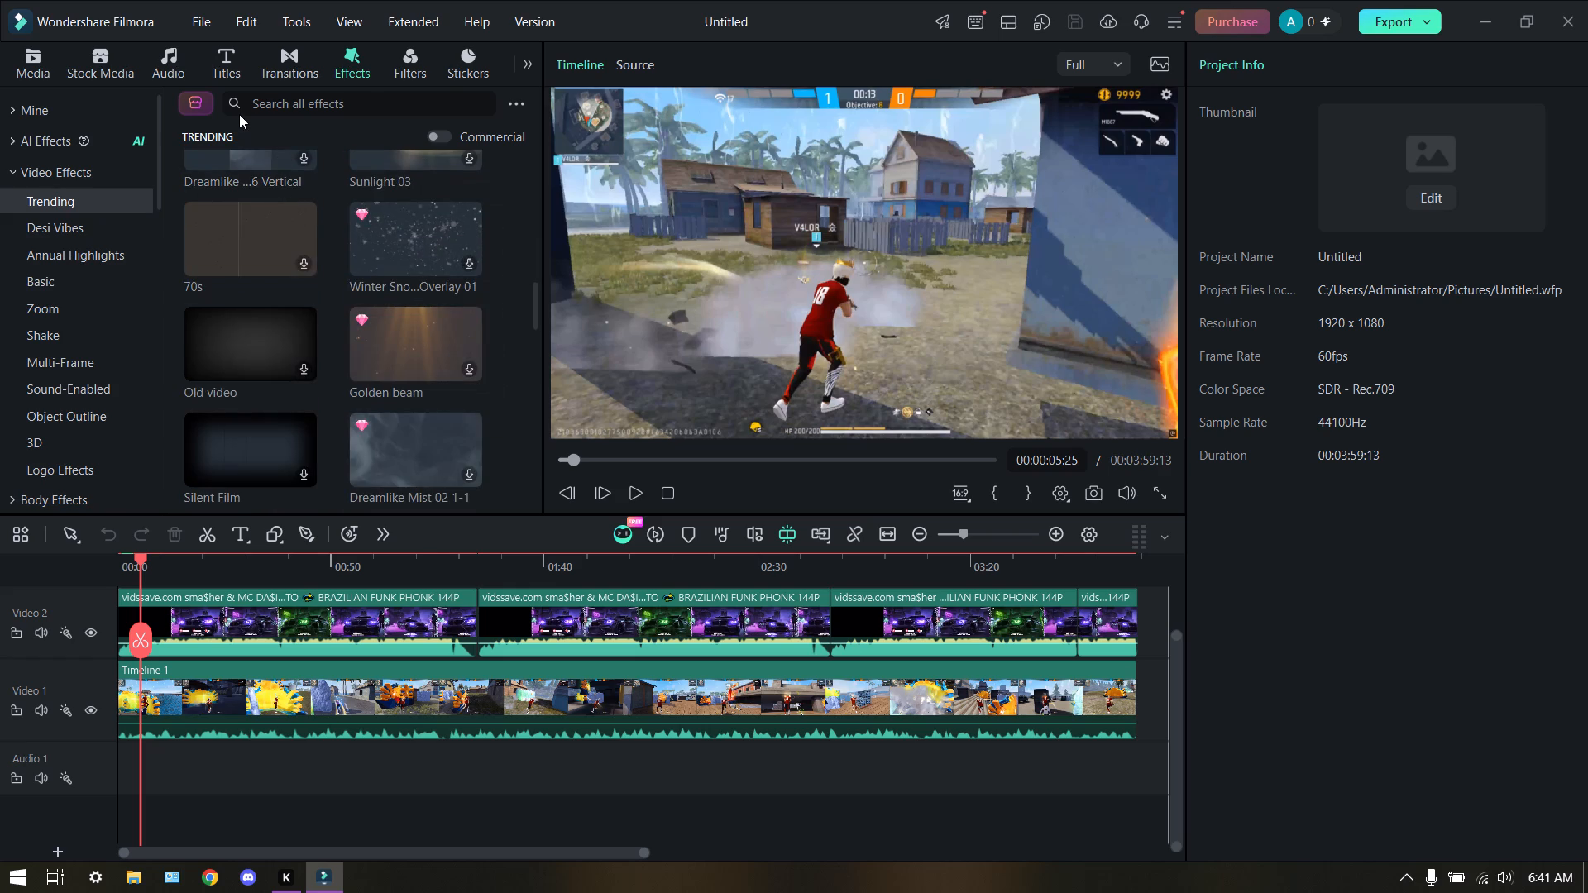
# Browse the transitions library through the Fade&Dissolve, Zoom, Slides, Premium, 3D and Film Burn categories.
pyautogui.click(267, 68)
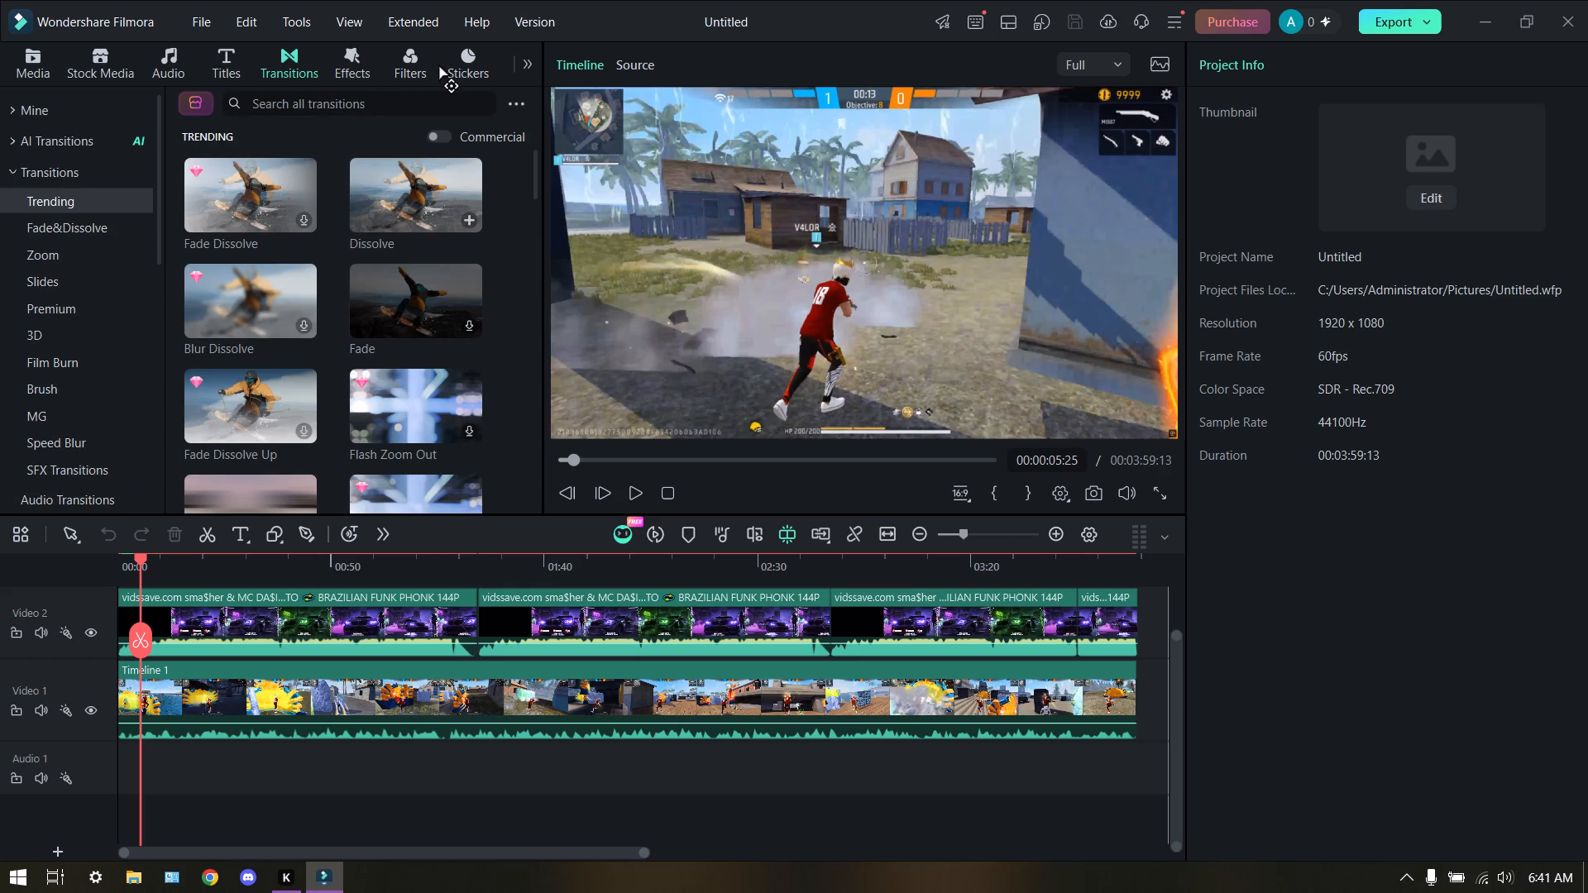
pyautogui.click(318, 57)
pyautogui.click(343, 58)
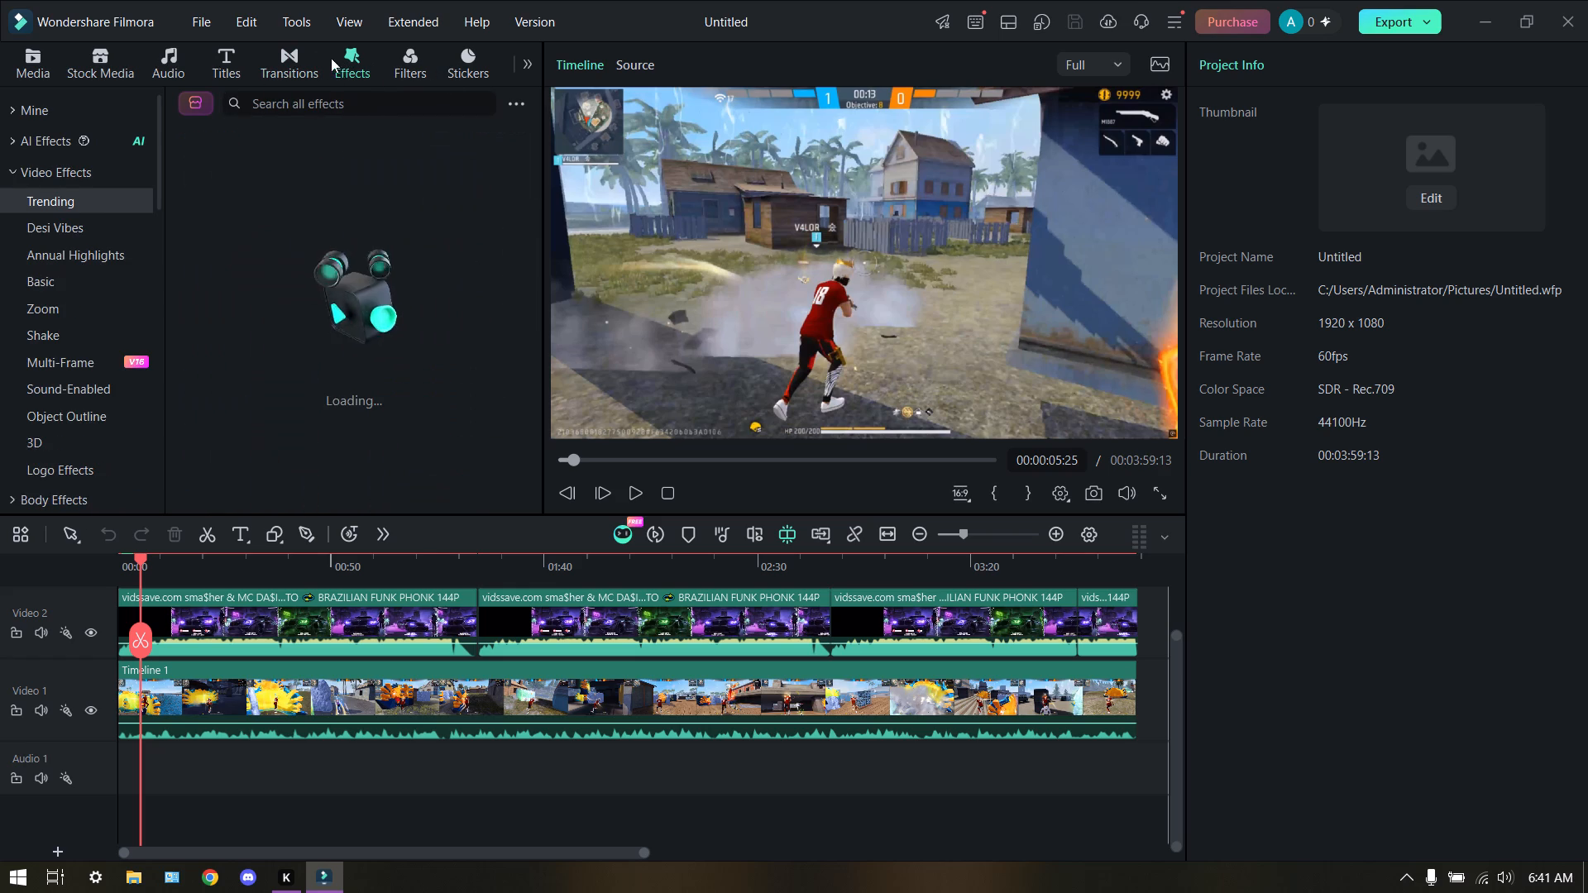
pyautogui.click(287, 48)
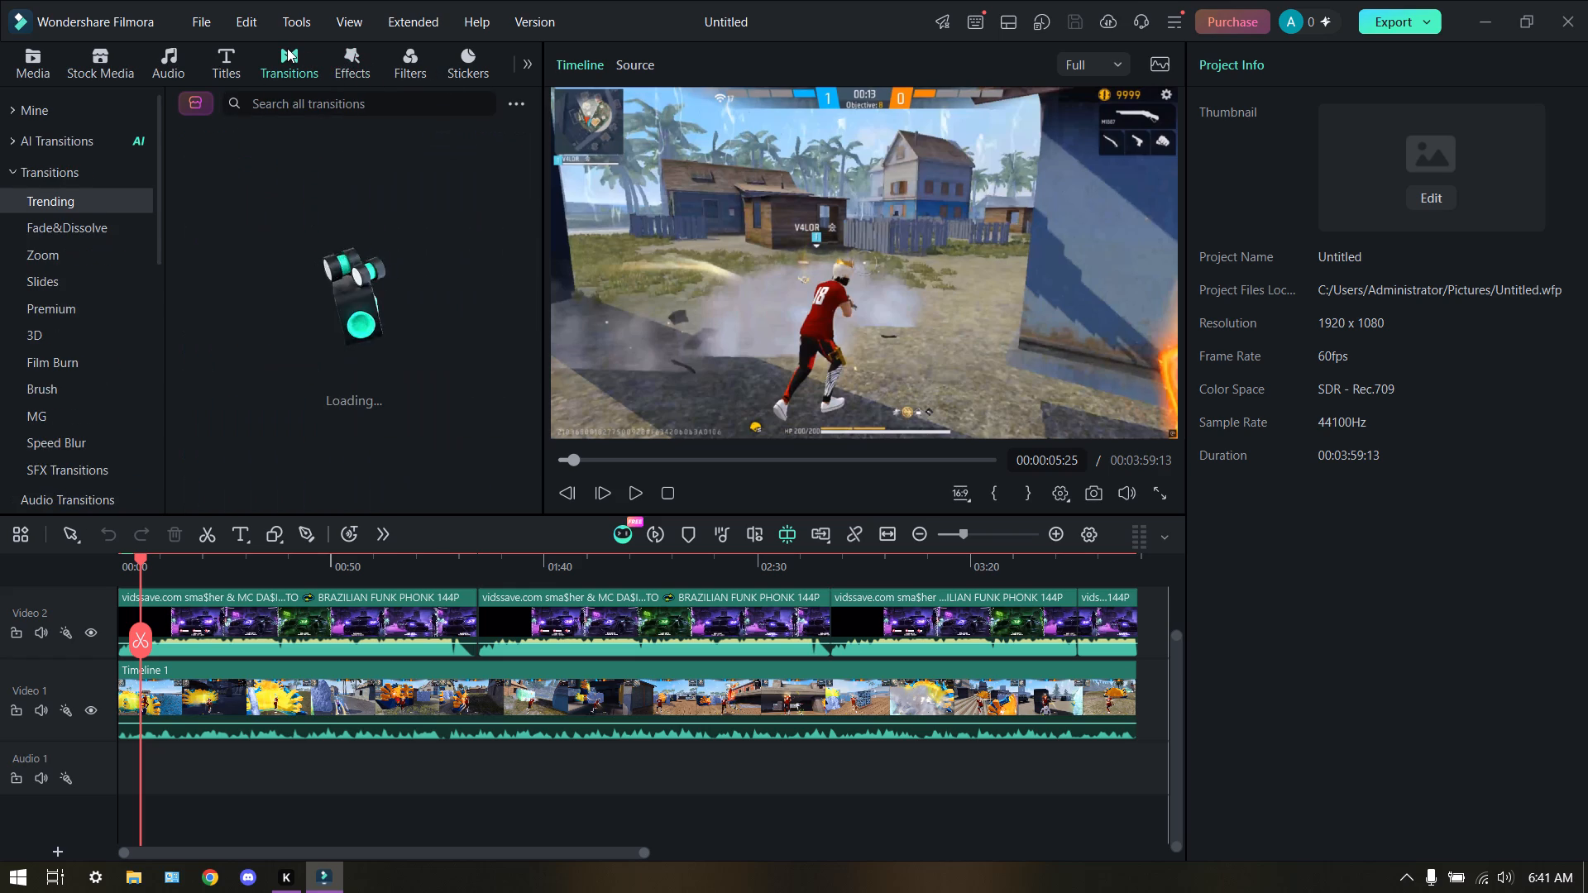
pyautogui.click(46, 216)
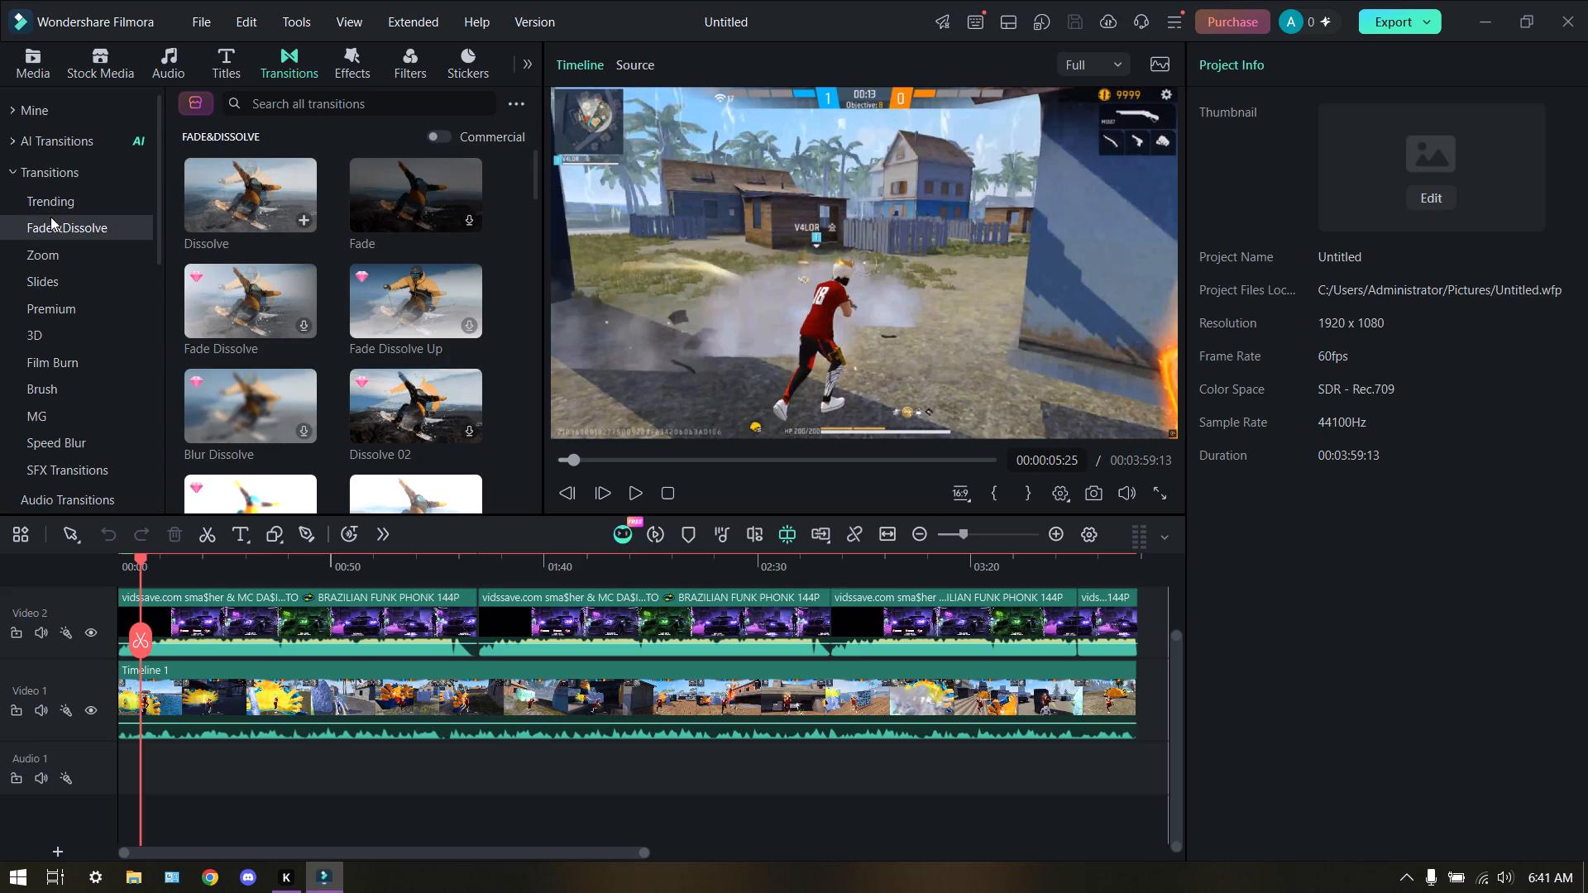
pyautogui.click(51, 267)
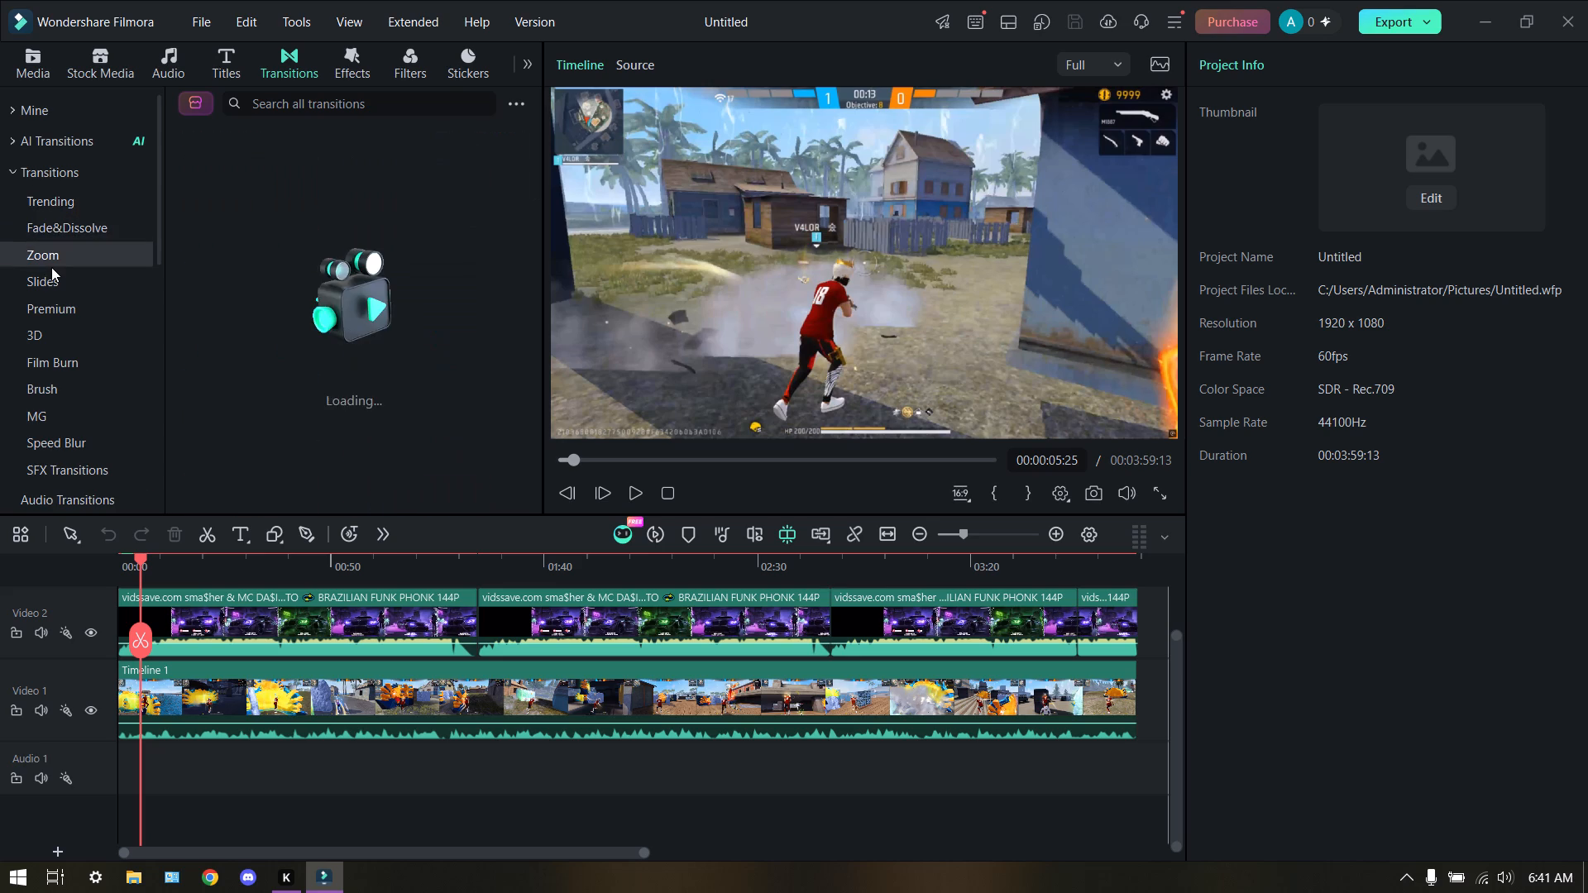
pyautogui.click(50, 236)
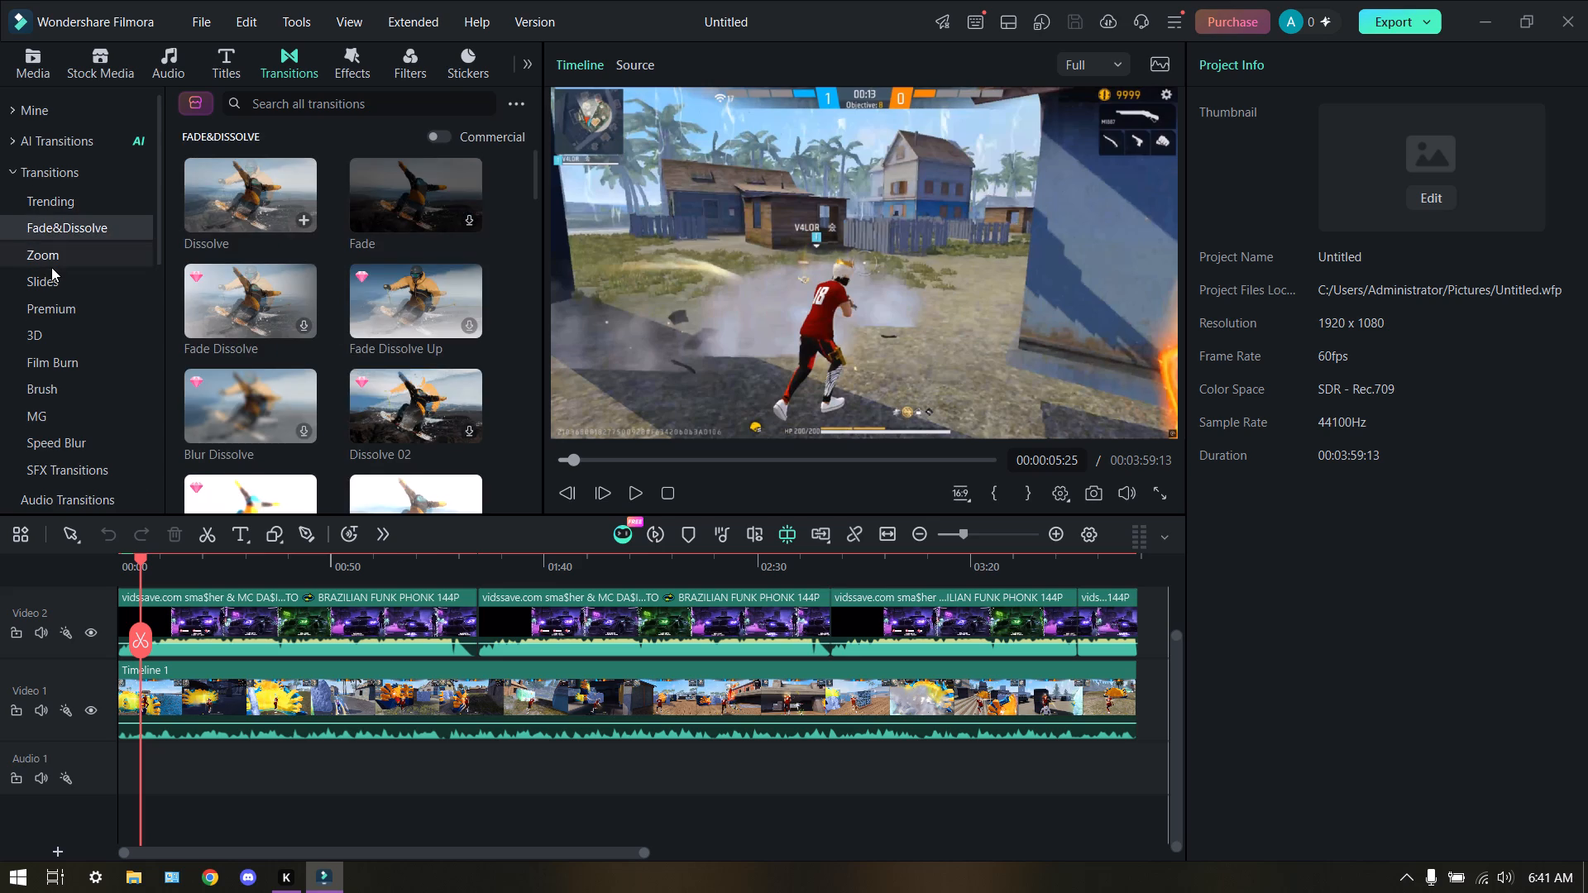
pyautogui.click(51, 267)
pyautogui.click(51, 287)
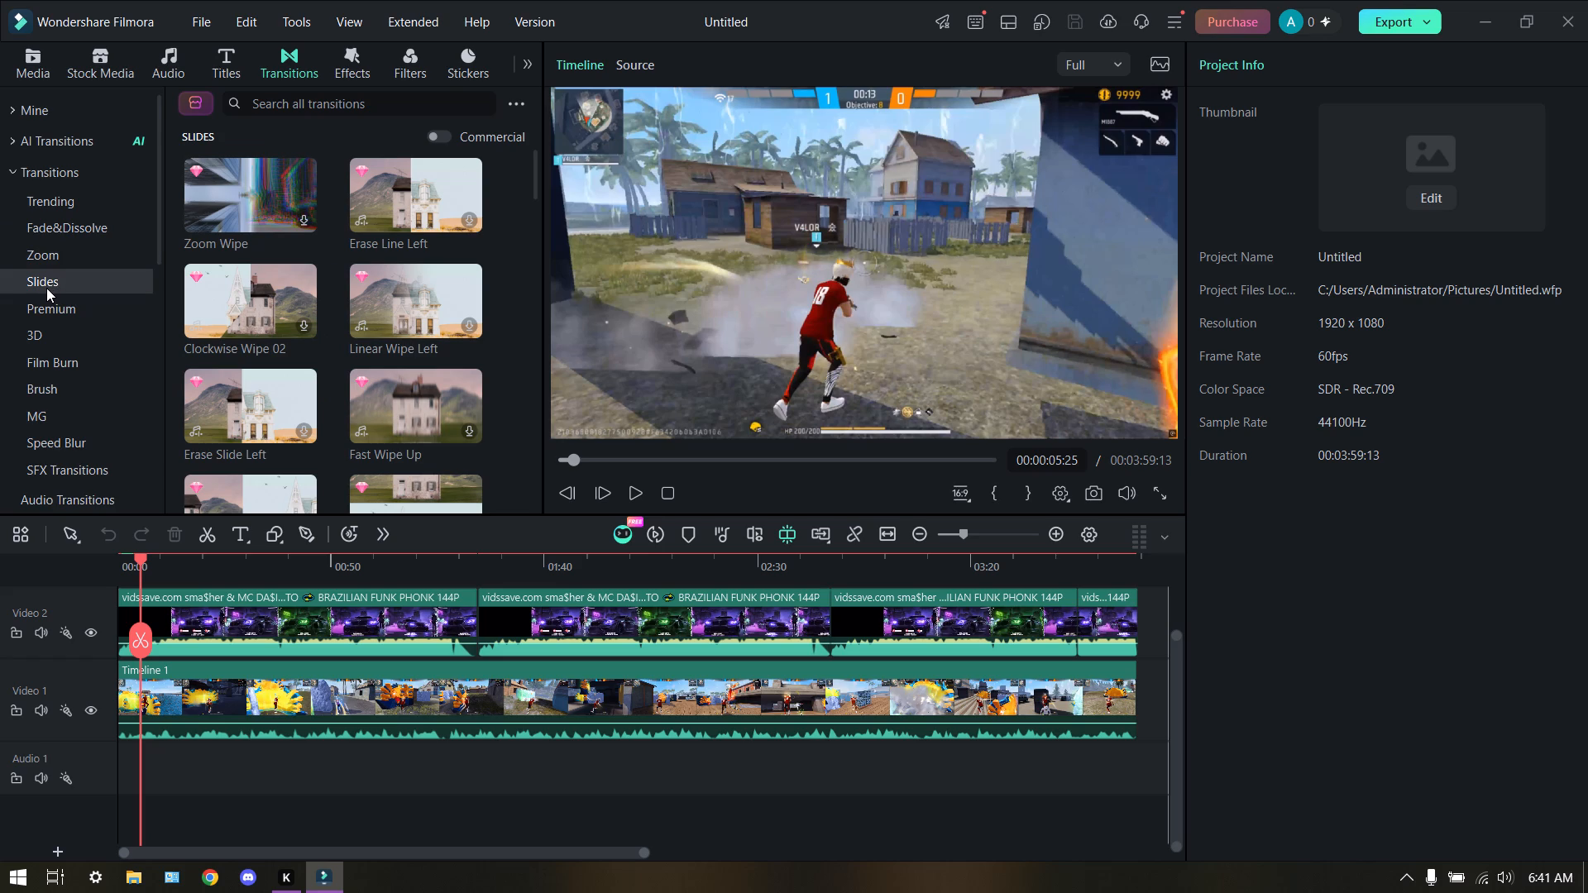
pyautogui.click(46, 285)
pyautogui.click(83, 319)
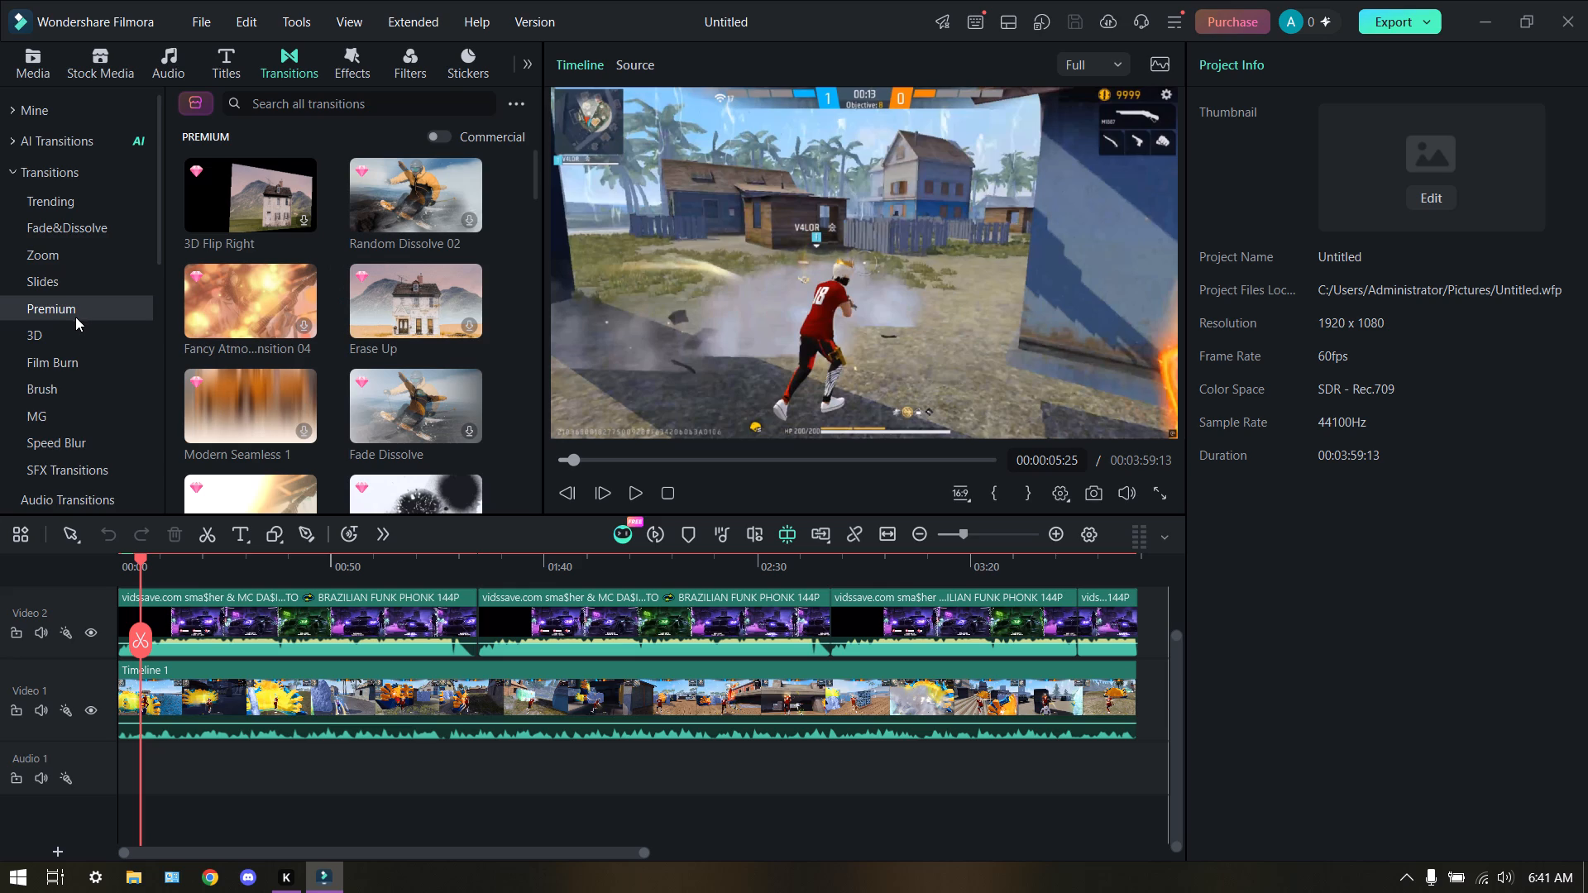
pyautogui.click(65, 337)
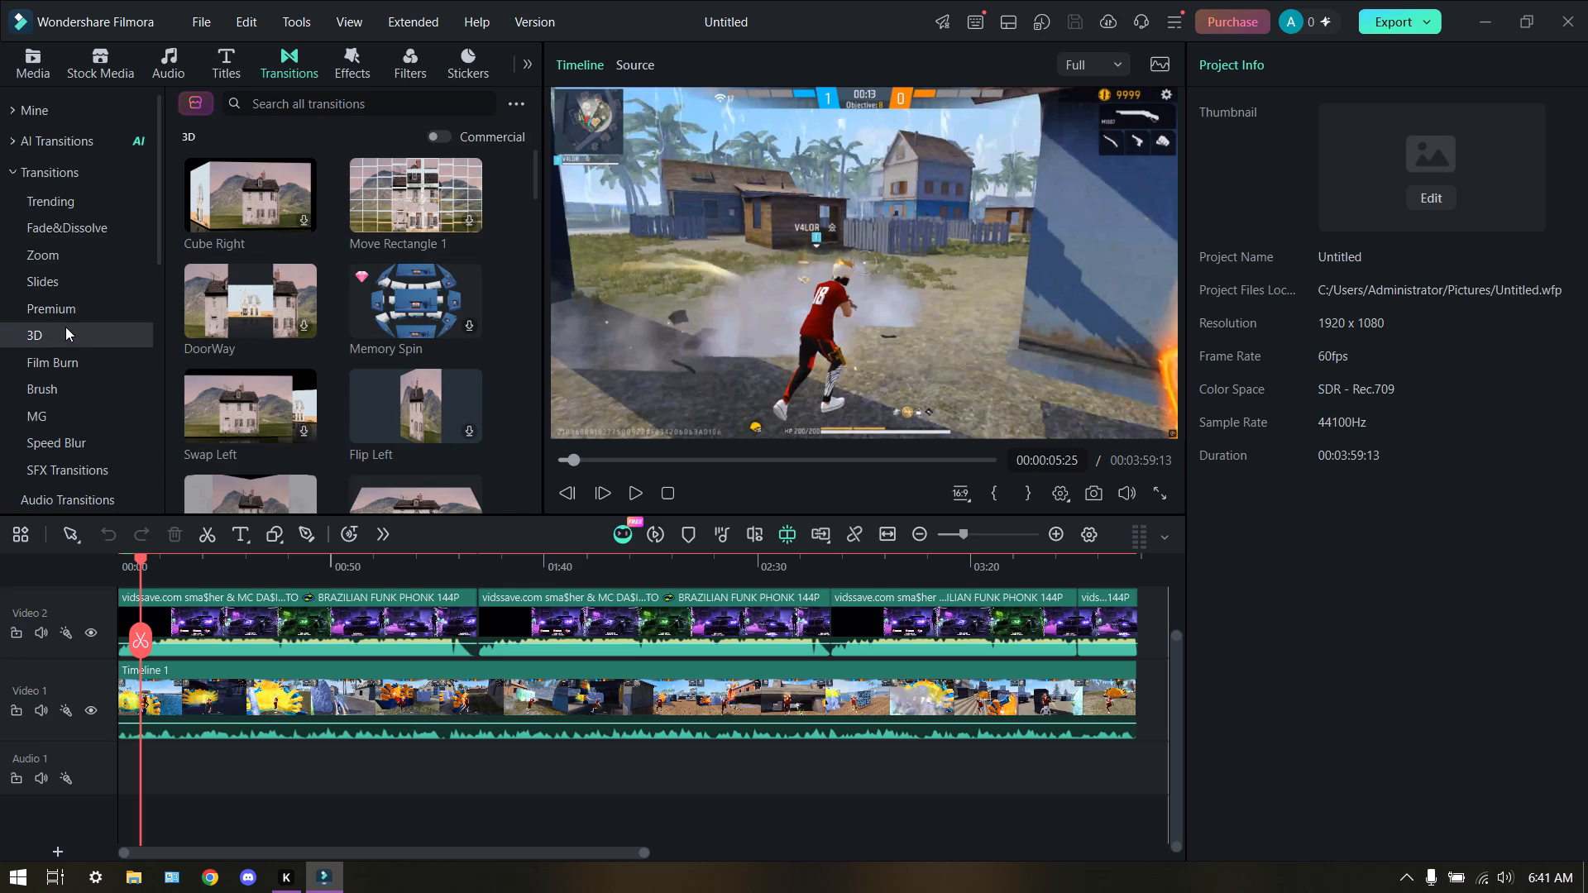
pyautogui.click(60, 356)
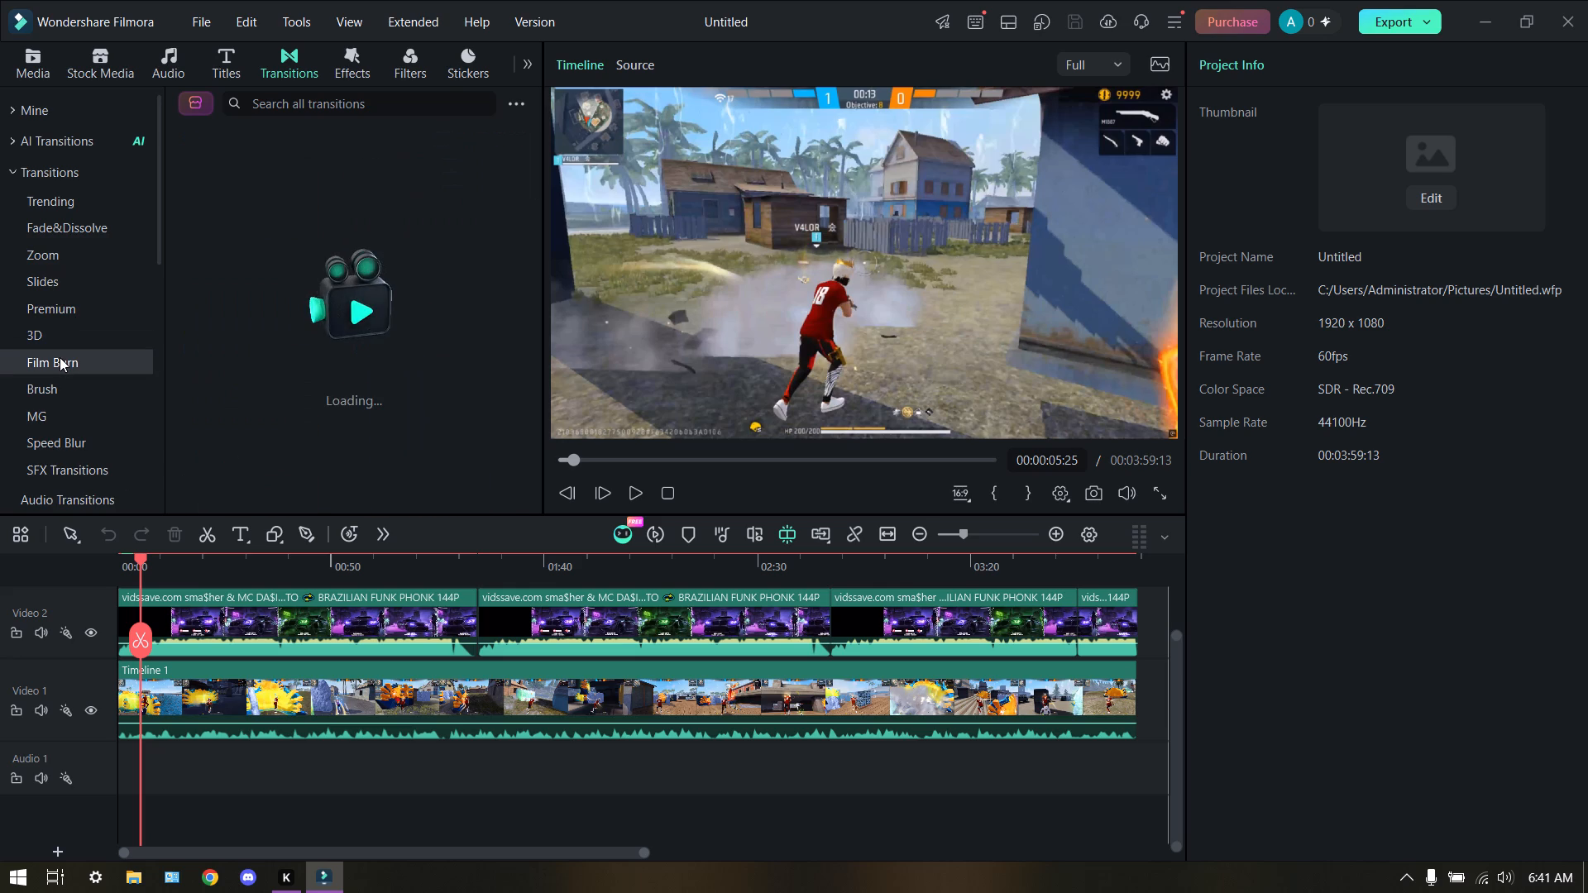
# Preview two Brush transitions, including Transition 02, and the Speed Blur transitions Fisheye Roll Down Right and Box Turn Right.
pyautogui.click(55, 381)
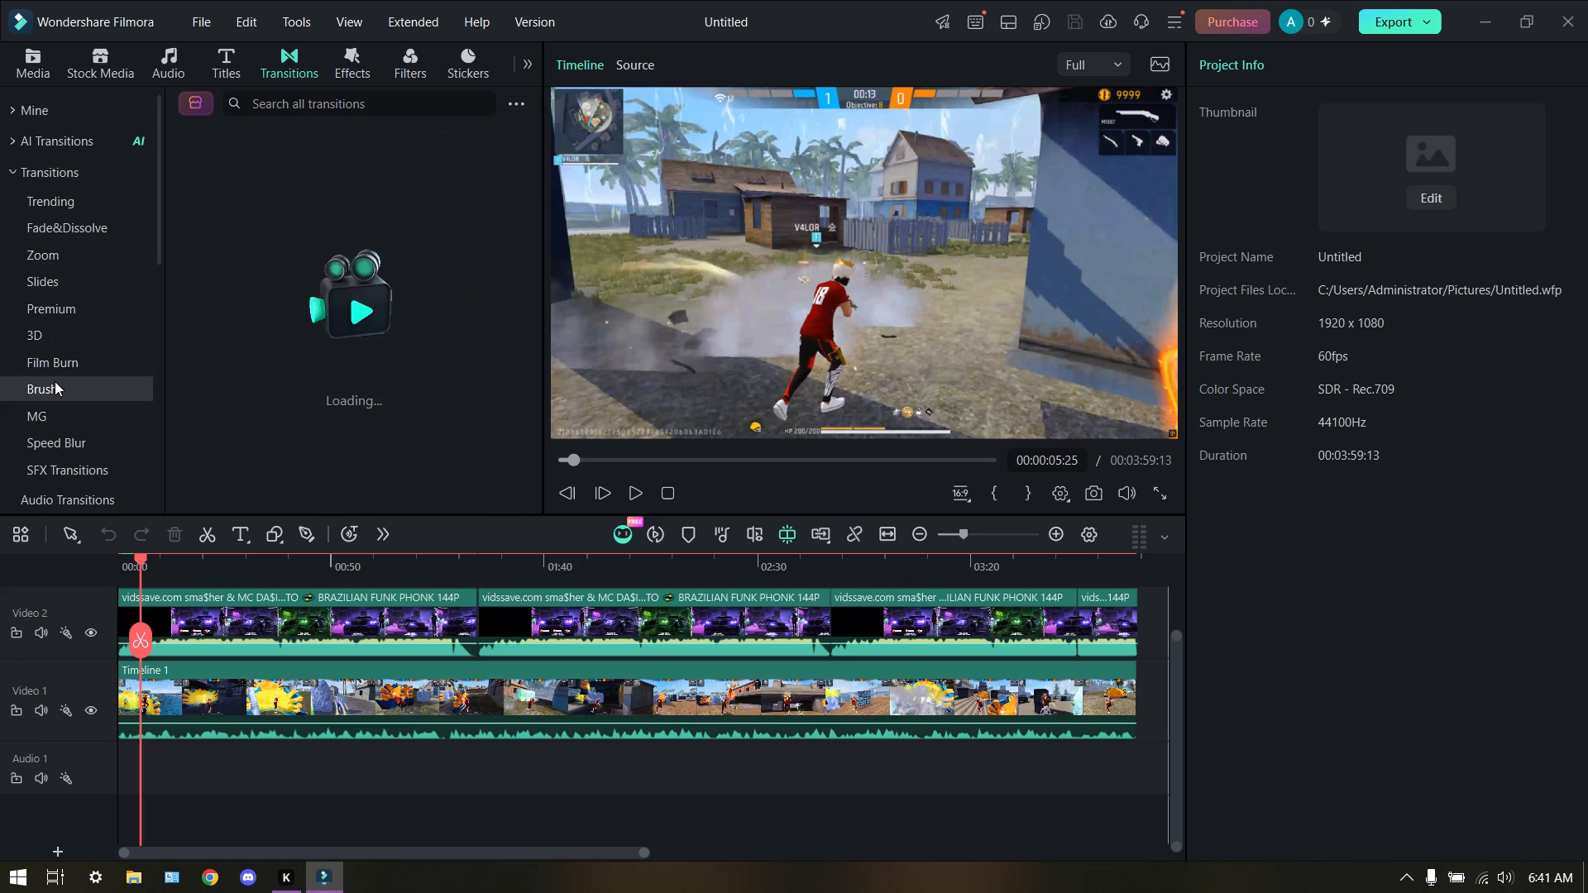
pyautogui.scroll(-1, 60, 348)
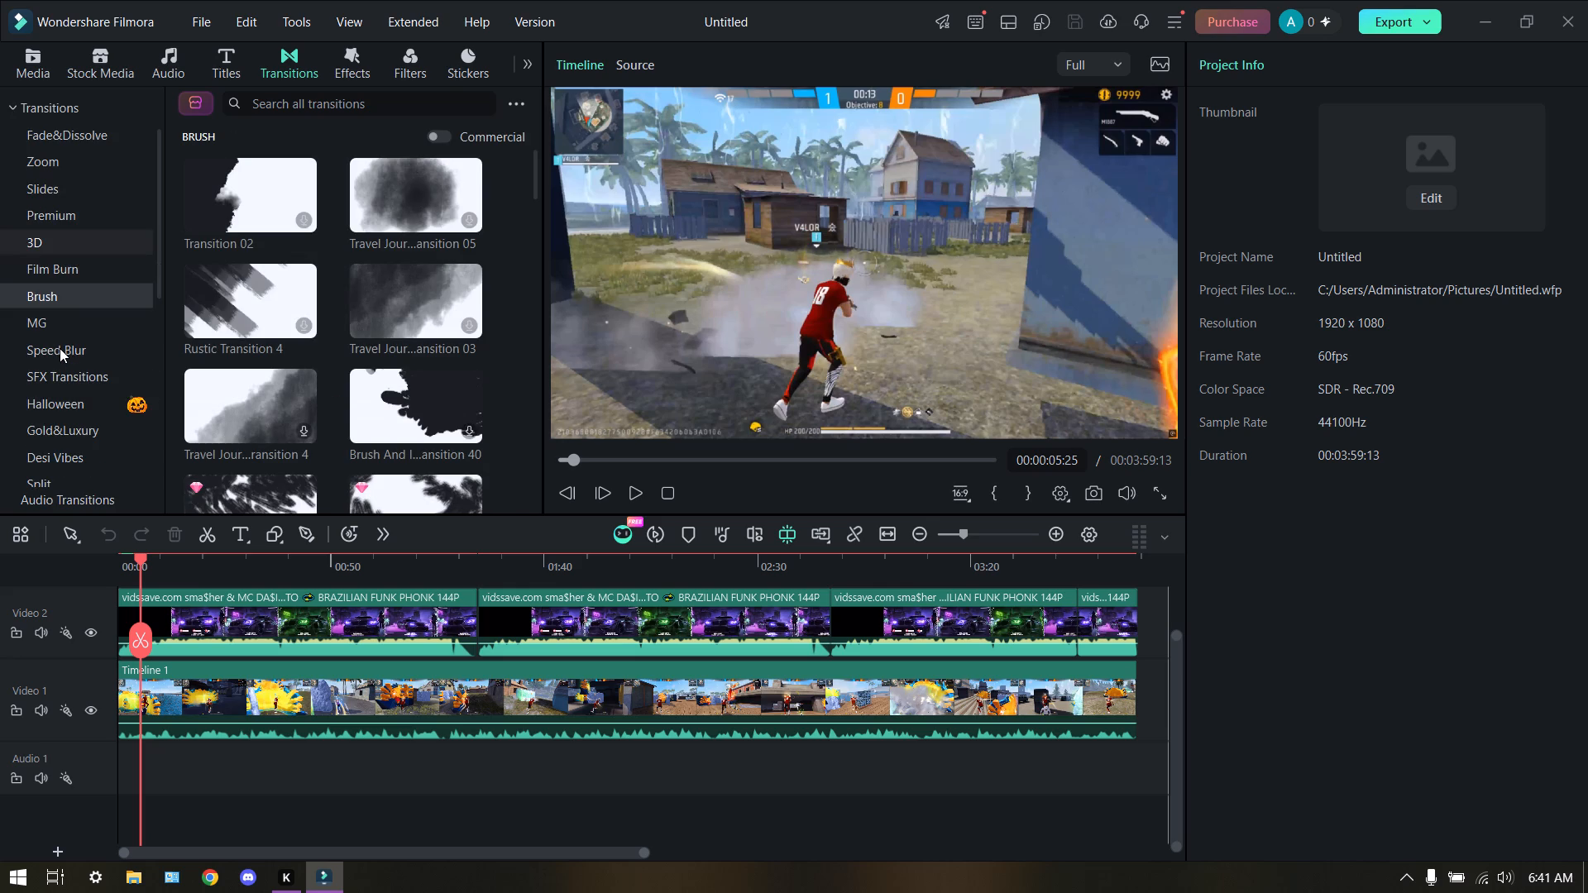
pyautogui.click(239, 175)
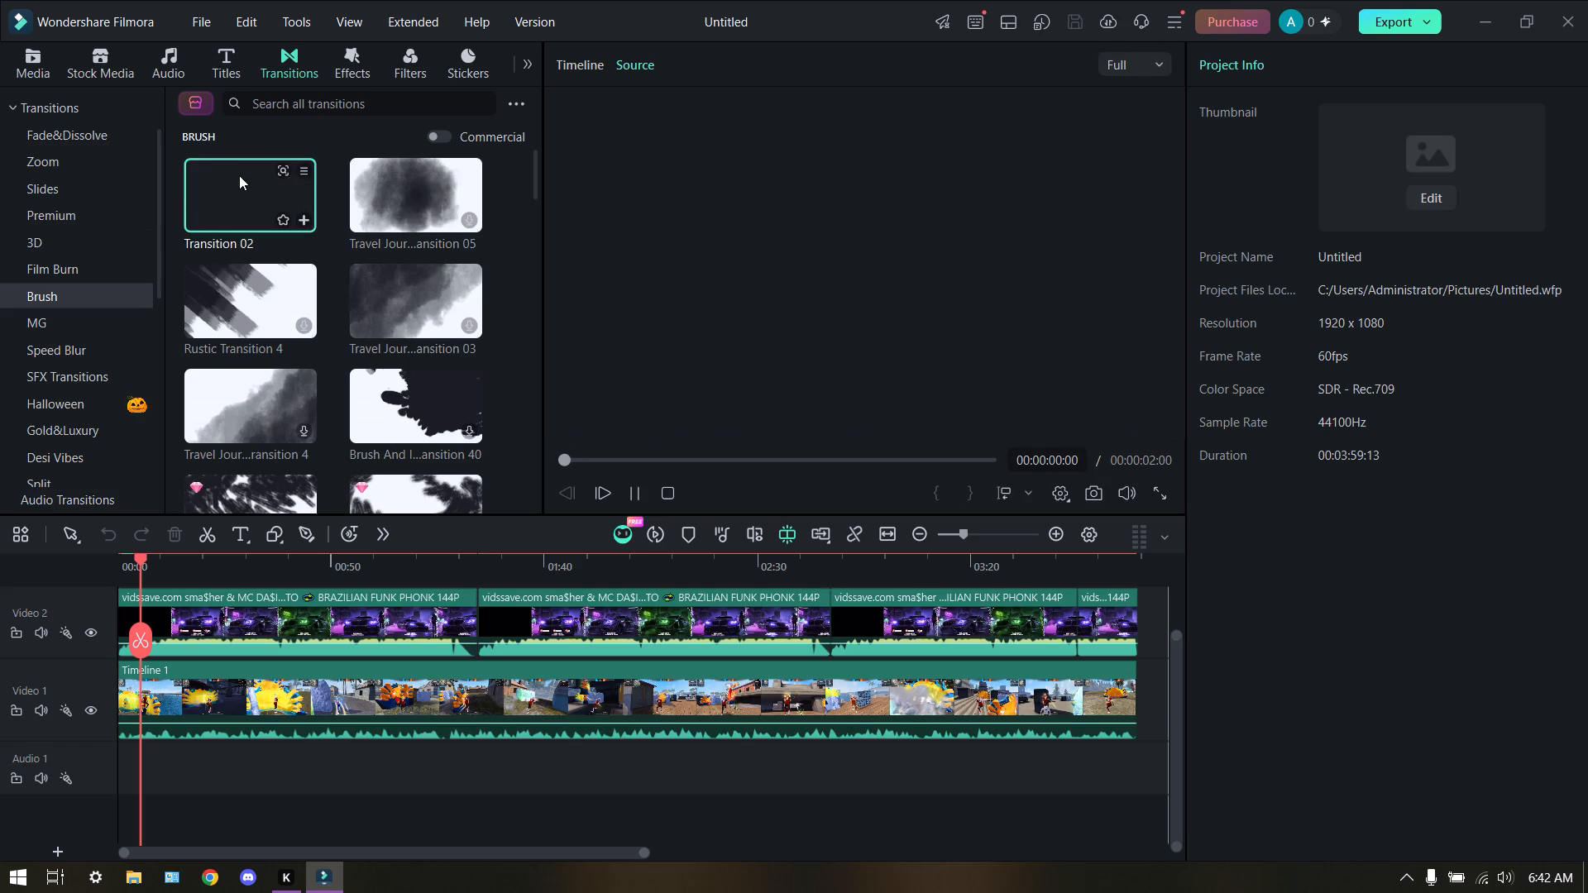
pyautogui.click(403, 201)
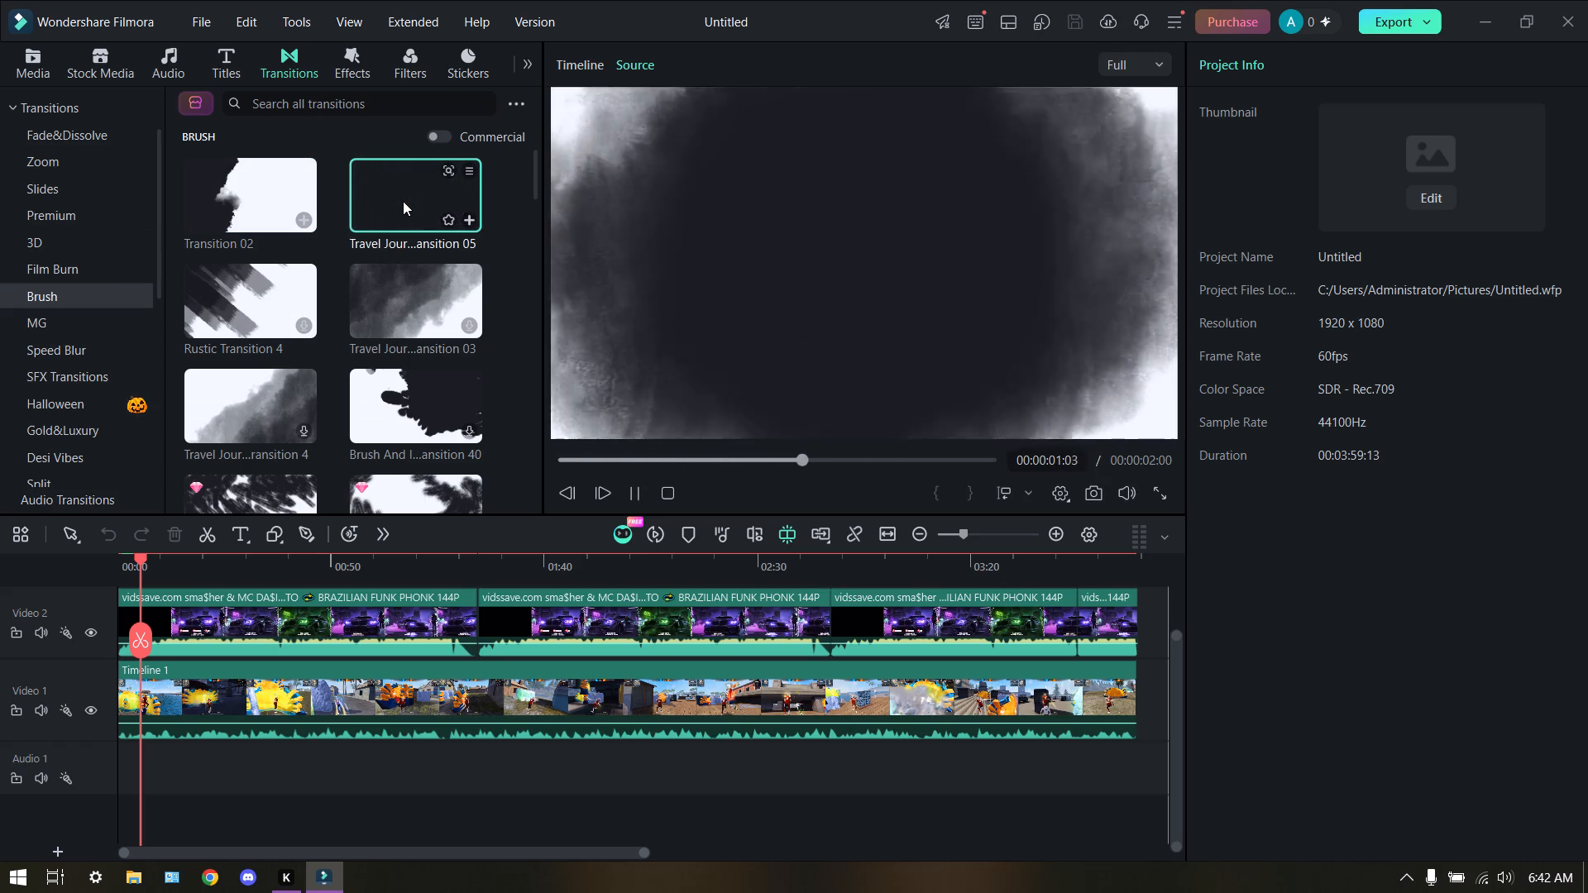
pyautogui.click(98, 317)
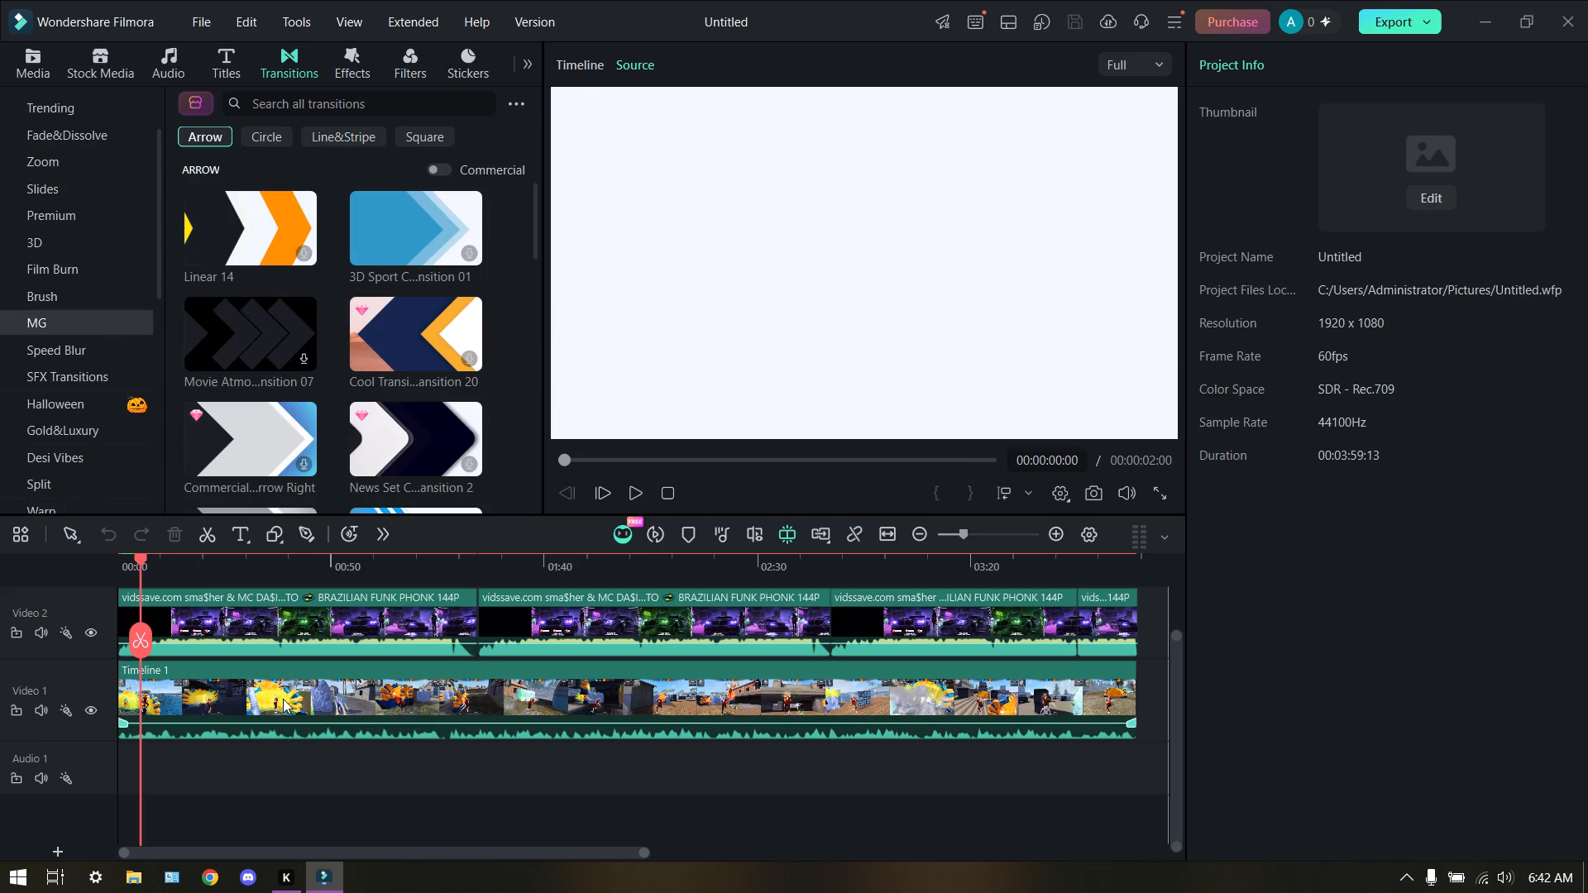
pyautogui.click(290, 704)
pyautogui.click(88, 349)
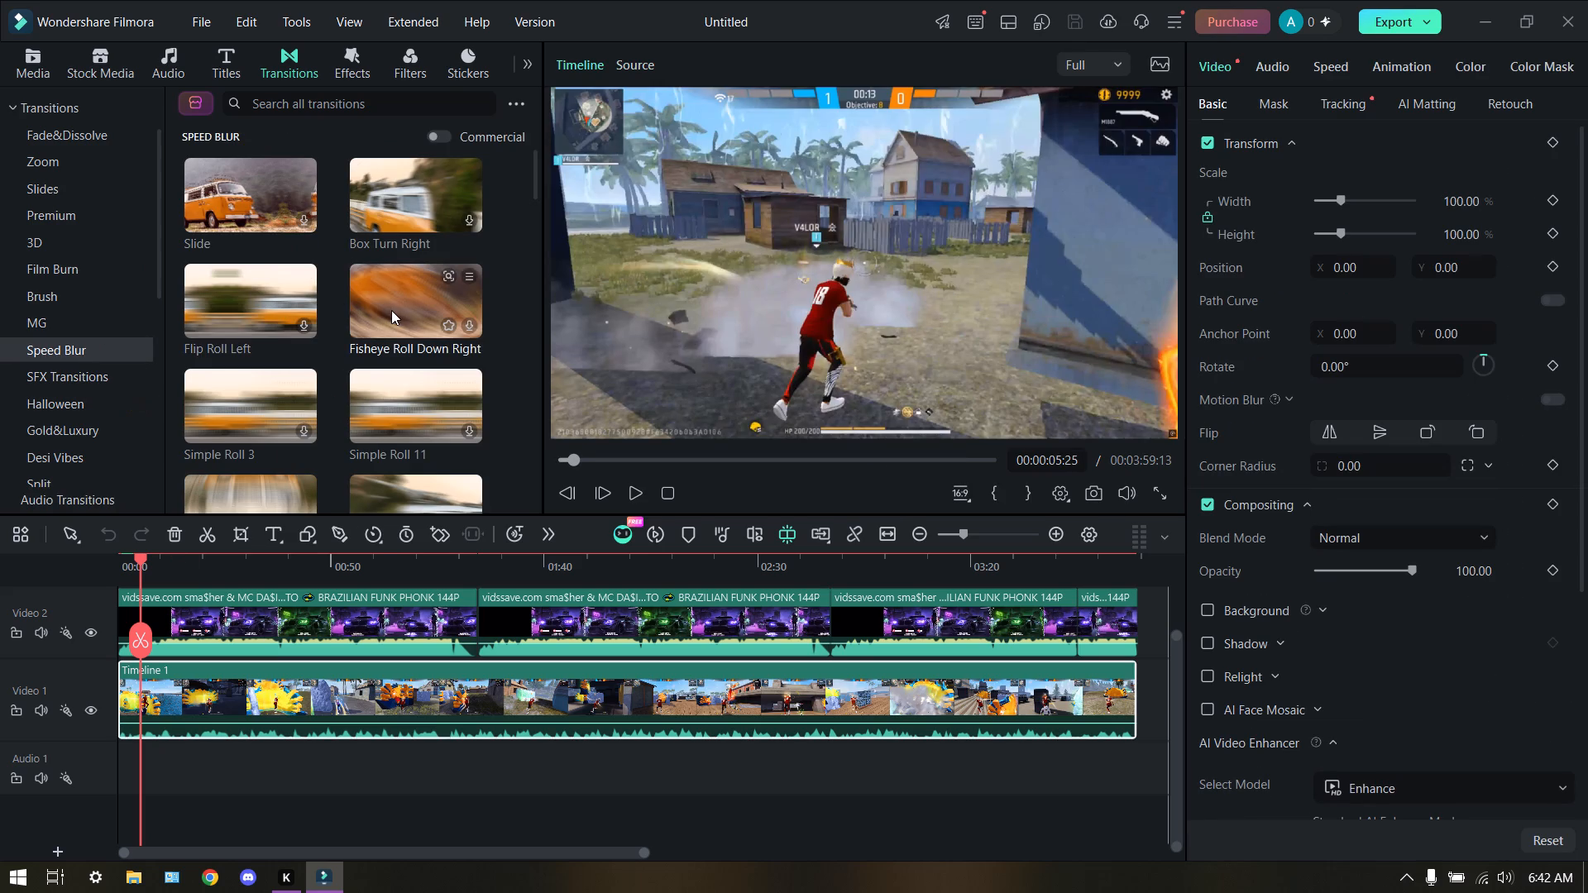
pyautogui.click(391, 310)
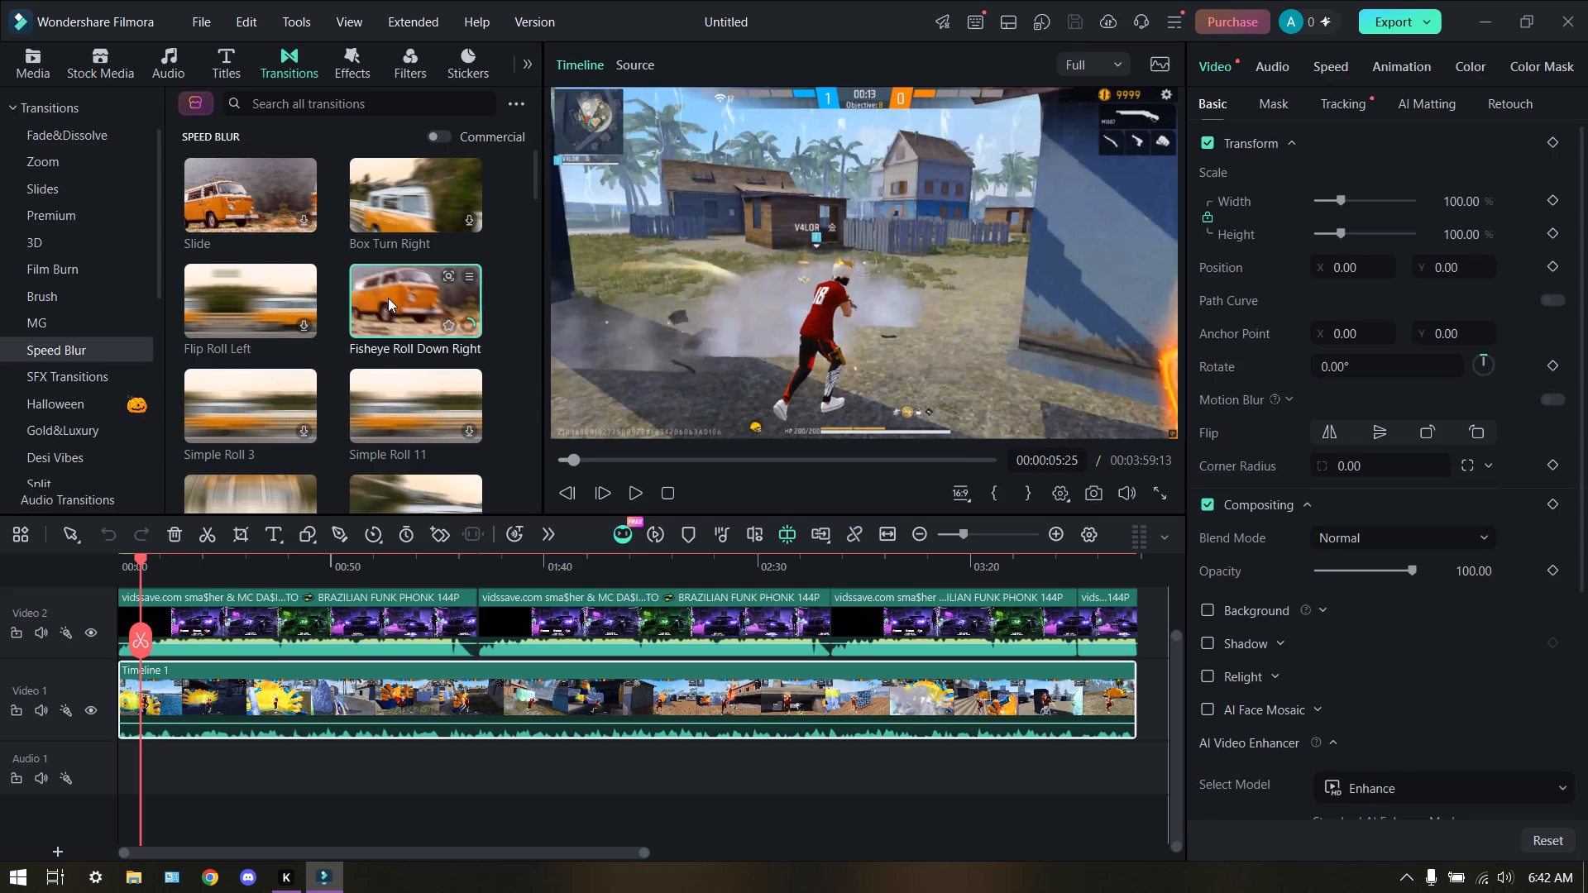
pyautogui.click(388, 298)
pyautogui.click(393, 230)
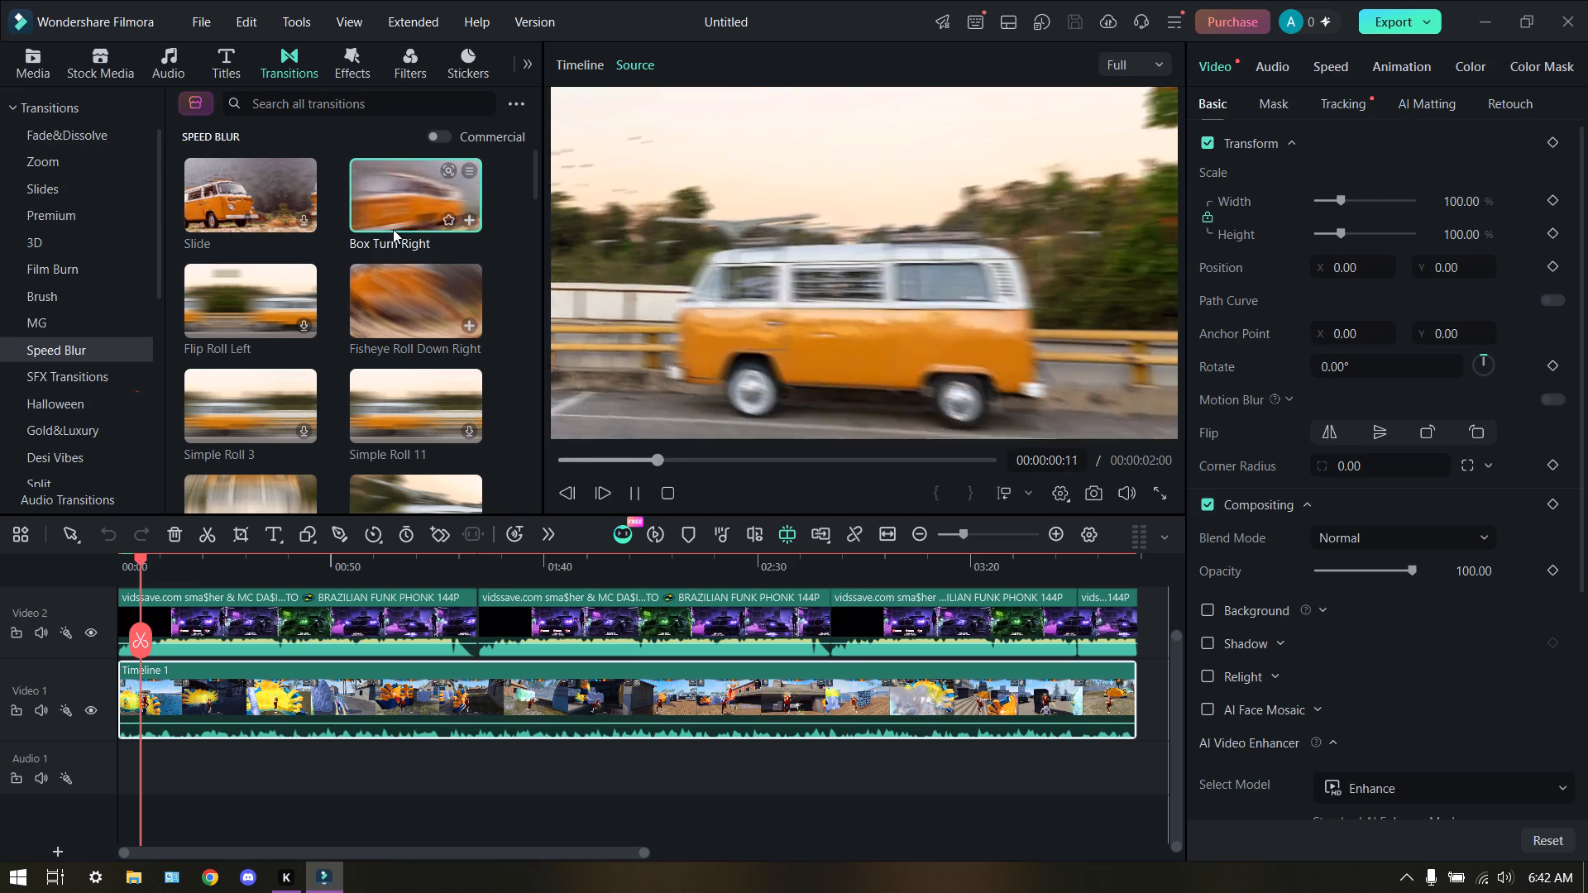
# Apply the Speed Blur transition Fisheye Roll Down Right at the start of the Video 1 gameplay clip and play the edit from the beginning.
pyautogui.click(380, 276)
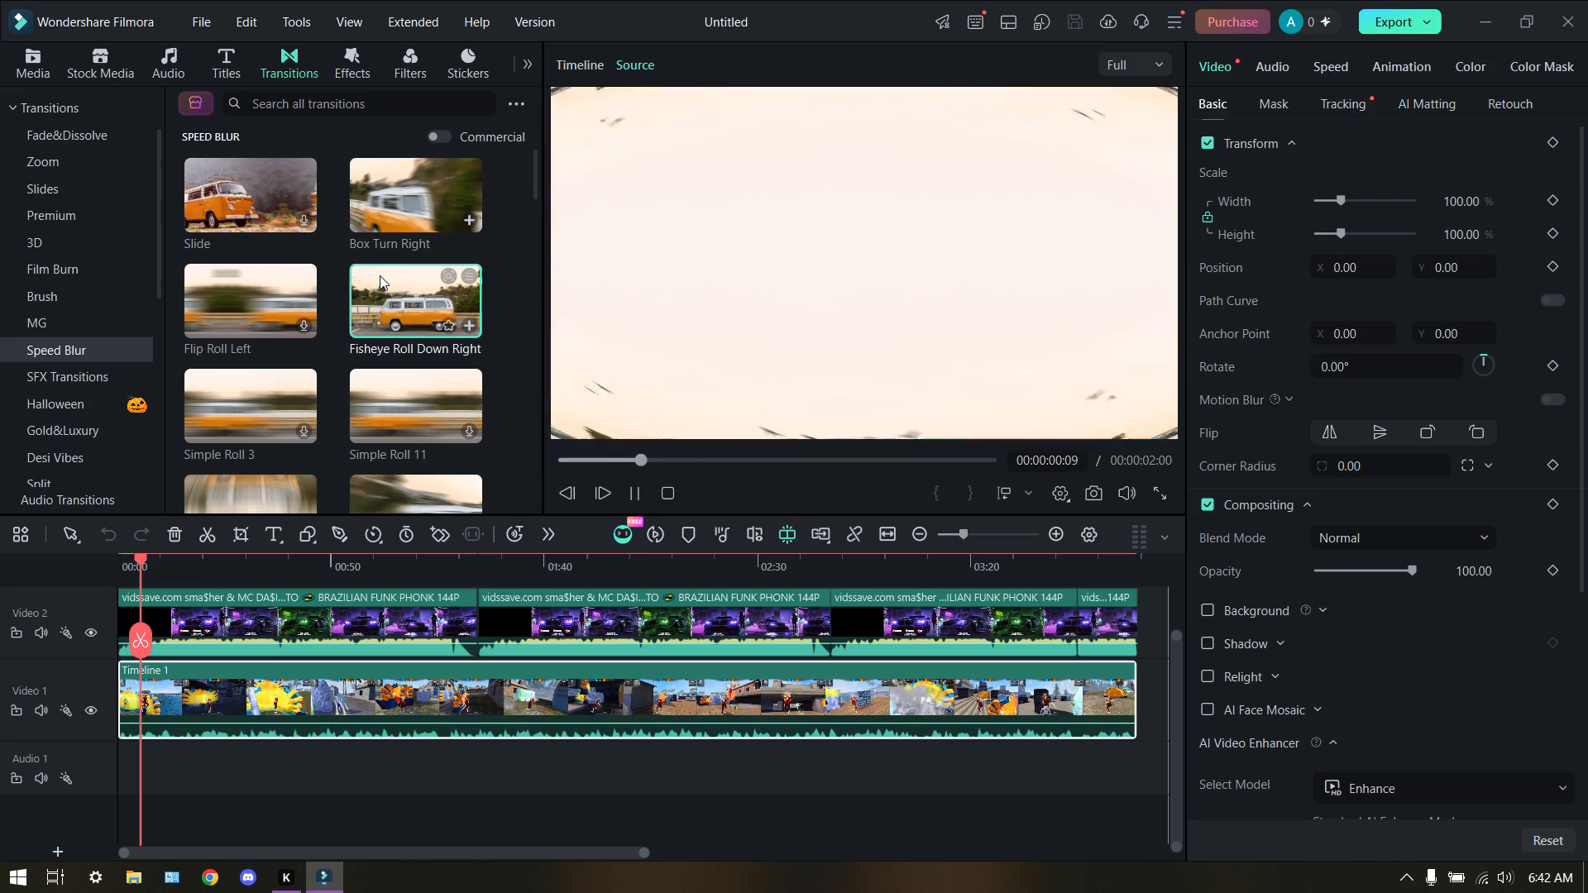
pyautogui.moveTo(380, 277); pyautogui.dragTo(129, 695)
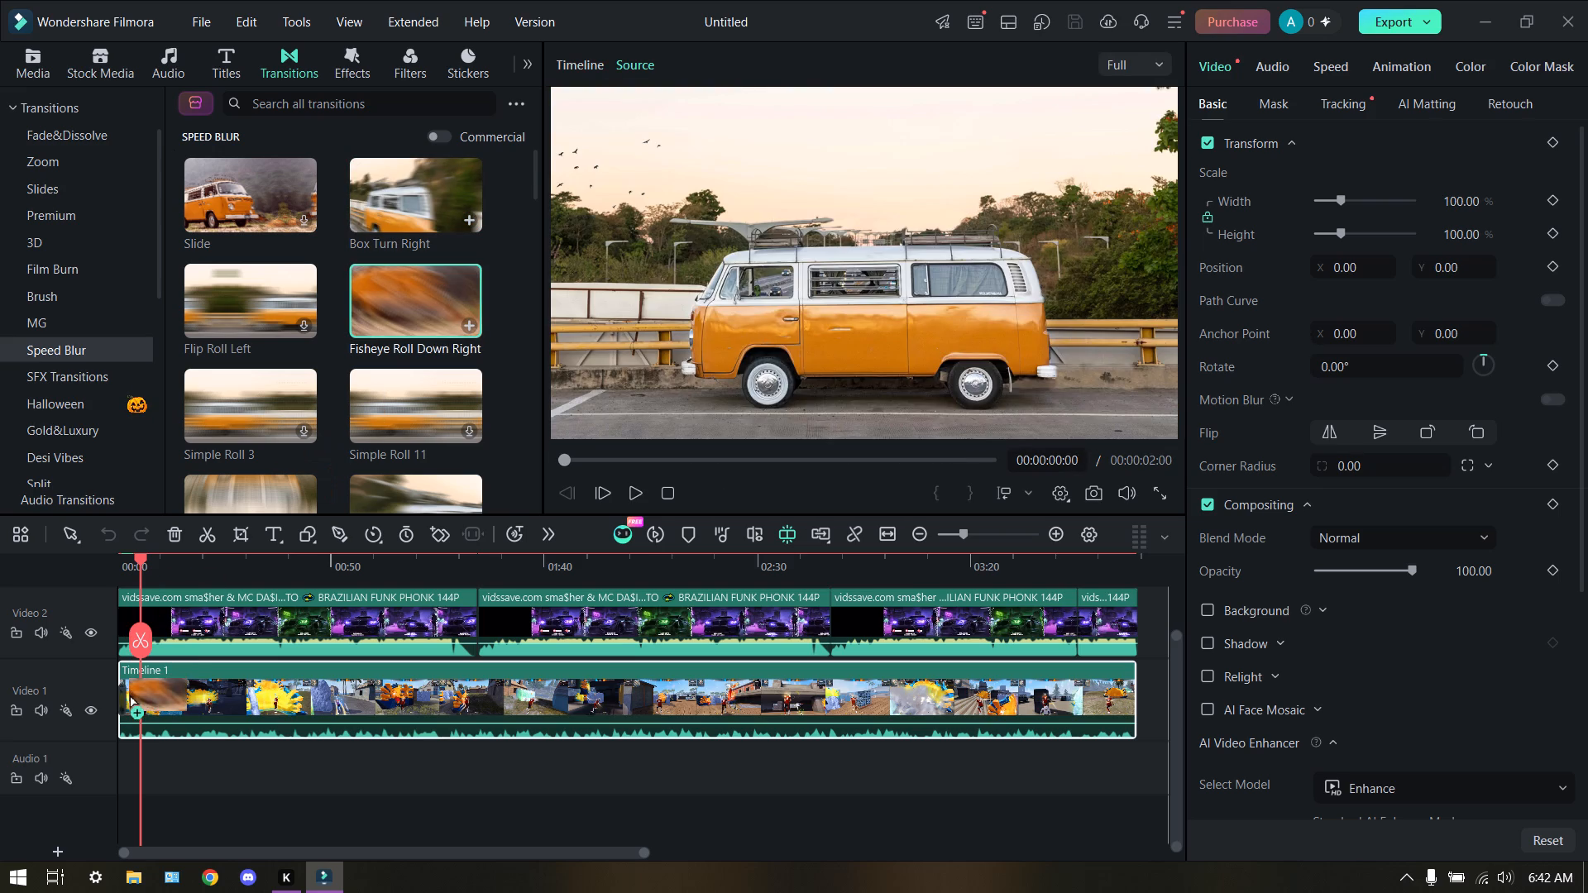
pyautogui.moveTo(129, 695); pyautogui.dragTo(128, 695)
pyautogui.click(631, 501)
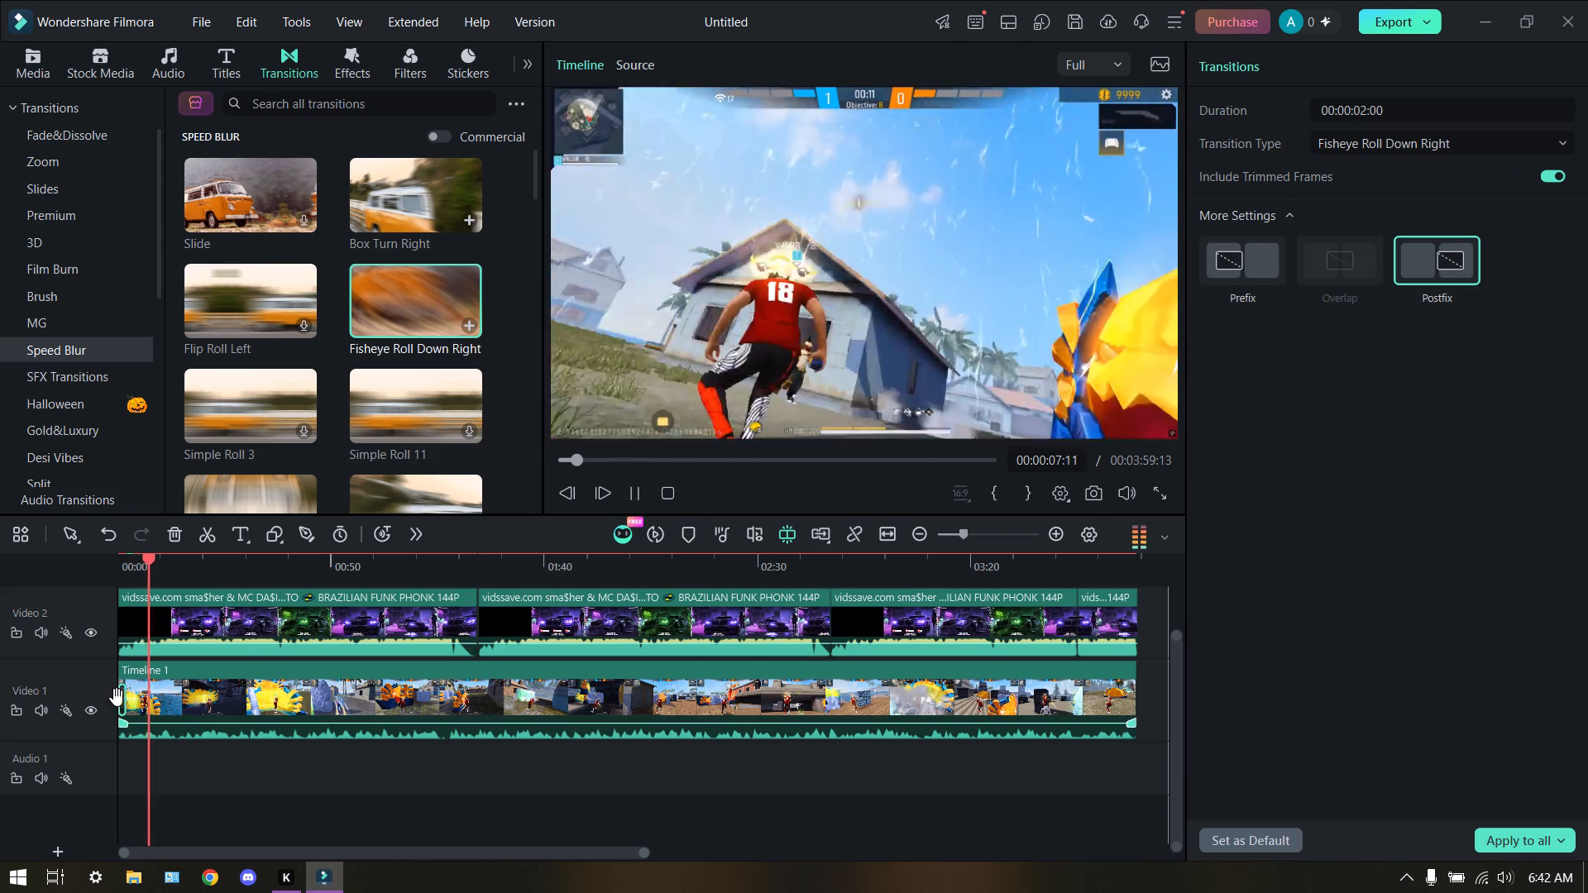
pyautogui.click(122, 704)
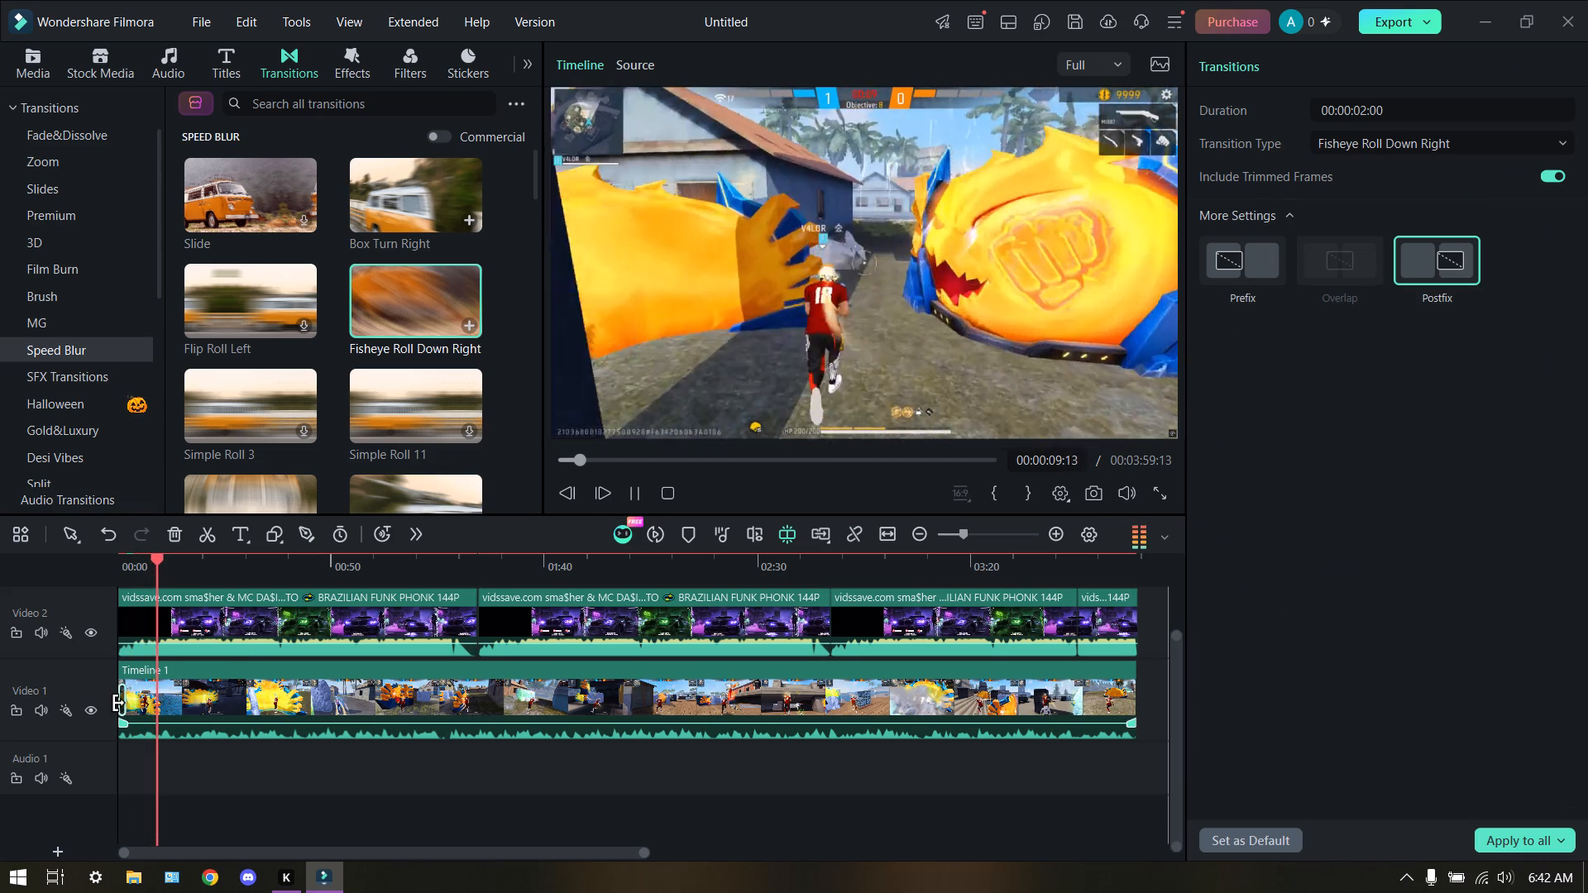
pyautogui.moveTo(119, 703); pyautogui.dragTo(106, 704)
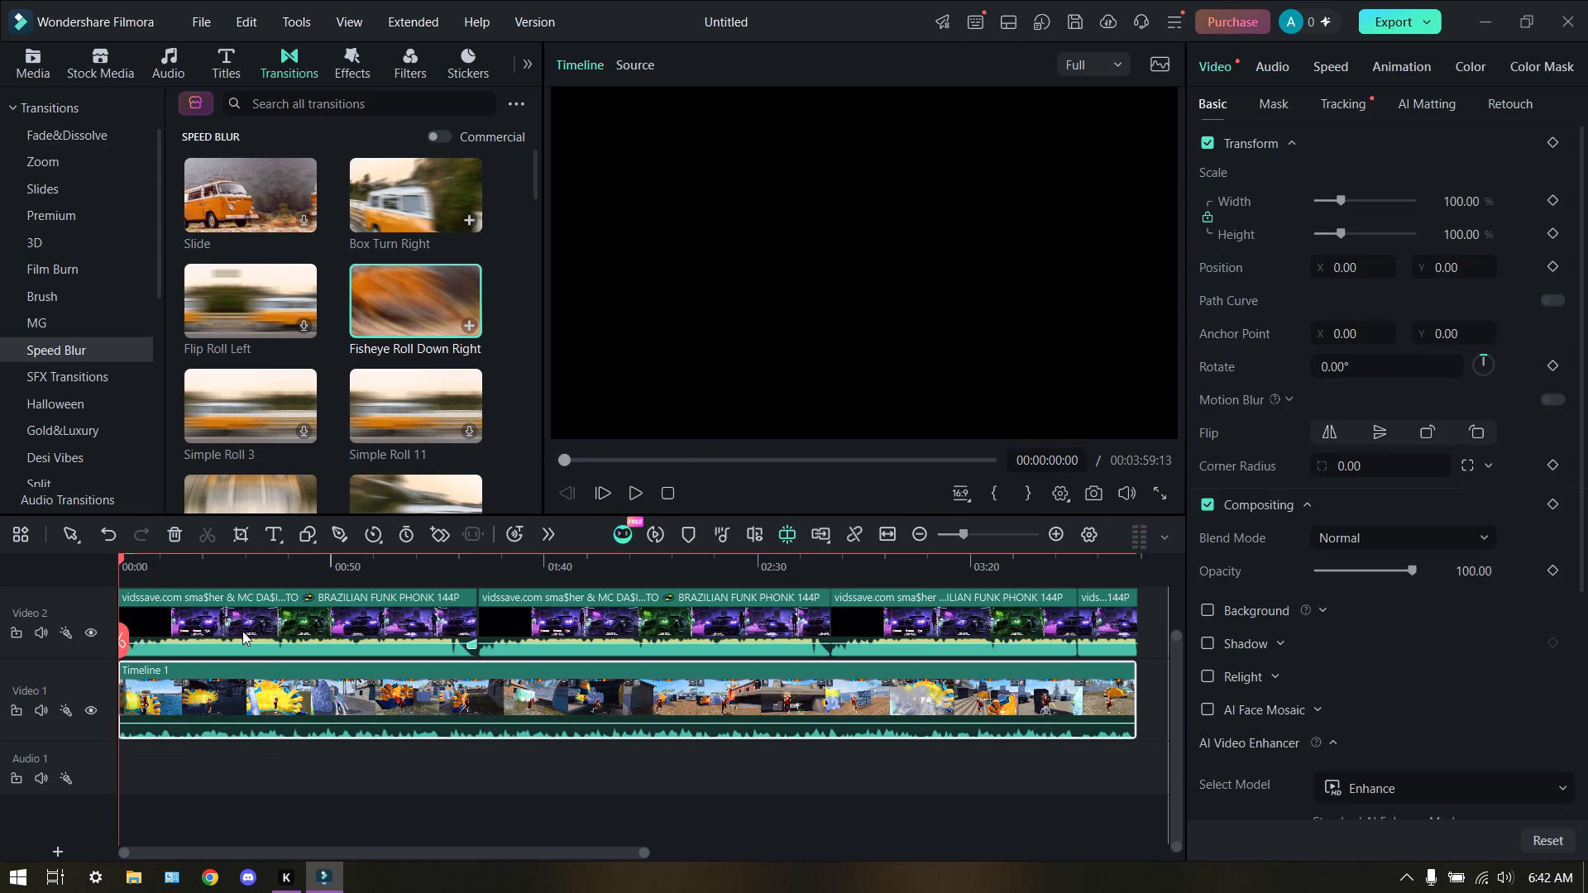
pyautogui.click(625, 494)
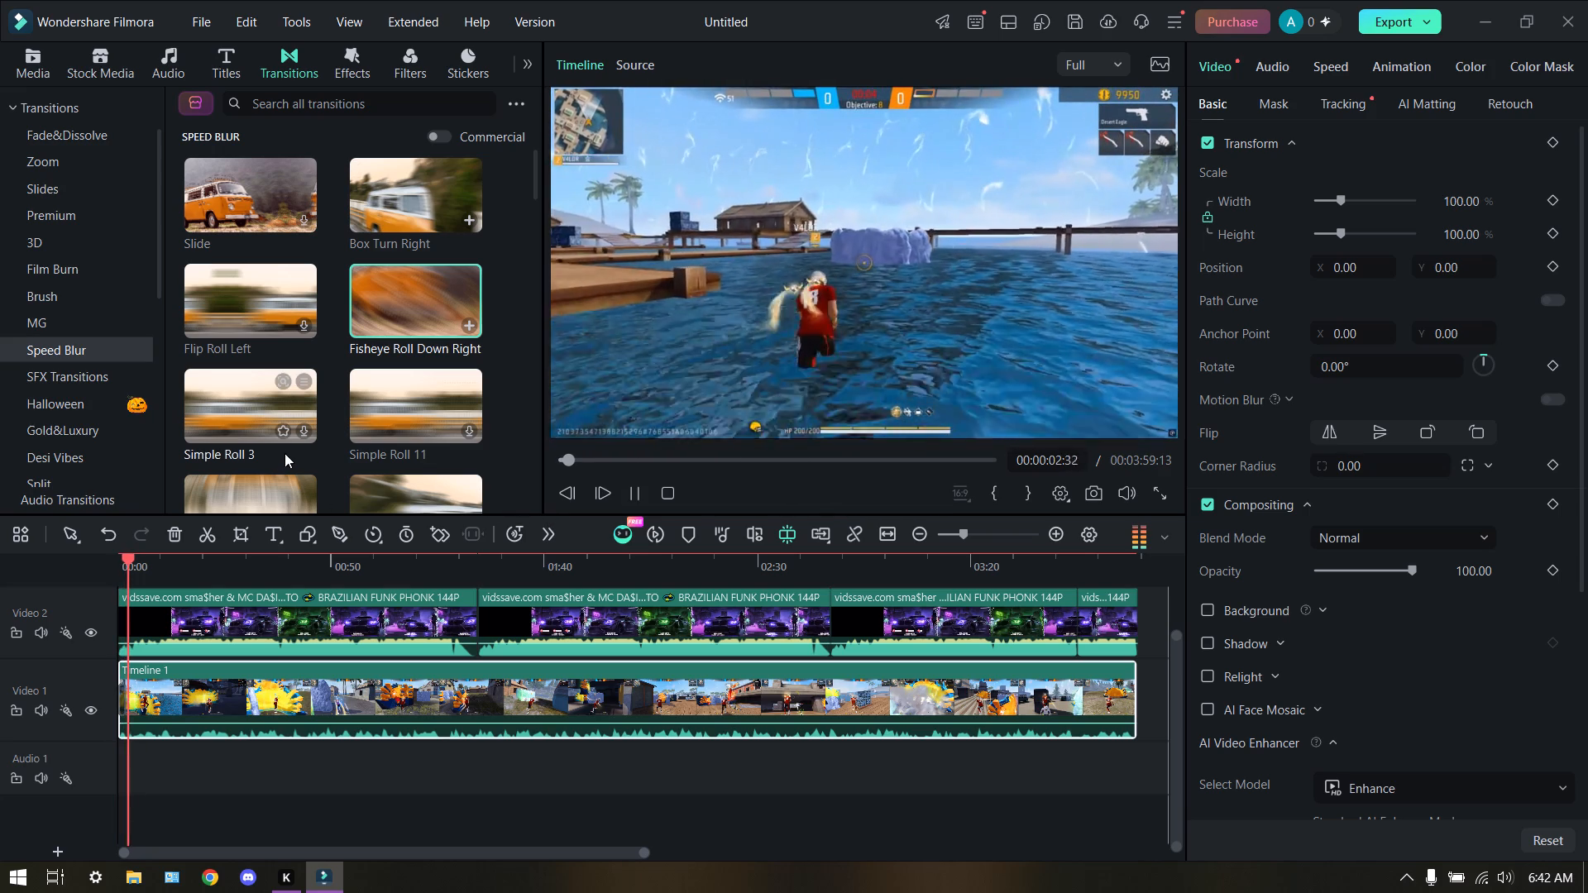
# Apply the Speed Blur transition Simple Roll 11 to the start of the Video 1 gameplay clip and play the edit.
pyautogui.moveTo(360, 412); pyautogui.dragTo(399, 716)
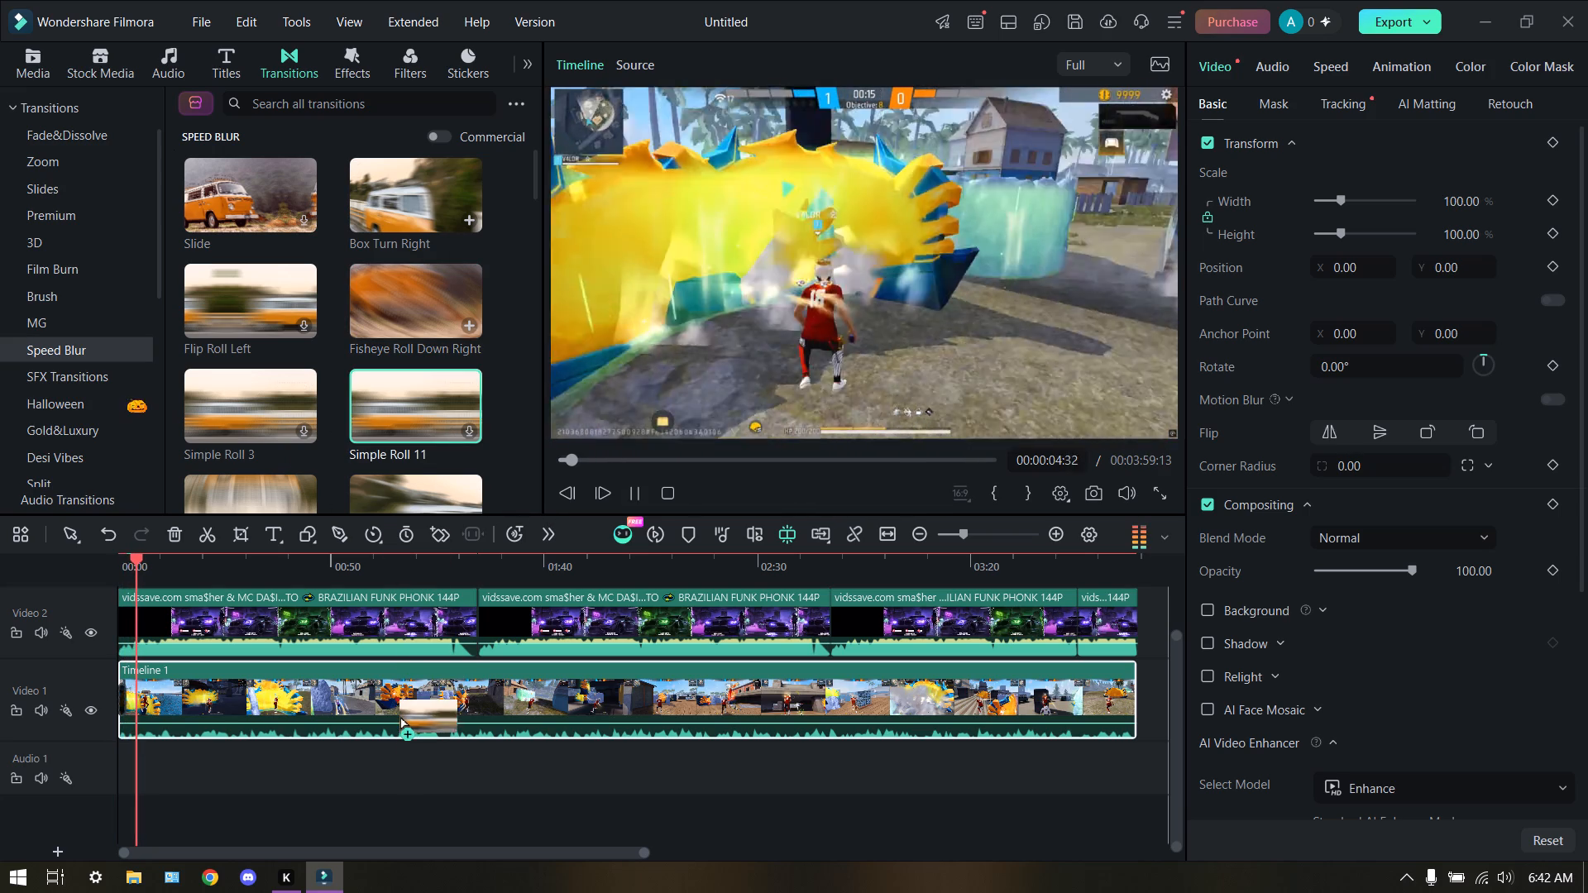
pyautogui.moveTo(399, 716); pyautogui.dragTo(462, 703)
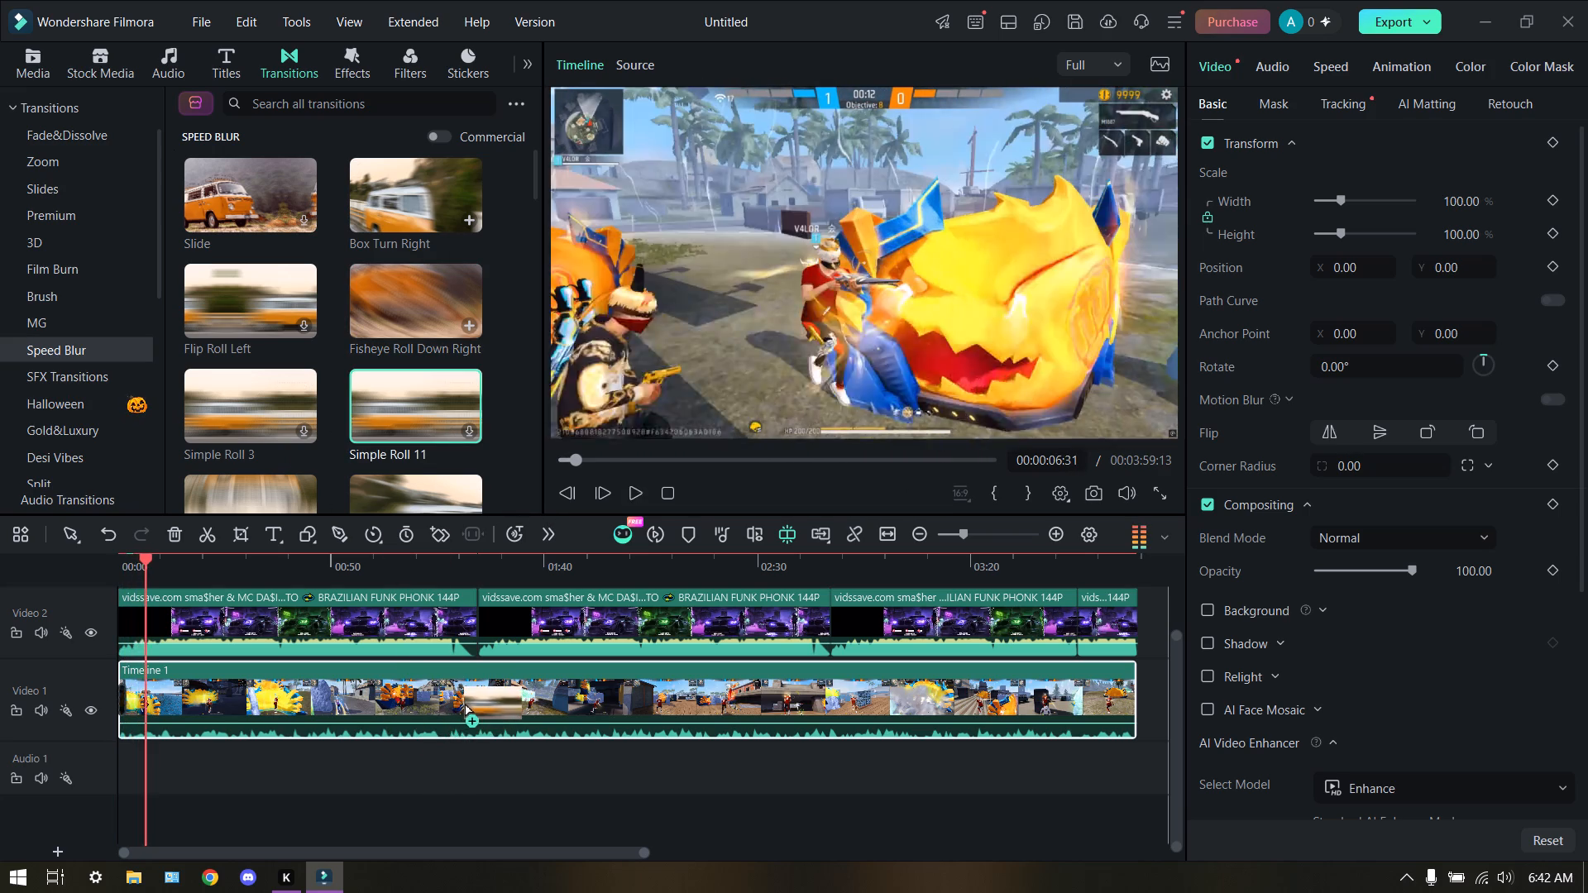
pyautogui.click(624, 497)
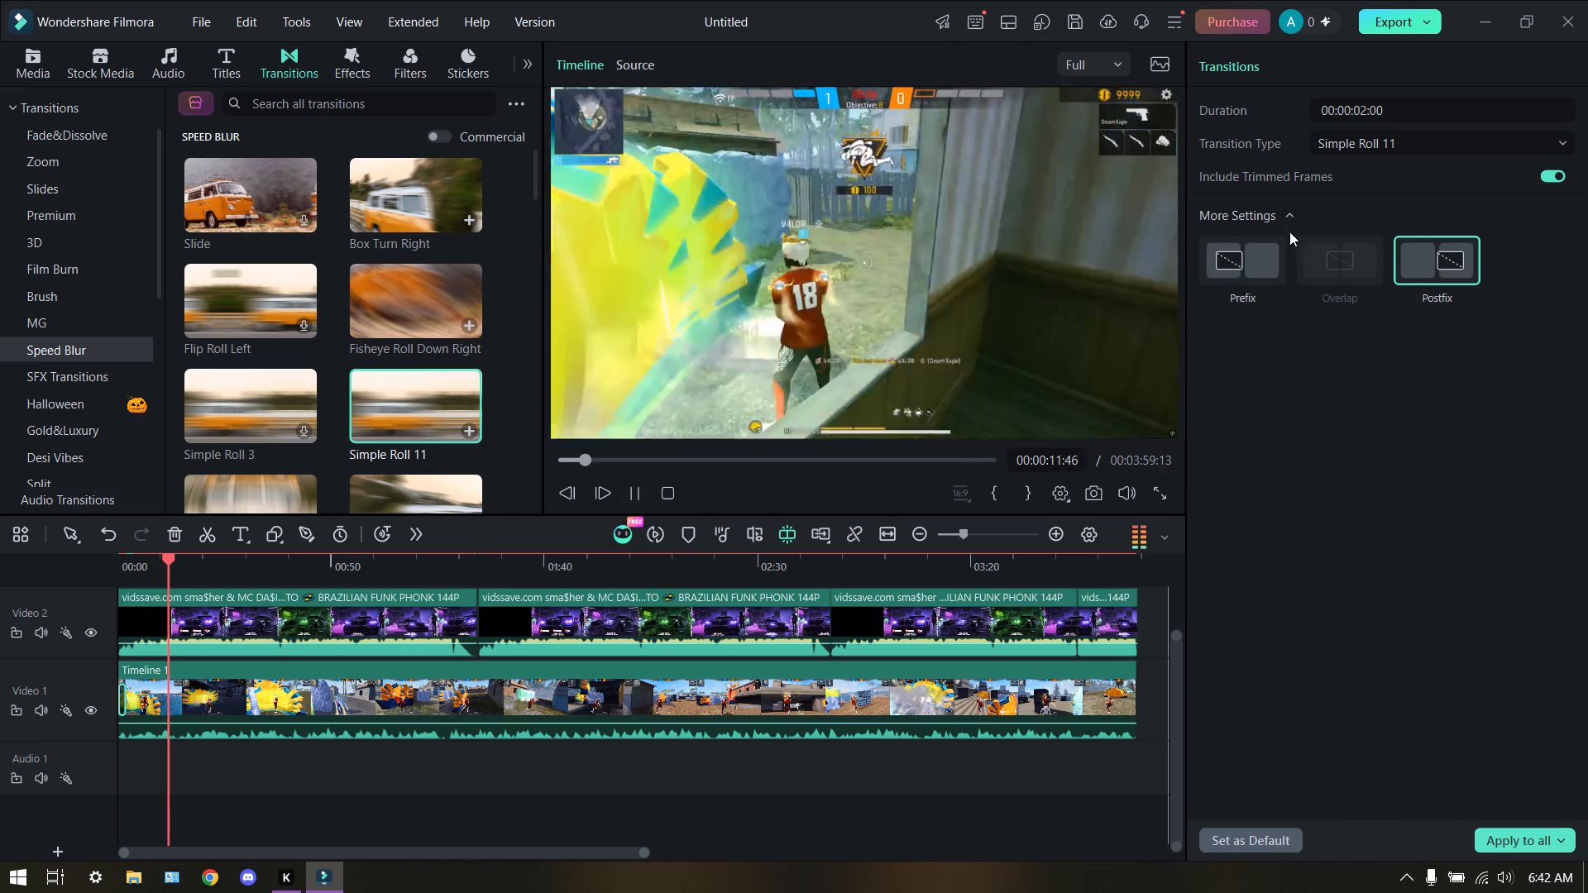
# Switch the Simple Roll 11 transition to Prefix placement, try to apply it to all clips, and resume playback.
pyautogui.click(1260, 255)
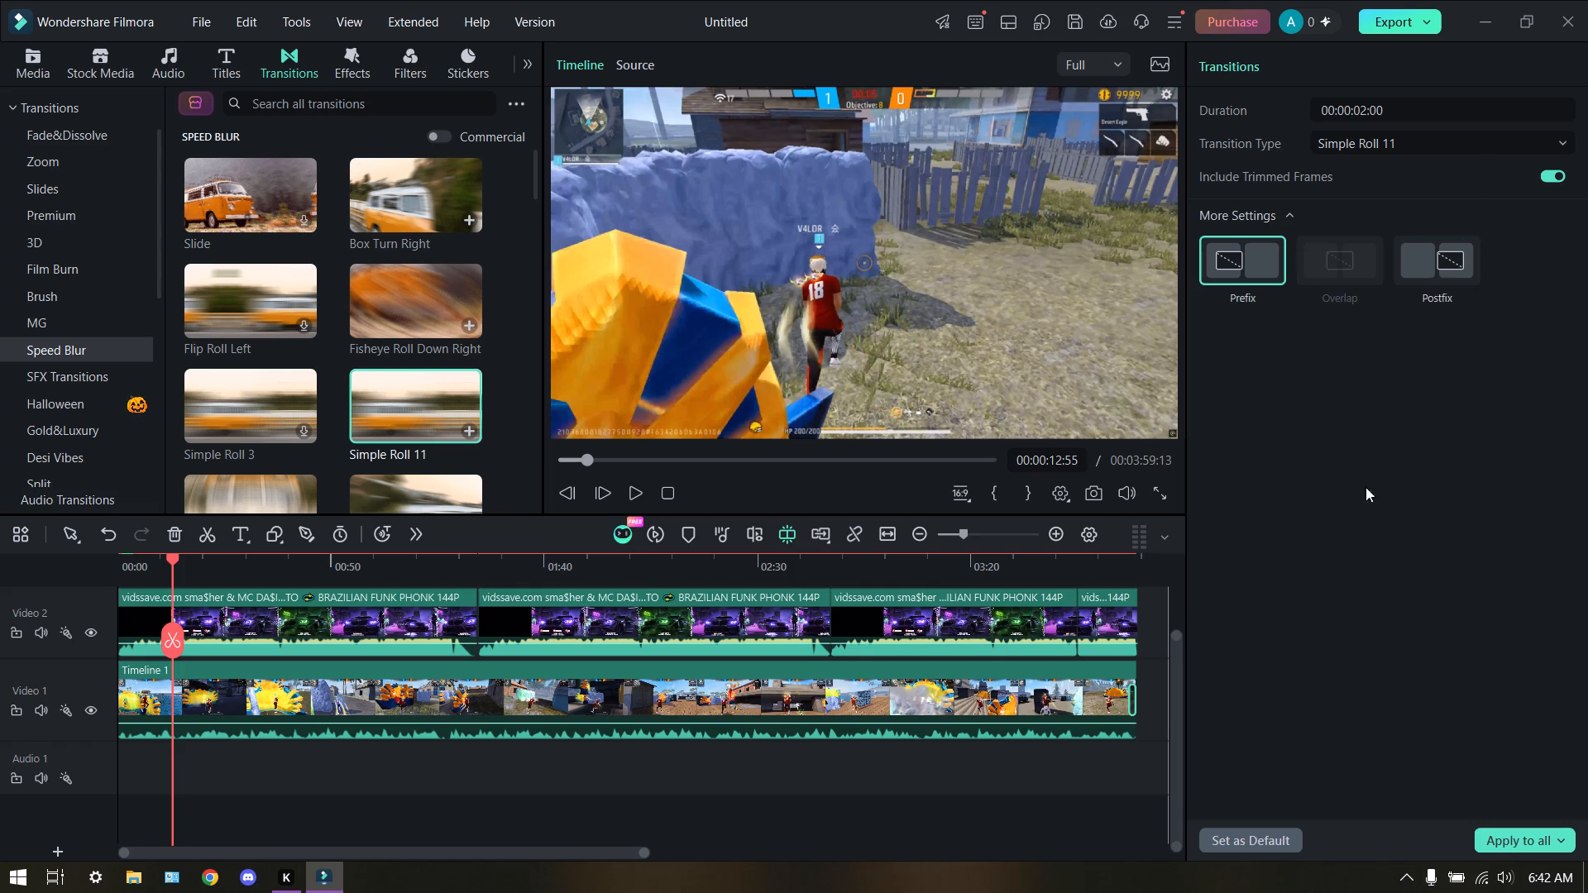
pyautogui.click(1524, 846)
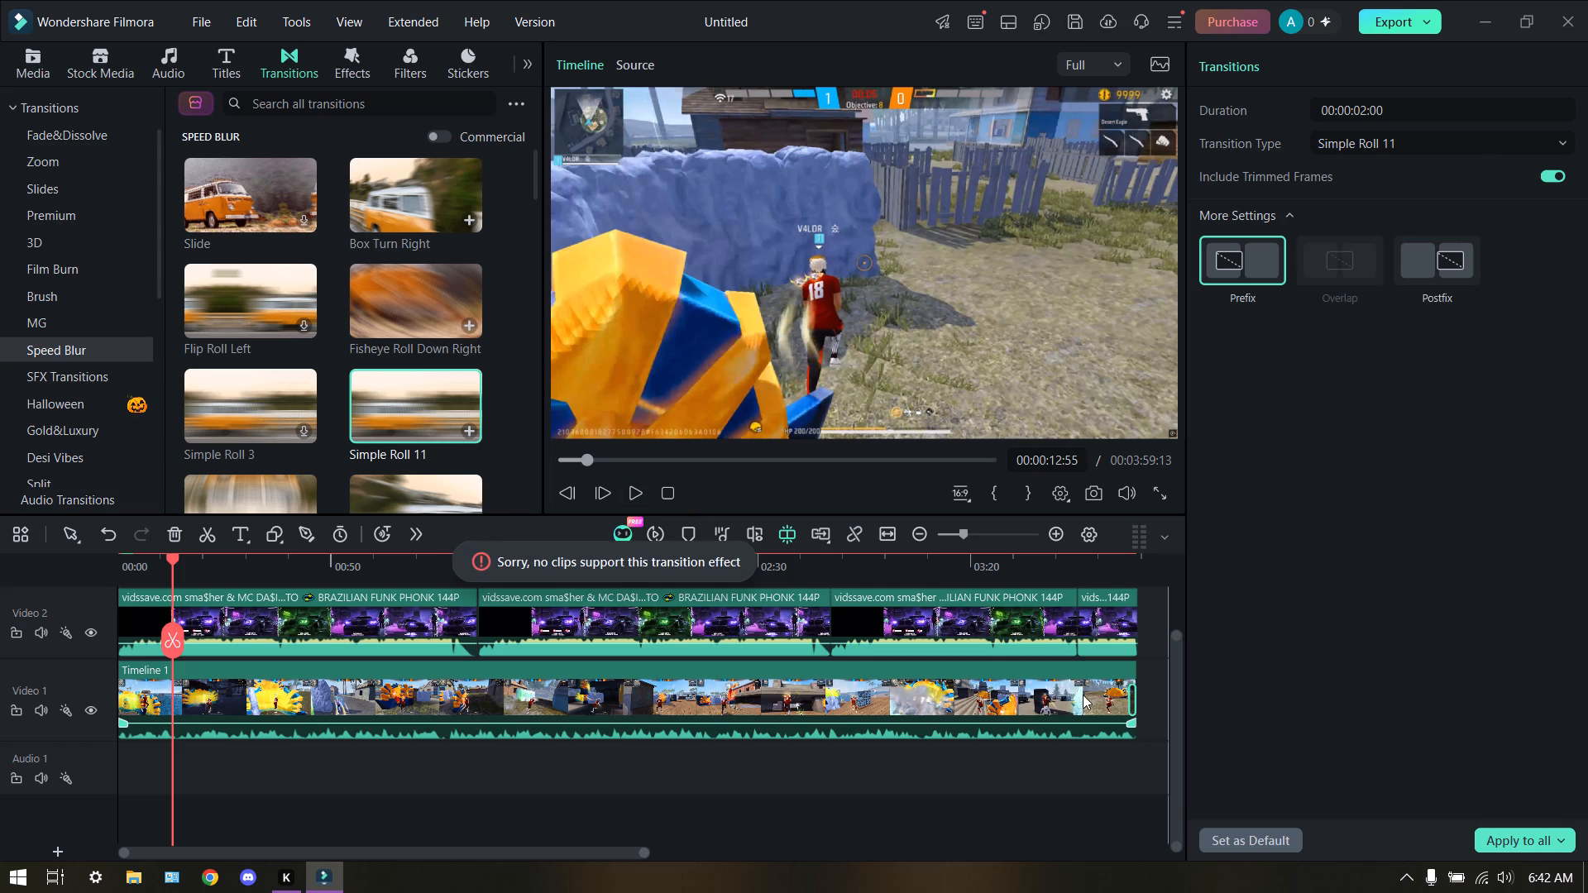
pyautogui.click(635, 501)
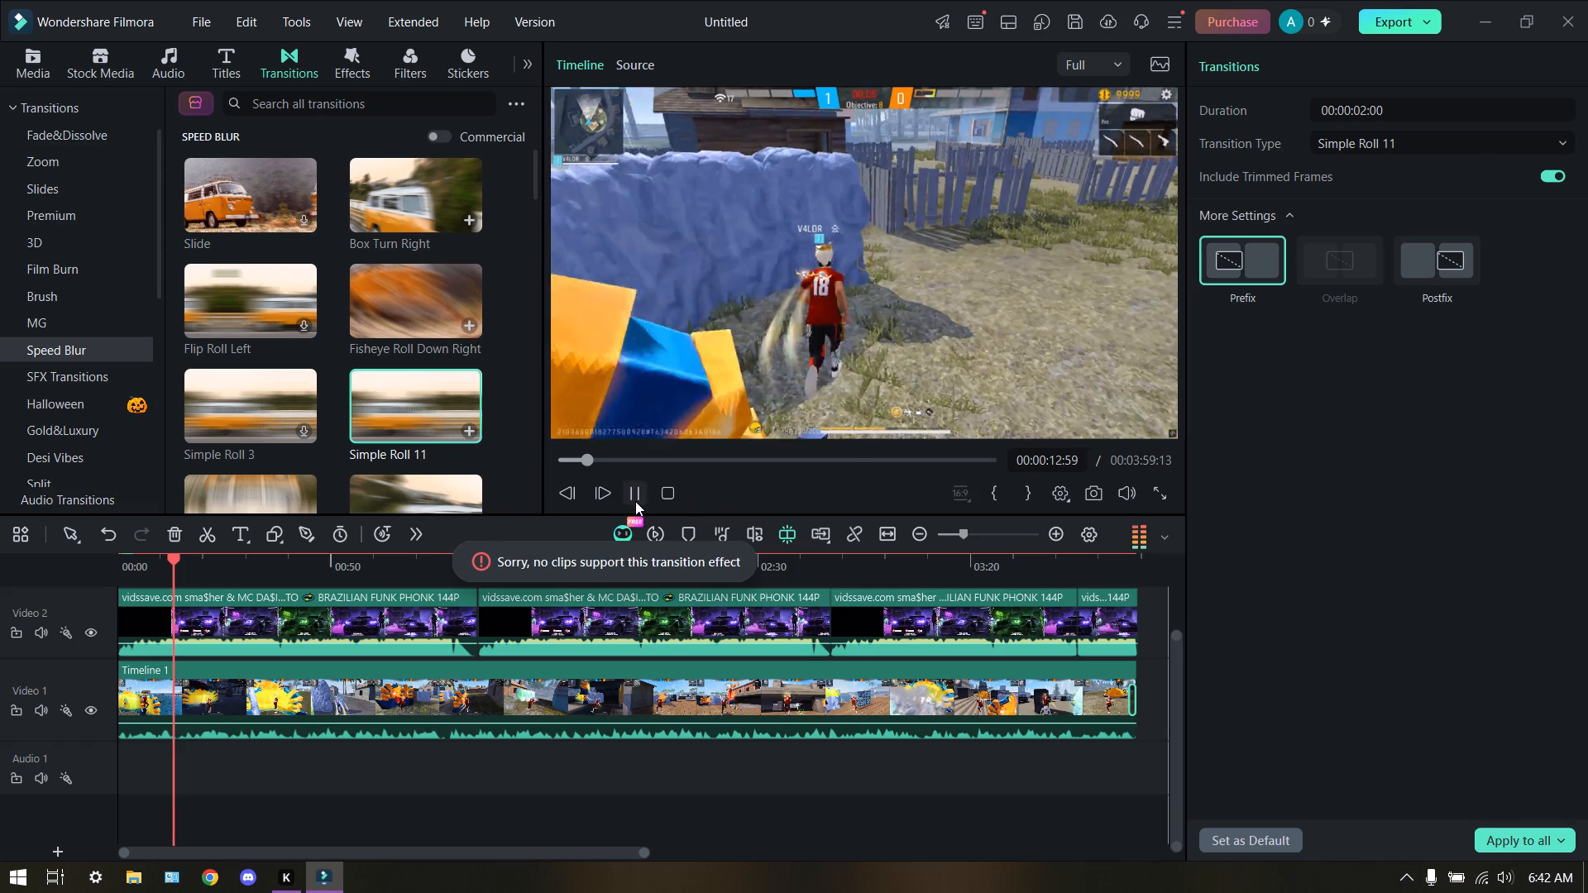
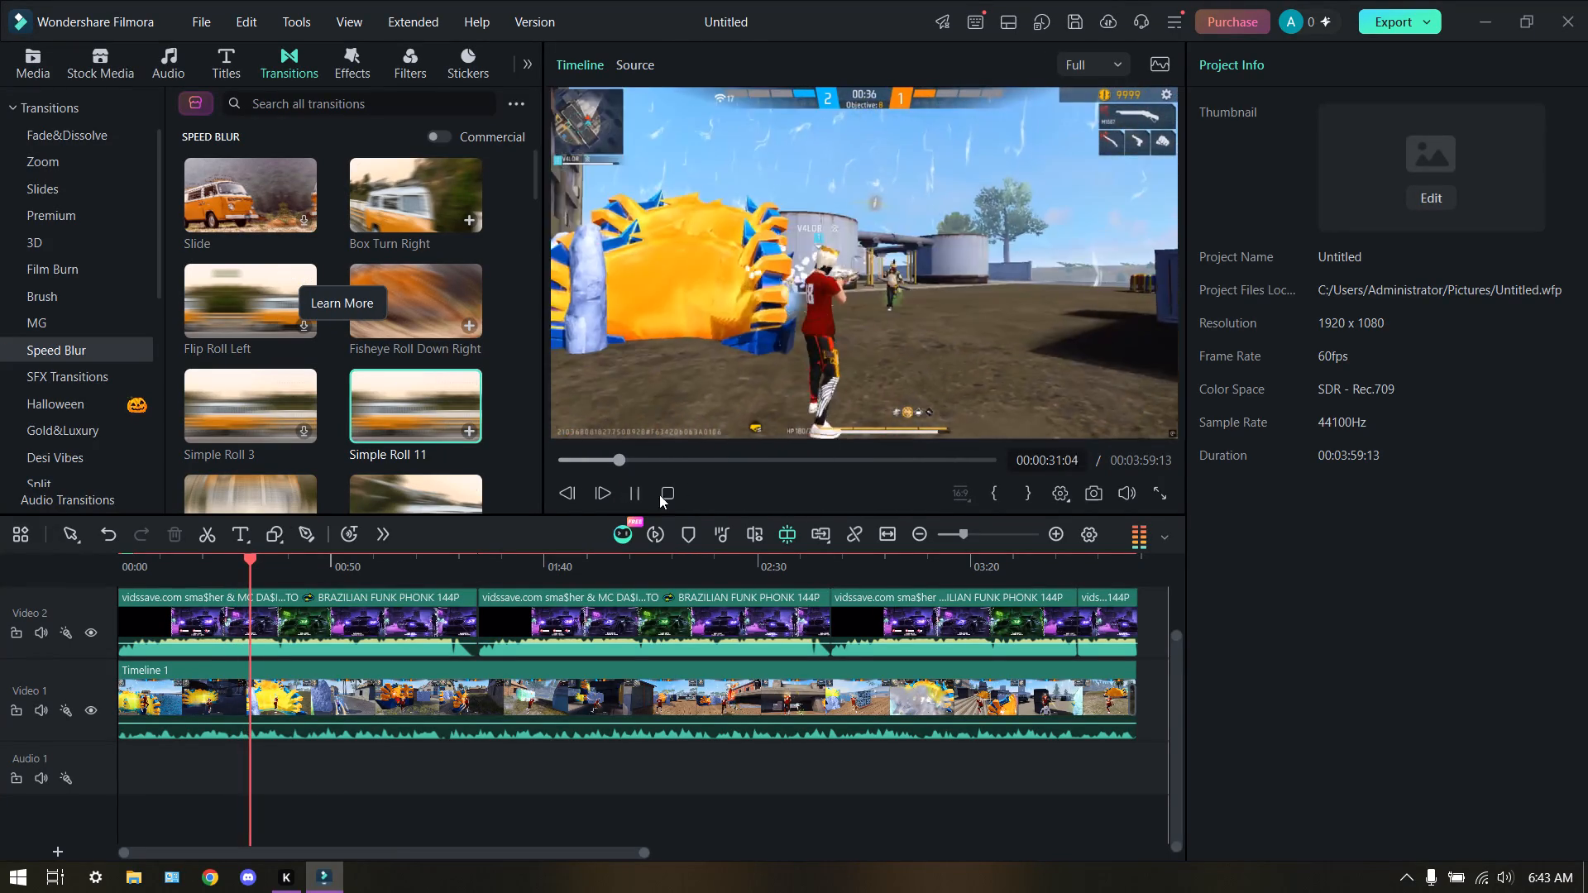
# Pause playback and apply the Speed Blur transition Fisheye Roll Down at the start of the Video 1 gameplay clip.
pyautogui.click(639, 491)
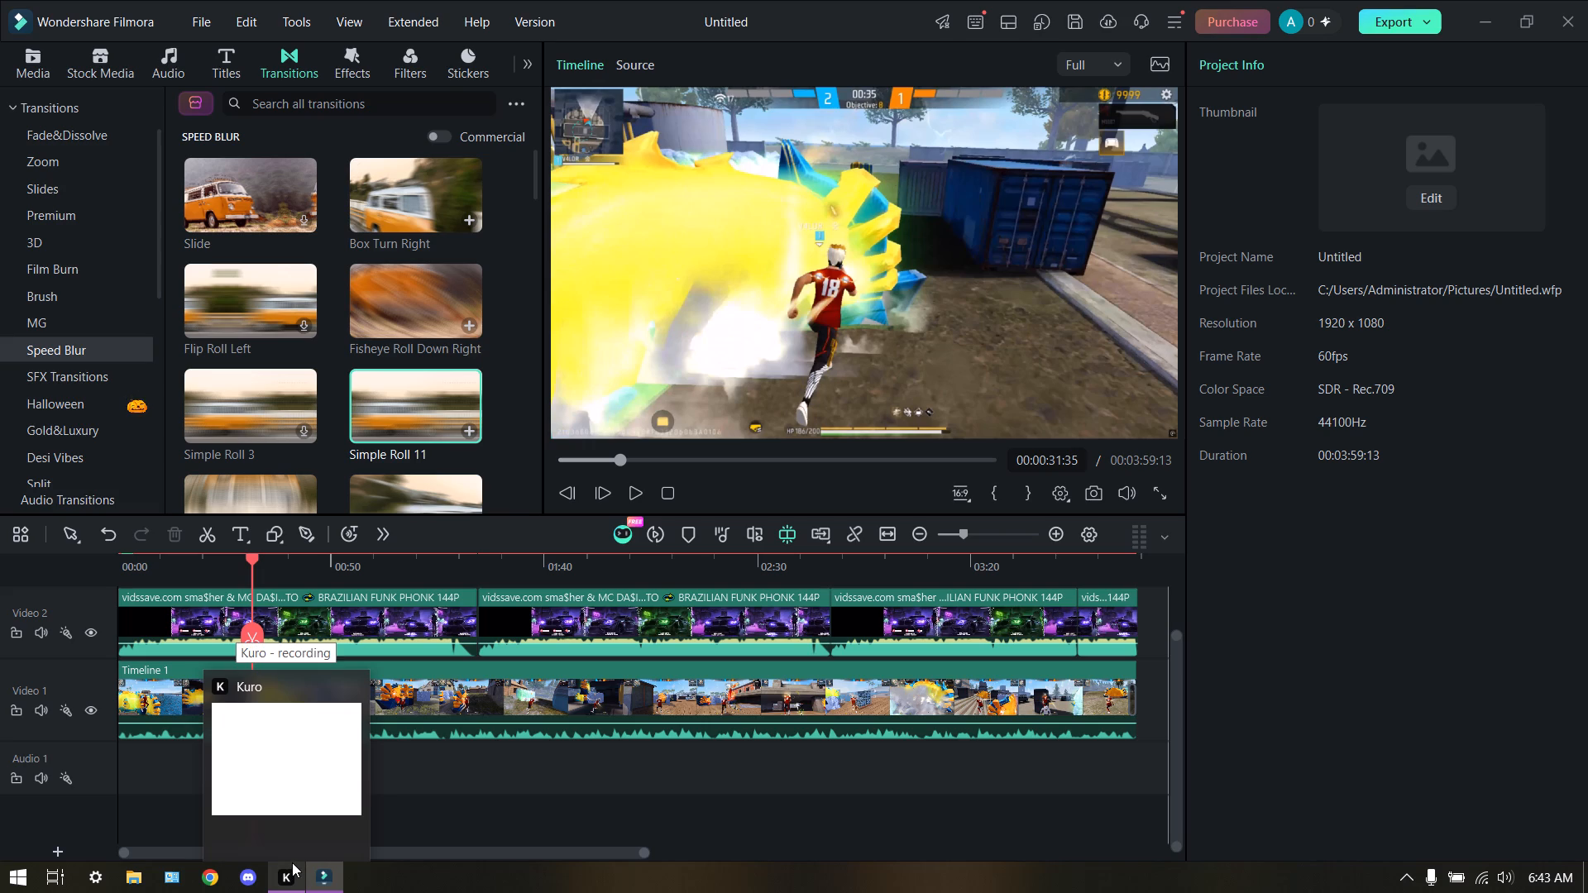
pyautogui.scroll(-1, 325, 406)
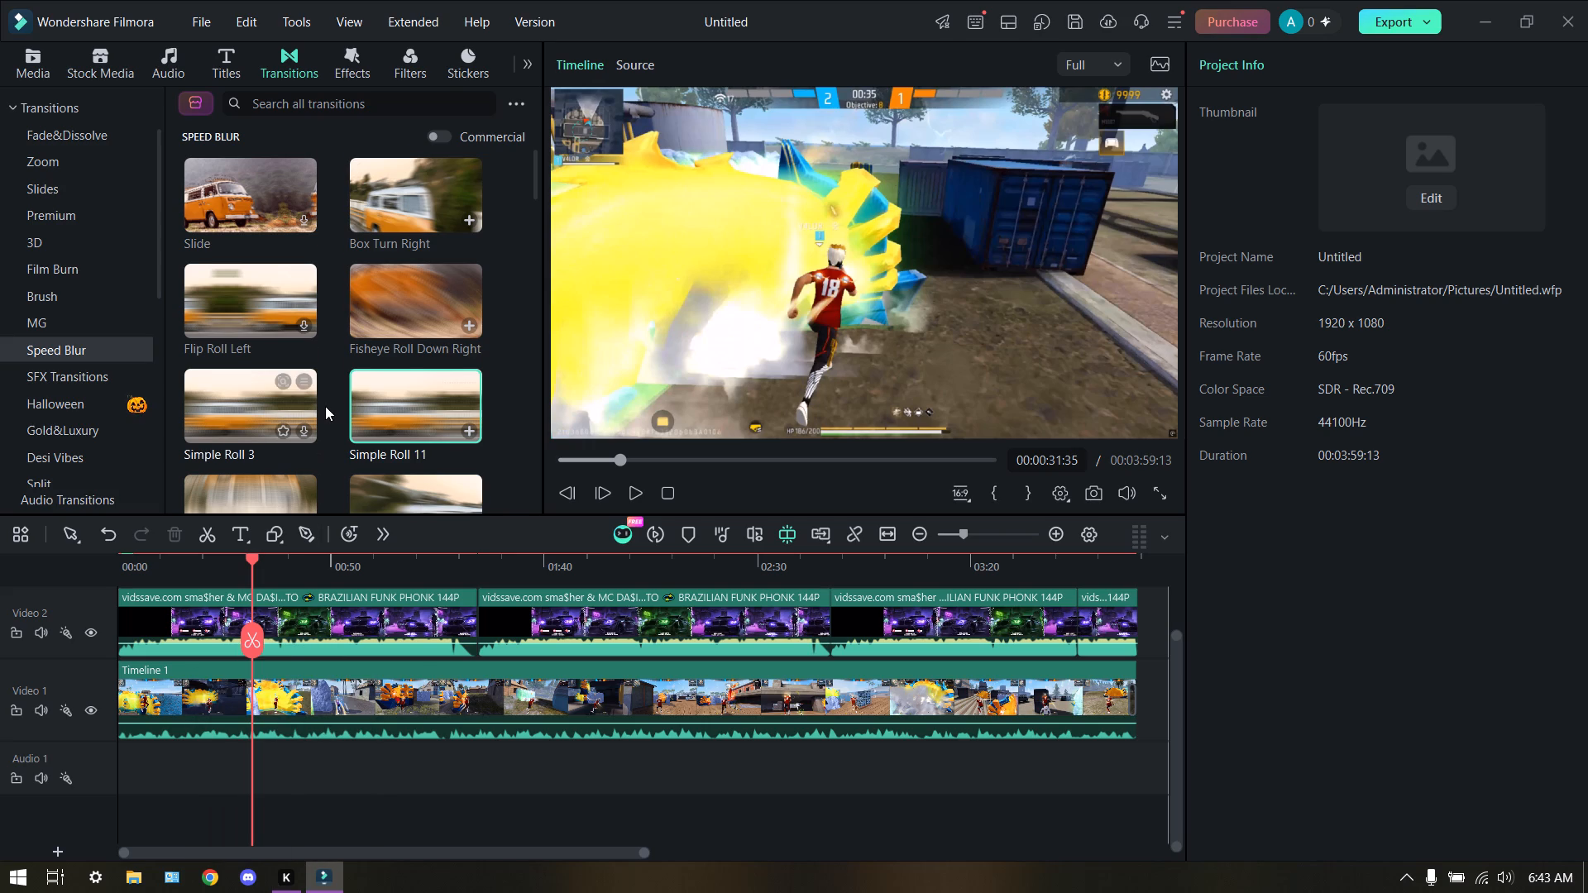
pyautogui.scroll(-1, 325, 406)
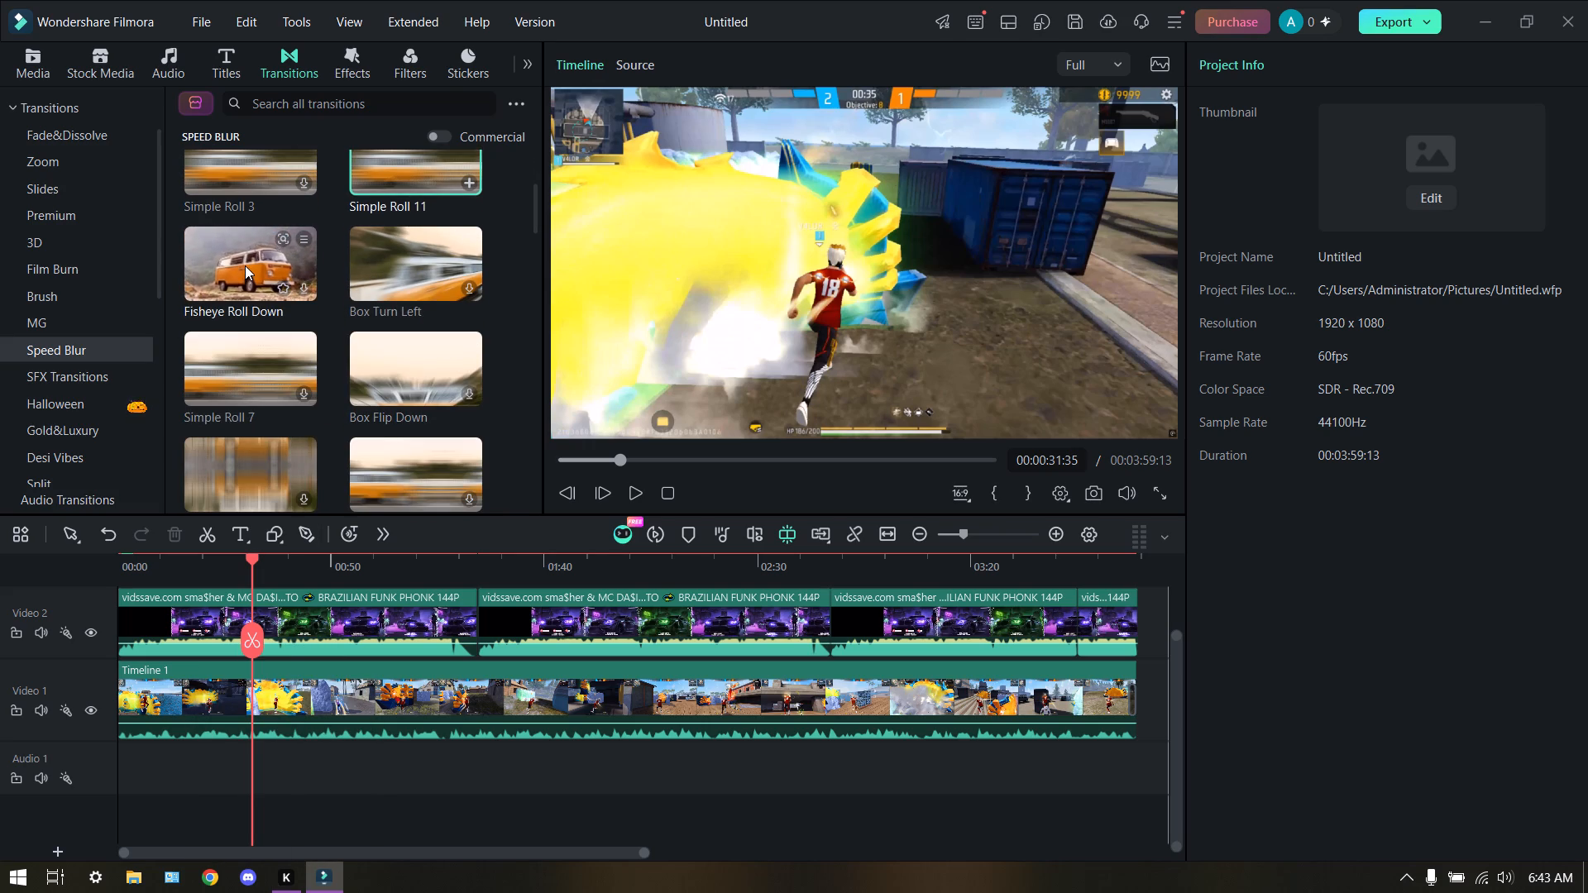
pyautogui.moveTo(245, 265); pyautogui.dragTo(328, 704)
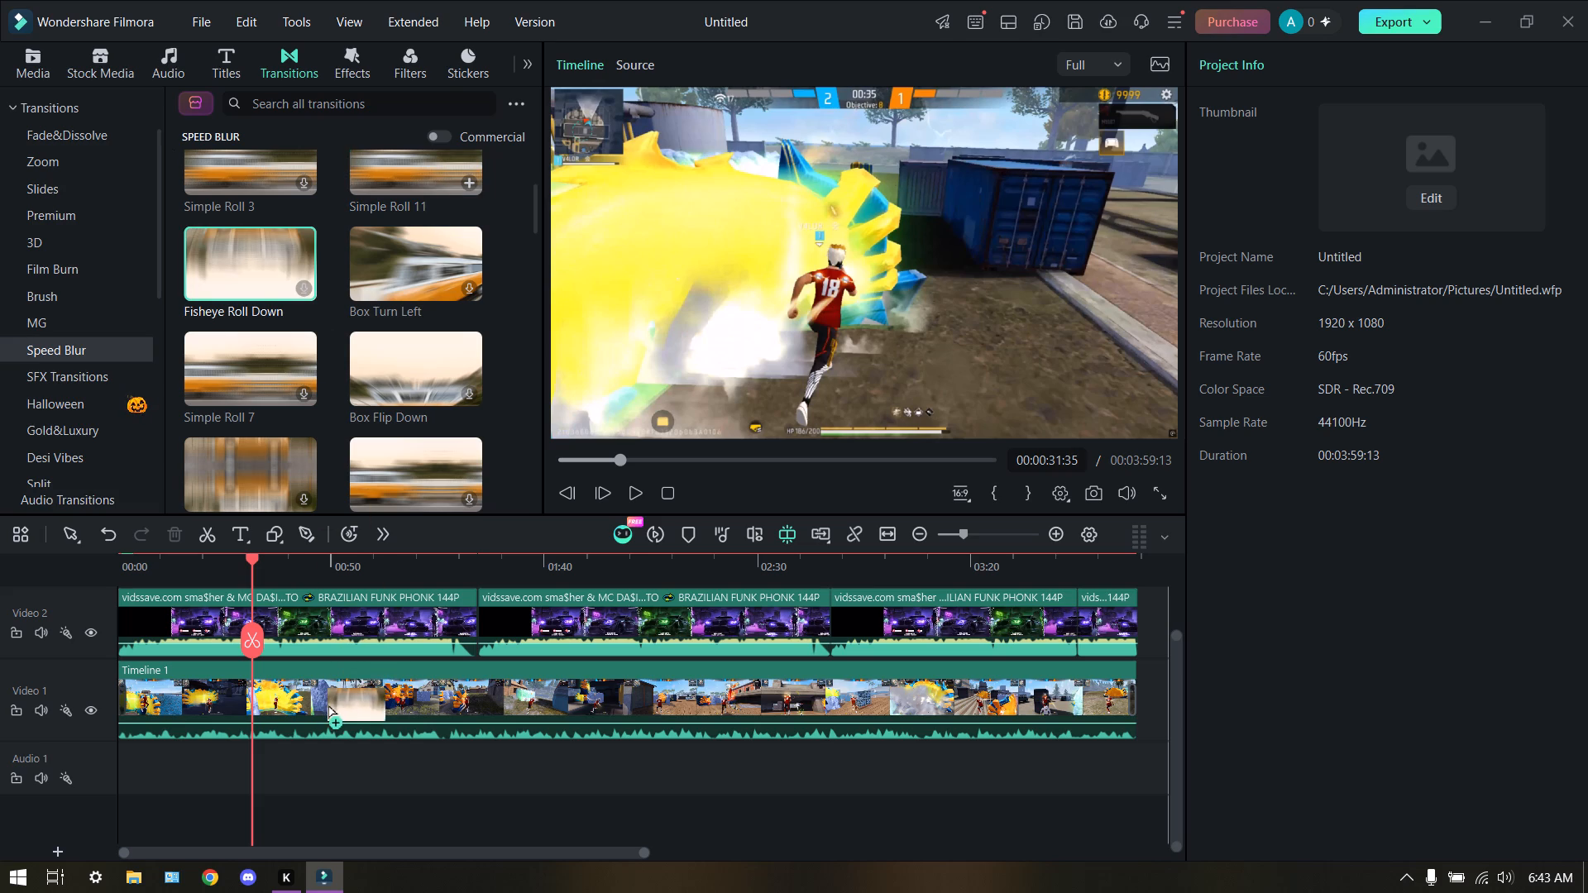
pyautogui.moveTo(328, 704); pyautogui.dragTo(172, 695)
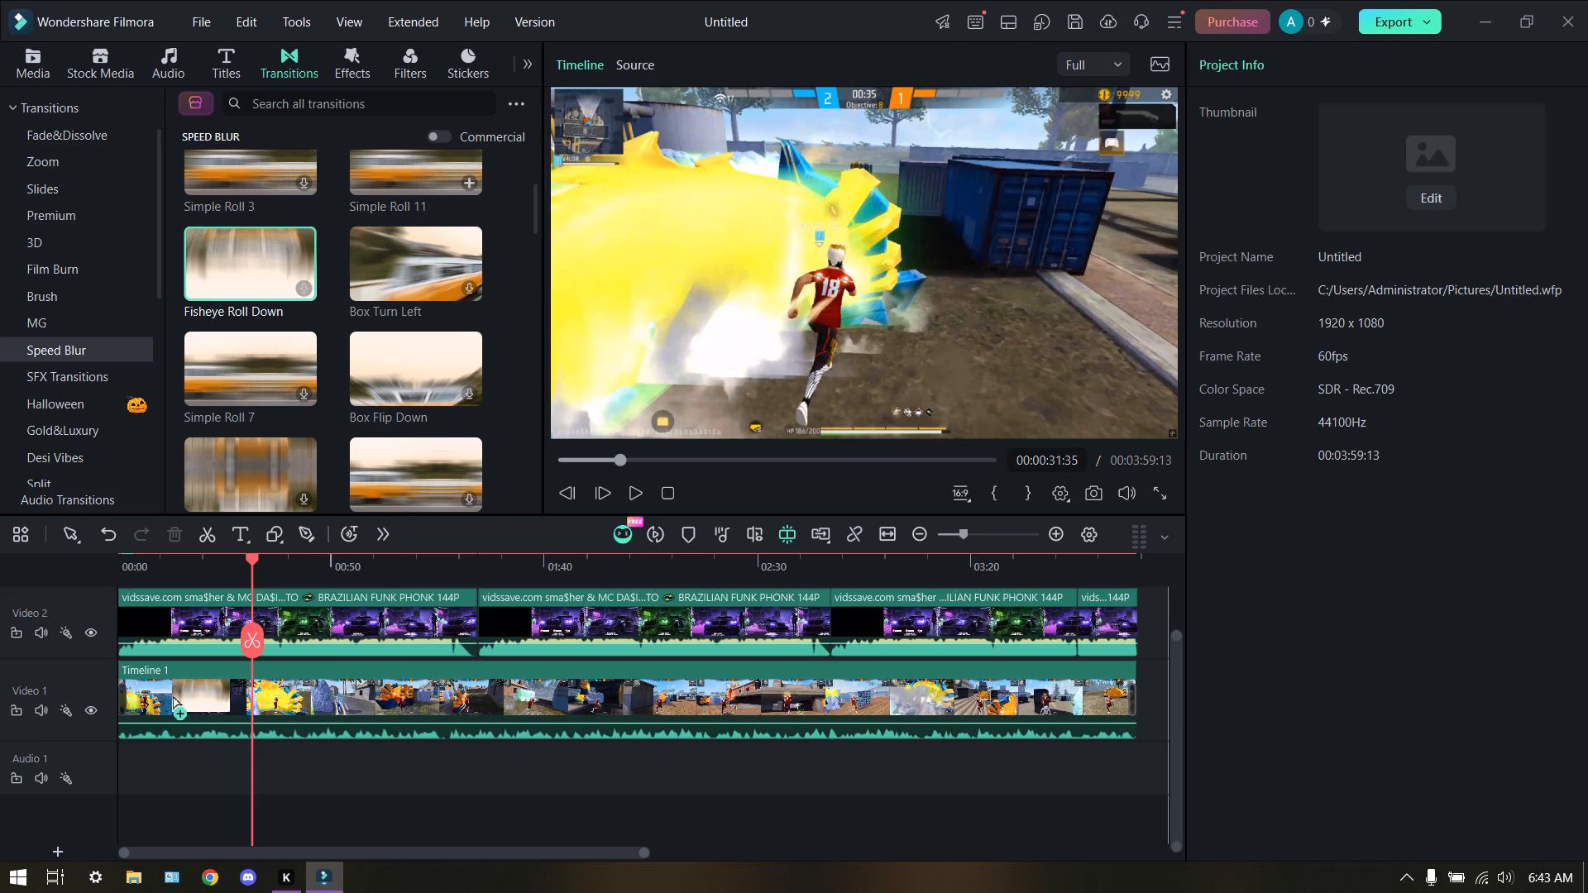
pyautogui.moveTo(172, 695); pyautogui.dragTo(170, 695)
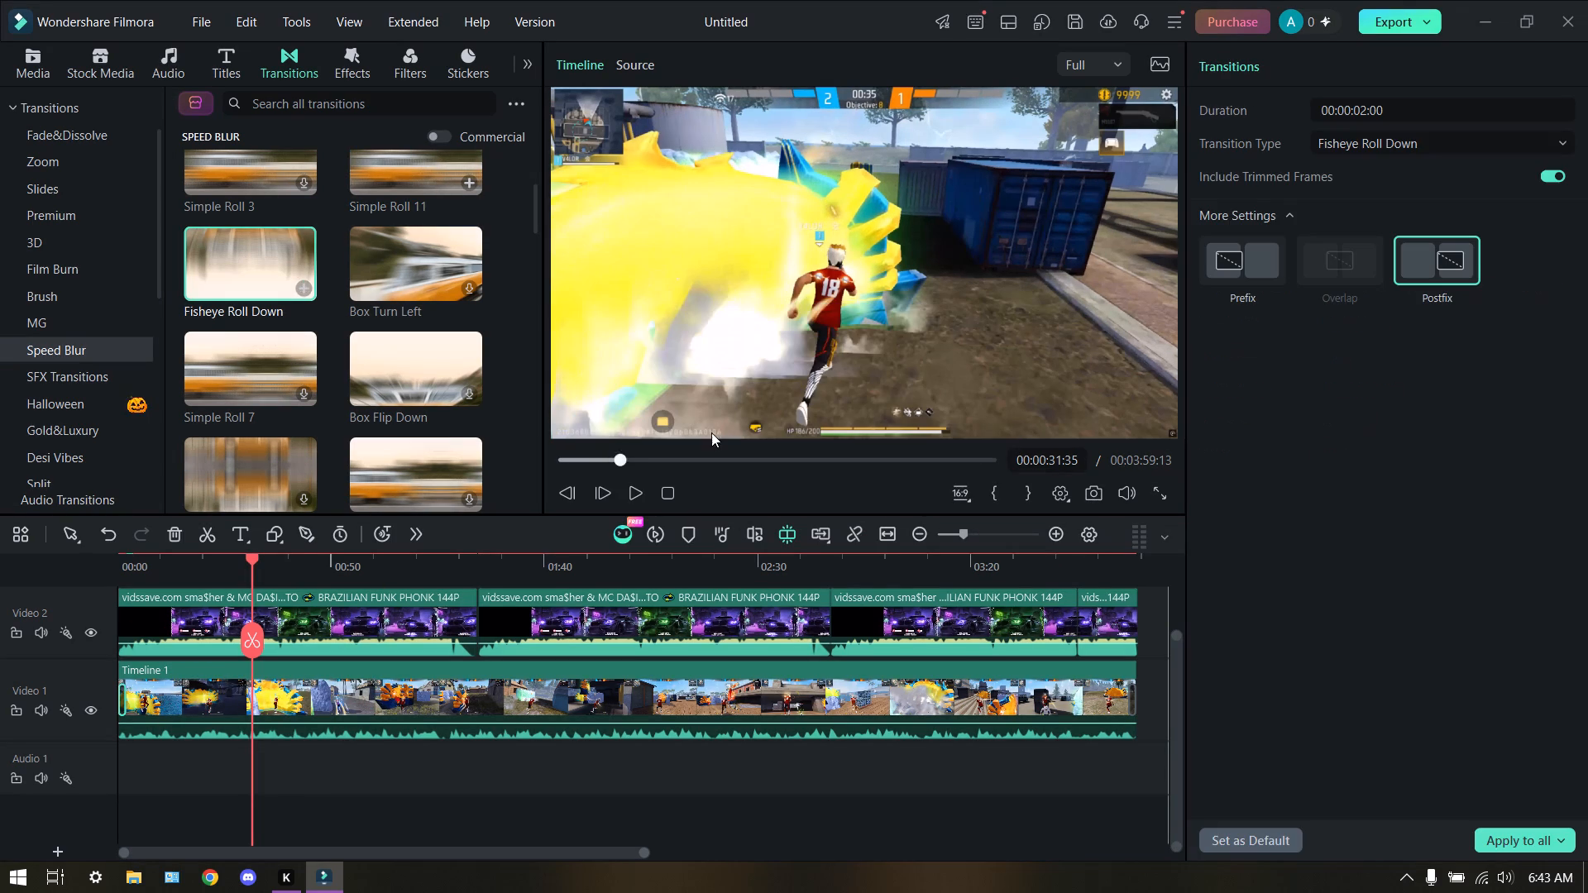
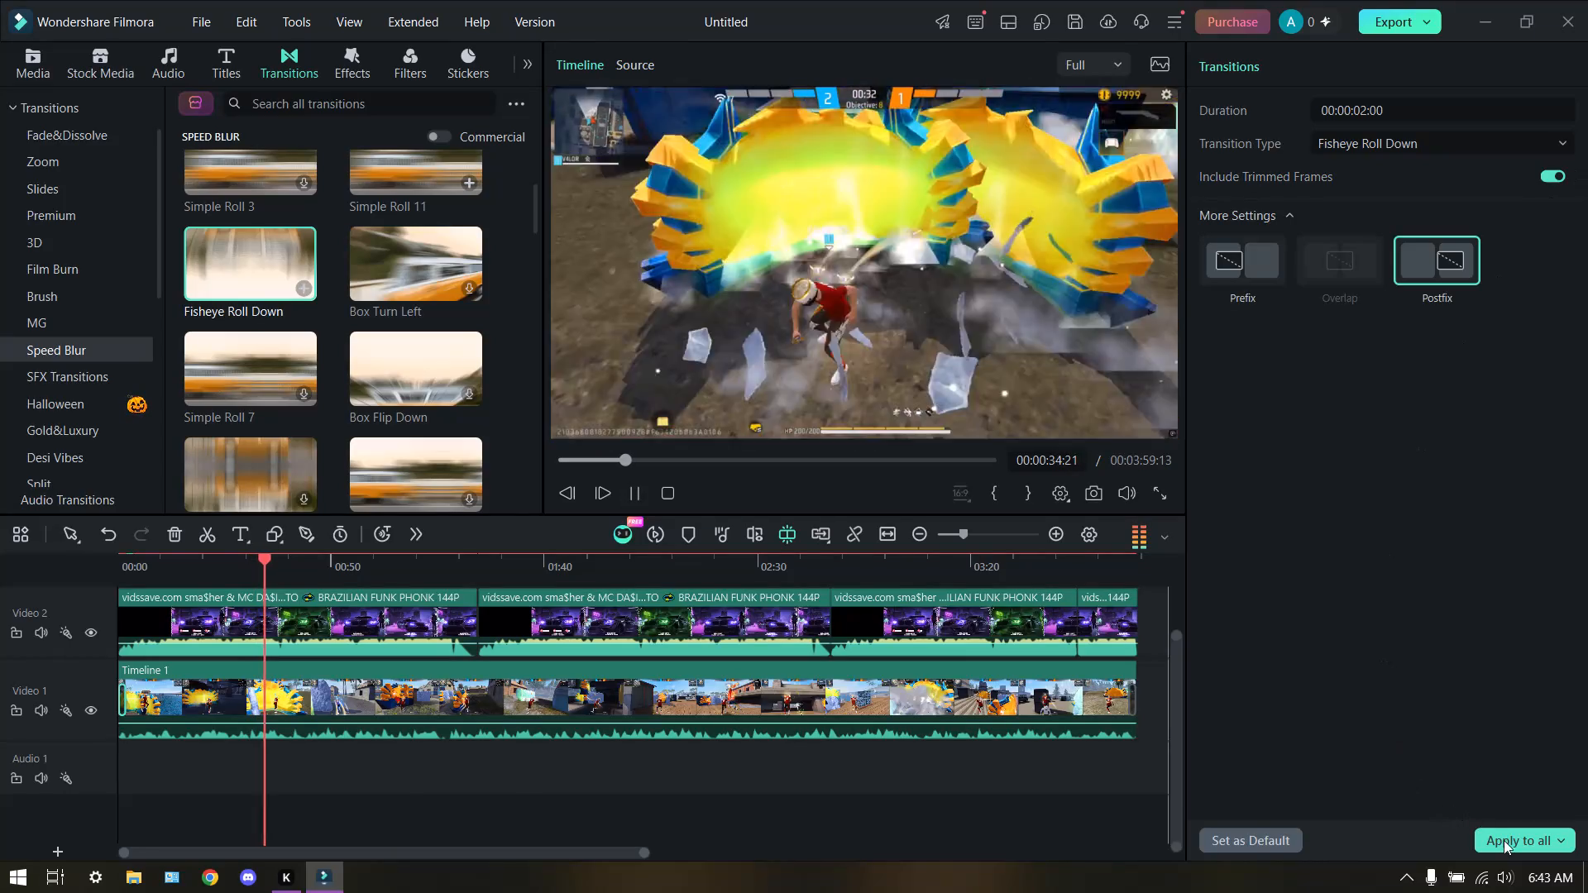
# Apply the Fisheye Roll Down transition to all clips and set it as the default transition.
pyautogui.click(1514, 837)
pyautogui.click(1247, 831)
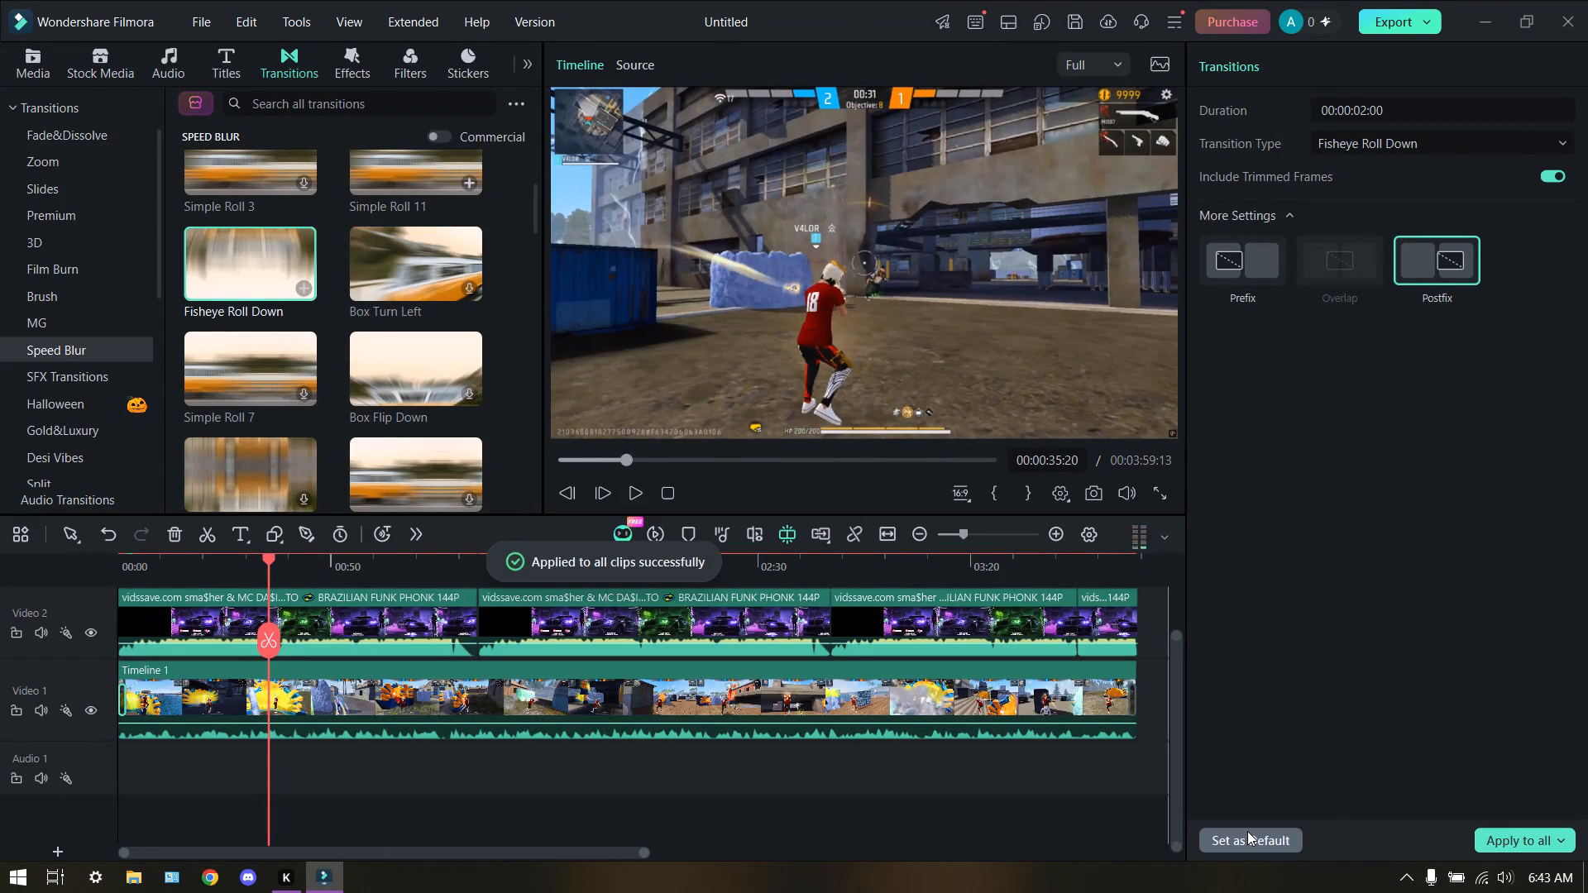
pyautogui.click(1245, 837)
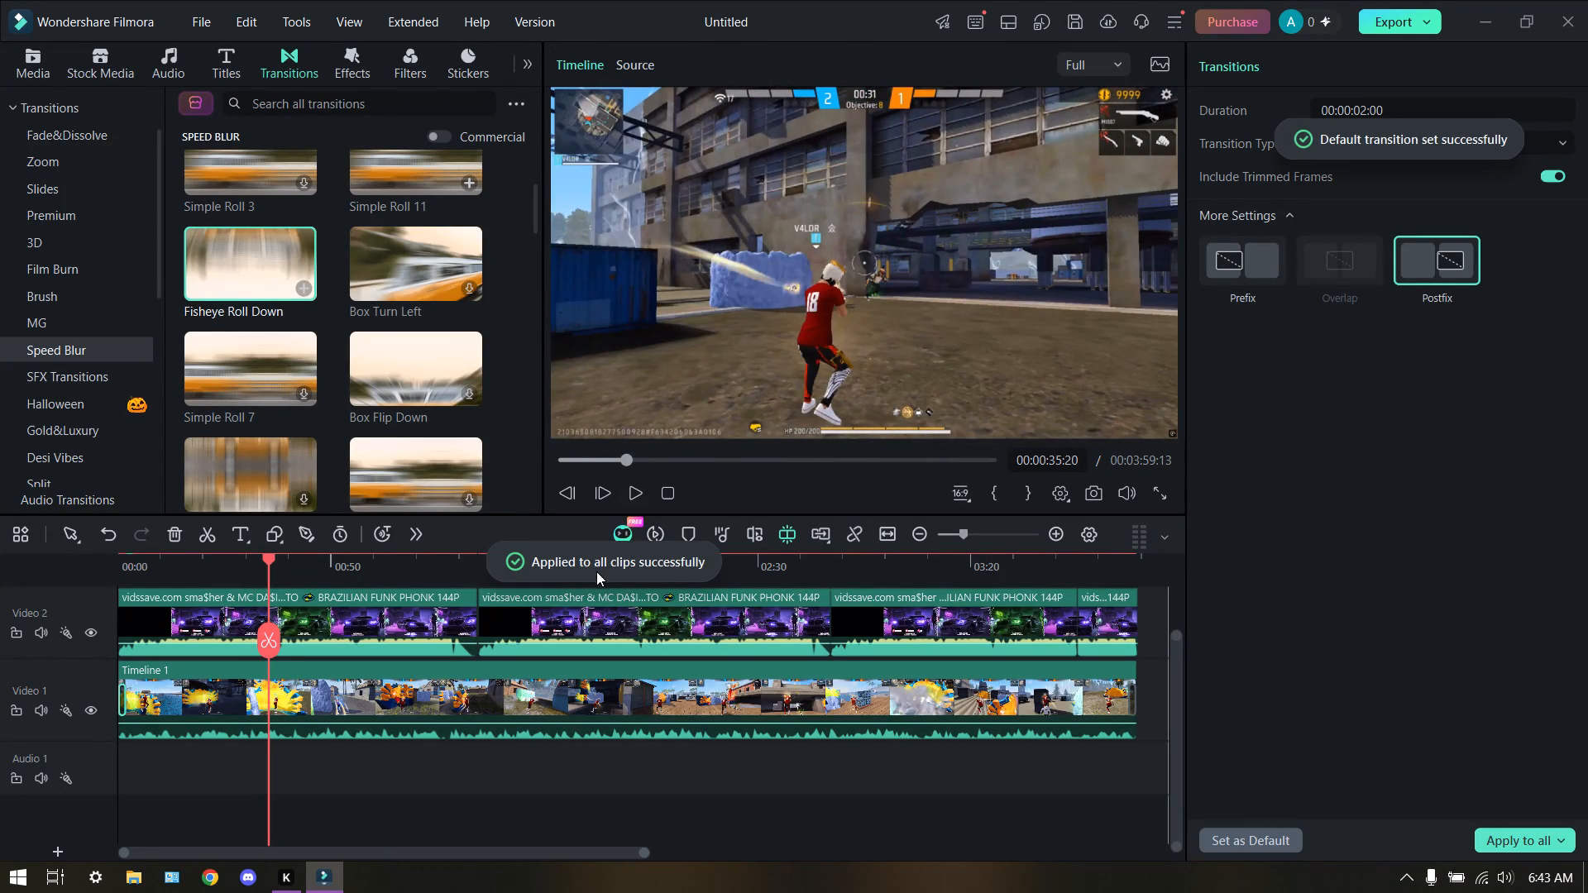
# Play back the timeline from about 00:35 to past 01:03 to review the gameplay edit.
pyautogui.click(637, 492)
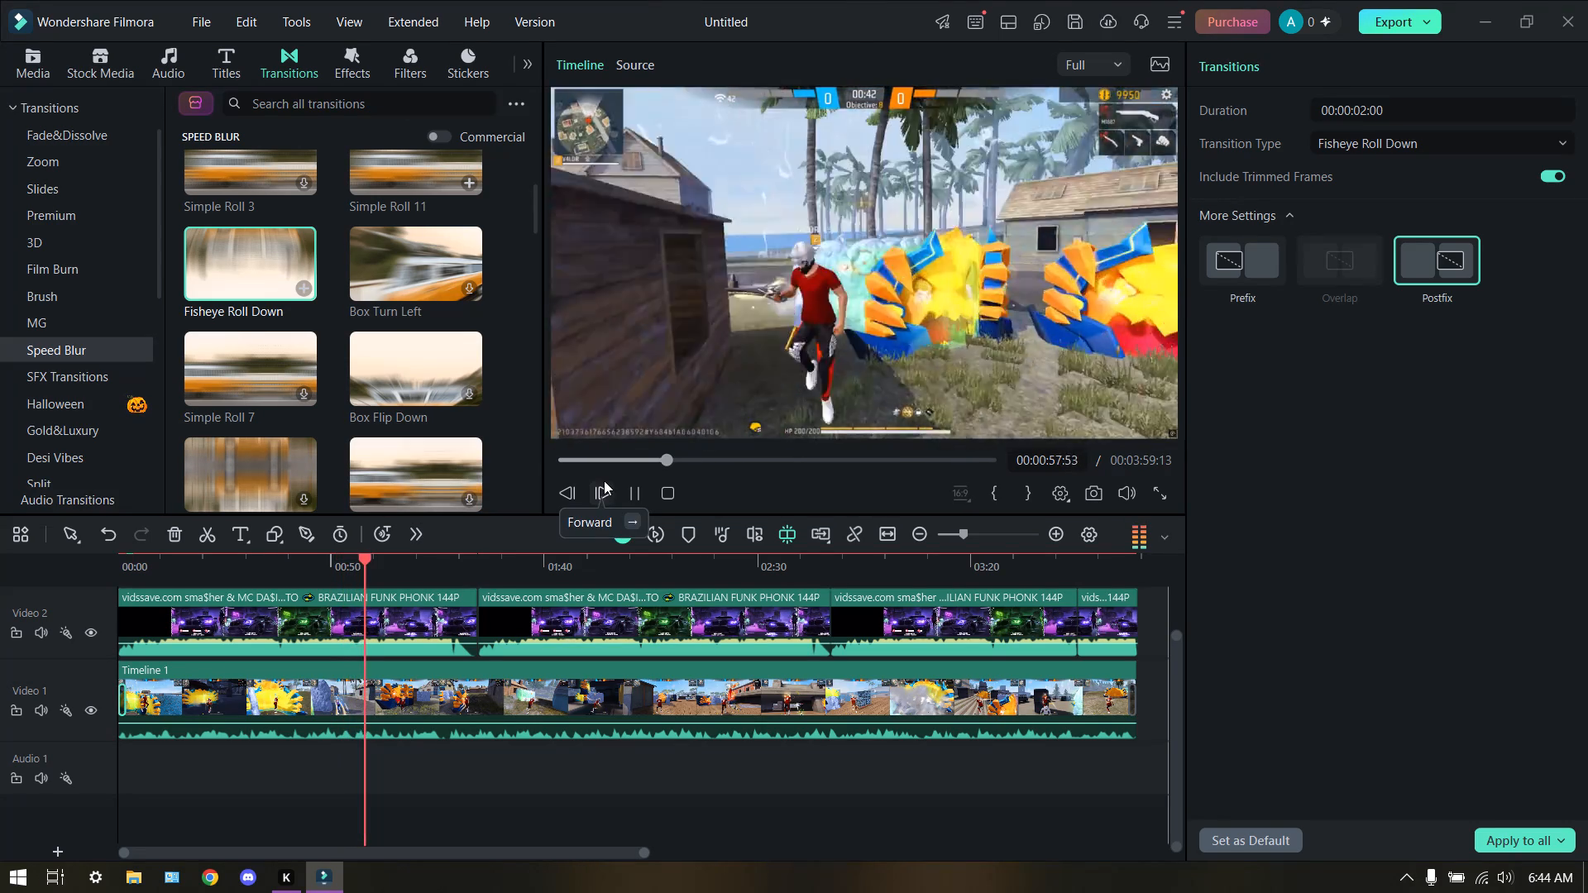
pyautogui.click(625, 492)
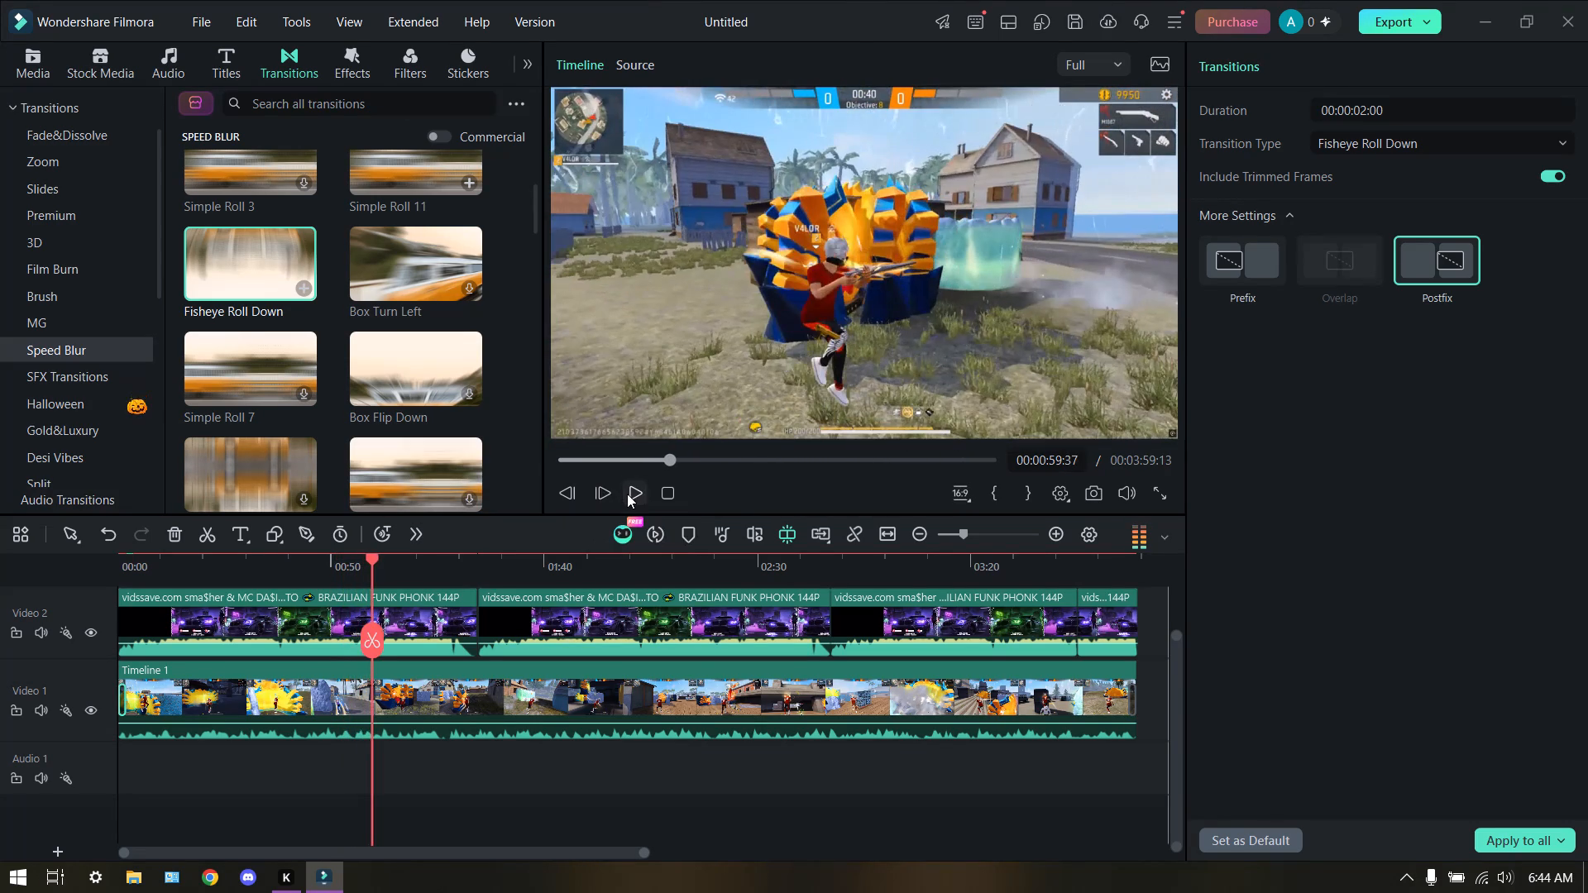
pyautogui.click(627, 494)
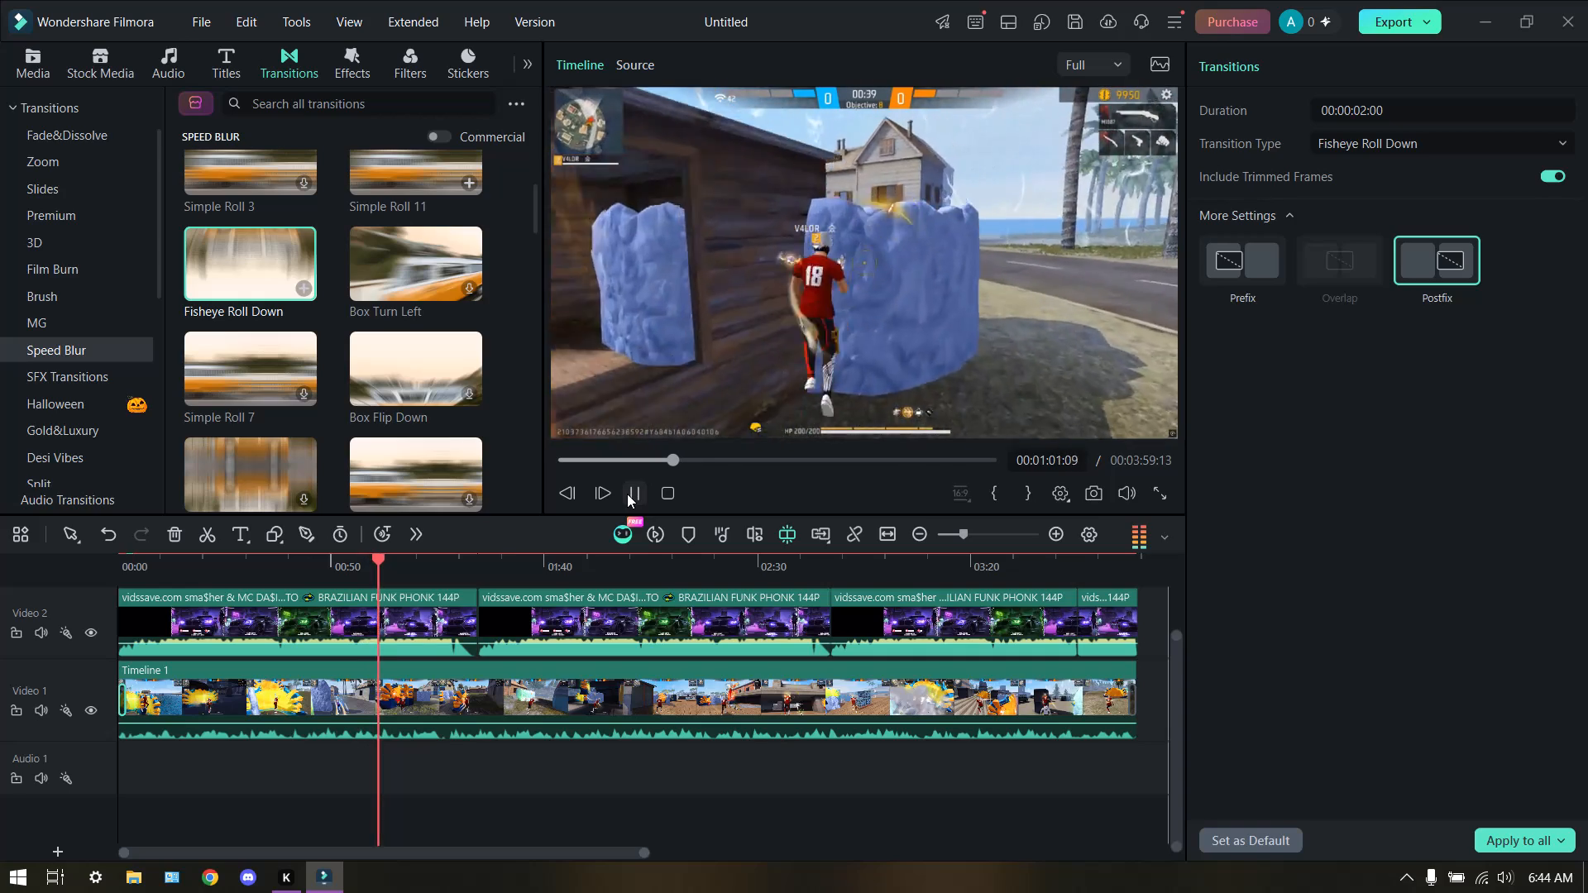
pyautogui.click(625, 494)
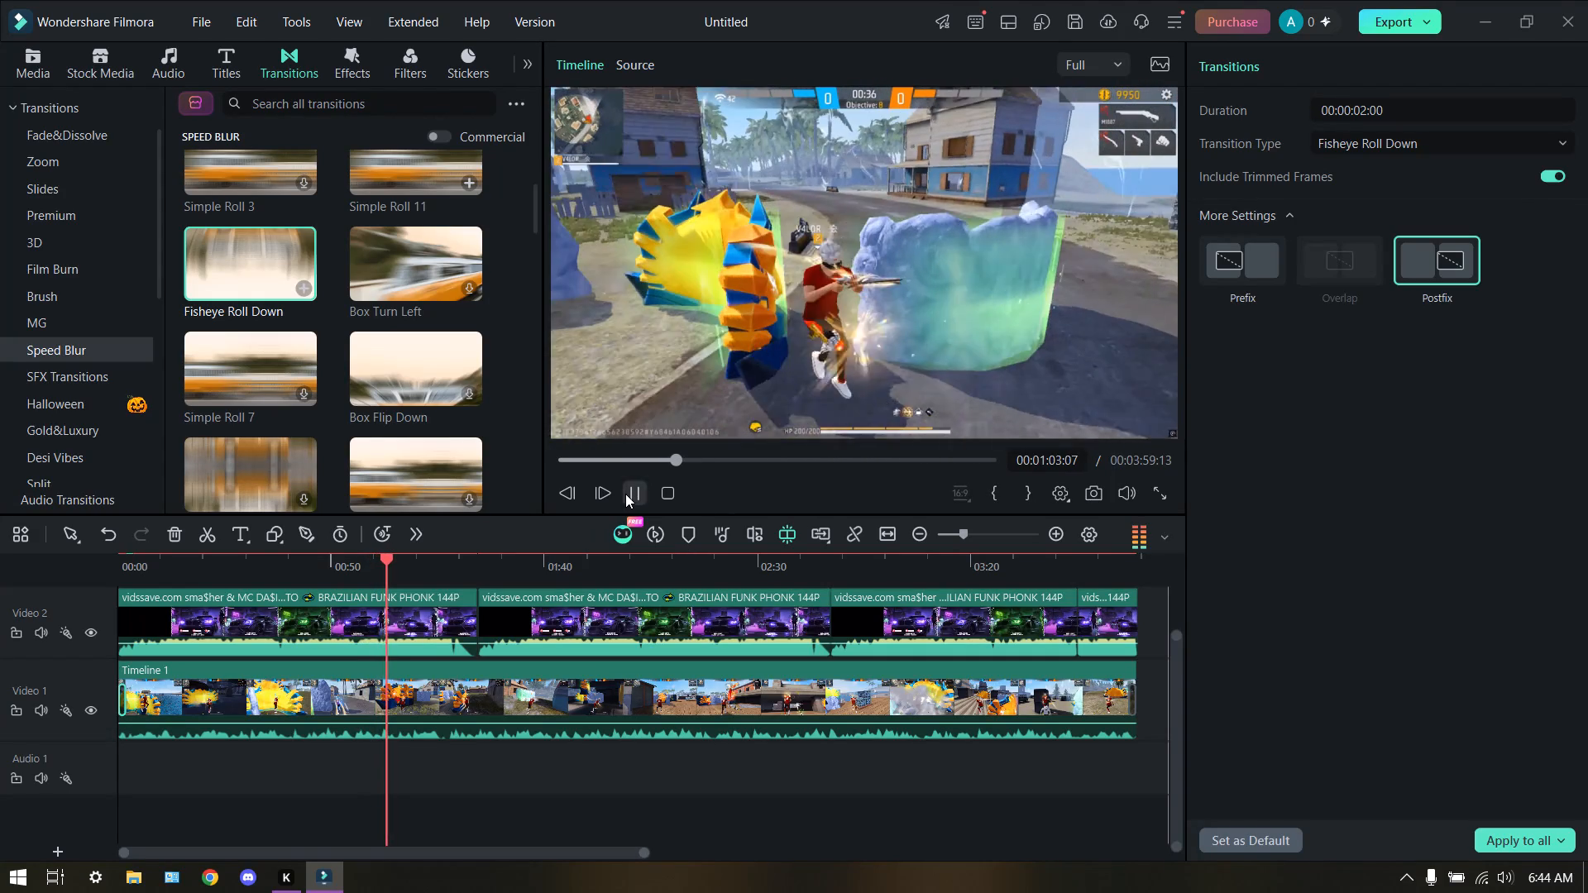
pyautogui.click(625, 494)
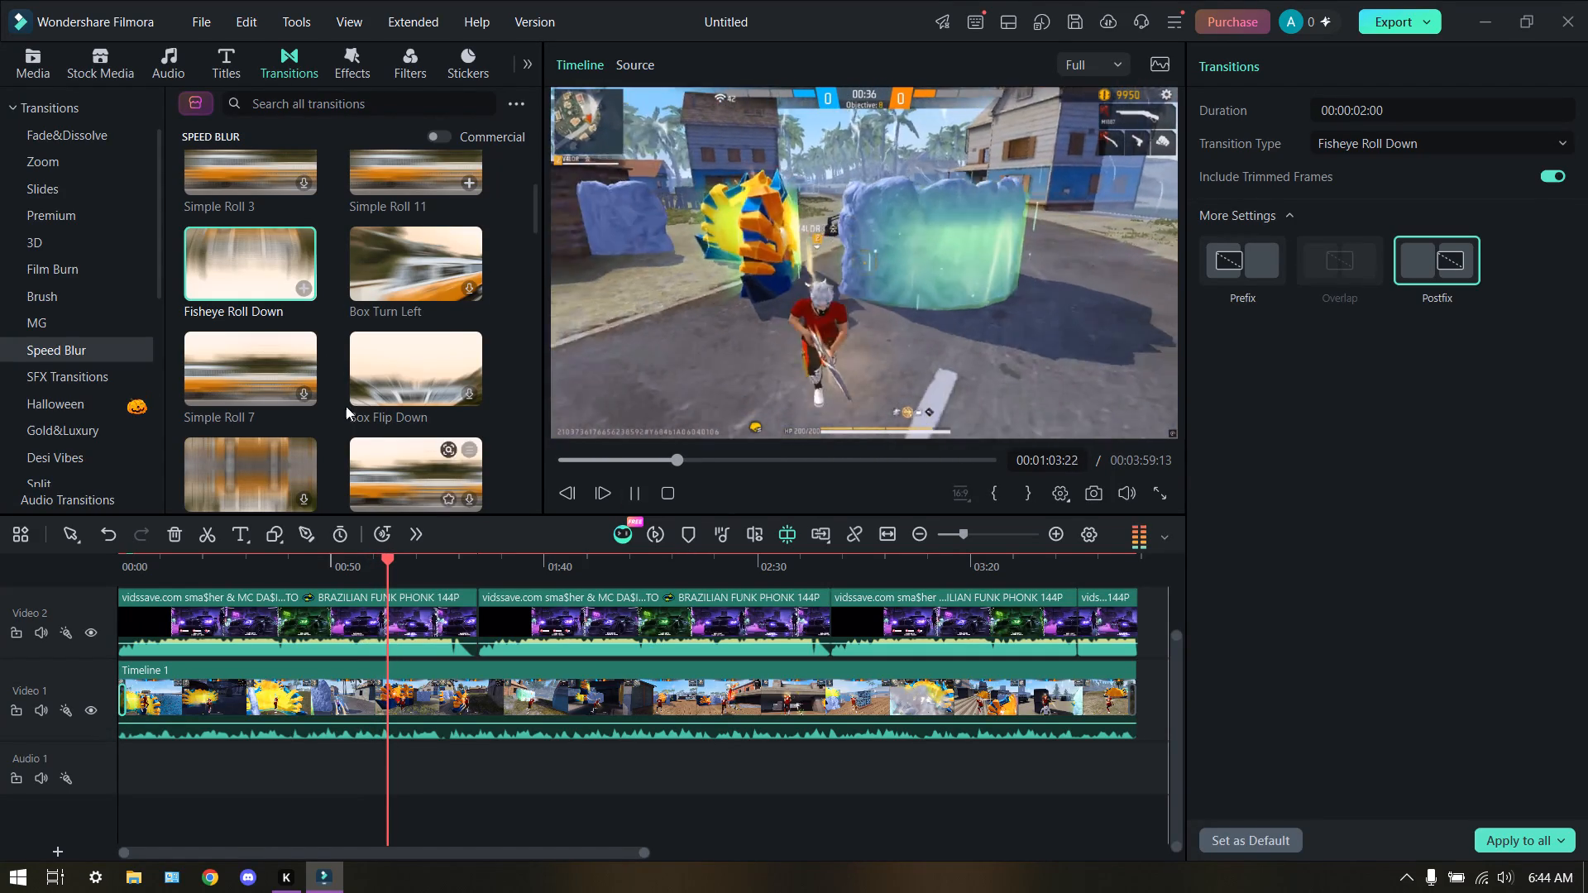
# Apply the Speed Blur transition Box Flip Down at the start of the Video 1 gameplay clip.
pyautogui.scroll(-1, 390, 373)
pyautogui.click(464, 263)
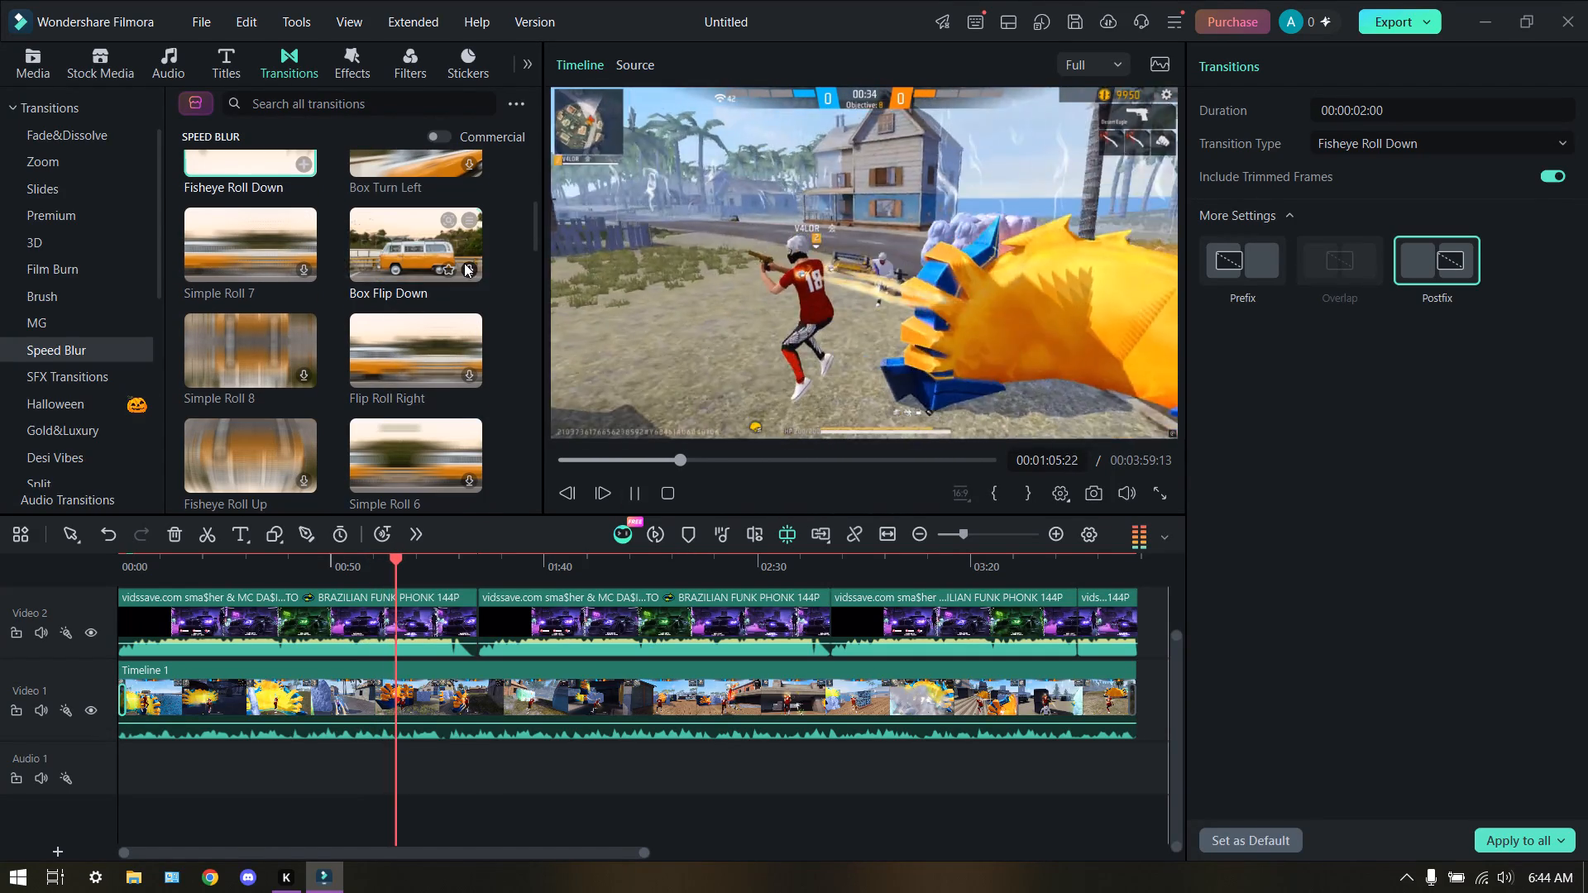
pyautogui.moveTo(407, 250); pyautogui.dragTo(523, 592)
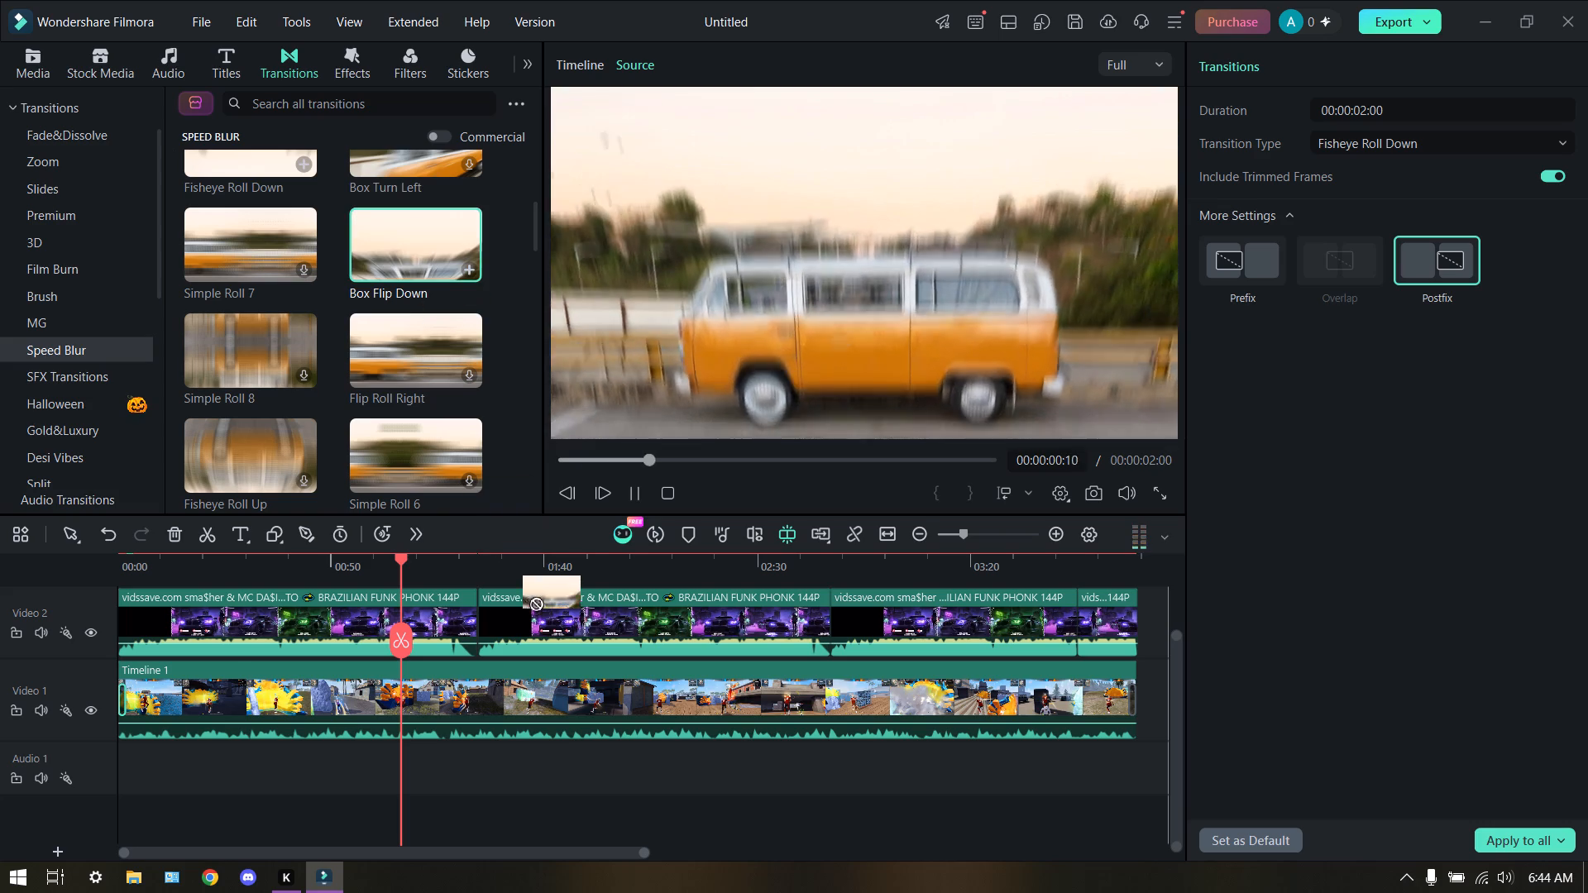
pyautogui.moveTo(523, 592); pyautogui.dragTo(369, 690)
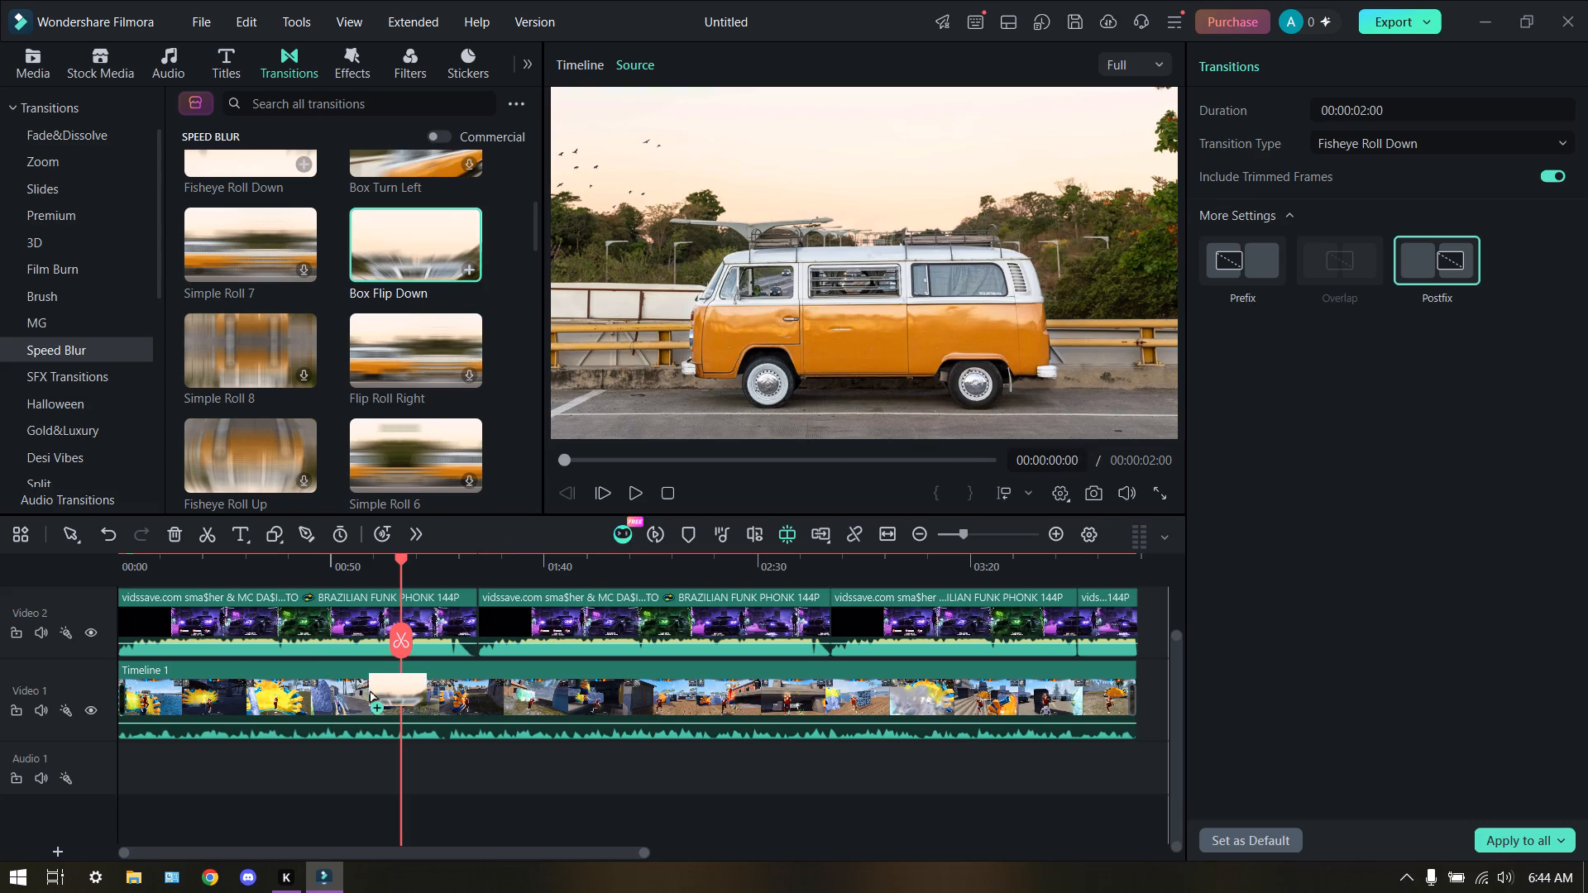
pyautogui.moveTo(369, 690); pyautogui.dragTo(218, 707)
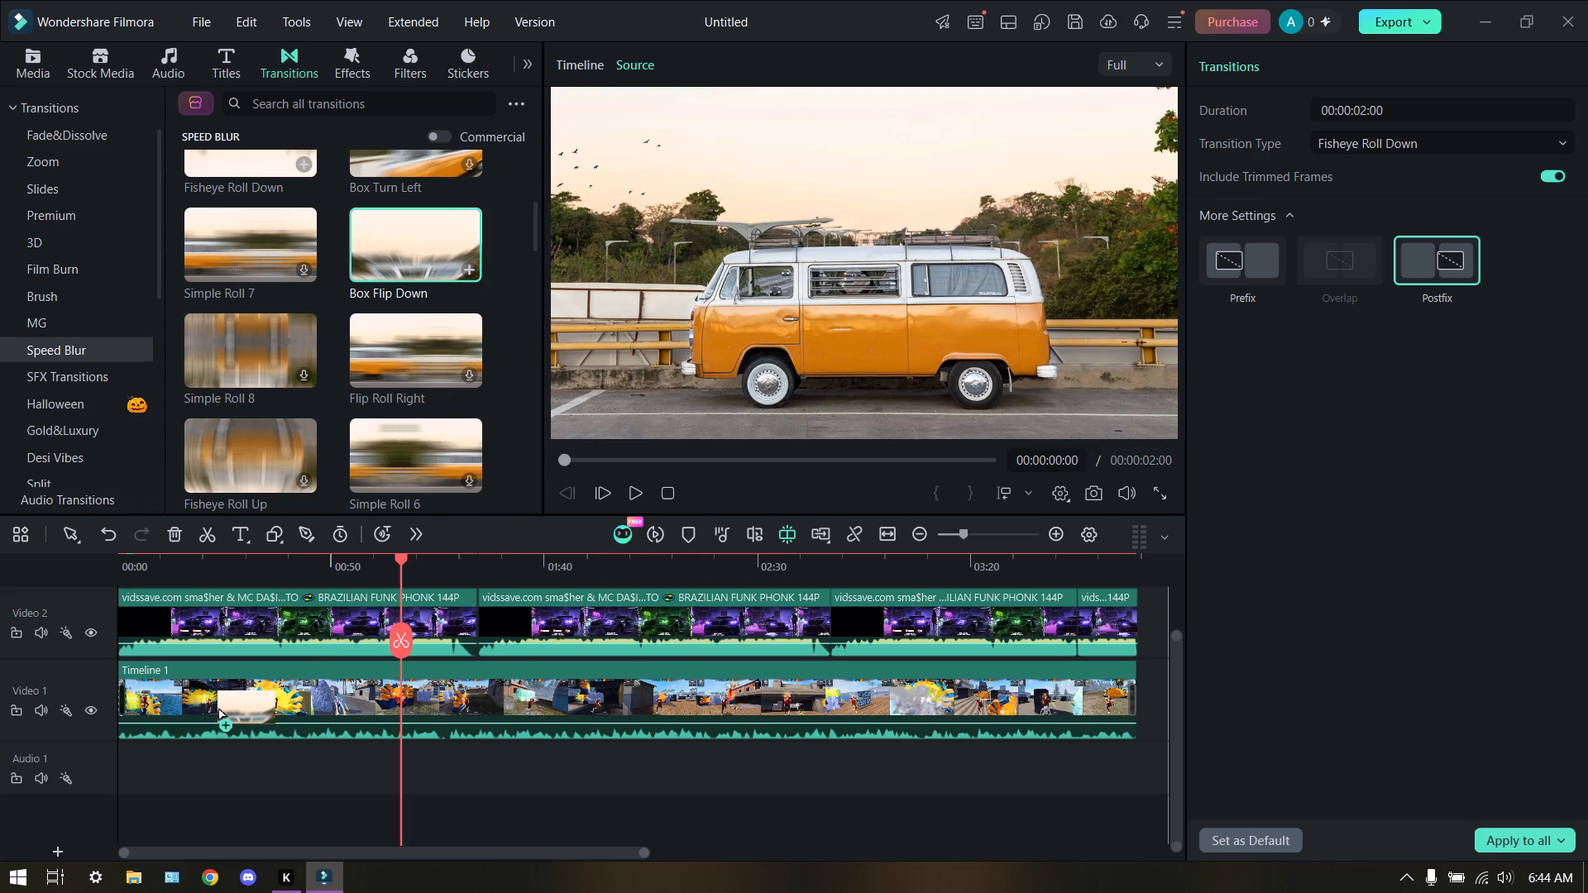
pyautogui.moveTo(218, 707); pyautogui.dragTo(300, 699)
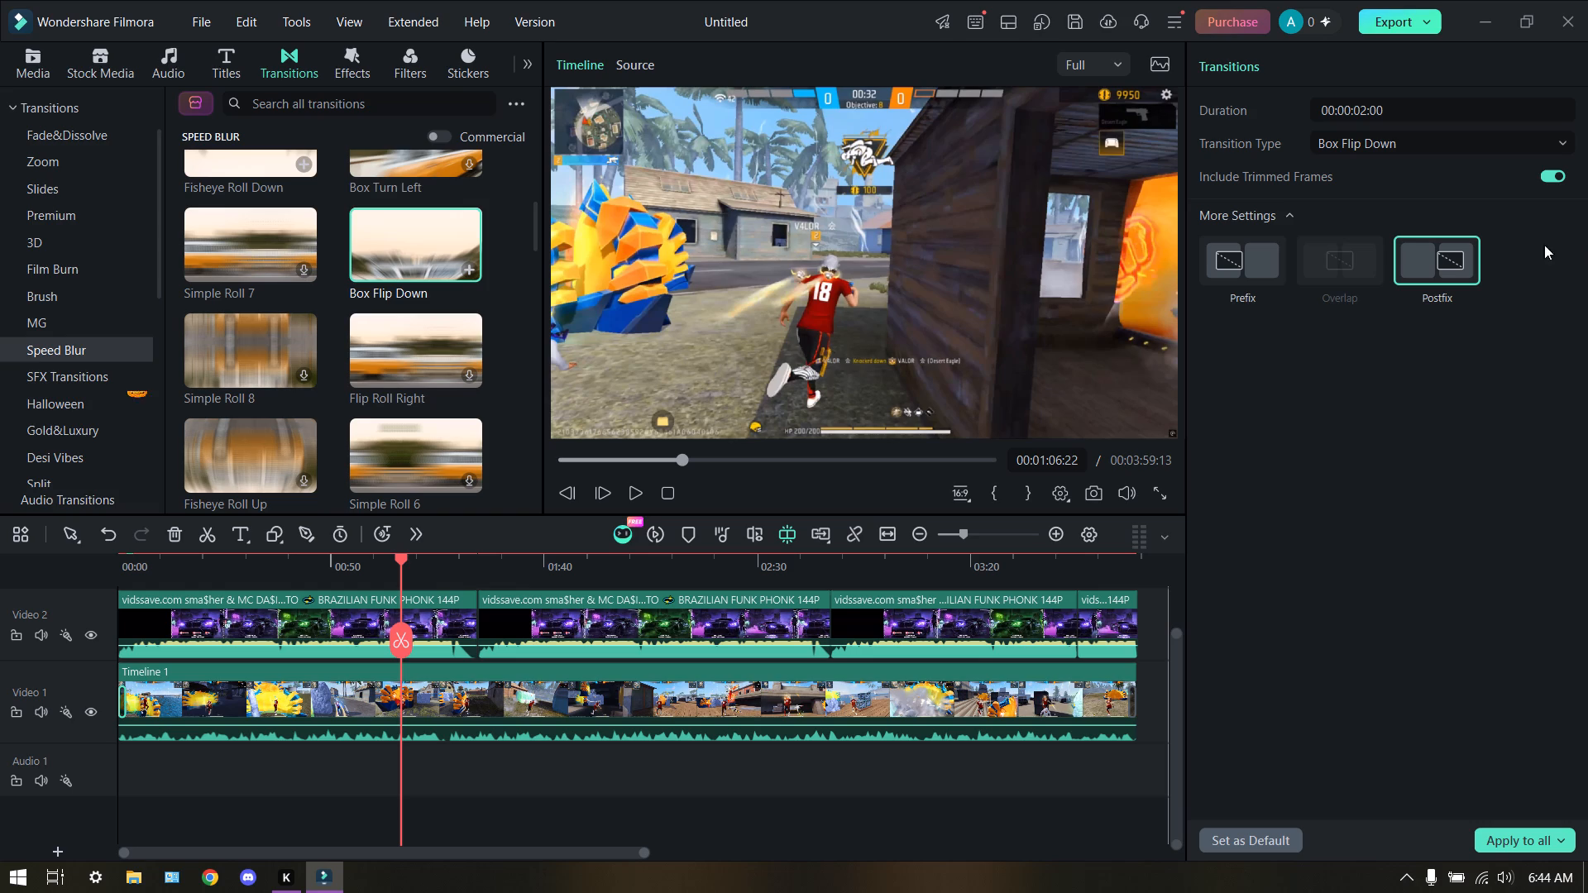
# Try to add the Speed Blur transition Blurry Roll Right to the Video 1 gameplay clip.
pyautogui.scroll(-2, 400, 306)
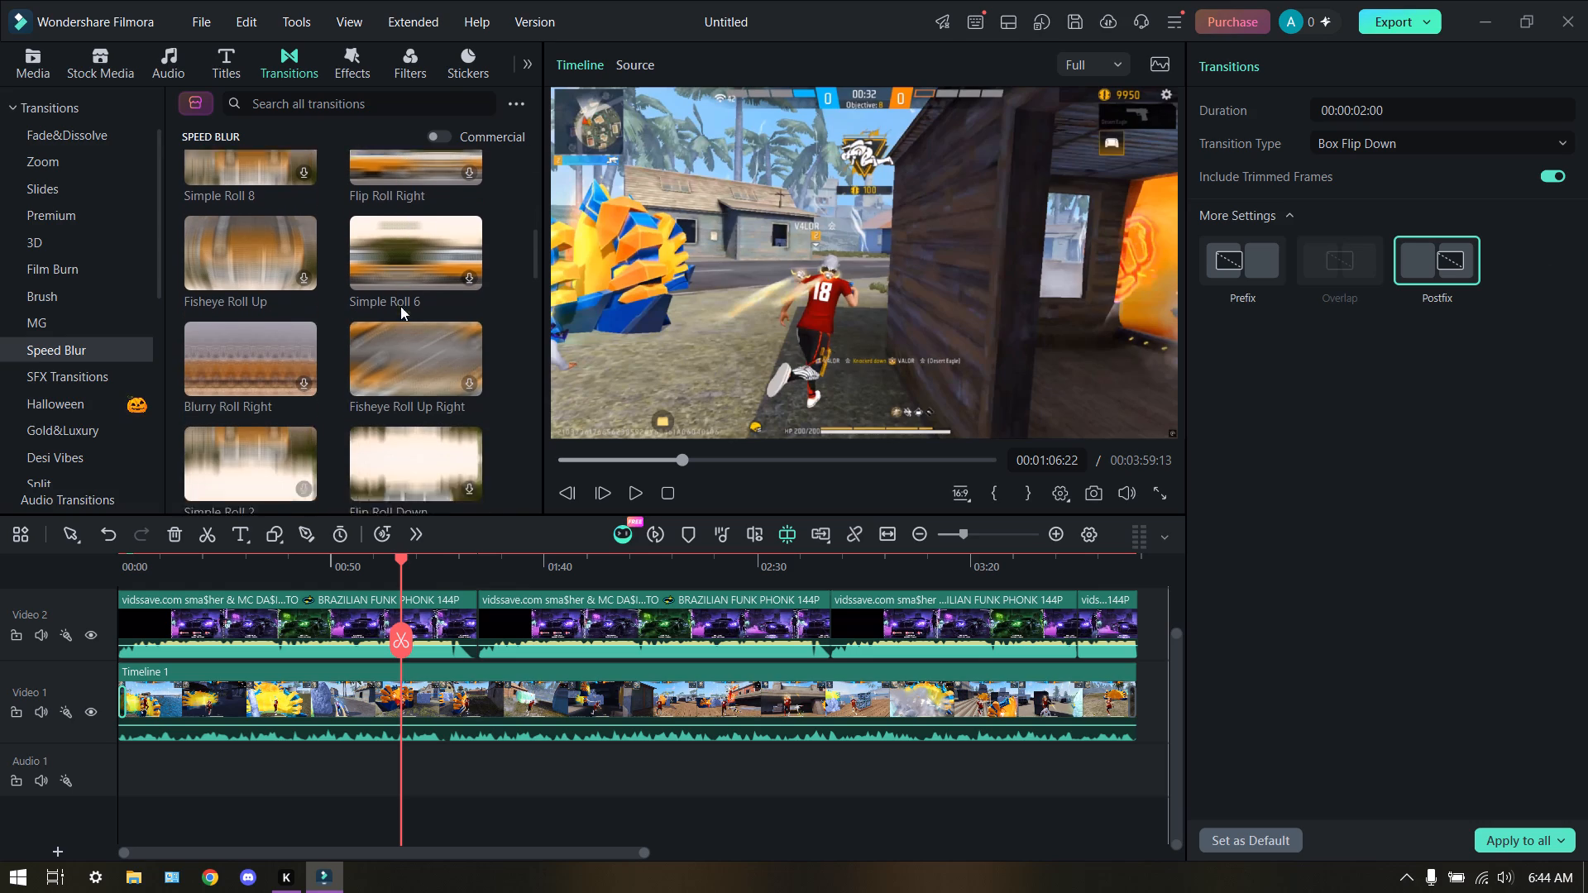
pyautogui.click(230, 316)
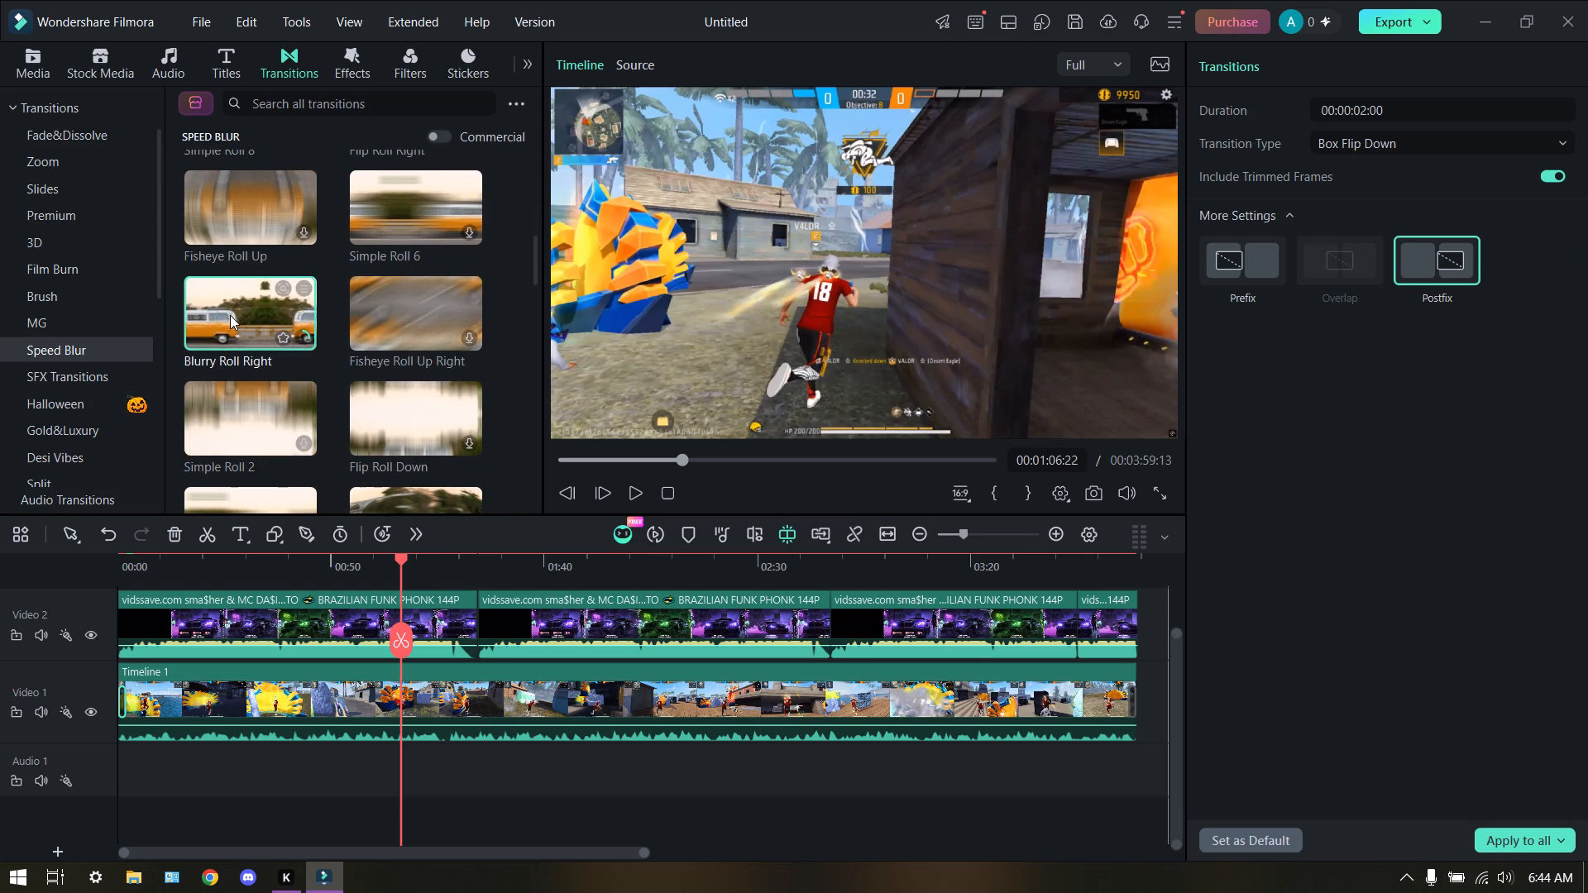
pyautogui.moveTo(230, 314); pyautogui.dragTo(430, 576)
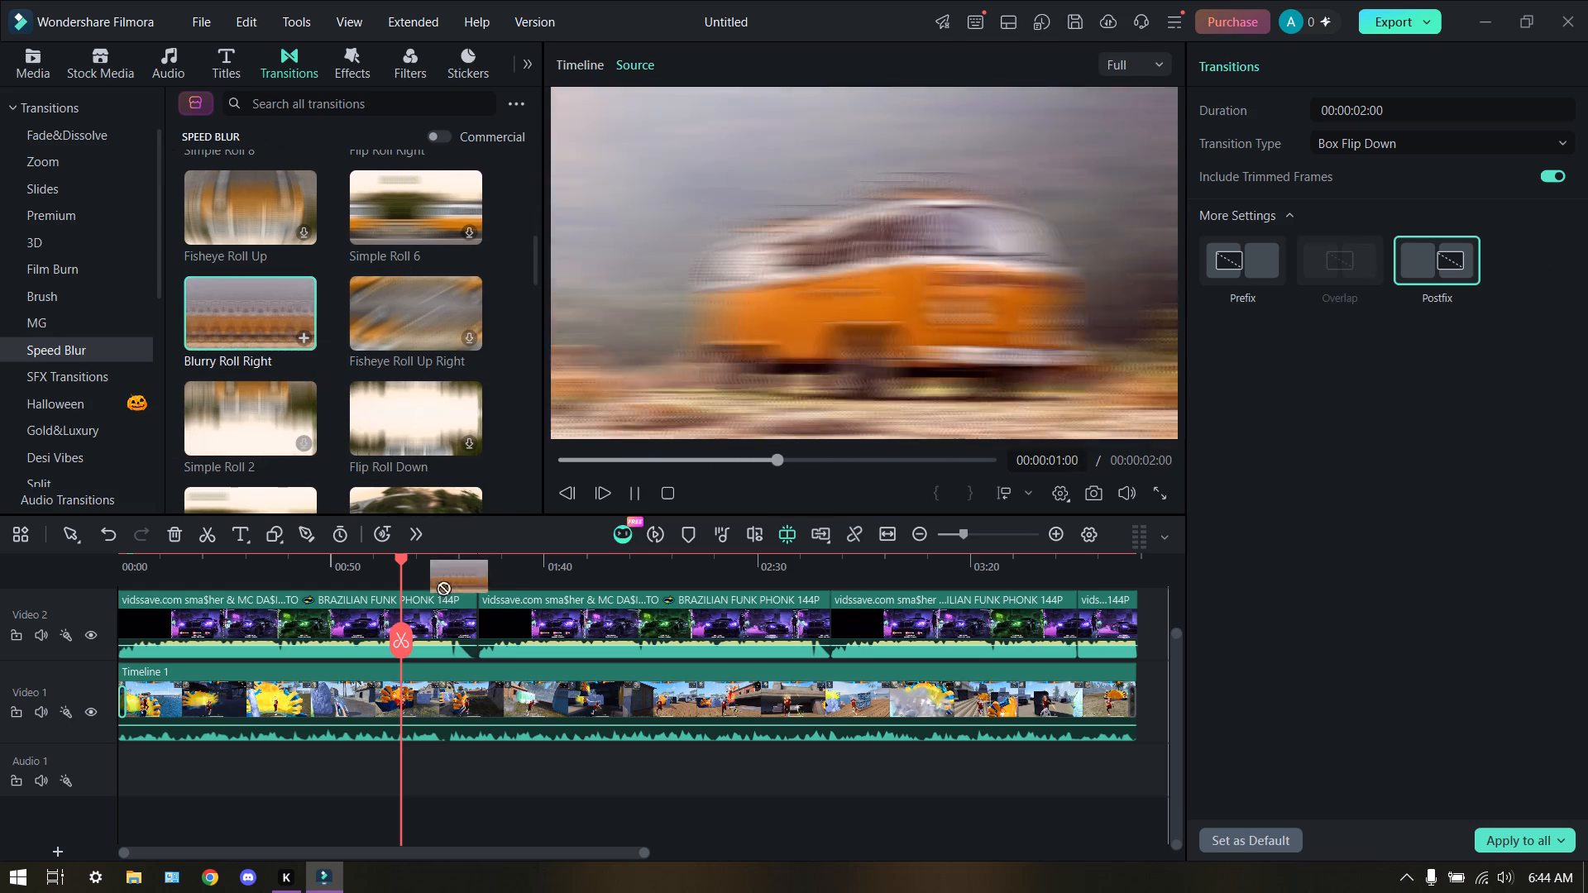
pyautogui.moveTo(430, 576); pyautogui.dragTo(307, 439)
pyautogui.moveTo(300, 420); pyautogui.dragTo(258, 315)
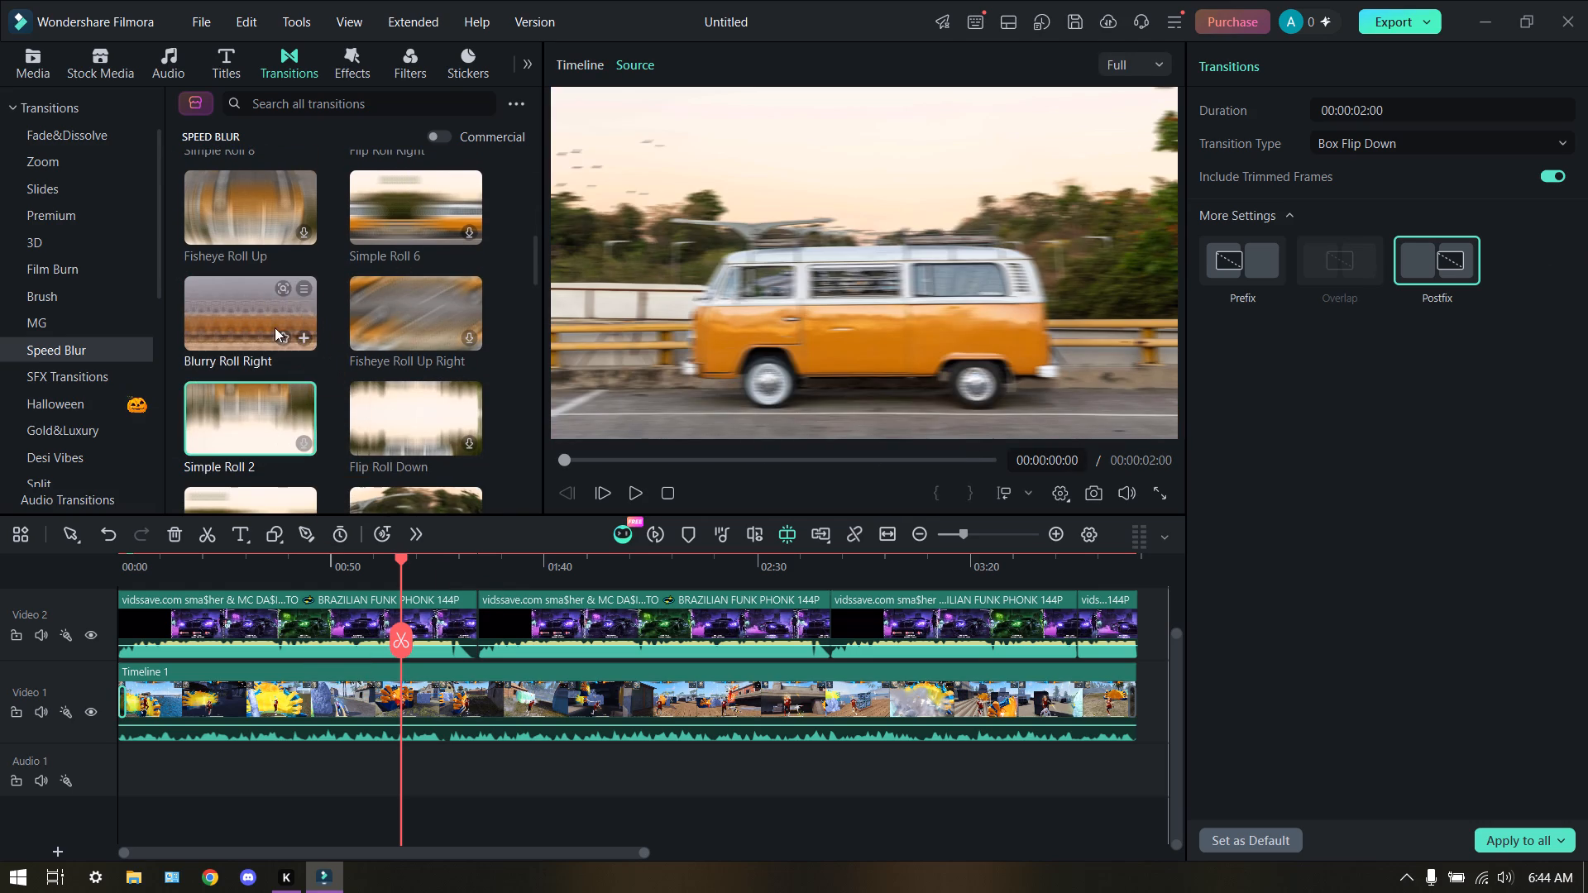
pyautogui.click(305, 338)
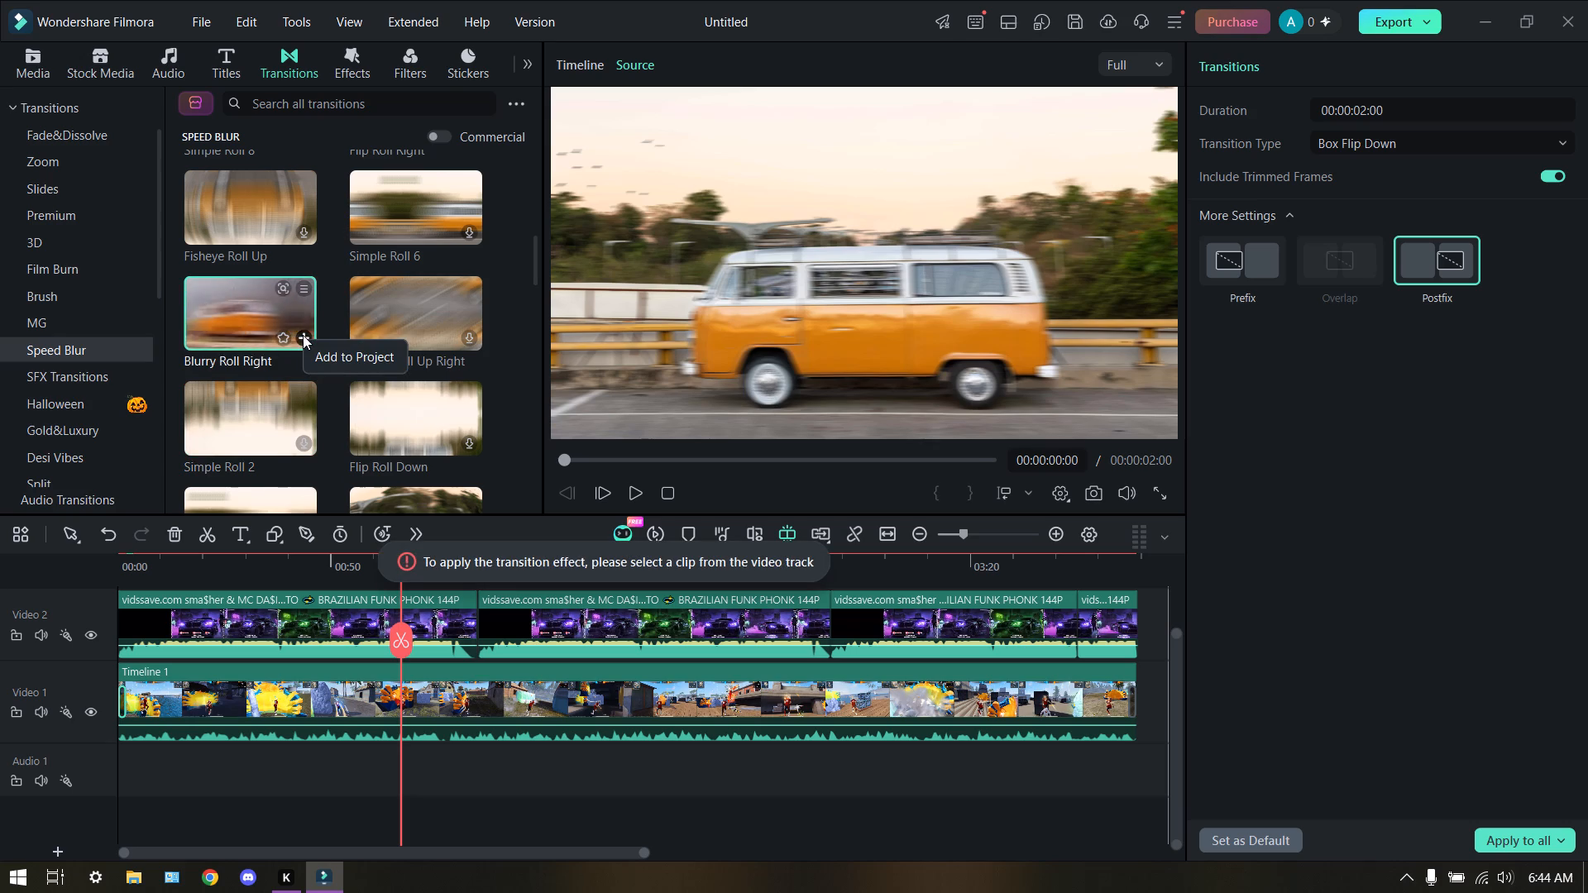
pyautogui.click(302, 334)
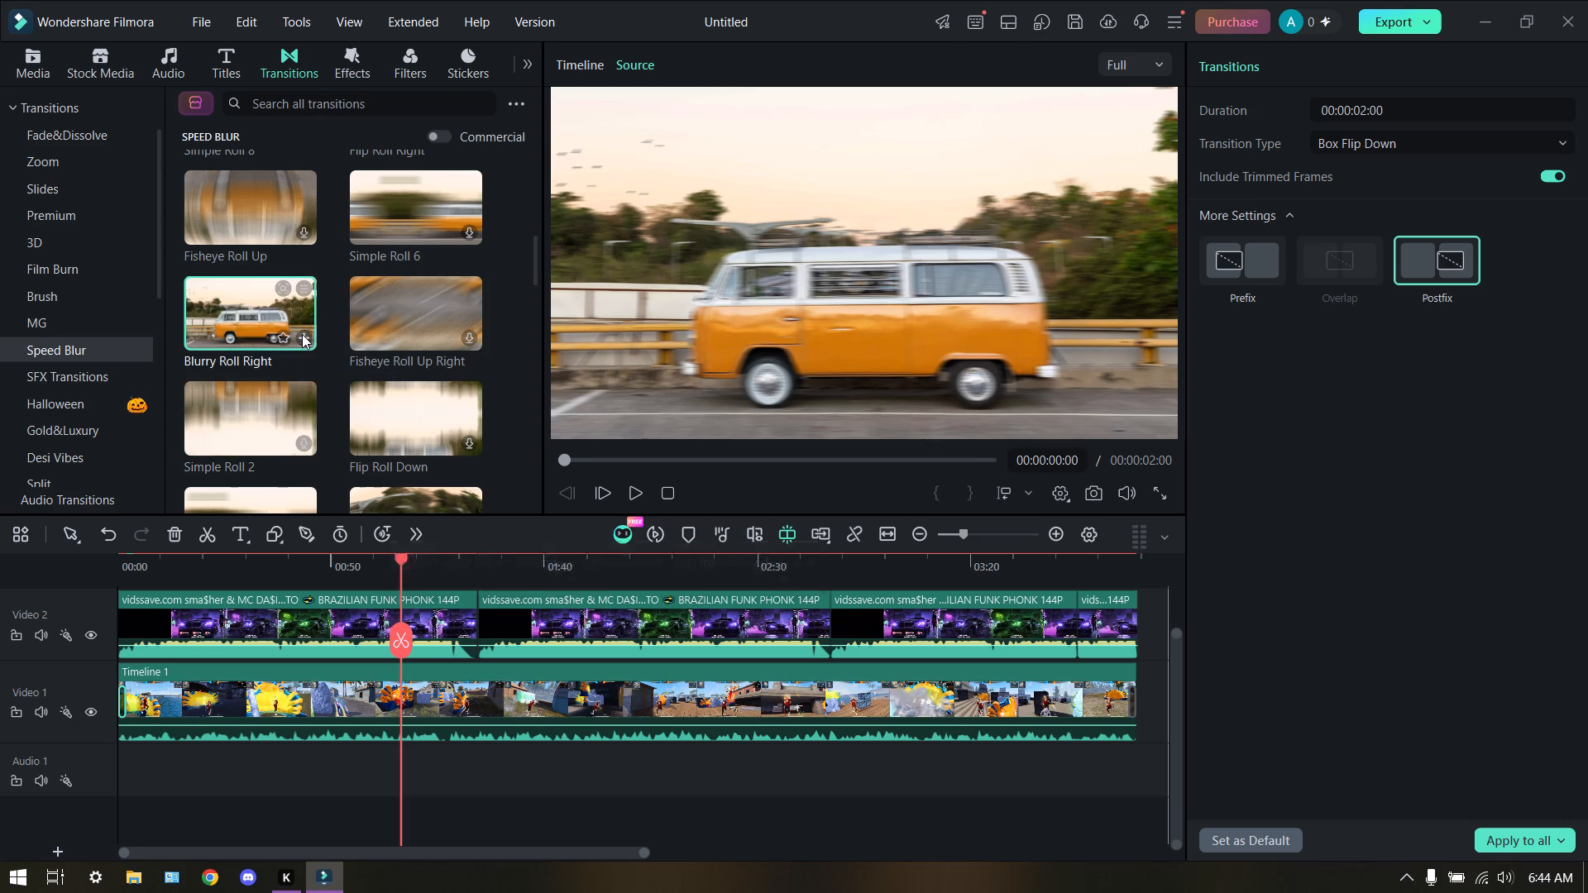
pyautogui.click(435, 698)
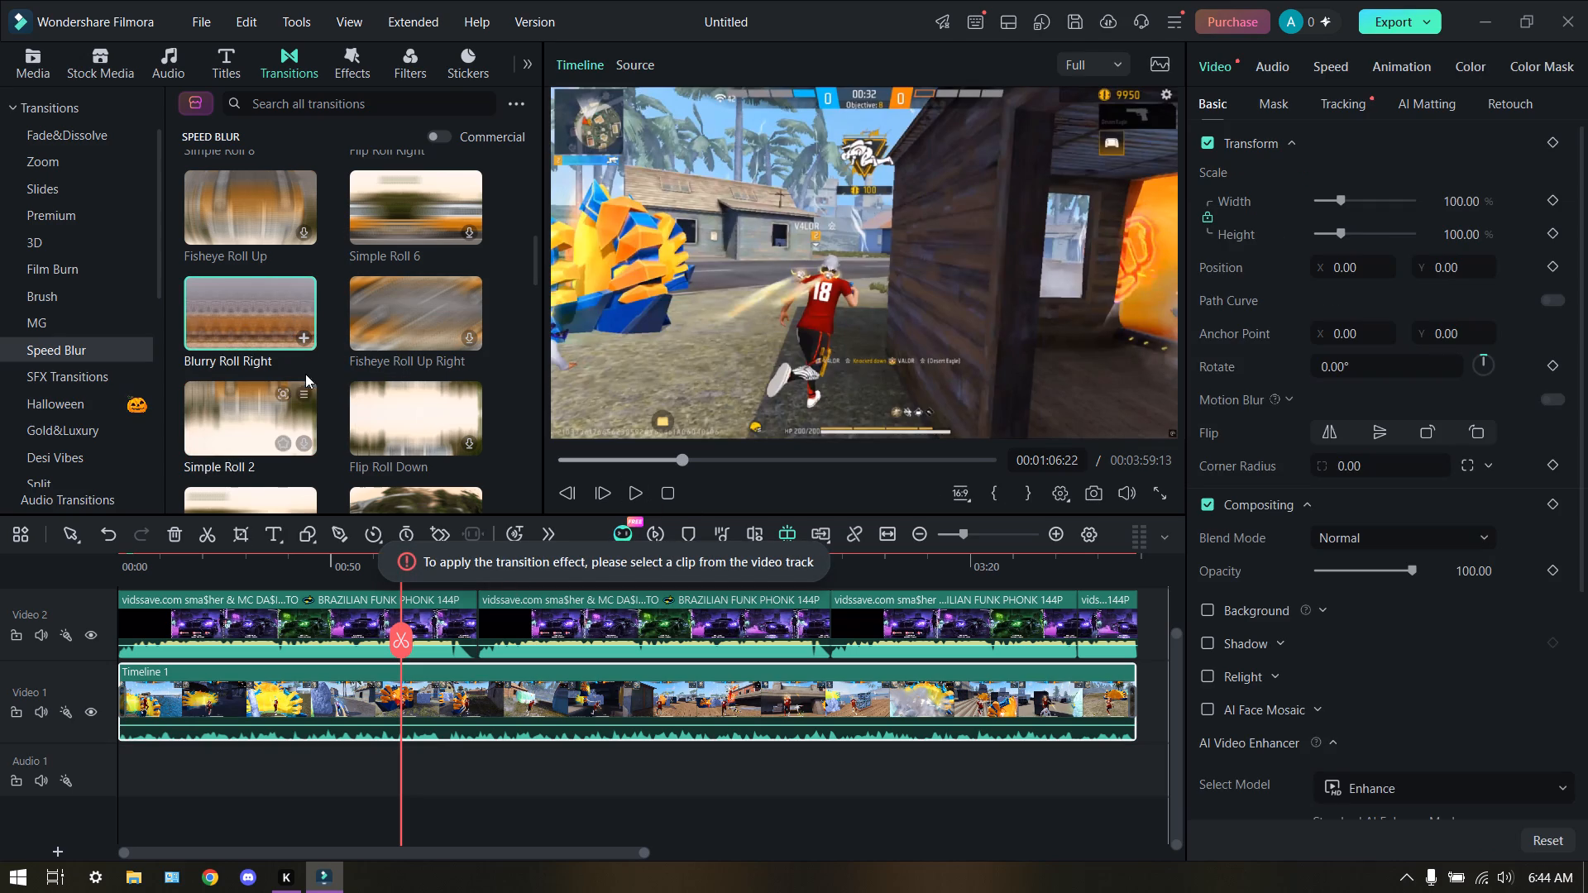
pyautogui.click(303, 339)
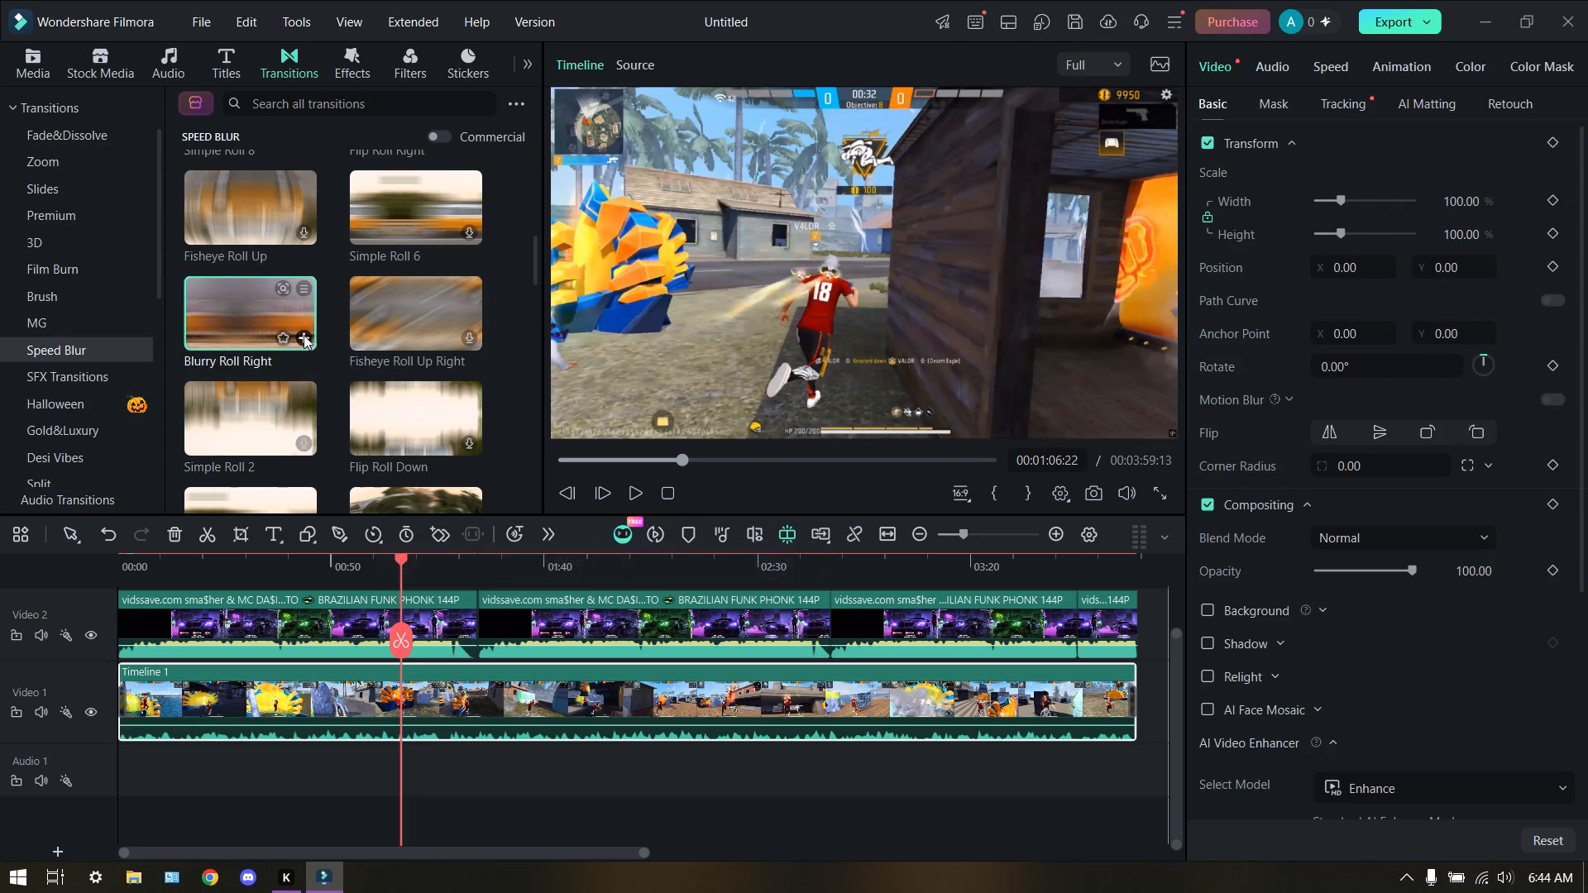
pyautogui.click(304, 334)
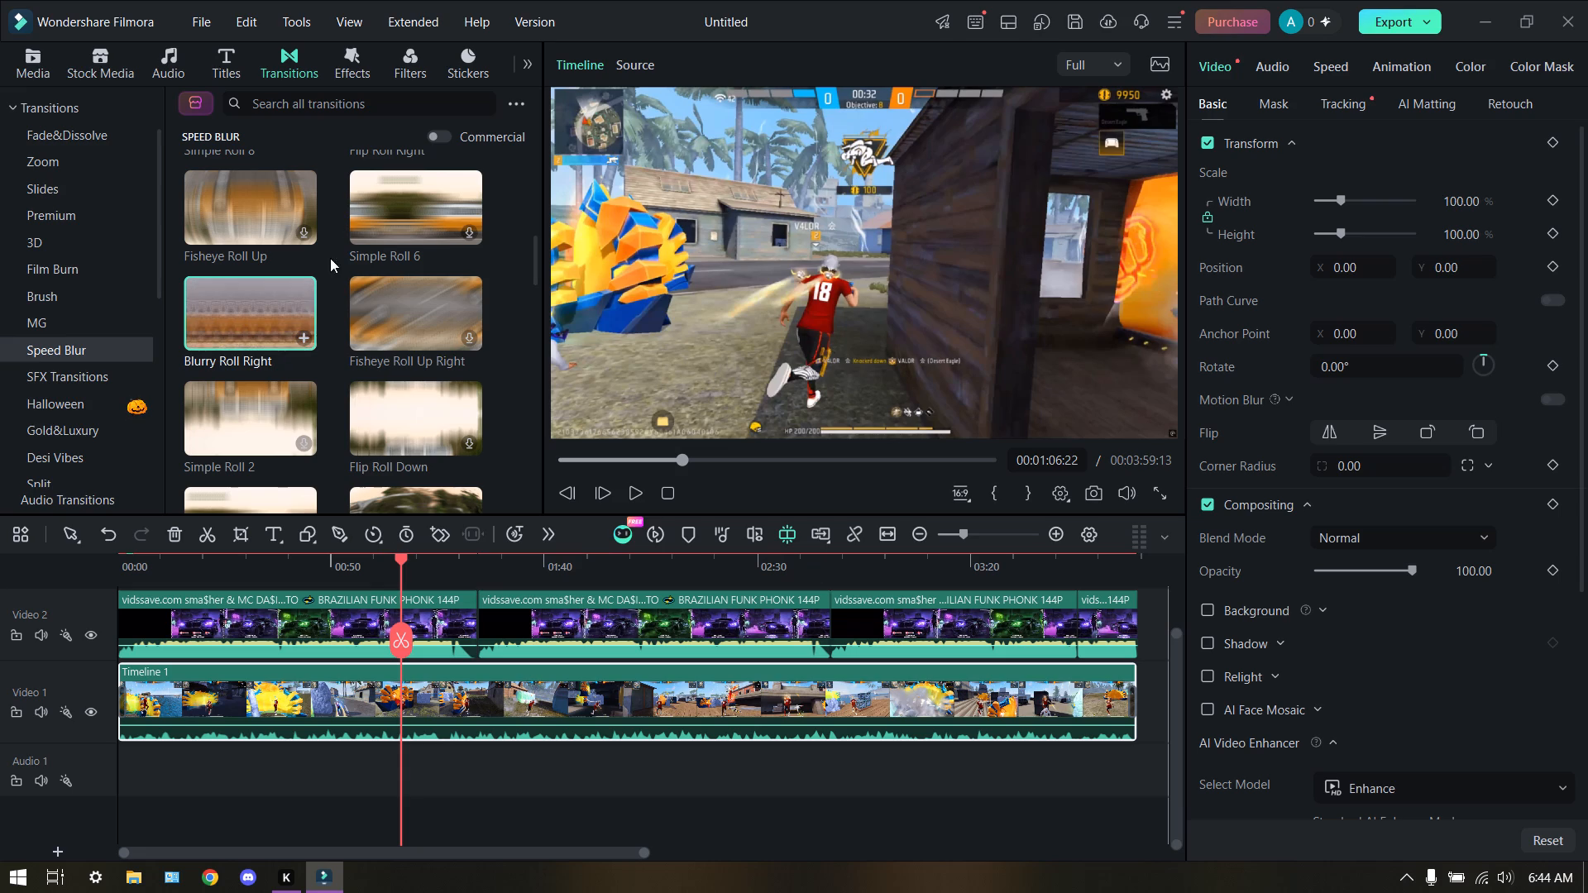
# Apply the Speed Blur transition Simple Roll 6 at the start of the Video 1 gameplay clip and briefly play the timeline.
pyautogui.moveTo(387, 220); pyautogui.dragTo(176, 710)
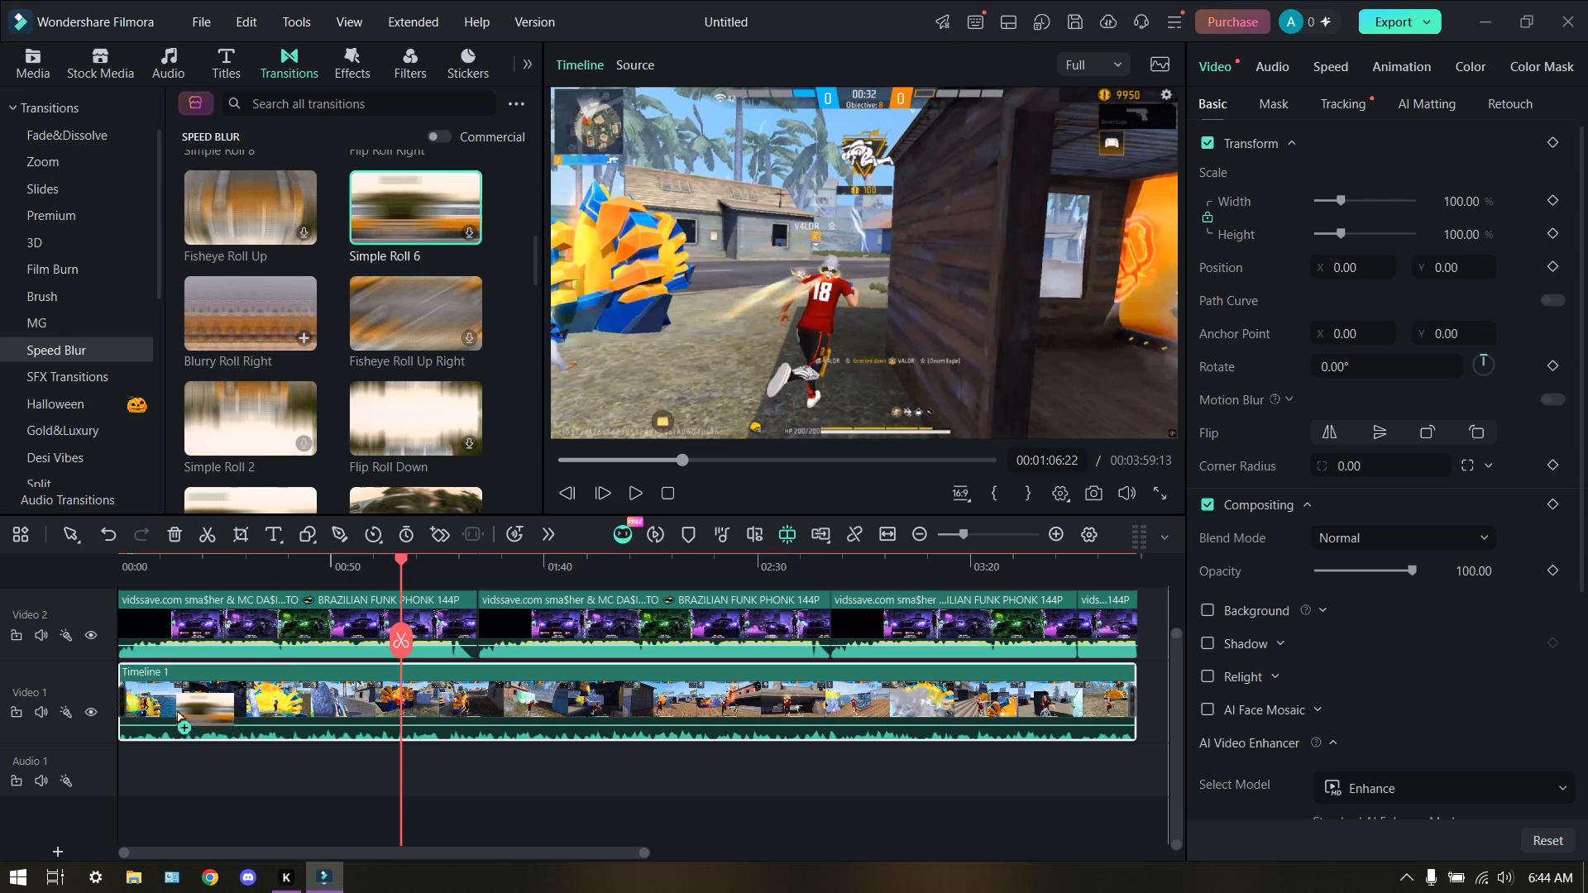
pyautogui.click(631, 497)
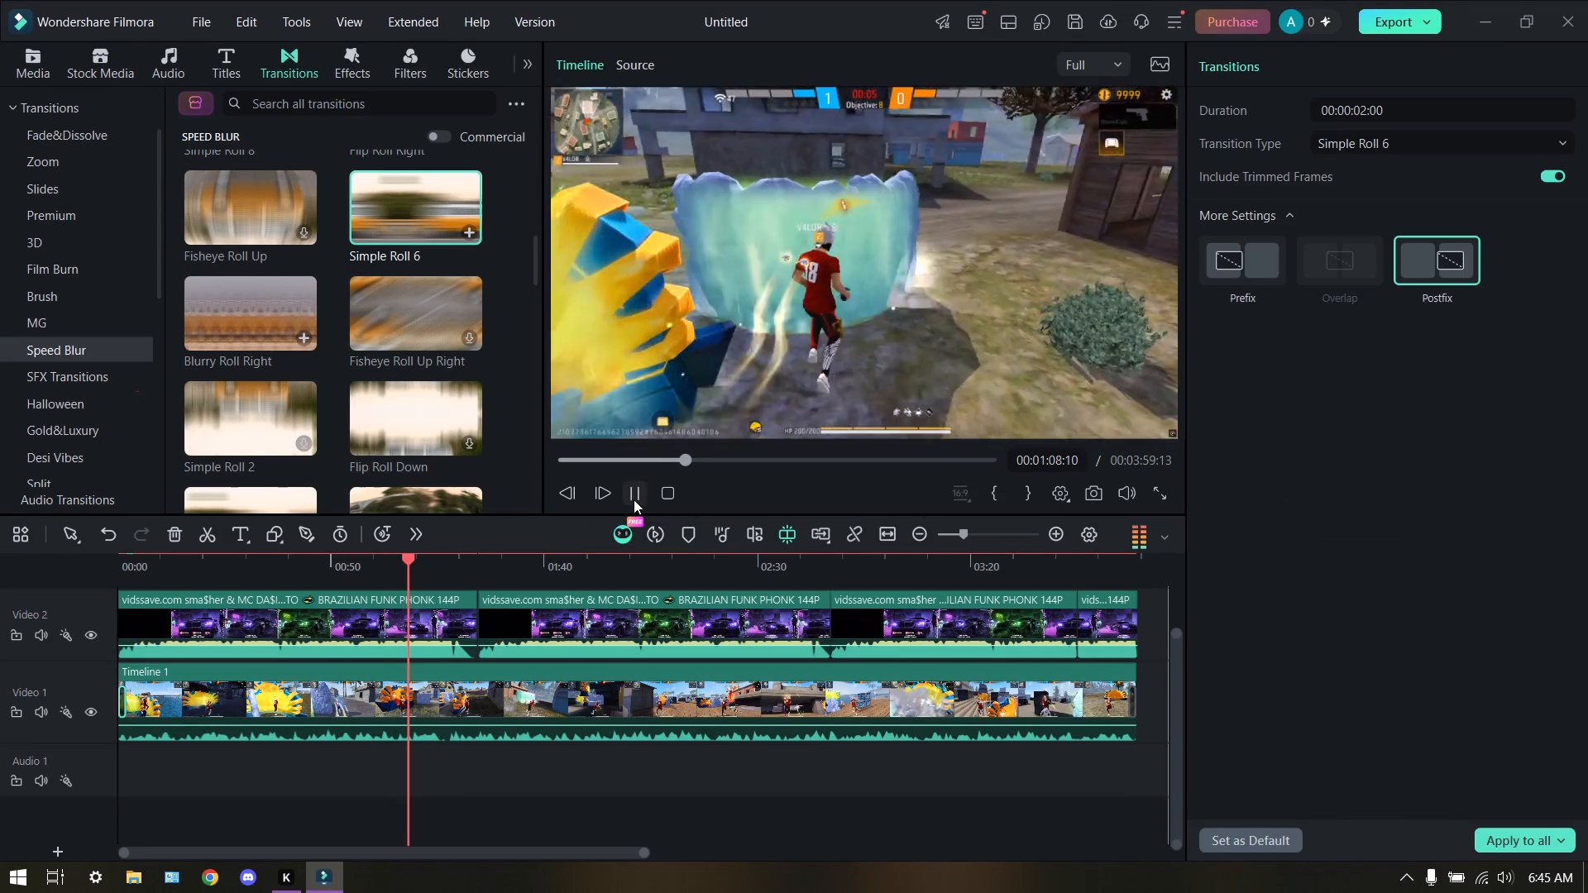
pyautogui.click(634, 502)
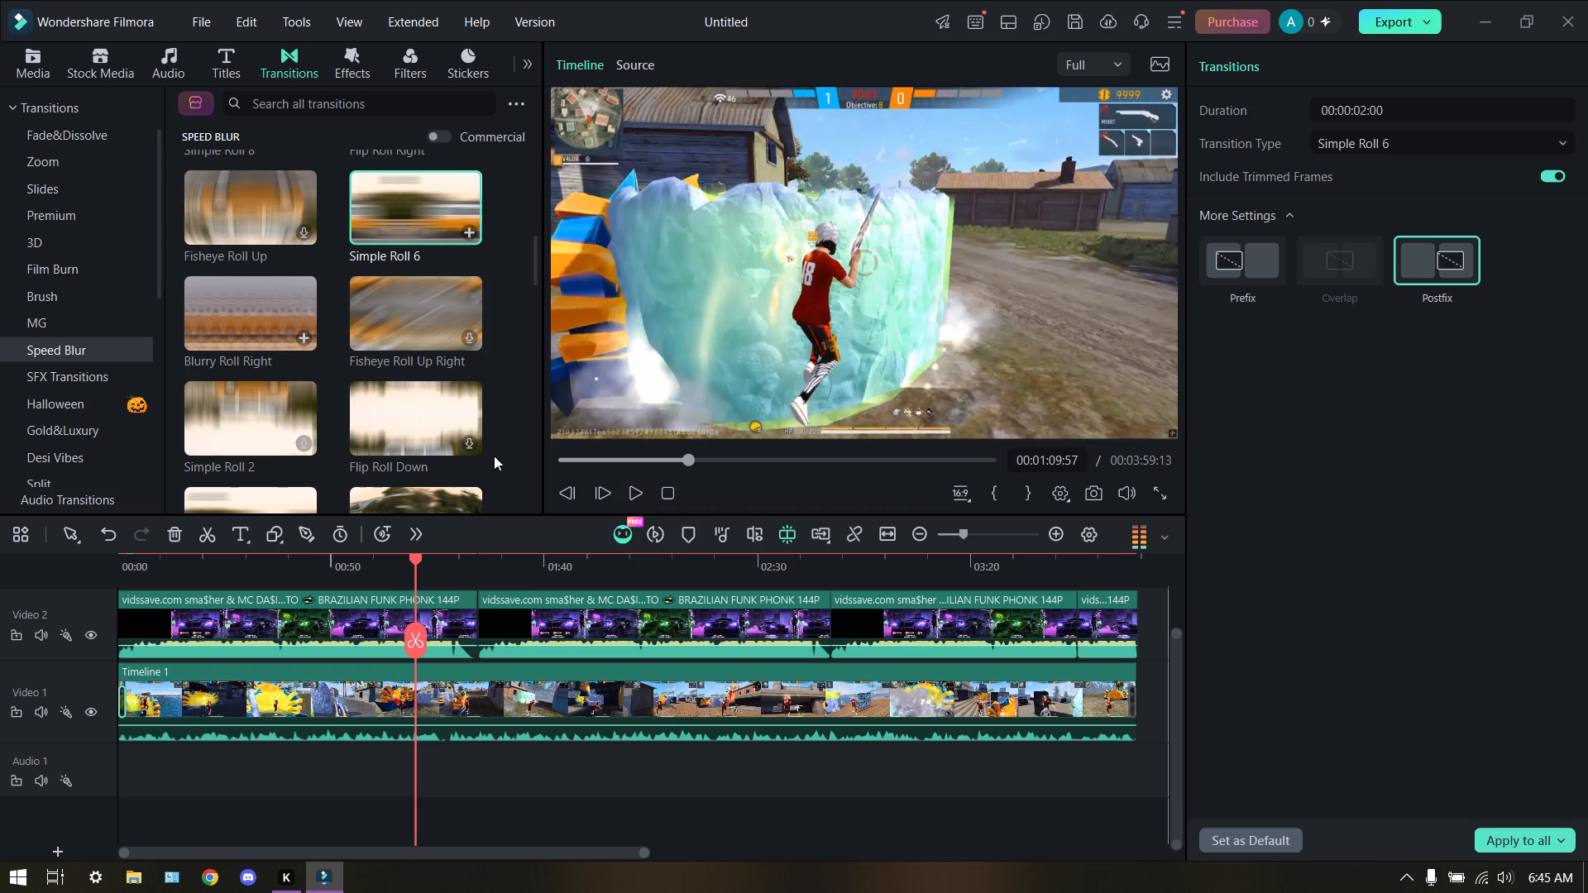
# Look through the SFX, Gold&Luxury and Halloween transitions, the favorite transitions and the trending video effects.
pyautogui.click(80, 369)
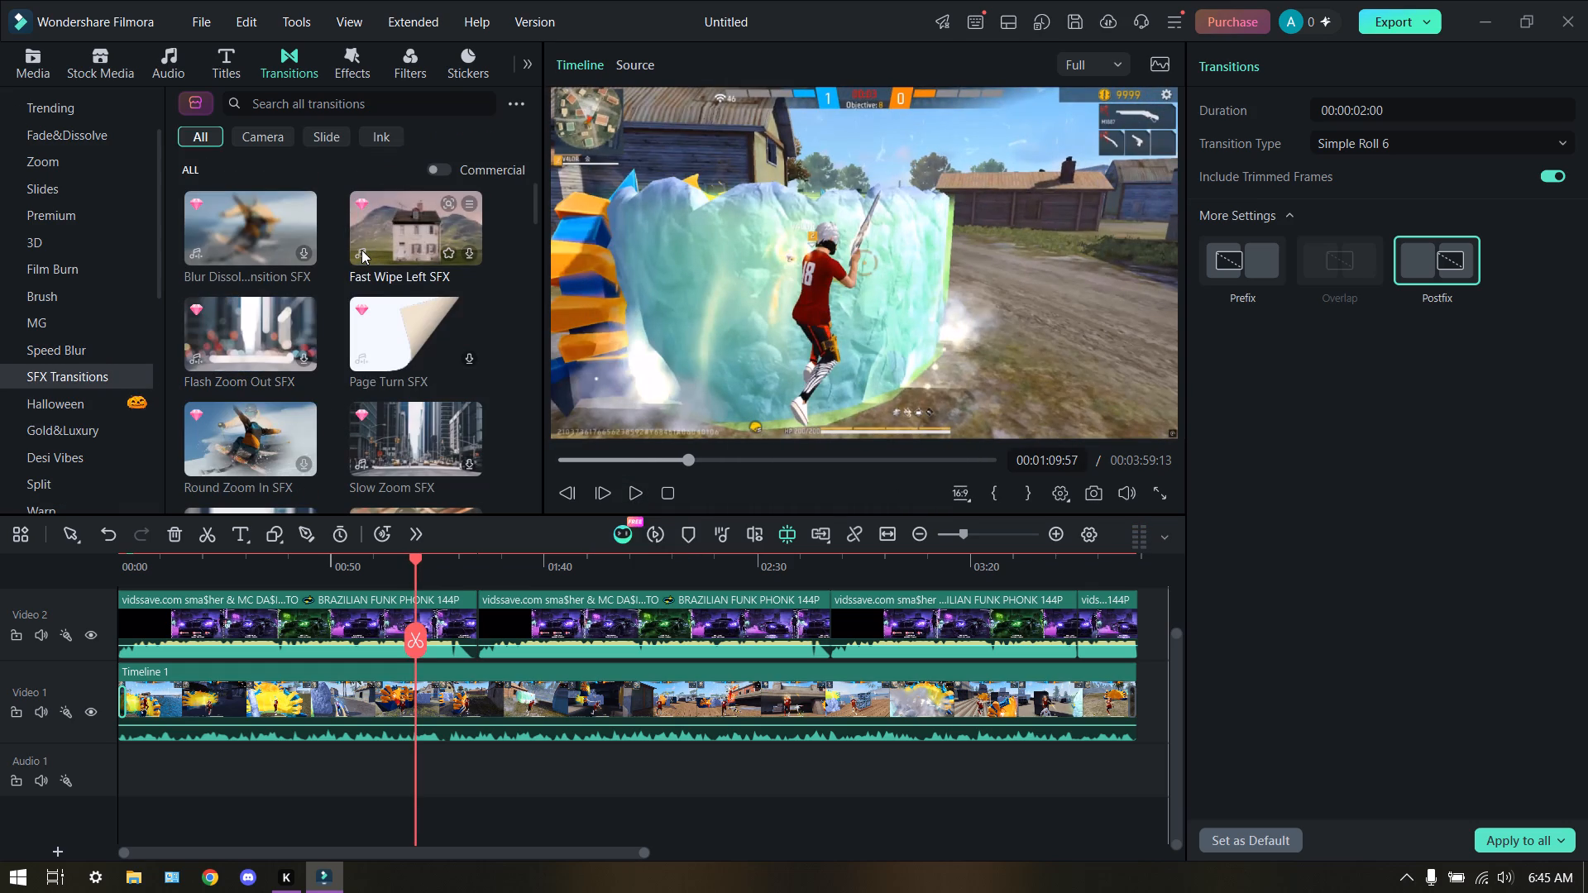
pyautogui.scroll(-1, 375, 322)
pyautogui.click(88, 423)
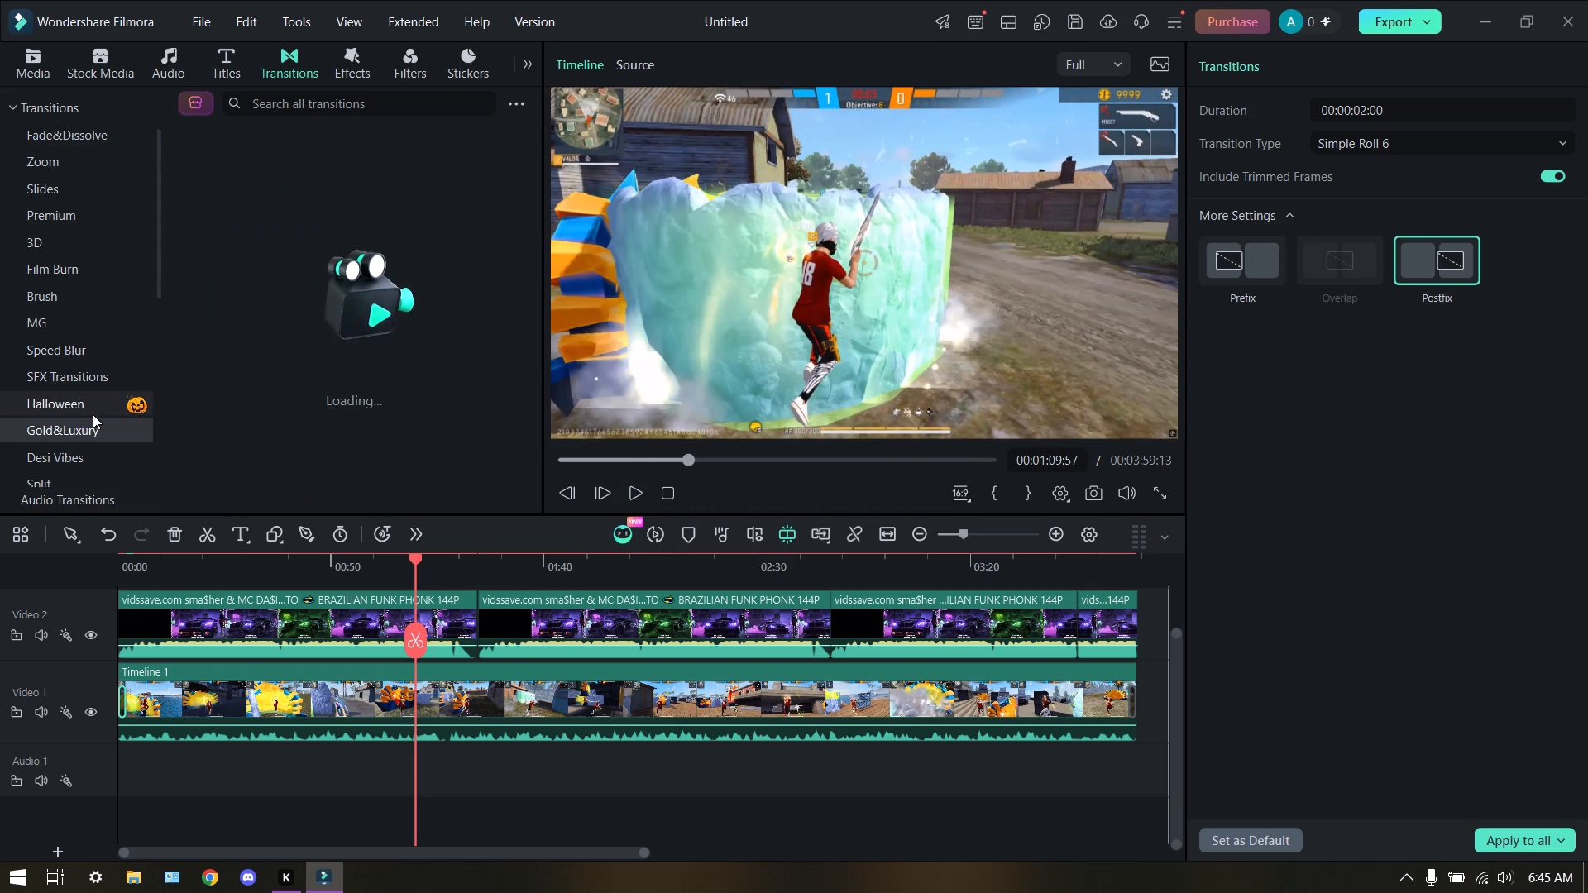
pyautogui.click(94, 410)
pyautogui.scroll(1, 112, 204)
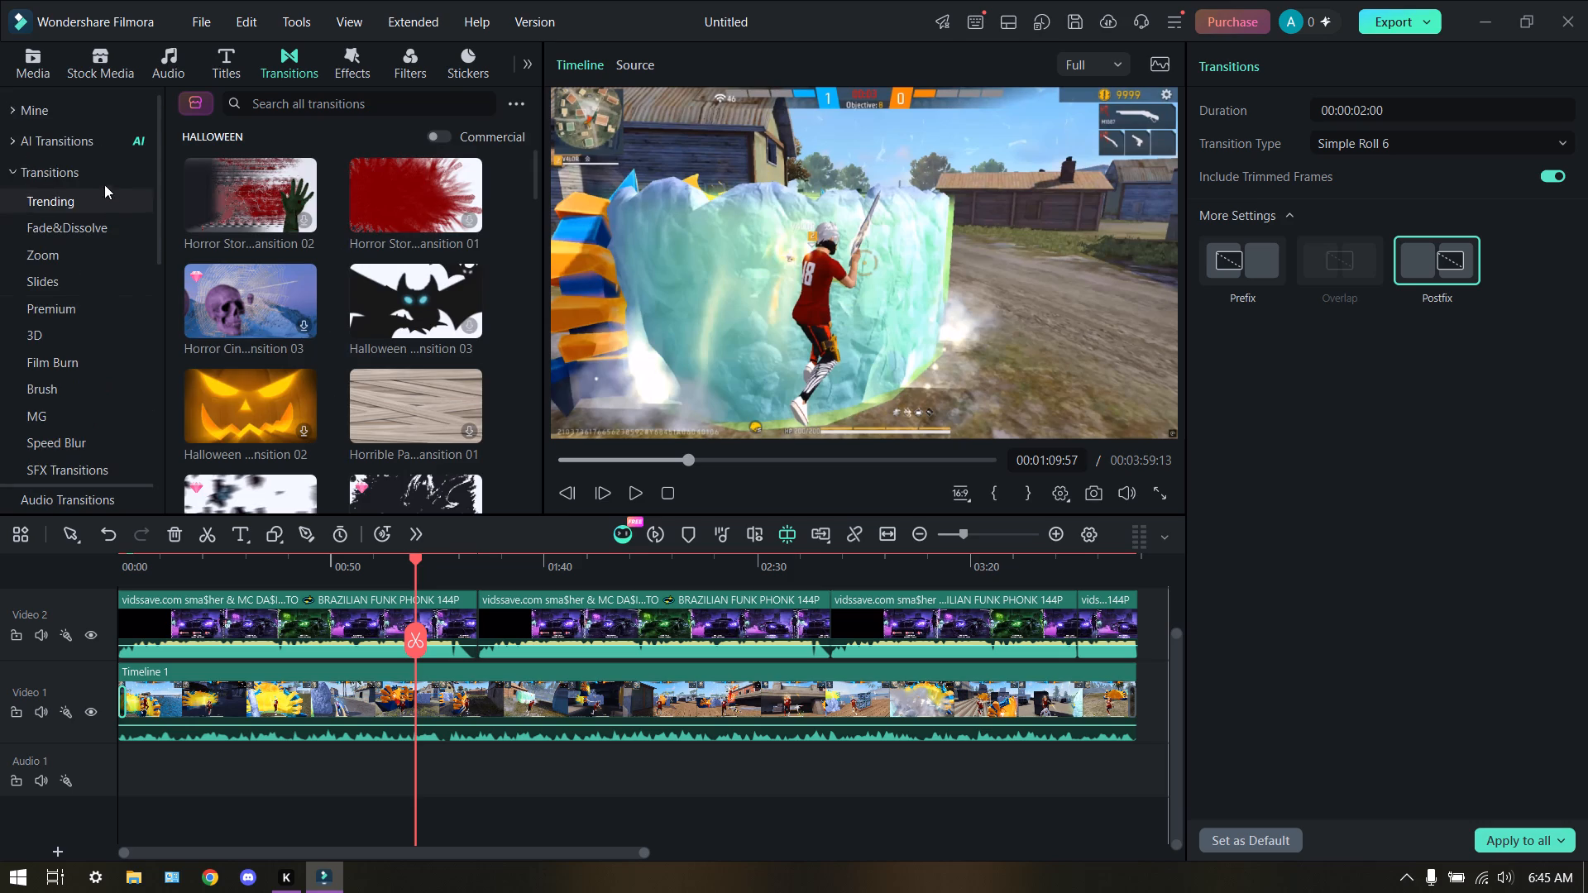
pyautogui.click(101, 116)
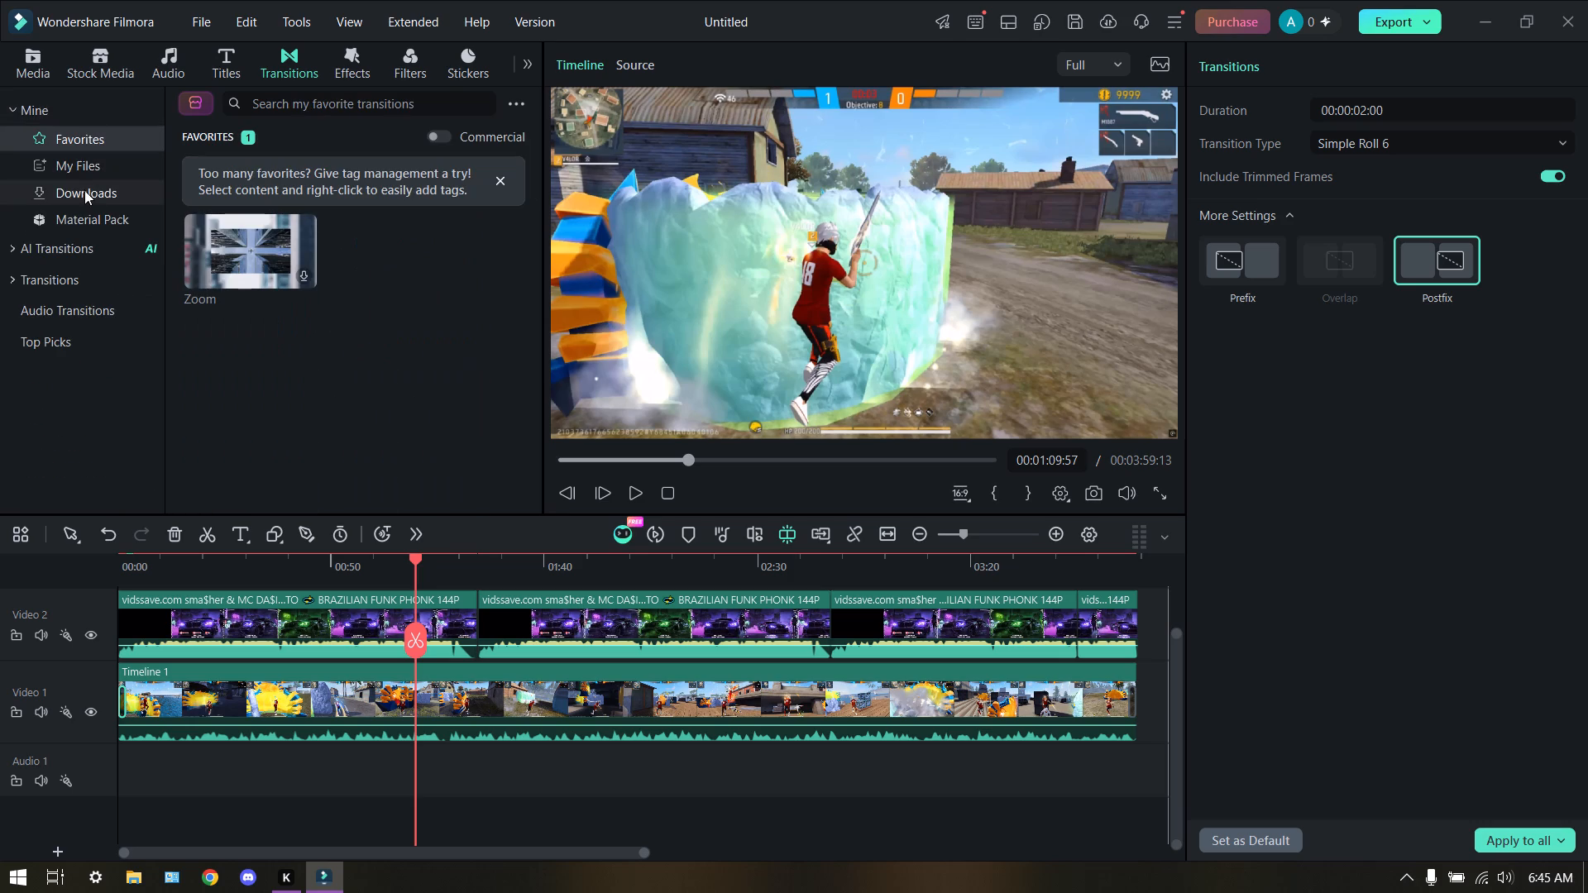
pyautogui.click(342, 60)
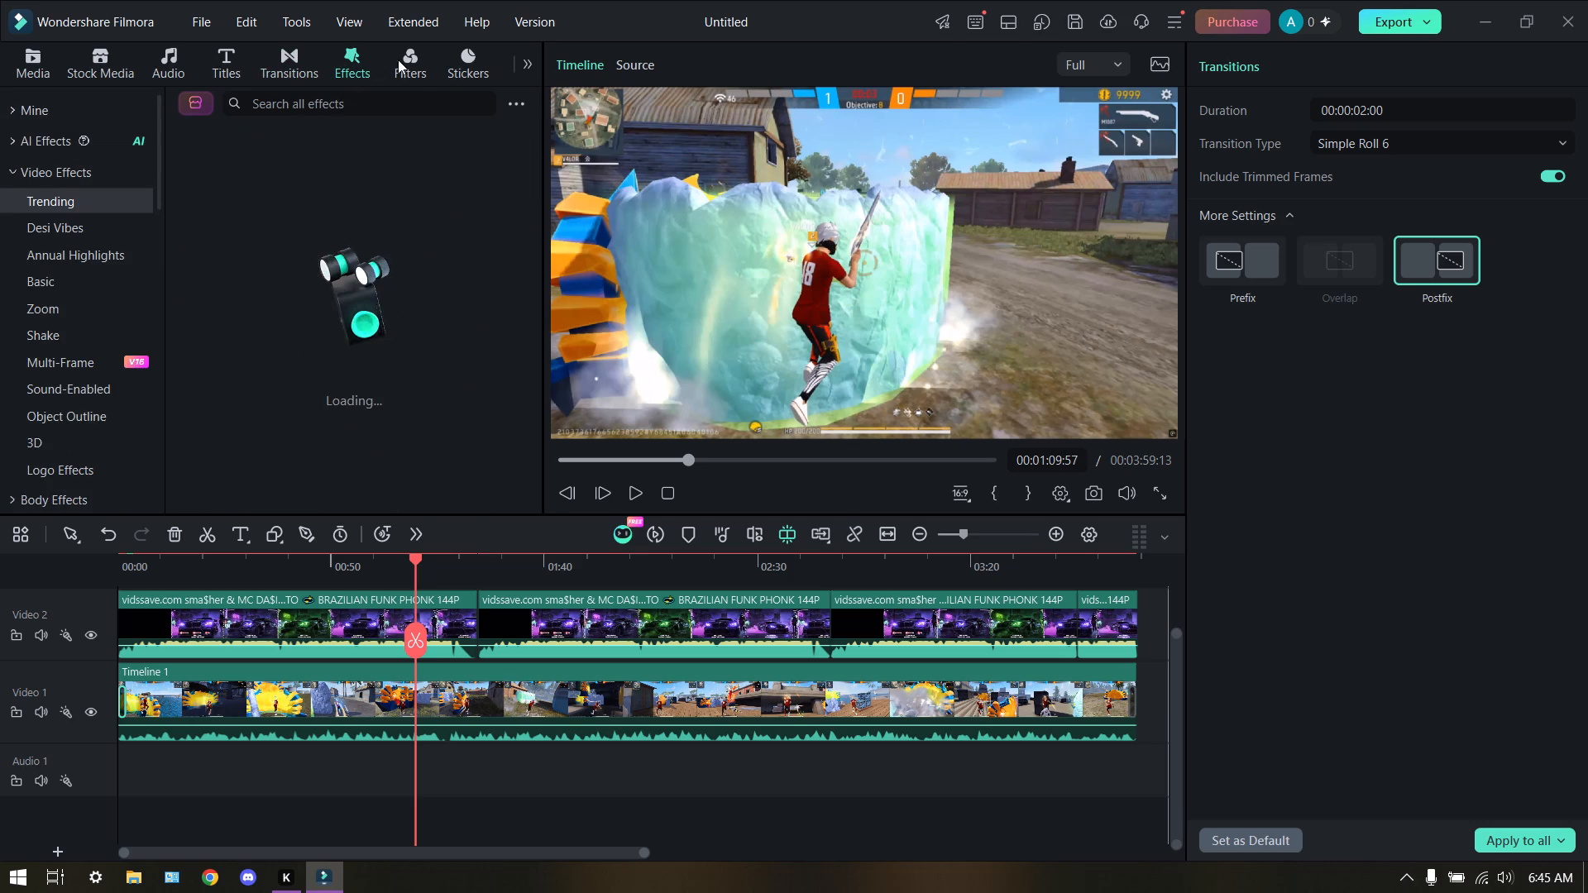
# Insert the trending Like & Comment sticker into the Video 1 track shortly after 03:20, splitting the gameplay clip, and select the sticker.
pyautogui.click(468, 69)
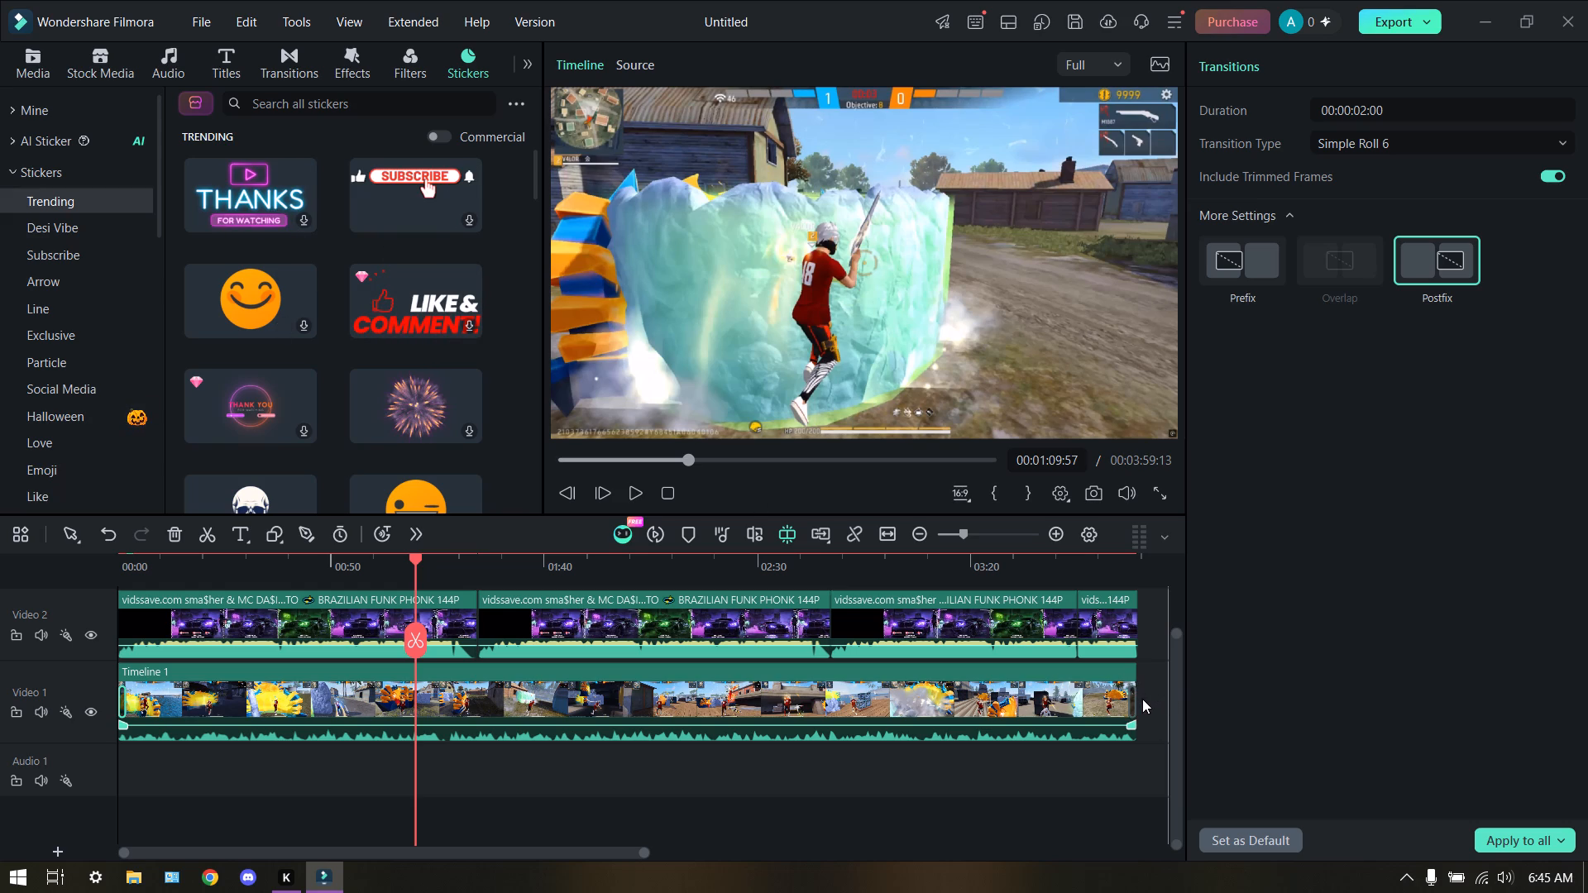
pyautogui.scroll(2, 1125, 647)
pyautogui.scroll(-1, 1125, 648)
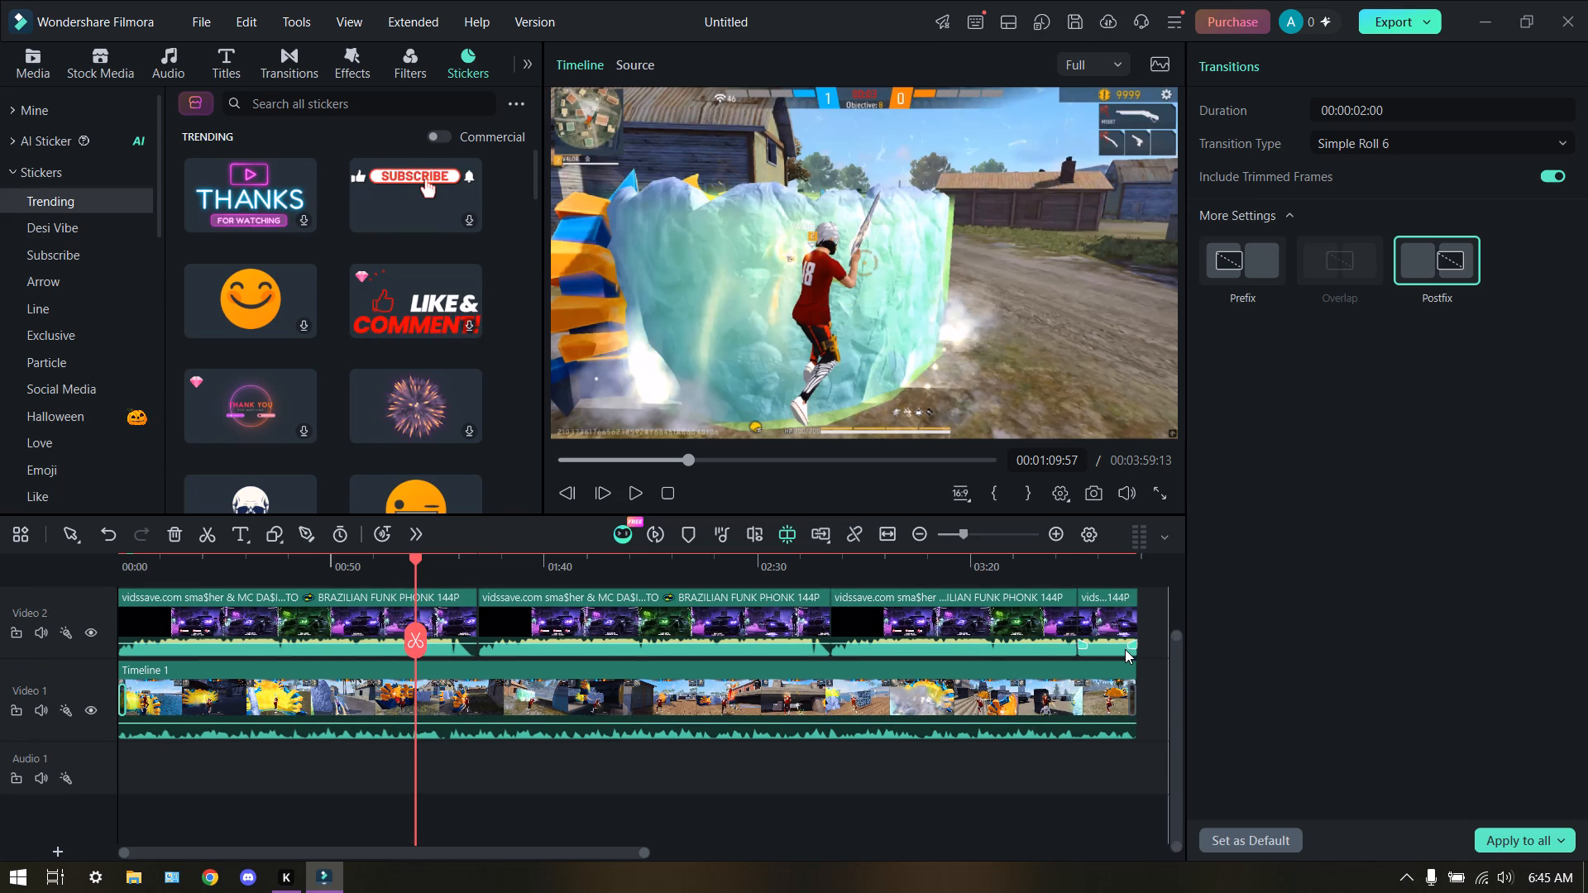
pyautogui.moveTo(432, 318); pyautogui.dragTo(972, 671)
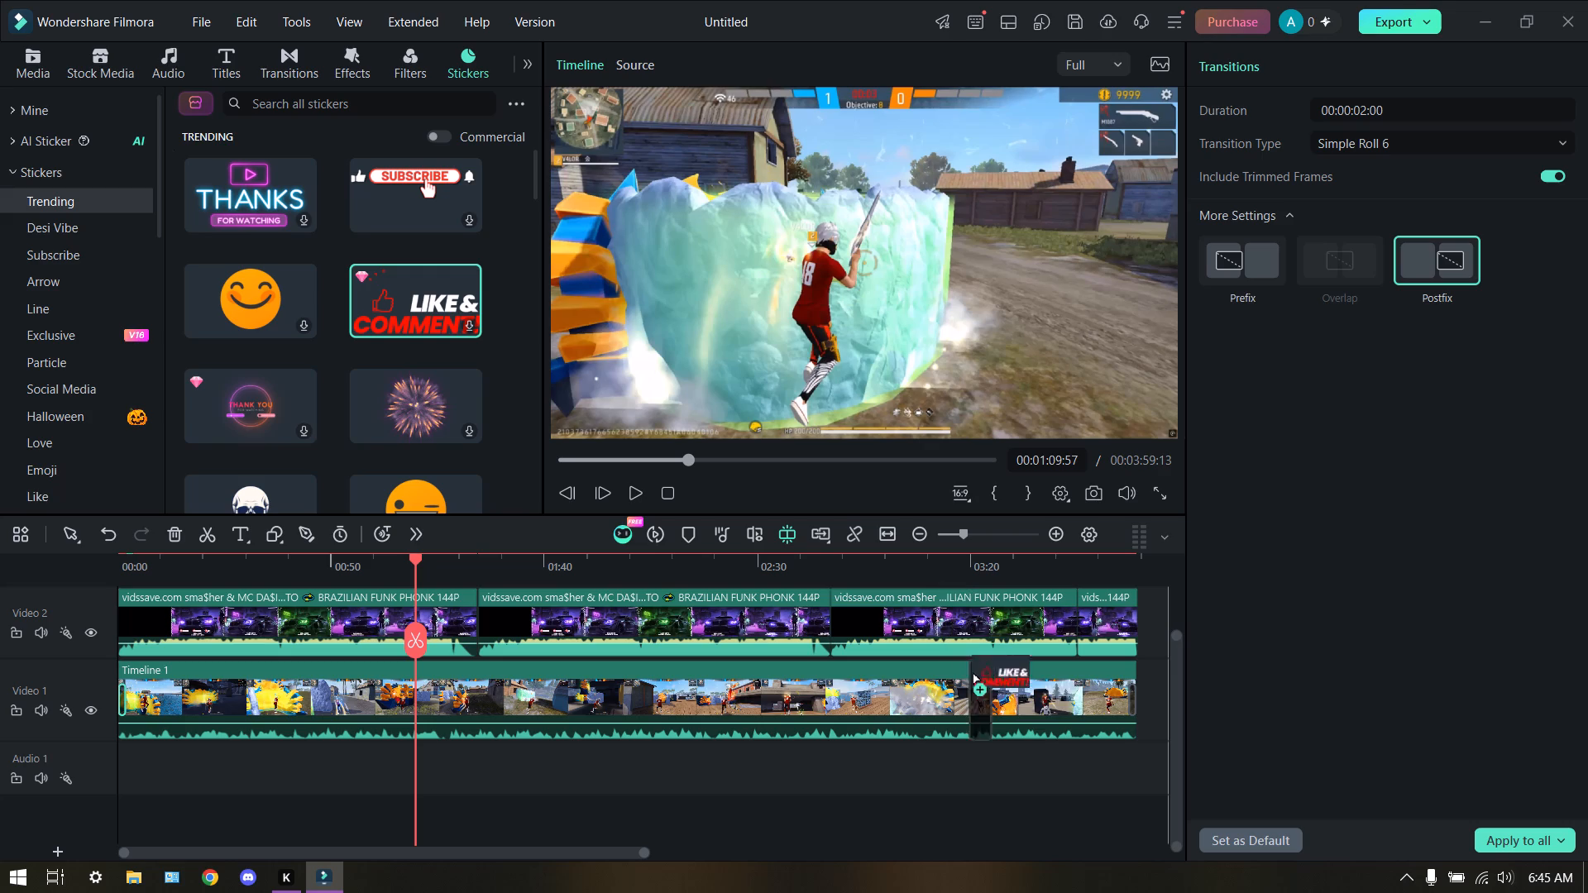
pyautogui.moveTo(972, 671); pyautogui.dragTo(1027, 701)
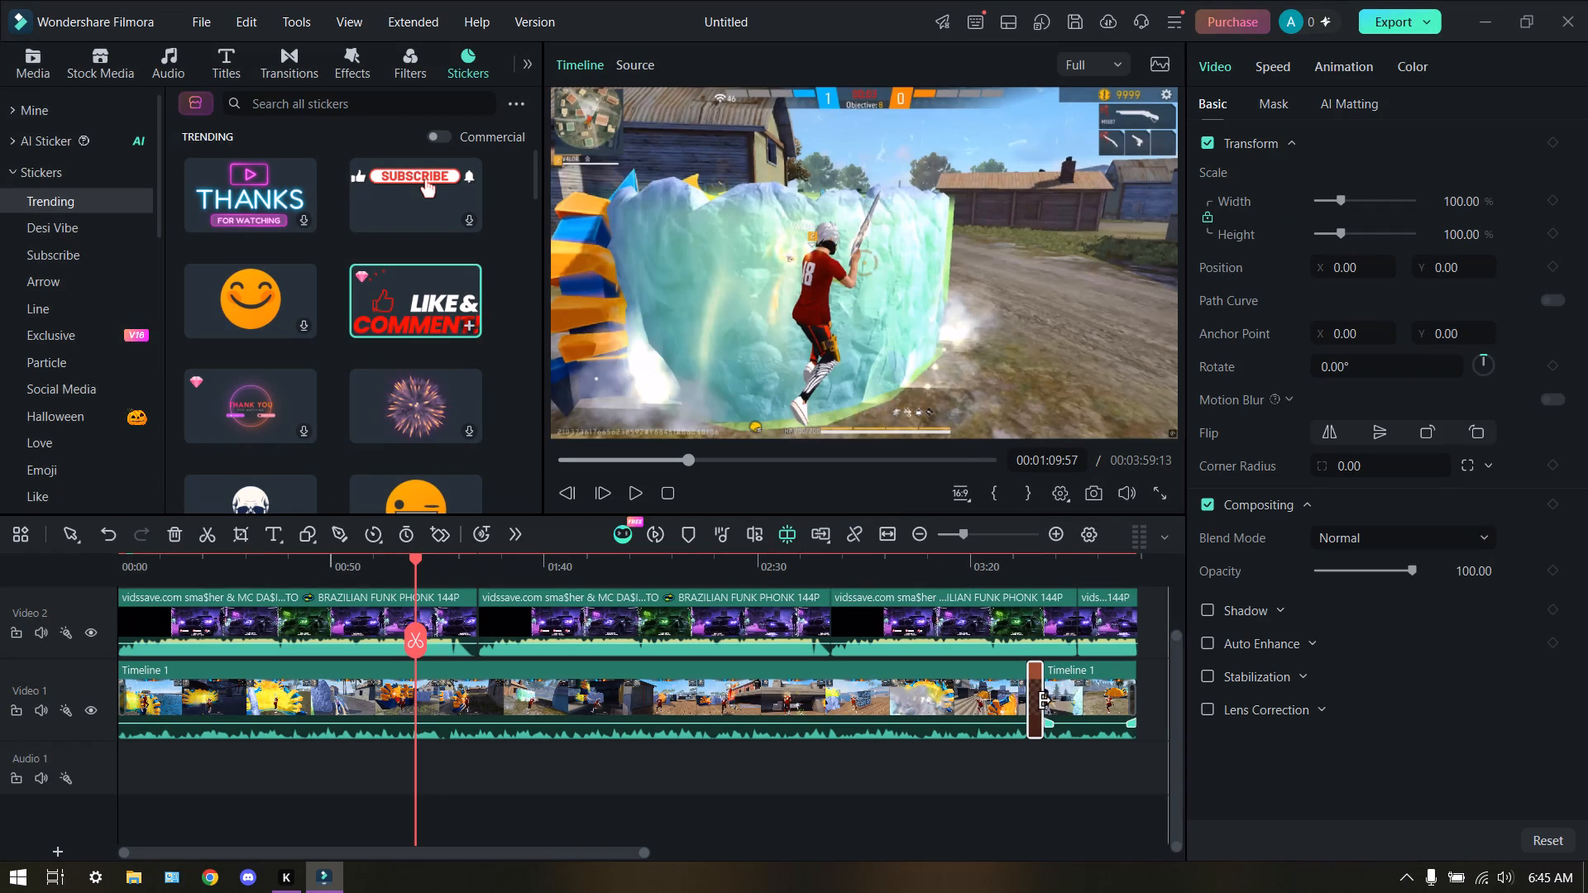
pyautogui.click(1045, 700)
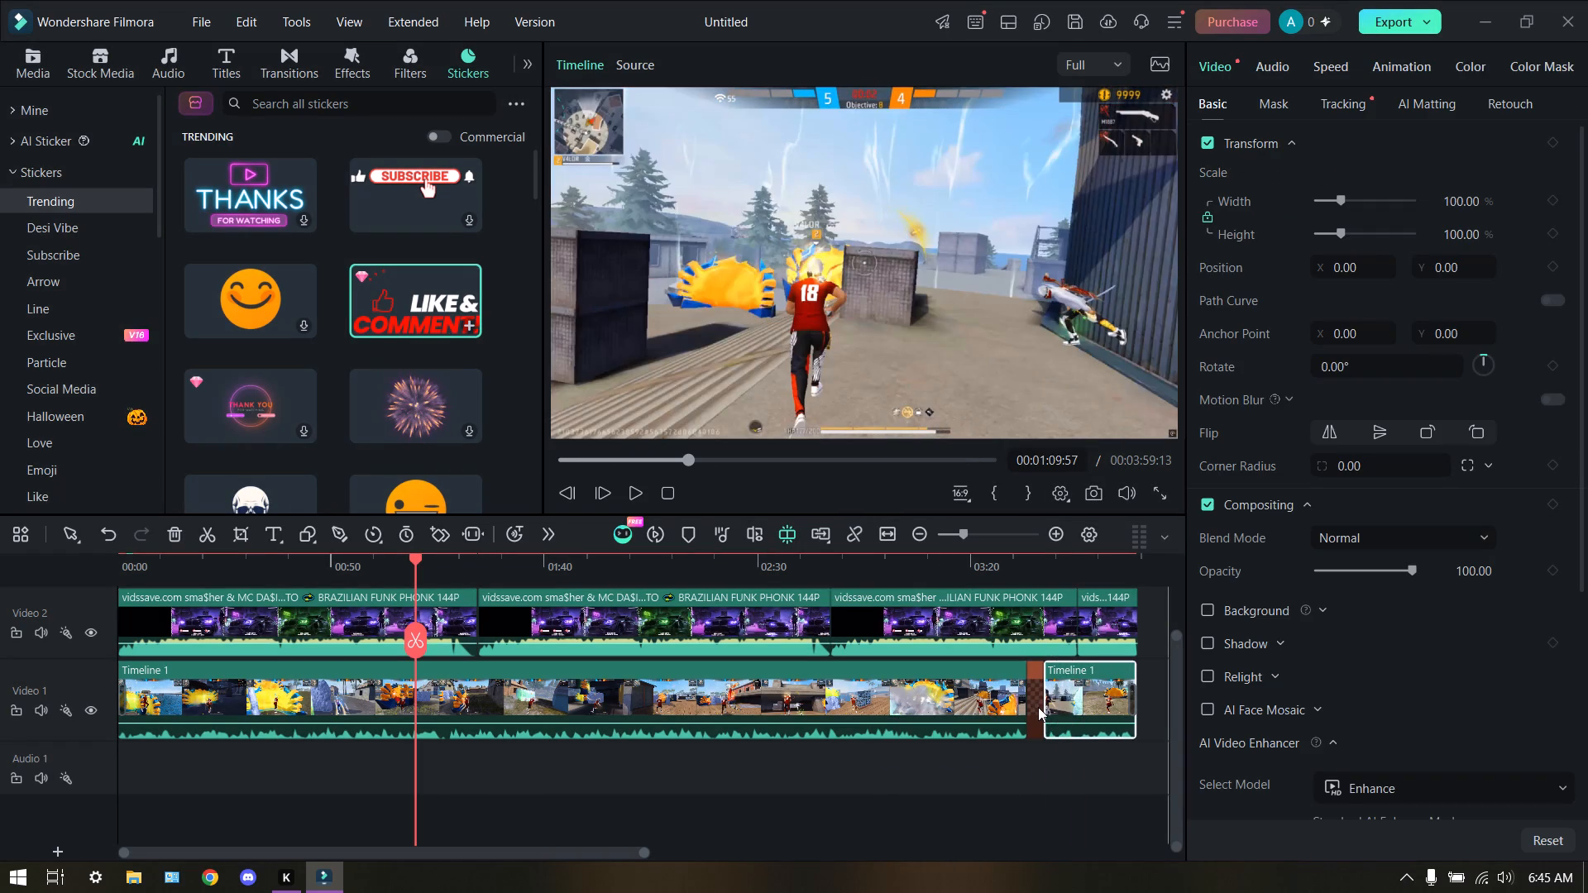
pyautogui.click(1035, 704)
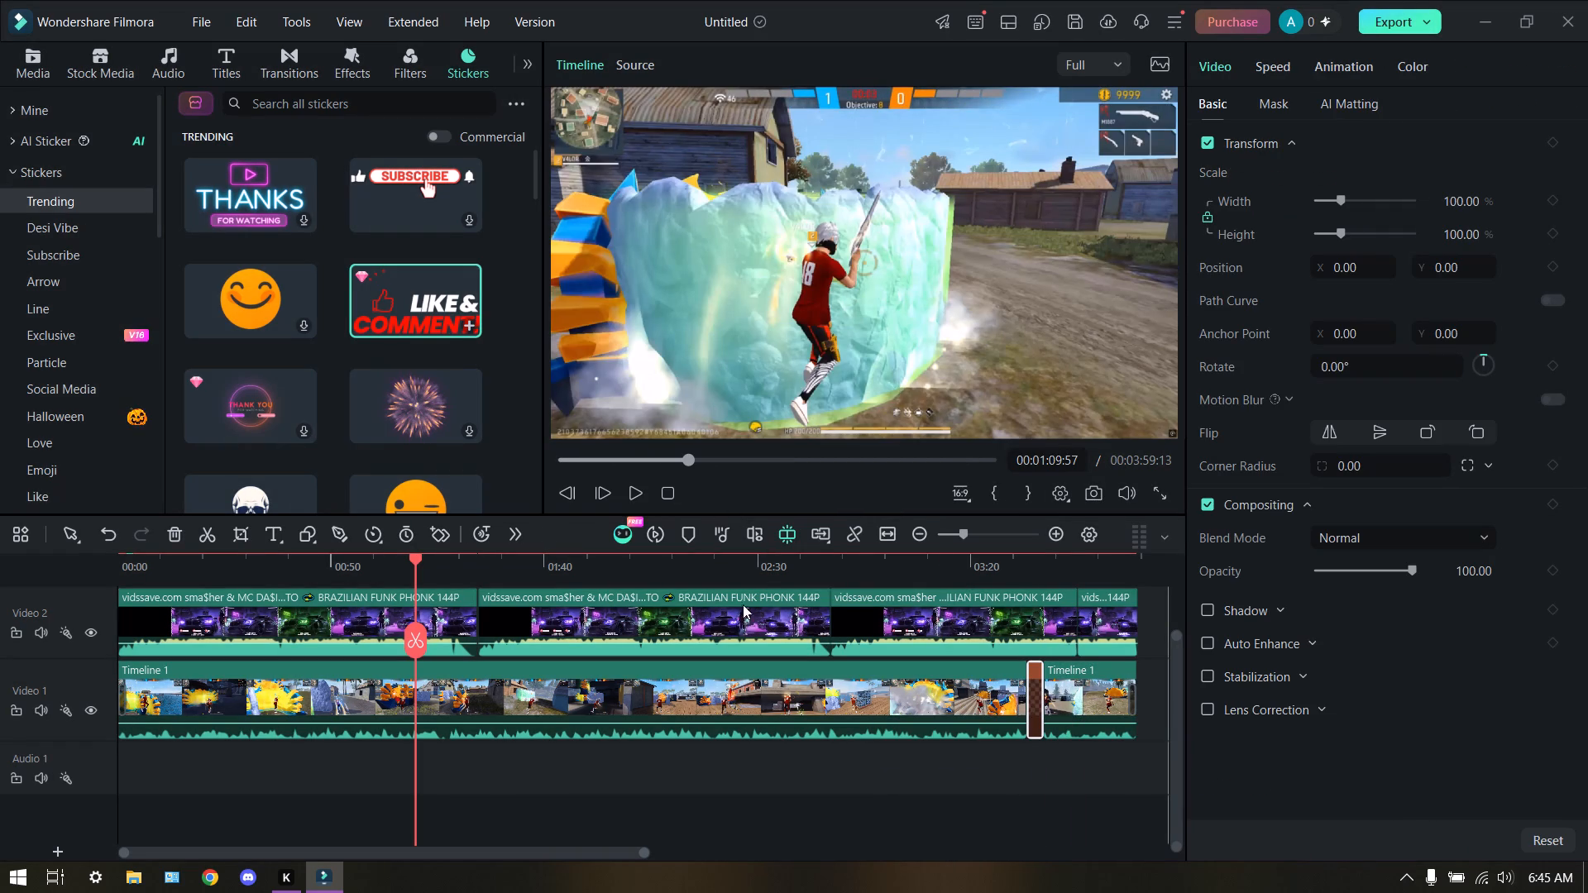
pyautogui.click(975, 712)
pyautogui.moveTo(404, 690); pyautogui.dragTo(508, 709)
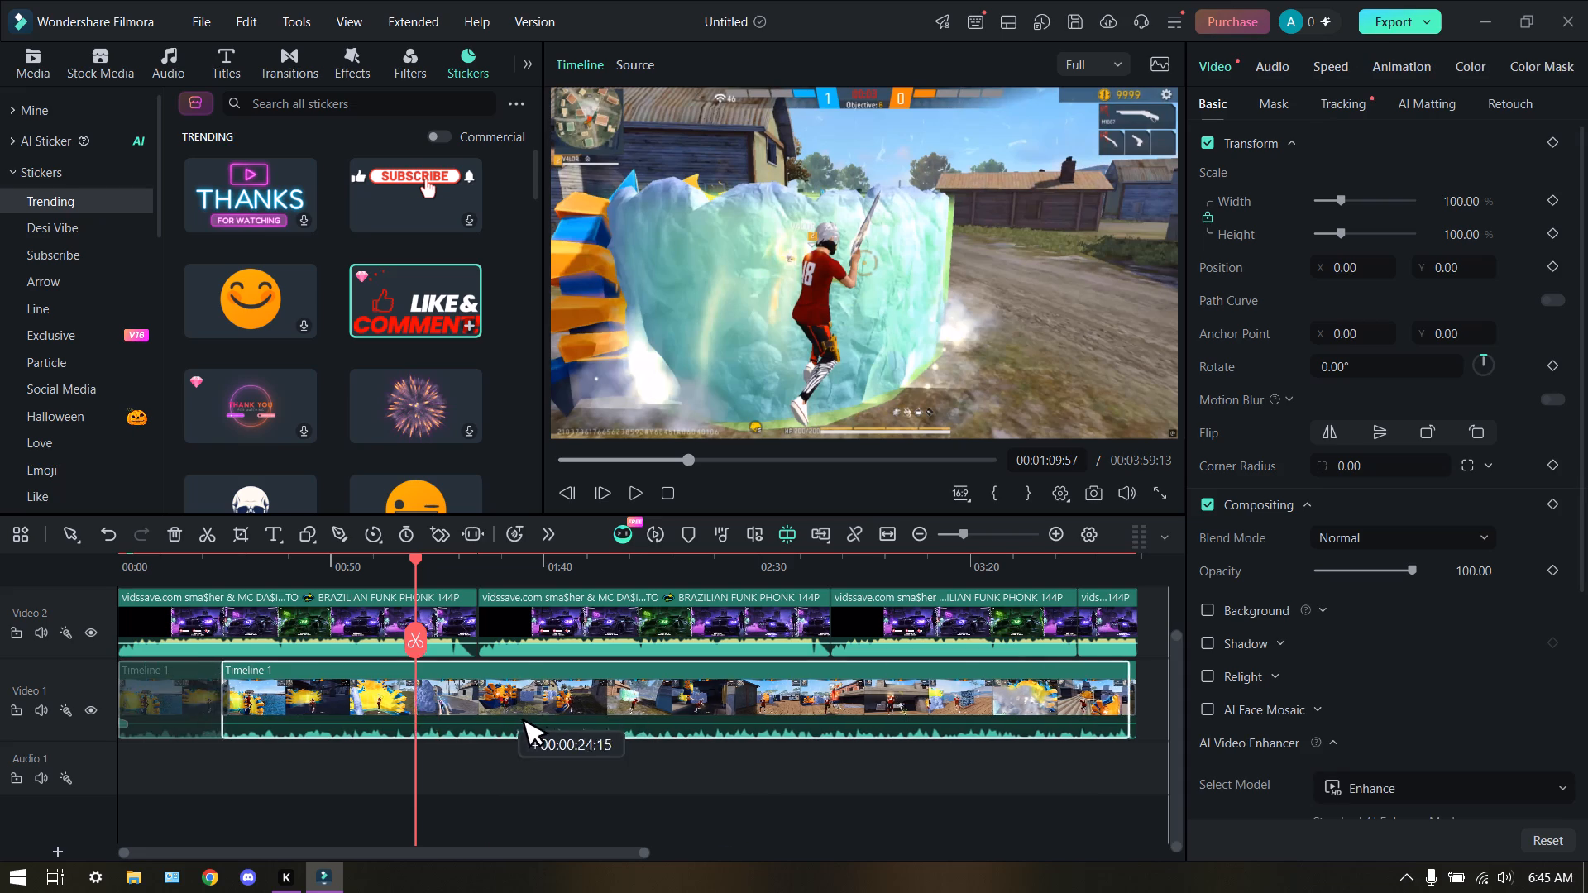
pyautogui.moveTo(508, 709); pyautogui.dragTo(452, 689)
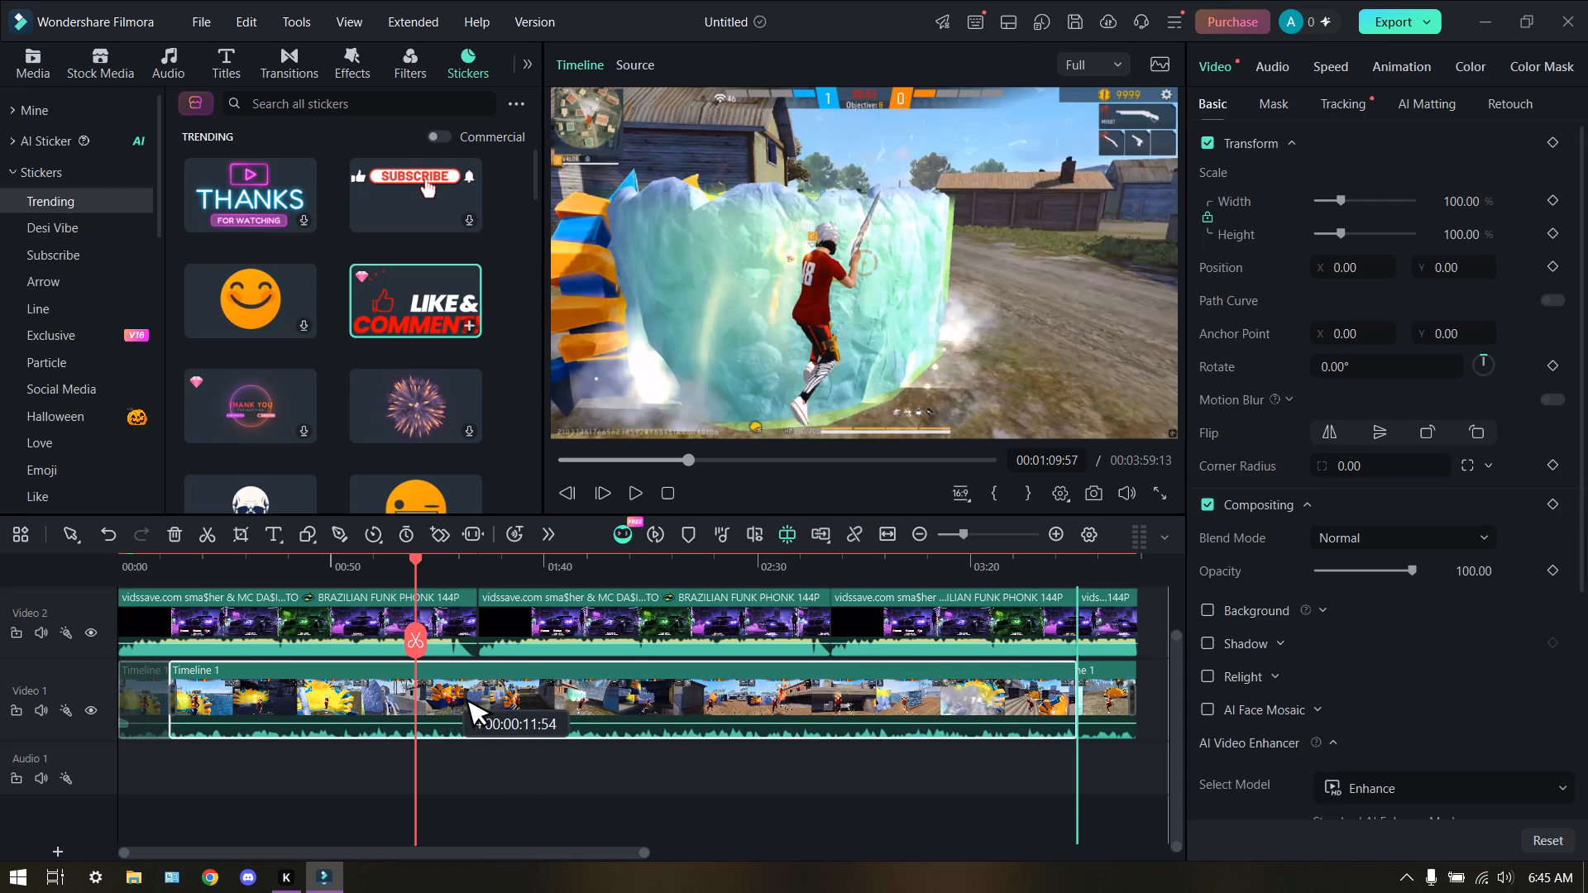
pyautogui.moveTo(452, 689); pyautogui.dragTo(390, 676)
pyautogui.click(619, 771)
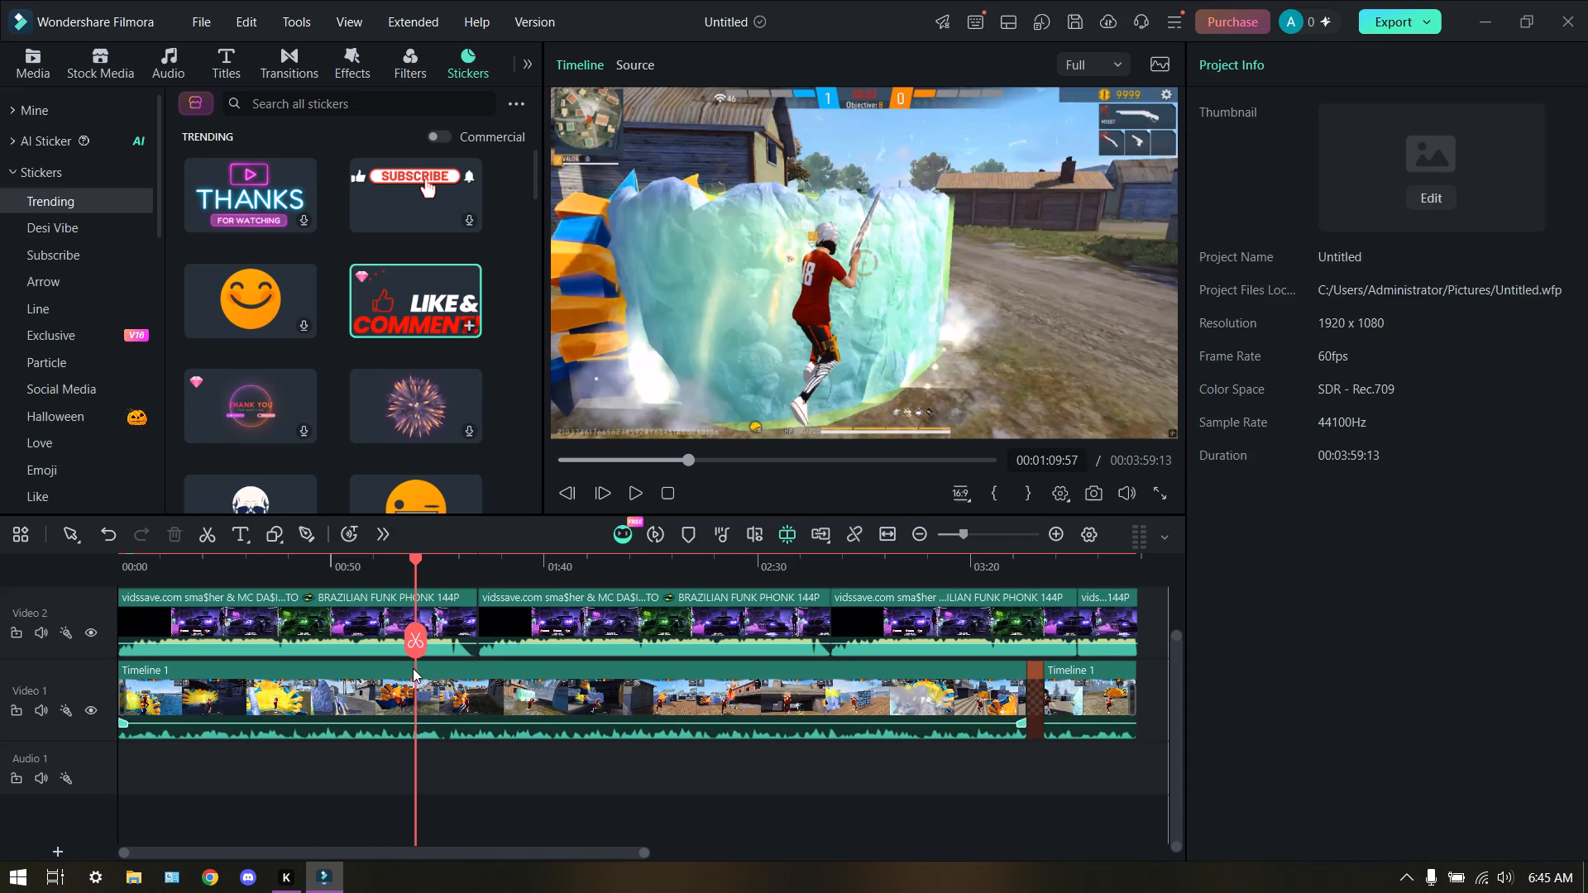
# Move the playhead to about 03:16 and play the timeline through the Like & Comment sticker section.
pyautogui.moveTo(413, 647); pyautogui.dragTo(867, 677)
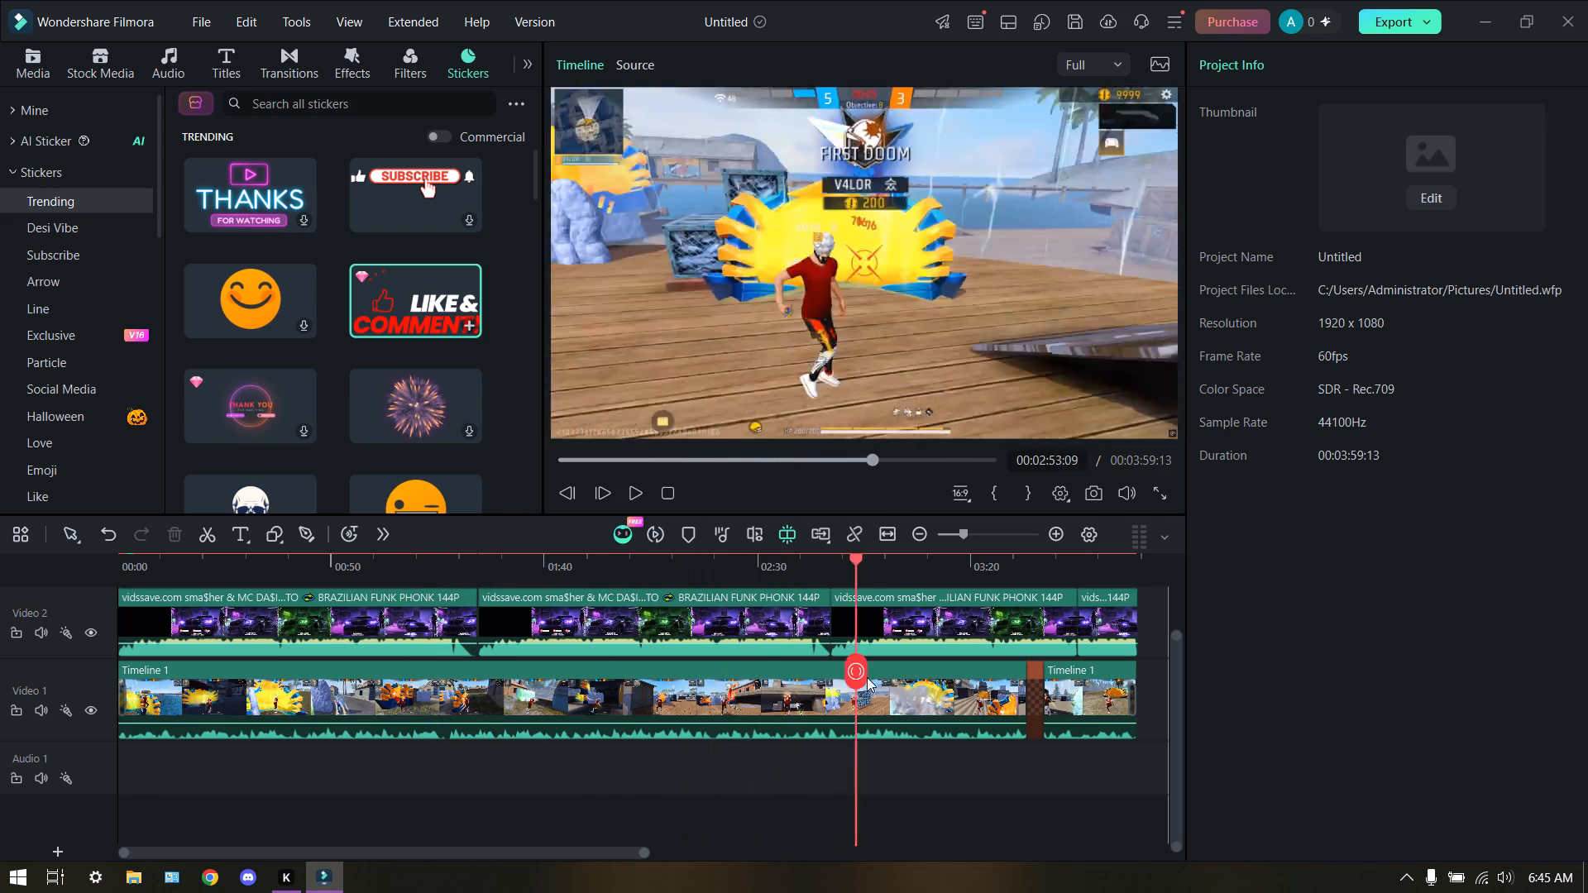
pyautogui.moveTo(867, 677); pyautogui.dragTo(954, 668)
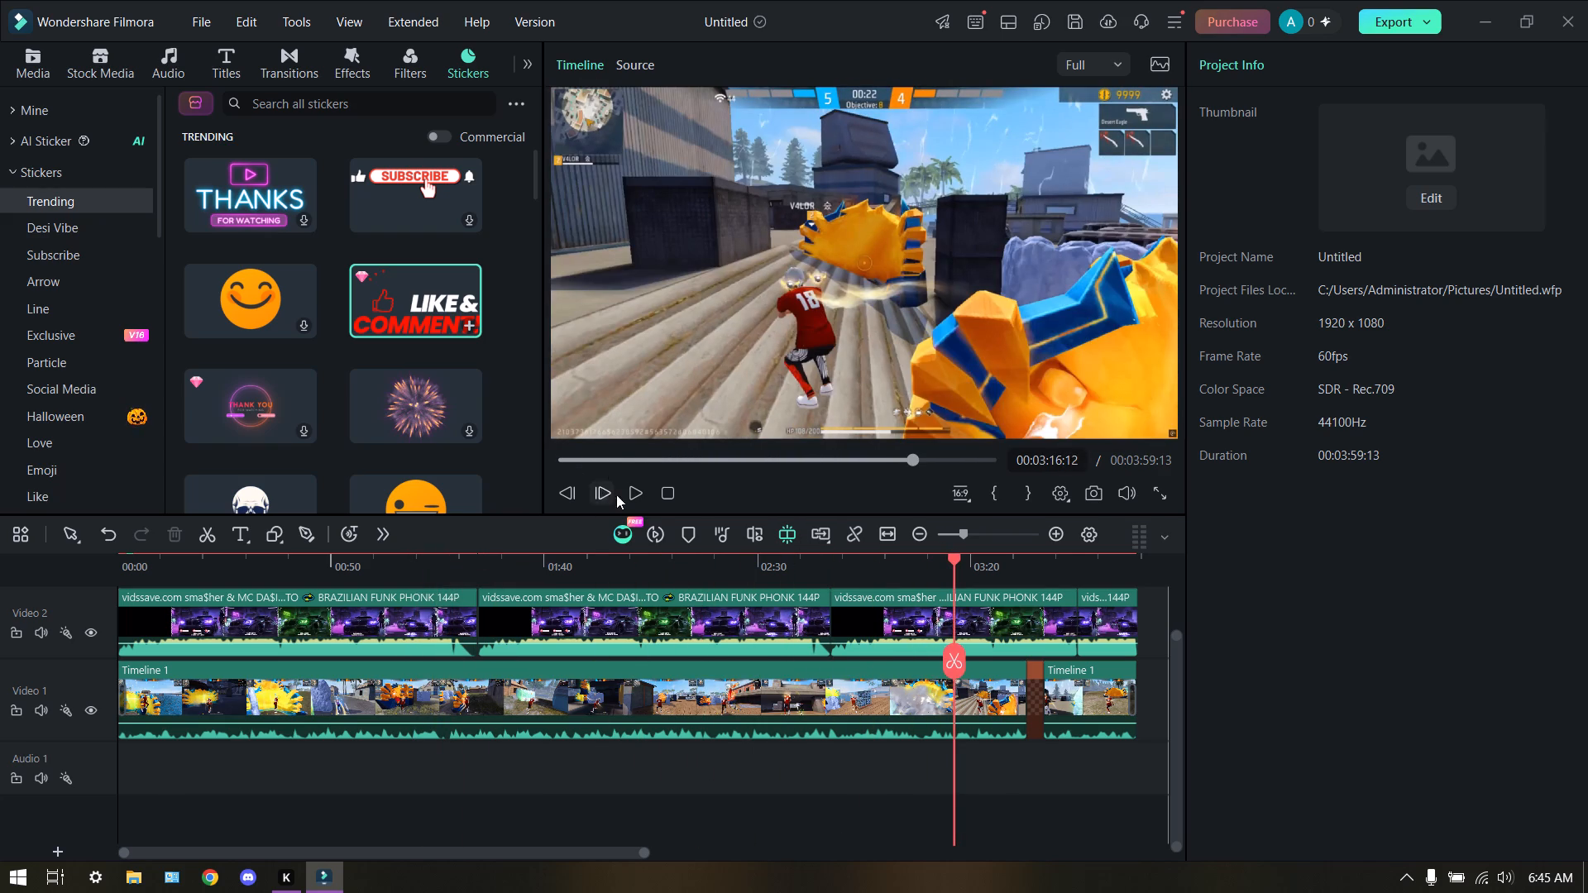
pyautogui.click(628, 499)
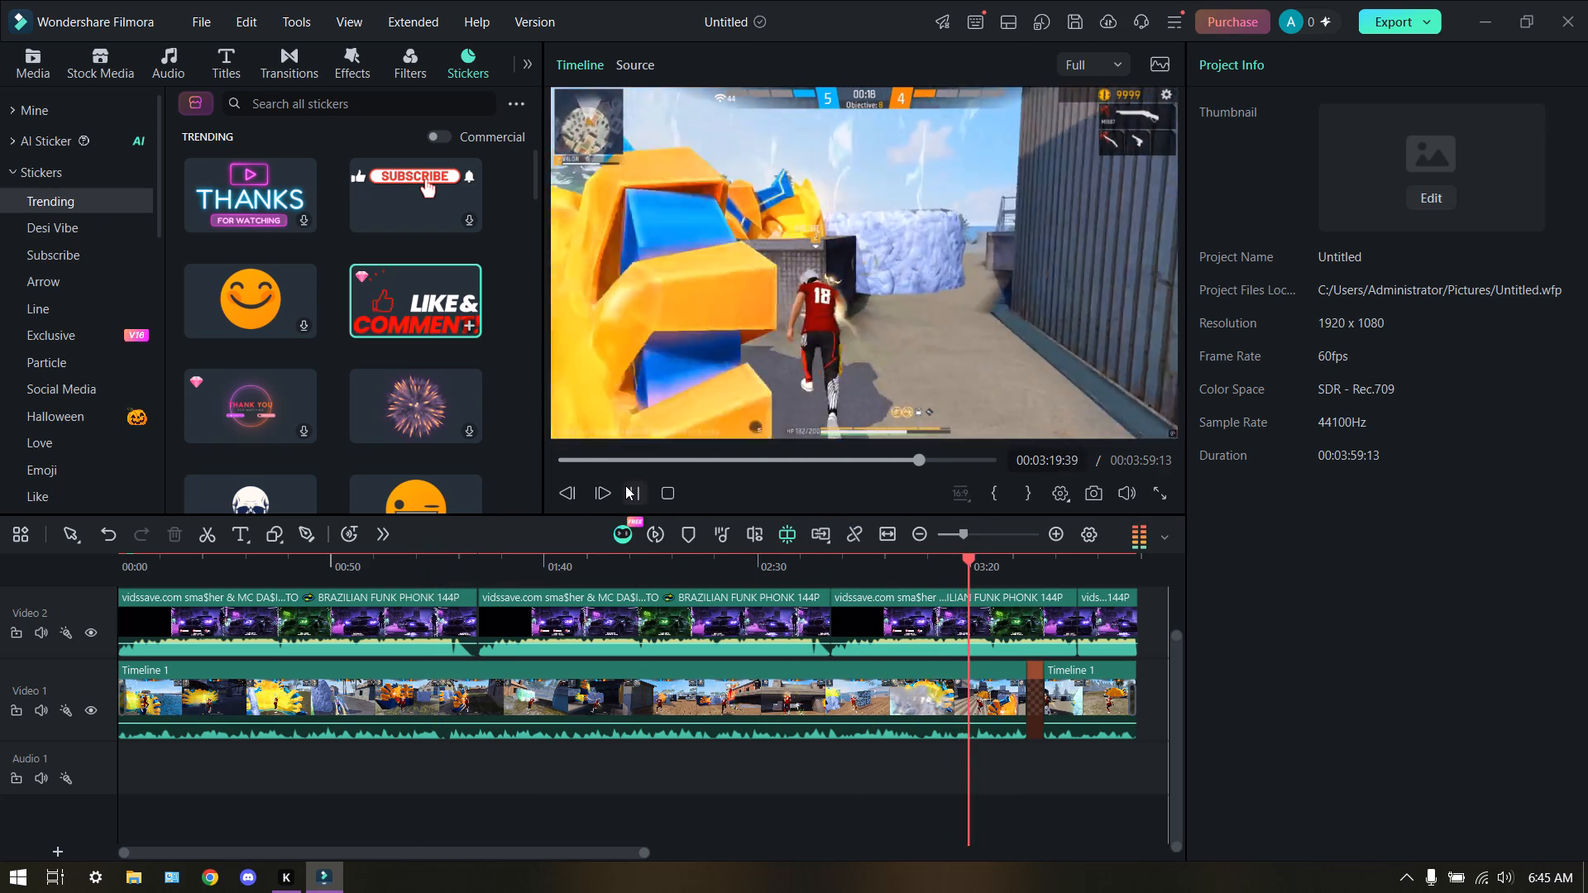
pyautogui.click(629, 485)
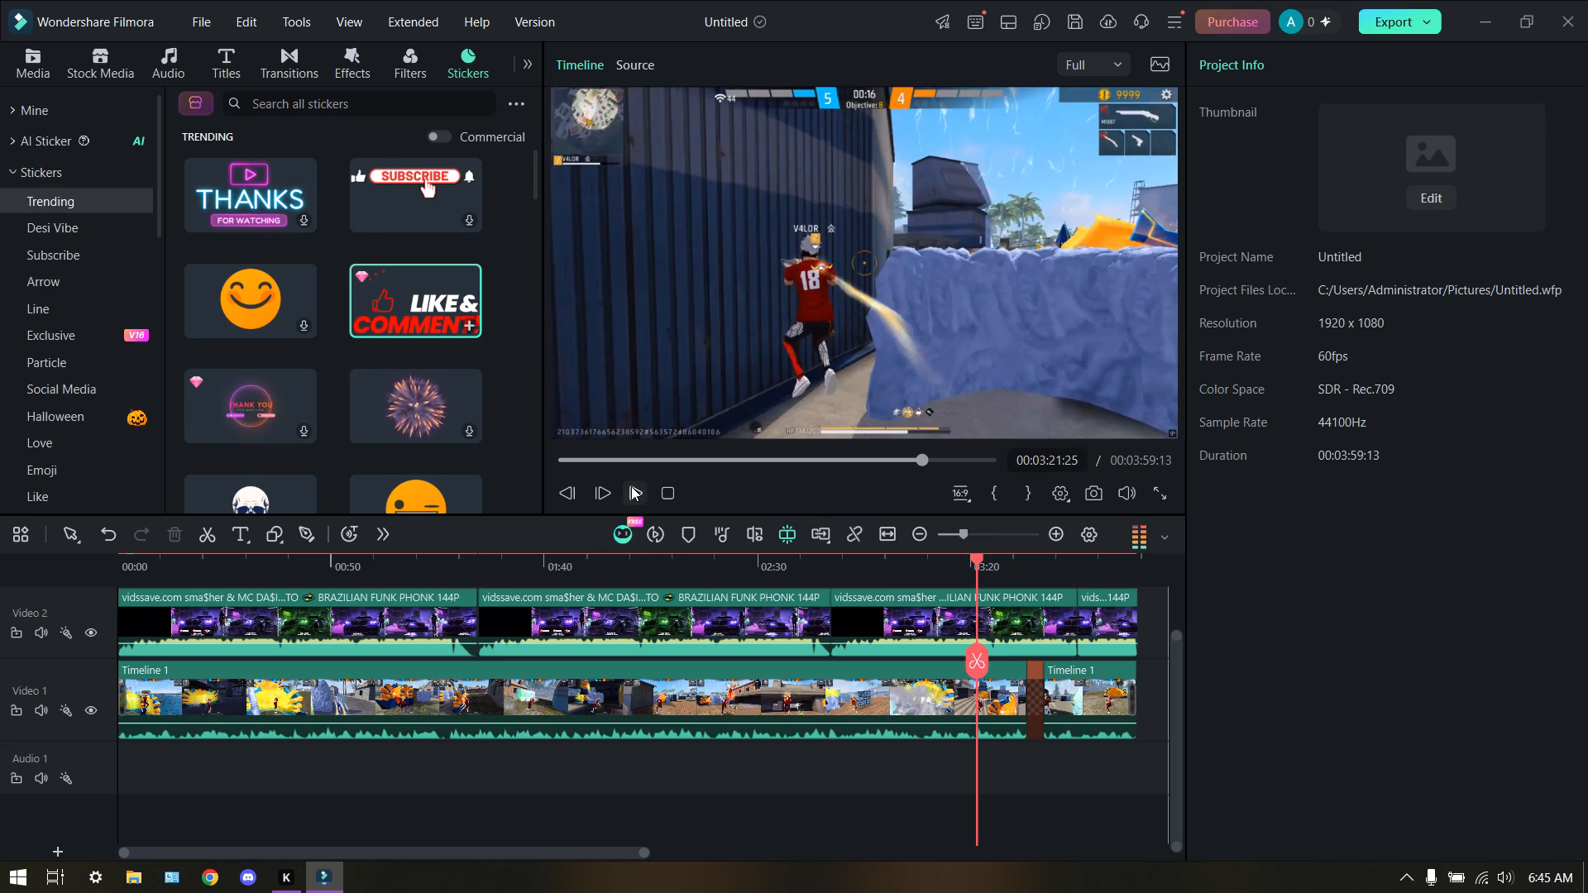
pyautogui.click(631, 486)
pyautogui.click(630, 489)
pyautogui.click(625, 490)
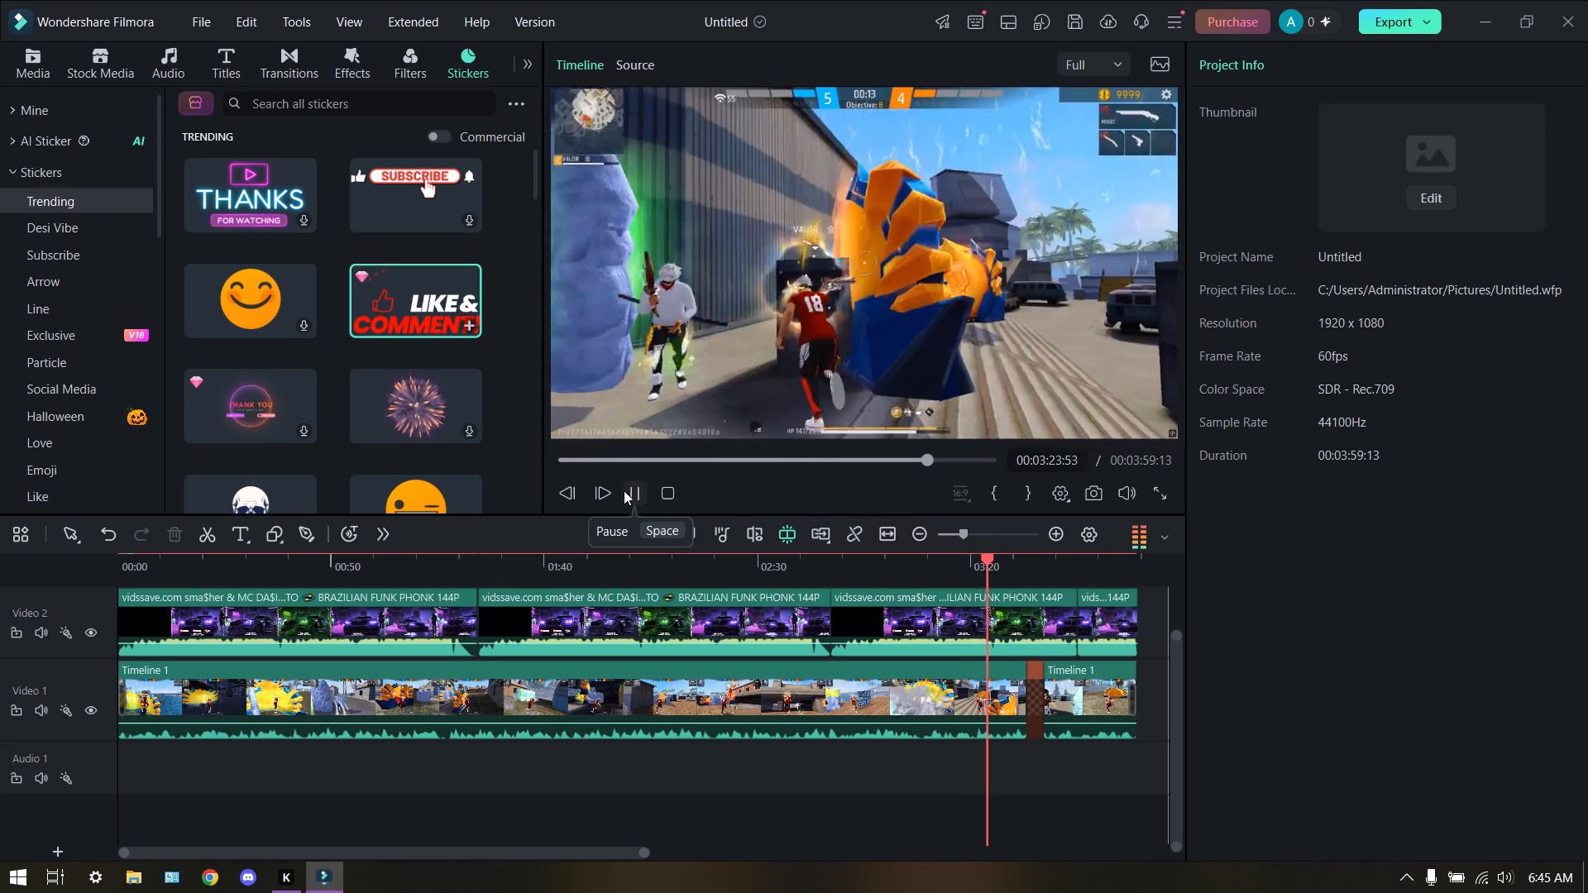
pyautogui.click(624, 490)
pyautogui.click(624, 490)
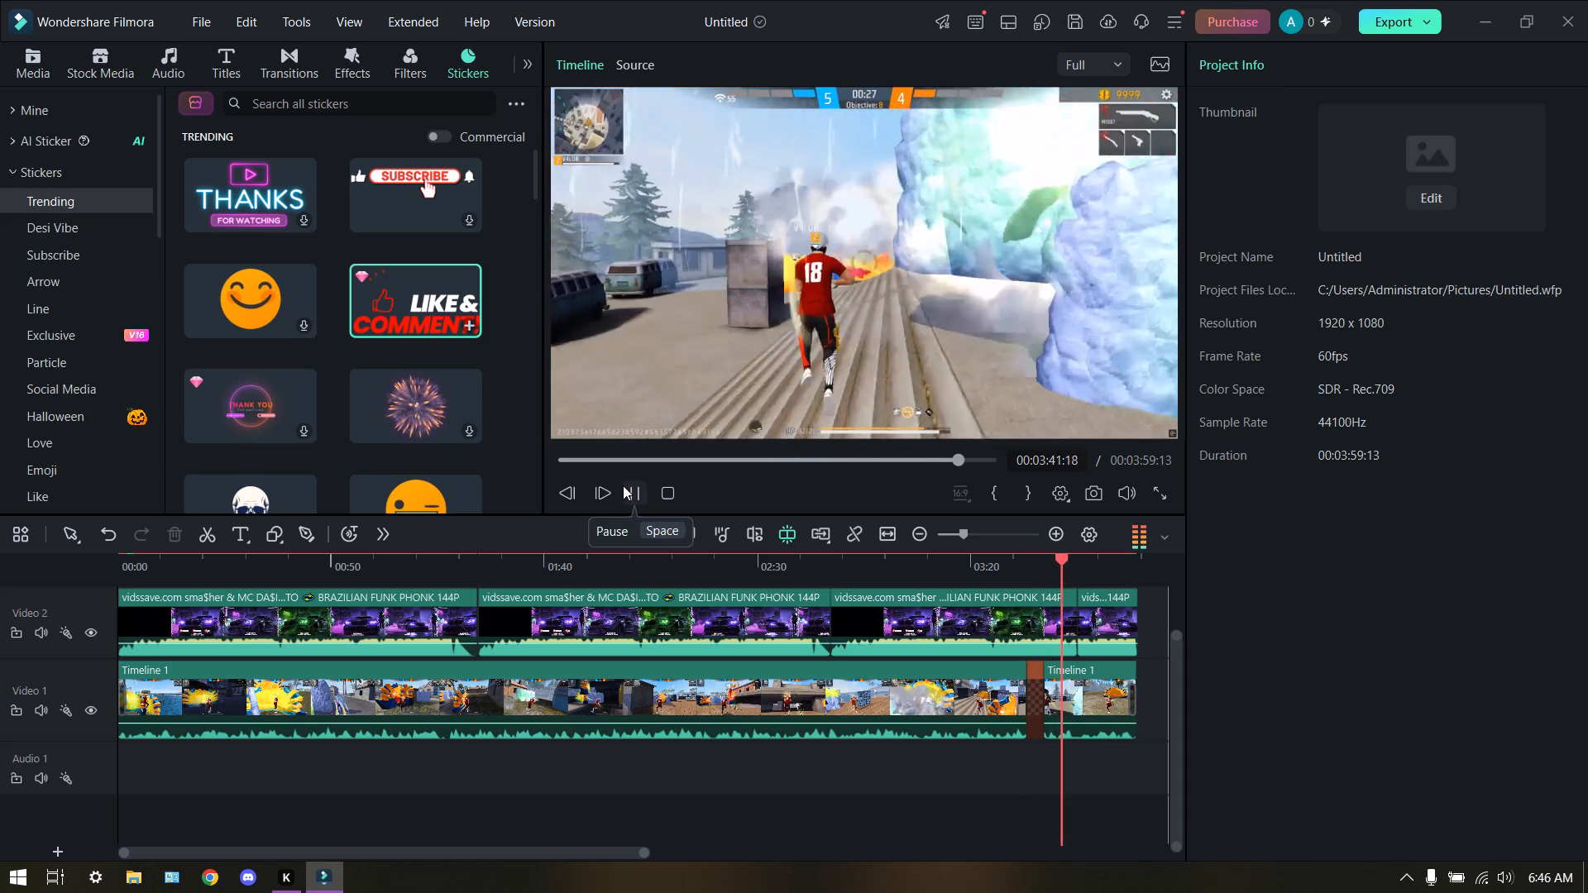
# Preview the trending Skull sticker, view its details and try to reposition it within the preview picture.
pyautogui.scroll(-2, 283, 332)
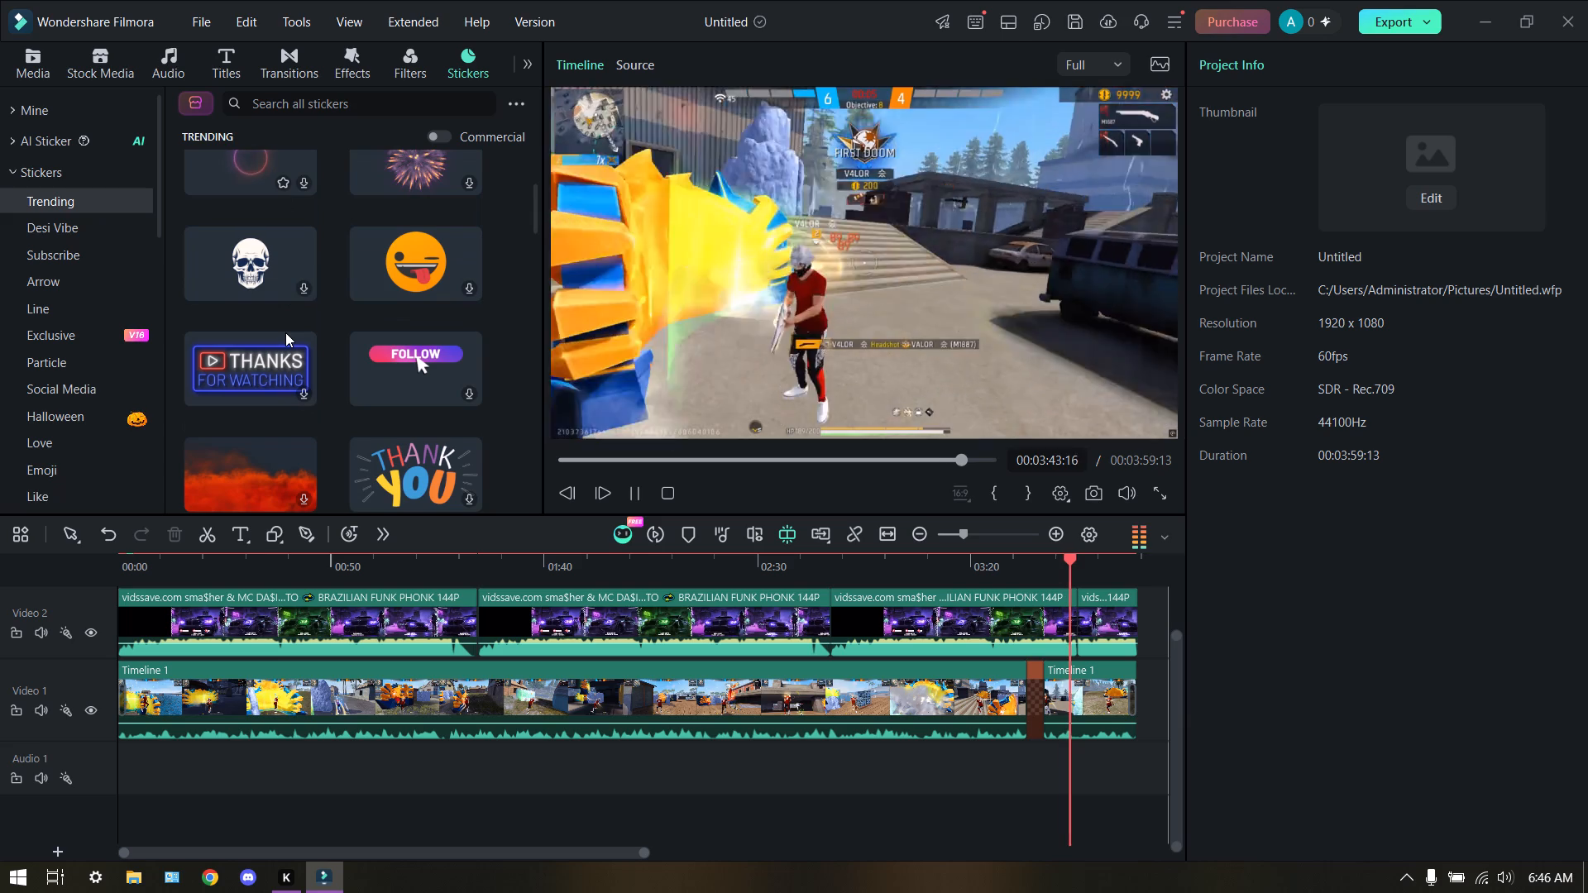
pyautogui.moveTo(246, 291); pyautogui.dragTo(256, 289)
pyautogui.click(255, 286)
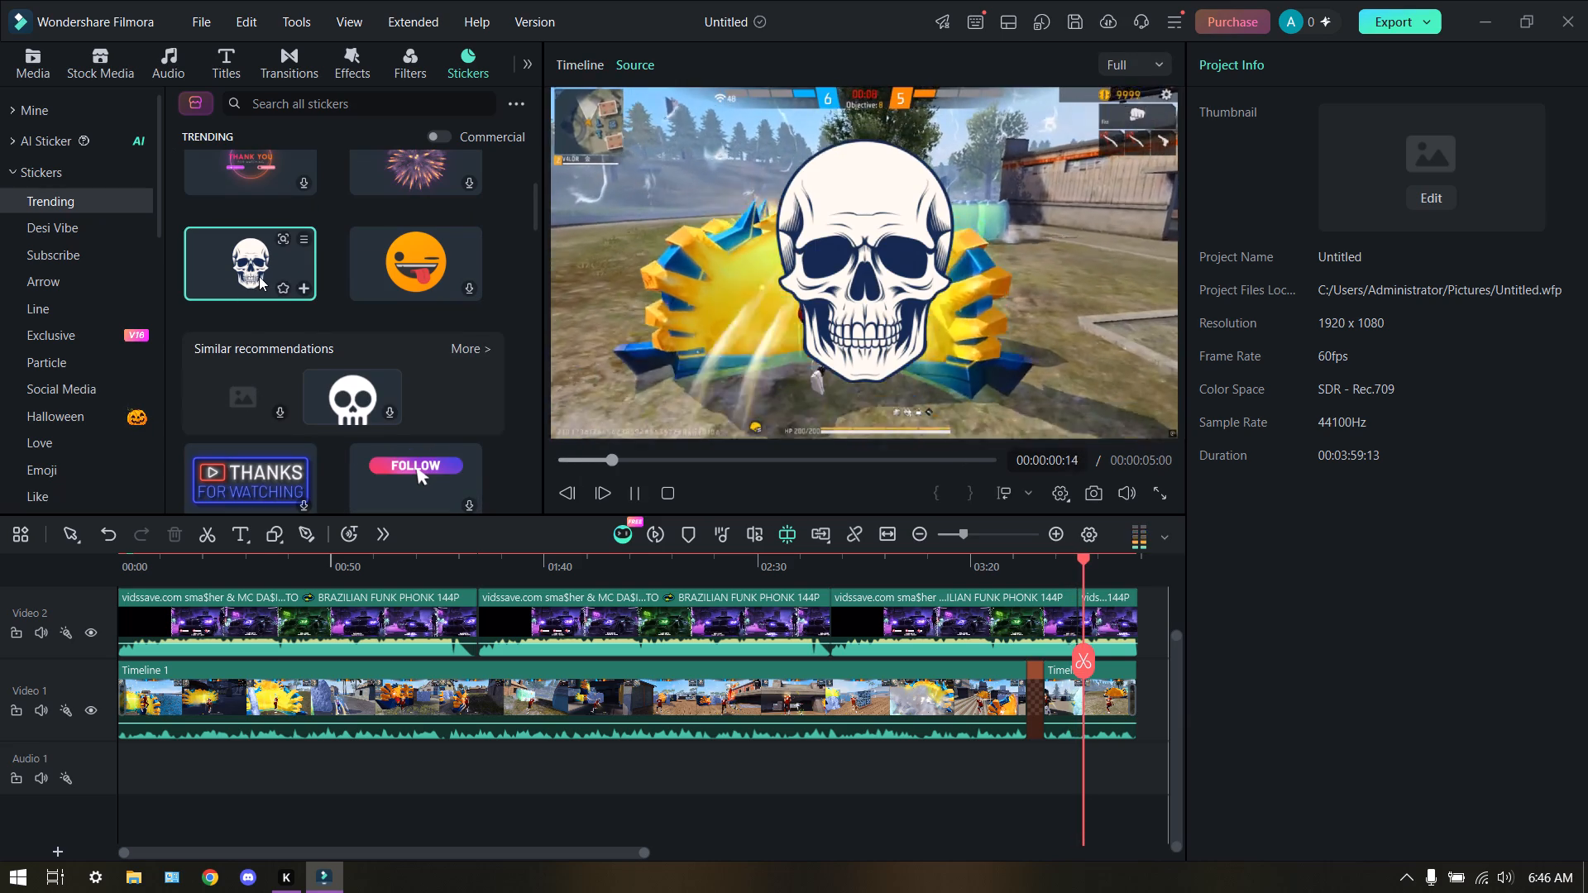
pyautogui.click(813, 288)
pyautogui.click(840, 280)
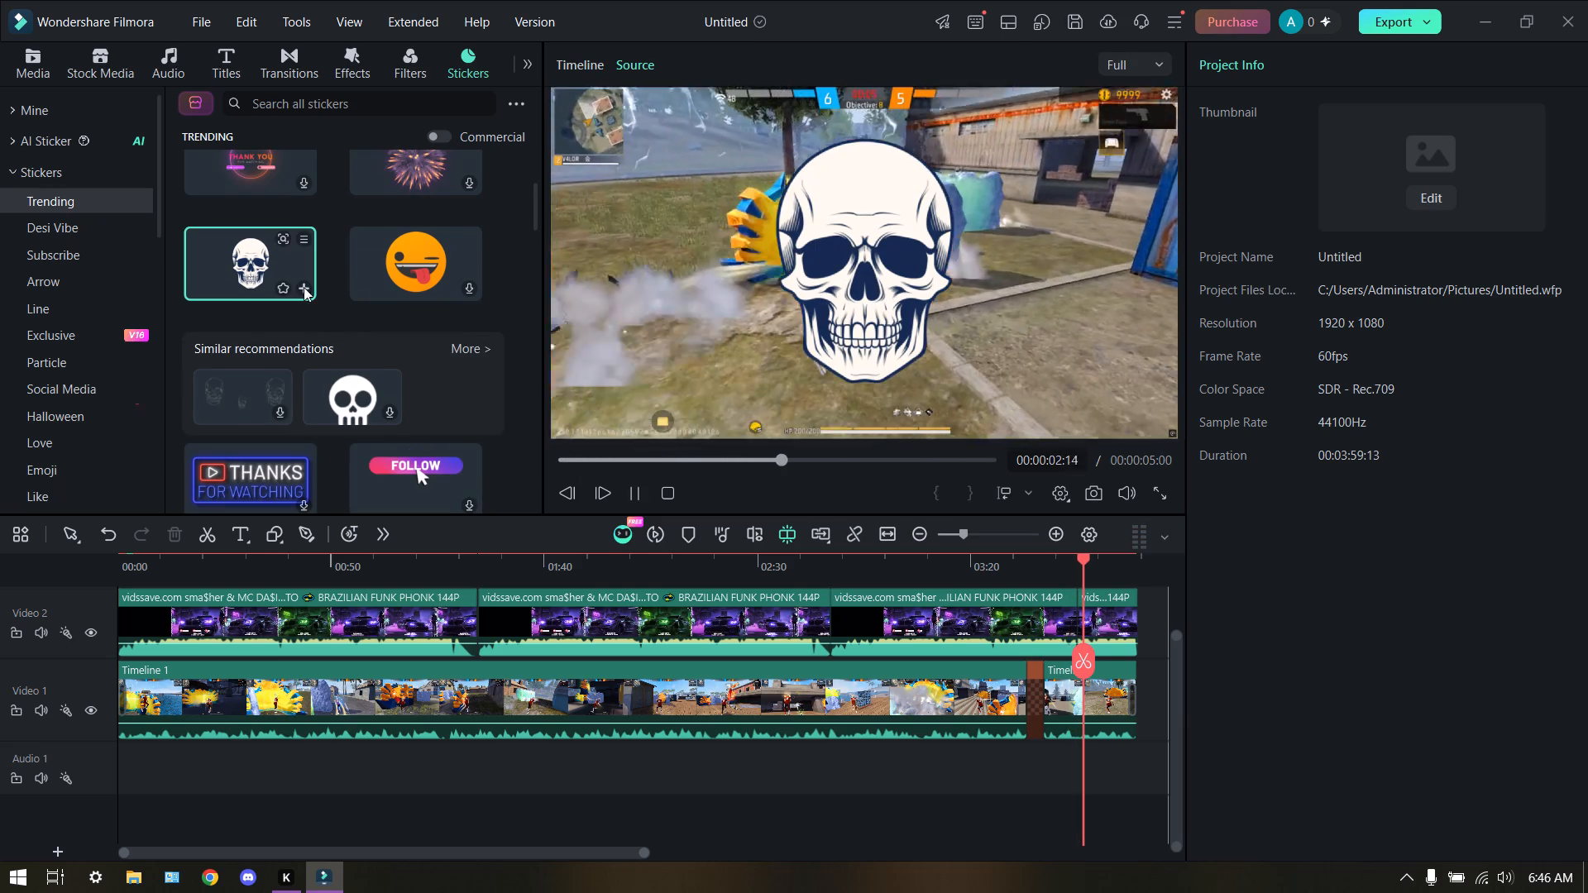
pyautogui.click(307, 236)
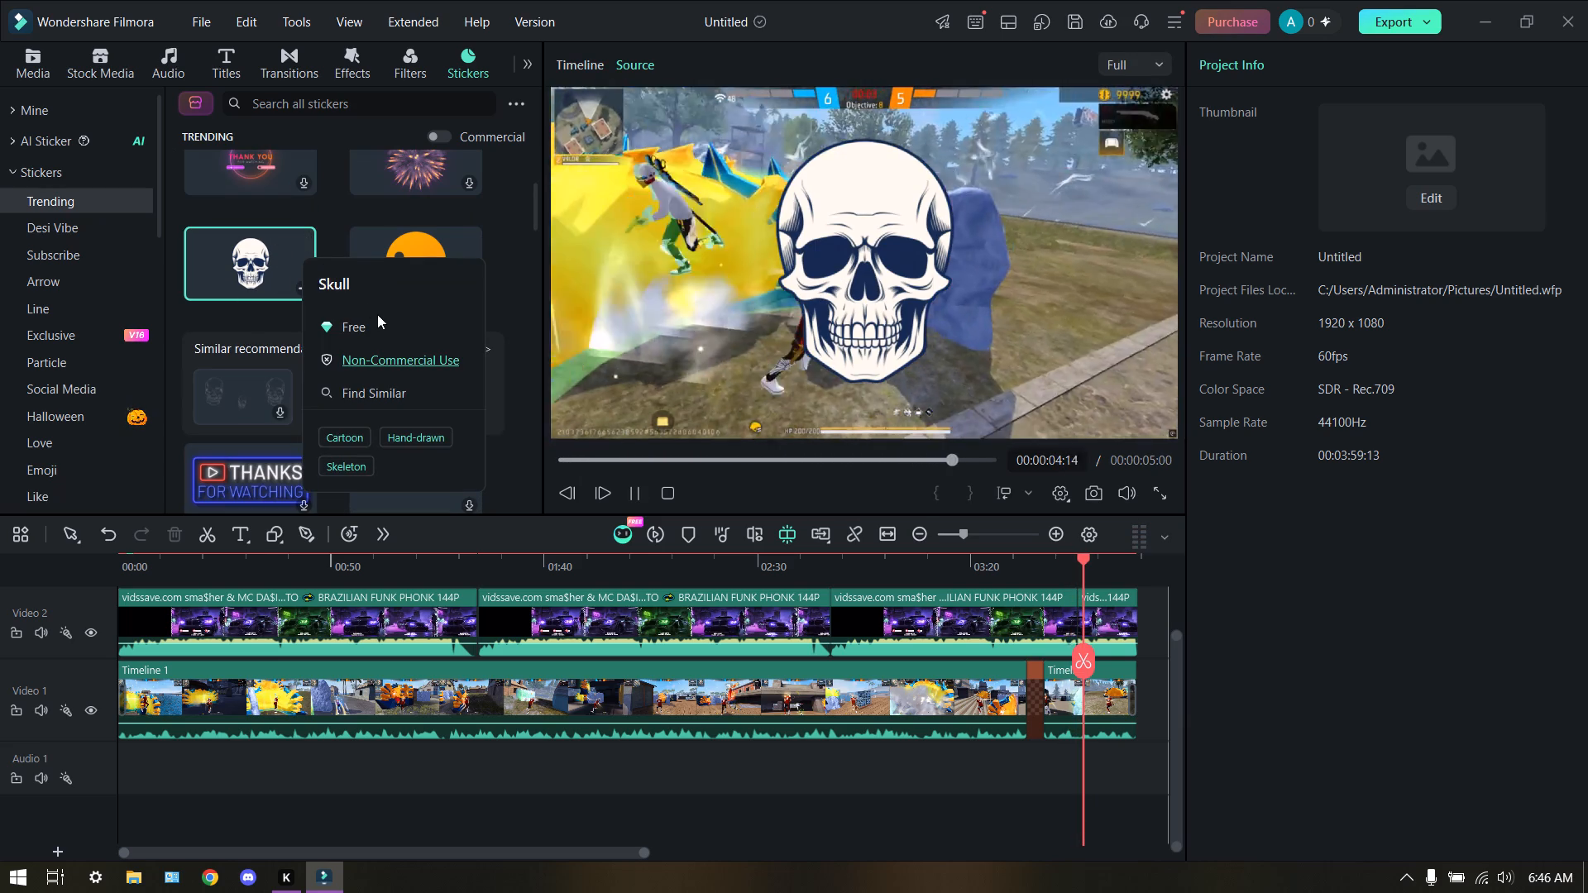
pyautogui.moveTo(792, 306); pyautogui.dragTo(787, 354)
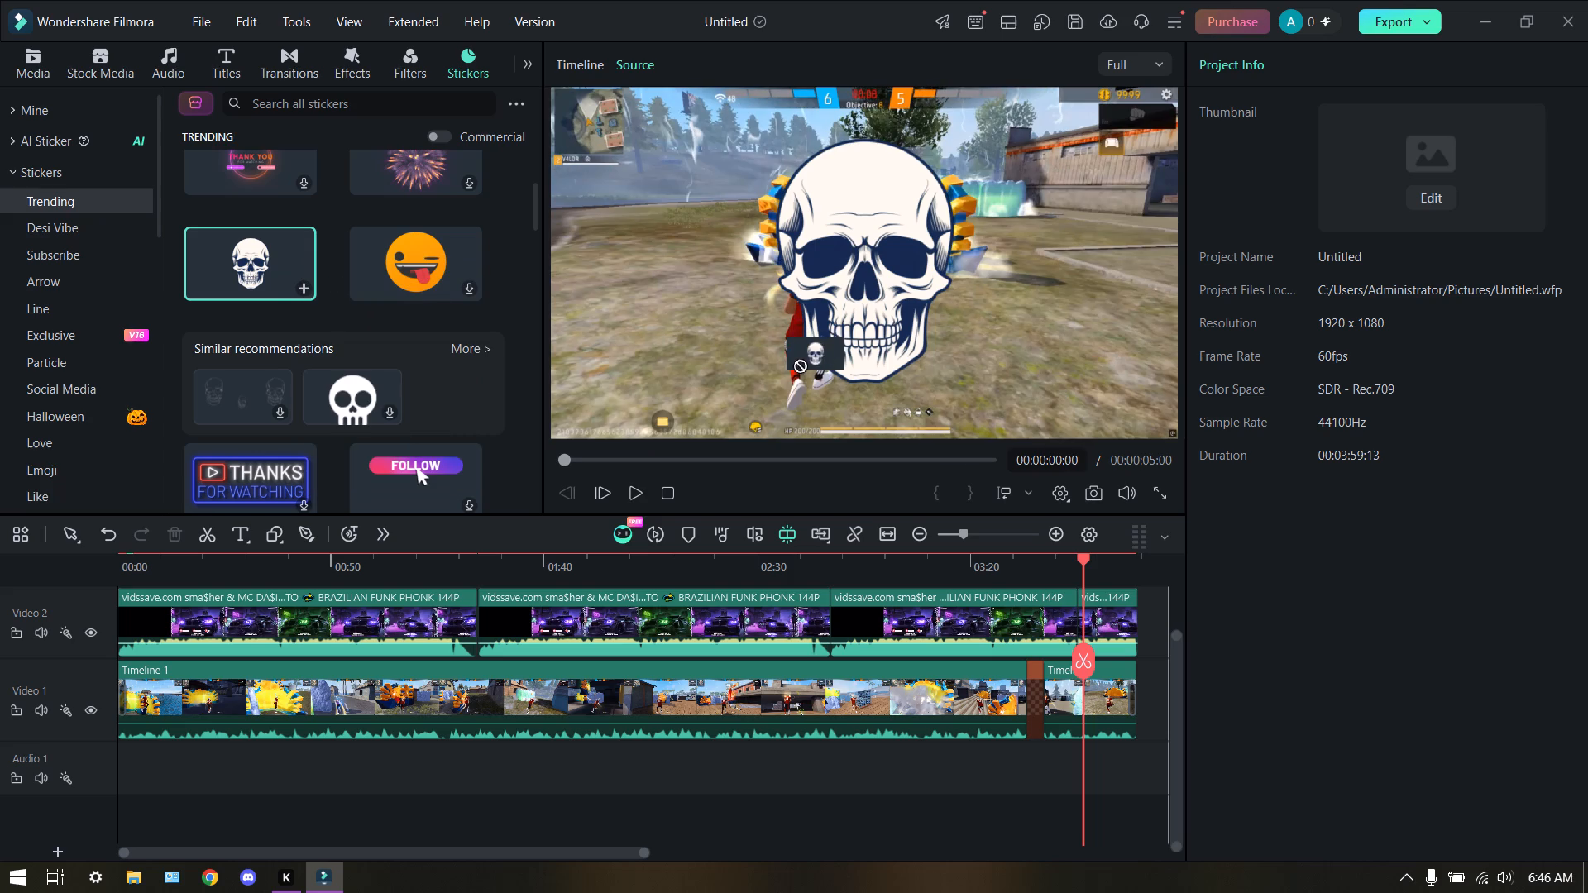
pyautogui.moveTo(787, 354); pyautogui.dragTo(801, 329)
pyautogui.click(822, 307)
pyautogui.click(835, 303)
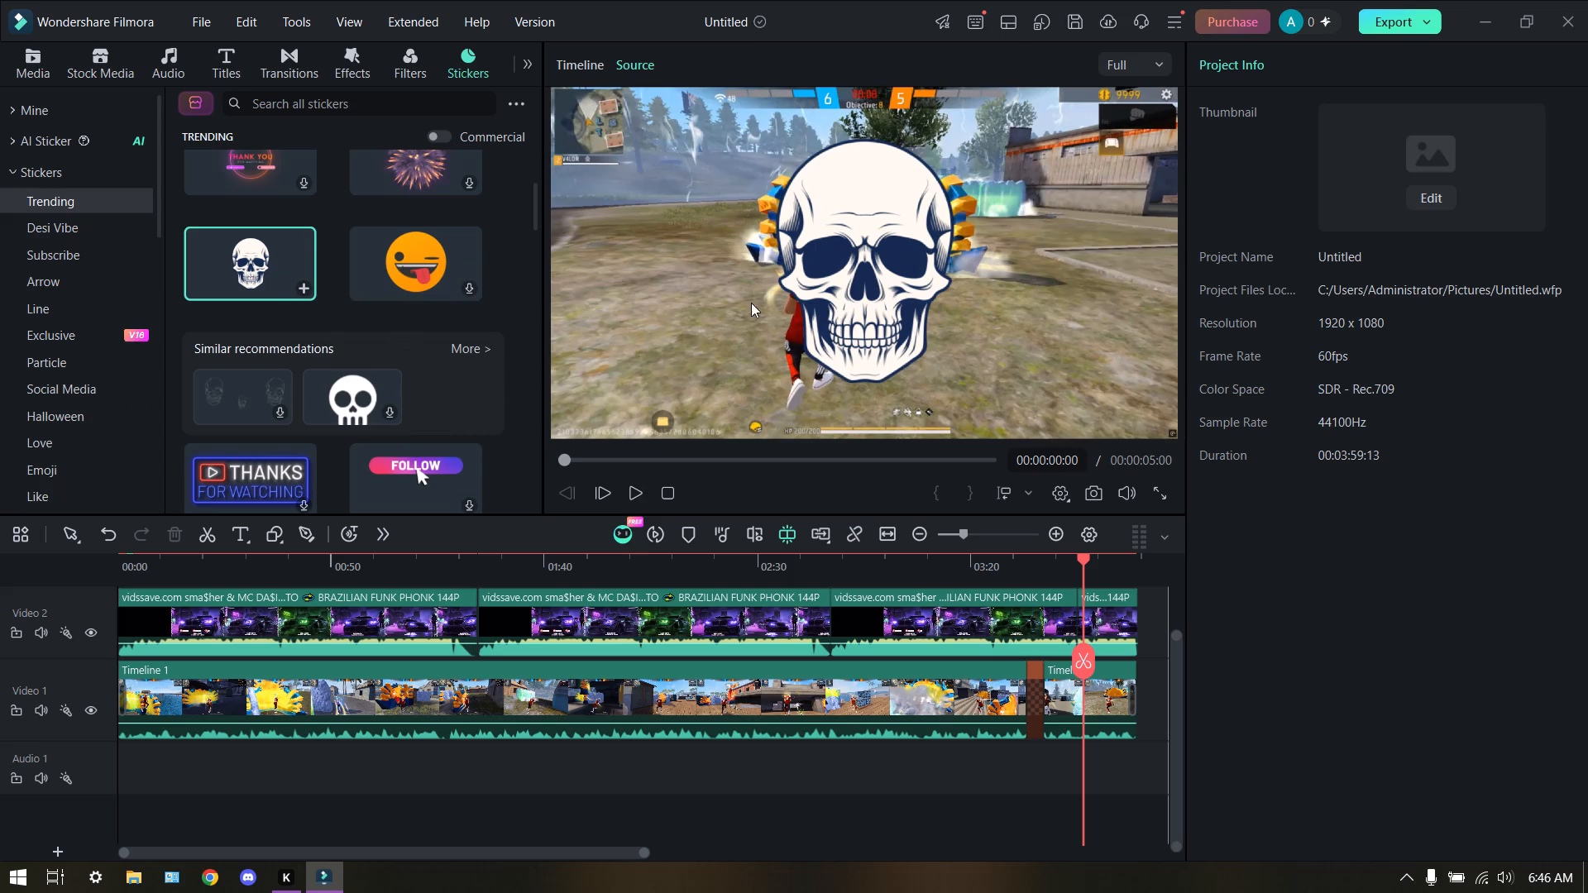
pyautogui.moveTo(827, 301); pyautogui.dragTo(786, 356)
pyautogui.moveTo(859, 253); pyautogui.dragTo(953, 251)
# Preview the winking emoji, the red smoke and a similar white smoke sticker, and browse the remaining trending stickers.
pyautogui.click(399, 285)
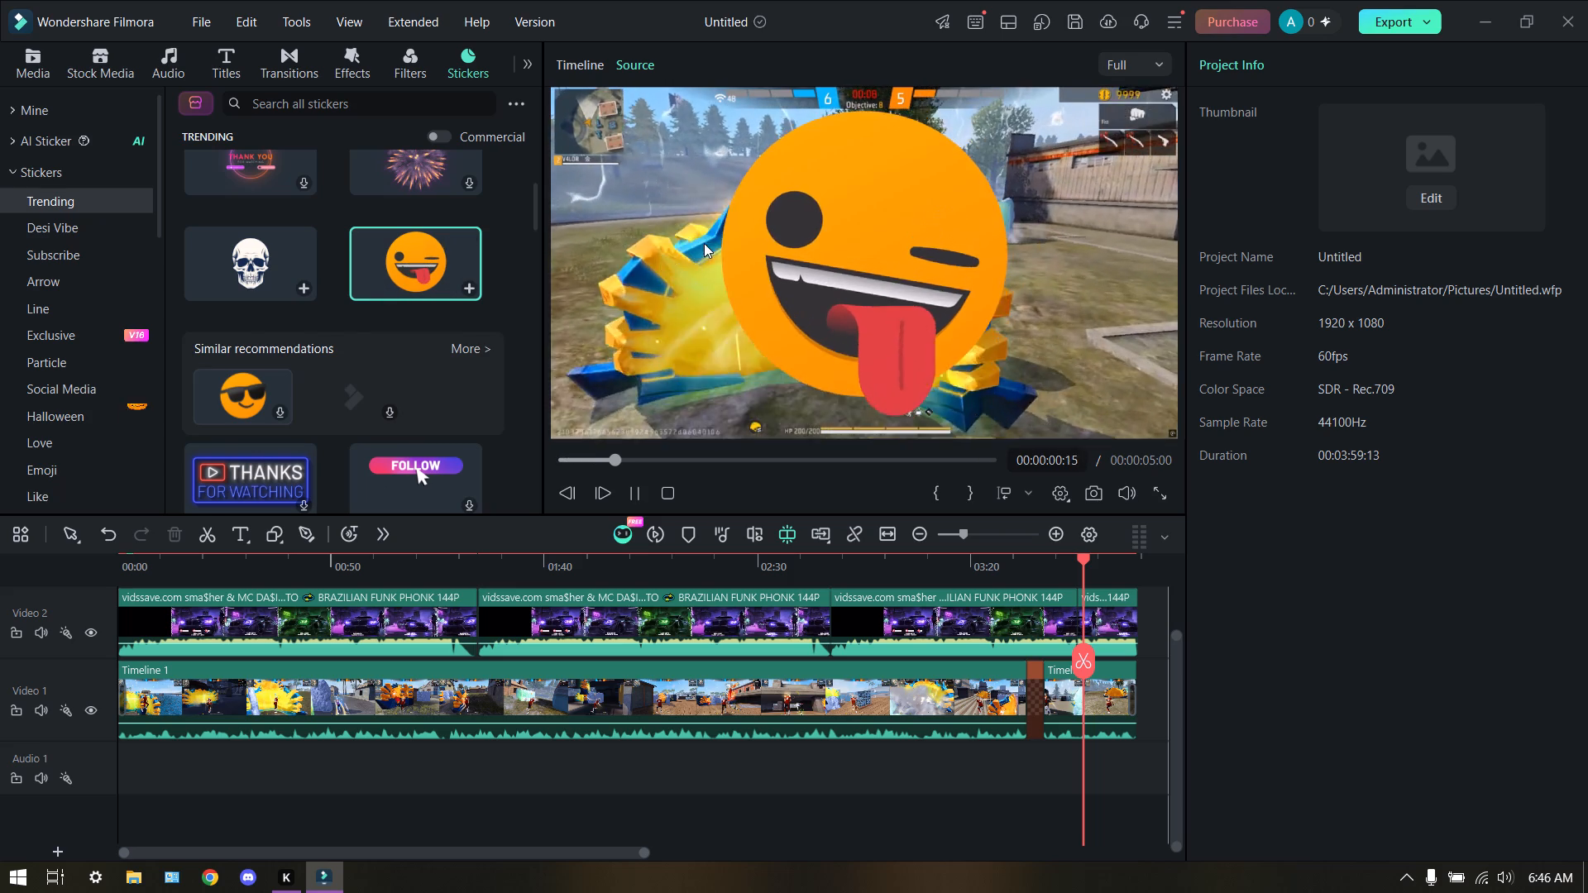
pyautogui.scroll(-2, 261, 388)
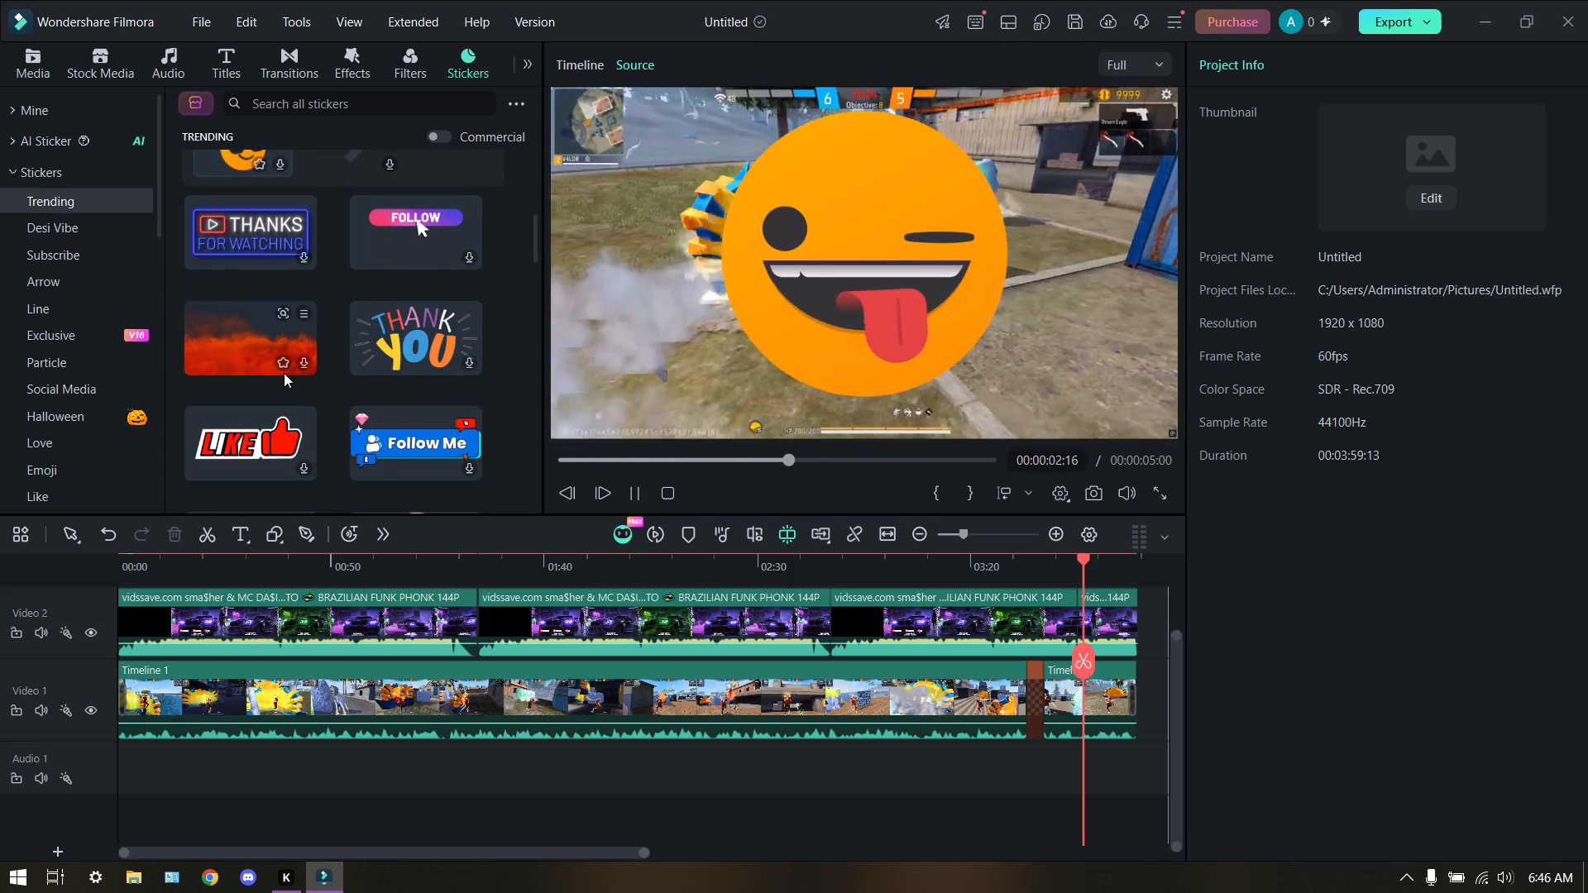
pyautogui.click(250, 352)
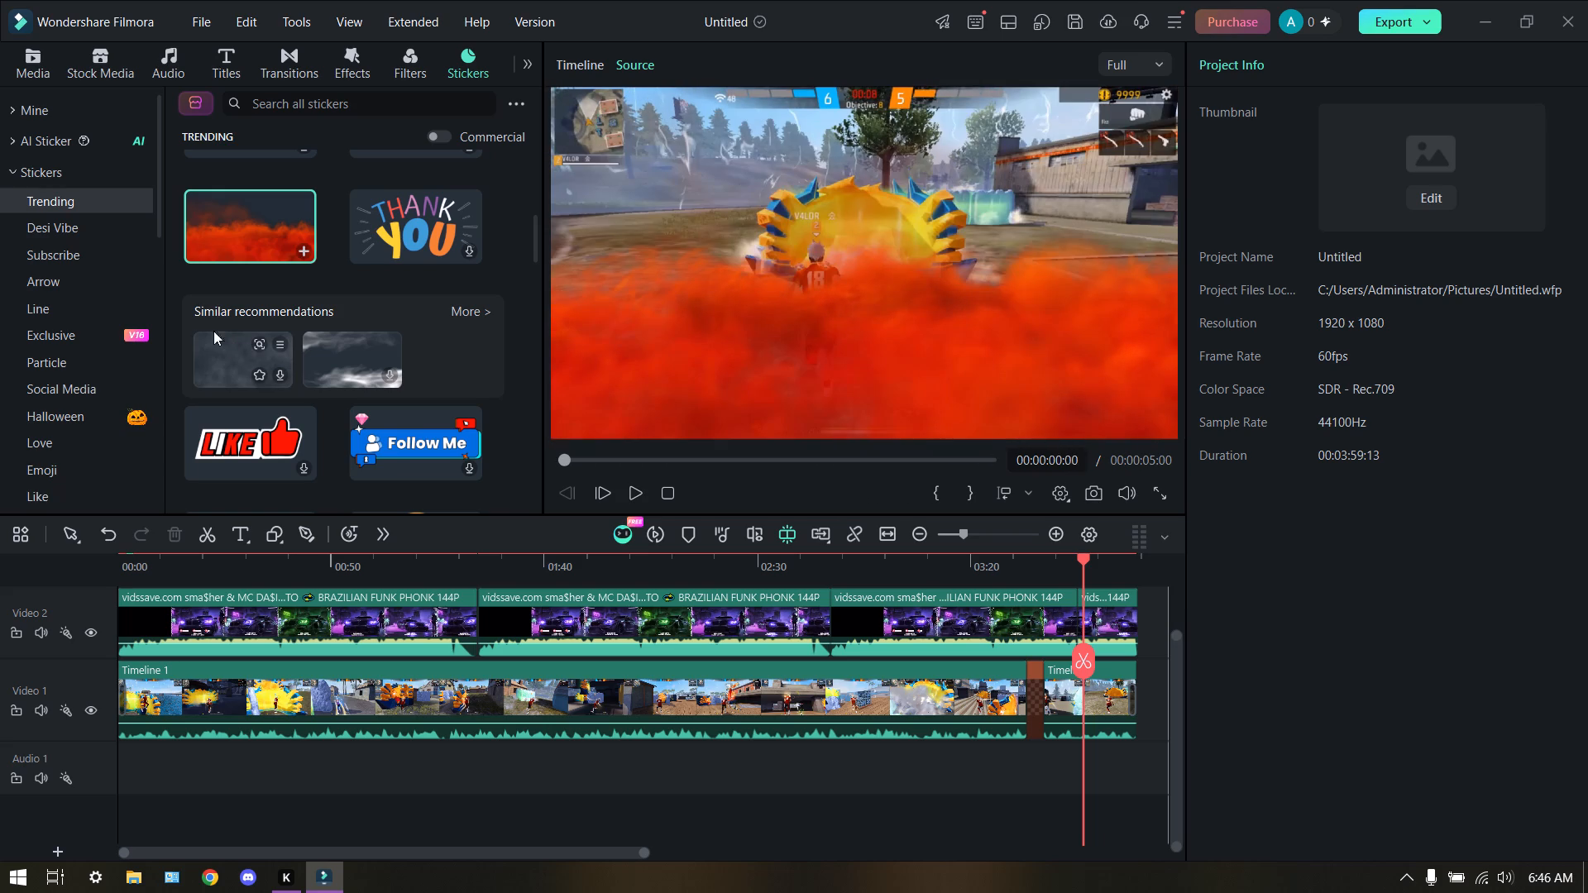
pyautogui.scroll(-1, 265, 352)
pyautogui.click(349, 243)
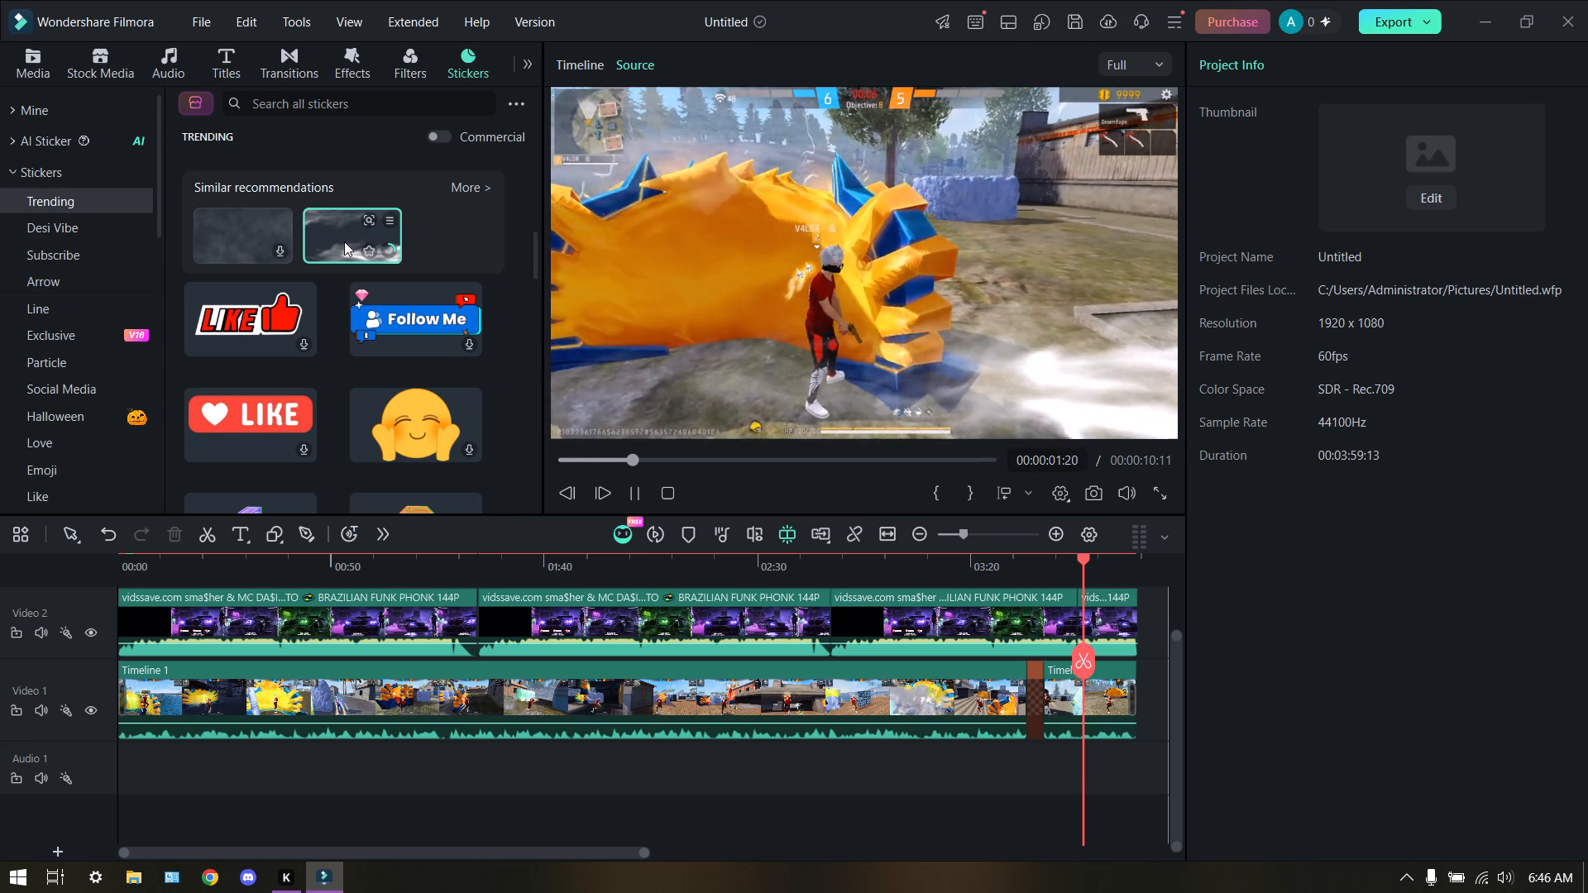
pyautogui.scroll(-1, 337, 351)
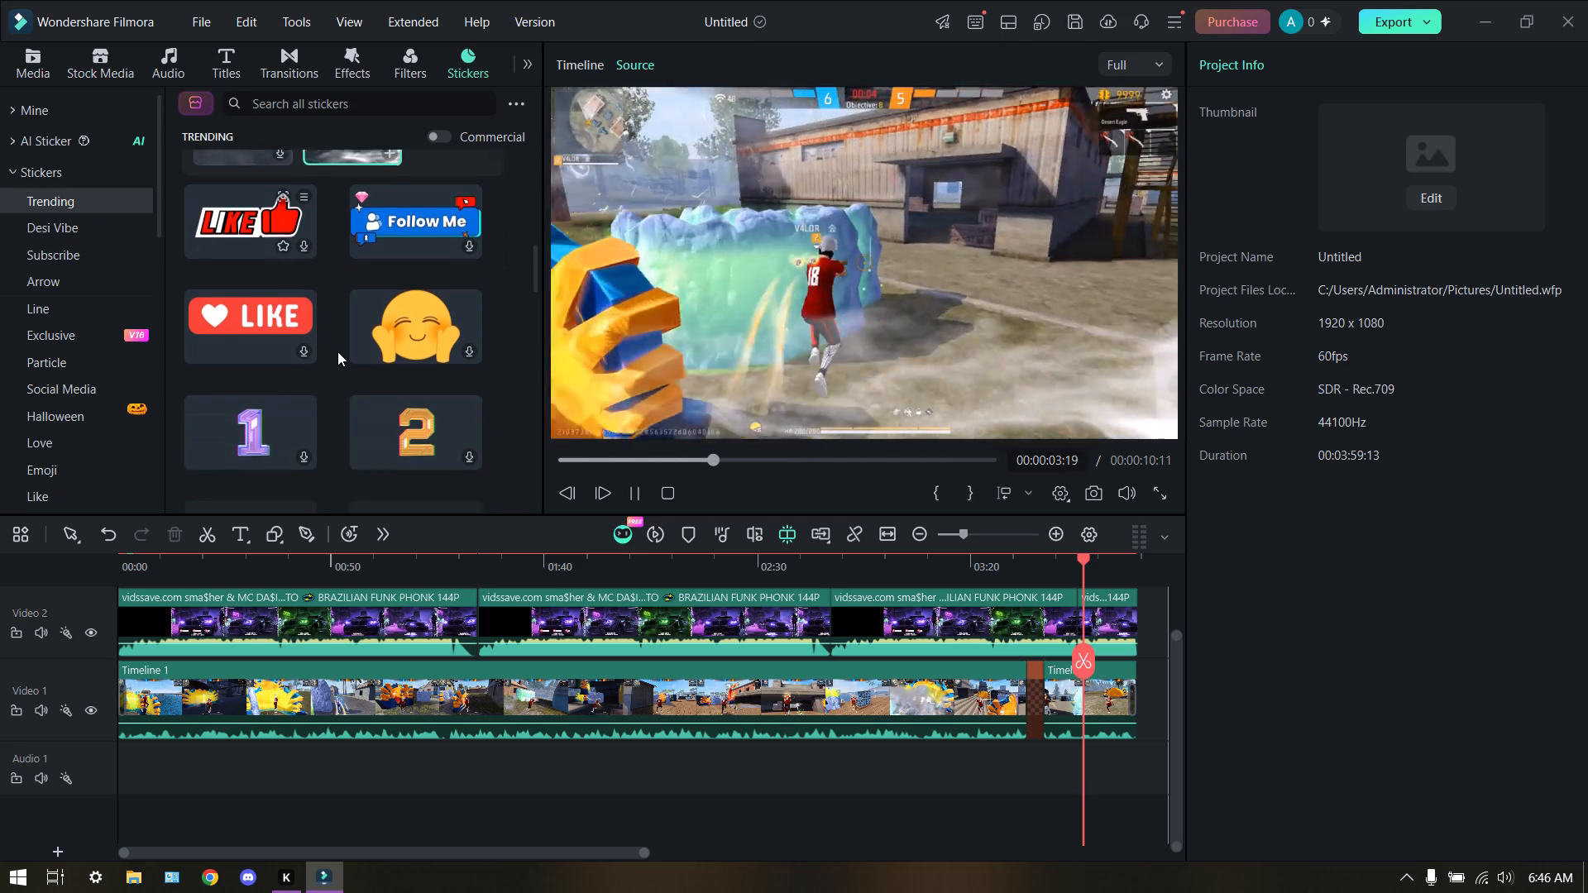
pyautogui.scroll(-3, 337, 349)
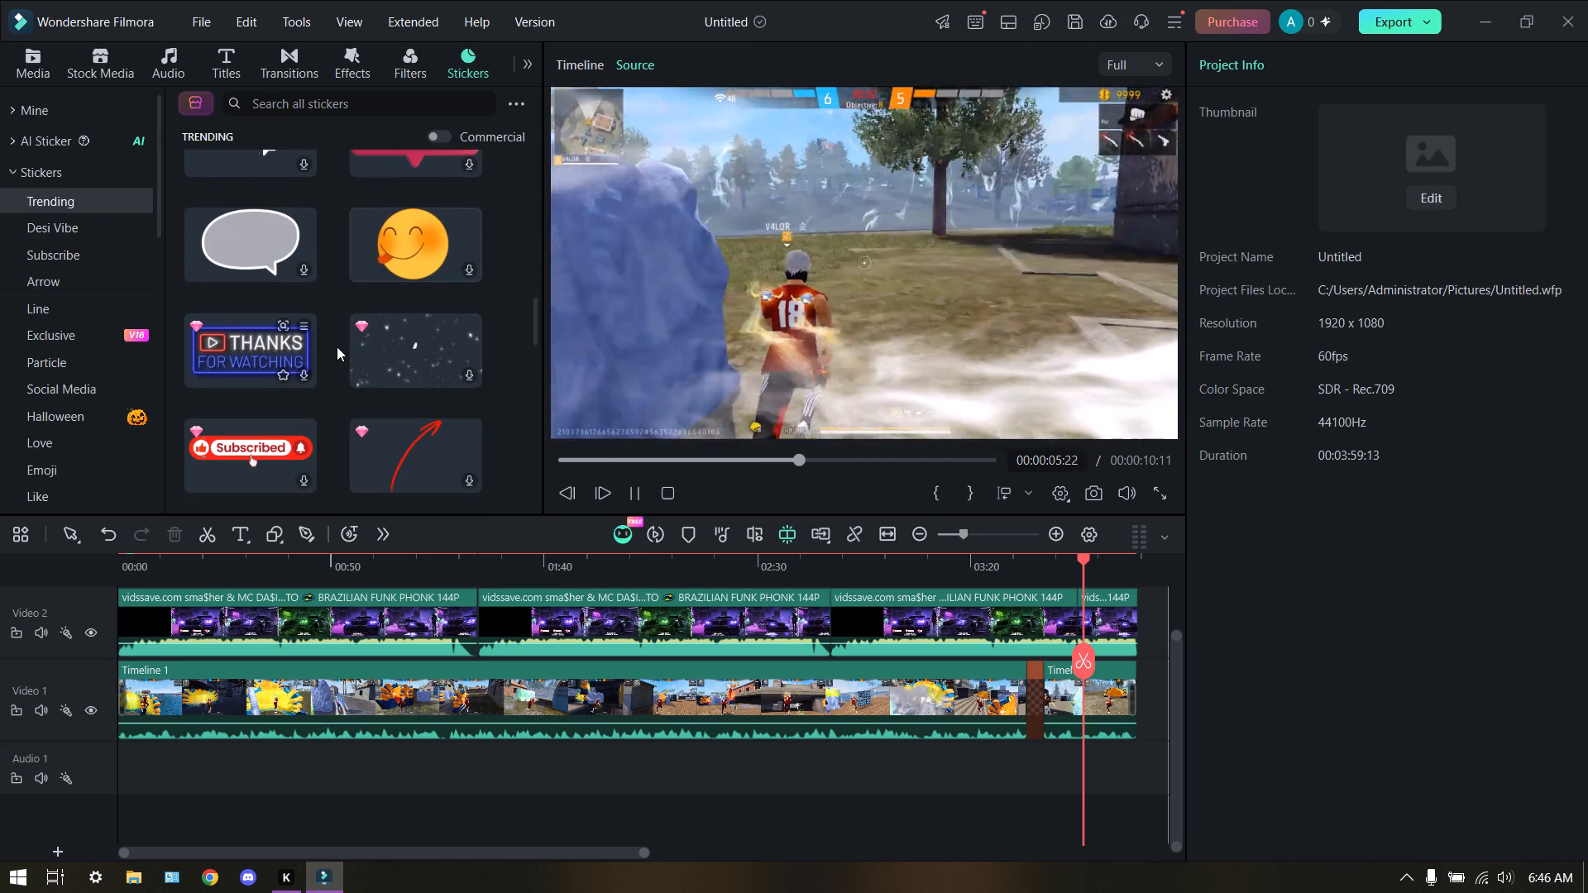
pyautogui.scroll(-3, 337, 346)
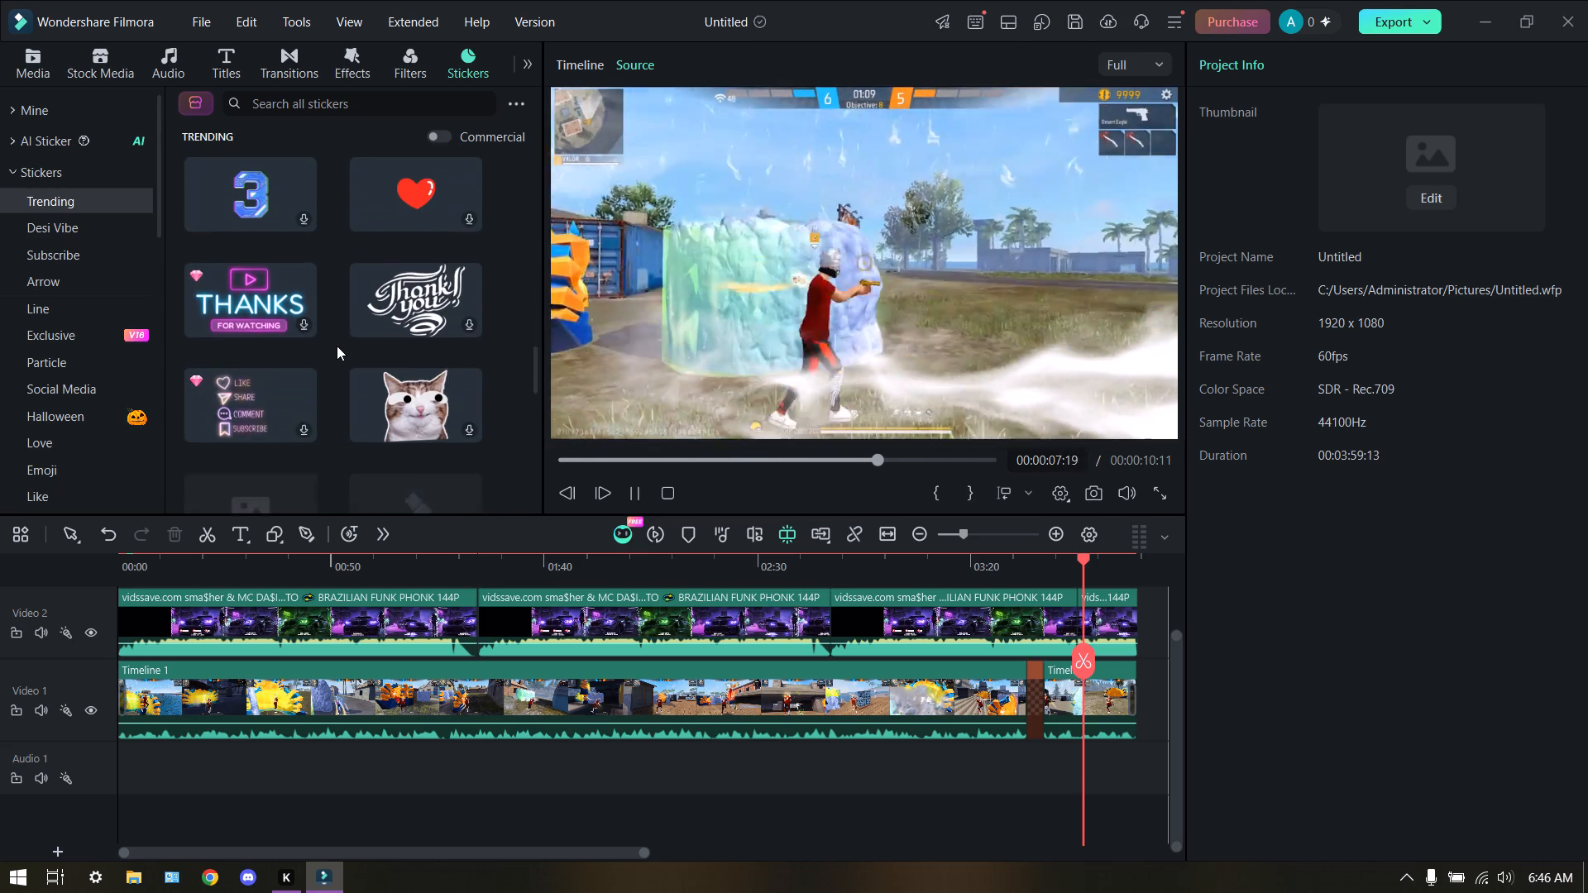
pyautogui.scroll(-2, 337, 346)
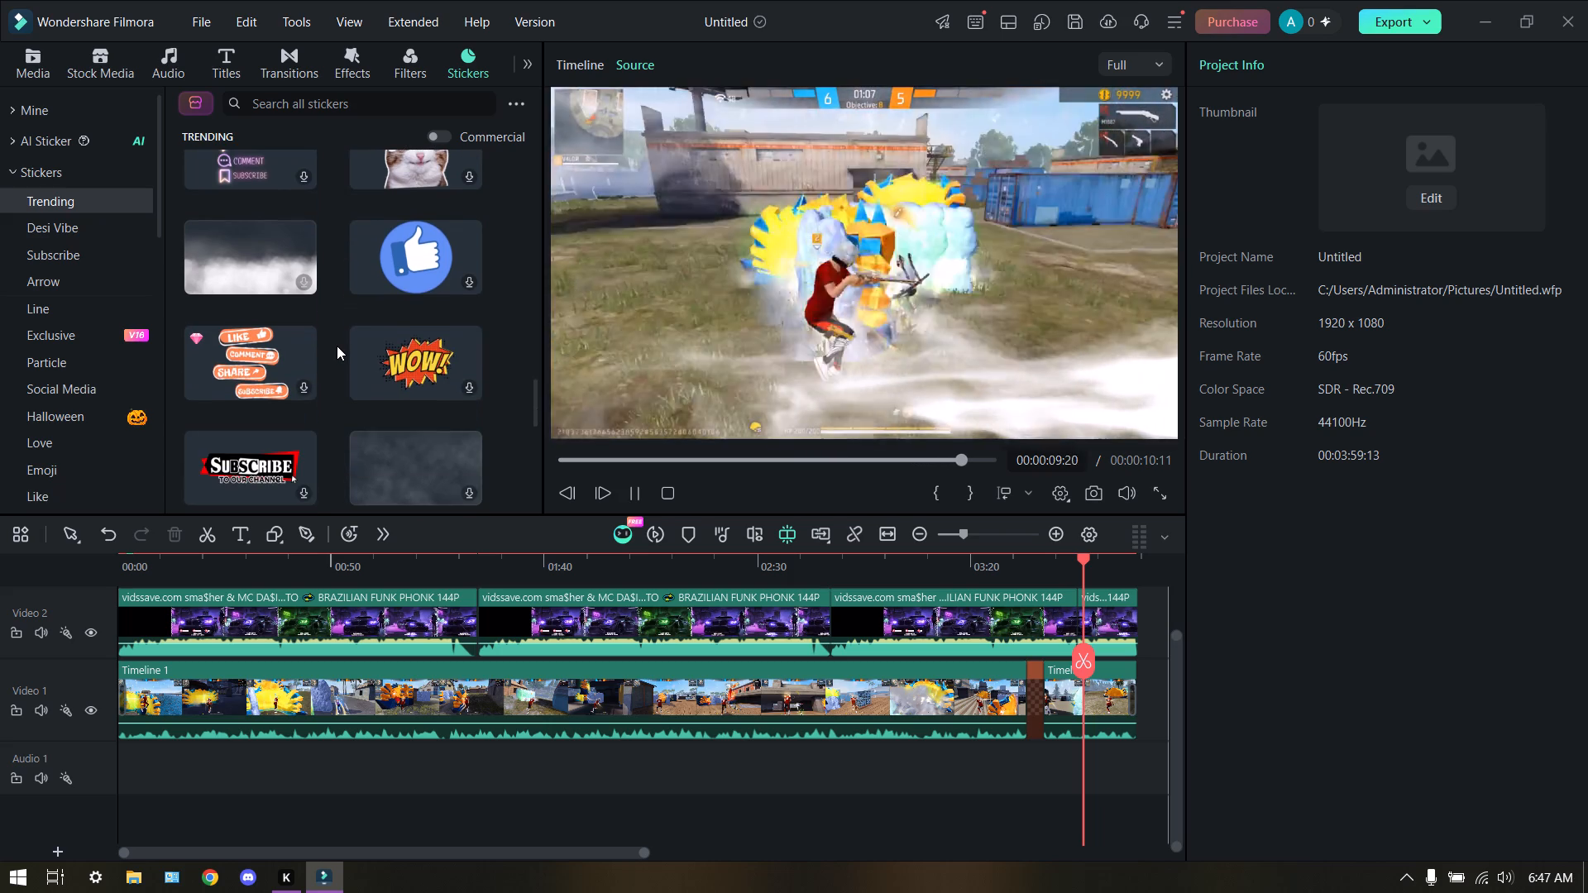
# Preview the trending cat sticker with moving eyes and insert it into the Video 1 gameplay clip at about 01:49.
pyautogui.scroll(1, 337, 346)
pyautogui.click(362, 284)
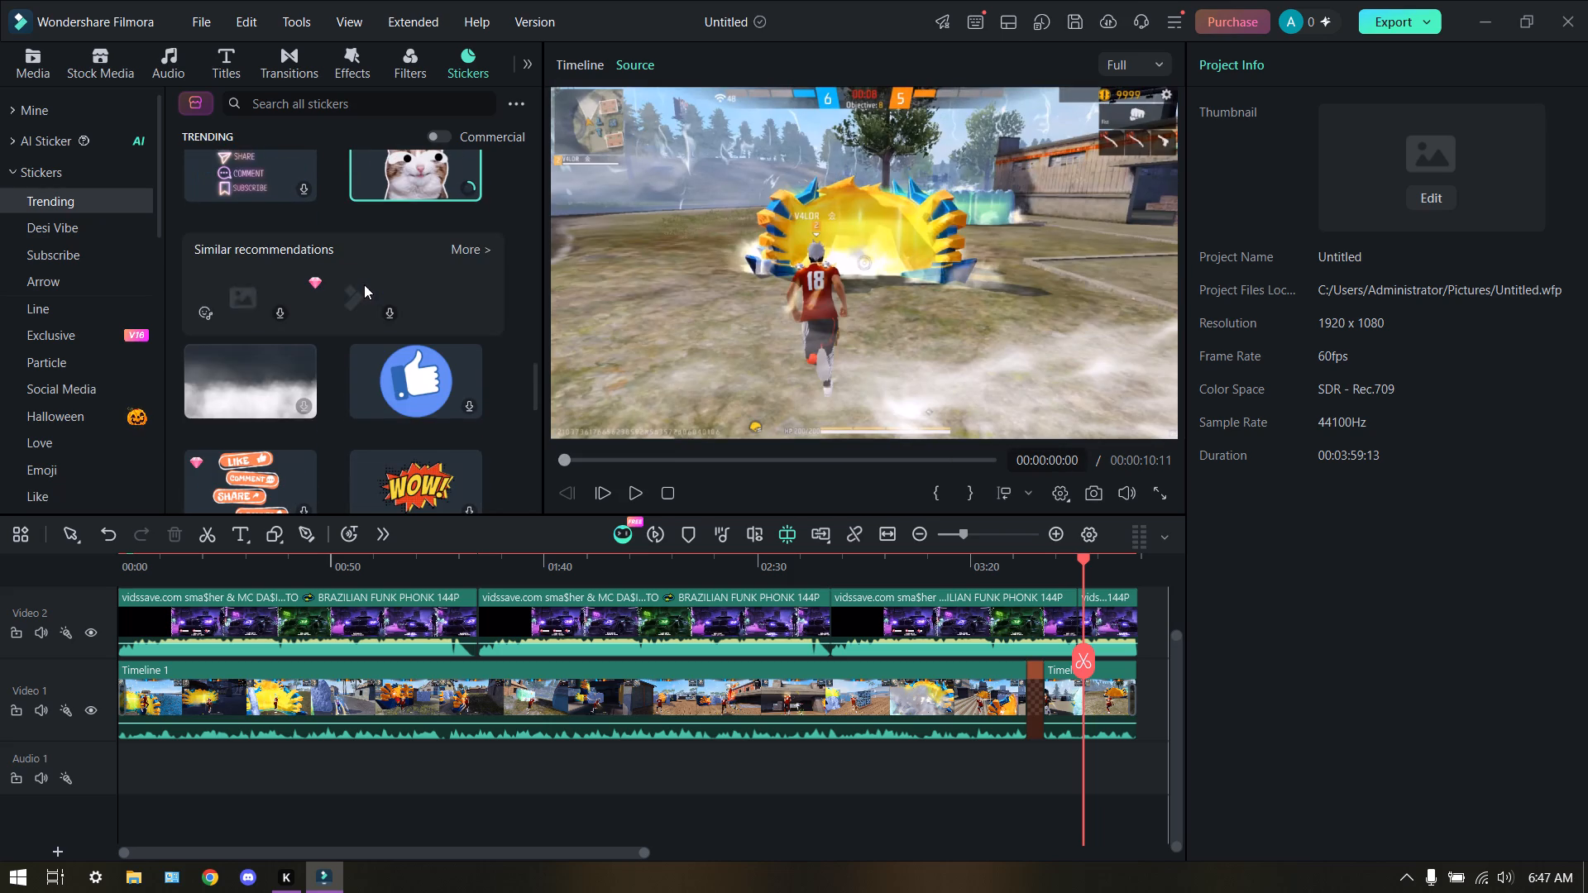
pyautogui.click(896, 281)
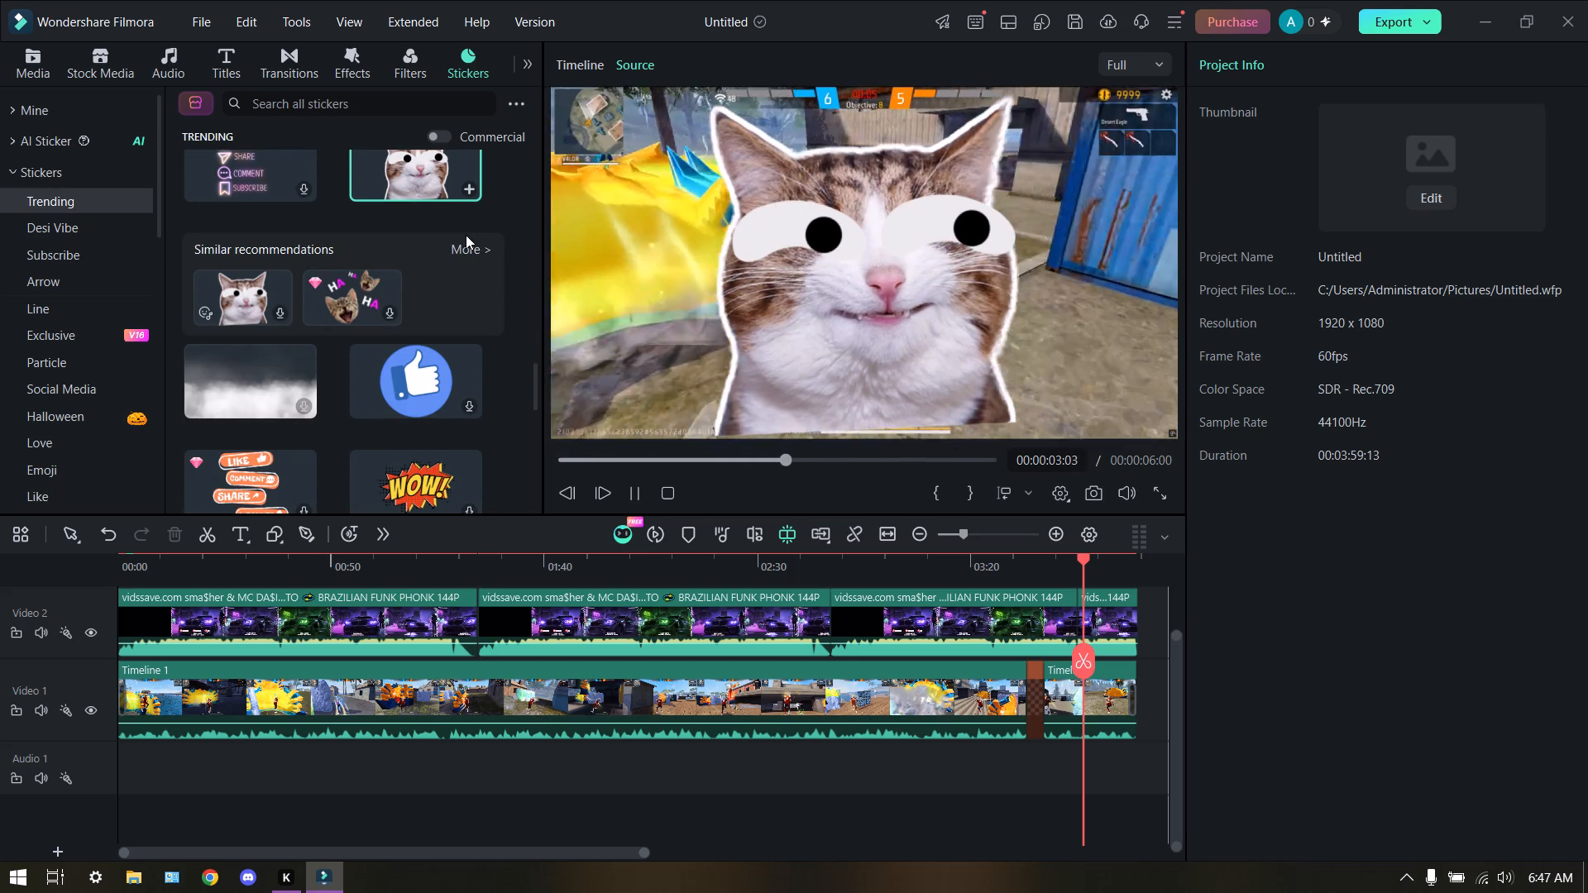
pyautogui.moveTo(426, 174); pyautogui.dragTo(568, 639)
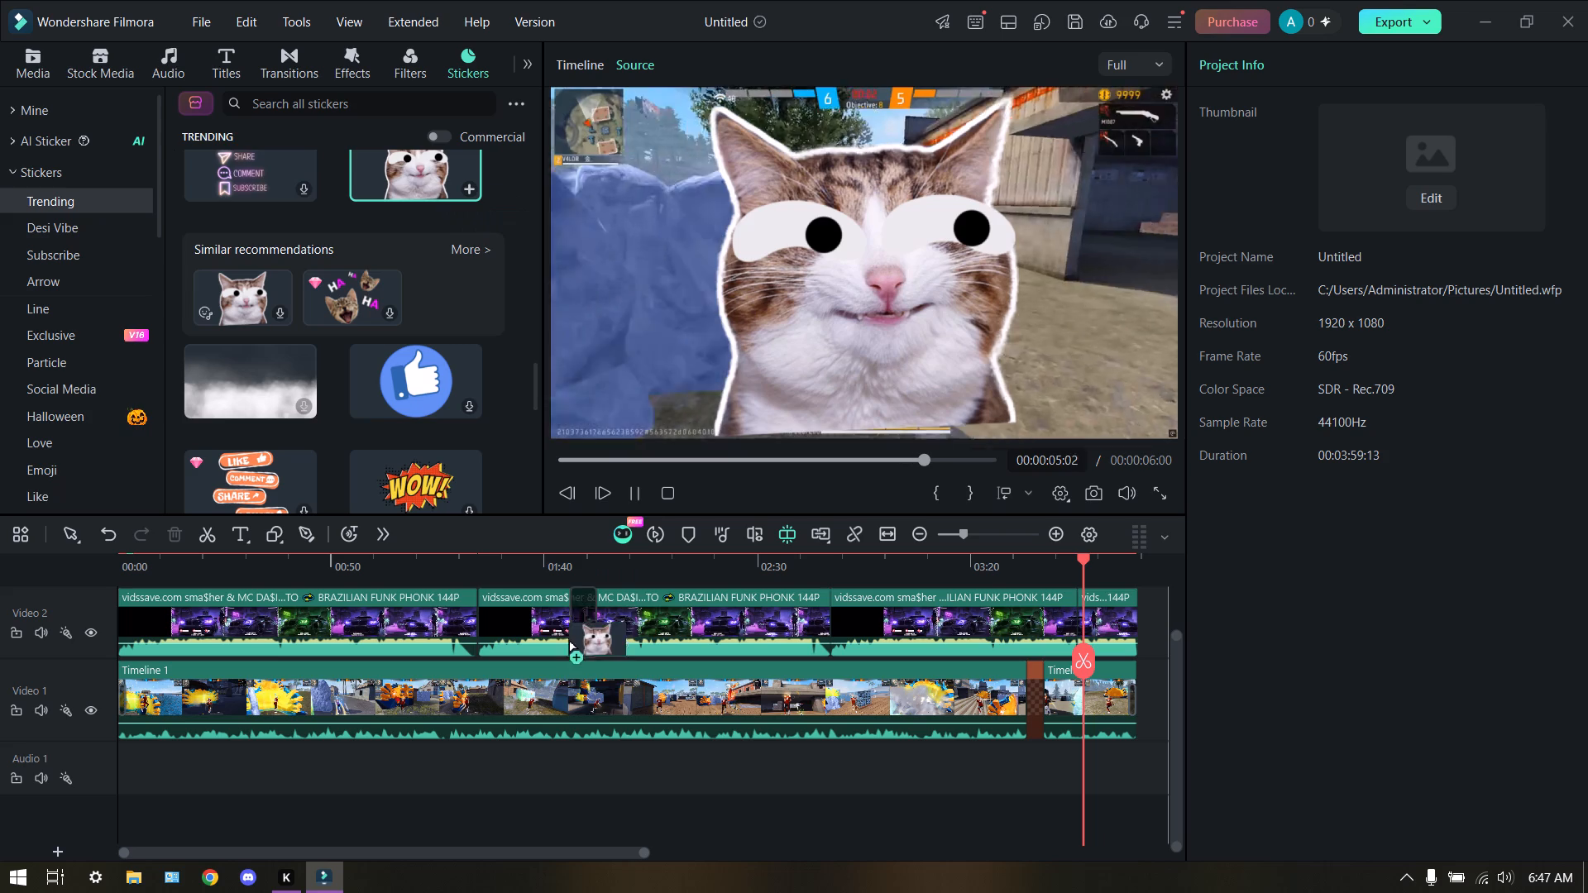
pyautogui.moveTo(568, 639); pyautogui.dragTo(585, 689)
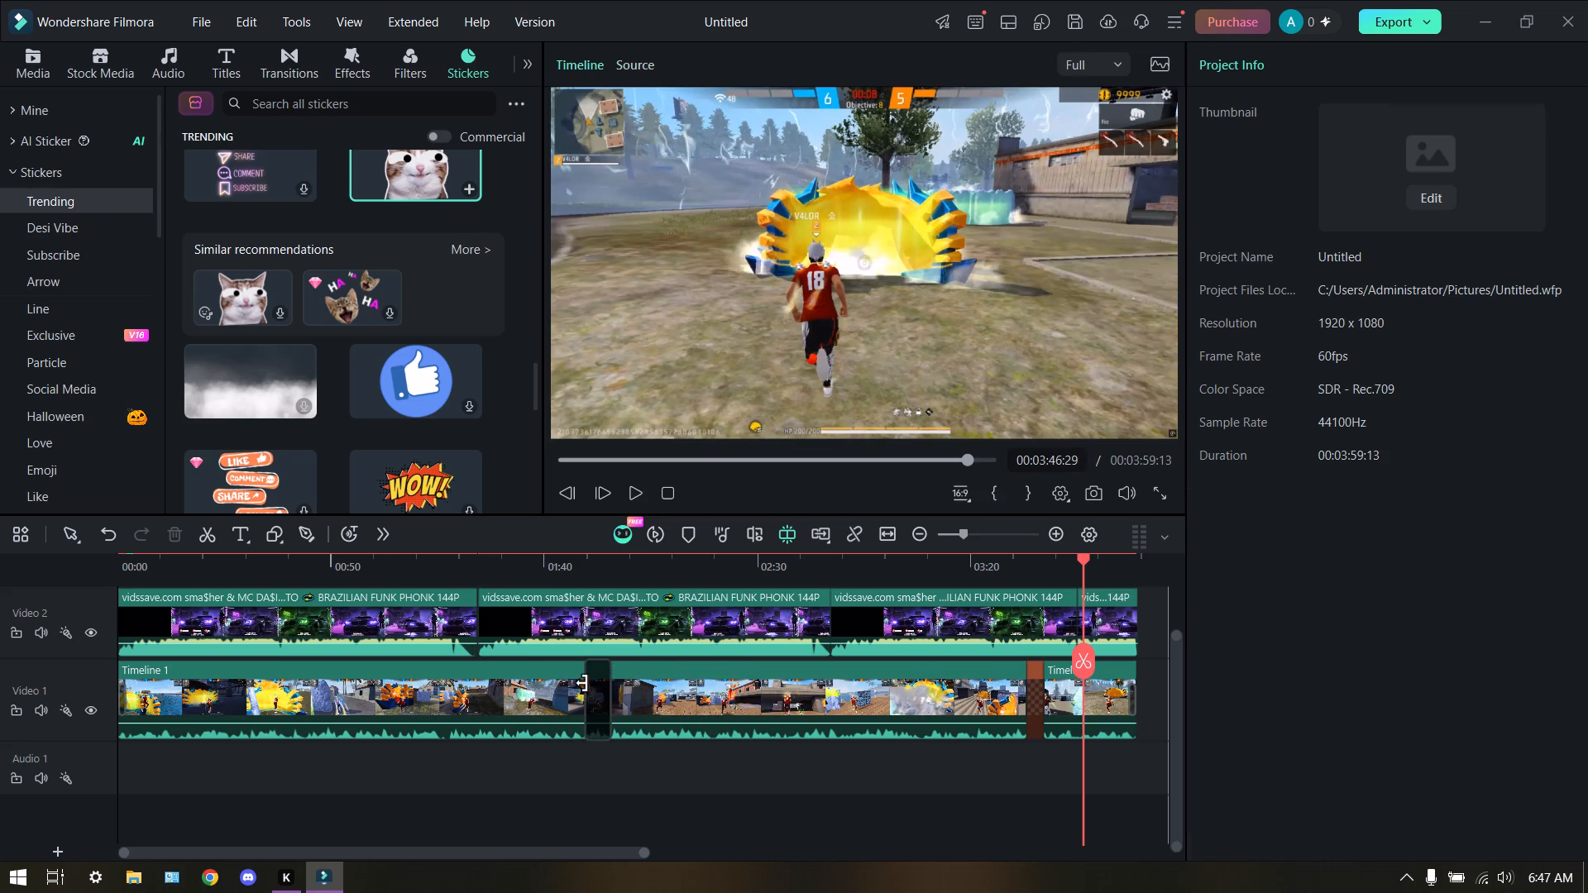
# Shift the cat sticker back to about 01:40 over the gameplay footage, move it slightly forward, and delete it.
pyautogui.click(598, 691)
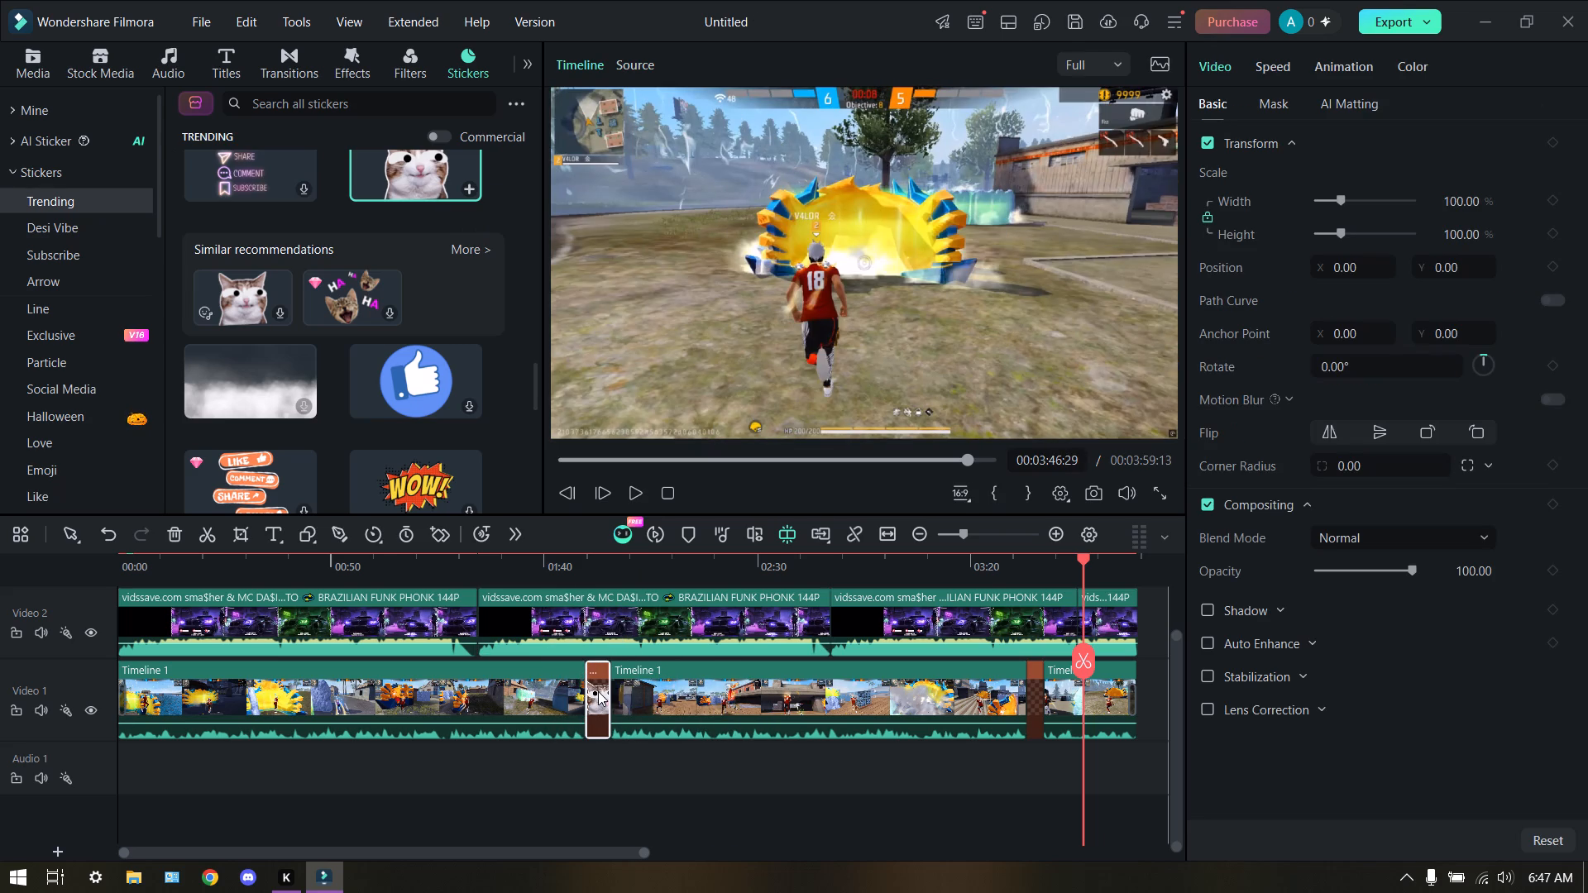
pyautogui.moveTo(599, 693); pyautogui.dragTo(559, 676)
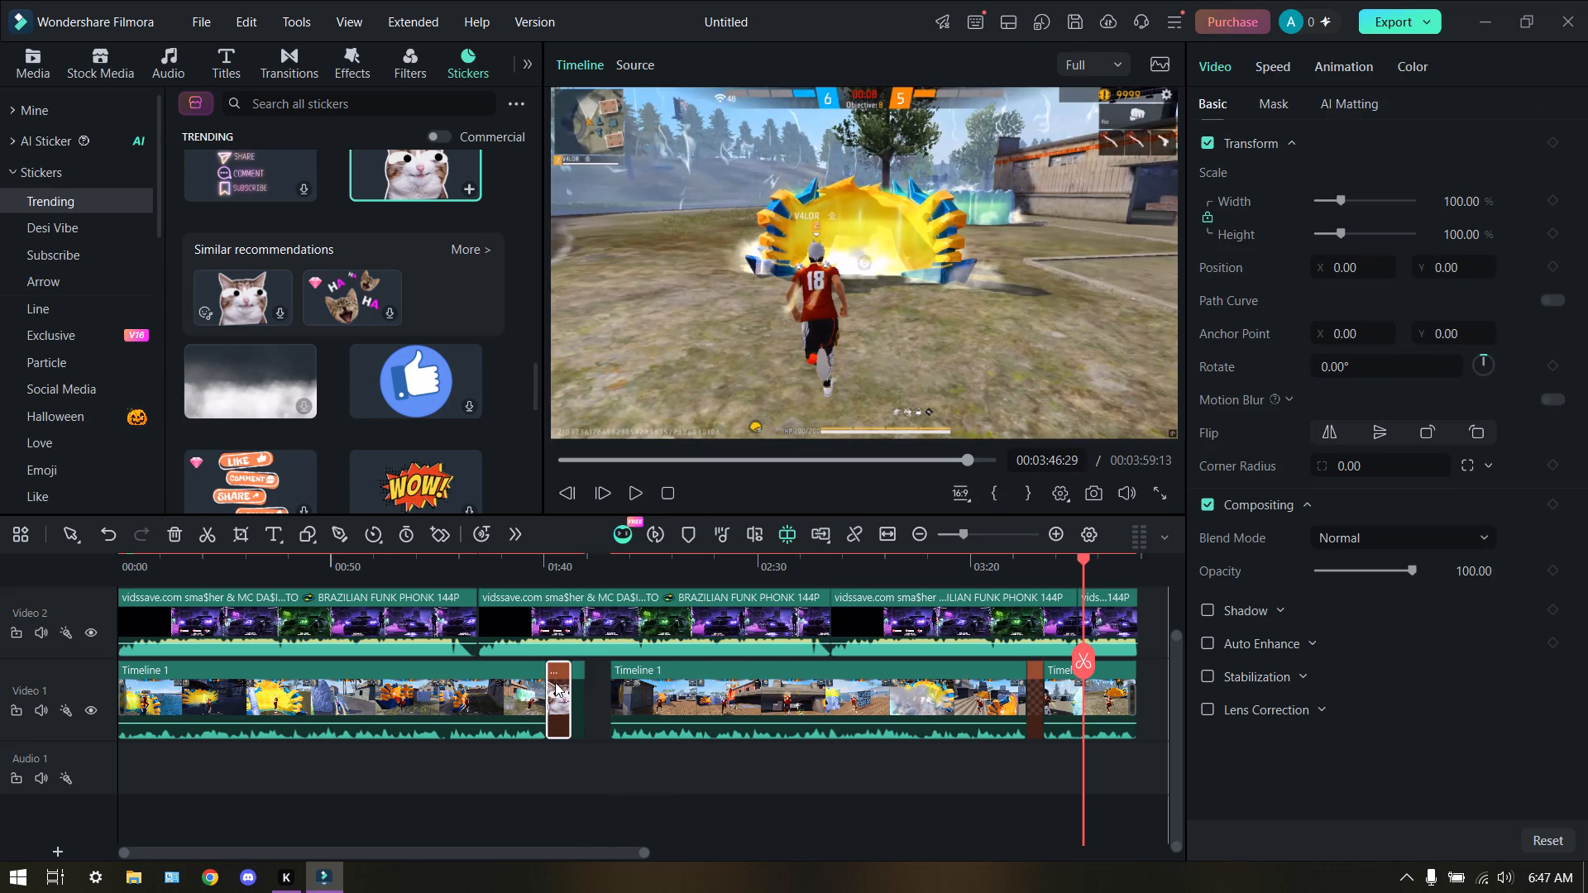
pyautogui.moveTo(555, 685); pyautogui.dragTo(586, 691)
pyautogui.rightClick(582, 691)
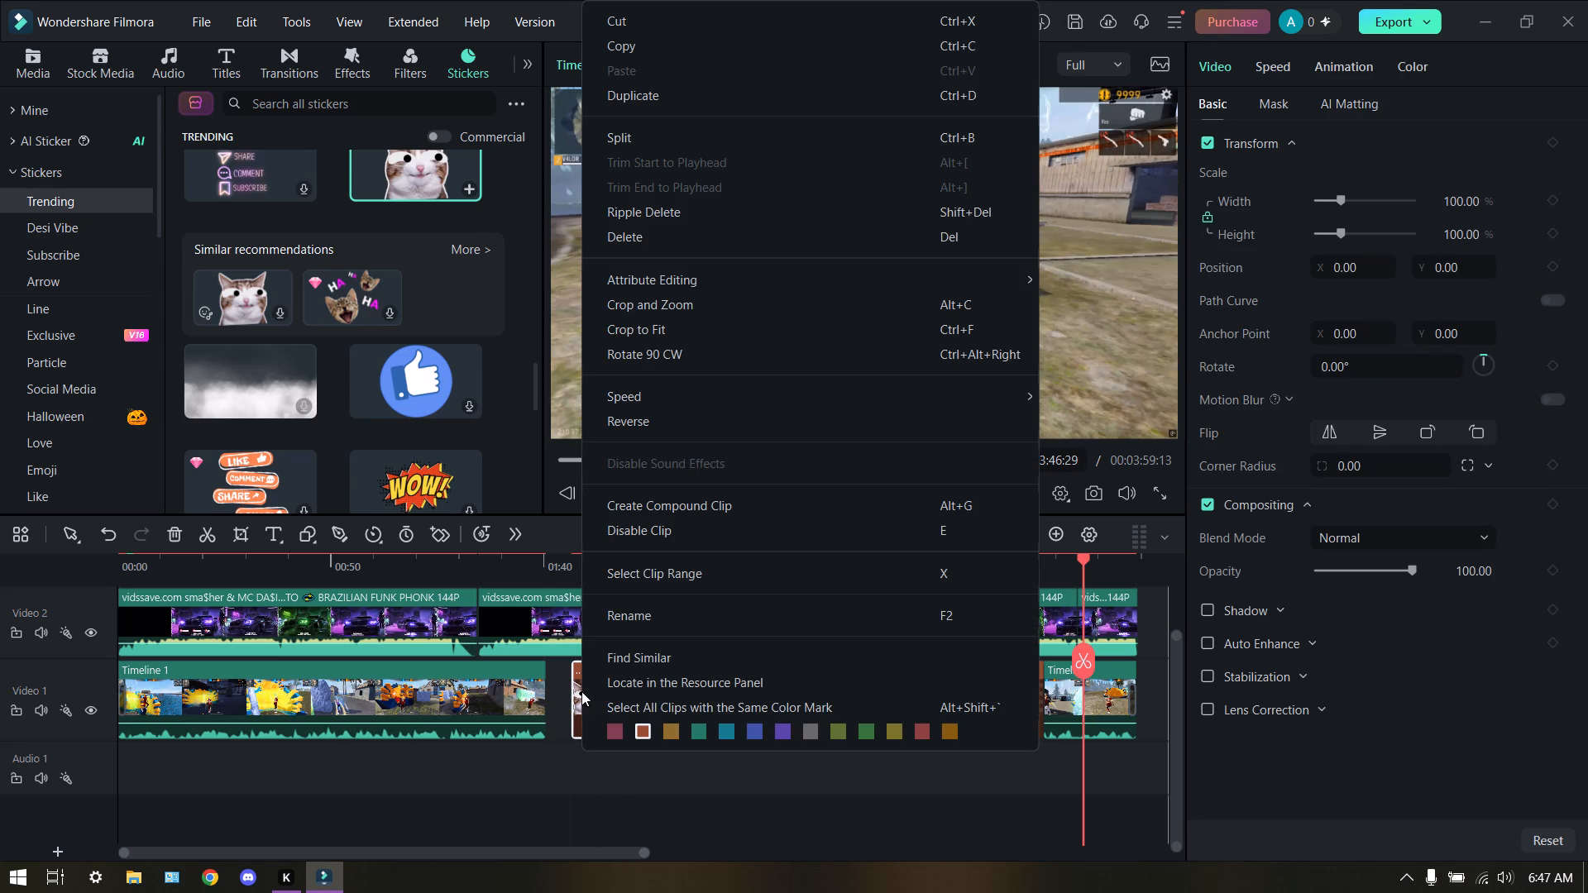
pyautogui.click(656, 240)
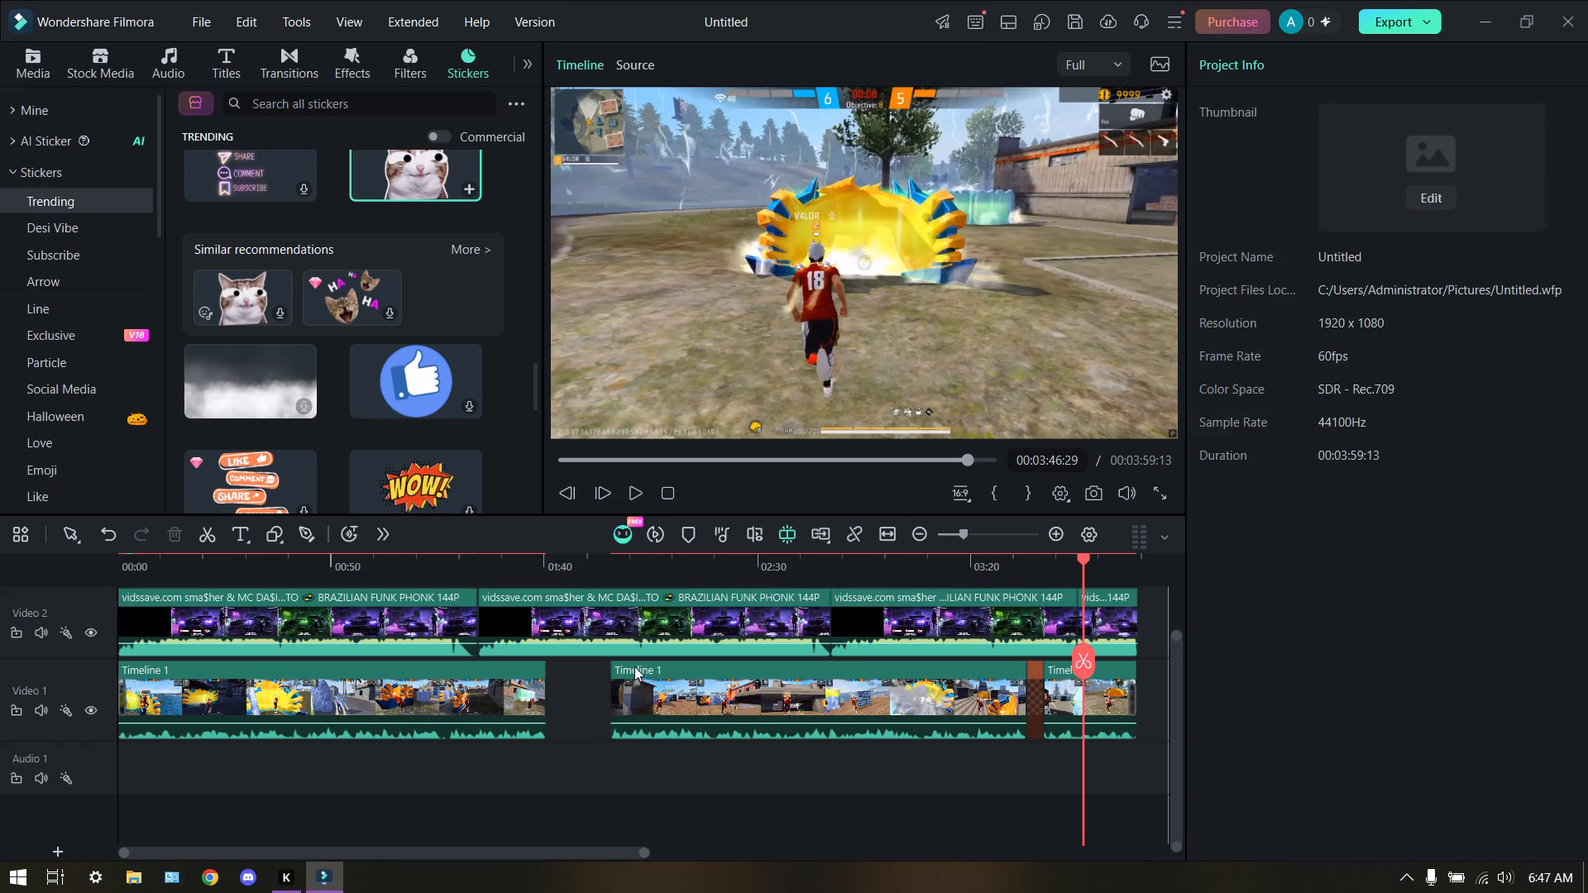
# Close the empty gap after about 01:40 between the first two gameplay clips on Video 1.
pyautogui.moveTo(463, 693); pyautogui.dragTo(498, 704)
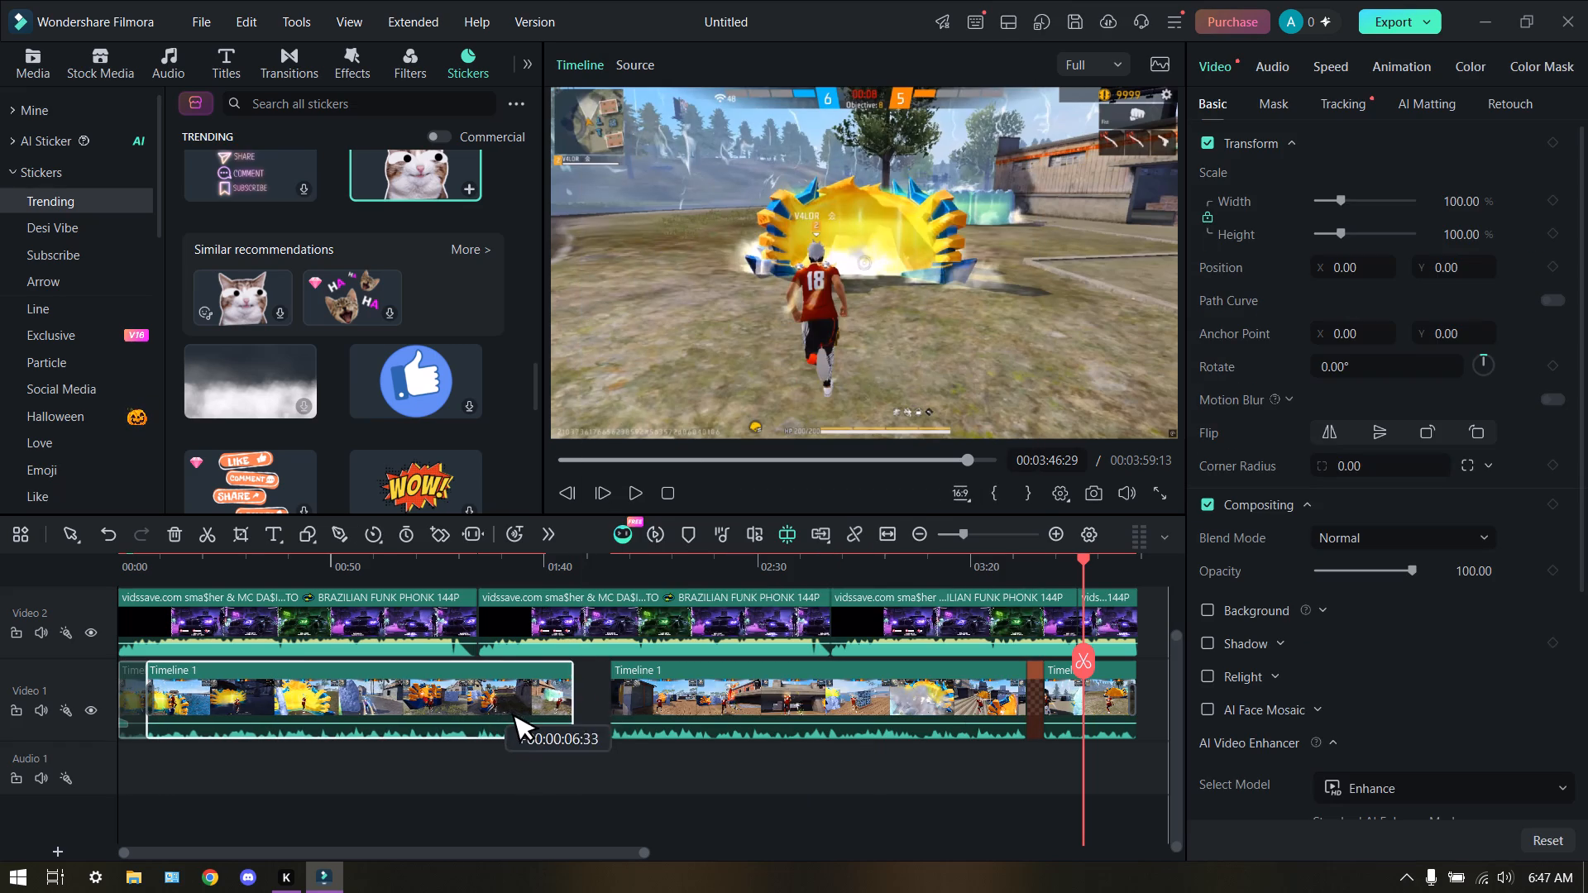
pyautogui.moveTo(498, 704); pyautogui.dragTo(402, 701)
pyautogui.click(608, 719)
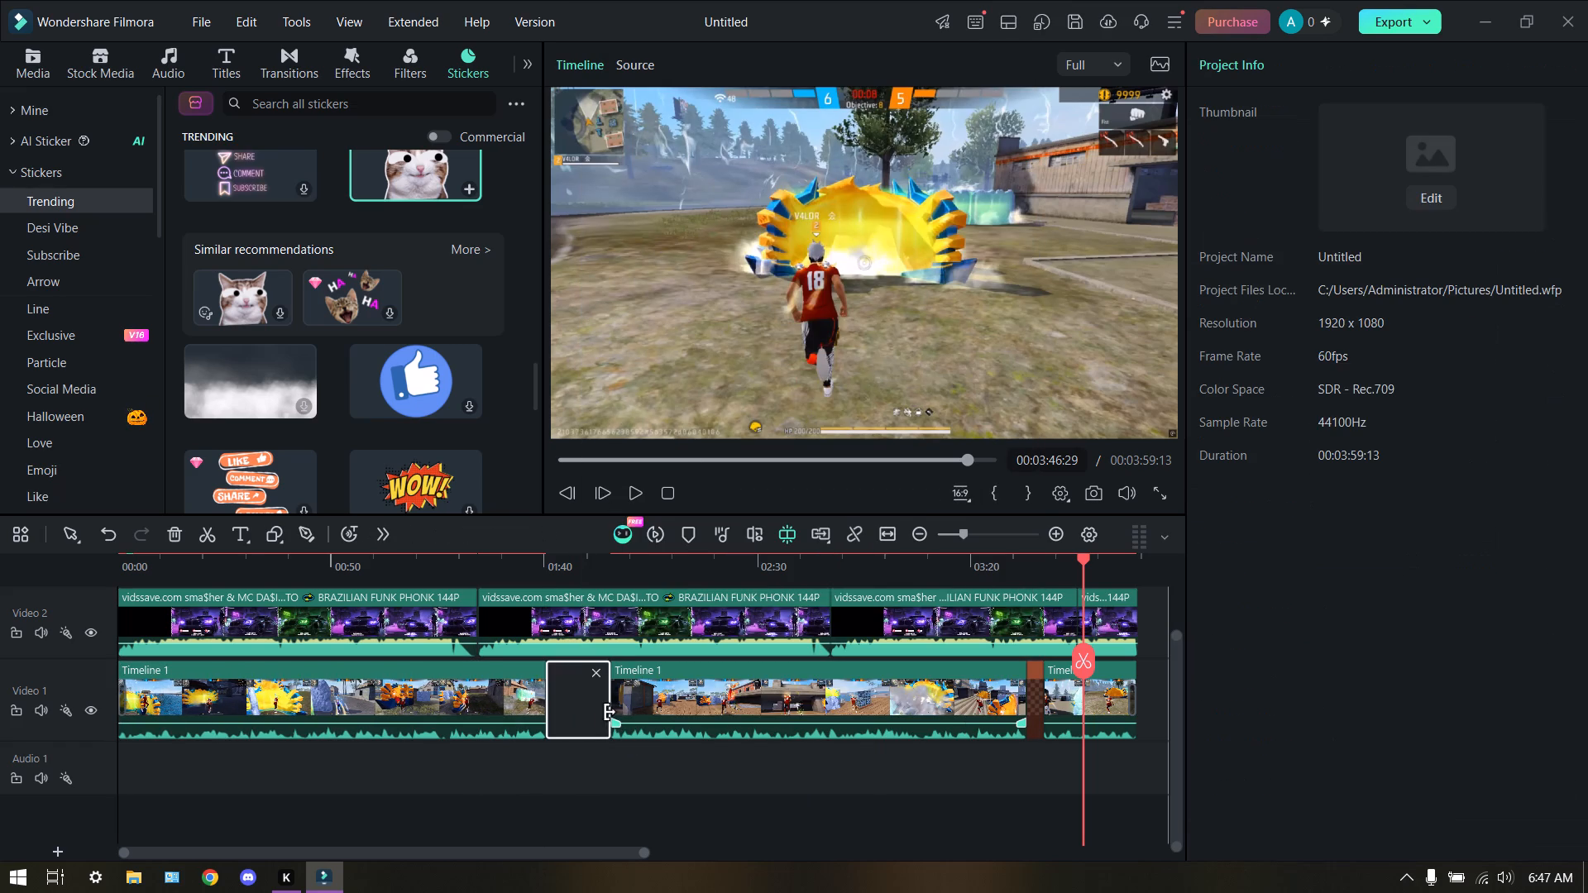
pyautogui.click(600, 666)
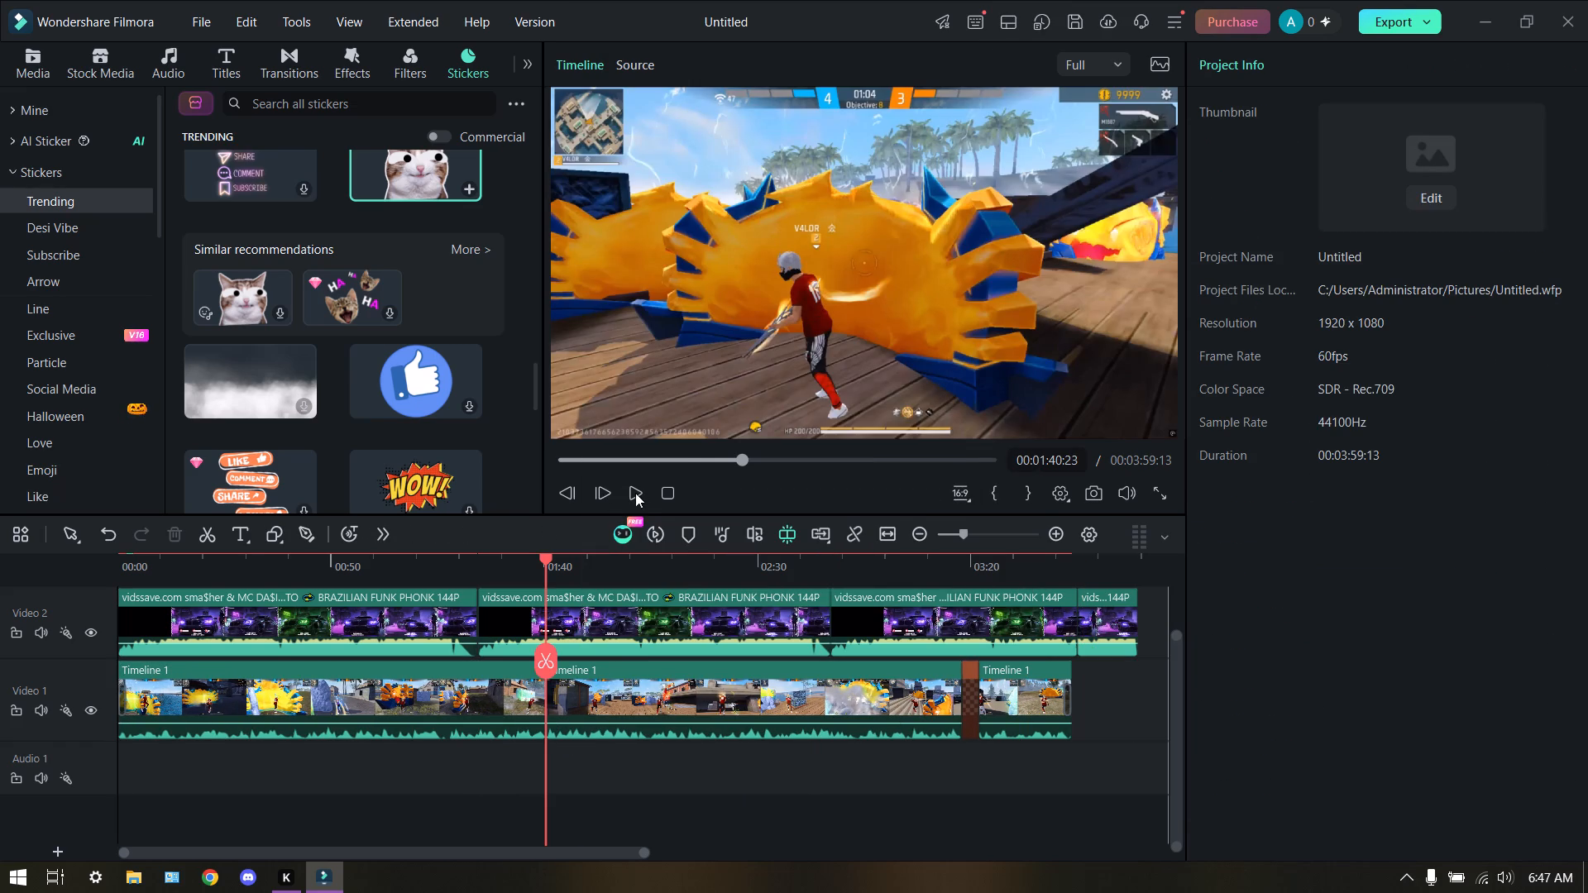
# Delete all three gameplay clips and the short sticker clip between them from Video 1, leaving the music on Video 2.
pyautogui.click(633, 501)
pyautogui.click(658, 687)
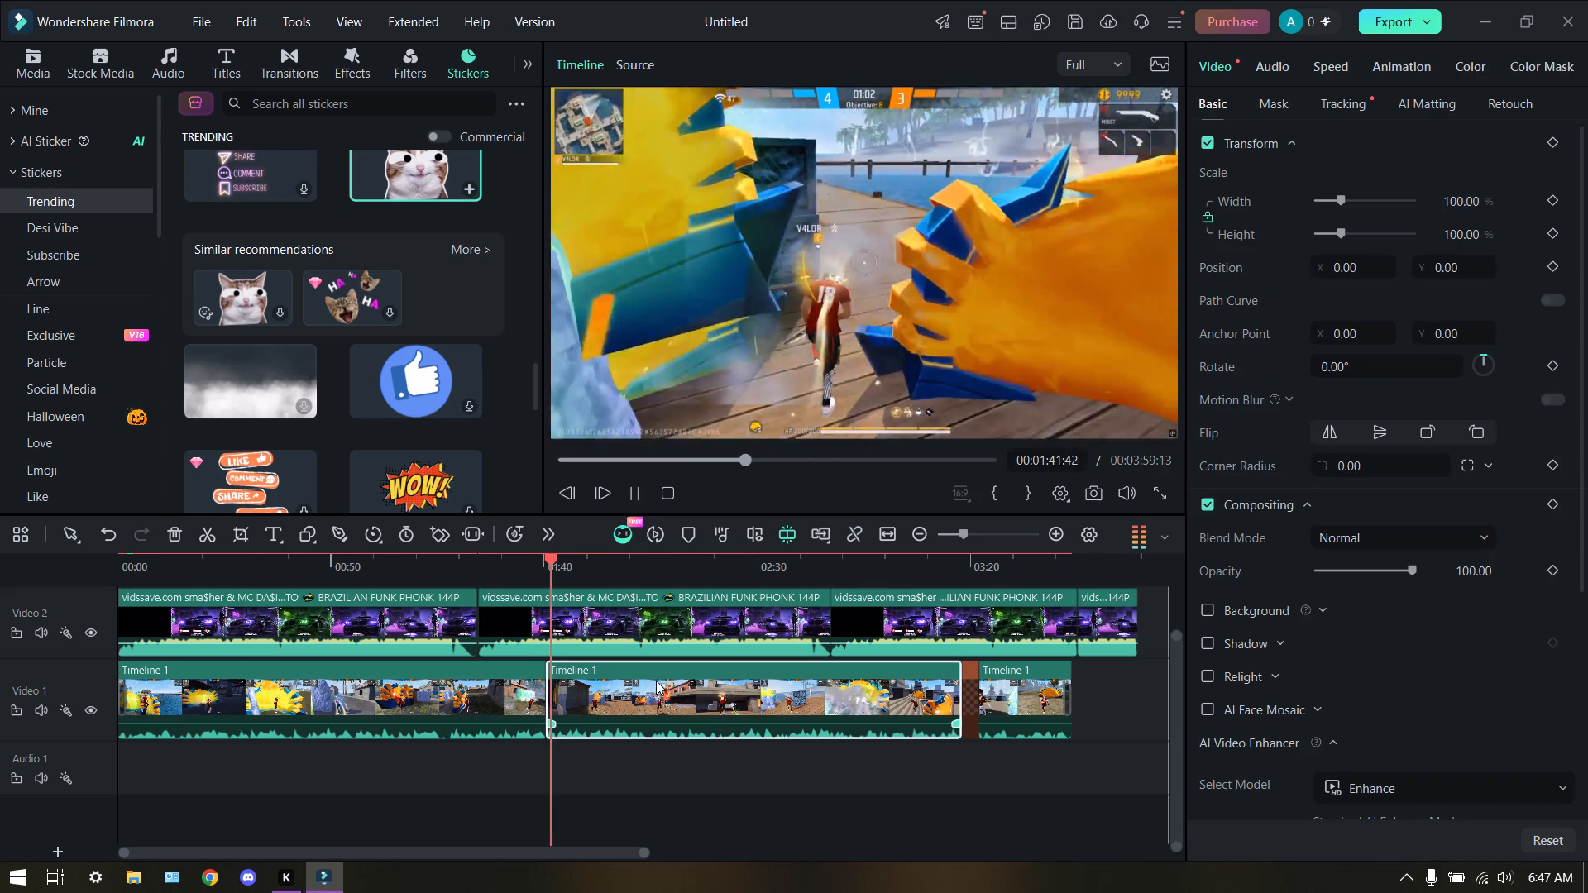
pyautogui.rightClick(650, 679)
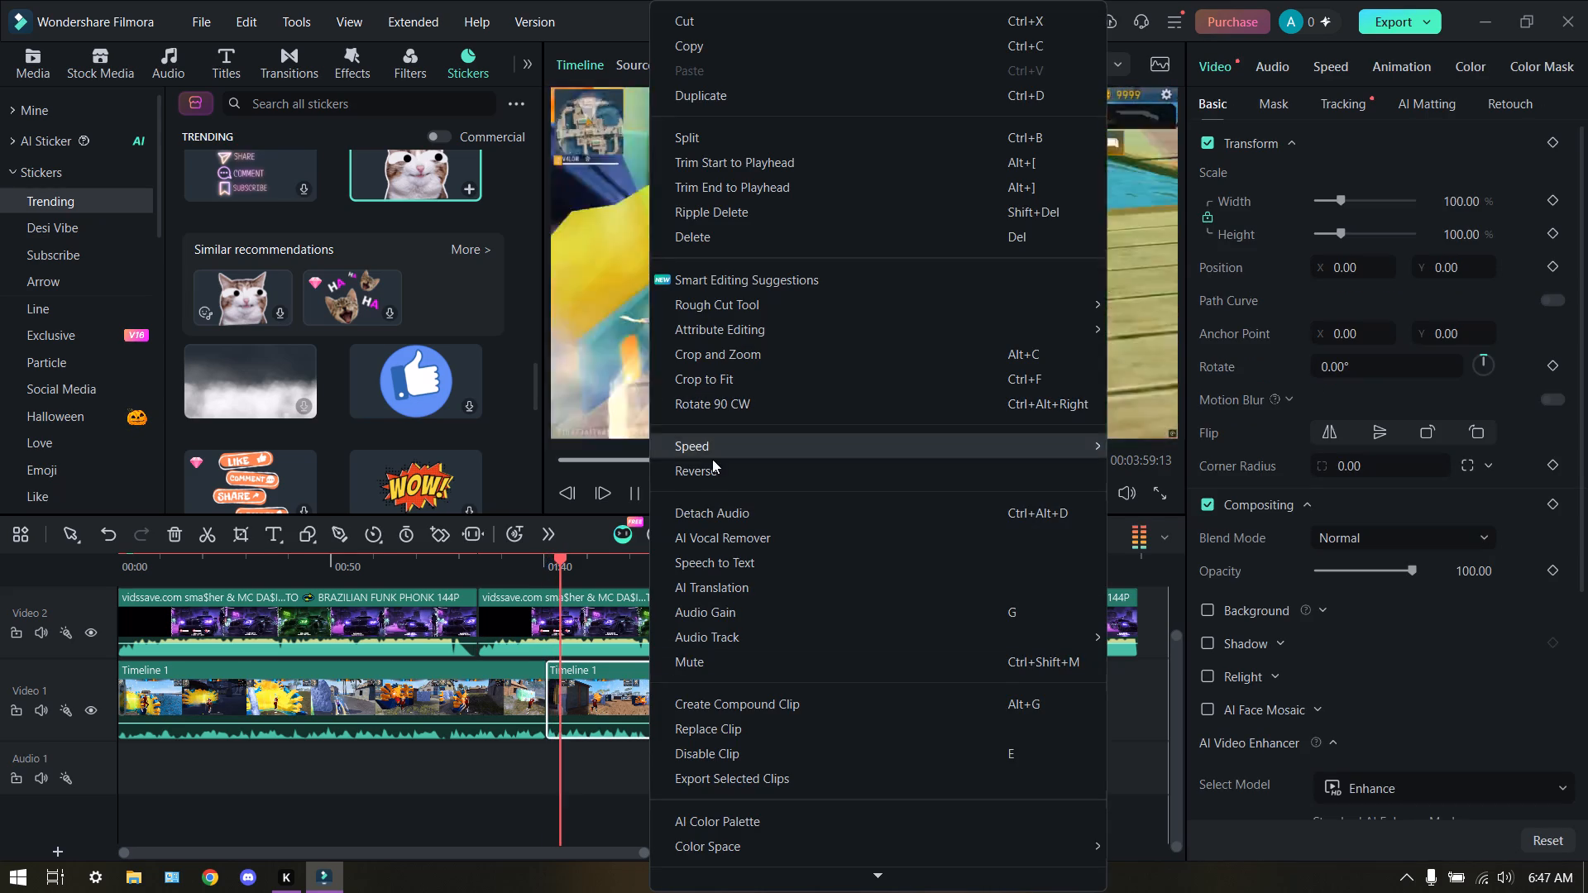
pyautogui.click(711, 246)
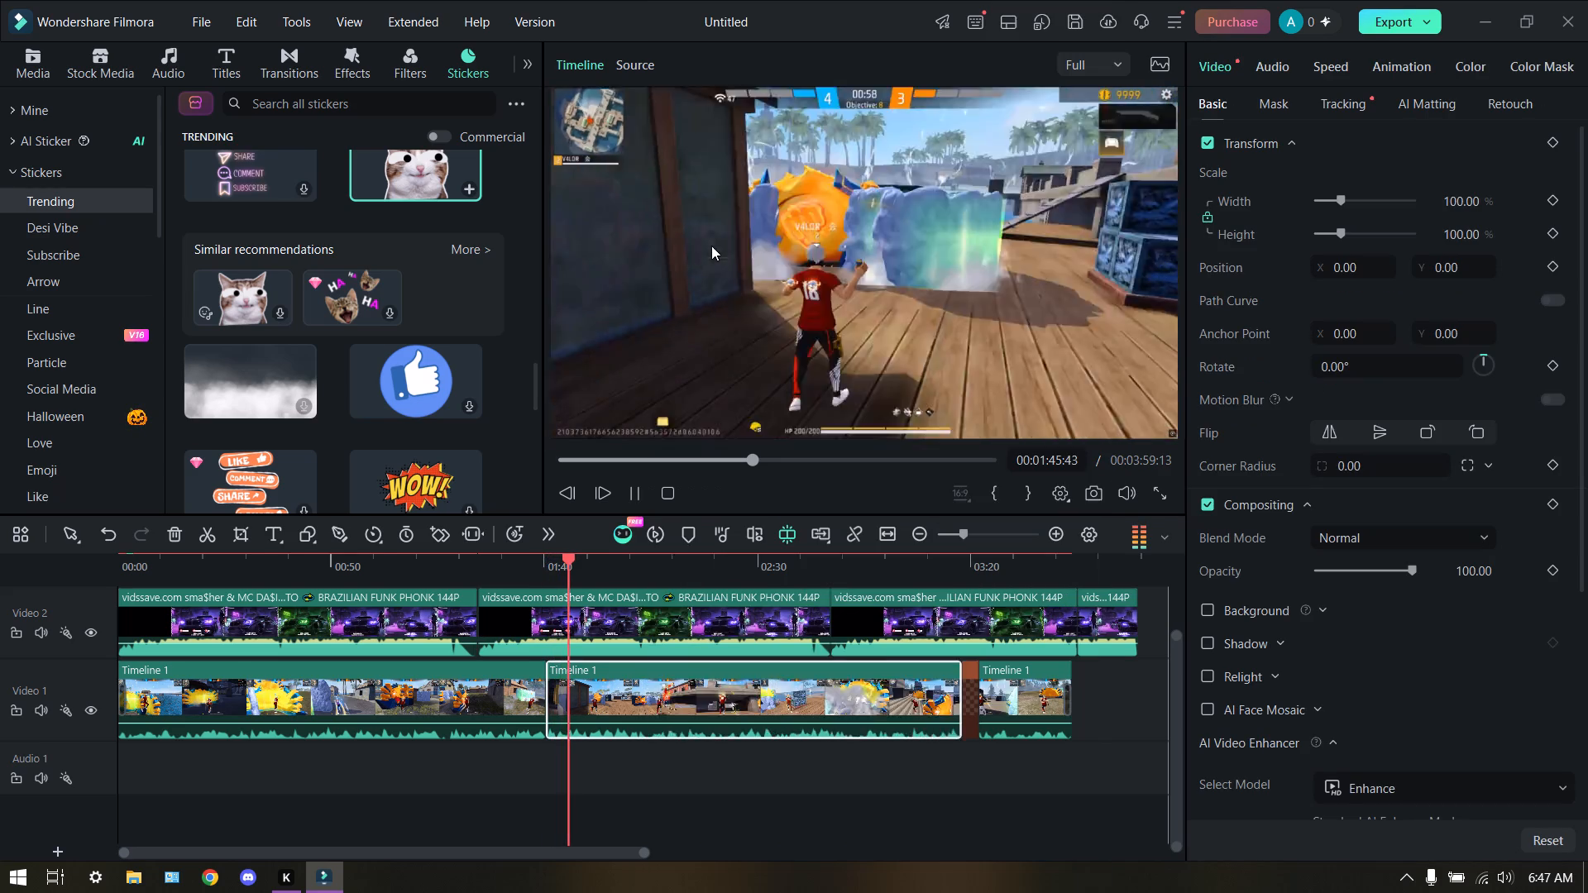
pyautogui.rightClick(433, 728)
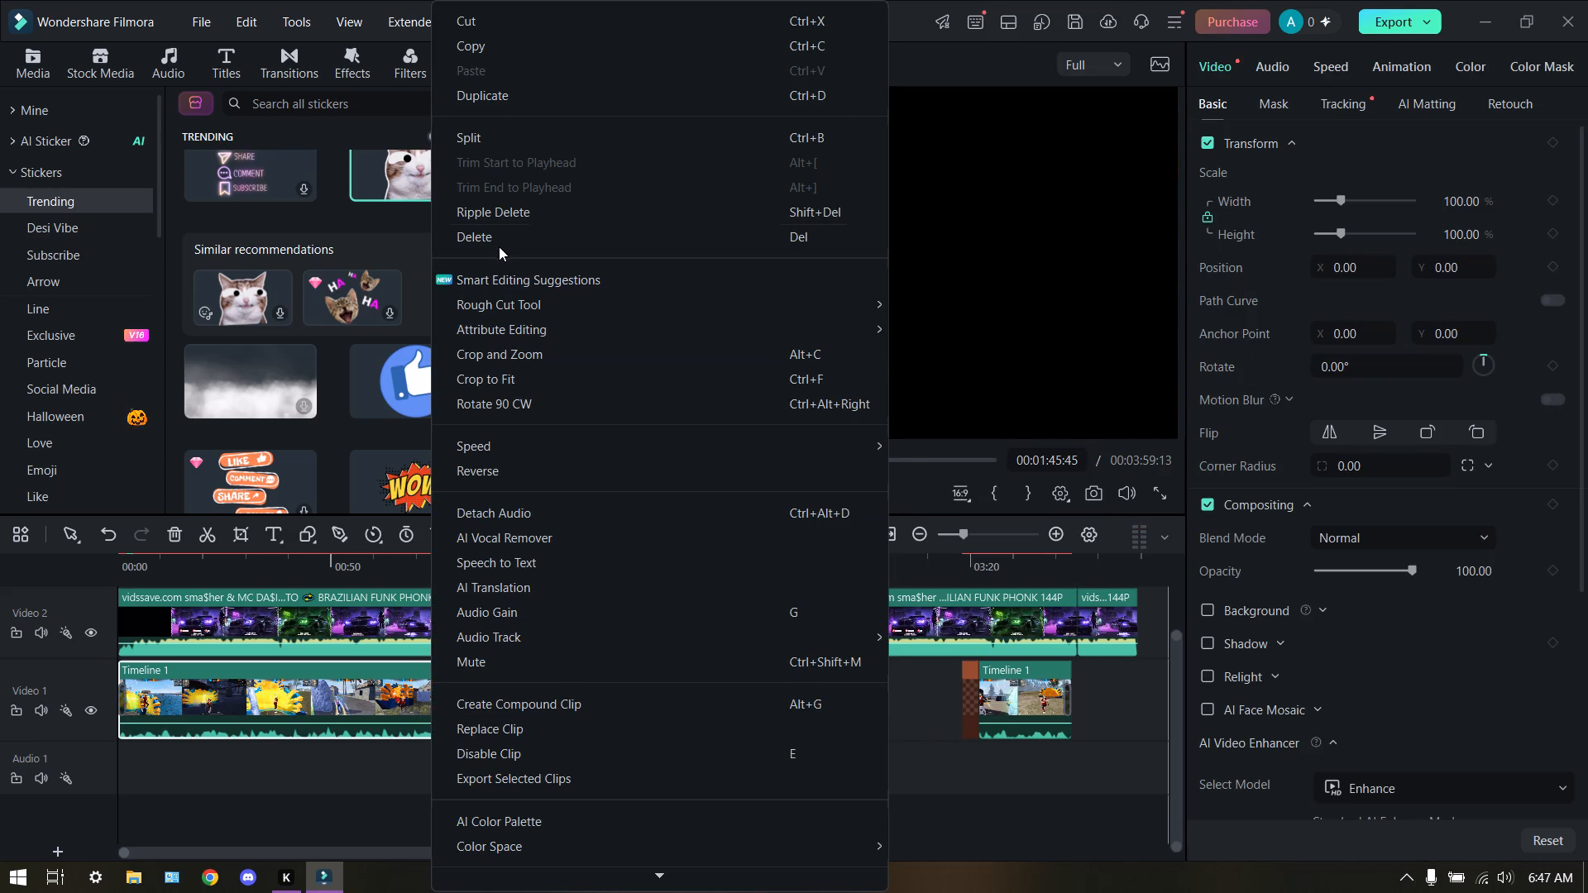
pyautogui.click(499, 246)
pyautogui.rightClick(1007, 708)
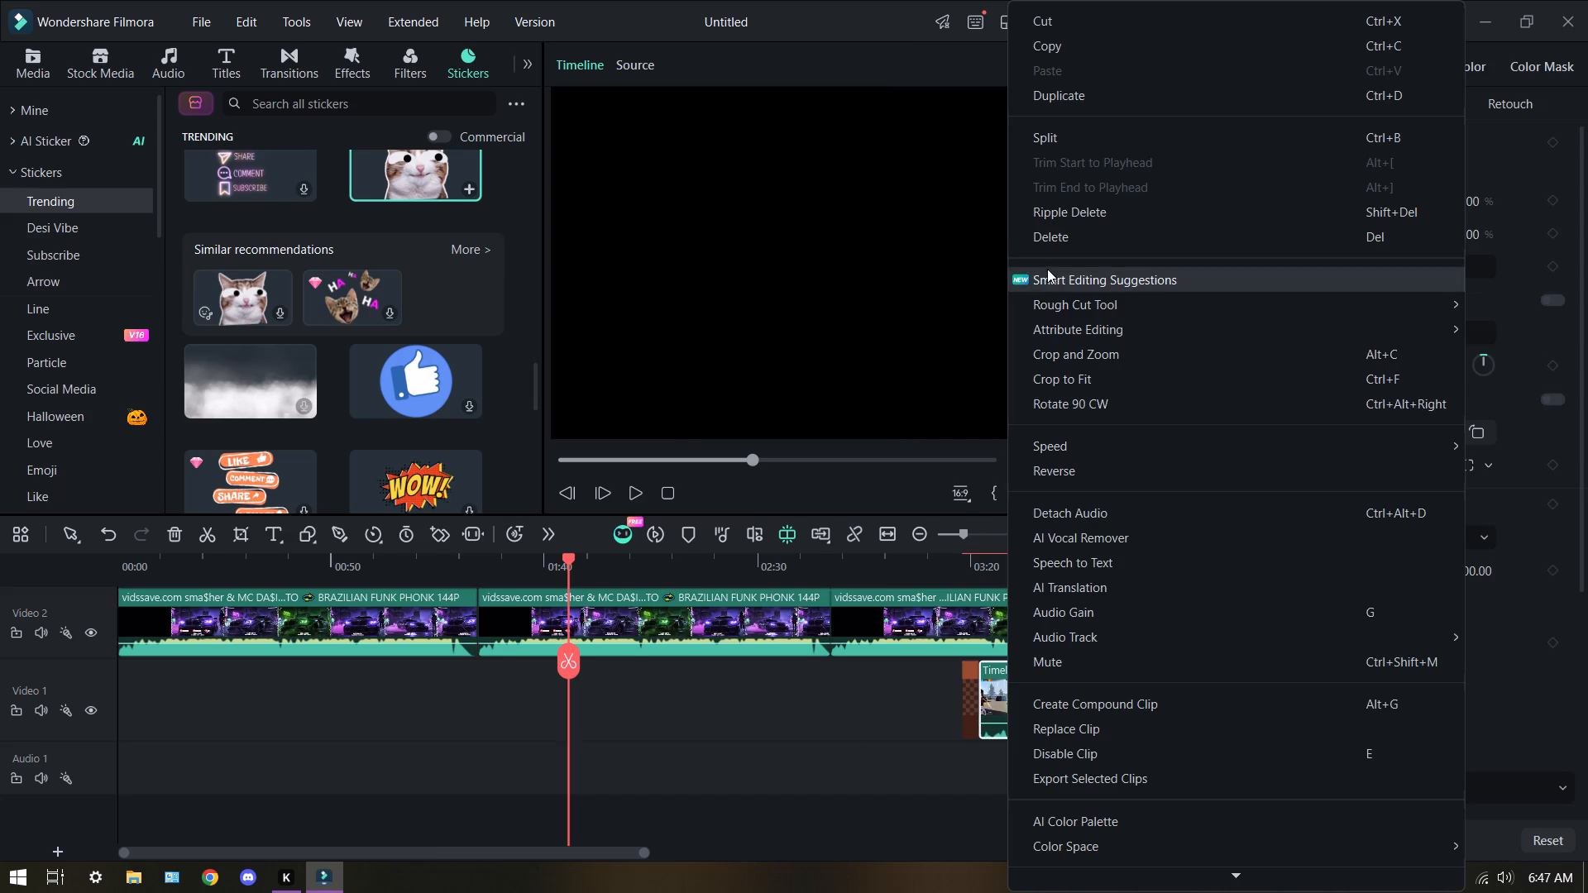
pyautogui.click(1052, 243)
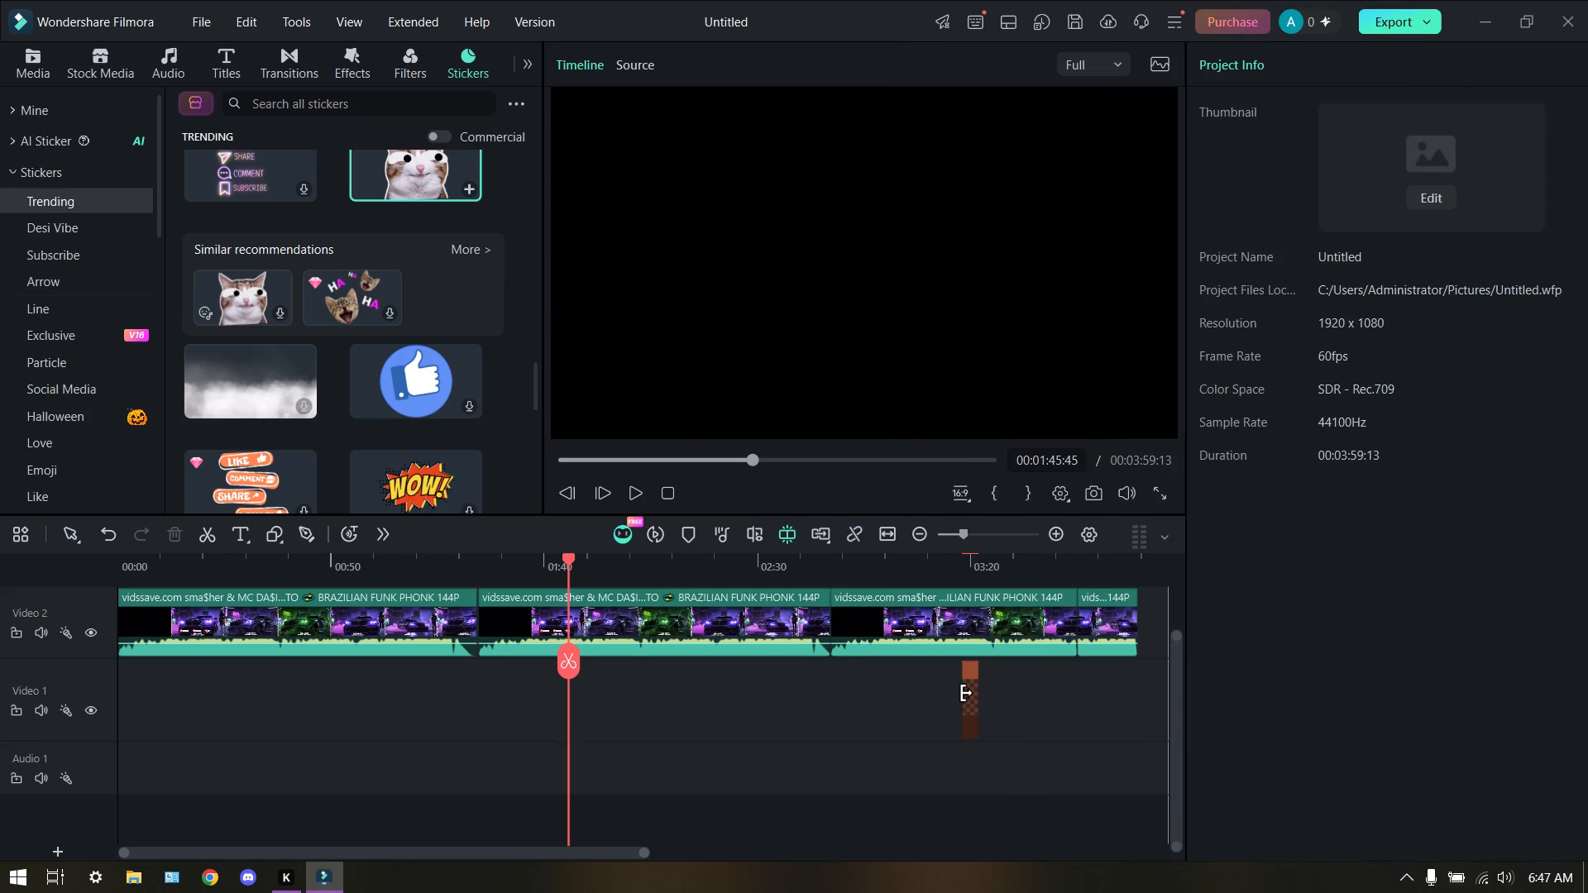
pyautogui.rightClick(966, 693)
pyautogui.click(1003, 234)
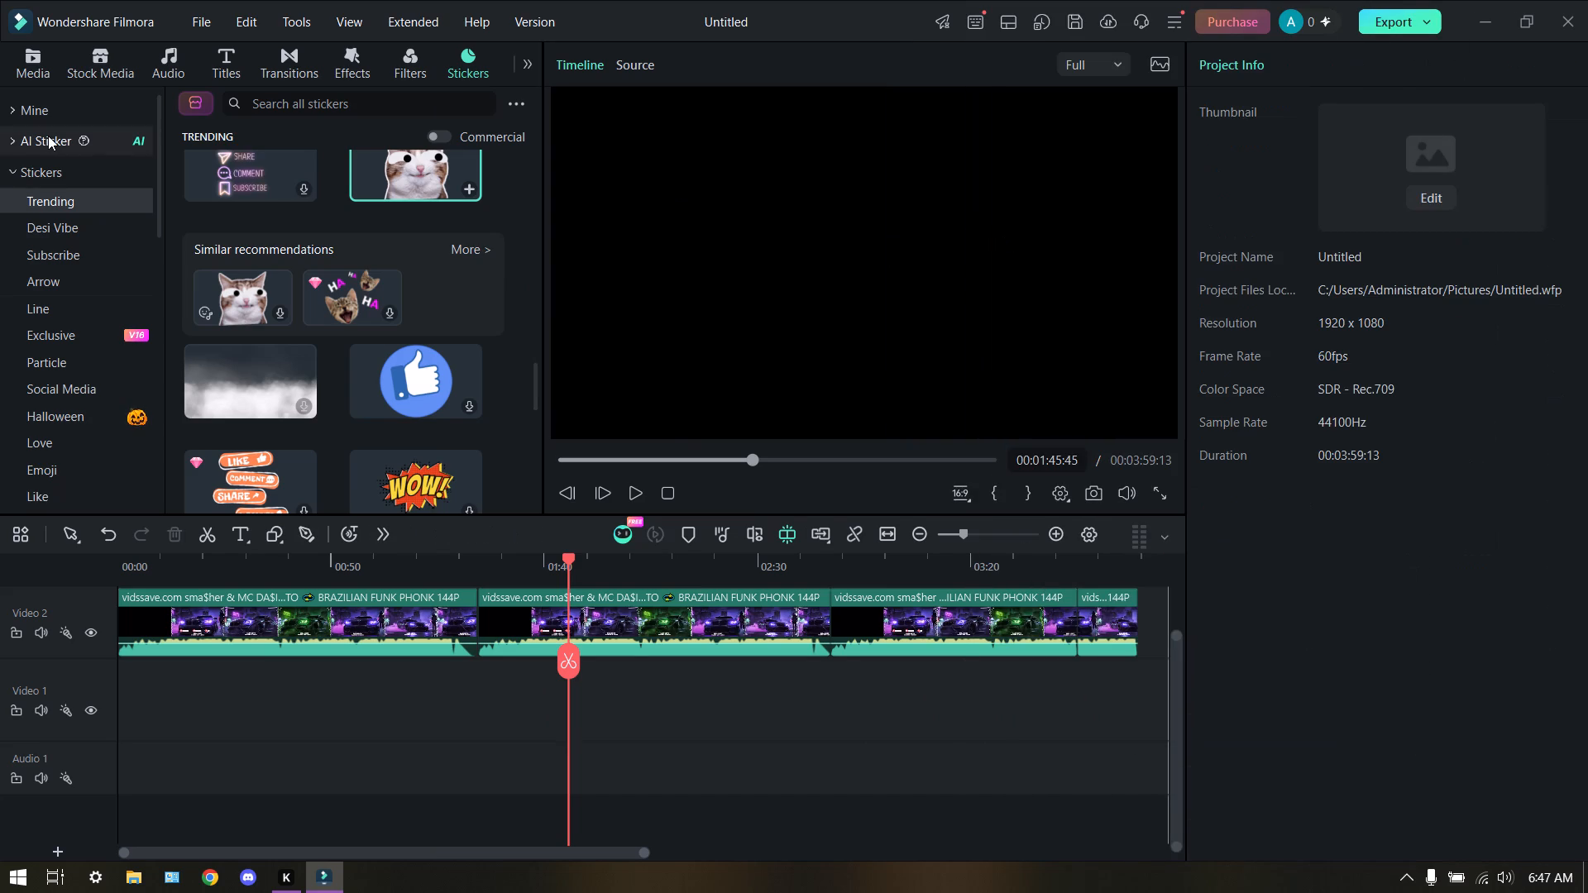
# Place the full Timeline 1.mov gameplay footage from the project media at the start of Video 1.
pyautogui.click(39, 60)
pyautogui.moveTo(241, 318); pyautogui.dragTo(112, 703)
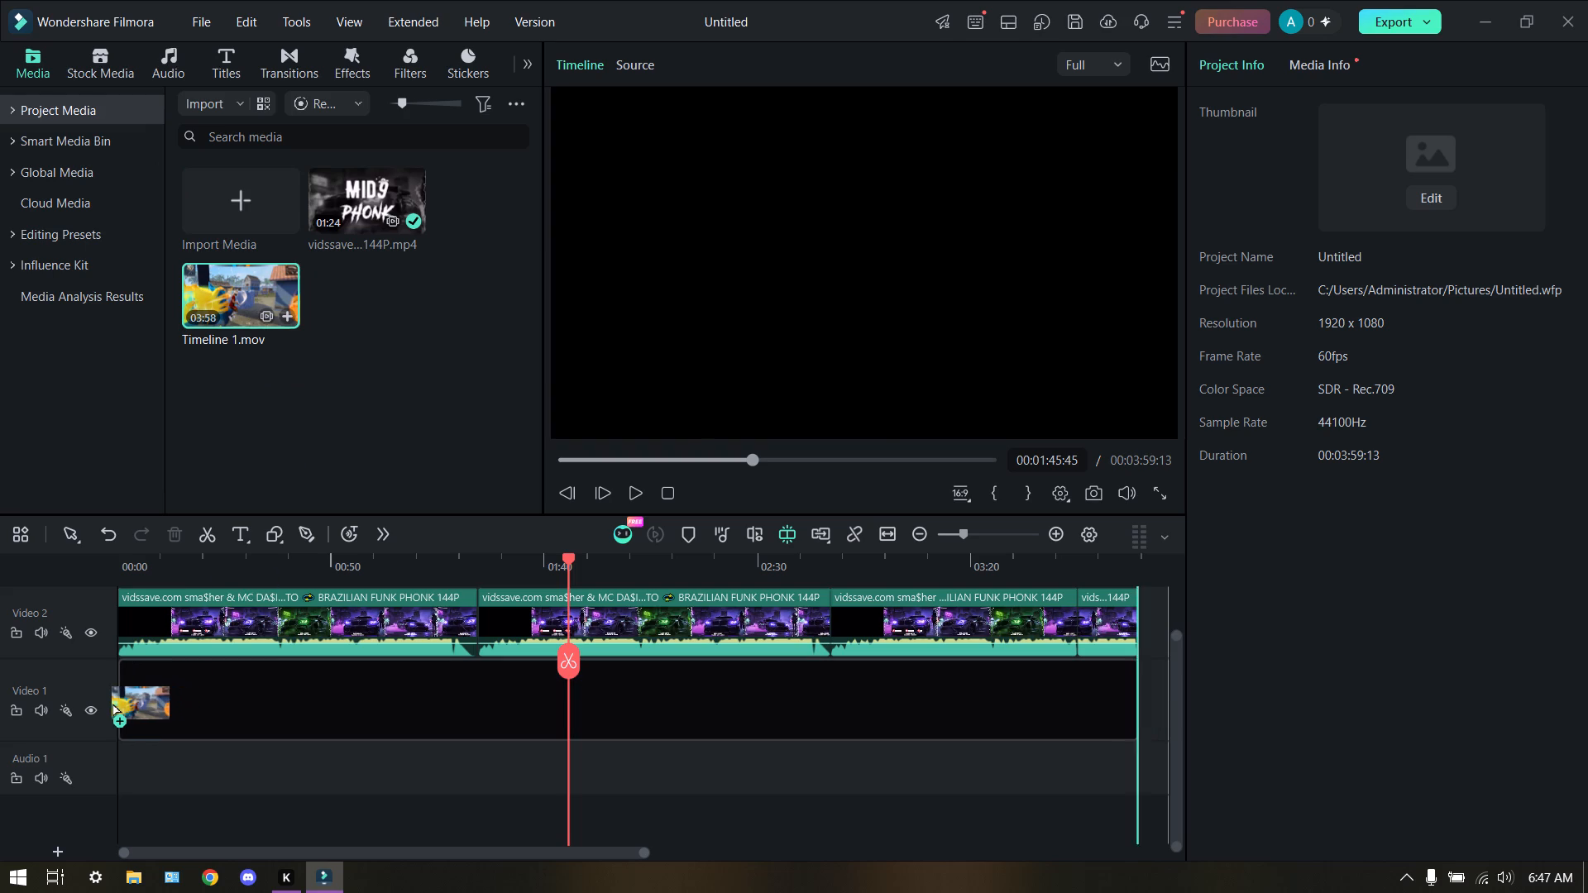
pyautogui.moveTo(112, 703); pyautogui.dragTo(108, 703)
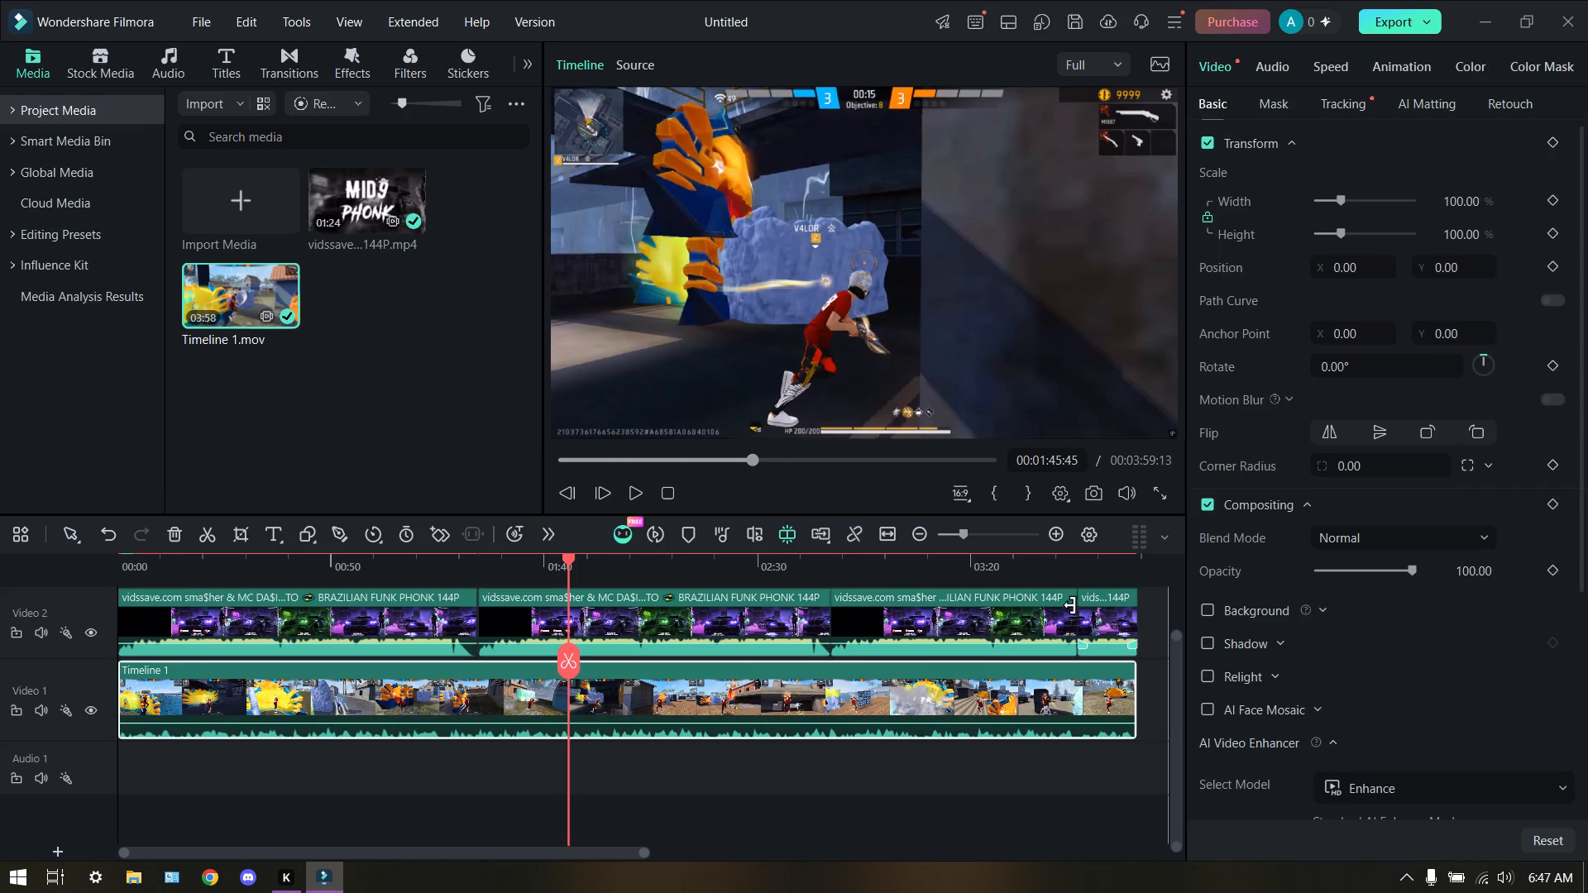
# Play the re-added gameplay footage with the music from the beginning and pause it at about 00:05.
pyautogui.click(625, 496)
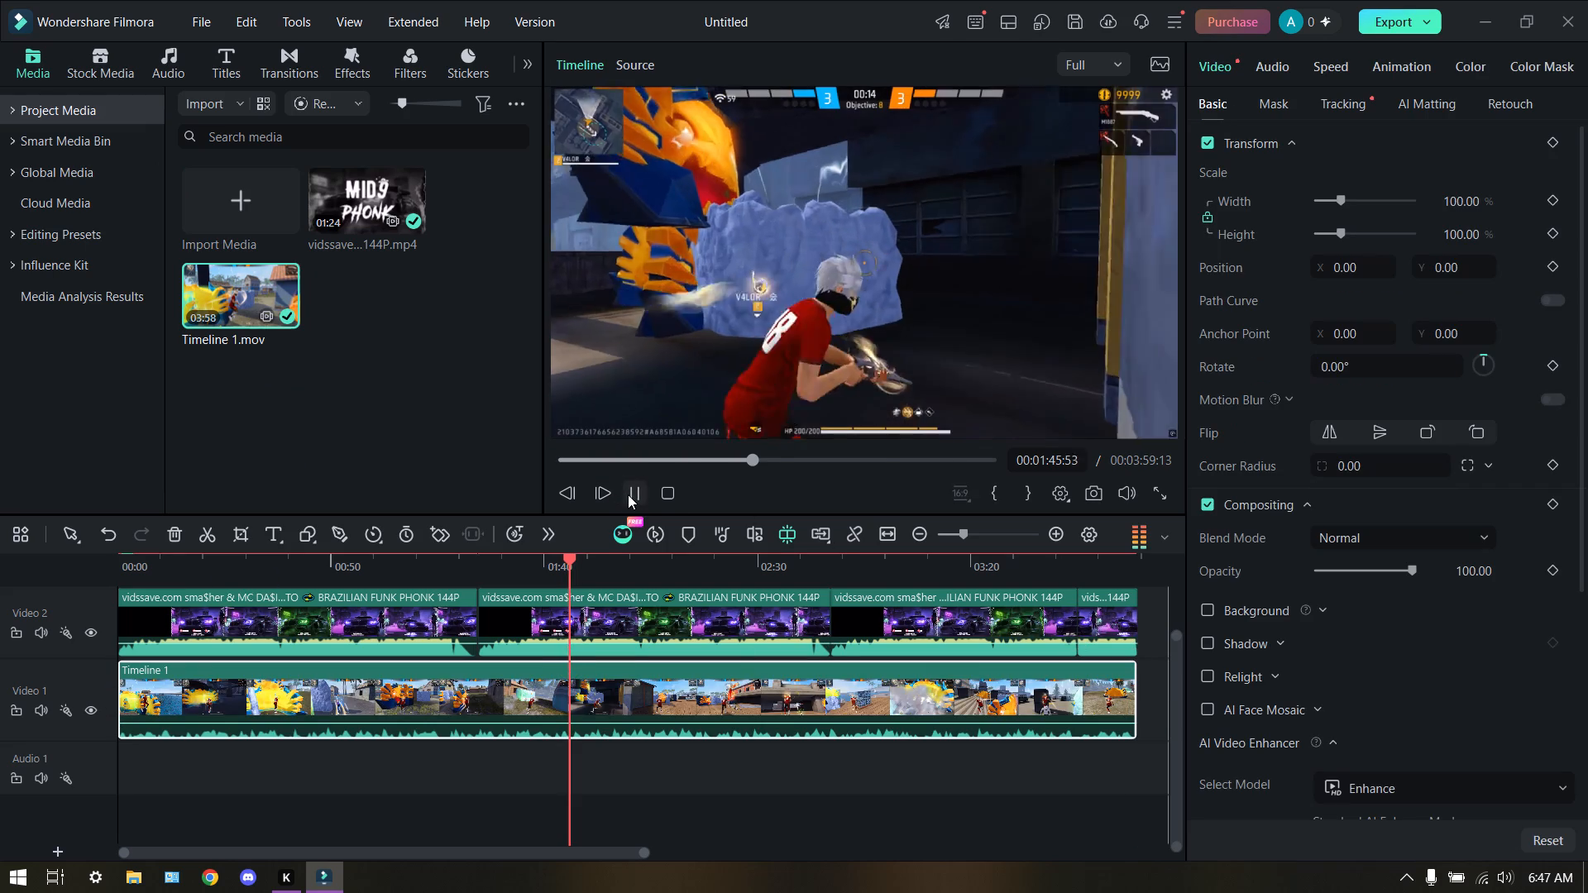
pyautogui.click(676, 495)
pyautogui.click(643, 490)
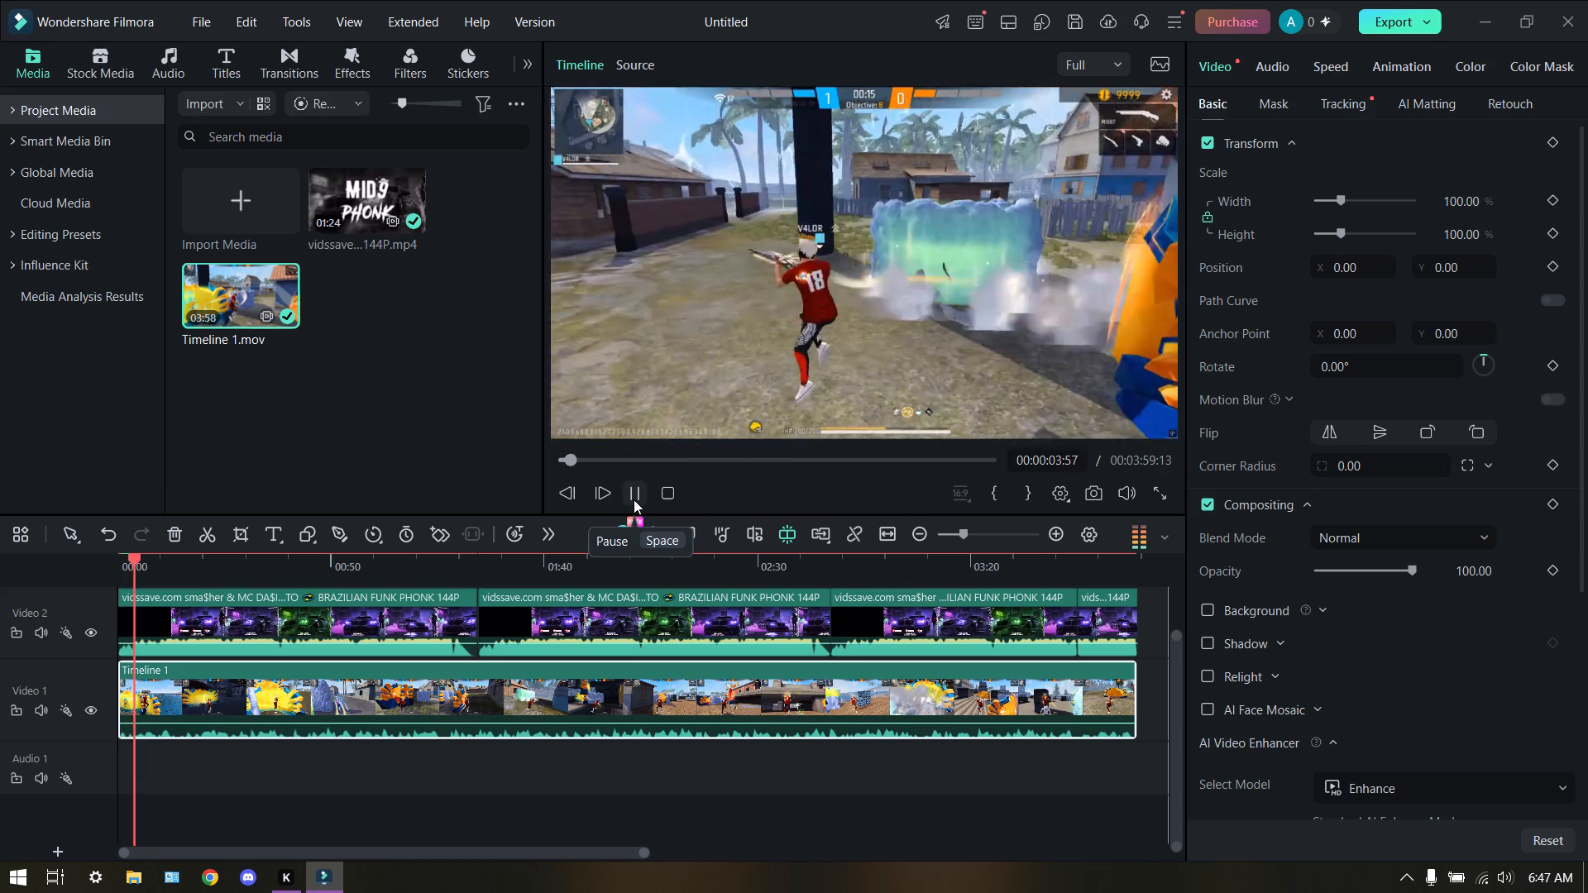
pyautogui.click(639, 499)
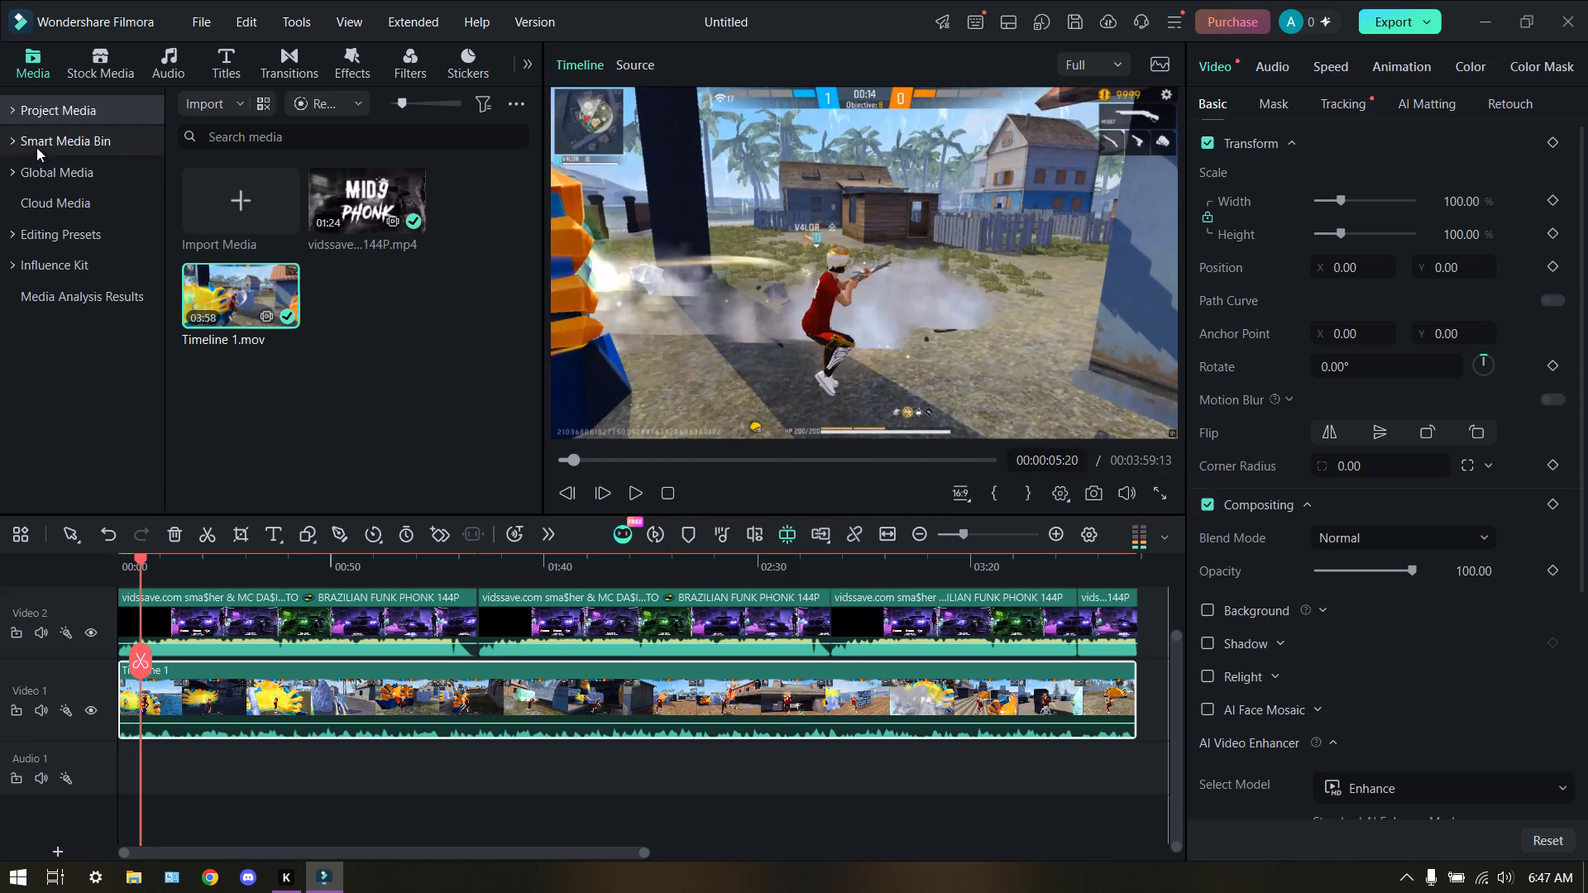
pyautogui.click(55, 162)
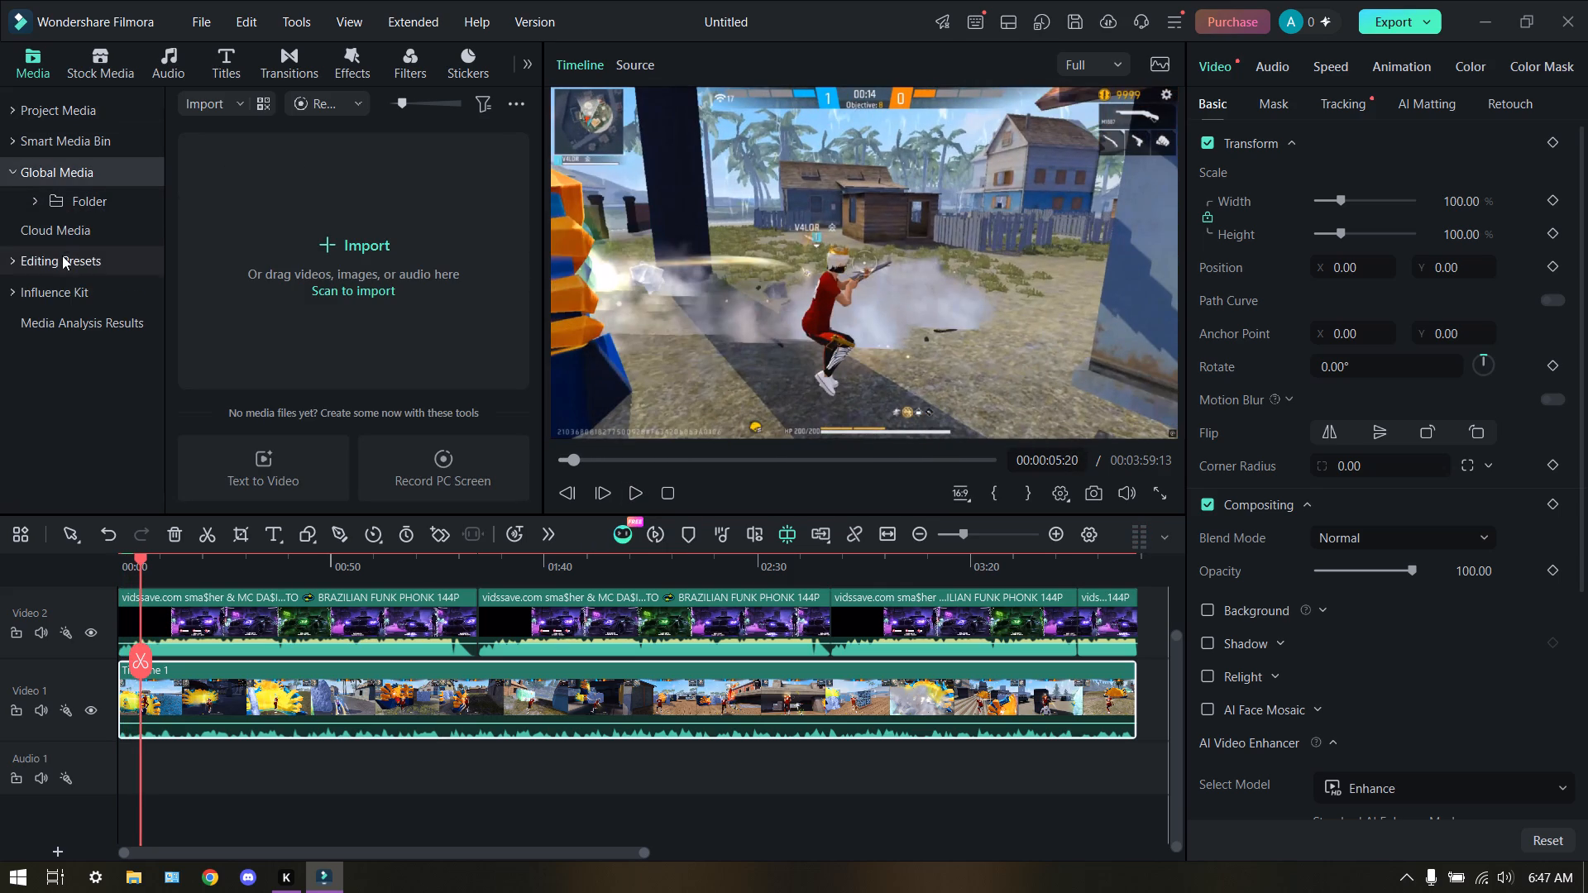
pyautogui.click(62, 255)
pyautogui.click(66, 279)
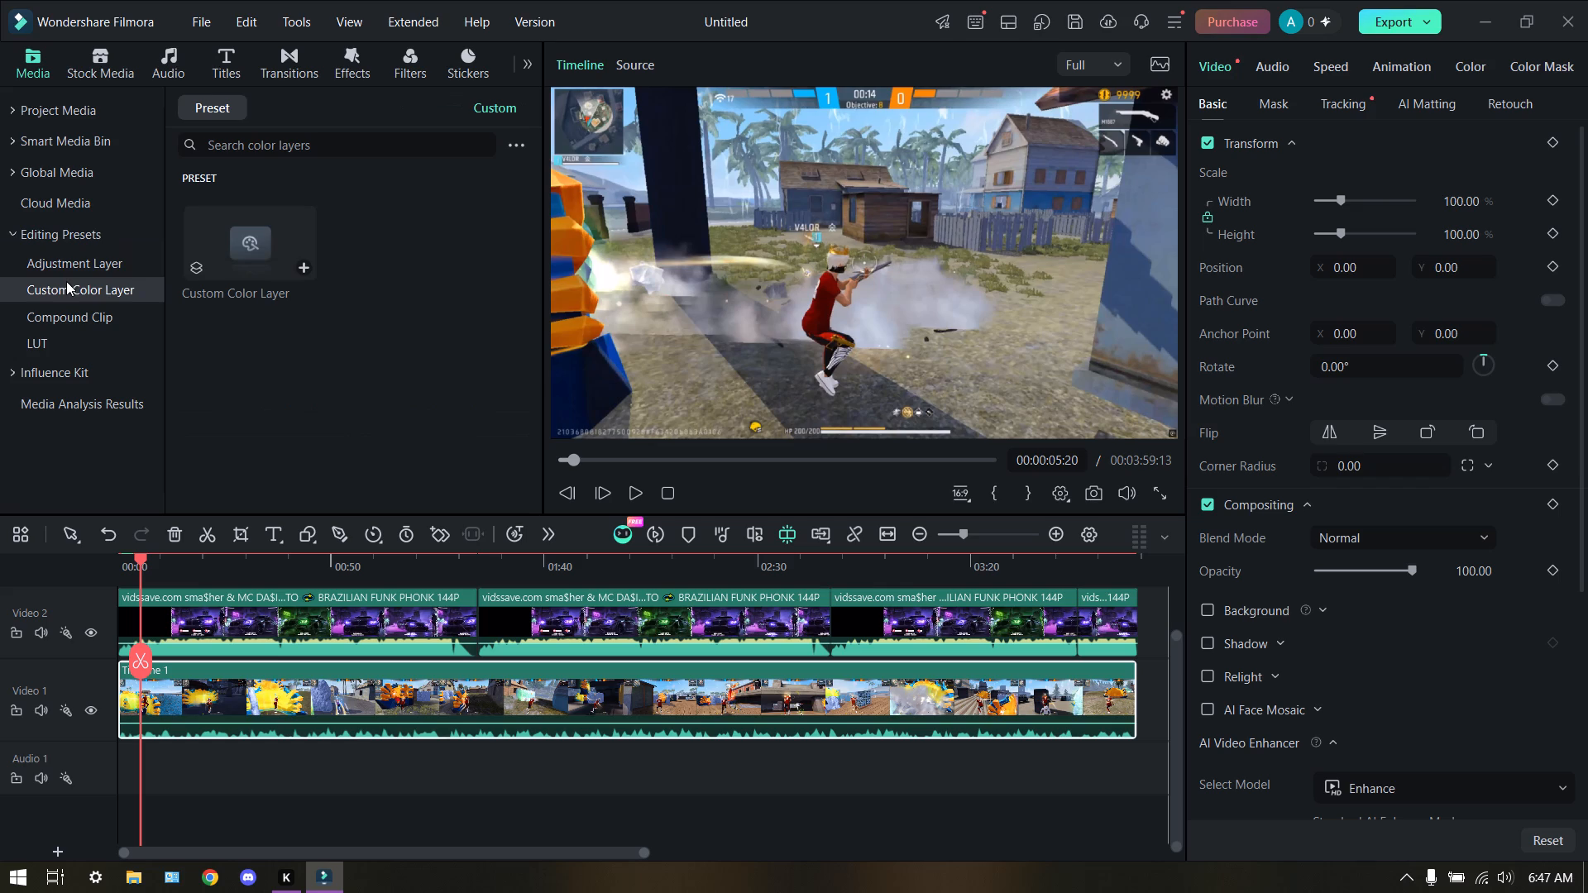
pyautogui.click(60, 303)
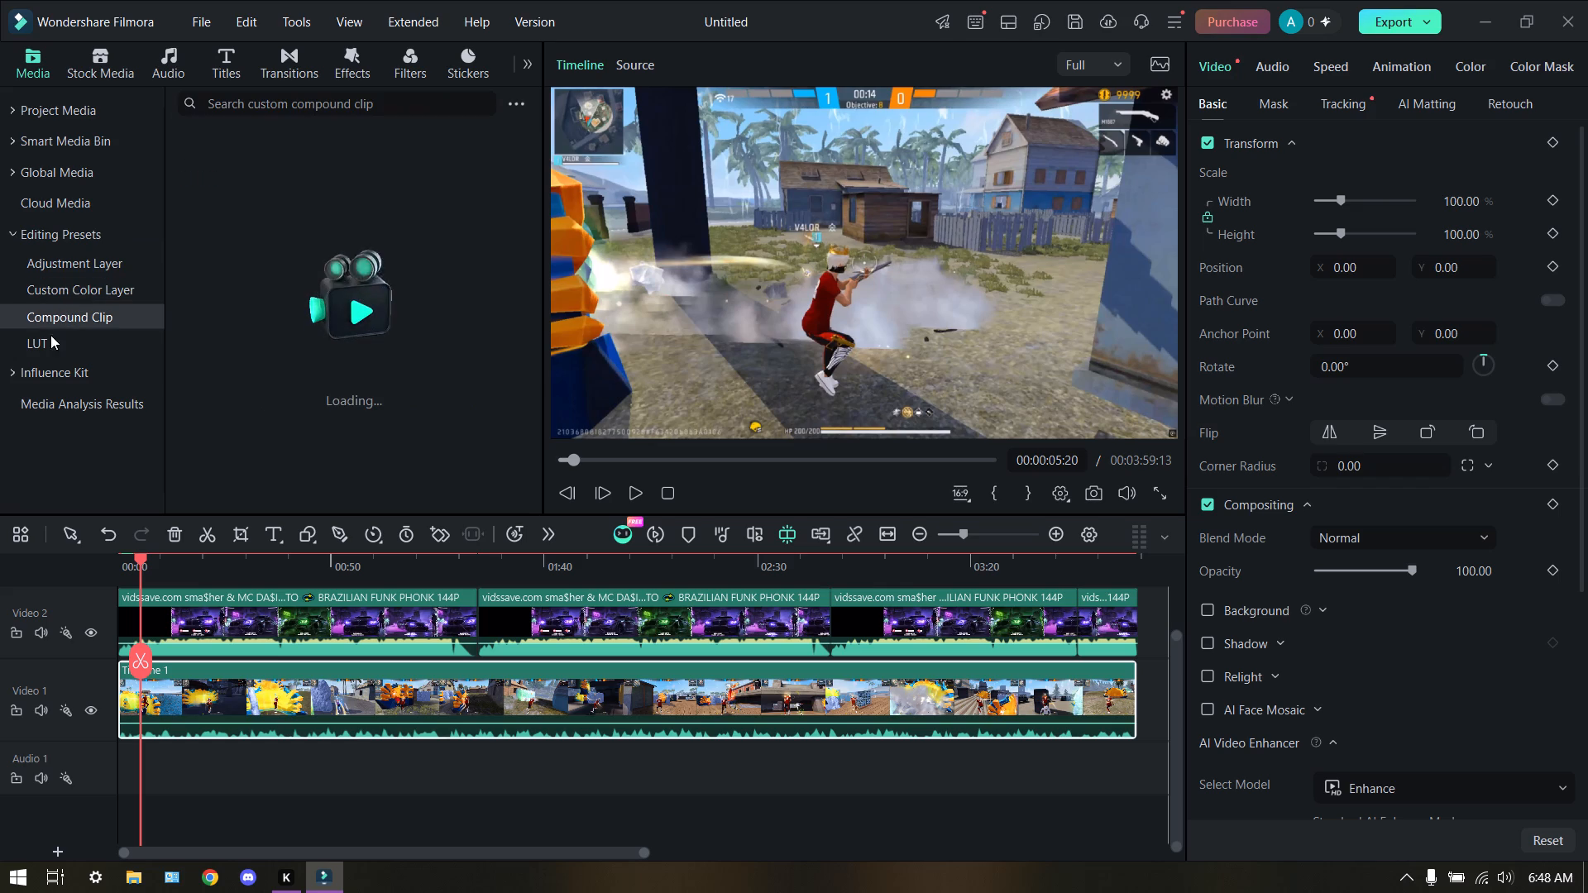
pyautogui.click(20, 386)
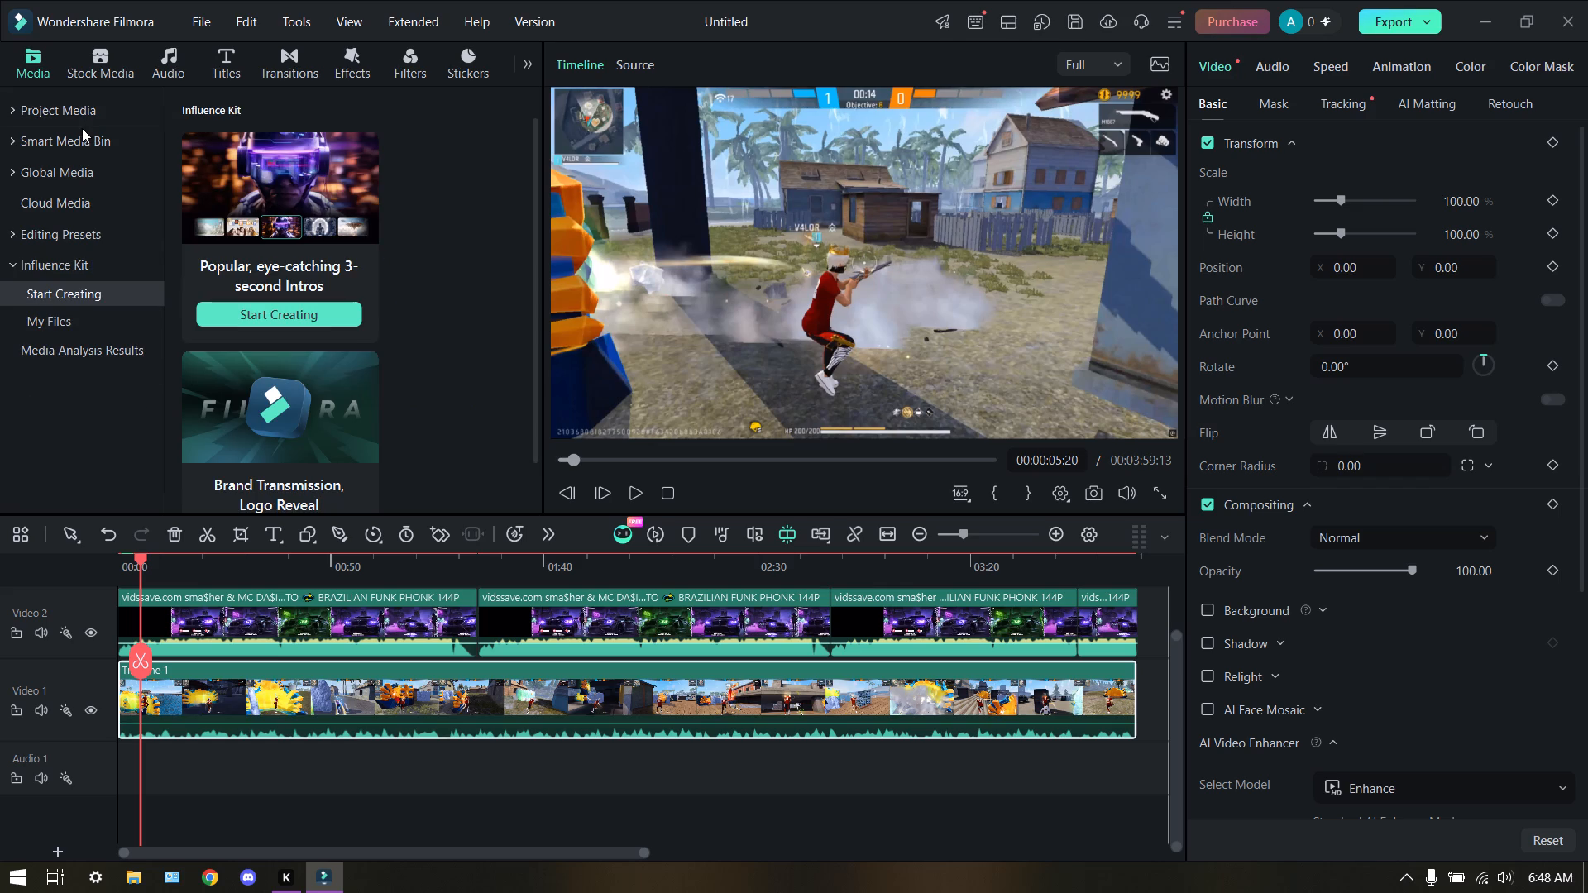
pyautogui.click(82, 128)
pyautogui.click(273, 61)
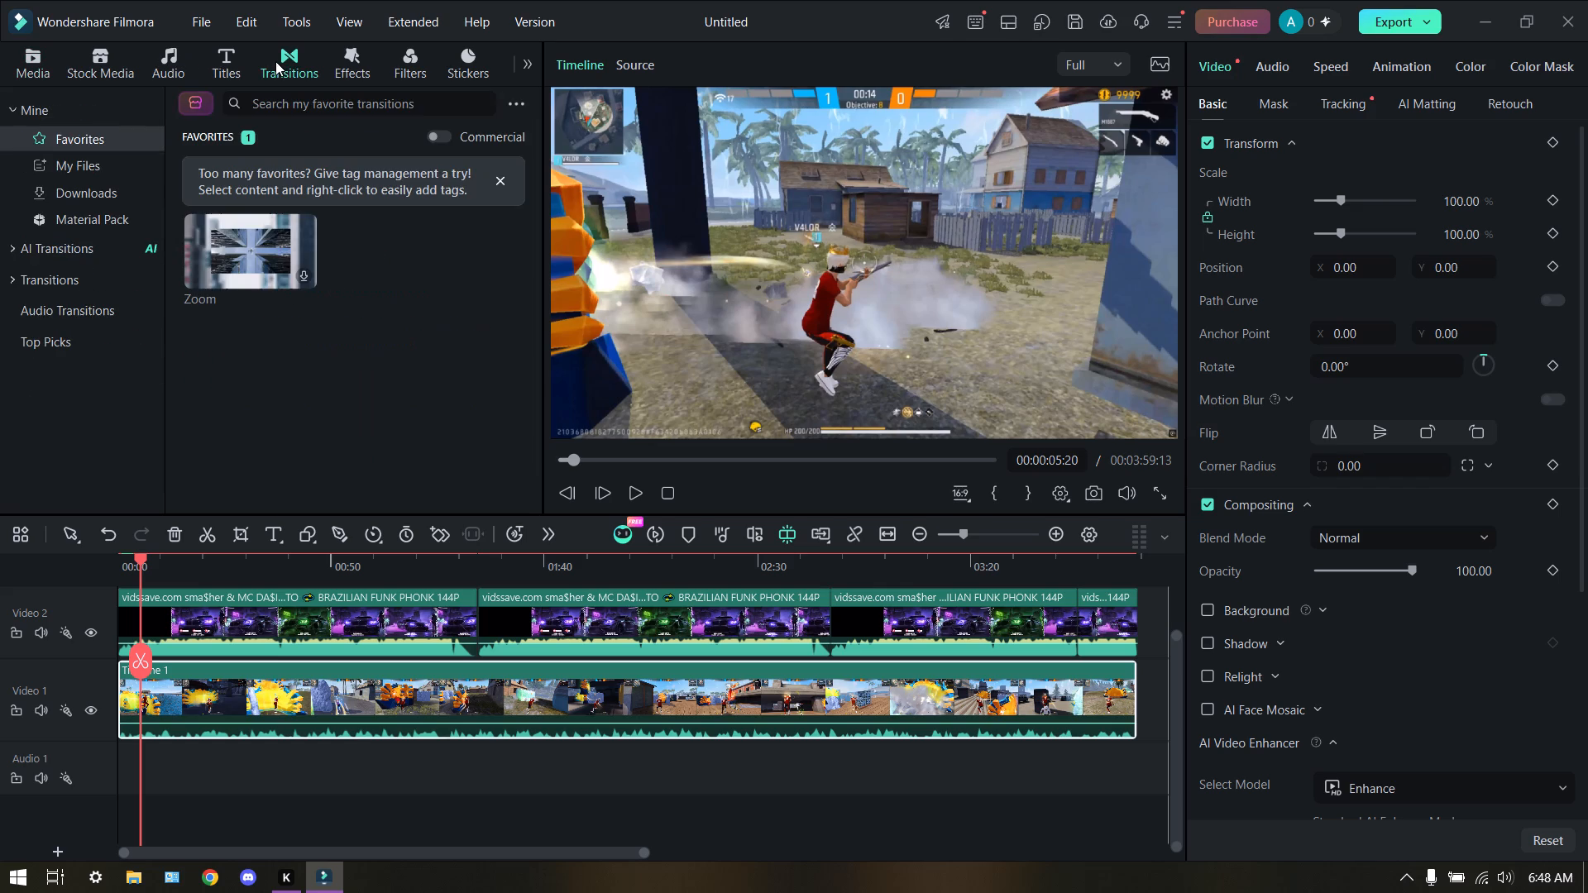
# Browse the Desi Vibes category of the video effects.
pyautogui.click(358, 64)
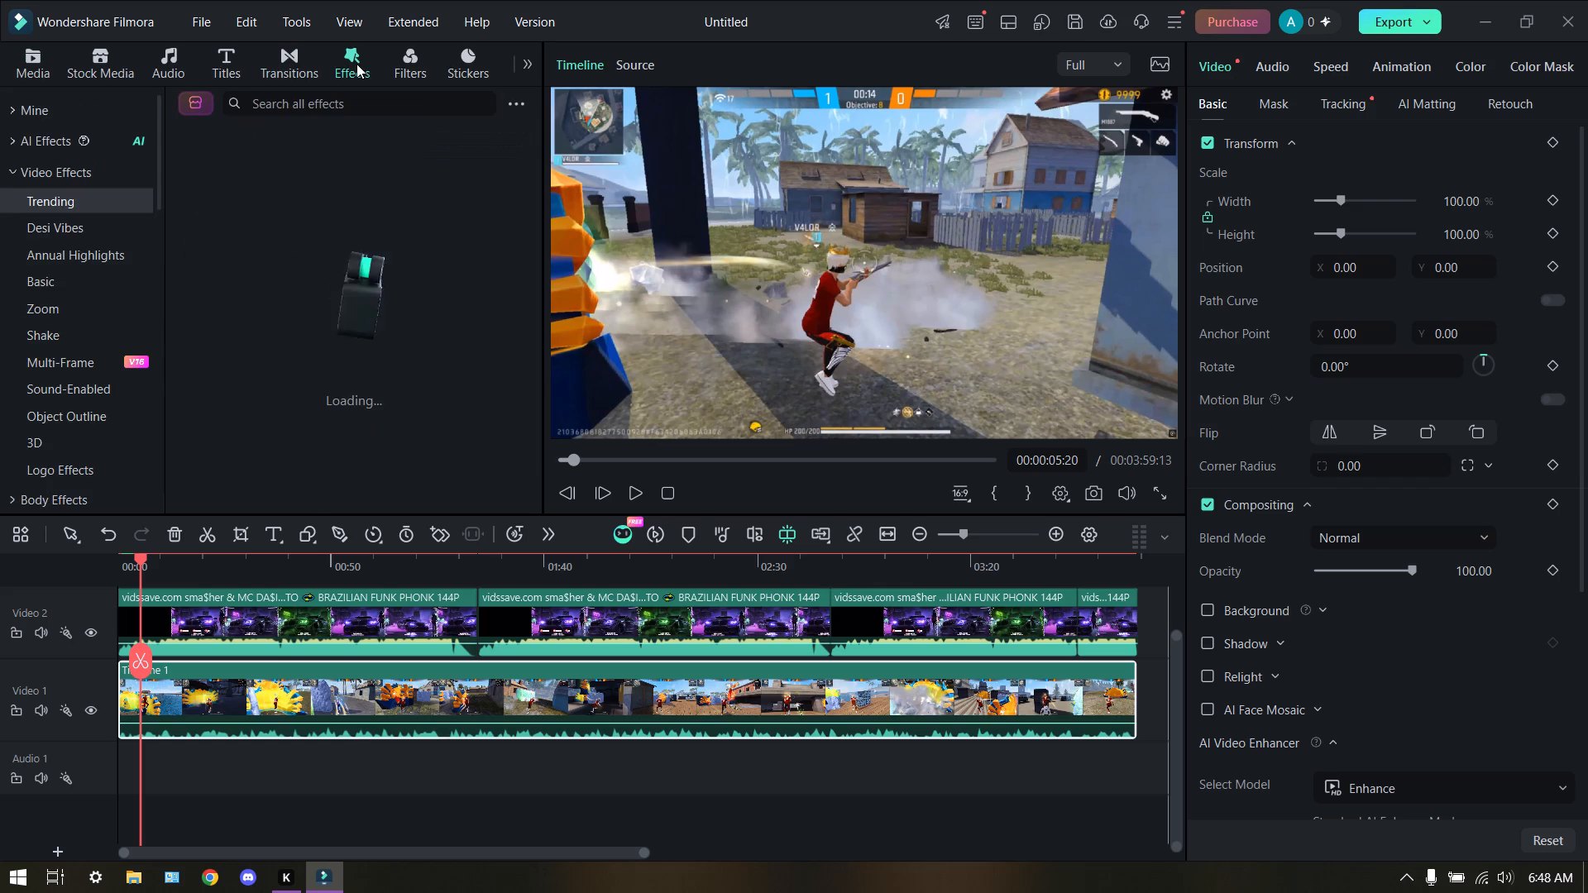
pyautogui.click(42, 219)
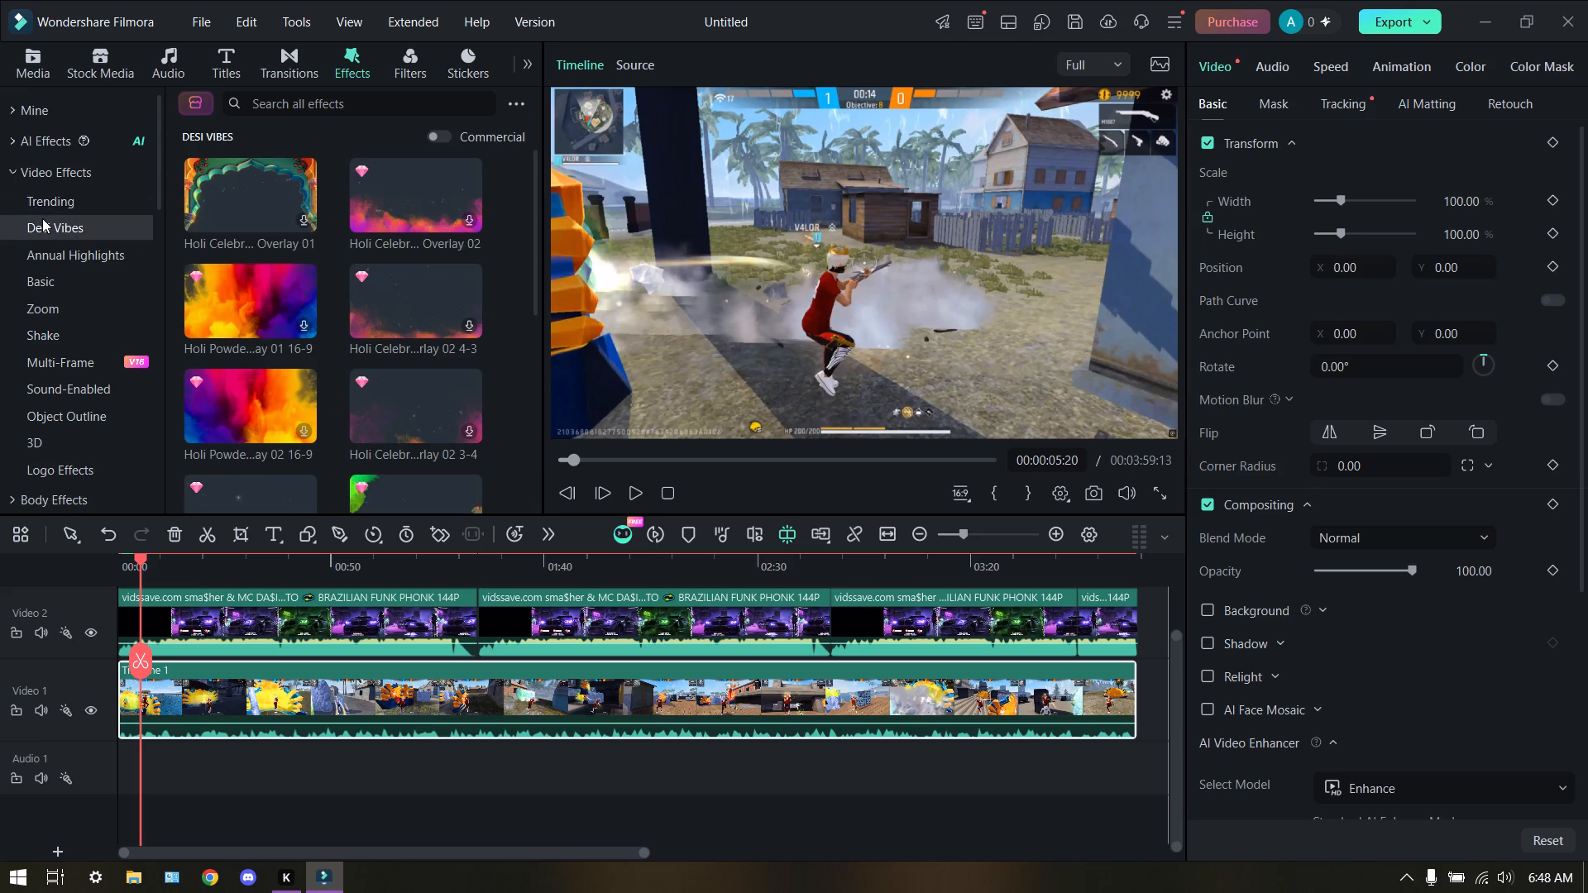
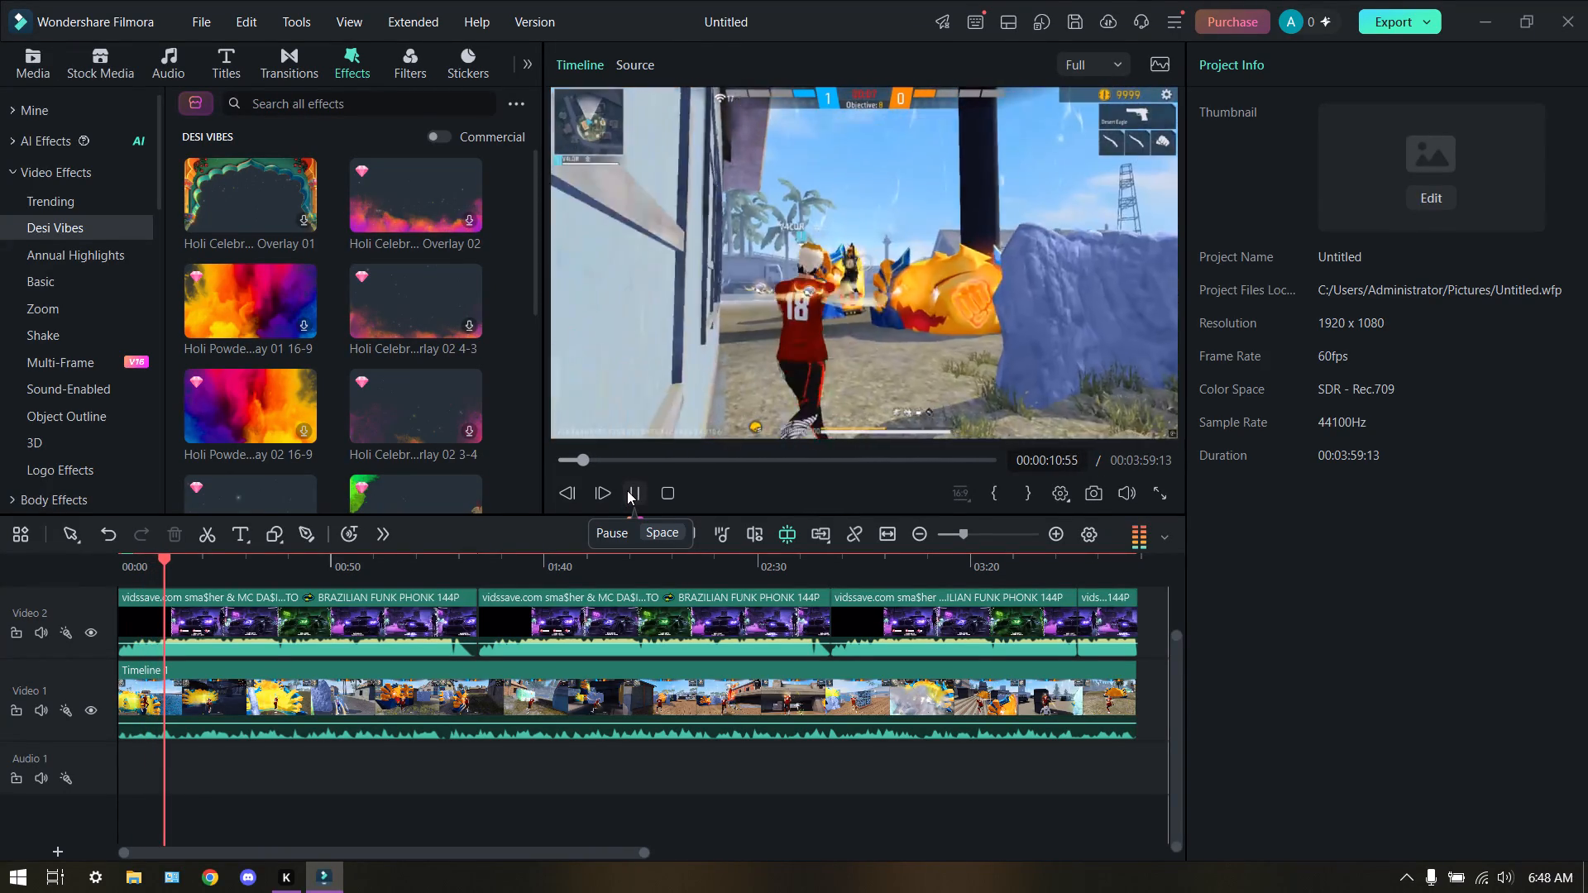
# Browse the rest of the Desi Vibes video effects and the Zoom category for a suitable effect.
pyautogui.scroll(-1, 459, 274)
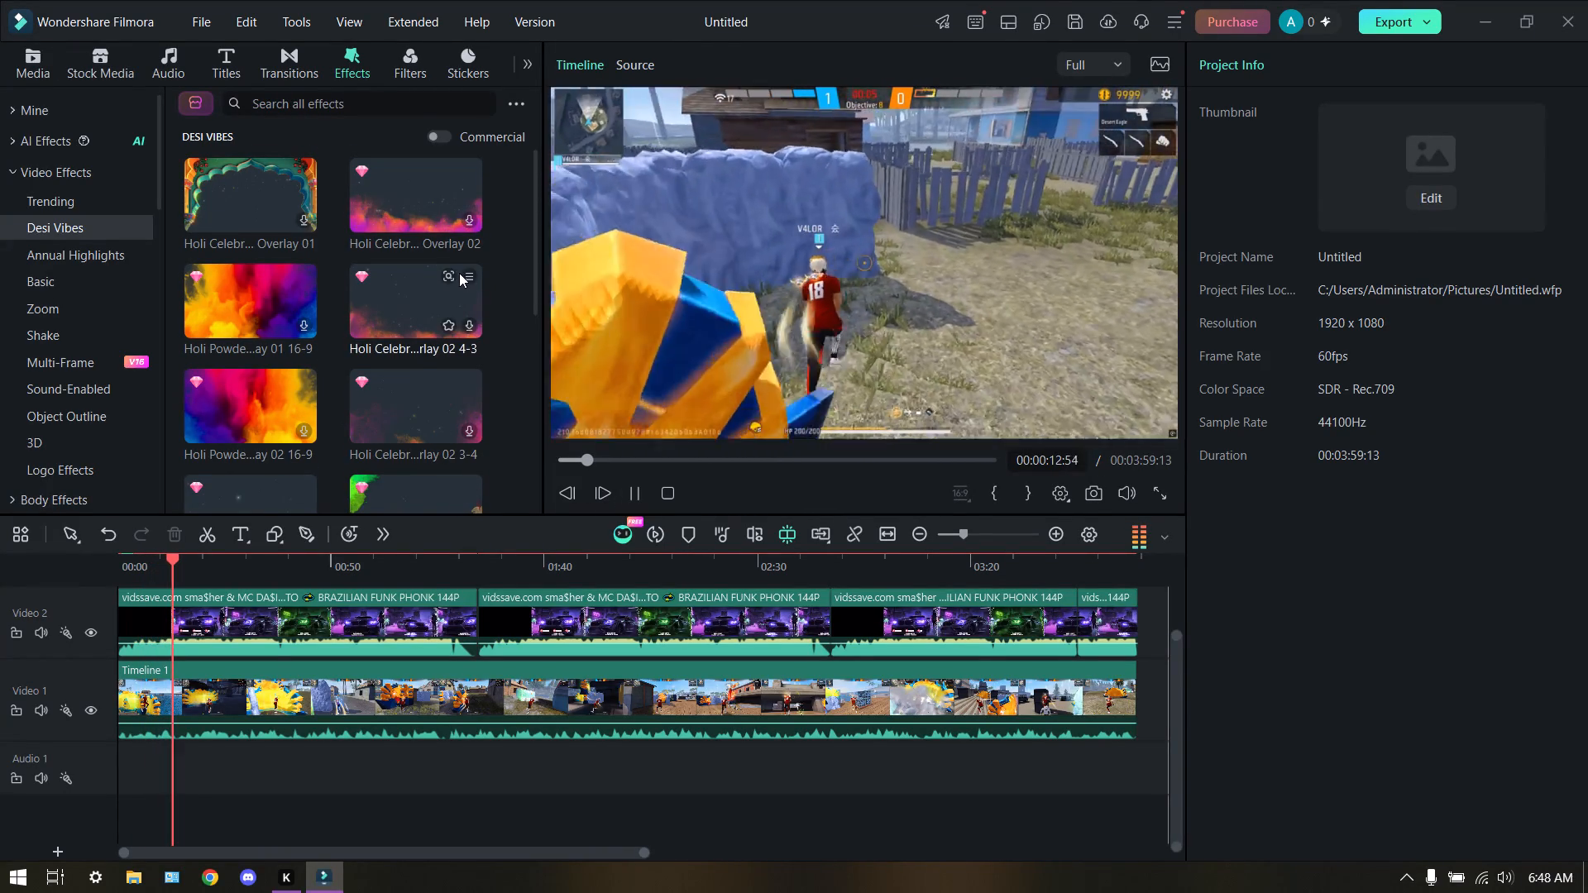
pyautogui.scroll(-1, 459, 273)
pyautogui.scroll(-3, 288, 336)
pyautogui.click(78, 293)
pyautogui.click(69, 308)
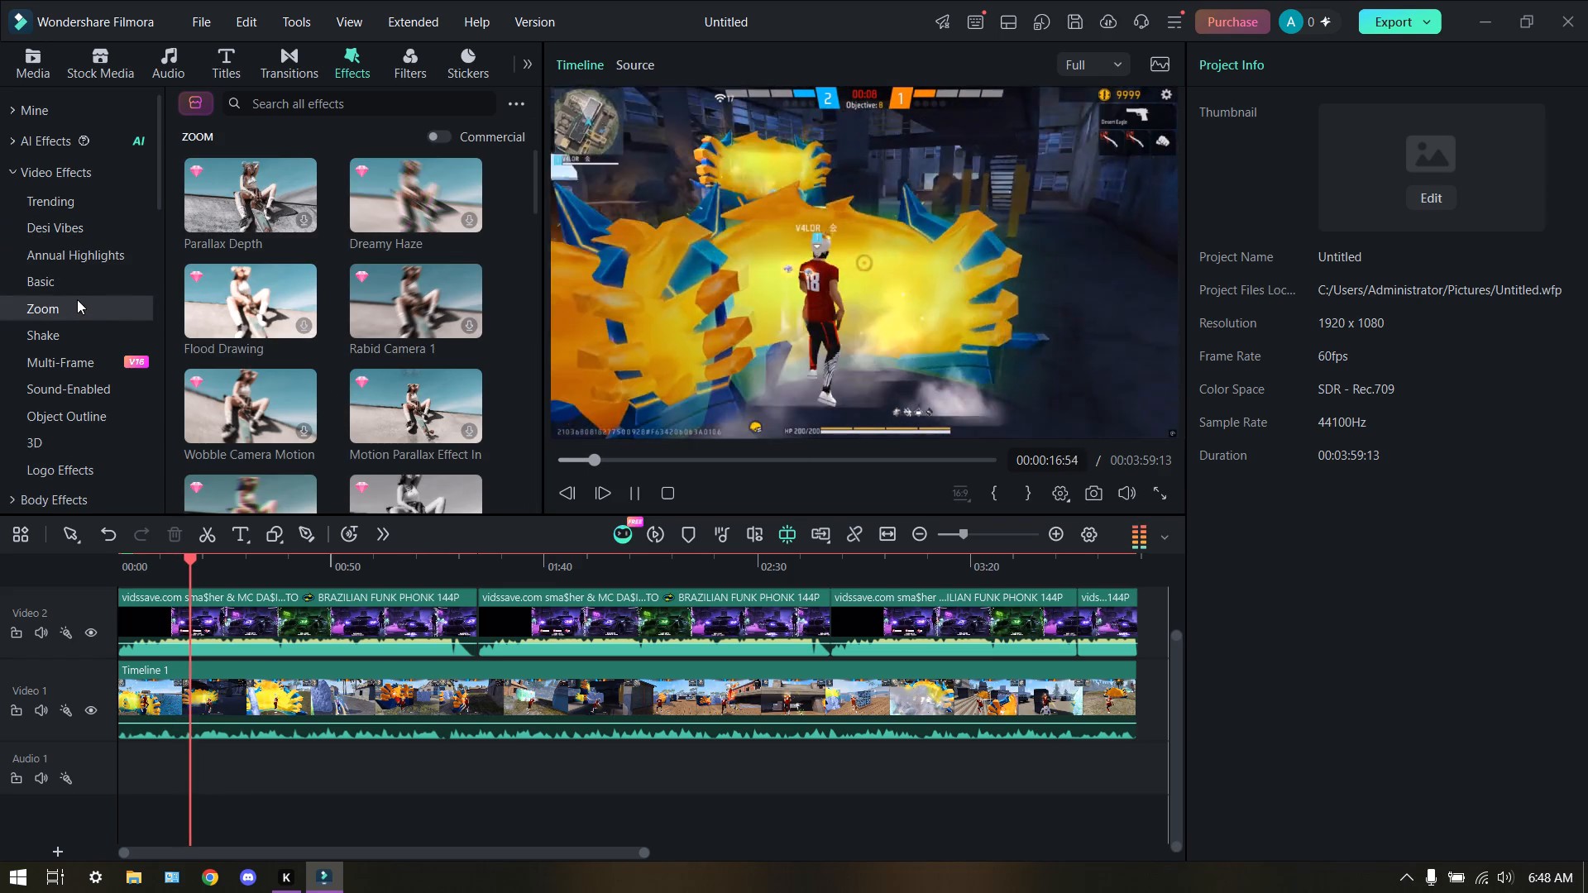
pyautogui.scroll(-1, 297, 233)
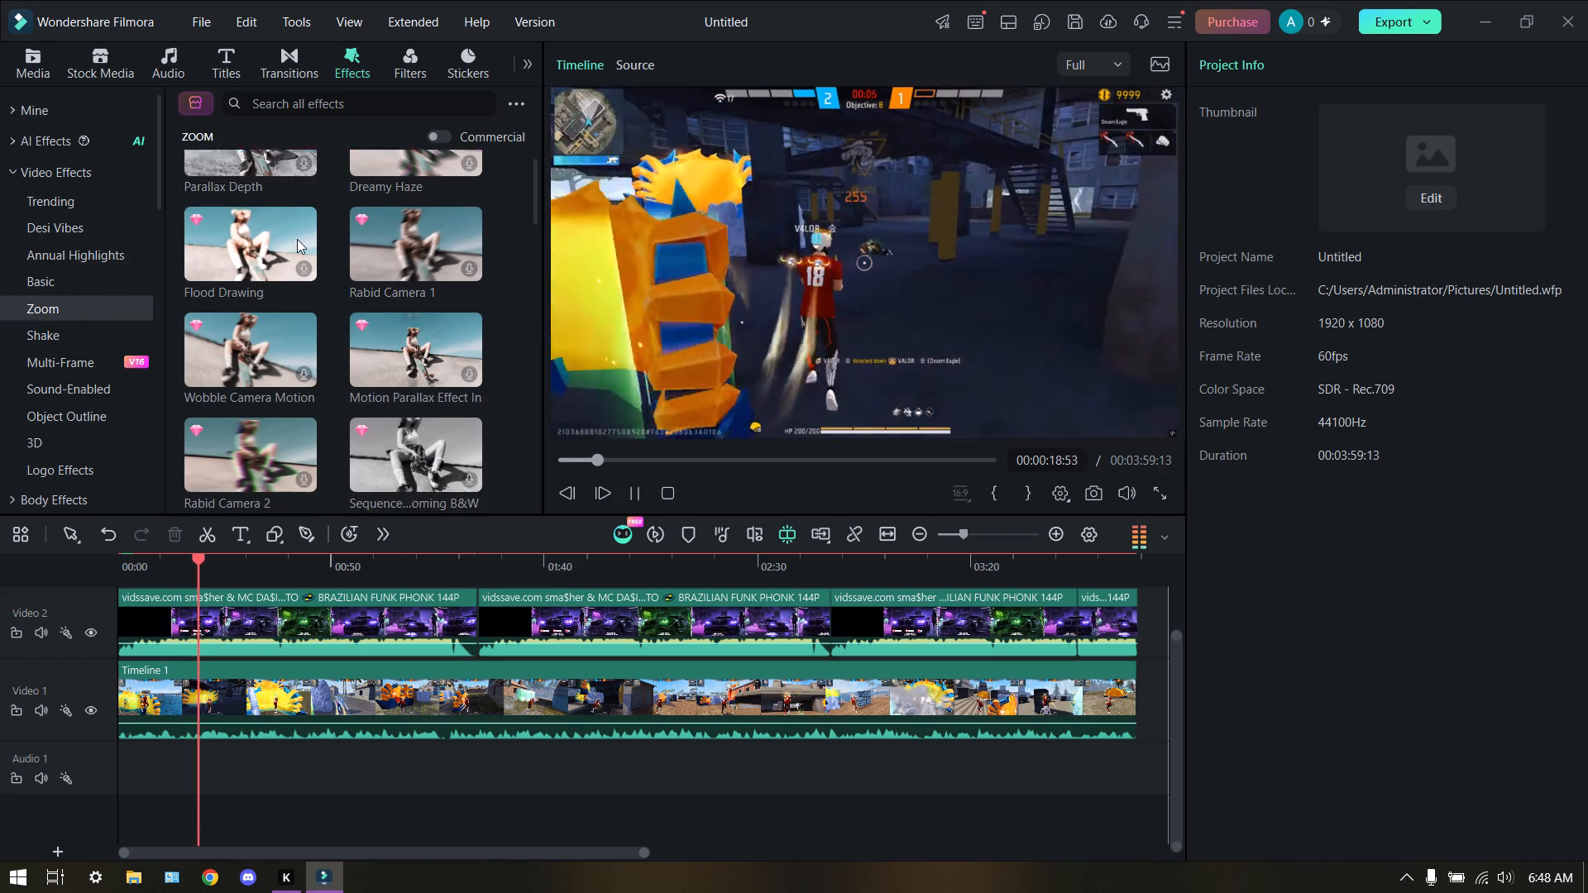
pyautogui.scroll(-3, 295, 249)
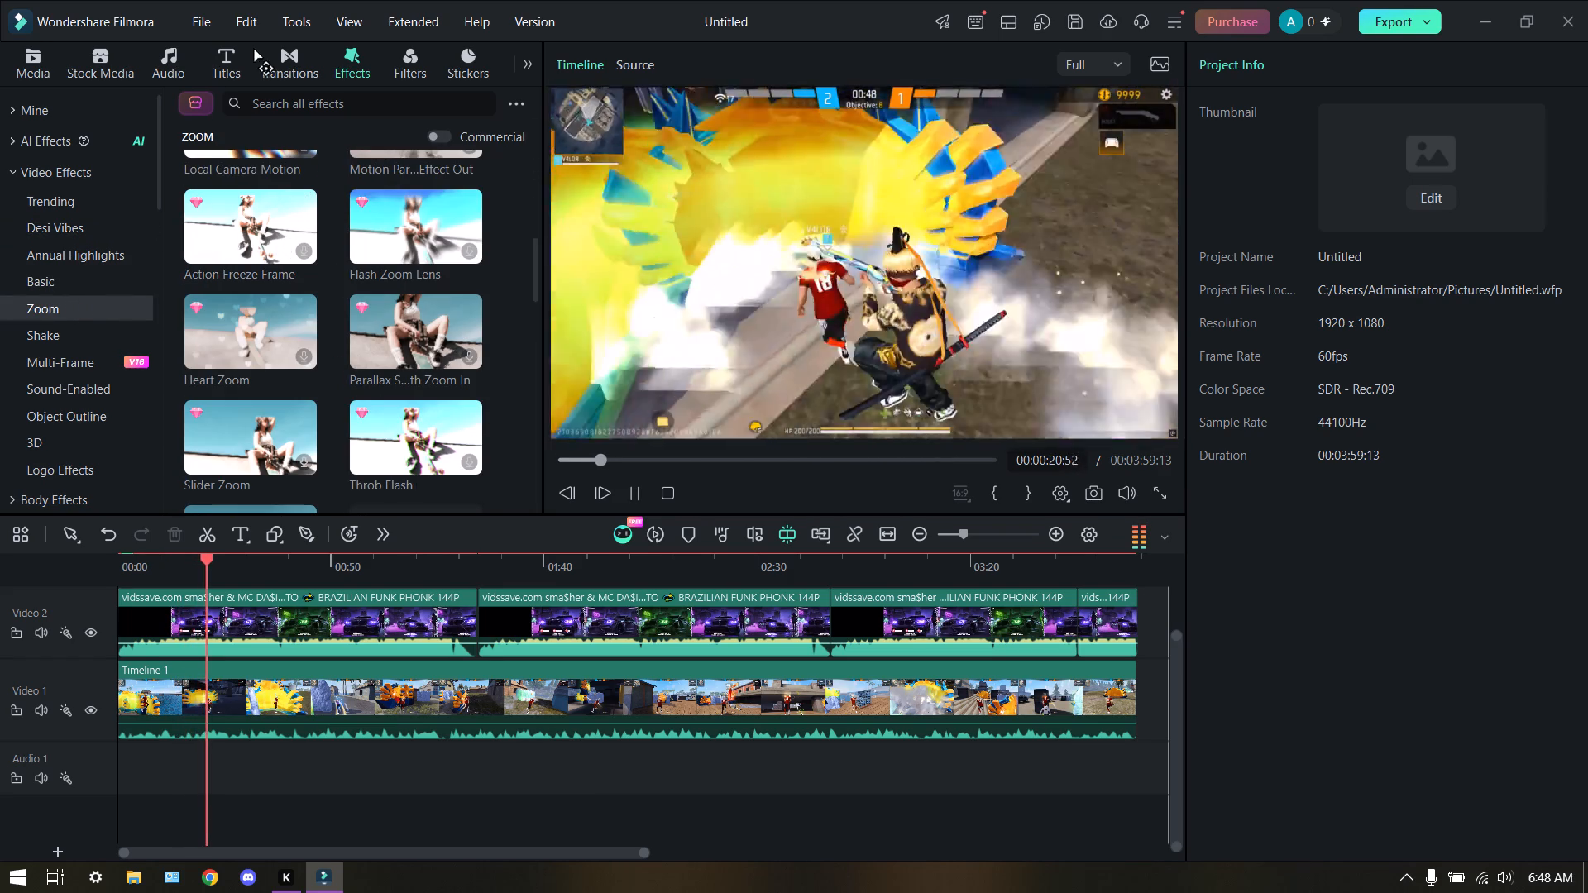
pyautogui.scroll(3, 55, 175)
# Check the favorite effects and preview RGB Stroke from the downloaded video effects.
pyautogui.click(60, 107)
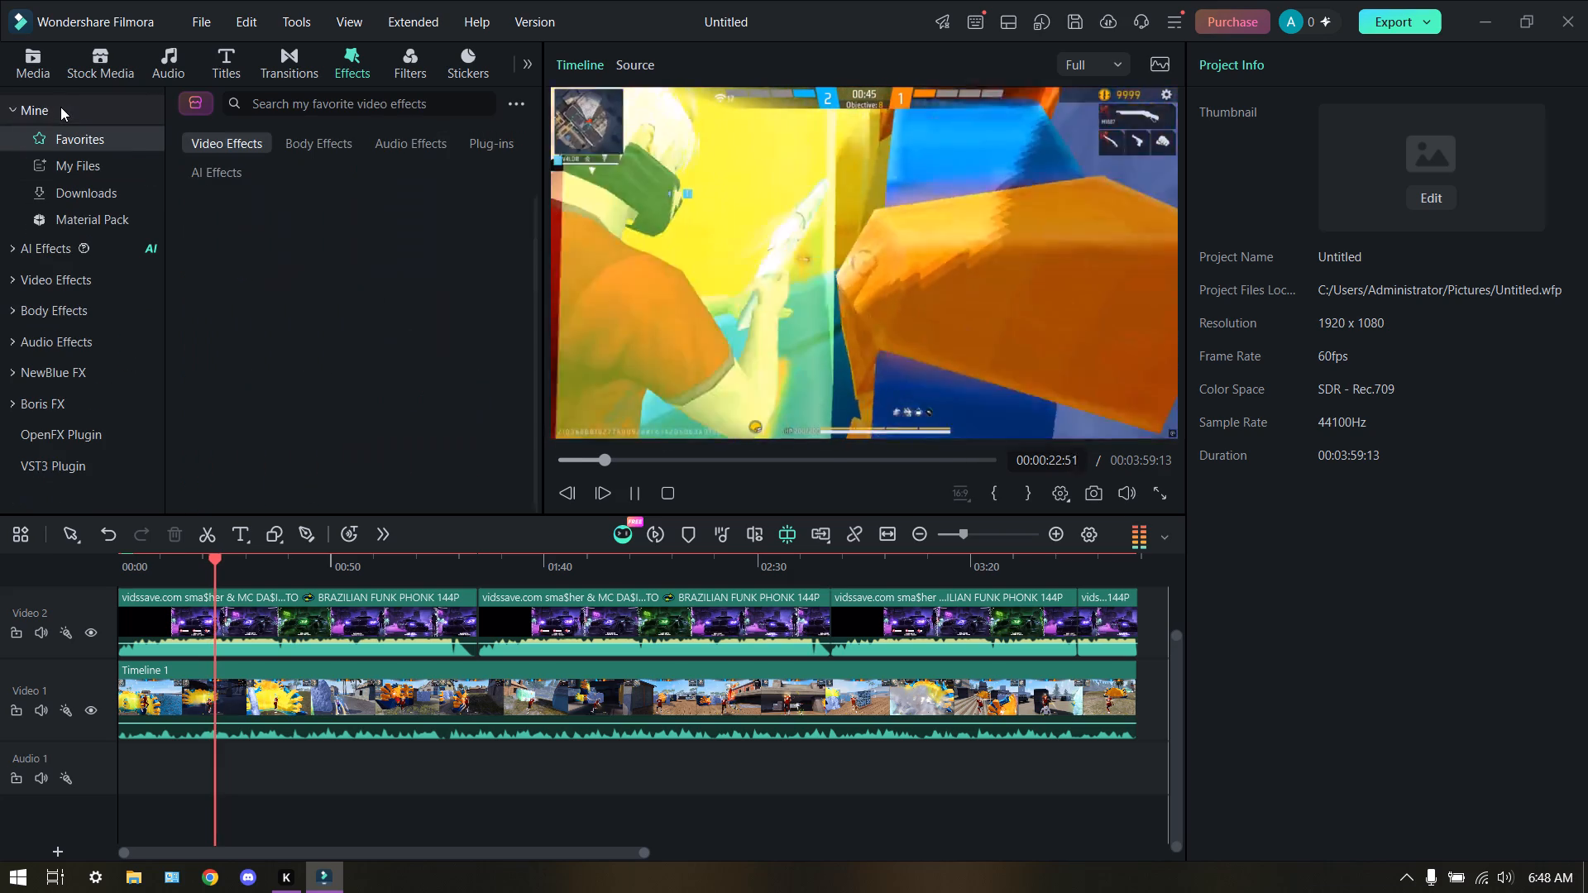
pyautogui.click(337, 146)
pyautogui.click(397, 142)
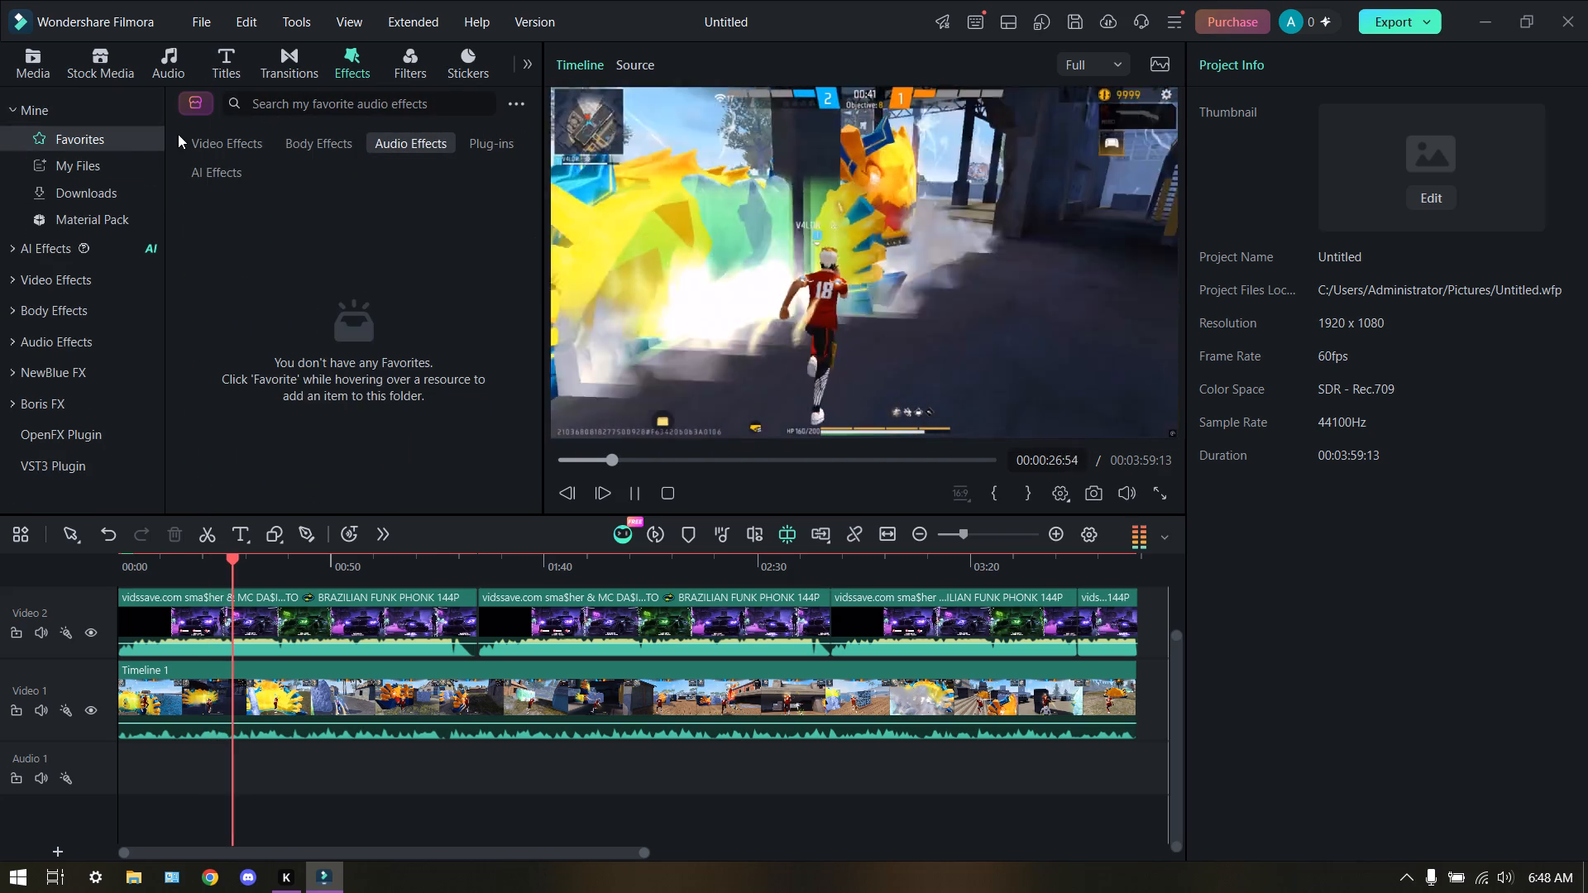
pyautogui.click(100, 189)
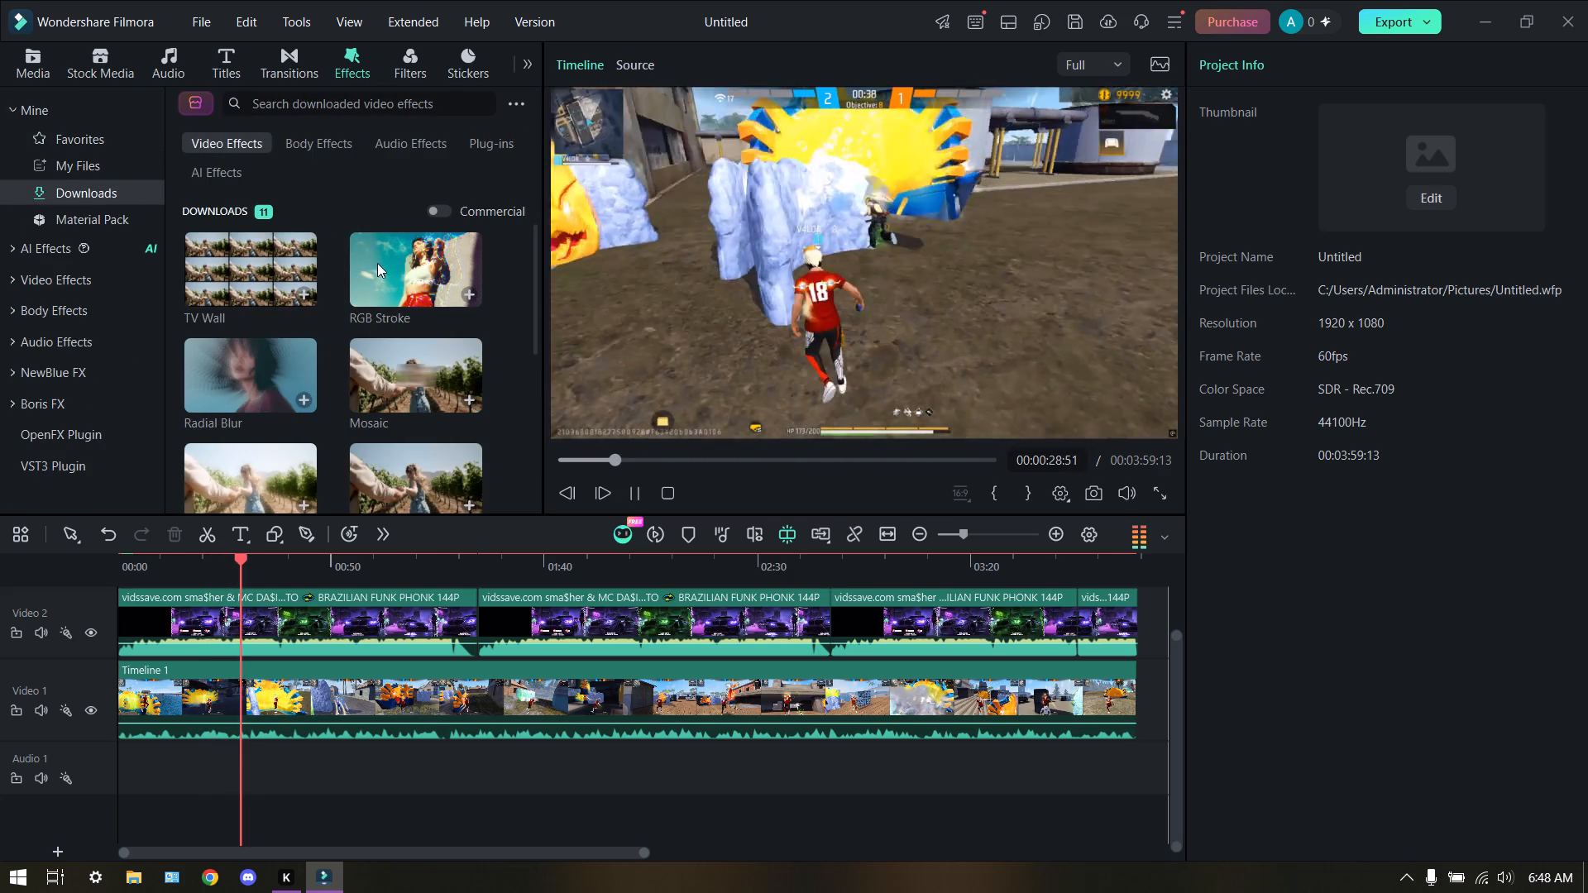
pyautogui.click(394, 264)
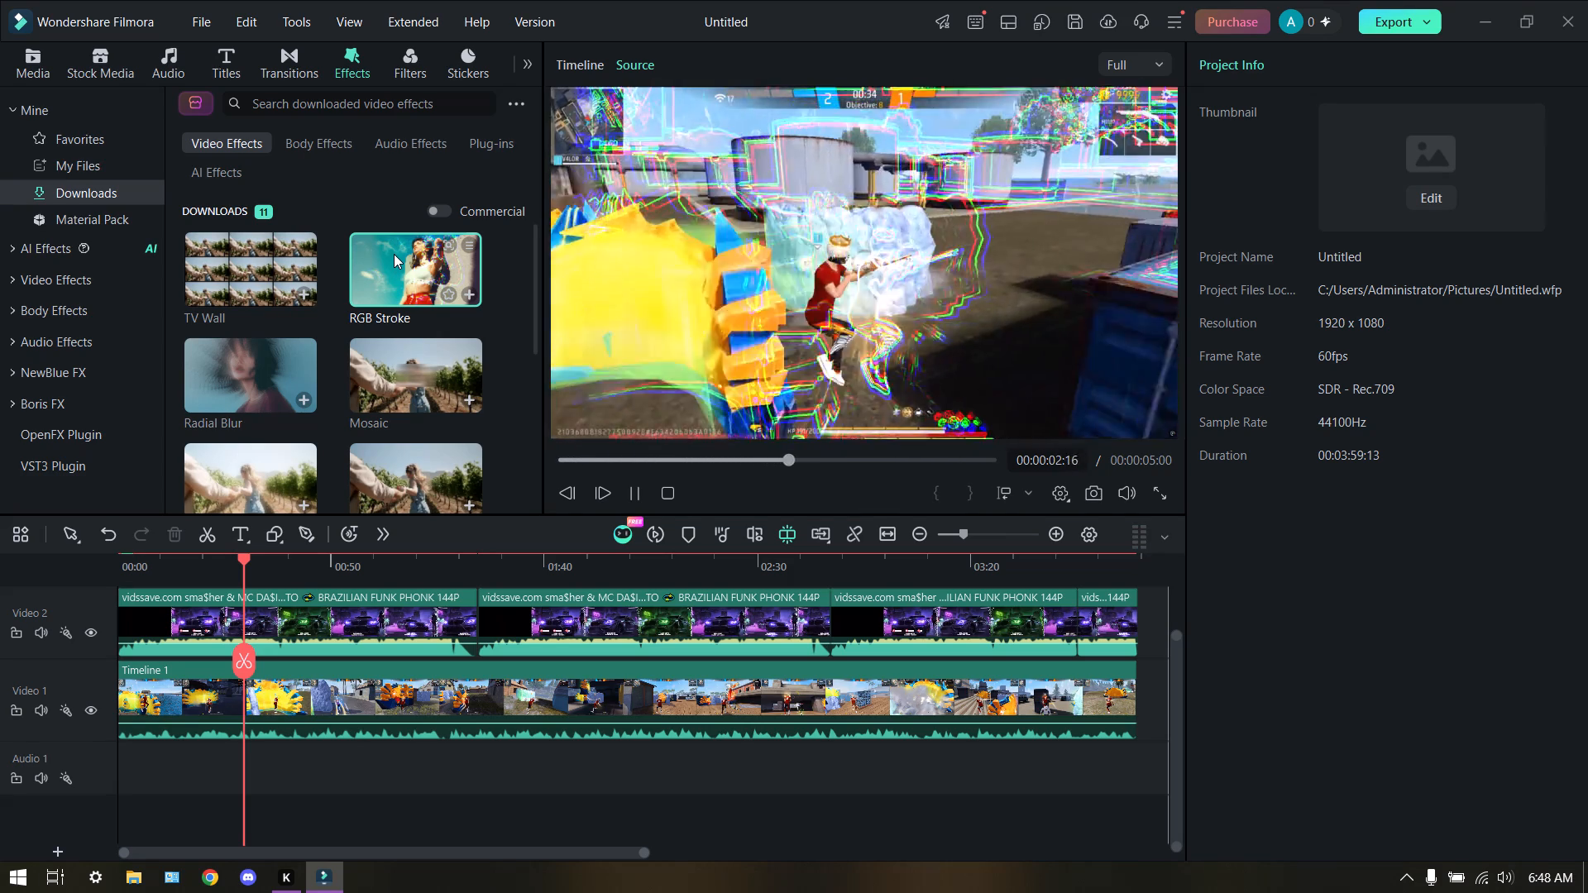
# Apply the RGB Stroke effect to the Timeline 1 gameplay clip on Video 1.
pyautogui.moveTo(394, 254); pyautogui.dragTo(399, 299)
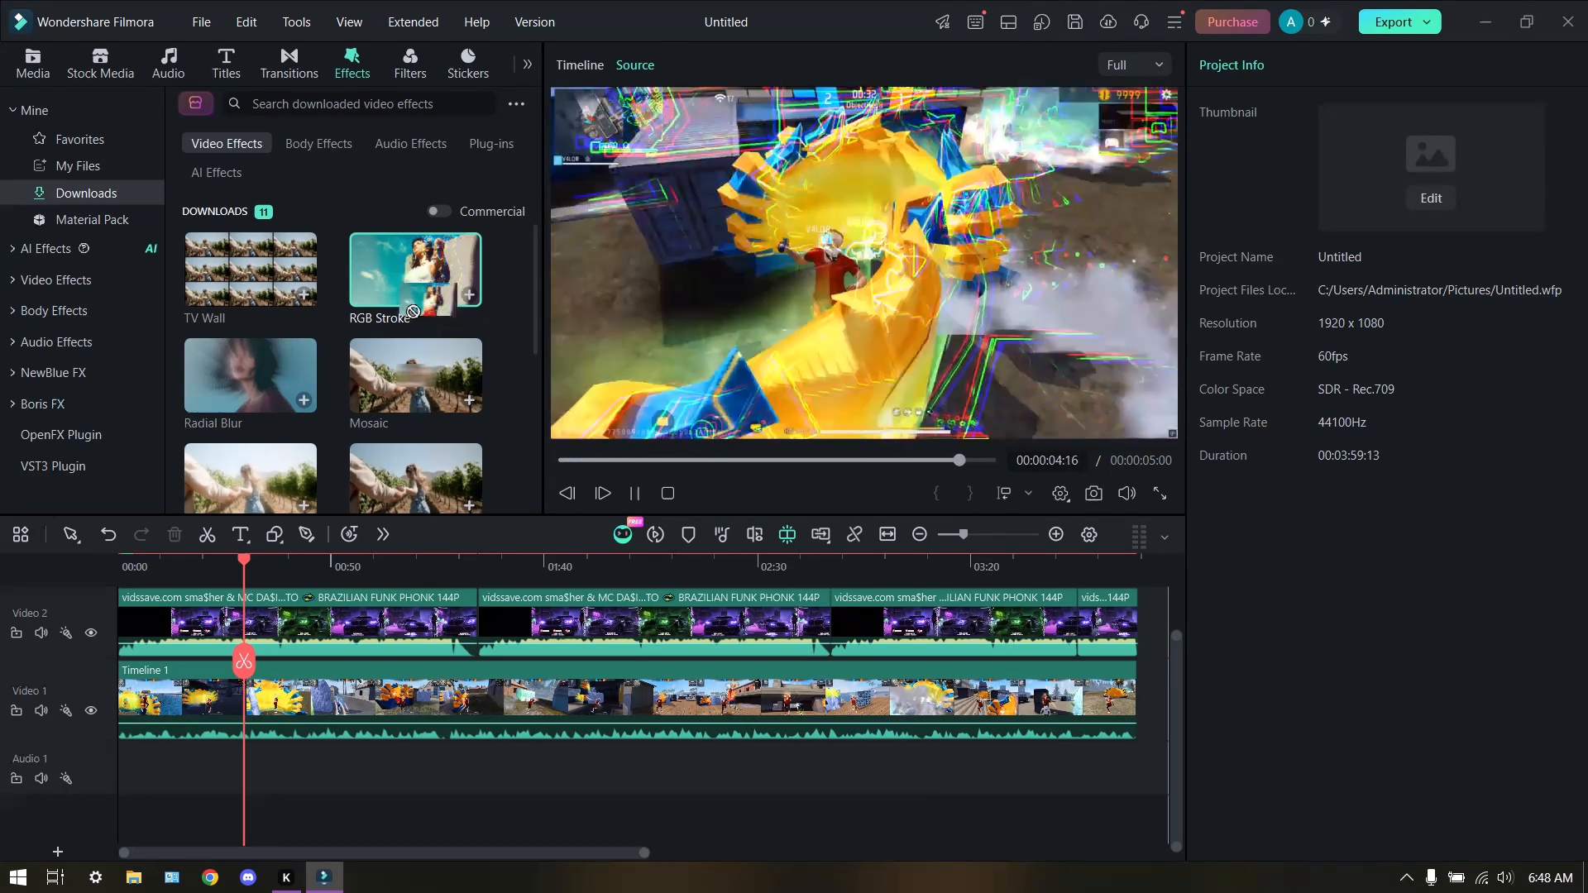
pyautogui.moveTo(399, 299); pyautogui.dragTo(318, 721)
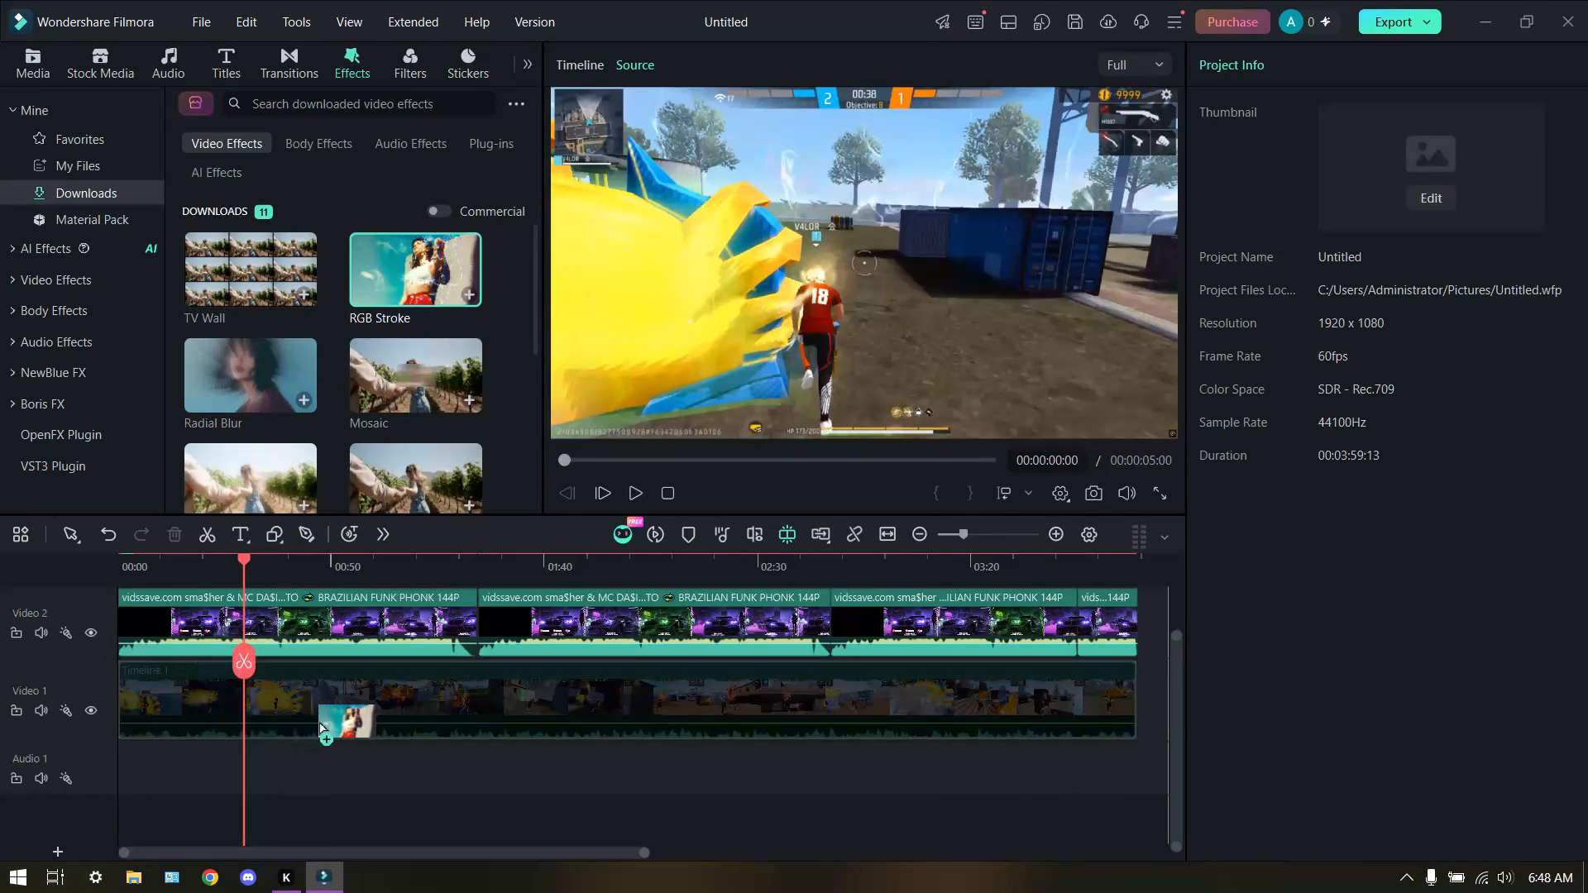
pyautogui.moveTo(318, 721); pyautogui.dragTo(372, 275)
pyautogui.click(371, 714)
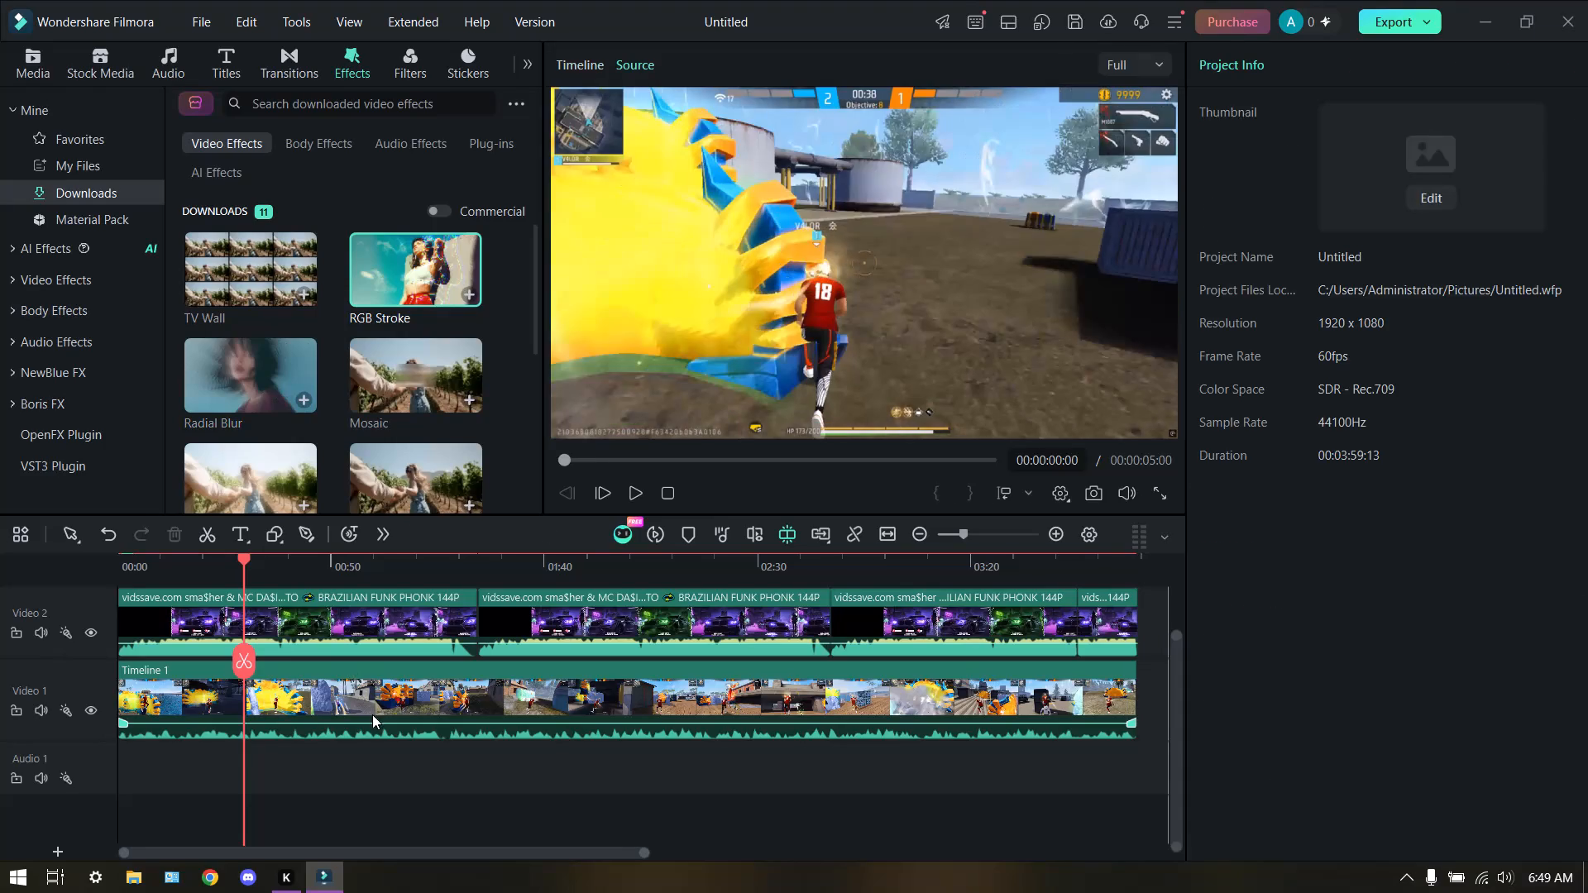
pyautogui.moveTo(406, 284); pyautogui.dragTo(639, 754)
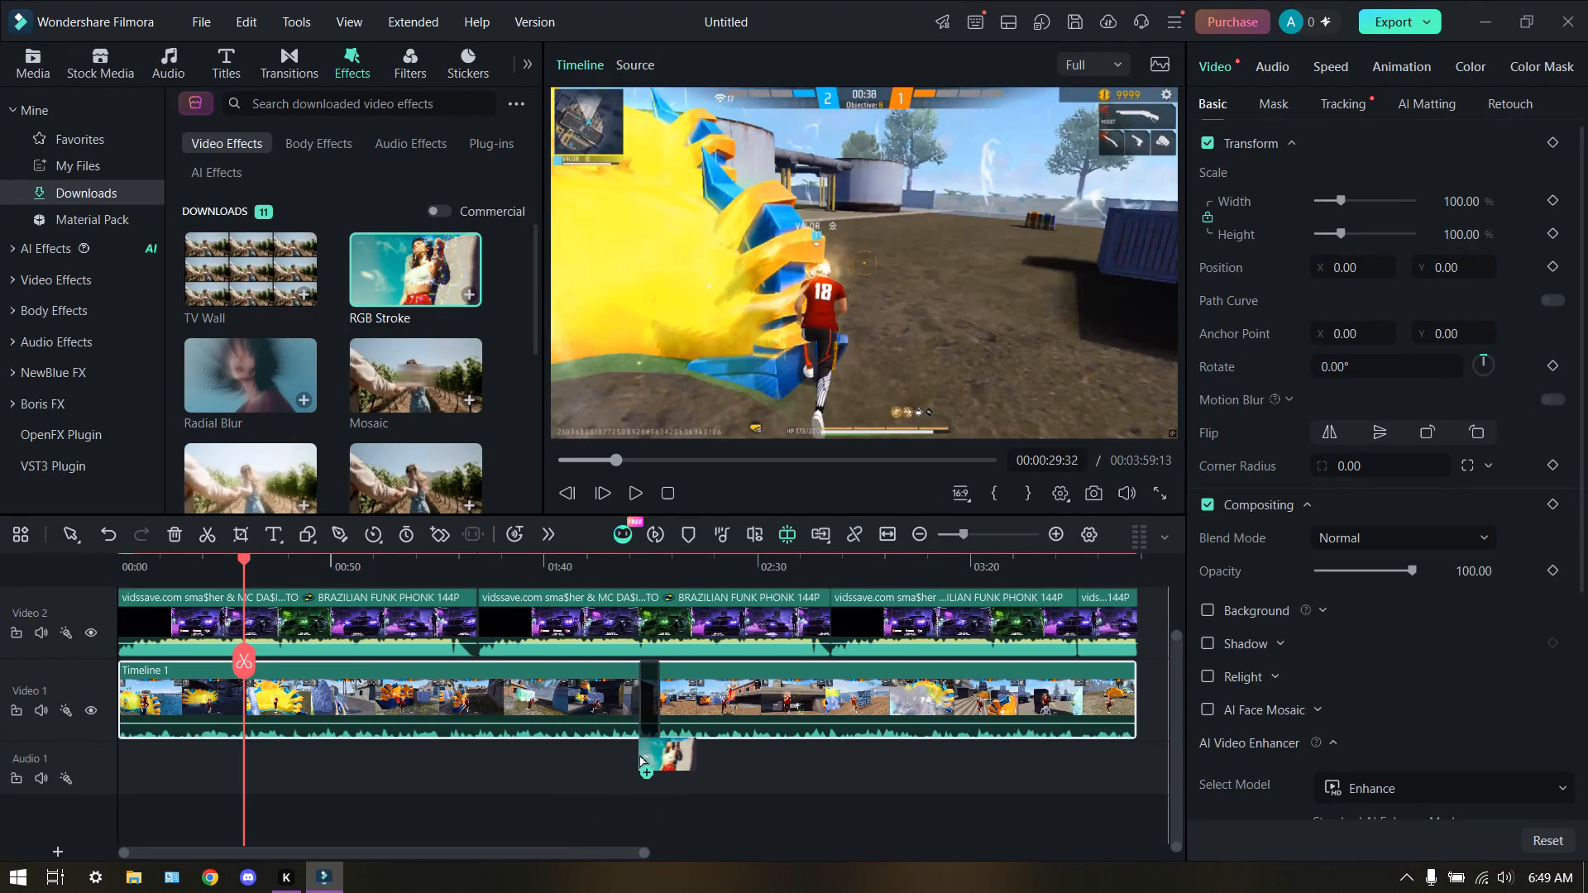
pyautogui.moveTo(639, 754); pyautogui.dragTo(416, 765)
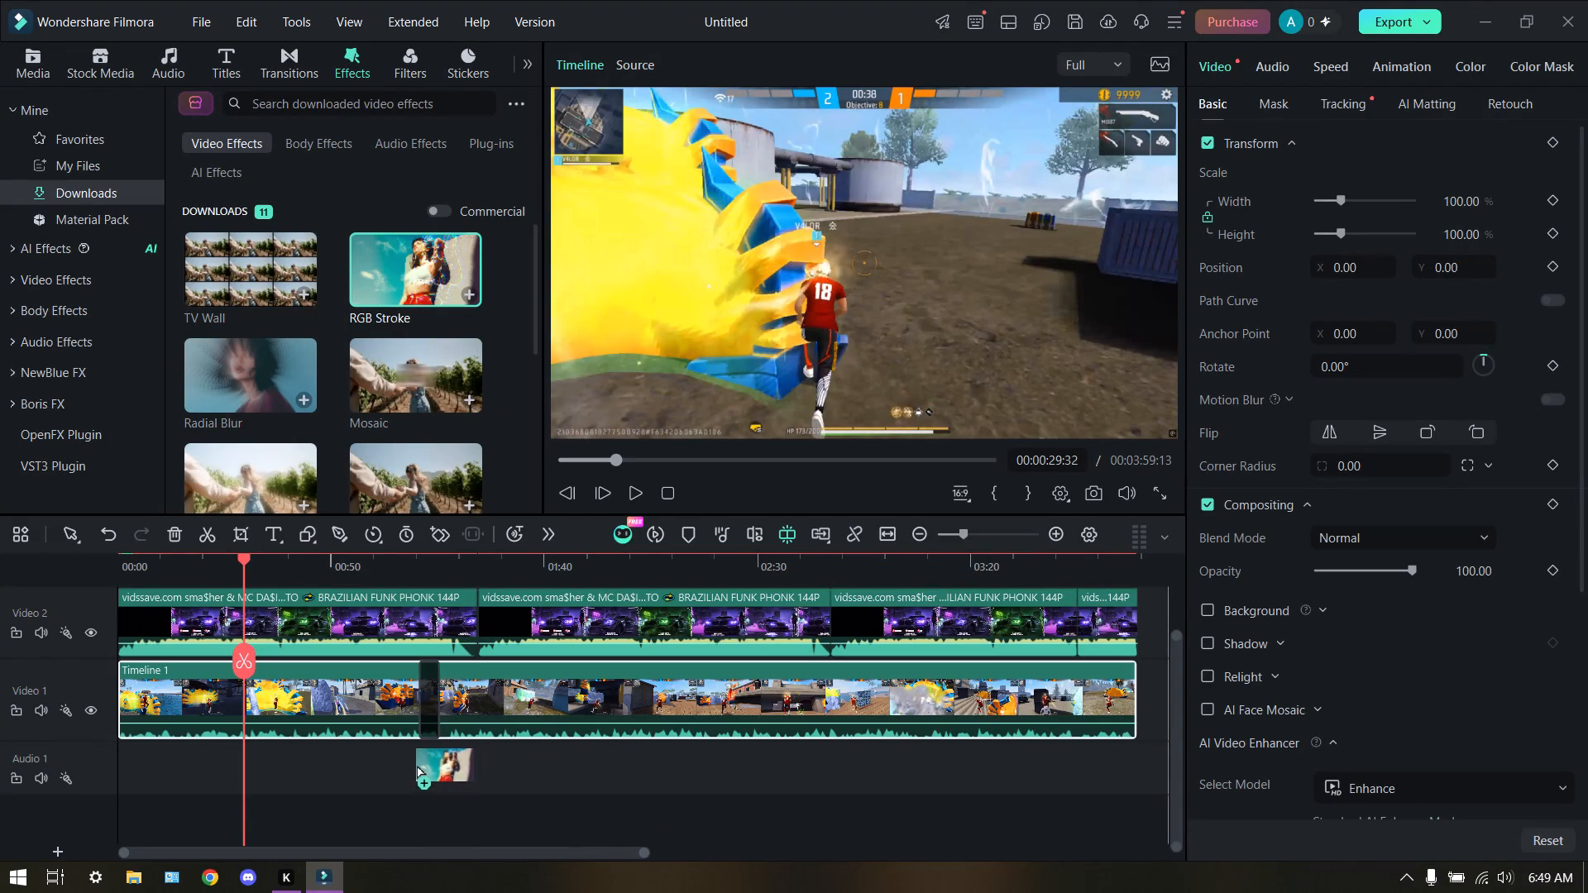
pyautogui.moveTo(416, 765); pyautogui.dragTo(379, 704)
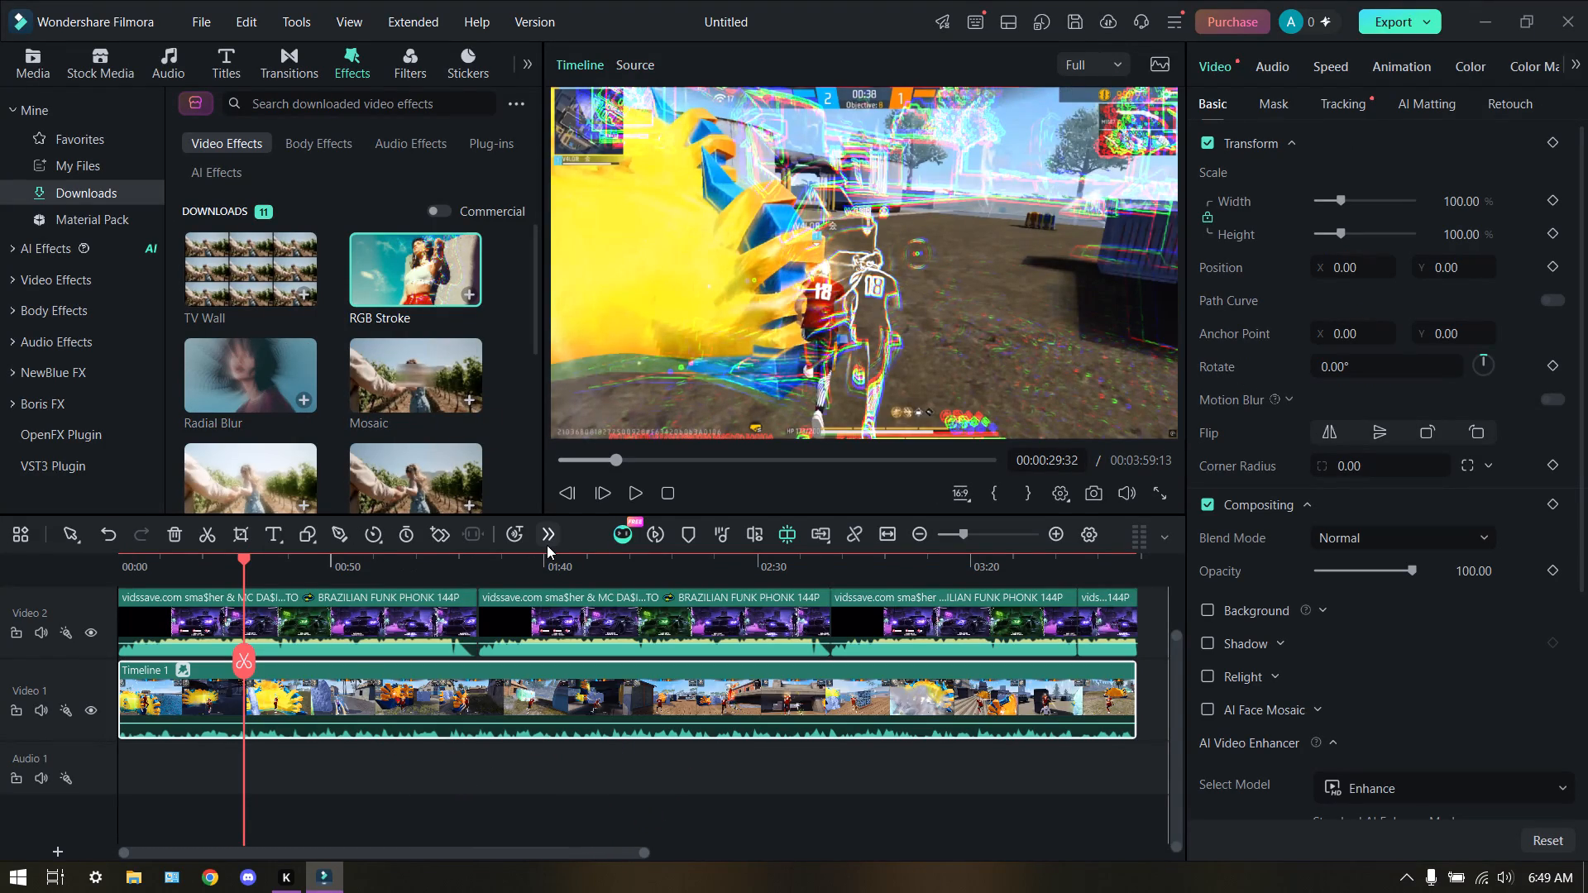
# Play the gameplay footage with the RGB Stroke effect from about 00:29.
pyautogui.click(624, 499)
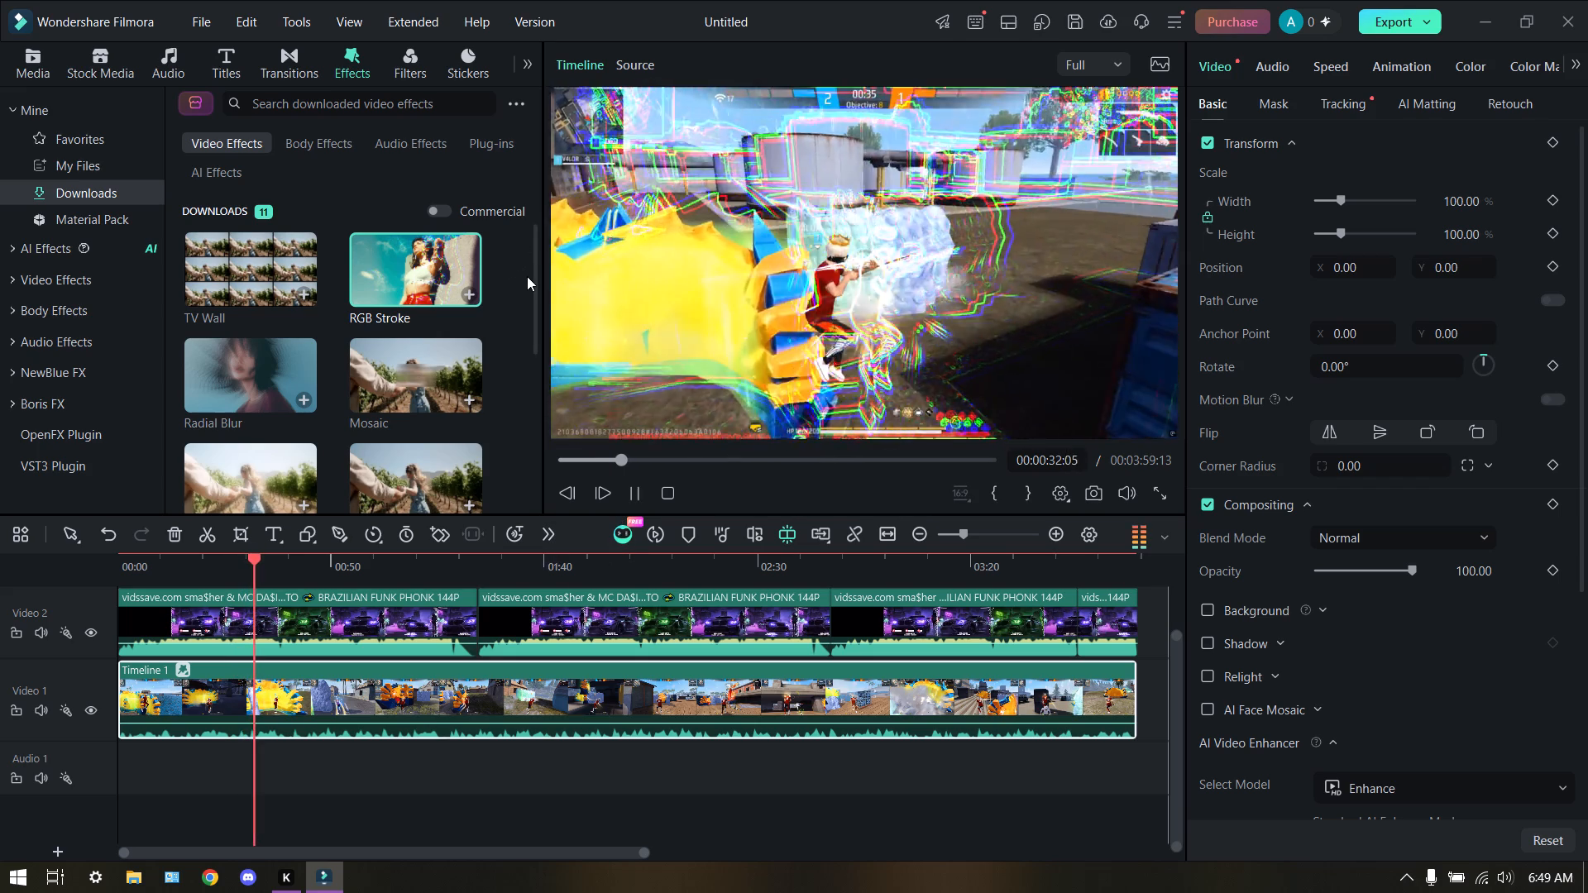
pyautogui.click(45, 64)
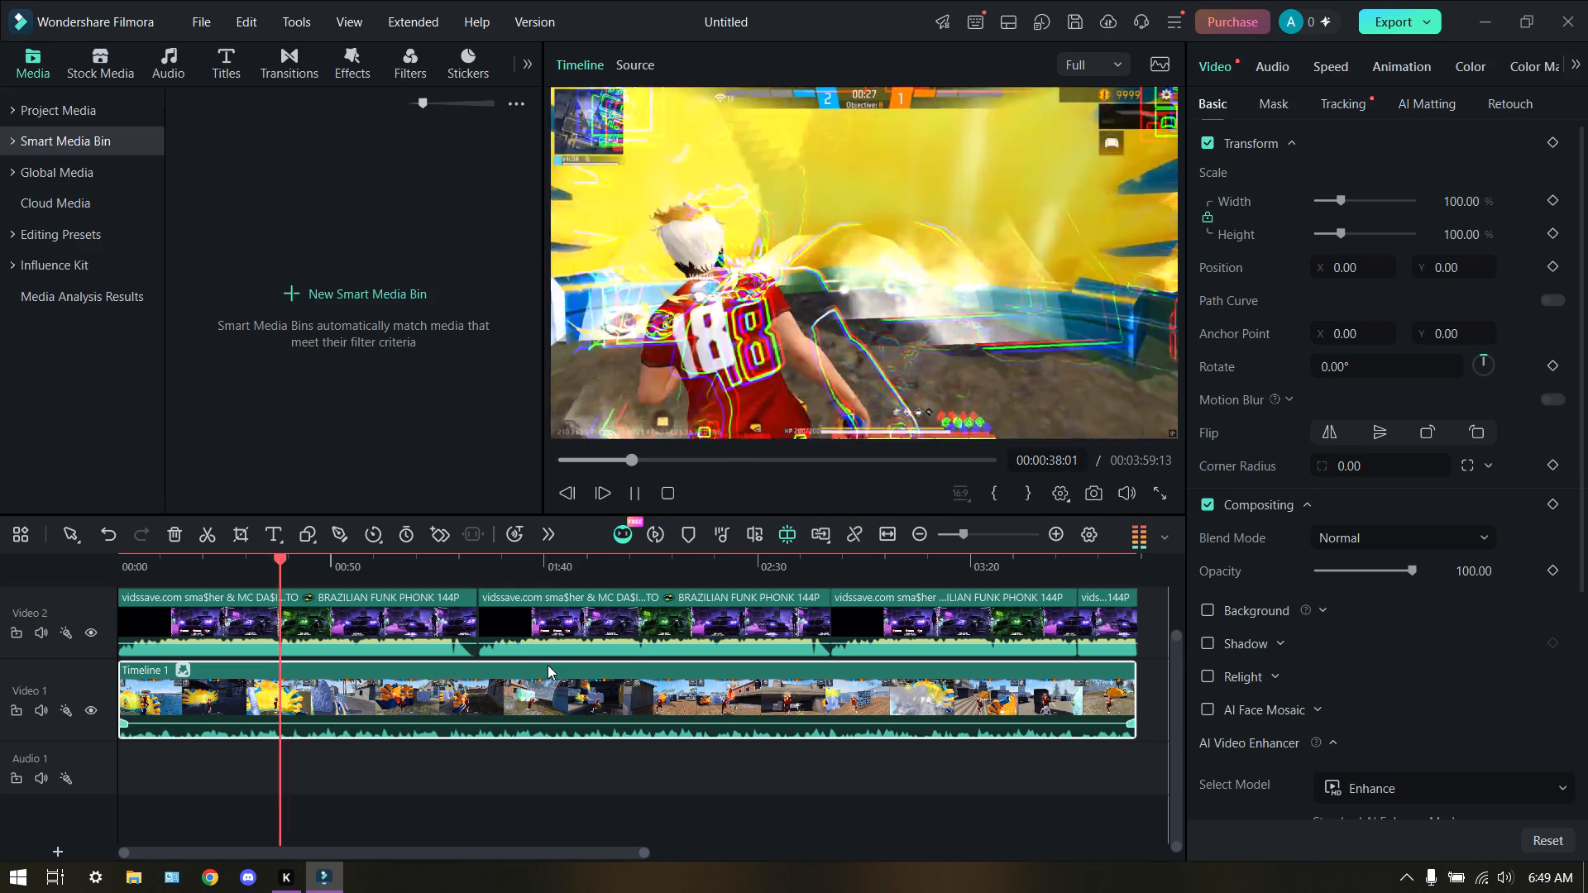
pyautogui.click(422, 660)
pyautogui.click(424, 690)
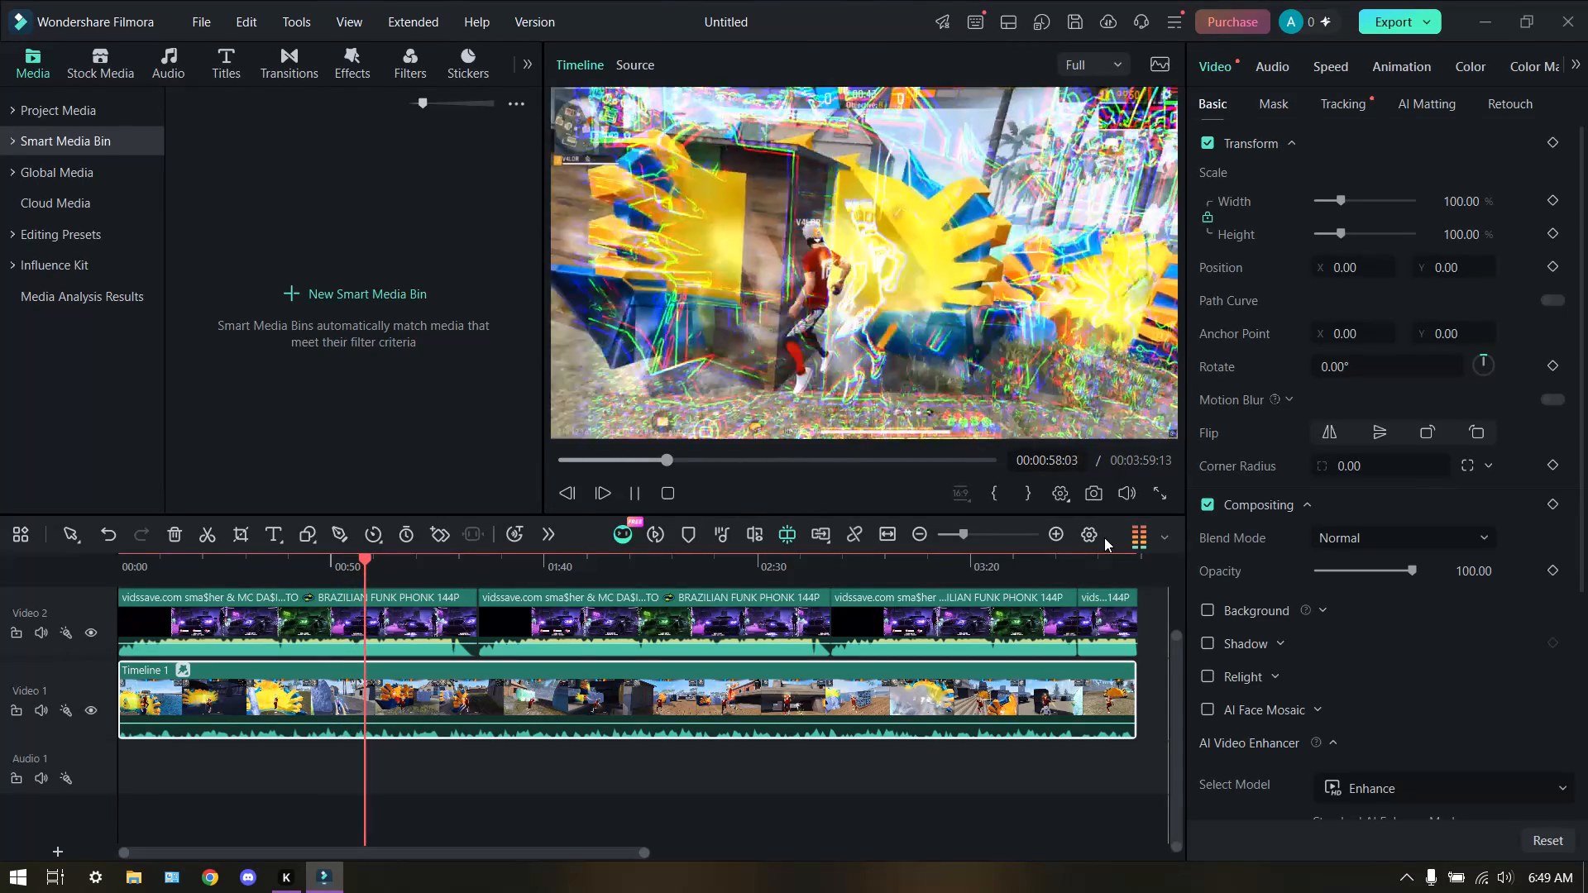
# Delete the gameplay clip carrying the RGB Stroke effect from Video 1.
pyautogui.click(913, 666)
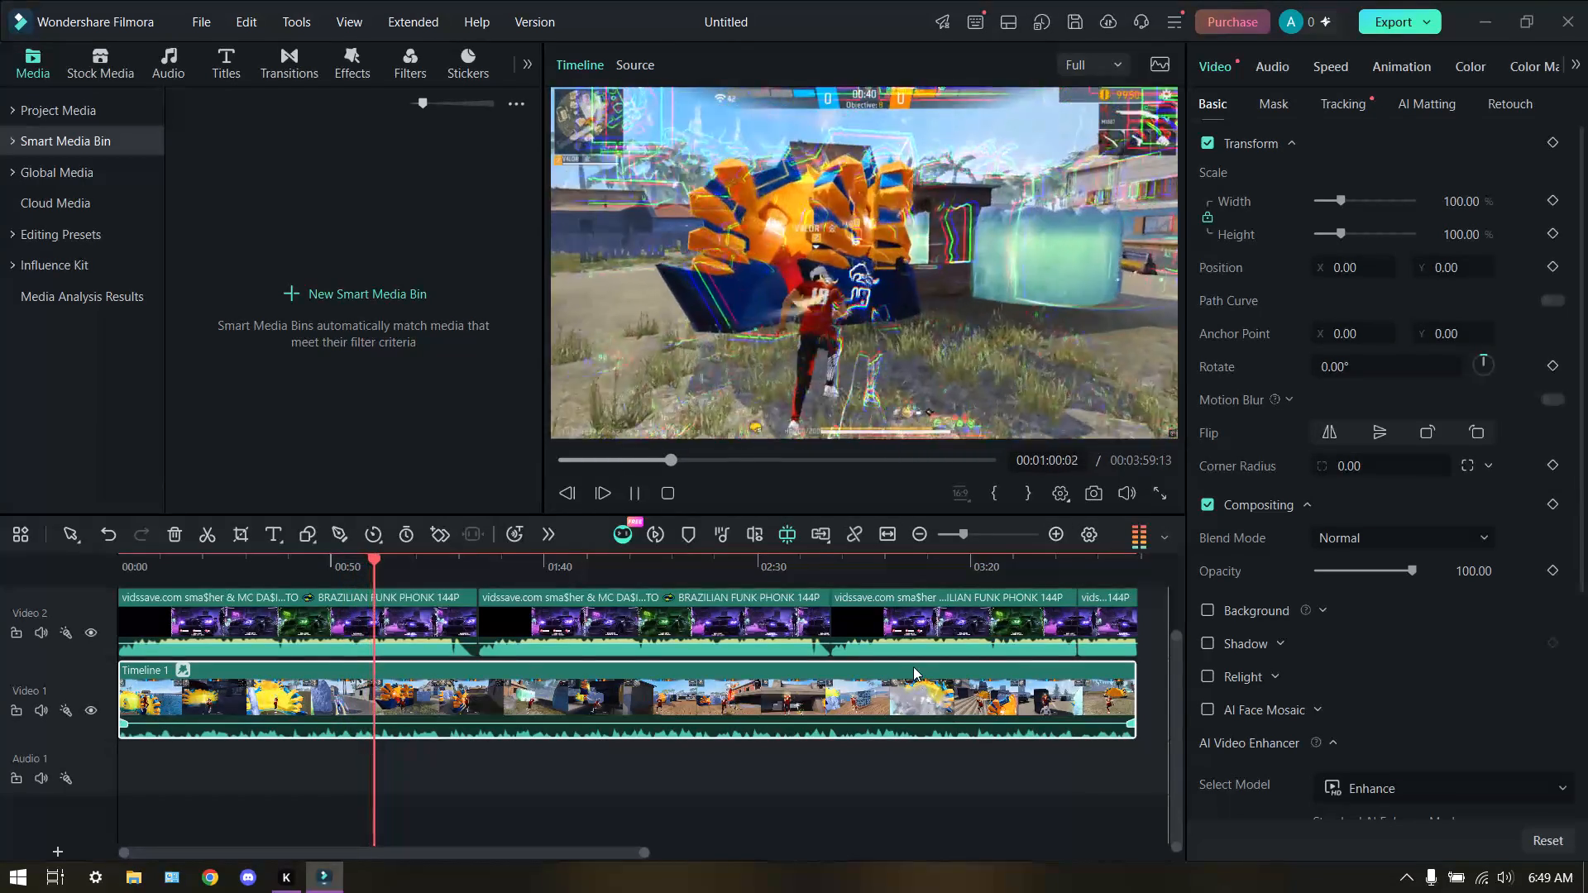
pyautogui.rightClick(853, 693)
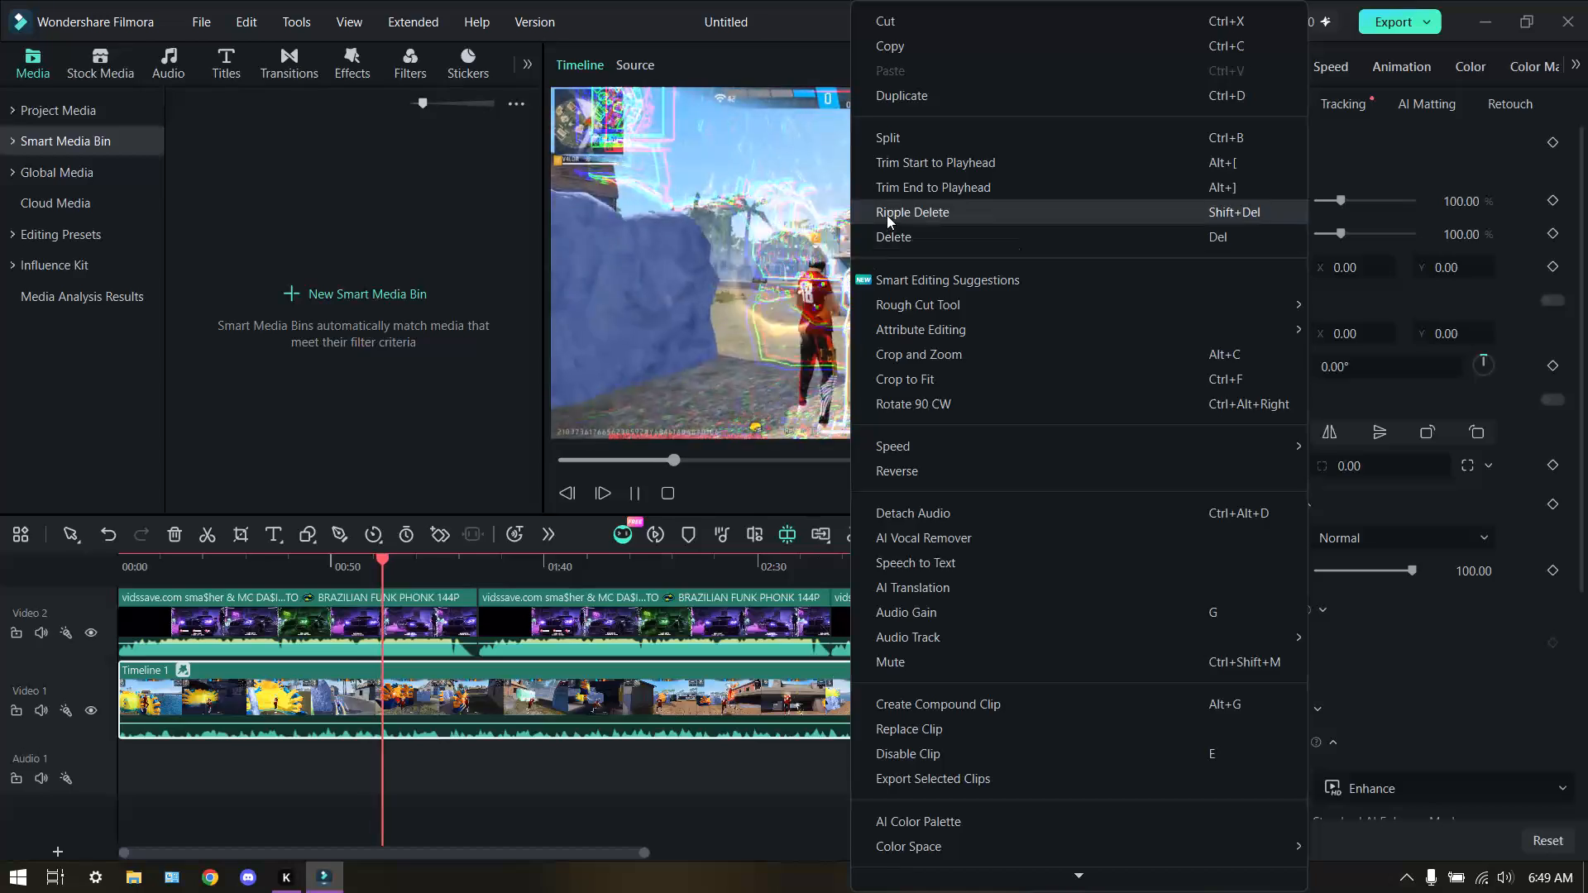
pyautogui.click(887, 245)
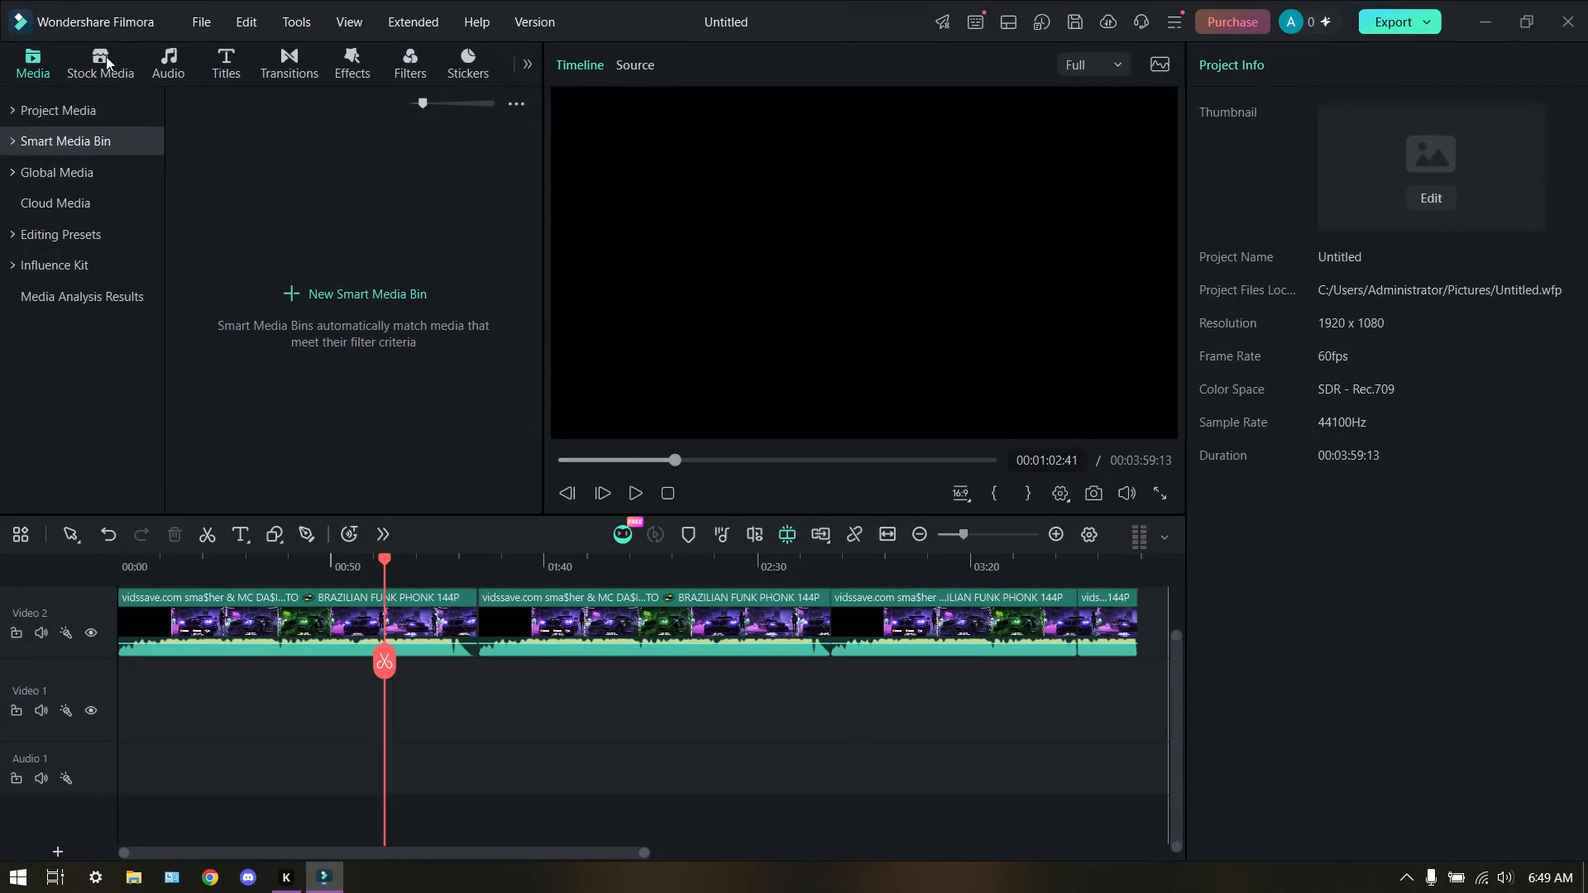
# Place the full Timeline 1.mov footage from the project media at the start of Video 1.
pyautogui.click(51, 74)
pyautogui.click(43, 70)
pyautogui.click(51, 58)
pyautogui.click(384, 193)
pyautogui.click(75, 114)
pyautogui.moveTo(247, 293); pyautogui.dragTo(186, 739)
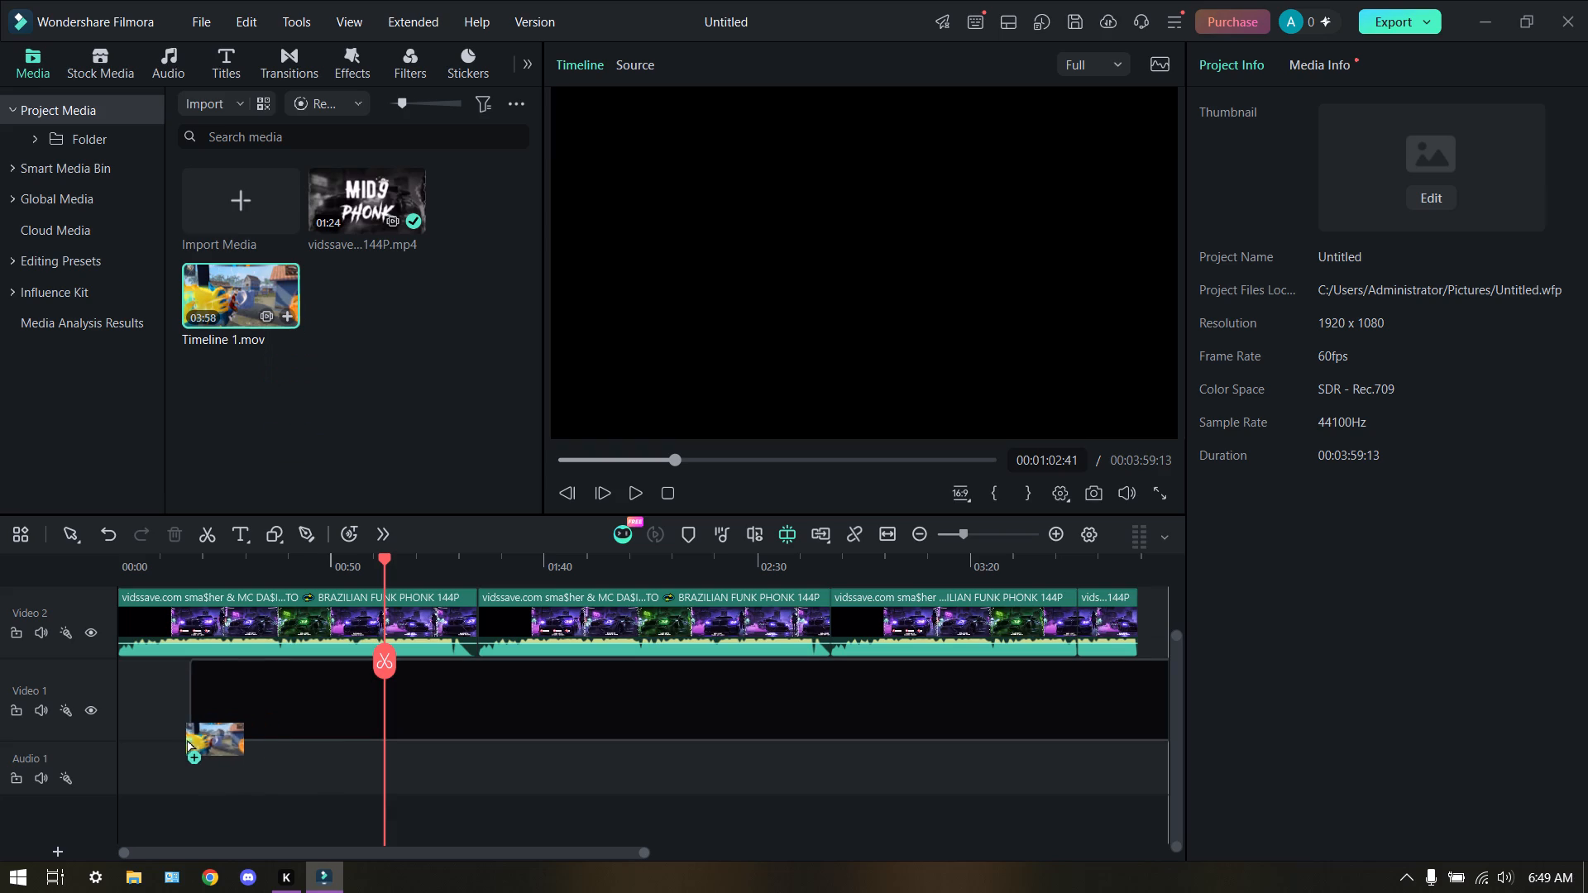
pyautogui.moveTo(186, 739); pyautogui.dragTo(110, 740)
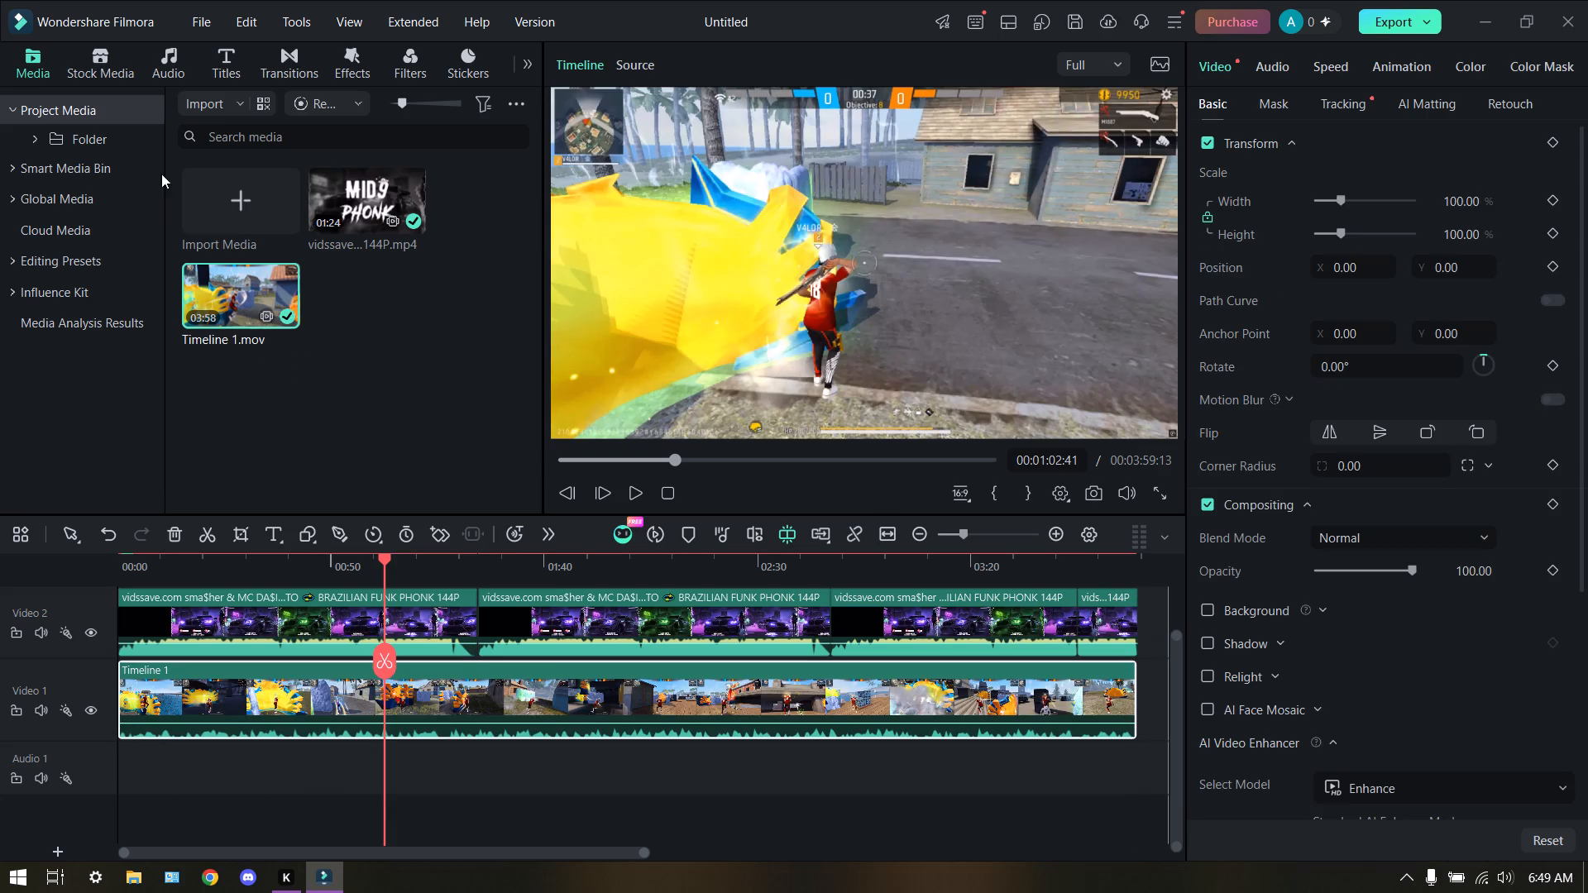
# Preview the downloaded Glow, Strong Glitch, Chromatic Aberration and Cool Film video effects on the gameplay footage.
pyautogui.click(306, 64)
pyautogui.click(377, 70)
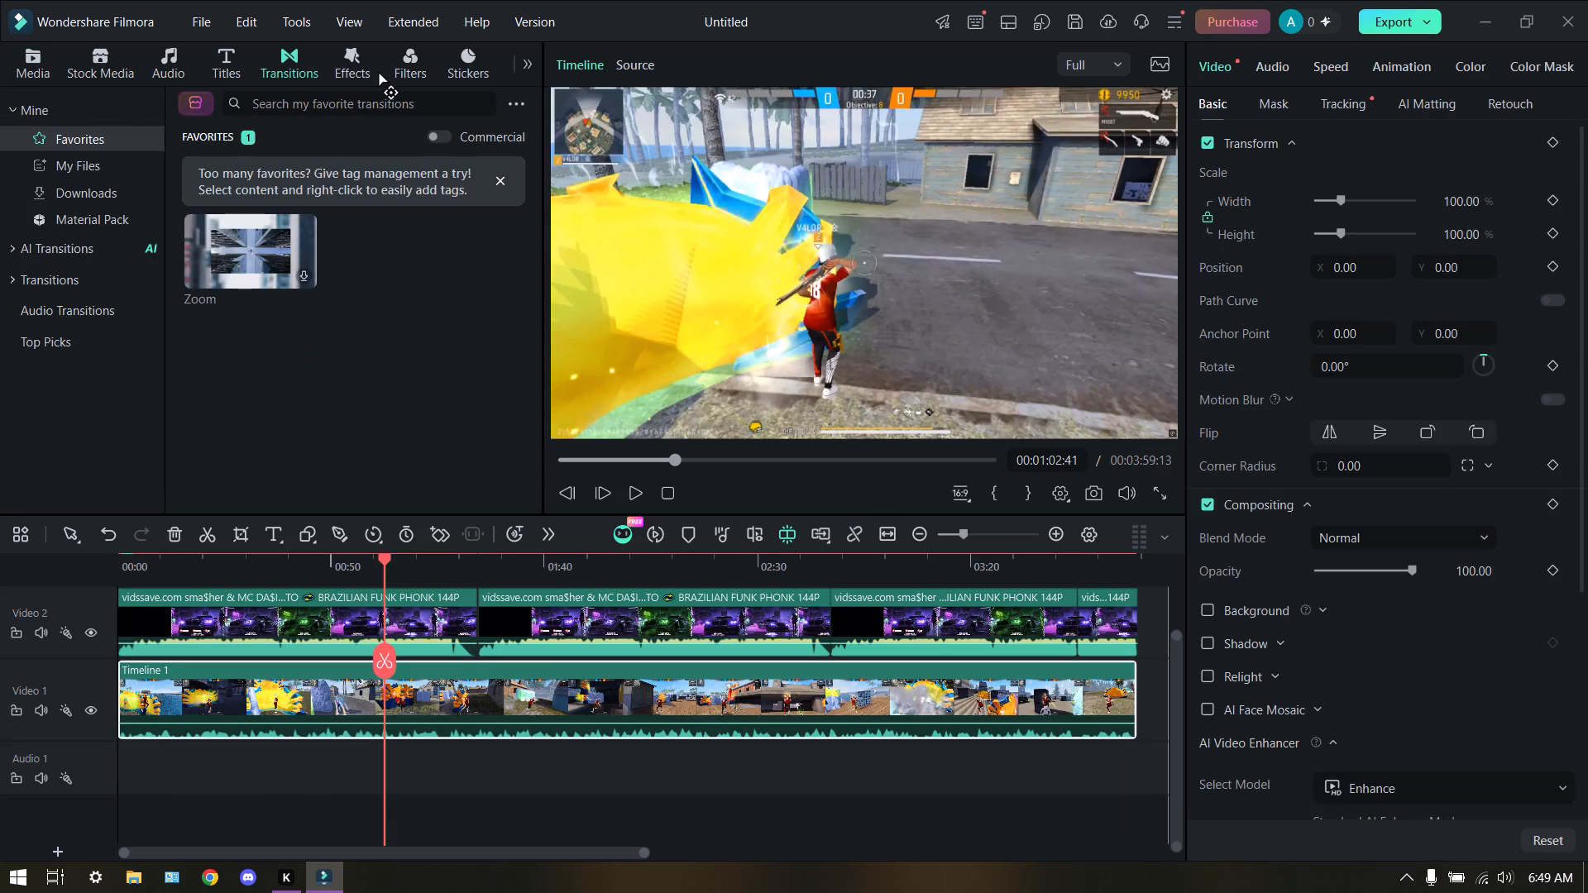
pyautogui.click(337, 70)
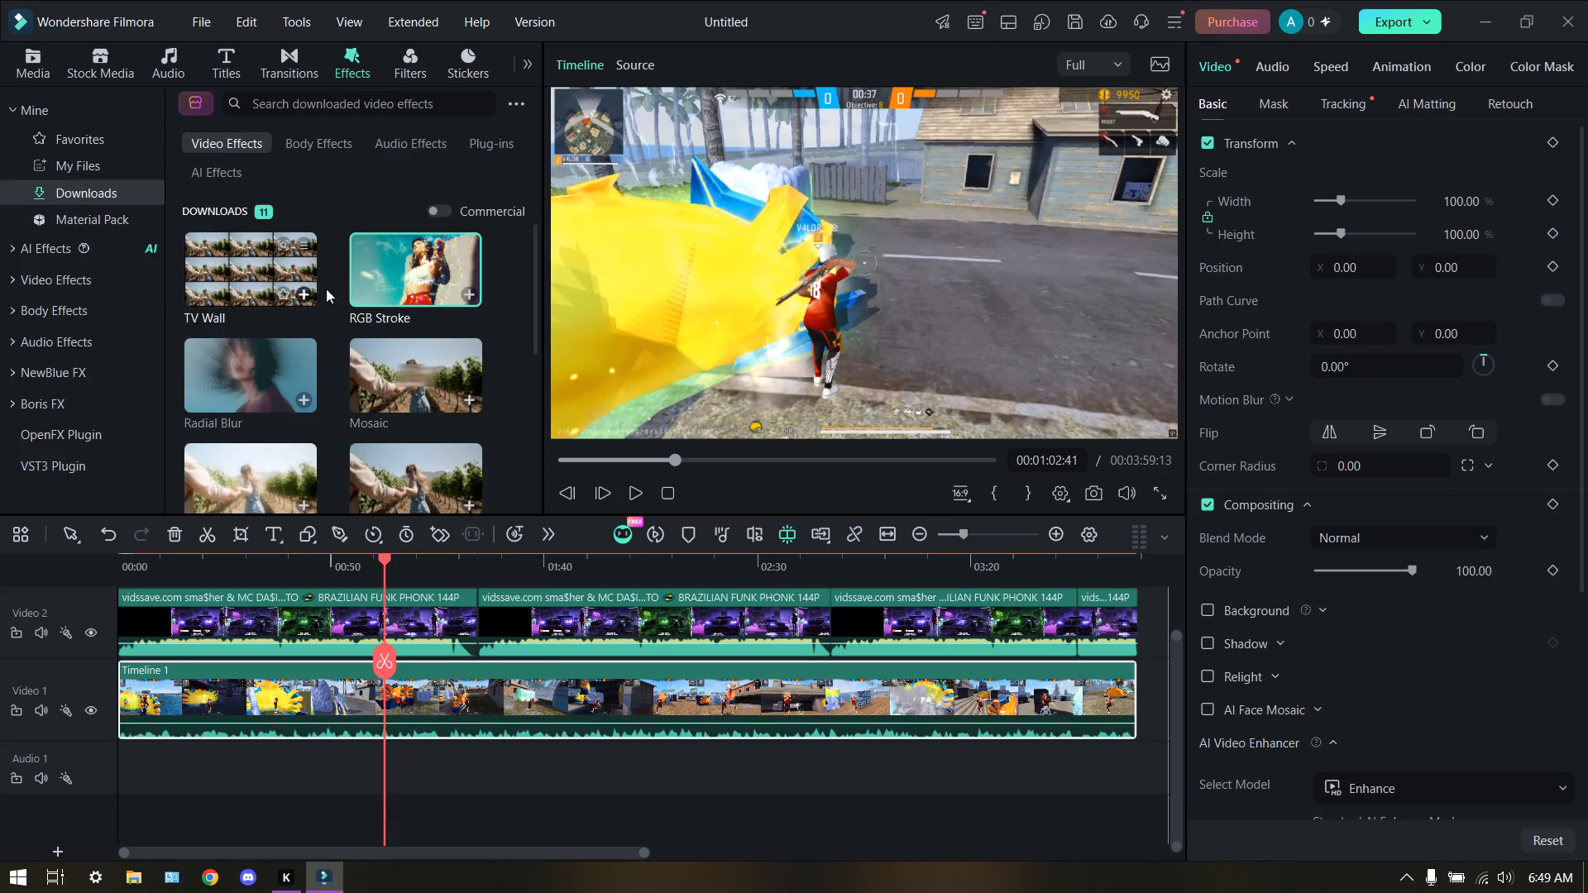
pyautogui.scroll(-1, 390, 366)
pyautogui.click(247, 353)
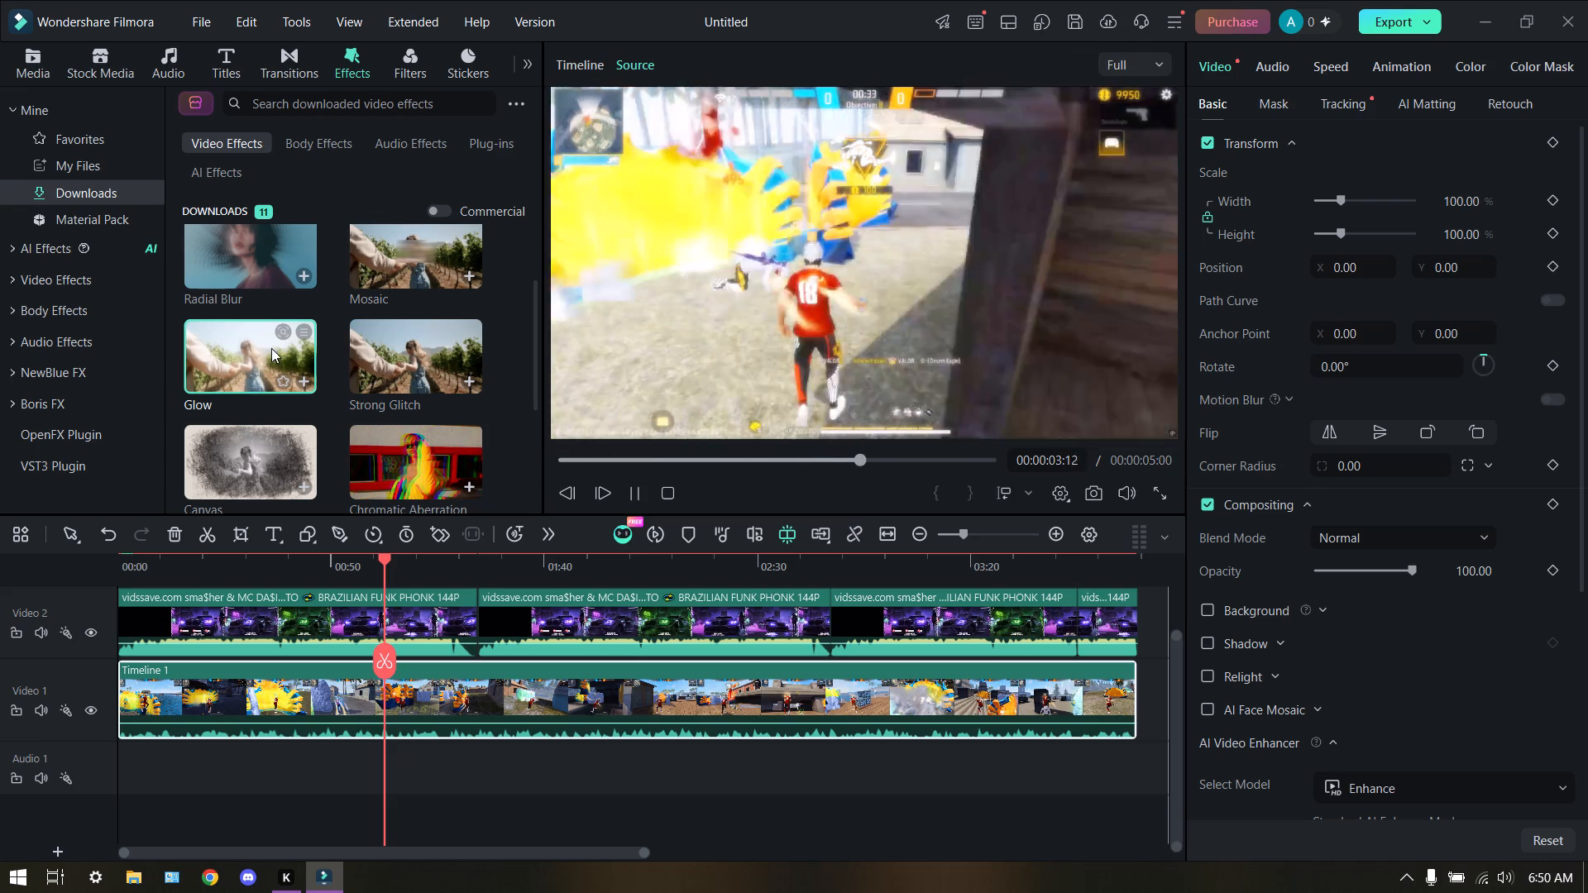
pyautogui.click(420, 367)
pyautogui.click(468, 332)
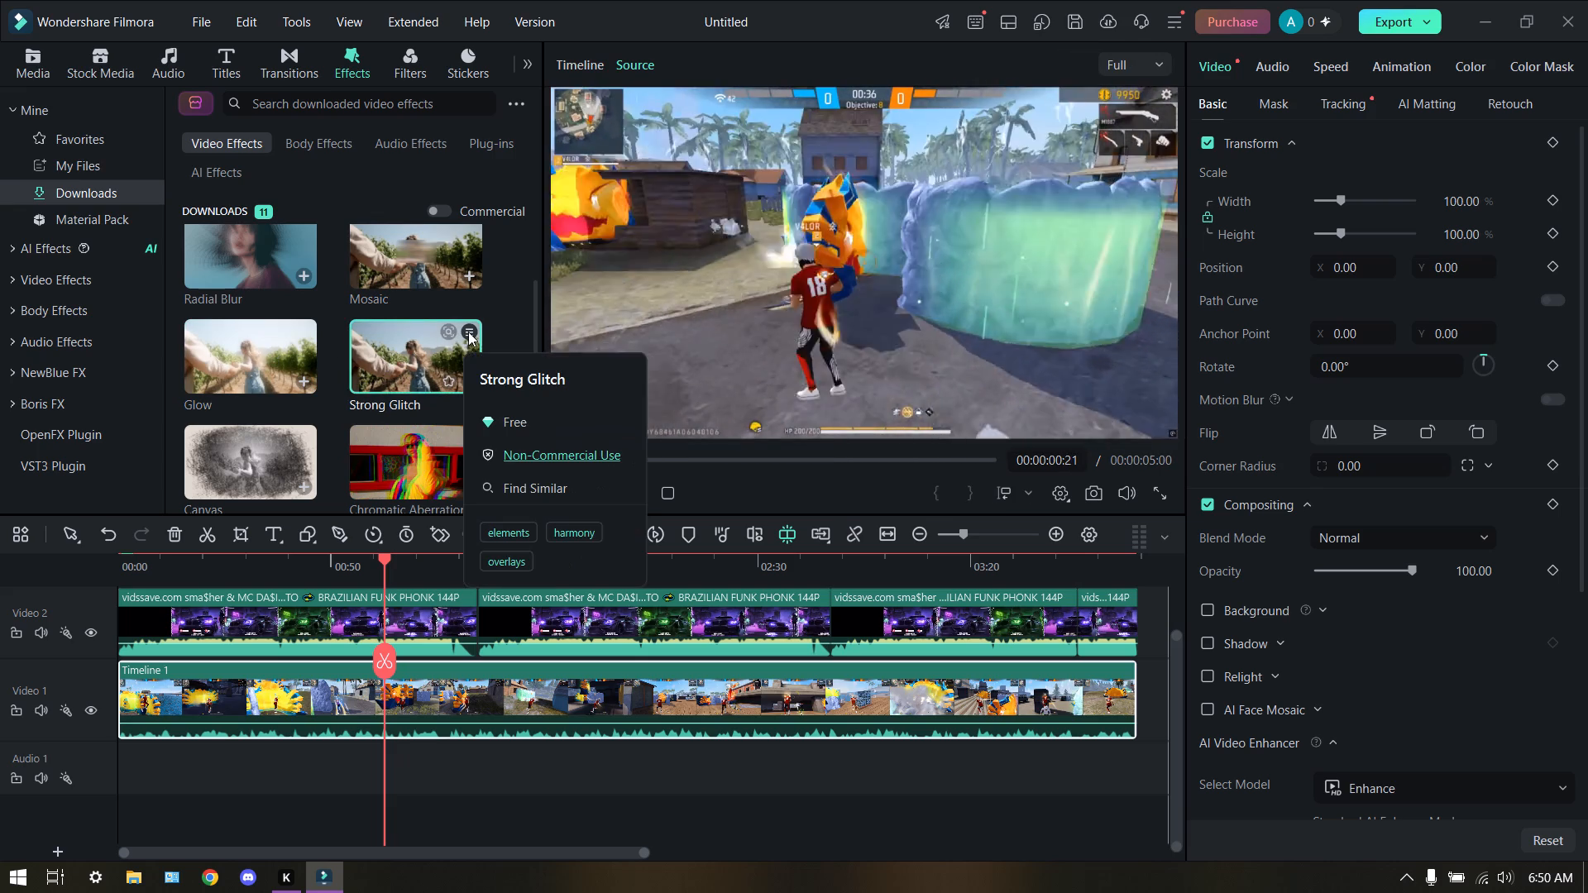
pyautogui.click(464, 340)
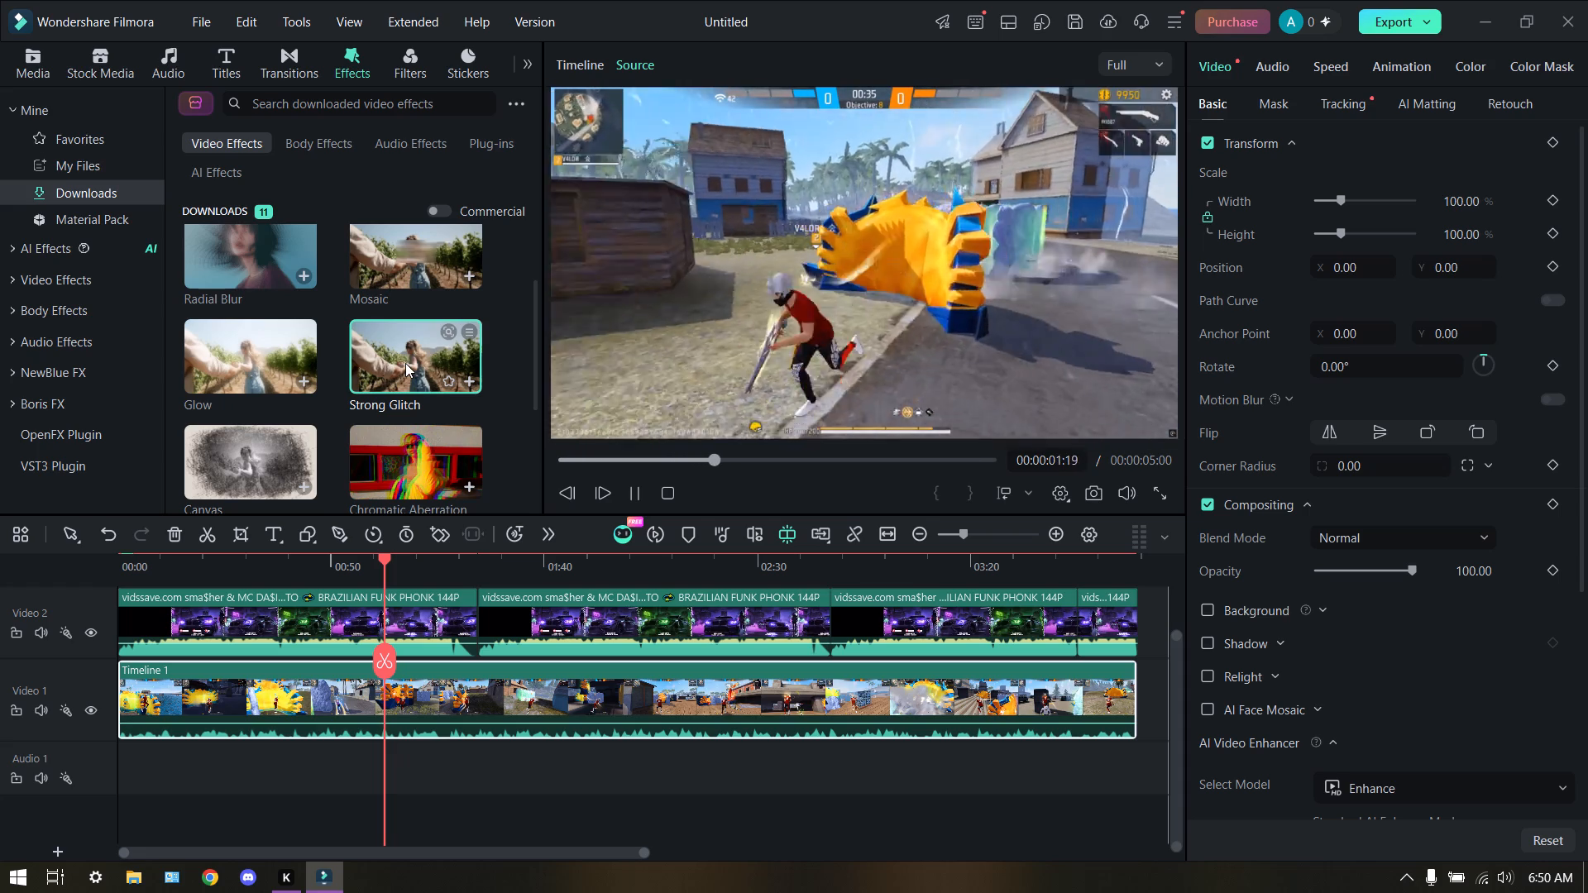
pyautogui.click(395, 471)
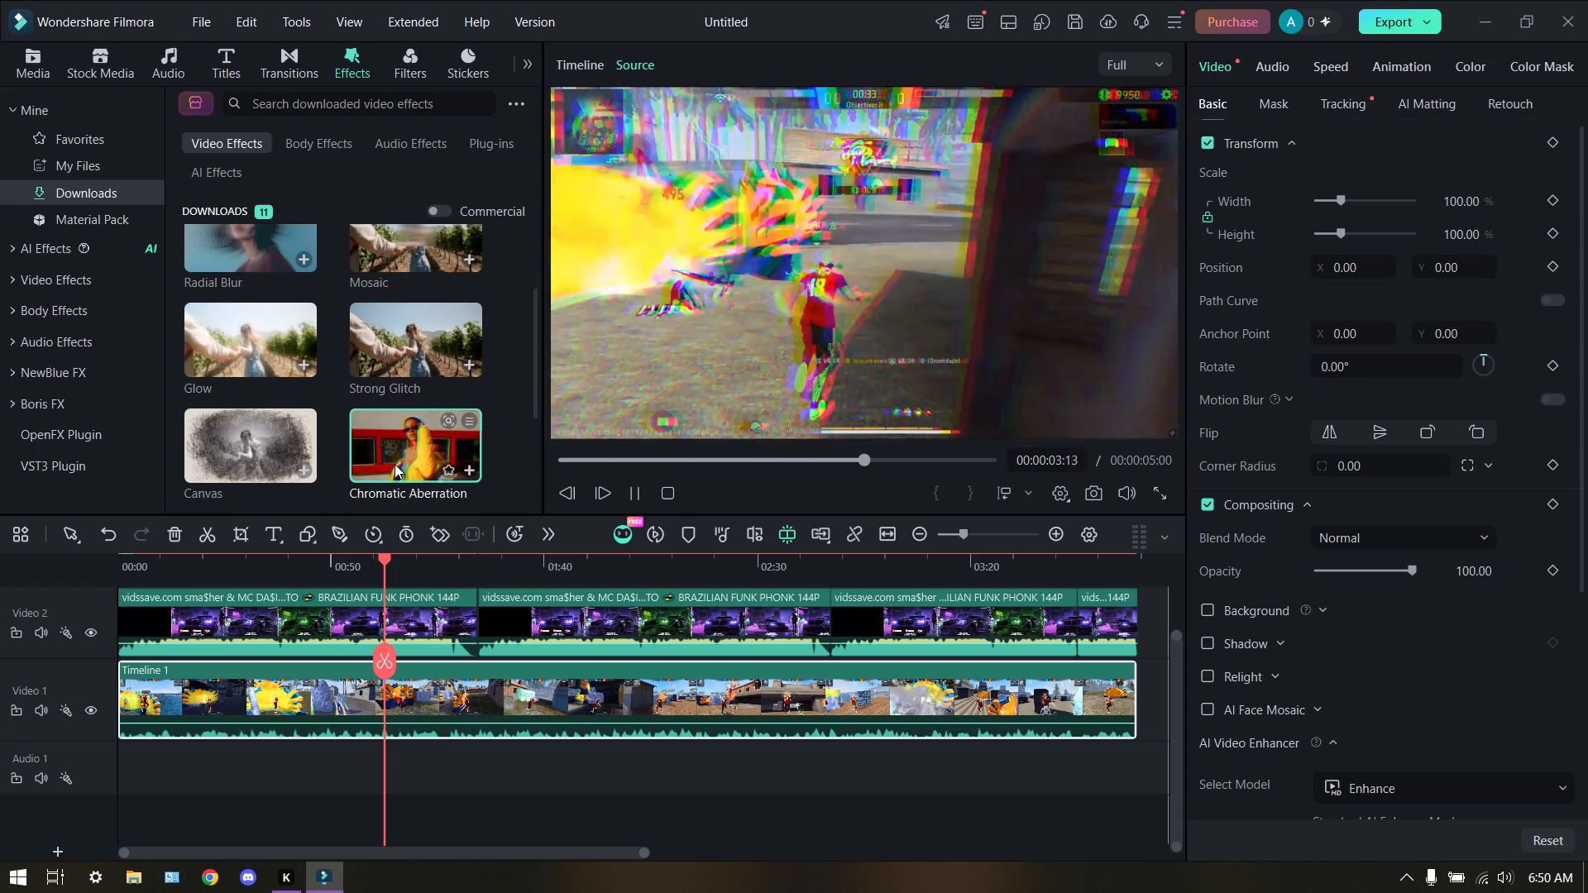
pyautogui.scroll(-2, 395, 460)
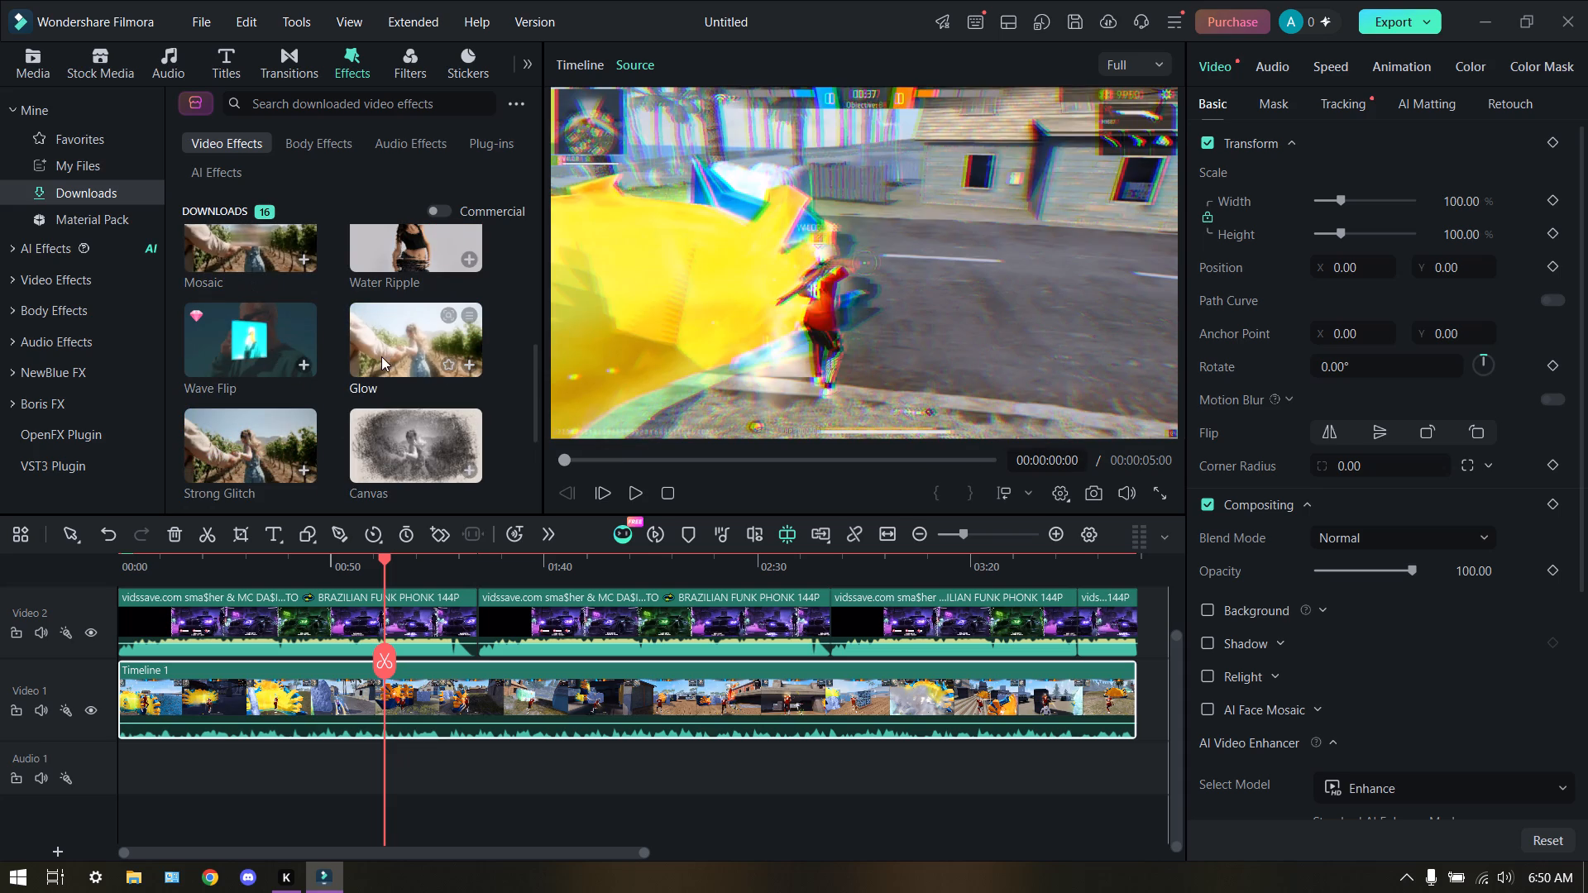
pyautogui.click(248, 446)
pyautogui.scroll(-1, 298, 414)
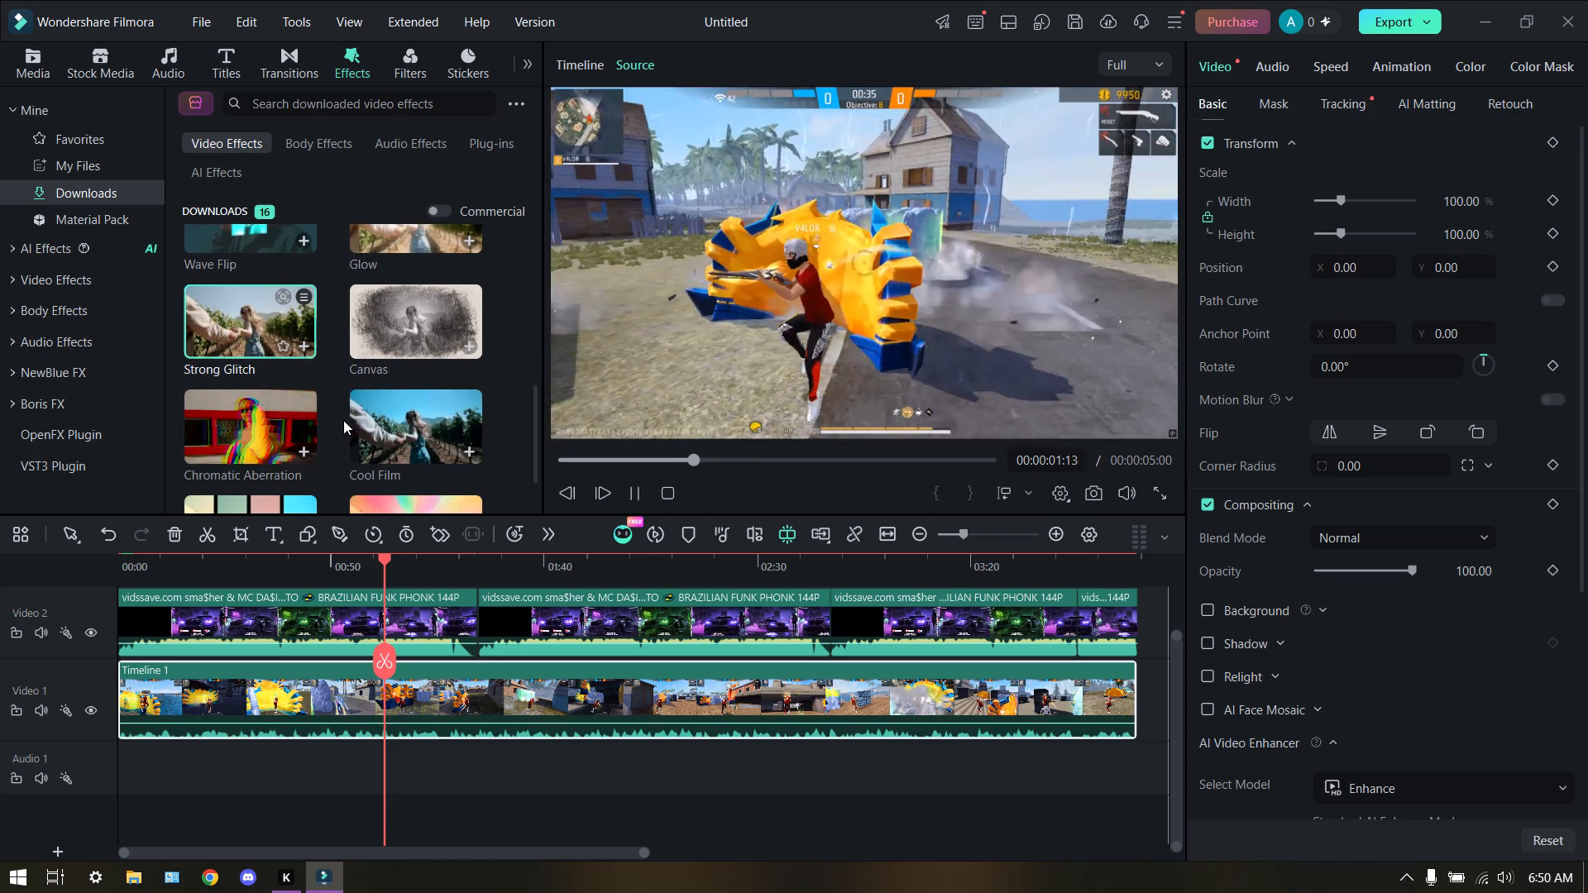
pyautogui.click(384, 428)
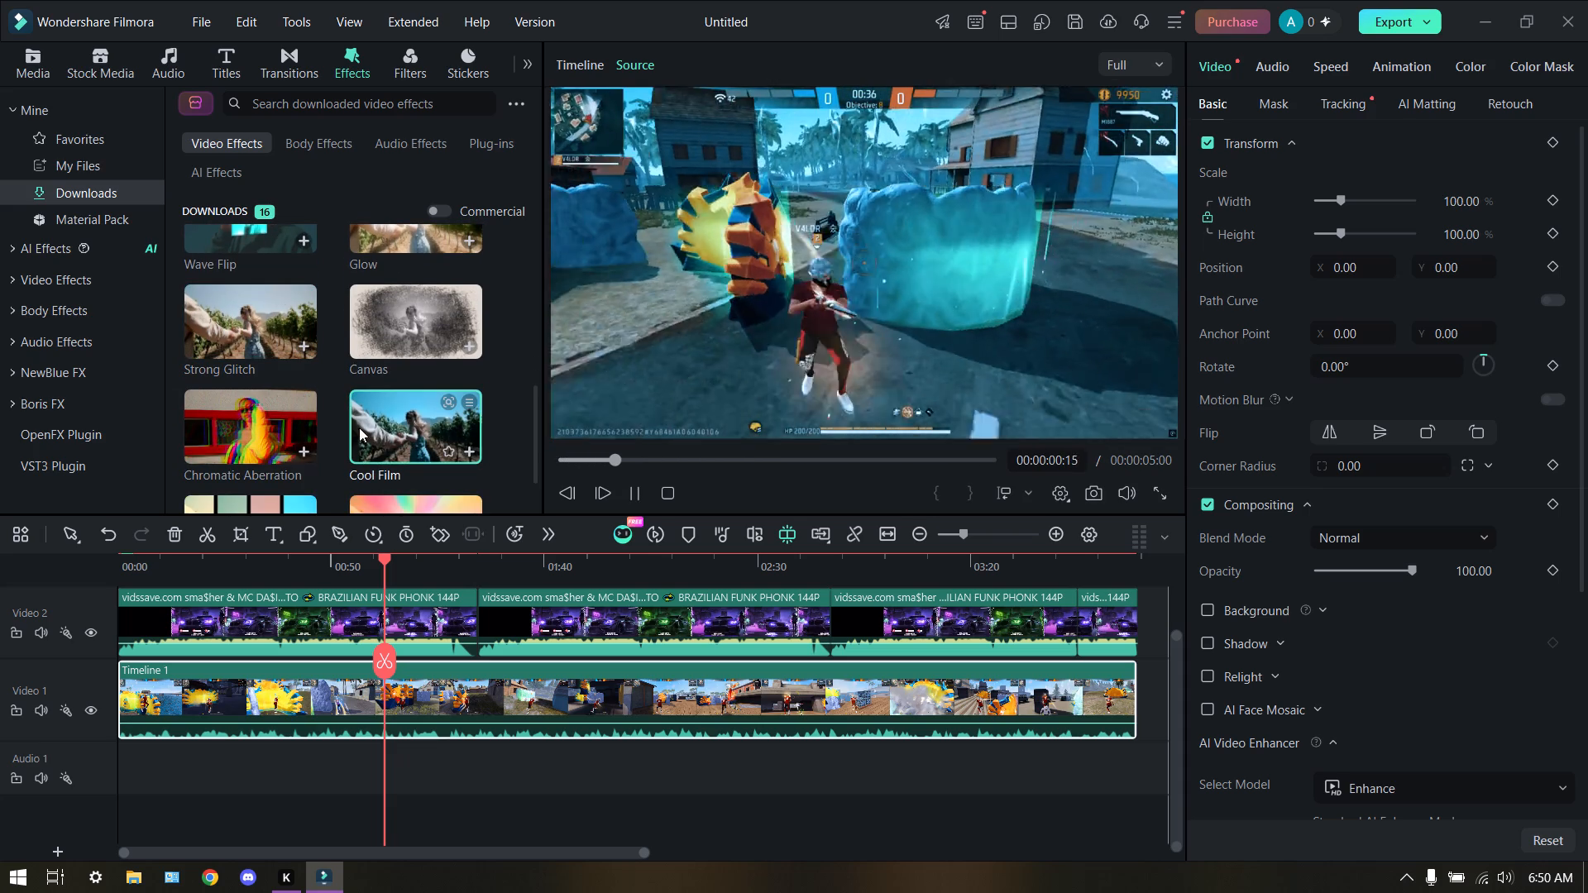
pyautogui.click(230, 422)
pyautogui.scroll(-1, 294, 389)
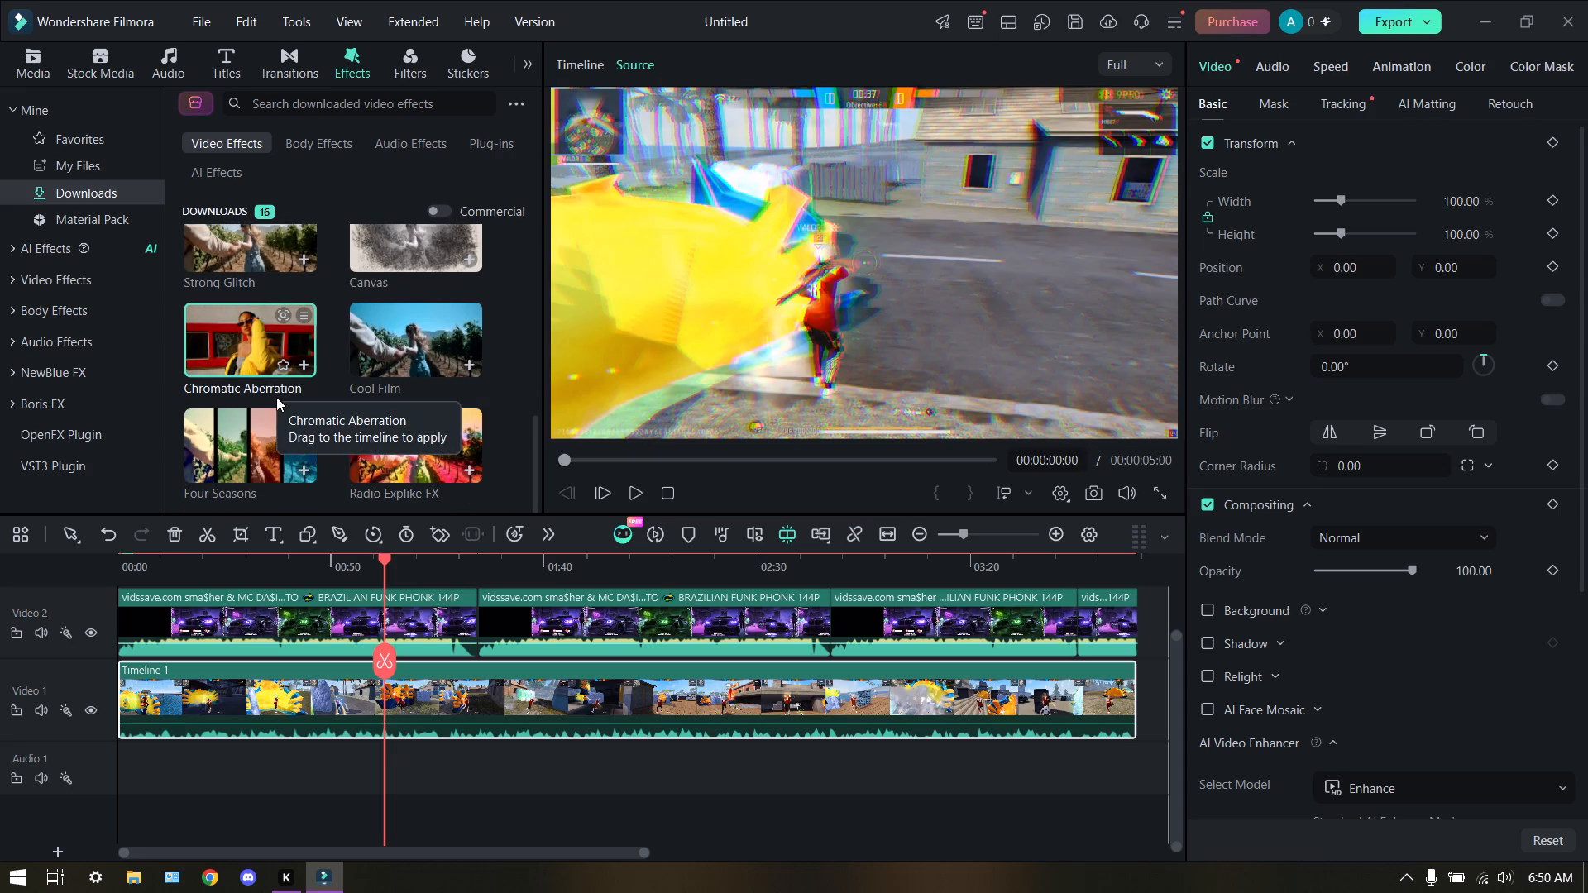
# Apply the downloaded Chromatic Aberration effect to the Timeline 1 gameplay clip on Video 1.
pyautogui.moveTo(270, 355); pyautogui.dragTo(242, 726)
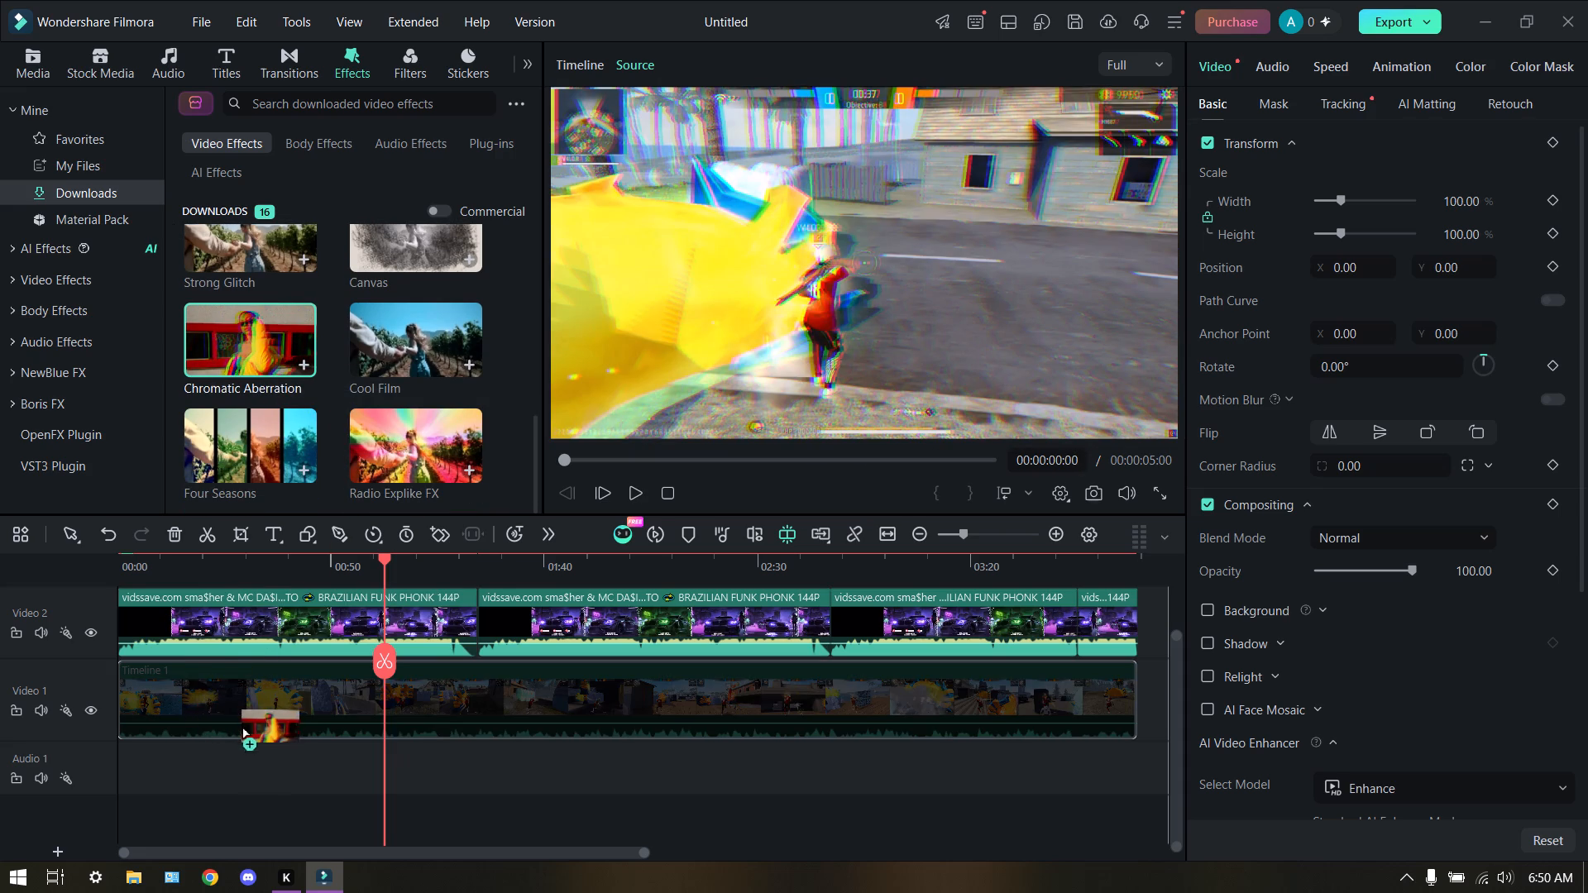
pyautogui.moveTo(242, 726); pyautogui.dragTo(461, 701)
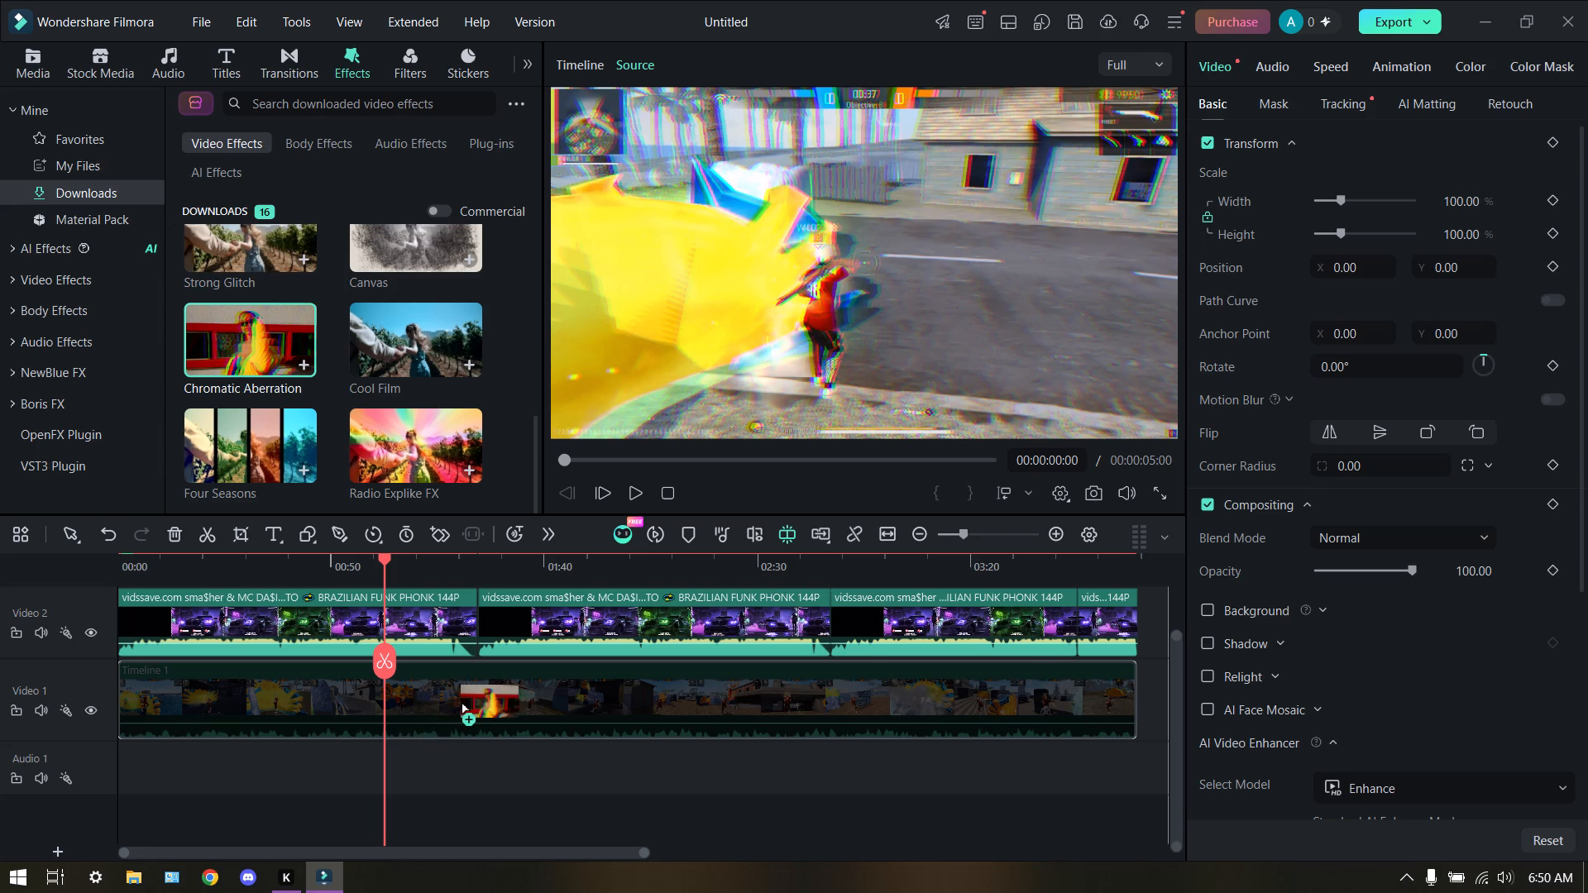
pyautogui.moveTo(461, 701); pyautogui.dragTo(205, 314)
pyautogui.click(297, 688)
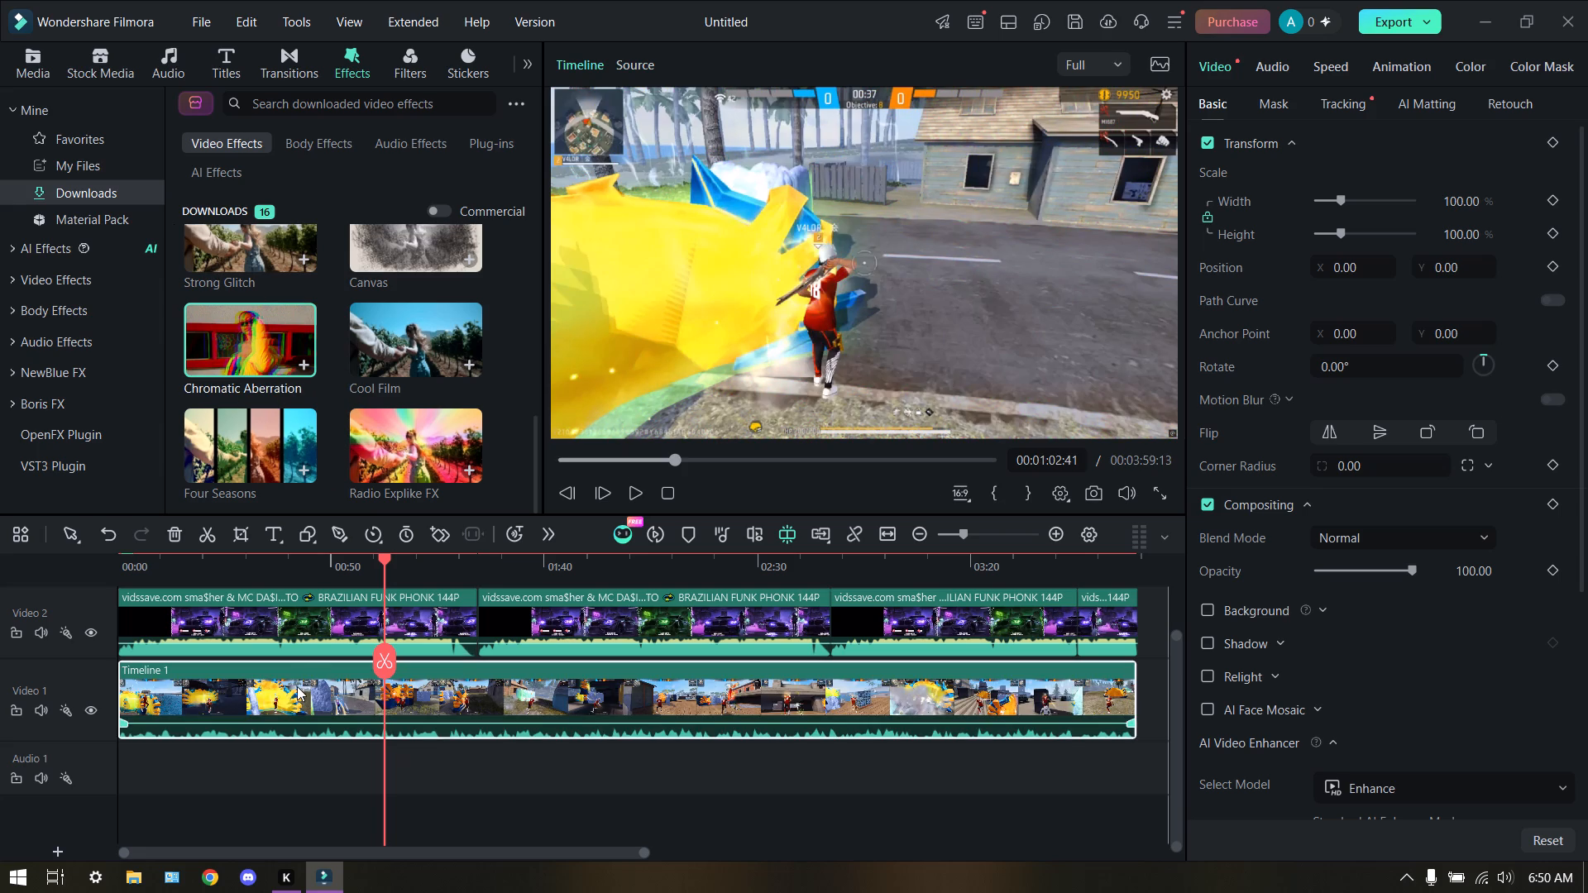
pyautogui.moveTo(255, 322); pyautogui.dragTo(183, 706)
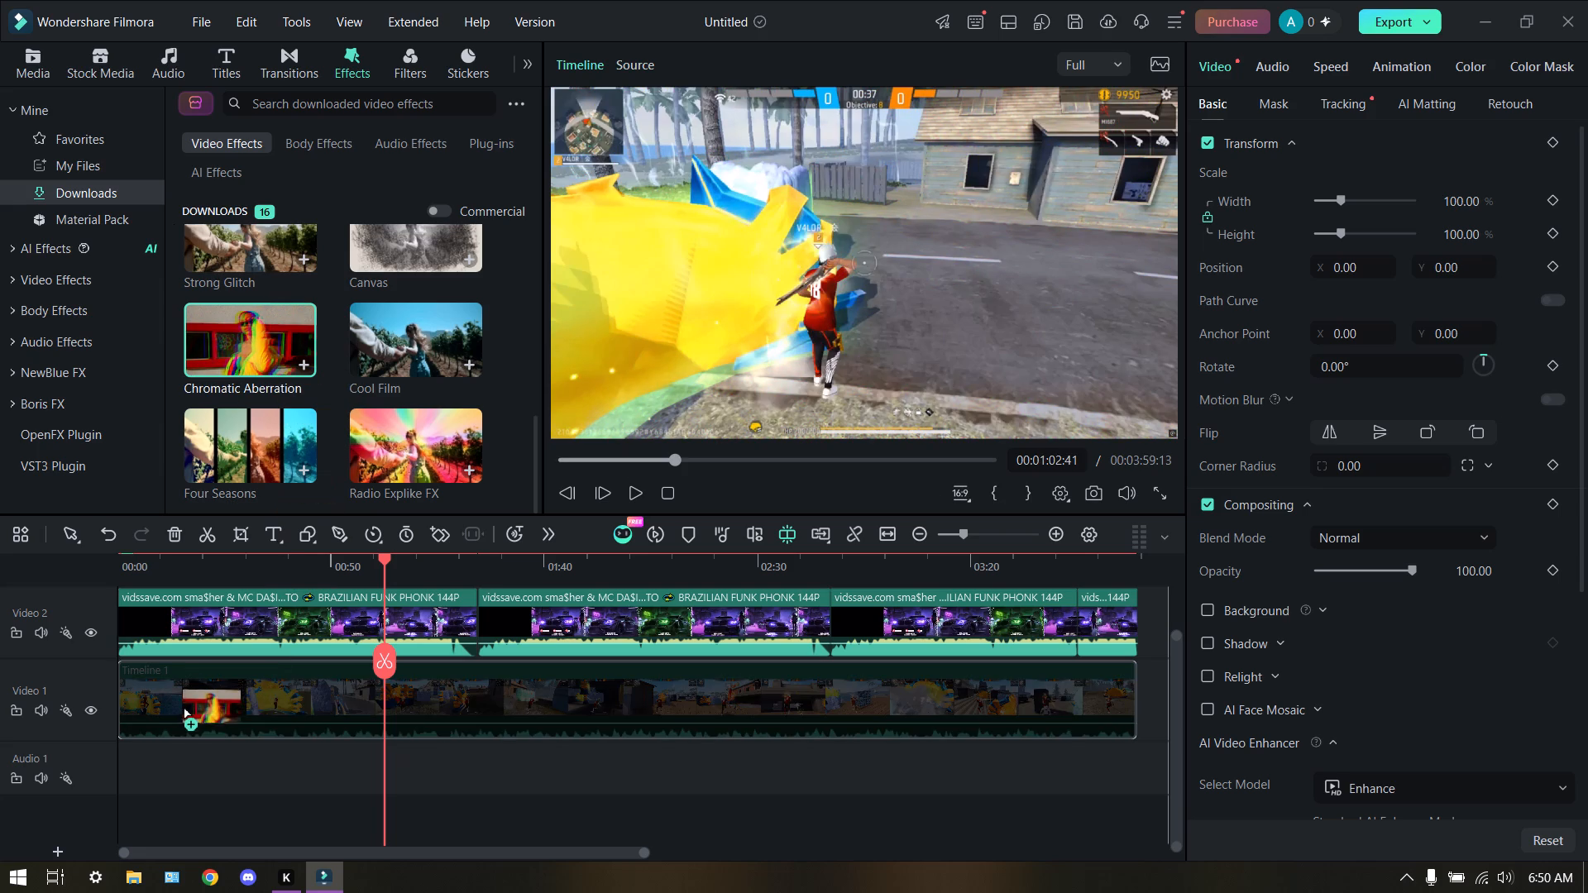
pyautogui.moveTo(183, 706); pyautogui.dragTo(219, 726)
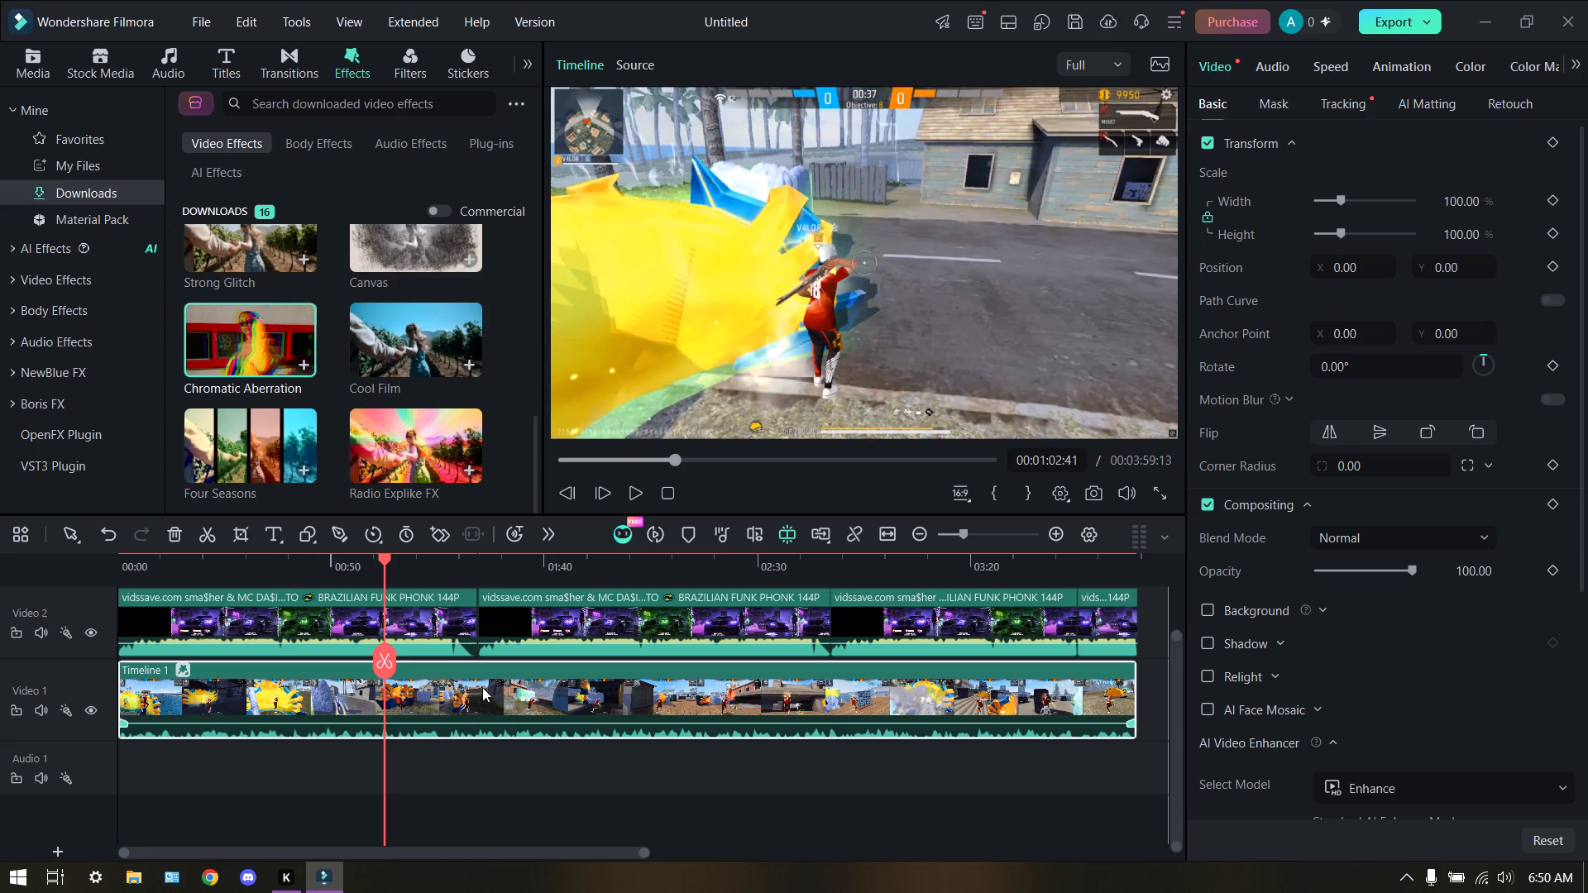
pyautogui.click(933, 673)
pyautogui.click(933, 673)
# Play the gameplay footage with the Chromatic Aberration effect from about 01:02.
pyautogui.click(25, 56)
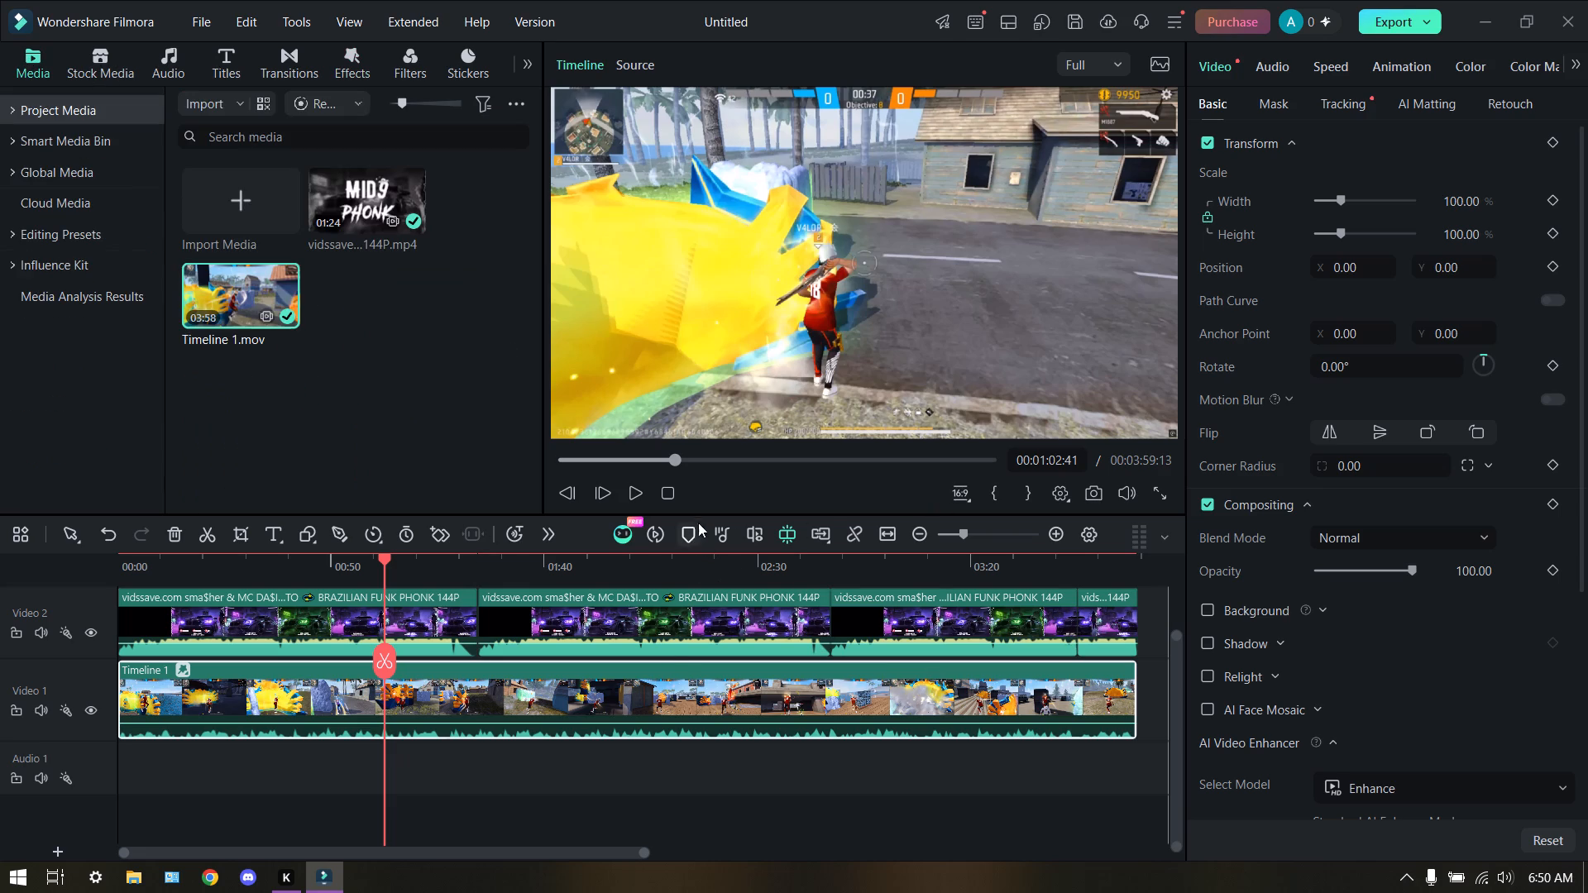
pyautogui.click(629, 486)
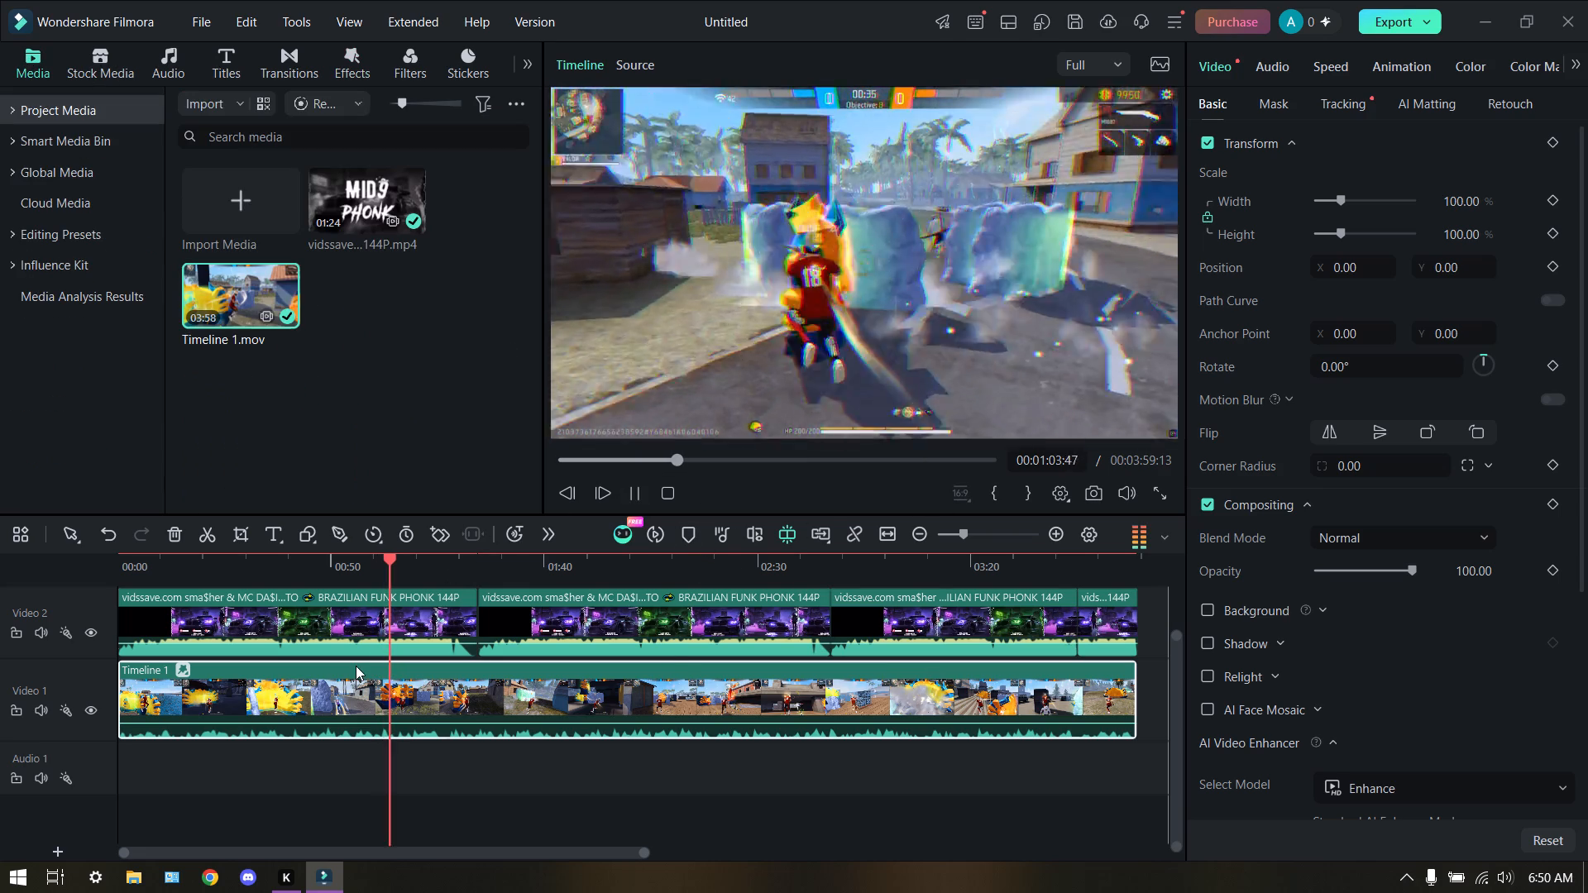
pyautogui.click(77, 709)
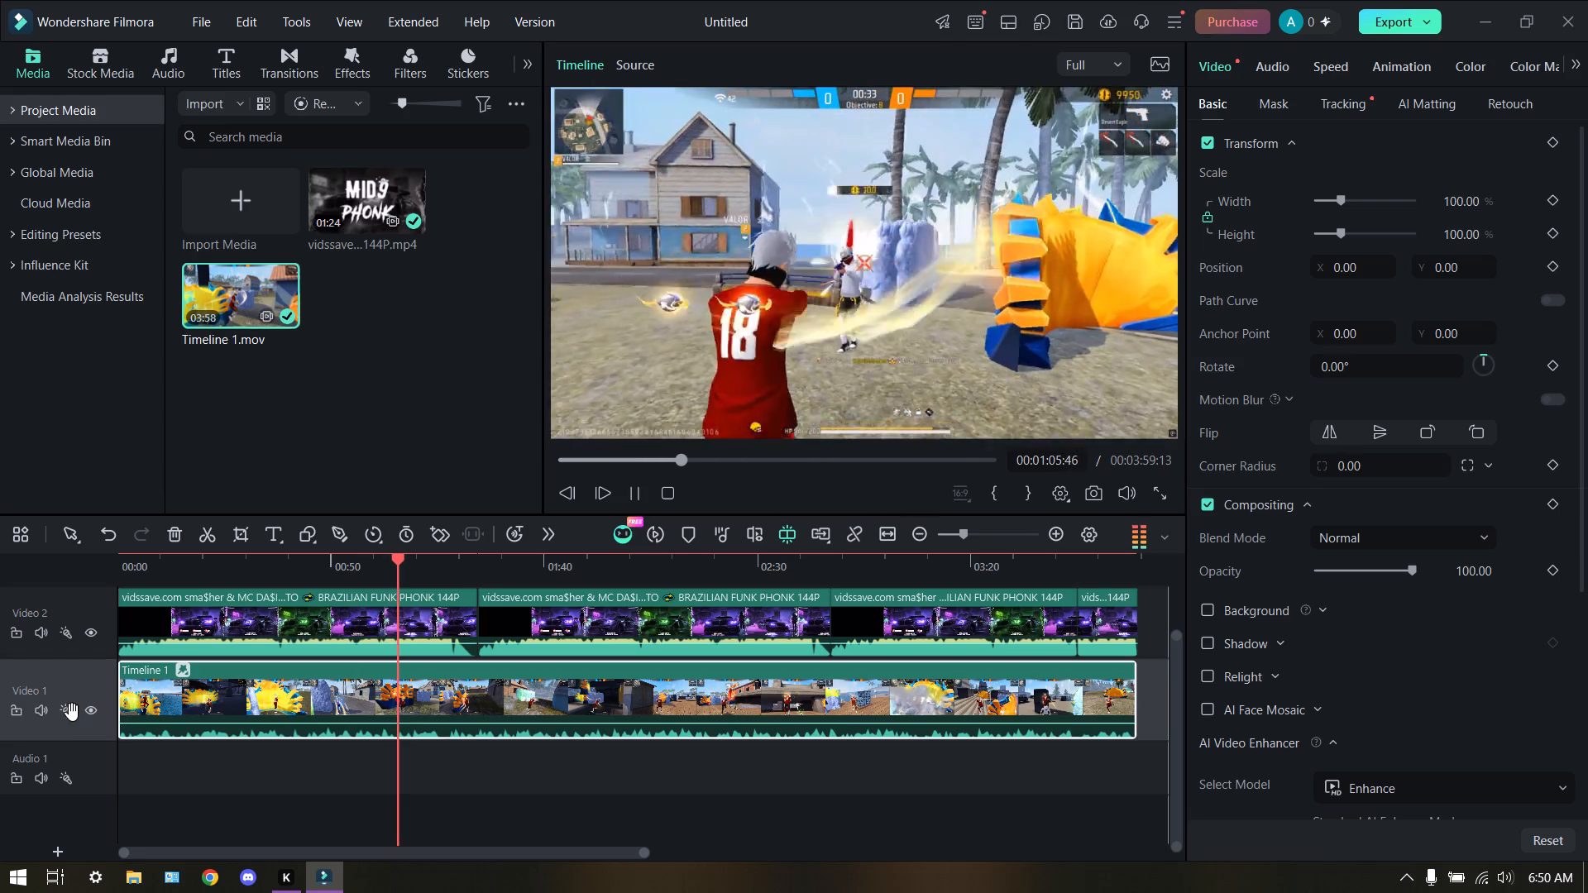
pyautogui.click(69, 713)
pyautogui.click(69, 713)
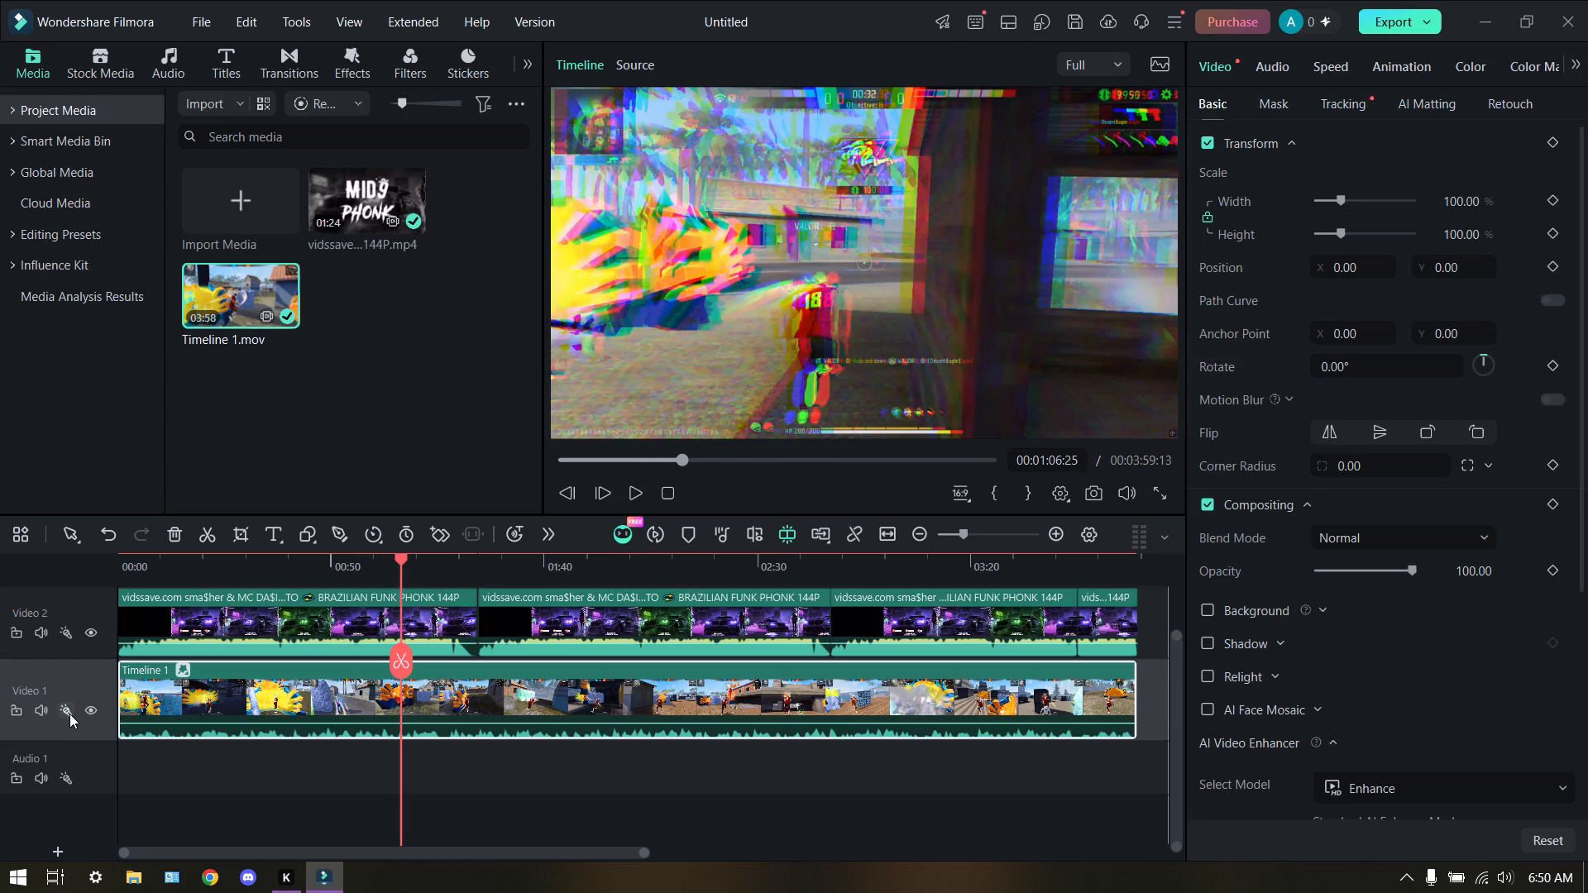
pyautogui.click(69, 714)
pyautogui.click(69, 714)
pyautogui.click(630, 498)
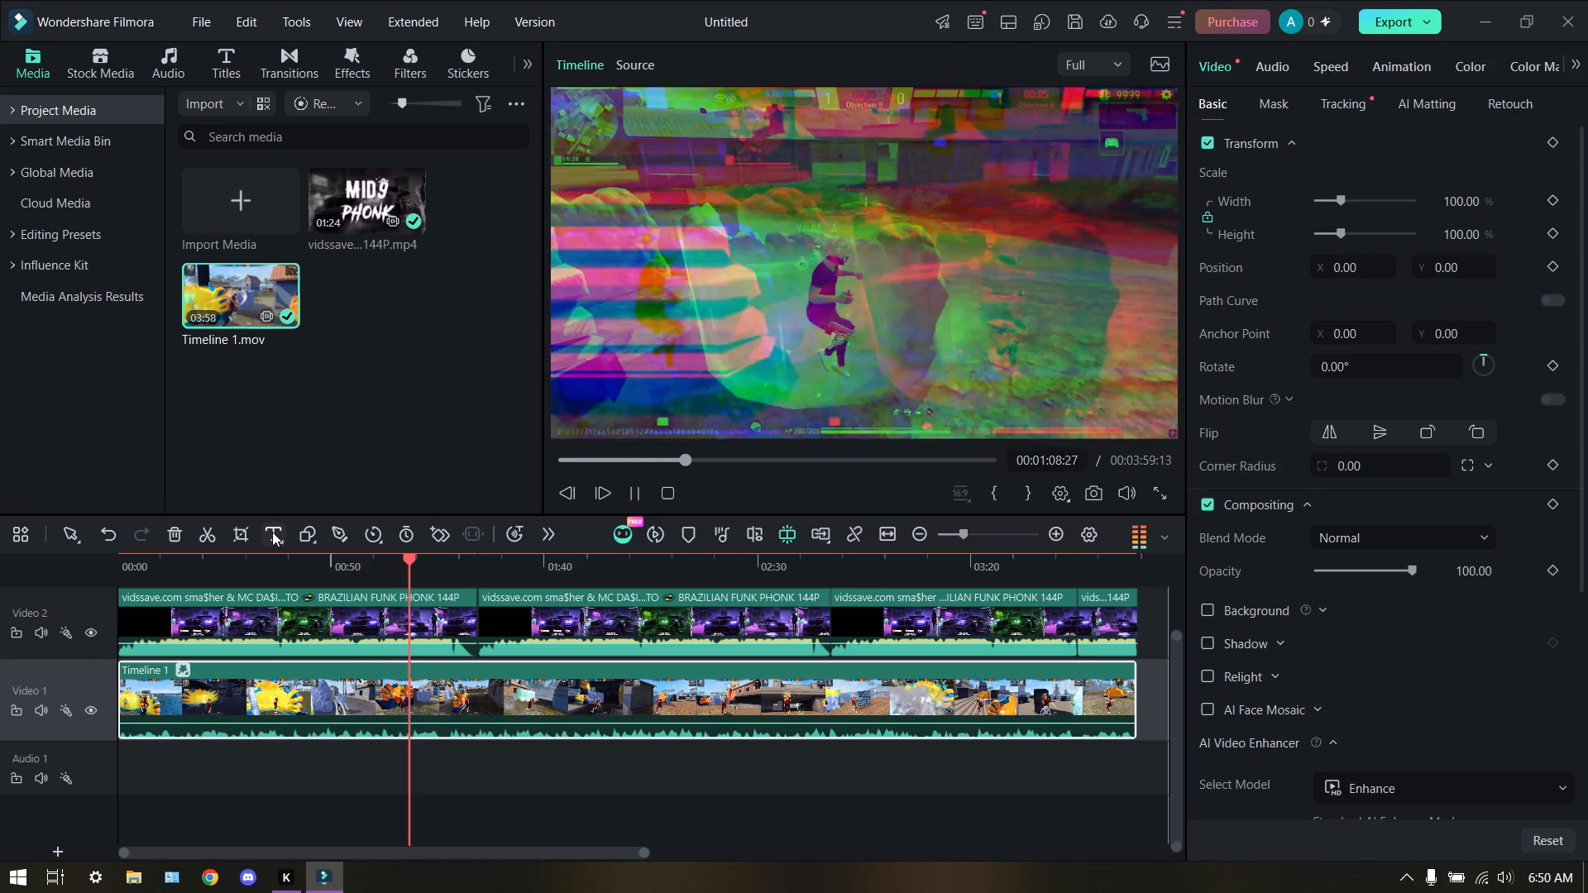
# Add a Quick 3D Text title above the music and gameplay clips during playback, at about 01:17.
pyautogui.click(271, 532)
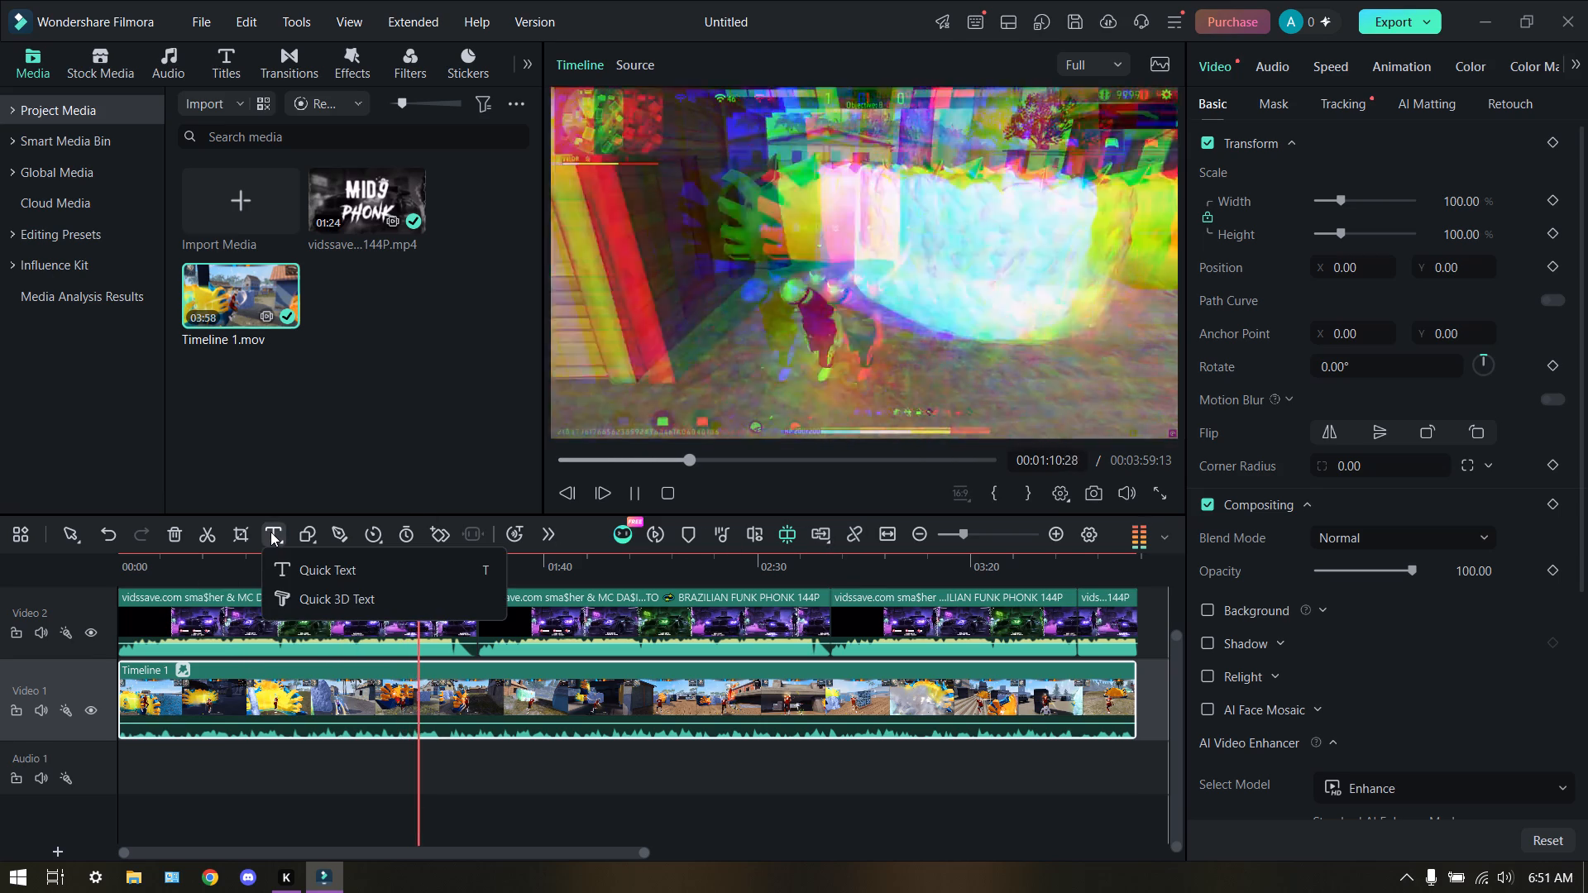
pyautogui.click(389, 592)
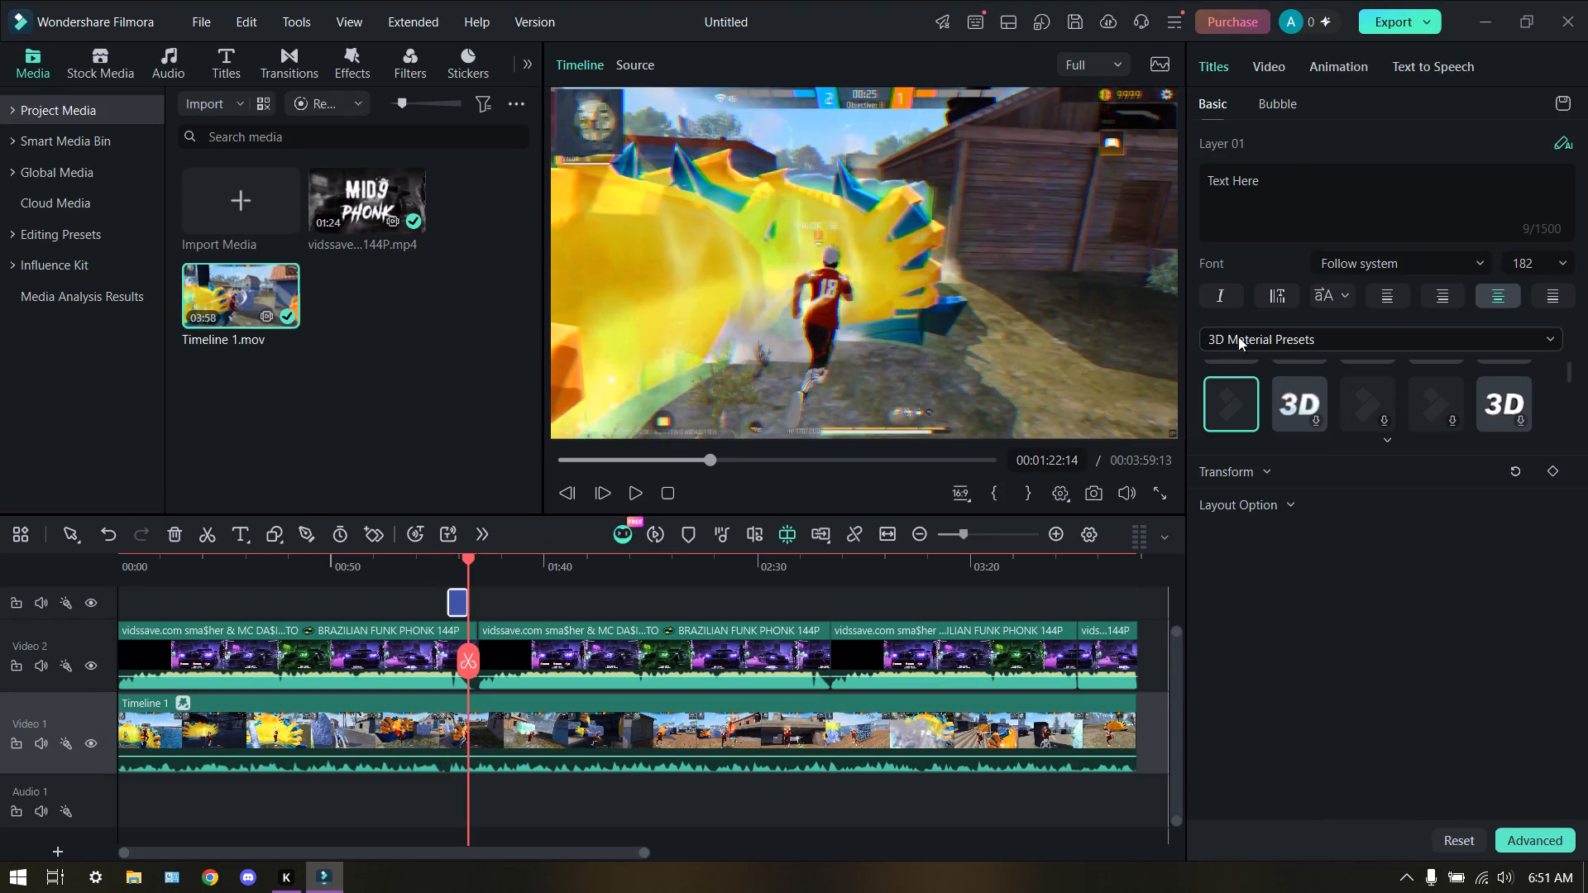
# Replace the 3D title's placeholder text with "VARUN BHAI OP".
pyautogui.click(1271, 180)
pyautogui.press('BackSpace')
pyautogui.press('BackSpace')
pyautogui.press('BackSpace')
pyautogui.press('BackSpace')
pyautogui.press('BackSpace')
pyautogui.press('BackSpace')
pyautogui.press('BackSpace')
pyautogui.press('BackSpace')
pyautogui.press('BackSpace')
pyautogui.press('BackSpace')
pyautogui.press('BackSpace')
pyautogui.press('BackSpace')
pyautogui.press('BackSpace')
pyautogui.press('BackSpace')
pyautogui.press('BackSpace')
pyautogui.press('BackSpace')
pyautogui.press('BackSpace')
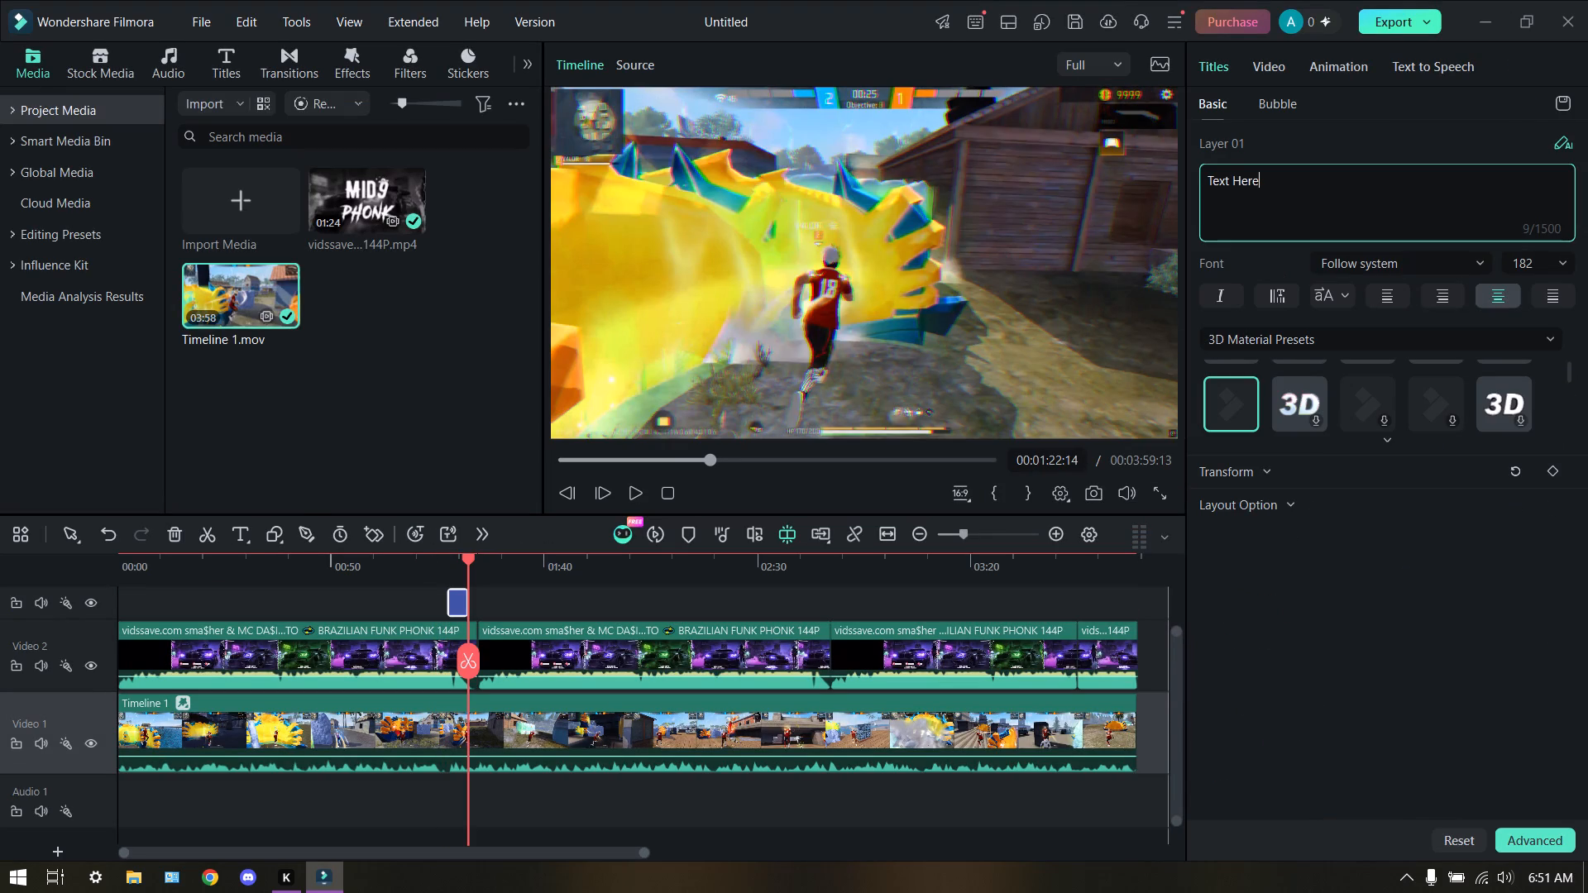
pyautogui.press('BackSpace')
pyautogui.press('BackSpace')
pyautogui.press('BackSpace')
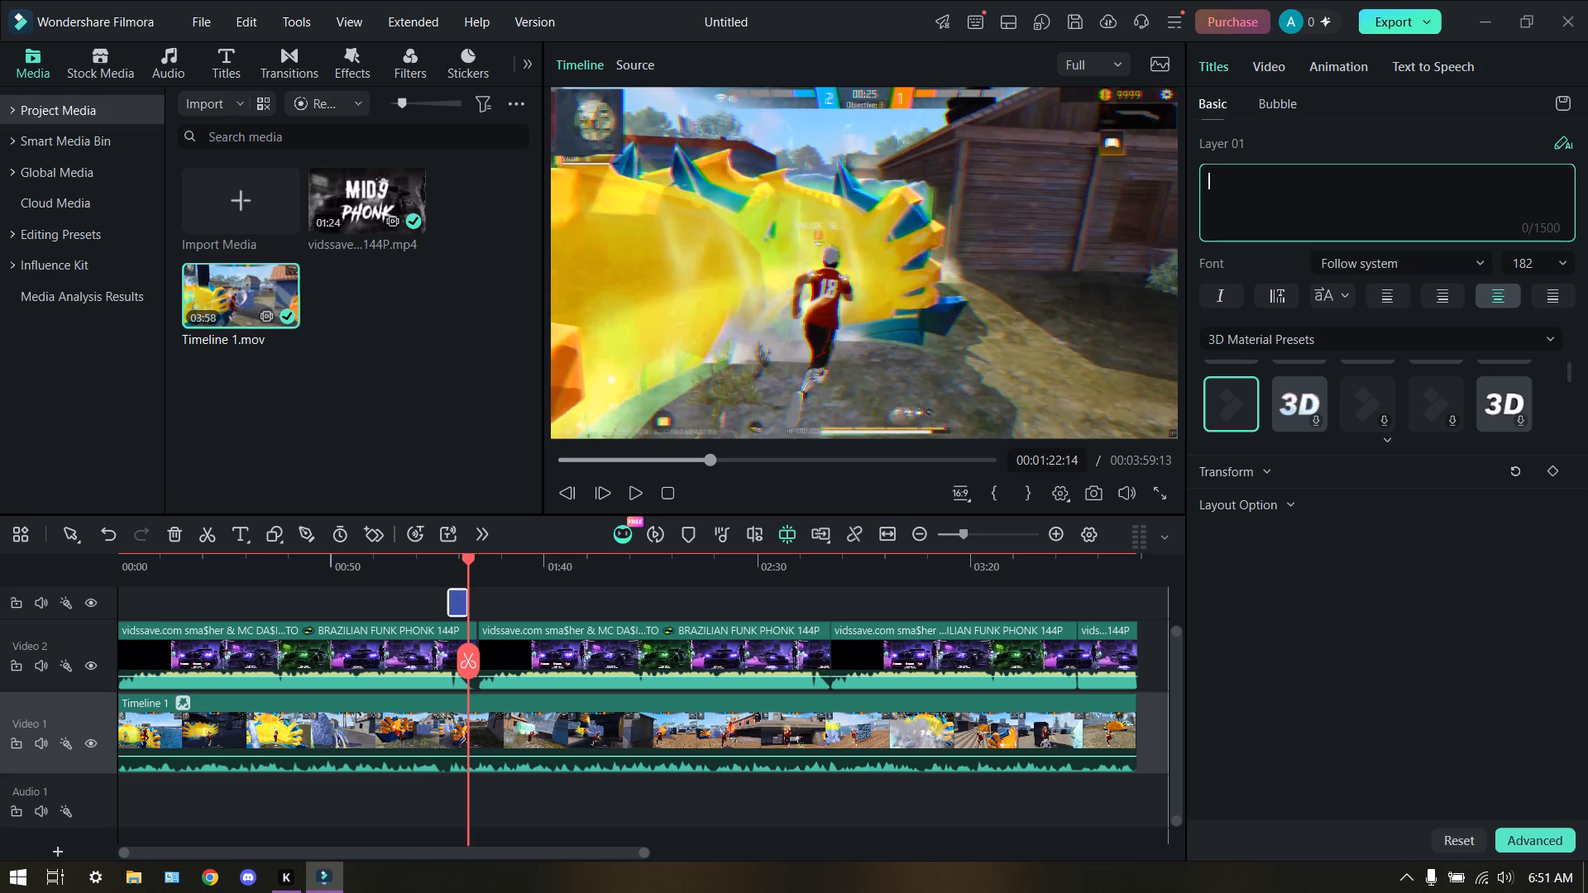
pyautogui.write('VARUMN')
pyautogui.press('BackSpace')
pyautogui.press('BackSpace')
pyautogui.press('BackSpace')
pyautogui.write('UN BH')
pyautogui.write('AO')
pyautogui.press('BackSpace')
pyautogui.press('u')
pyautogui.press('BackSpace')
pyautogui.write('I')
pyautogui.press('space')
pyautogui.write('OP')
# Style the title with the white 3D material preset beside the current one and set its letter case to uppercase (AG).
pyautogui.click(1298, 413)
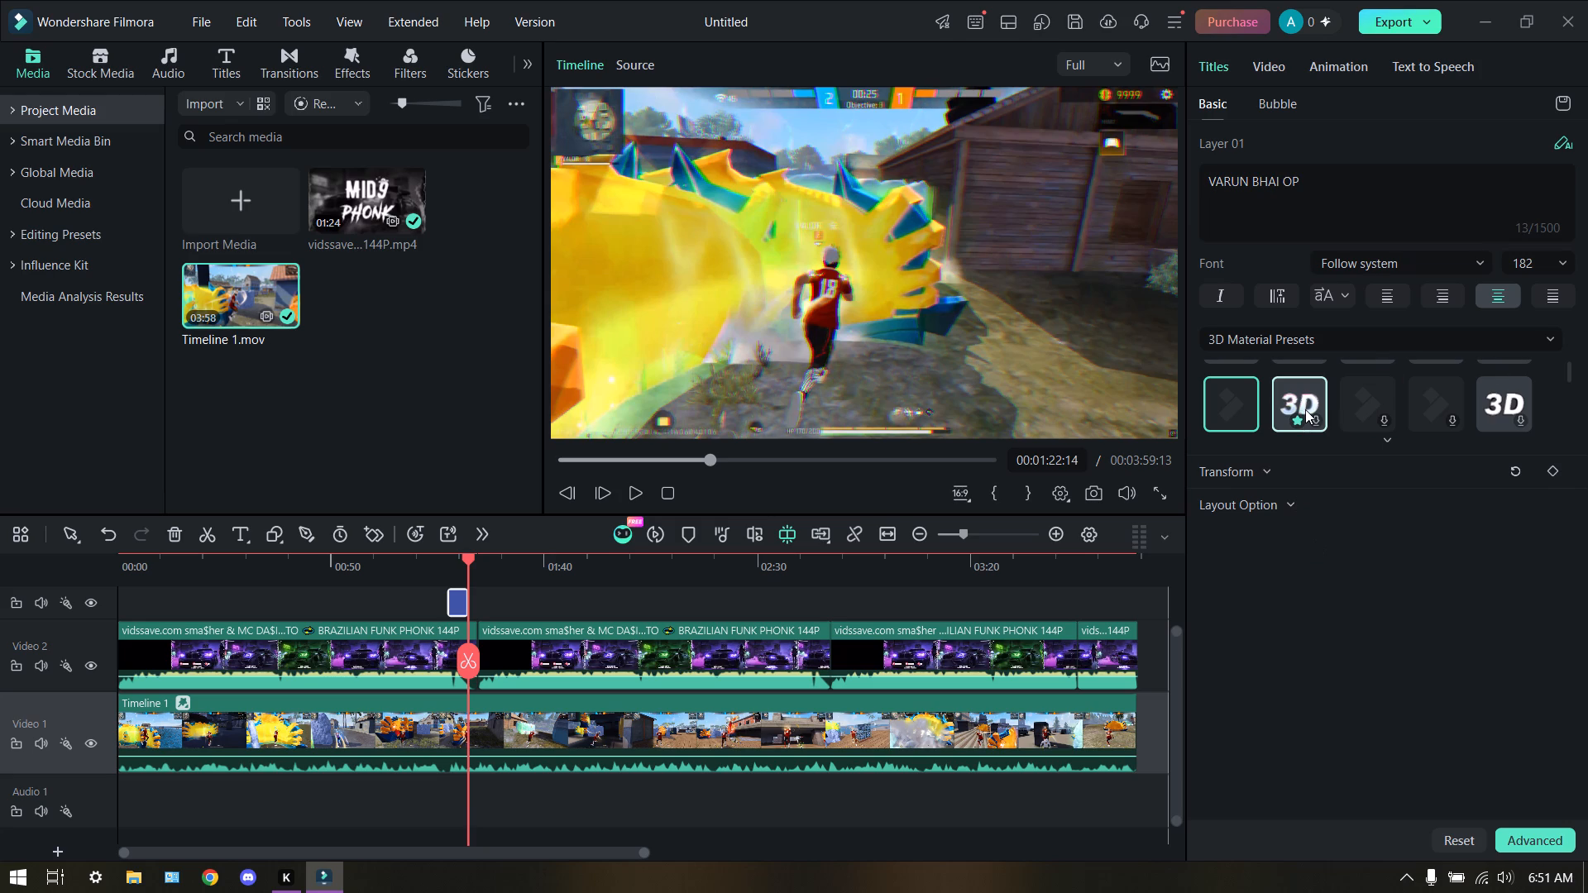
pyautogui.click(1303, 402)
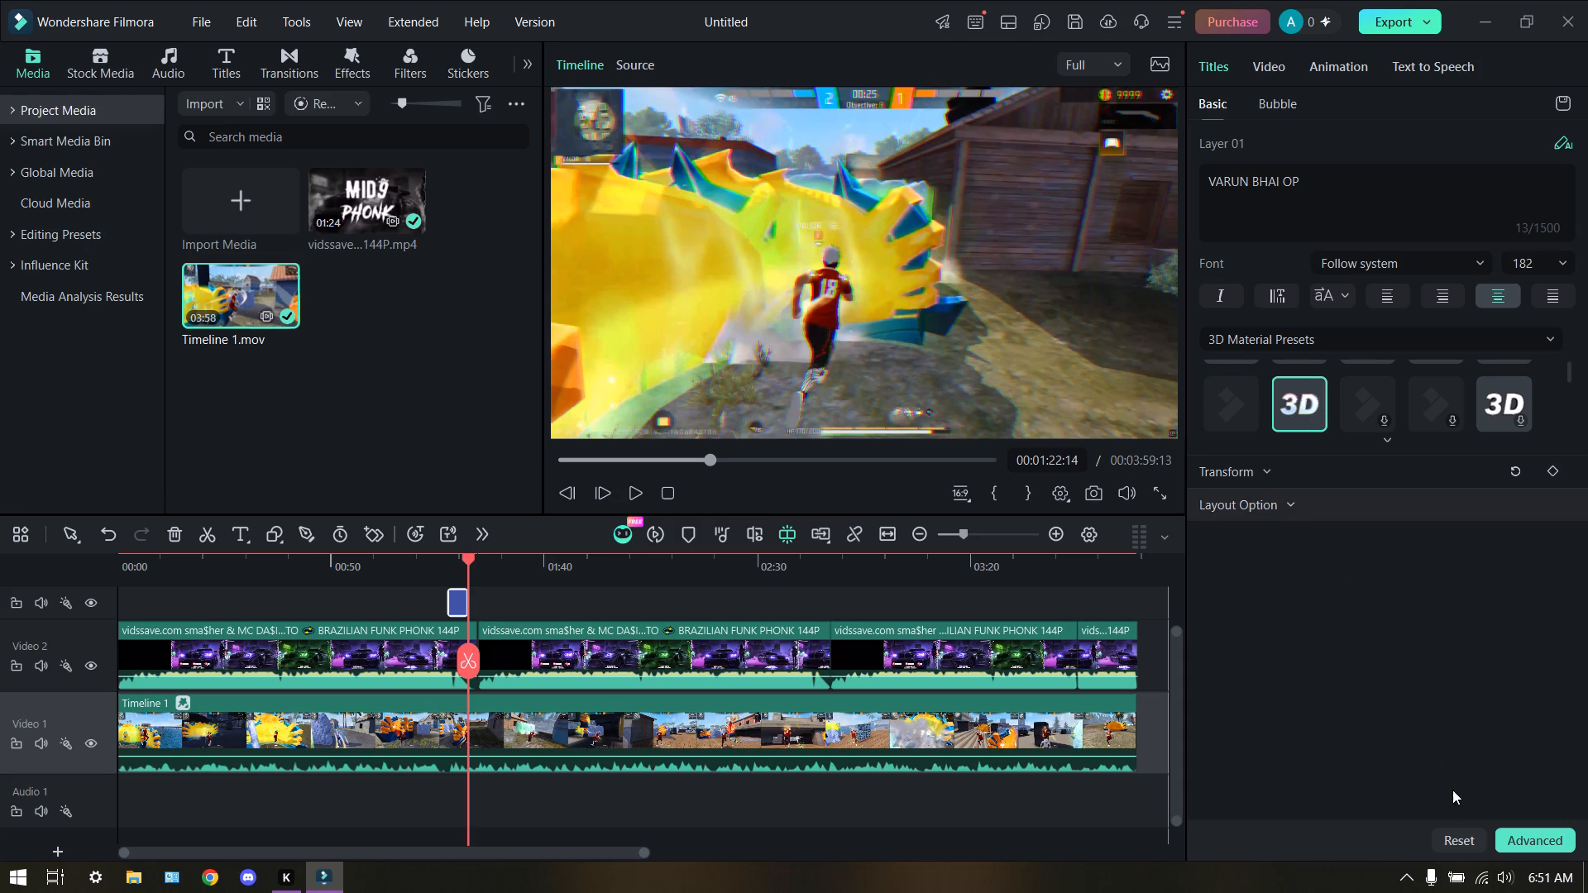
pyautogui.click(1332, 310)
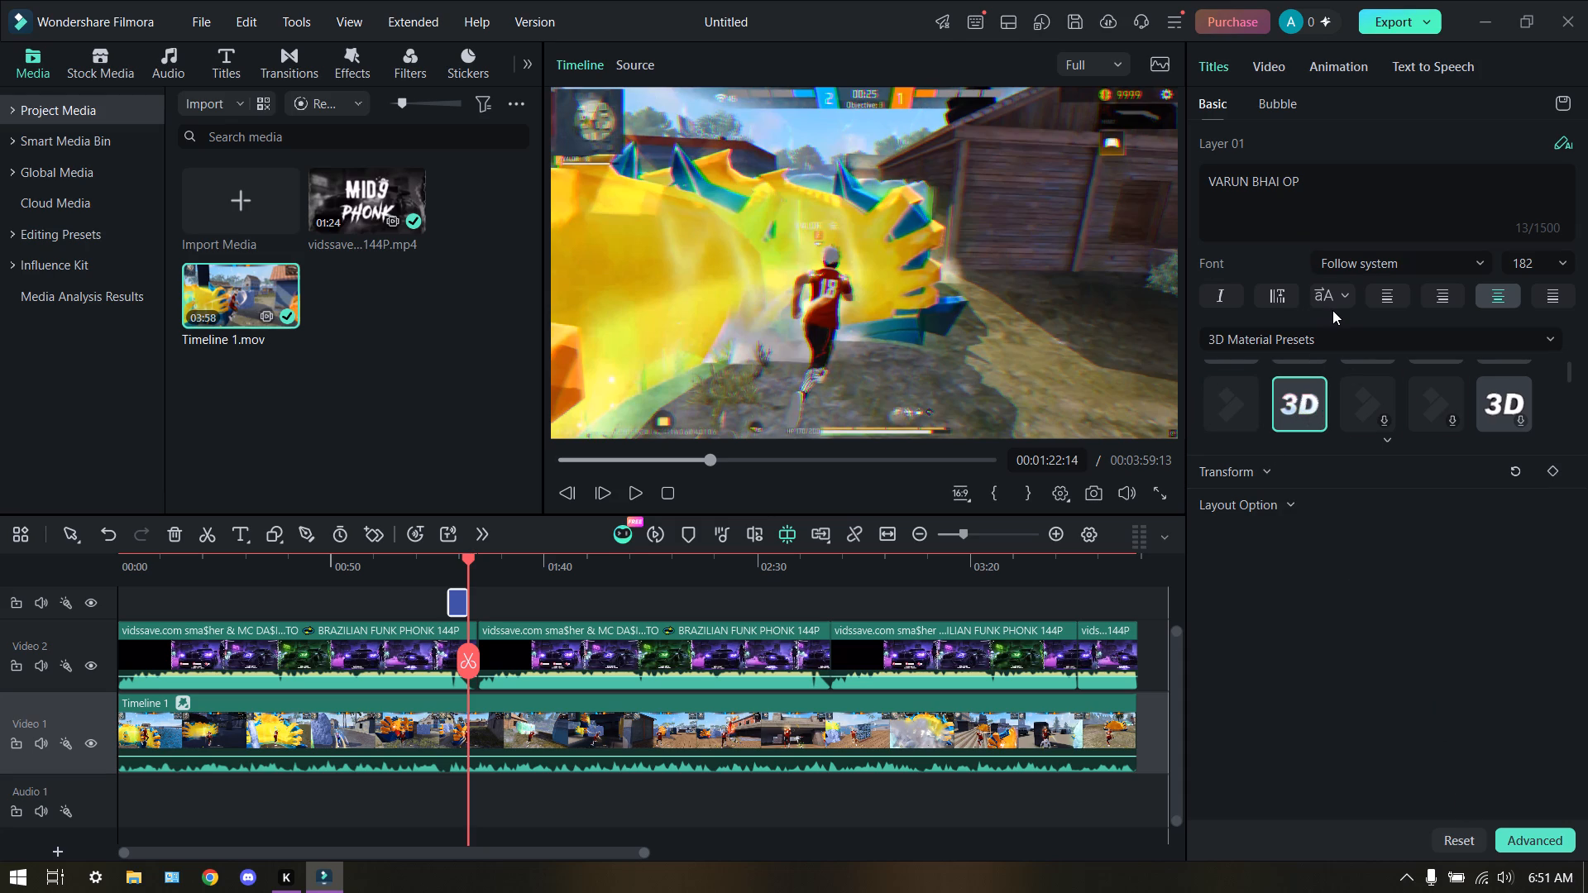
pyautogui.click(1327, 299)
pyautogui.click(1370, 337)
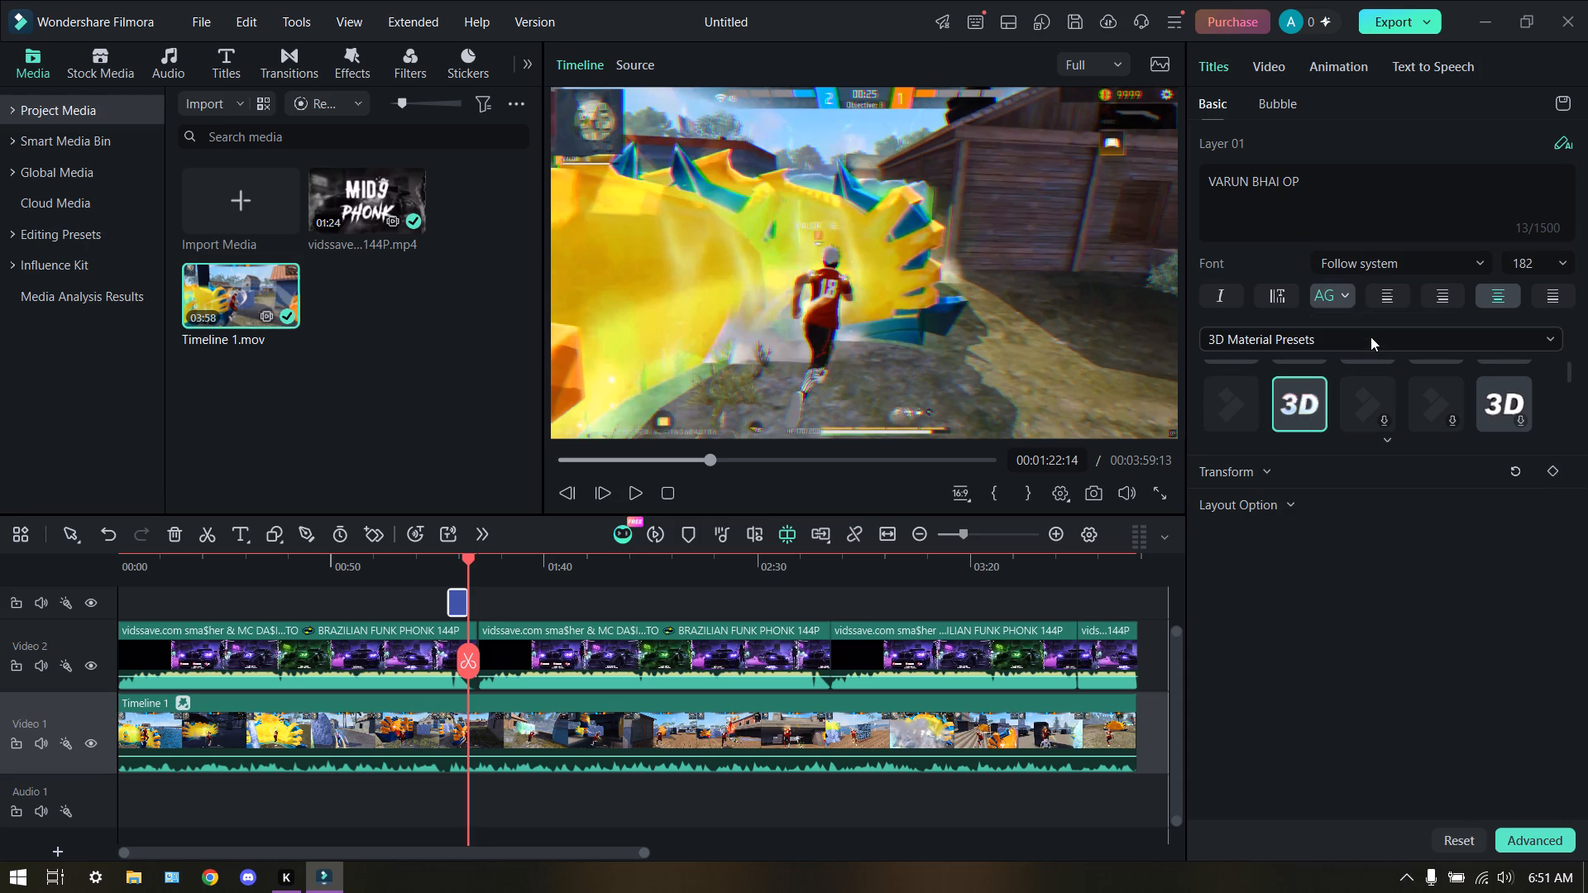
pyautogui.click(1283, 192)
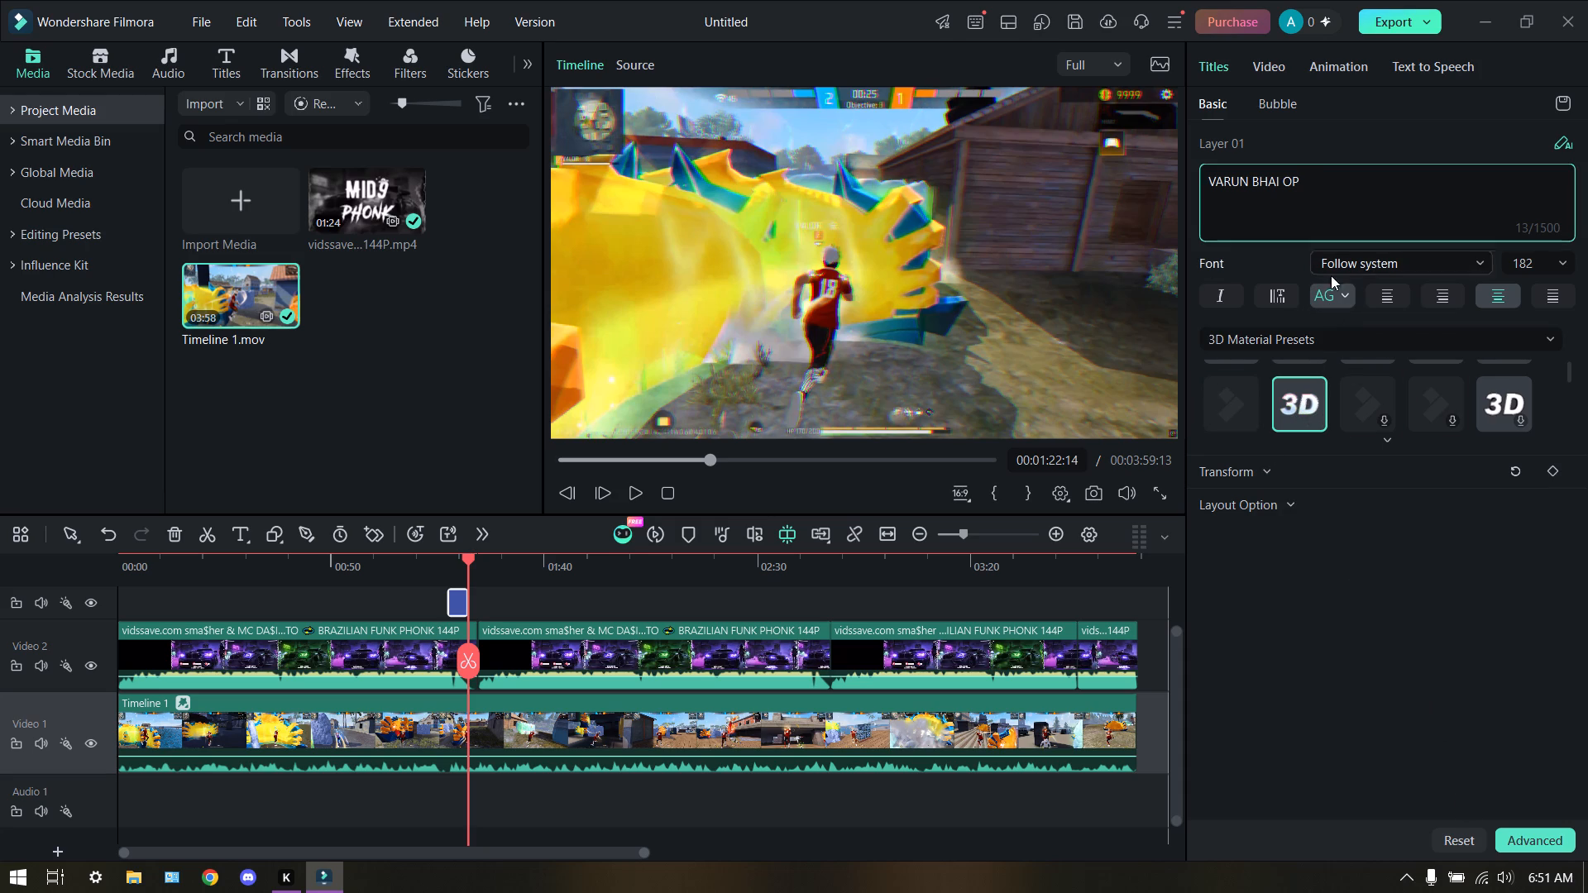
pyautogui.click(1294, 388)
# Open the title in Advanced Text Edit and play it through to check how it looks over the footage.
pyautogui.click(1548, 836)
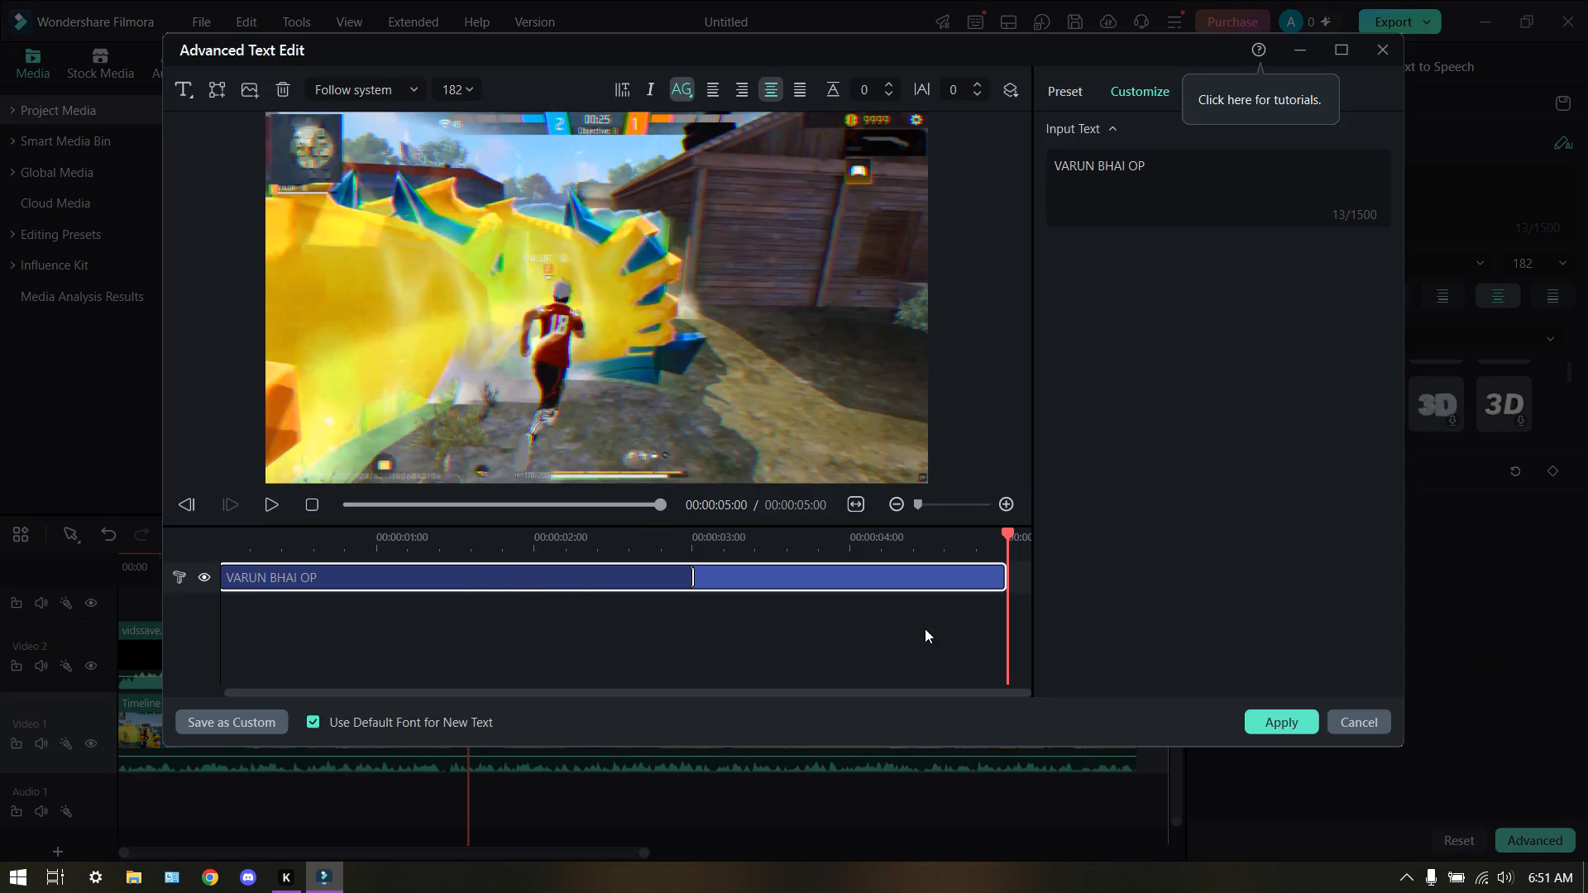
pyautogui.click(1110, 179)
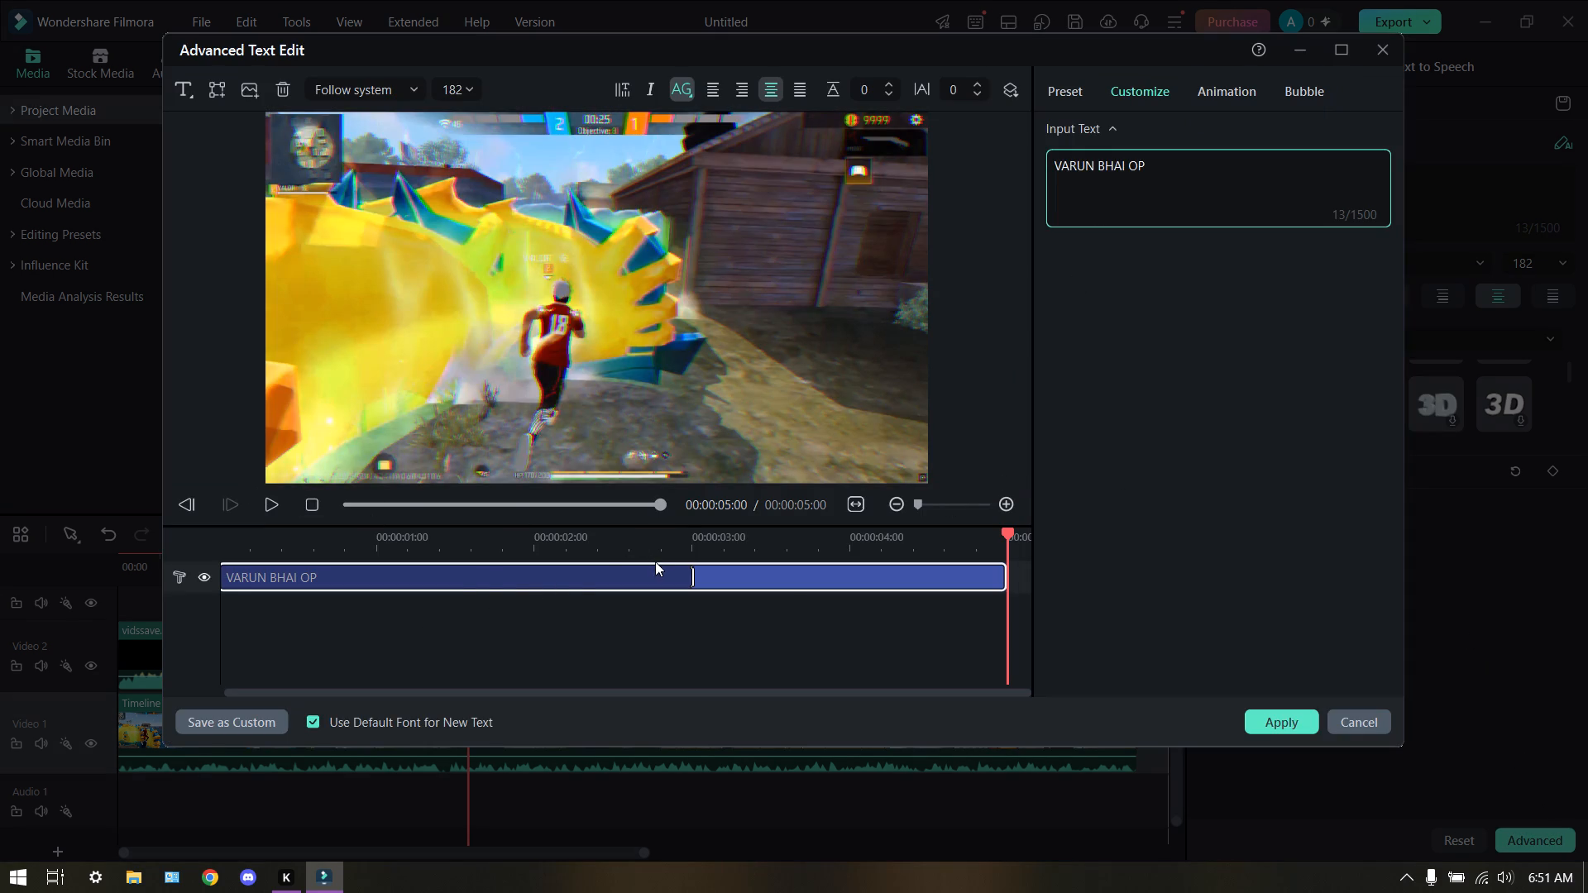
pyautogui.click(268, 509)
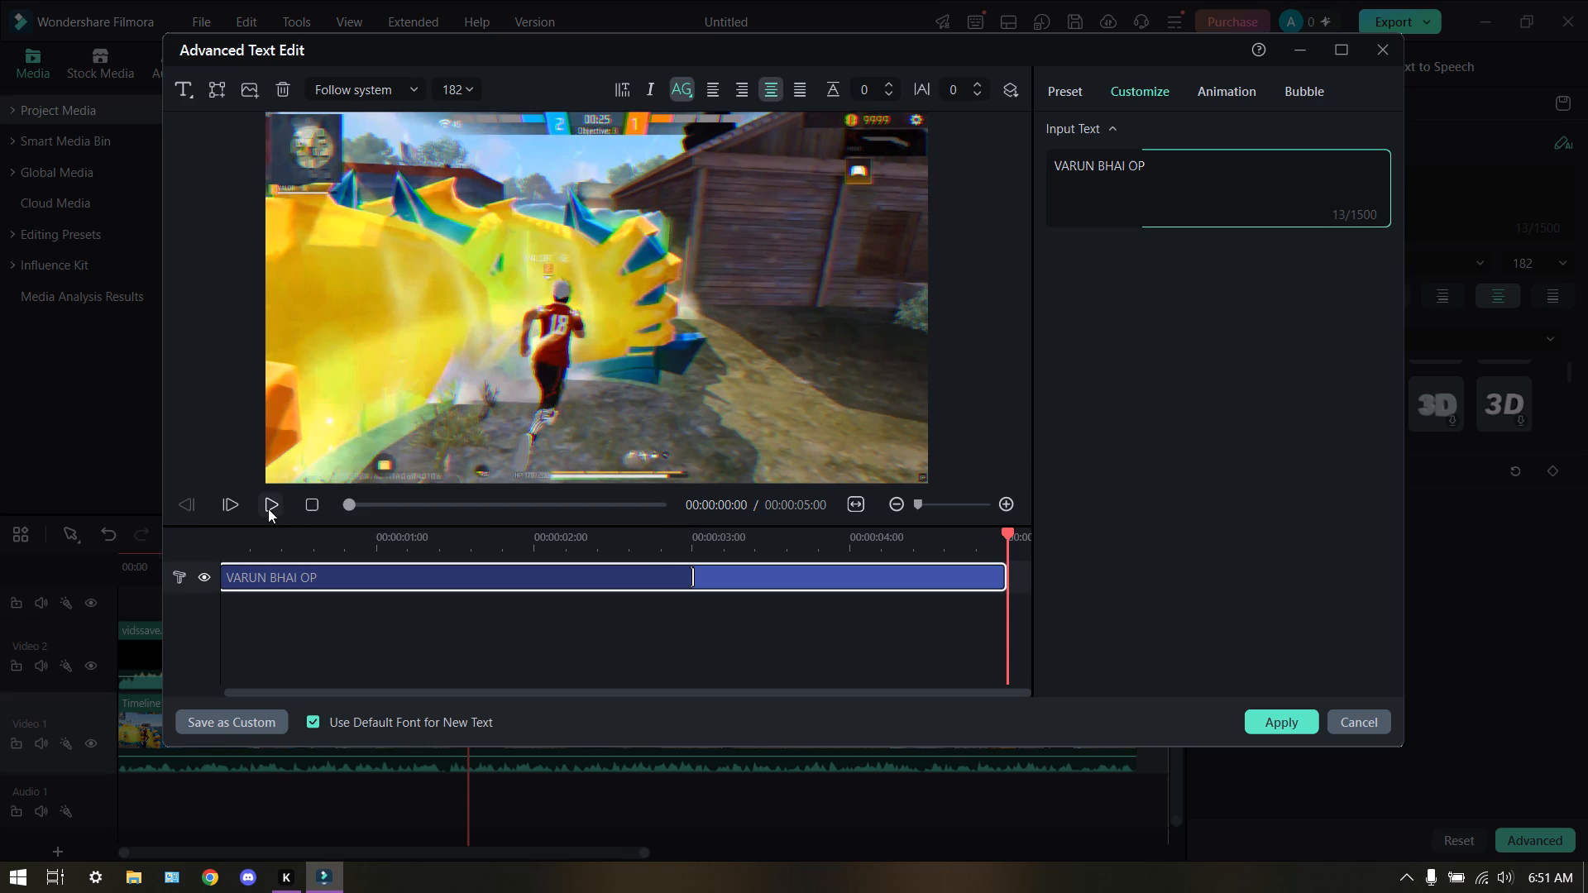
pyautogui.click(268, 504)
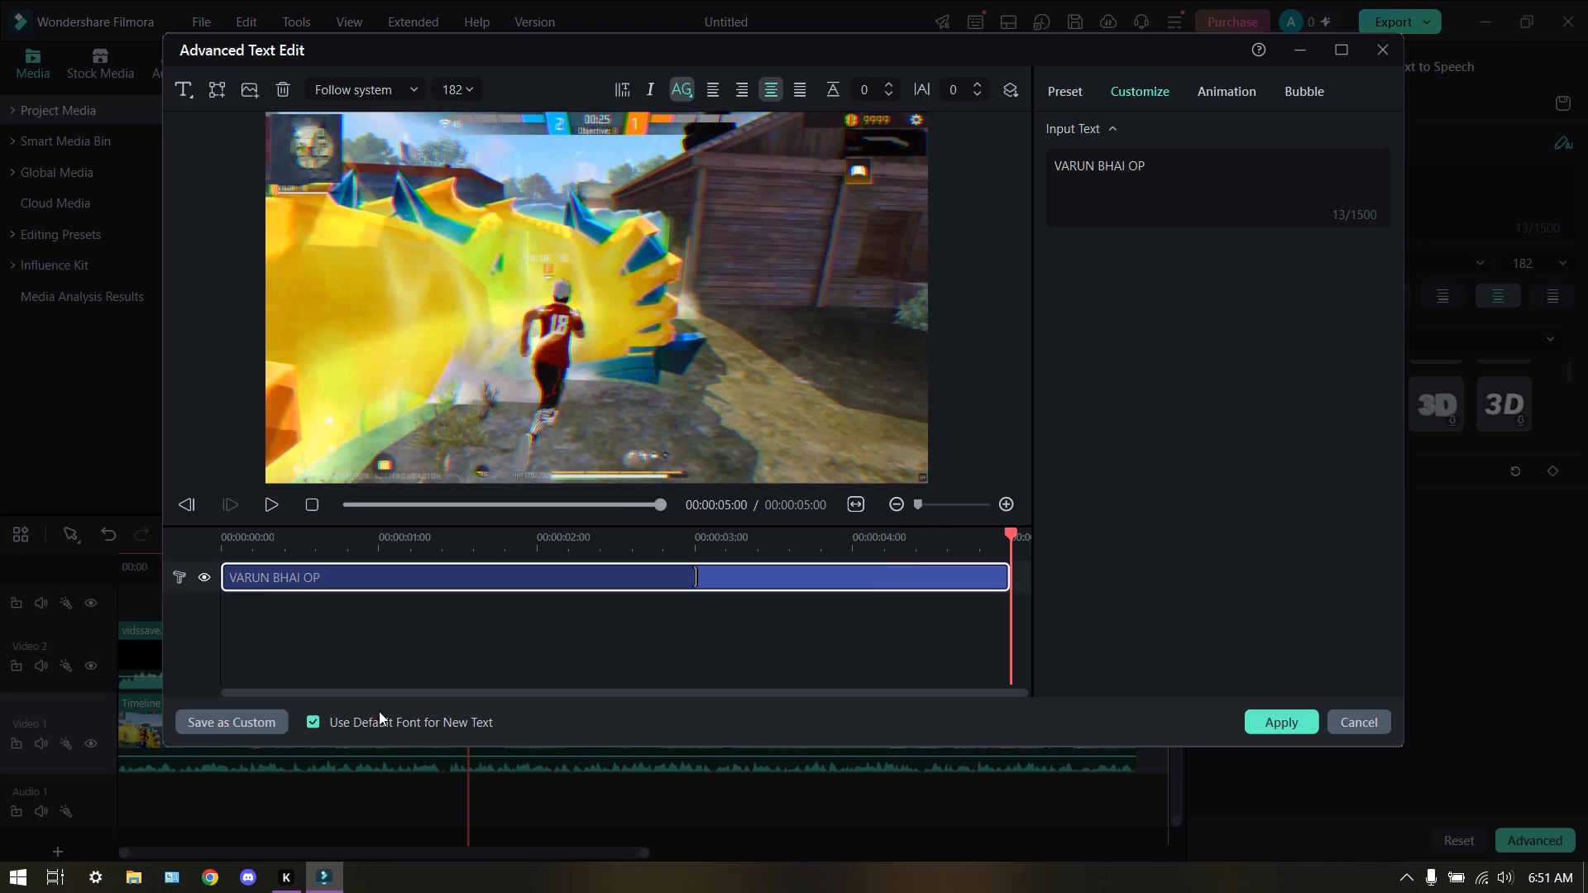
pyautogui.click(1138, 88)
pyautogui.click(1109, 134)
pyautogui.click(1109, 134)
# Try several 3D entrance animations on the title, keep the 3D Fly Do... one beside Jetstream, and shorten its duration to 1.47.
pyautogui.click(1226, 97)
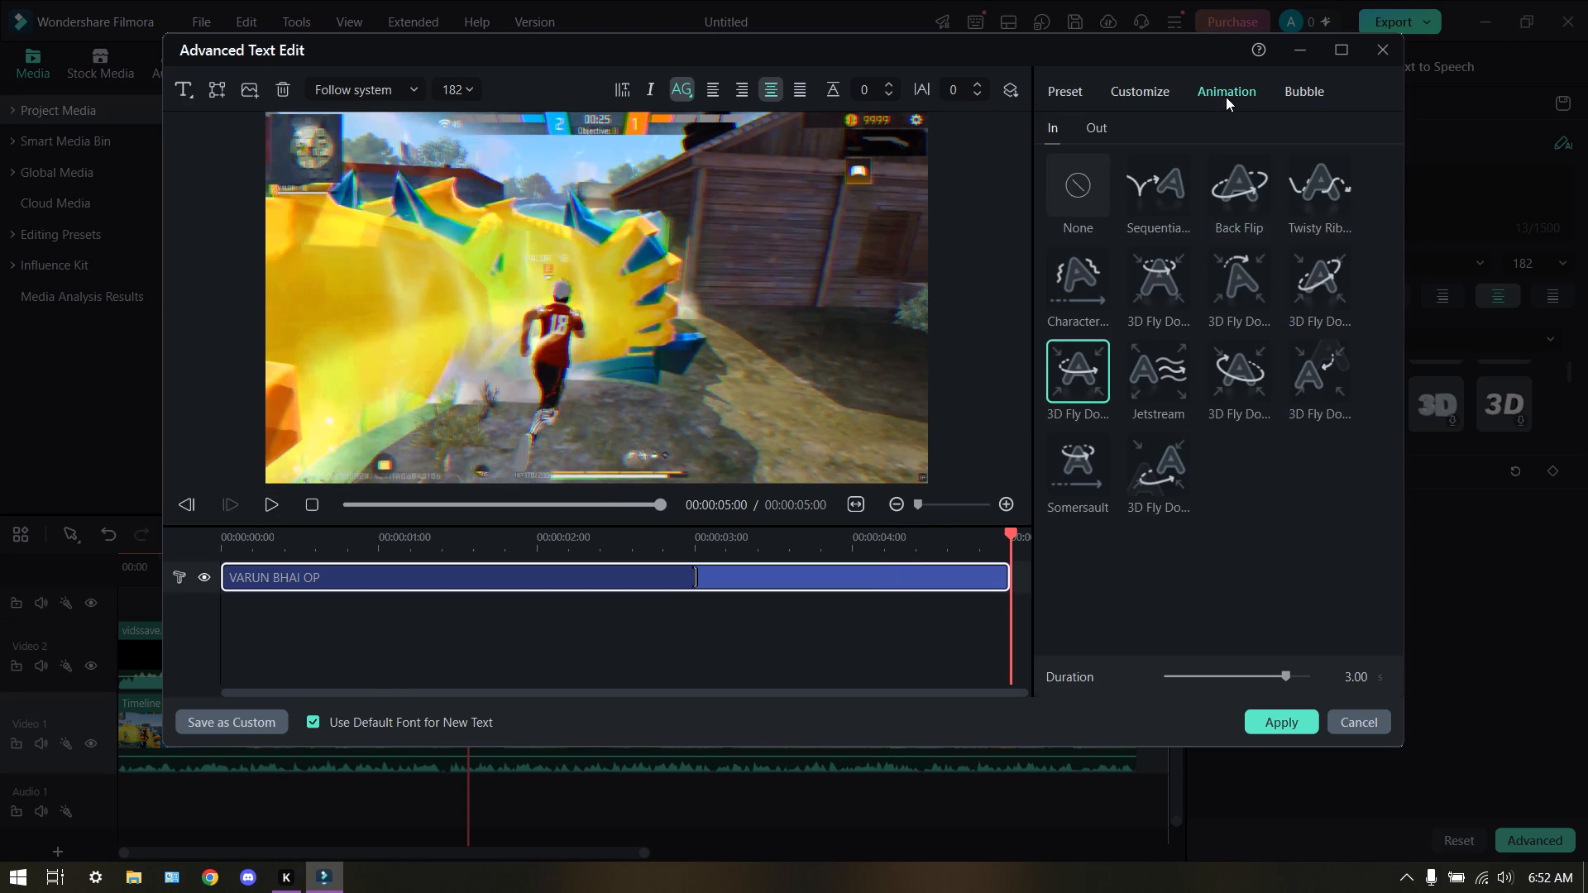
pyautogui.click(1166, 183)
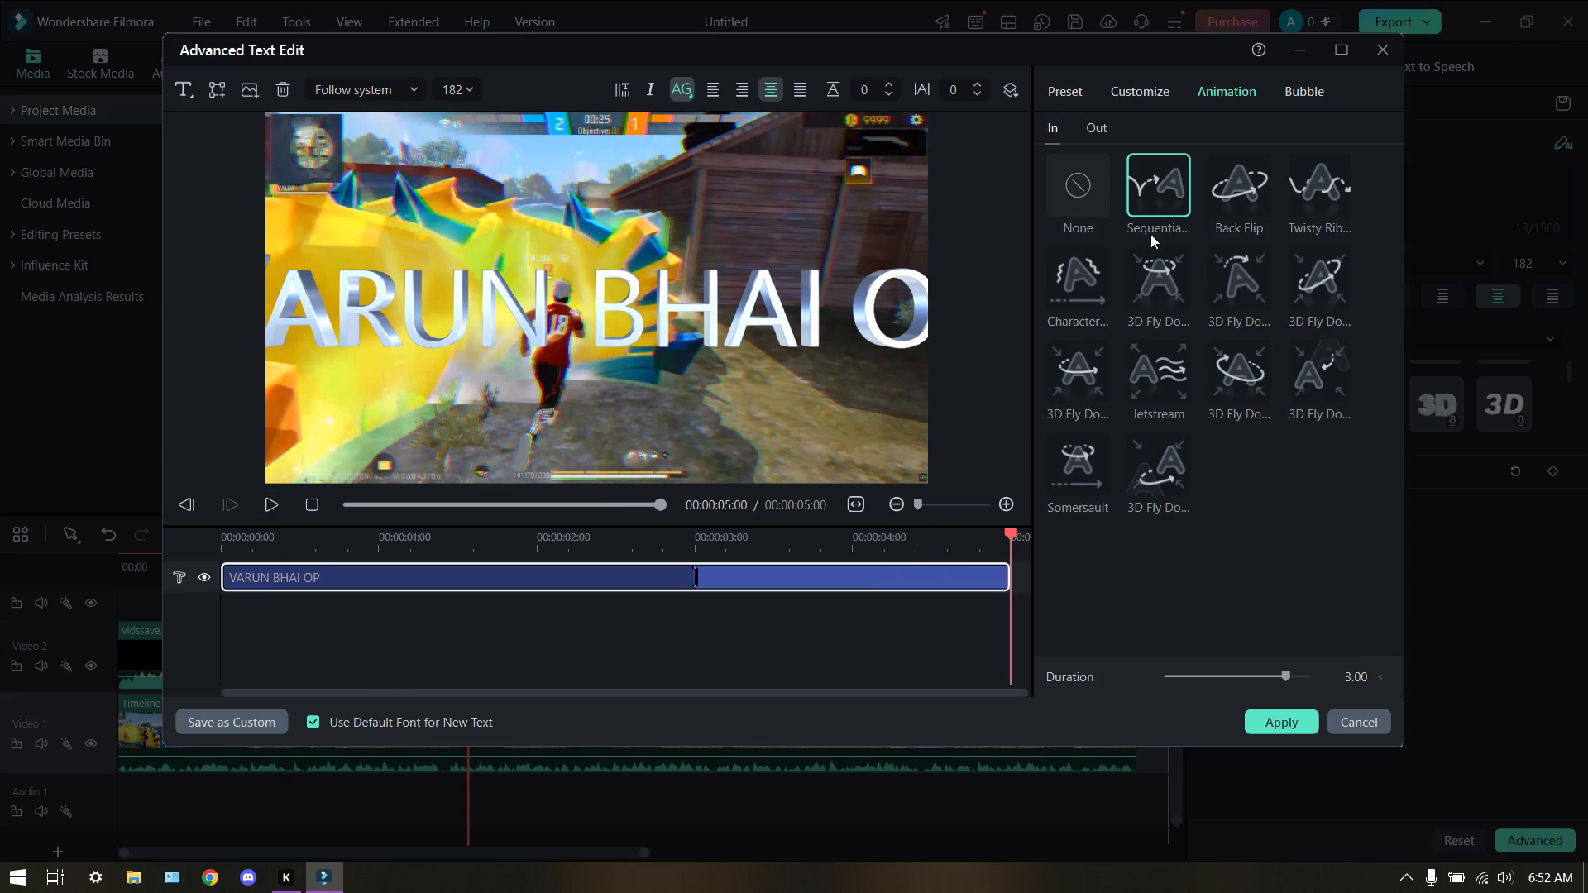
pyautogui.click(1232, 197)
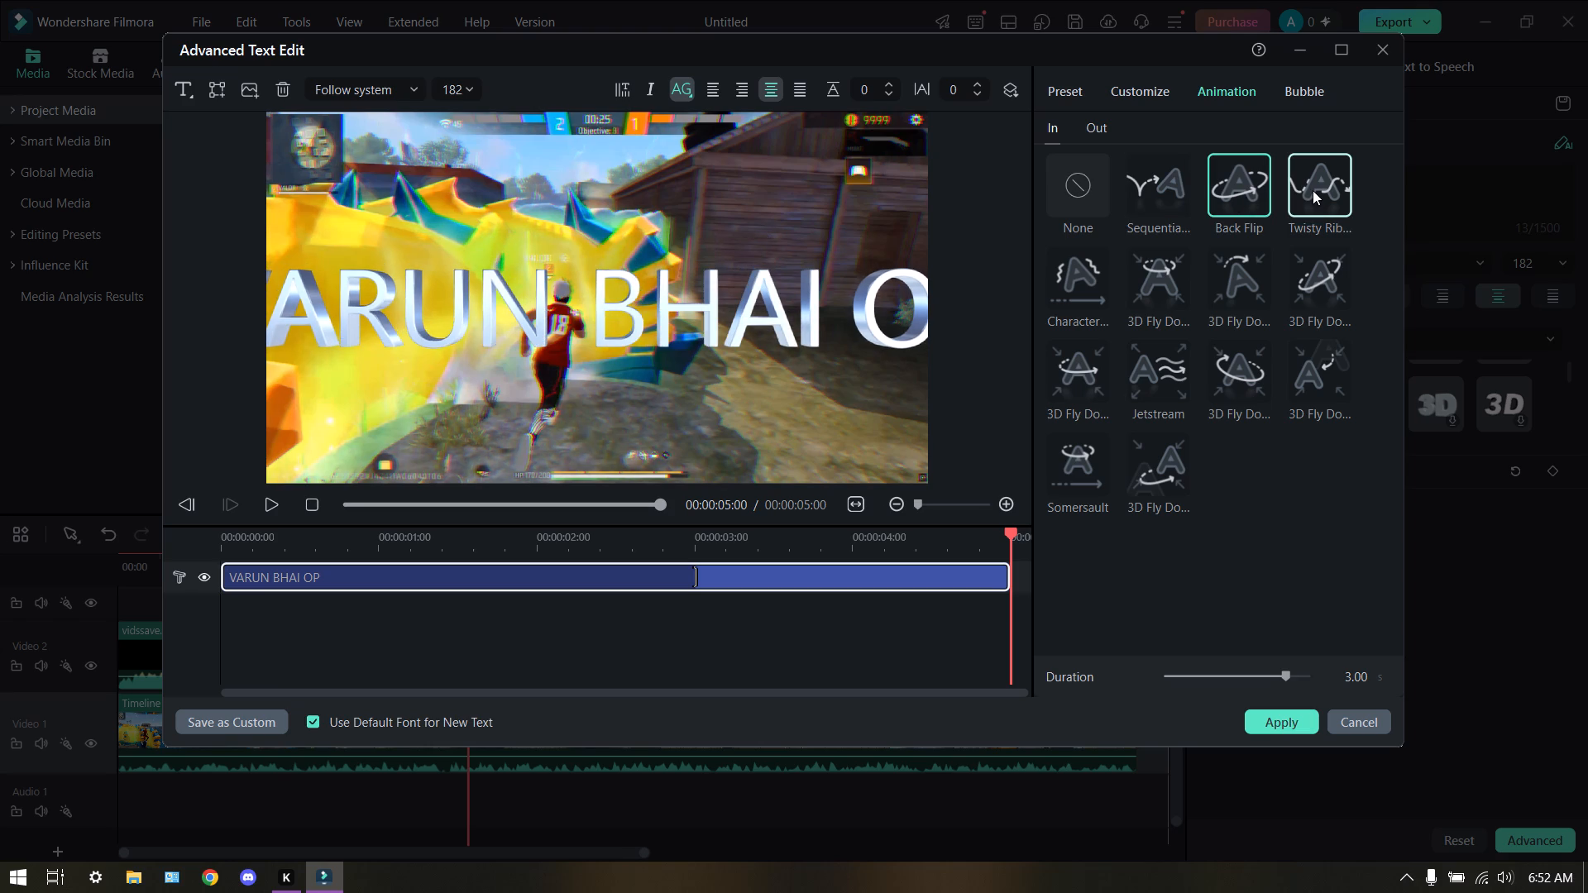
pyautogui.click(1313, 190)
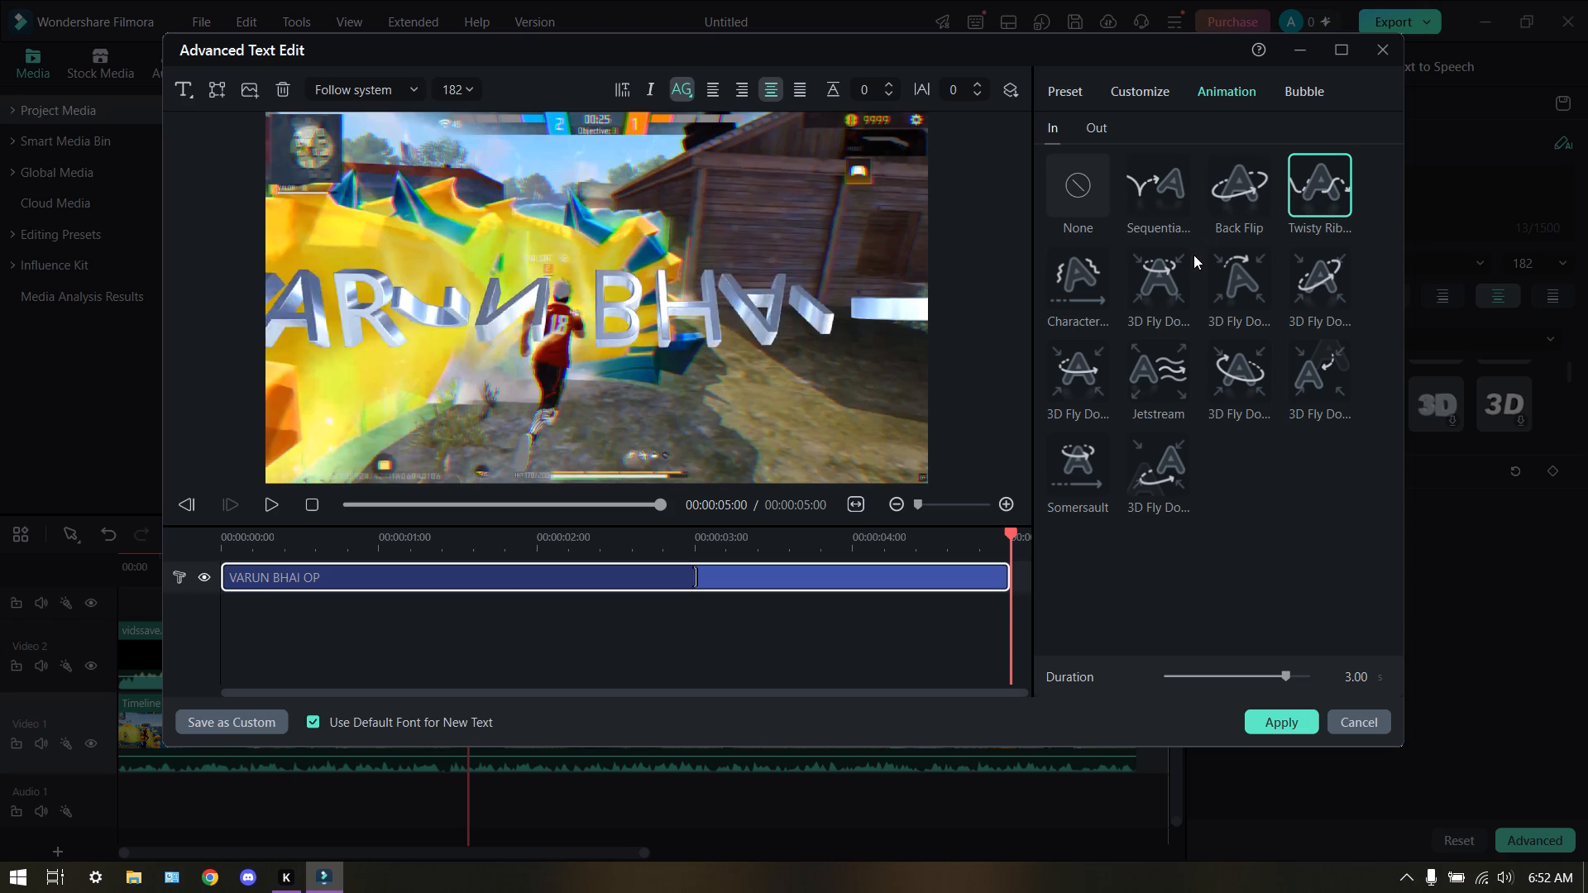
pyautogui.click(1172, 297)
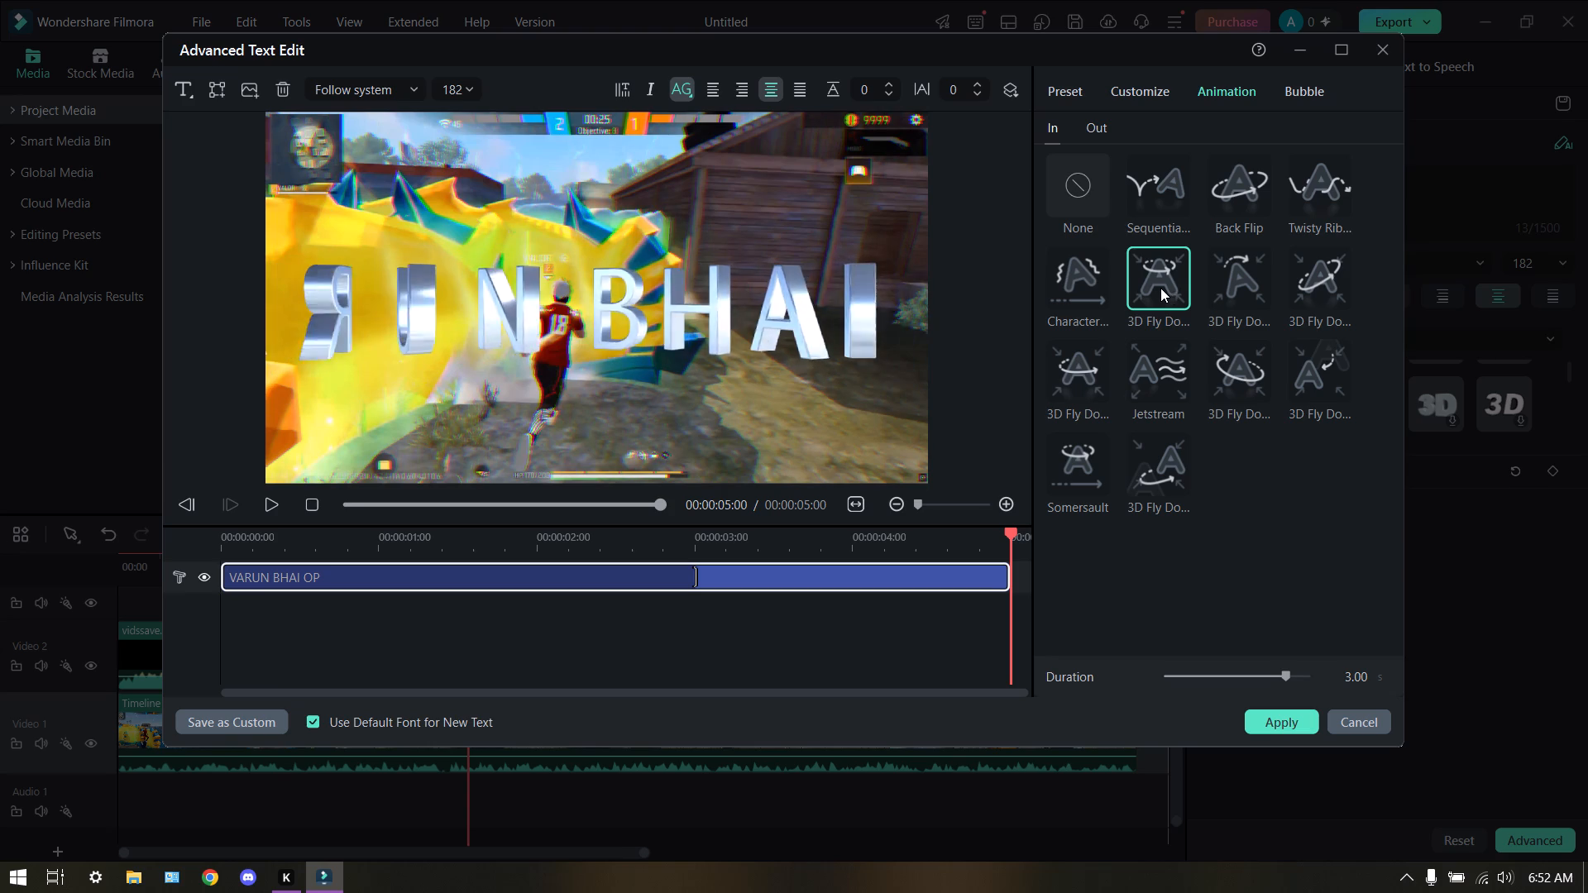
pyautogui.click(1233, 375)
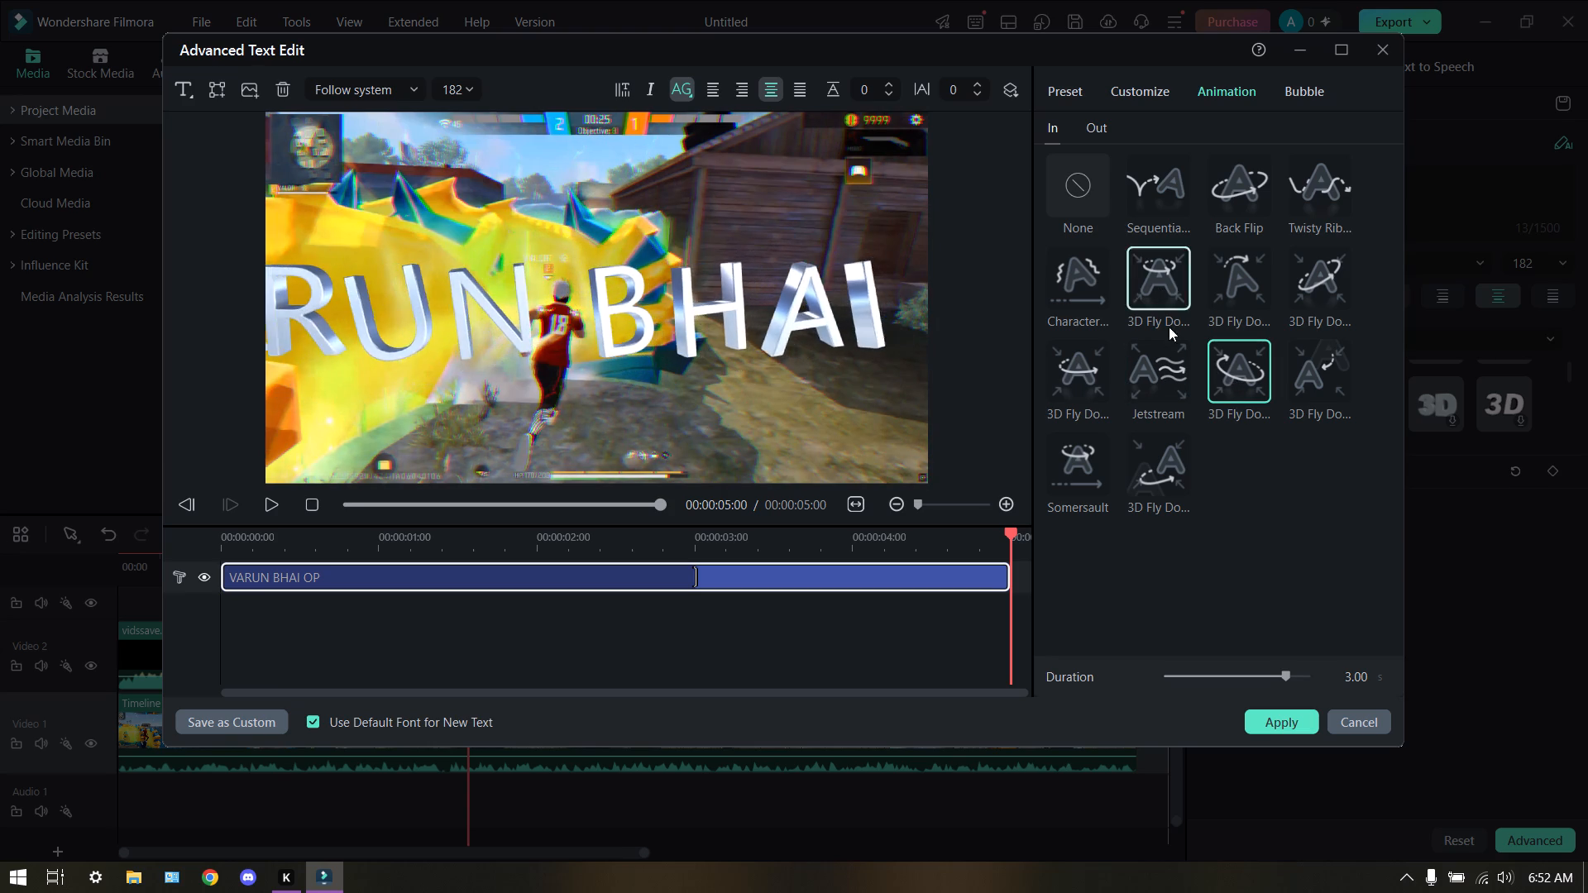
pyautogui.moveTo(1285, 676); pyautogui.dragTo(1284, 676)
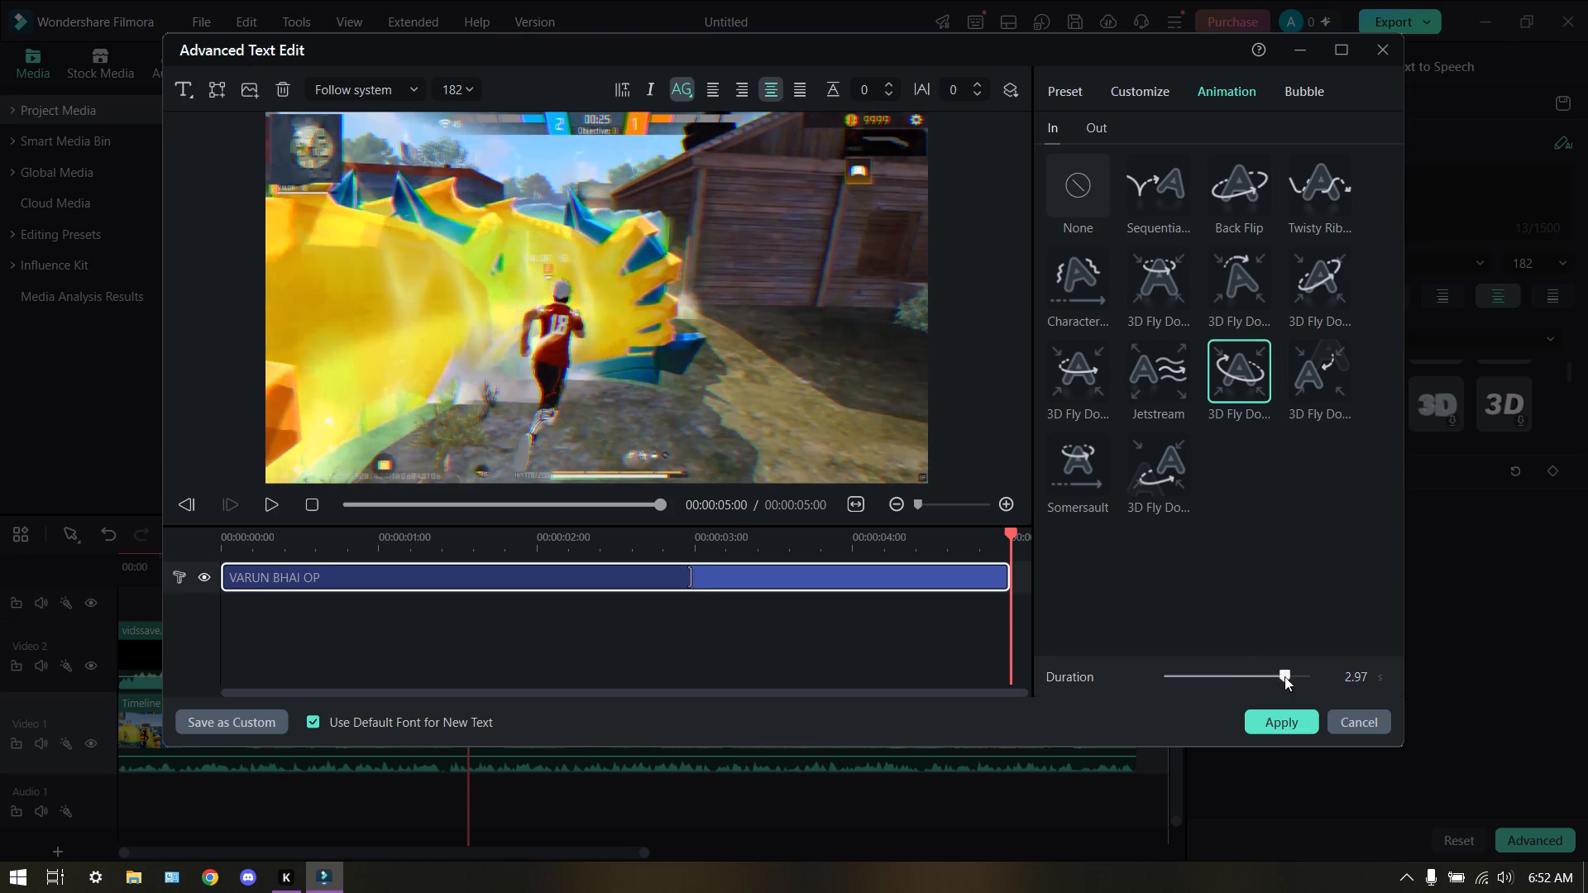
pyautogui.moveTo(1284, 676); pyautogui.dragTo(1224, 676)
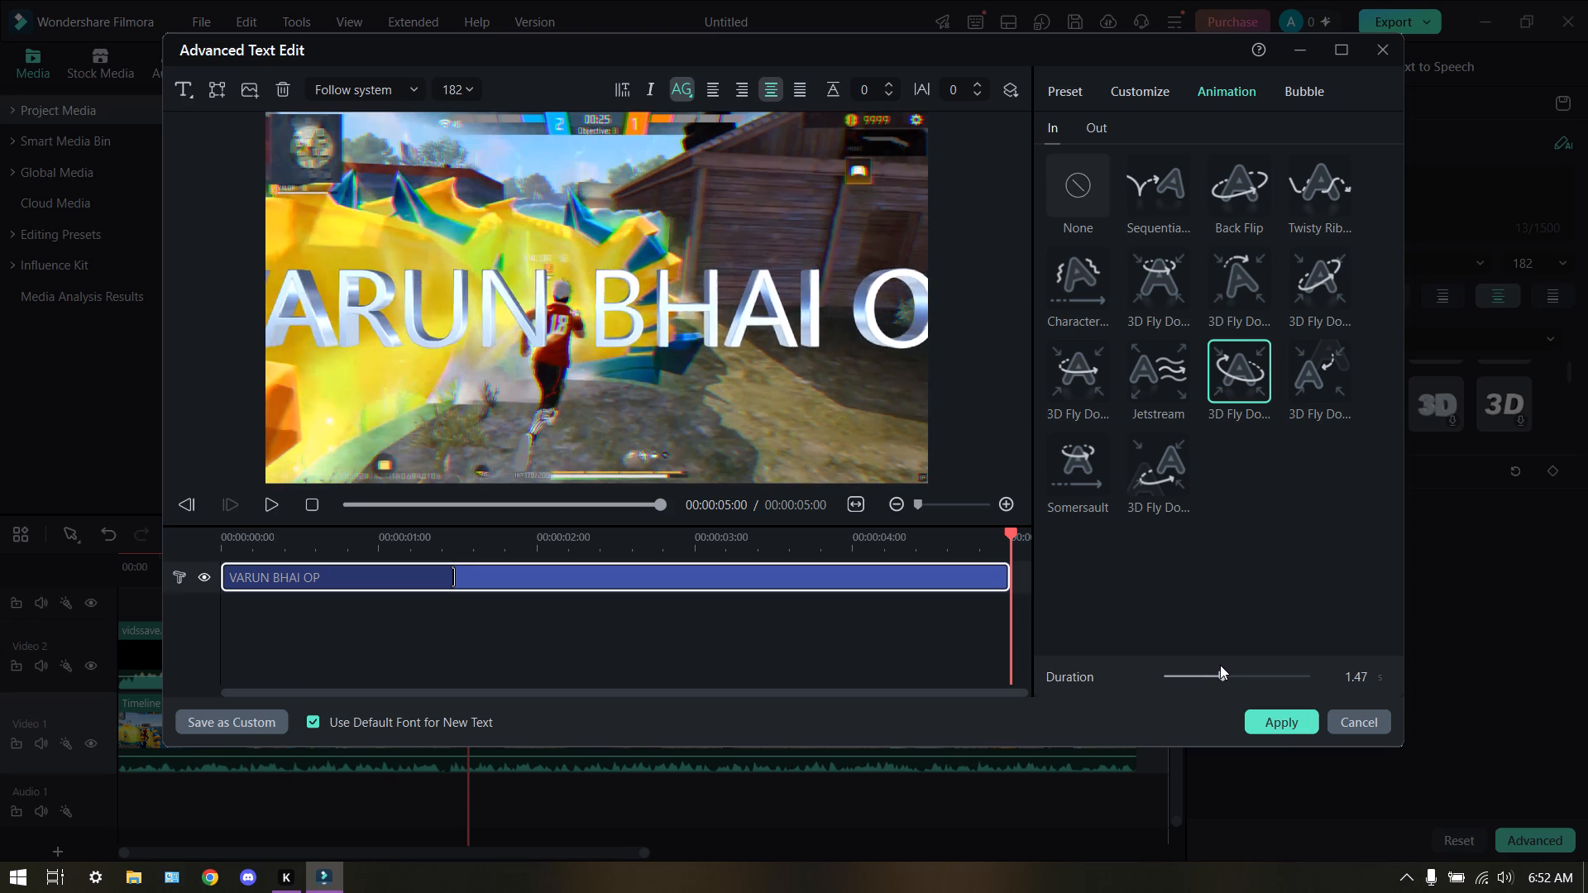
# Try the black 3D material preset, then give the title the dark red preset at the end of the red row.
pyautogui.click(1079, 98)
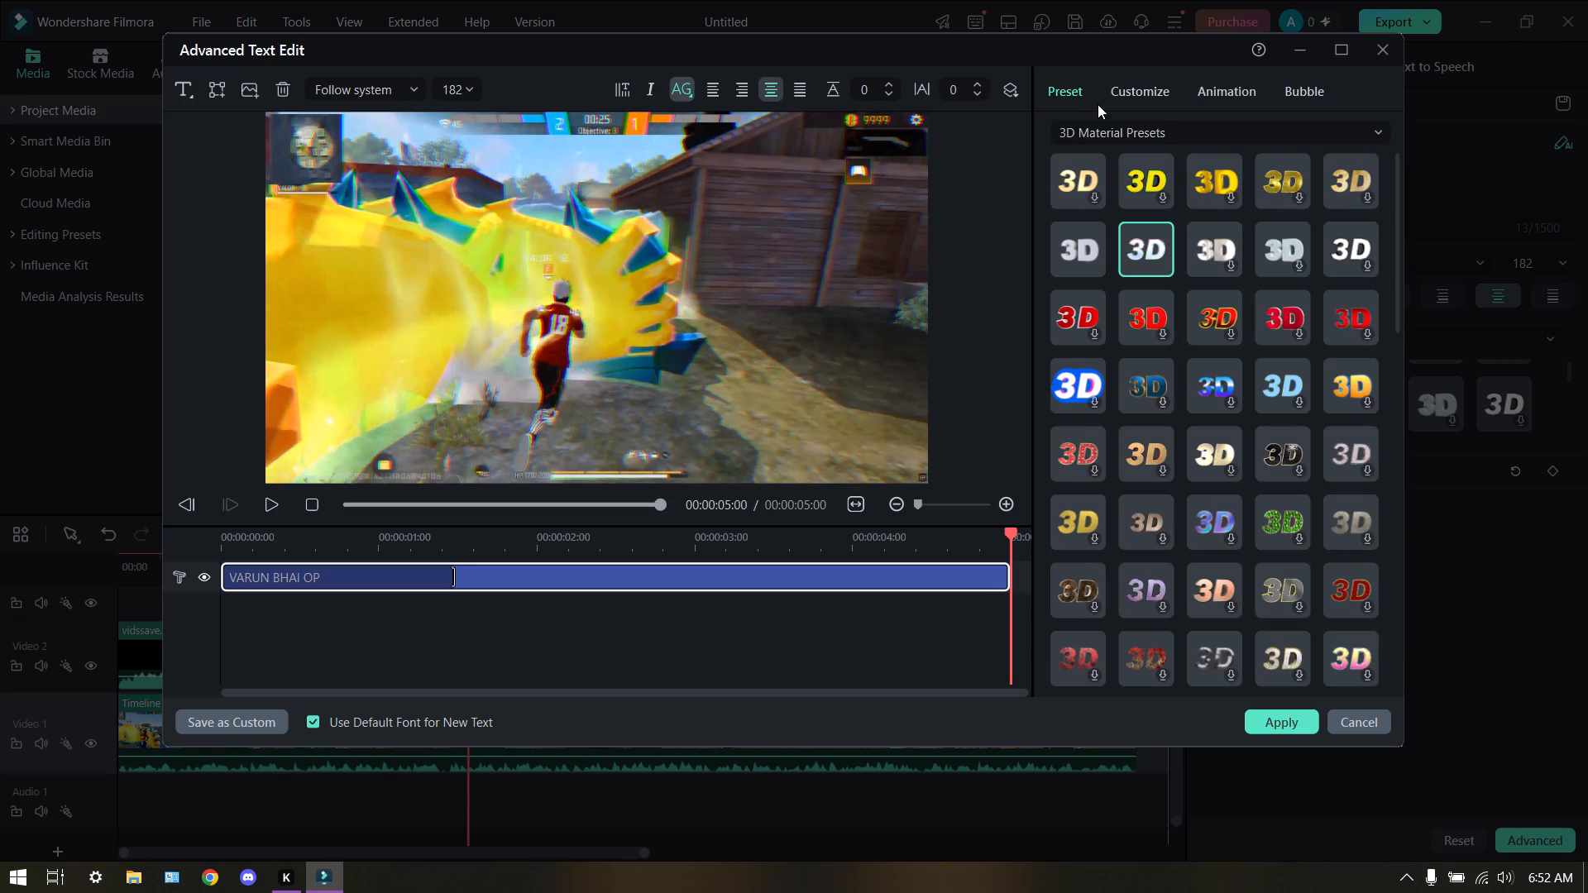
pyautogui.click(1266, 470)
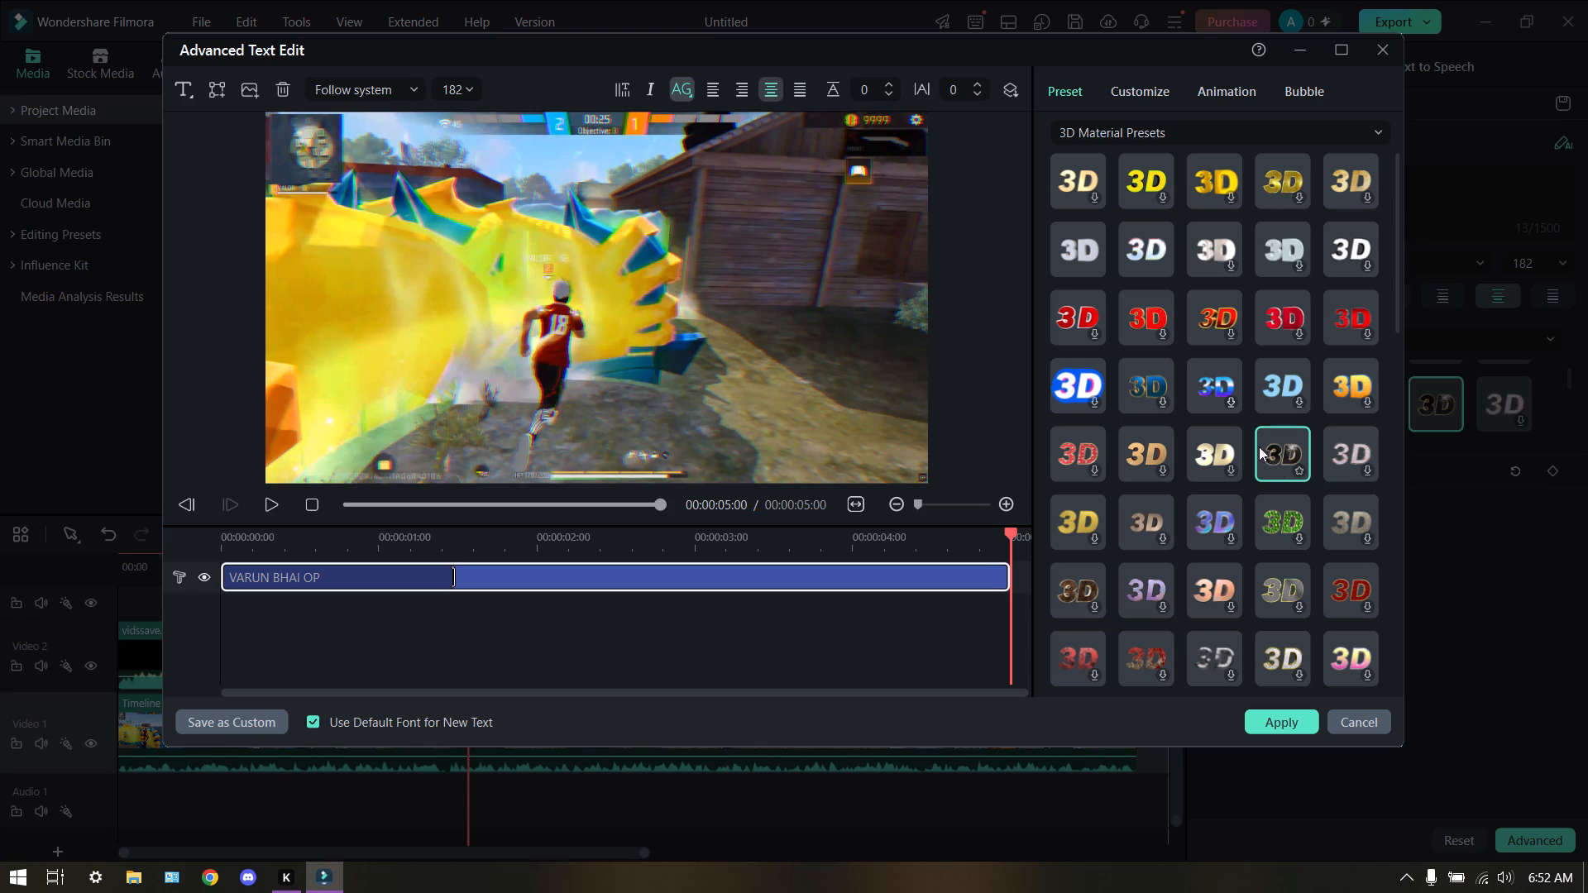
pyautogui.click(1341, 323)
pyautogui.click(1136, 93)
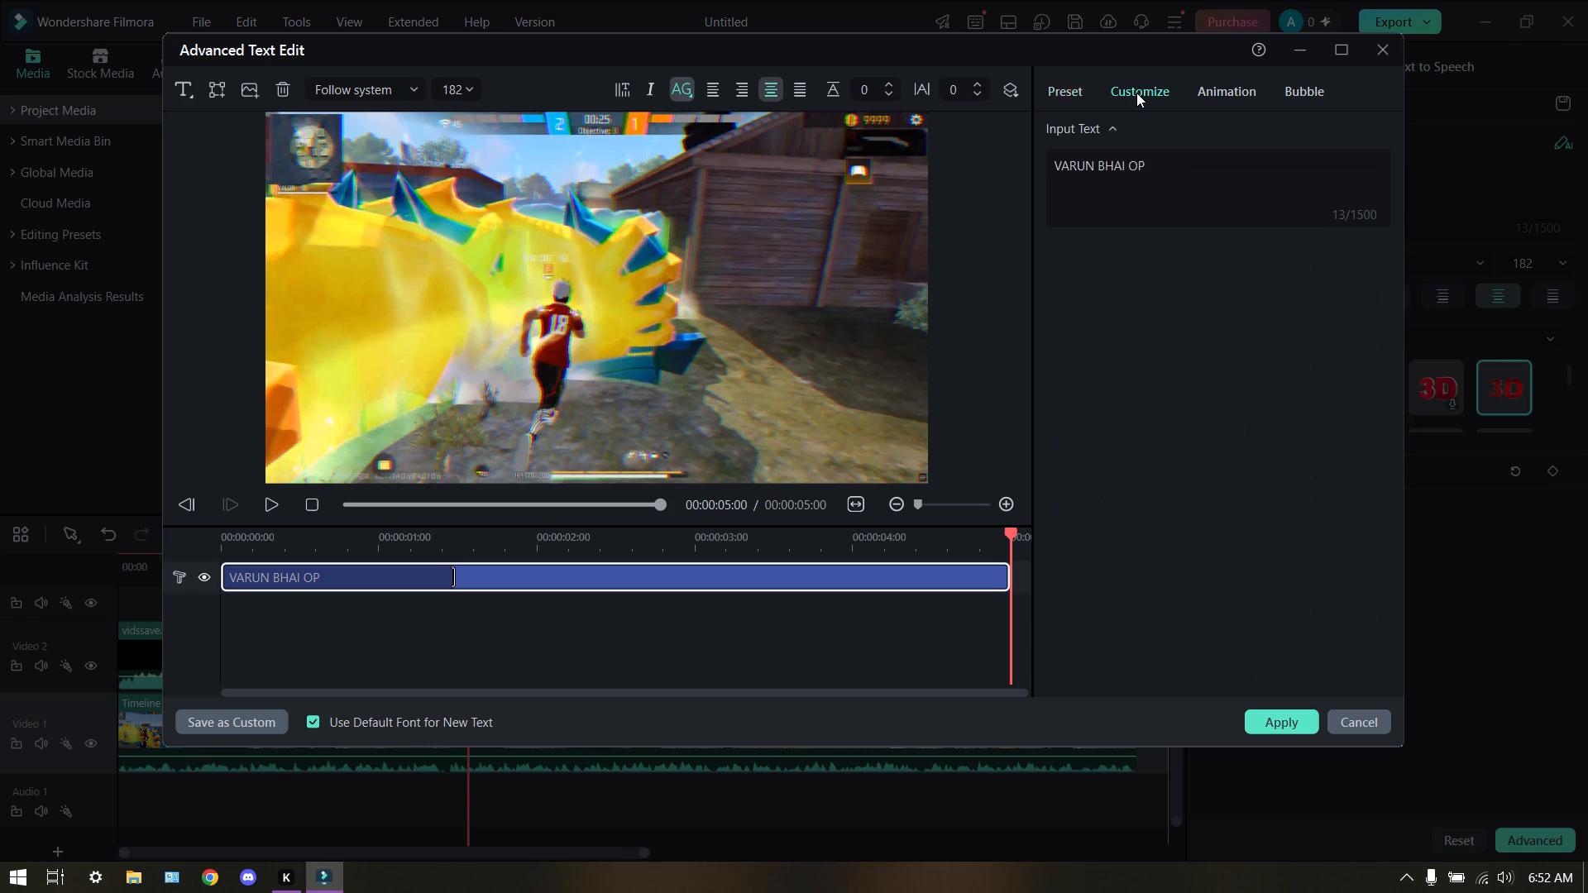
pyautogui.click(1073, 93)
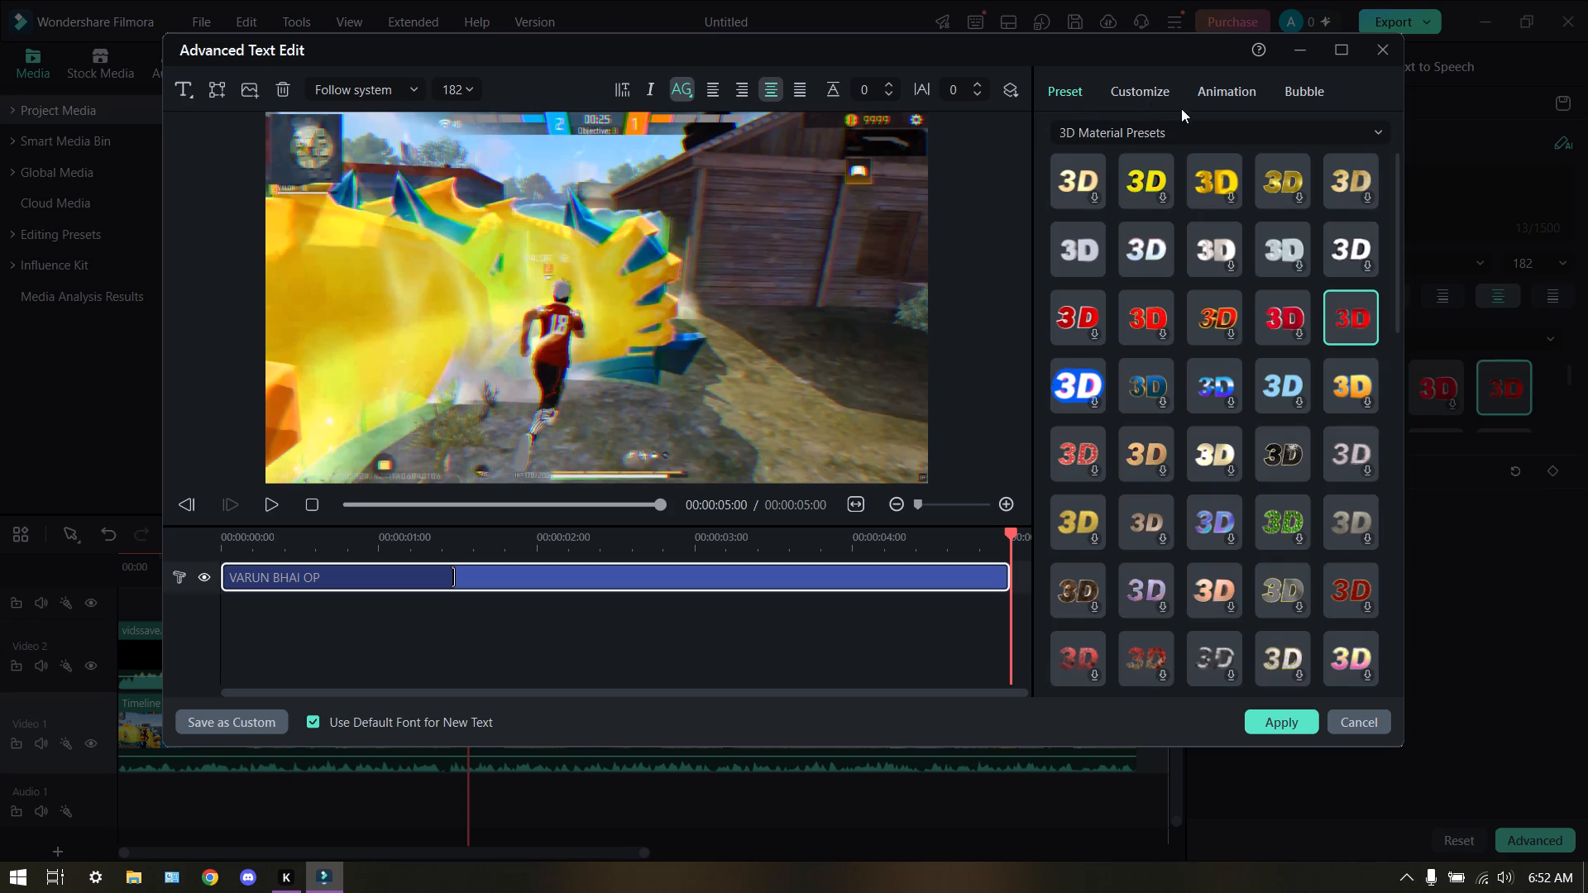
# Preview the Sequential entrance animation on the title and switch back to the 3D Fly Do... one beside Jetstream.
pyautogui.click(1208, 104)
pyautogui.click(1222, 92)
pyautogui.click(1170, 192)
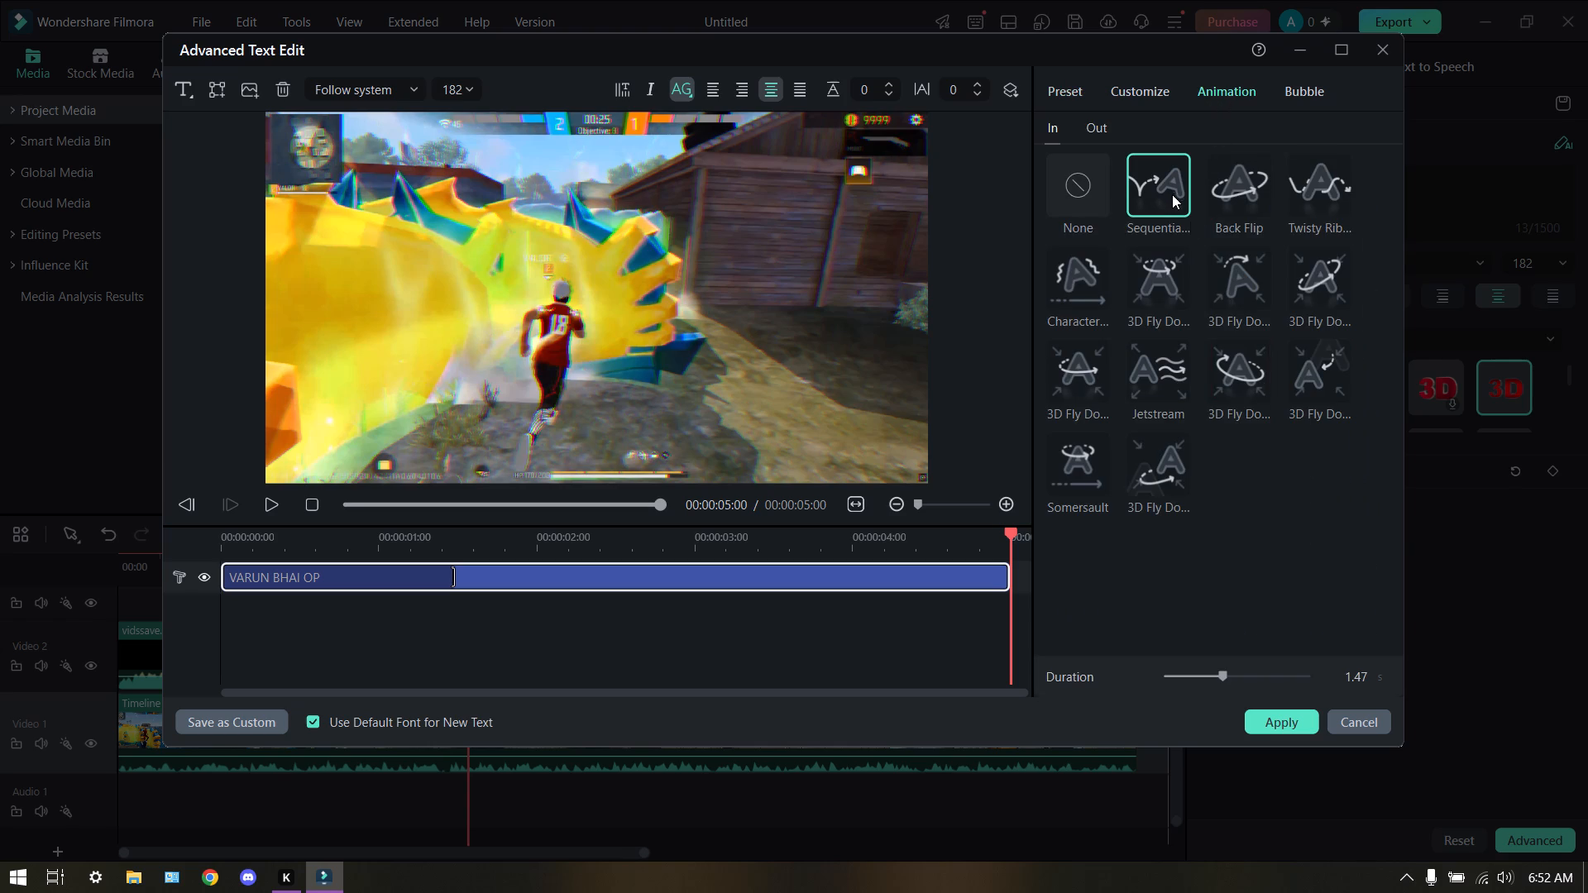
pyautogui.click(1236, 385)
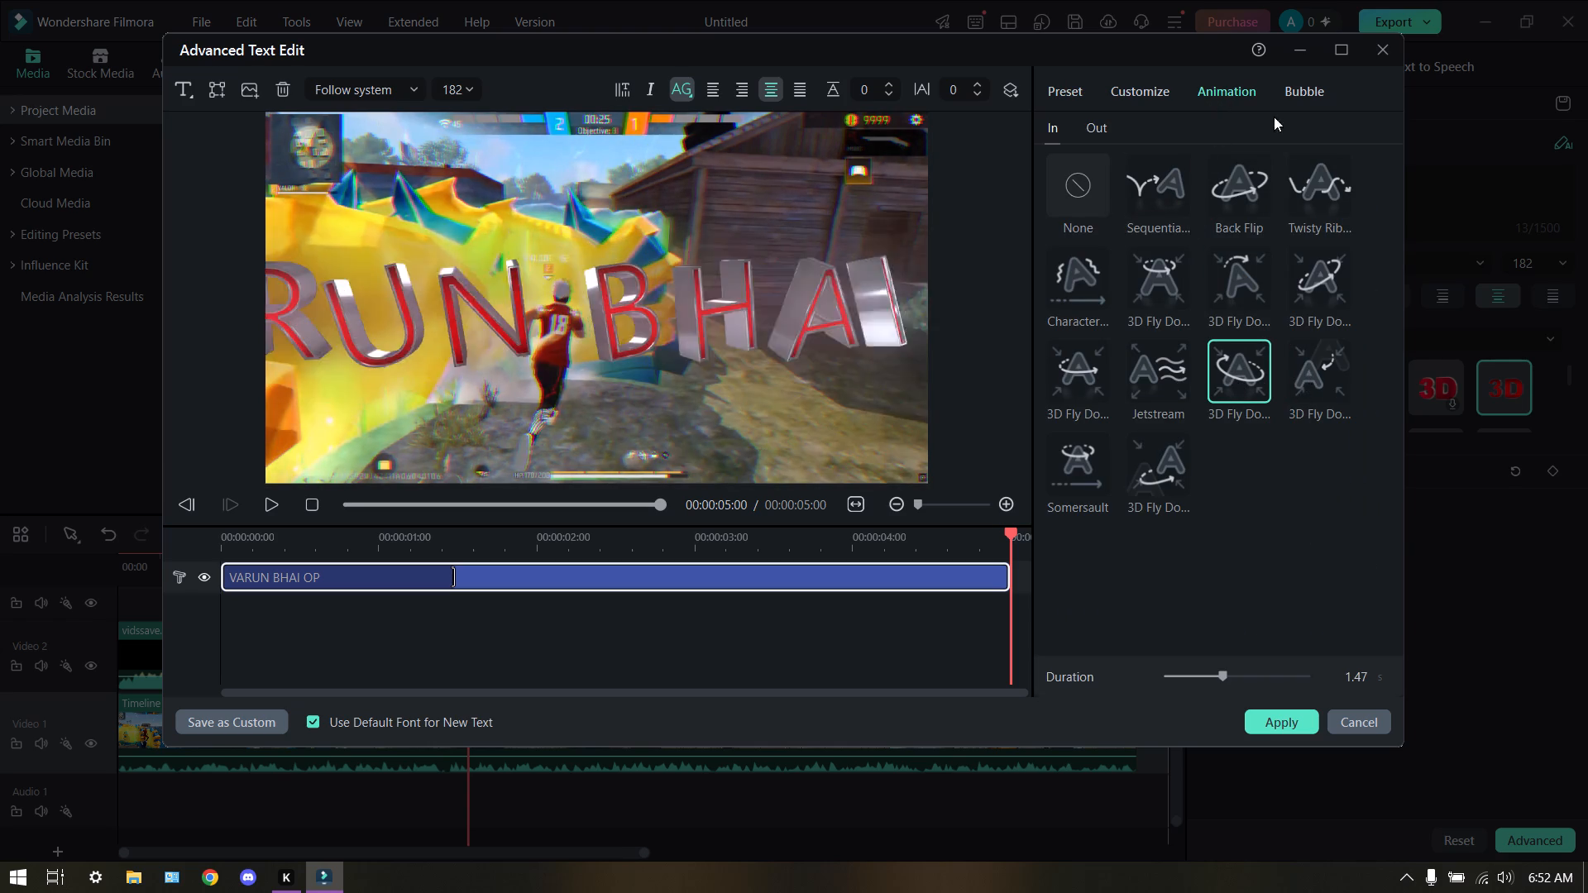
# Look through the bubble presets, make the title italic and apply the Advanced Text Edit changes.
pyautogui.click(1278, 92)
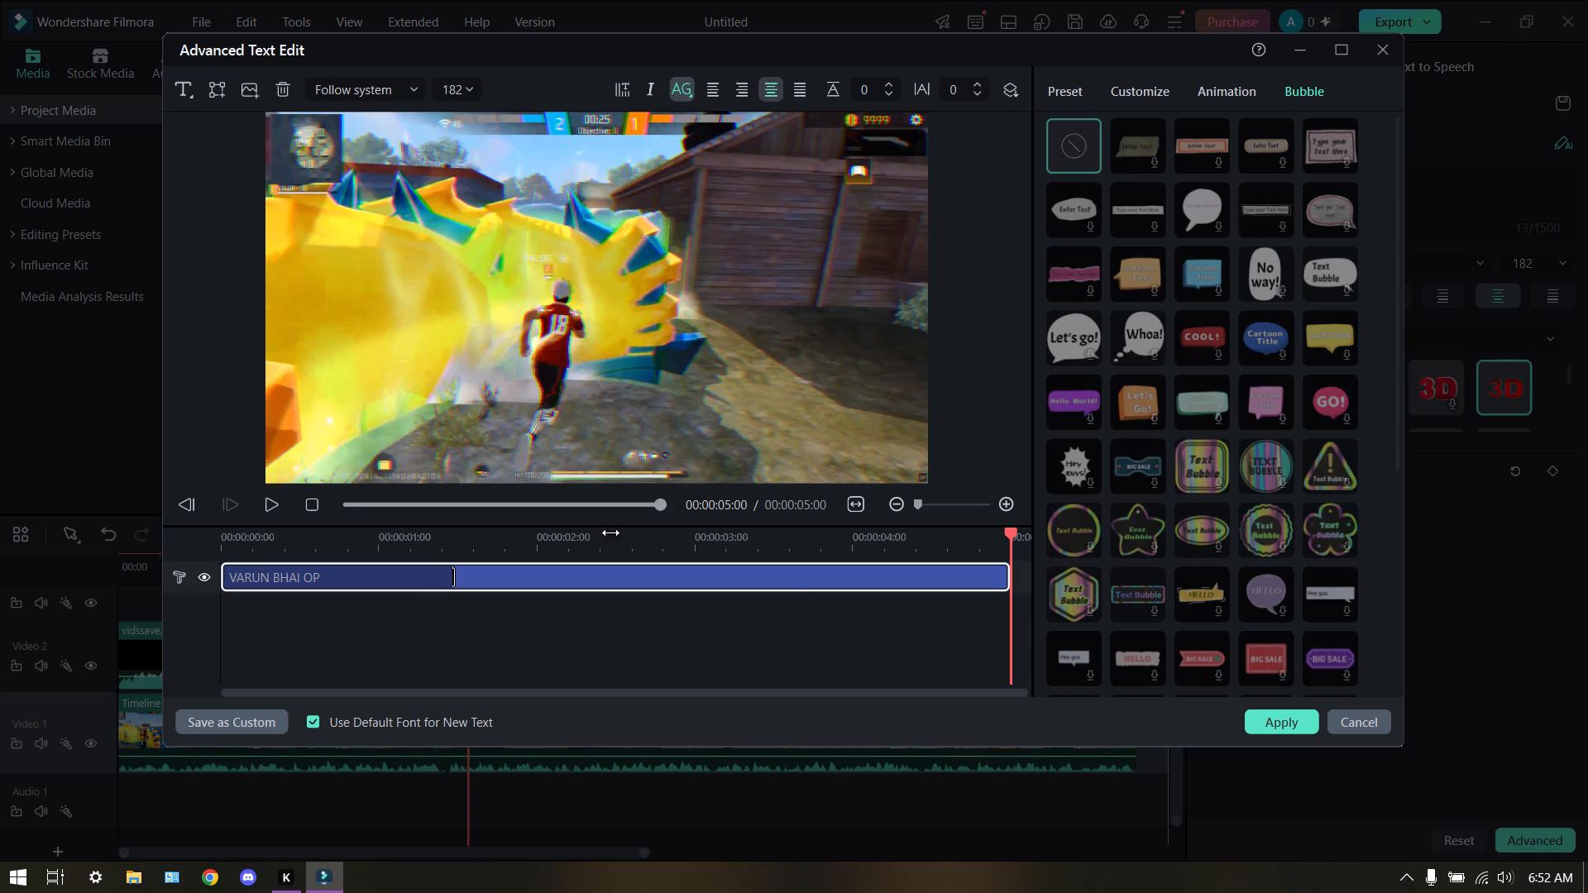
pyautogui.moveTo(930, 510); pyautogui.dragTo(964, 516)
pyautogui.click(841, 501)
pyautogui.click(654, 98)
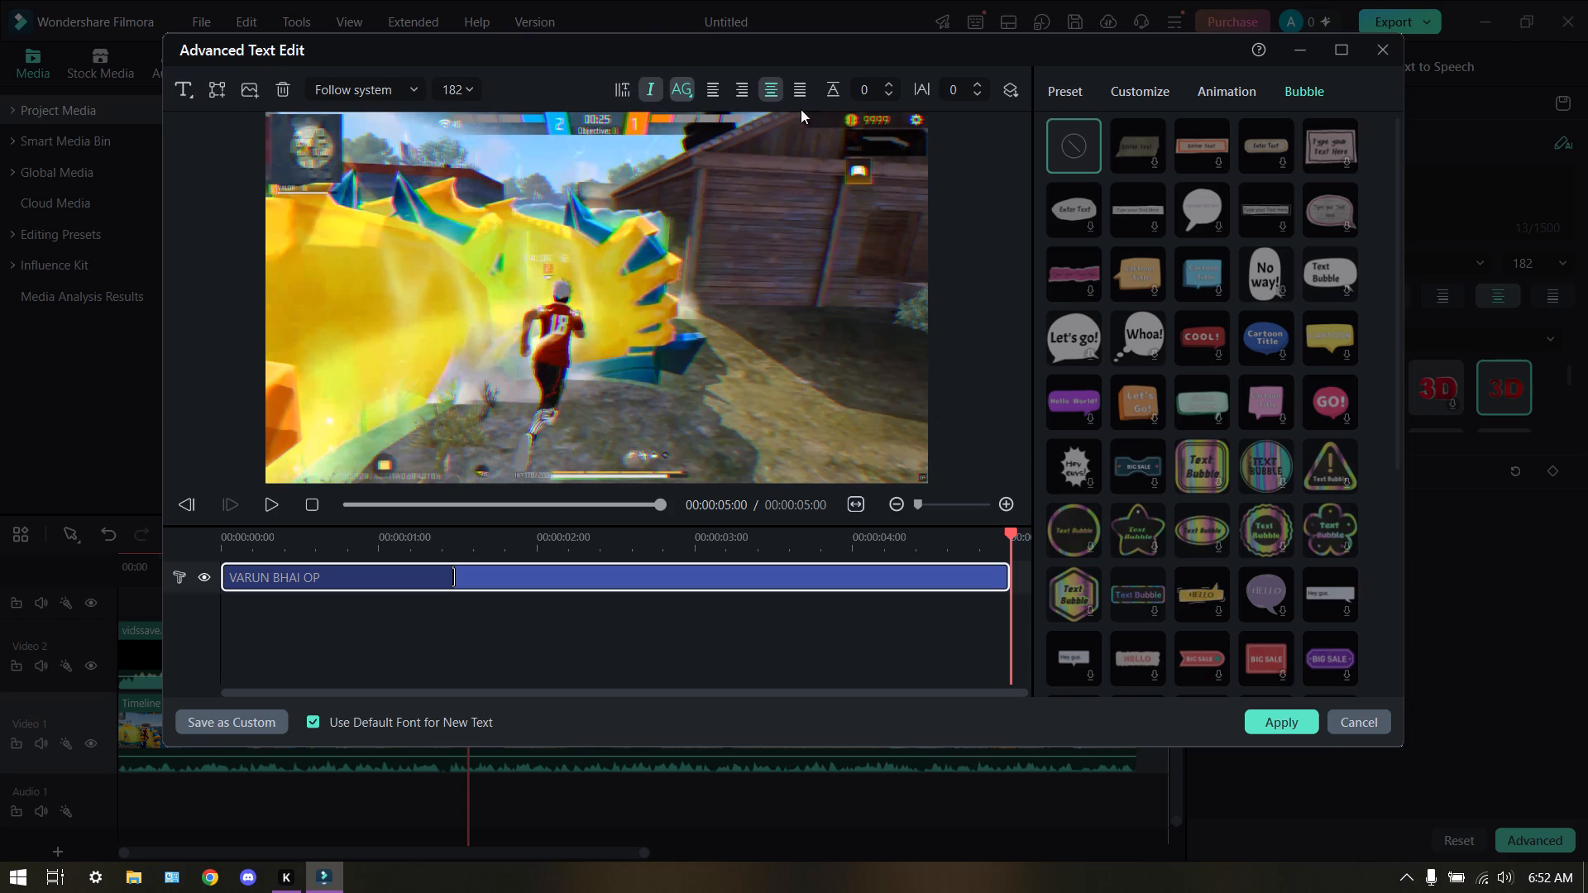
pyautogui.click(1140, 89)
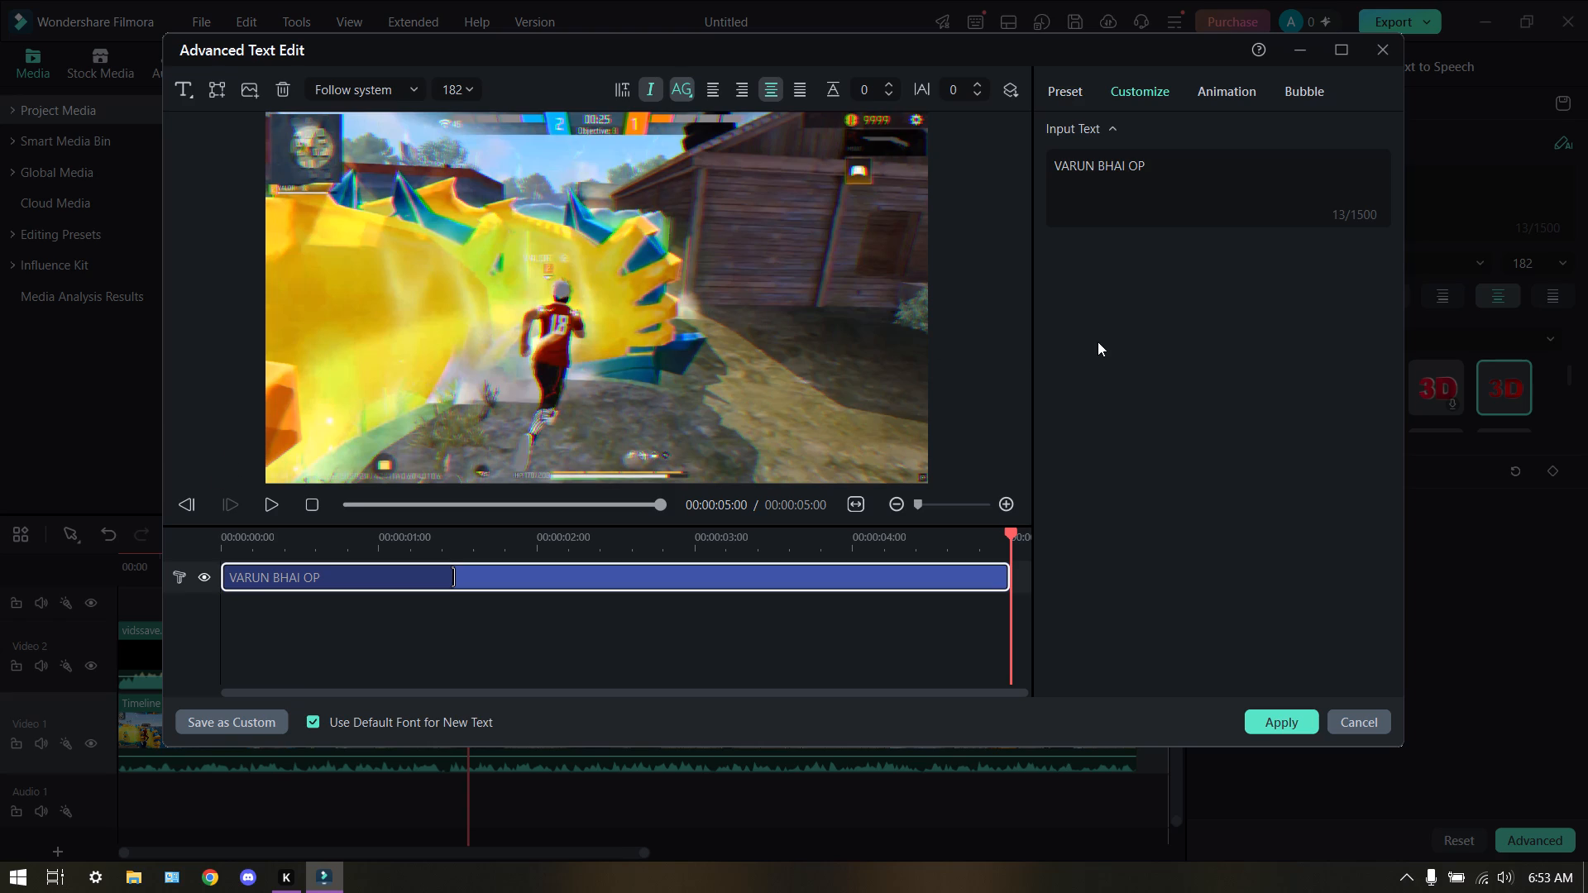
pyautogui.click(1303, 99)
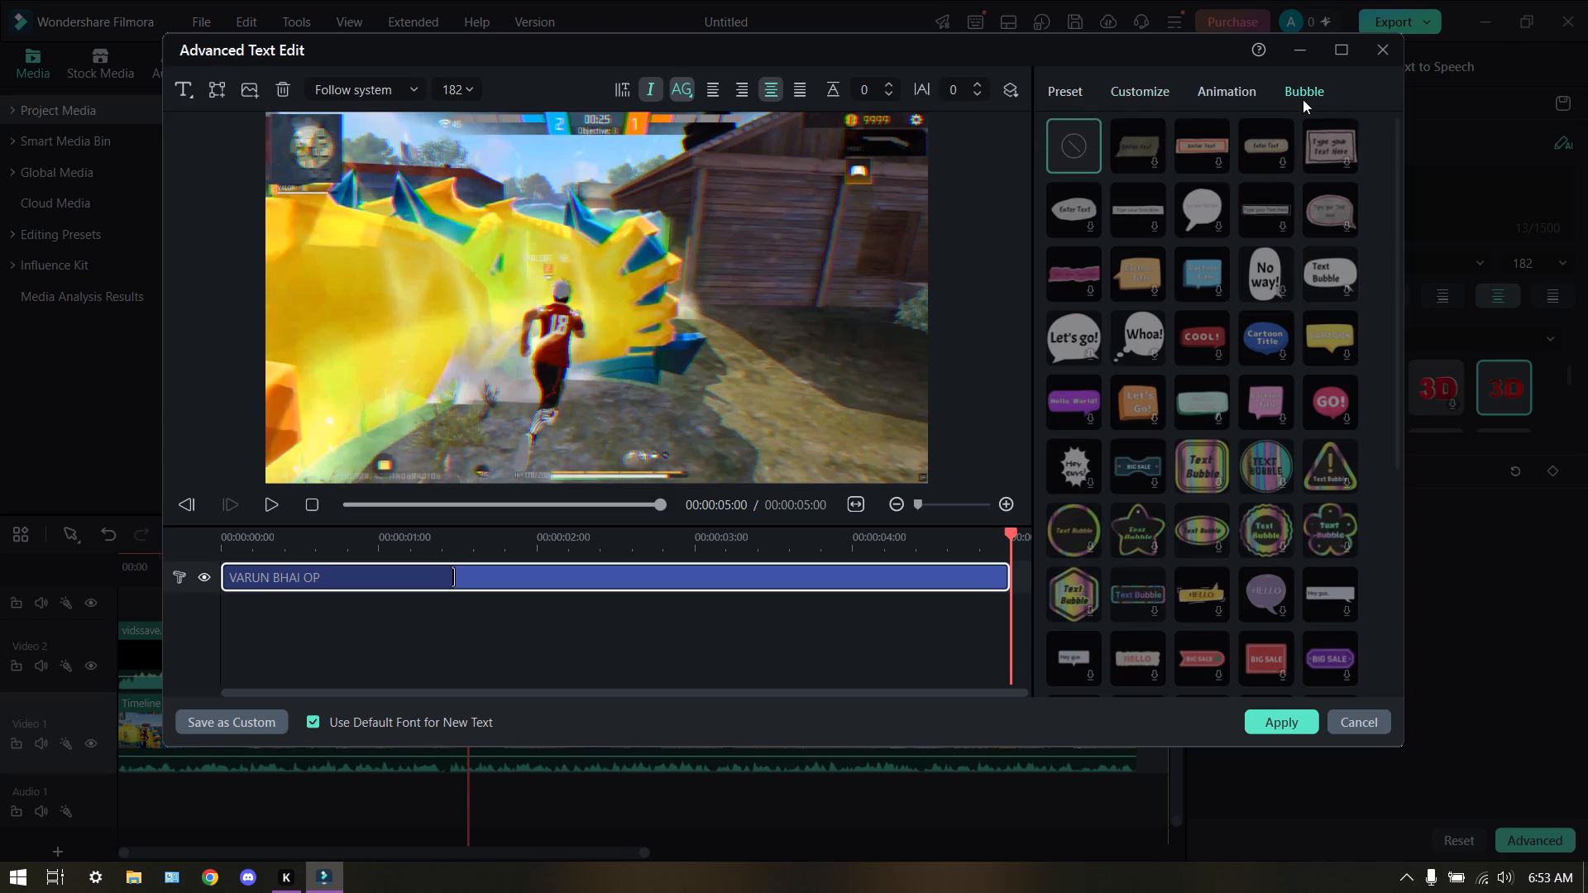
pyautogui.click(1191, 93)
pyautogui.click(1118, 96)
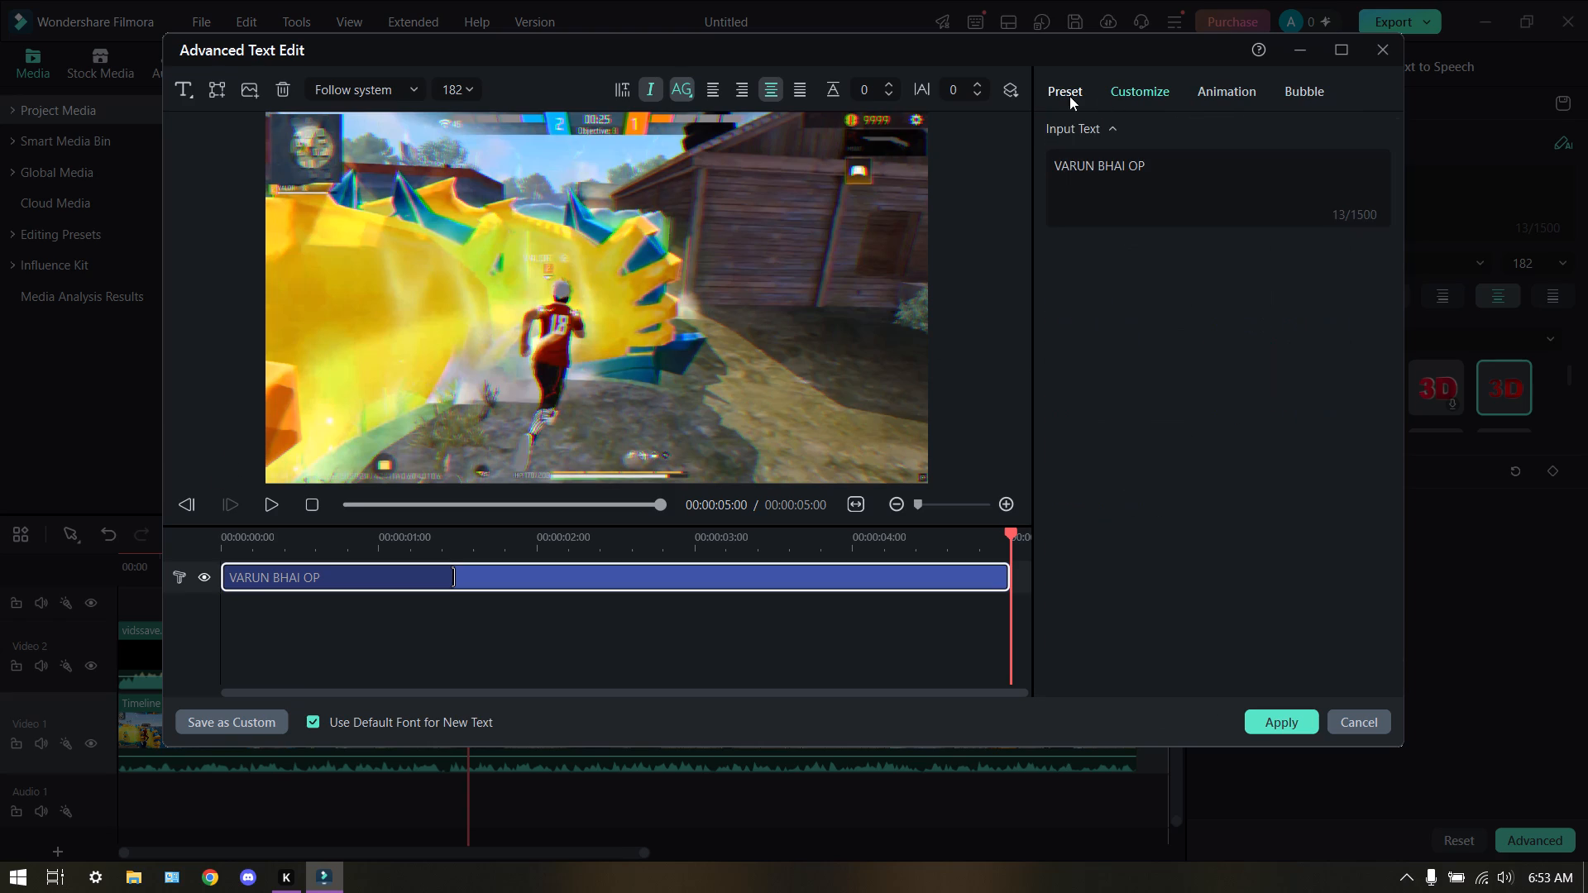
pyautogui.click(1051, 94)
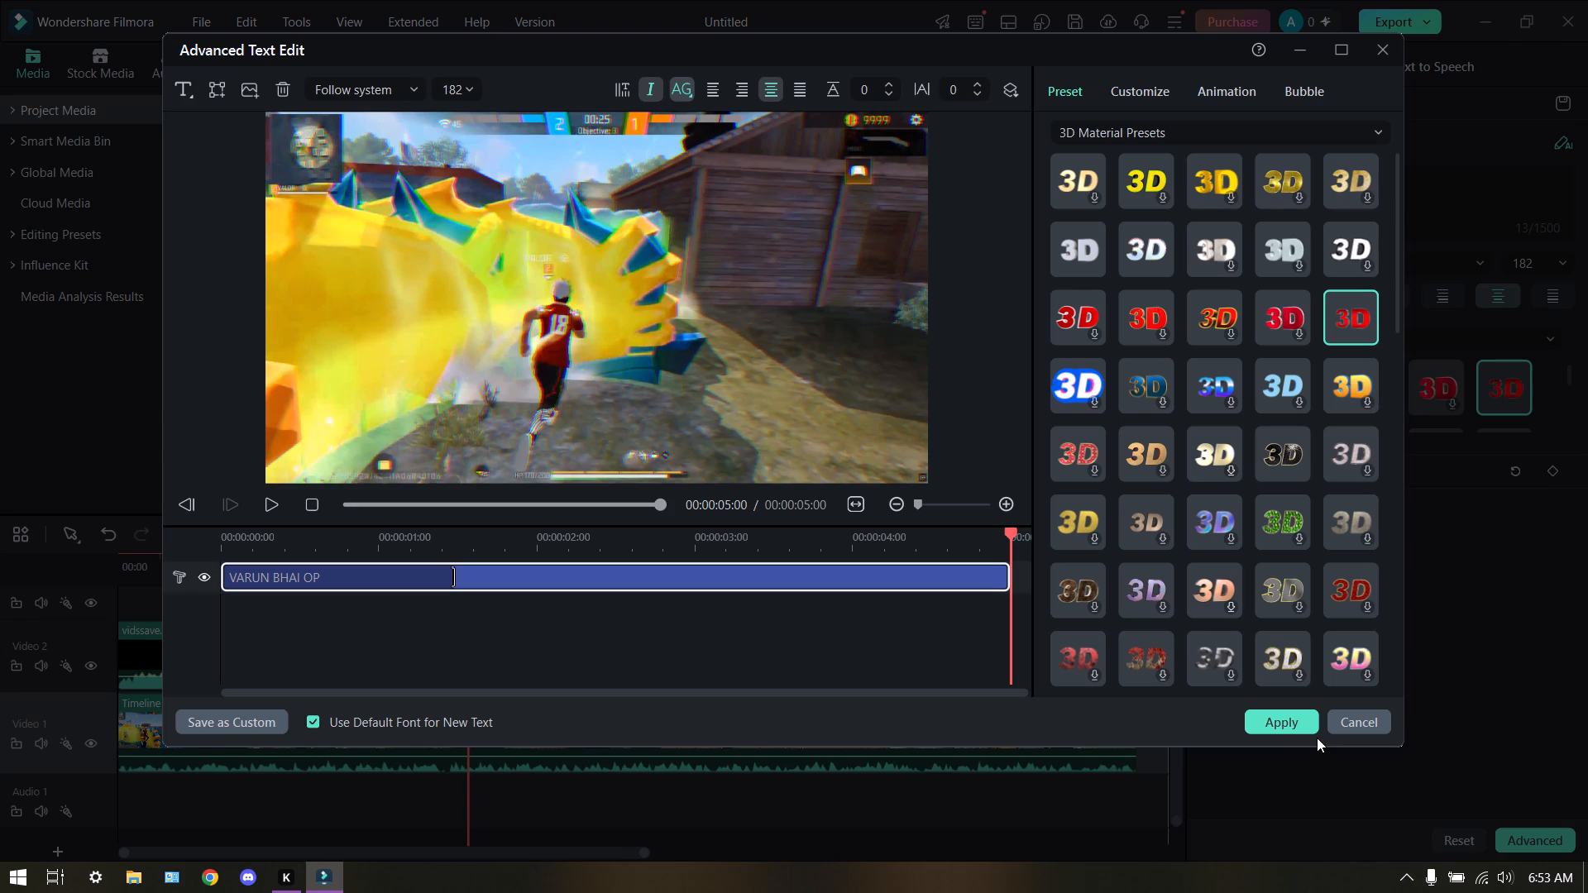
pyautogui.click(1293, 709)
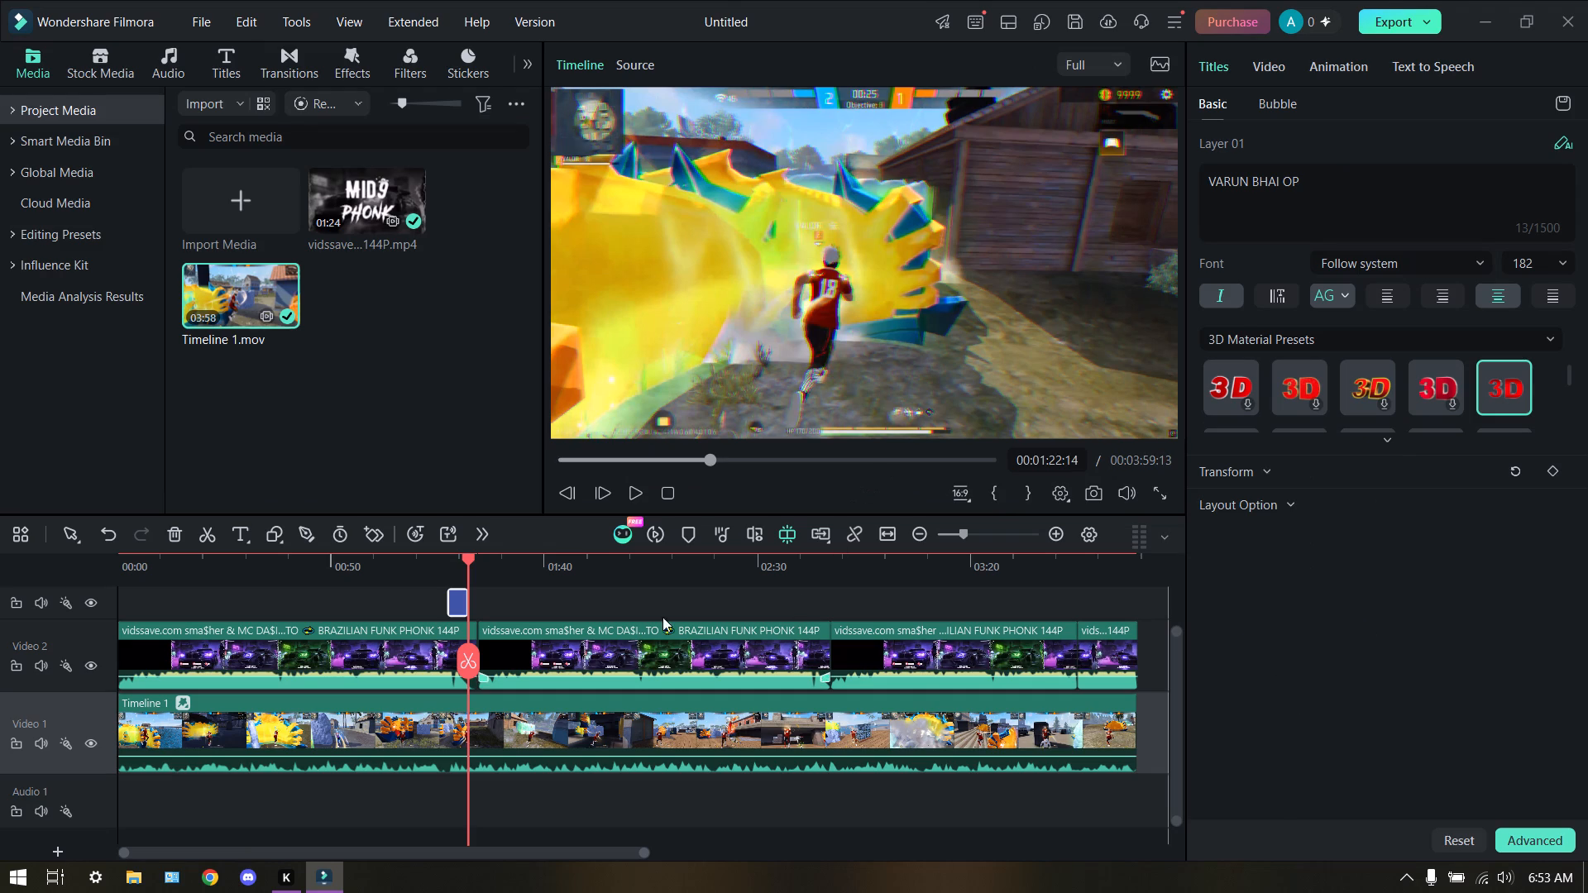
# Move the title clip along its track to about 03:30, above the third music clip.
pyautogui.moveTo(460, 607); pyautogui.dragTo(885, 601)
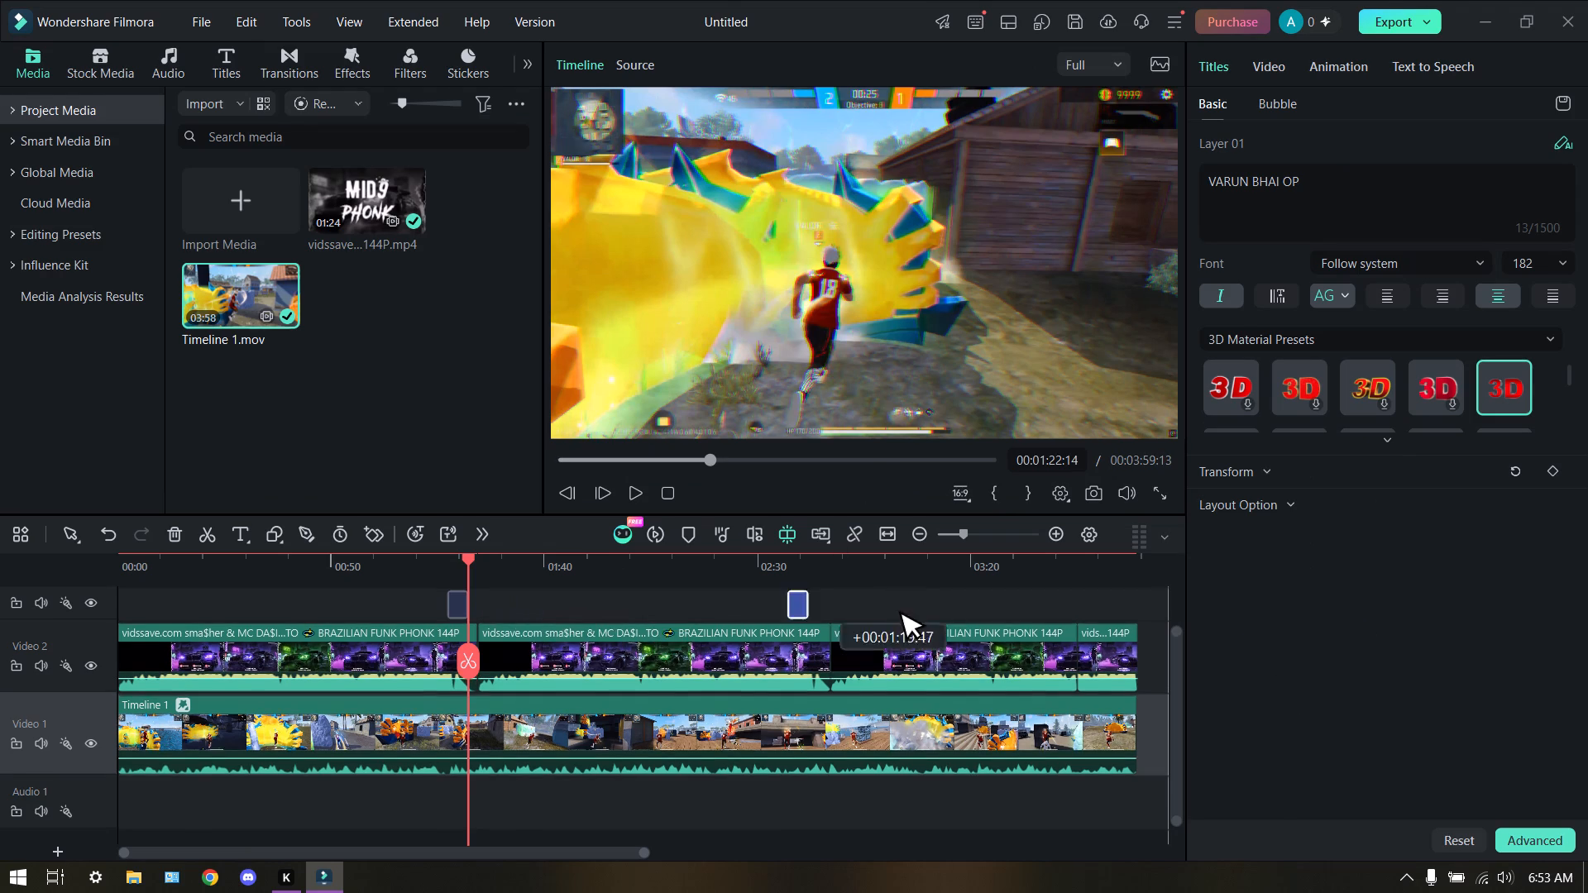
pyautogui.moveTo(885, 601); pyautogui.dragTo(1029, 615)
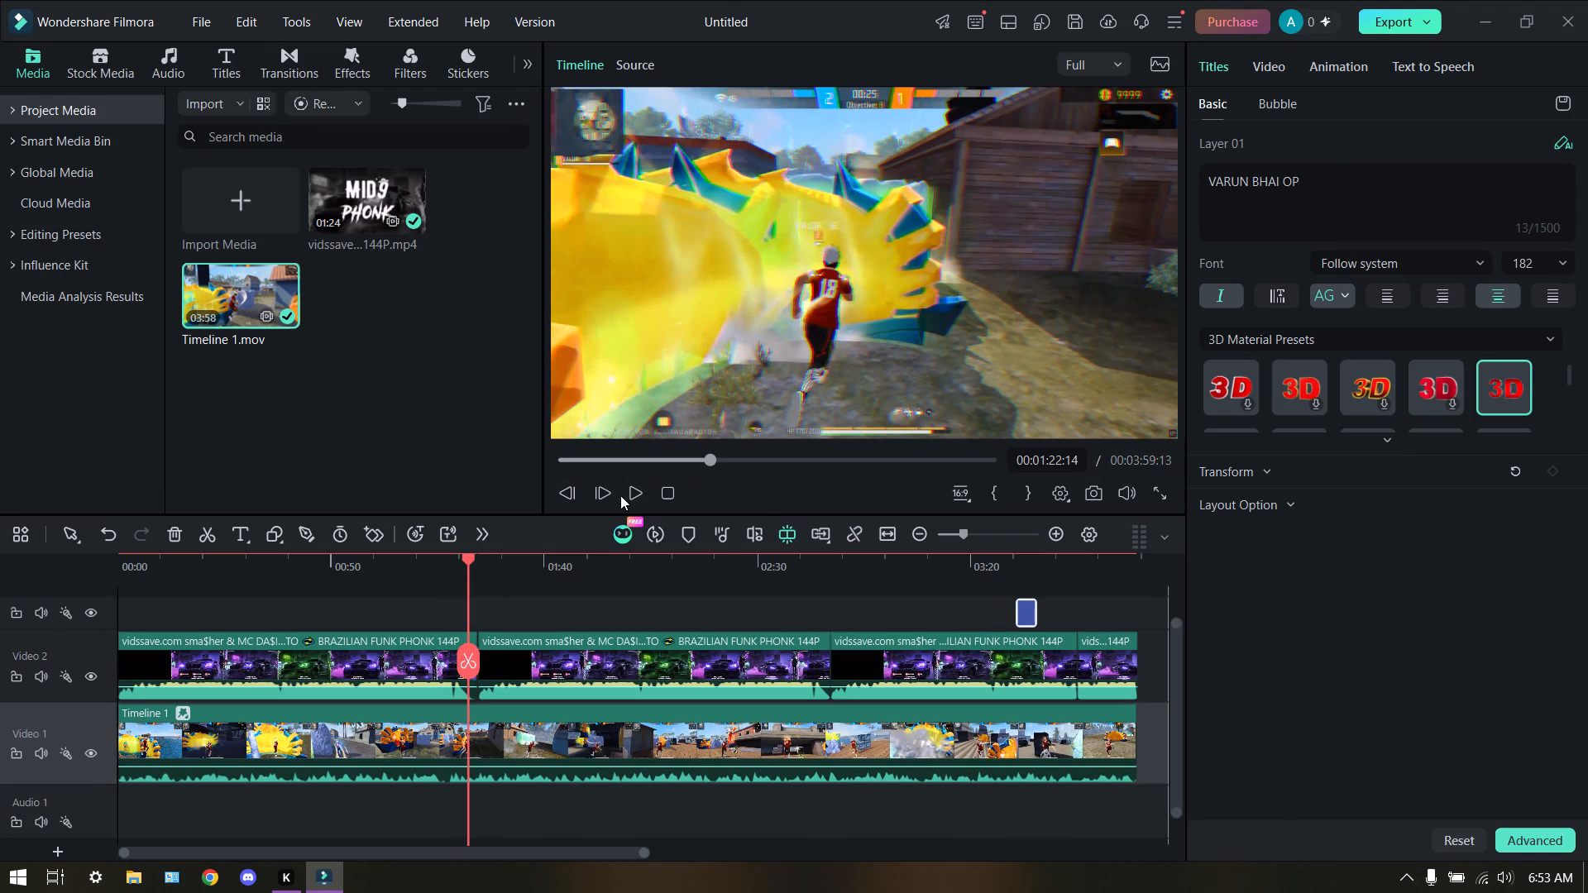
# Play the edit onward from about 01:22 to check the footage against the music.
pyautogui.click(634, 498)
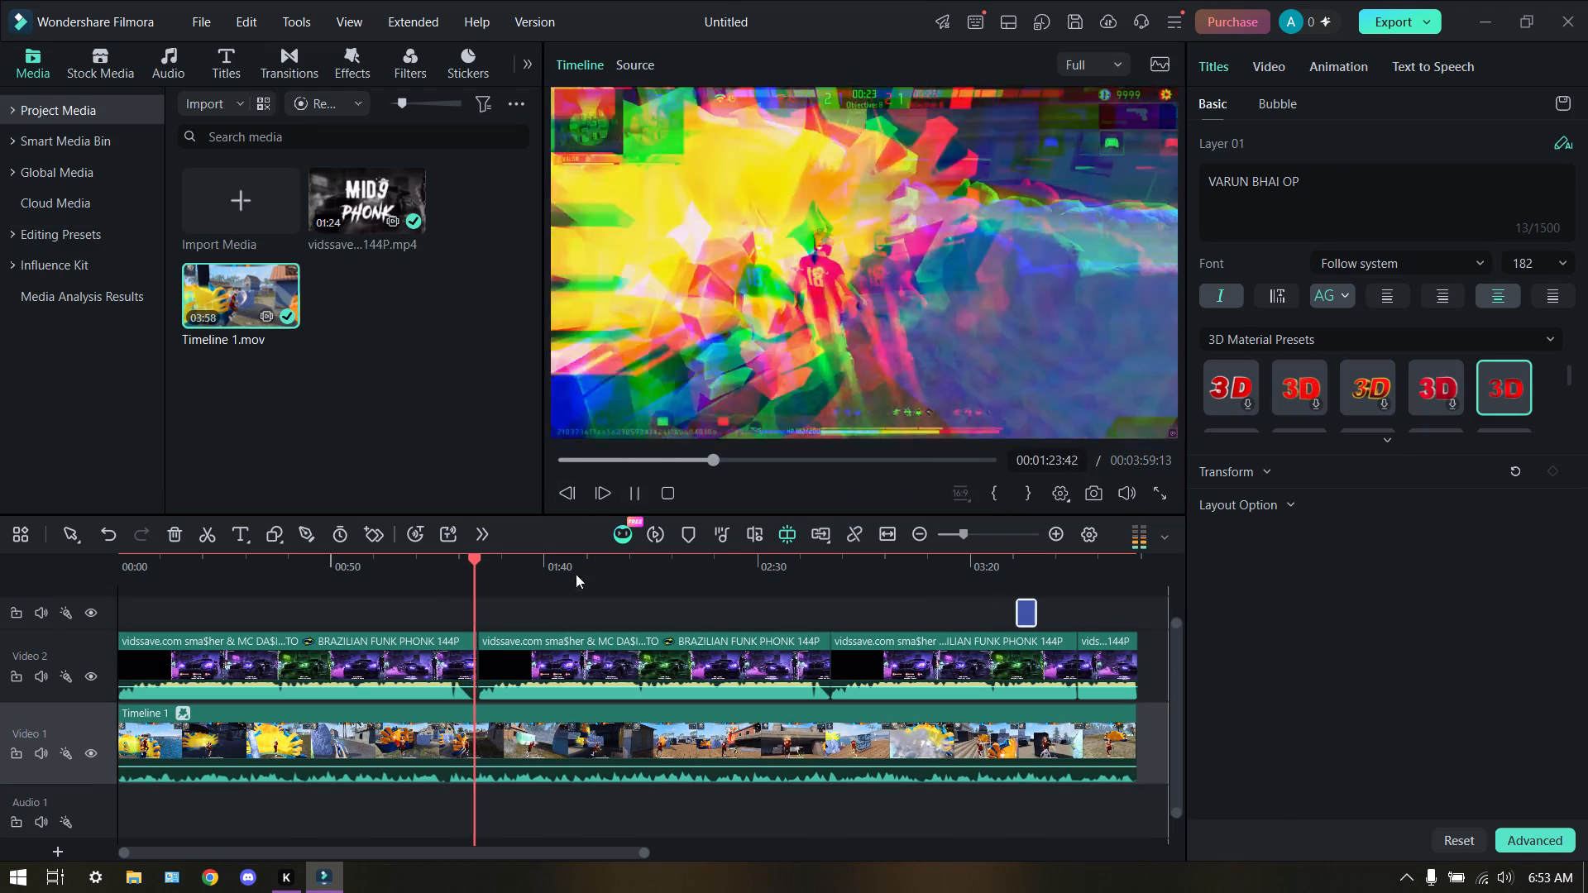
pyautogui.click(549, 656)
pyautogui.click(410, 643)
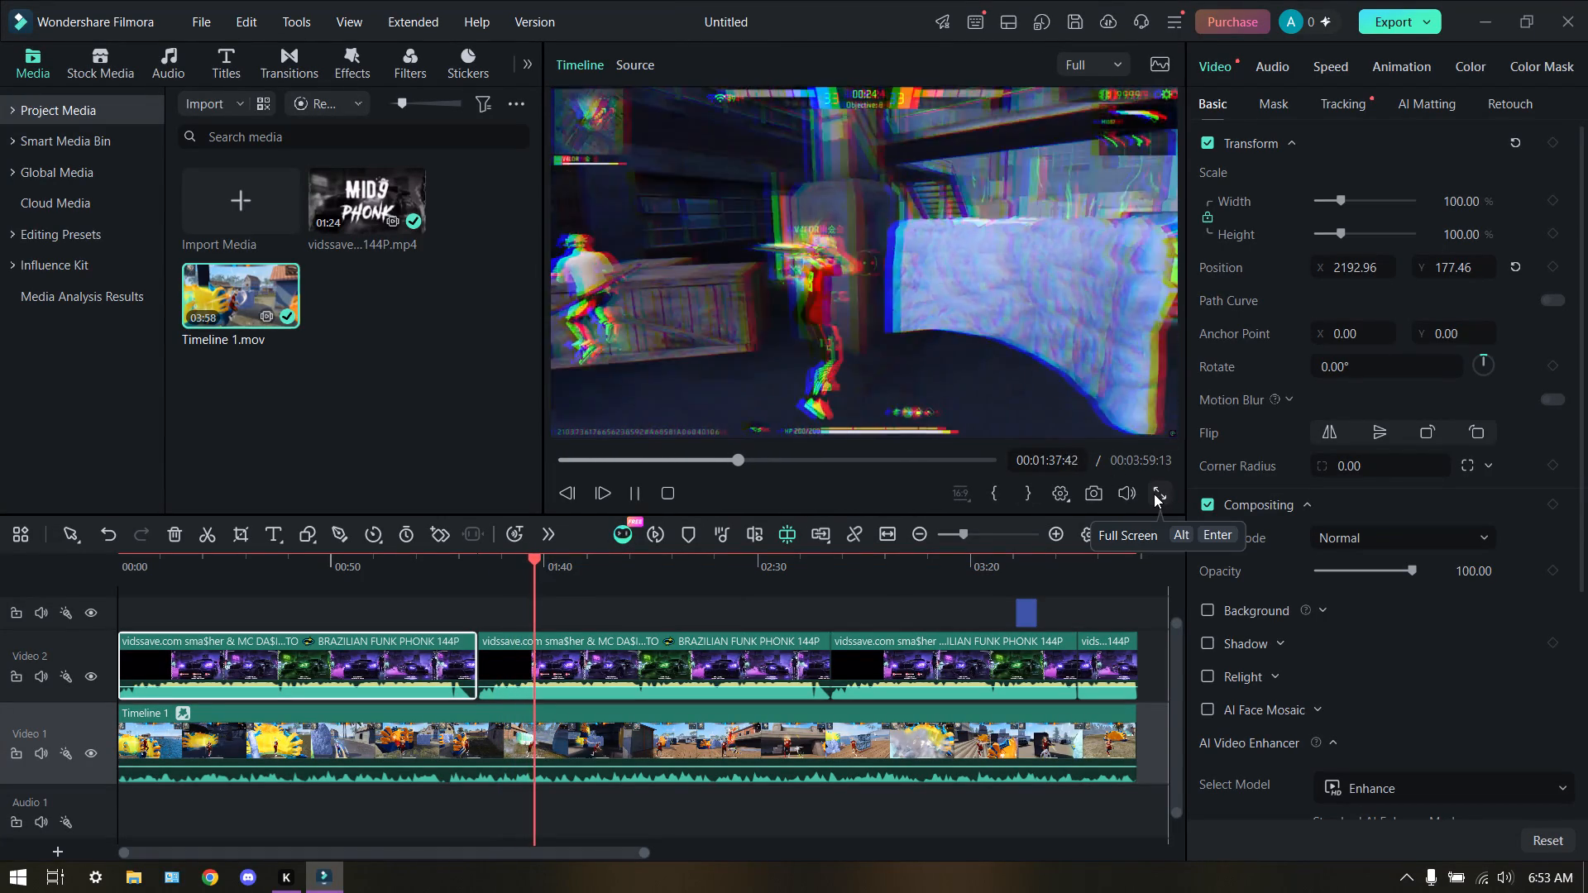
# Set the title's line height to 10 and align it to the centre of the frame.
pyautogui.click(1034, 610)
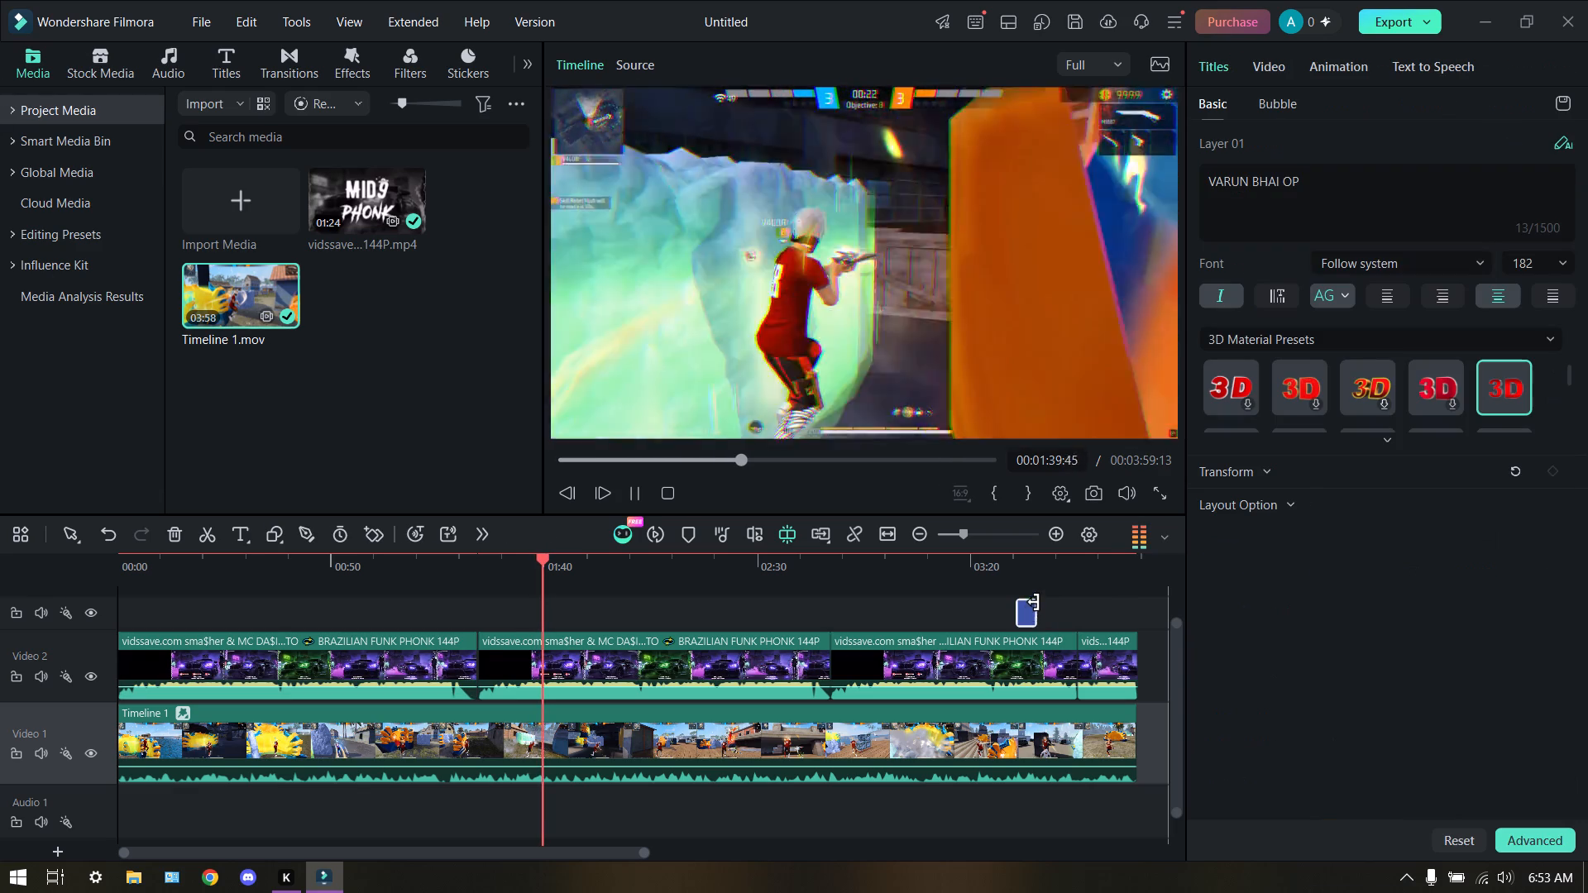
pyautogui.click(1291, 509)
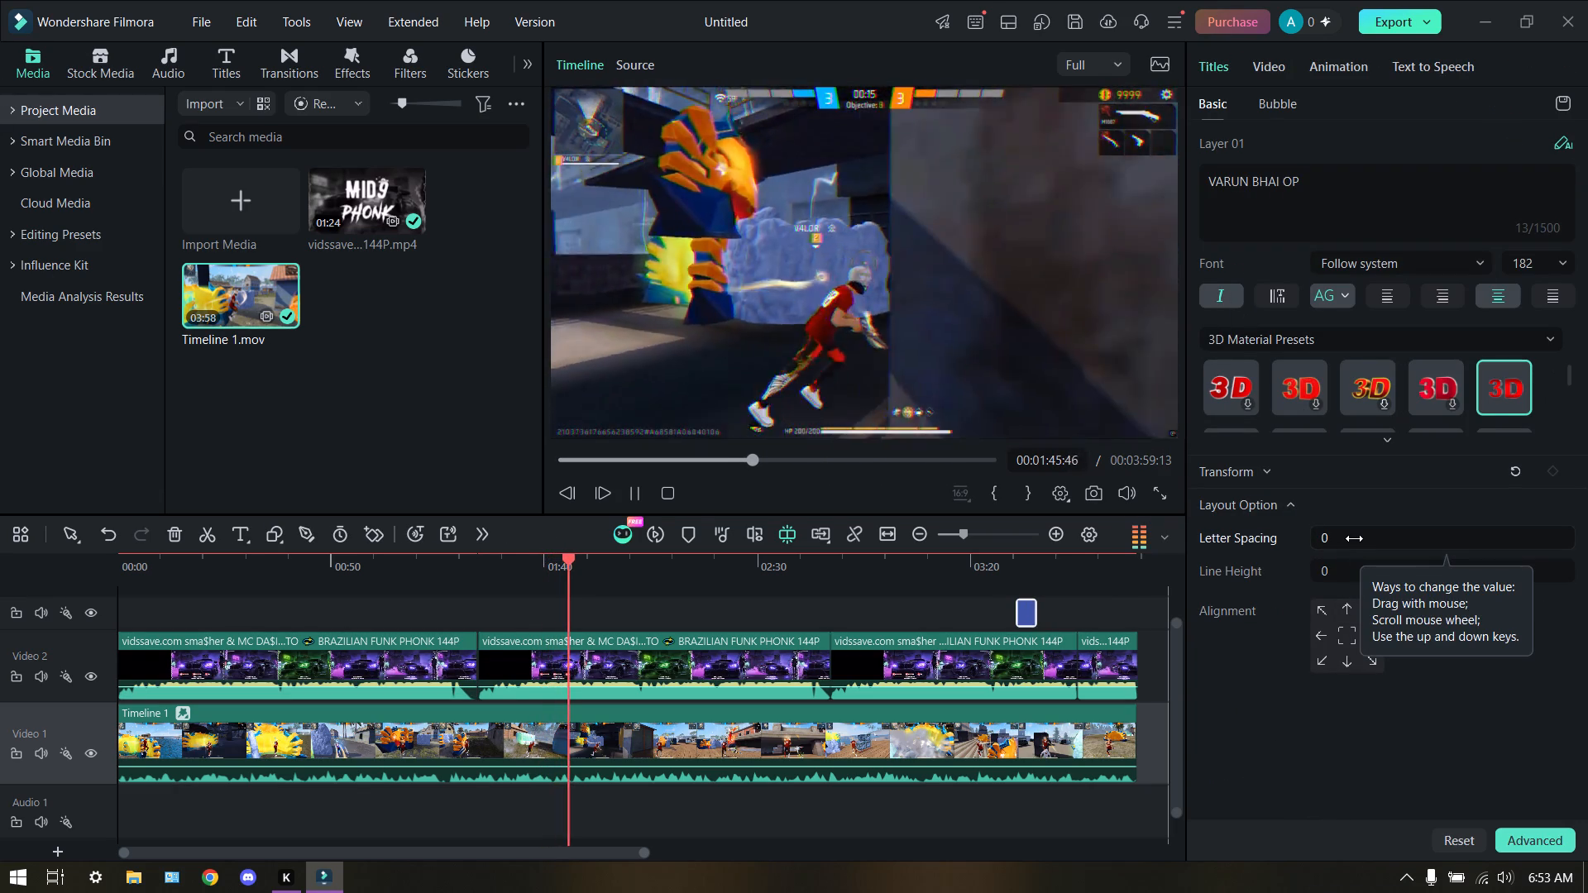
pyautogui.click(1353, 561)
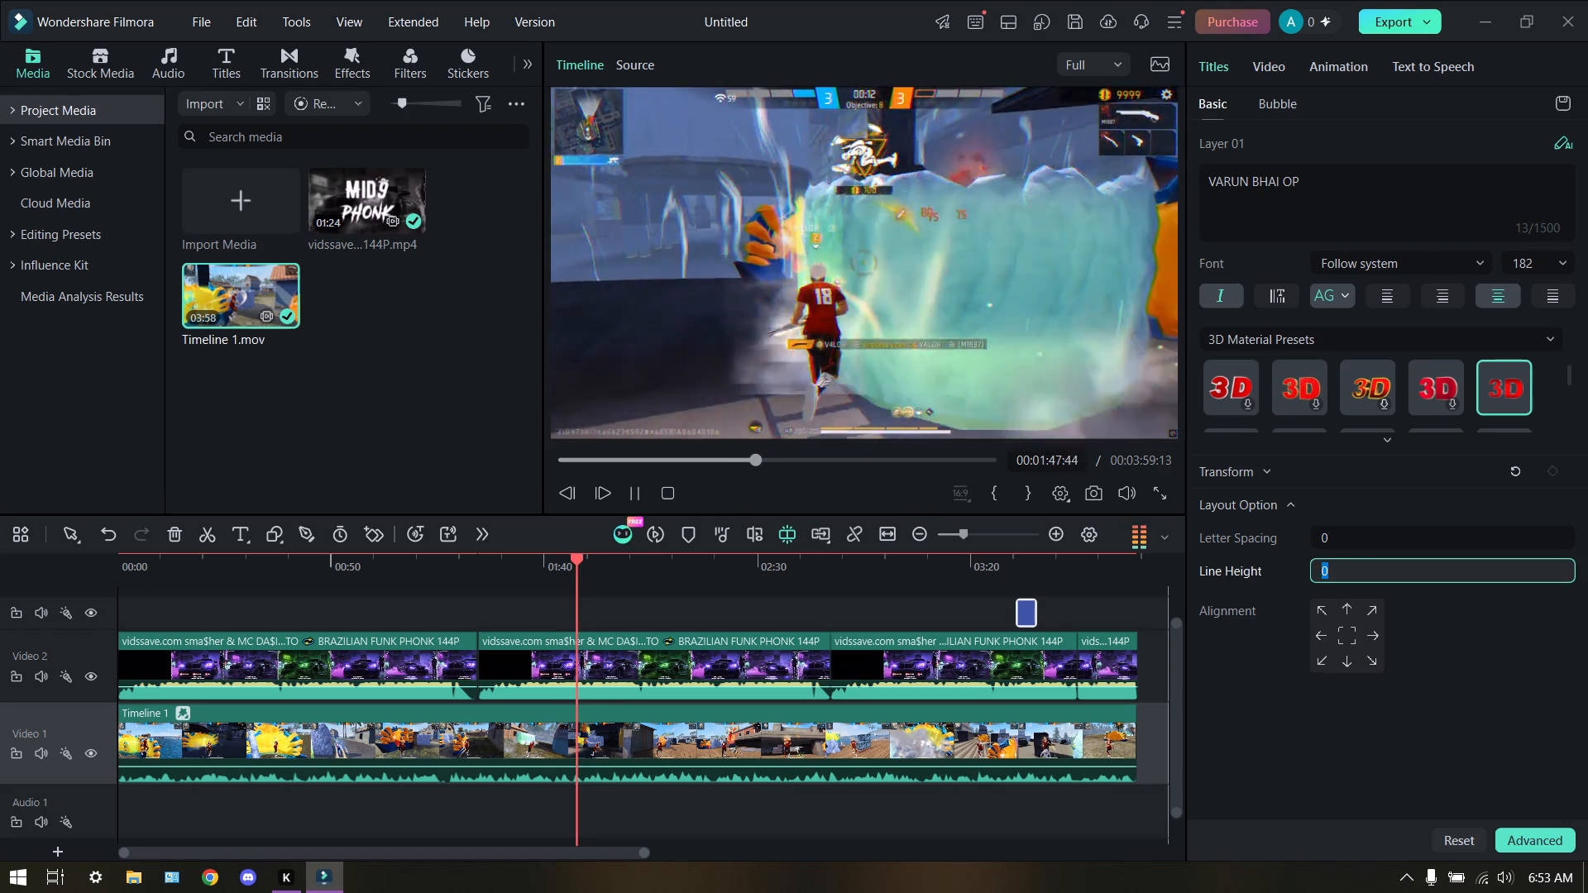
pyautogui.press('BackSpace')
pyautogui.write('10')
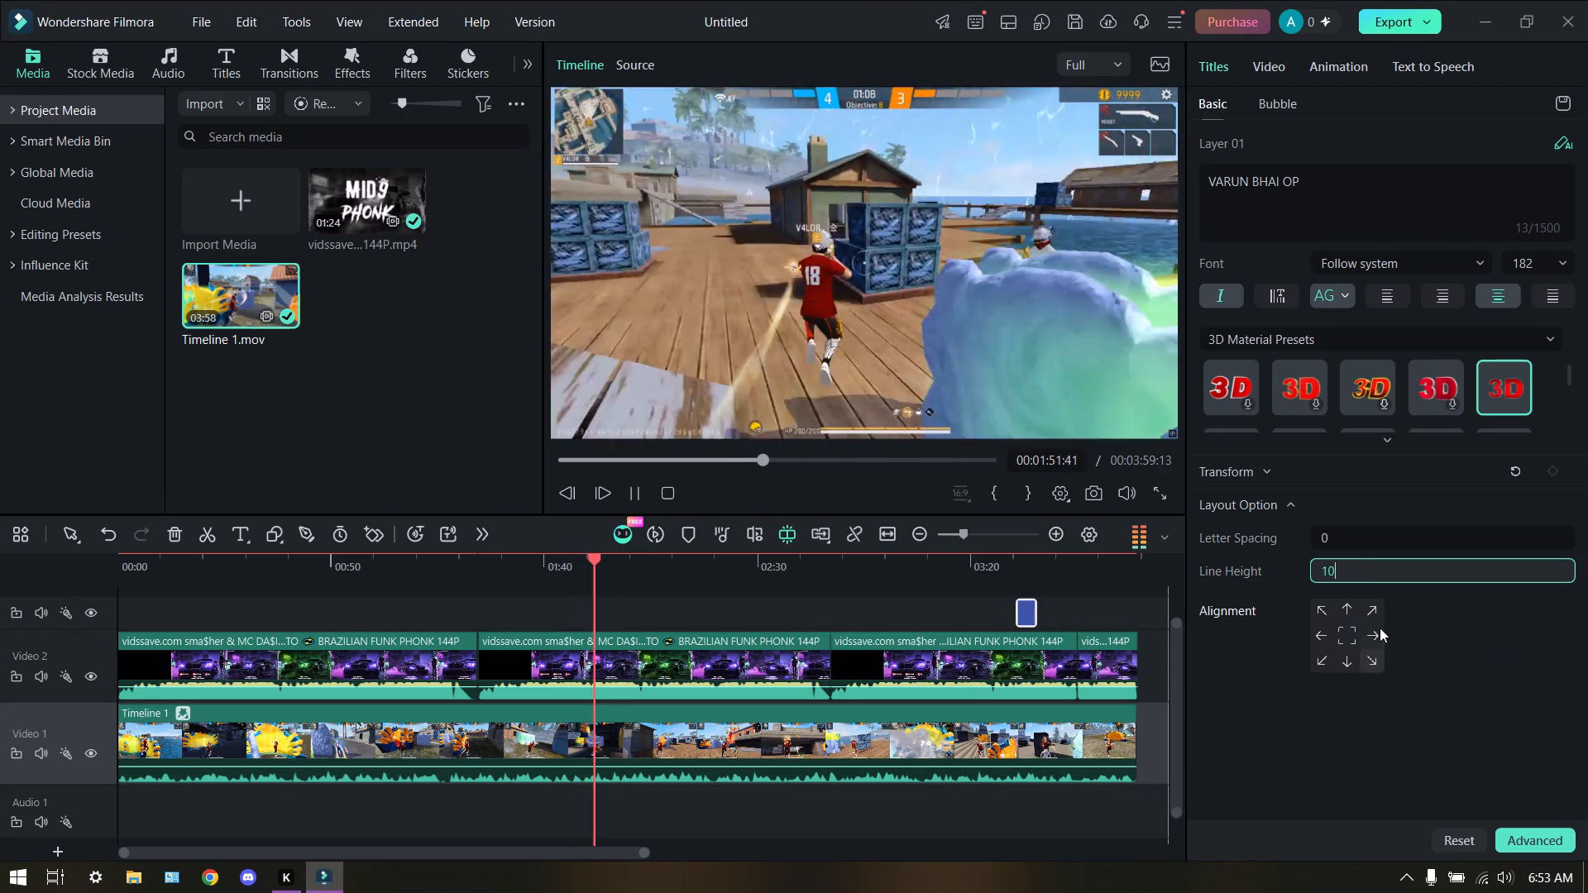
pyautogui.click(1340, 633)
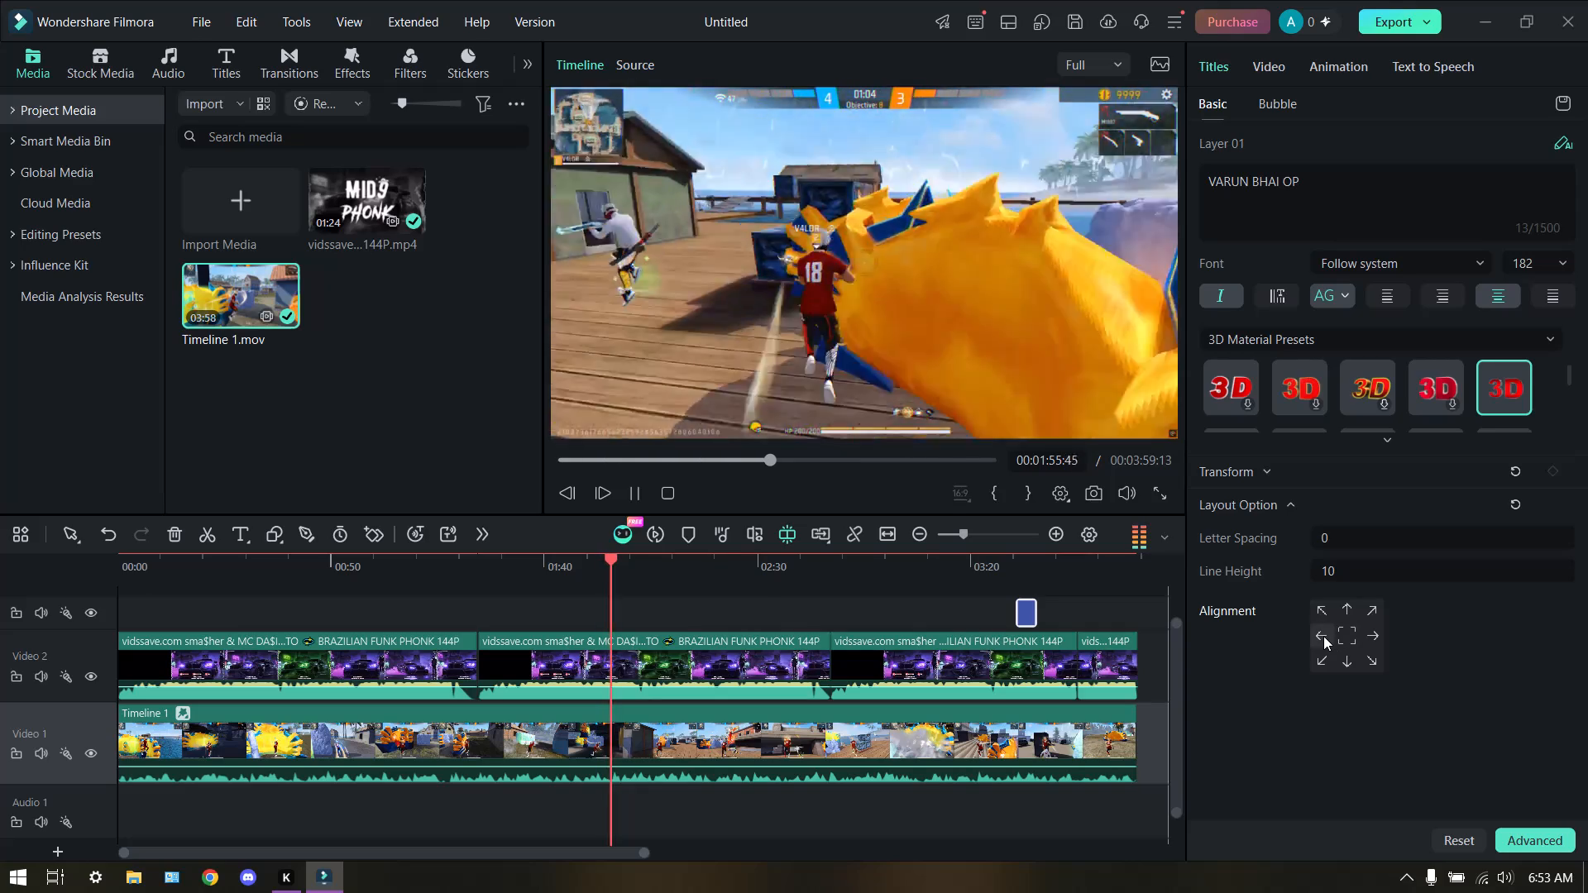
# Move the title clip back to about 02:16, above the second music clip, and play through it.
pyautogui.moveTo(1030, 617); pyautogui.dragTo(859, 624)
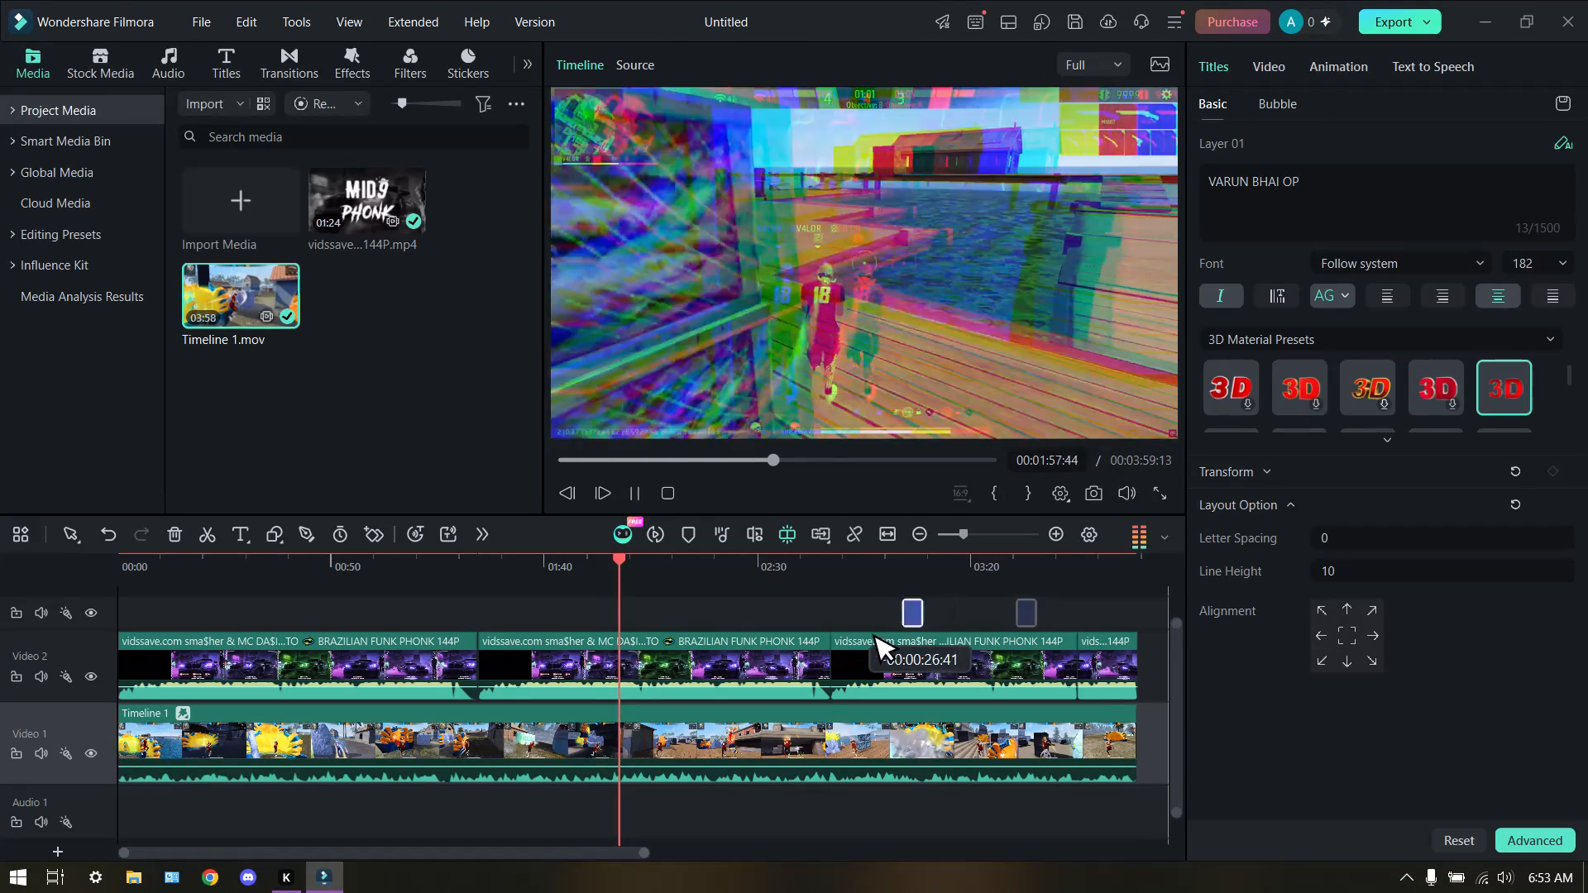
pyautogui.moveTo(859, 624); pyautogui.dragTo(714, 619)
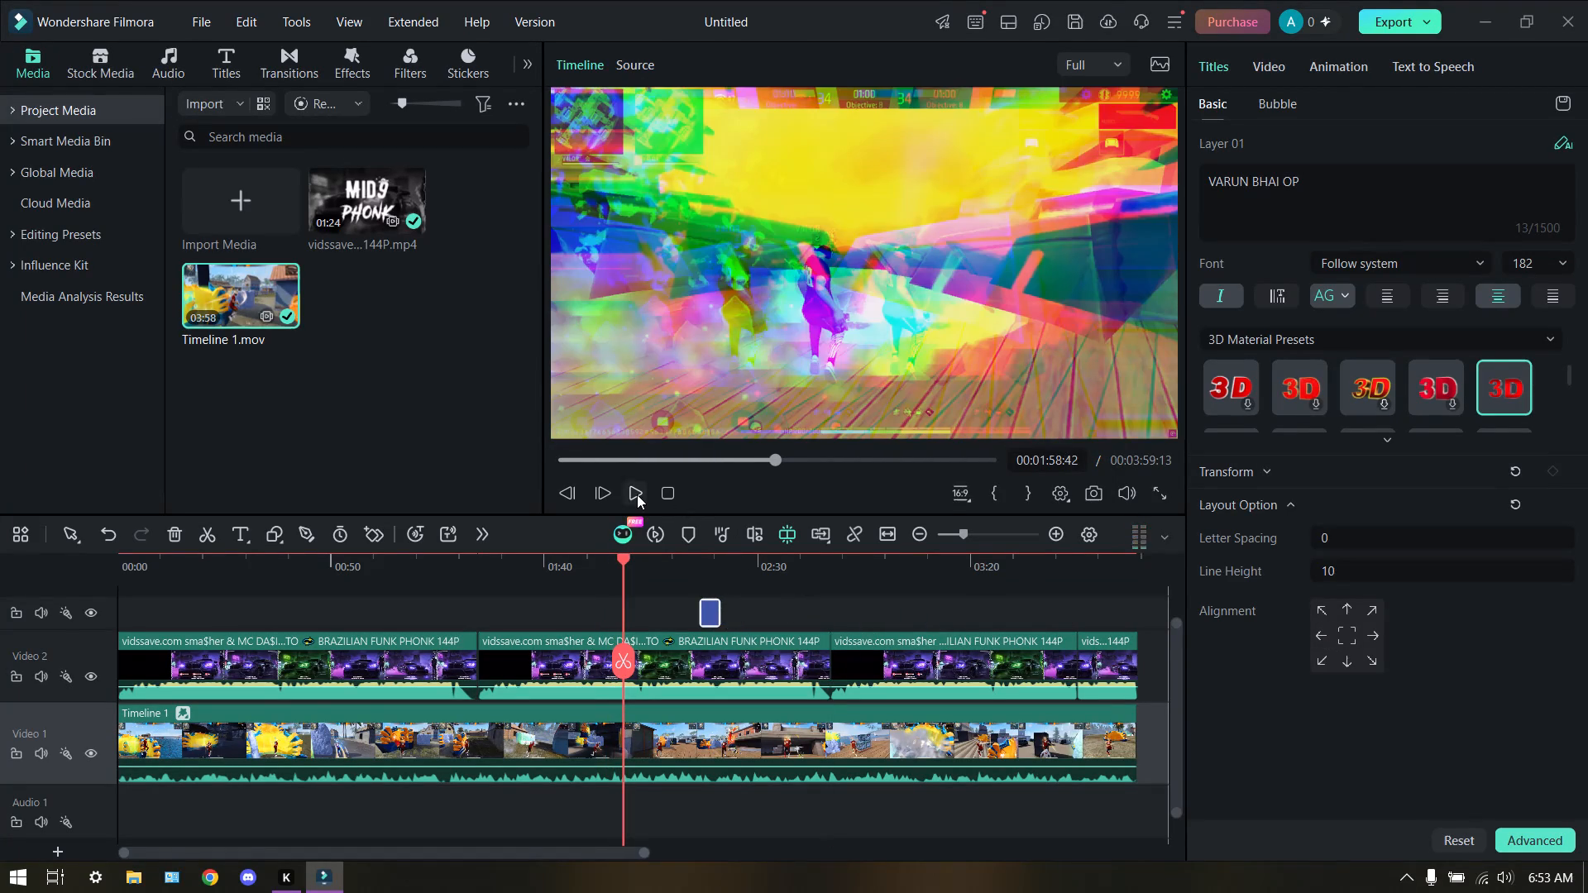
pyautogui.click(636, 494)
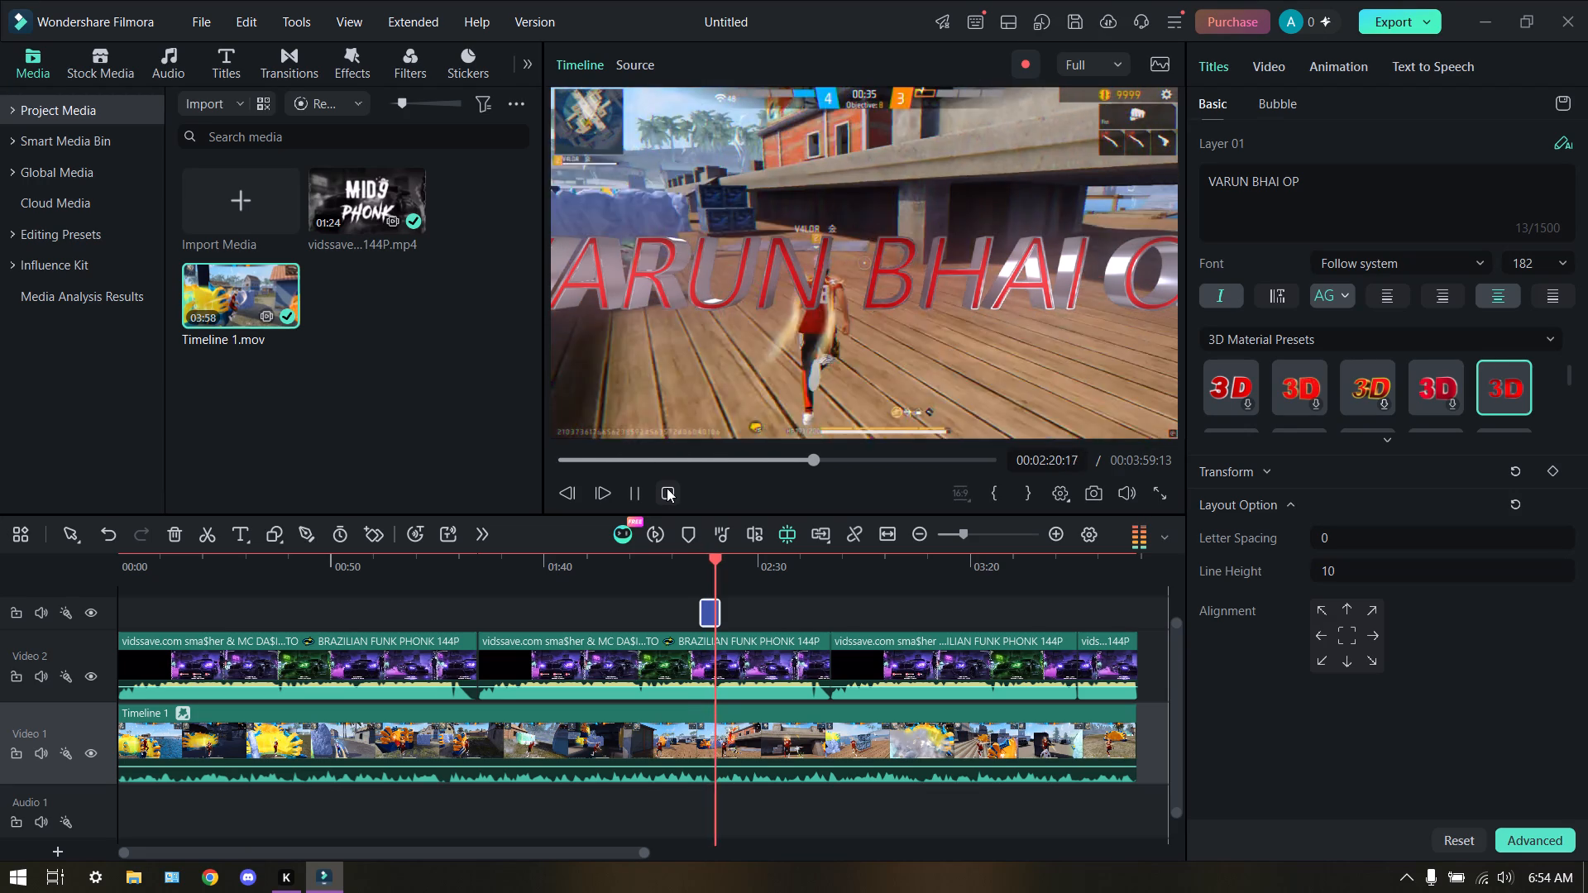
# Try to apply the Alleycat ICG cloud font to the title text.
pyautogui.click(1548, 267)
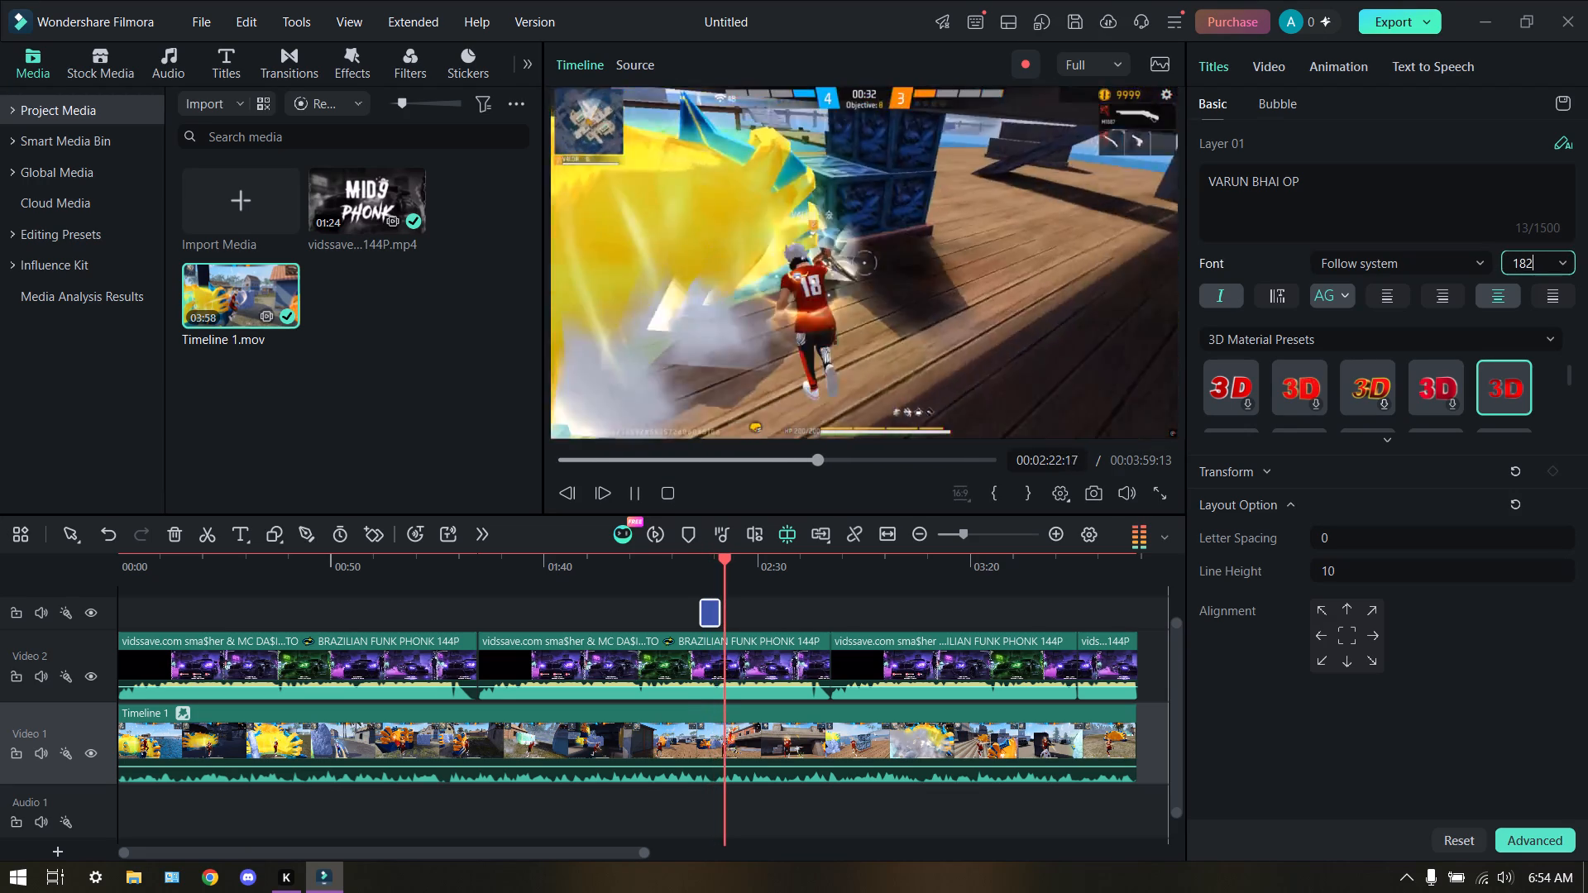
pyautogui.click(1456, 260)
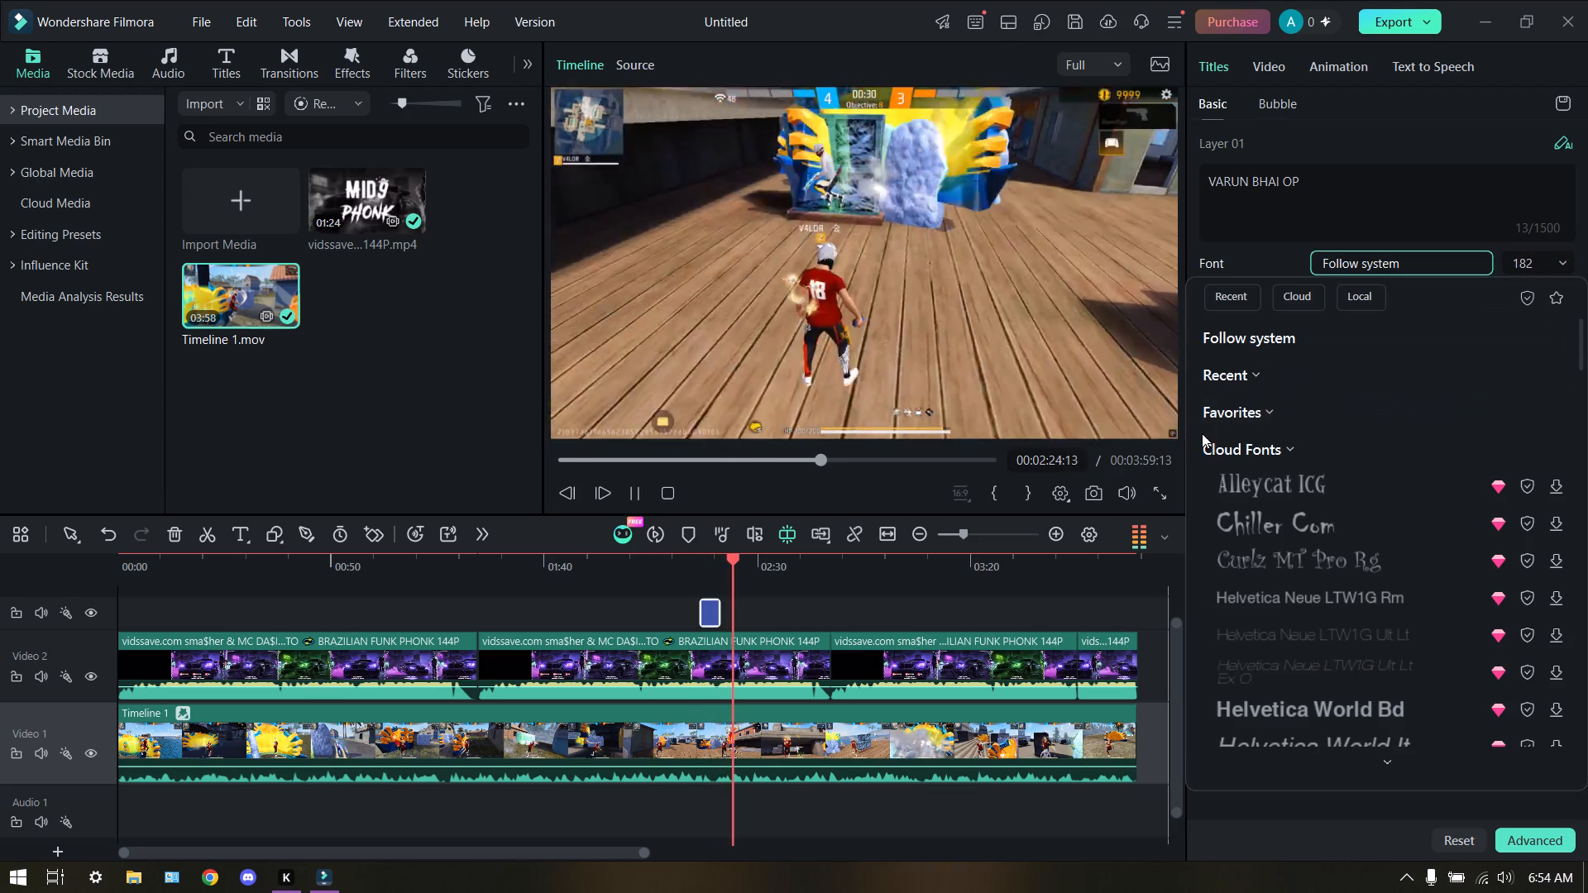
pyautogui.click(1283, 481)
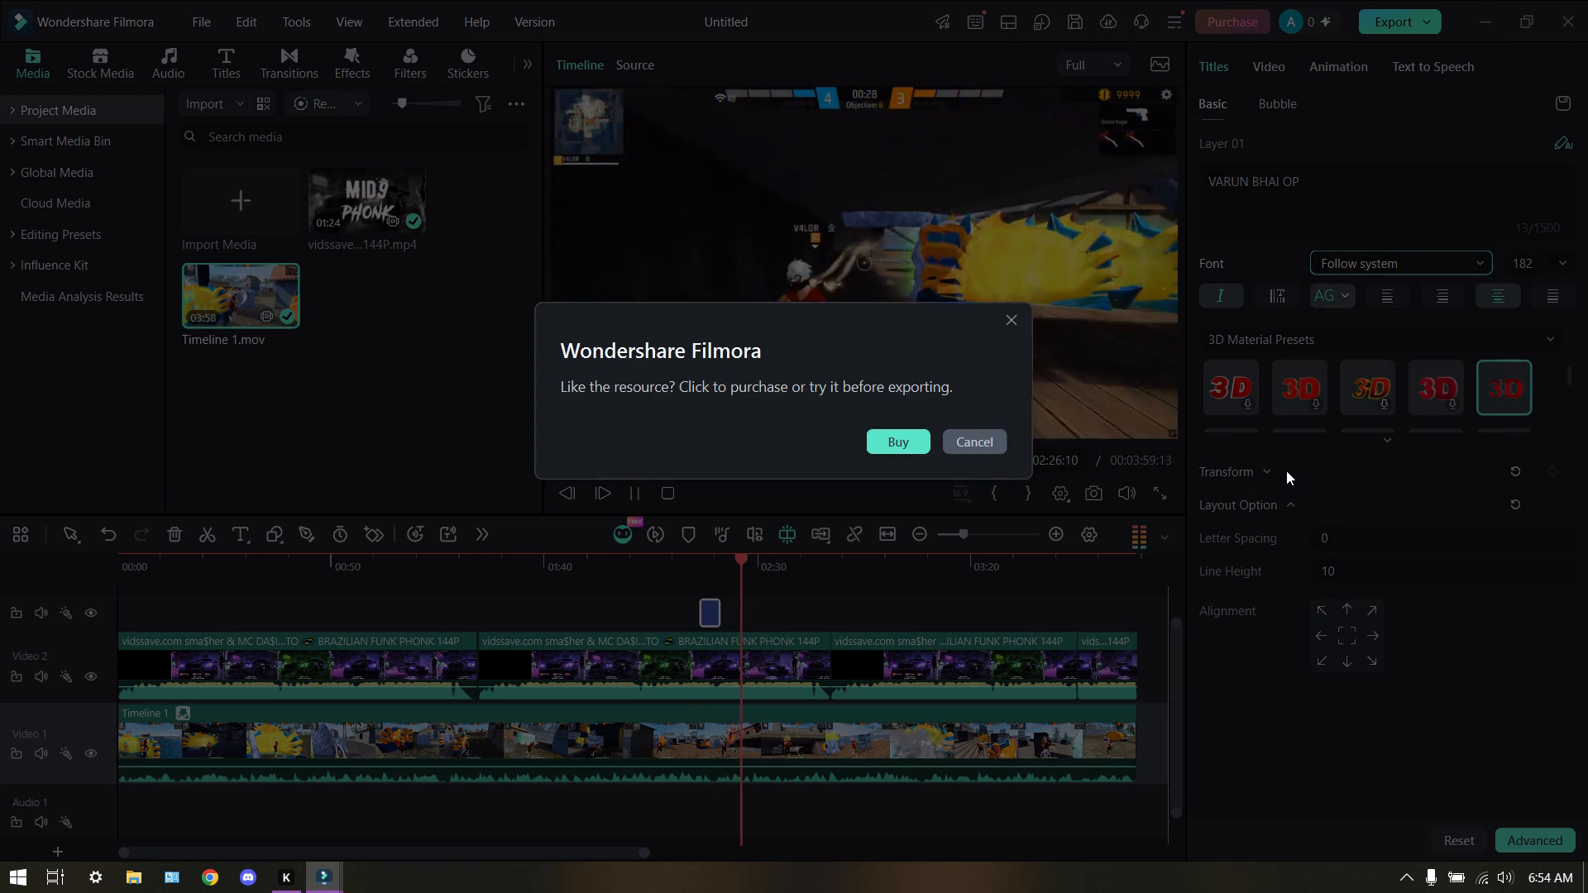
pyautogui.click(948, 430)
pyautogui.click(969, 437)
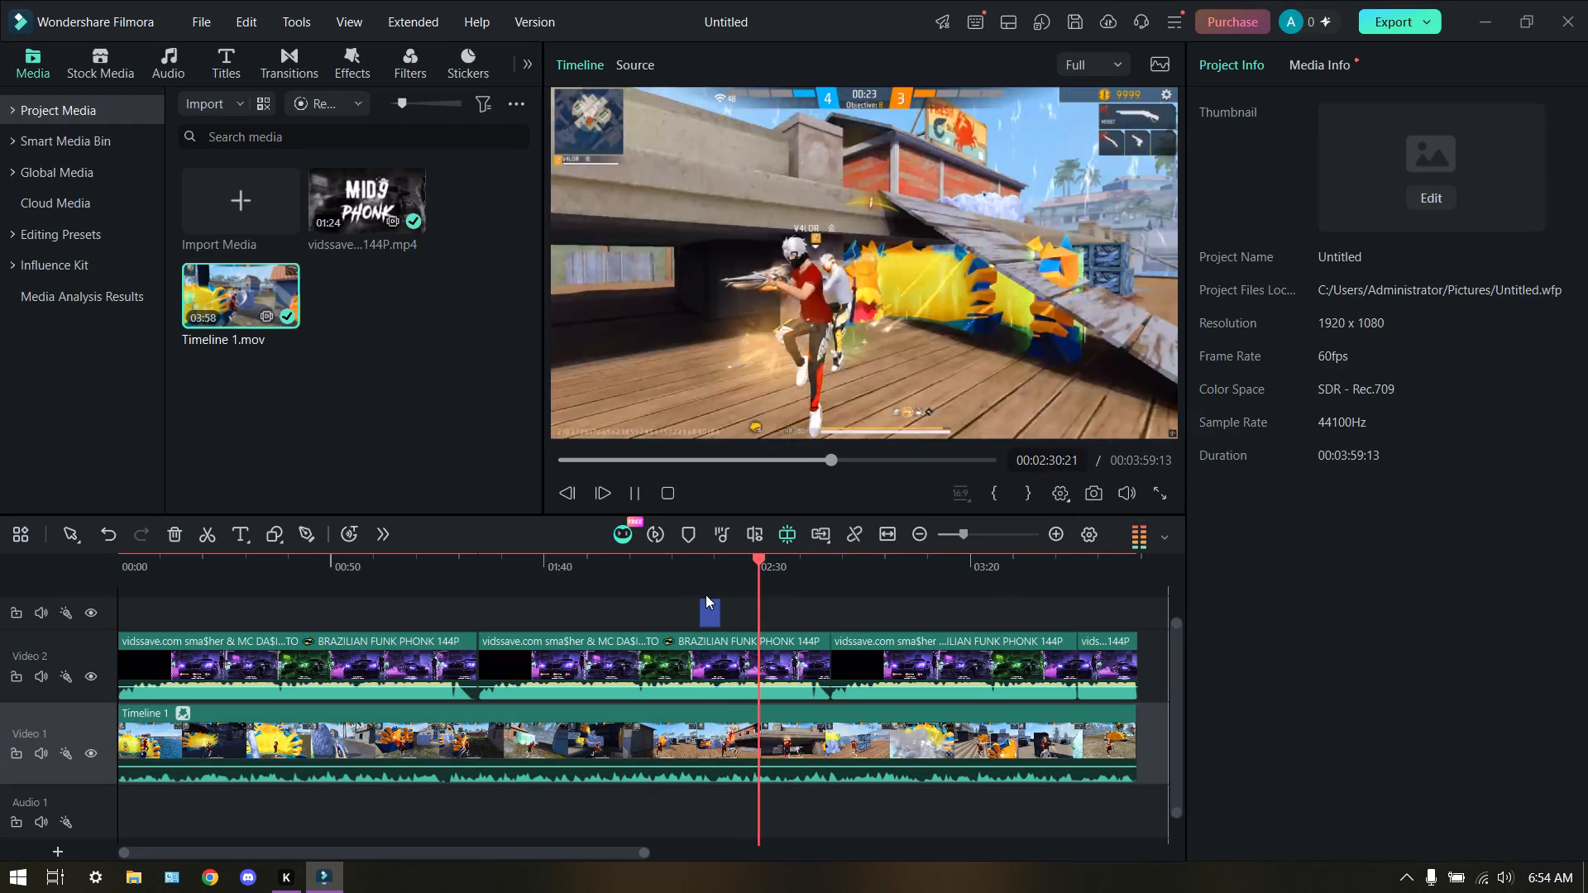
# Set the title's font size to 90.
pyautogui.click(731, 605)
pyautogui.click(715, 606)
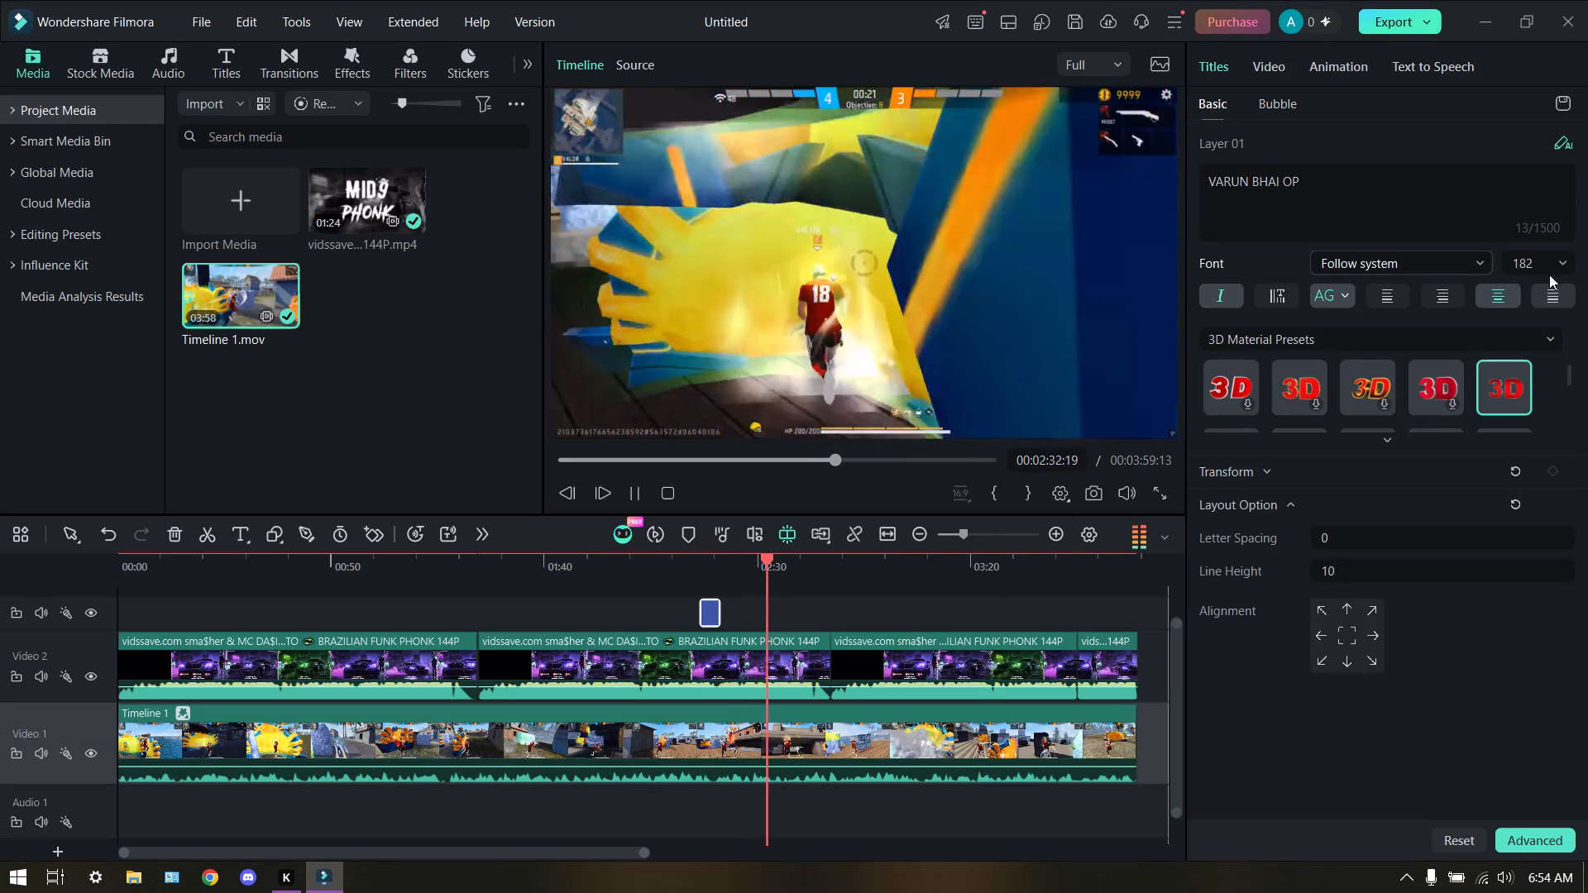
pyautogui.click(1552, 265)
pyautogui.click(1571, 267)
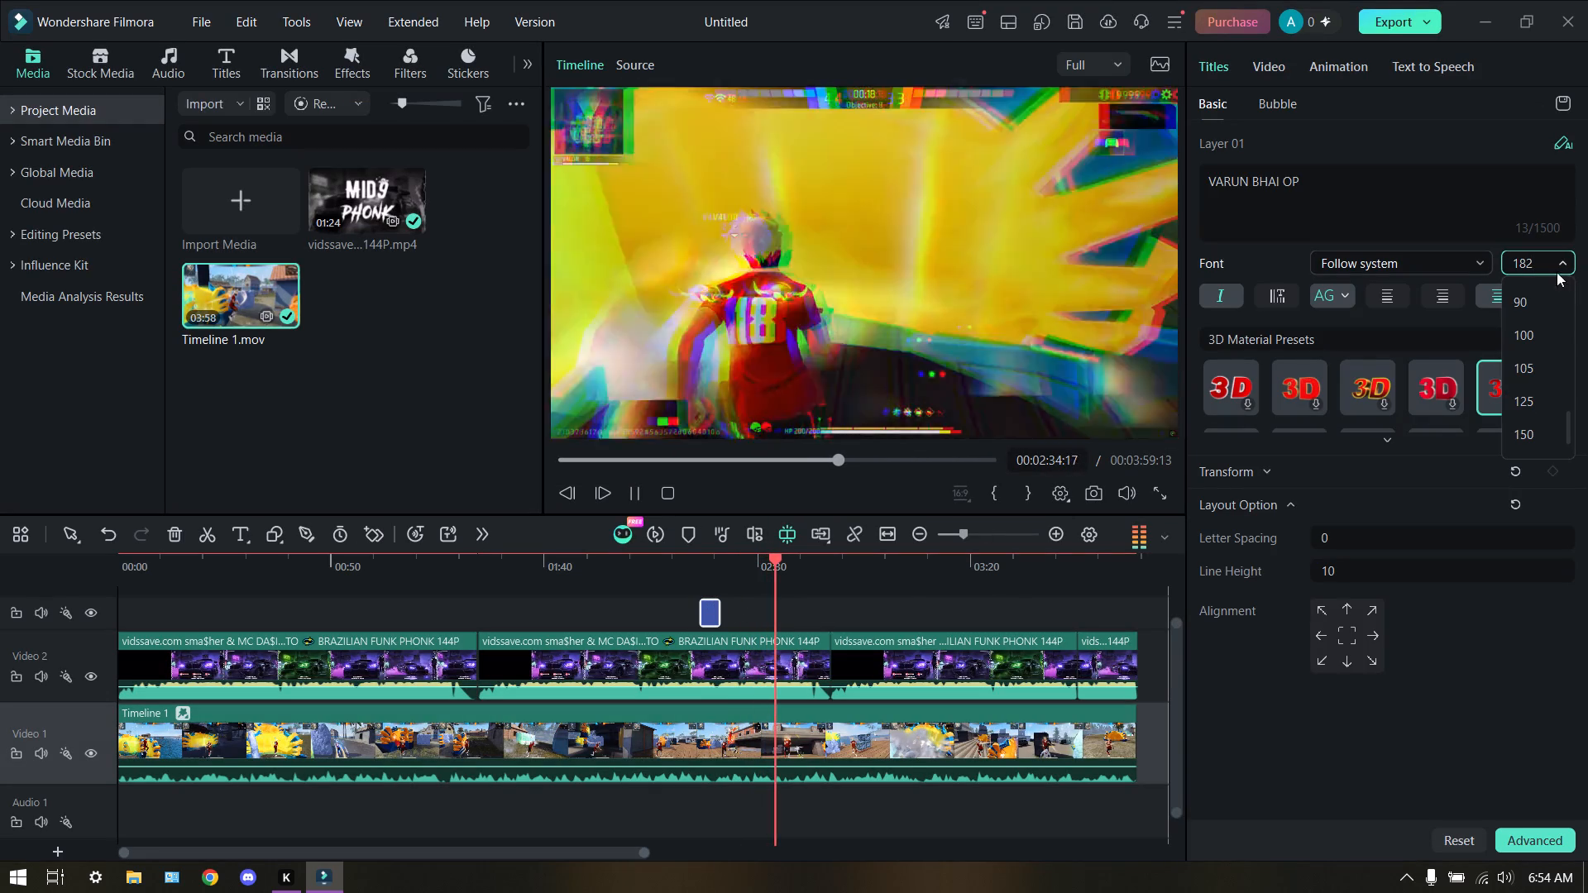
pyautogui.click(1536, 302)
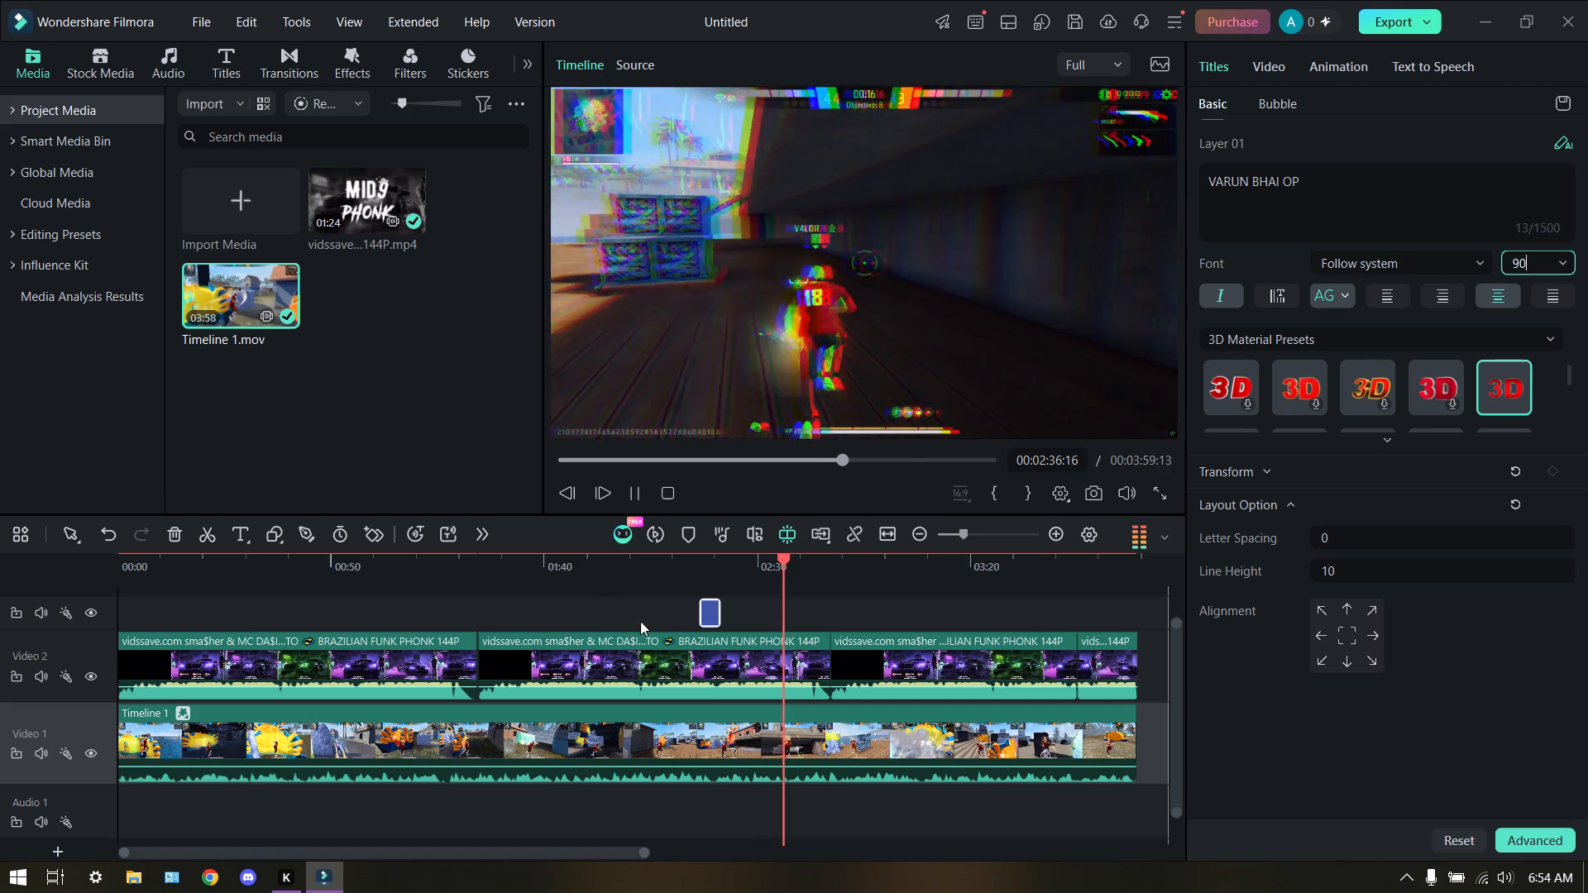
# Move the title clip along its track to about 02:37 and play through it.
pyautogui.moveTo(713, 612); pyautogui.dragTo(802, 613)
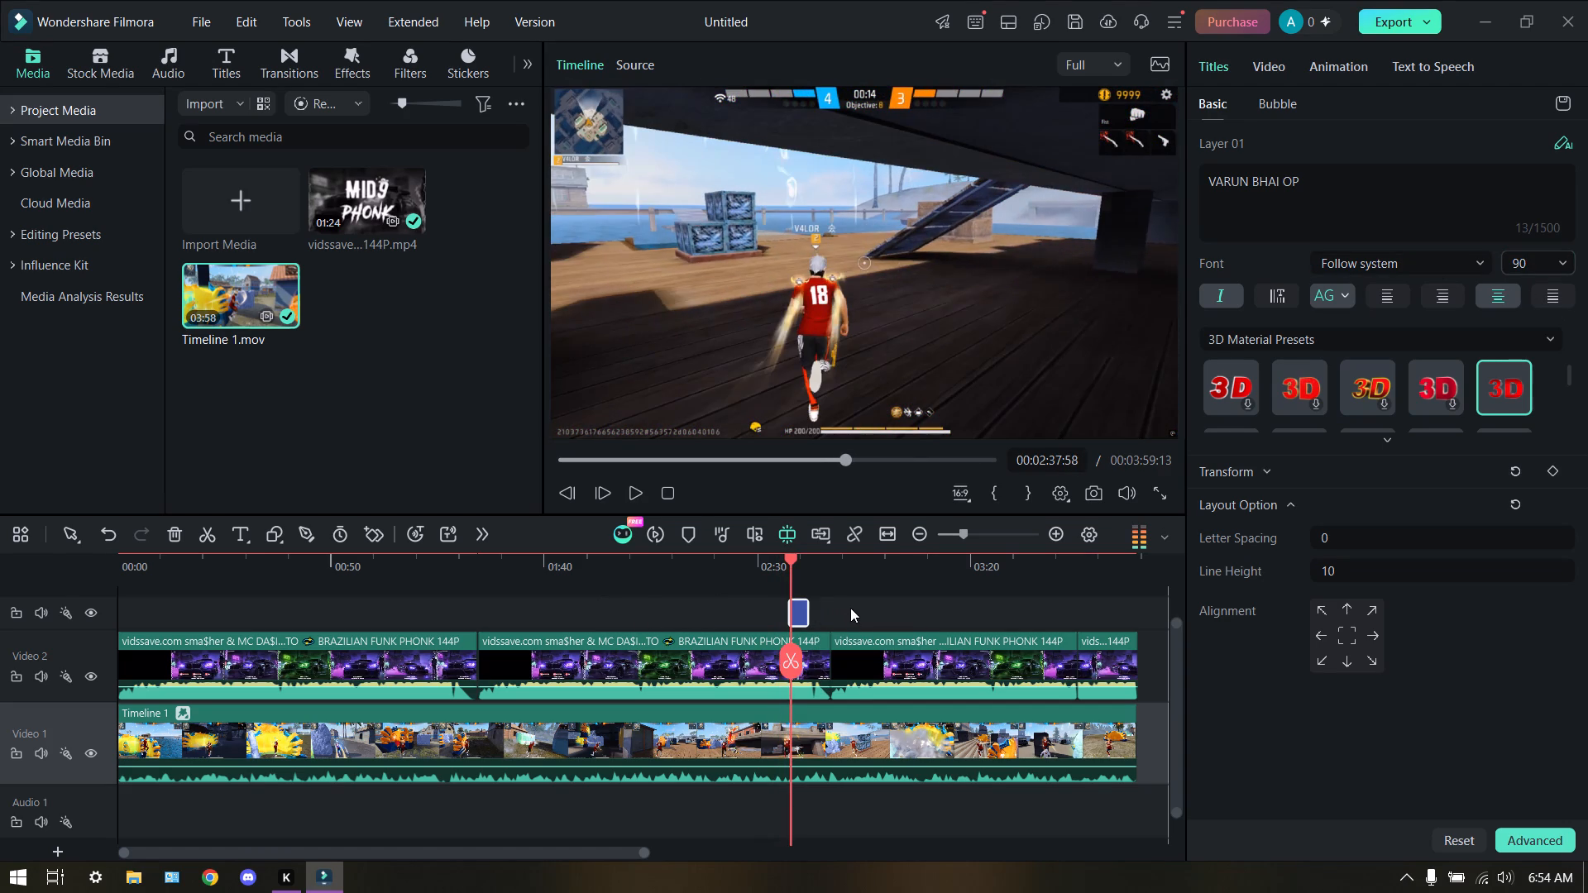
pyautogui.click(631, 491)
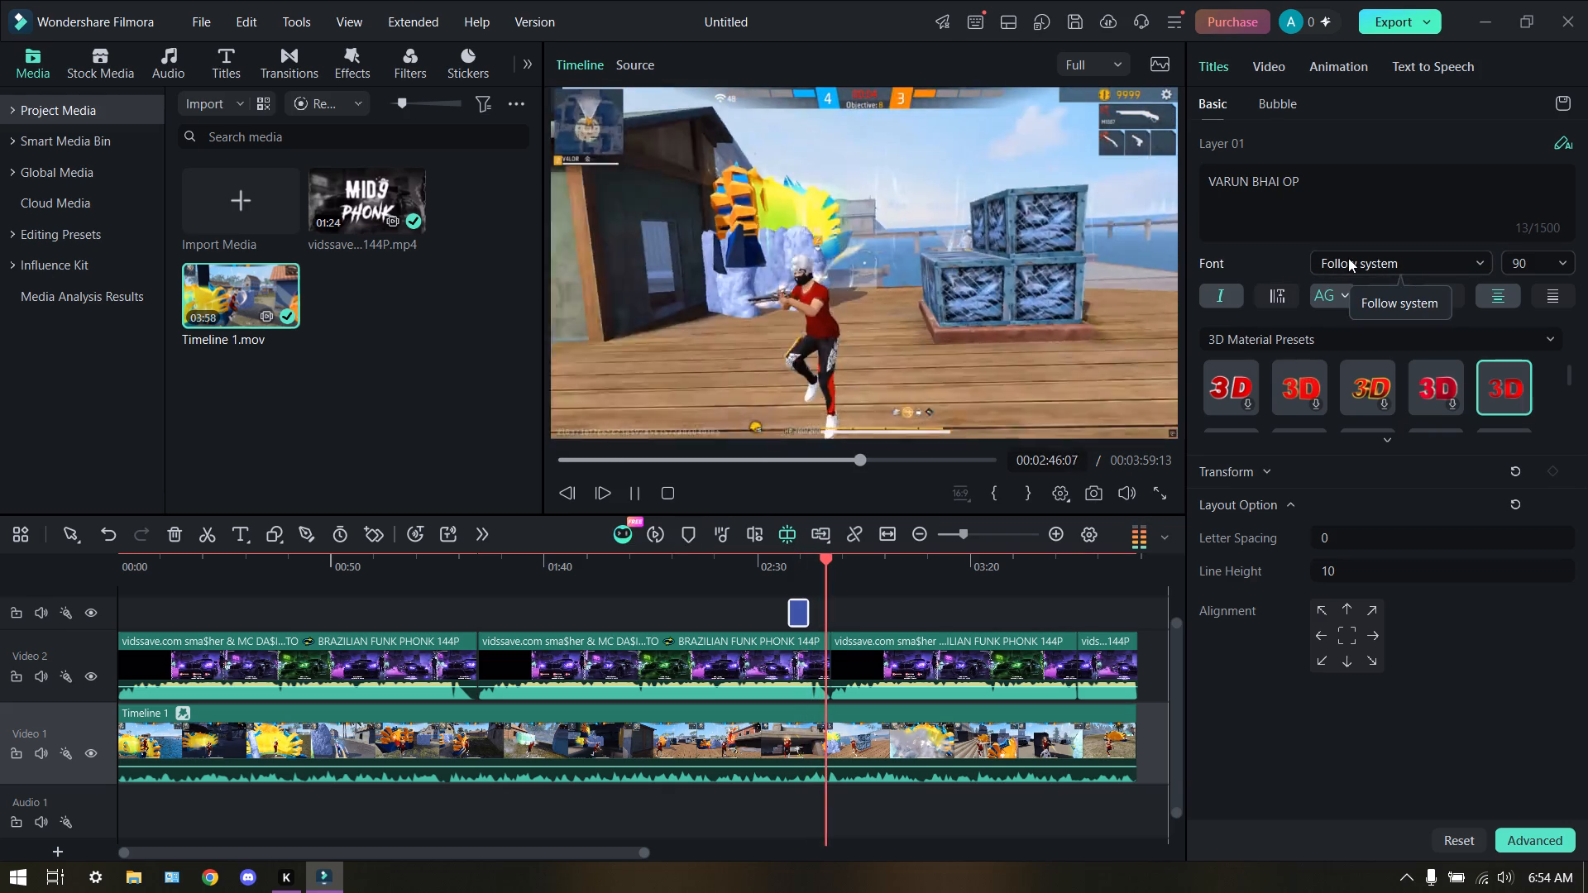
# Set the title's font size to 100.
pyautogui.click(1349, 260)
pyautogui.click(1492, 265)
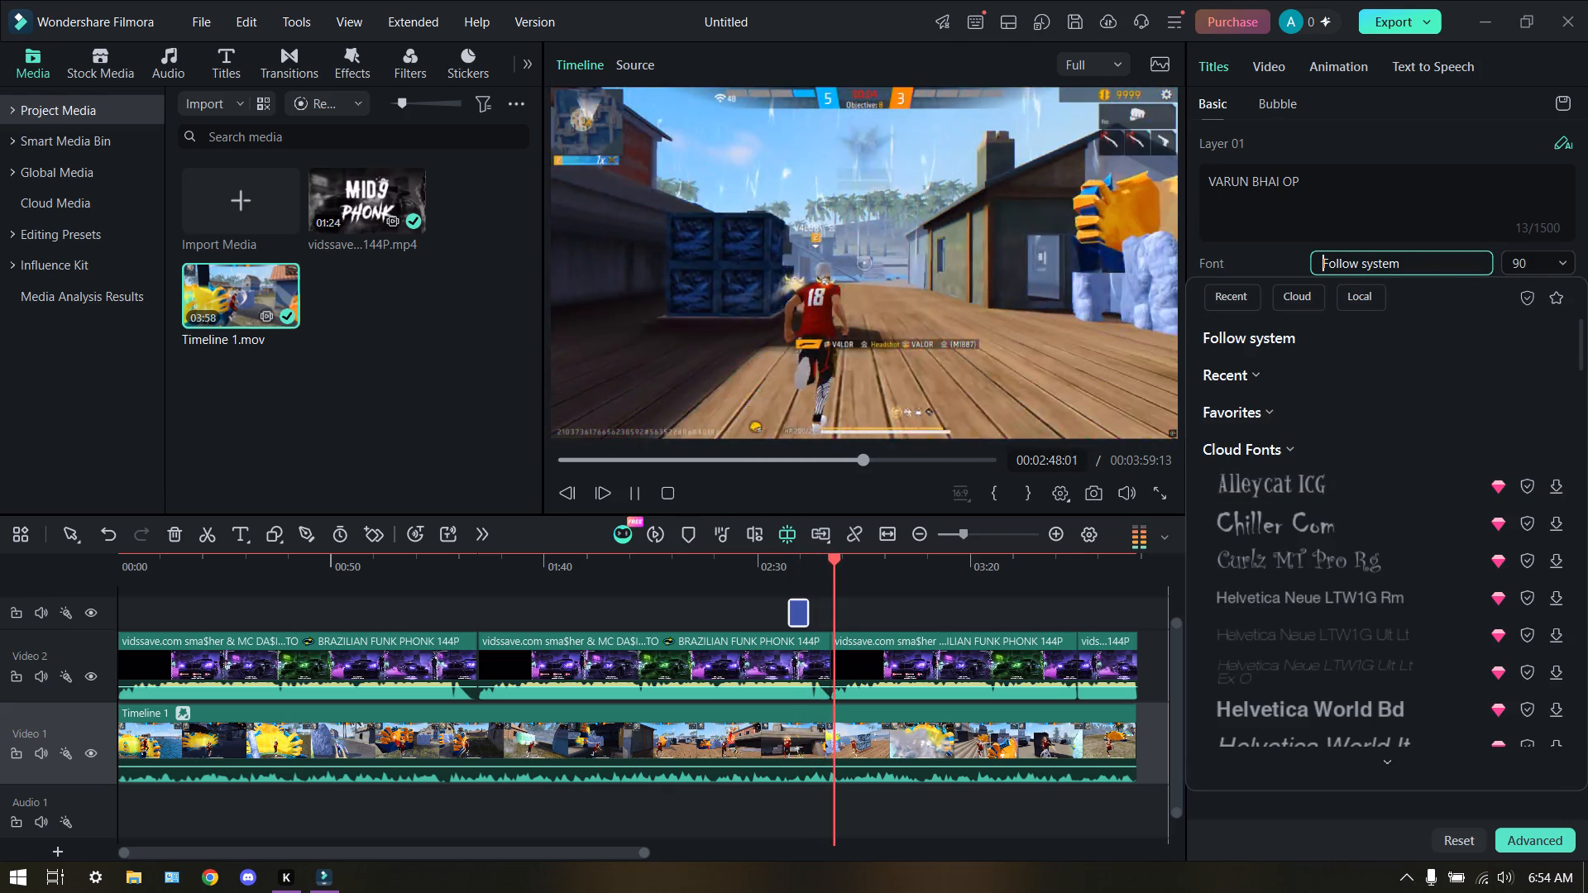
pyautogui.click(1538, 268)
pyautogui.click(1552, 268)
pyautogui.click(1564, 266)
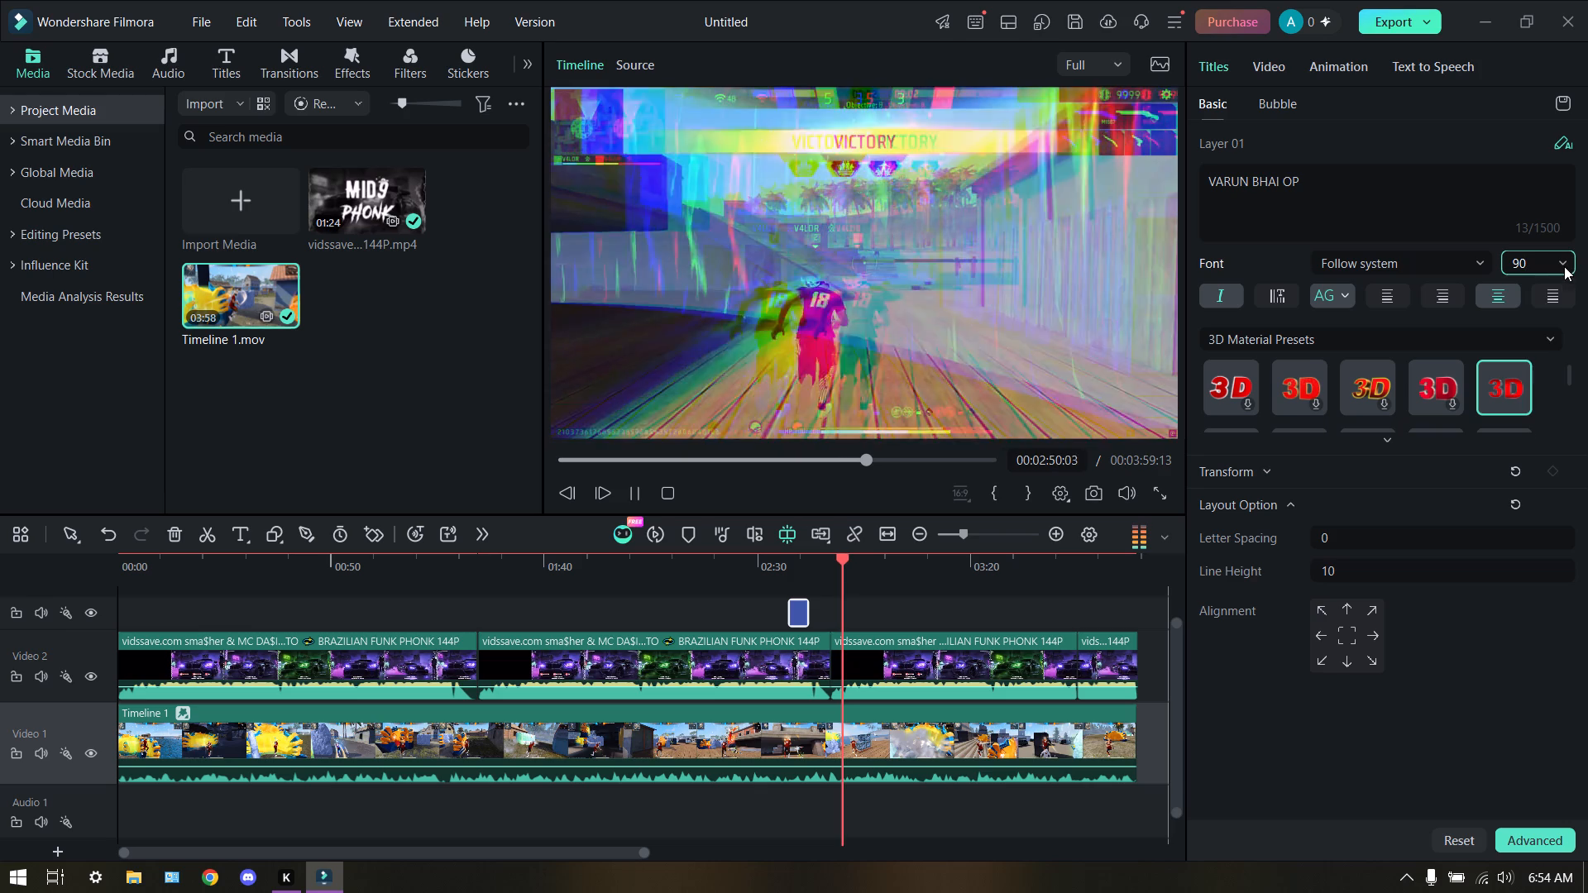
pyautogui.click(1542, 335)
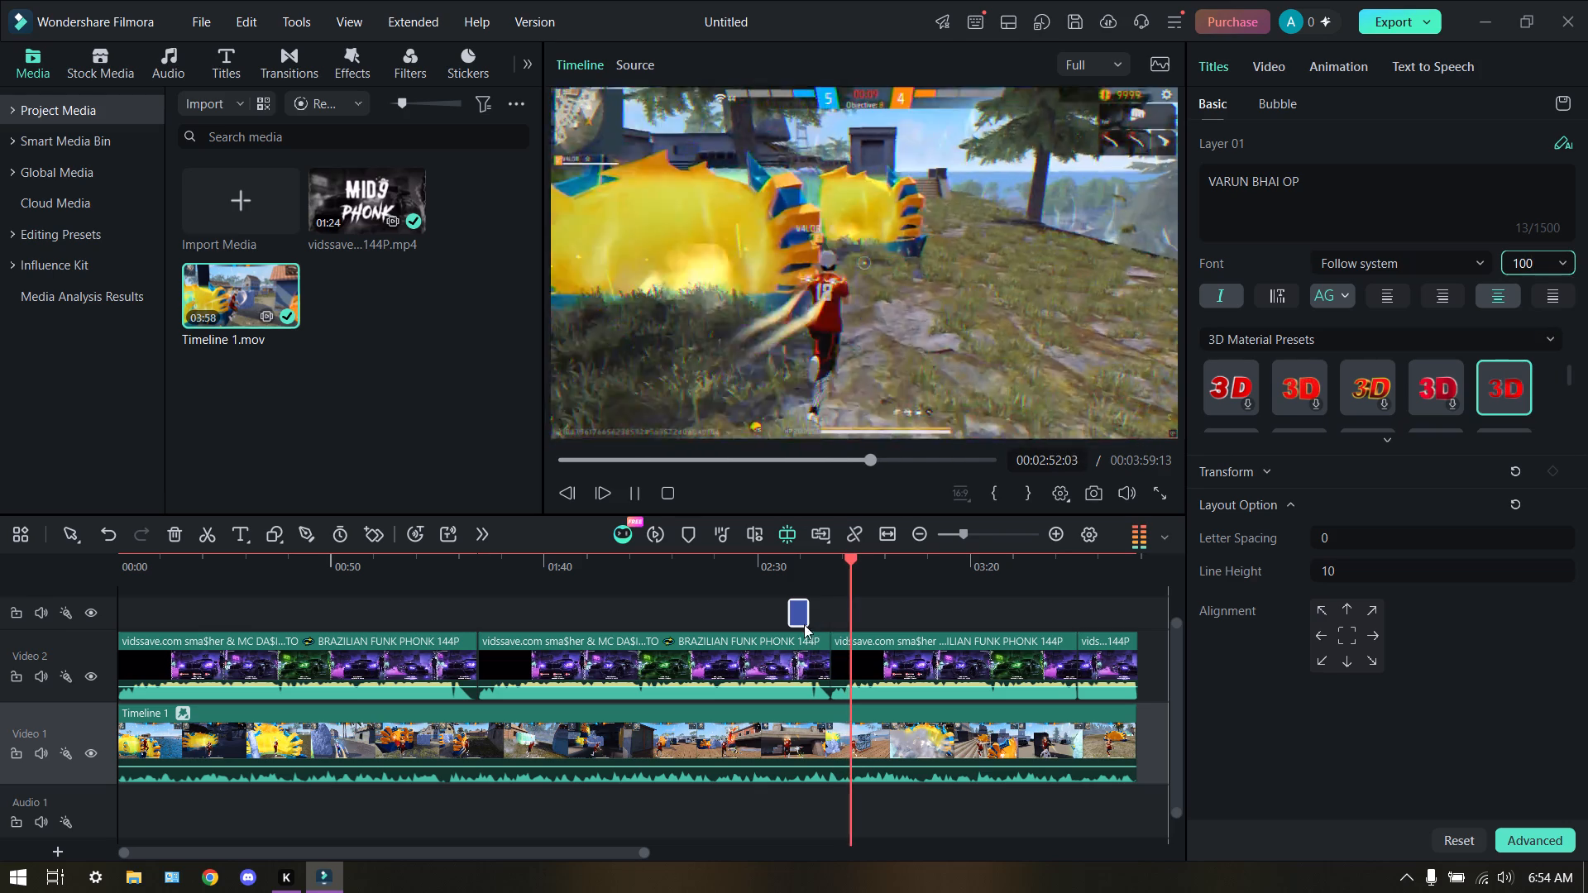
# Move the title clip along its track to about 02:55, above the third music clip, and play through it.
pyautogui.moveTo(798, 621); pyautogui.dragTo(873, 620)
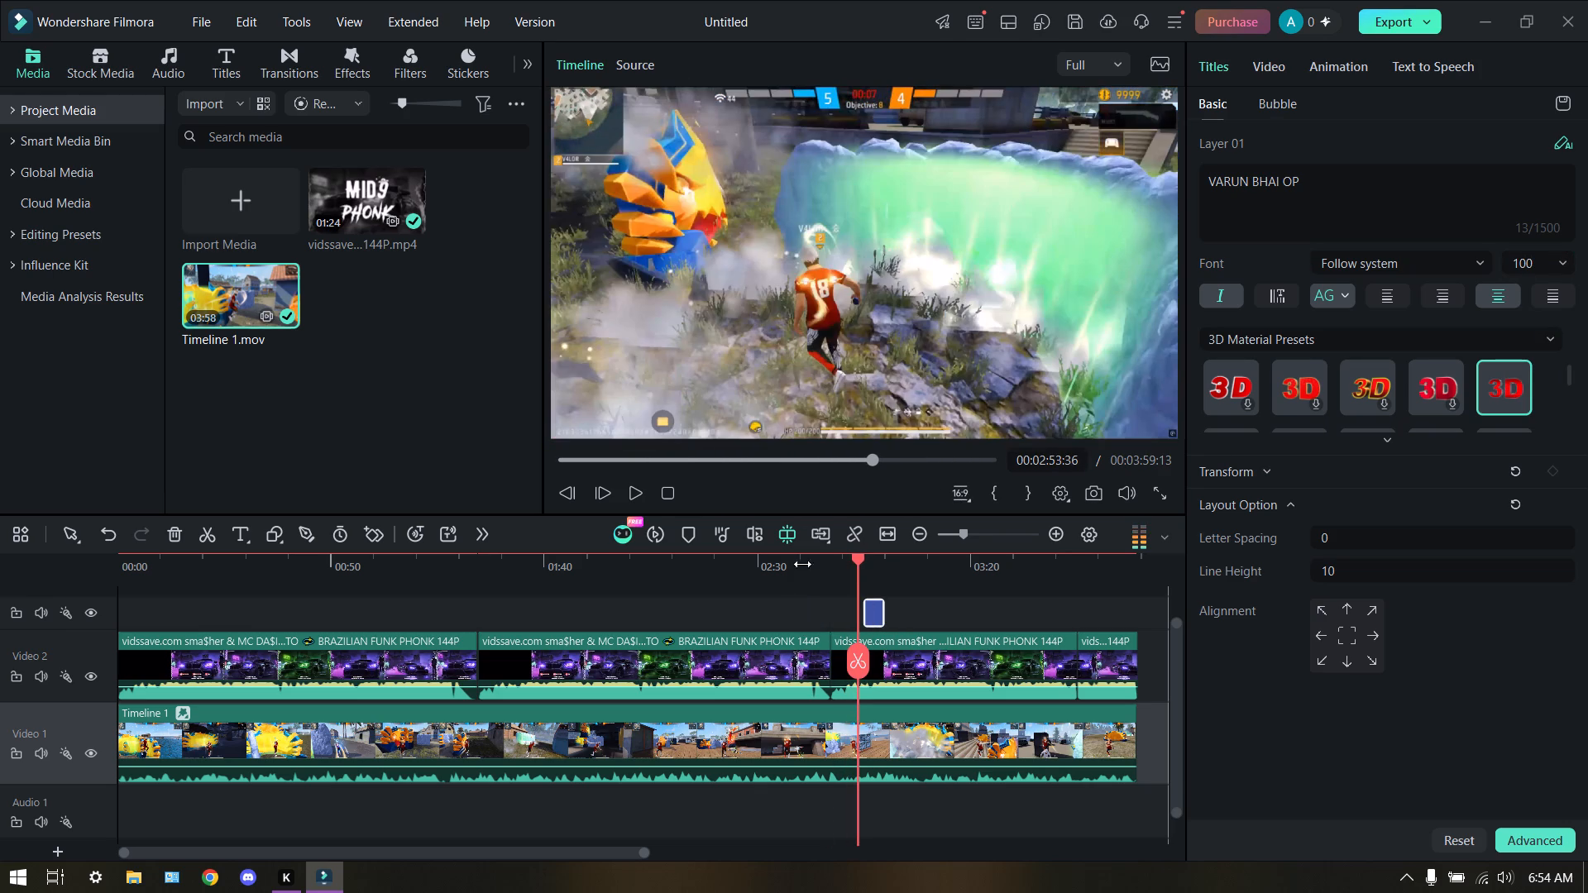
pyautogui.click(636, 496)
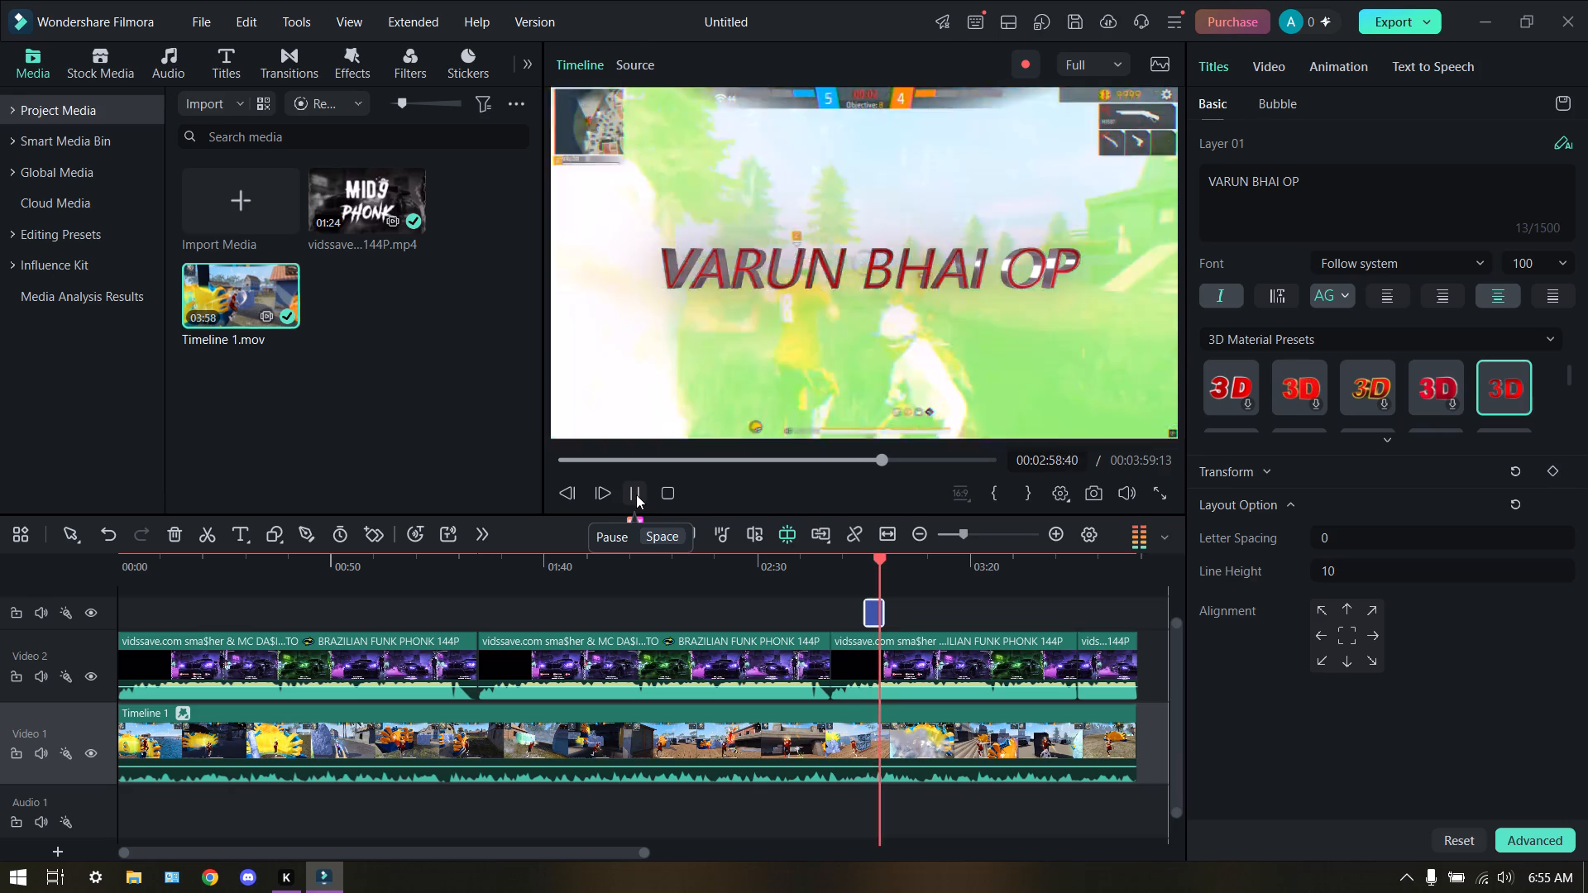
# Trim the title clip from its start until only a sliver is left just before 03:00.
pyautogui.moveTo(869, 612); pyautogui.dragTo(907, 617)
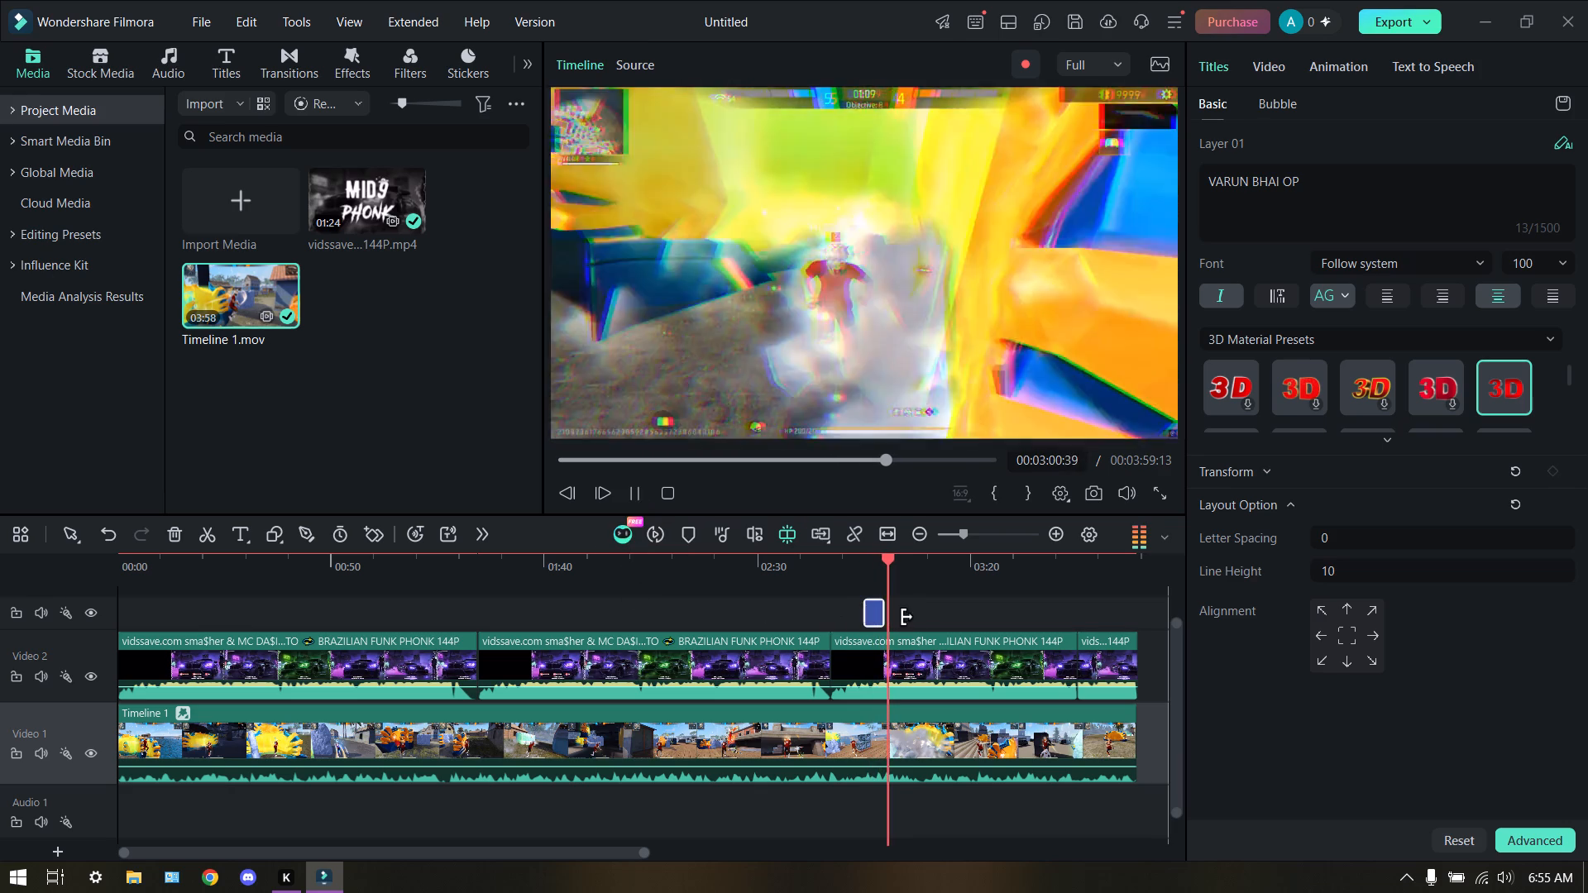
pyautogui.moveTo(907, 617); pyautogui.dragTo(1099, 617)
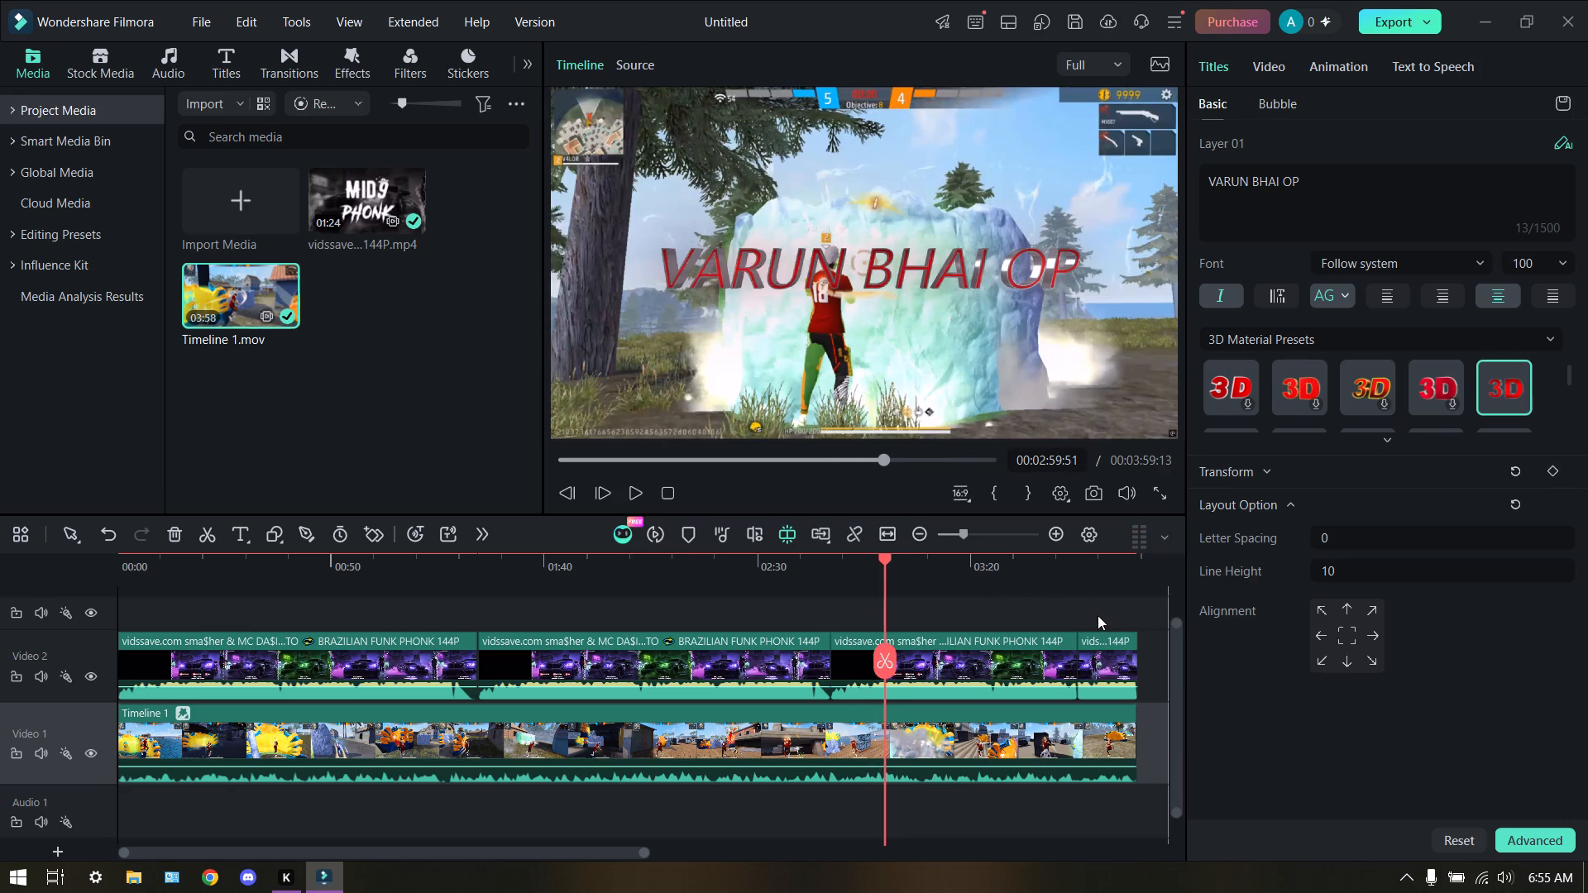
pyautogui.click(950, 601)
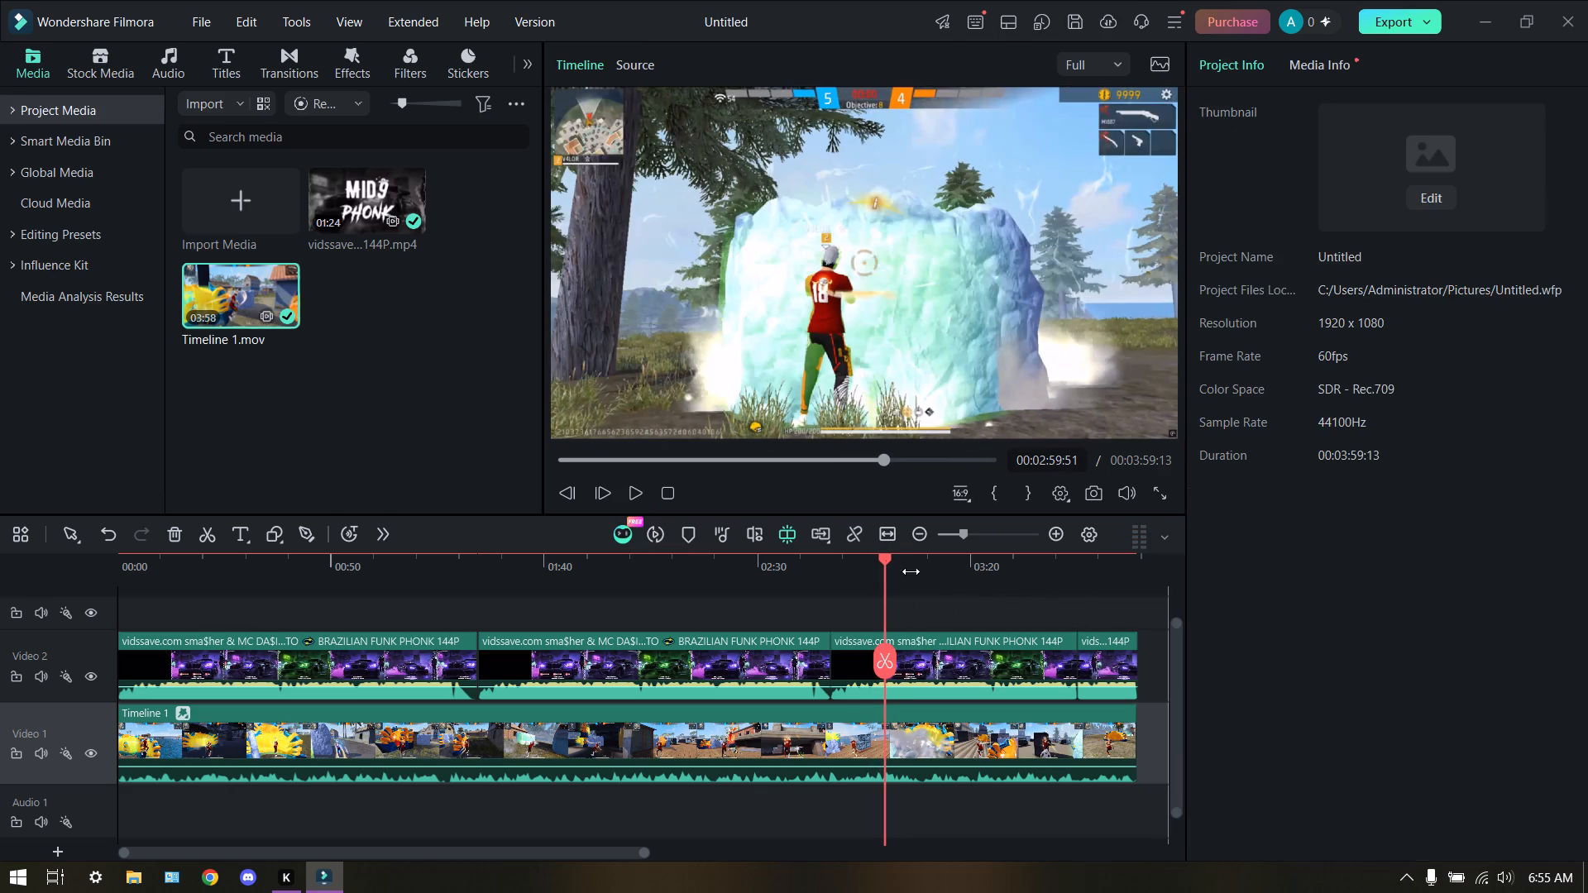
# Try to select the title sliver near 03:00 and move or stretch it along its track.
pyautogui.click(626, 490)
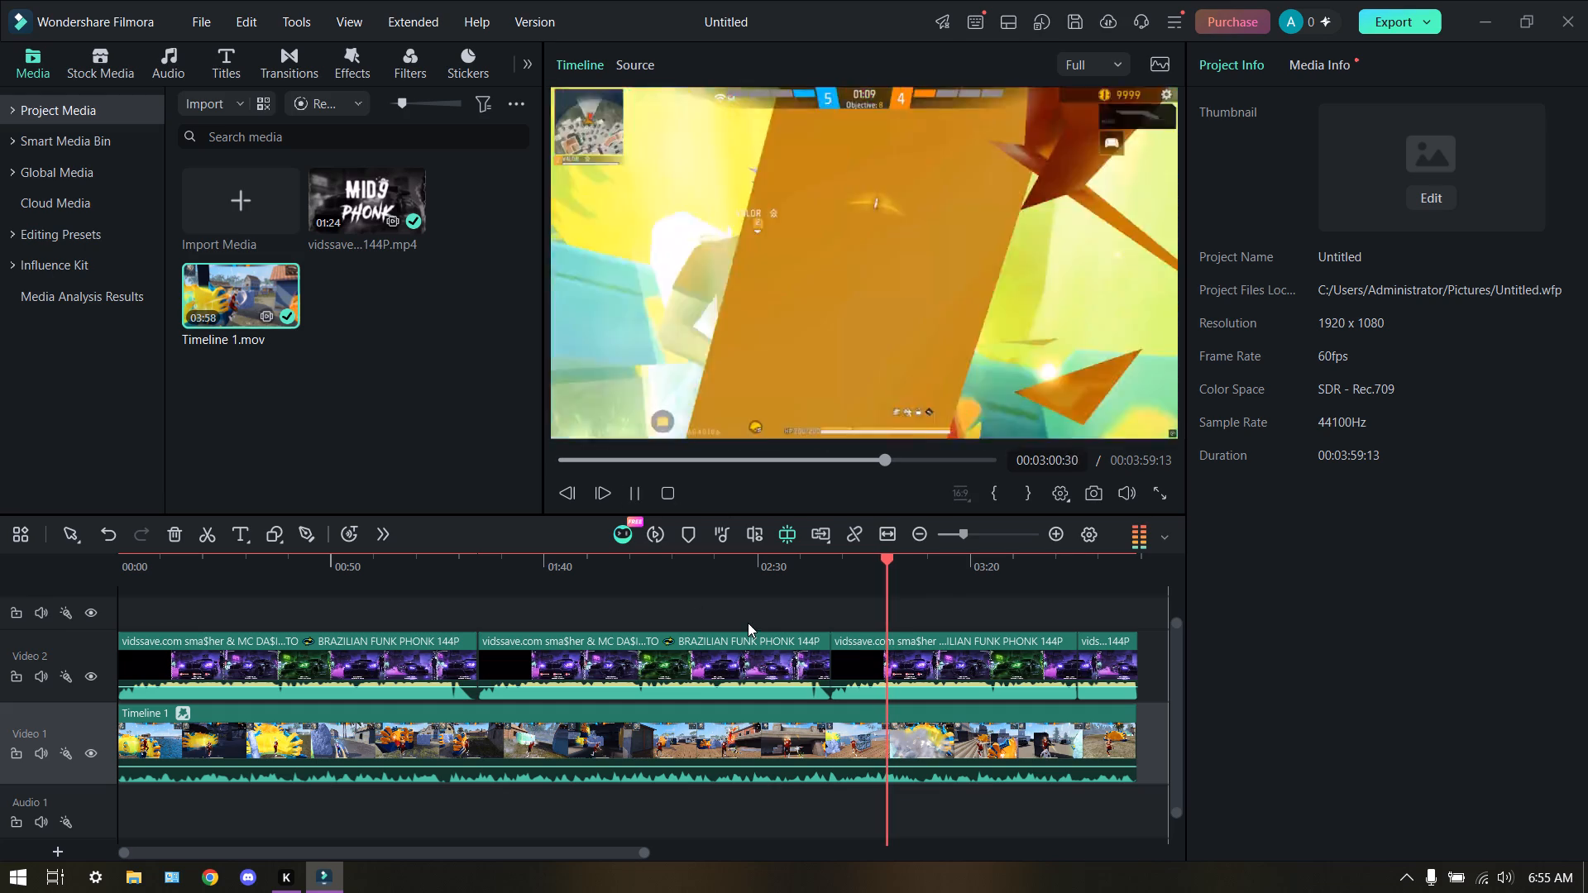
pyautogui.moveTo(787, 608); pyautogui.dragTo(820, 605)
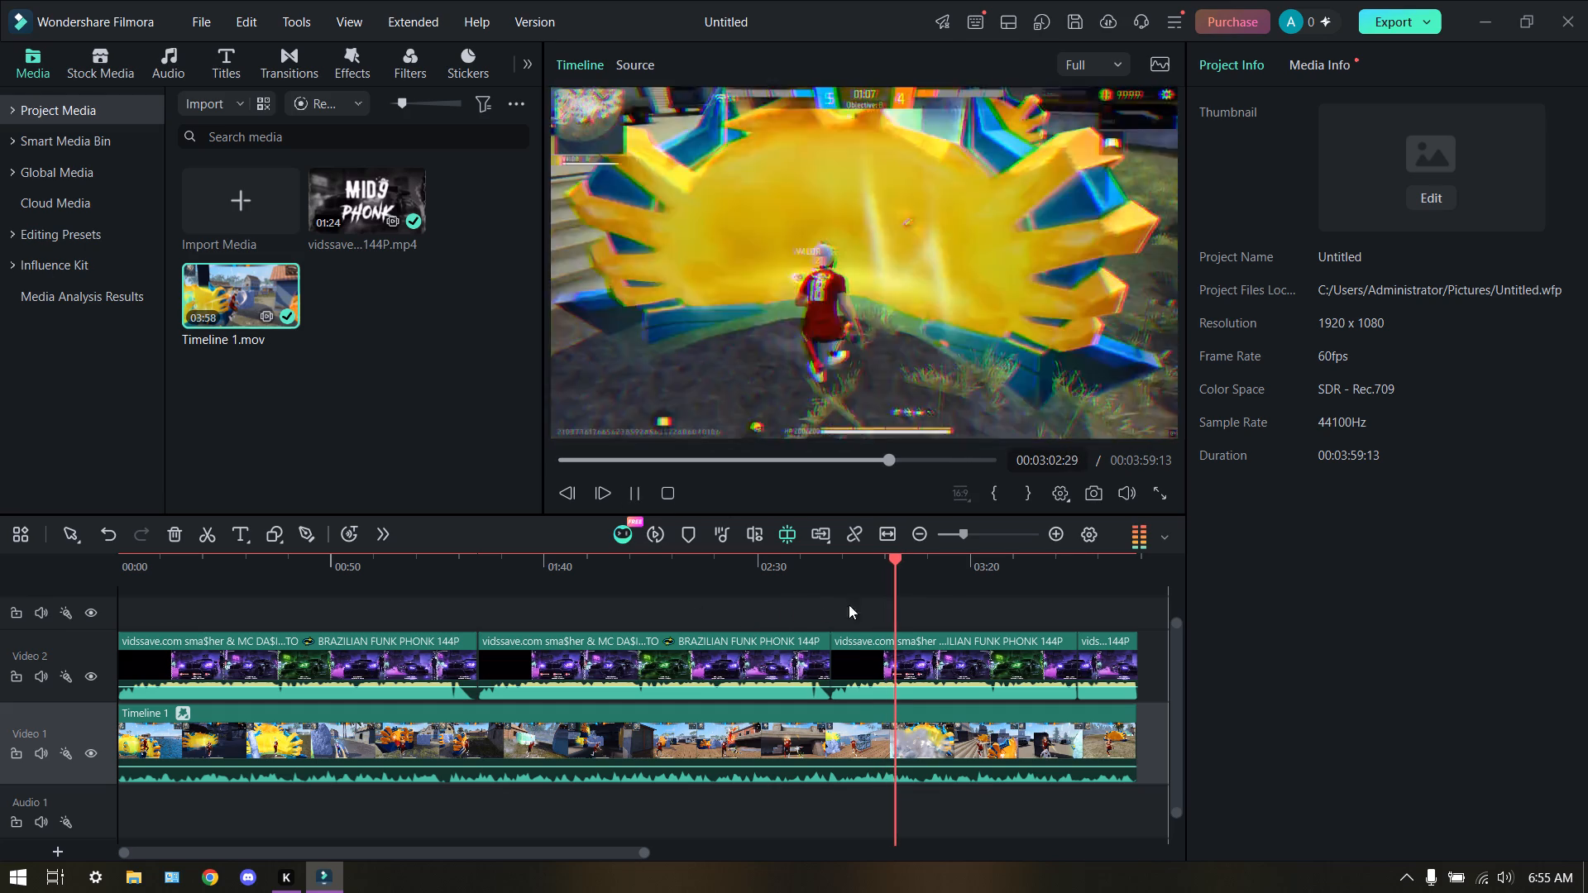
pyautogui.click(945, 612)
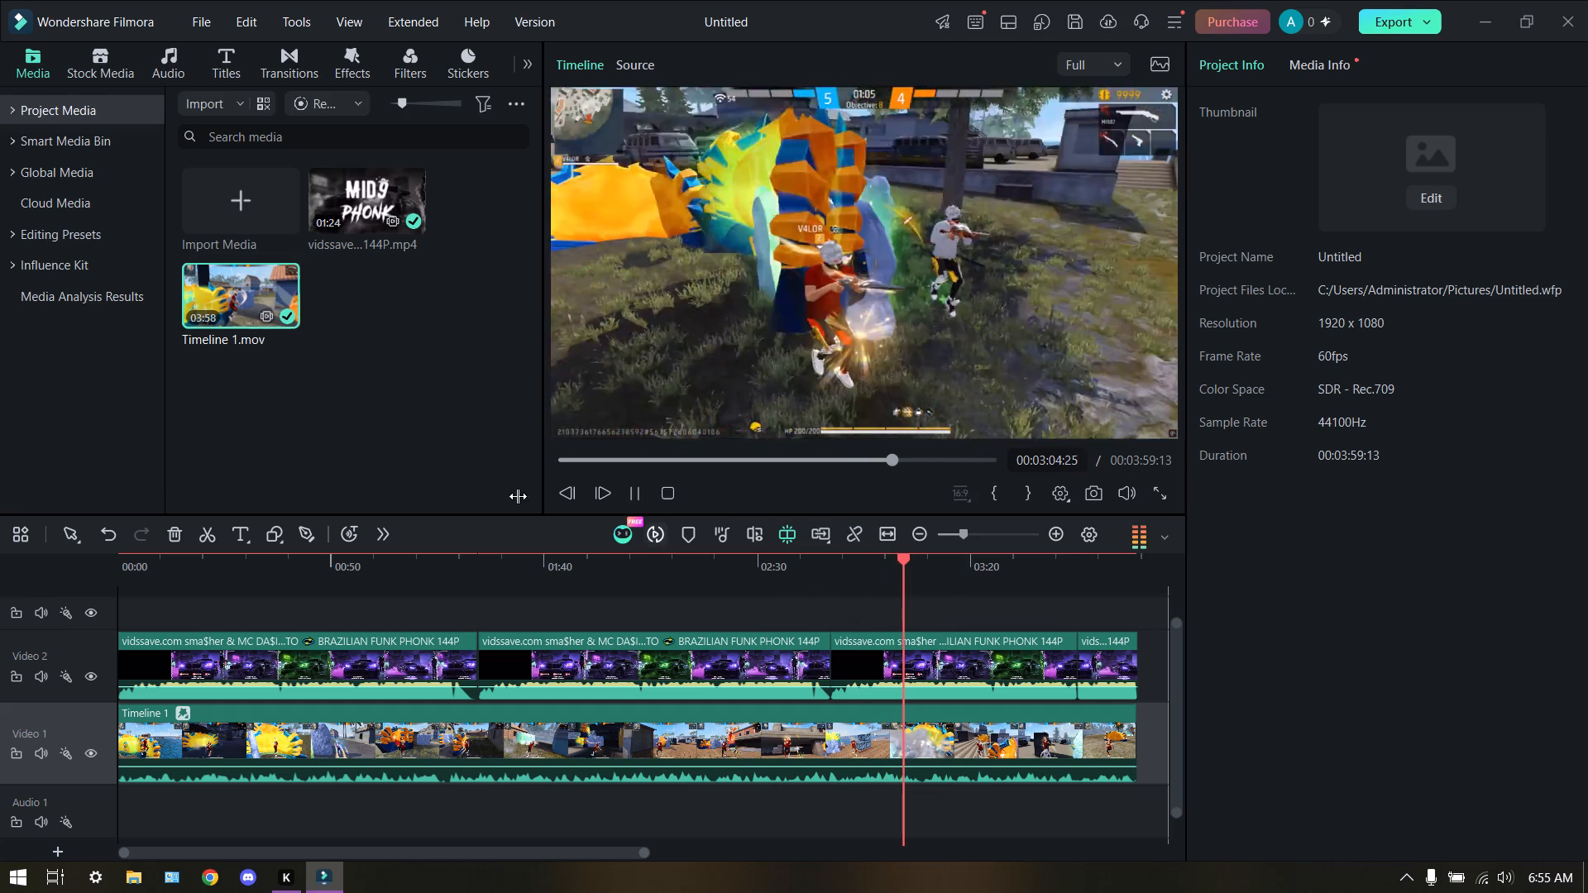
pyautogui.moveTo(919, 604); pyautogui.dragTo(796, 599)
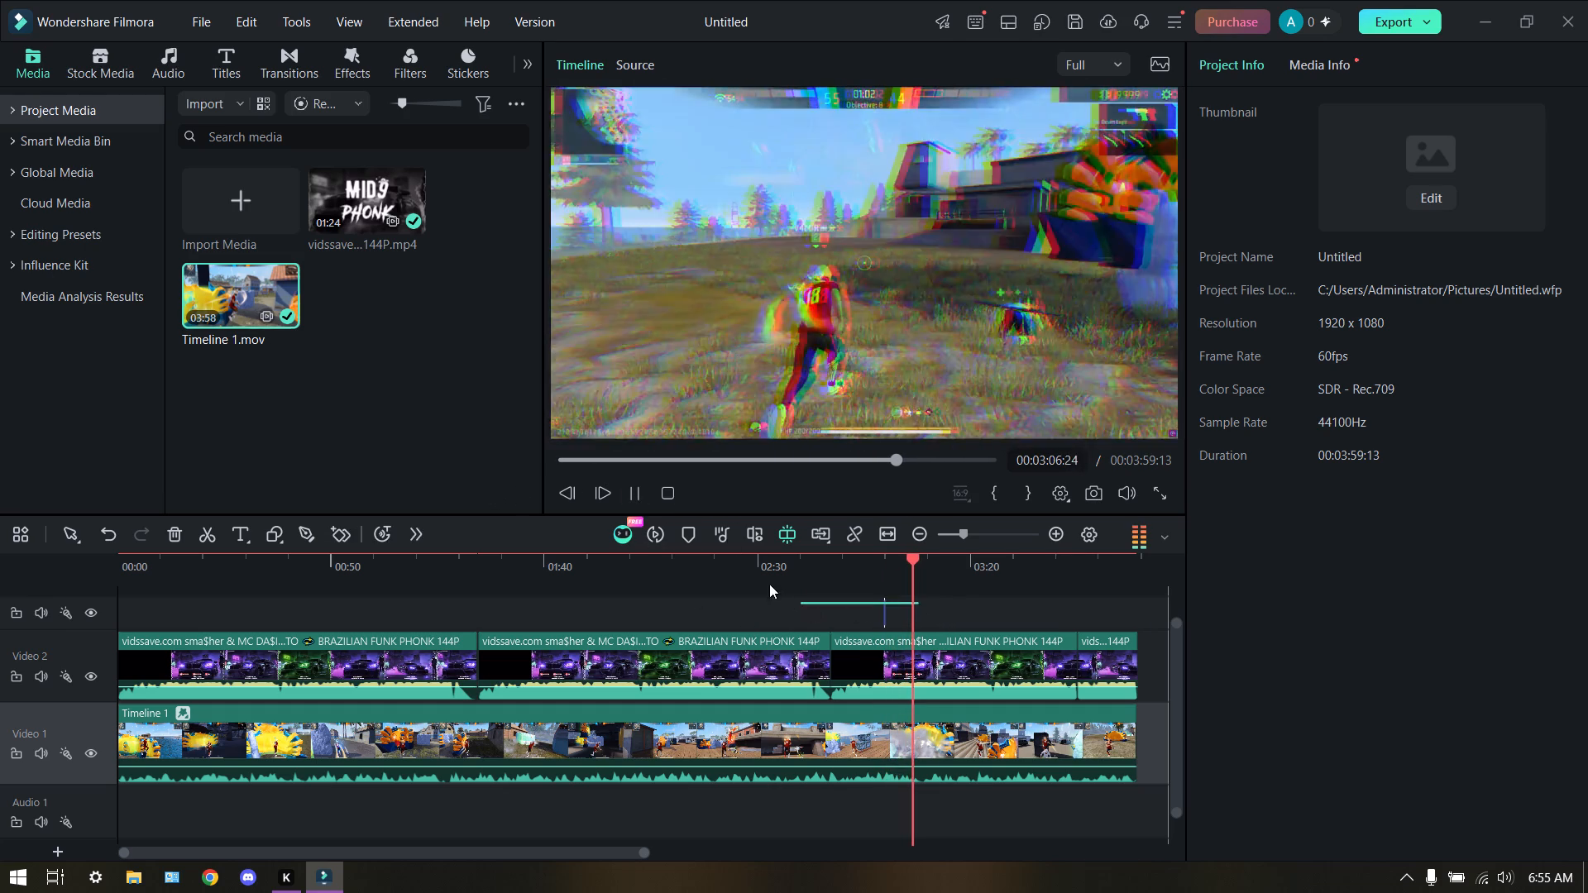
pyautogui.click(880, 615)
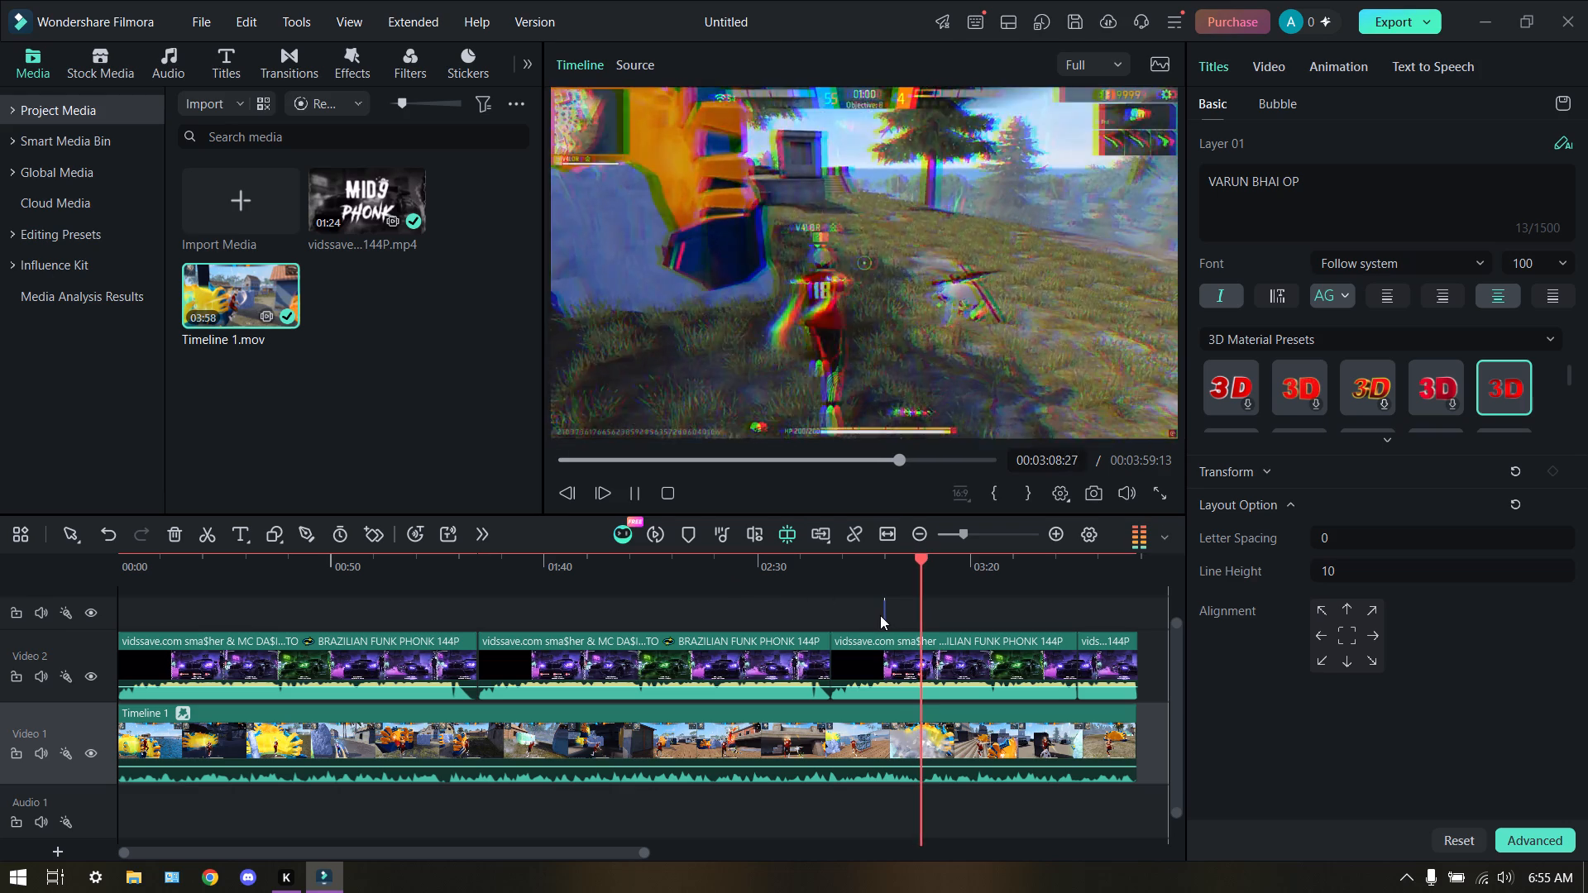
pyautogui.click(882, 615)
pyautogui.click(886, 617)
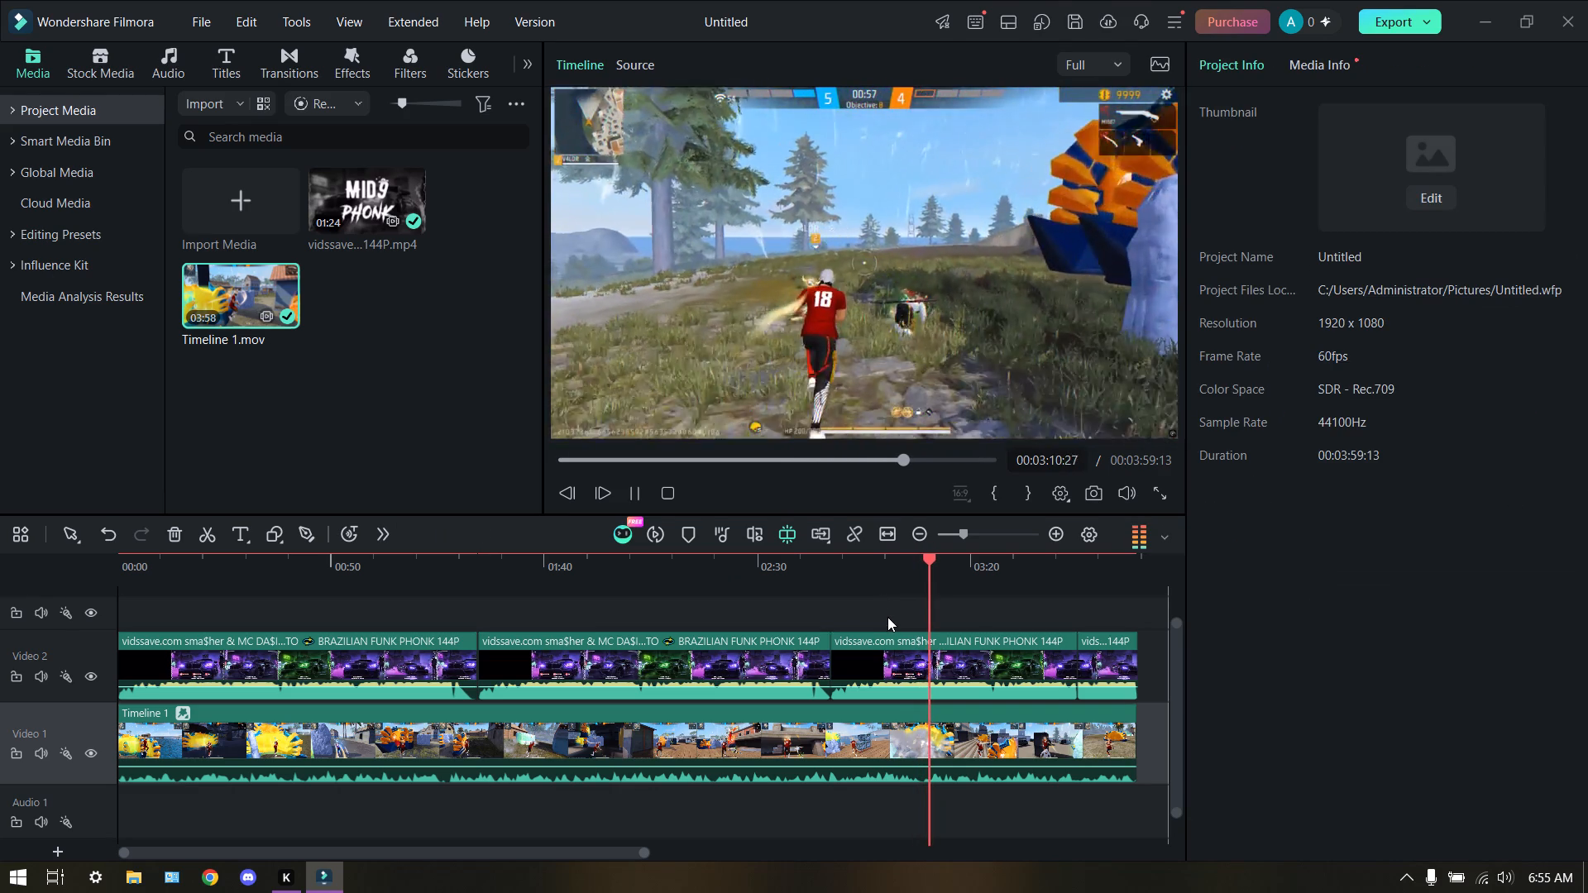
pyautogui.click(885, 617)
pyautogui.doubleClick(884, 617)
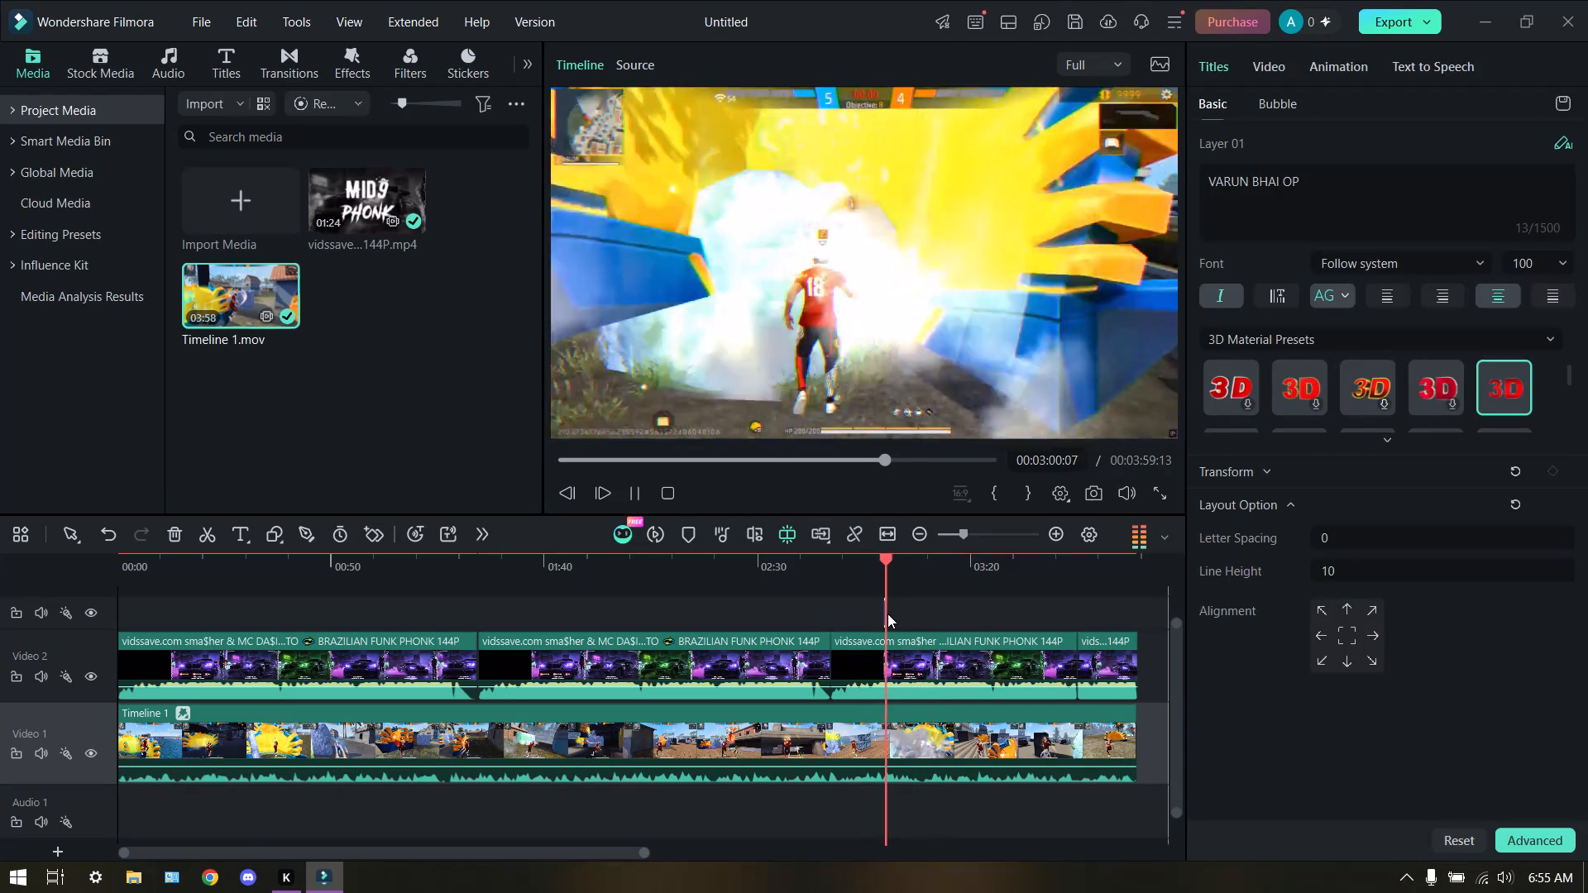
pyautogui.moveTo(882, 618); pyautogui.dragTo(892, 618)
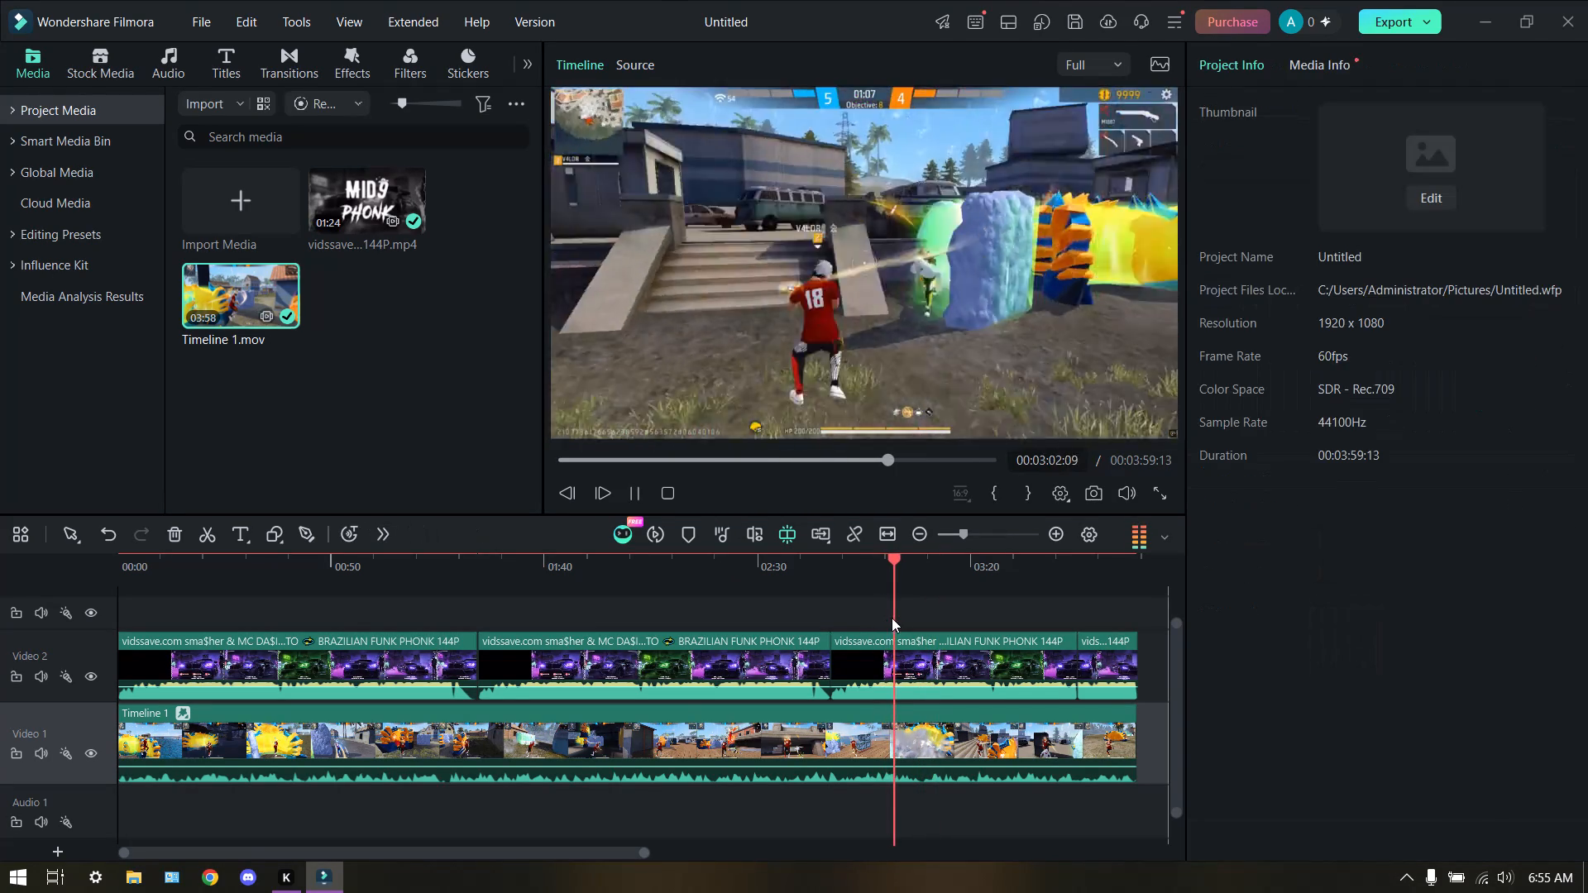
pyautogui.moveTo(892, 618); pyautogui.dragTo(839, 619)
# Close the empty gap before the title sliver on the title track.
pyautogui.click(880, 612)
pyautogui.click(890, 618)
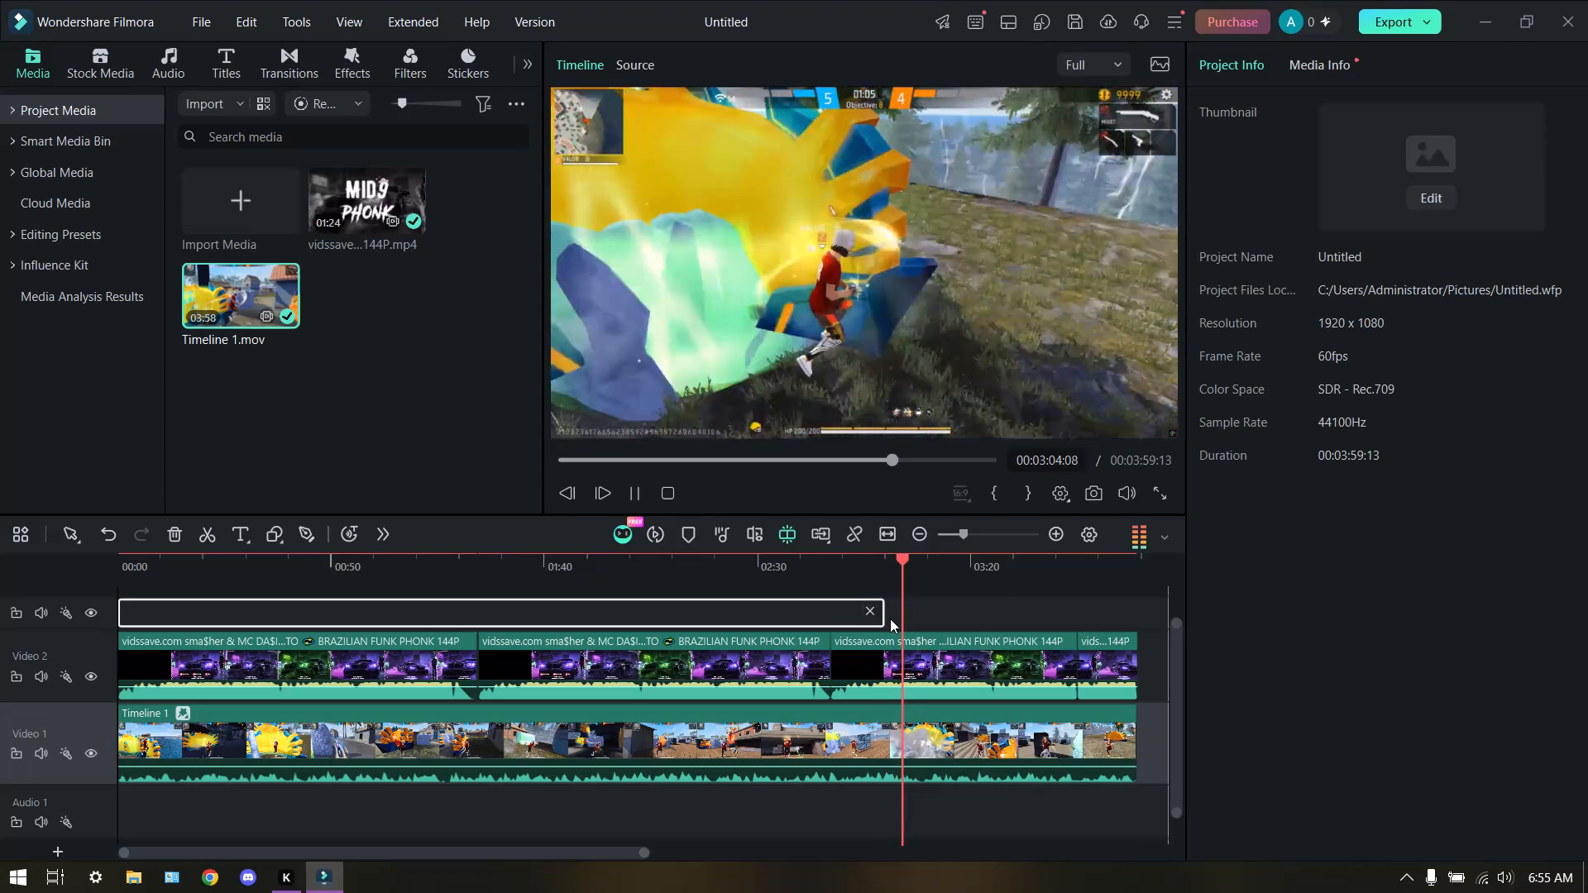
pyautogui.click(877, 612)
pyautogui.click(894, 607)
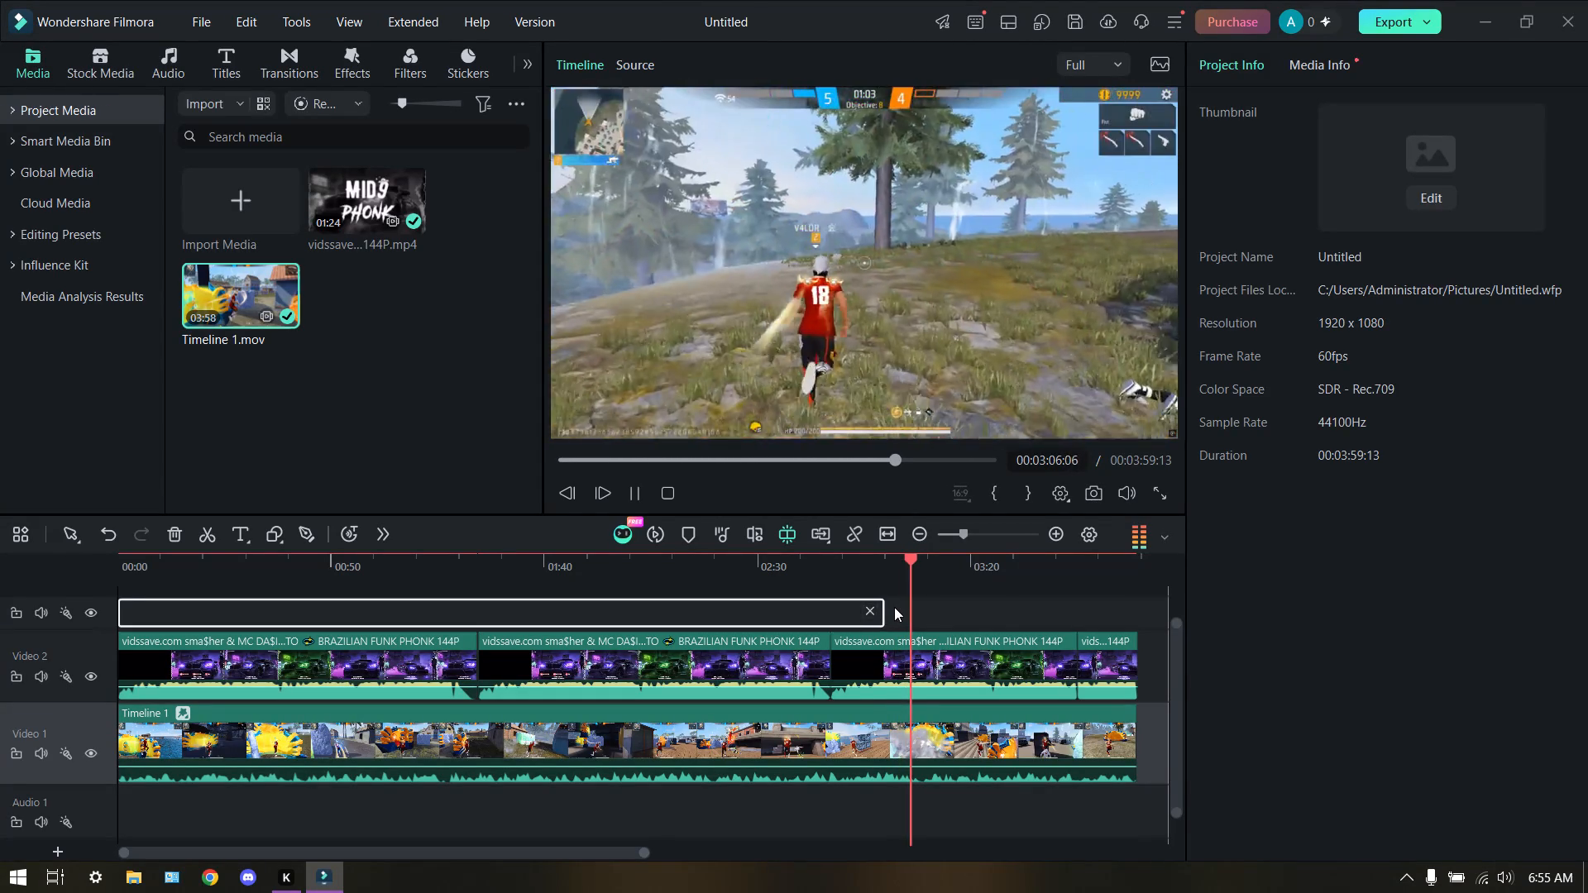
pyautogui.click(887, 610)
pyautogui.click(894, 604)
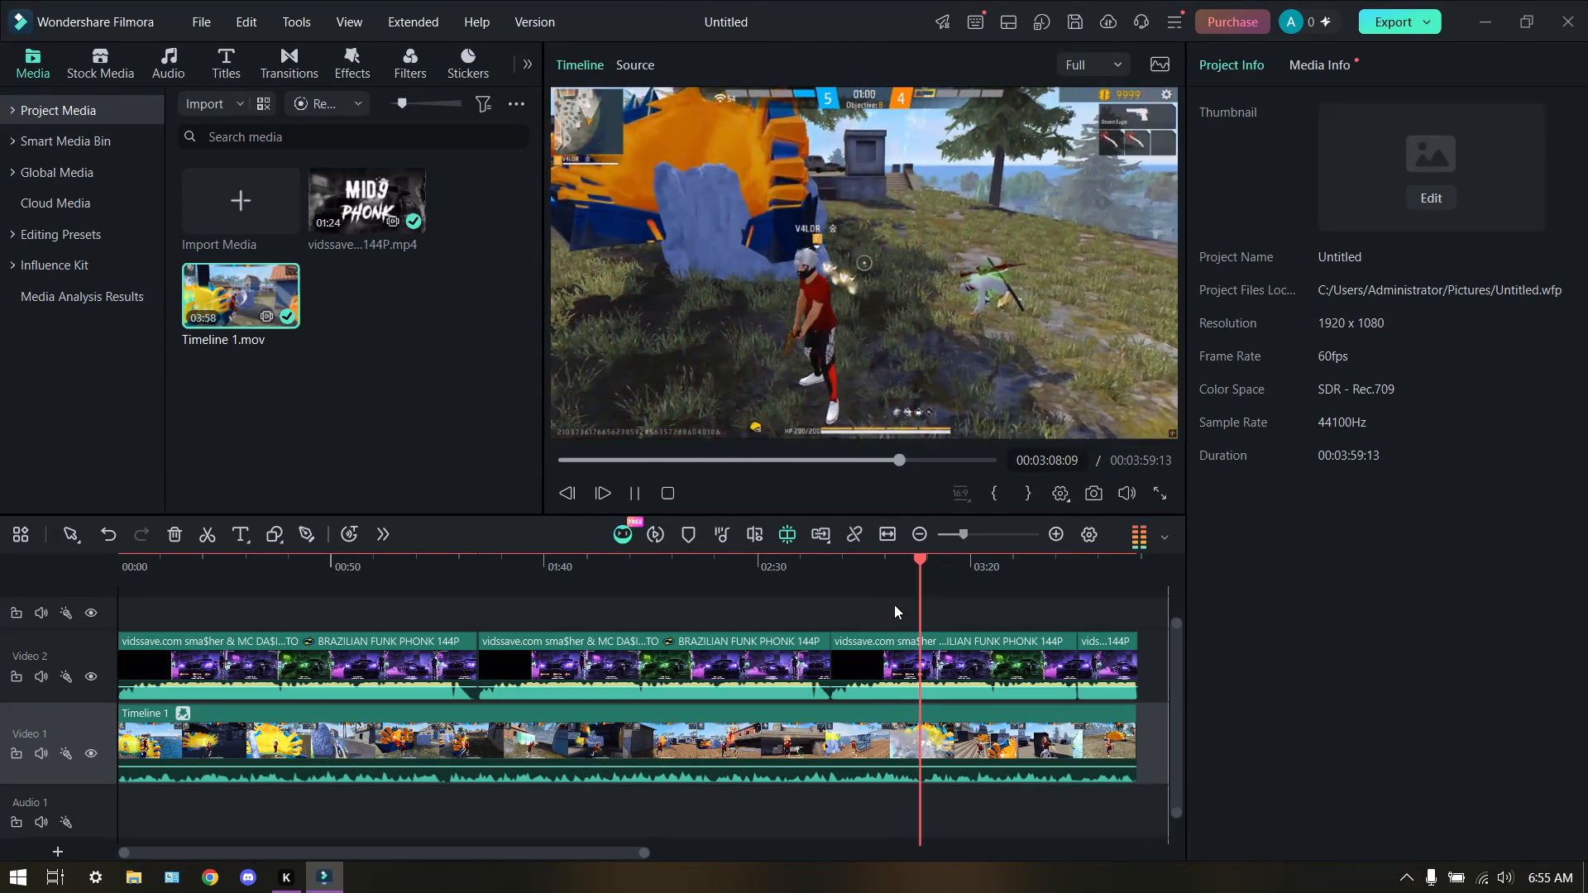
pyautogui.tripleClick(873, 607)
pyautogui.click(873, 606)
pyautogui.click(895, 603)
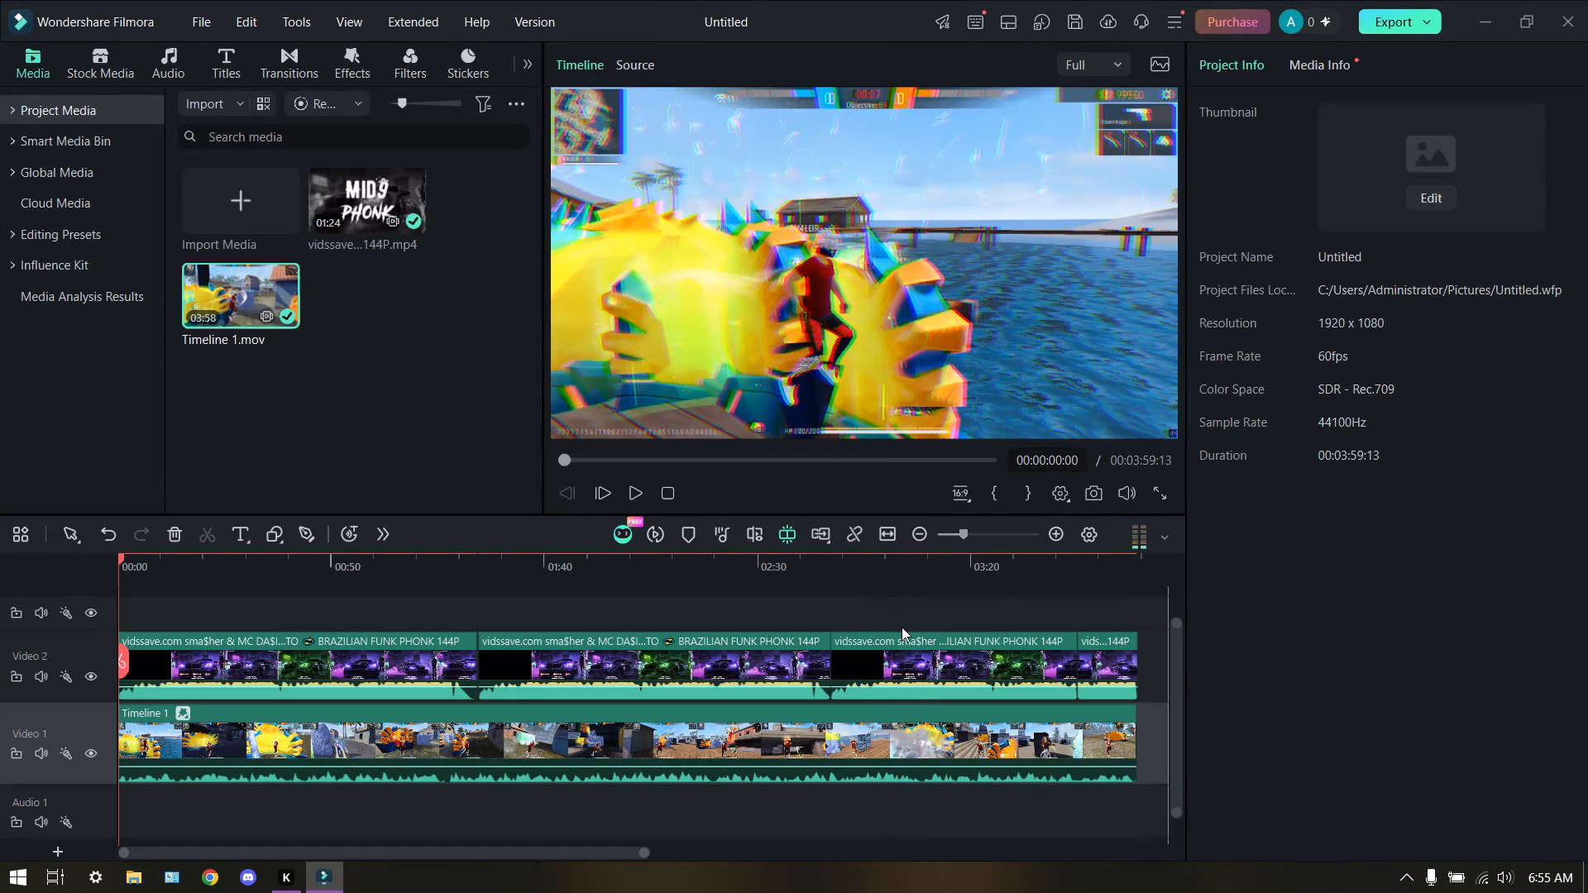
pyautogui.click(902, 627)
pyautogui.moveTo(776, 601); pyautogui.dragTo(798, 604)
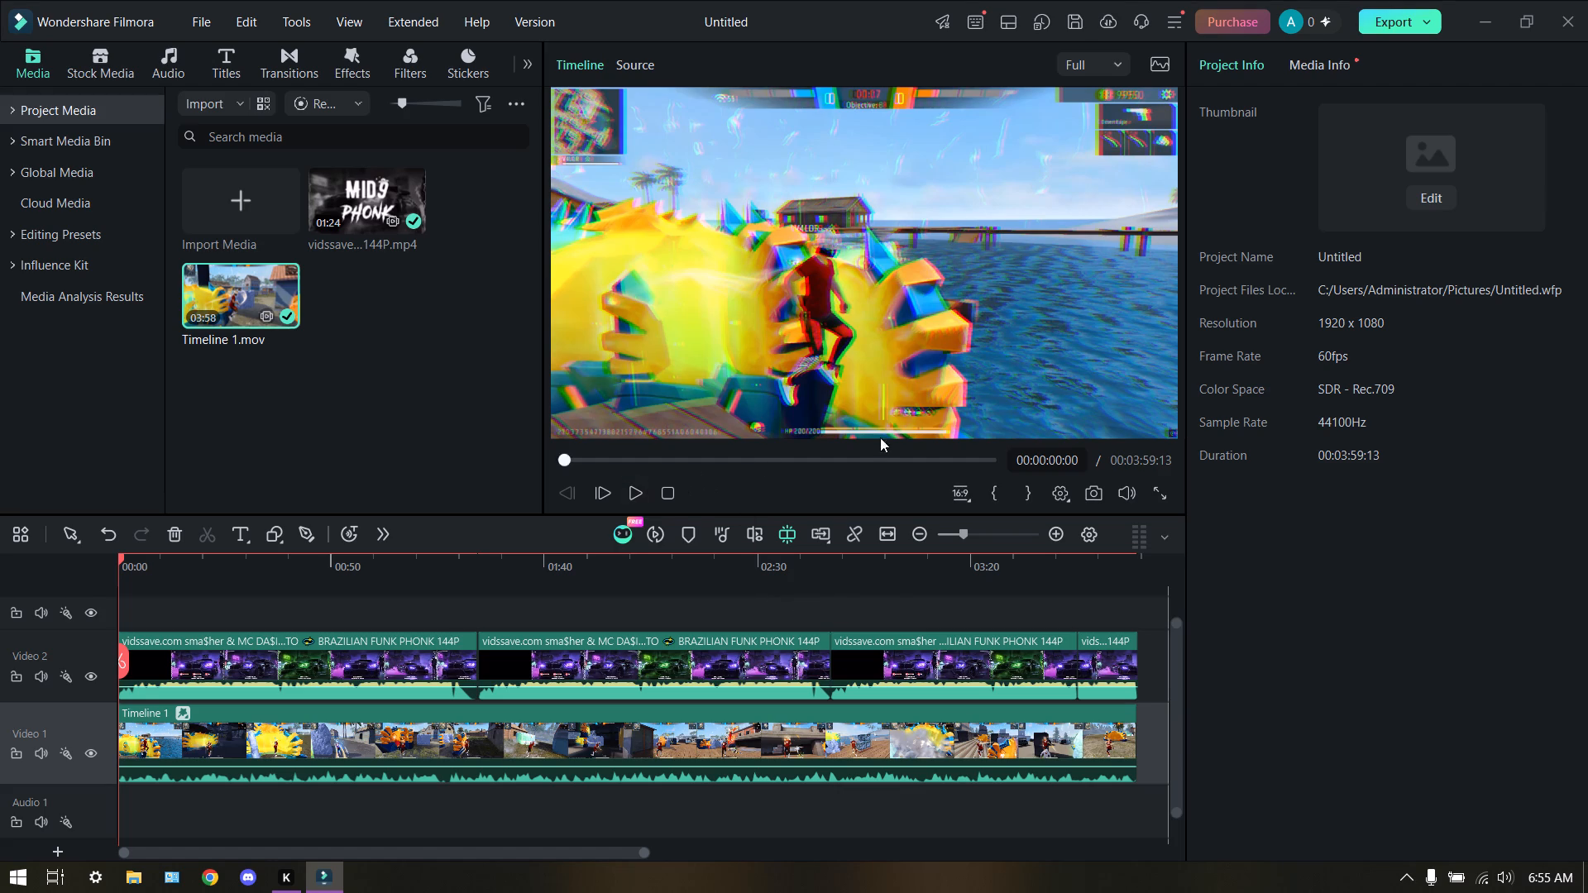
# Add a default text title at the start of the timeline.
pyautogui.click(240, 64)
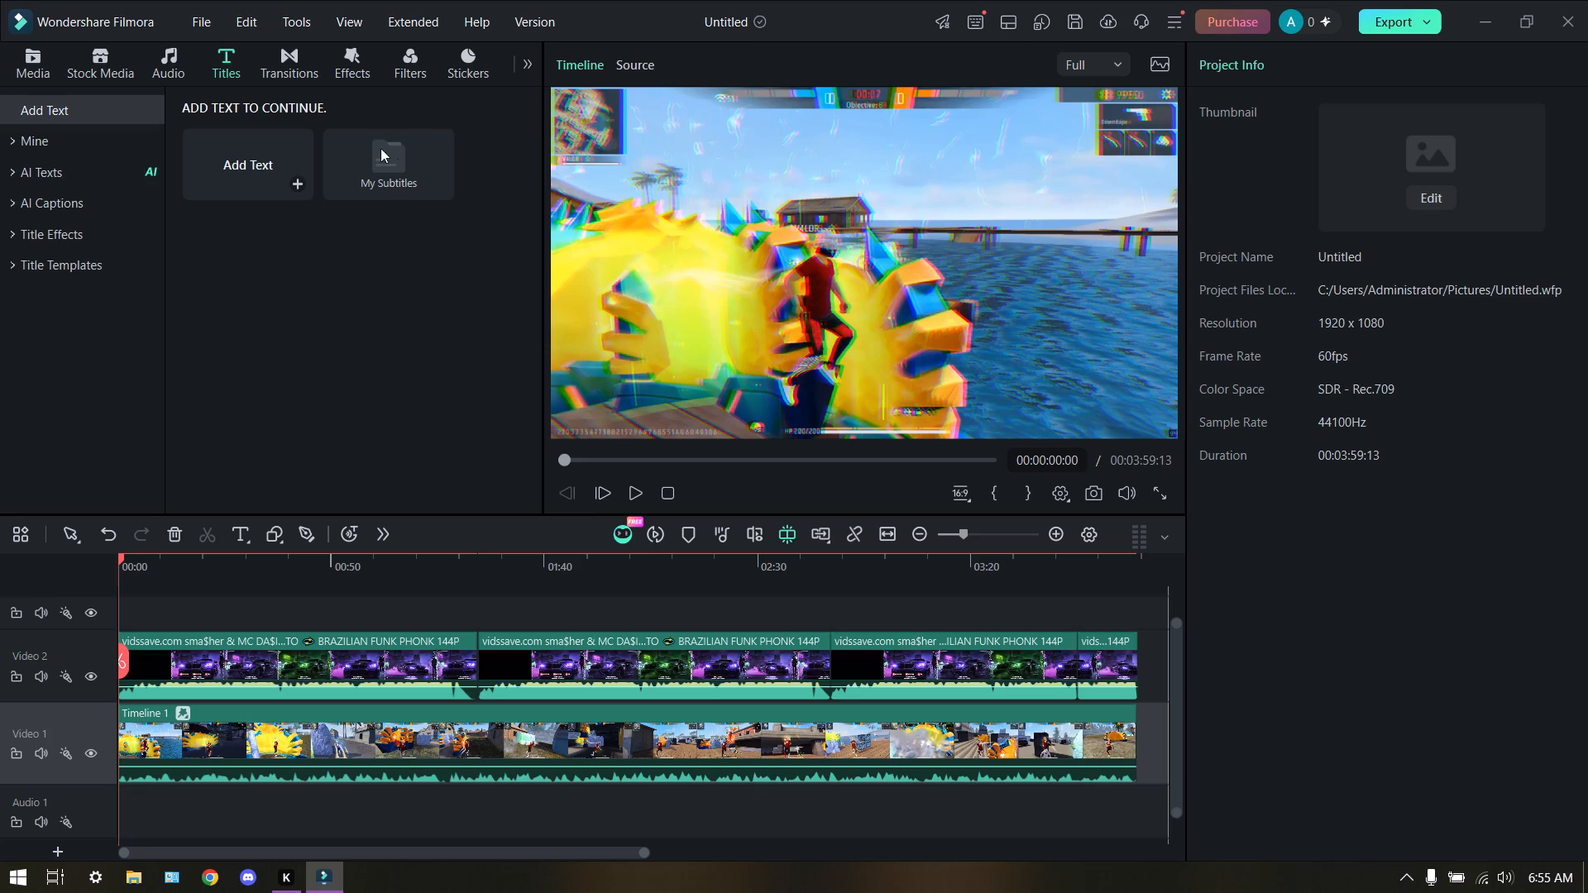
pyautogui.click(234, 171)
pyautogui.click(287, 173)
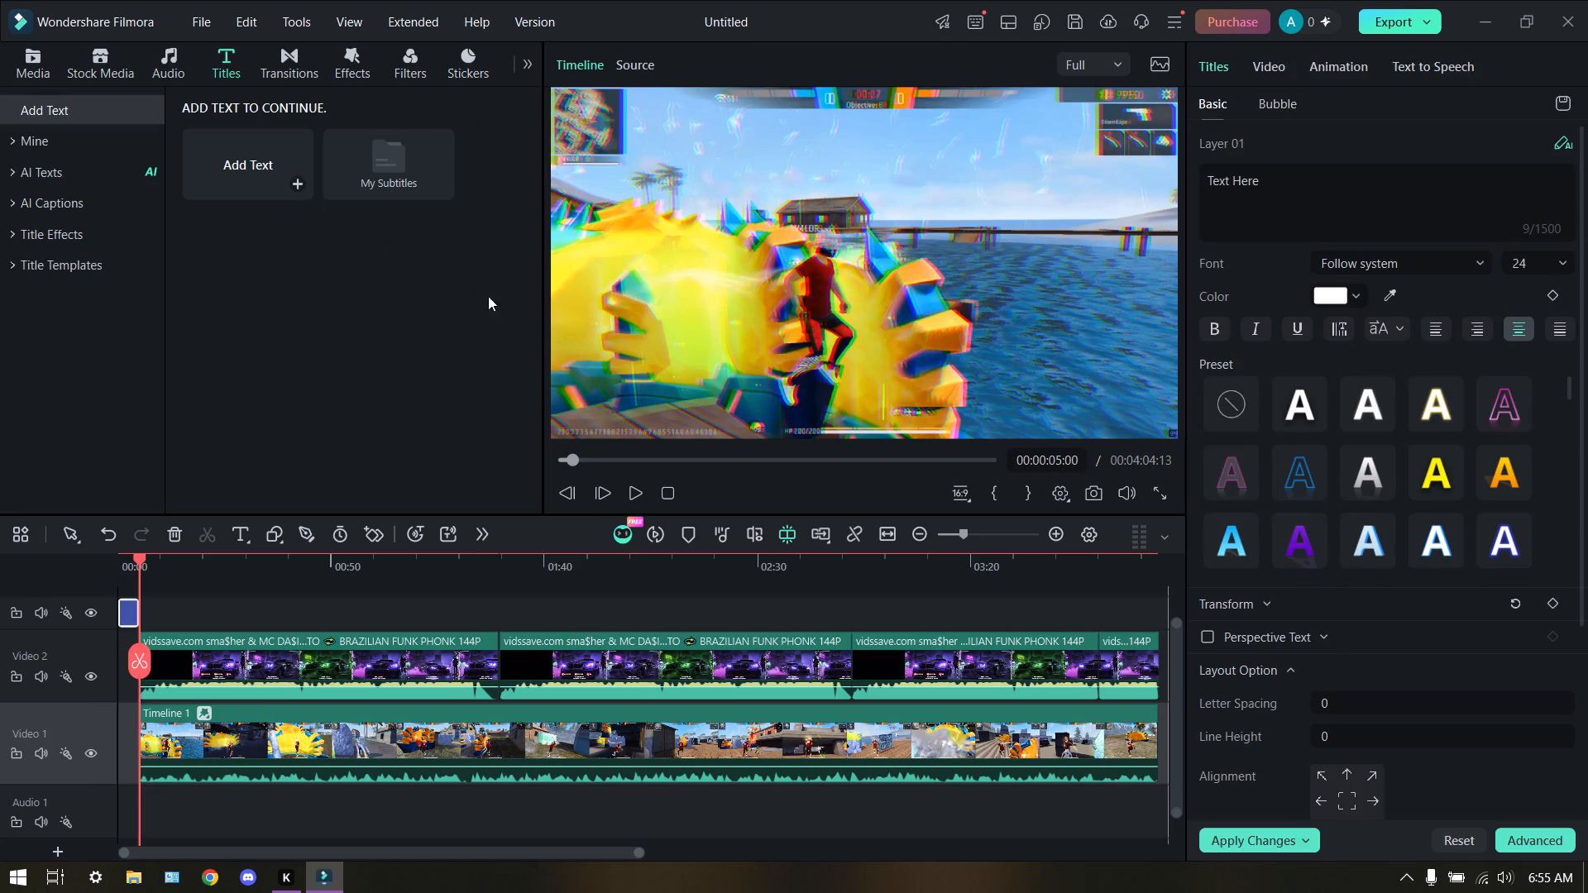
# Apply the white text preset with the orange outline and glow to the new title.
pyautogui.click(1427, 404)
pyautogui.click(1235, 179)
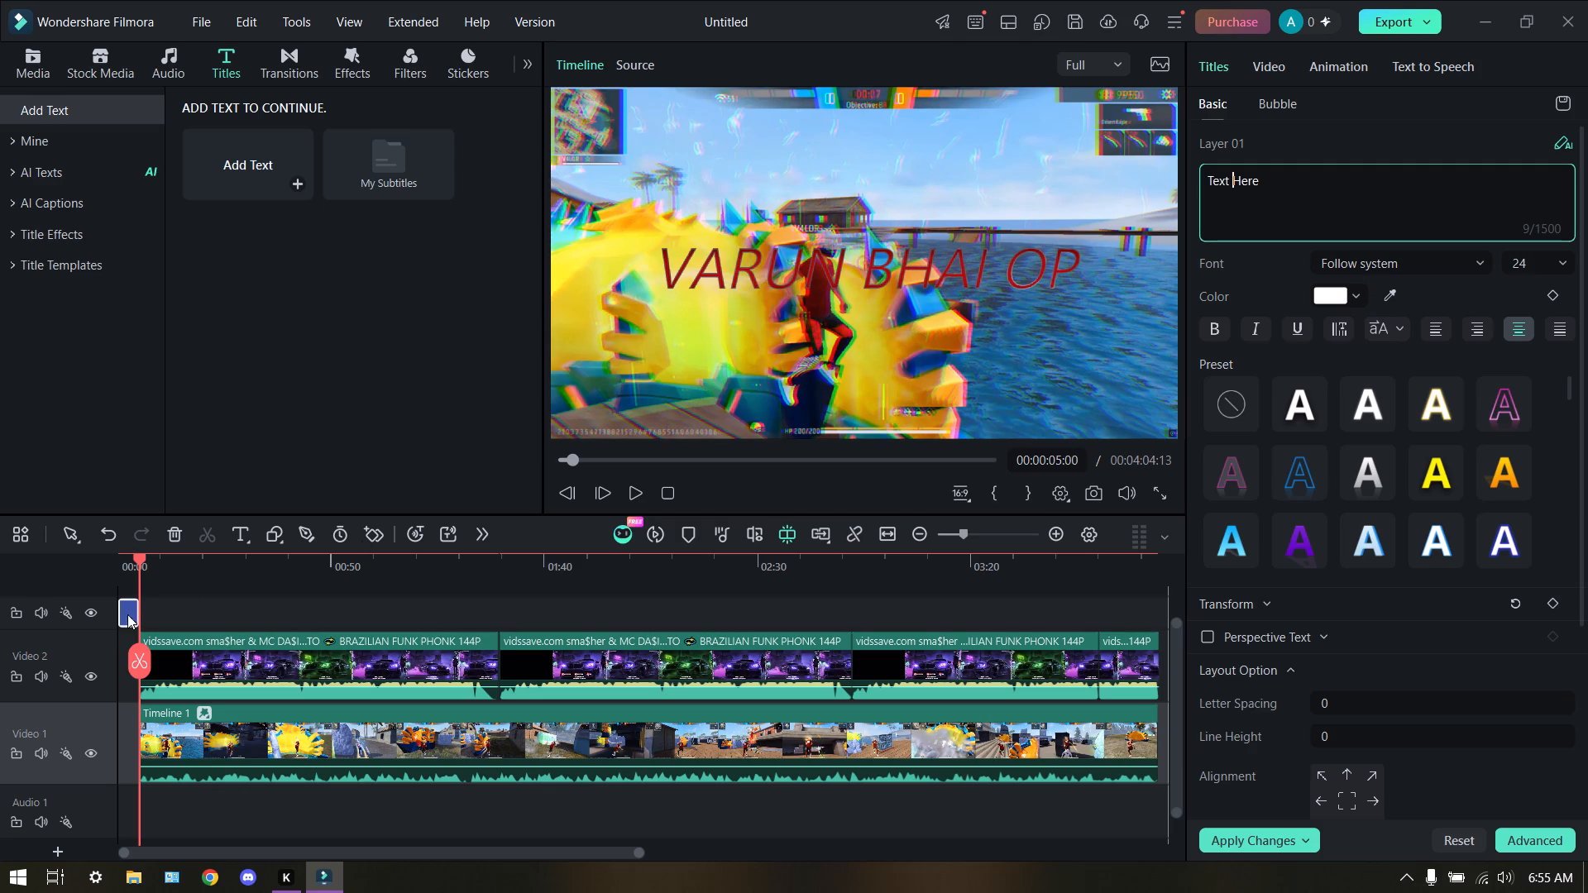
# Lengthen the new title clip to about 7 seconds and move it along its track to about 03:50.
pyautogui.moveTo(127, 614); pyautogui.dragTo(708, 608)
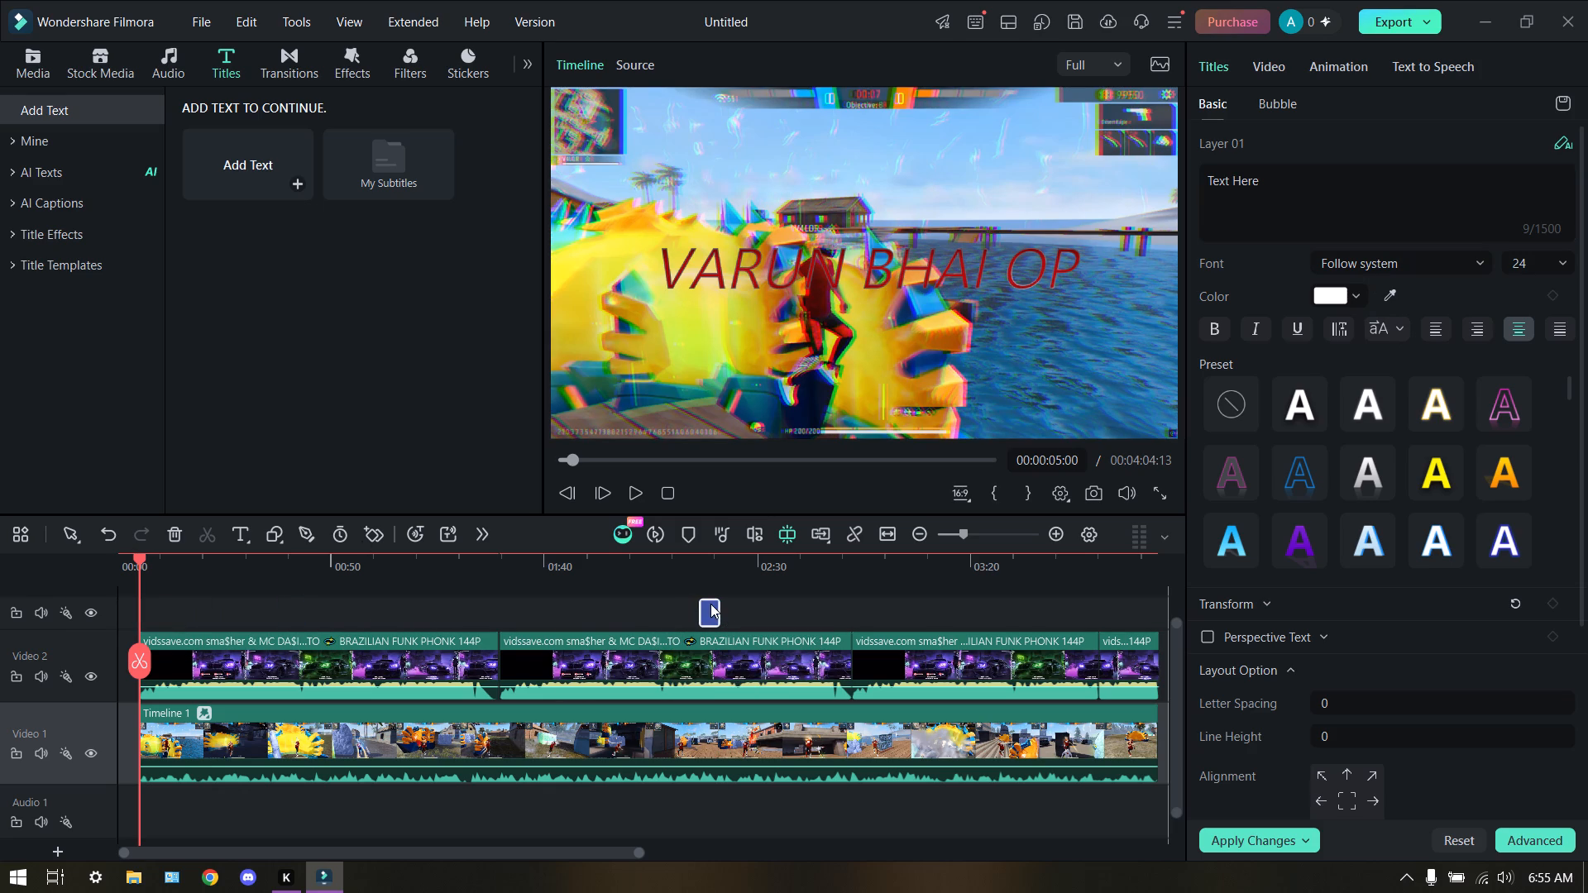
pyautogui.moveTo(717, 610); pyautogui.dragTo(732, 613)
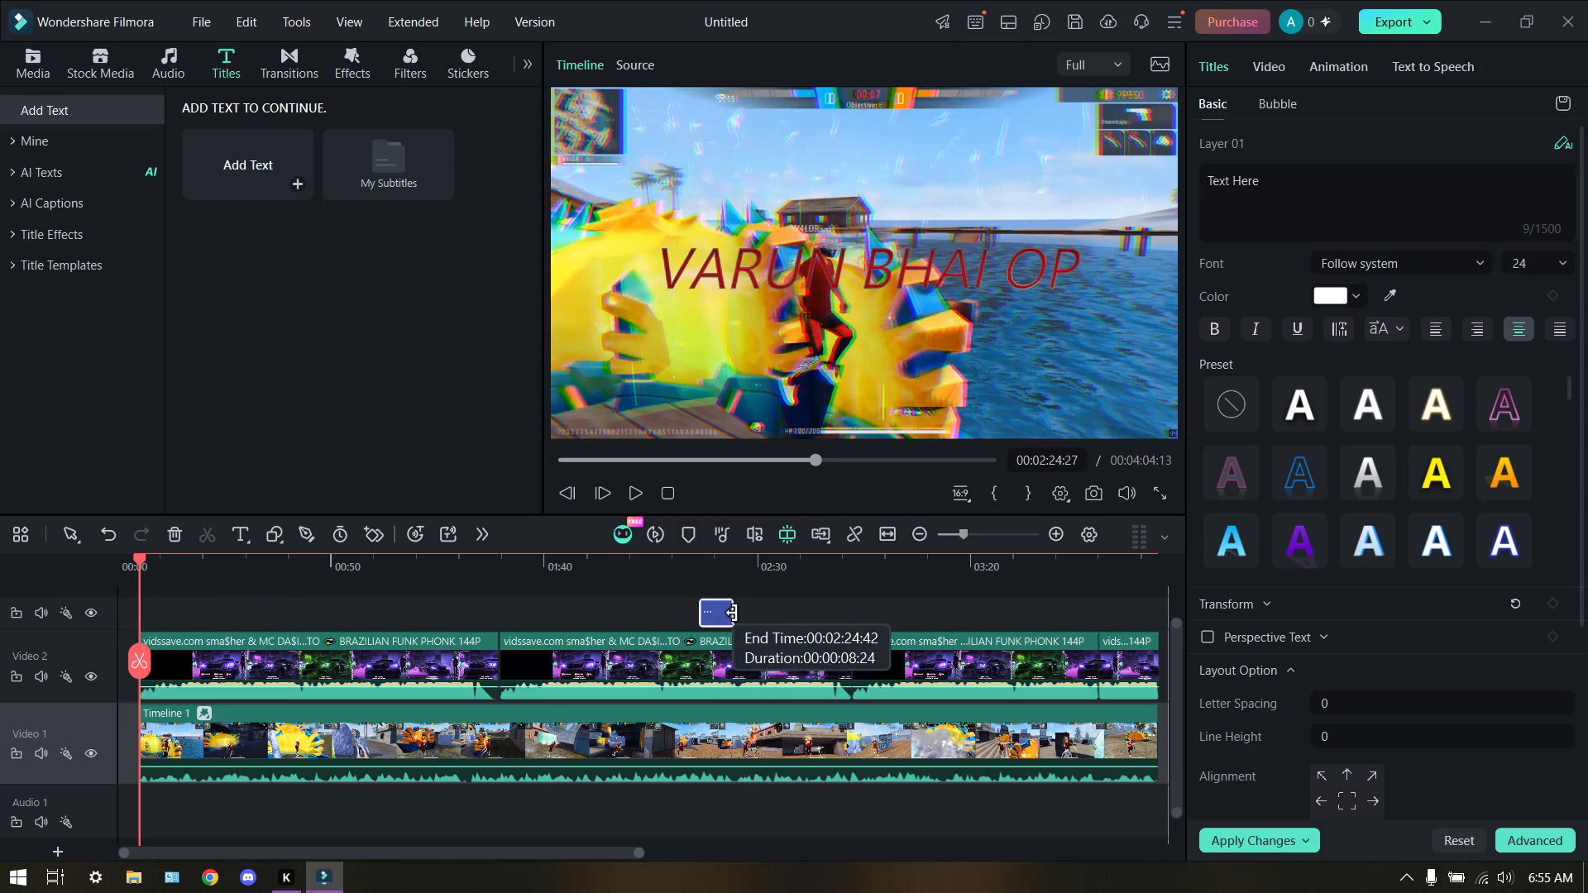
pyautogui.moveTo(732, 613); pyautogui.dragTo(737, 613)
pyautogui.moveTo(715, 612); pyautogui.dragTo(998, 625)
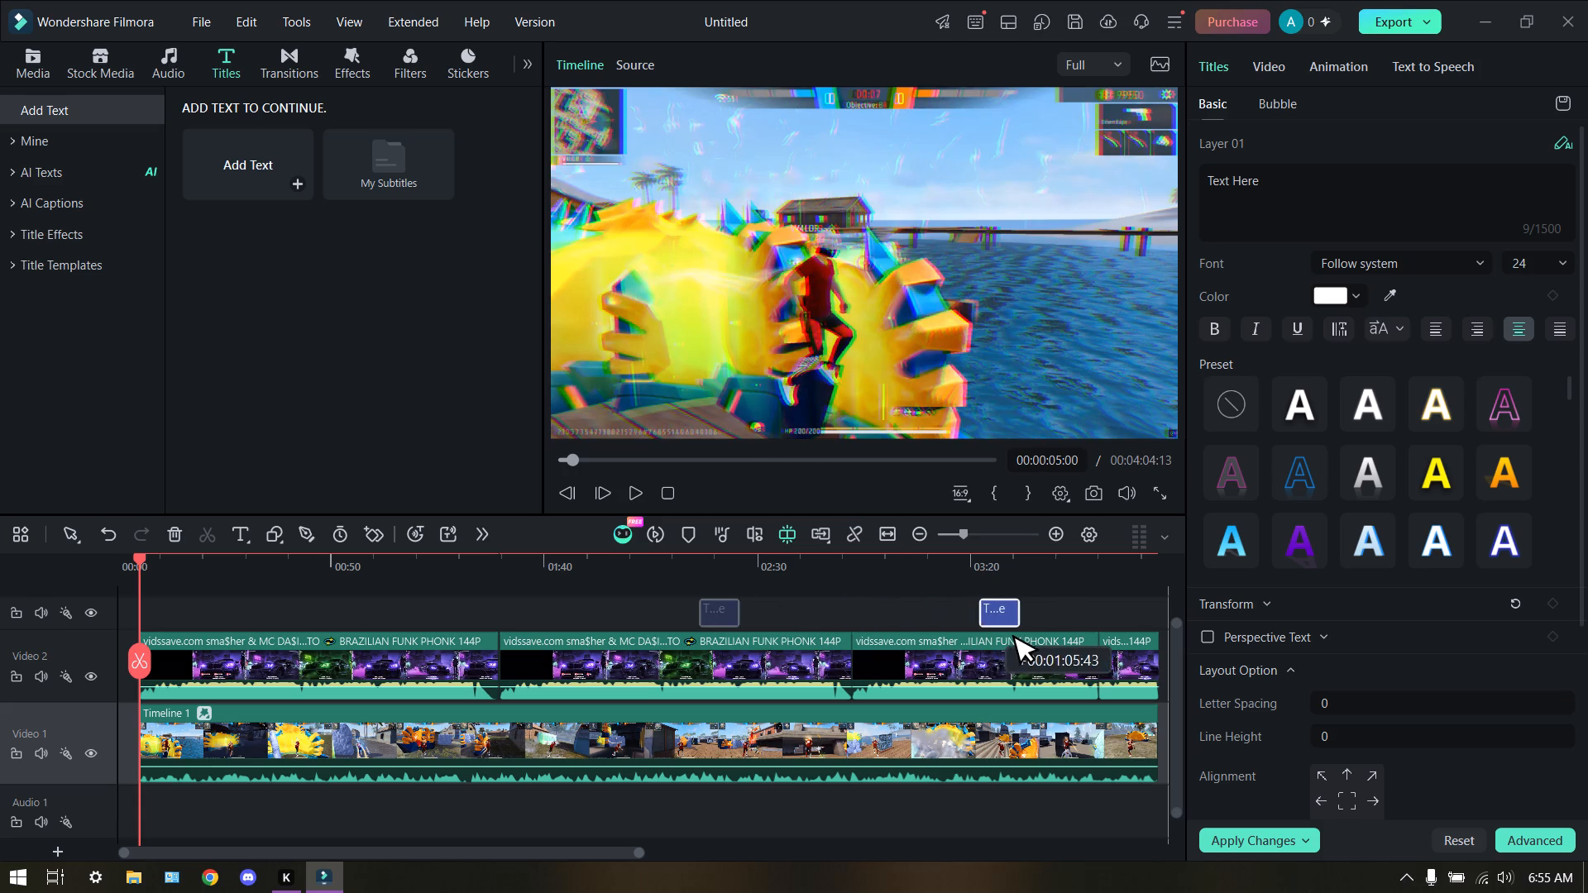
pyautogui.moveTo(998, 625); pyautogui.dragTo(1094, 628)
pyautogui.moveTo(1117, 615); pyautogui.dragTo(1106, 620)
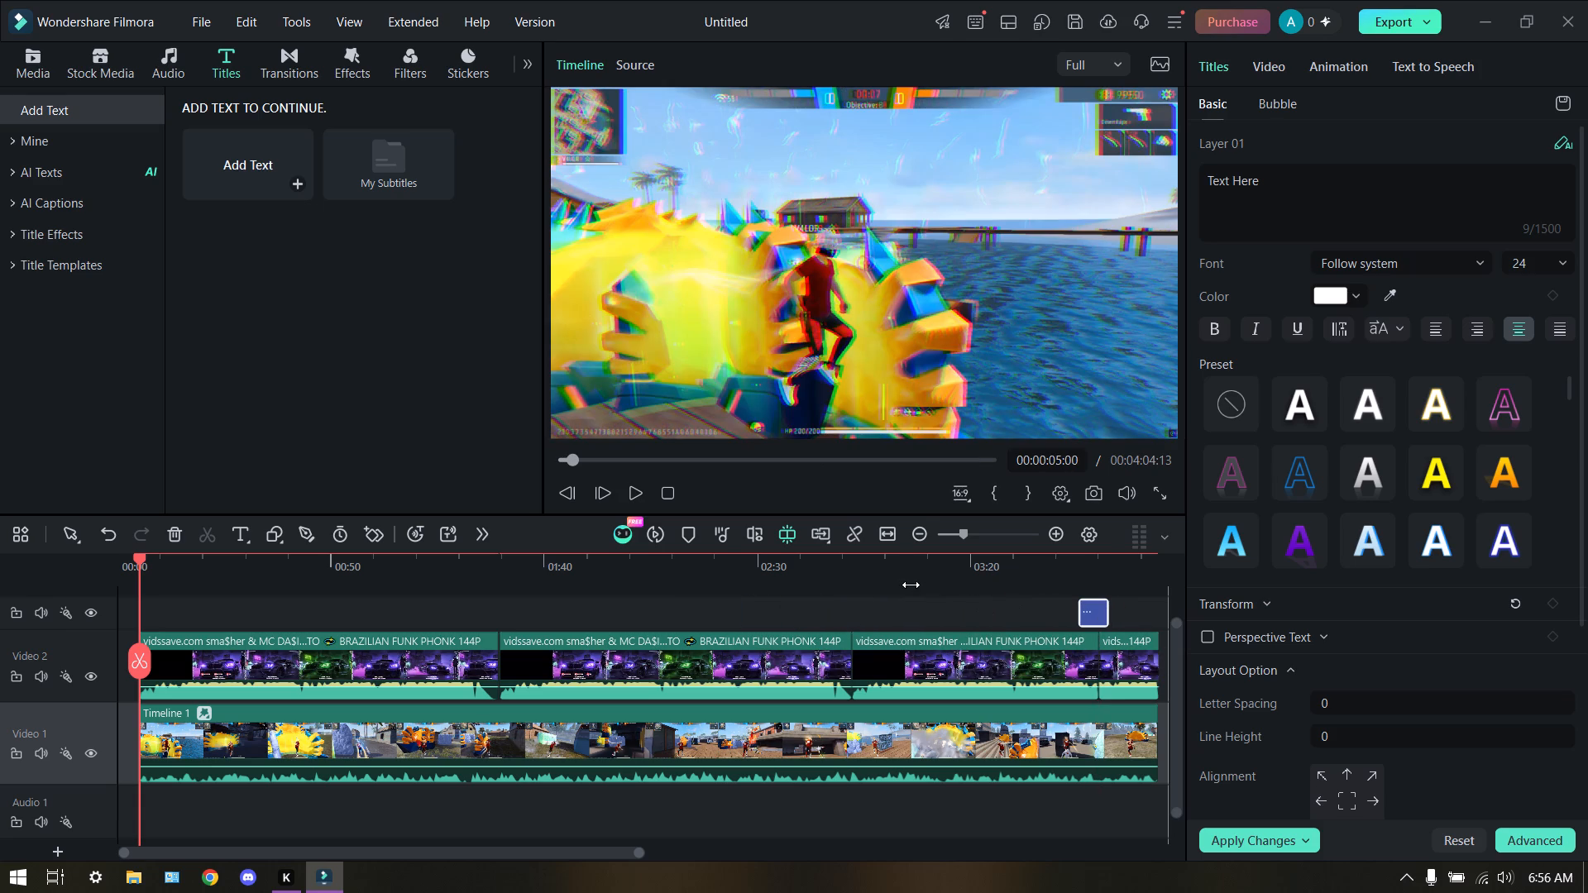
pyautogui.moveTo(1090, 615); pyautogui.dragTo(1097, 618)
pyautogui.moveTo(1097, 618); pyautogui.dragTo(1106, 621)
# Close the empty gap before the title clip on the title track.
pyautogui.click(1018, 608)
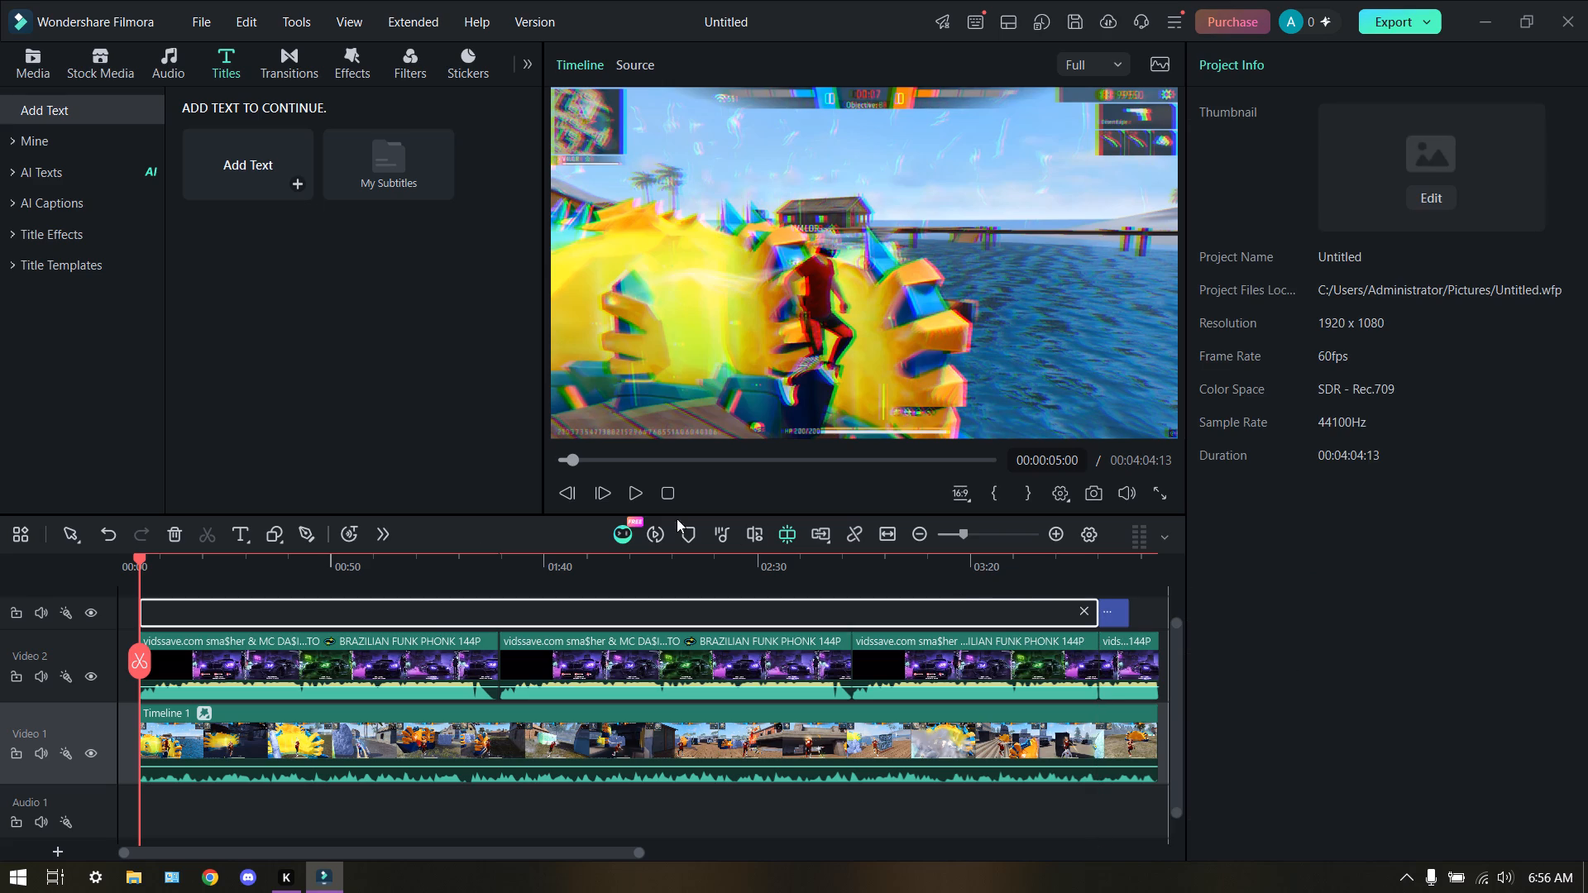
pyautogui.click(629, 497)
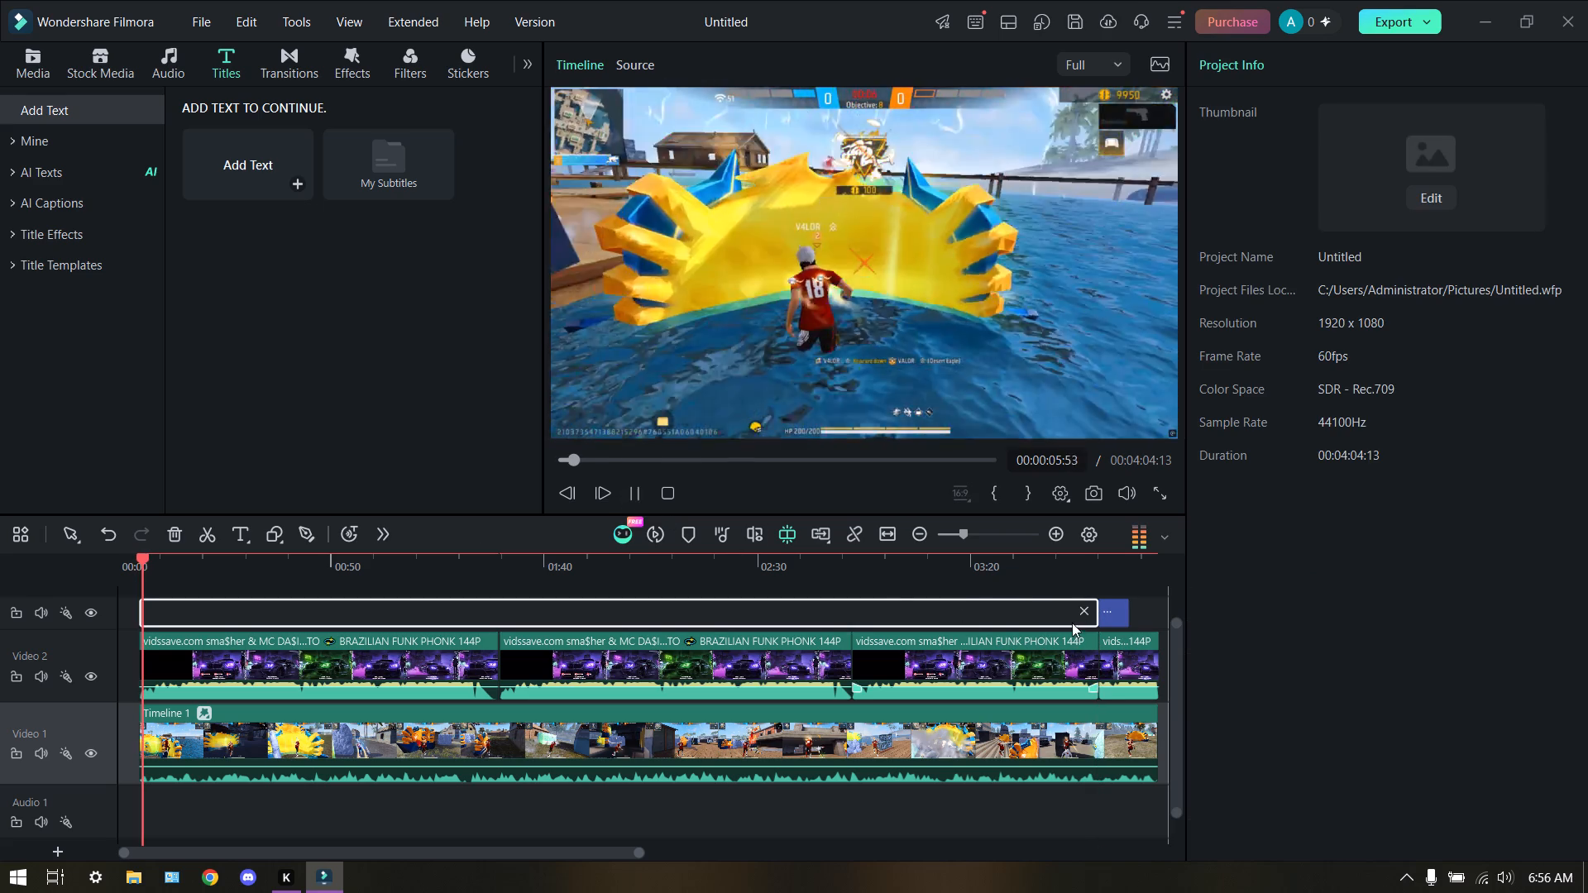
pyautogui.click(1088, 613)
# Move the title clip from the timeline's start to about 03:53 and play back the closing section of the video.
pyautogui.moveTo(151, 599); pyautogui.dragTo(1104, 647)
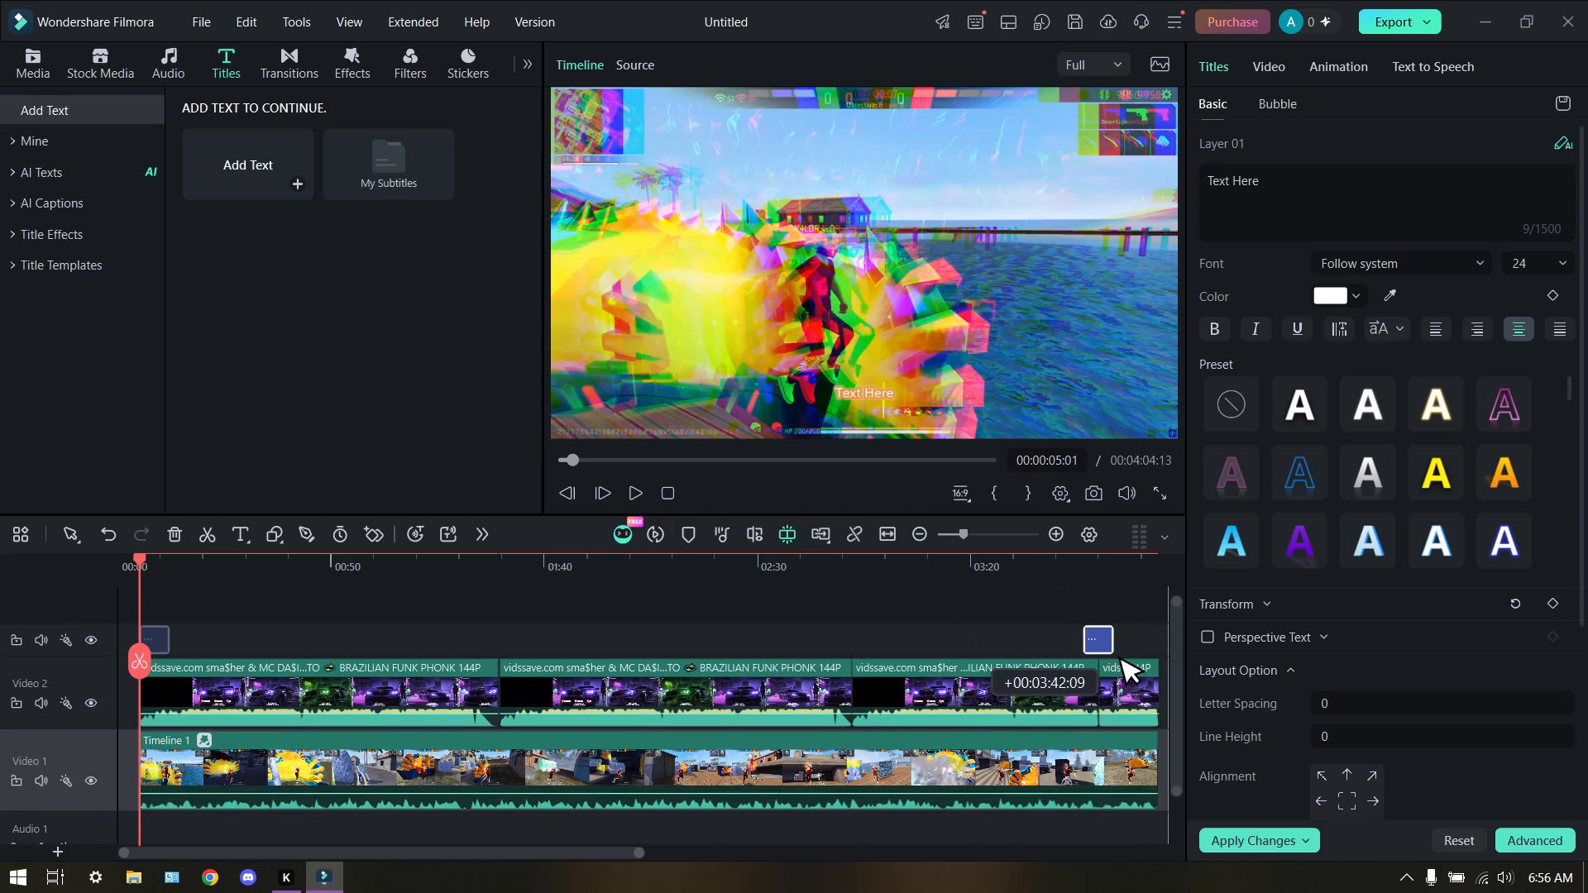
pyautogui.moveTo(1104, 647); pyautogui.dragTo(1124, 647)
pyautogui.click(999, 598)
pyautogui.moveTo(830, 464); pyautogui.dragTo(837, 466)
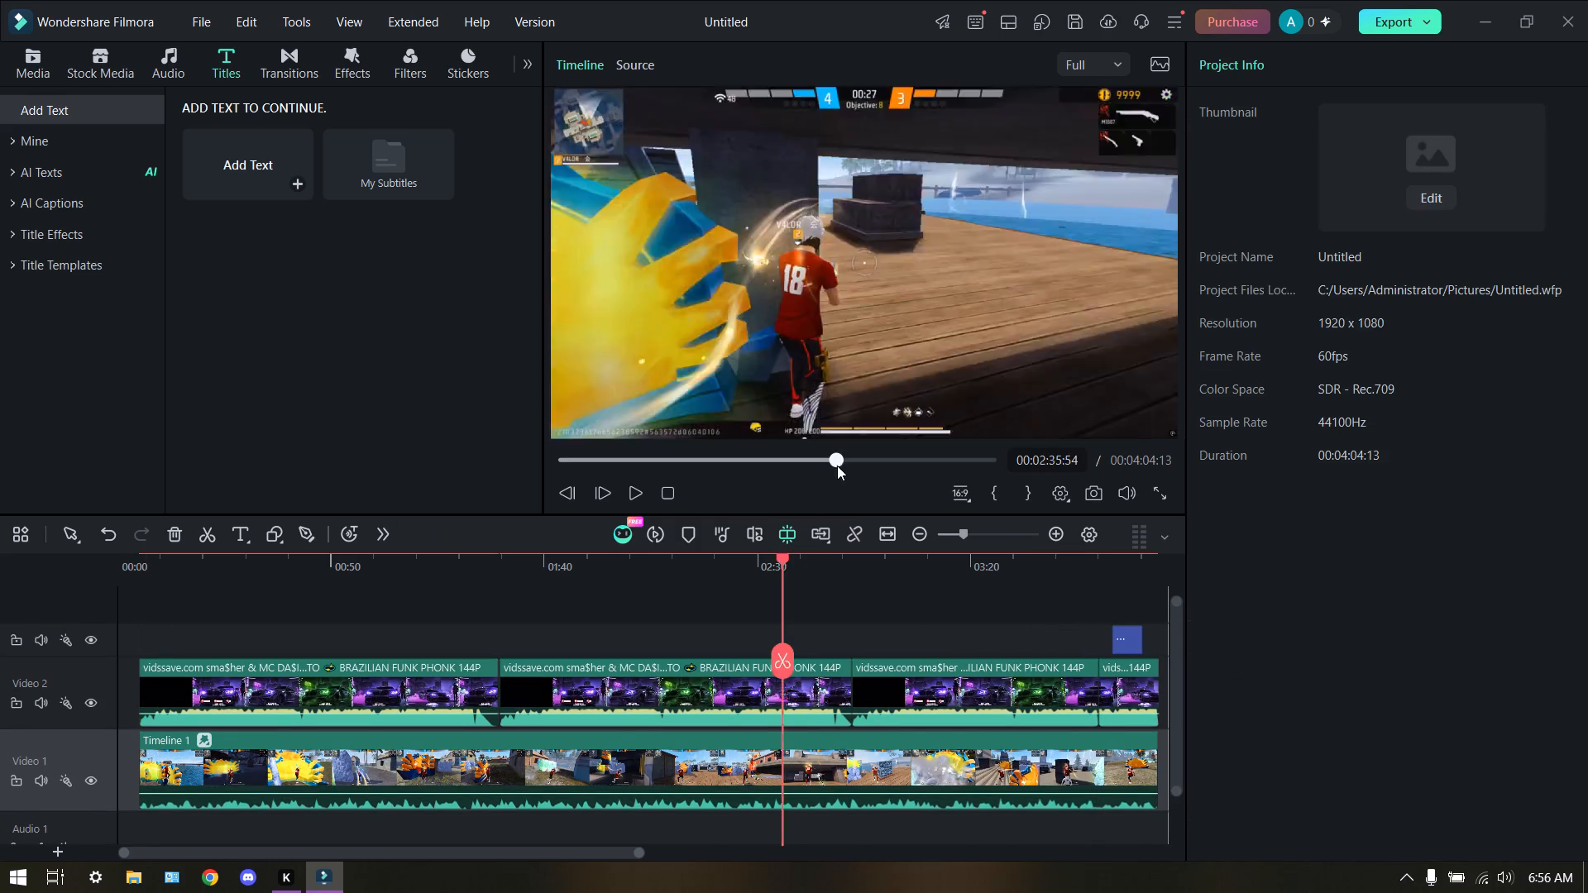
pyautogui.moveTo(837, 466); pyautogui.dragTo(841, 466)
pyautogui.moveTo(894, 463); pyautogui.dragTo(938, 471)
pyautogui.click(633, 487)
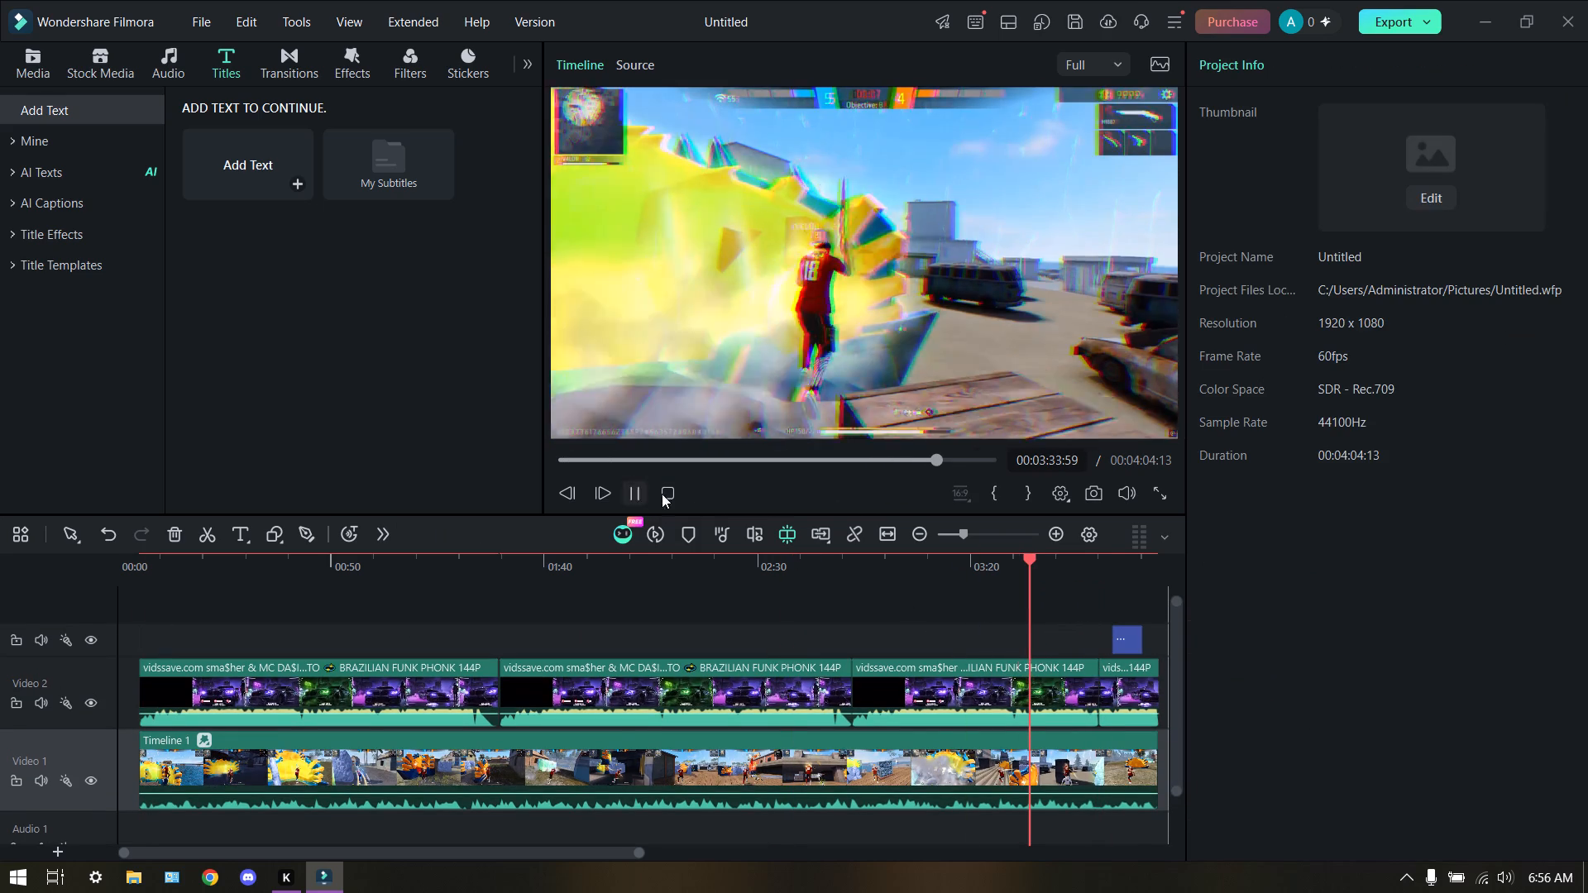
pyautogui.click(950, 461)
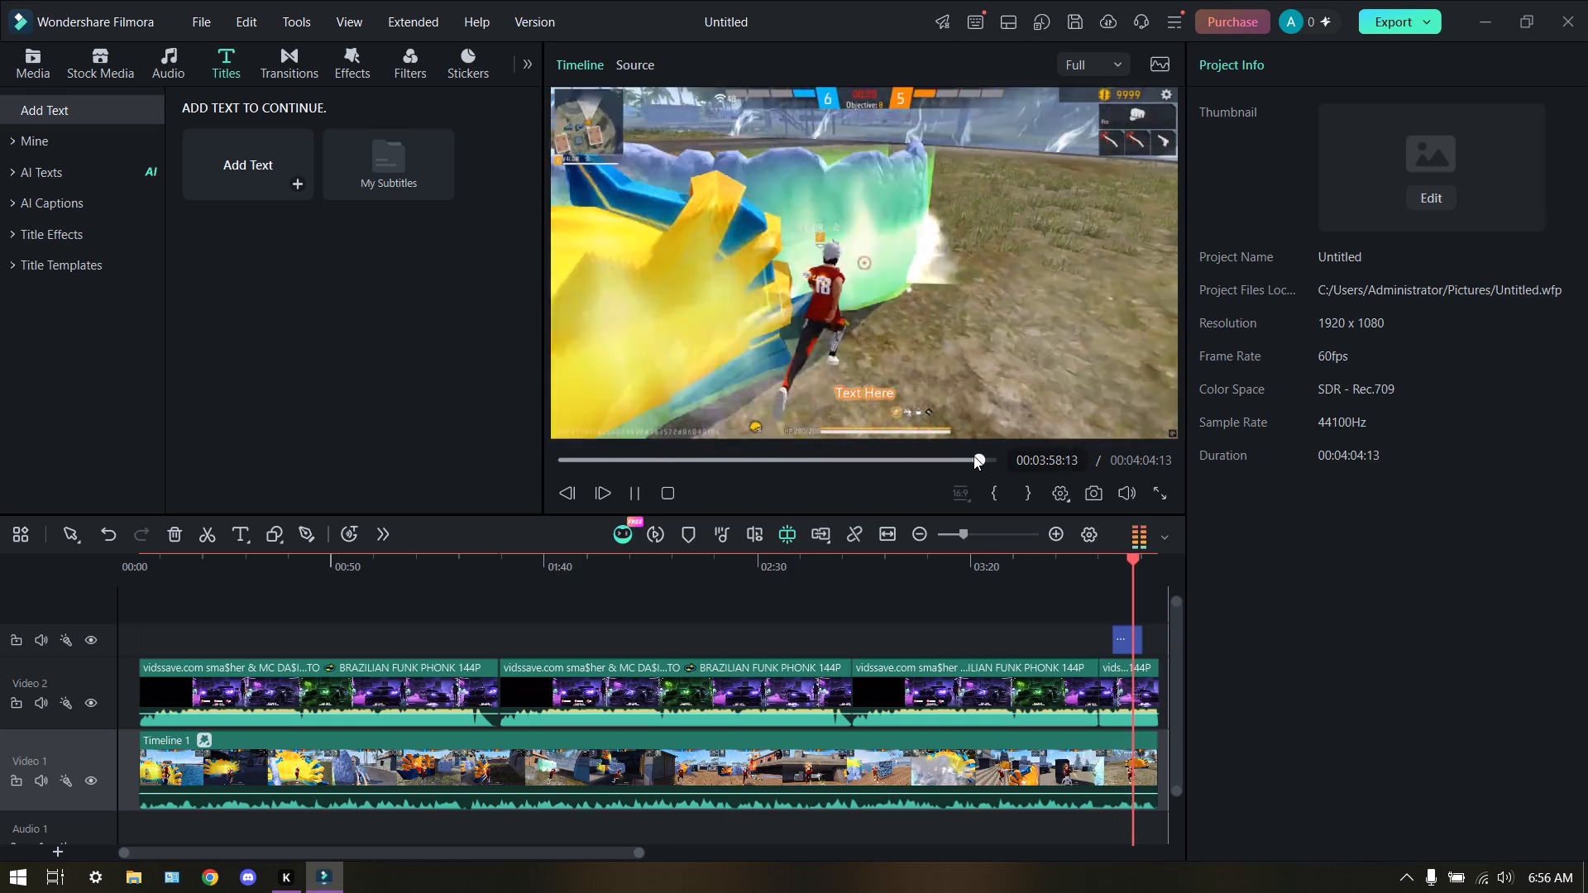
# Replace the title's placeholder text with "VARUN BHAI OP".
pyautogui.click(1126, 639)
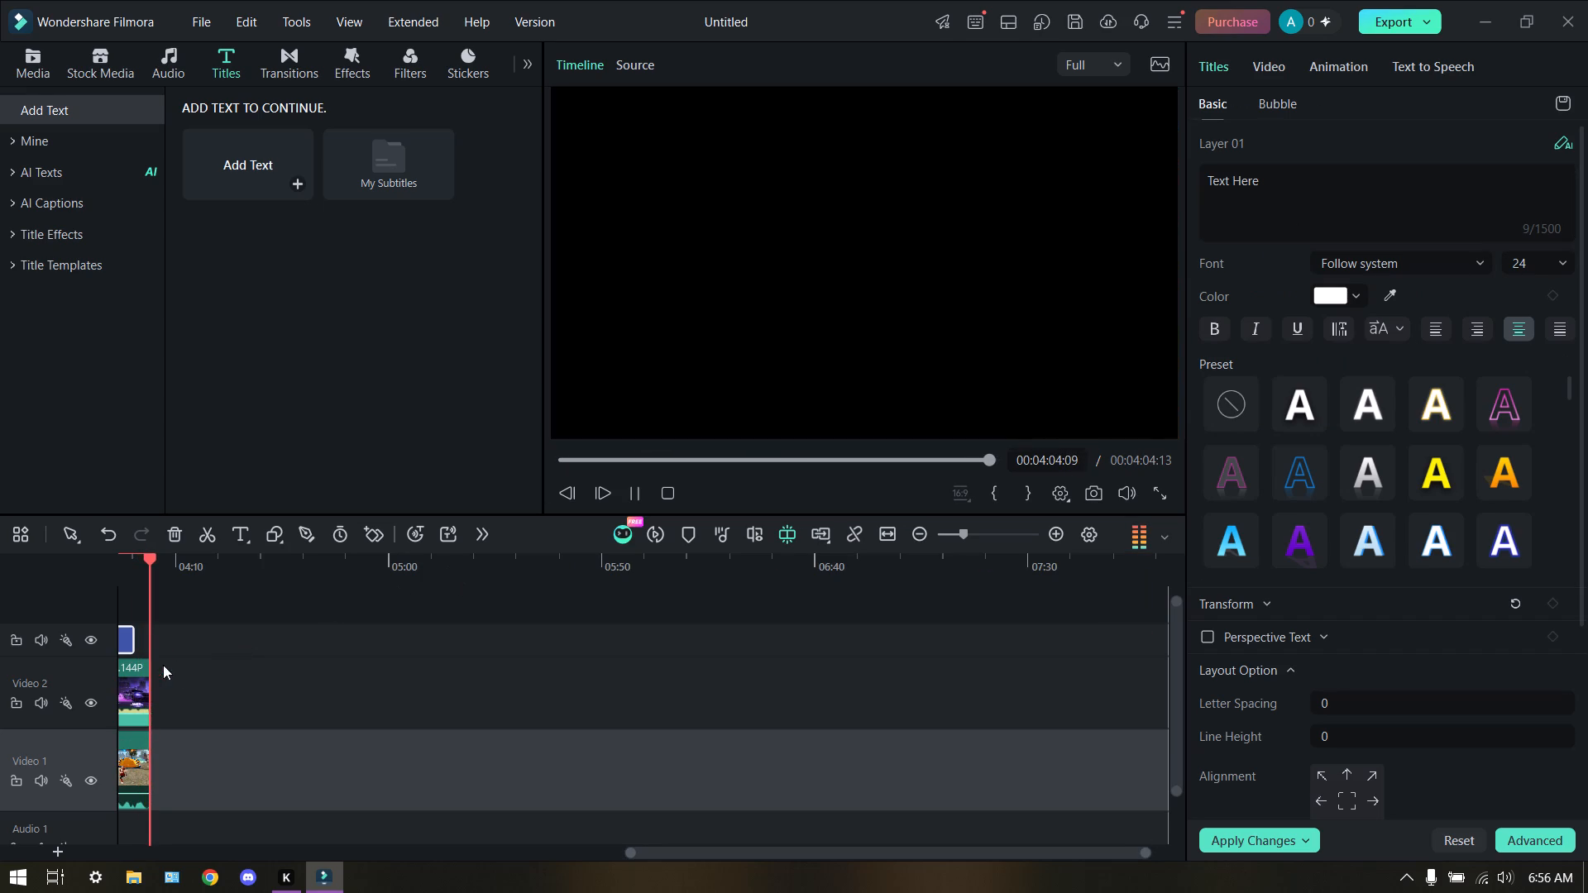
pyautogui.click(827, 456)
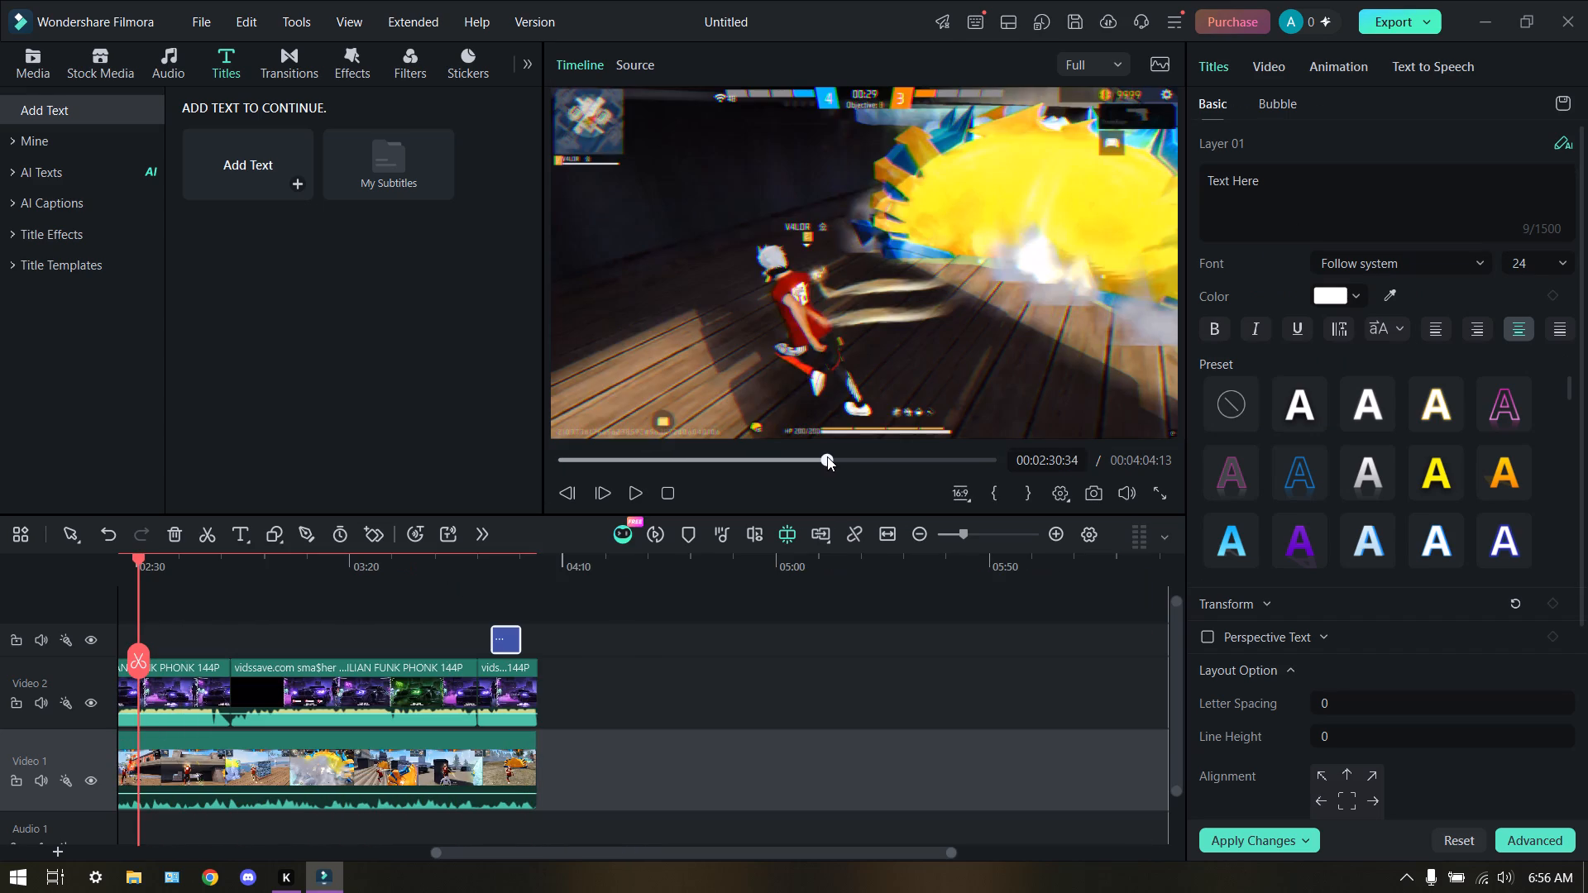
pyautogui.click(1317, 179)
pyautogui.press('BackSpace')
pyautogui.press('BackSpace')
pyautogui.press('BackSpace')
pyautogui.press('BackSpace')
pyautogui.press('BackSpace')
pyautogui.press('BackSpace')
pyautogui.press('BackSpace')
pyautogui.press('BackSpace')
pyautogui.press('BackSpace')
pyautogui.press('BackSpace')
pyautogui.press('BackSpace')
pyautogui.press('BackSpace')
pyautogui.press('BackSpace')
pyautogui.press('BackSpace')
pyautogui.press('BackSpace')
pyautogui.press('BackSpace')
pyautogui.press('BackSpace')
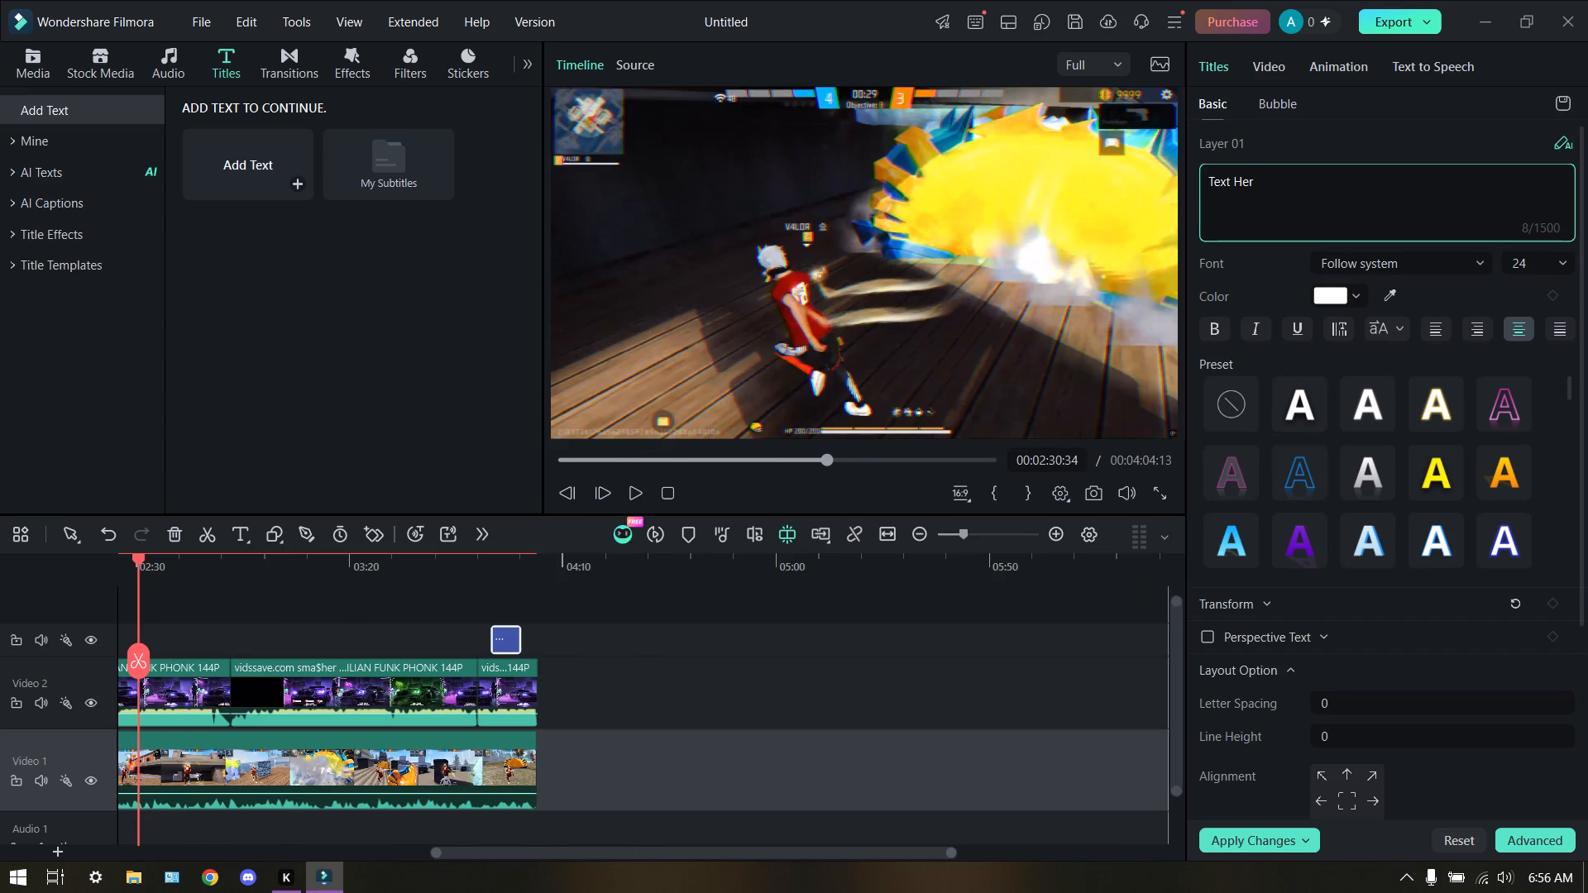
pyautogui.press('BackSpace')
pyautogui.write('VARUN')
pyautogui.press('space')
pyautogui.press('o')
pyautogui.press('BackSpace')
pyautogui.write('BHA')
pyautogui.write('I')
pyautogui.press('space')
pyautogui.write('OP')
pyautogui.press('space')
# Reapply the orange-outlined white preset to the title and make its text bold.
pyautogui.click(1446, 423)
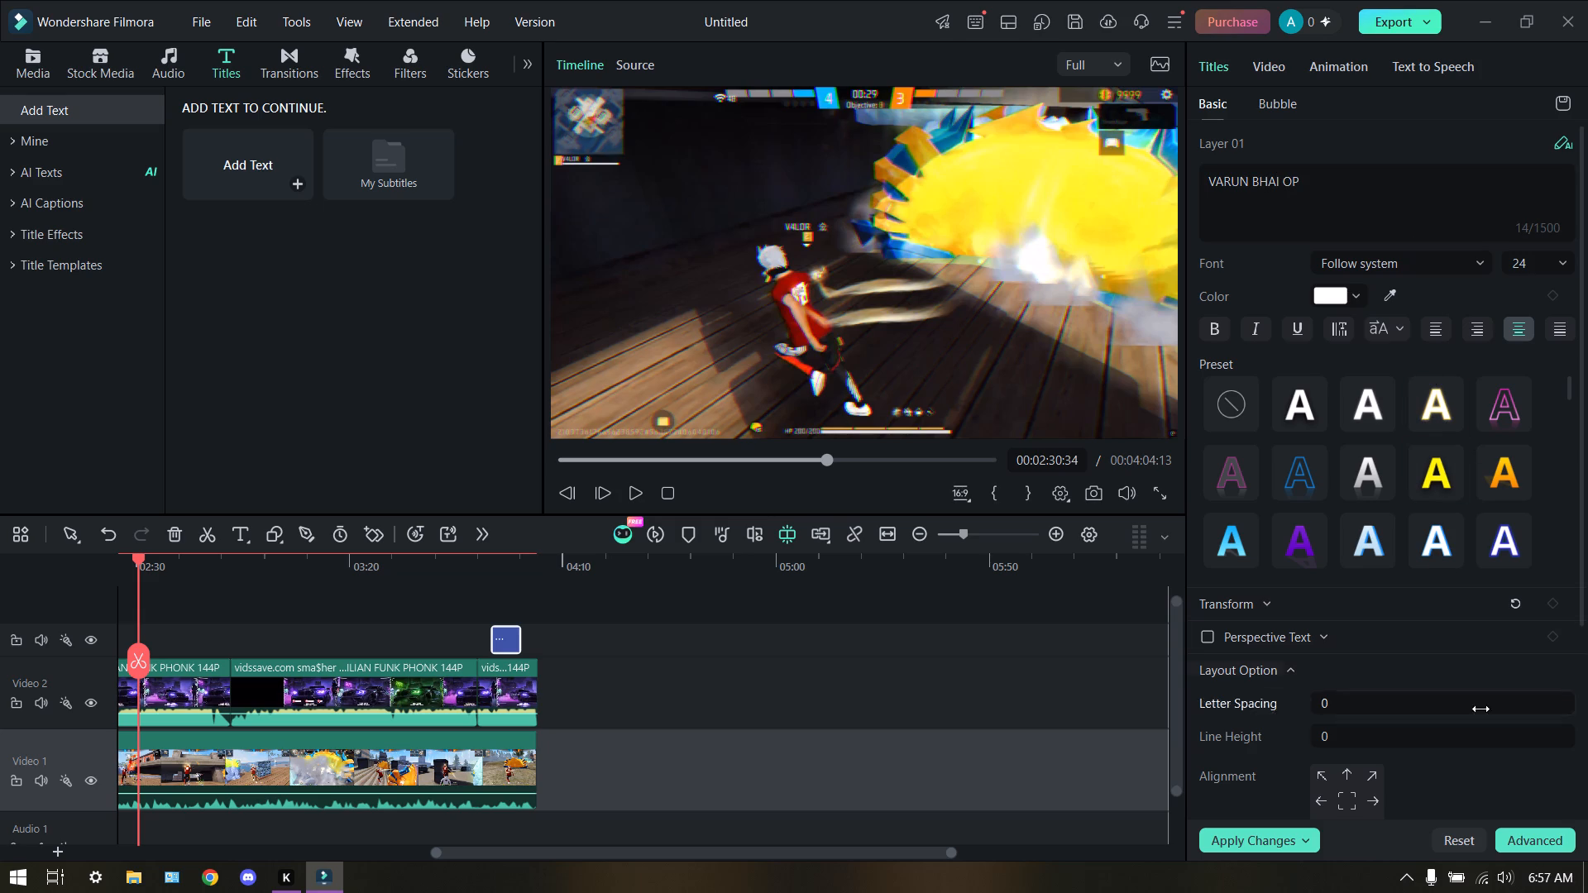
pyautogui.click(1562, 272)
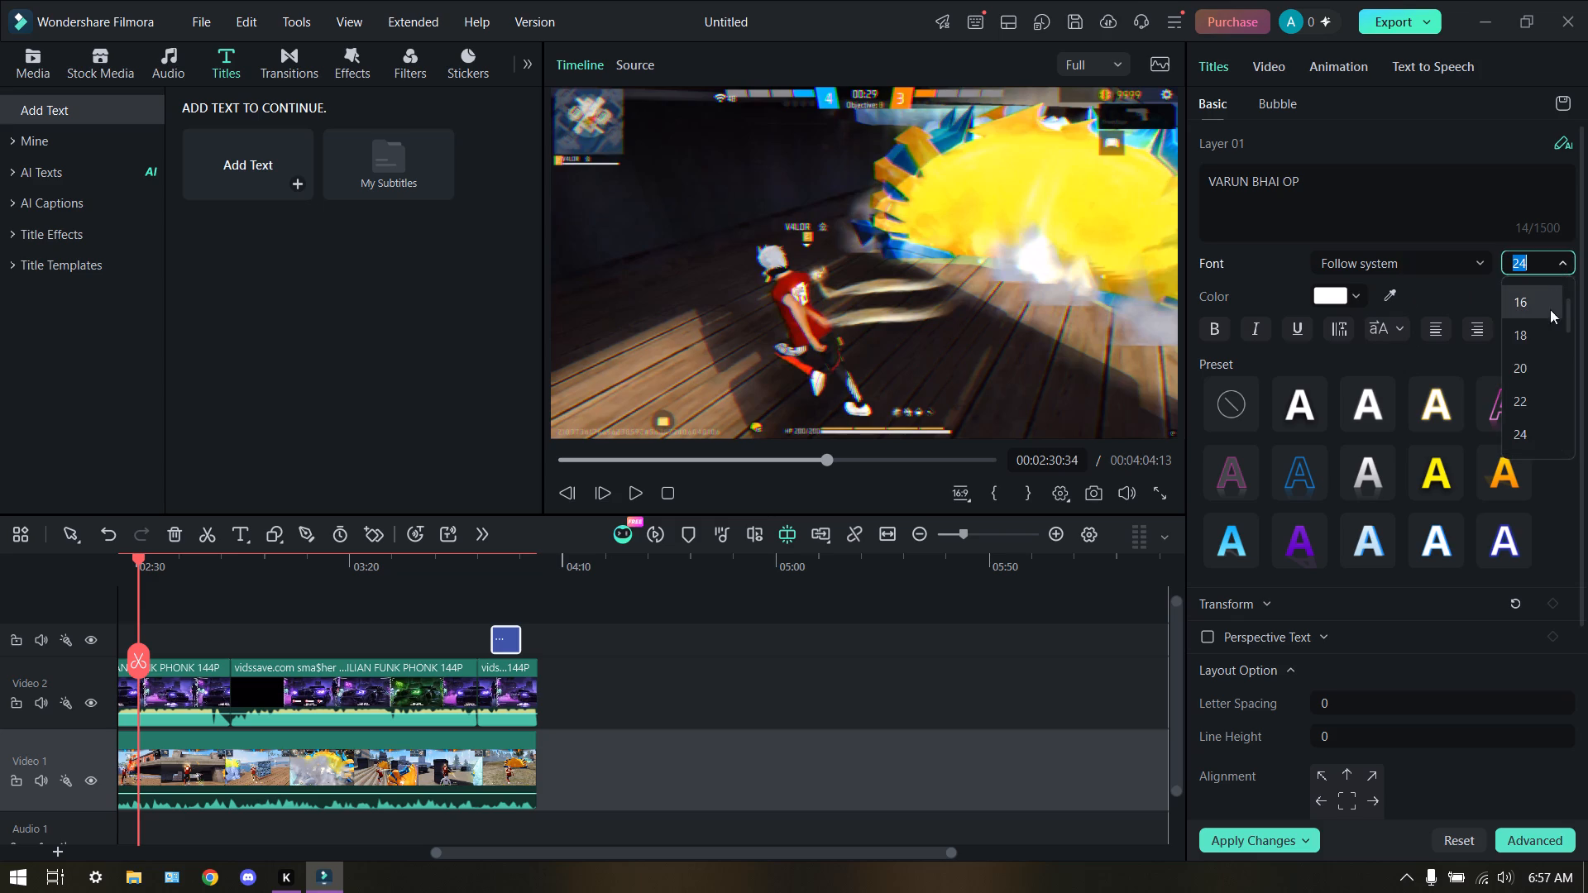
pyautogui.click(1564, 271)
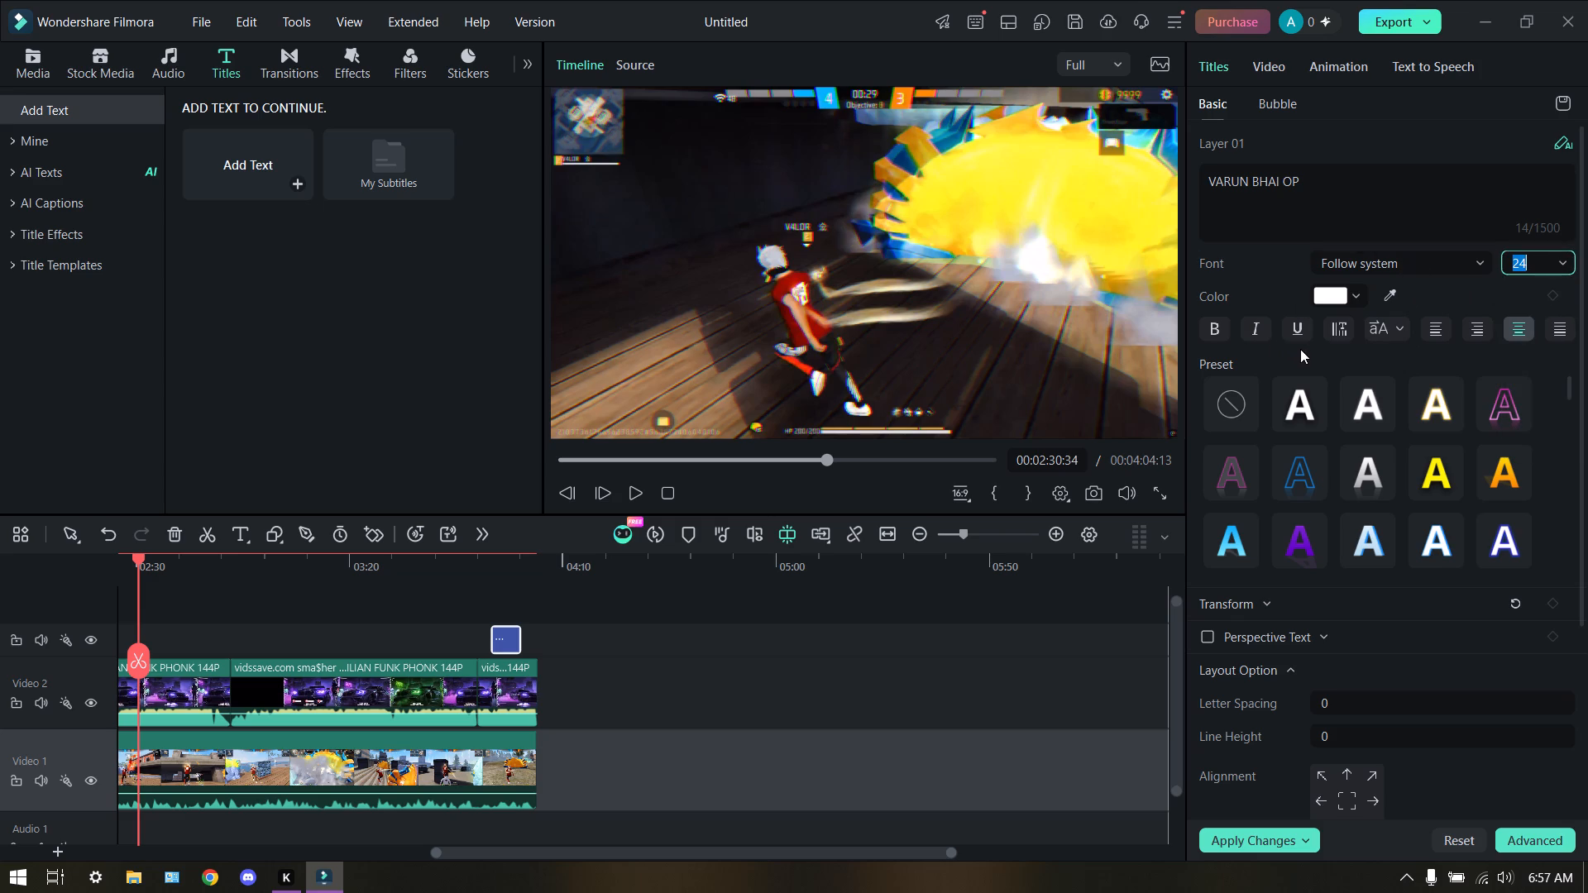
pyautogui.click(1359, 303)
pyautogui.click(1359, 303)
pyautogui.click(1215, 338)
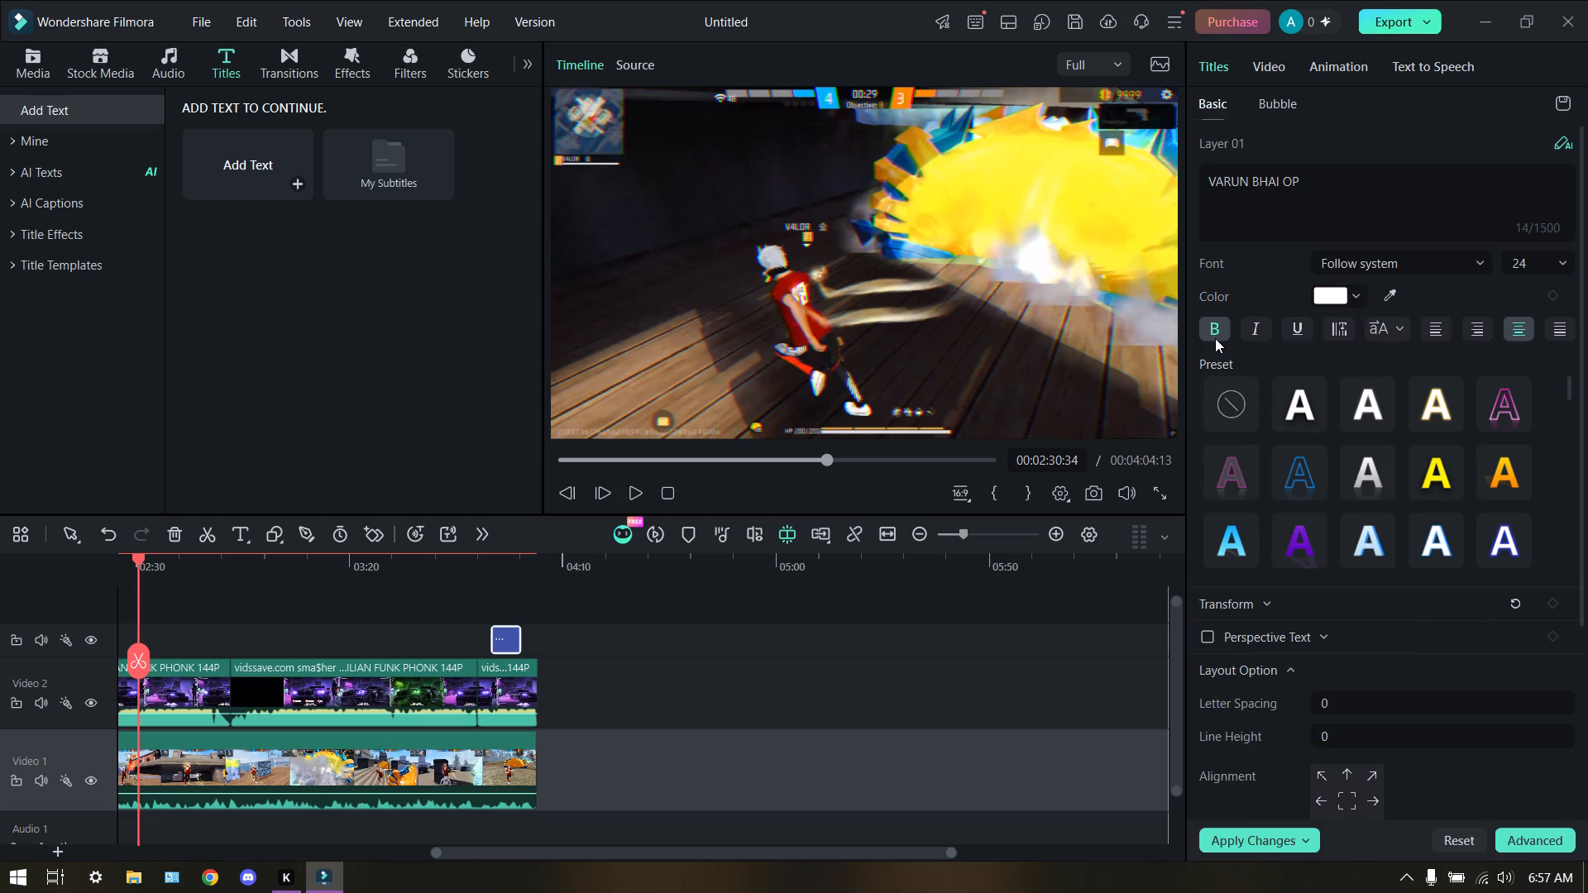
pyautogui.click(1304, 845)
pyautogui.click(1304, 839)
# Open the title in the advanced text editor and play back its clip.
pyautogui.click(1568, 838)
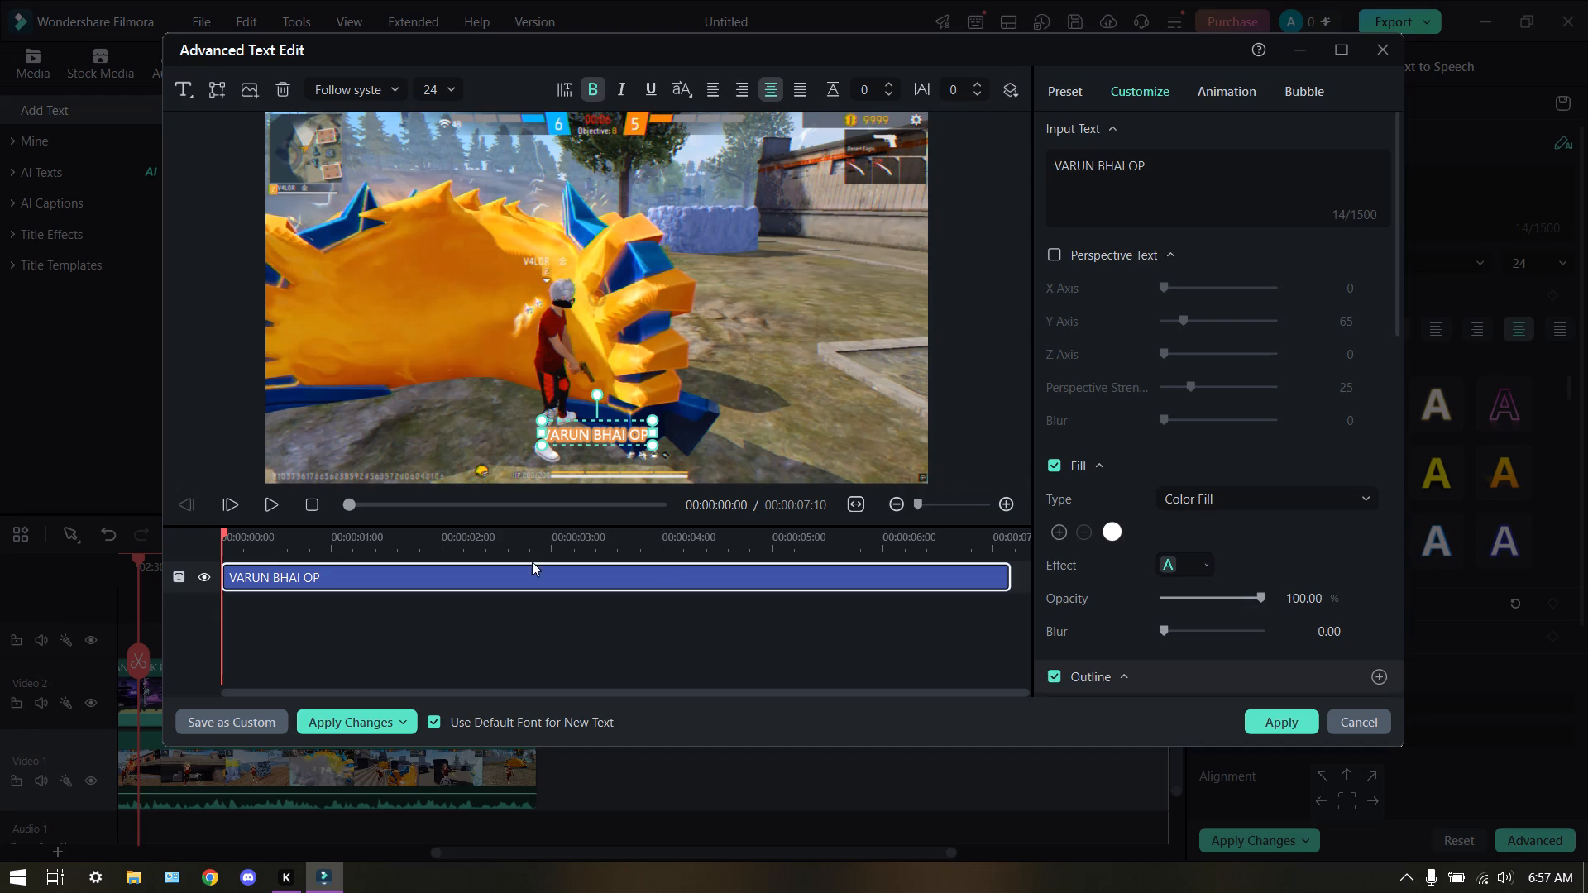
pyautogui.click(265, 518)
pyautogui.click(265, 511)
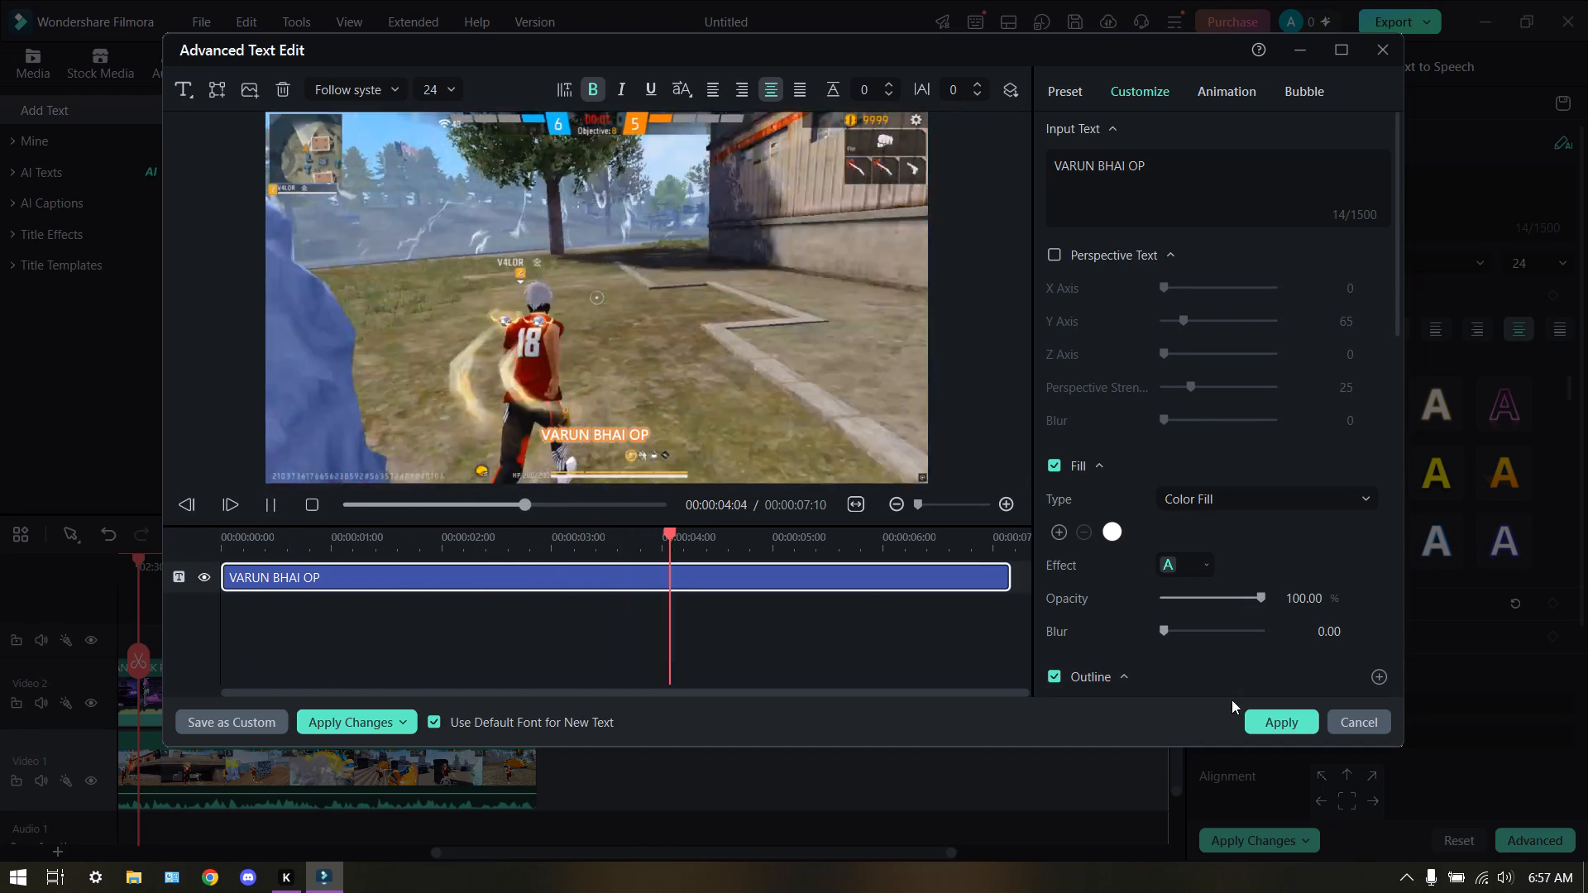
# Browse the title's preset, customization, bubble and In, Out and Loop animation options in the advanced text editor, and close it with Apply.
pyautogui.click(1218, 98)
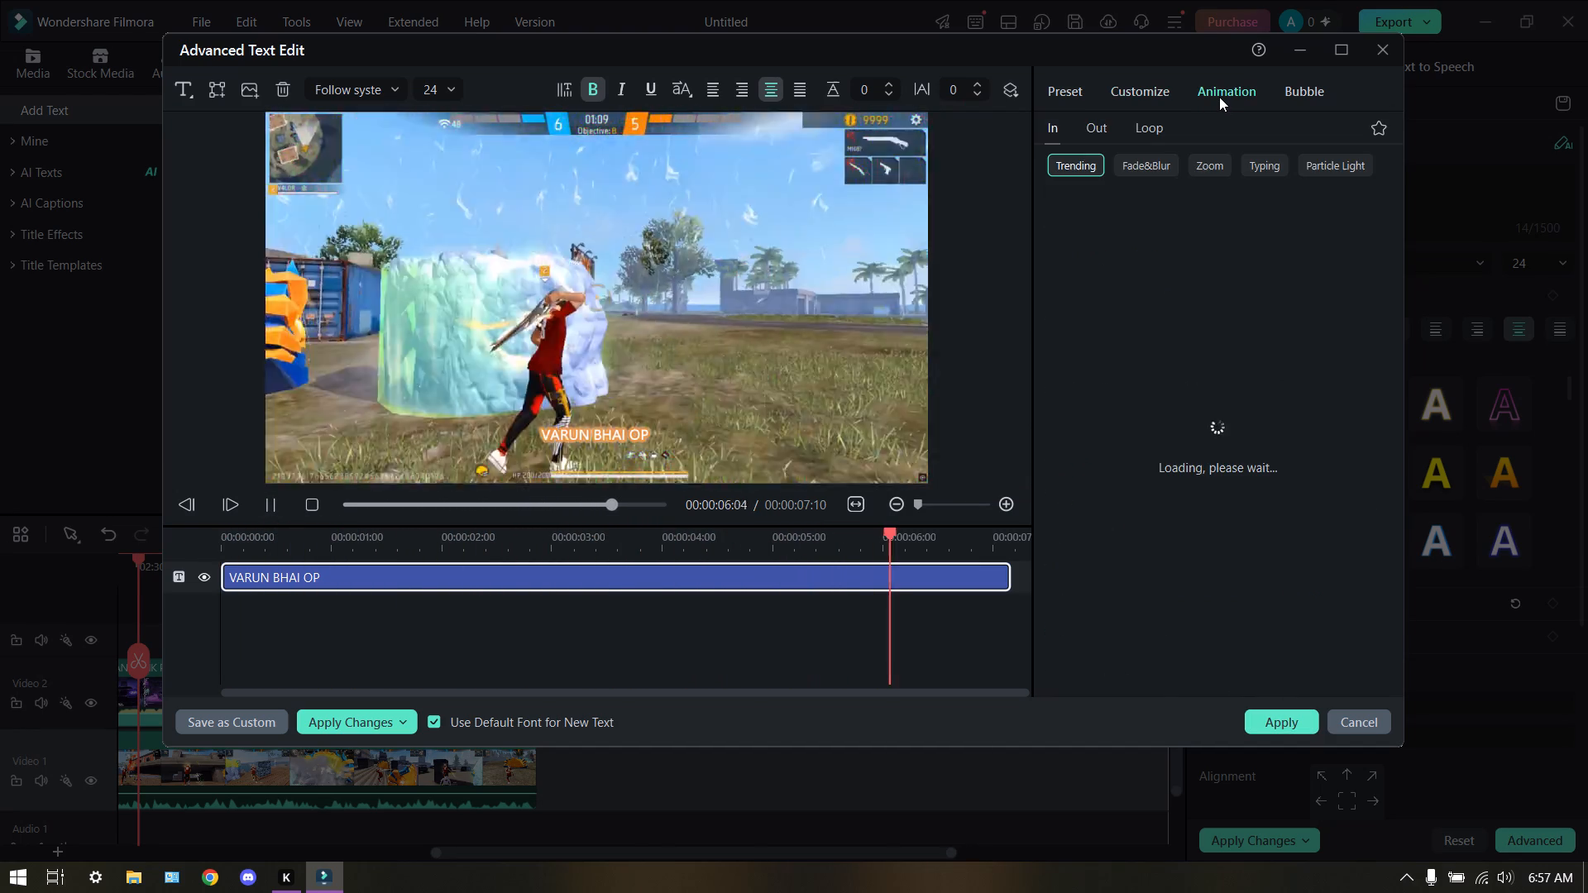
pyautogui.click(1217, 165)
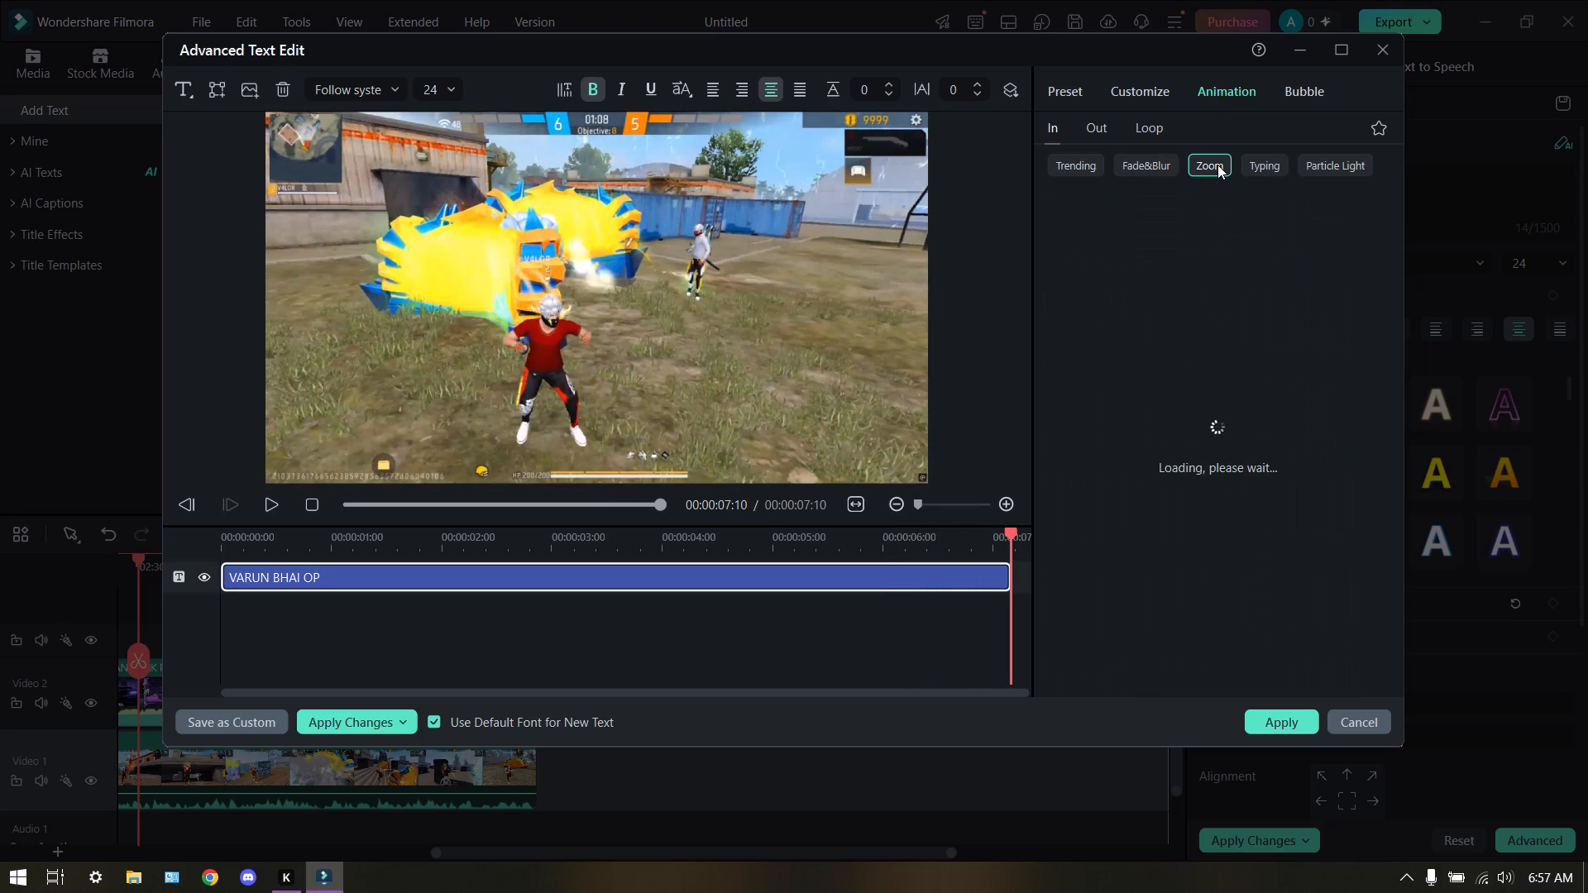
pyautogui.click(1323, 170)
pyautogui.click(1135, 88)
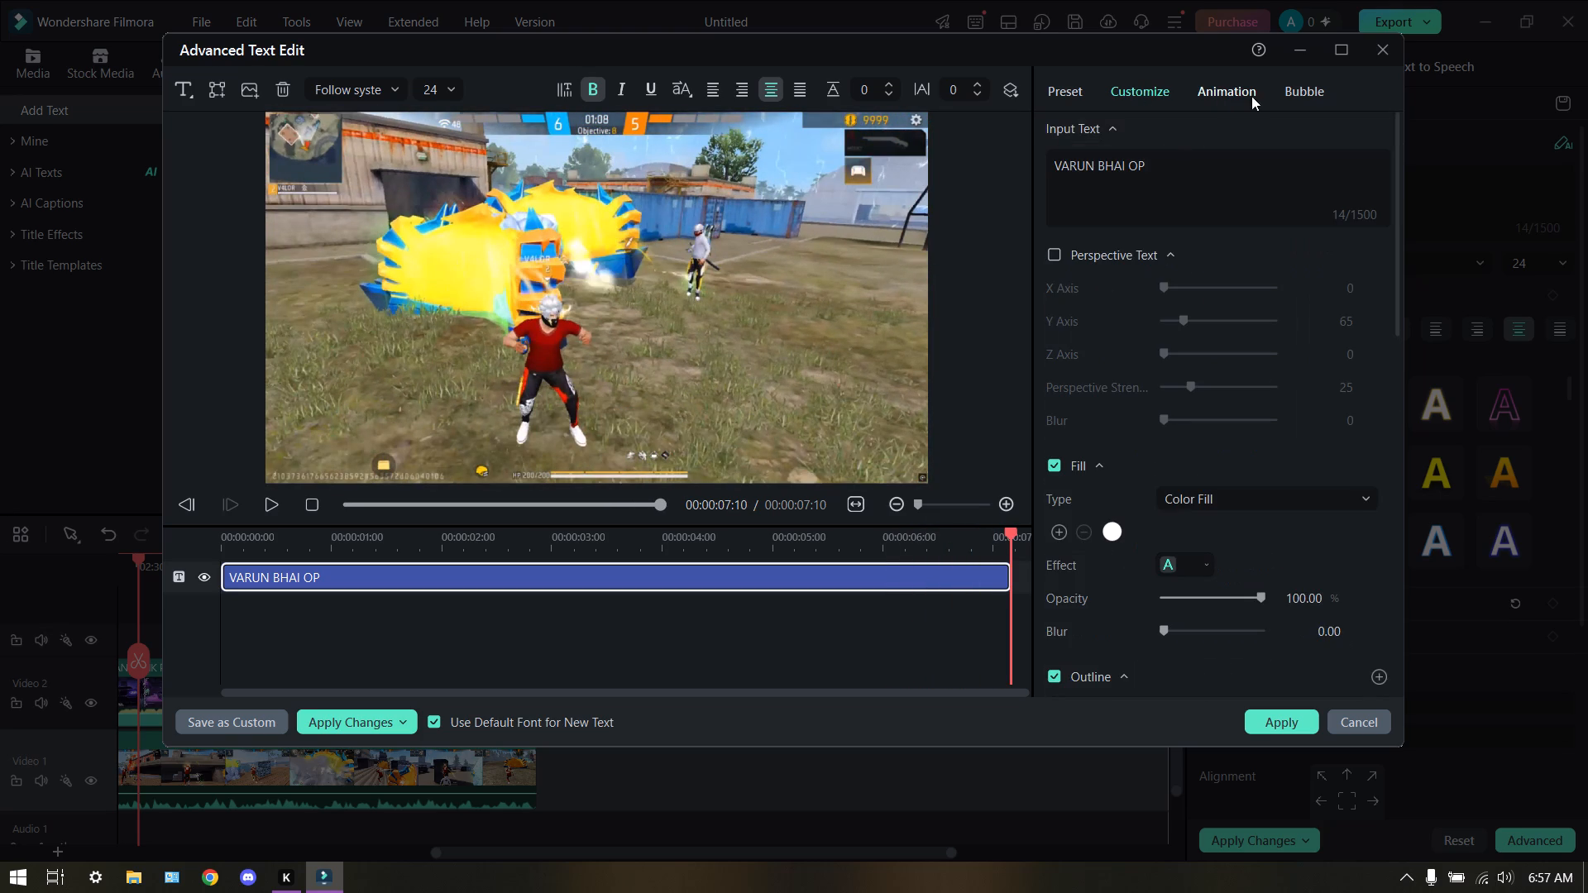
pyautogui.click(1299, 96)
pyautogui.click(1085, 88)
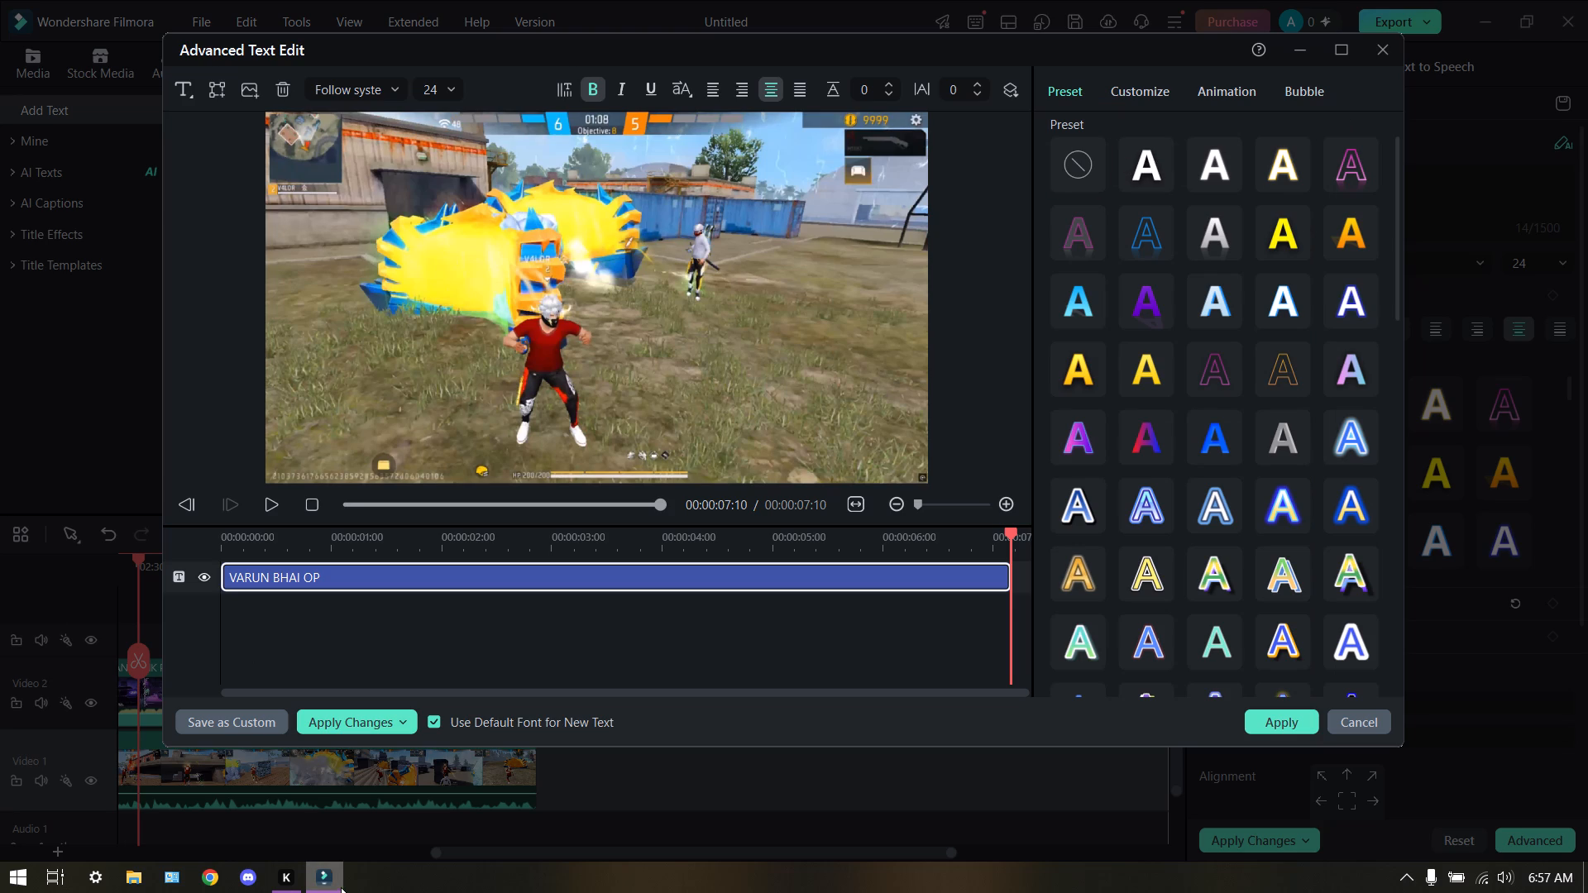
pyautogui.click(1399, 878)
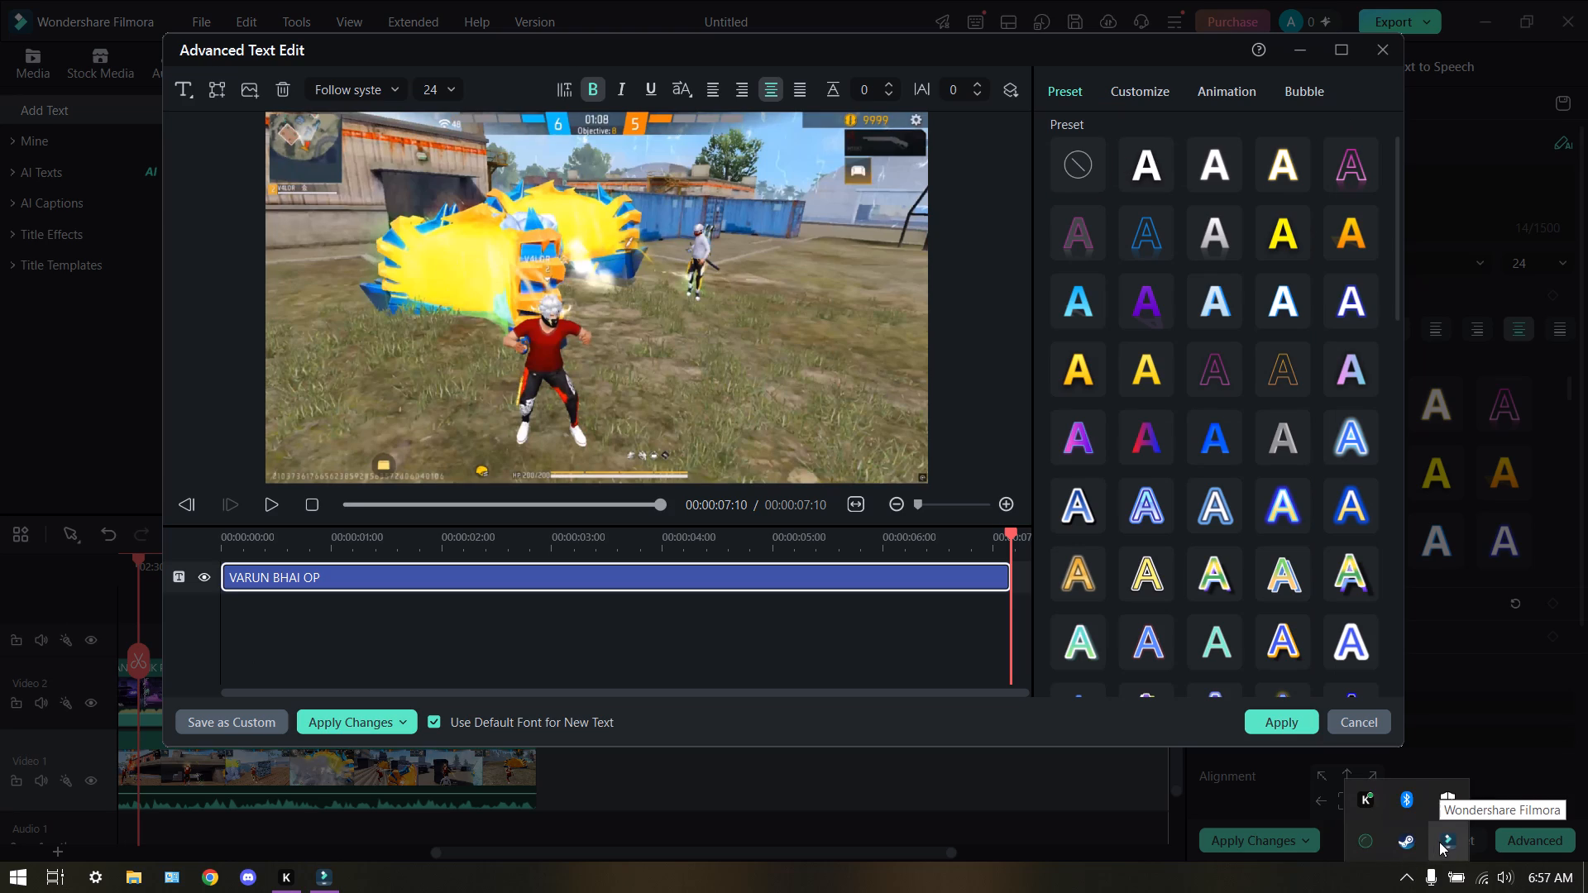
pyautogui.click(1394, 887)
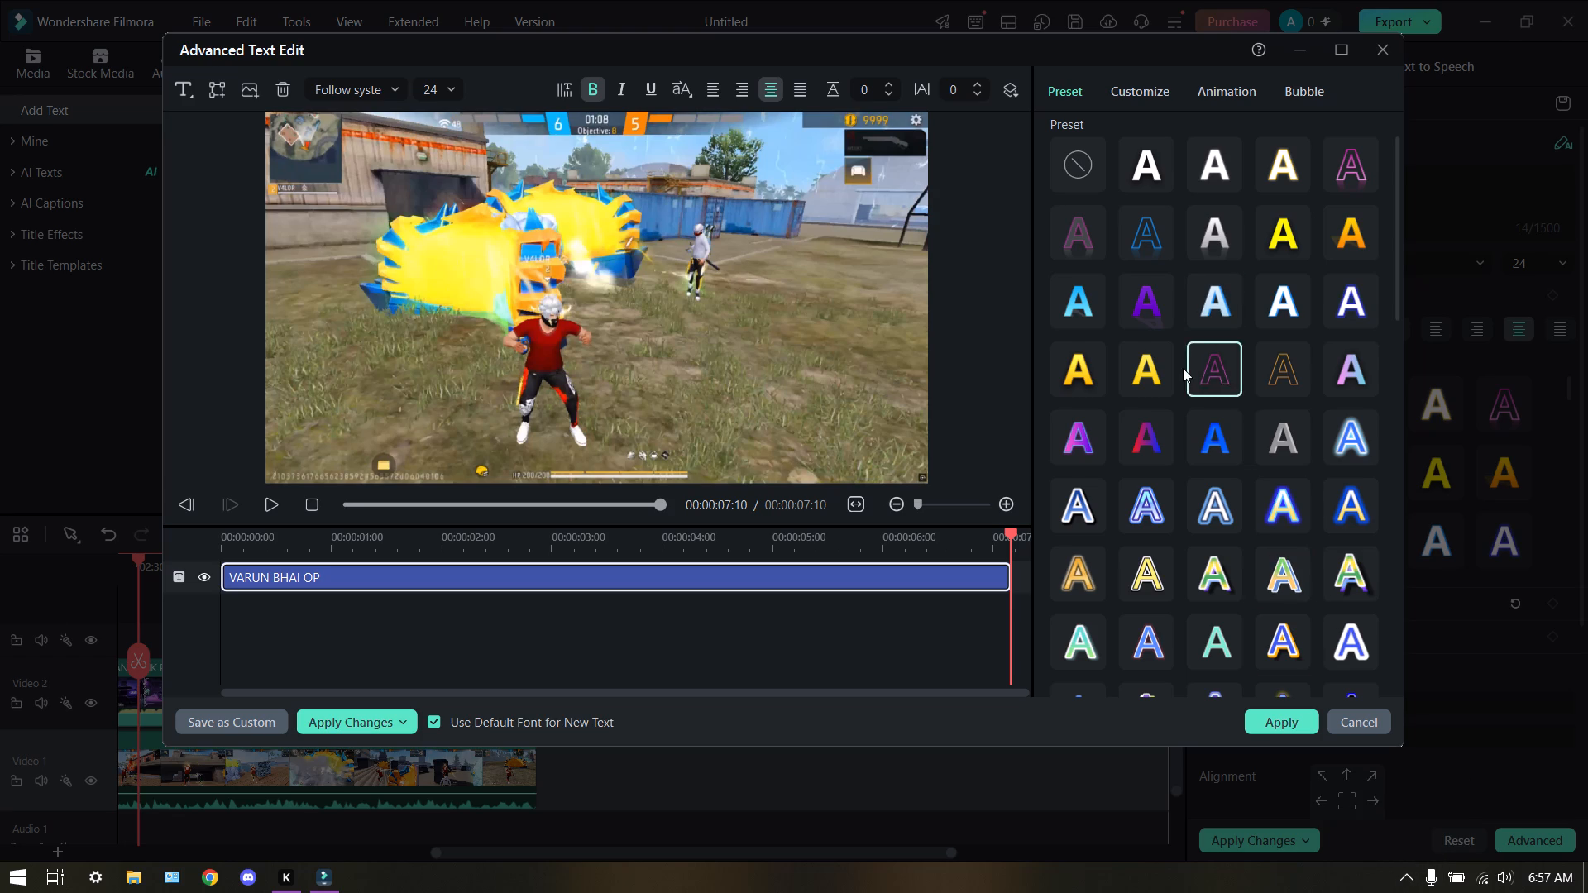
pyautogui.click(1102, 85)
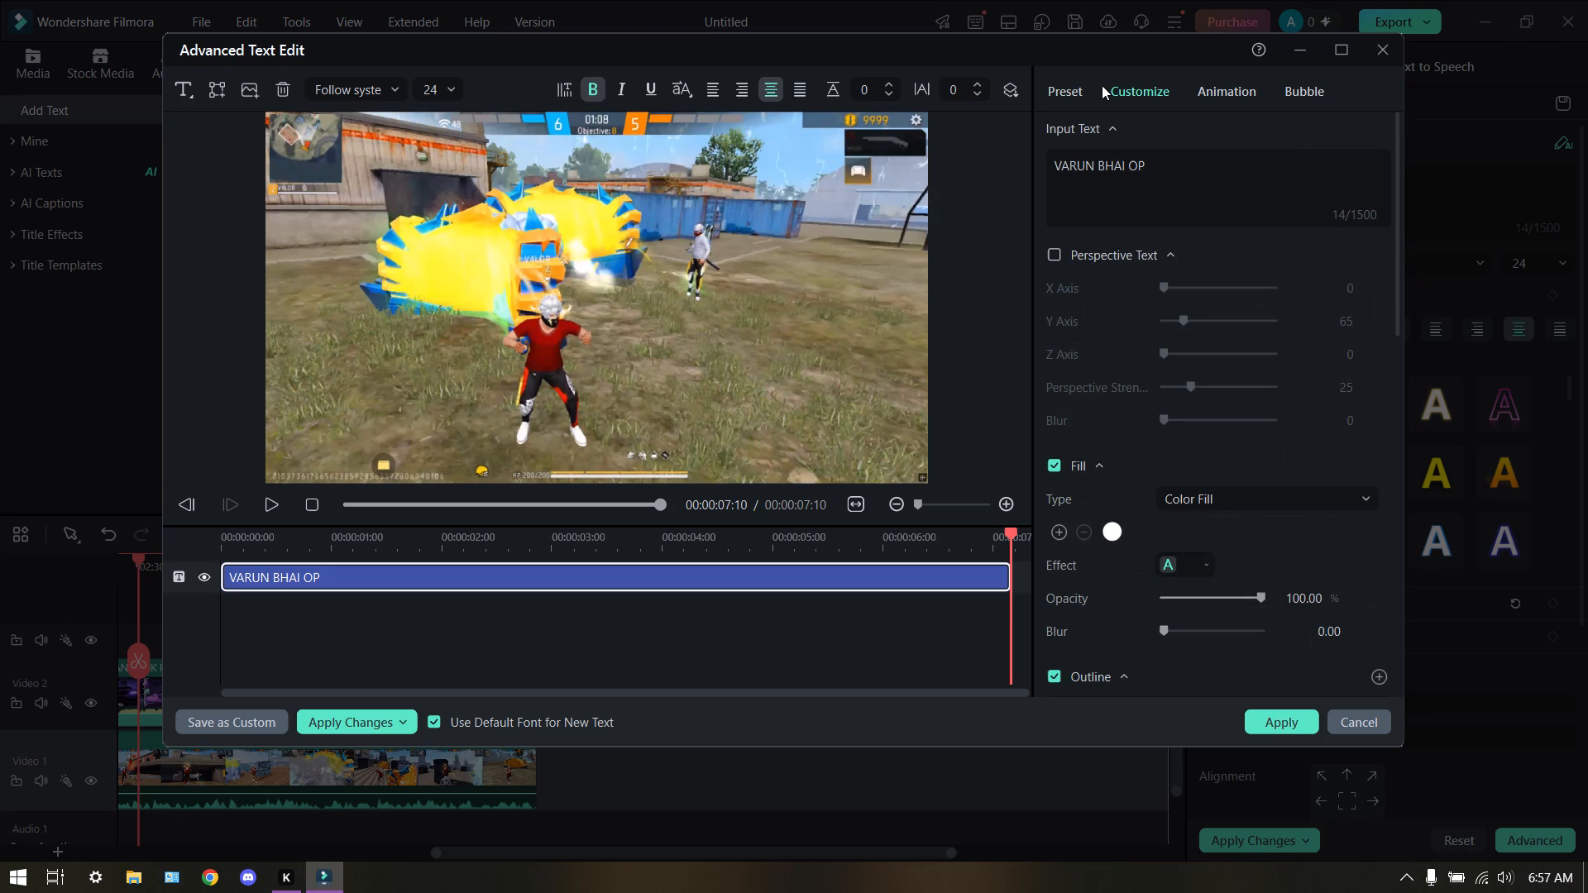
pyautogui.scroll(-3, 1183, 334)
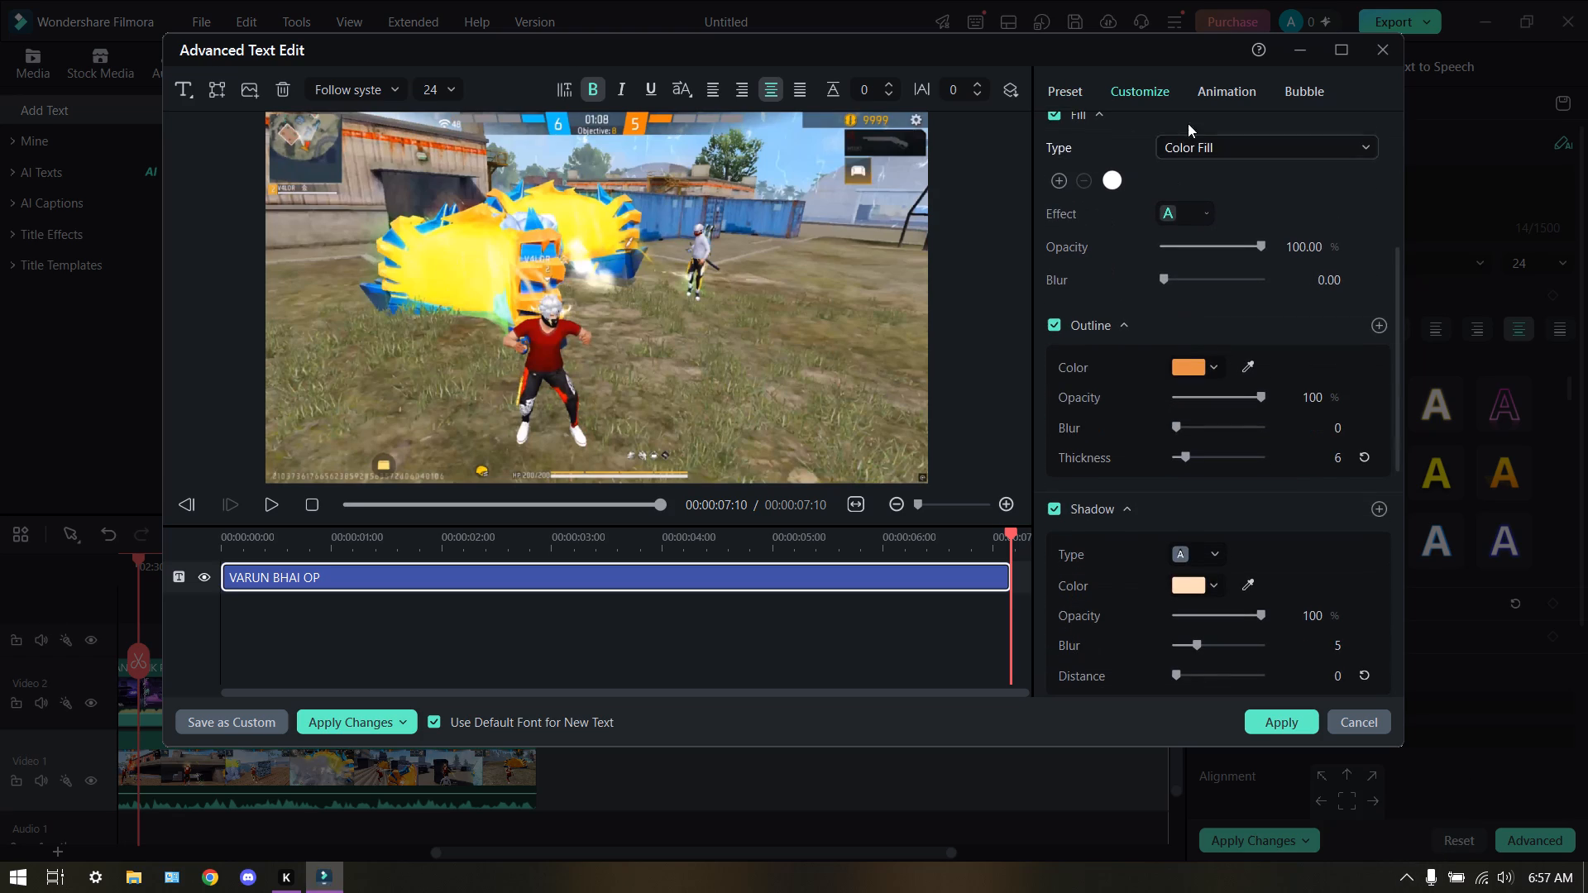
pyautogui.click(1240, 93)
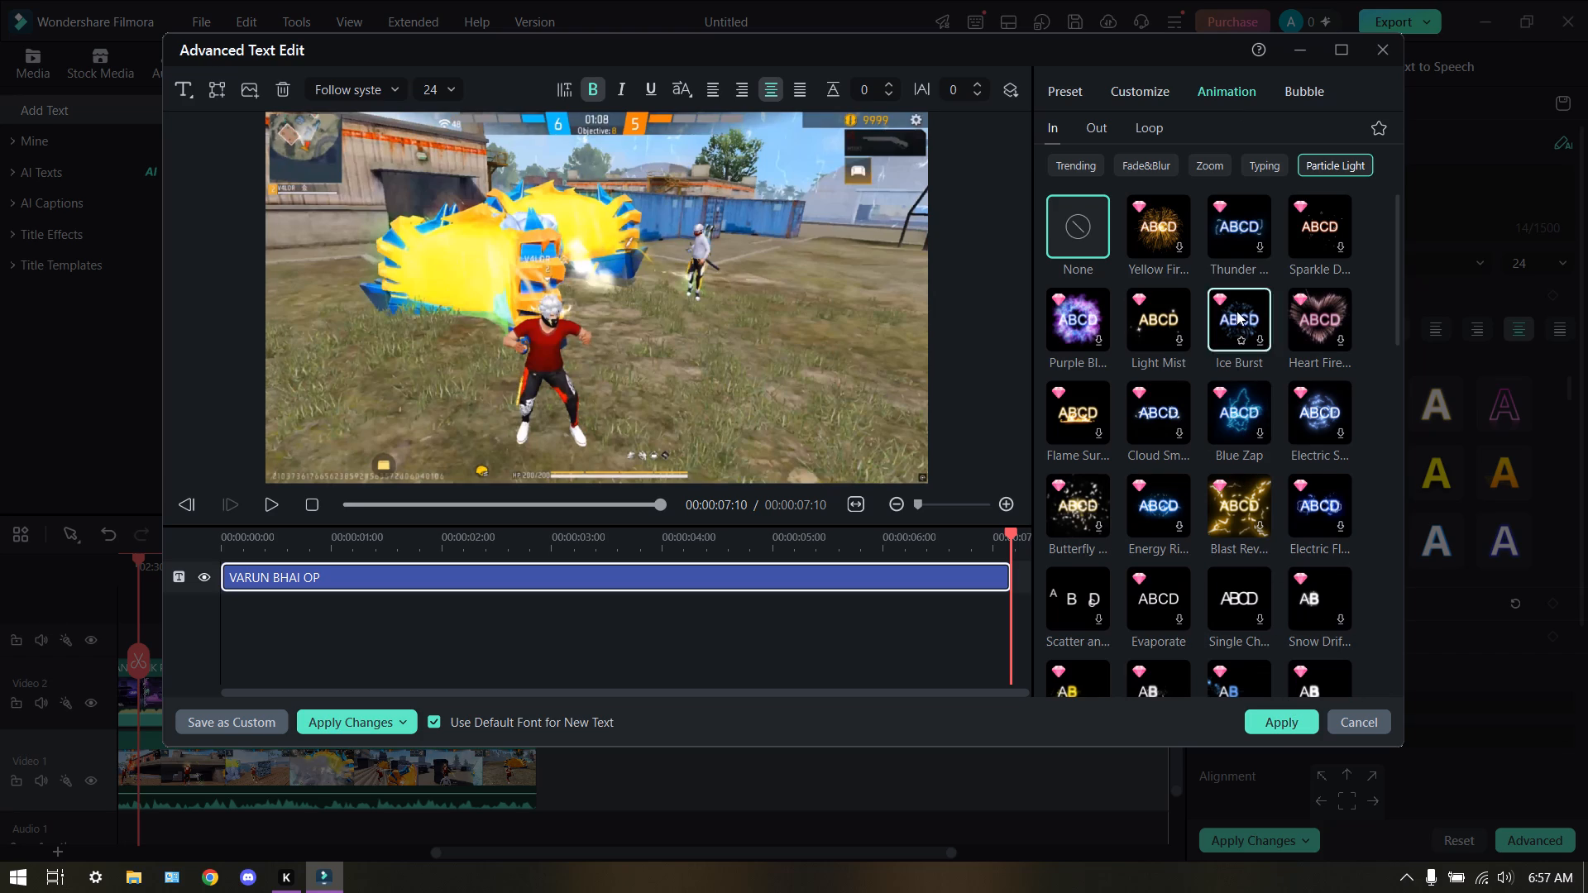
pyautogui.scroll(-2, 1207, 233)
pyautogui.click(1208, 170)
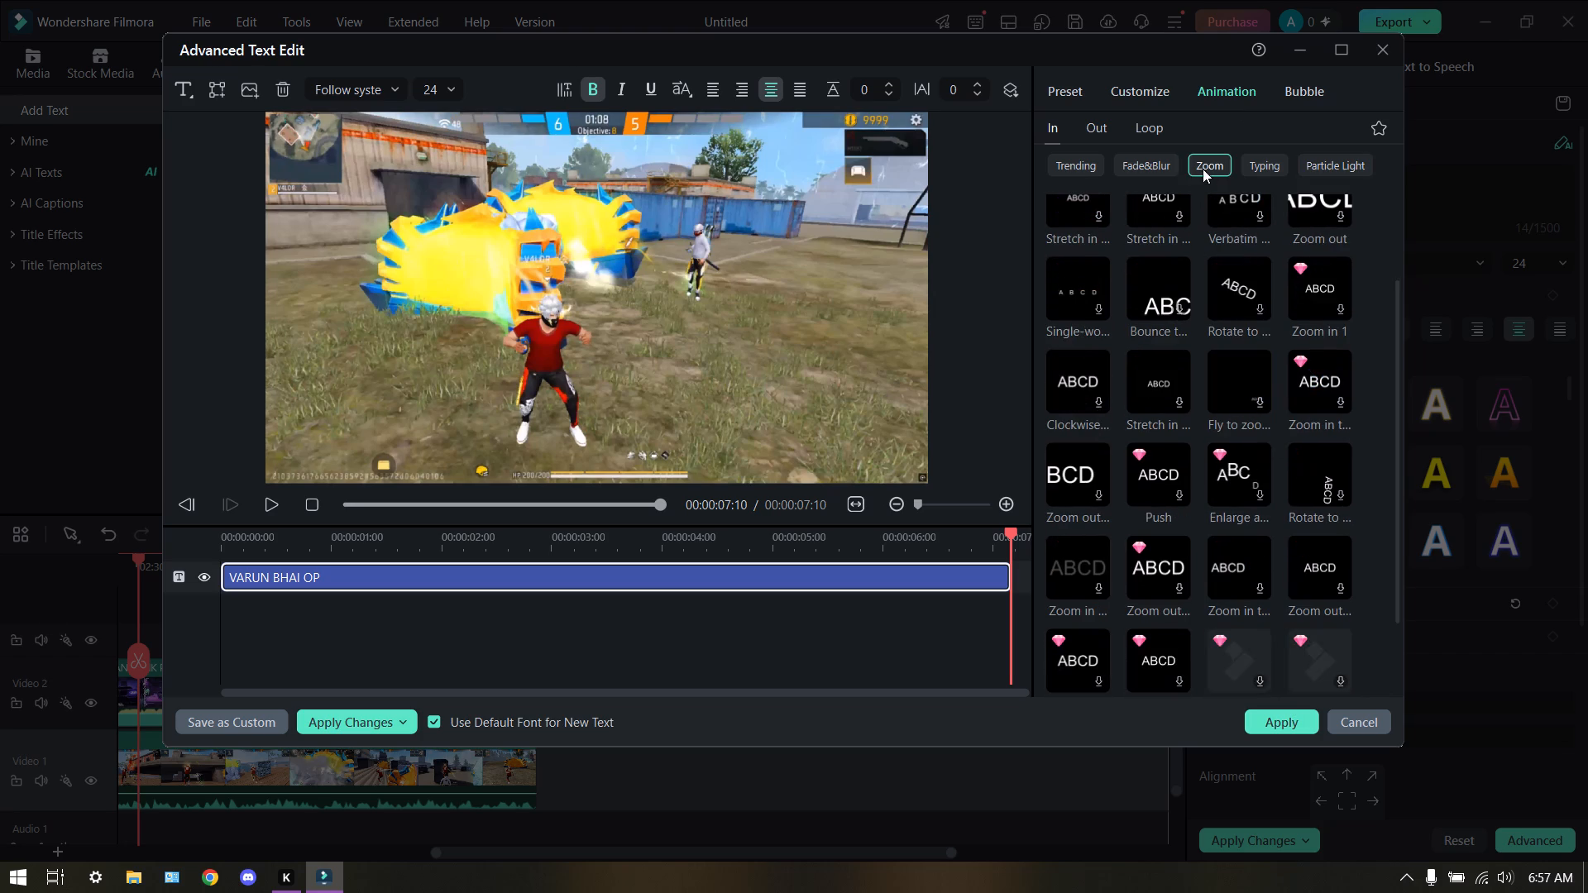
pyautogui.click(1162, 173)
pyautogui.click(1102, 168)
pyautogui.click(1099, 128)
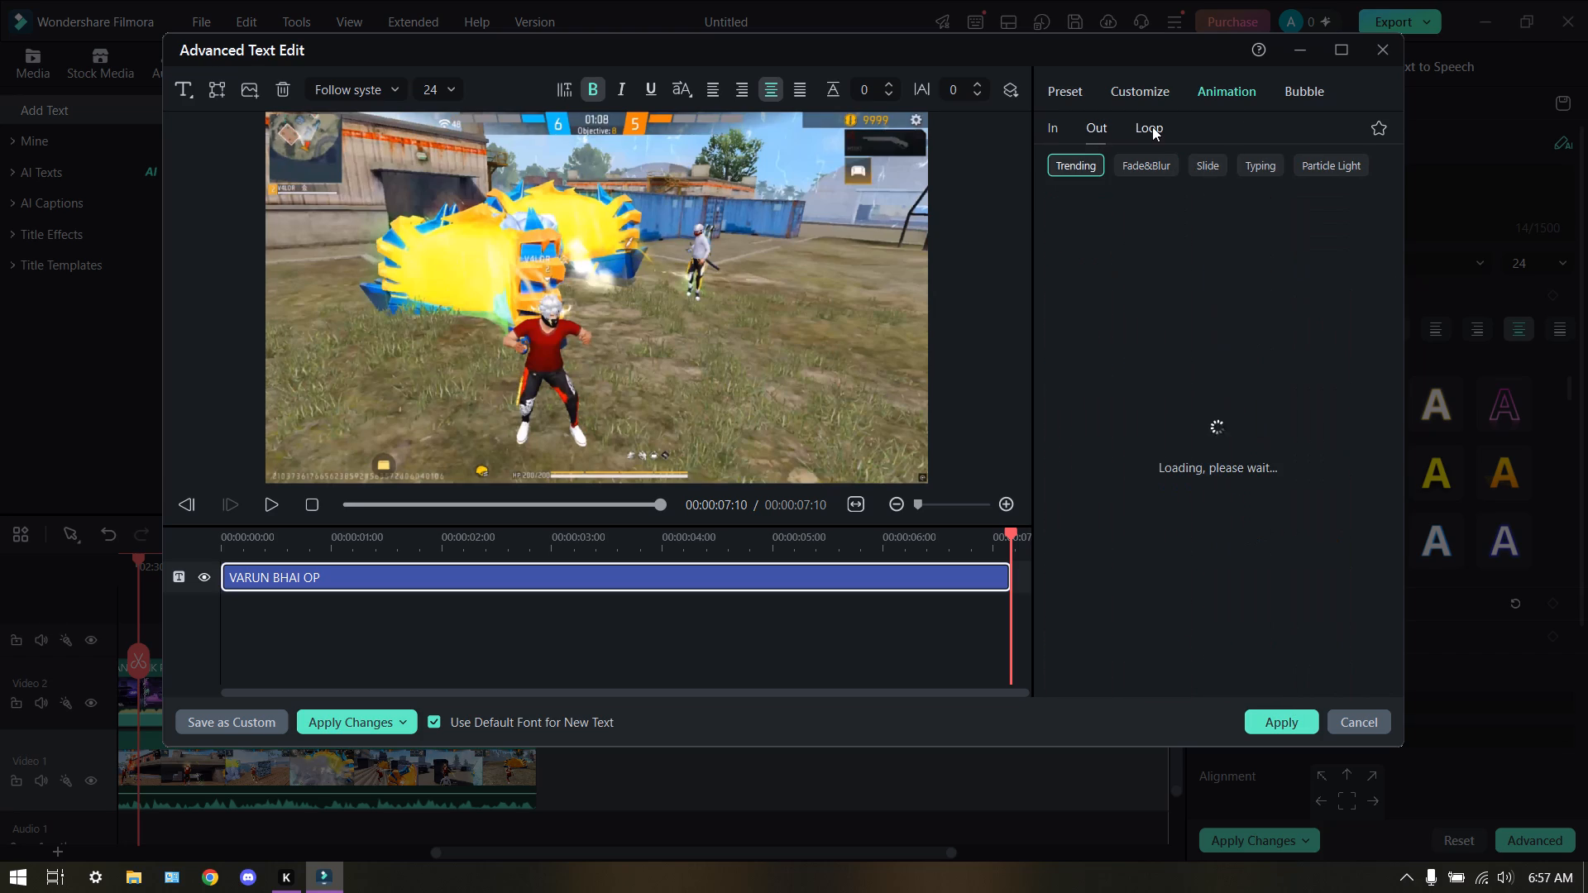
pyautogui.click(1152, 127)
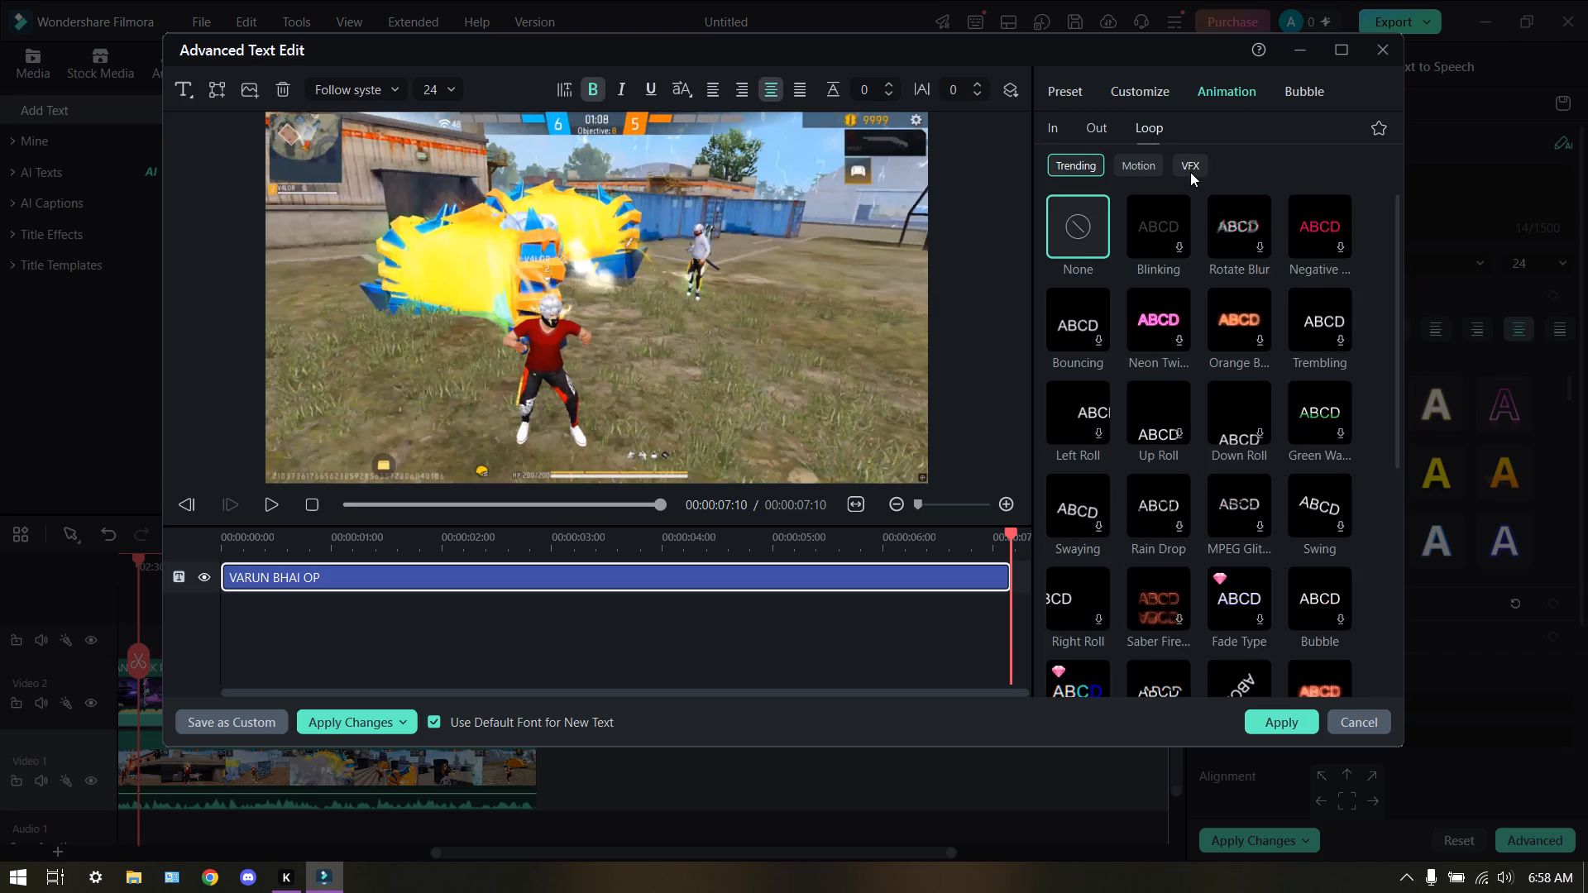
pyautogui.click(1202, 168)
pyautogui.click(1069, 84)
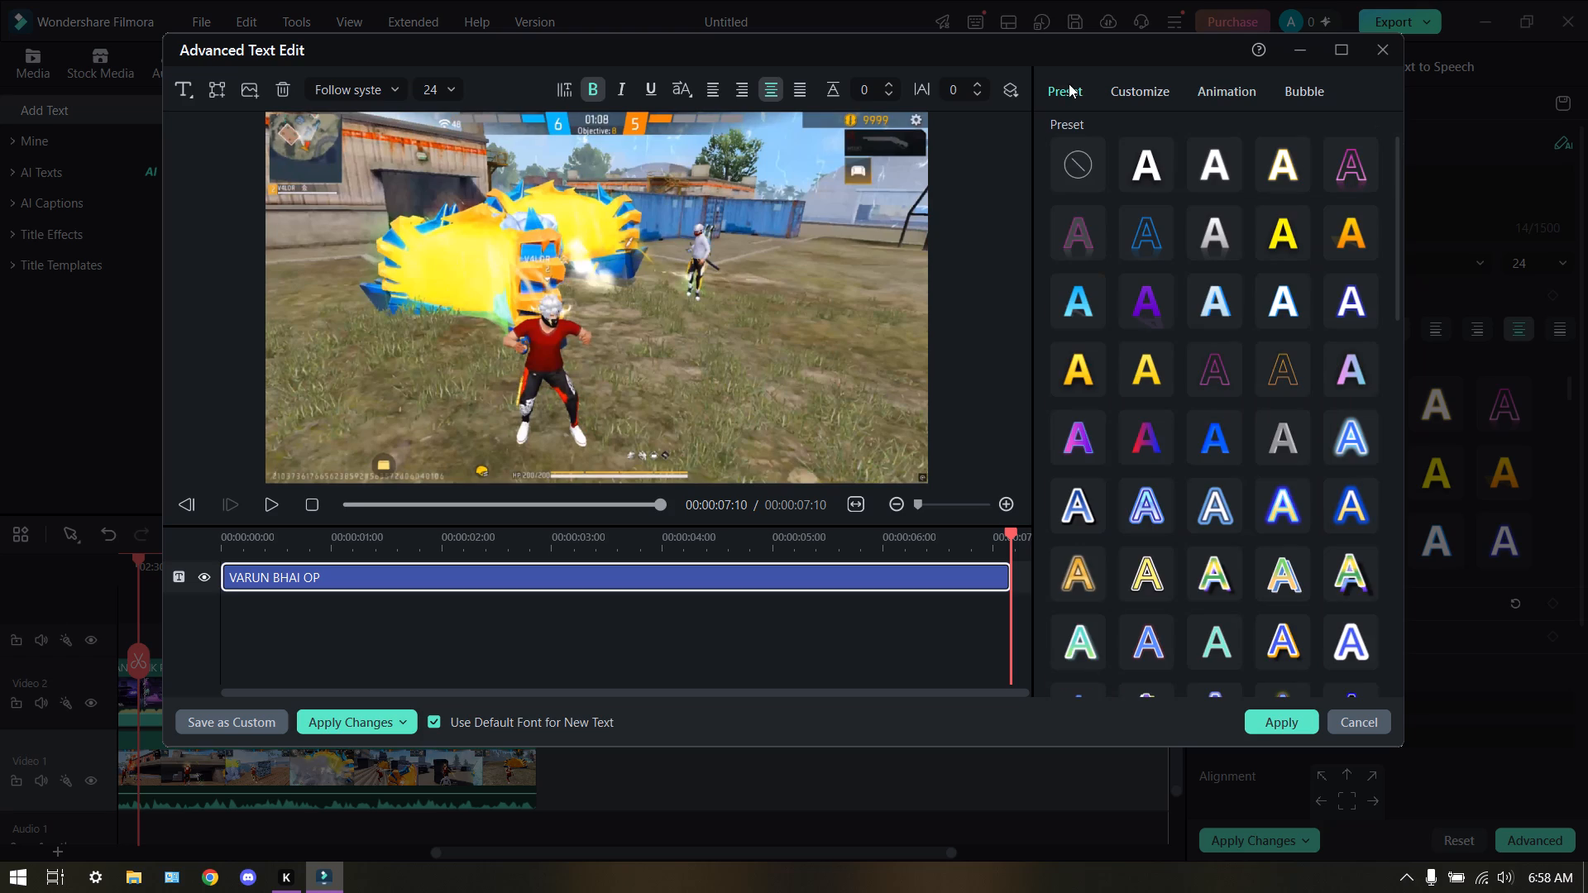
pyautogui.click(1293, 714)
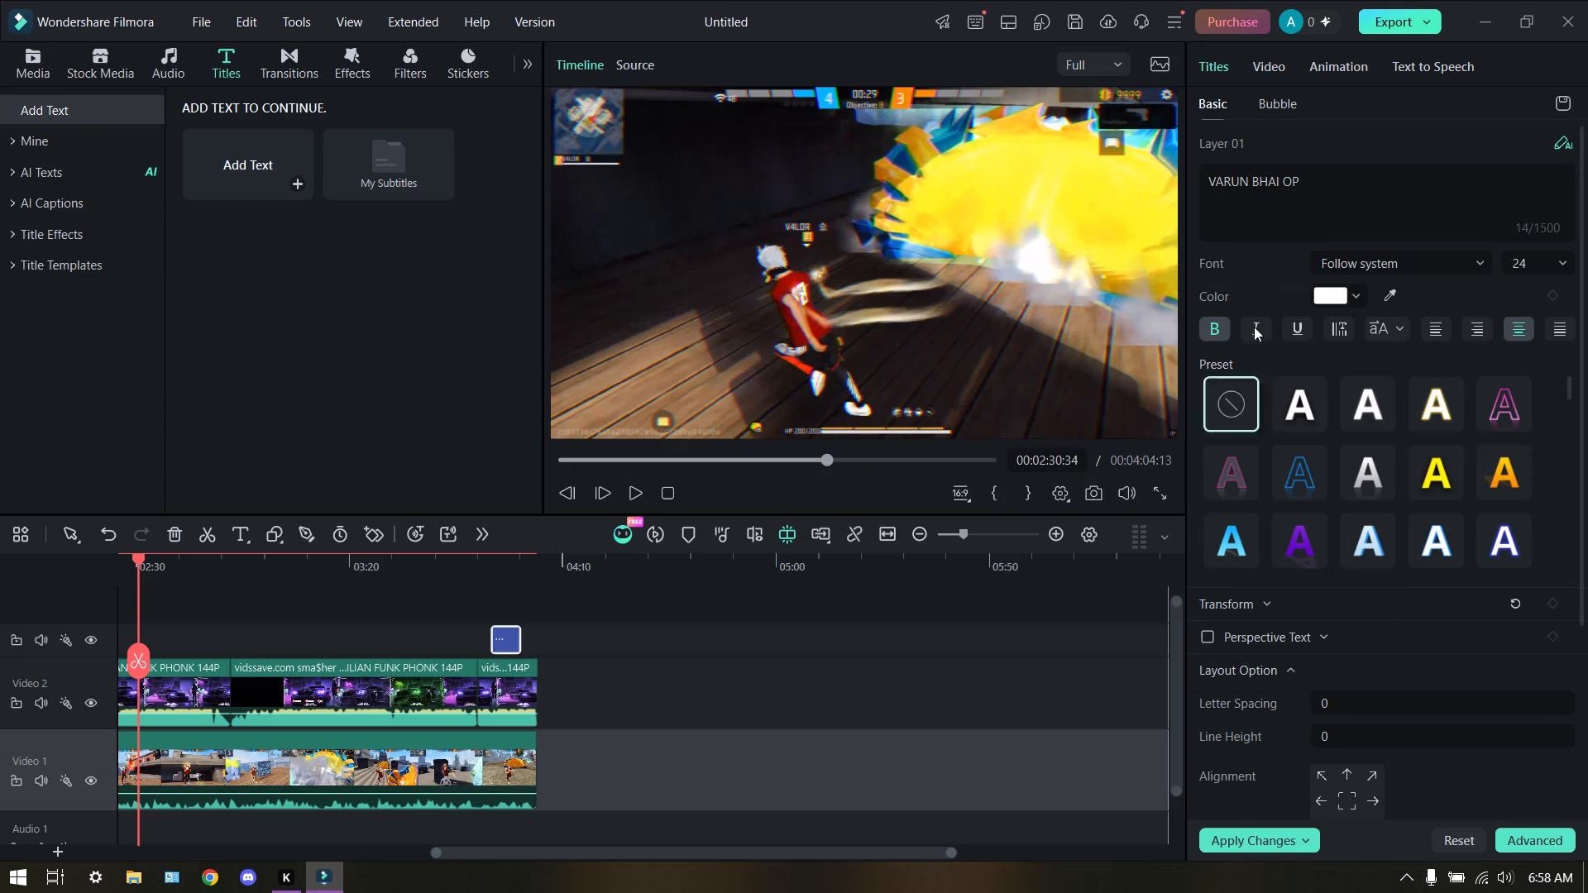
# Play back the video from about 03:46 to the start of the title at about 03:54.
pyautogui.click(481, 620)
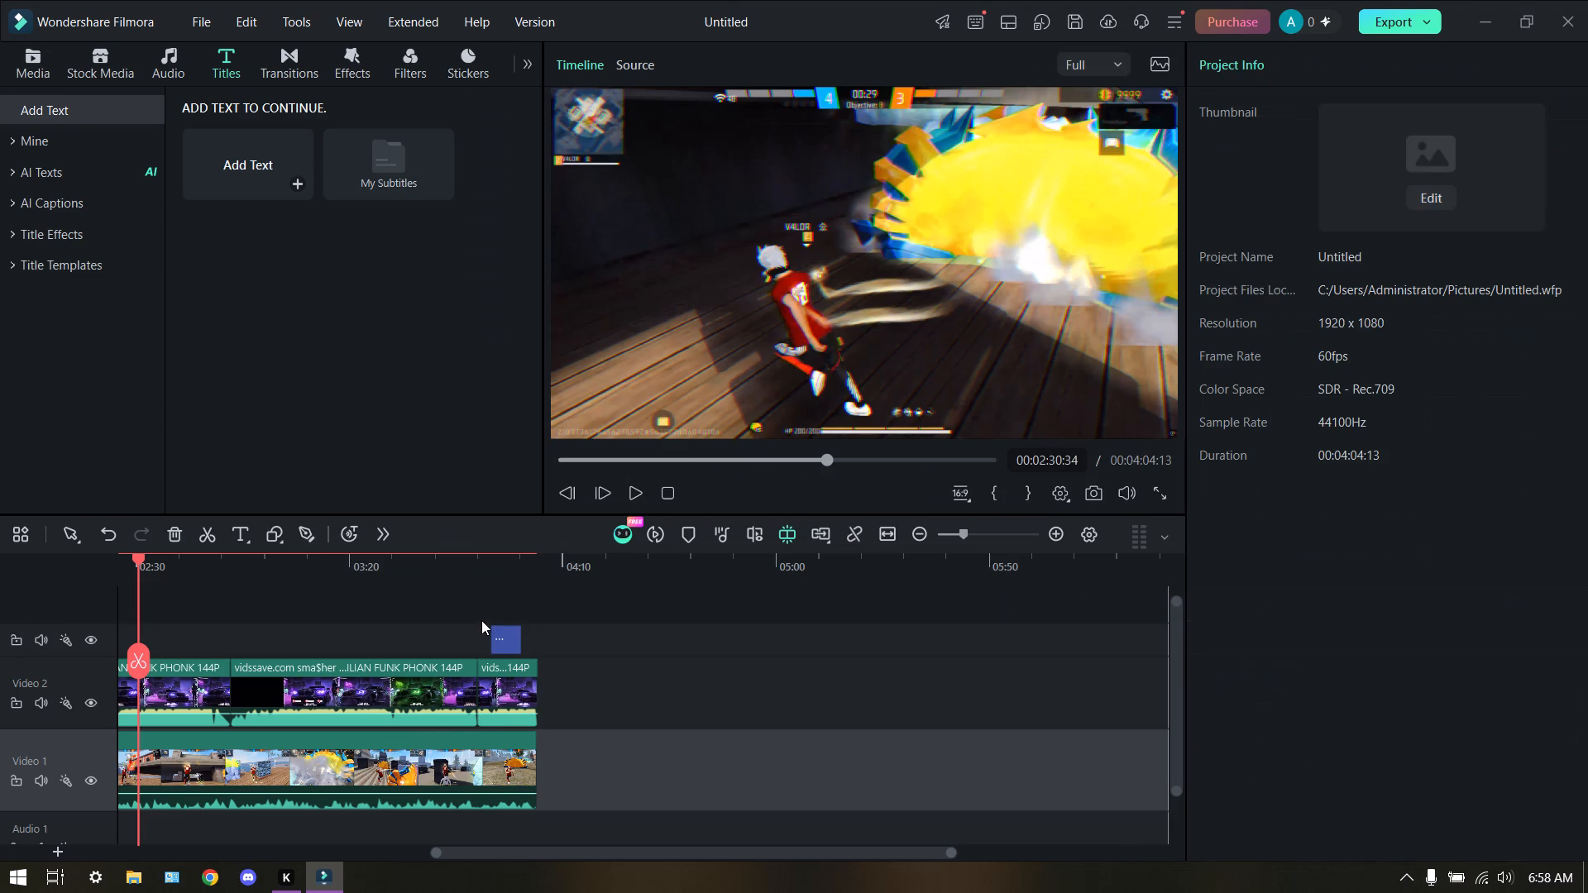
pyautogui.click(471, 636)
pyautogui.moveTo(884, 458); pyautogui.dragTo(971, 475)
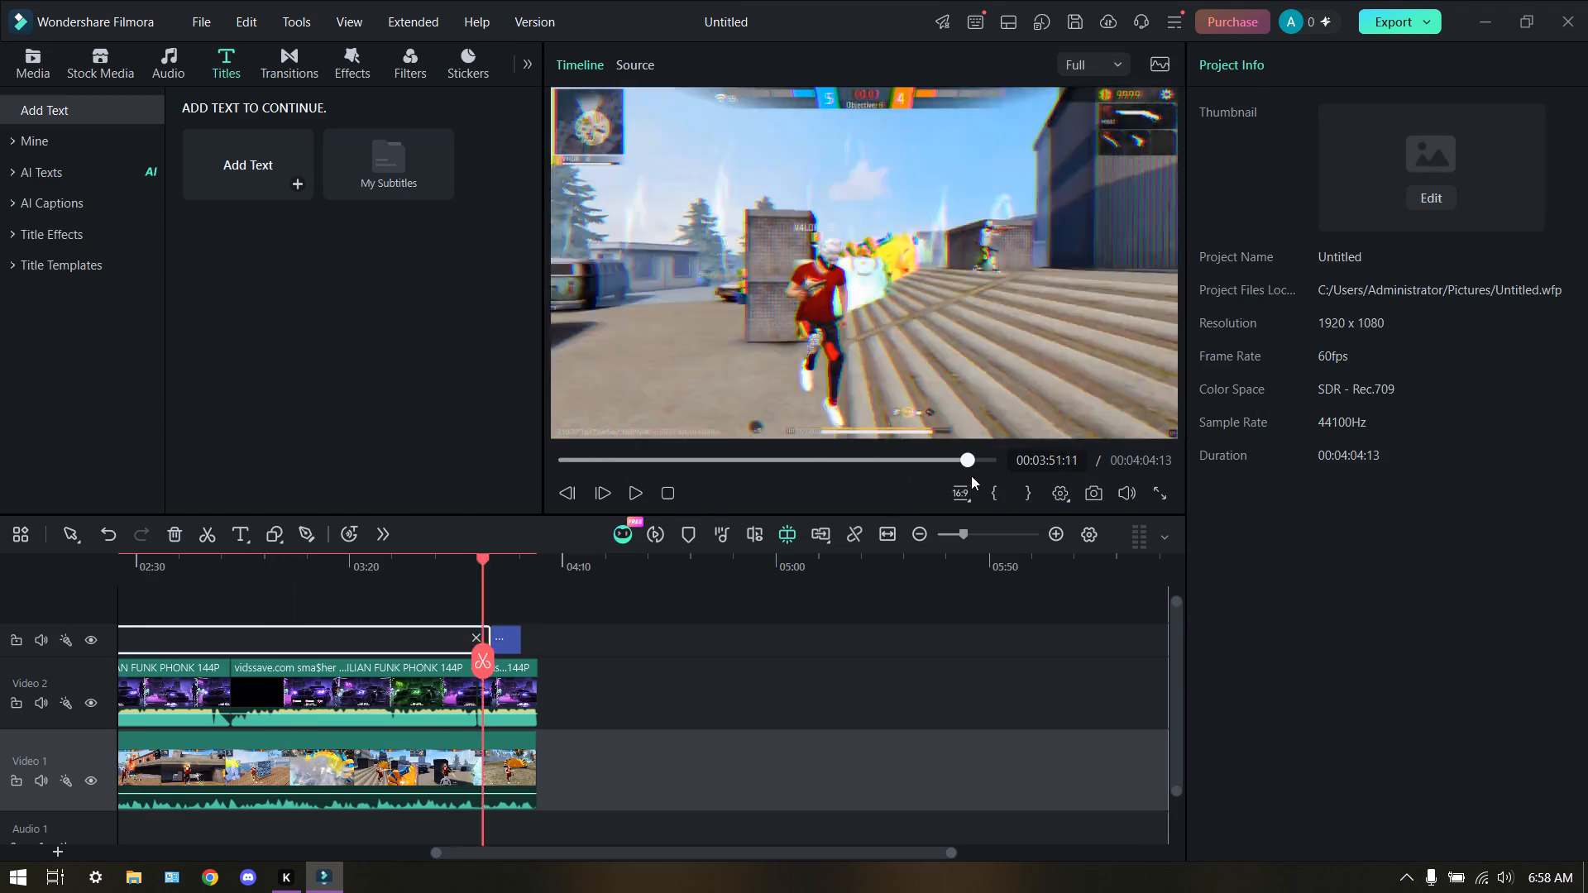
pyautogui.moveTo(971, 475); pyautogui.dragTo(959, 479)
pyautogui.click(850, 489)
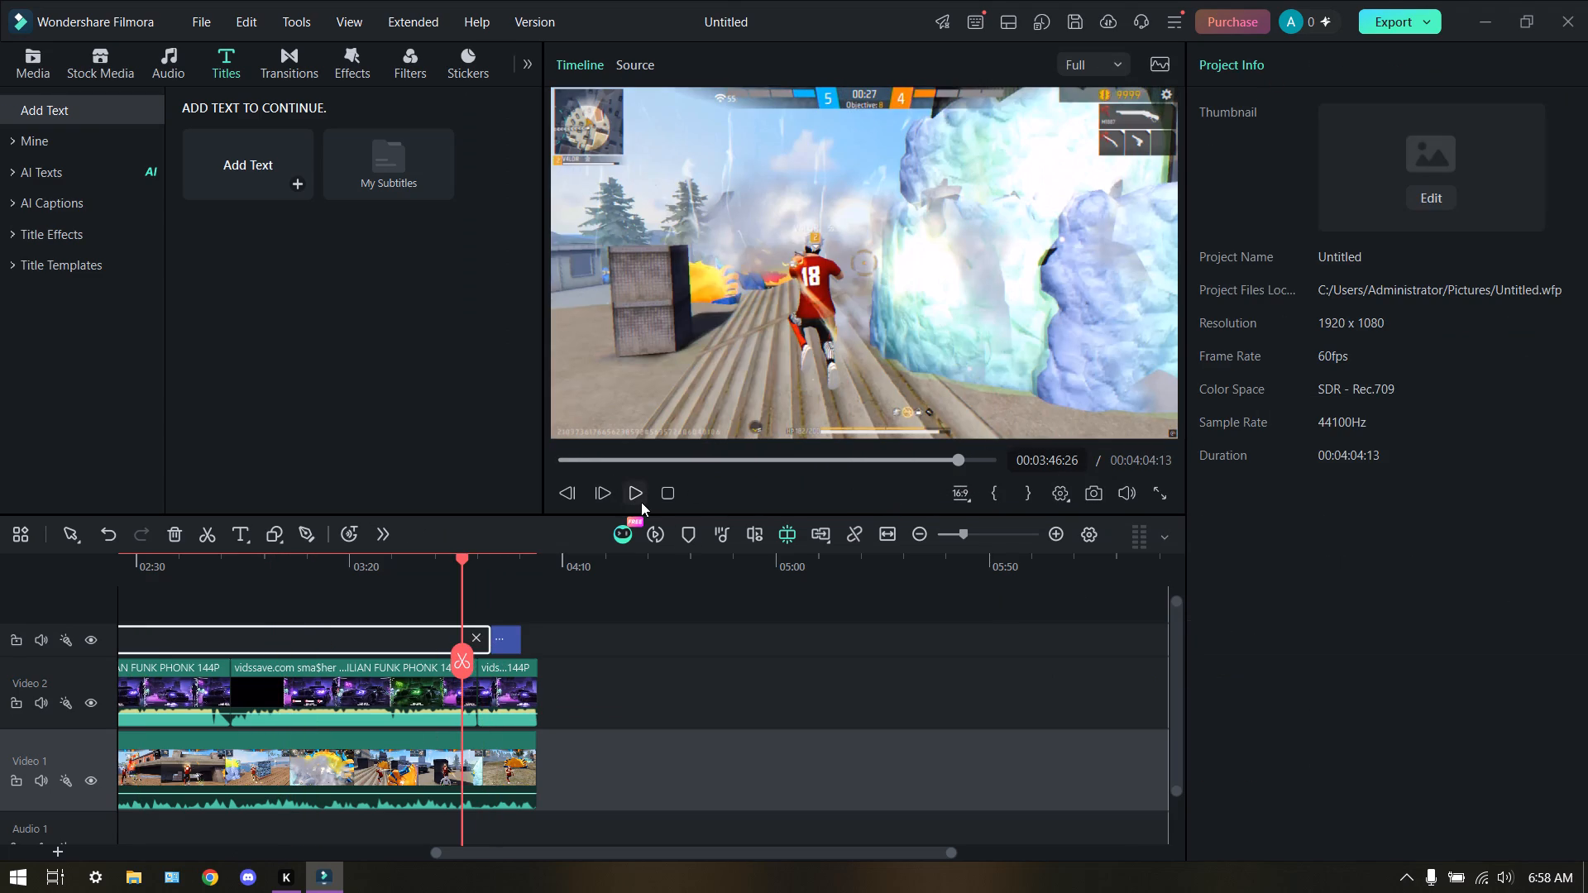
pyautogui.click(641, 501)
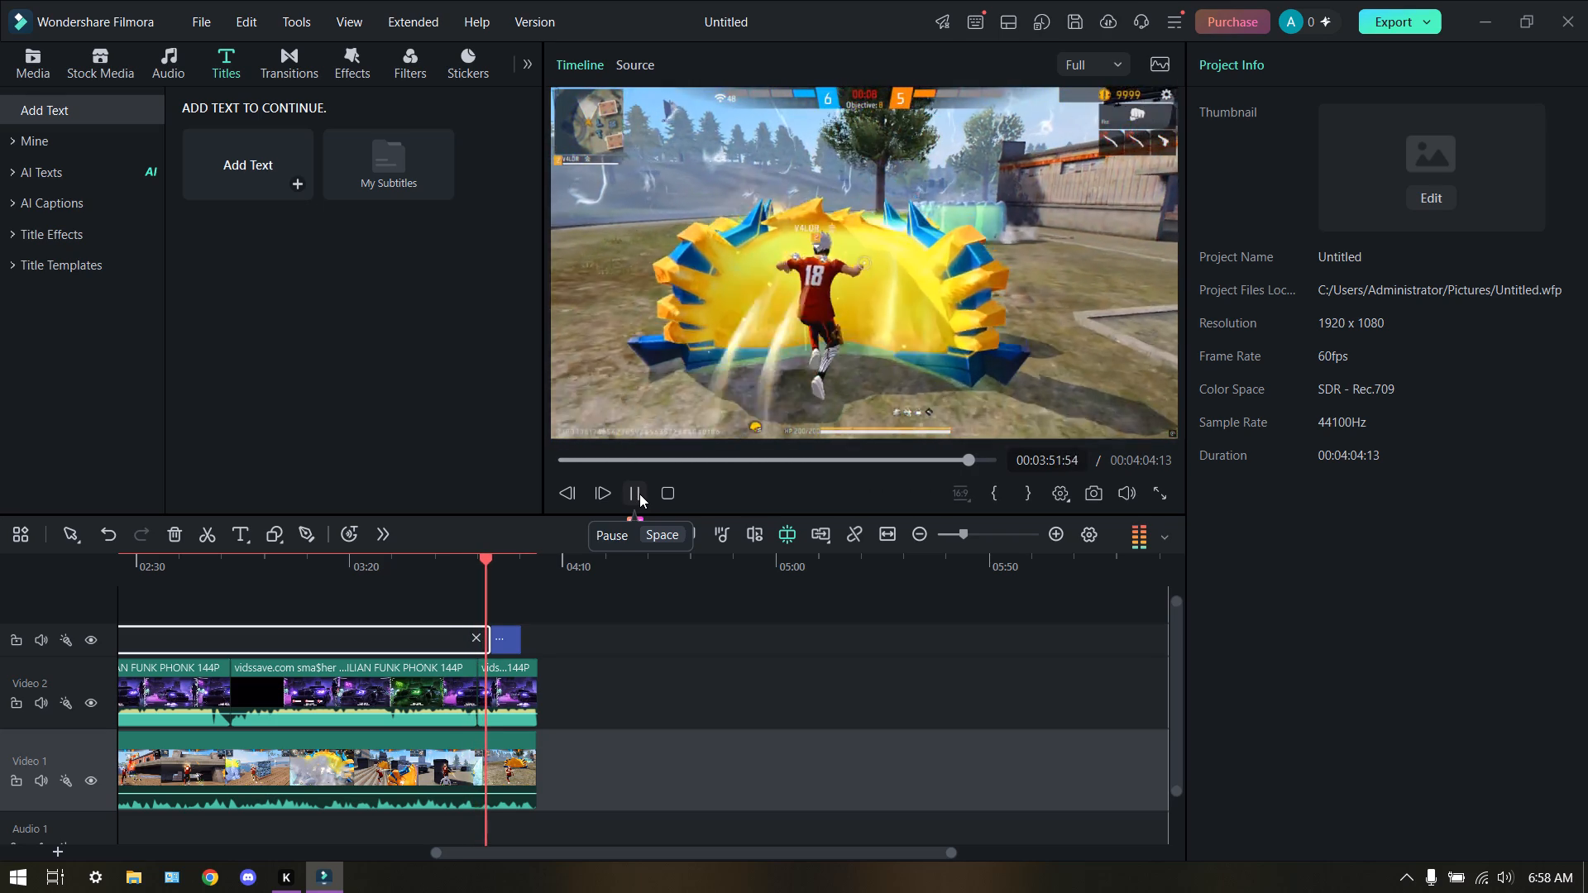
pyautogui.click(639, 494)
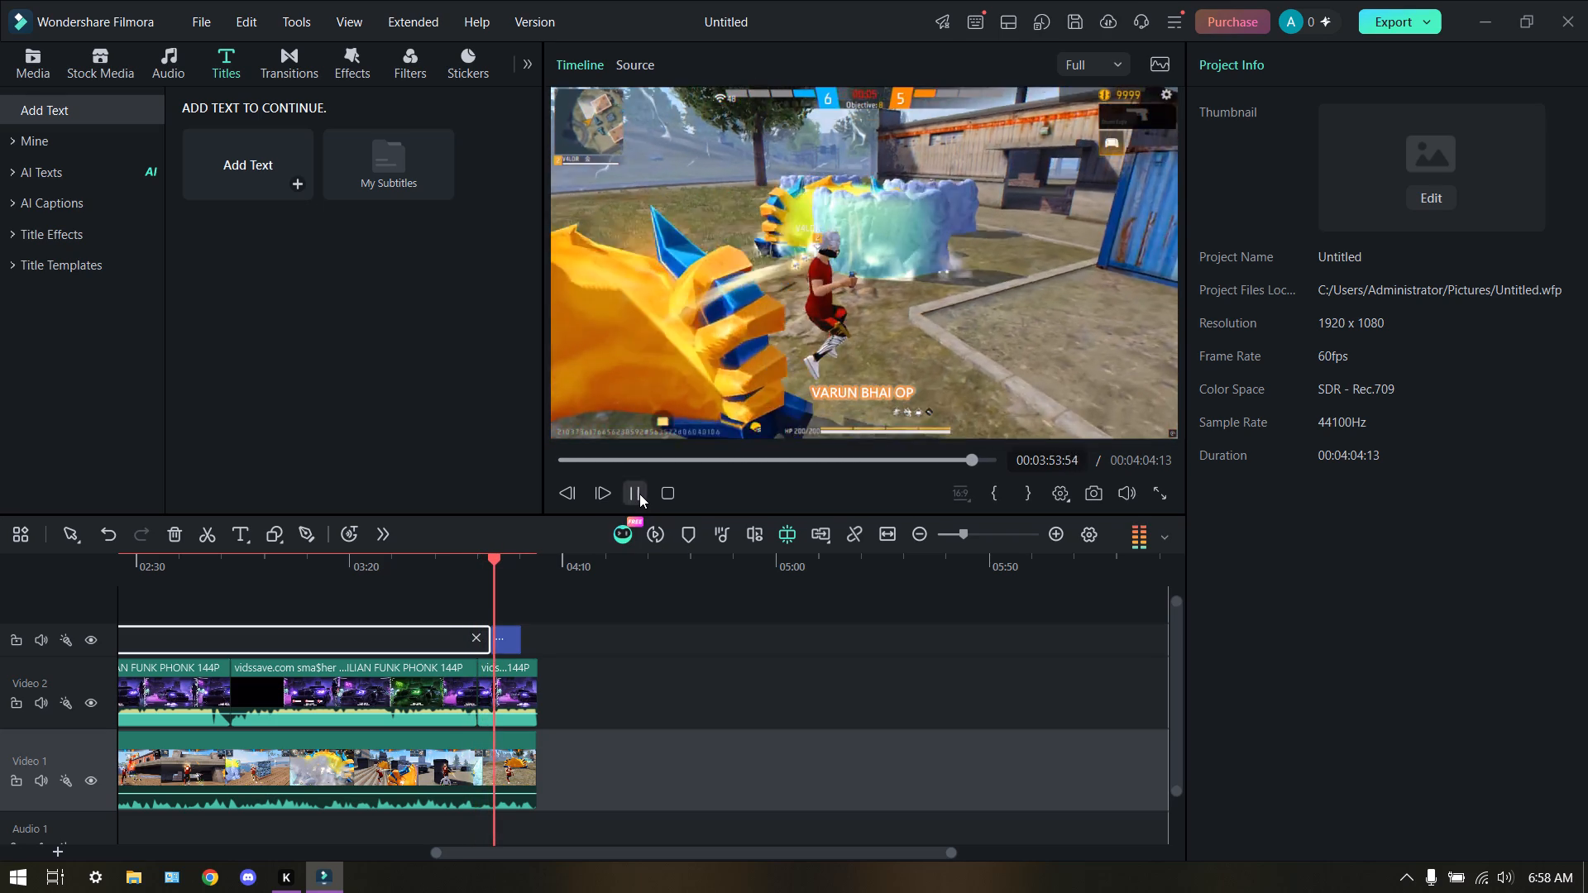
# Enlarge the "VARUN BHAI OP" title to font size 108 and move it to the middle of the frame.
pyautogui.click(900, 394)
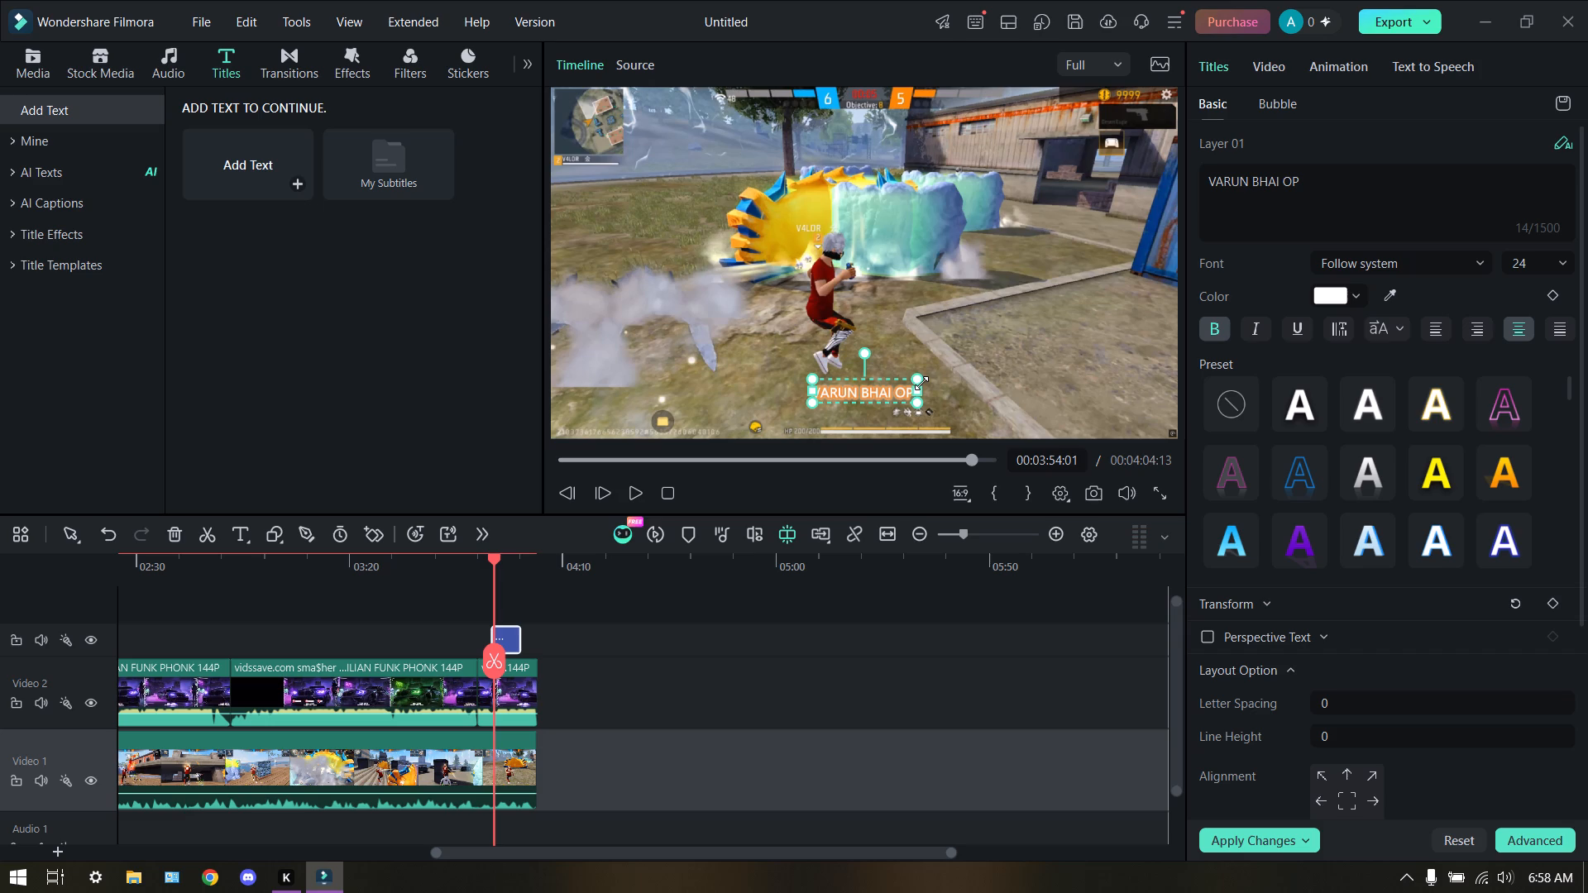
pyautogui.moveTo(918, 378); pyautogui.dragTo(973, 296)
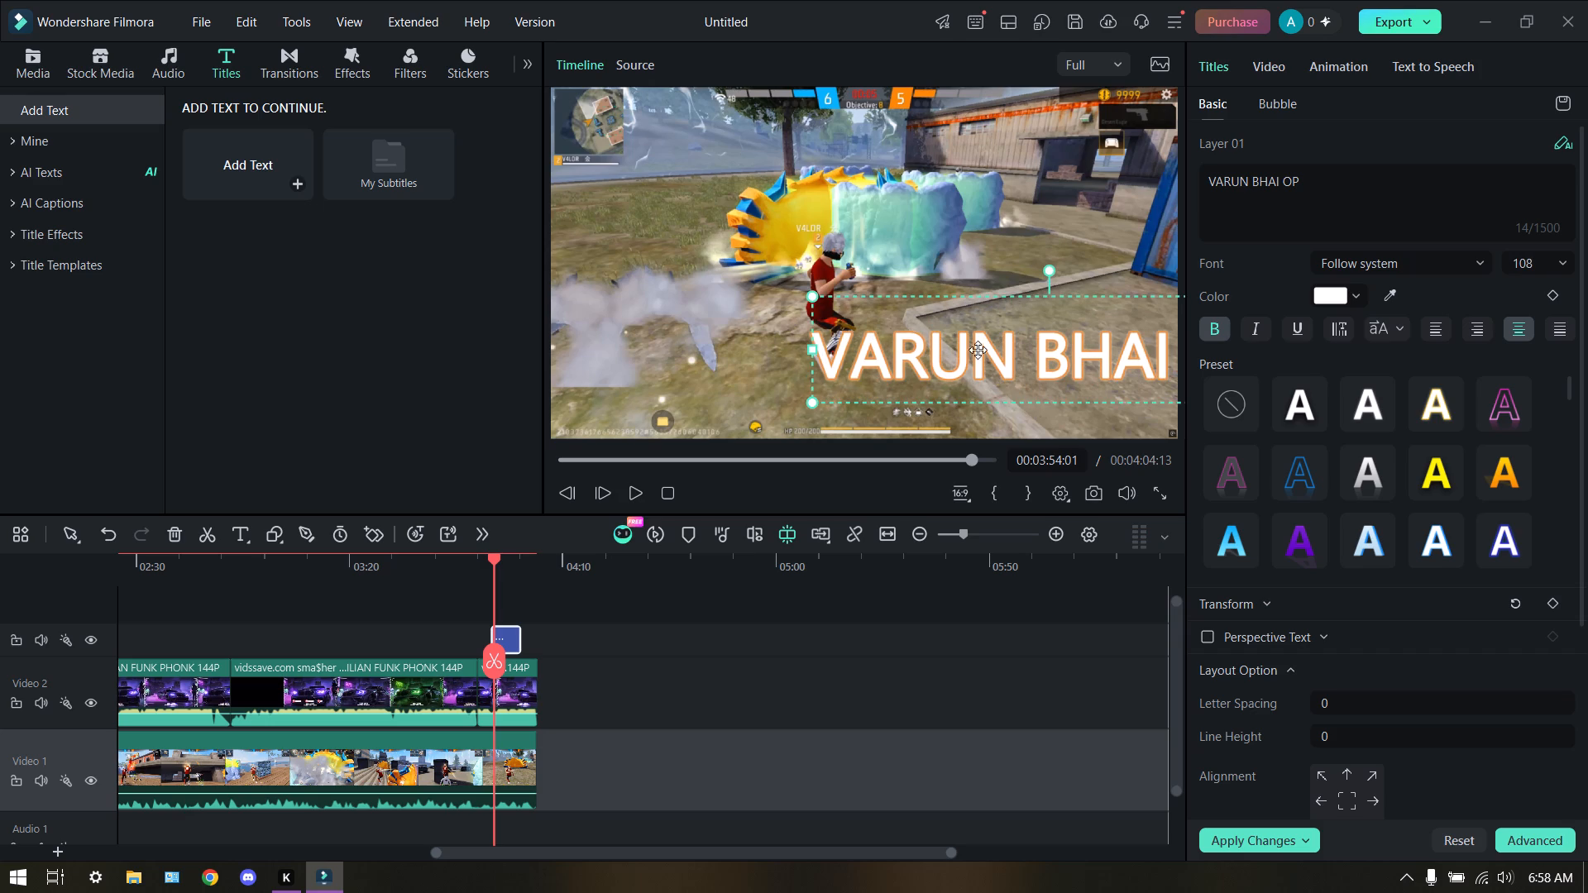
pyautogui.moveTo(984, 370); pyautogui.dragTo(788, 294)
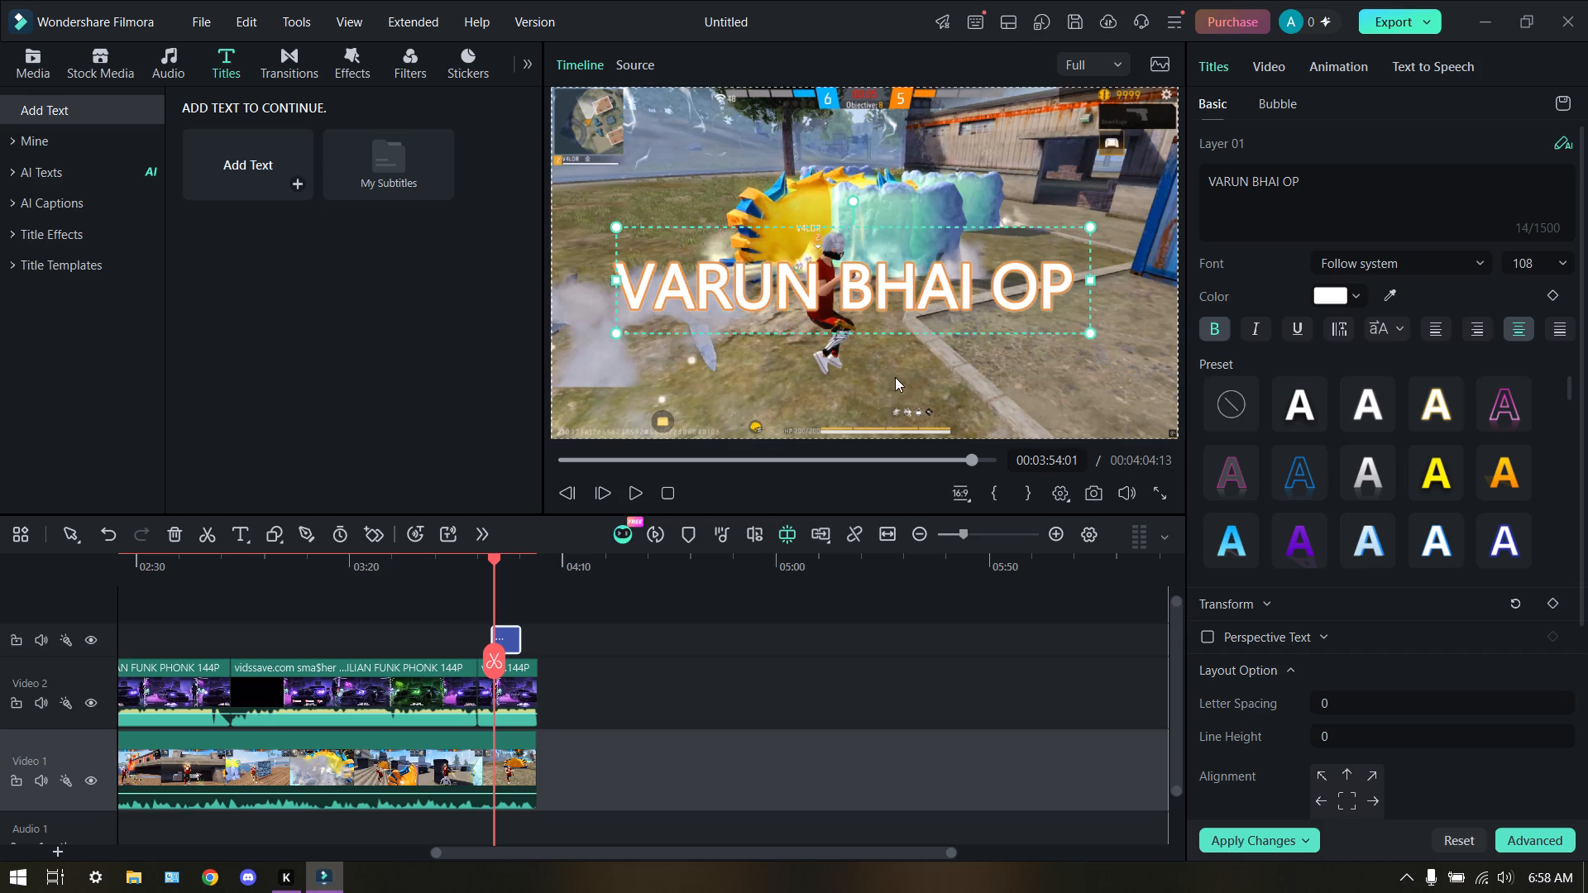
# Try pink, blue, plain white and purple presets on the title, and settle on the blue-outlined white one.
pyautogui.click(1504, 410)
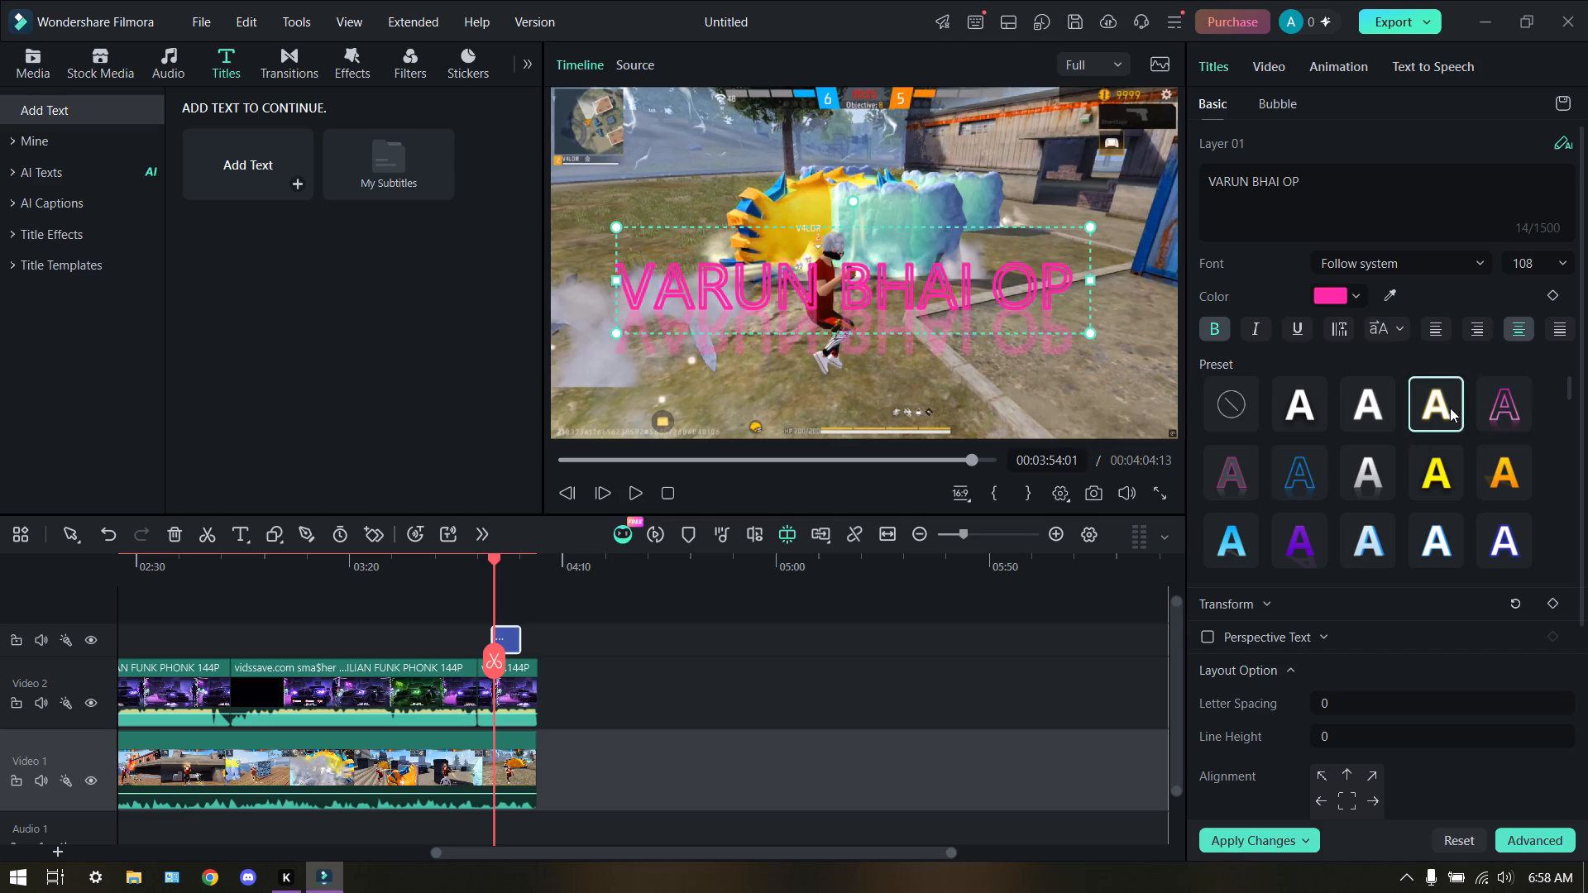
pyautogui.click(1295, 465)
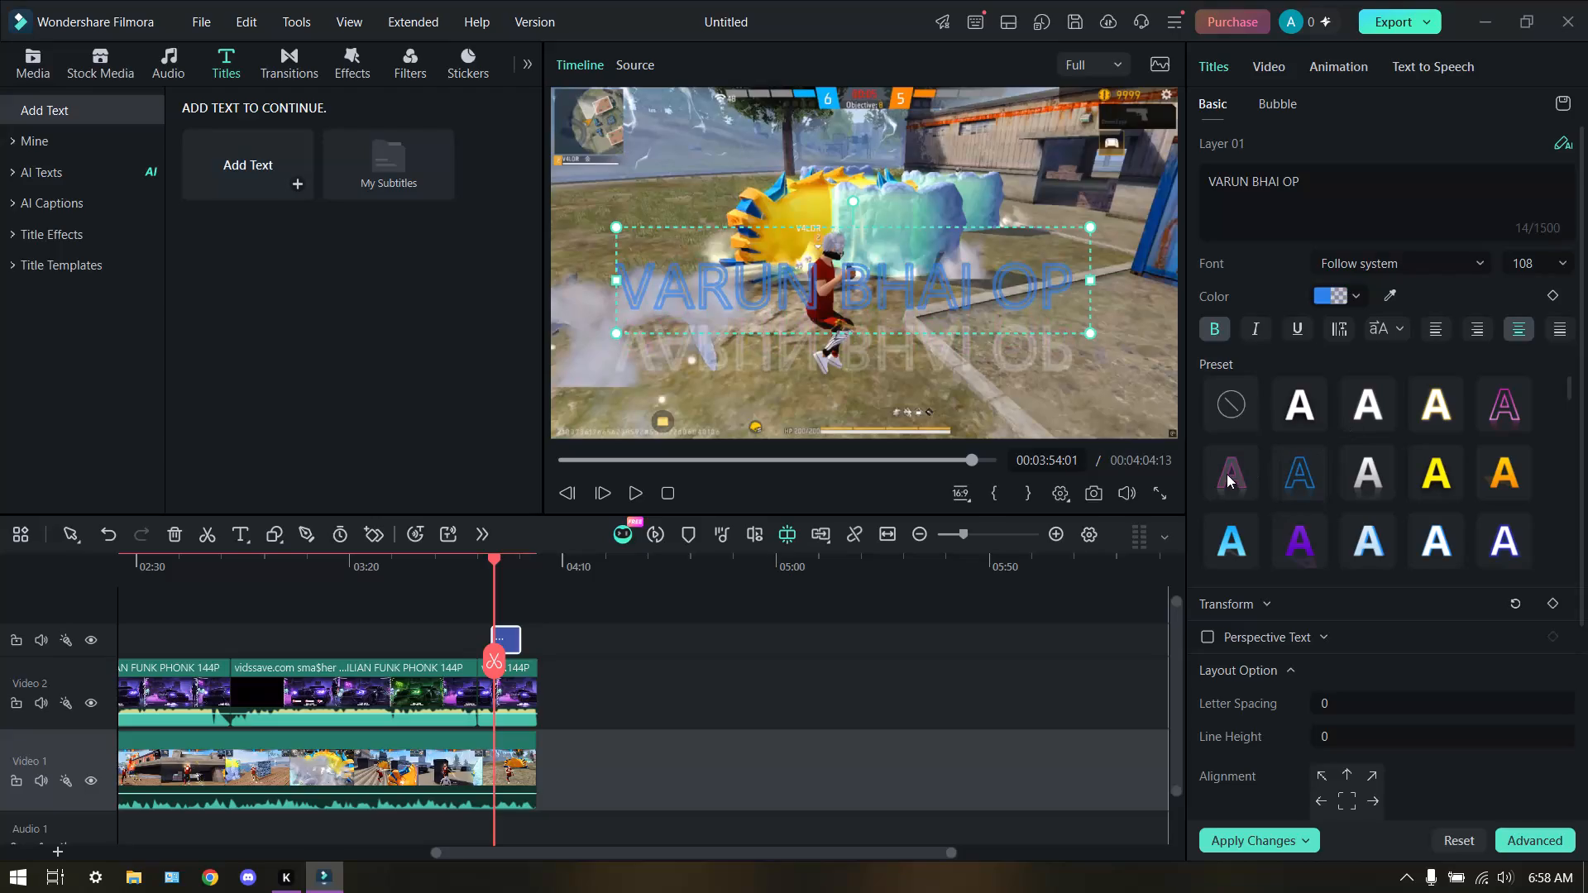
pyautogui.click(1227, 474)
pyautogui.click(1271, 423)
pyautogui.click(1302, 552)
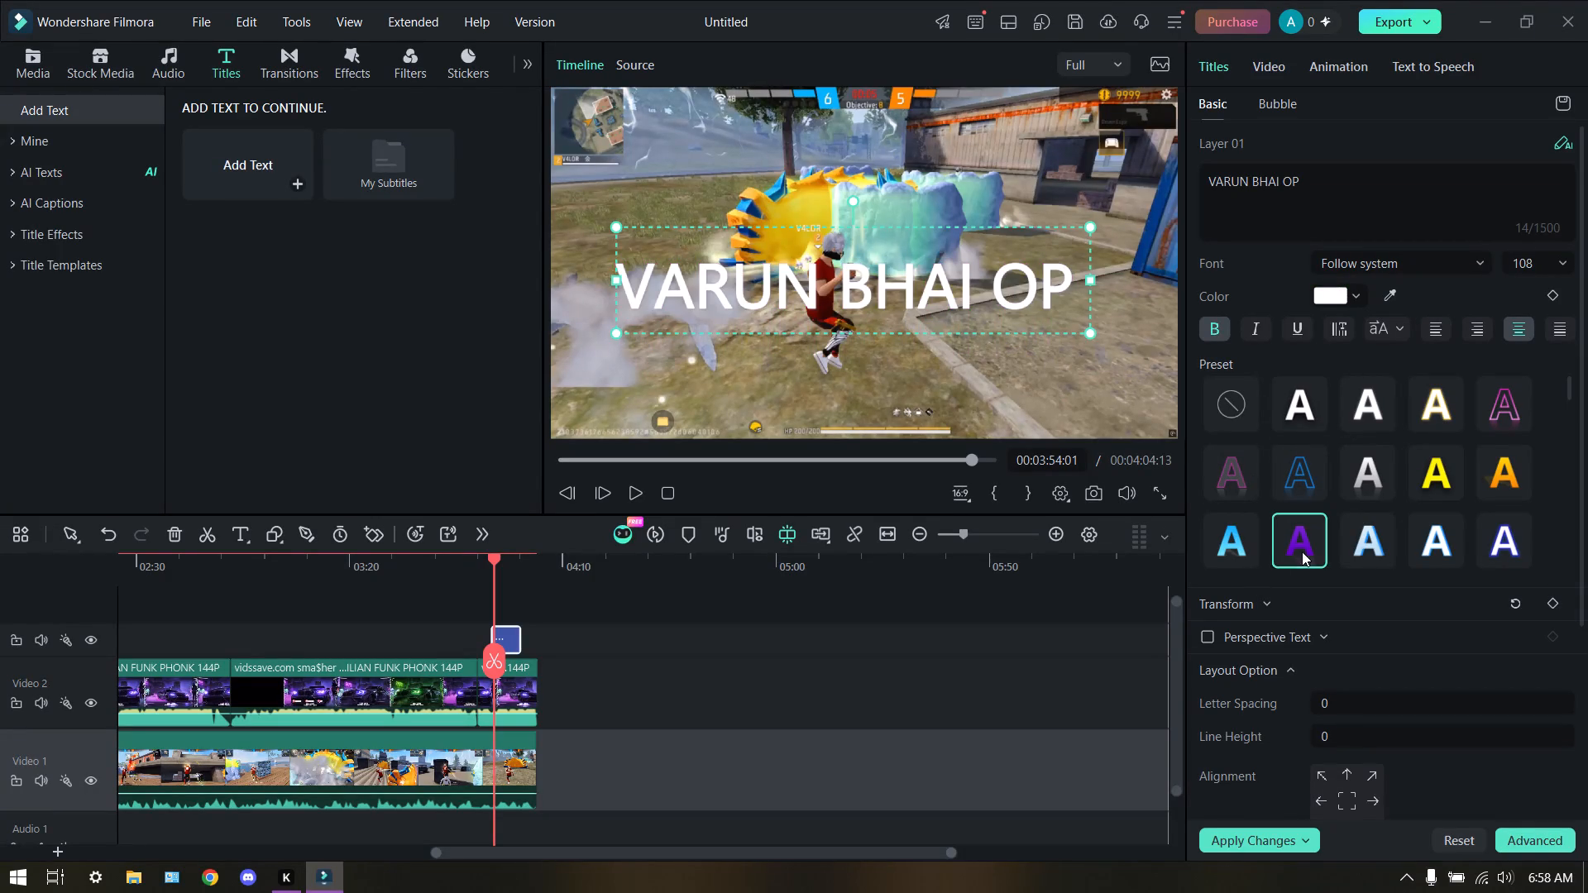
pyautogui.click(1402, 529)
pyautogui.click(1434, 525)
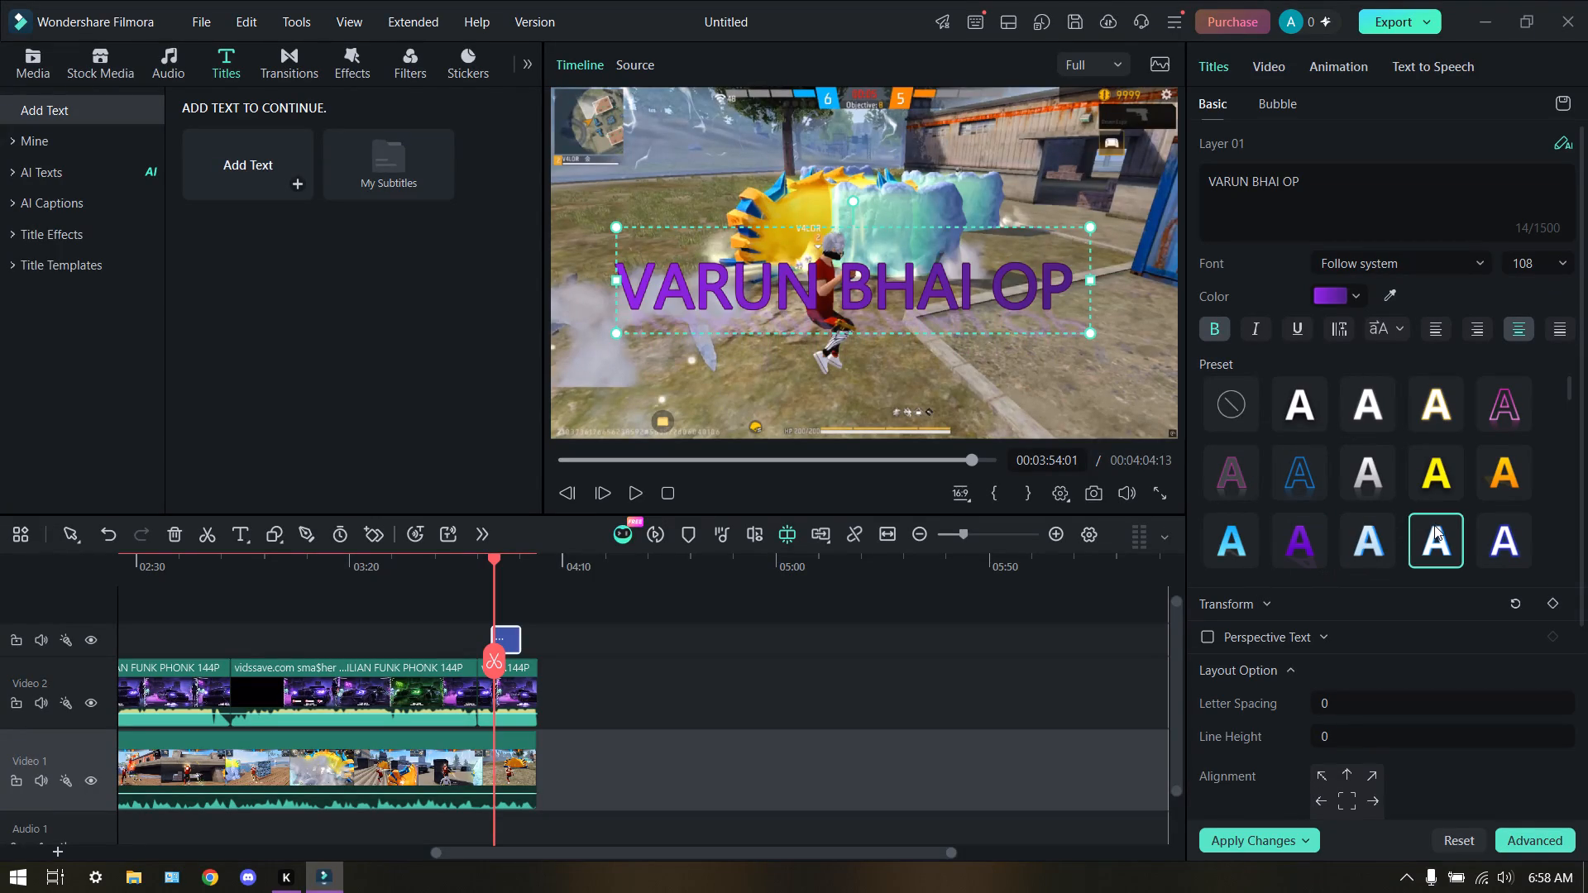
# Change the title's font to the local font Abril Fatface.
pyautogui.click(1423, 267)
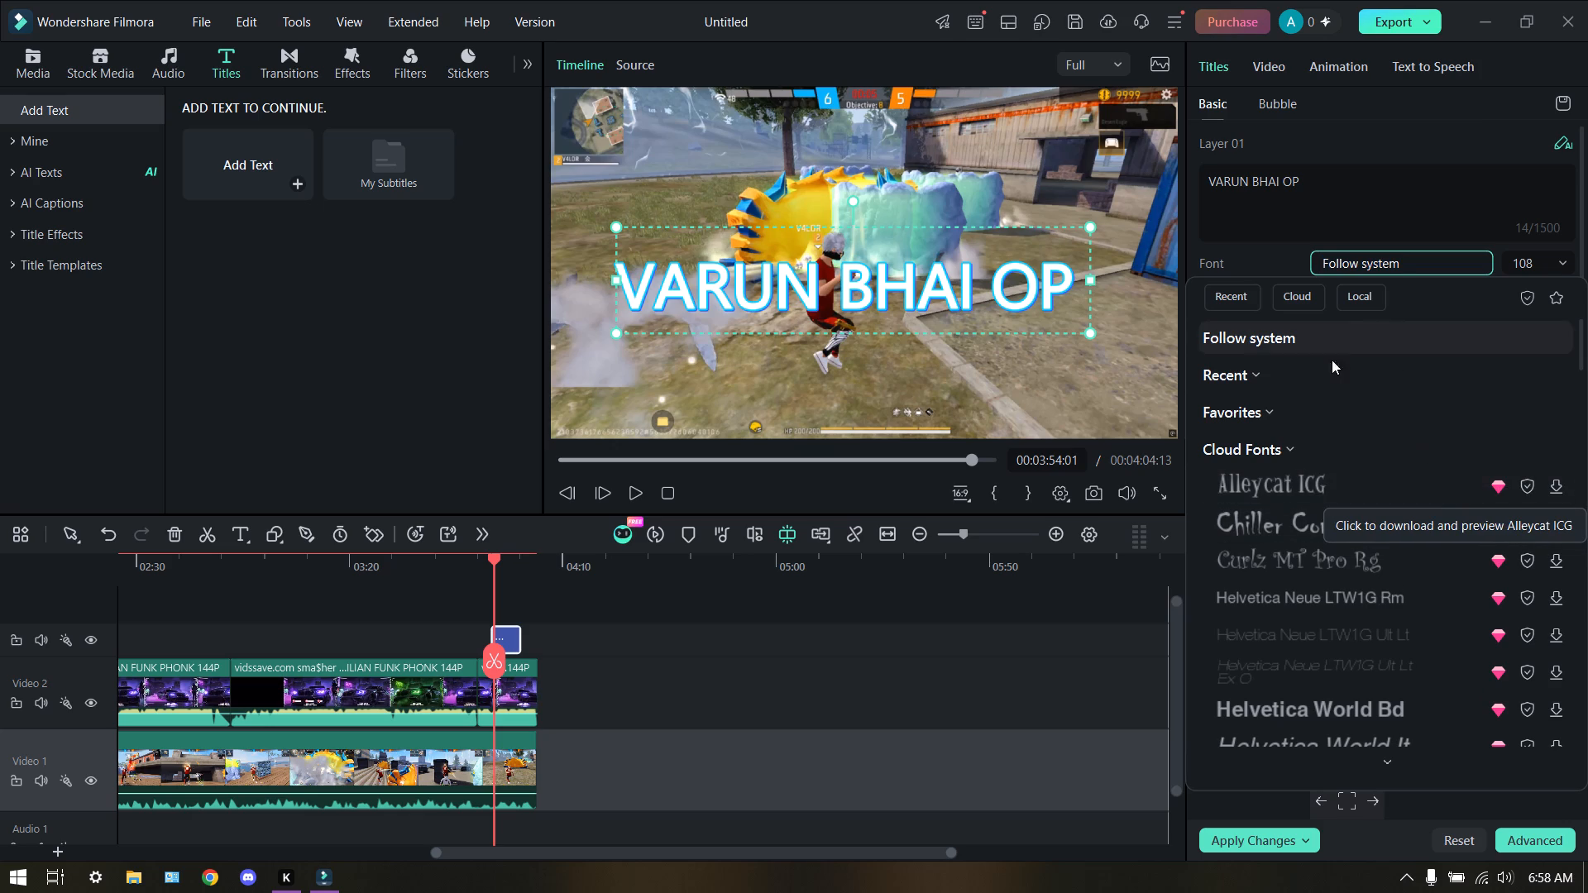
pyautogui.click(1271, 423)
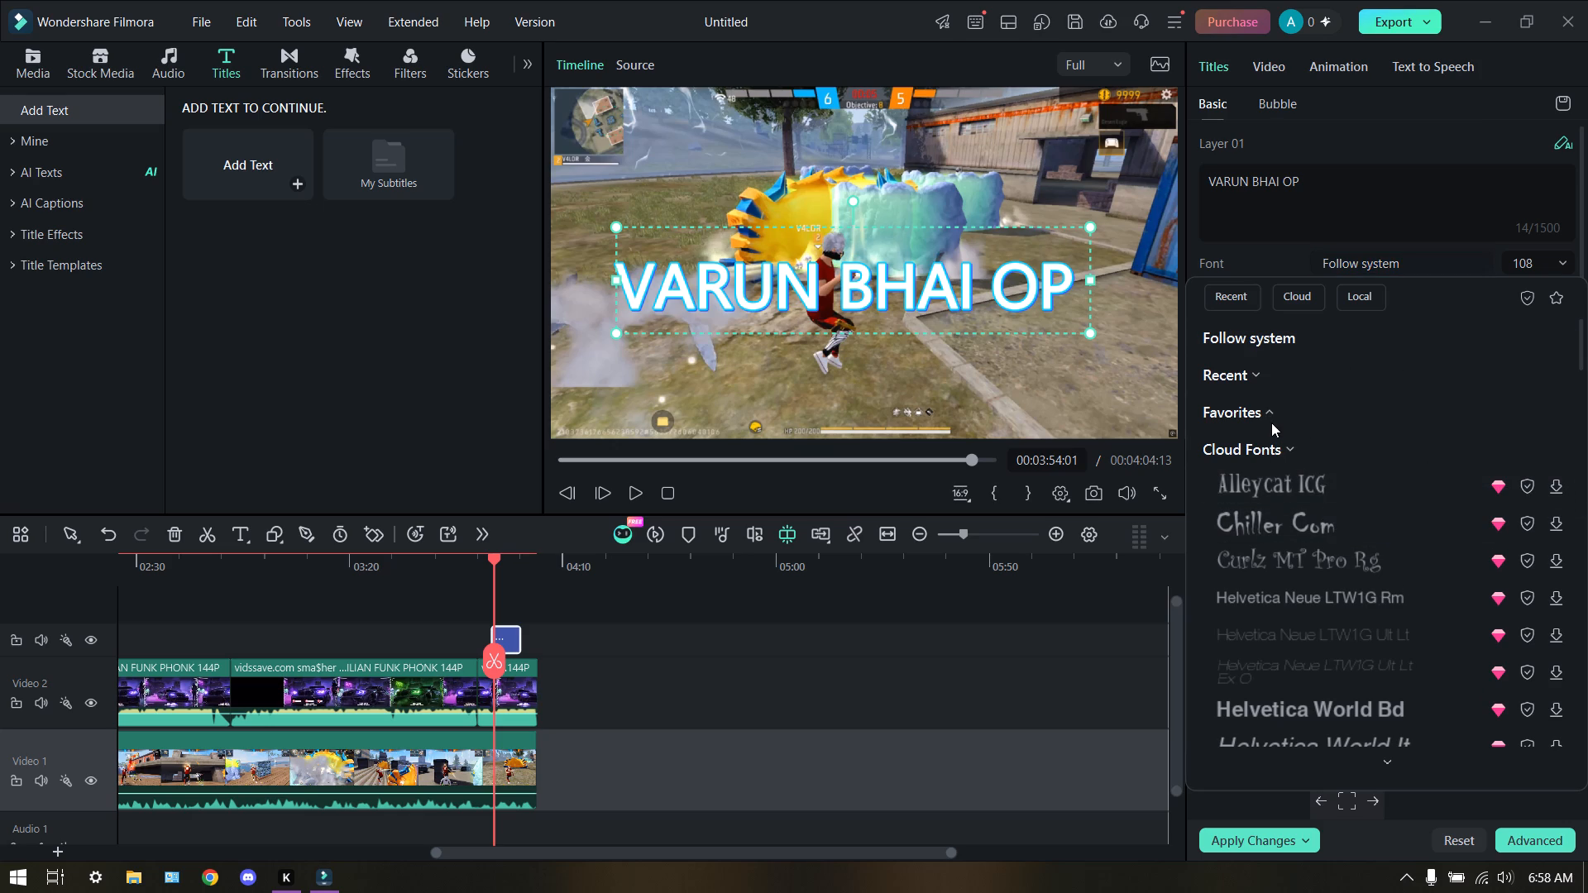
pyautogui.scroll(-2, 1317, 552)
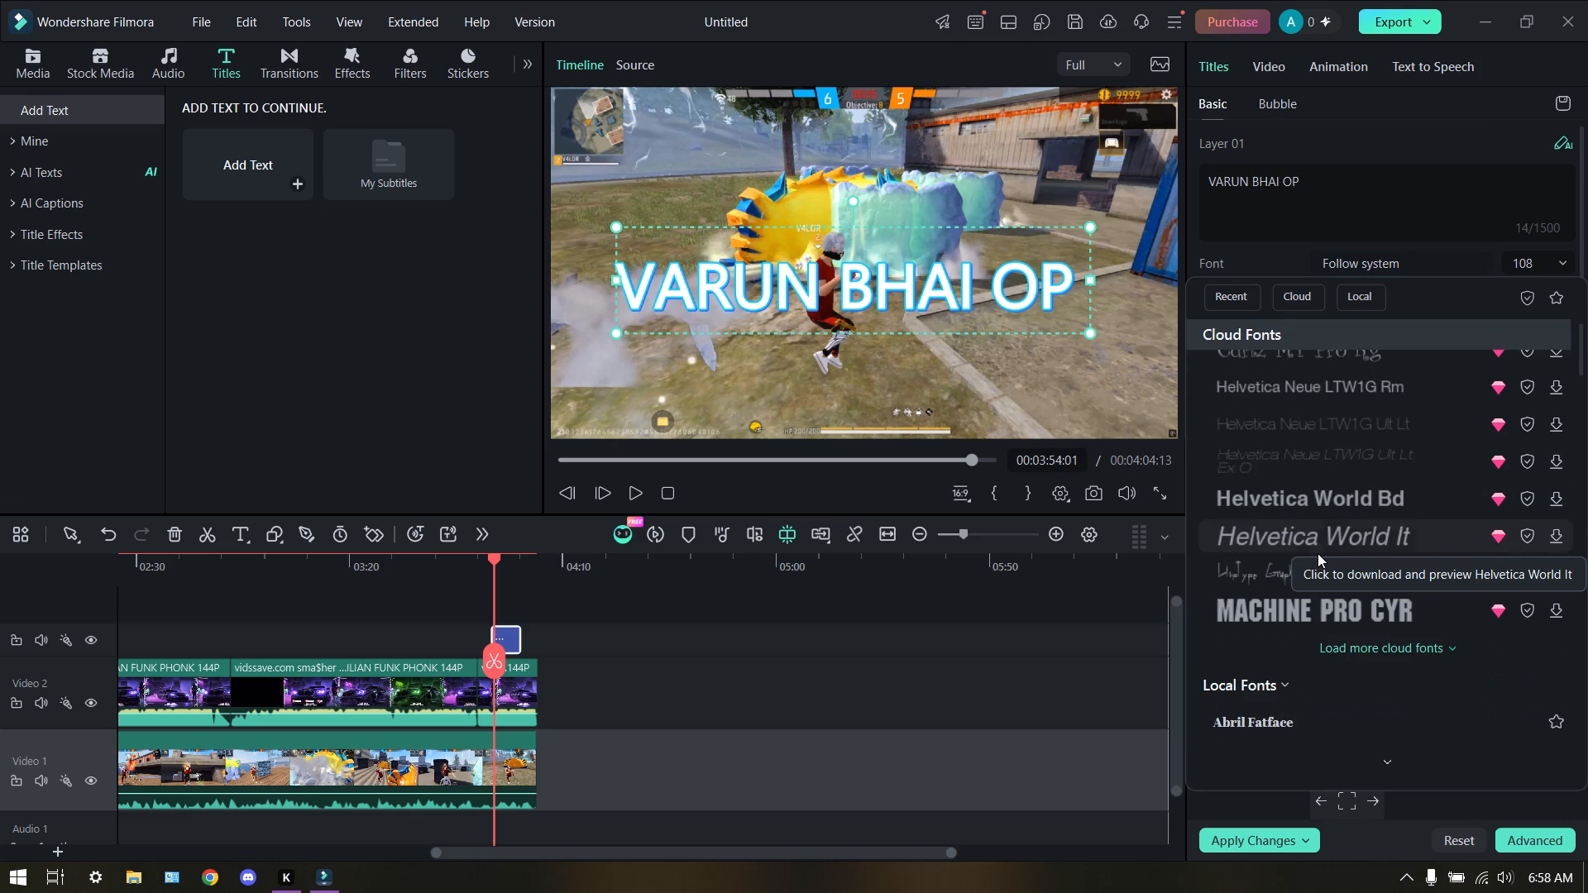
pyautogui.scroll(-1, 1359, 672)
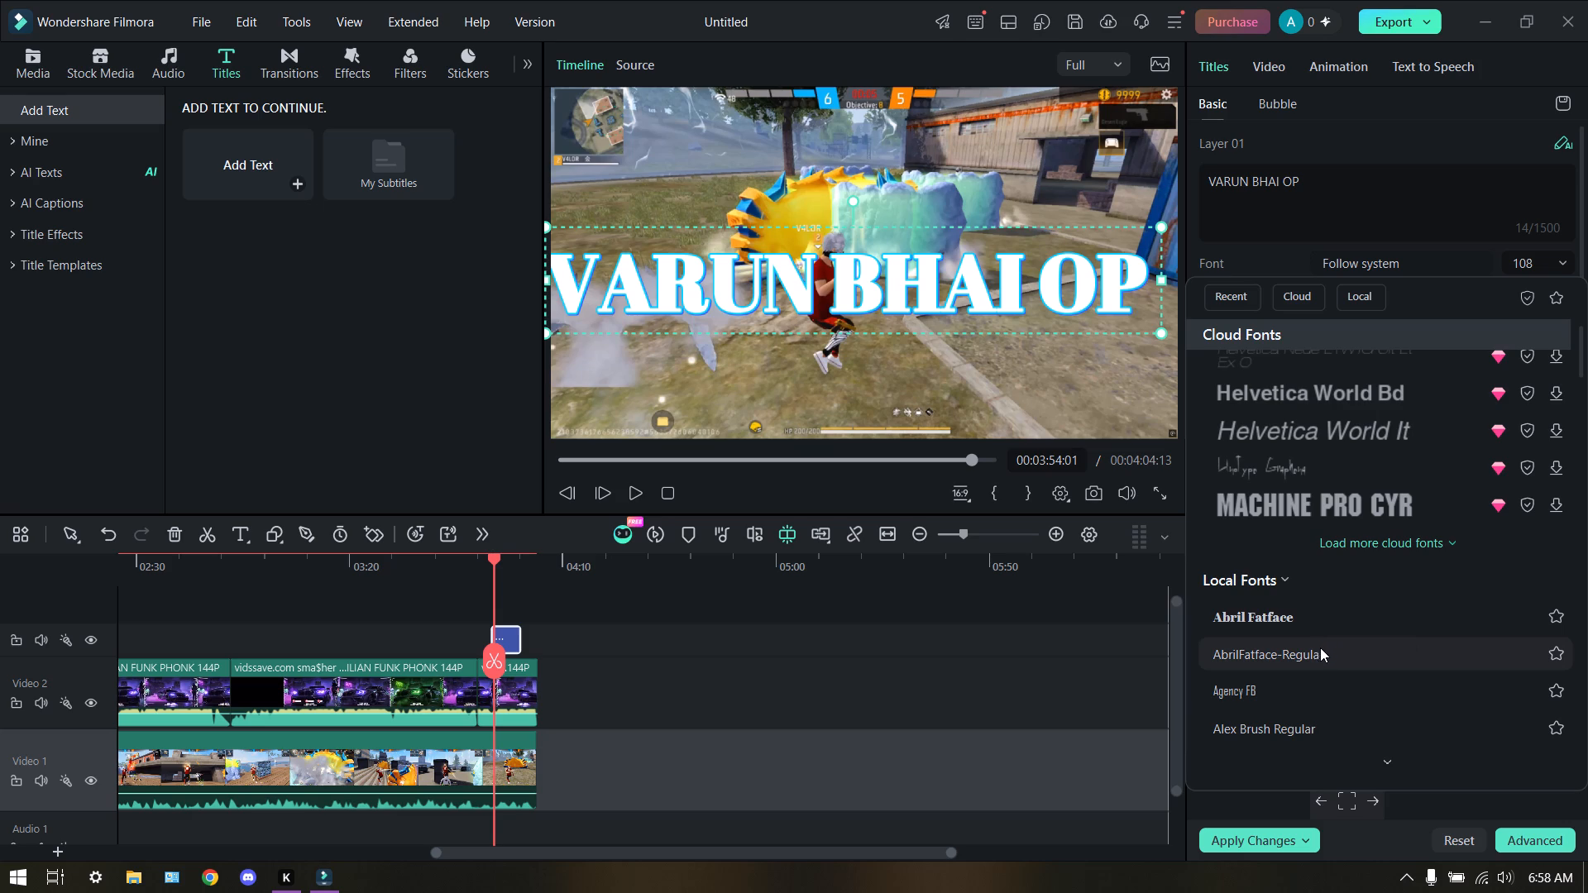
pyautogui.click(1293, 604)
# Shrink the title to font size 99 and reposition it to fit centrally within the frame.
pyautogui.moveTo(1157, 334); pyautogui.dragTo(1106, 320)
pyautogui.moveTo(983, 269); pyautogui.dragTo(1026, 280)
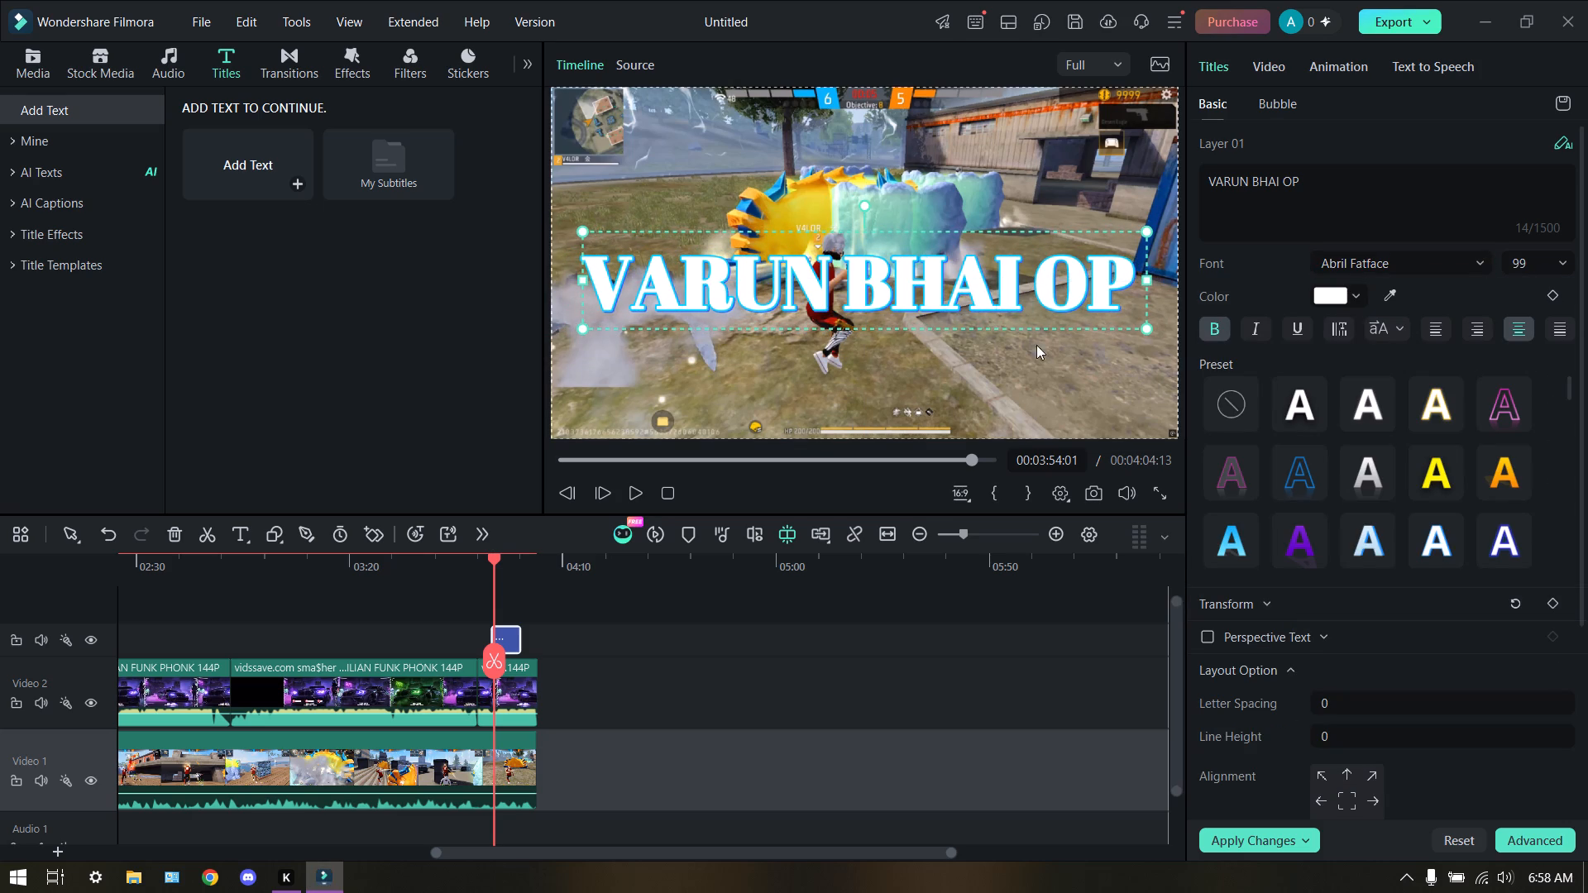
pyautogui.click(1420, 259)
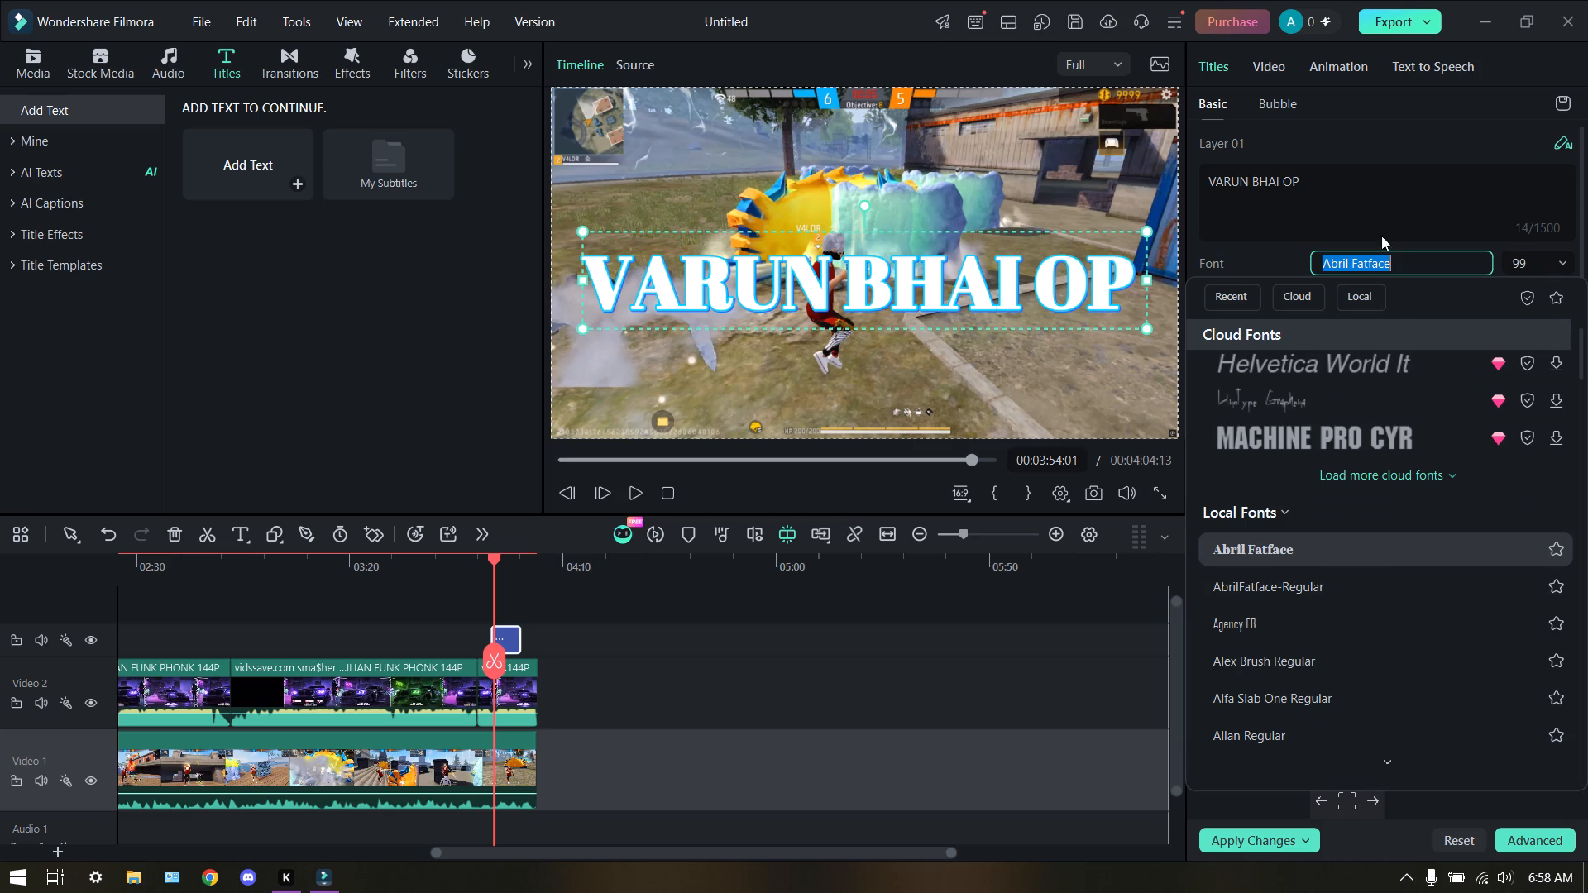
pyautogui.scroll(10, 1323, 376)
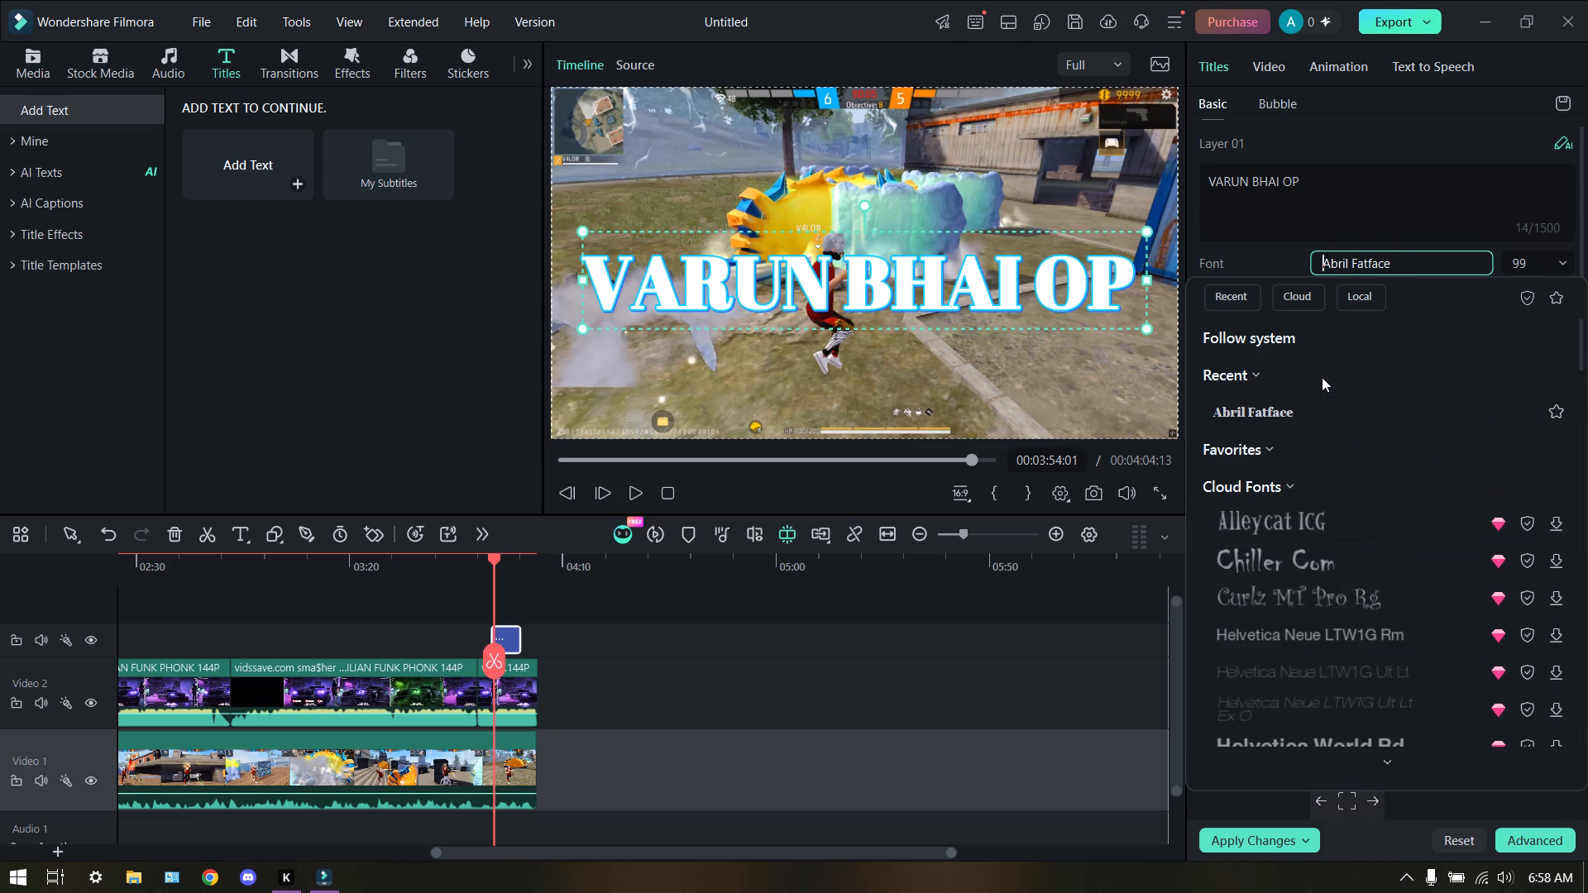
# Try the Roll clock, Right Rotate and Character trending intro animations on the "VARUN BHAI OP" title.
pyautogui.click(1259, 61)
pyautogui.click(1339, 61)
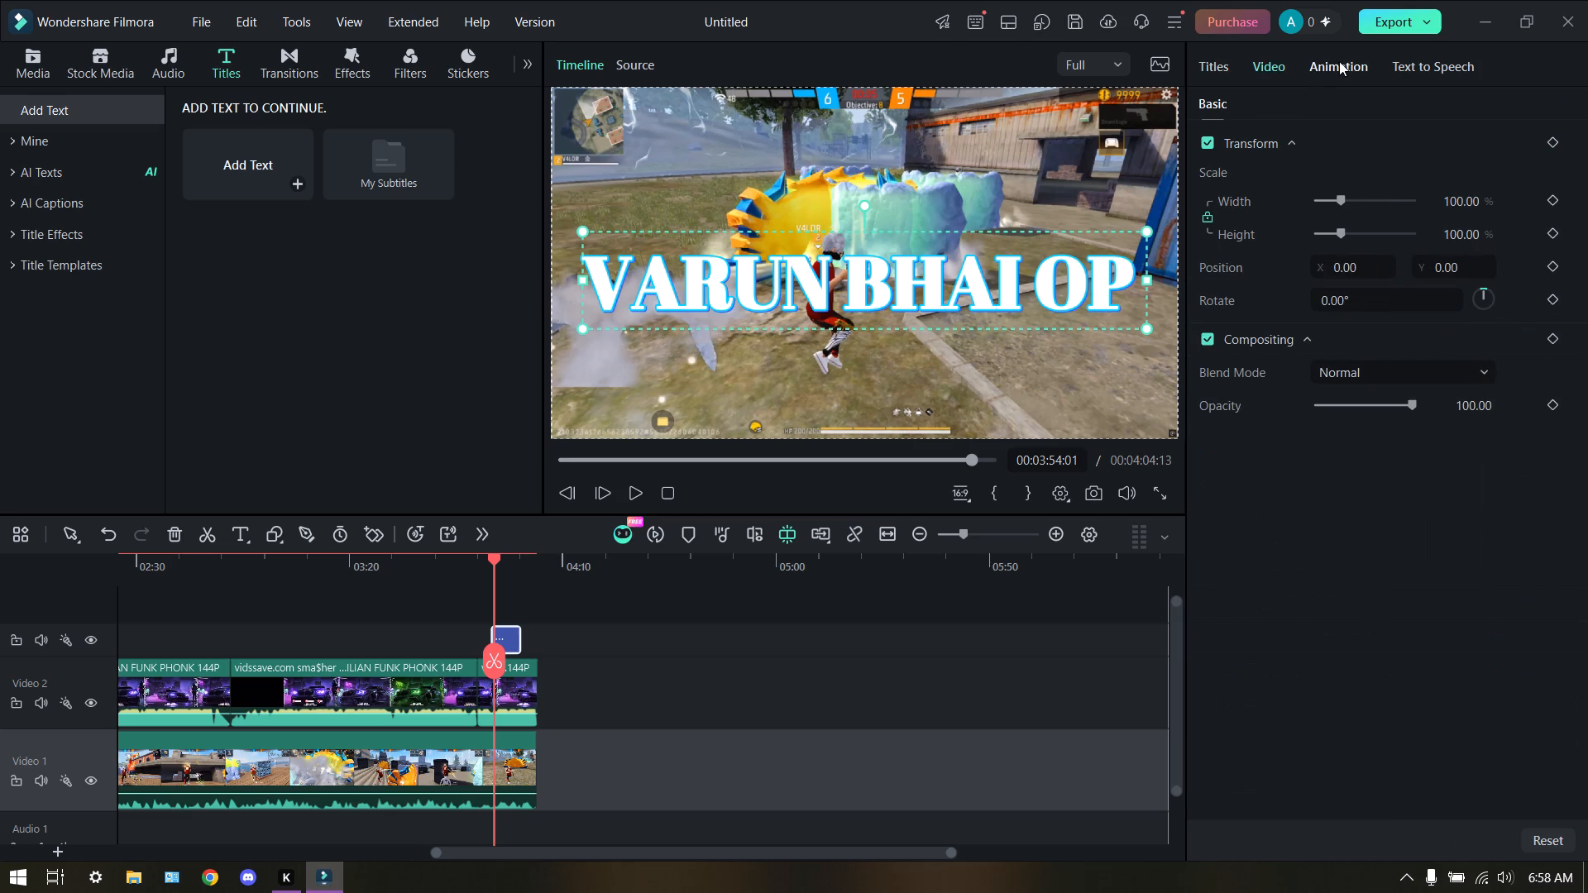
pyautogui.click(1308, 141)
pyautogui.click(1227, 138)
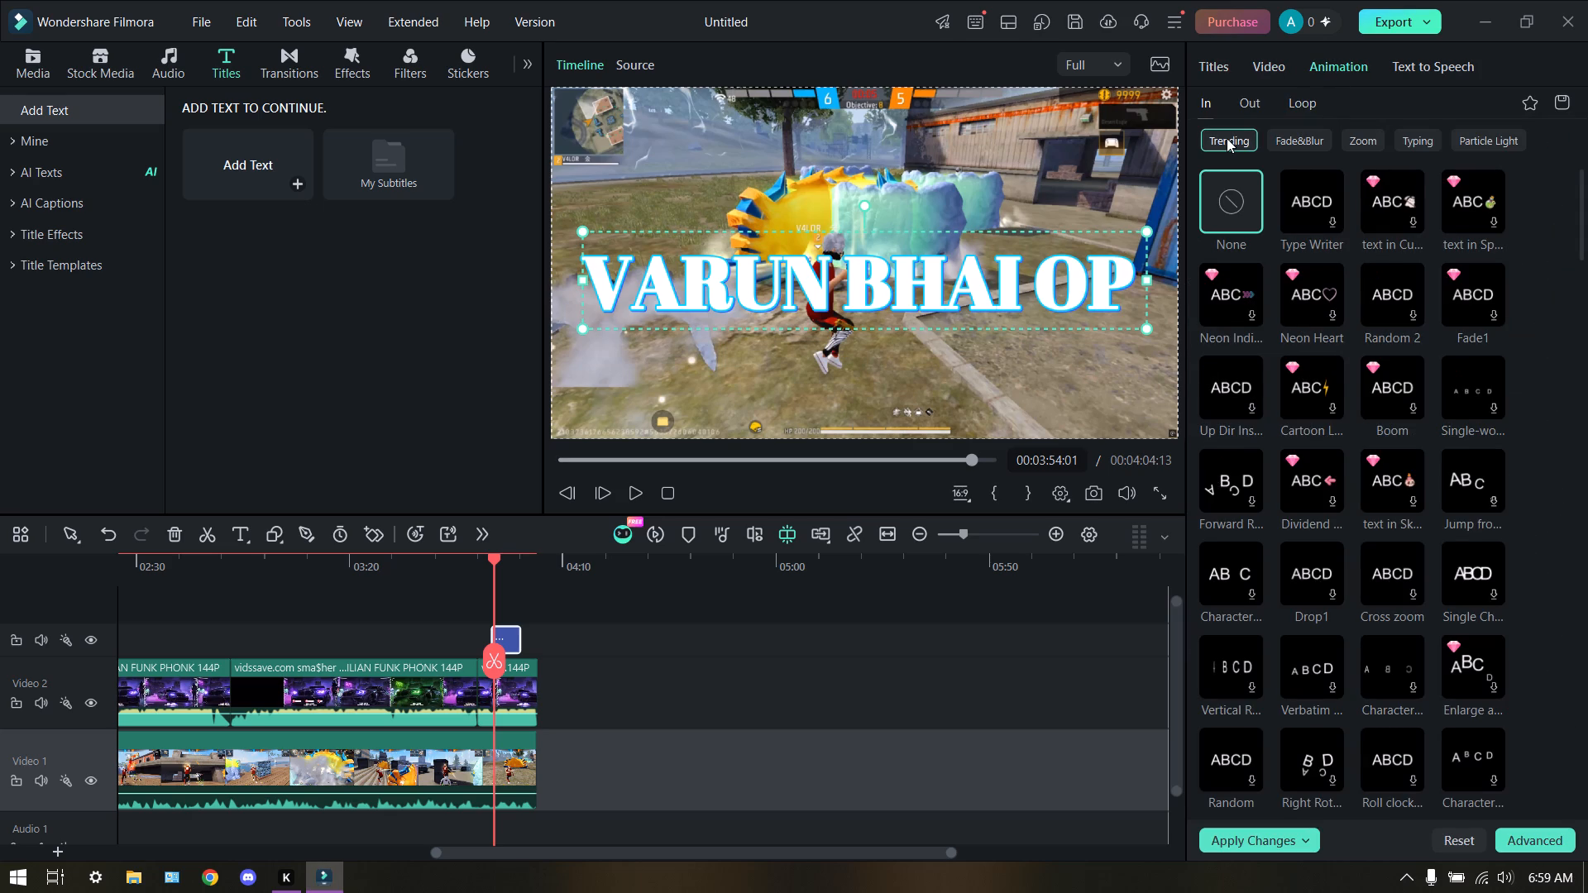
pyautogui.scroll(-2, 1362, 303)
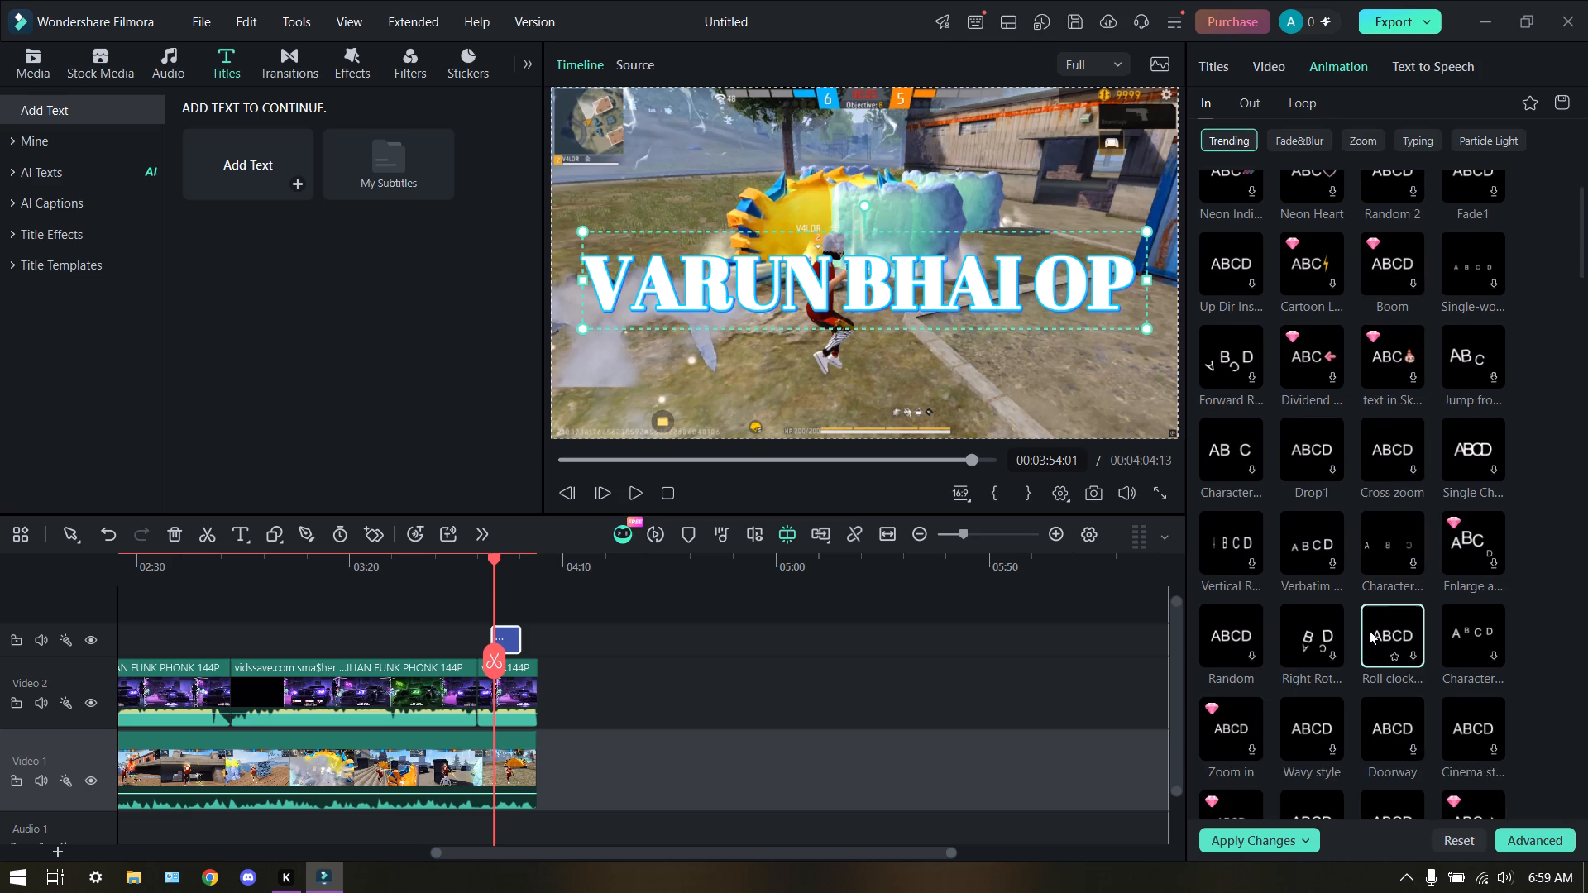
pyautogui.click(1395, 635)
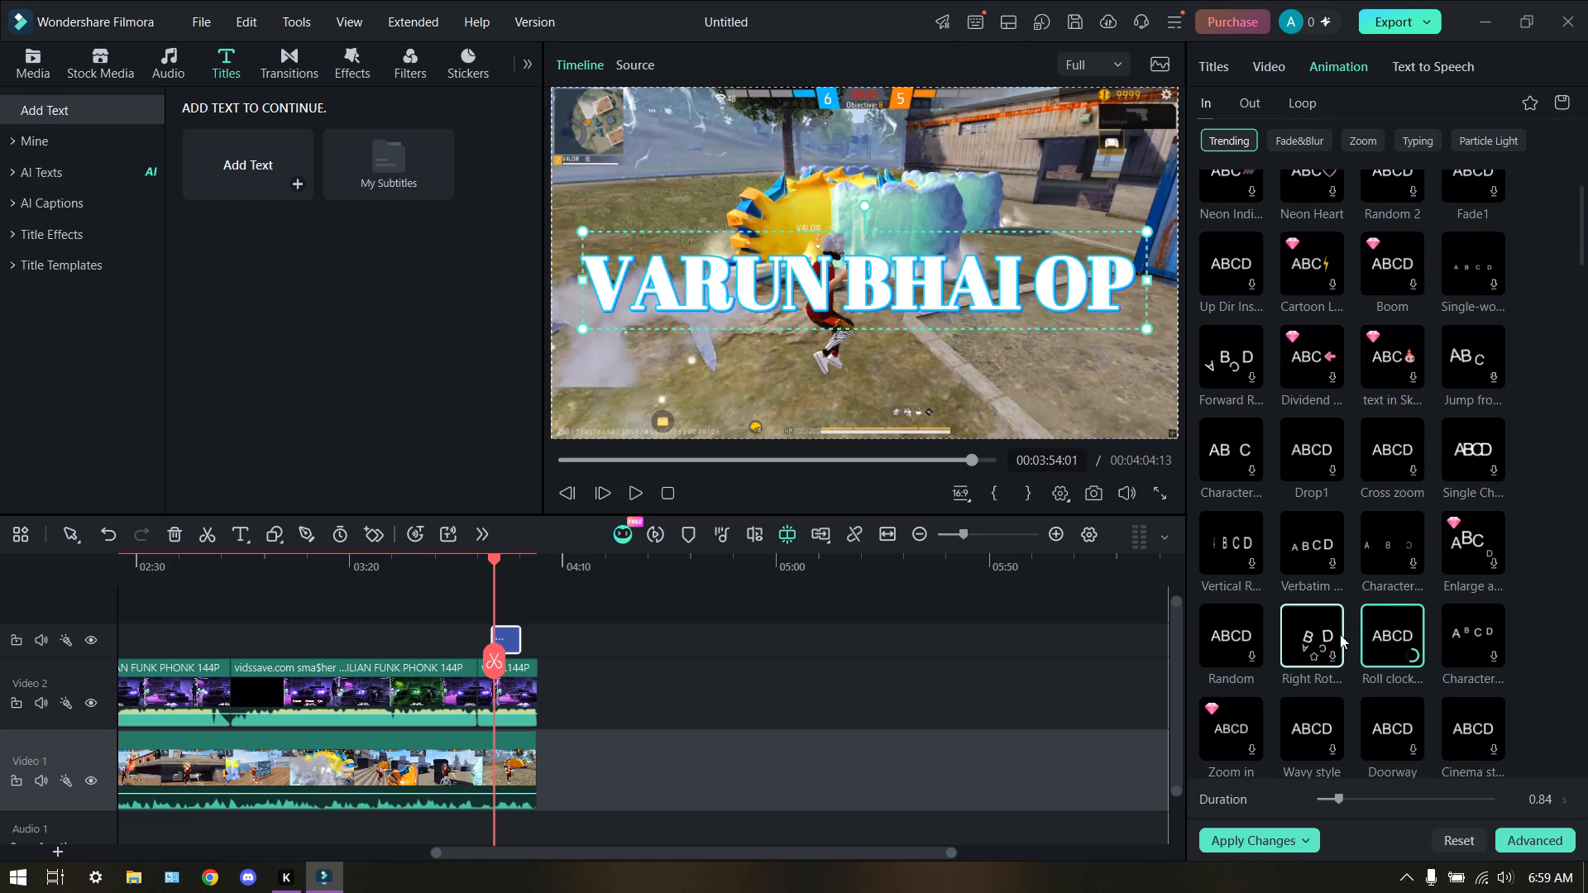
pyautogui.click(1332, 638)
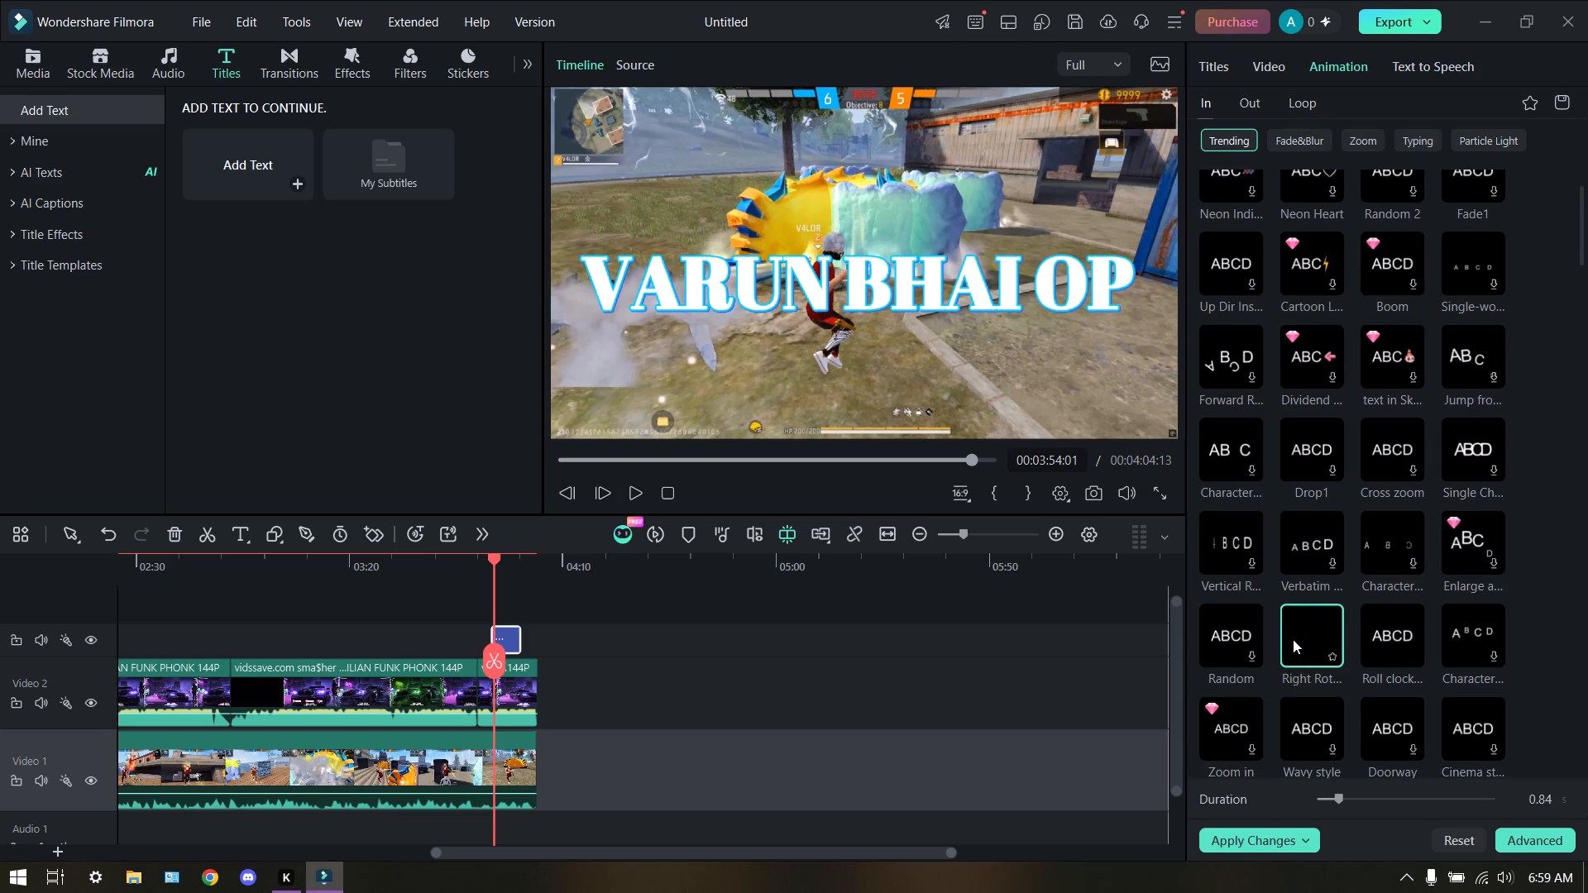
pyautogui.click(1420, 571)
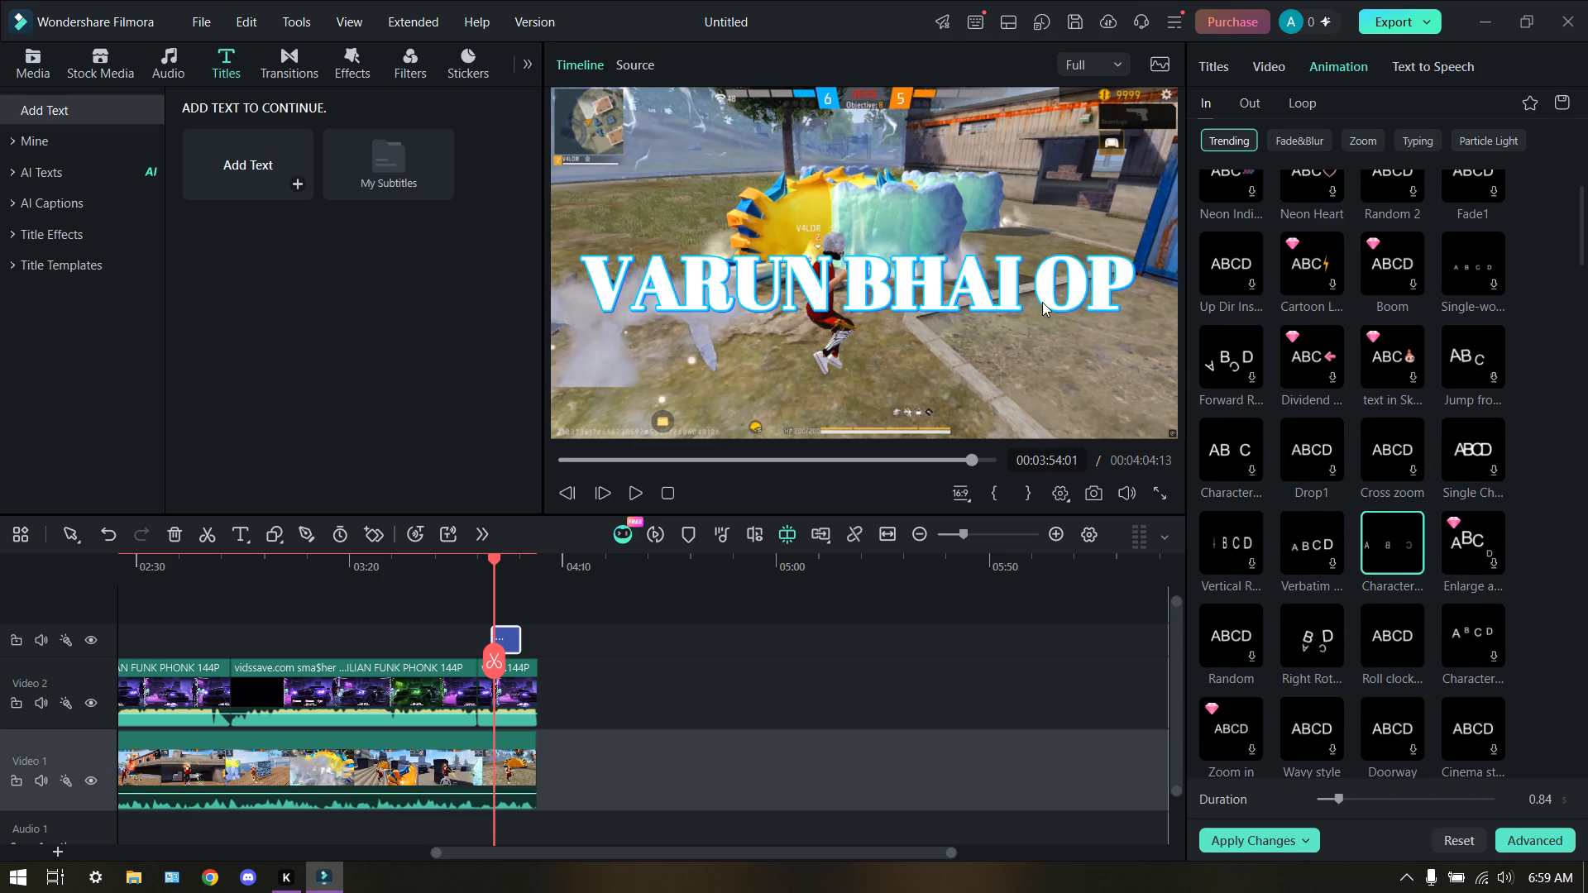
# Give the "VARUN BHAI OP" title the trending "Move to" intro animation in which the text enters from the lower left.
pyautogui.scroll(-3, 1382, 638)
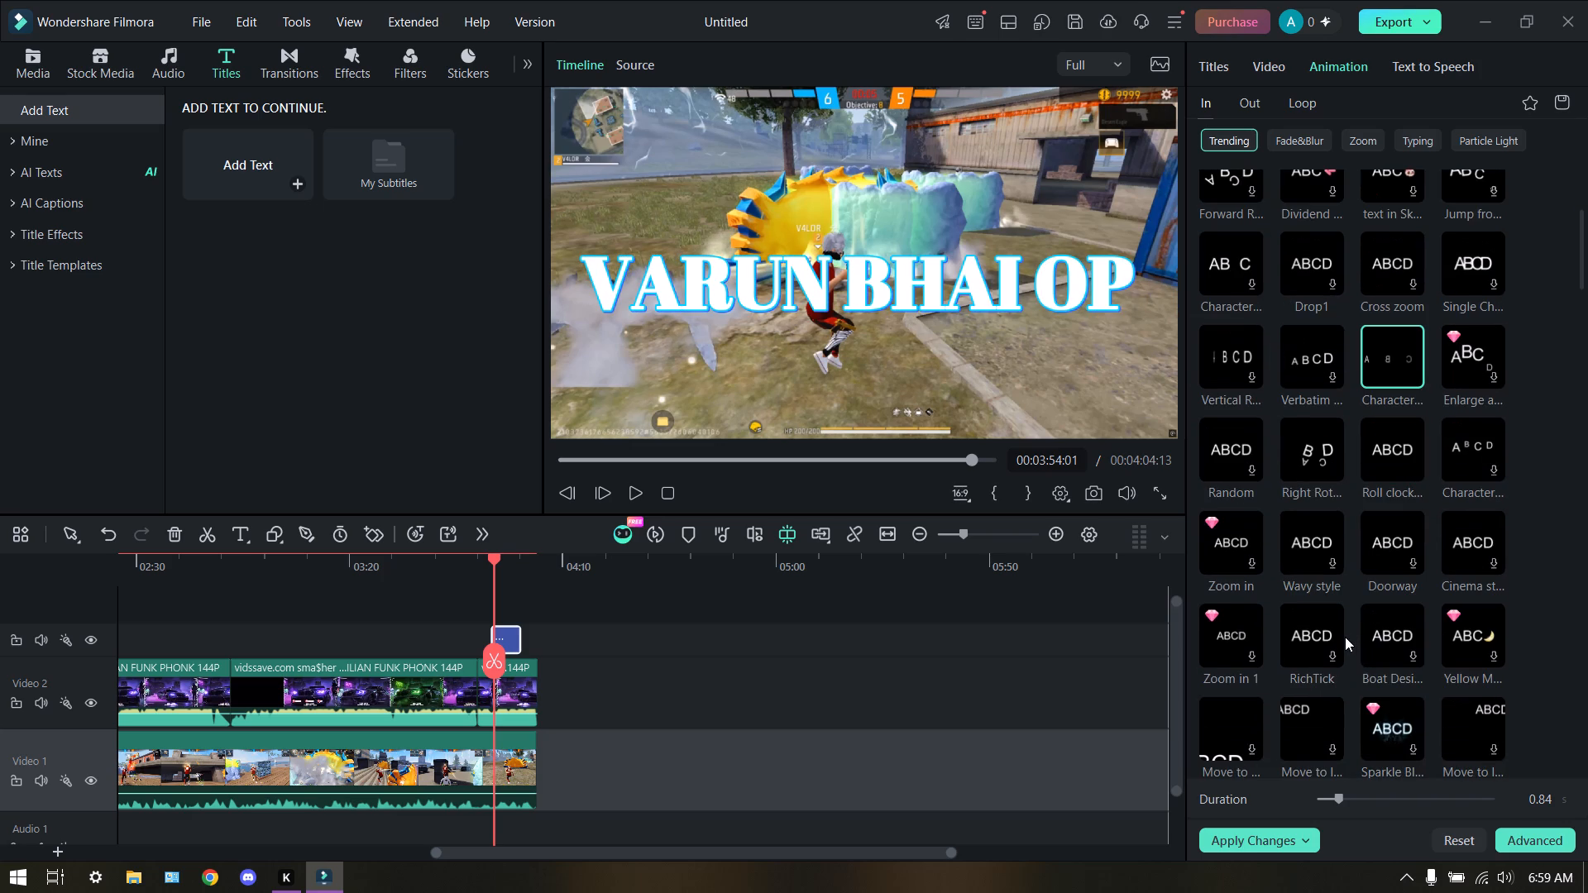
pyautogui.scroll(-3, 1344, 637)
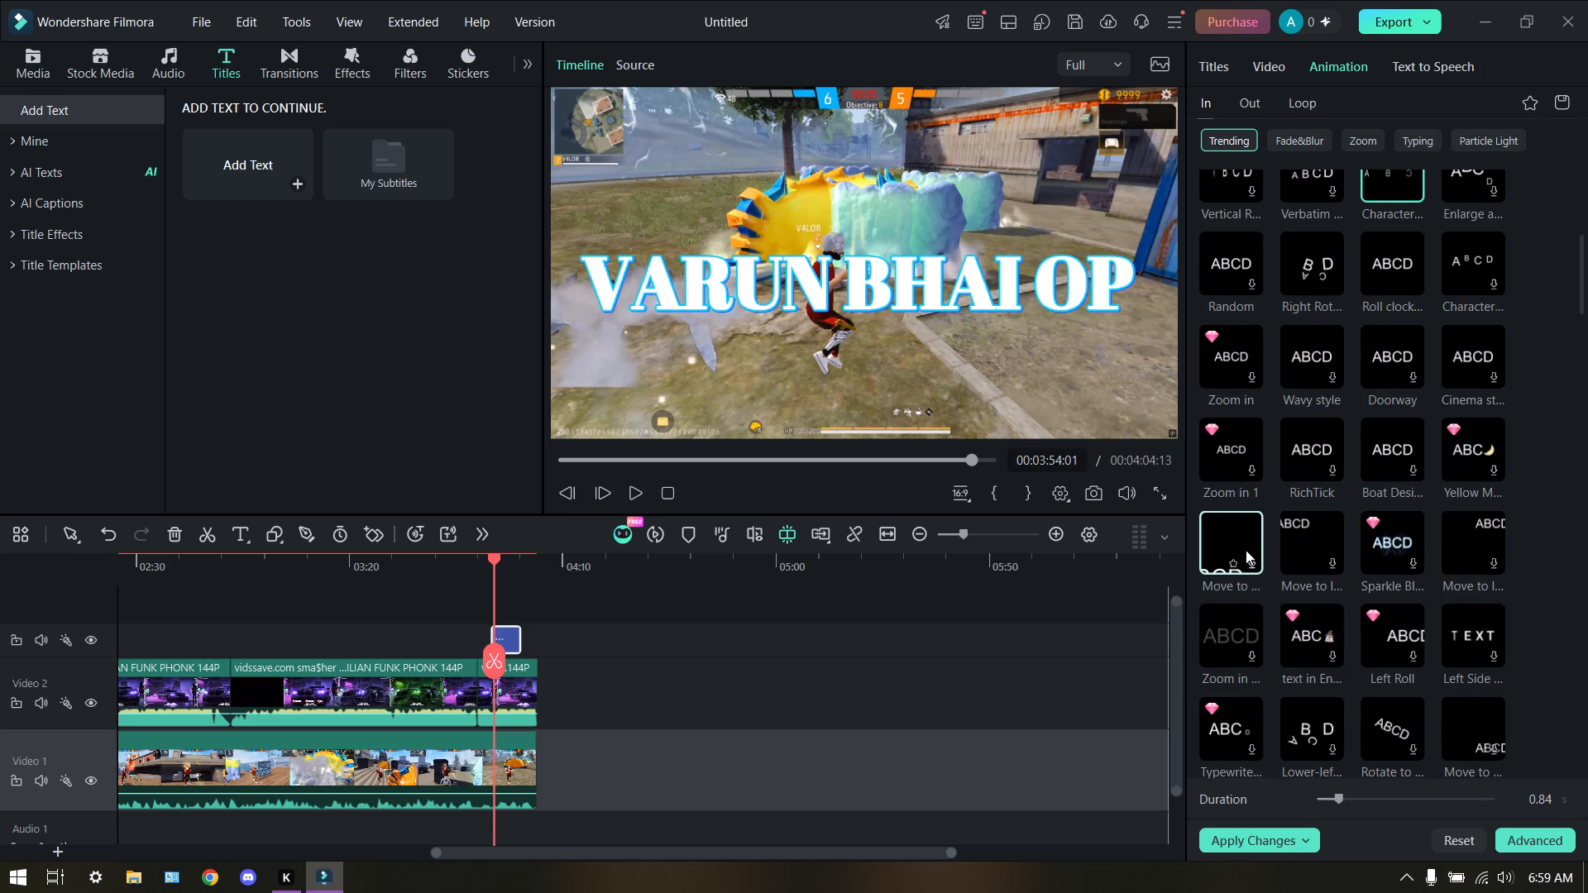
pyautogui.click(1246, 549)
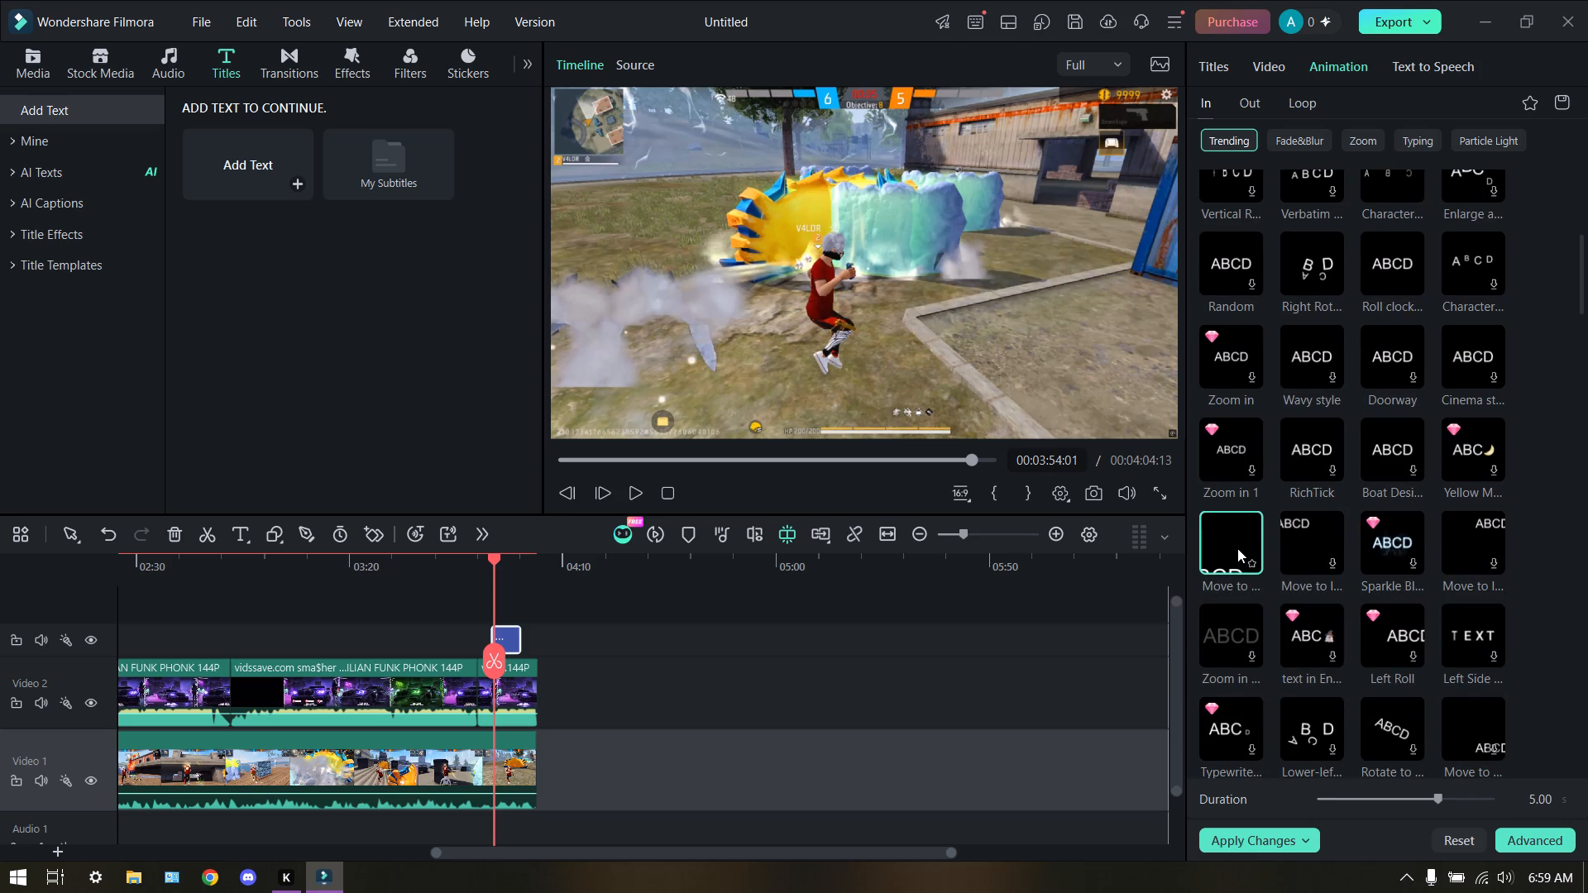
pyautogui.click(1237, 548)
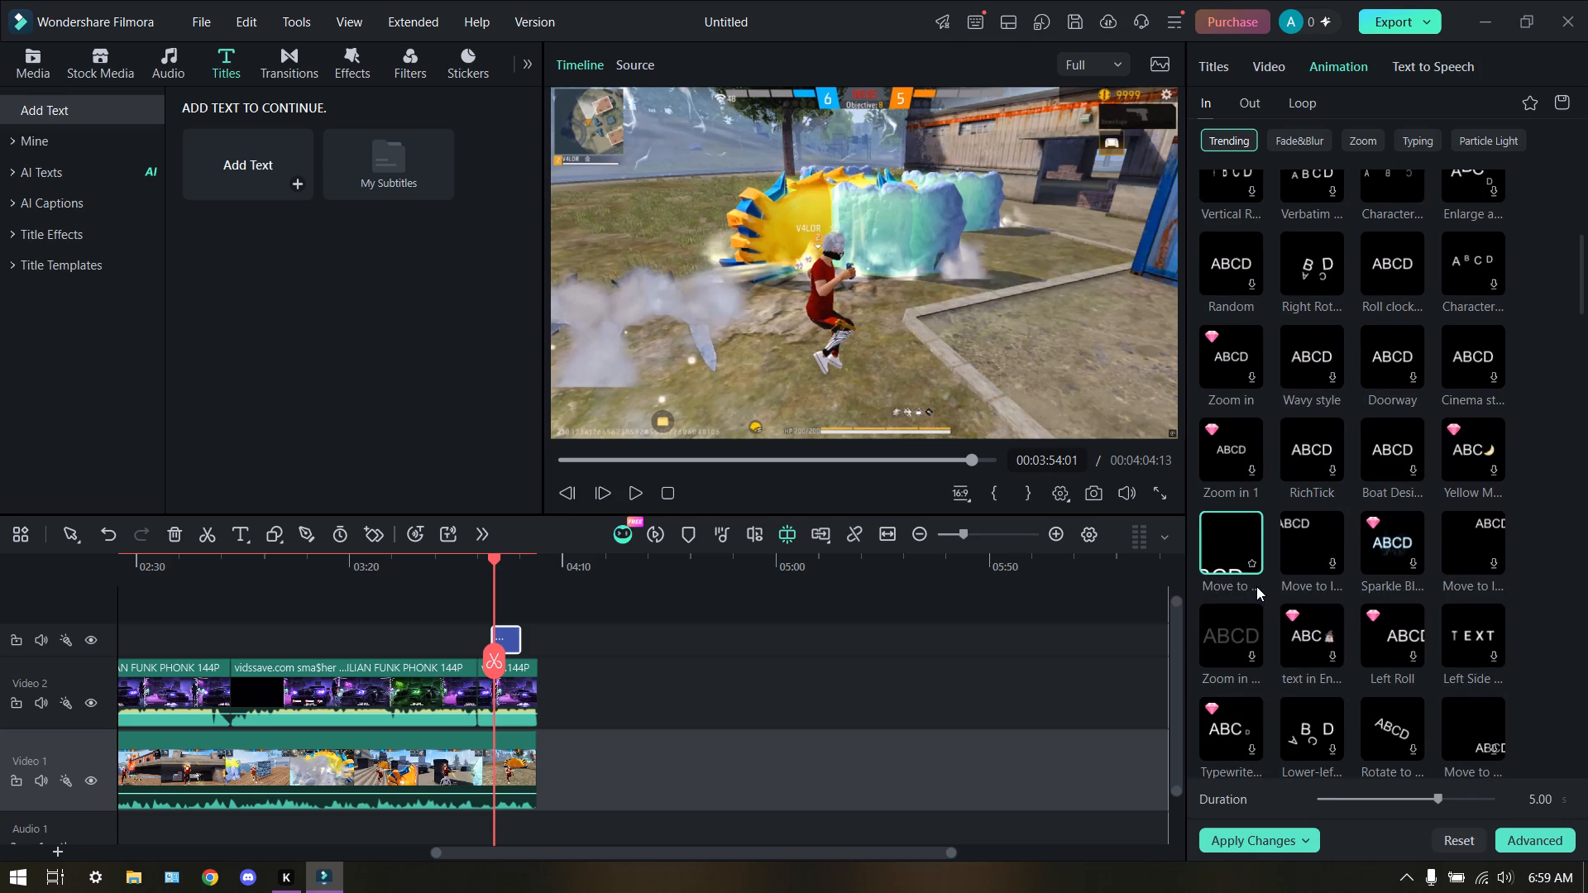
pyautogui.click(1256, 568)
pyautogui.click(1225, 538)
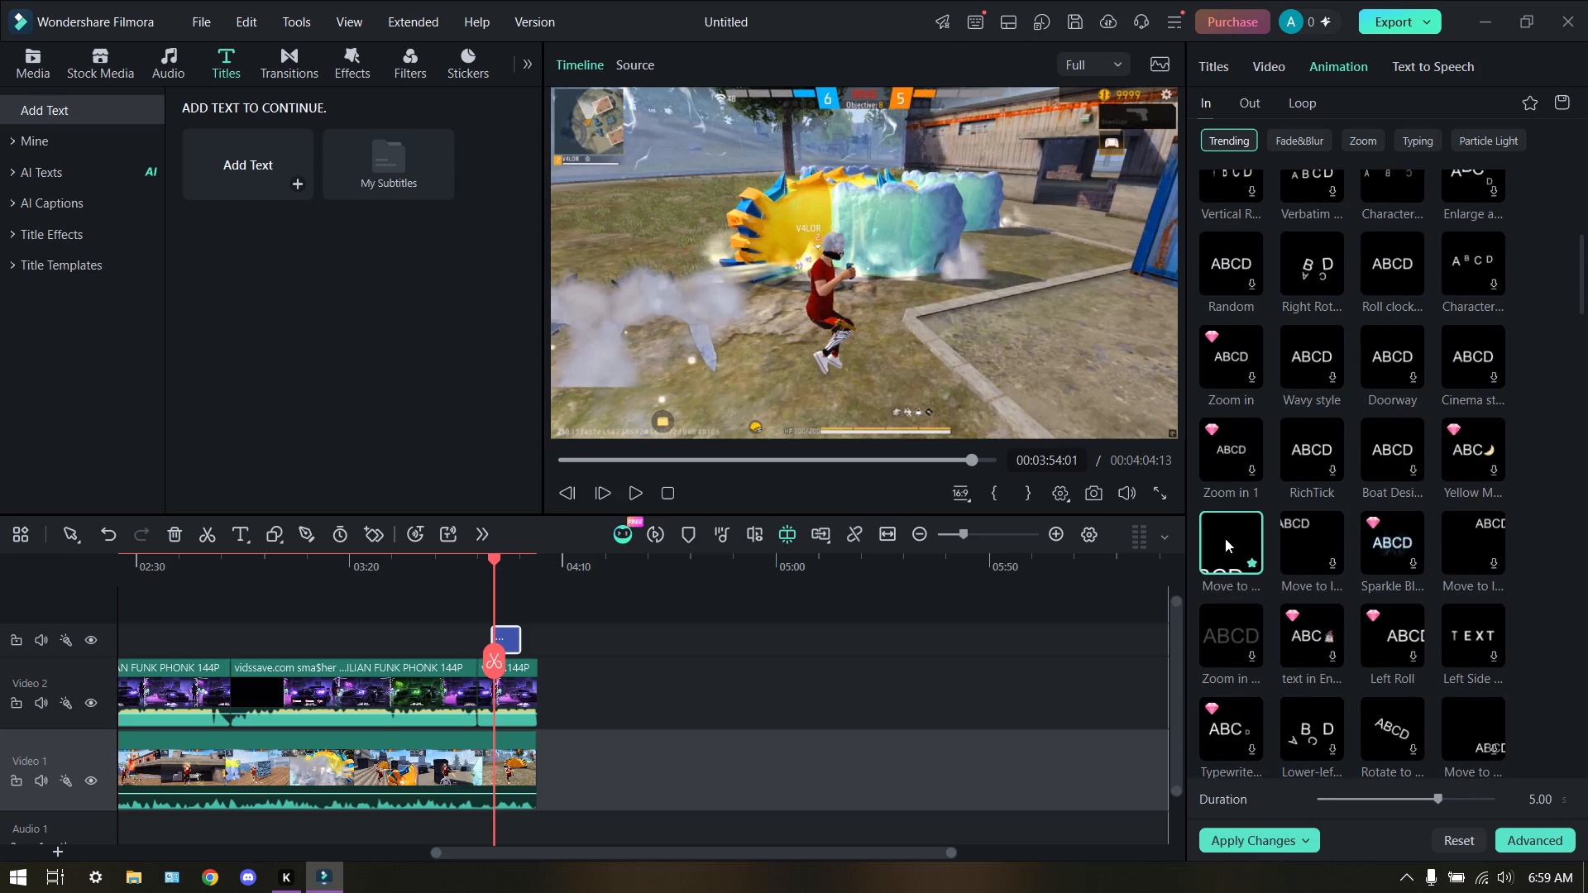
pyautogui.click(1224, 538)
pyautogui.click(1224, 538)
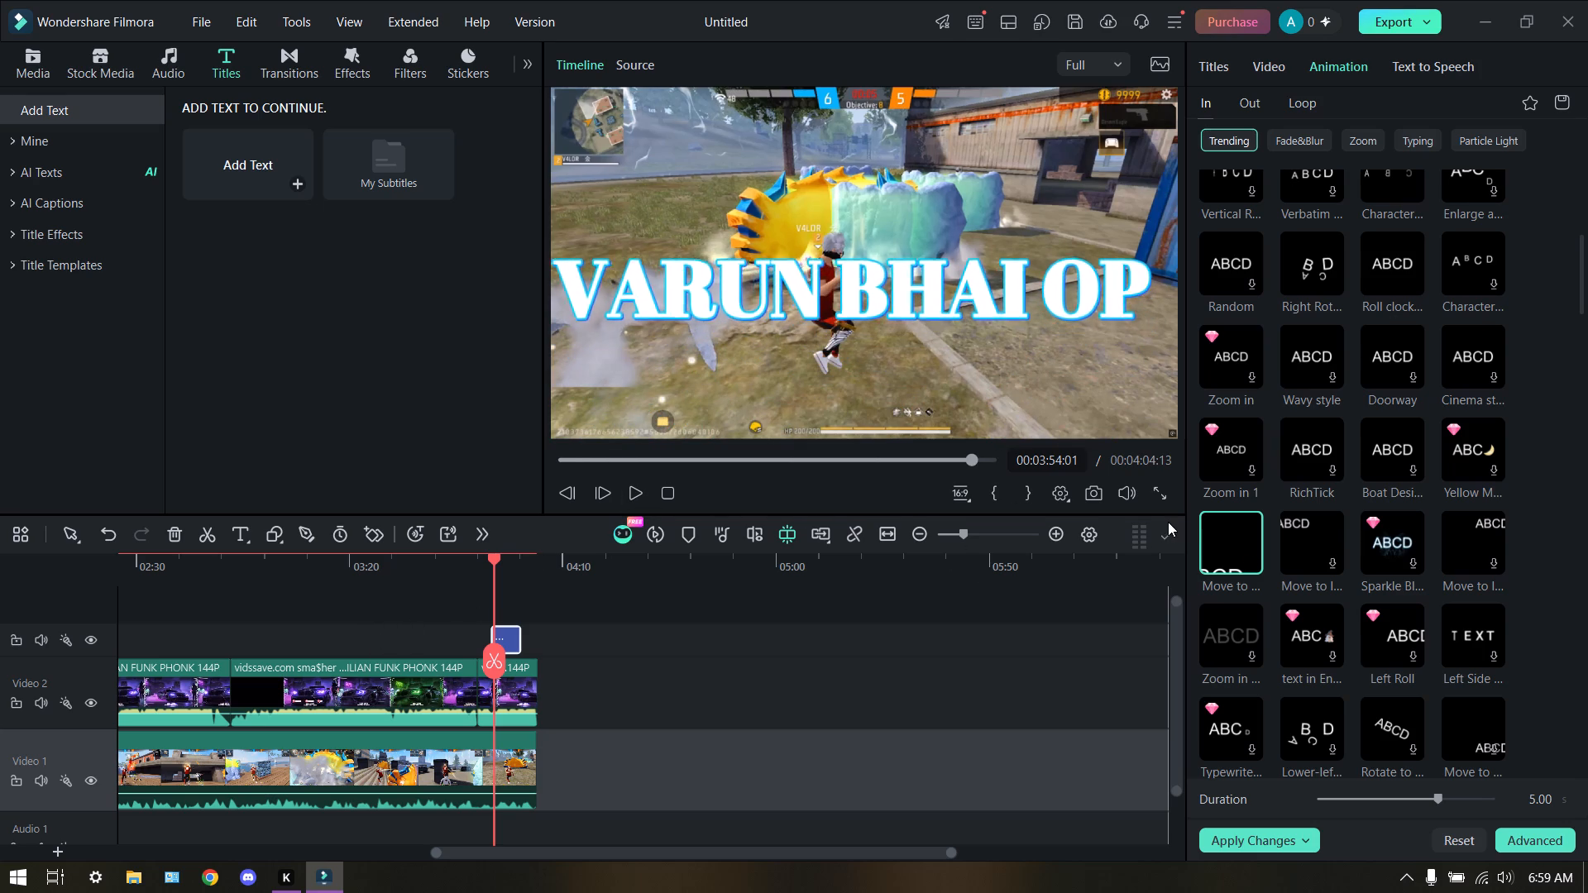
pyautogui.click(1263, 838)
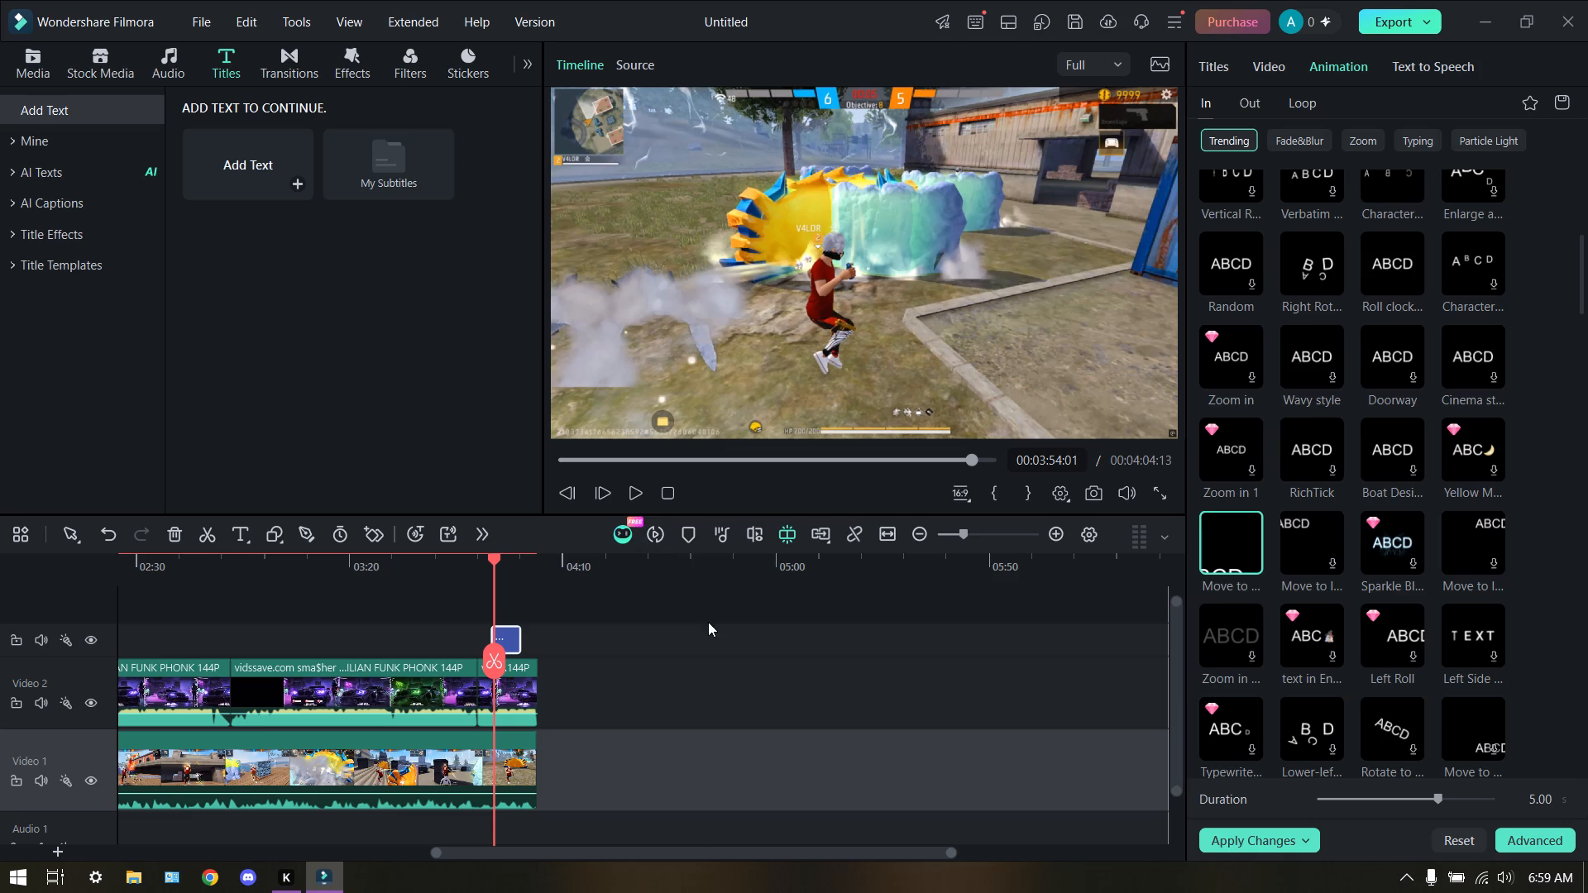
# Play back the animated title in the timeline preview.
pyautogui.click(629, 493)
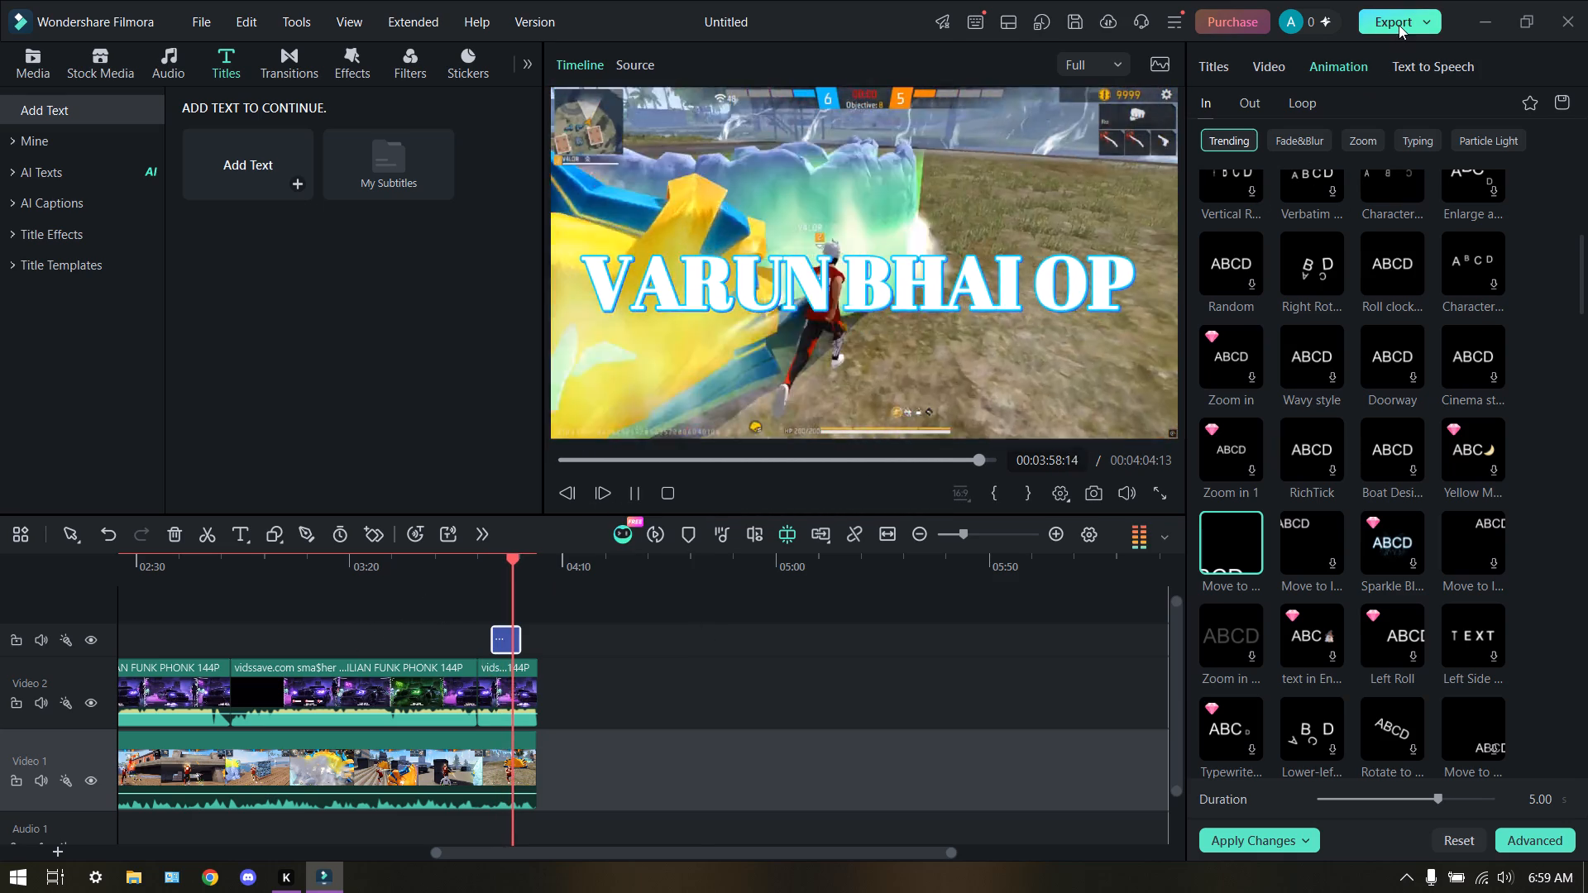
# Export the project locally as an MP4 video at 1920*1080 Full HD with medium quality, accepting the watermark.
pyautogui.click(1399, 23)
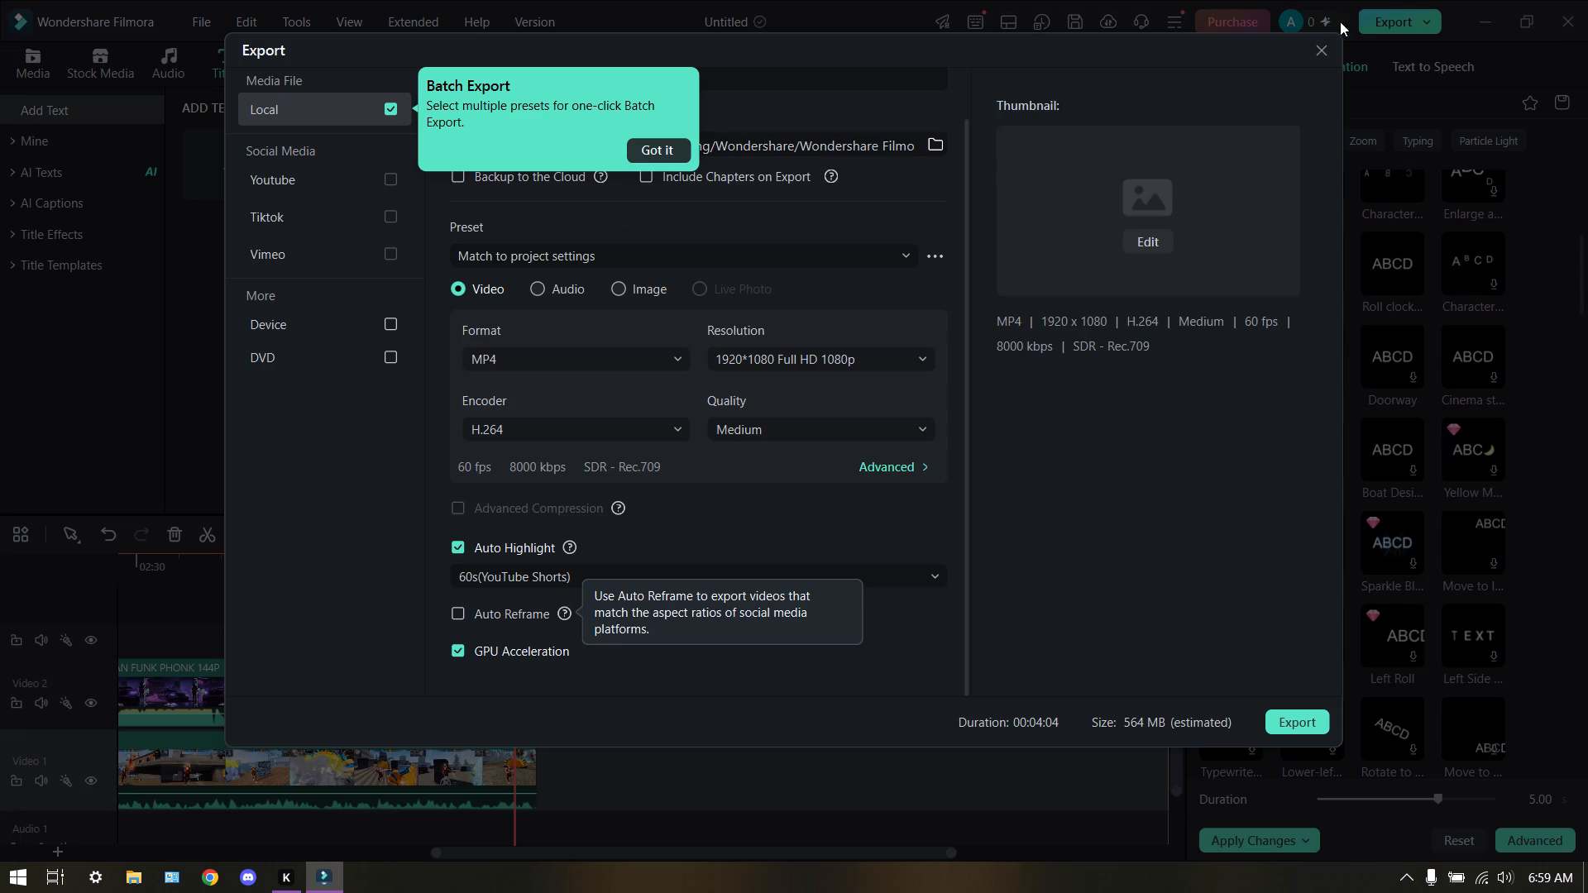
pyautogui.click(667, 150)
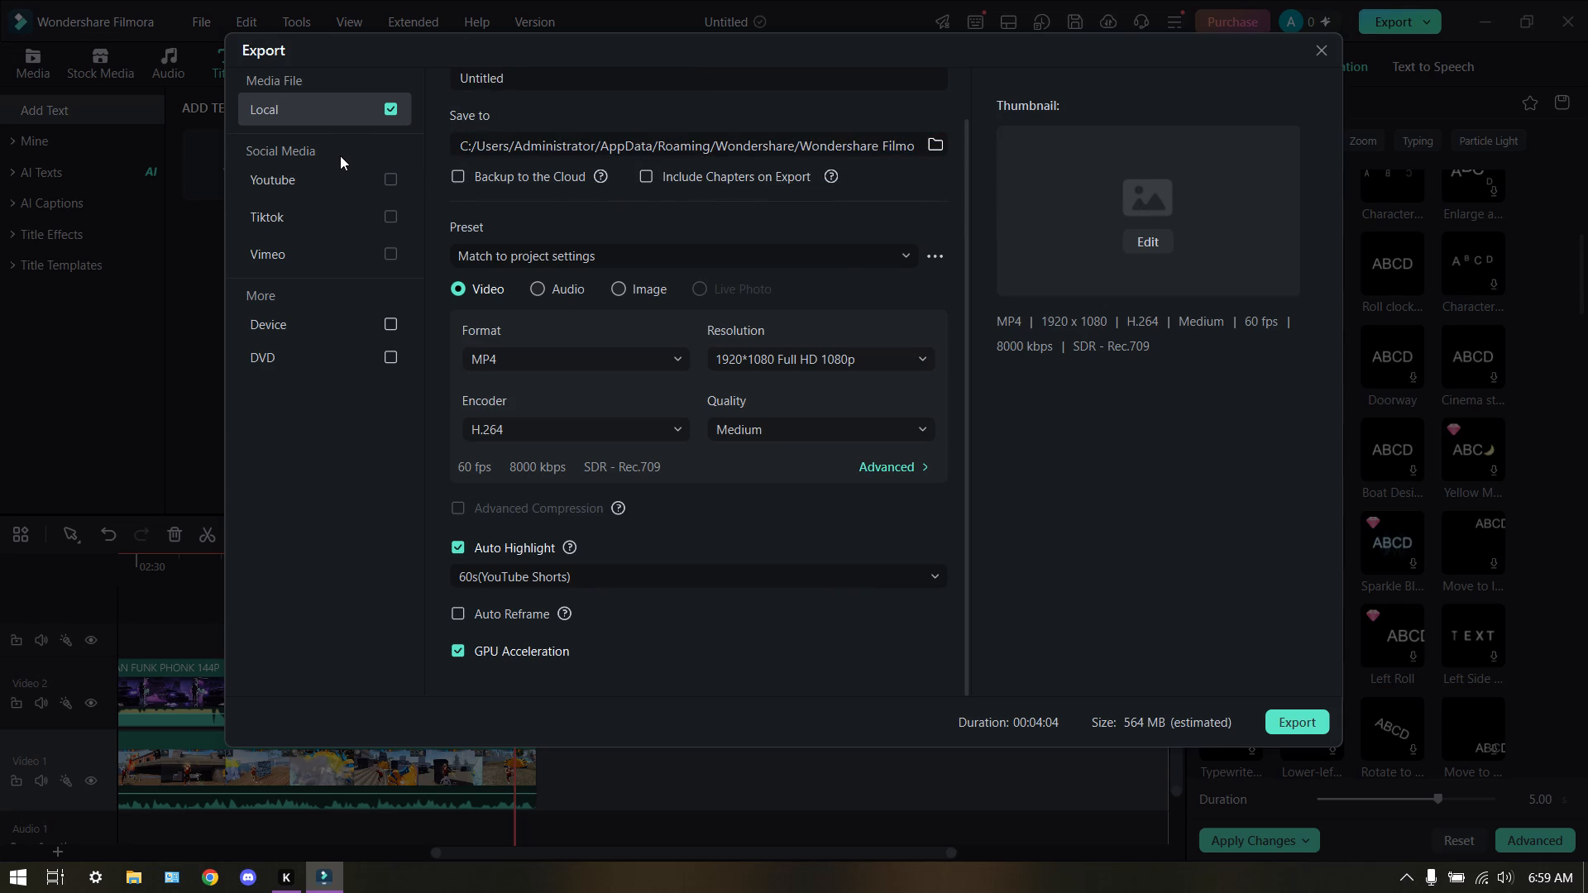
pyautogui.click(564, 294)
pyautogui.click(460, 364)
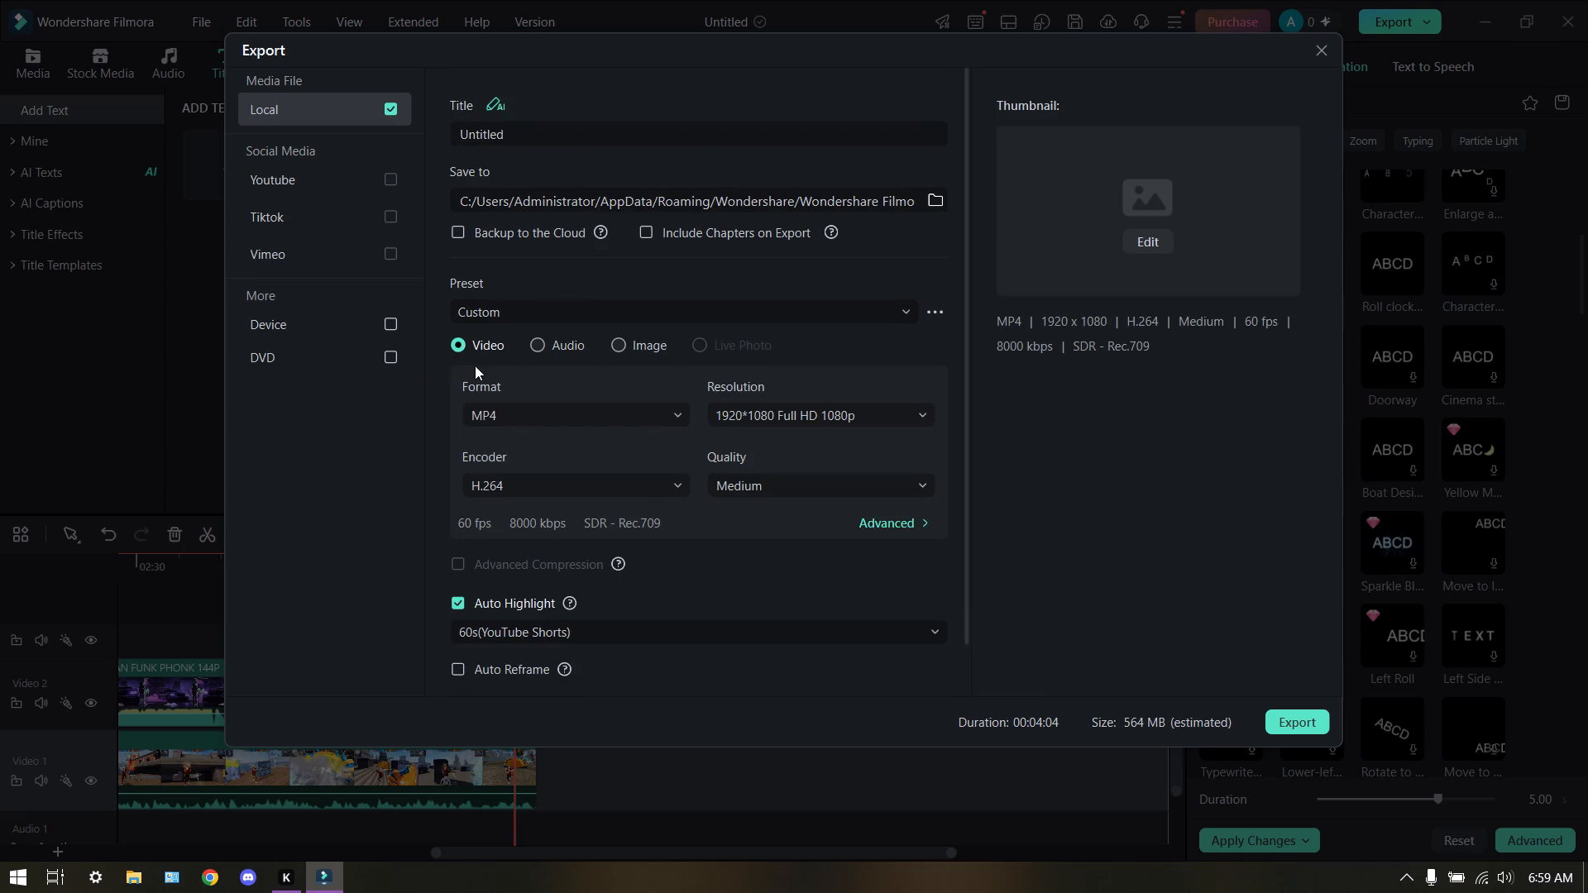
pyautogui.click(613, 413)
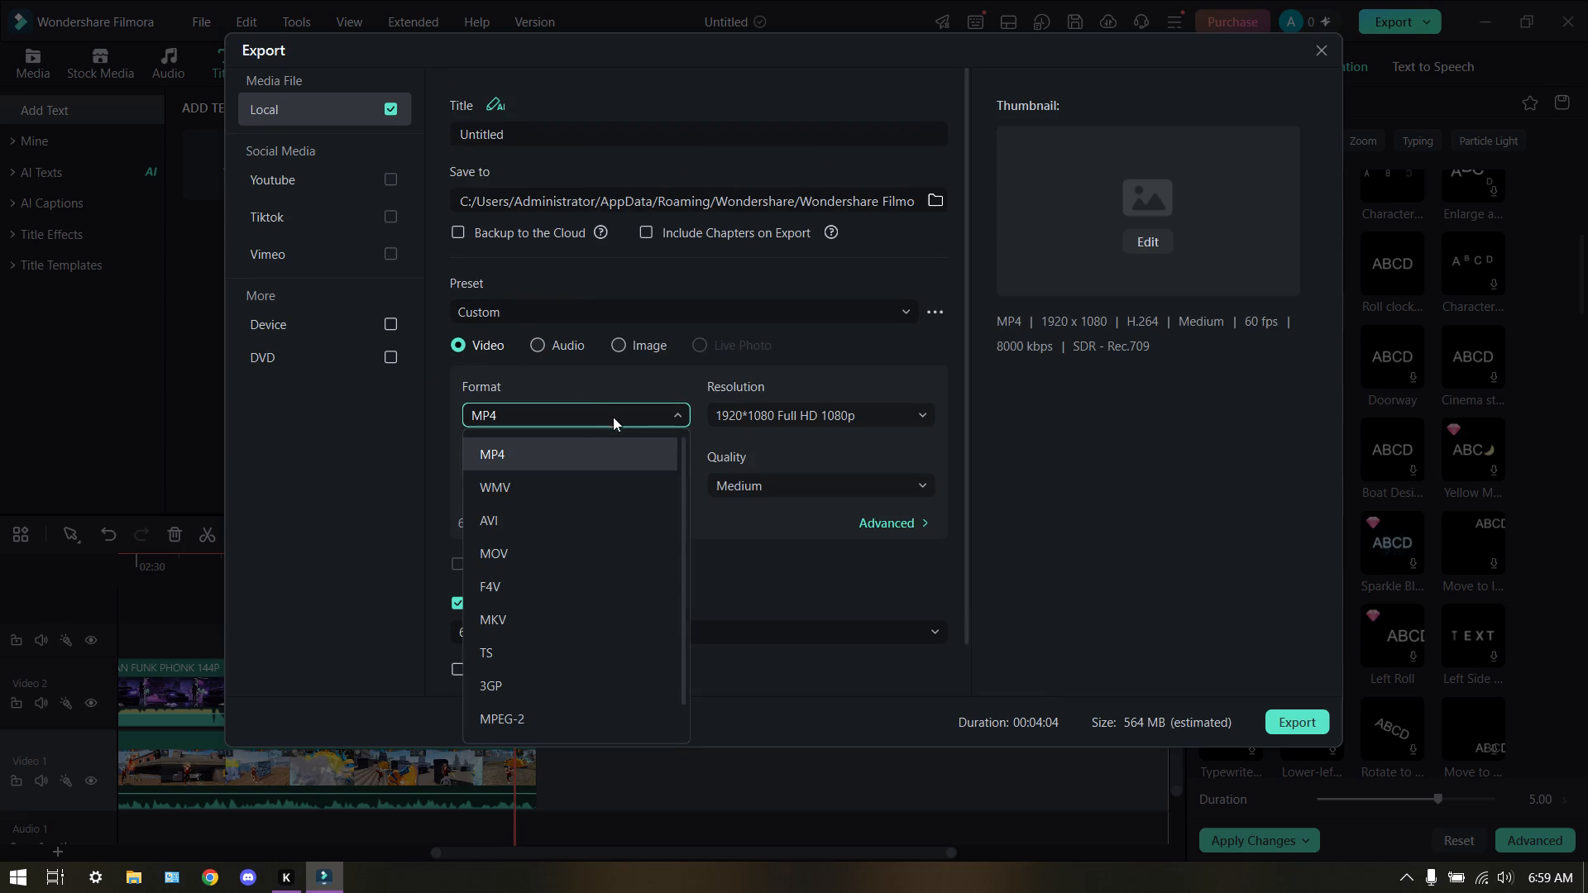
pyautogui.click(612, 414)
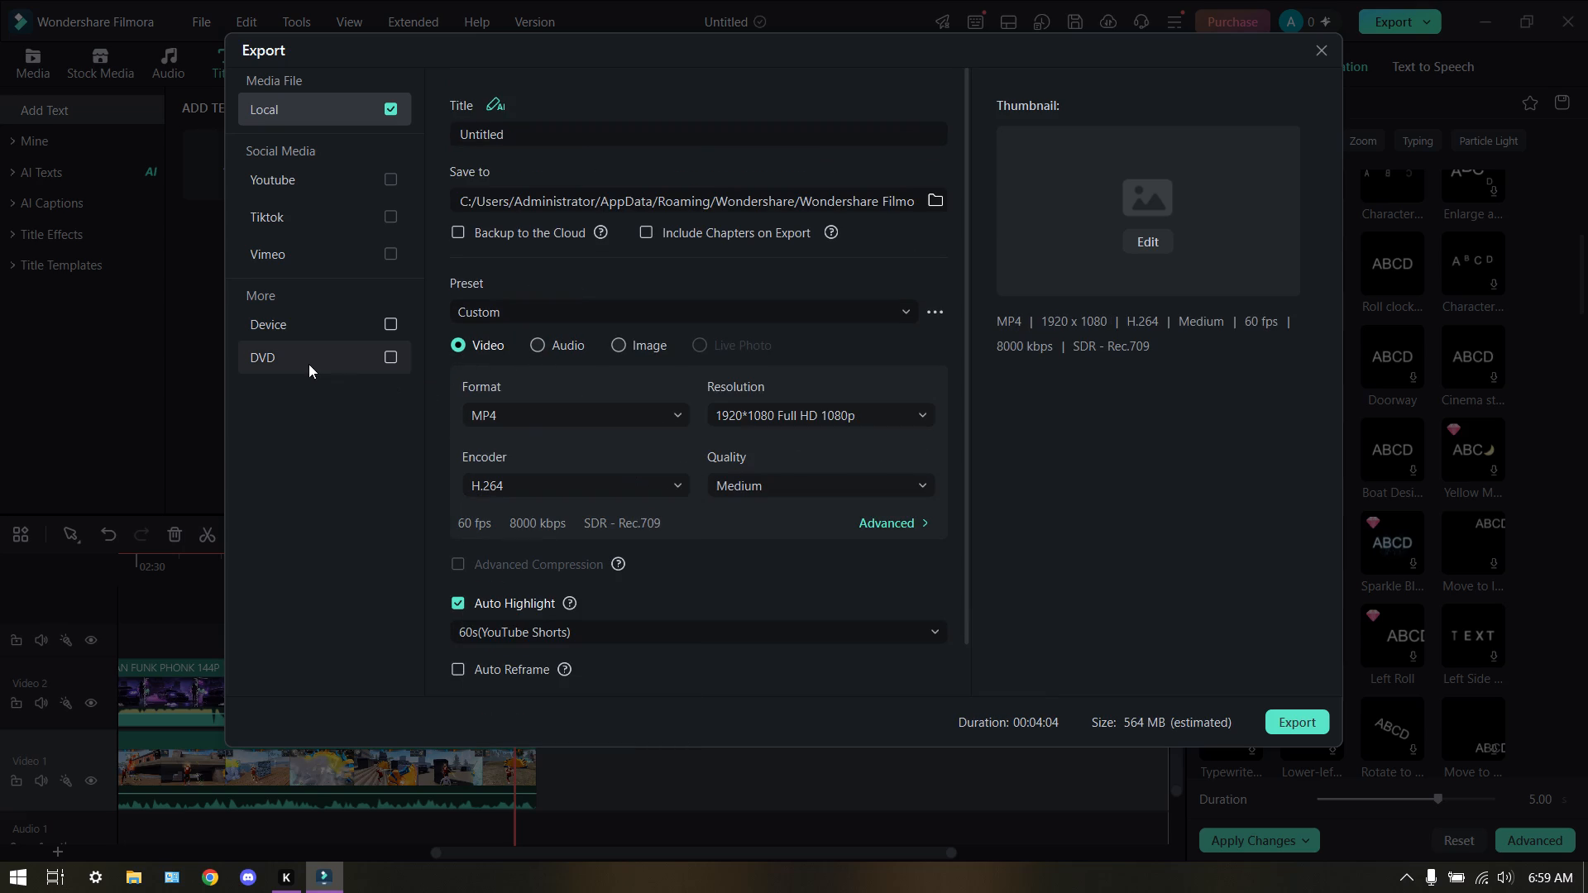
pyautogui.click(1300, 717)
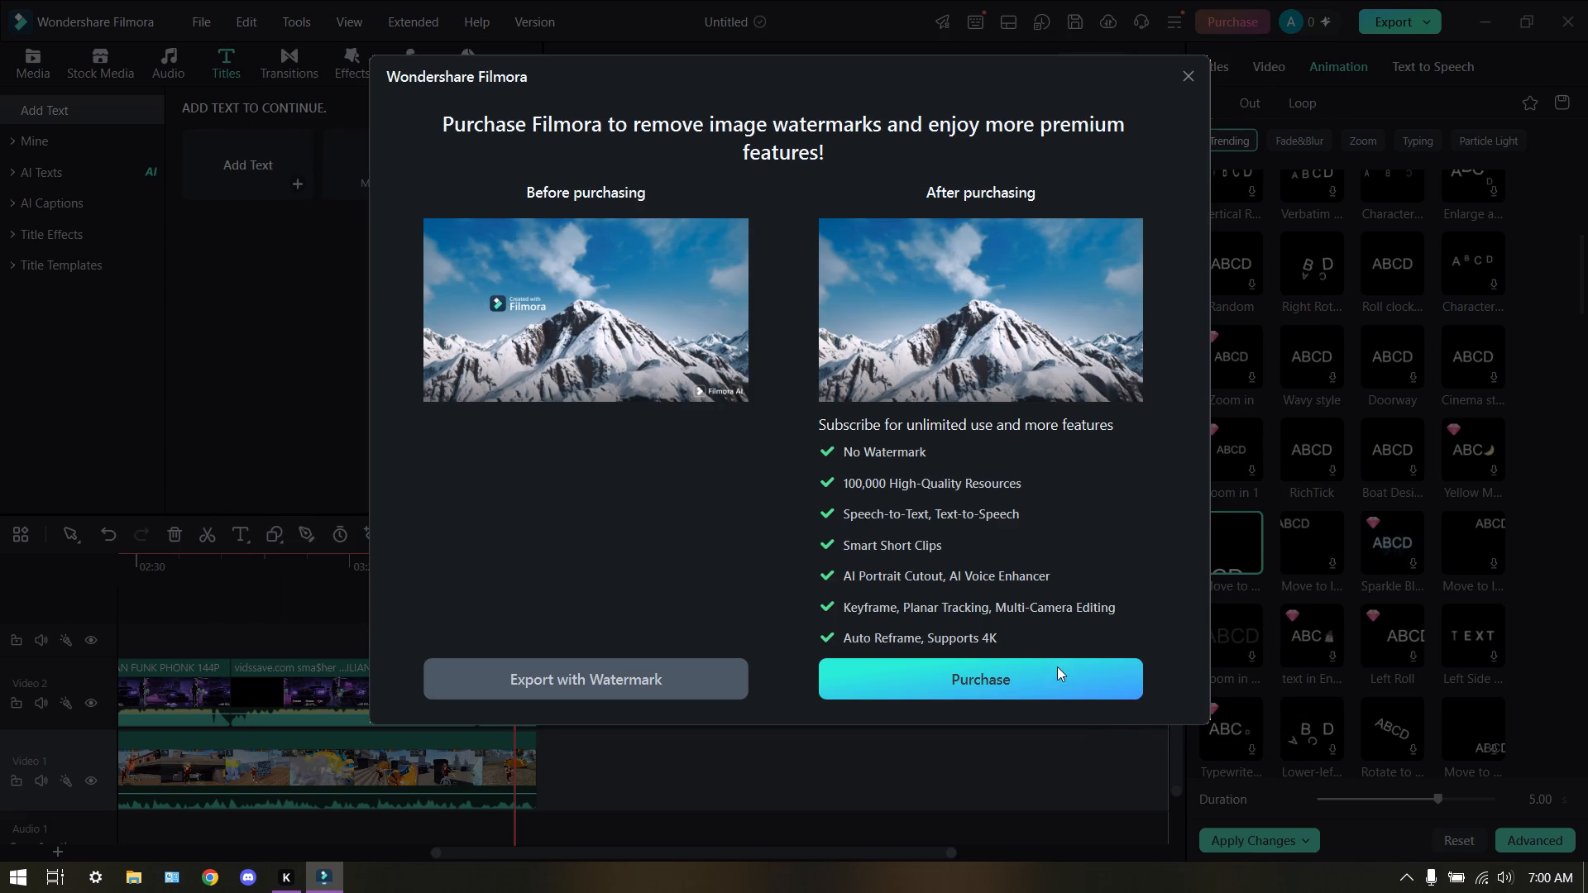
pyautogui.click(700, 677)
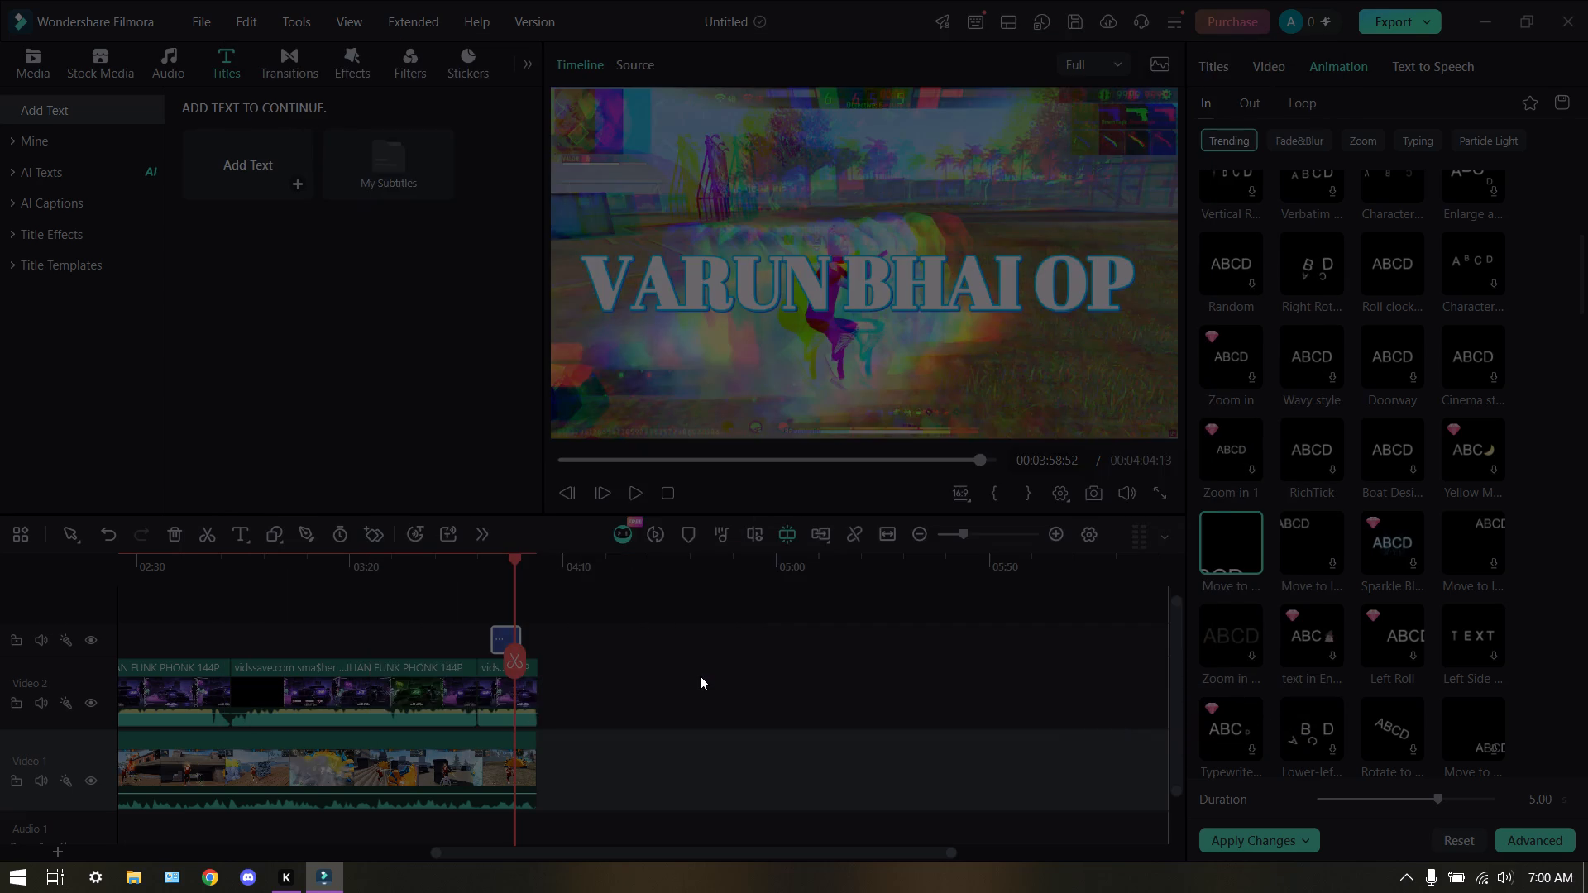